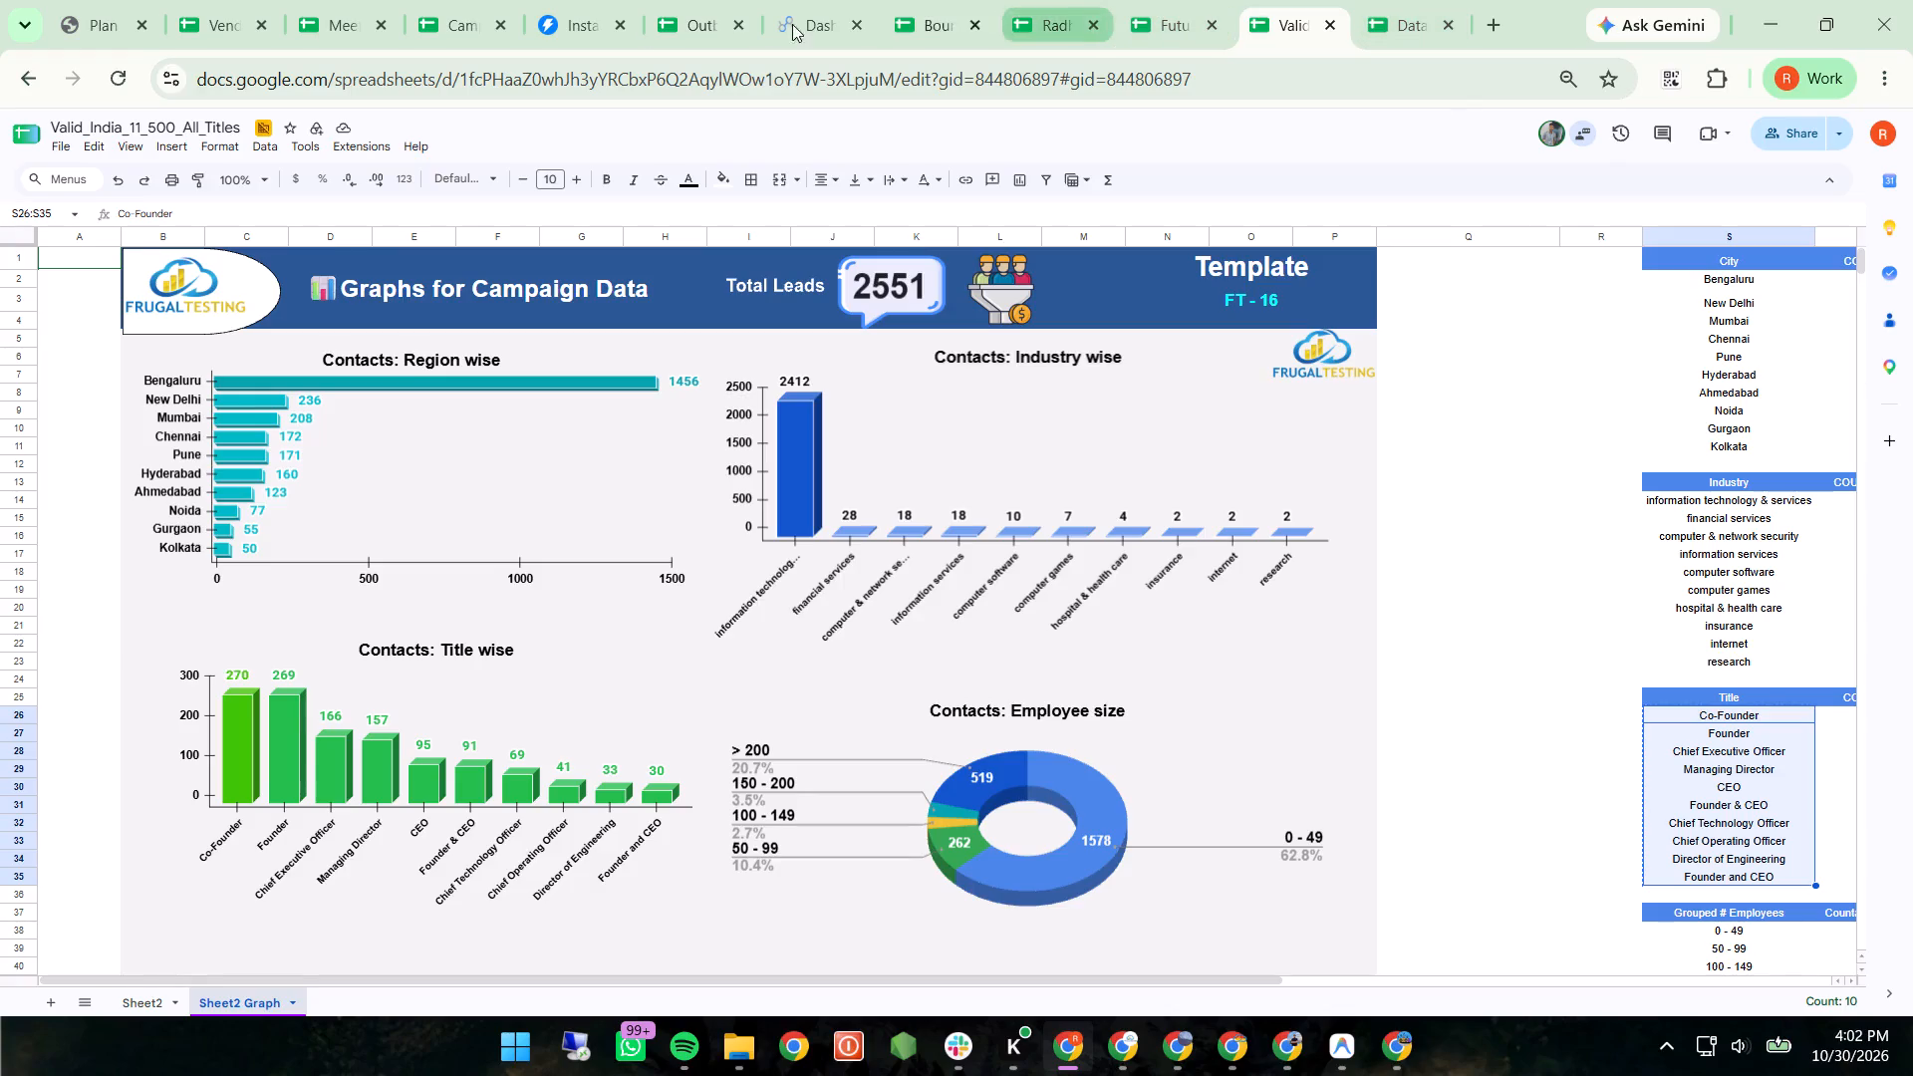
# Open the Daily_Meets_Analysis sheet in the Meetings Master Tracker_2021_2026 spreadsheet.
pyautogui.click(334, 0)
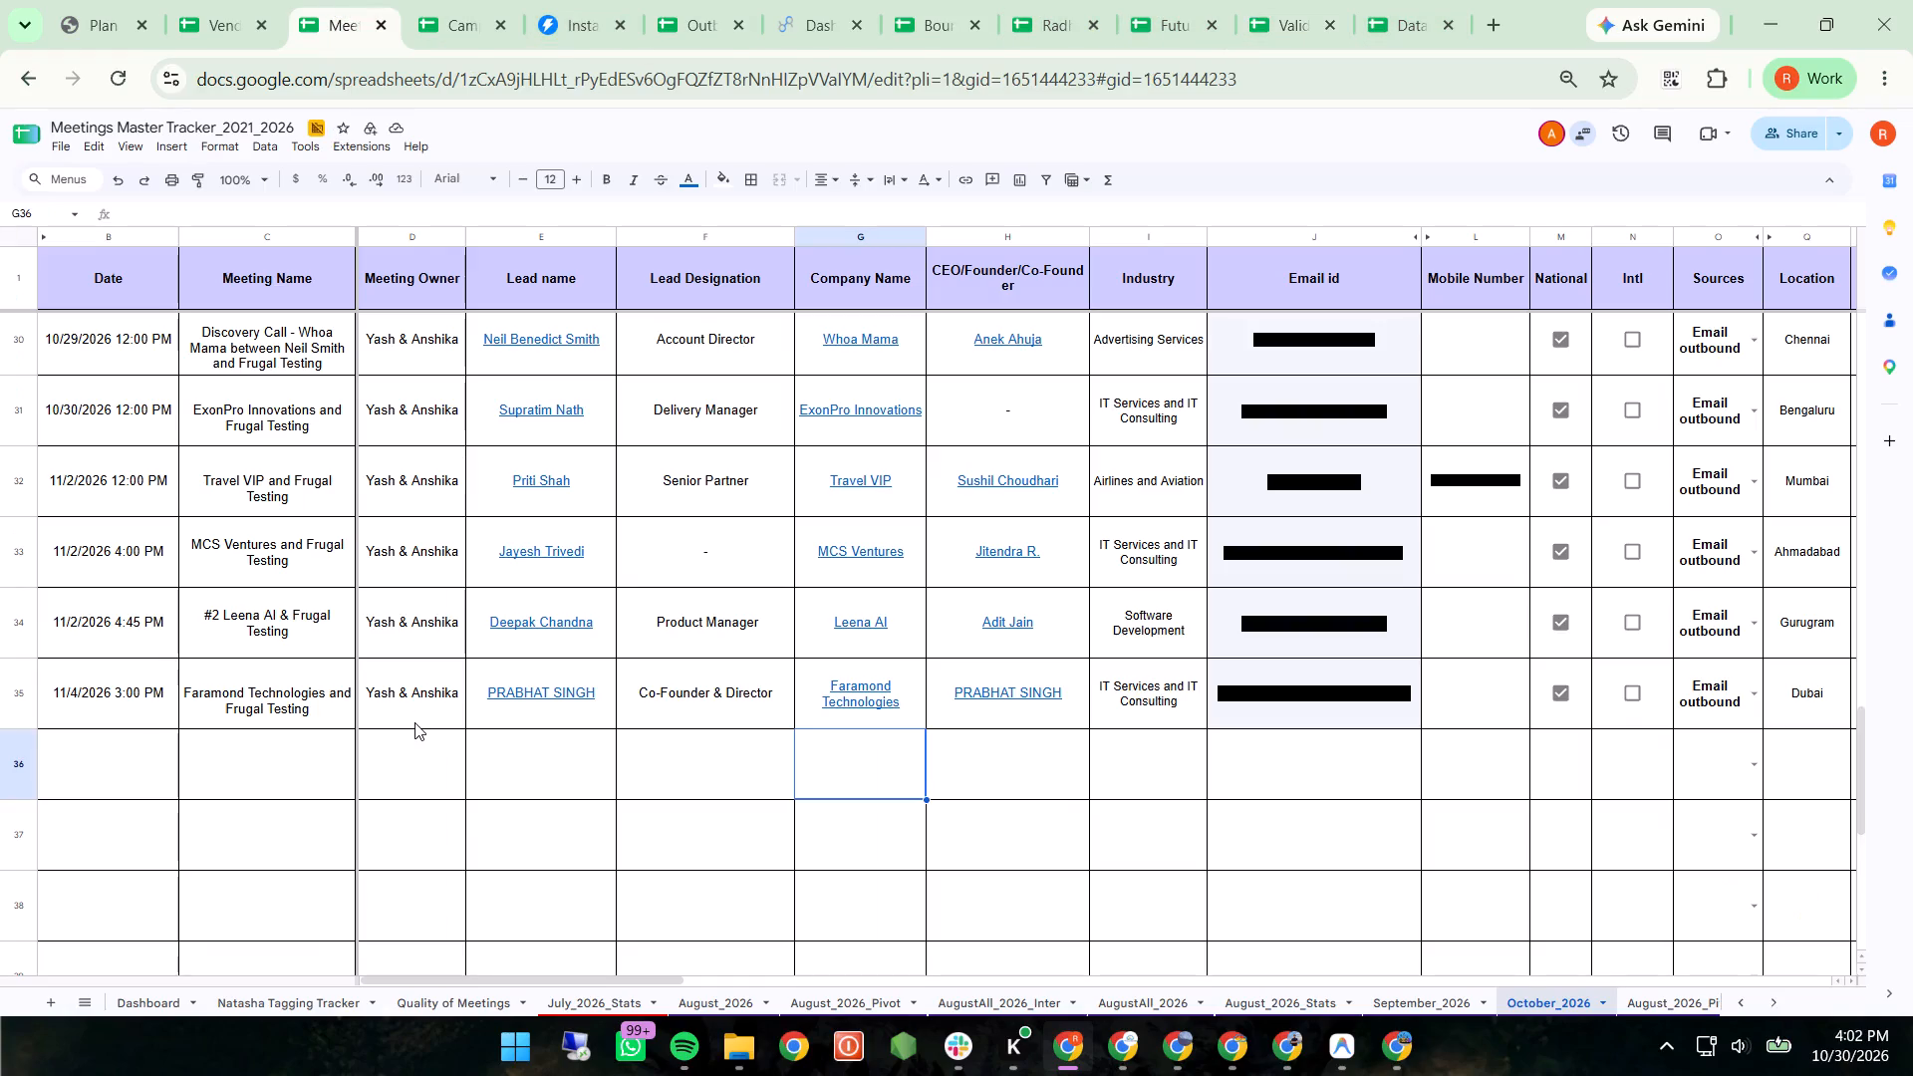
pyautogui.hscroll(15, 265, 990)
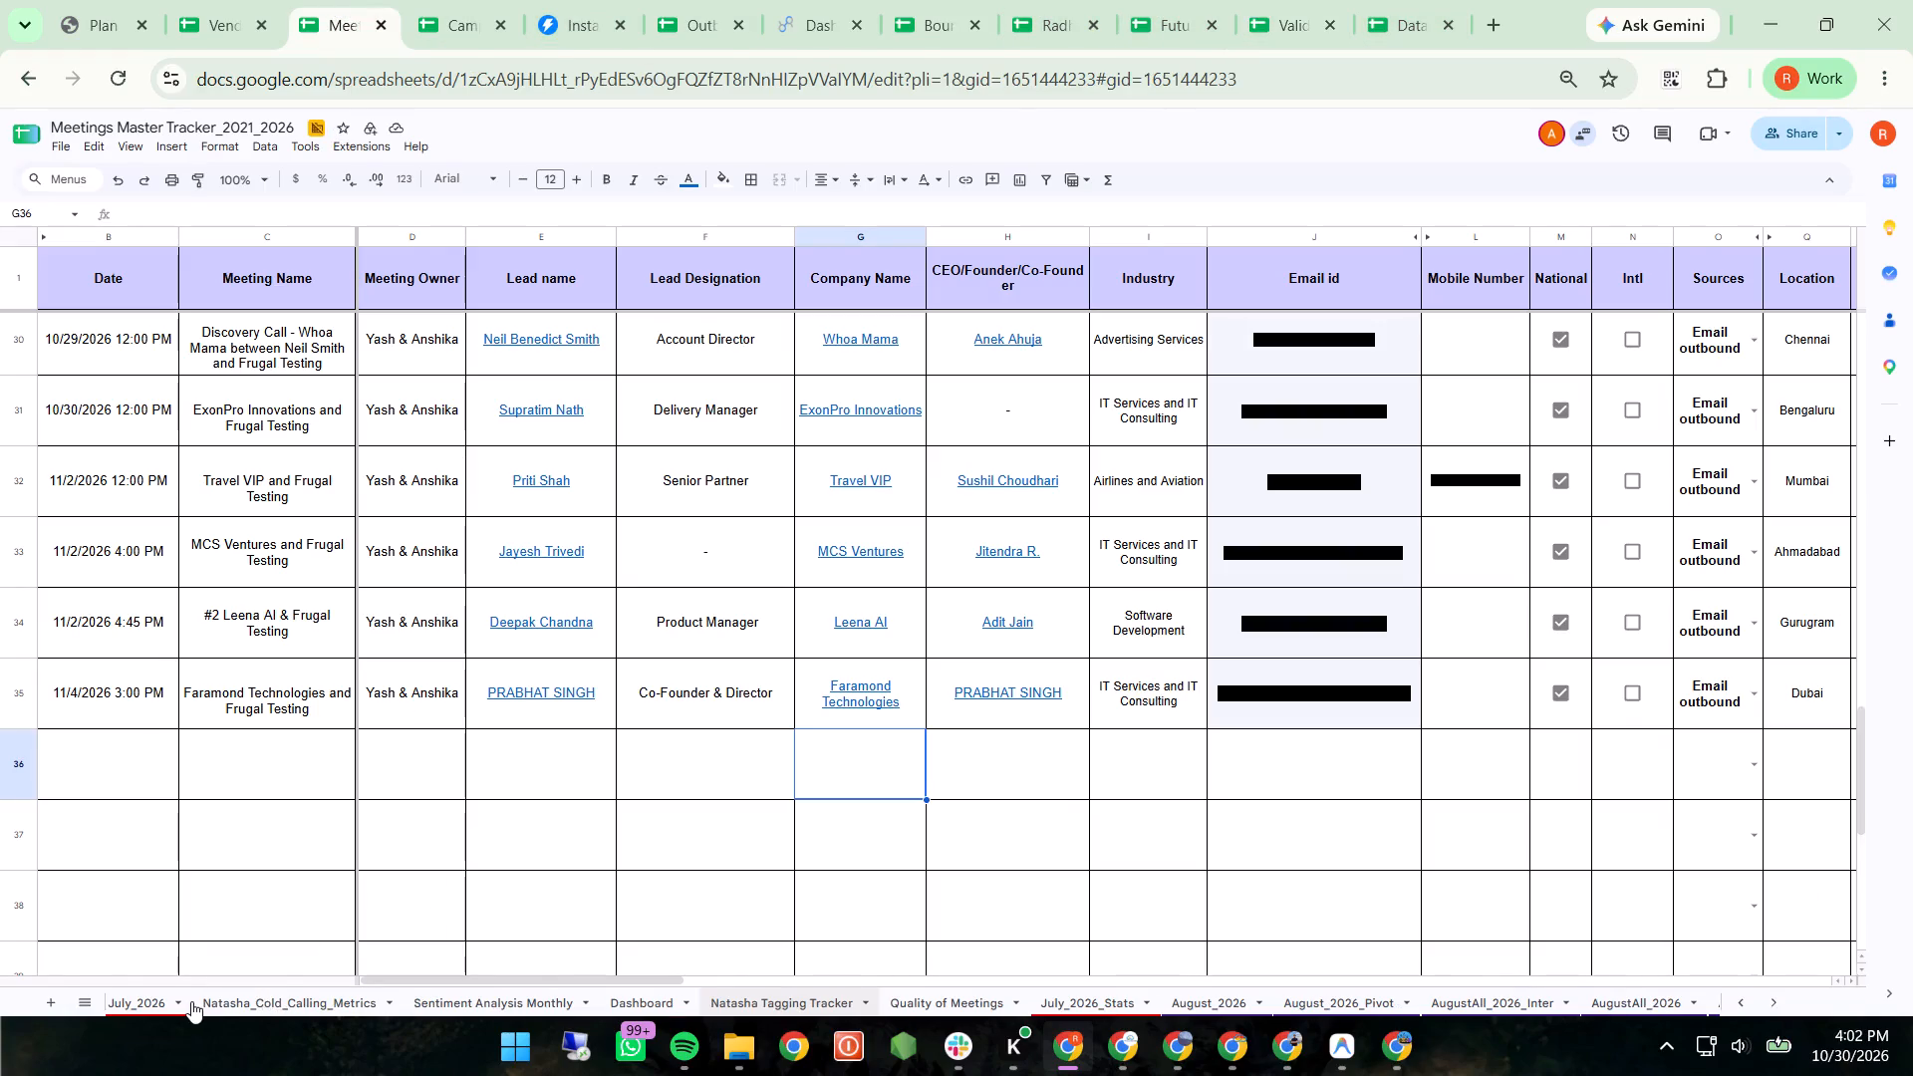
pyautogui.click(191, 1001)
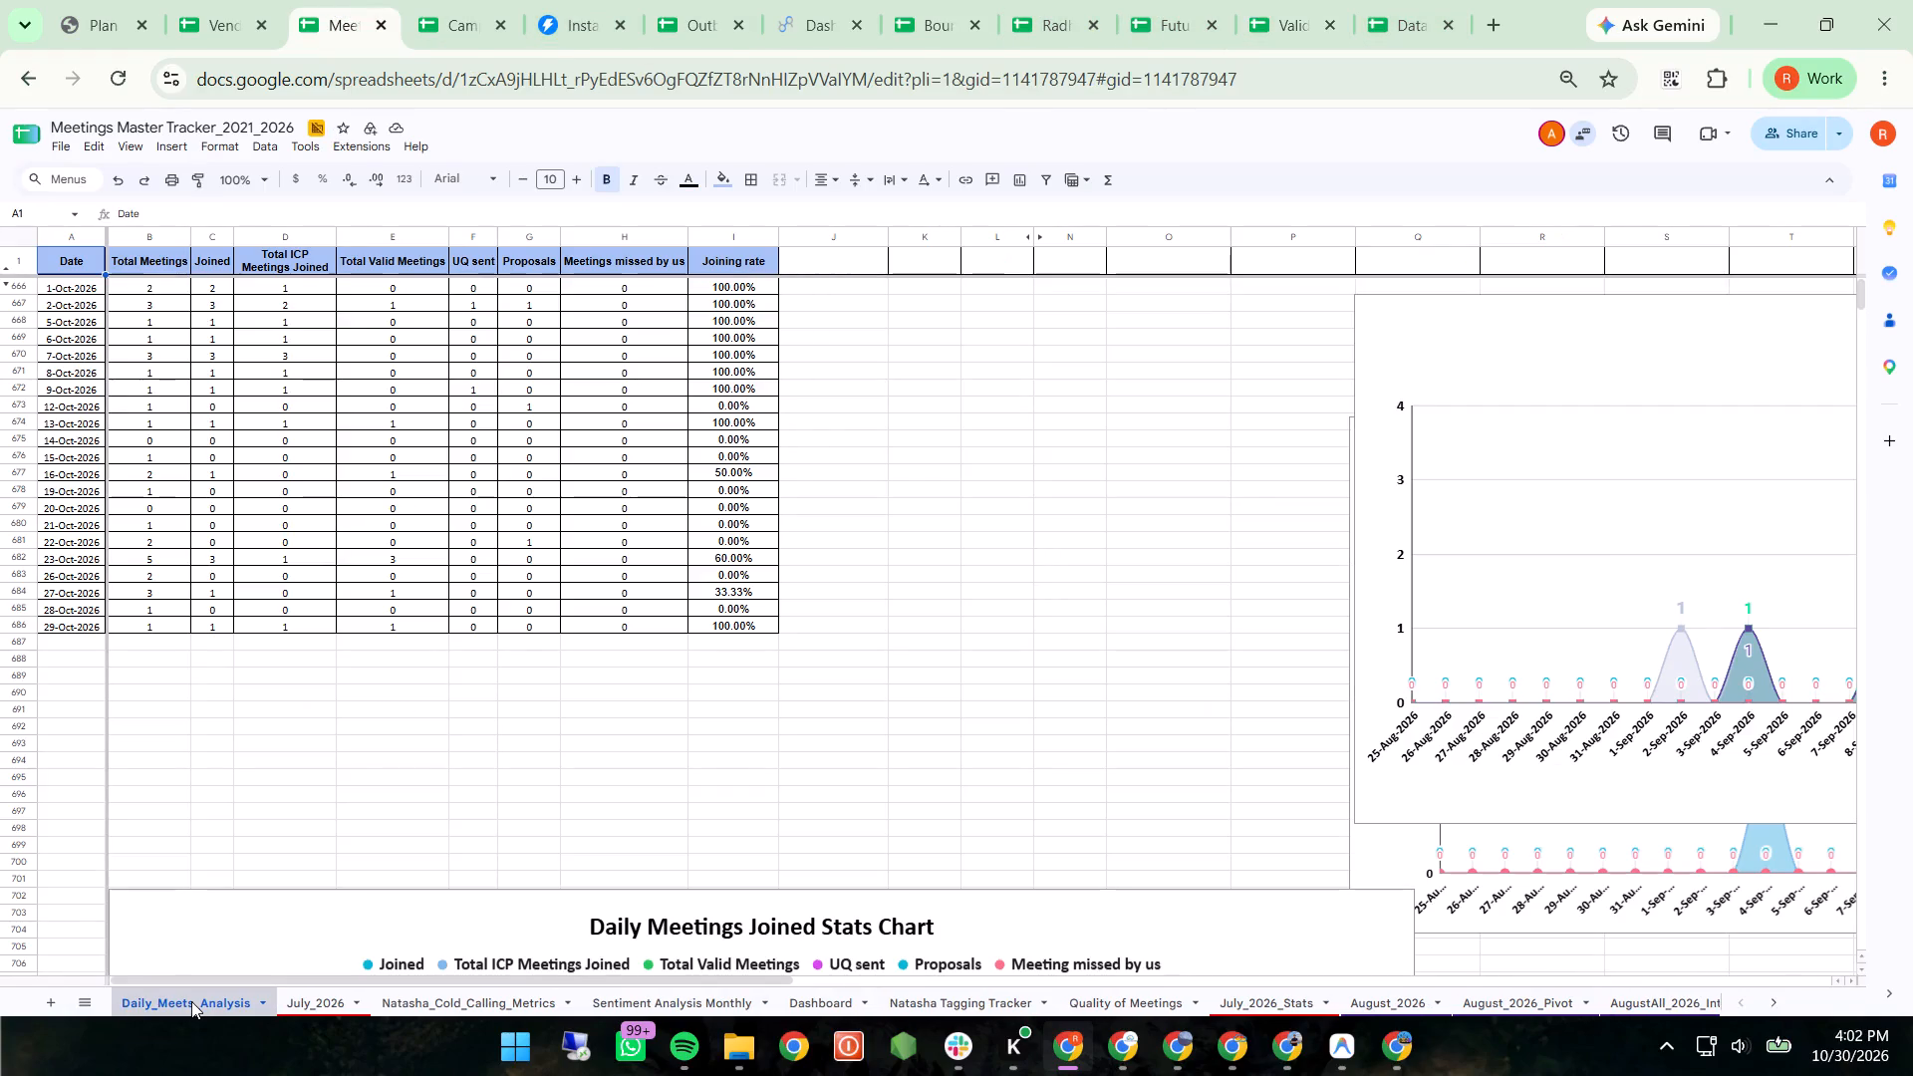
# In row 687, enter 2 for total, joined, ICP joined and valid meetings, 0 for UQ sent, 1 for proposals and 0 for missed meetings.
pyautogui.click(153, 650)
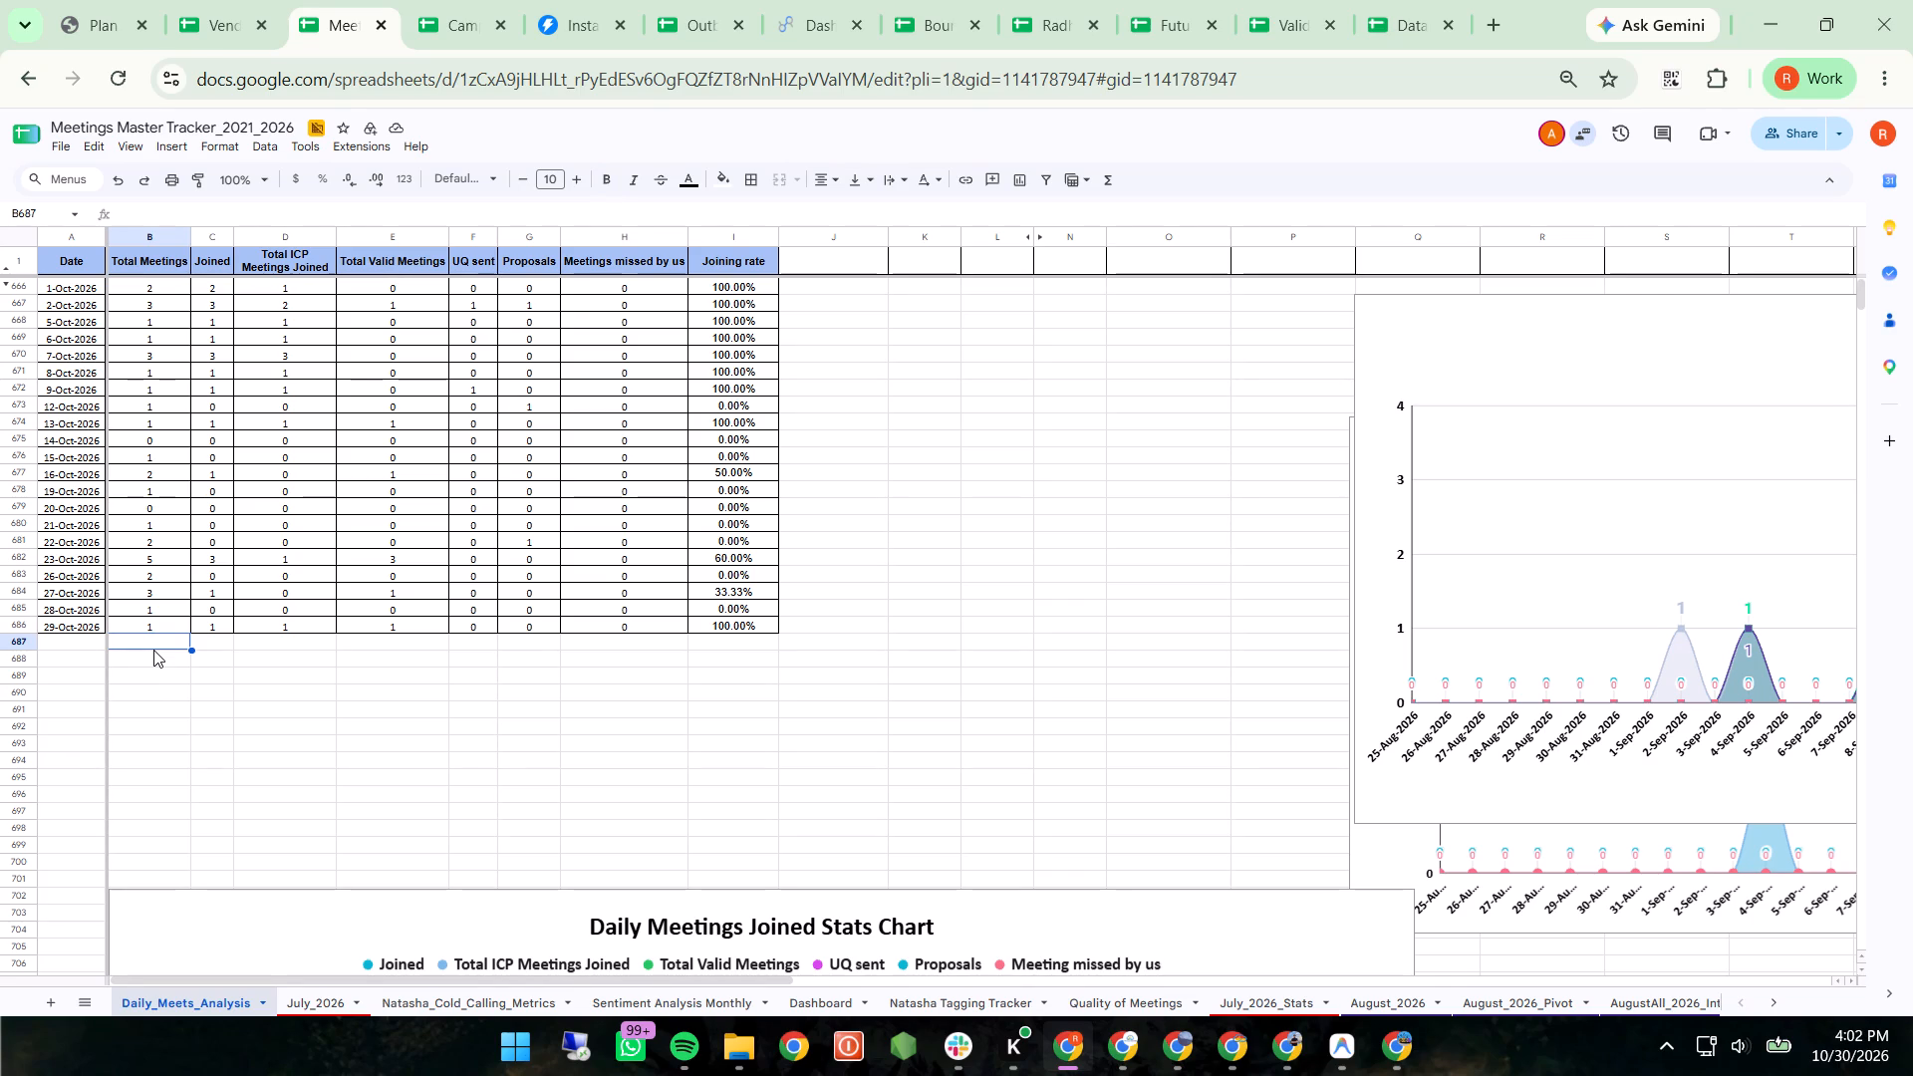
pyautogui.press('2')
pyautogui.press('Right')
pyautogui.press('2')
pyautogui.press('Right')
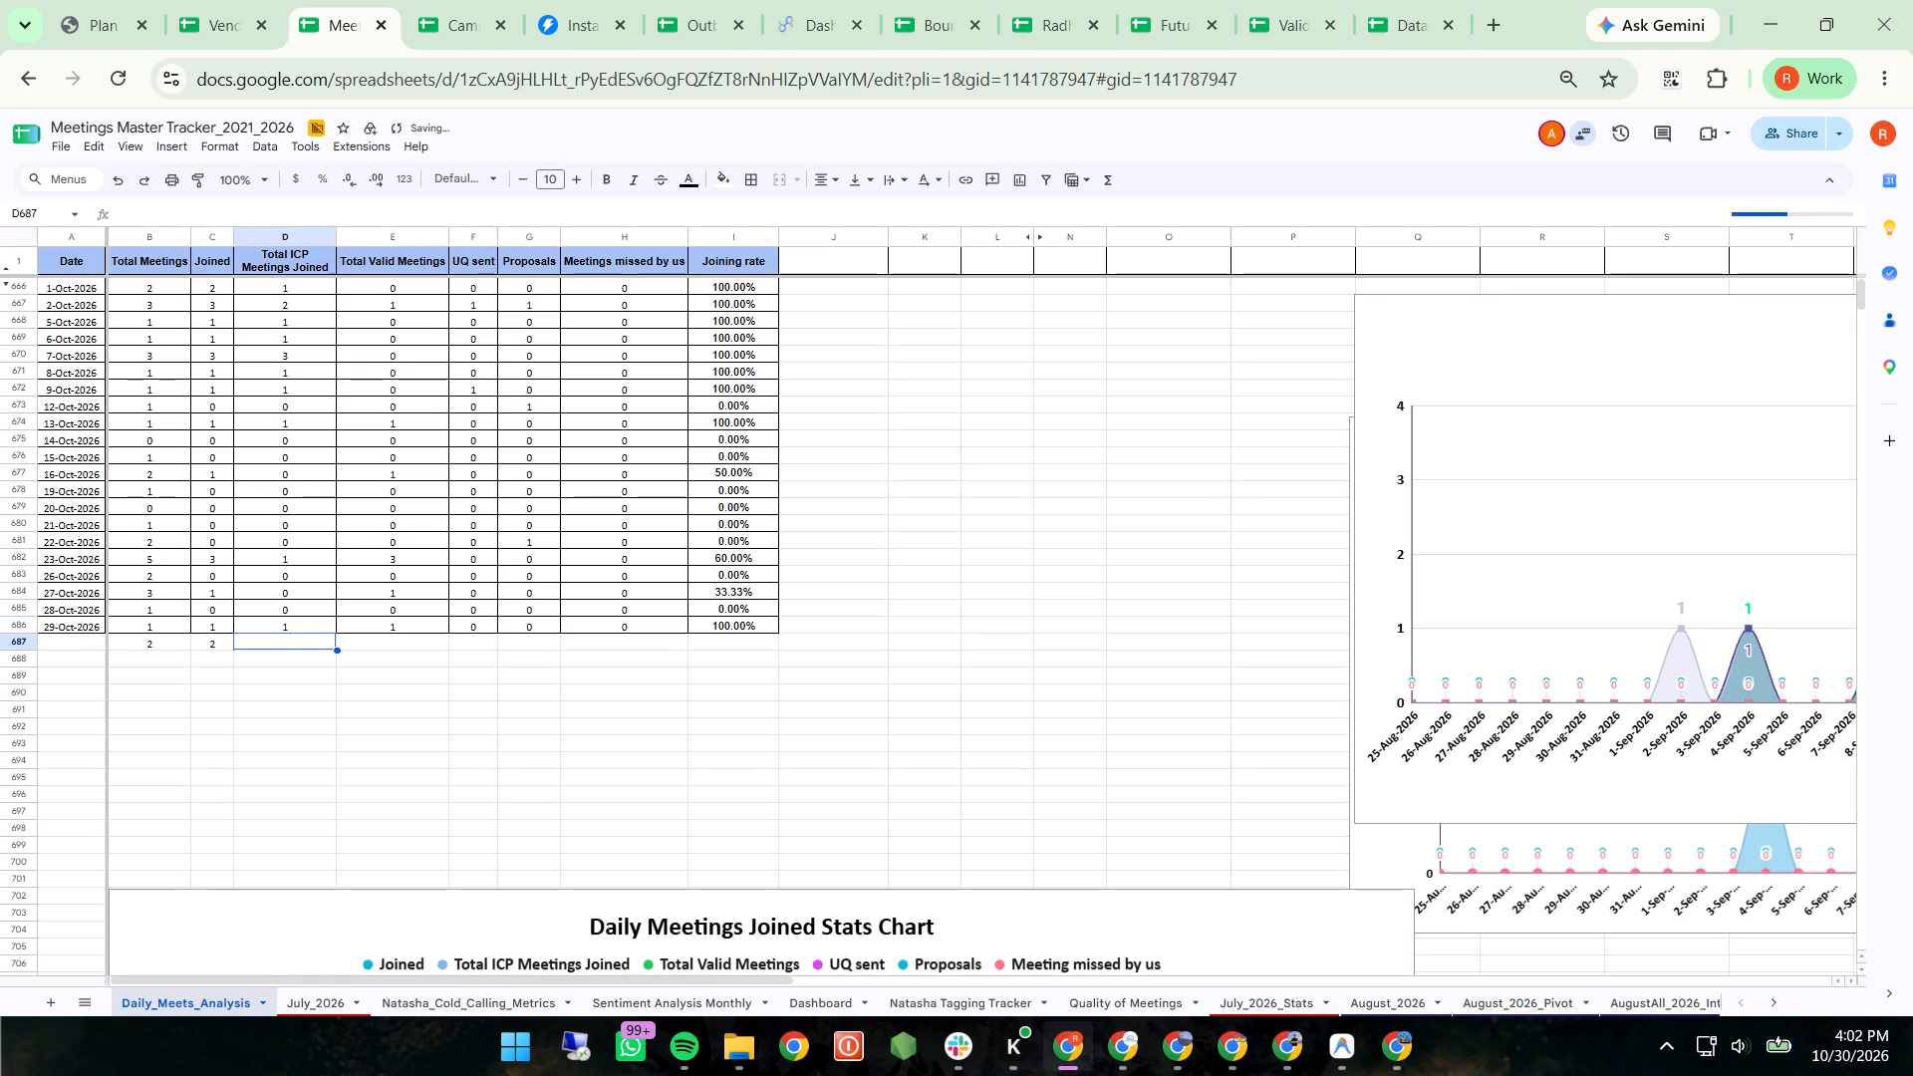
pyautogui.press('2')
pyautogui.press('Right')
pyautogui.press('2')
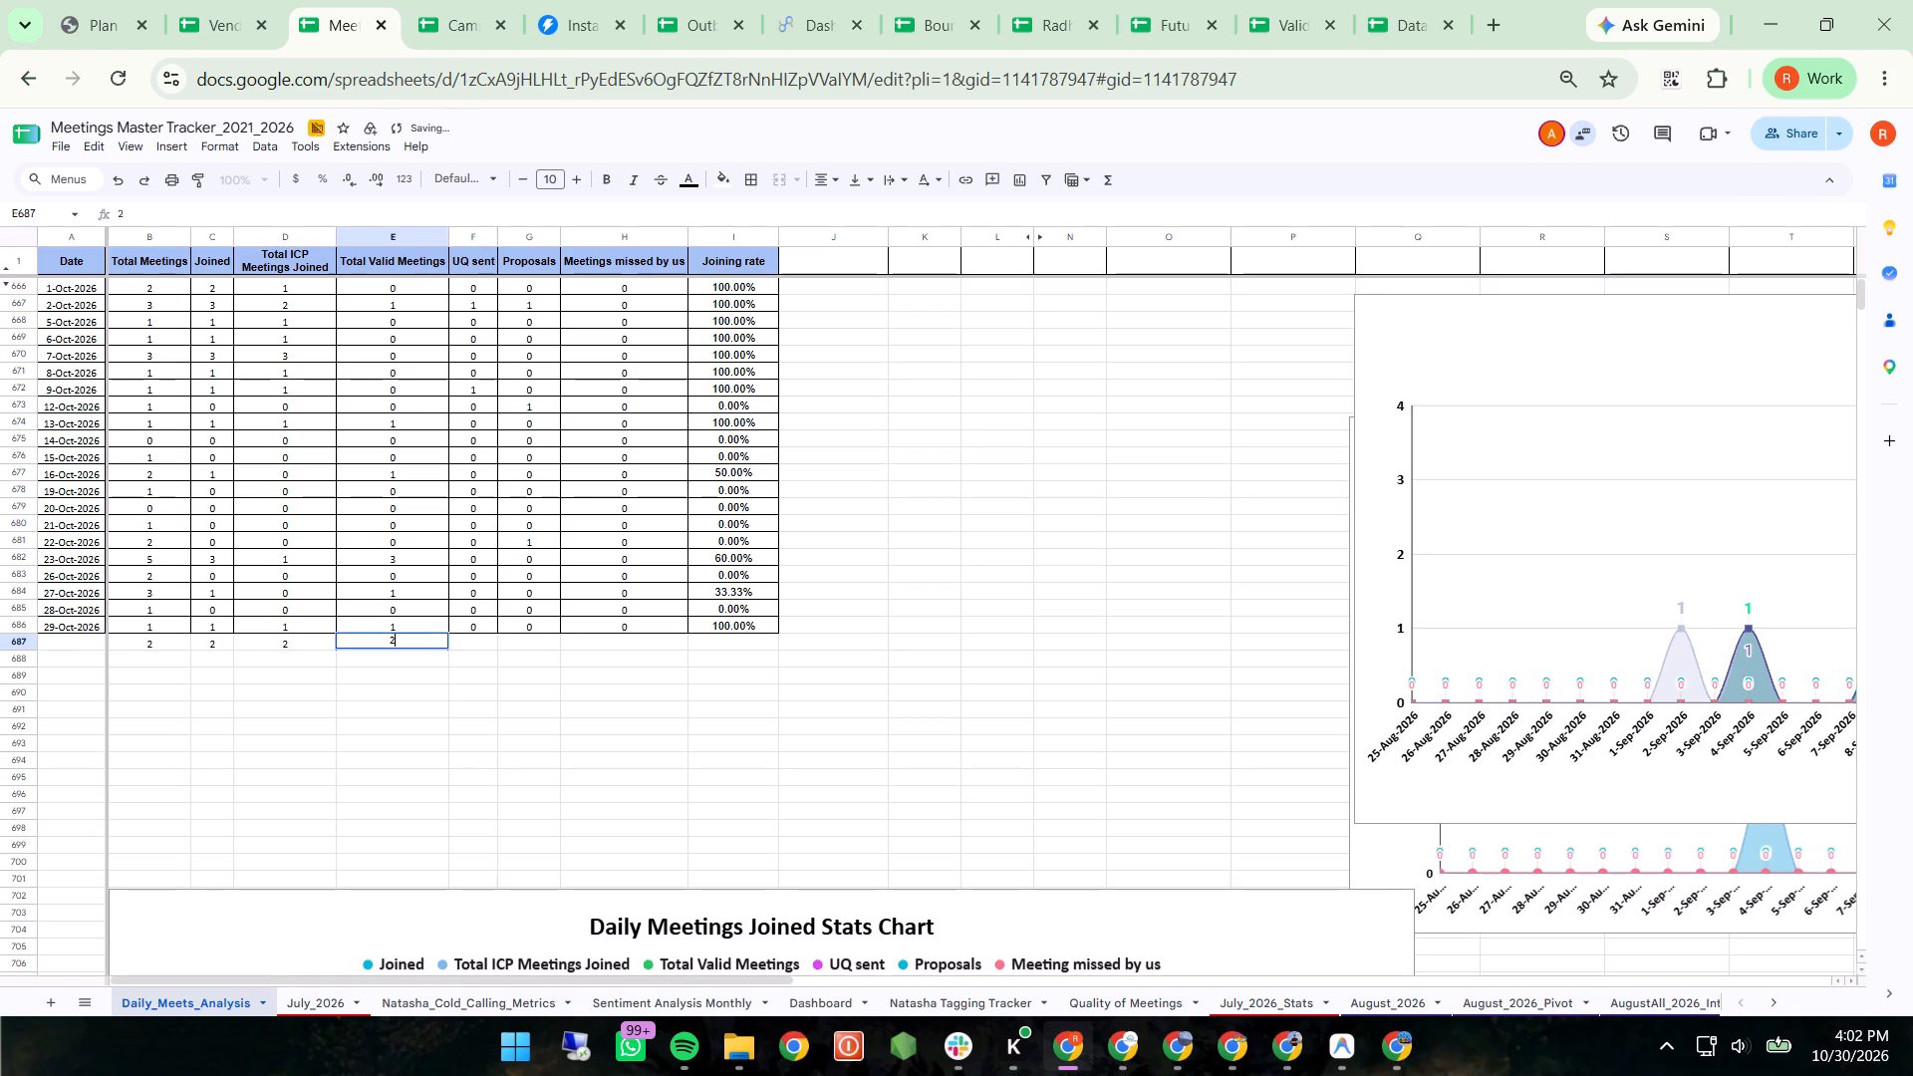
pyautogui.press('Right')
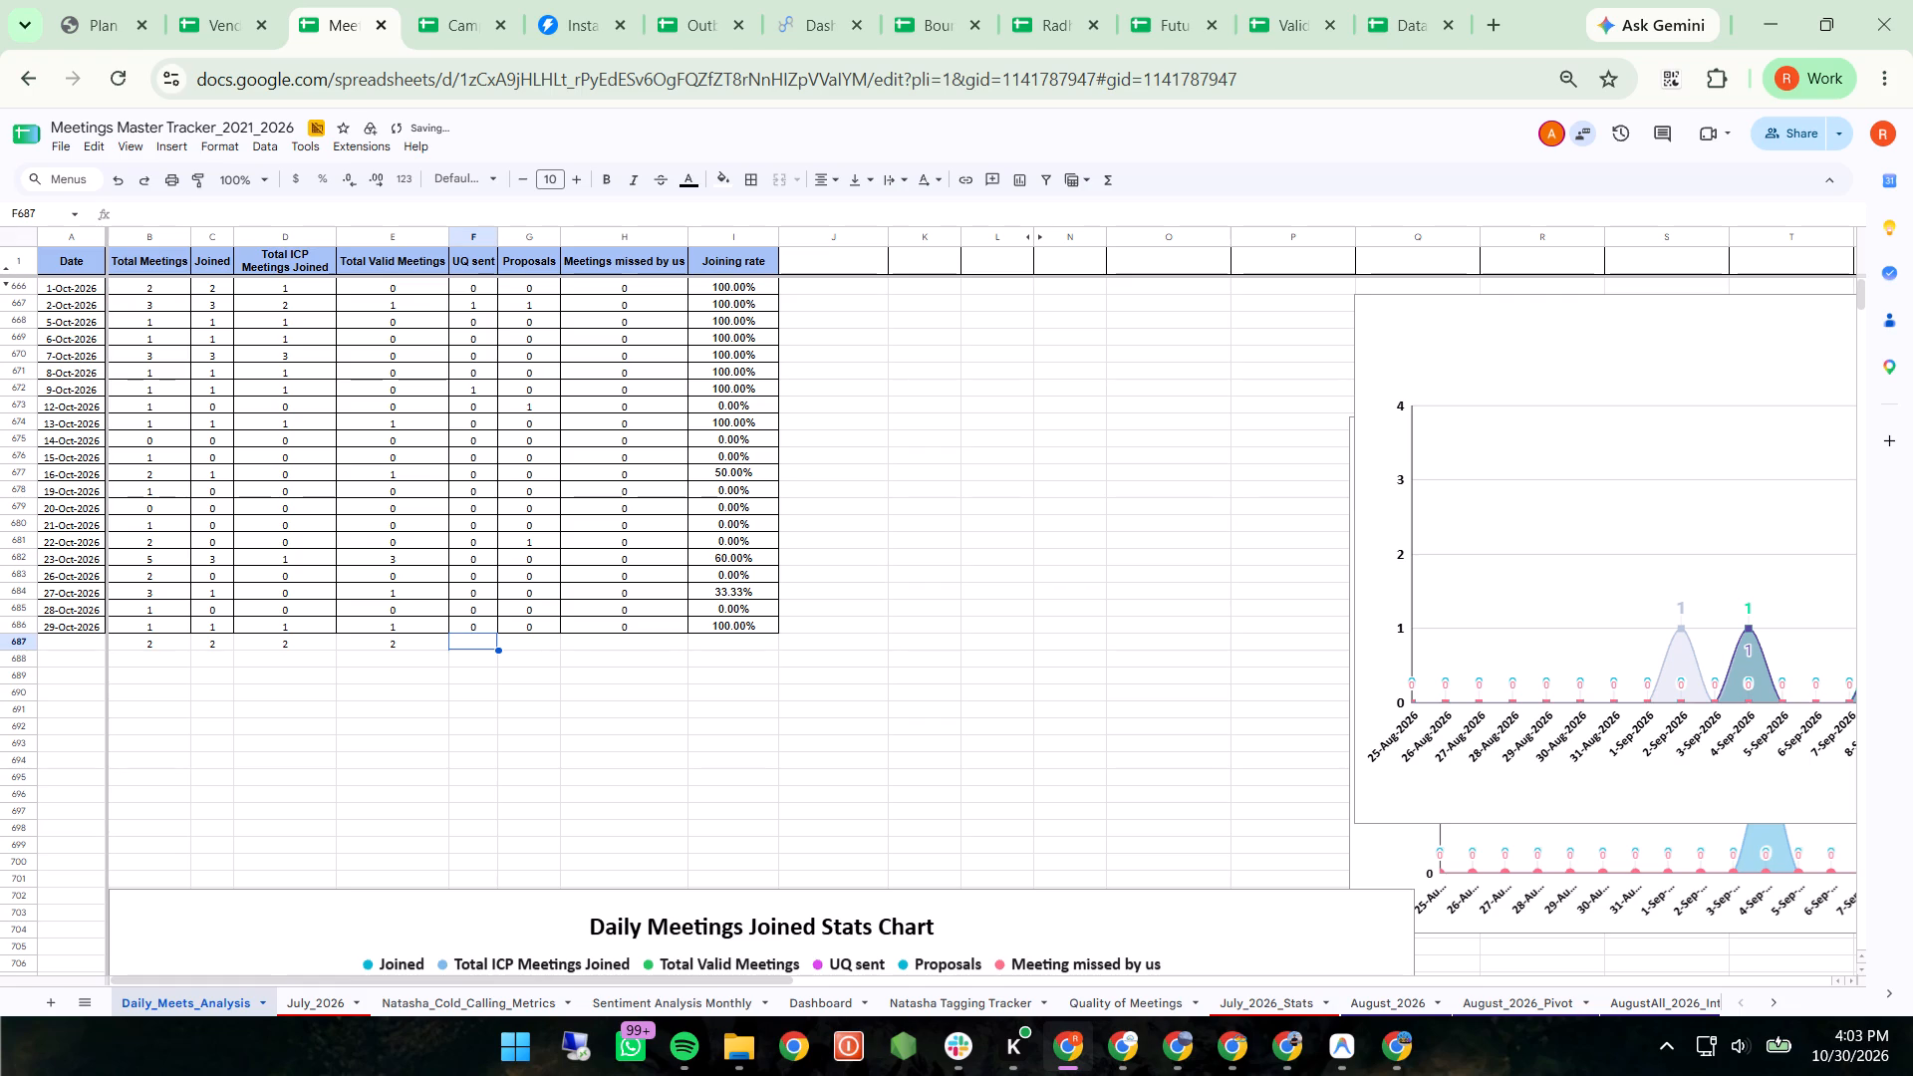
pyautogui.press('0')
pyautogui.press('Right')
pyautogui.press('1')
pyautogui.press('Right')
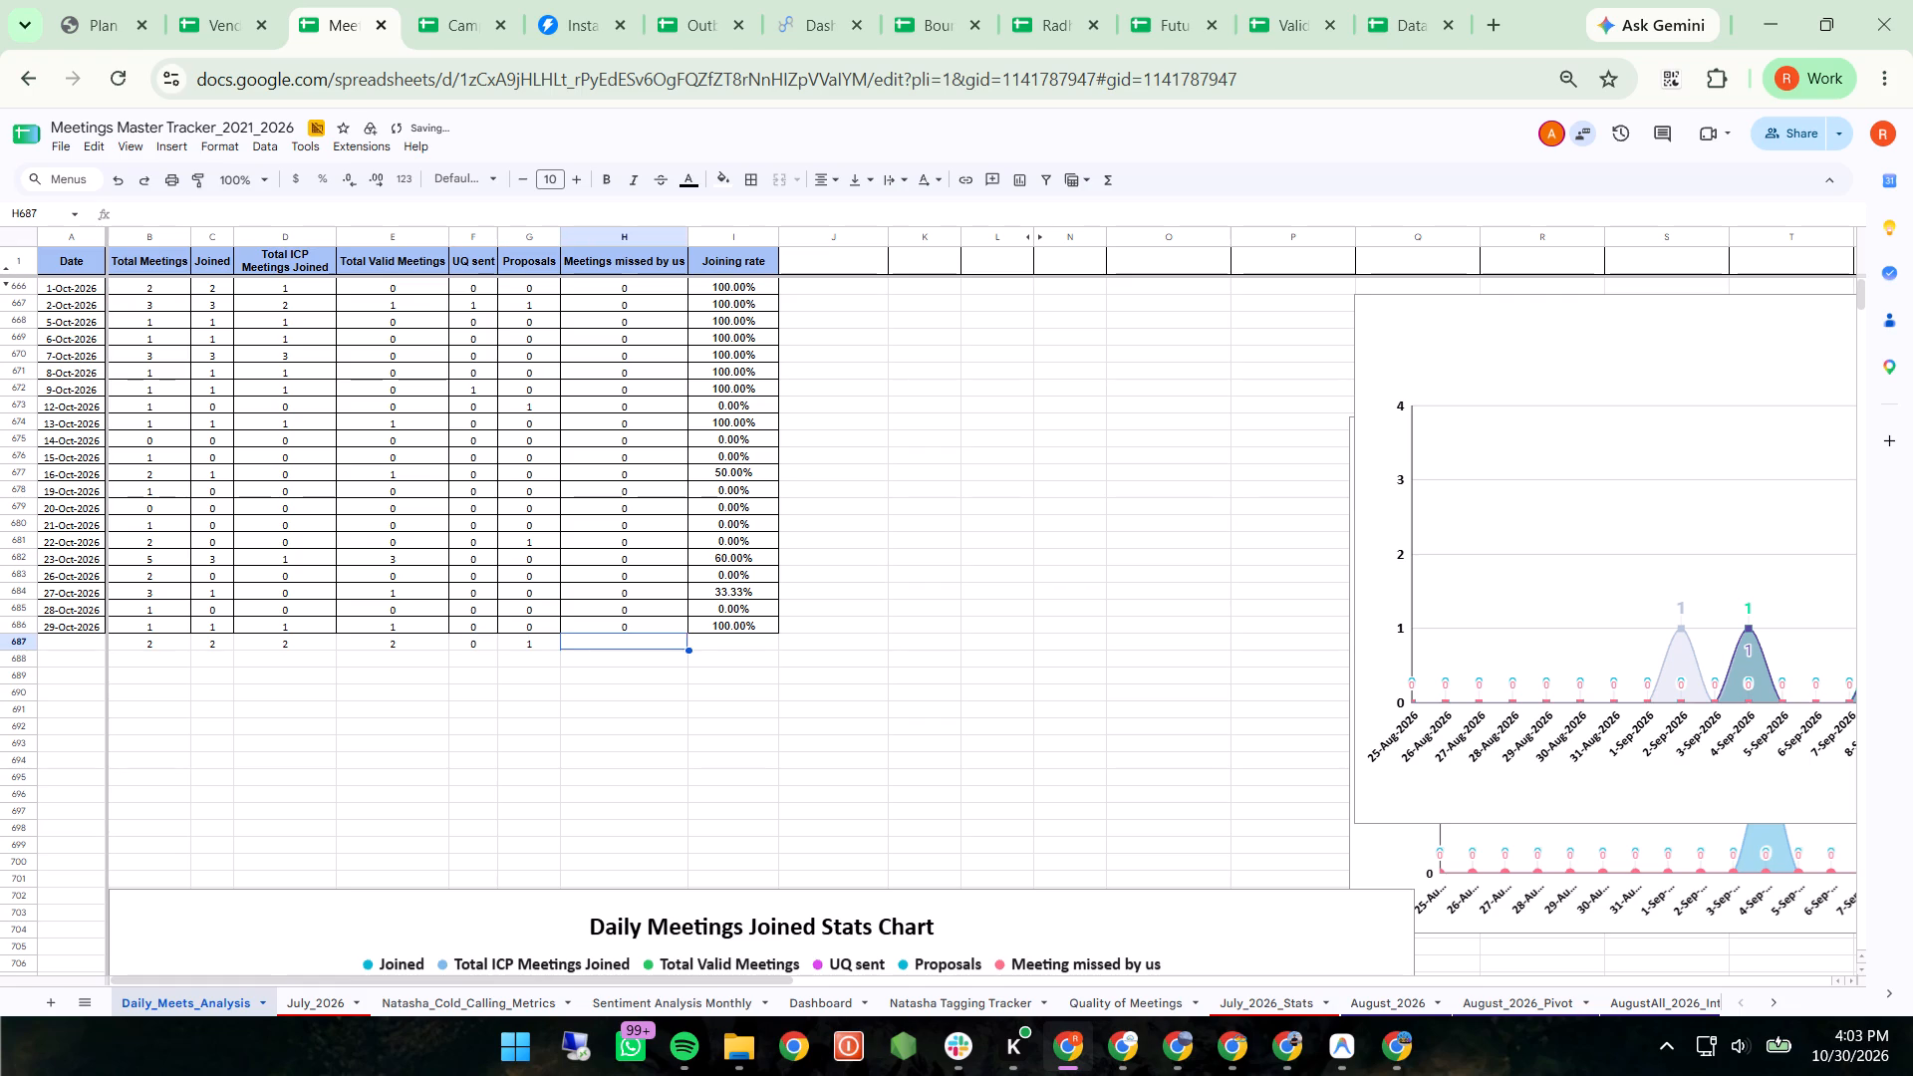
pyautogui.press('0')
pyautogui.press('Right')
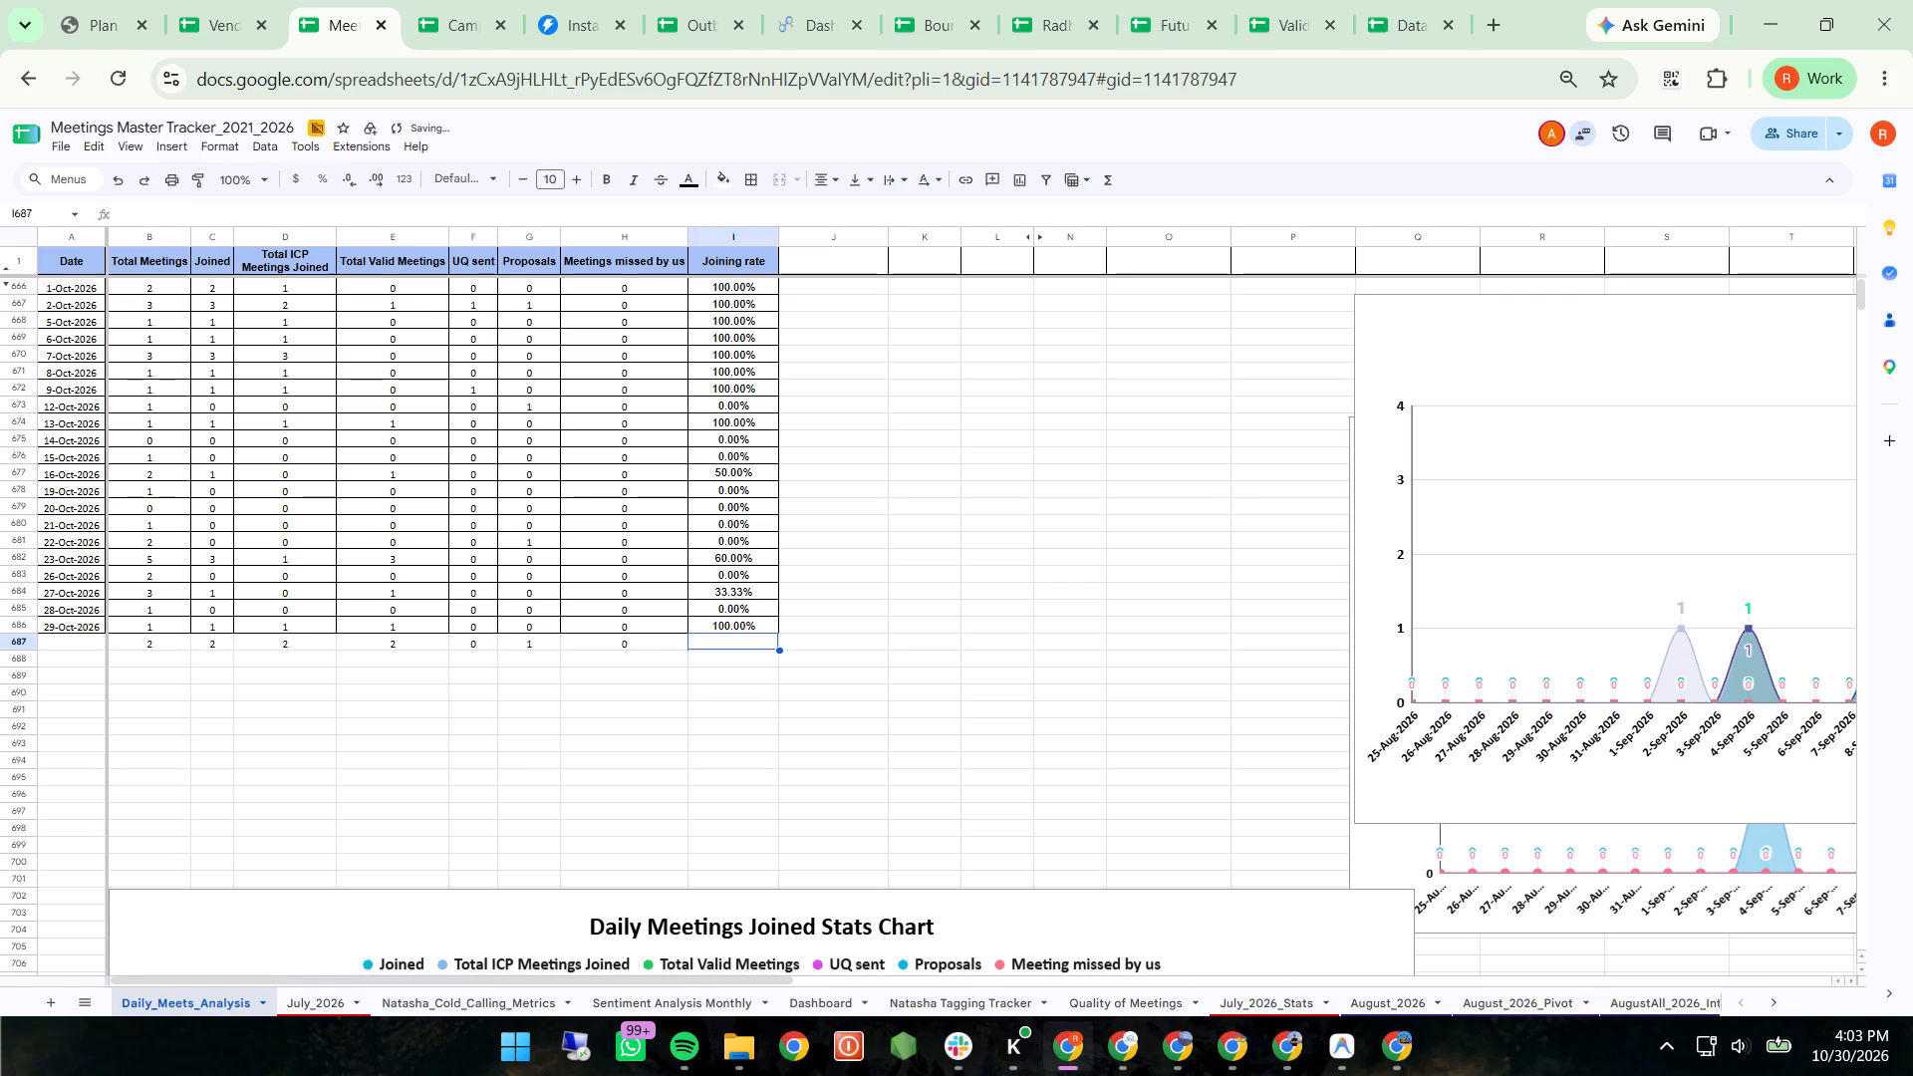
# Extend the Joining rate formula from row 686 down to row 687.
pyautogui.click(759, 624)
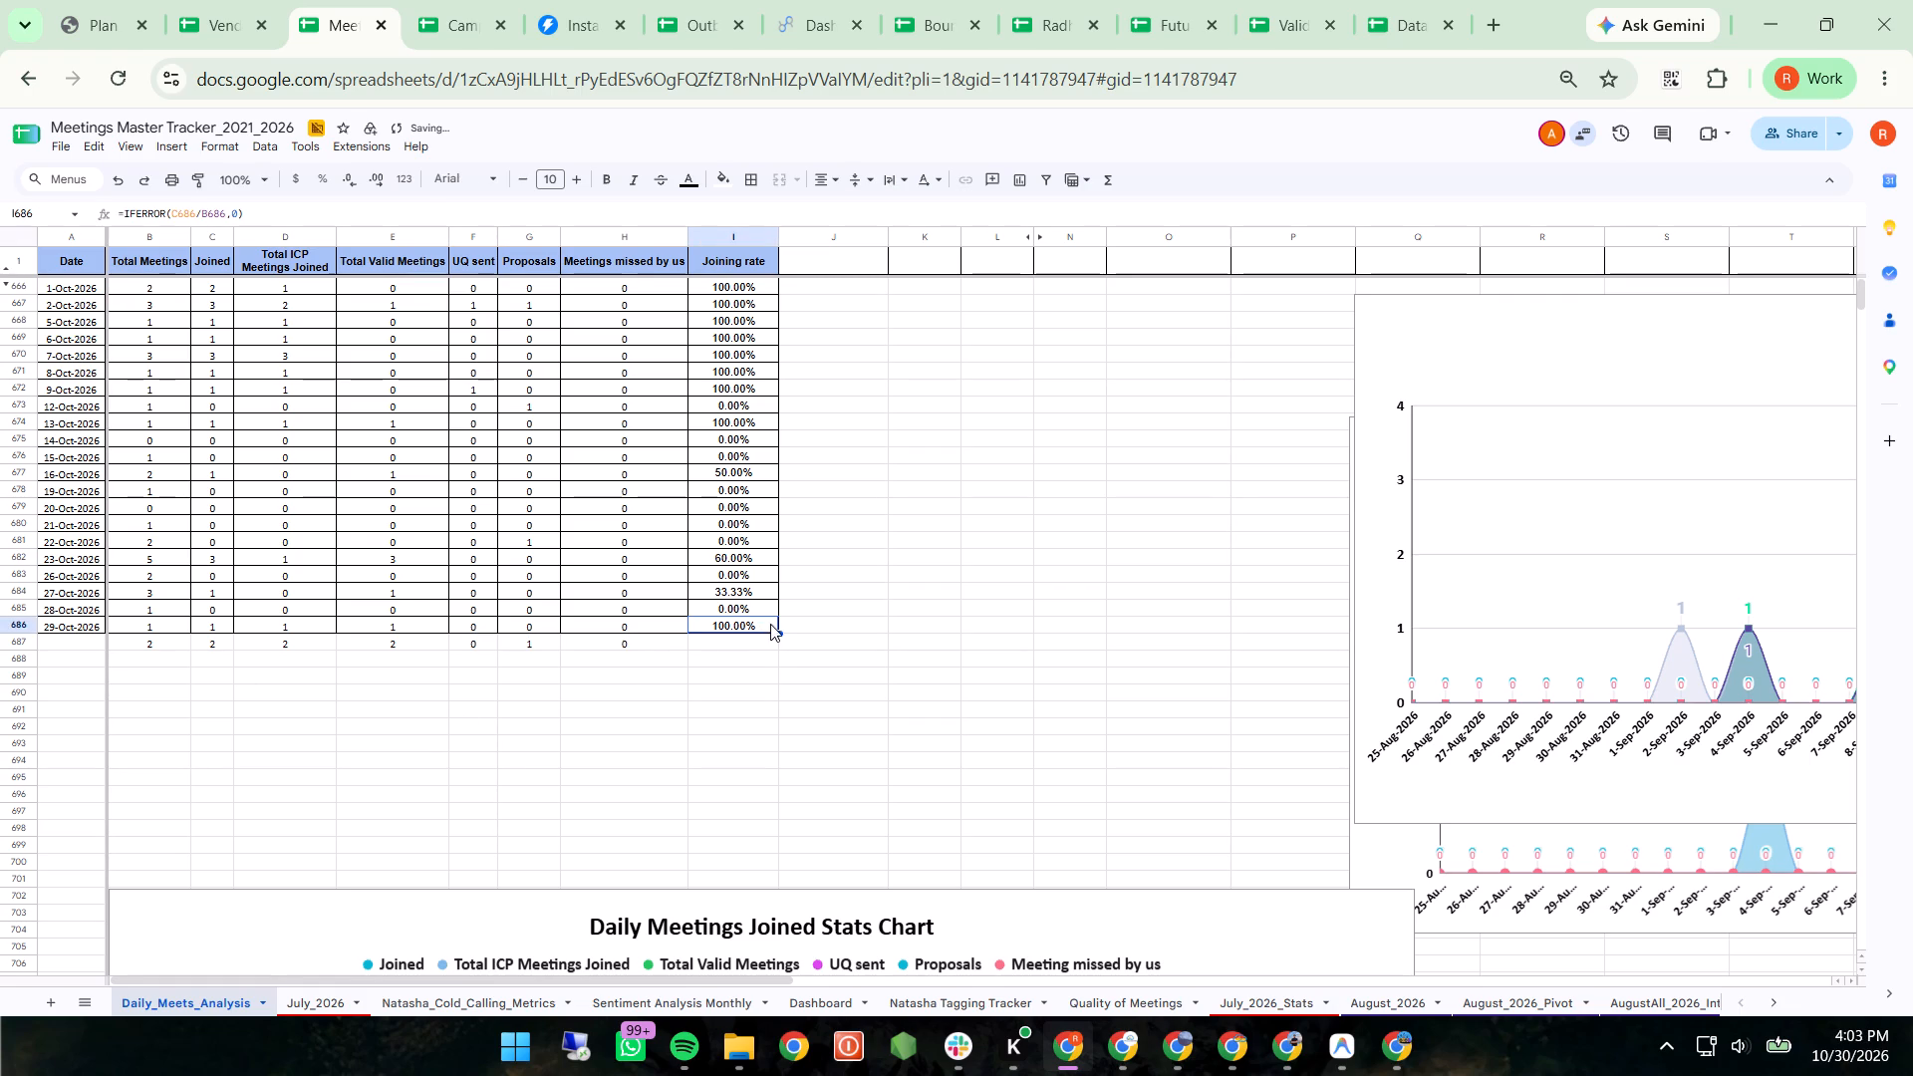
pyautogui.moveTo(777, 630); pyautogui.dragTo(777, 644)
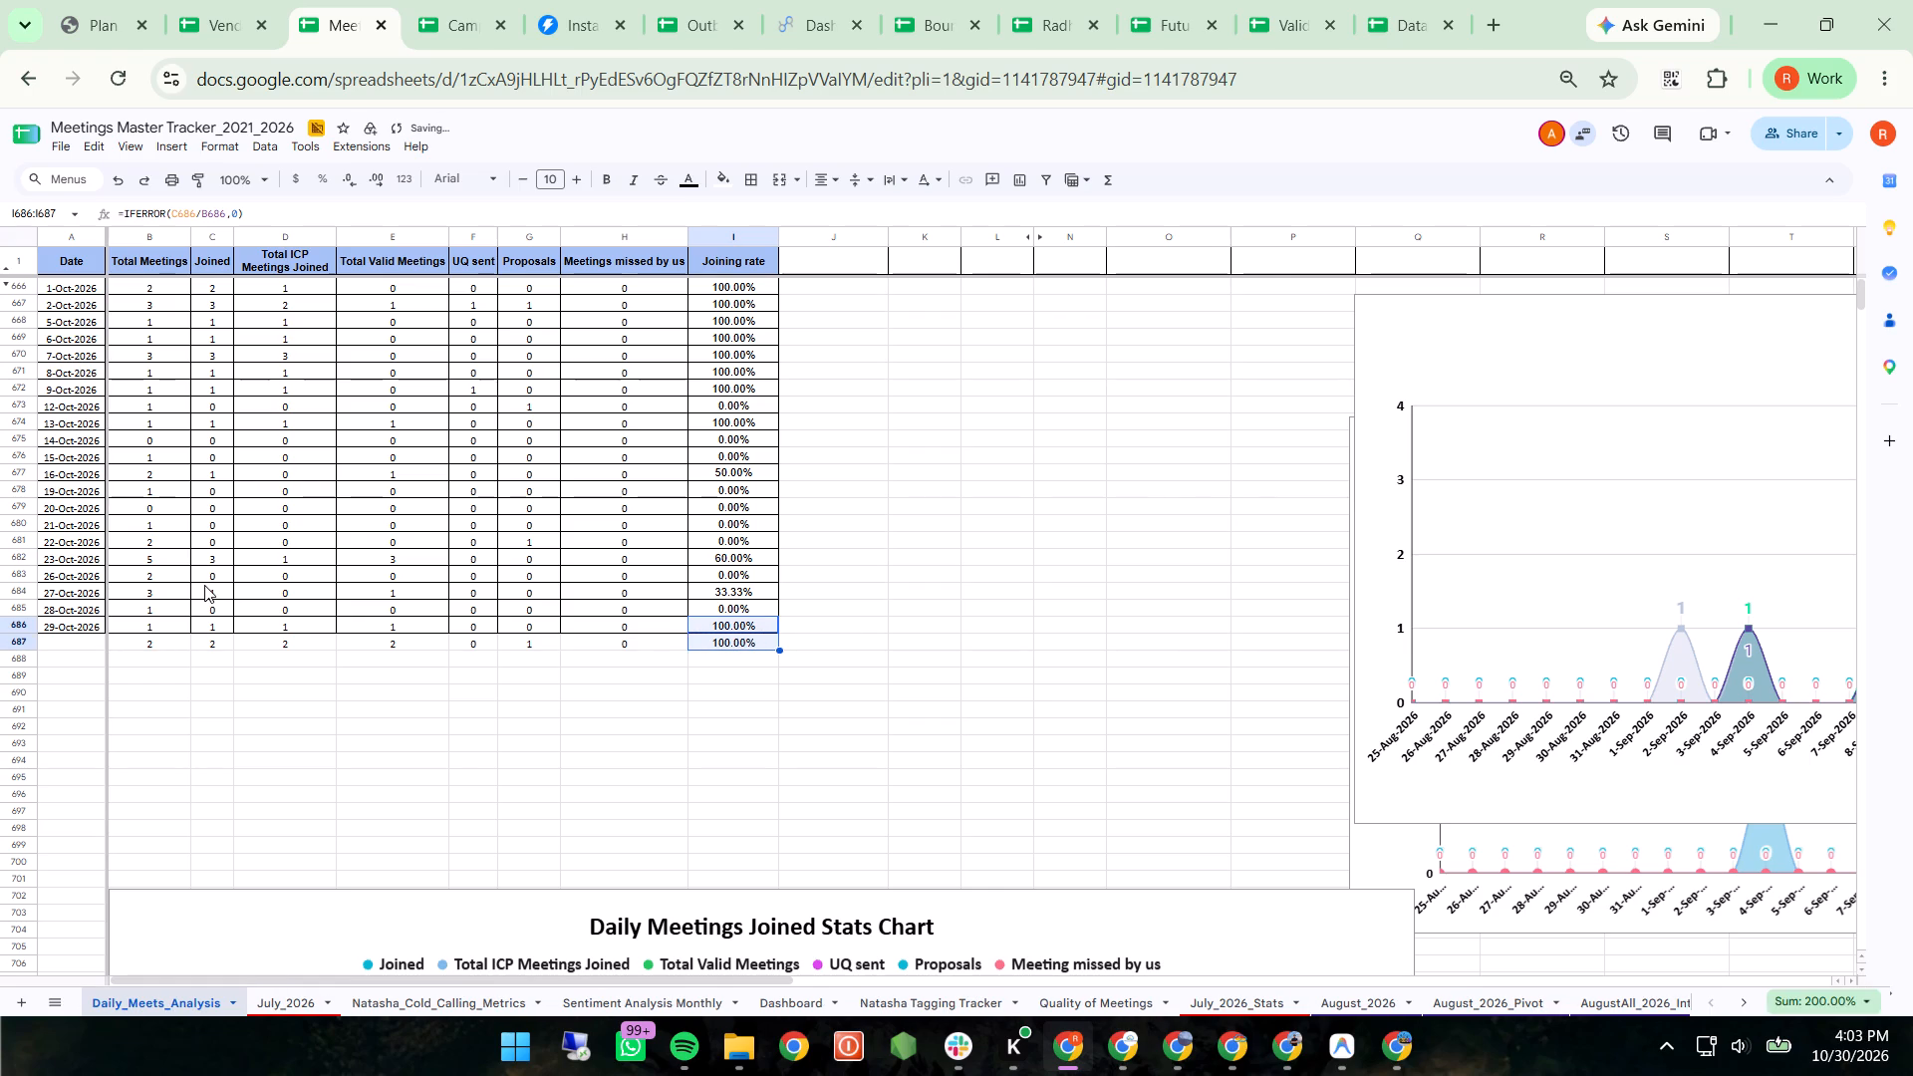
# Copy the date from row 686 into A687 and set it to 30-Oct-2026.
pyautogui.click(48, 624)
pyautogui.hotkey('ctrl', 'c')
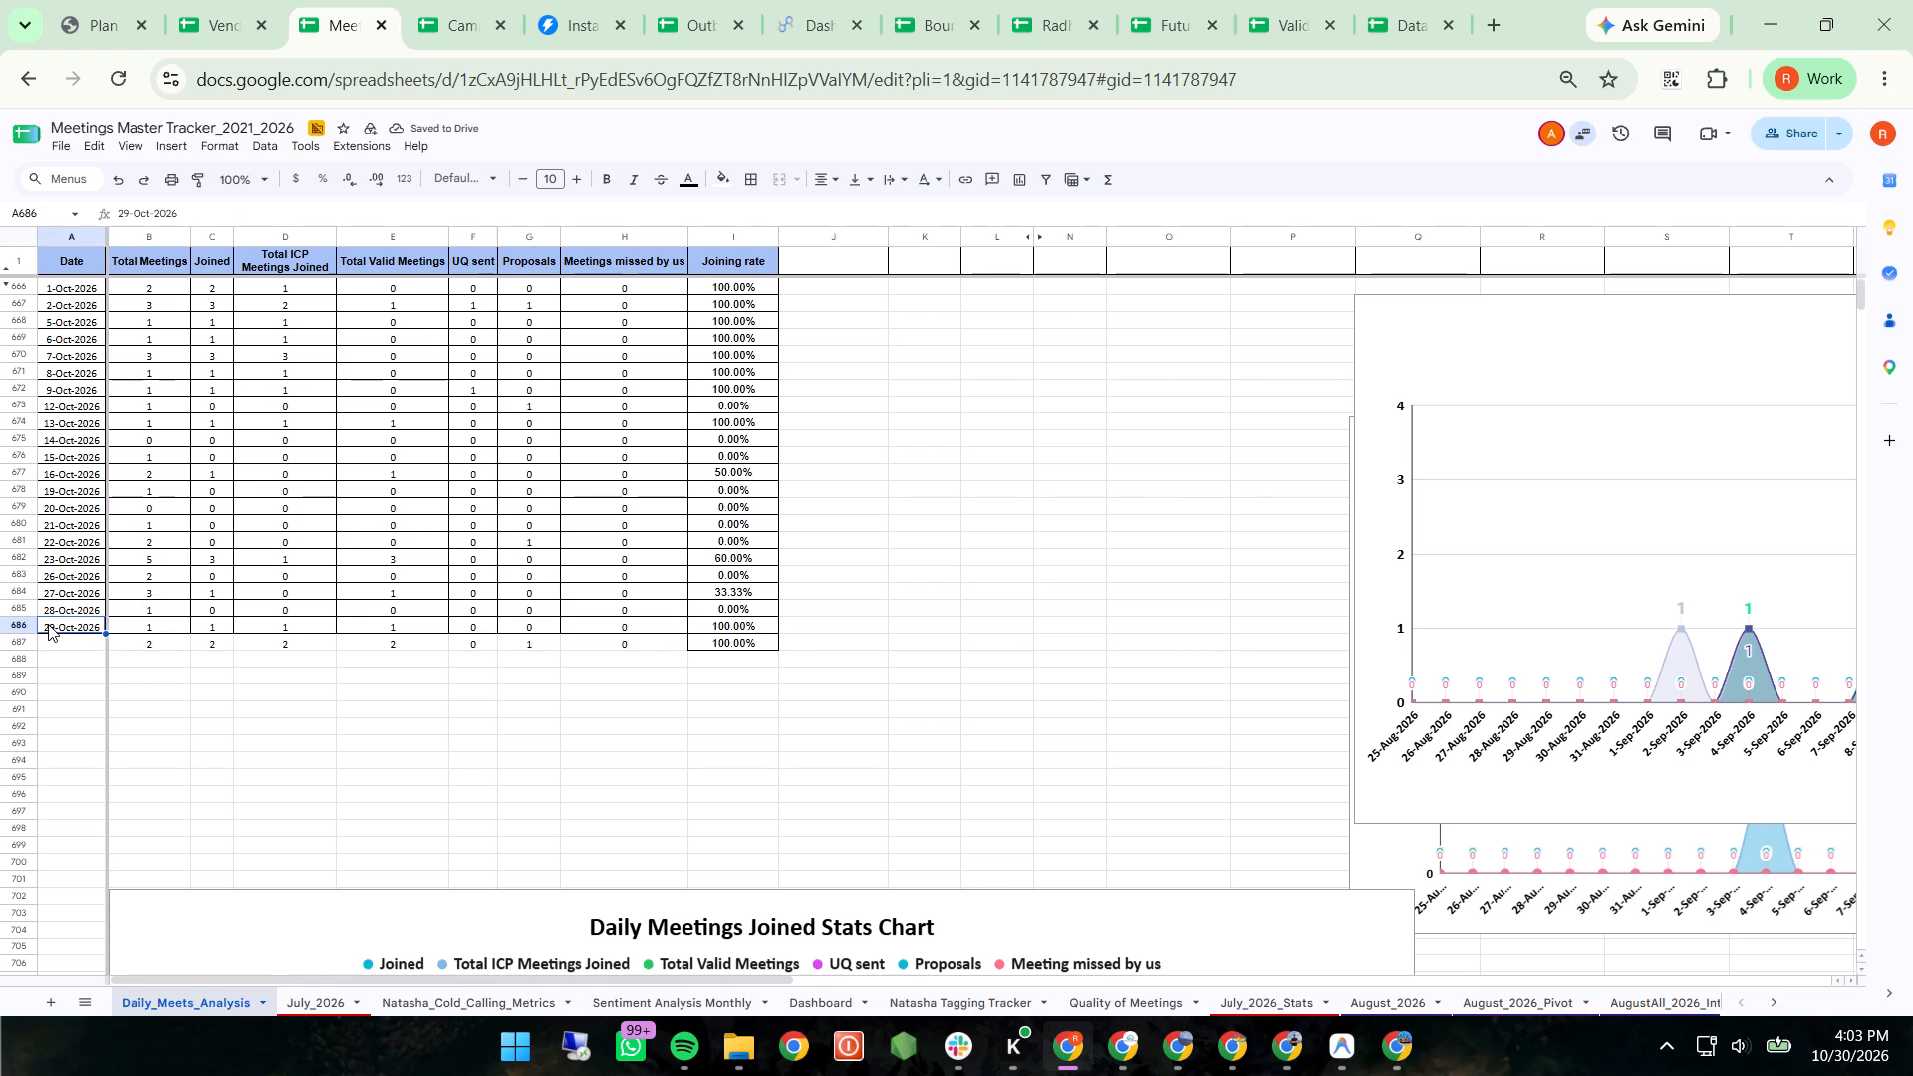
pyautogui.press('Down')
pyautogui.hotkey('ctrl', 'v')
pyautogui.doubleClick(63, 643)
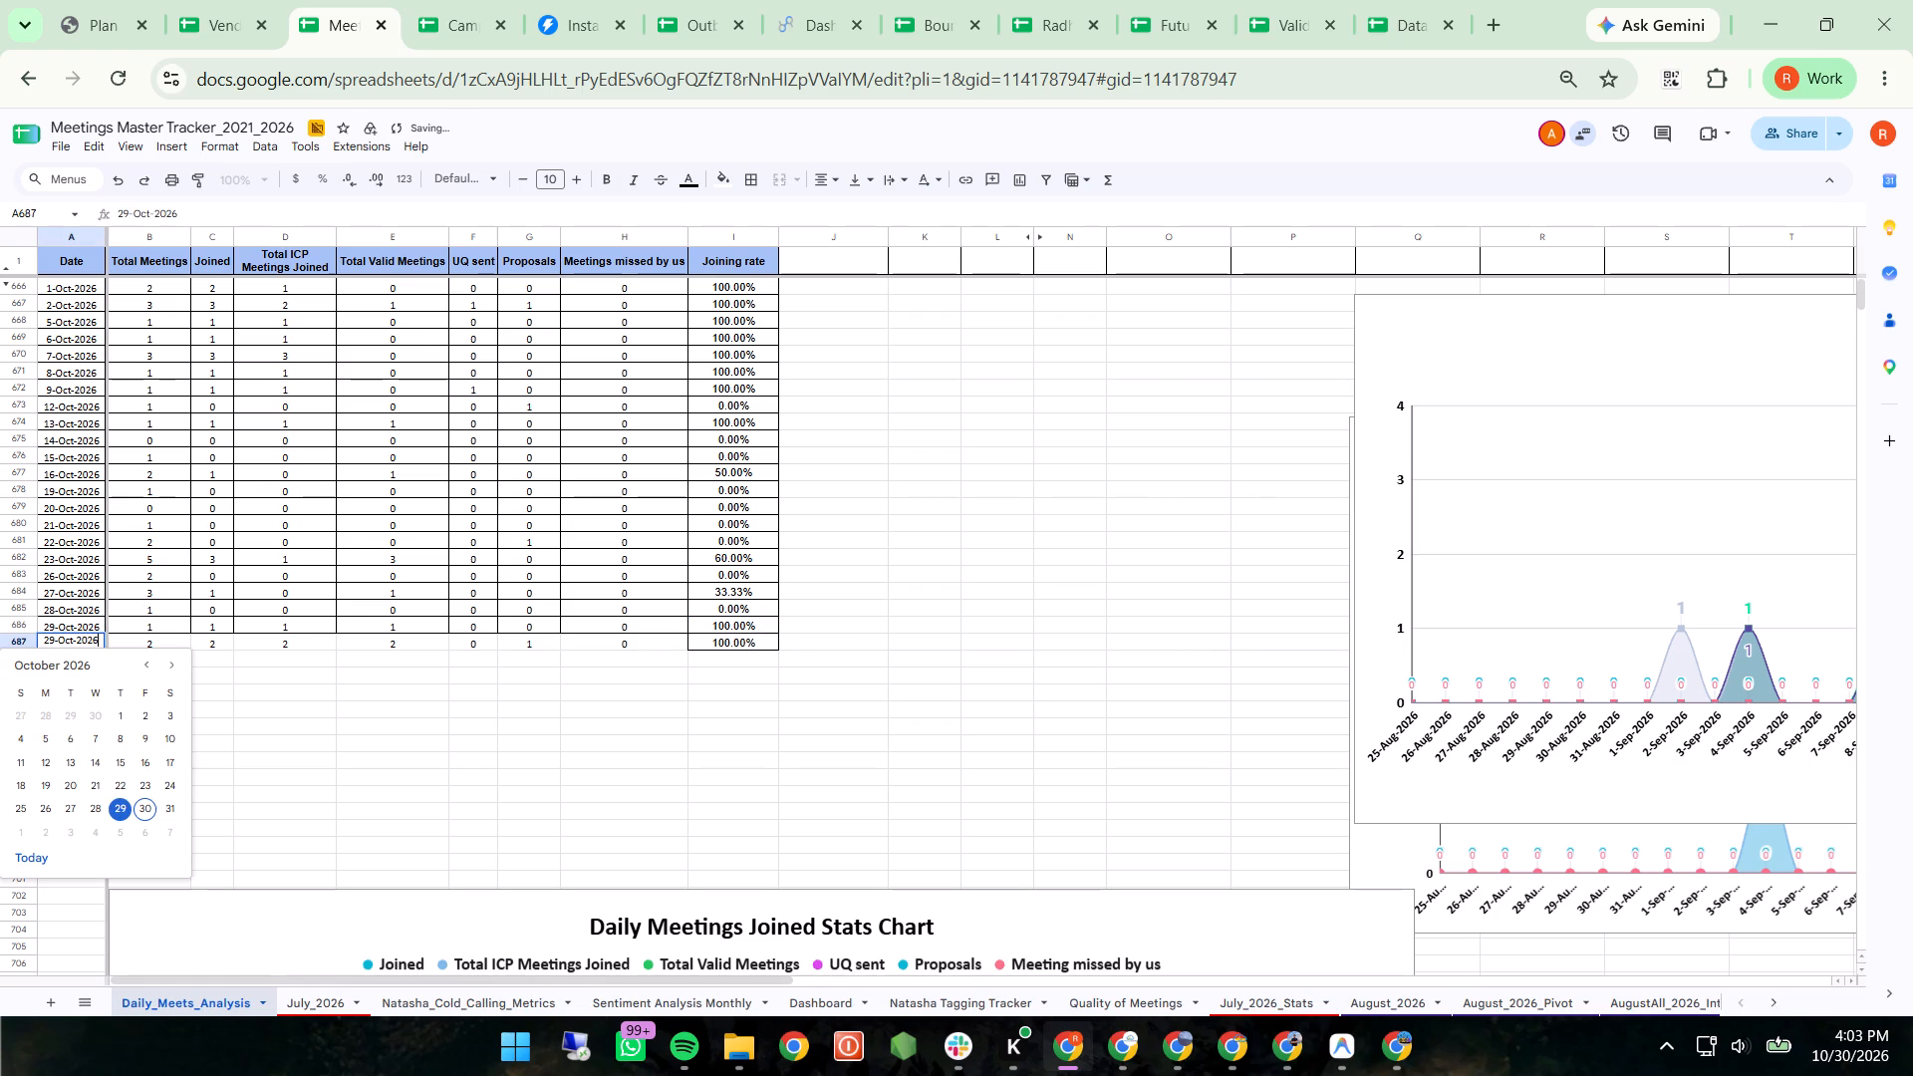
pyautogui.click(146, 802)
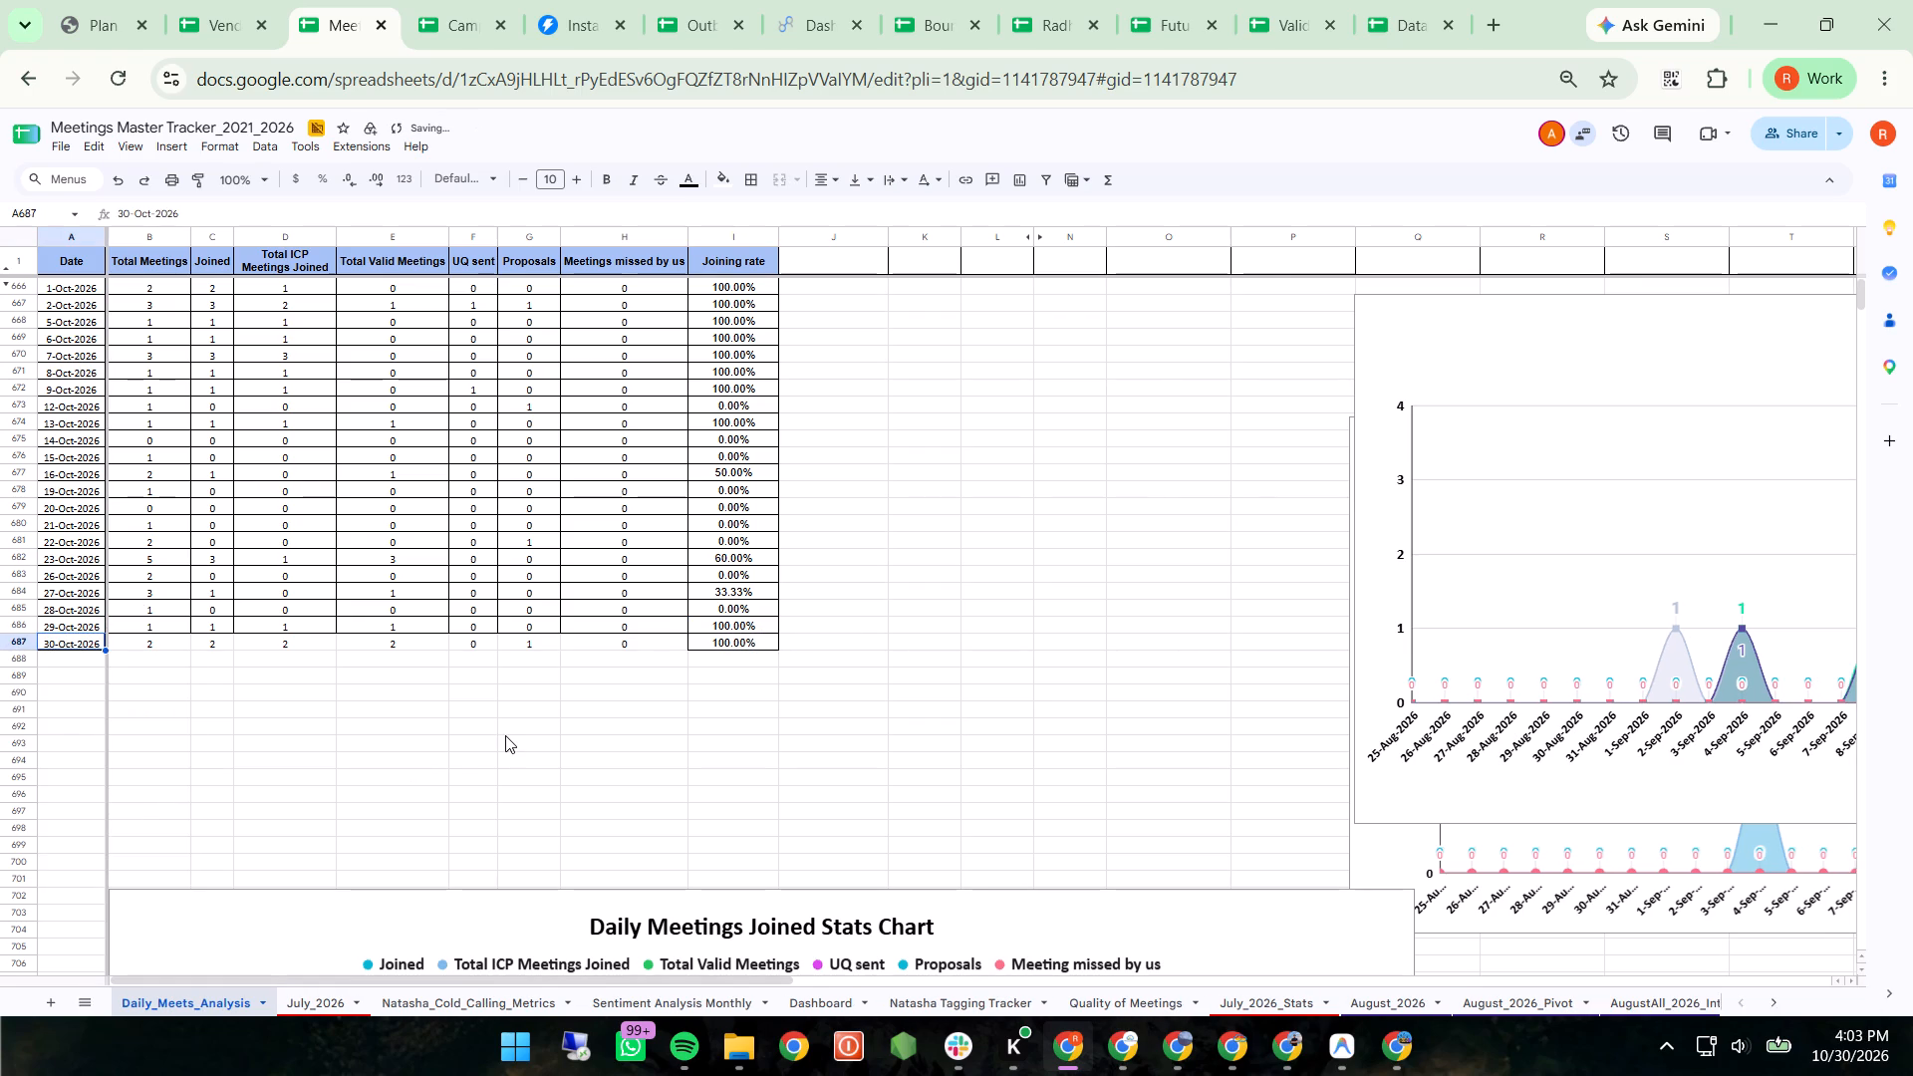
pyautogui.click(505, 735)
# Apply the formatting of row 686 to the new row 687.
pyautogui.click(28, 628)
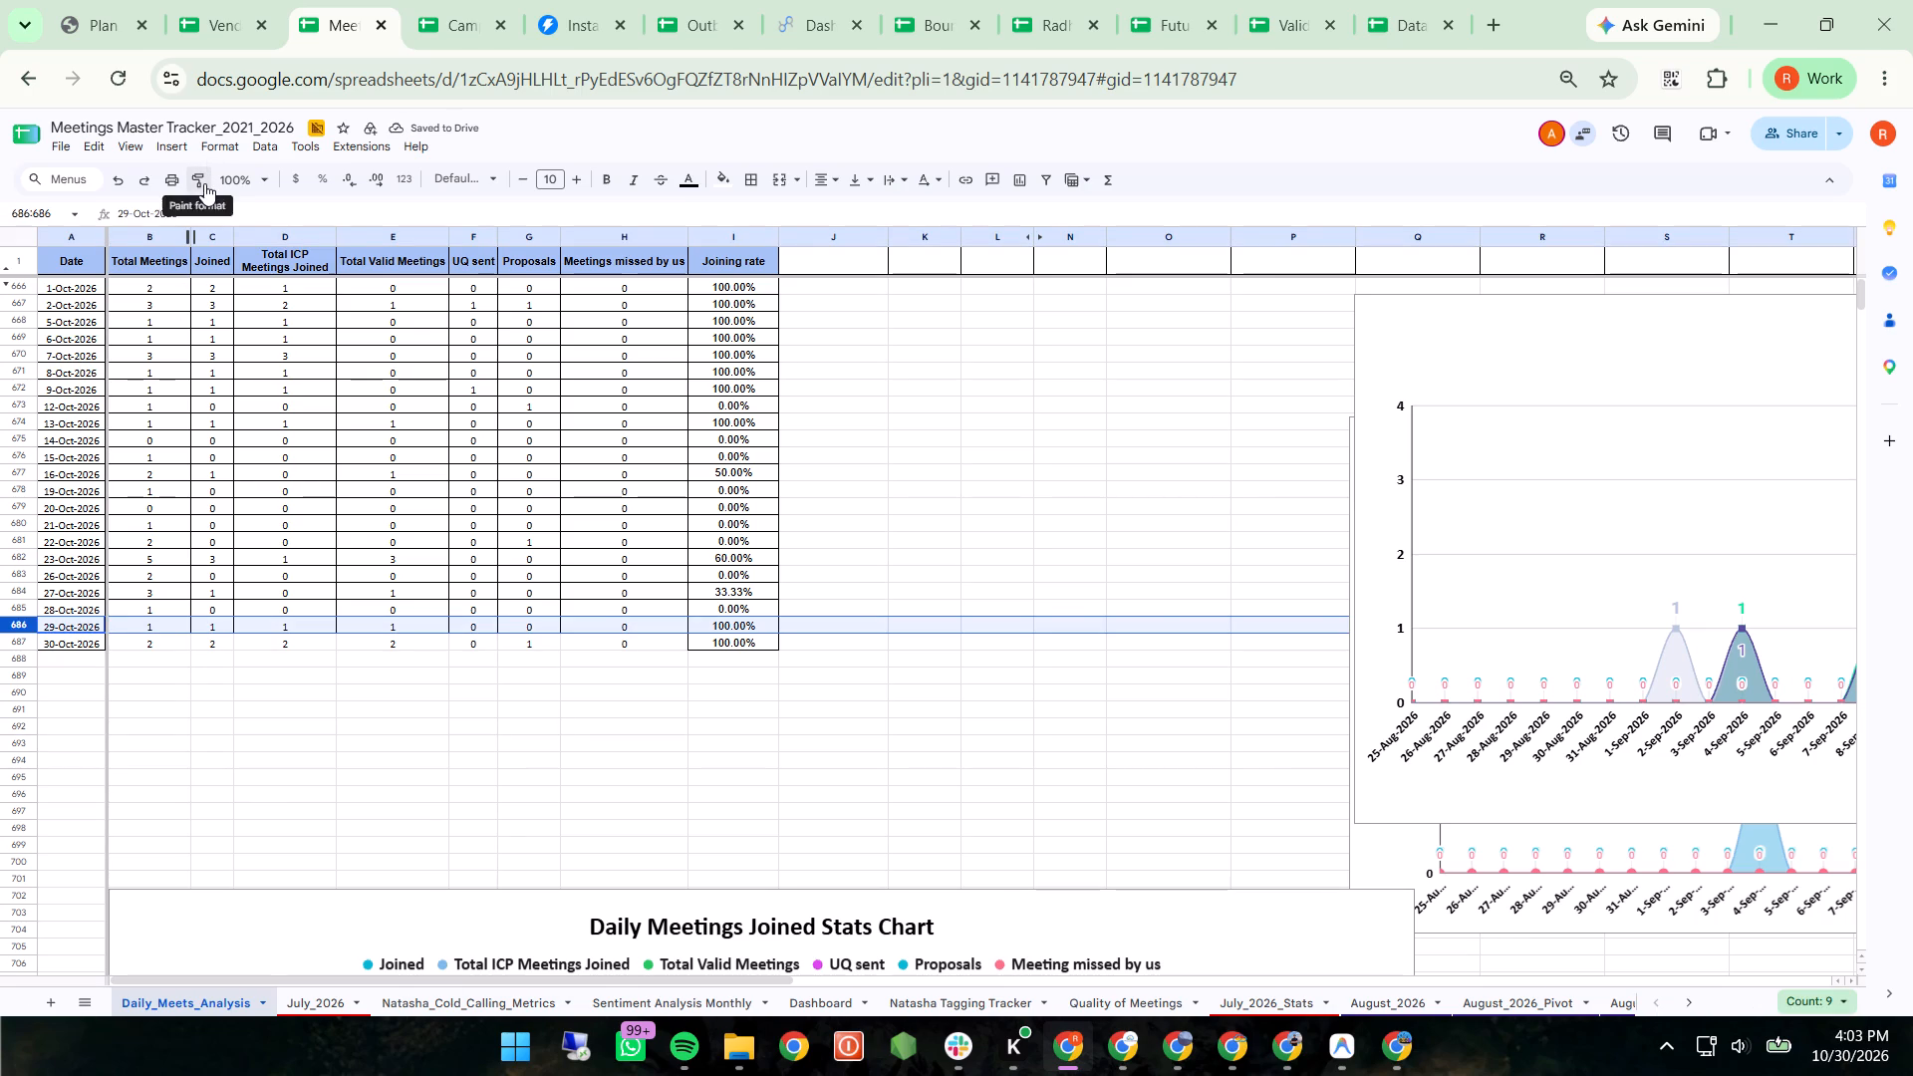
pyautogui.click(204, 183)
pyautogui.click(20, 643)
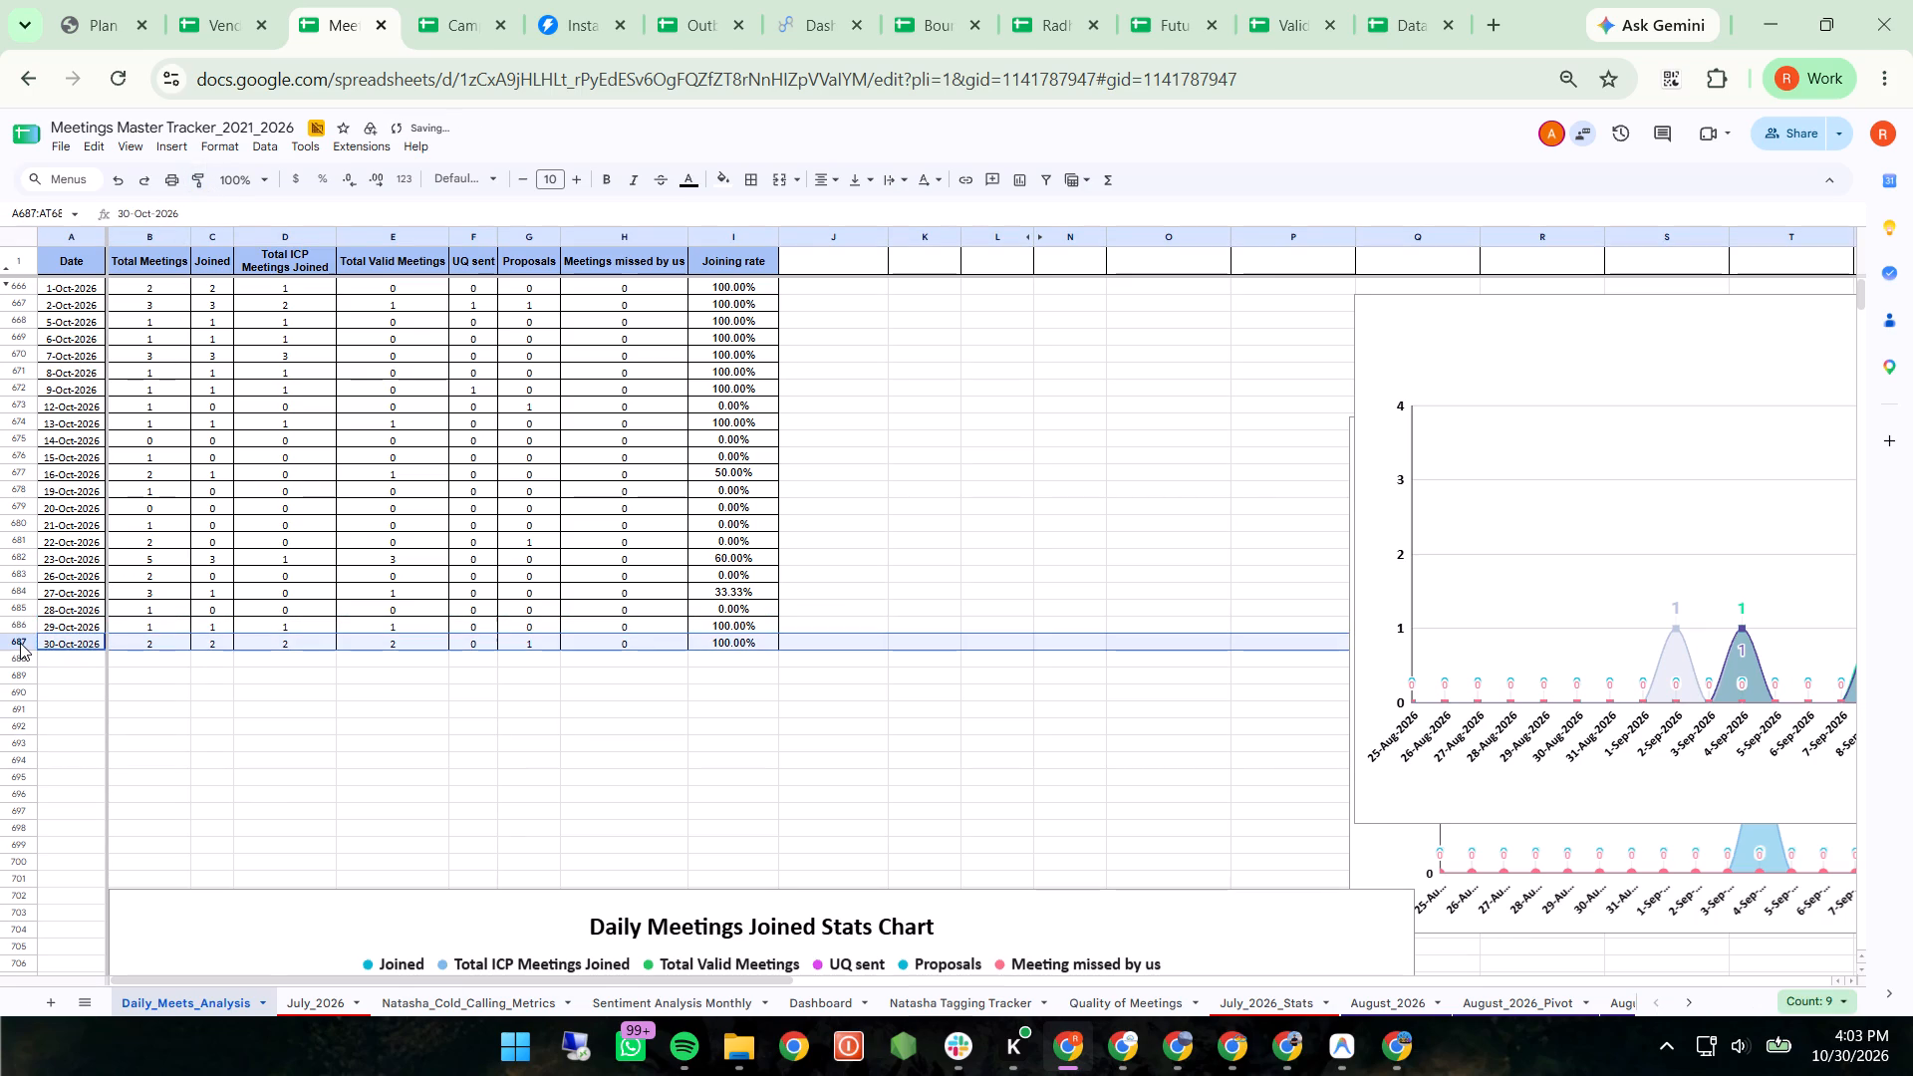
pyautogui.click(809, 664)
# Shrink the Daily Meeting Stats Chart beside the table to span about columns Q to V, and reduce its height to end near row 681.
pyautogui.scroll(-2, 809, 664)
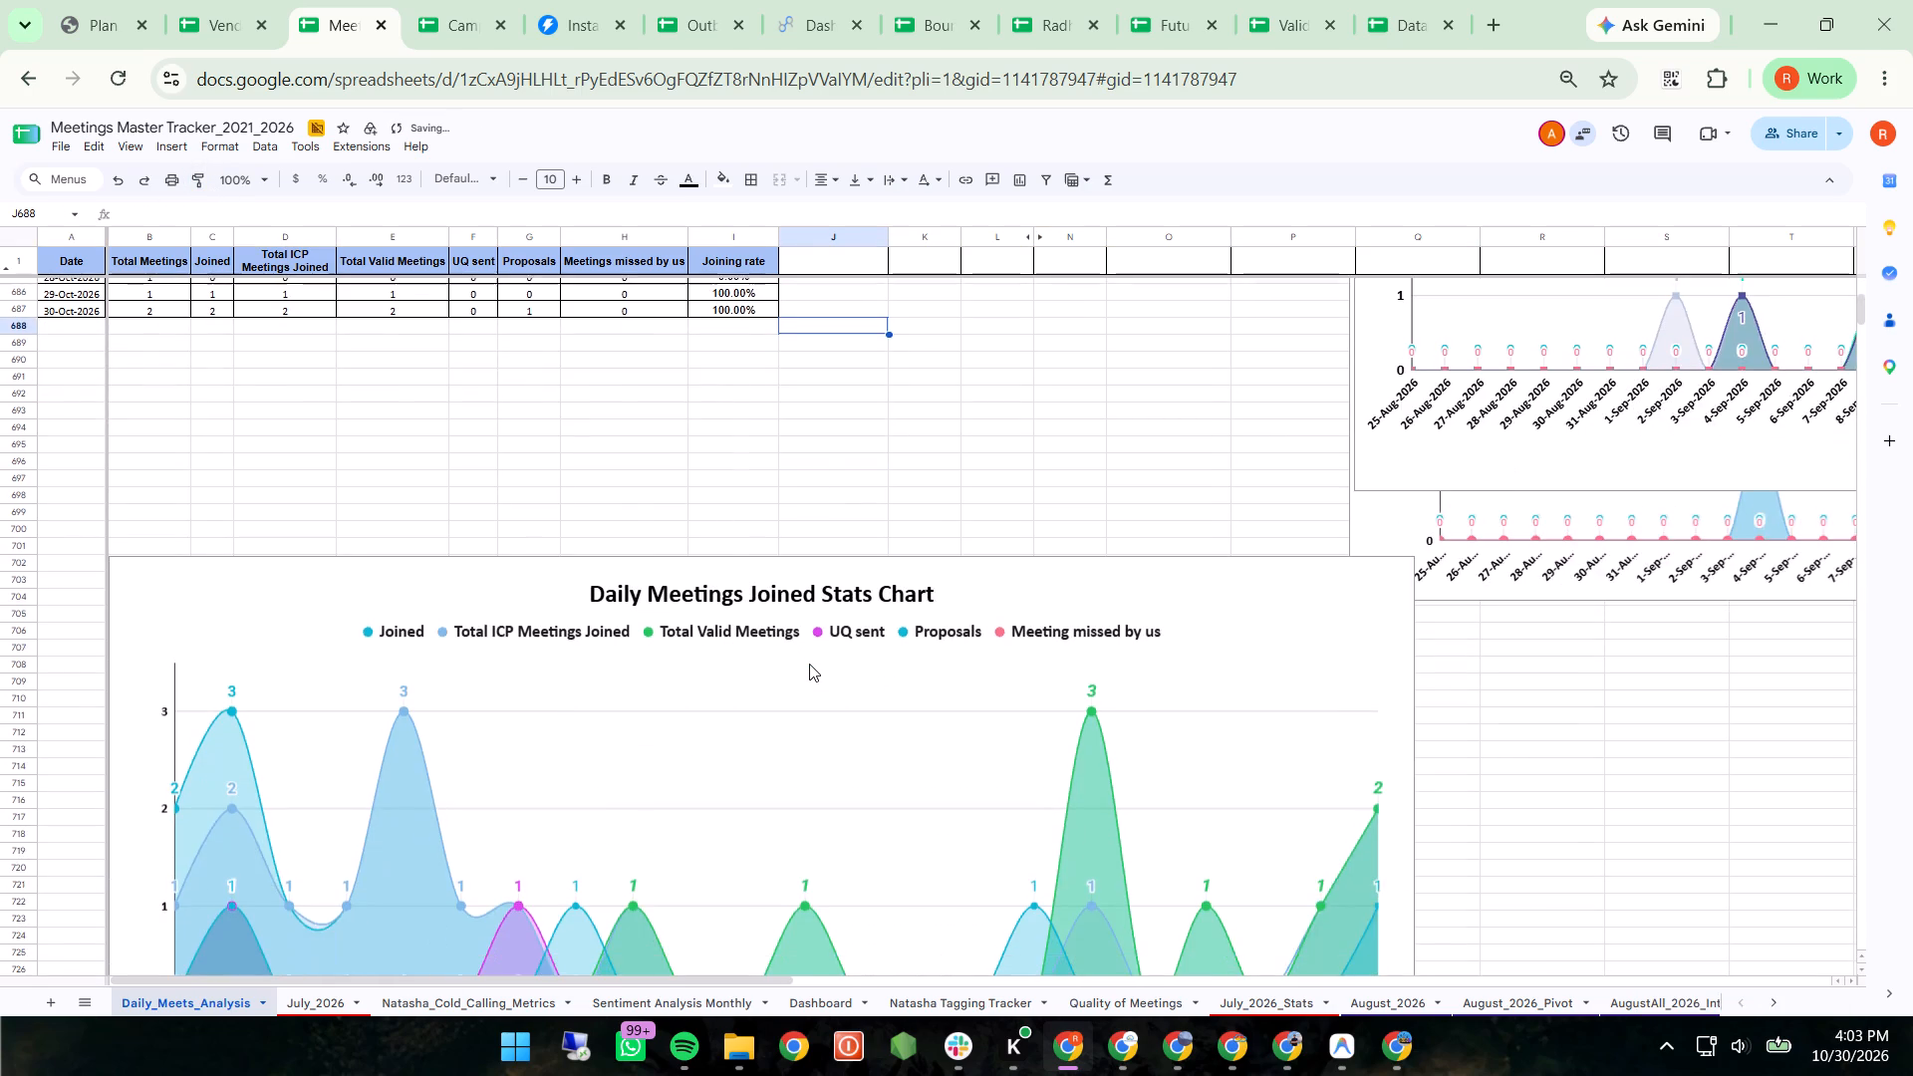
pyautogui.scroll(-2, 809, 664)
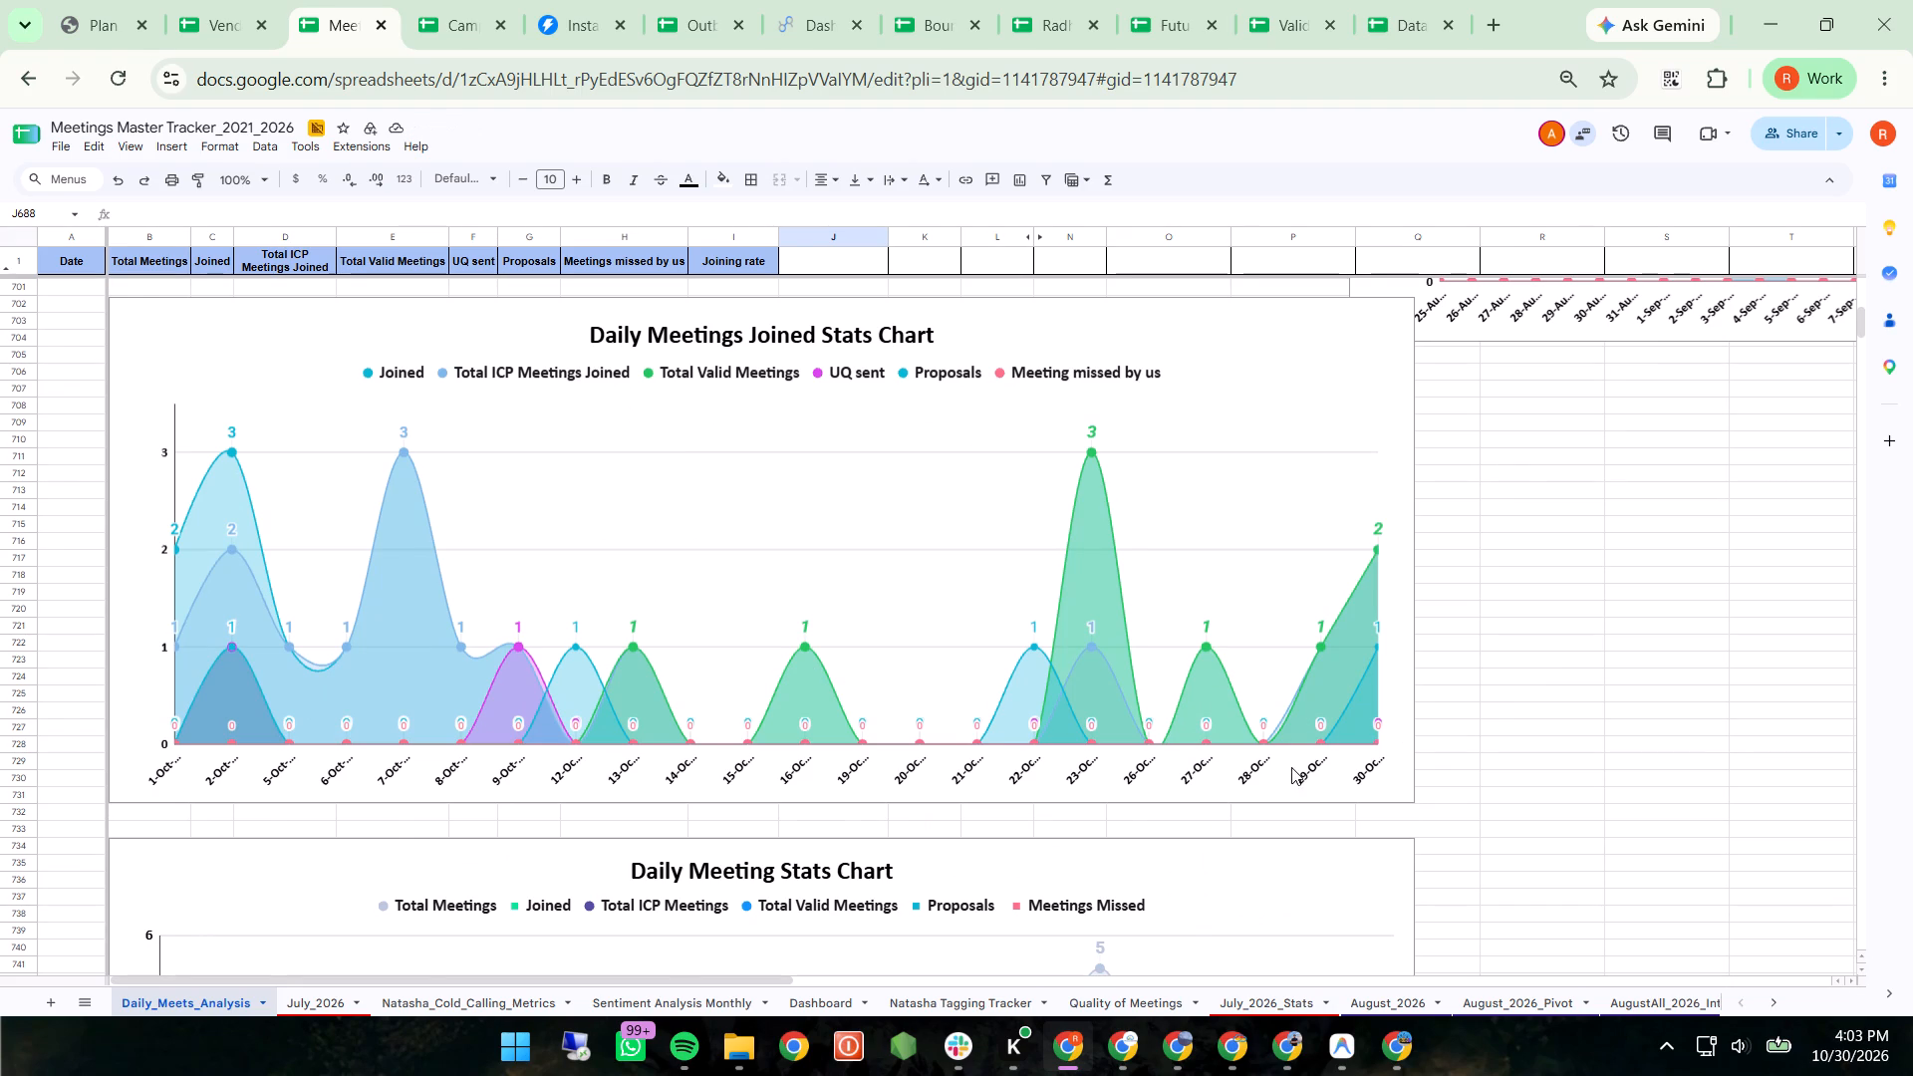
pyautogui.scroll(5, 1291, 767)
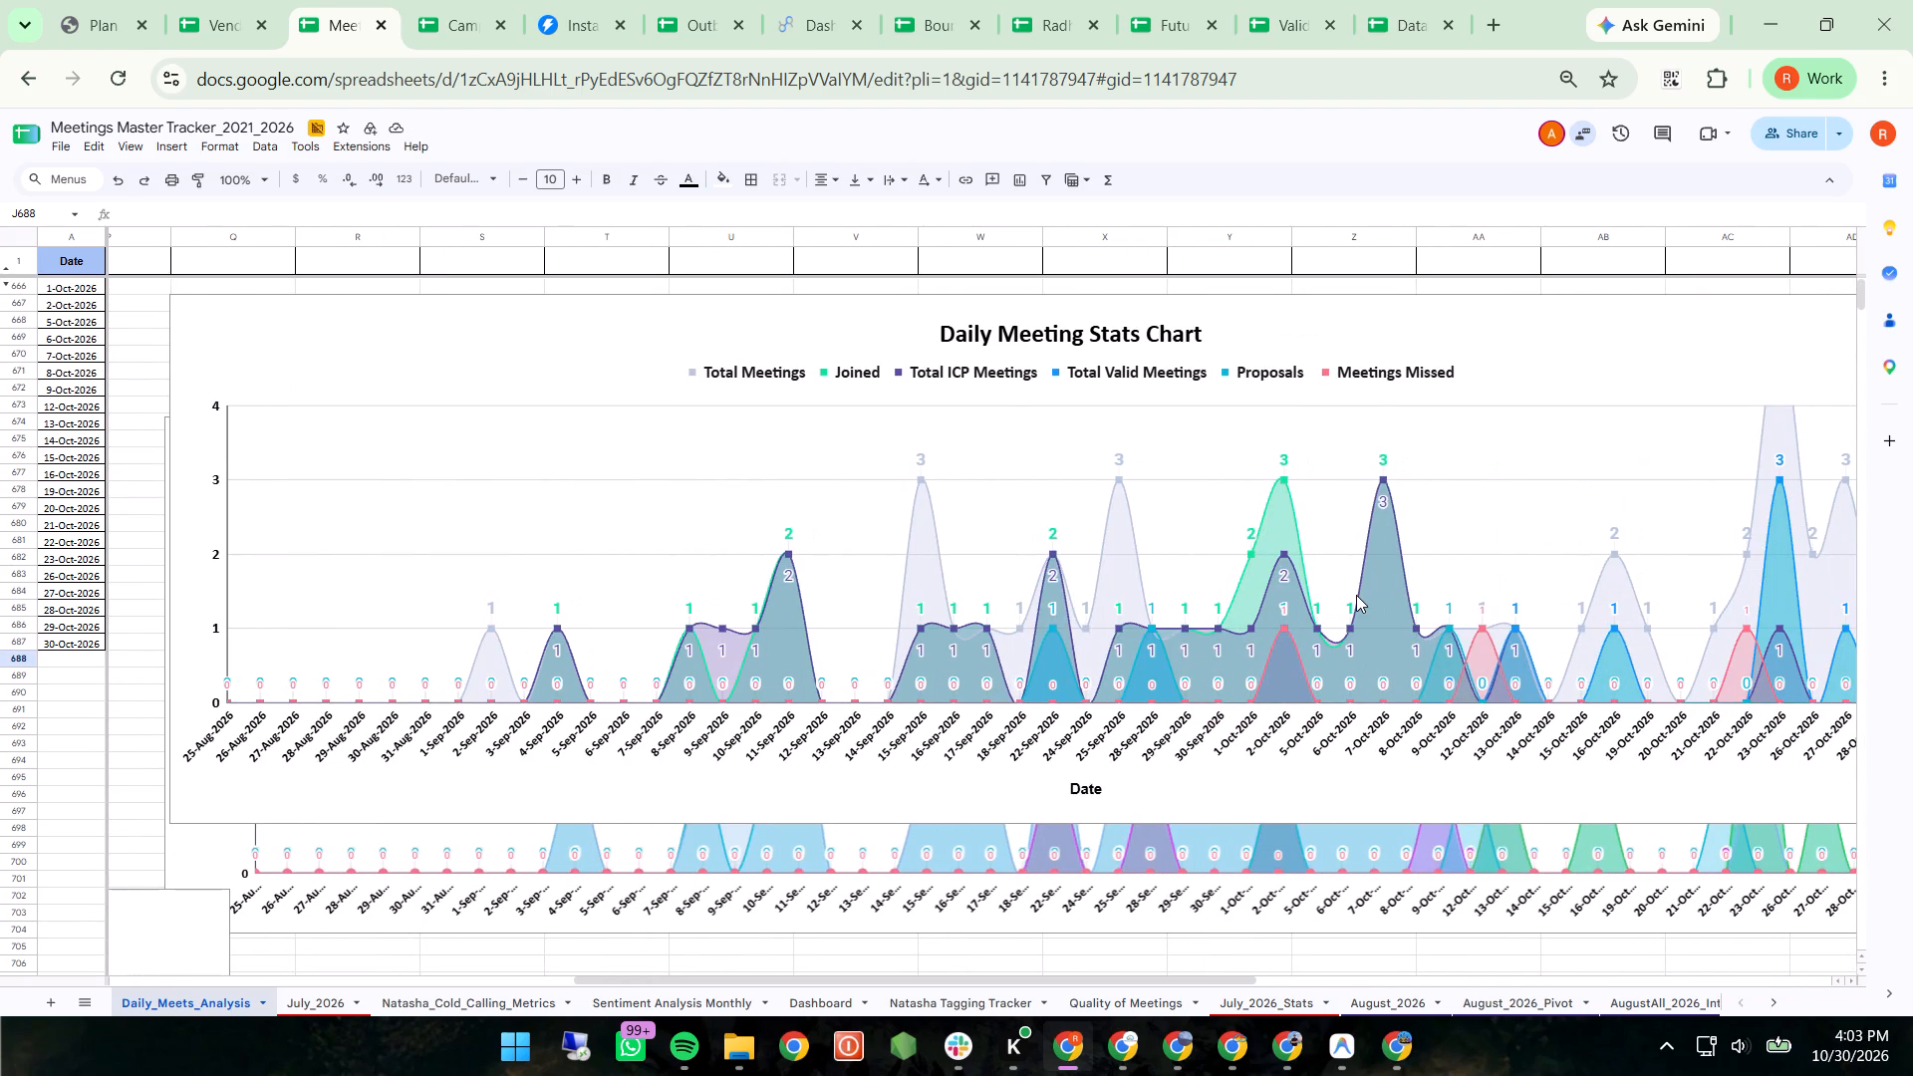
pyautogui.hscroll(-4, 1266, 599)
pyautogui.click(1156, 494)
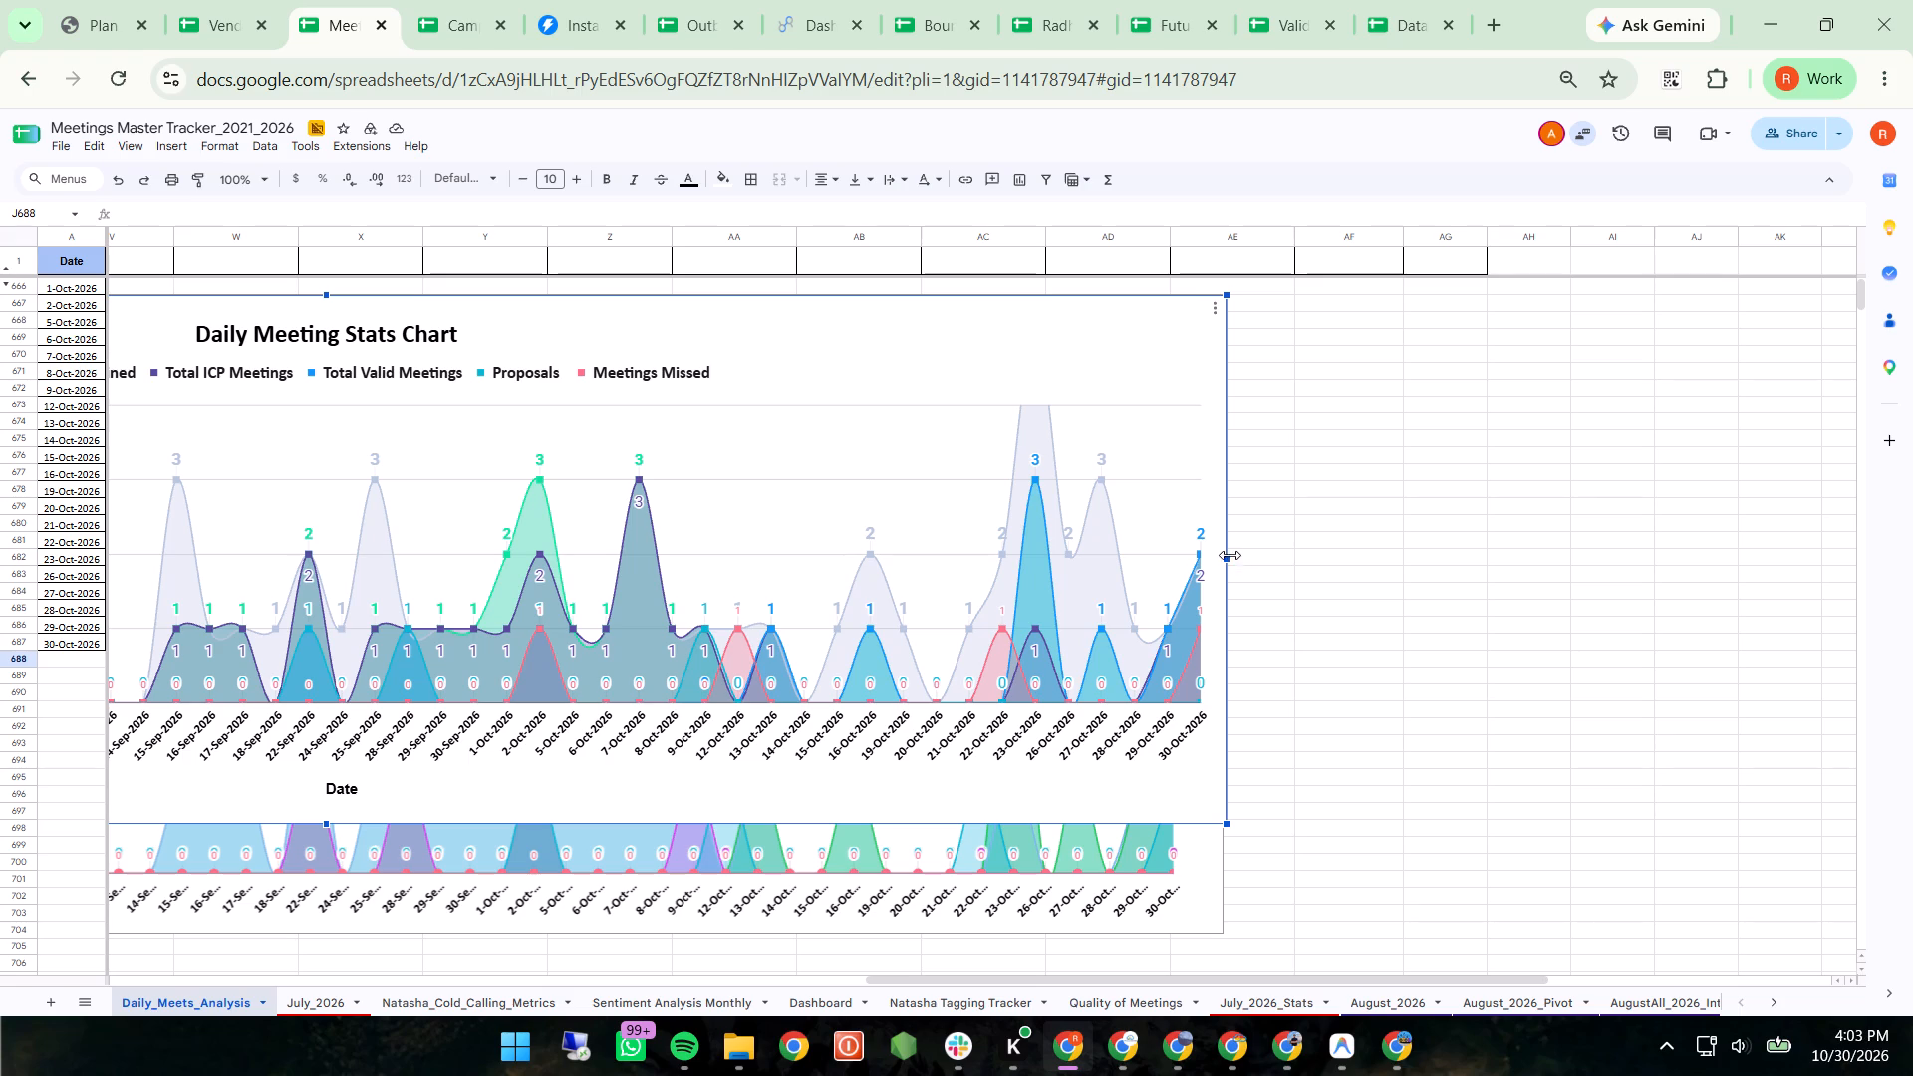
pyautogui.moveTo(1228, 556); pyautogui.dragTo(783, 507)
pyautogui.hscroll(3, 783, 507)
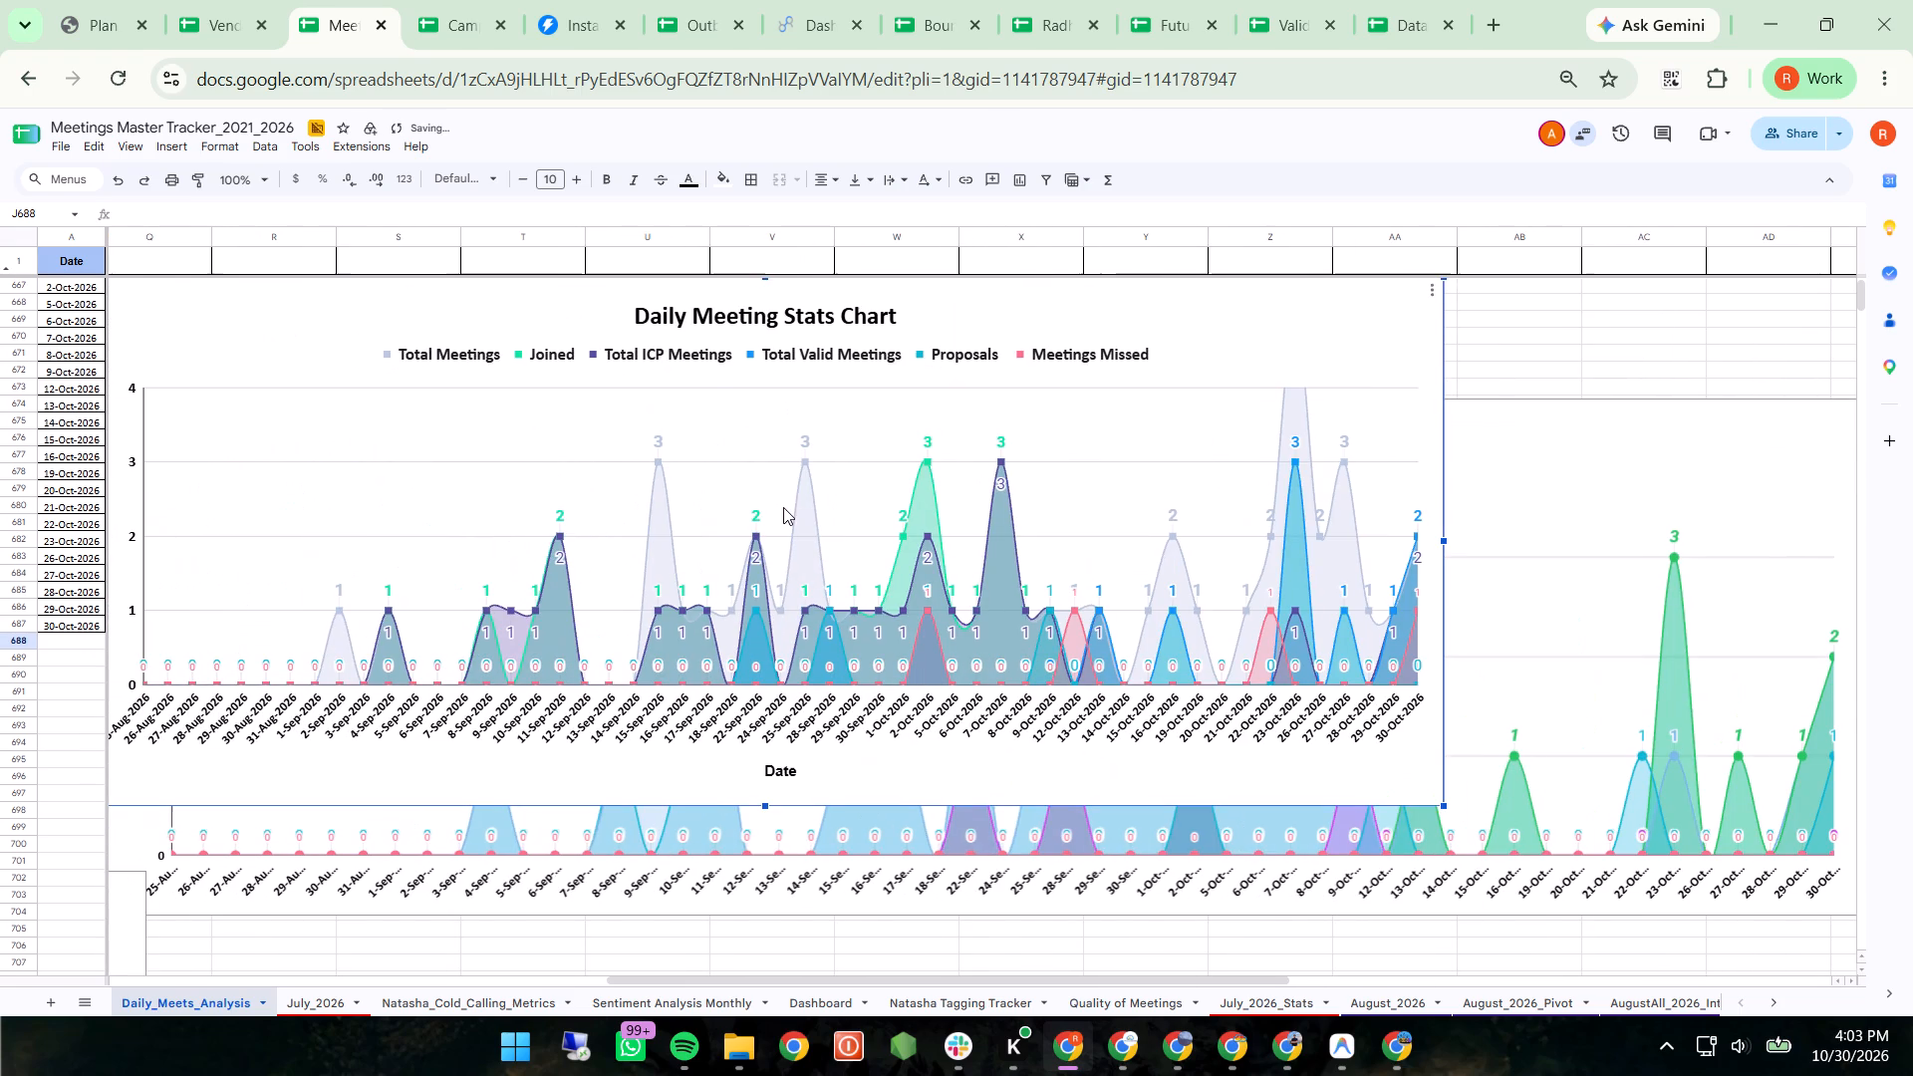
pyautogui.moveTo(1441, 538); pyautogui.dragTo(852, 548)
pyautogui.hscroll(3, 852, 548)
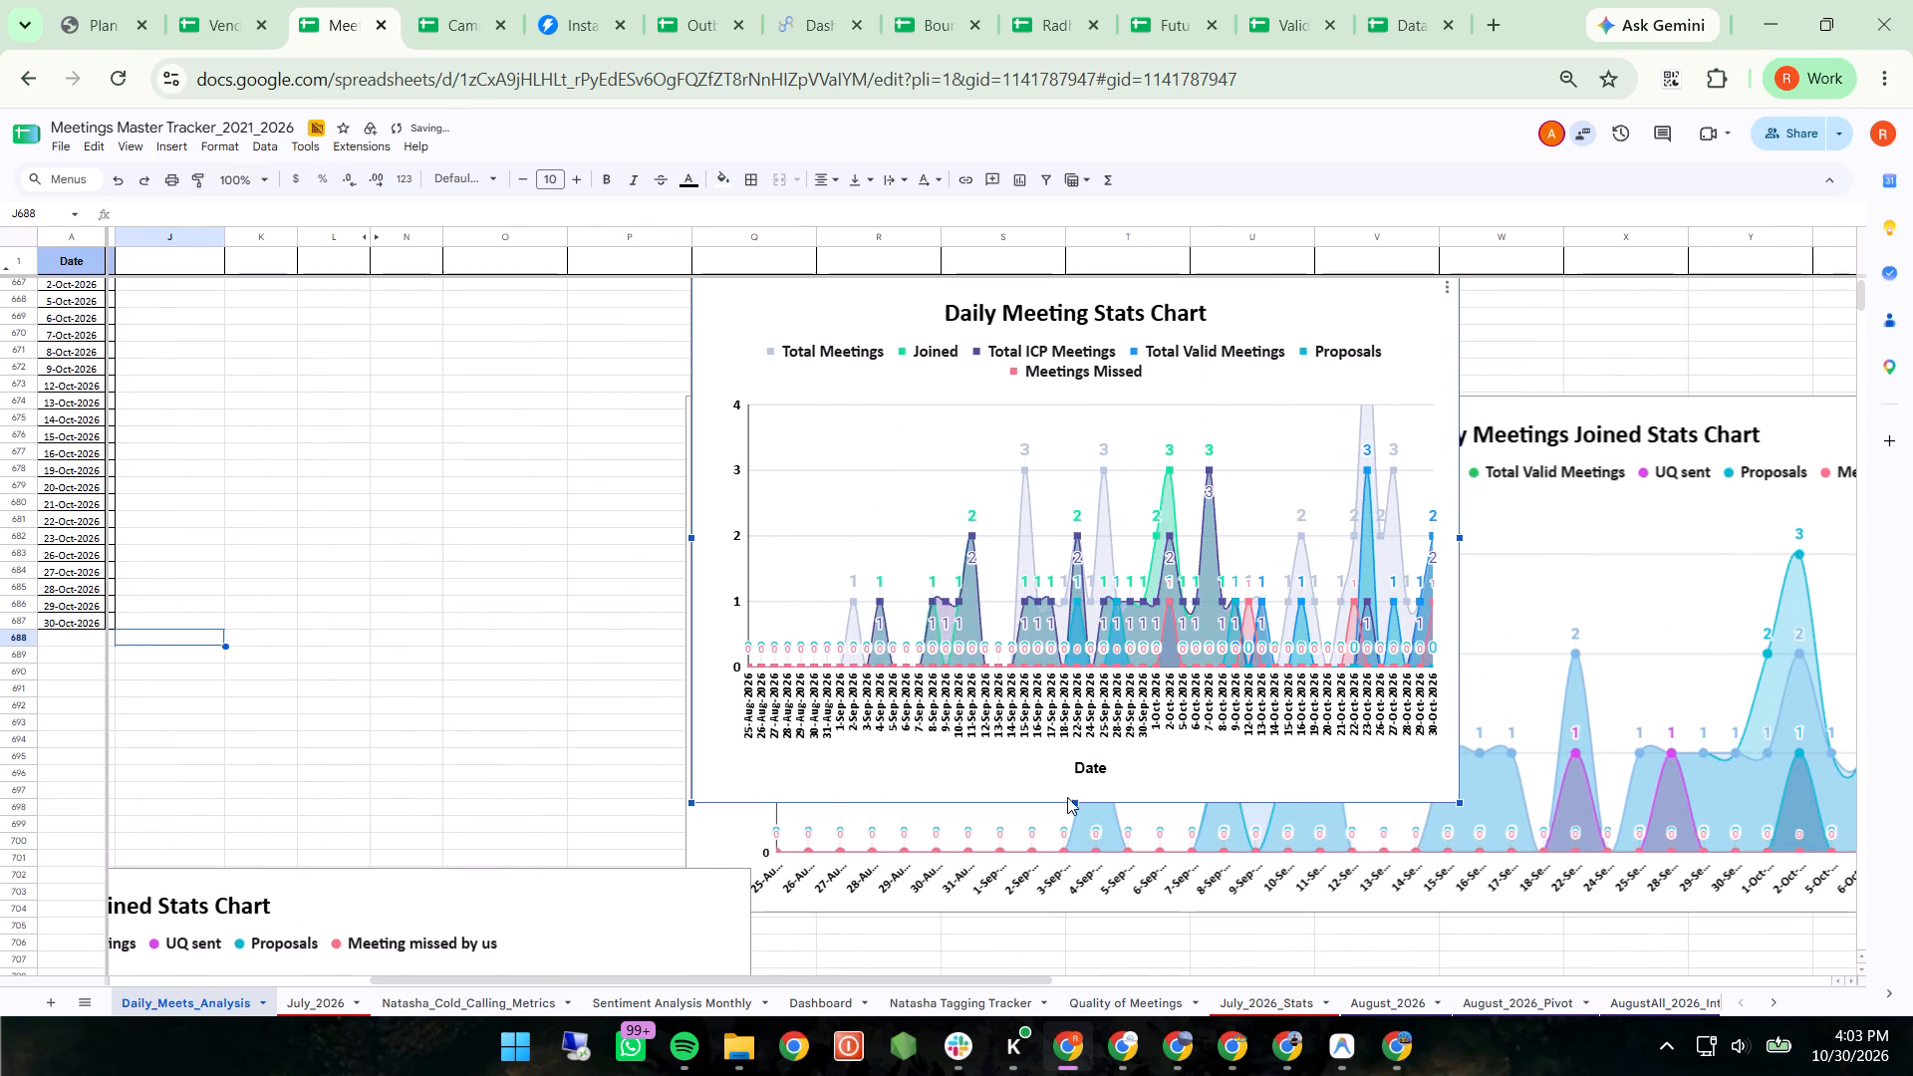
pyautogui.moveTo(1074, 797); pyautogui.dragTo(1079, 558)
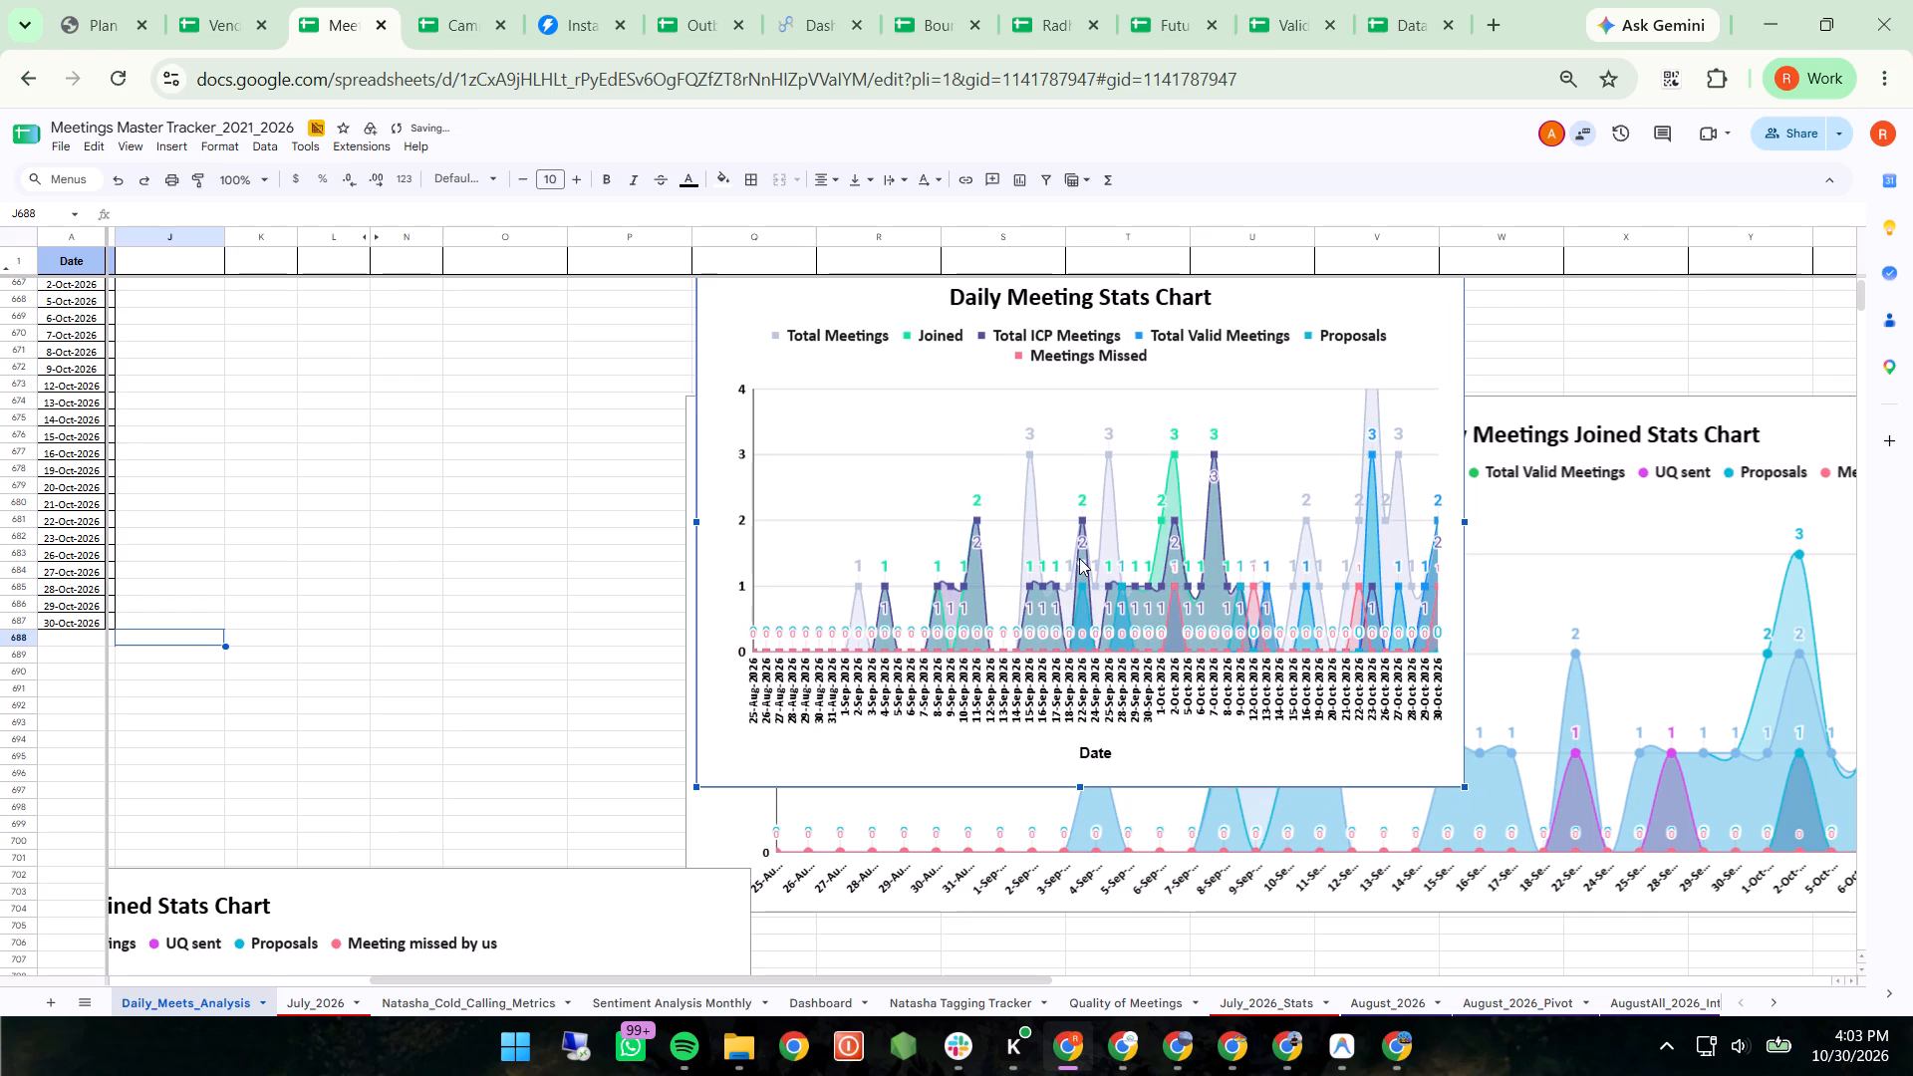
pyautogui.moveTo(1082, 787); pyautogui.dragTo(1086, 451)
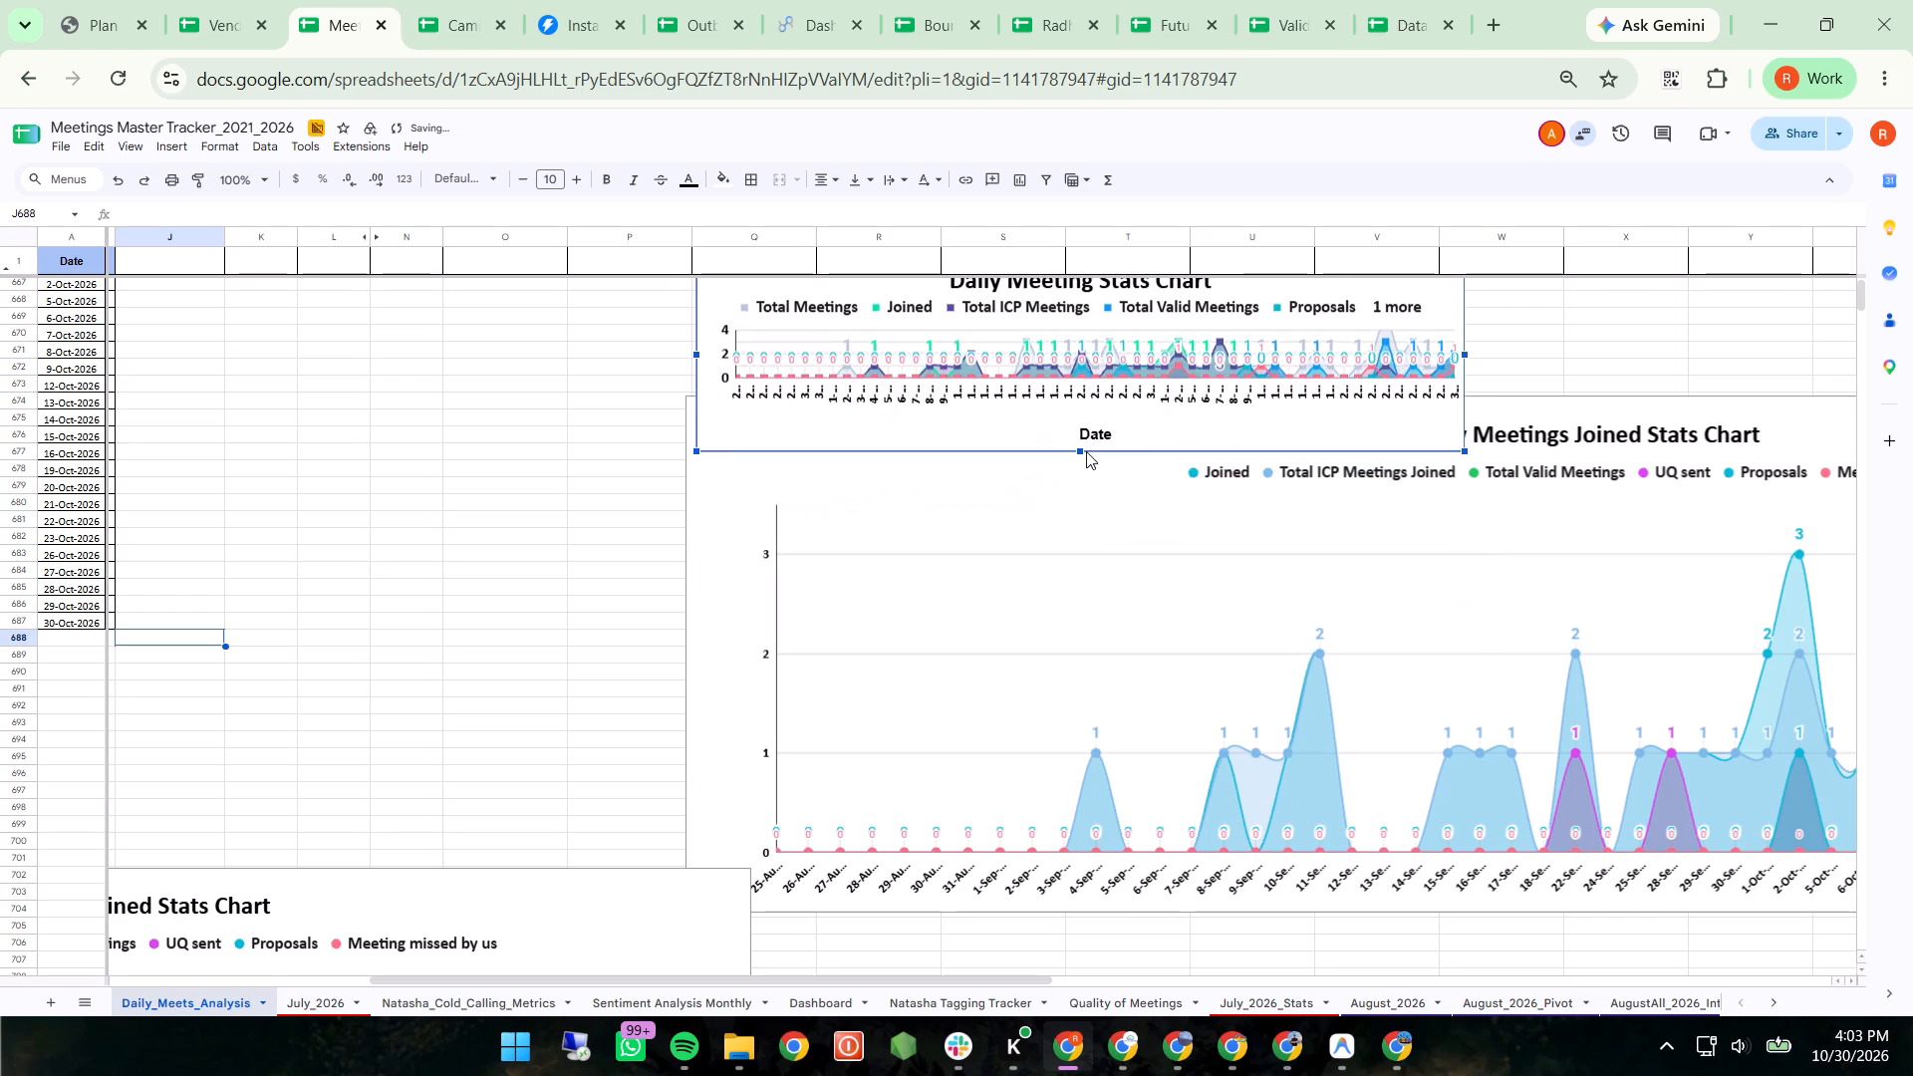
pyautogui.moveTo(1086, 451); pyautogui.dragTo(1089, 526)
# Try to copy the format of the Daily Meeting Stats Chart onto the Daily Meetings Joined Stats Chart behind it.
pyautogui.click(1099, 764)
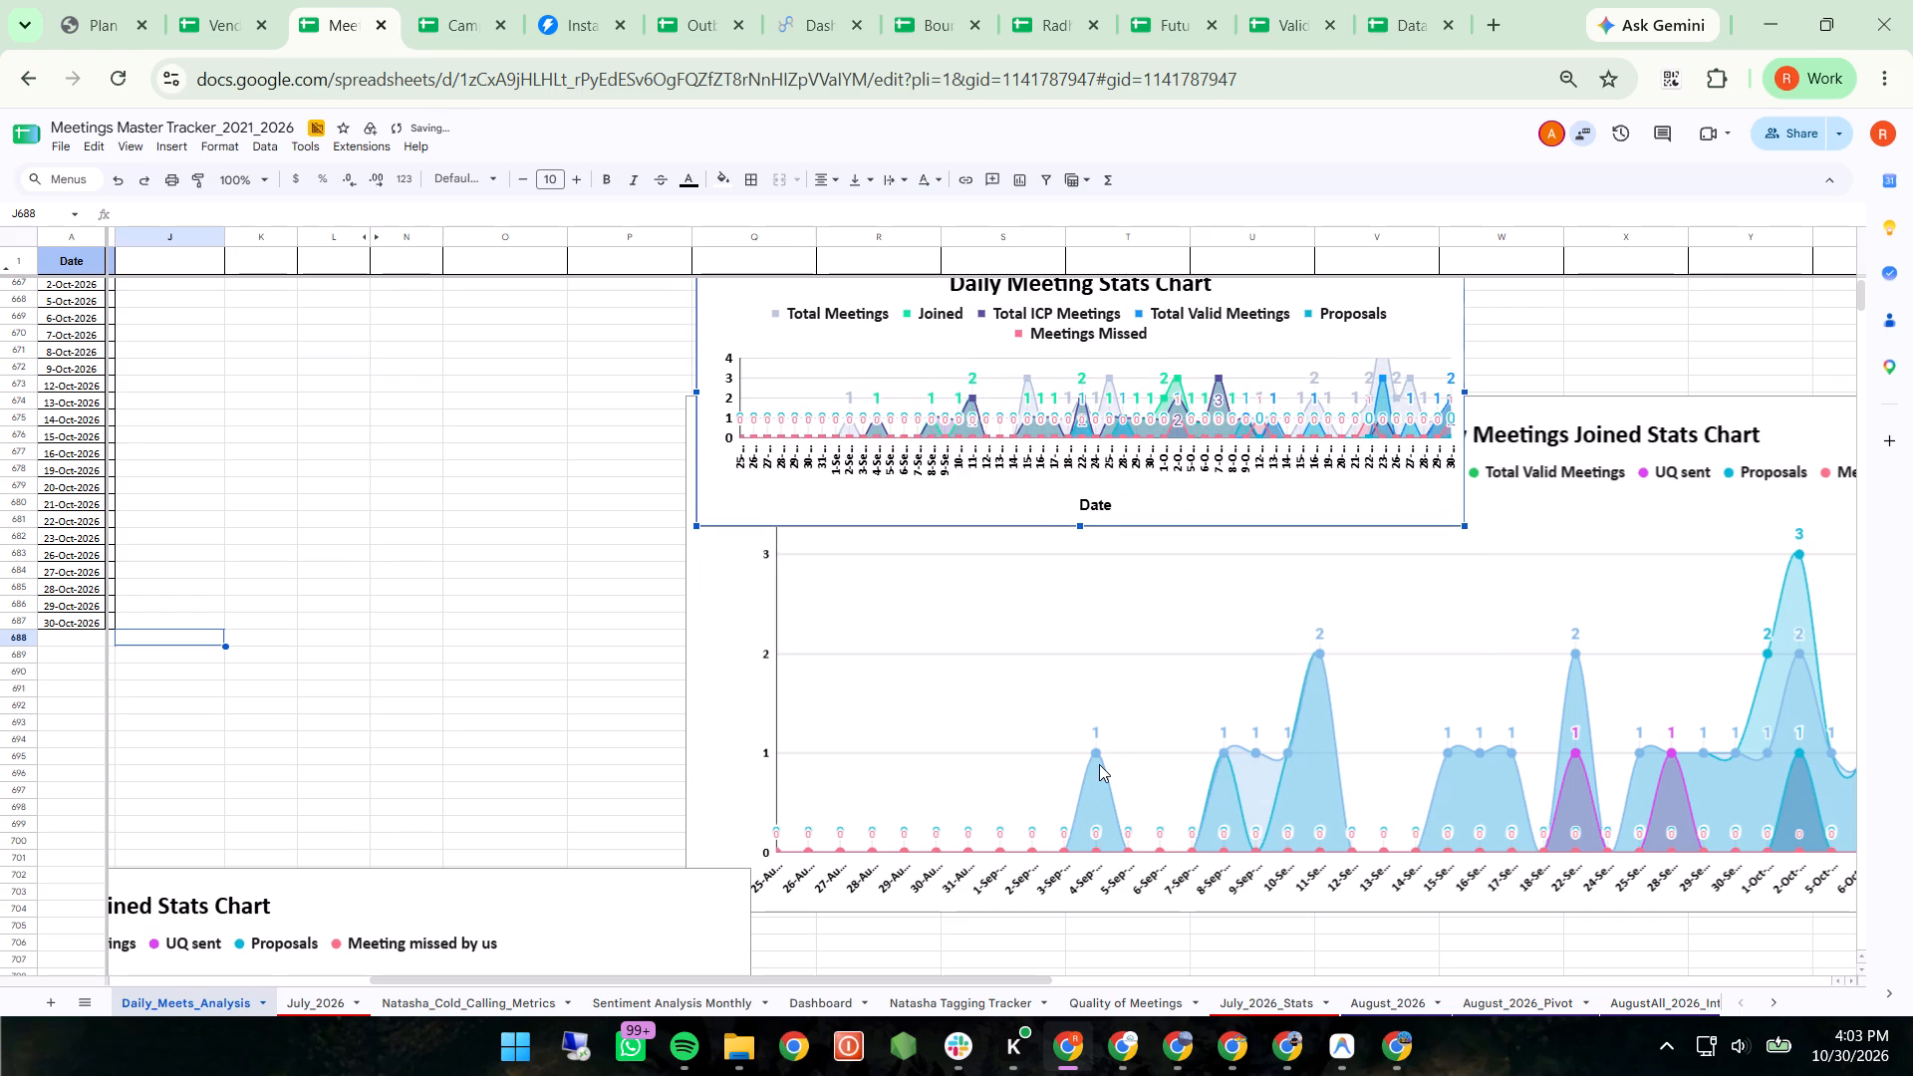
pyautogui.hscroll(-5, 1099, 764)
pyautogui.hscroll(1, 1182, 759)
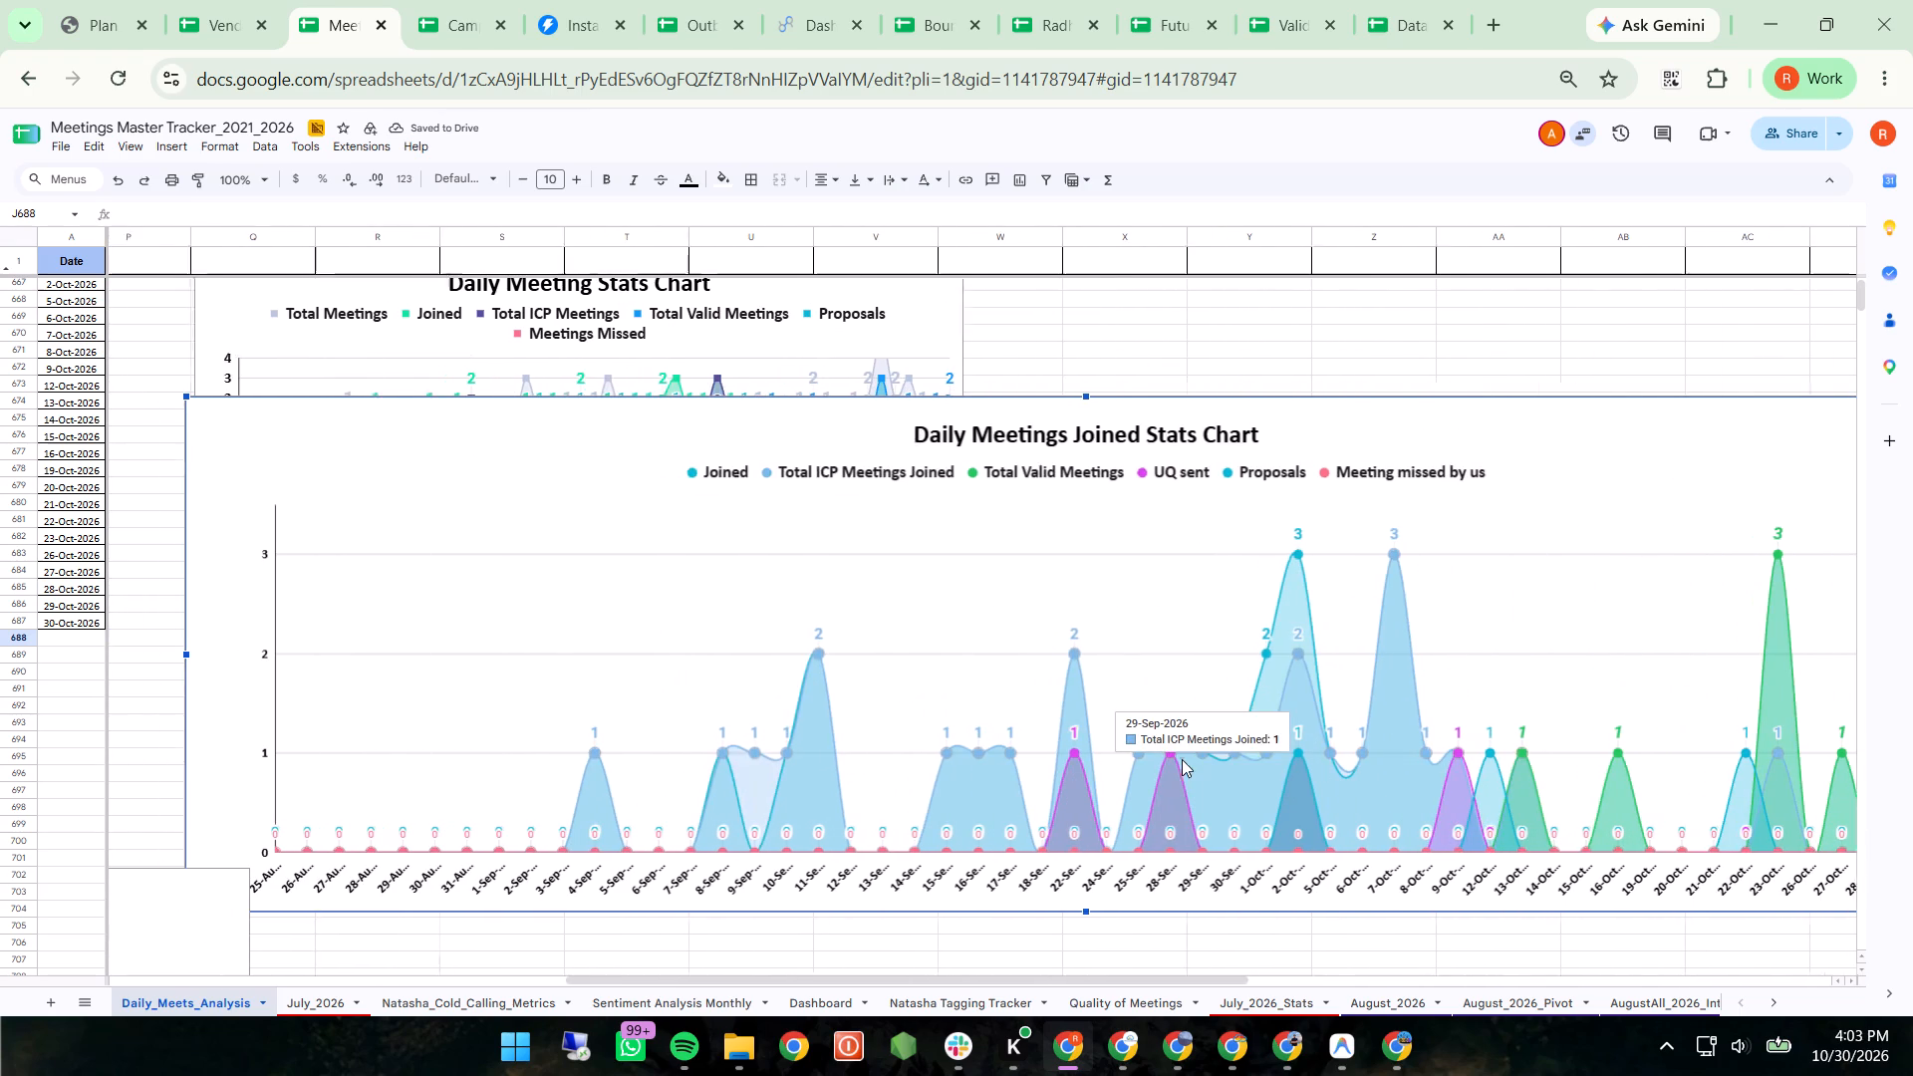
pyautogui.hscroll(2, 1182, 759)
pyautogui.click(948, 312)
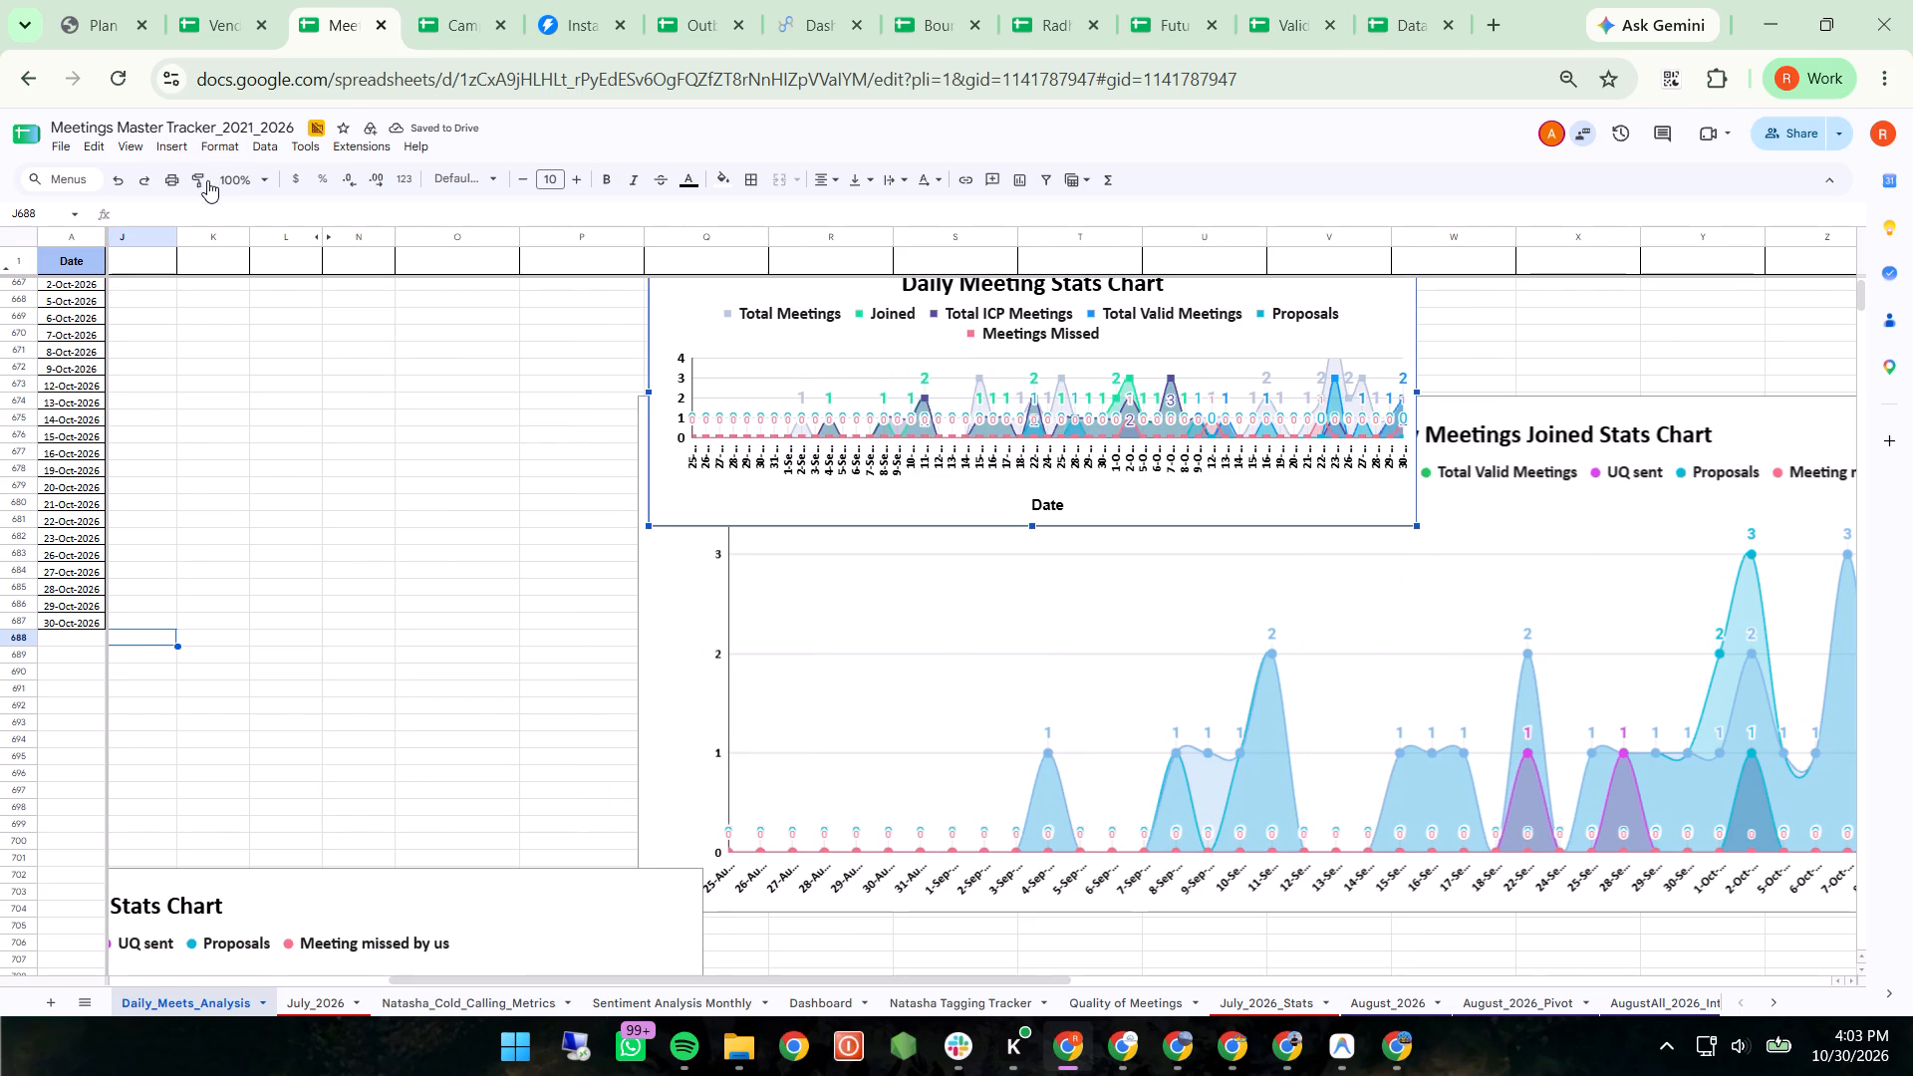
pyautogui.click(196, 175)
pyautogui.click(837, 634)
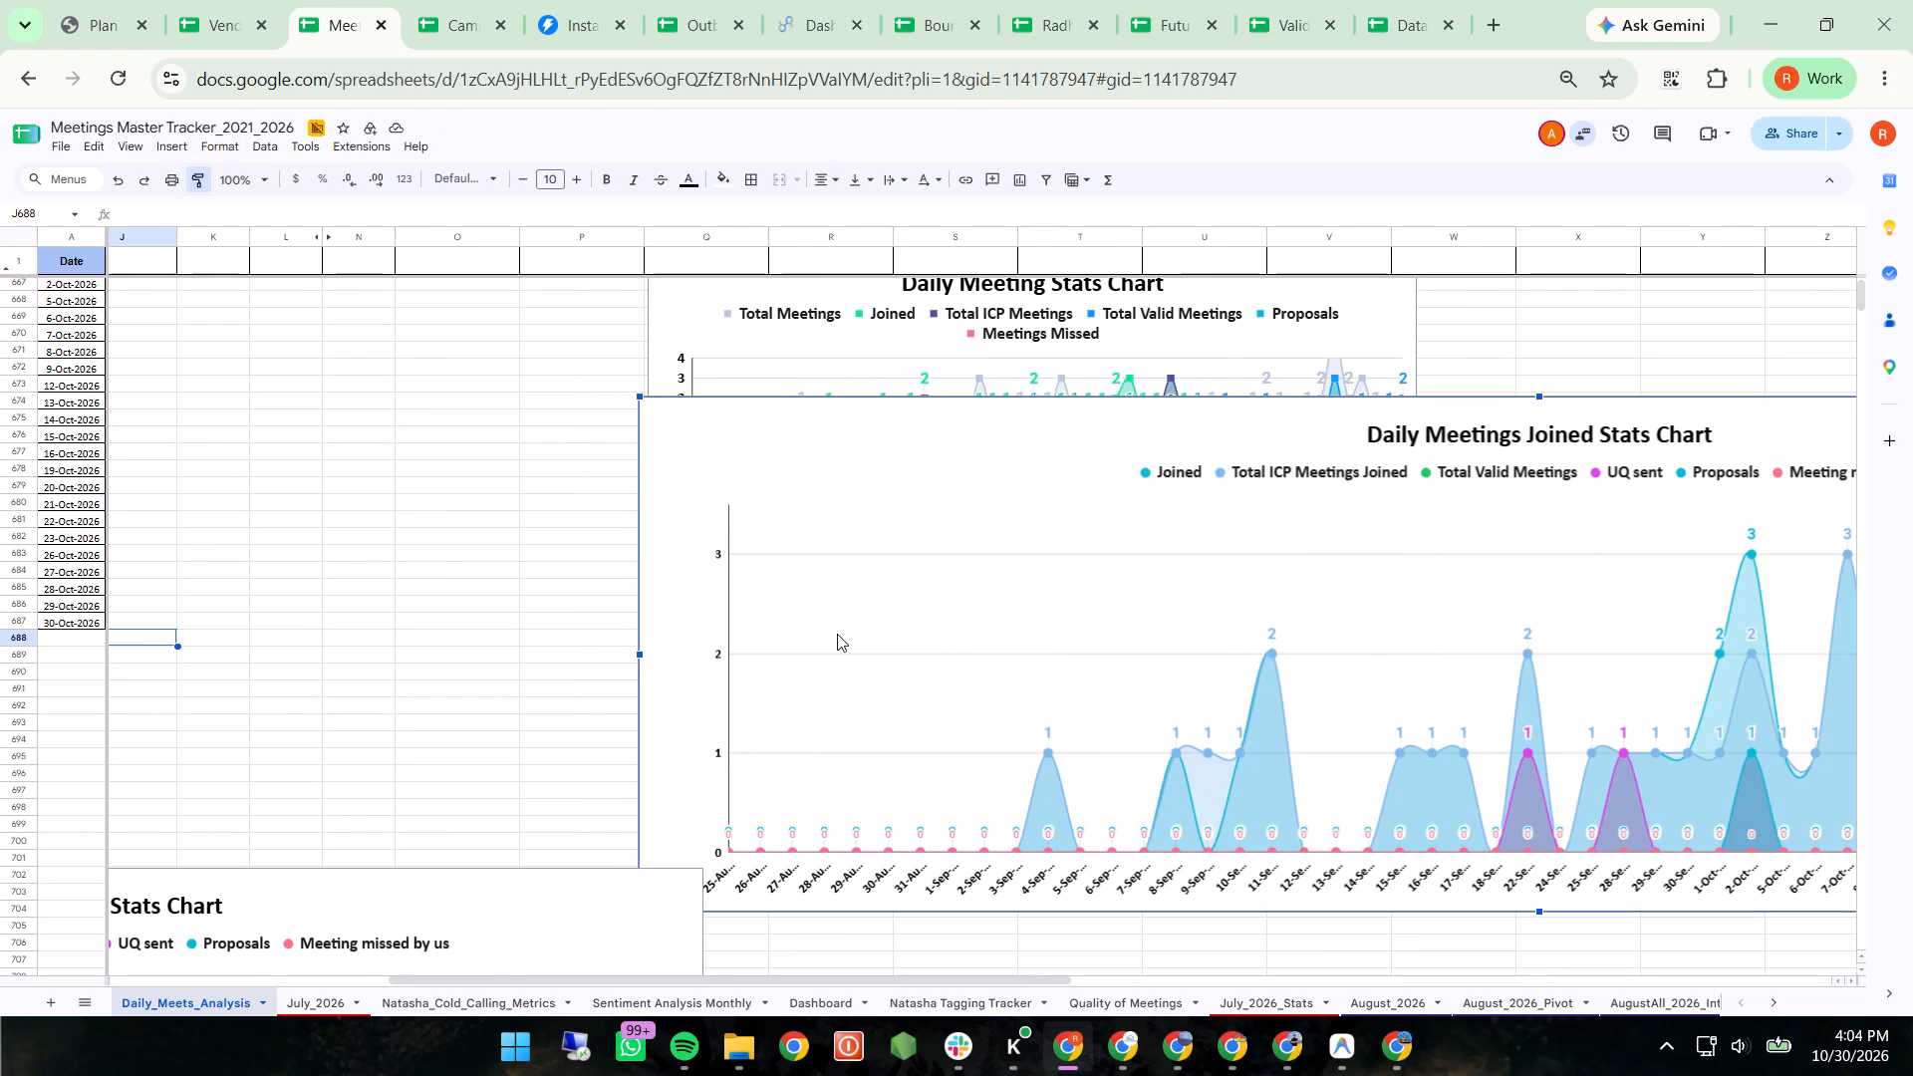
# Narrow the Daily Meetings Joined Stats Chart to align with the Daily Meeting Stats Chart's far edge, and reduce its height to end near row 696.
pyautogui.hscroll(-5, 837, 634)
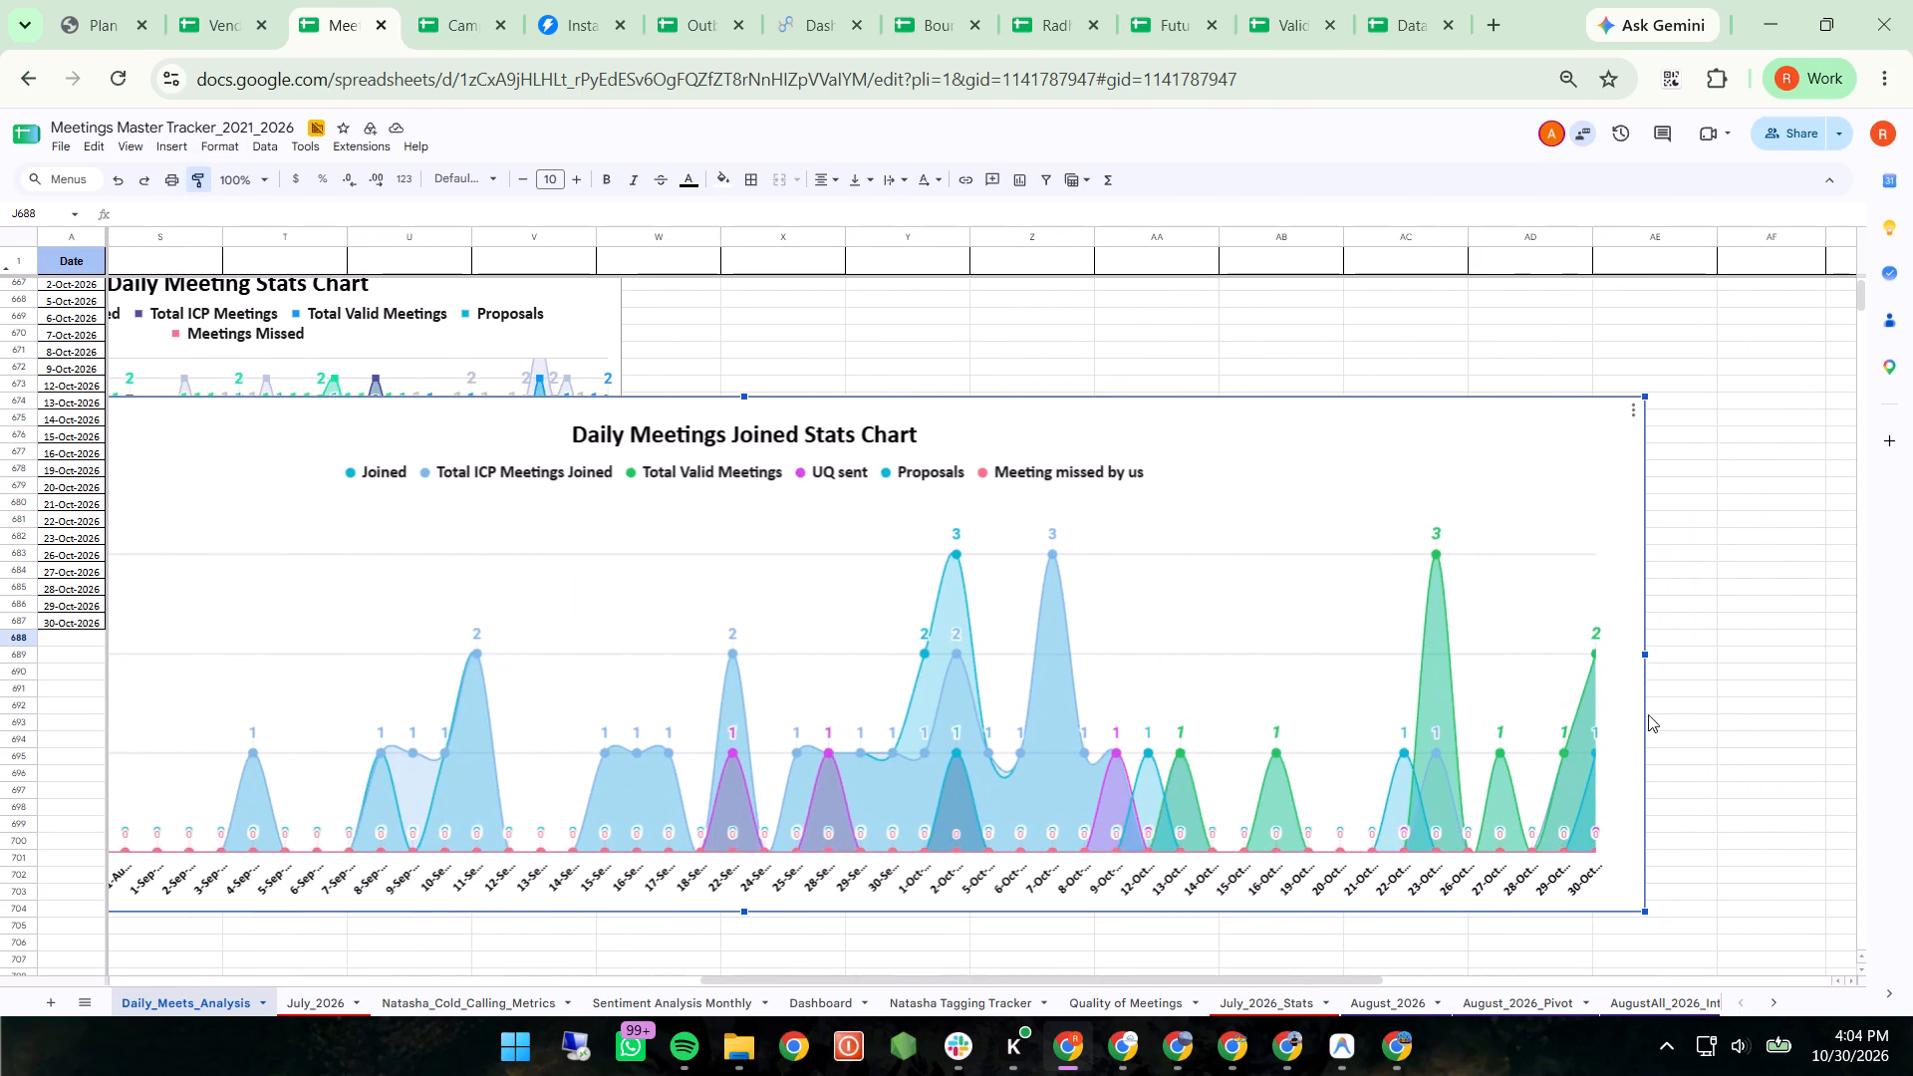
pyautogui.moveTo(1646, 655); pyautogui.dragTo(809, 687)
pyautogui.hscroll(5, 809, 687)
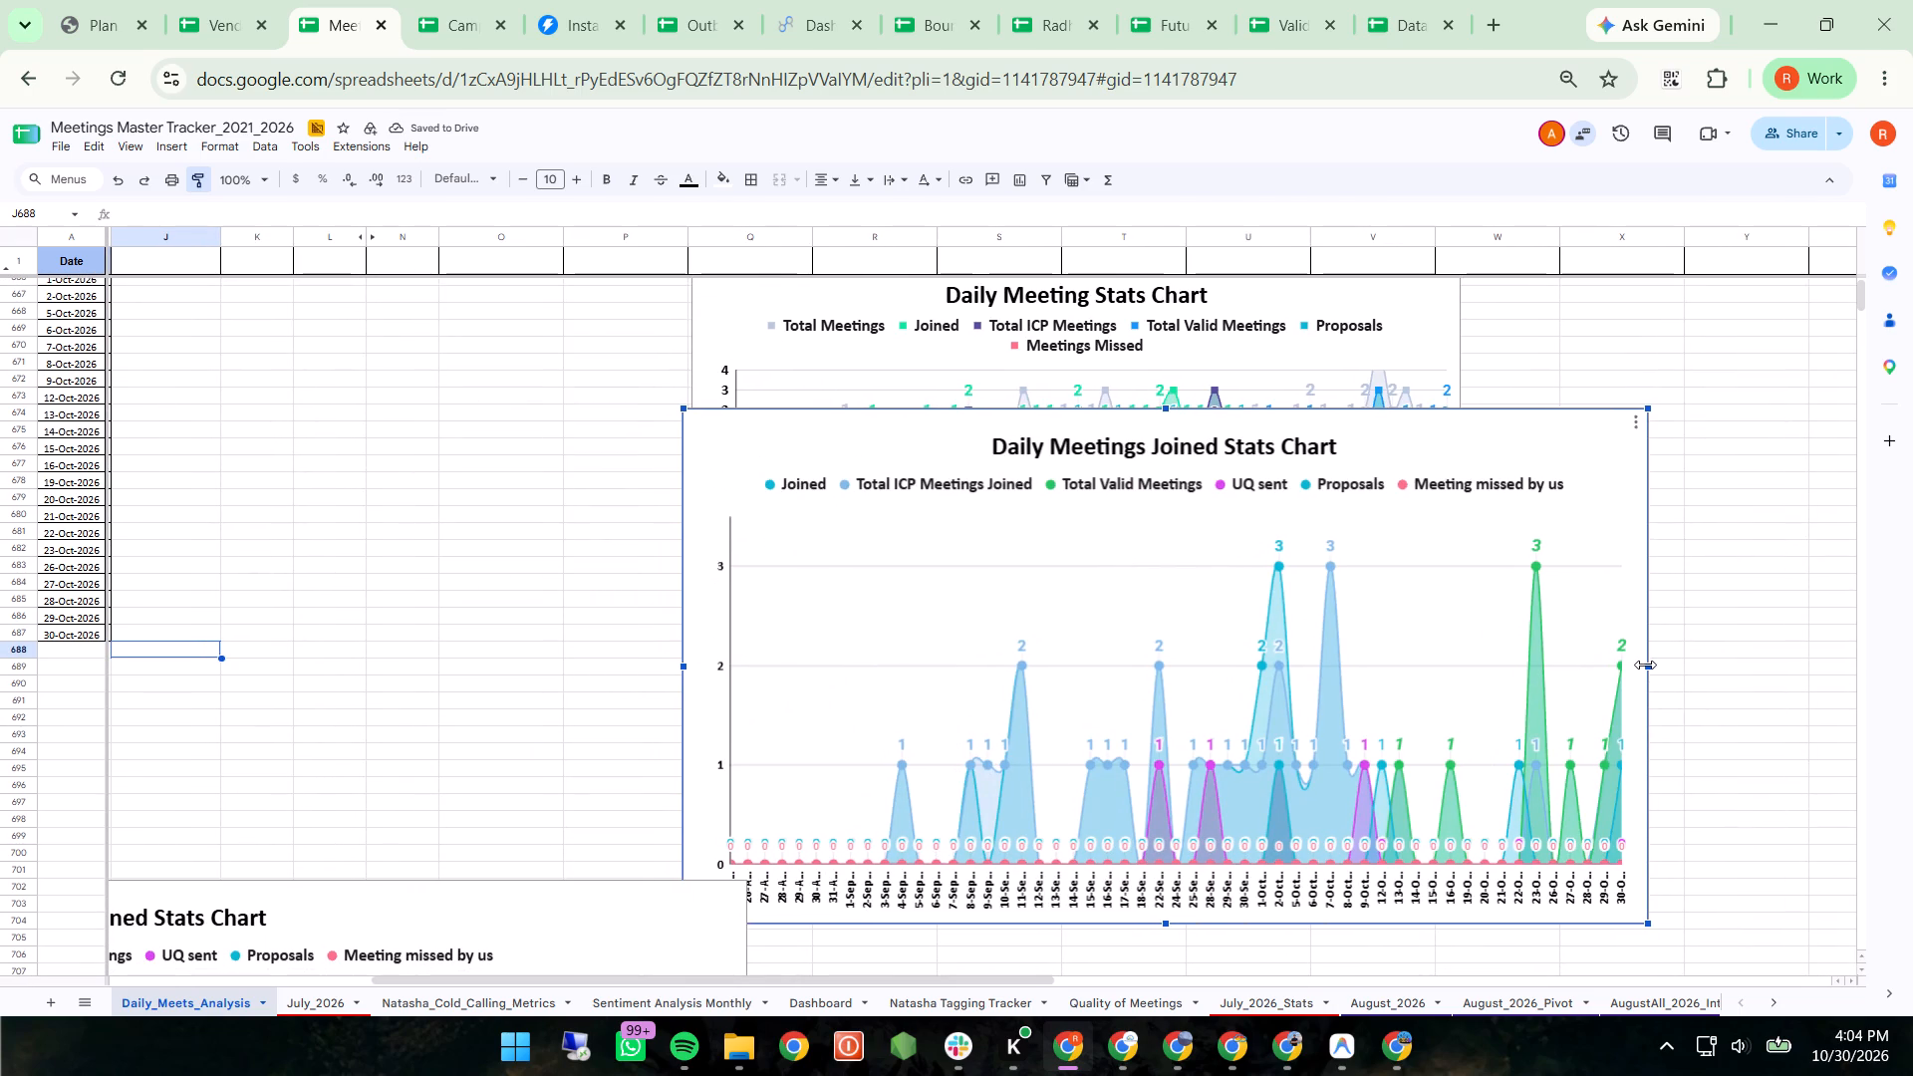
pyautogui.moveTo(1645, 665); pyautogui.dragTo(1467, 719)
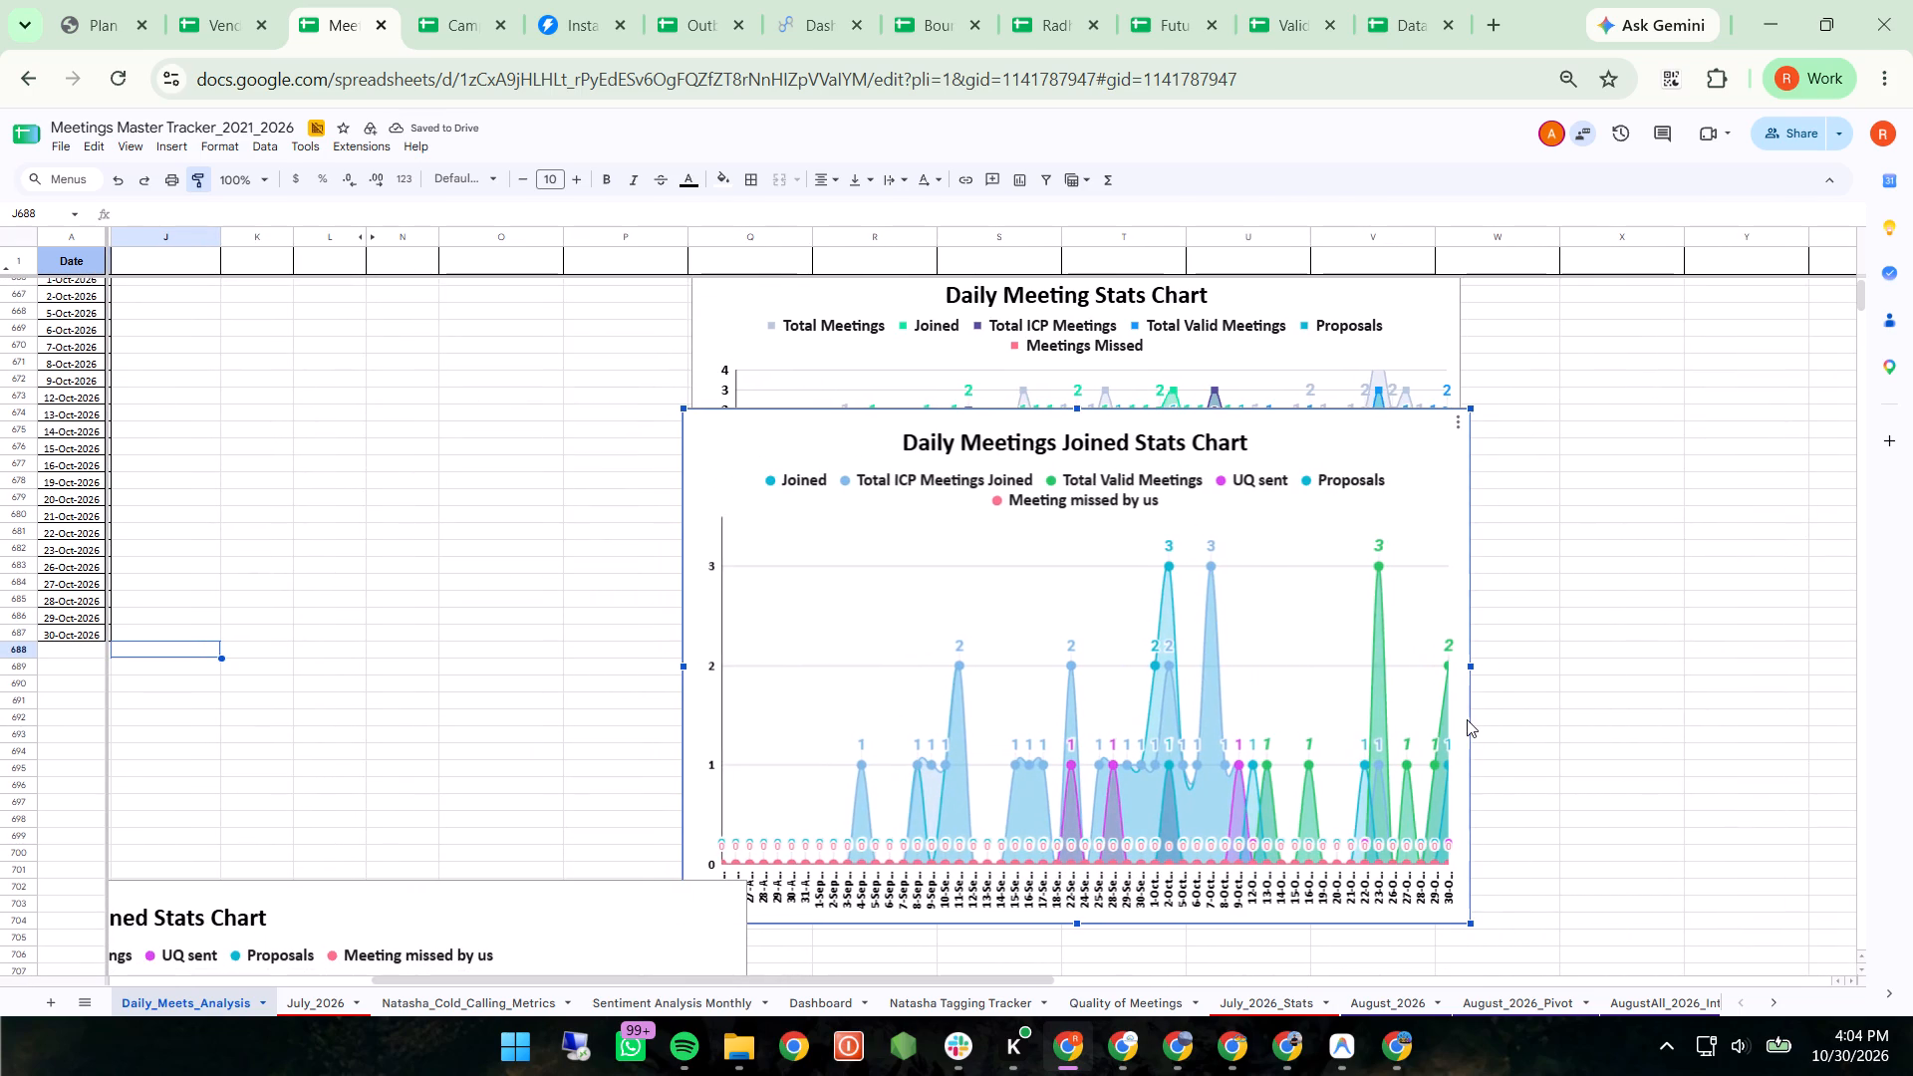
pyautogui.moveTo(1467, 719); pyautogui.dragTo(1460, 720)
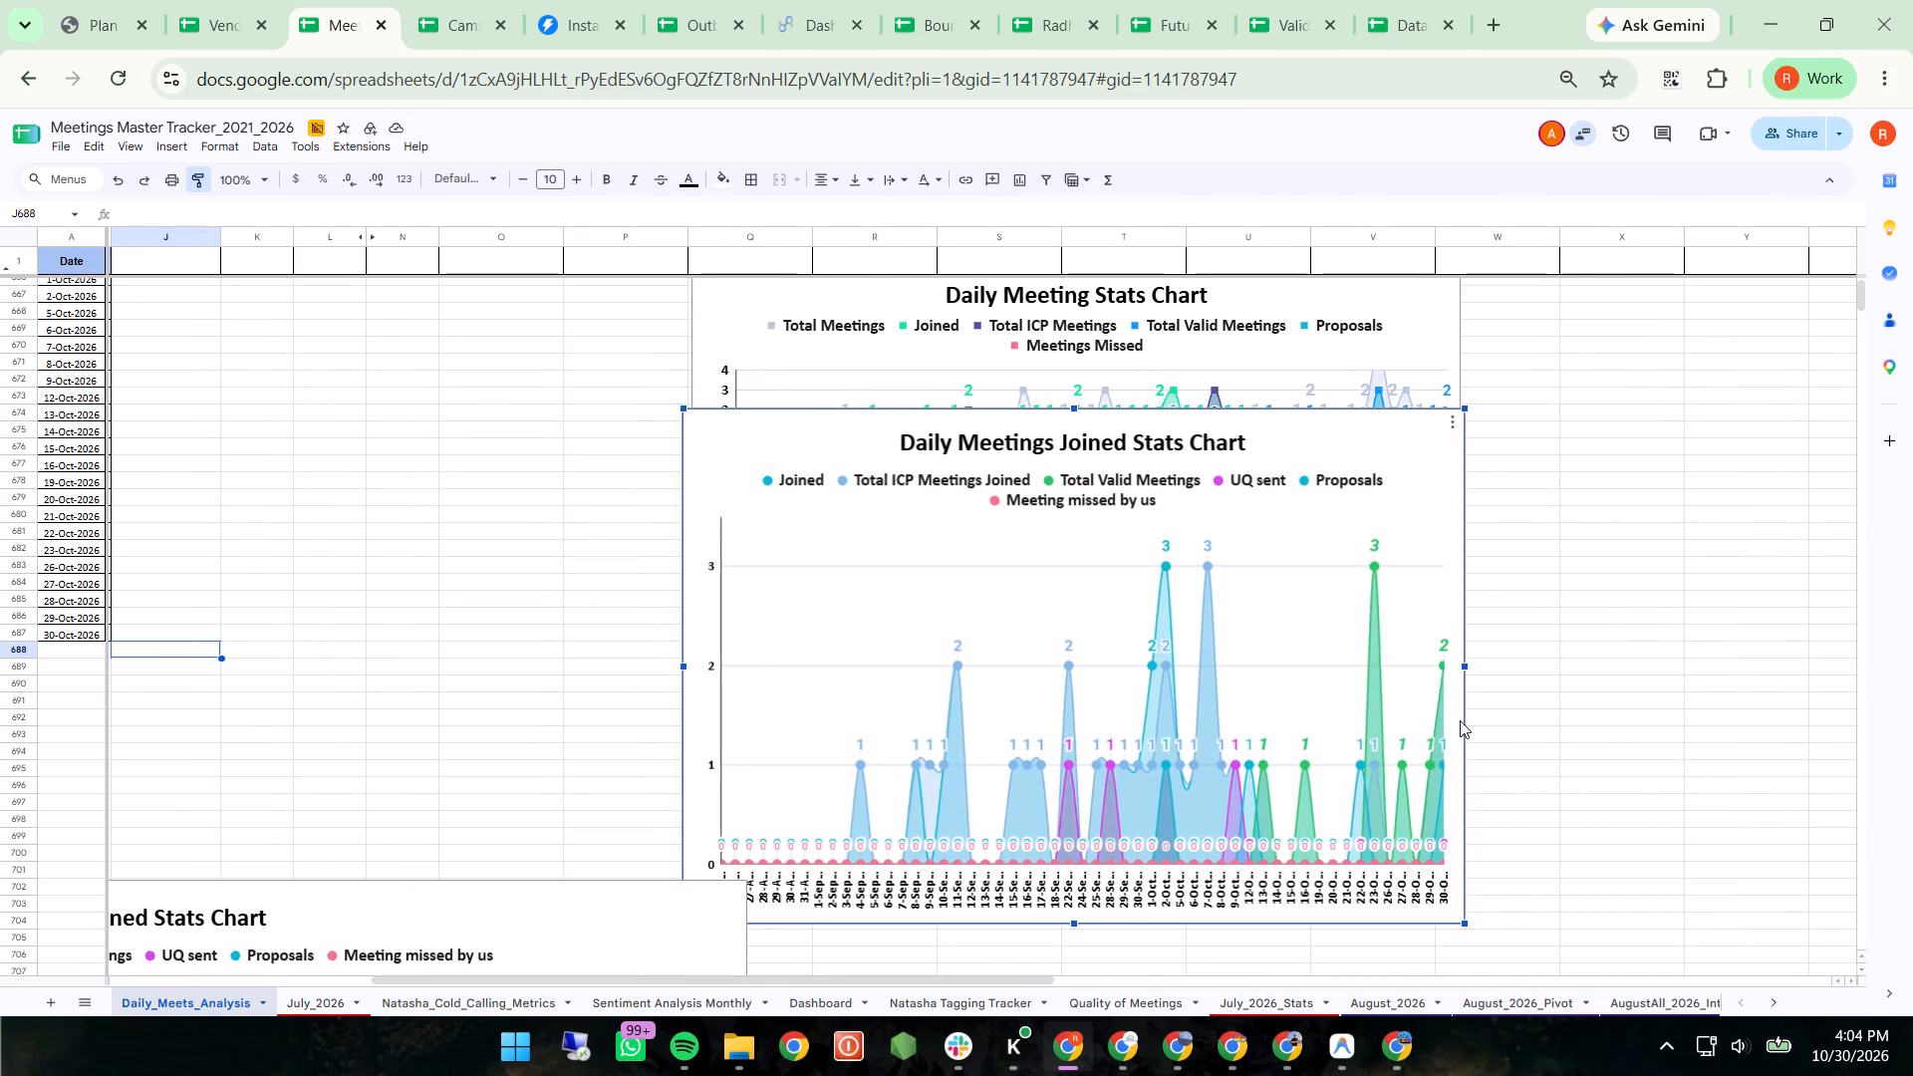
pyautogui.moveTo(1460, 720); pyautogui.dragTo(1459, 717)
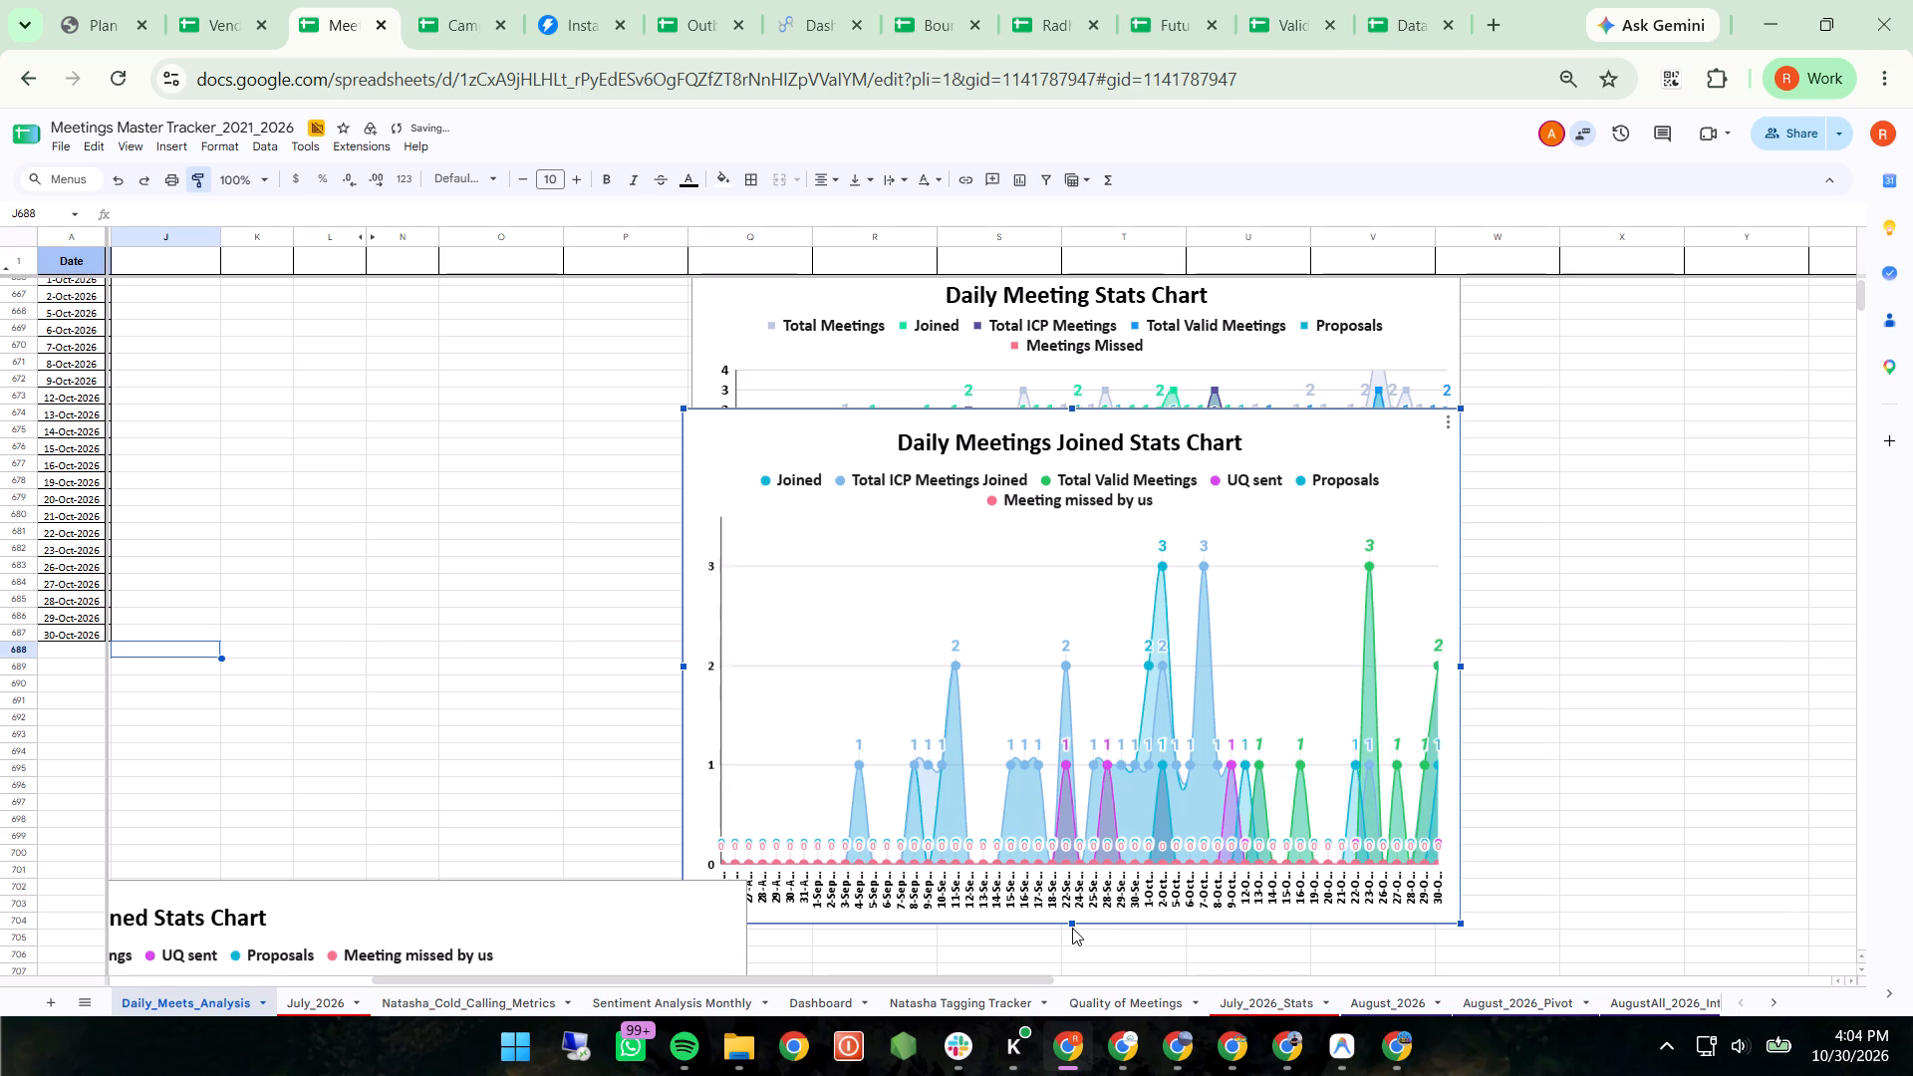
pyautogui.moveTo(1072, 923); pyautogui.dragTo(1076, 785)
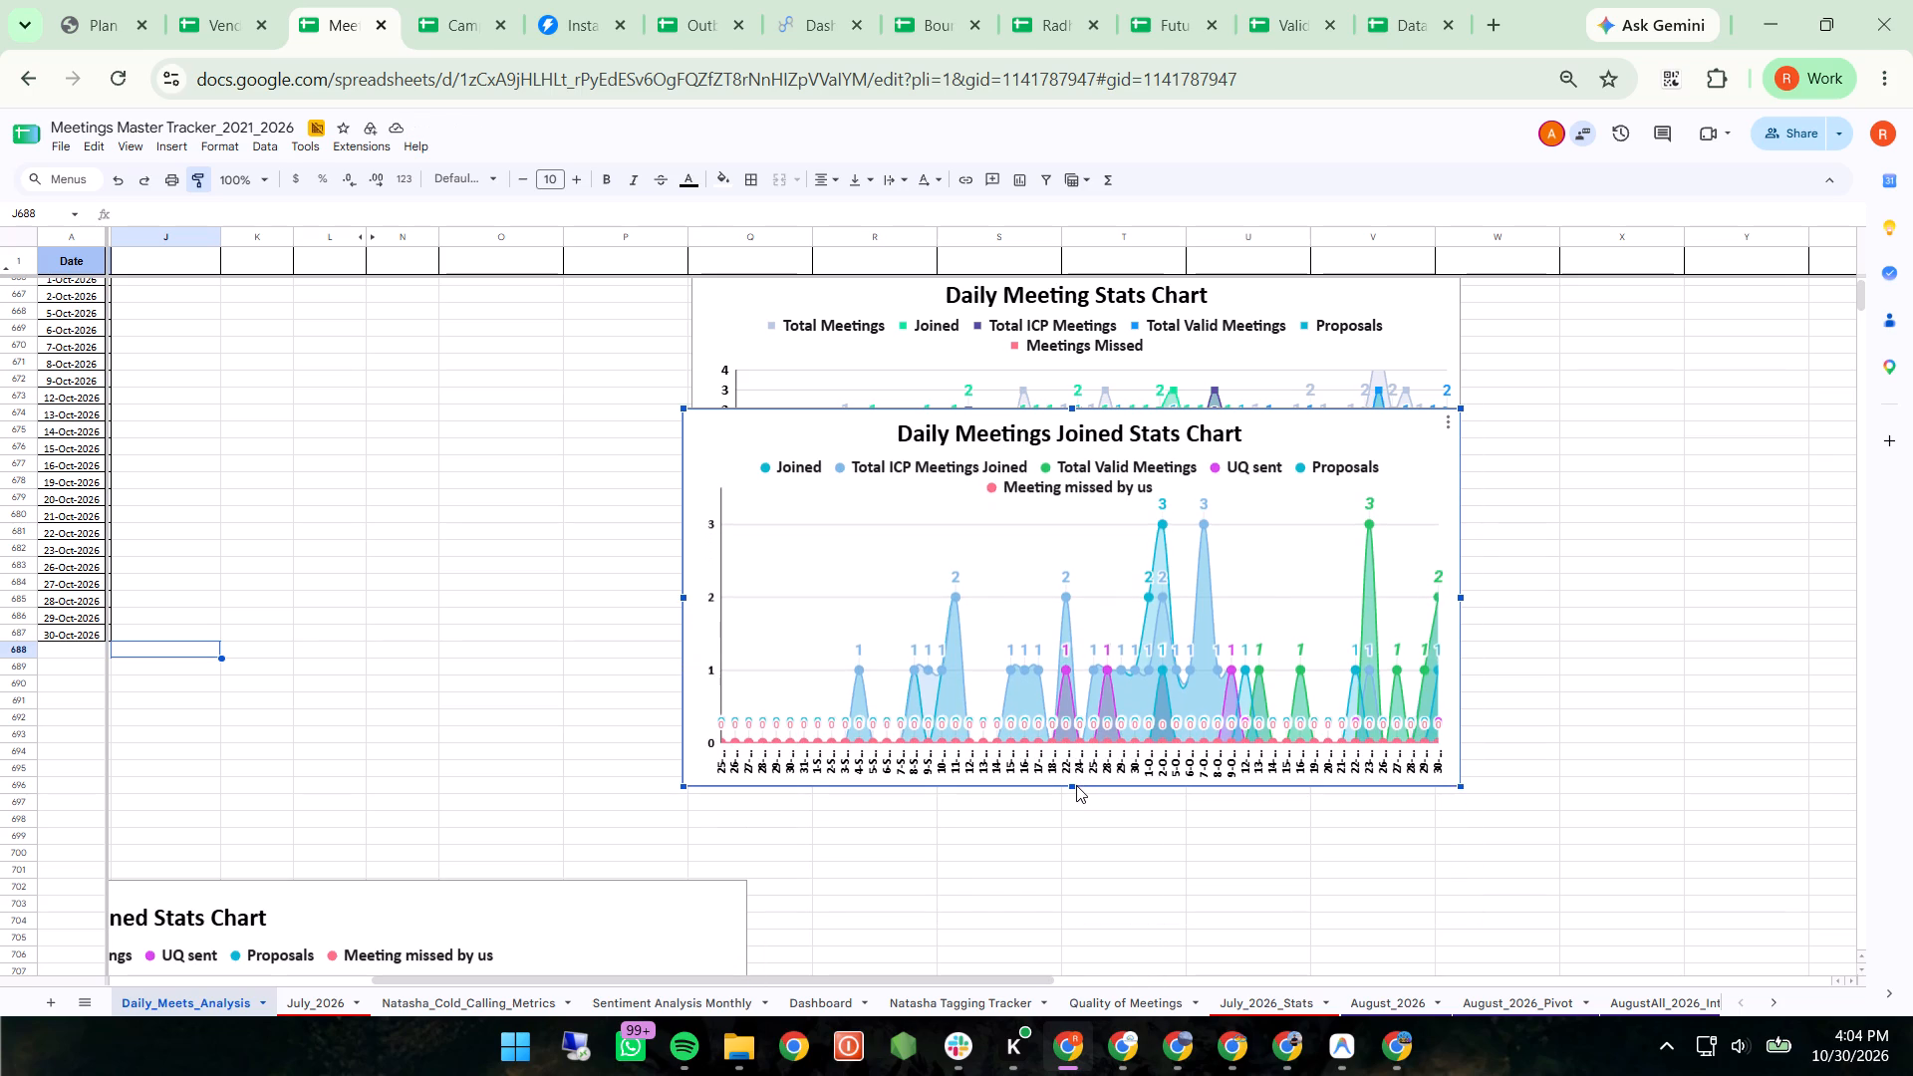
pyautogui.moveTo(1076, 785); pyautogui.dragTo(1076, 782)
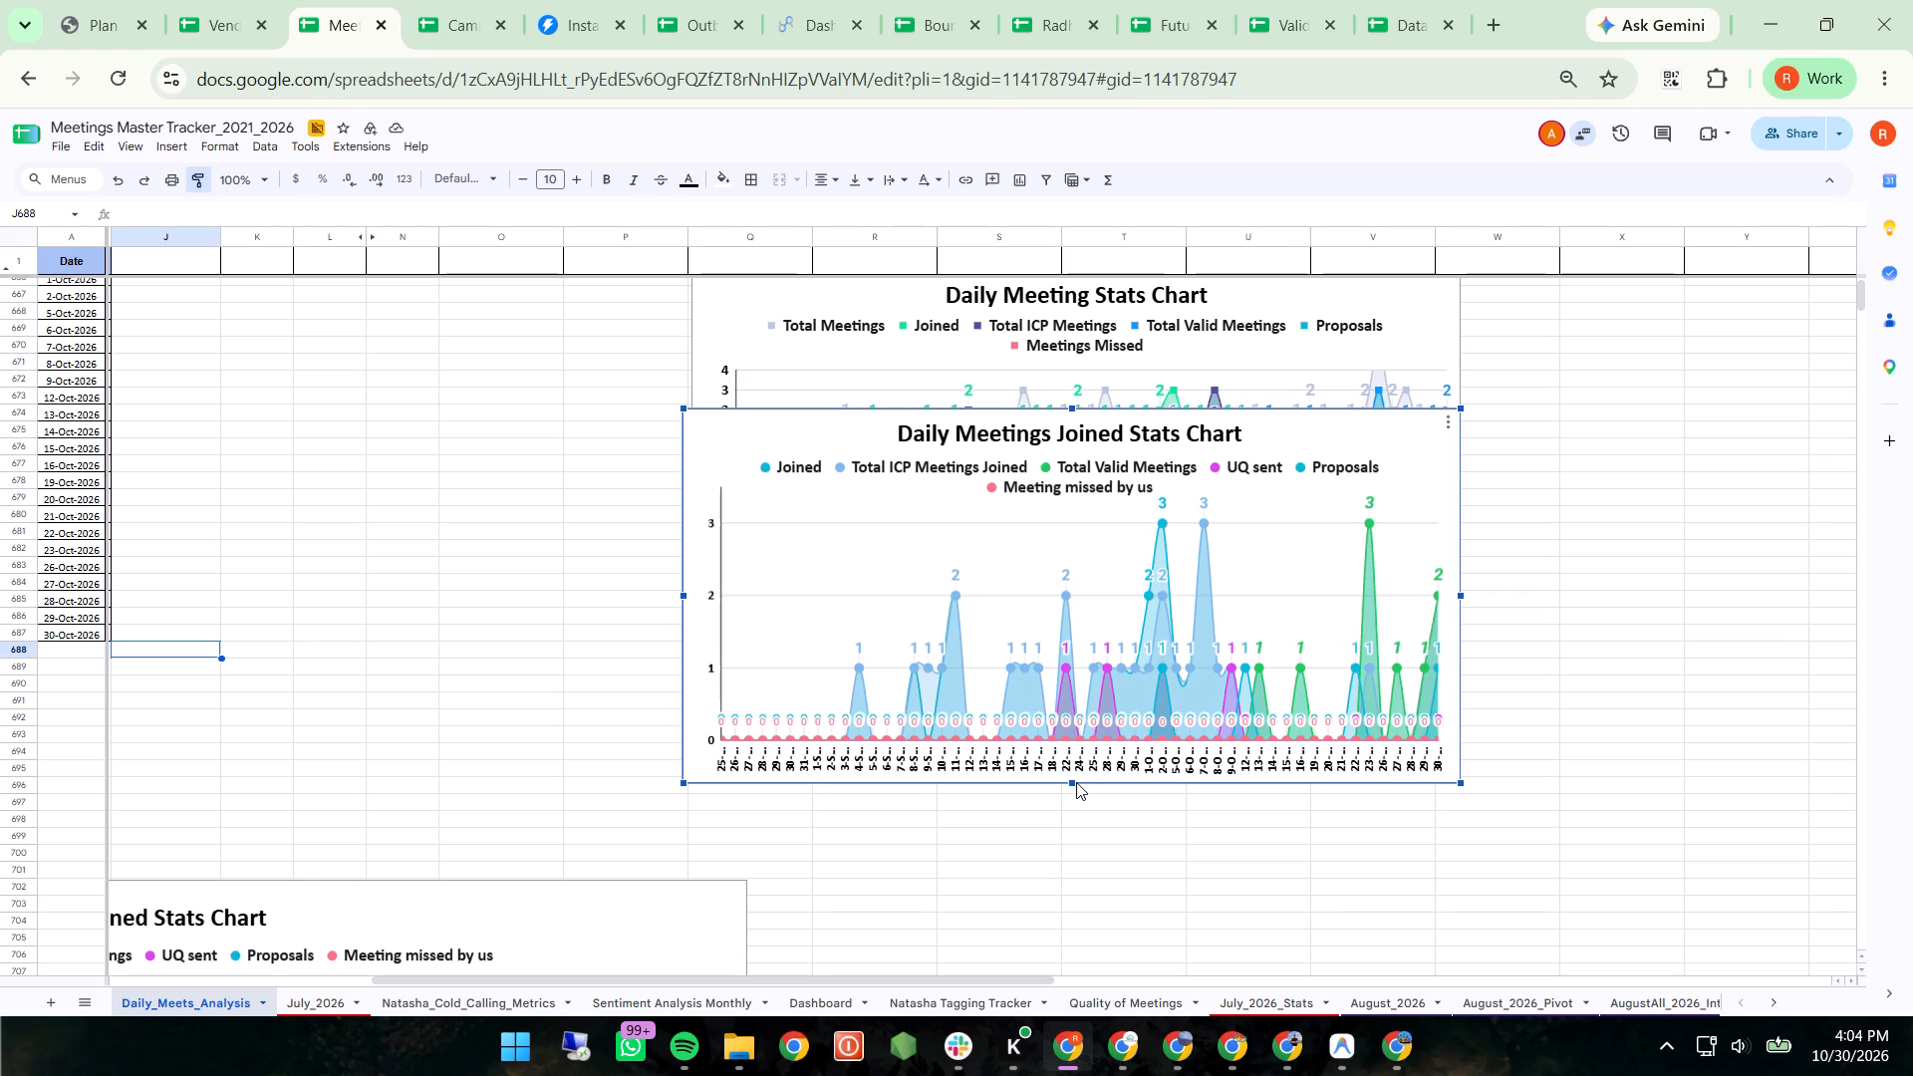
# Move the Daily Meetings Joined Stats Chart beside the Daily Meeting Stats Chart, starting in column W with their top edges aligned.
pyautogui.hscroll(-2, 1076, 782)
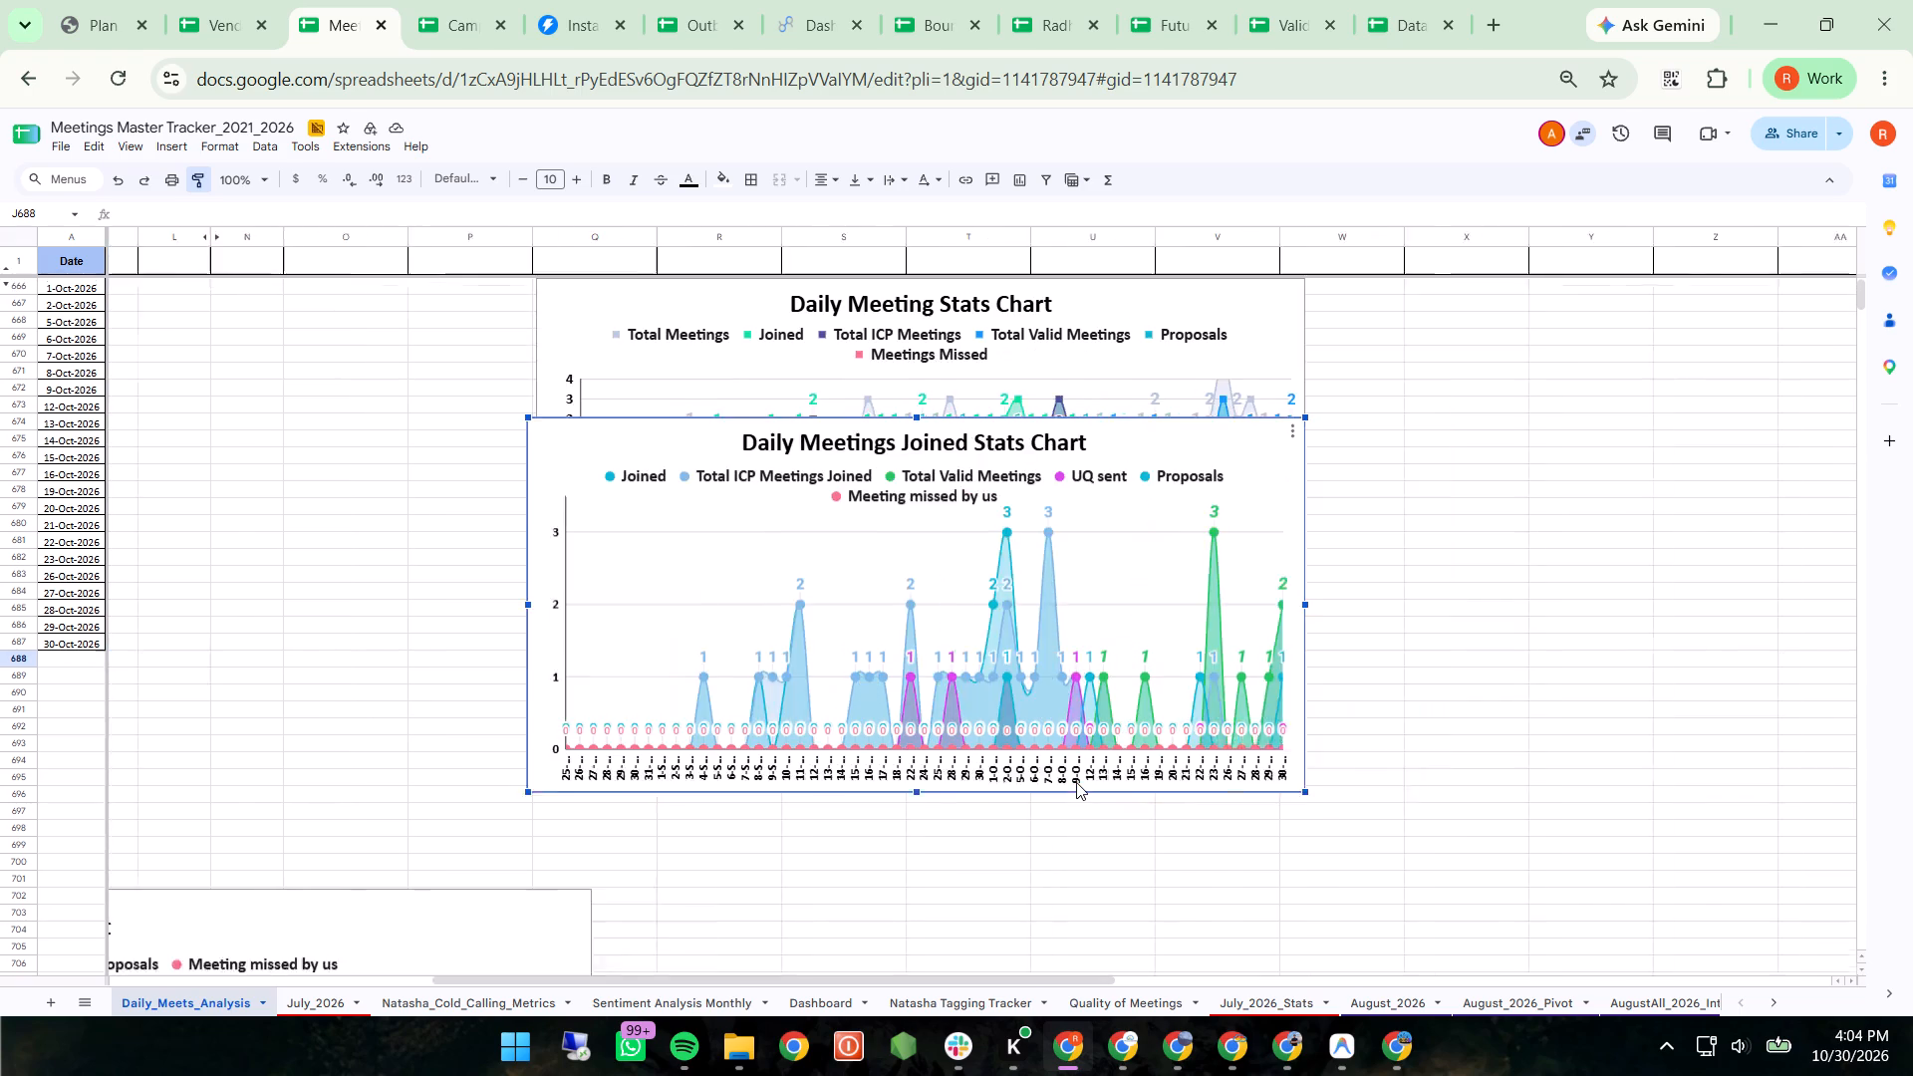
pyautogui.hscroll(-4, 1076, 782)
pyautogui.click(796, 591)
pyautogui.moveTo(796, 591); pyautogui.dragTo(1252, 602)
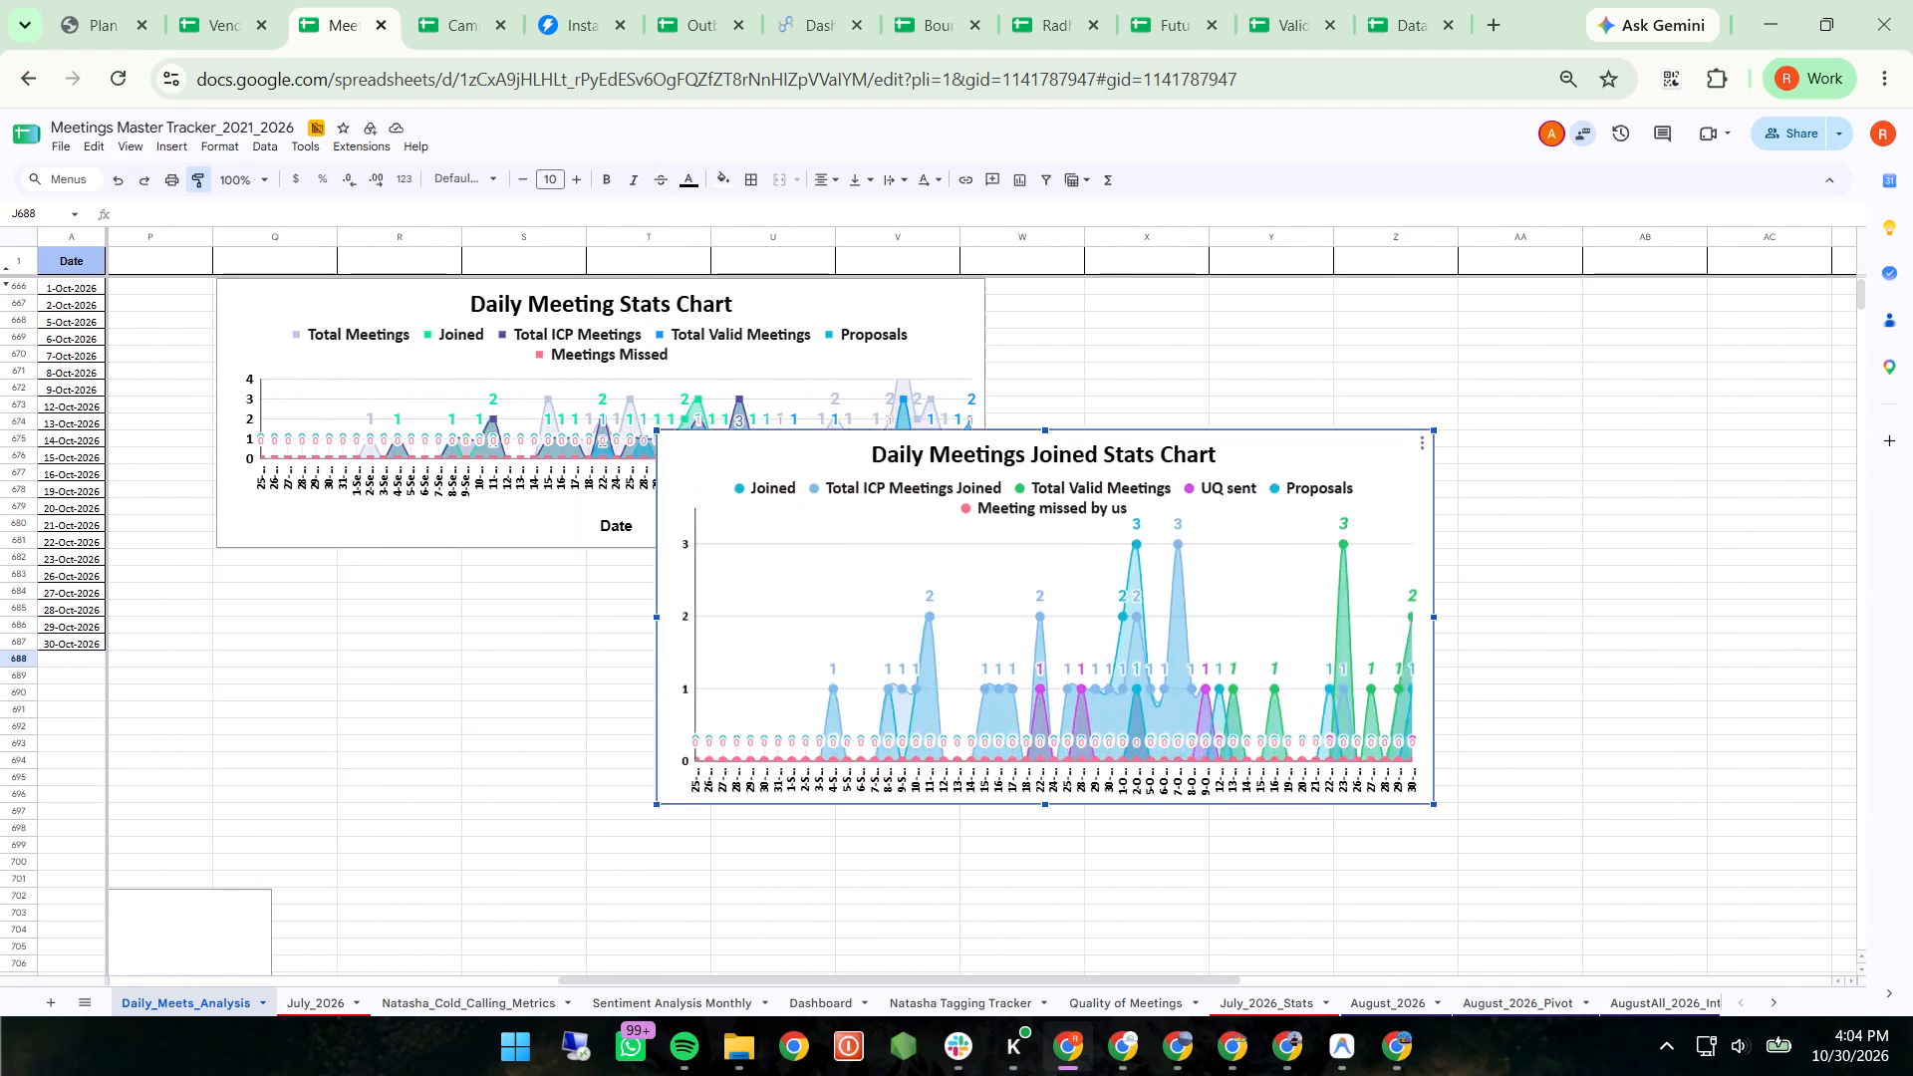
pyautogui.moveTo(1252, 602); pyautogui.dragTo(1587, 426)
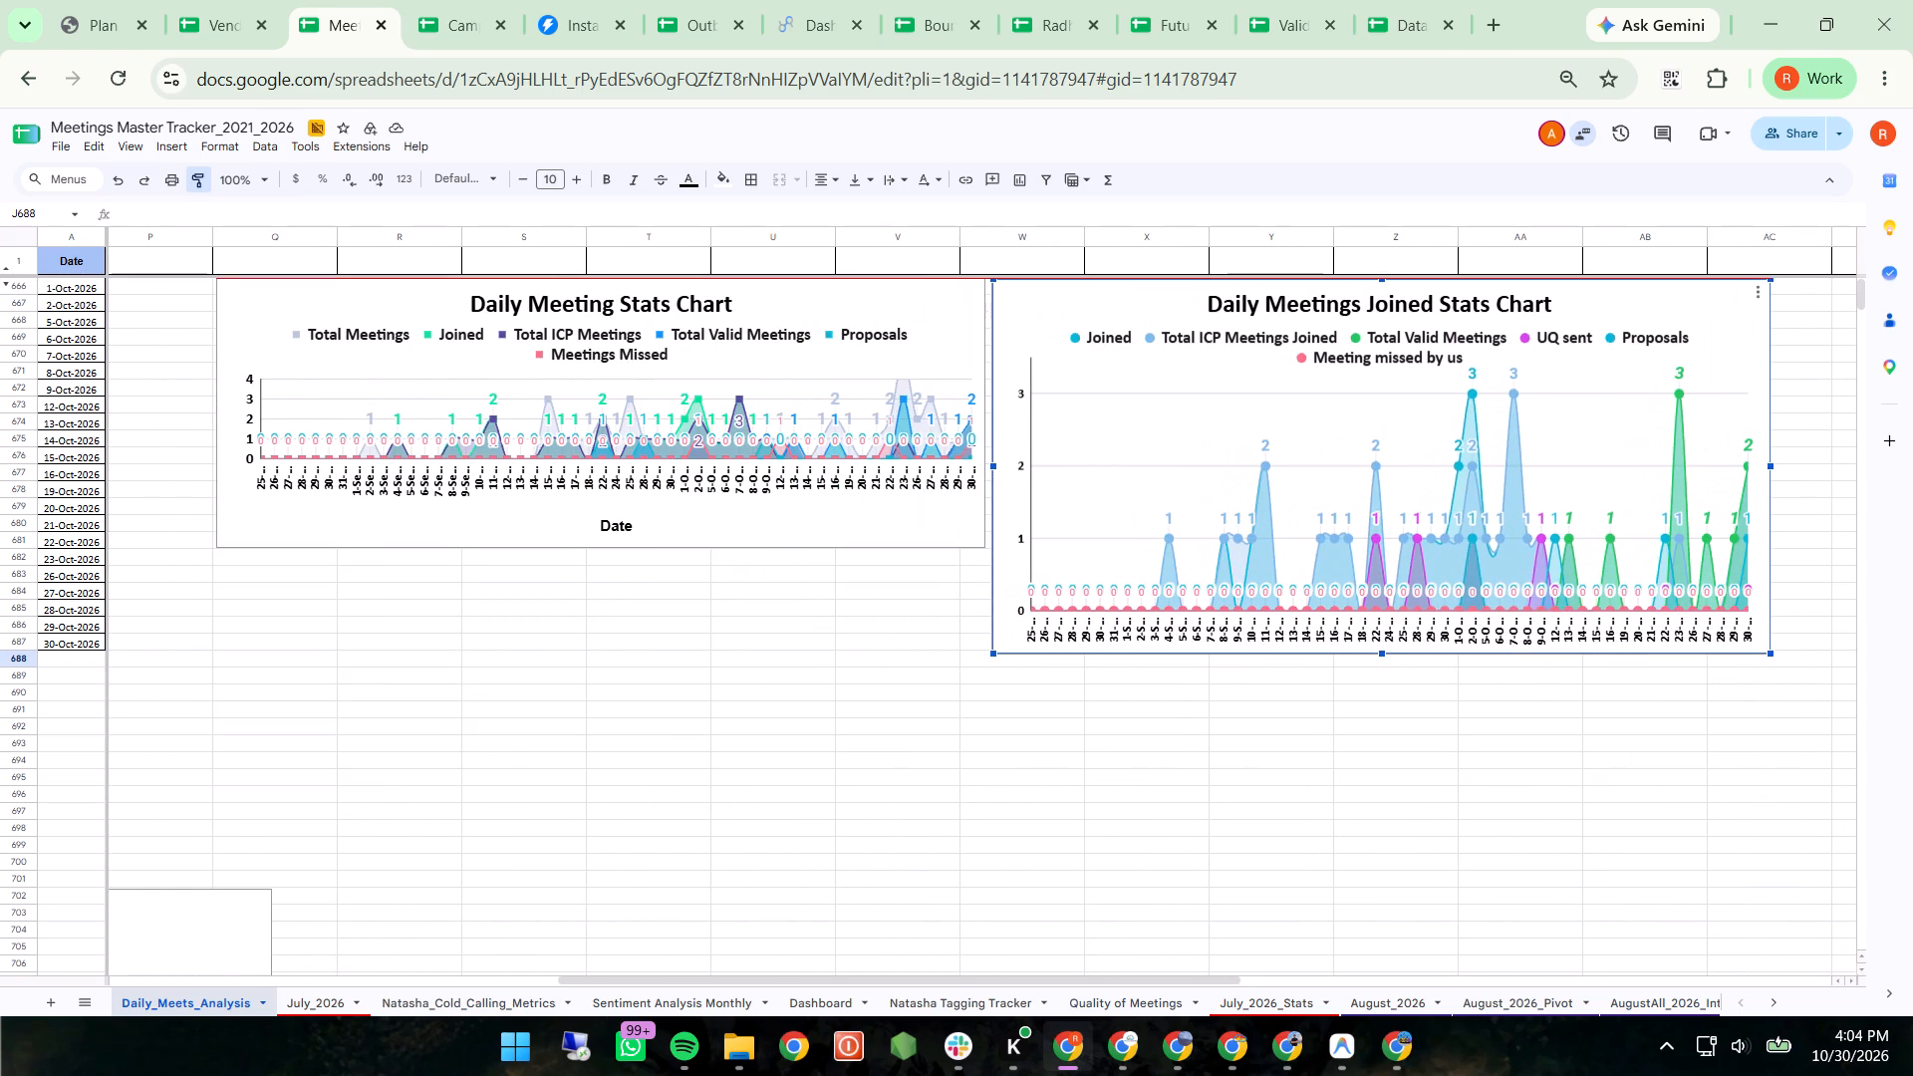
pyautogui.moveTo(1587, 426); pyautogui.dragTo(1593, 425)
# Increase the Daily Meeting Stats Chart's height to match the adjacent Daily Meetings Joined Stats Chart.
pyautogui.click(628, 447)
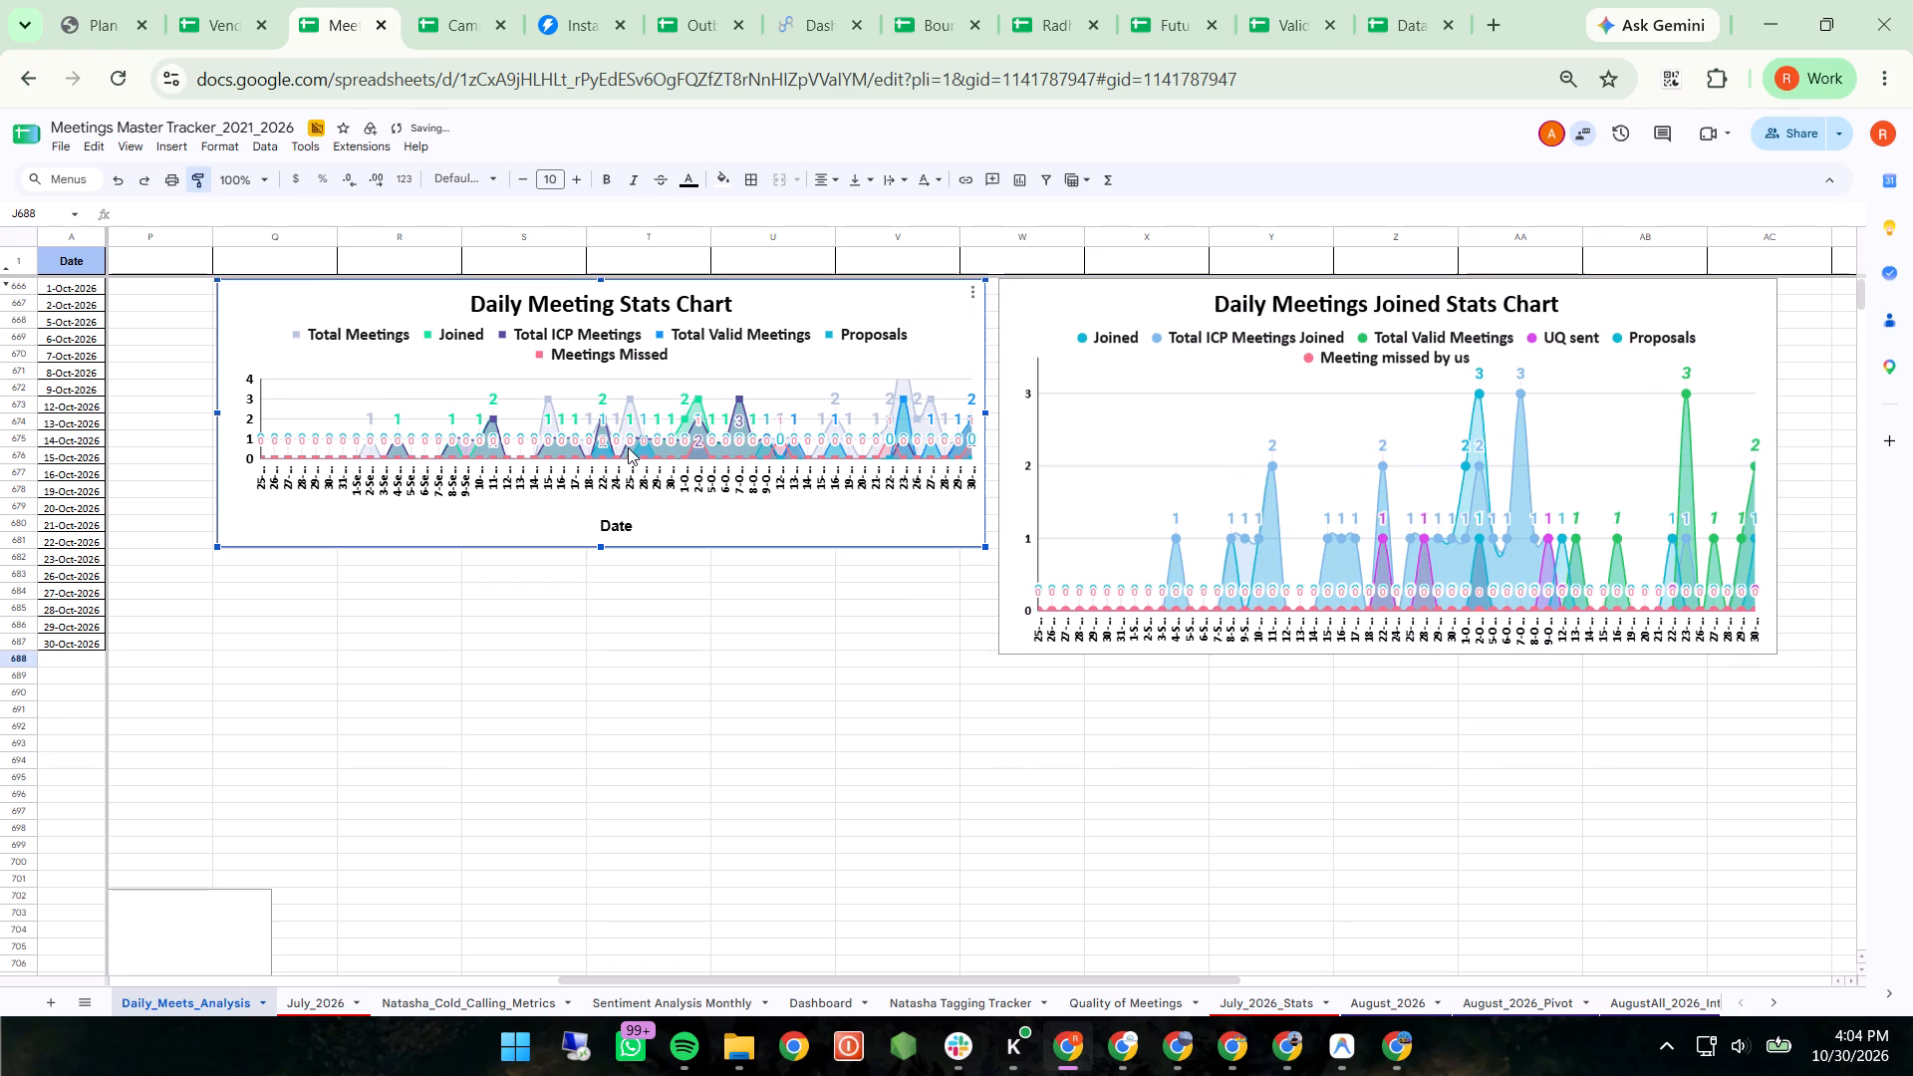
pyautogui.moveTo(602, 545); pyautogui.dragTo(610, 653)
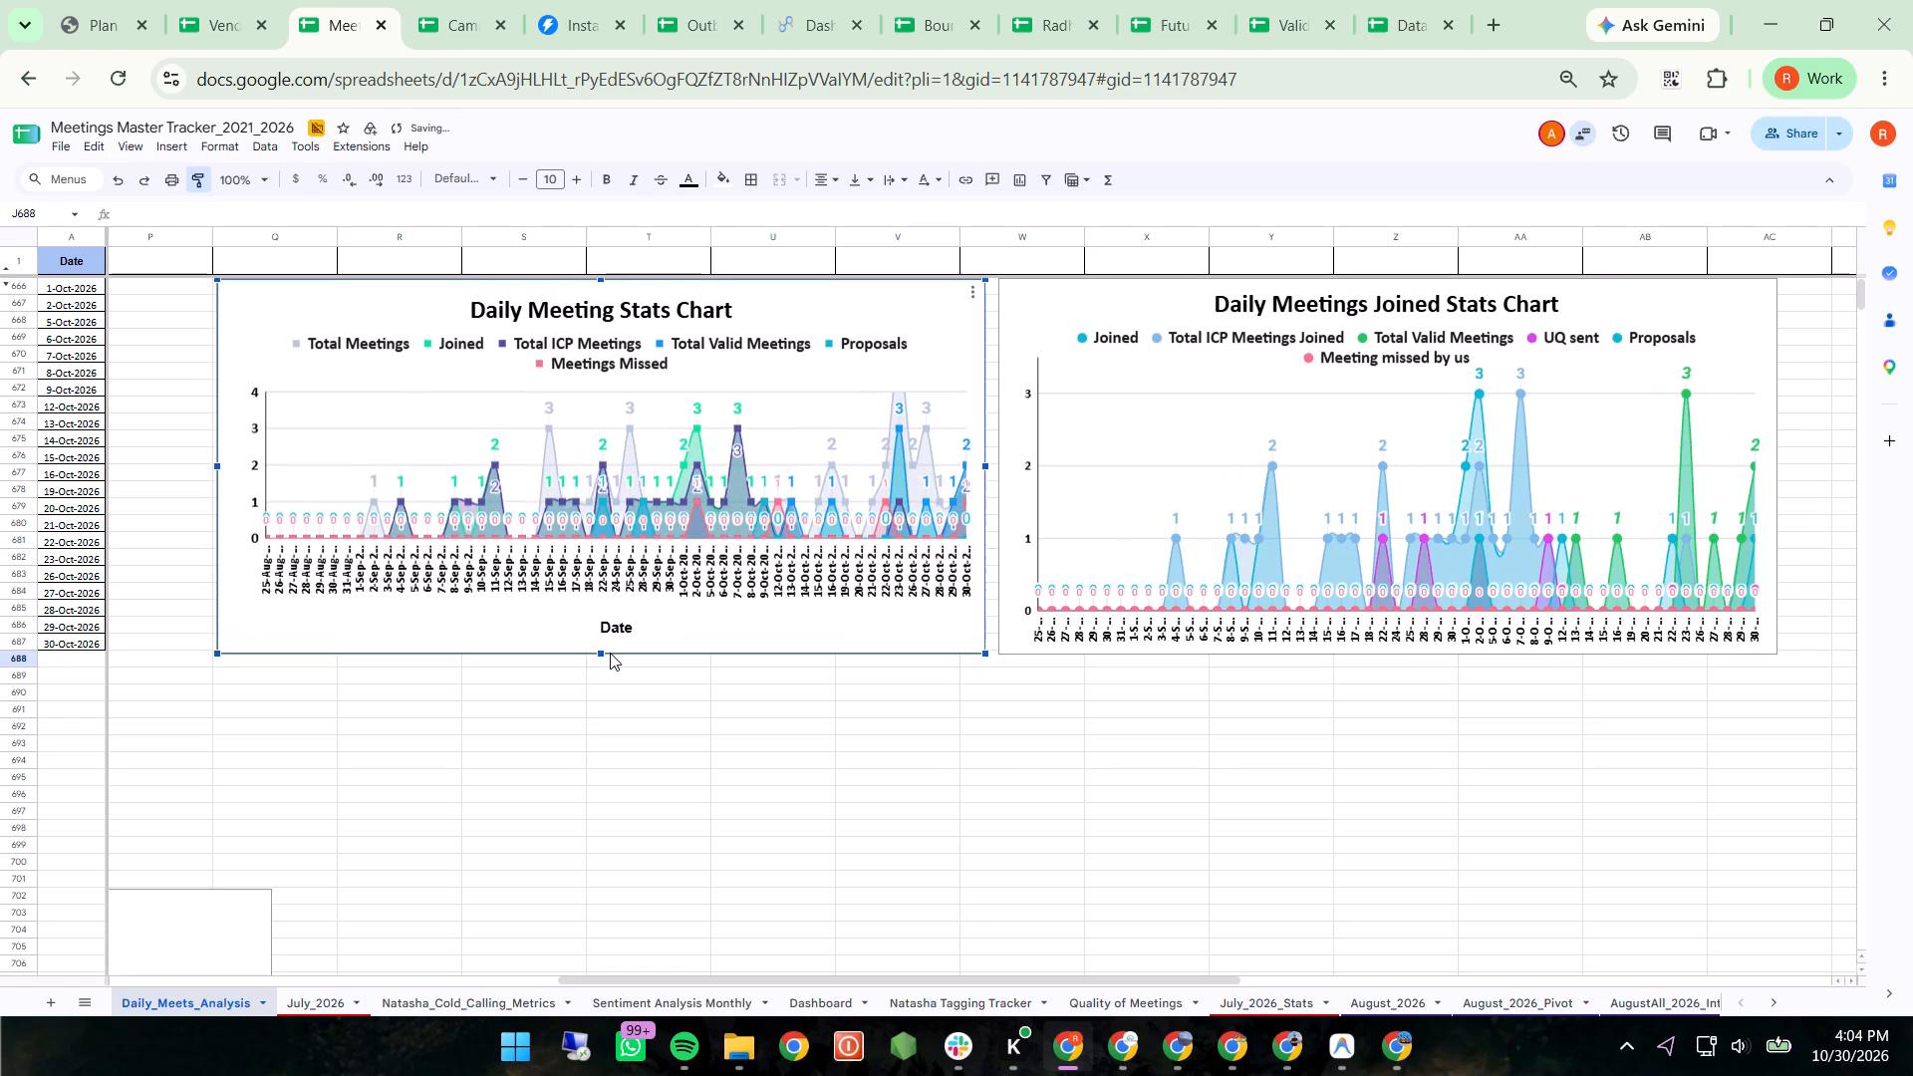
# Examine the October Daily Meetings Joined Stats Chart and Daily Meeting Stats Chart lower in the Daily_Meets_Analysis sheet, around rows 702 to 758.
pyautogui.click(805, 802)
pyautogui.scroll(-2, 805, 802)
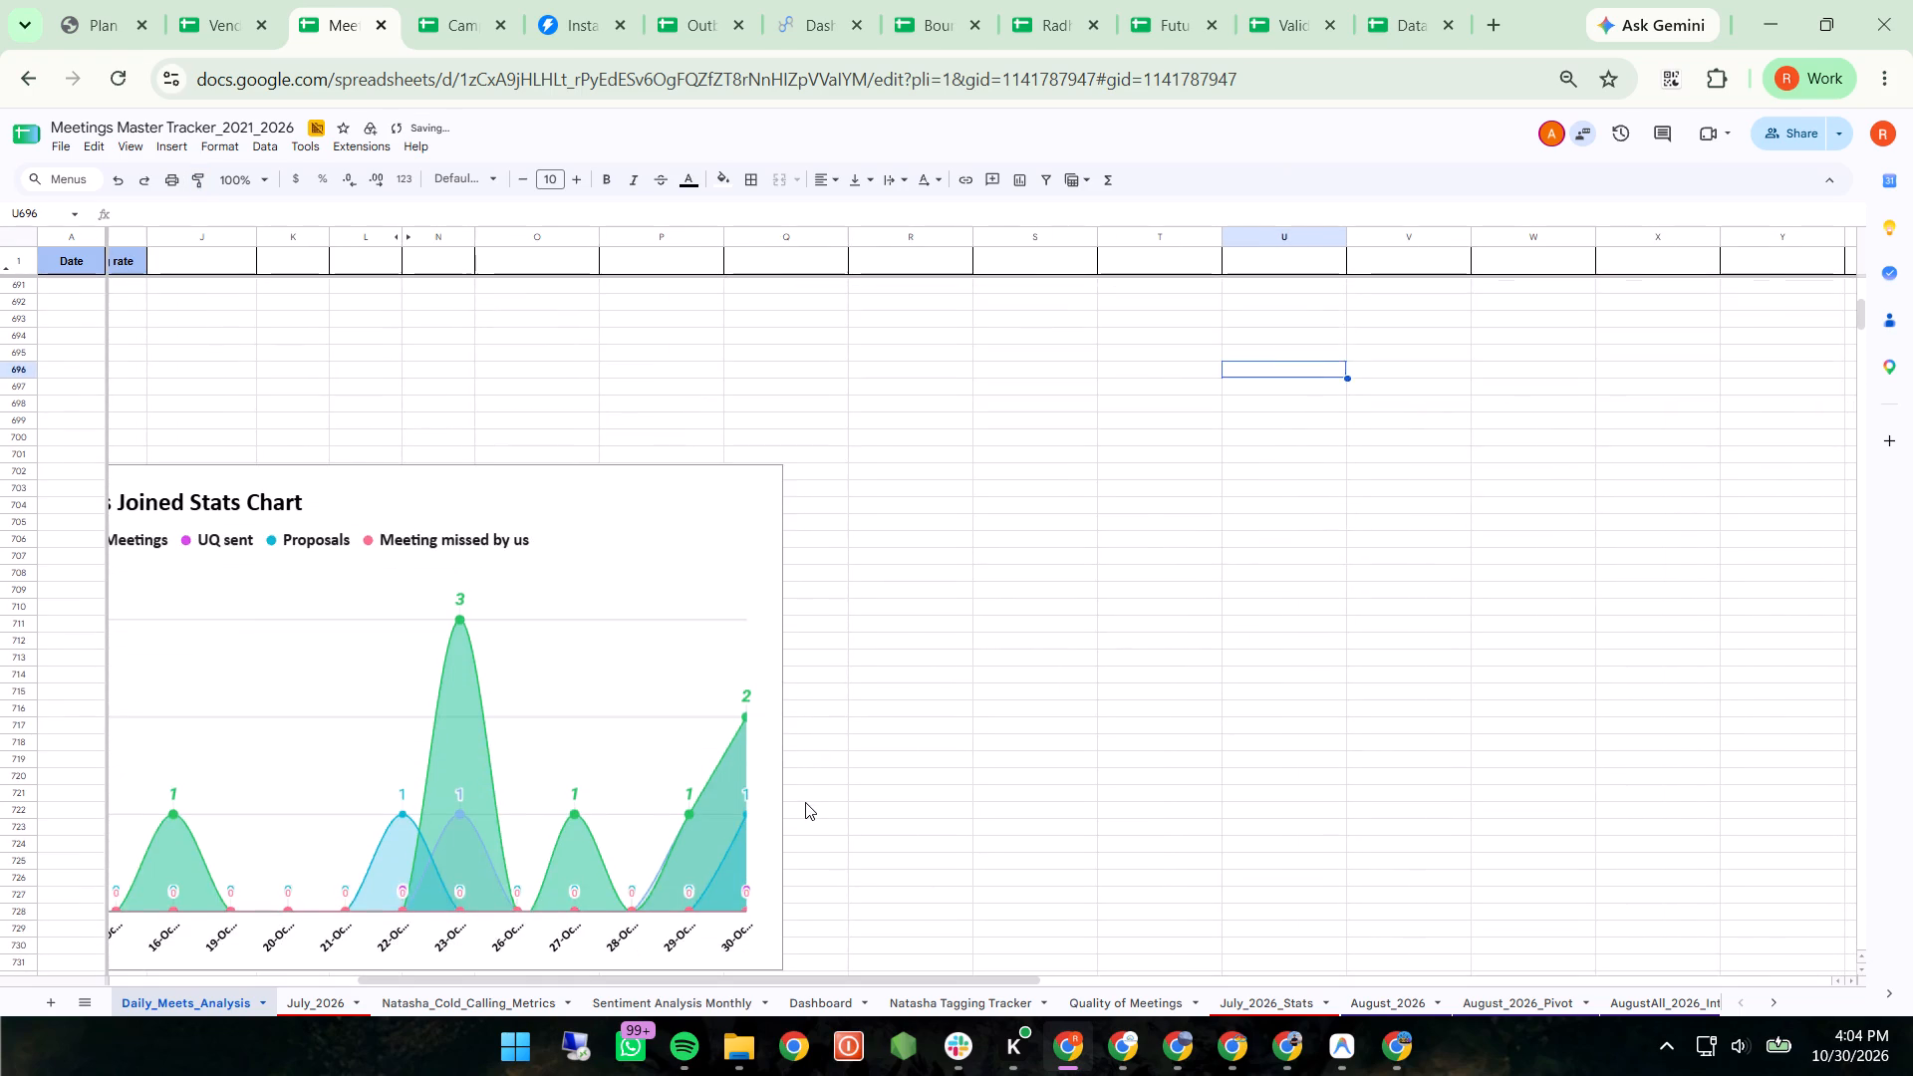
pyautogui.hscroll(3, 805, 802)
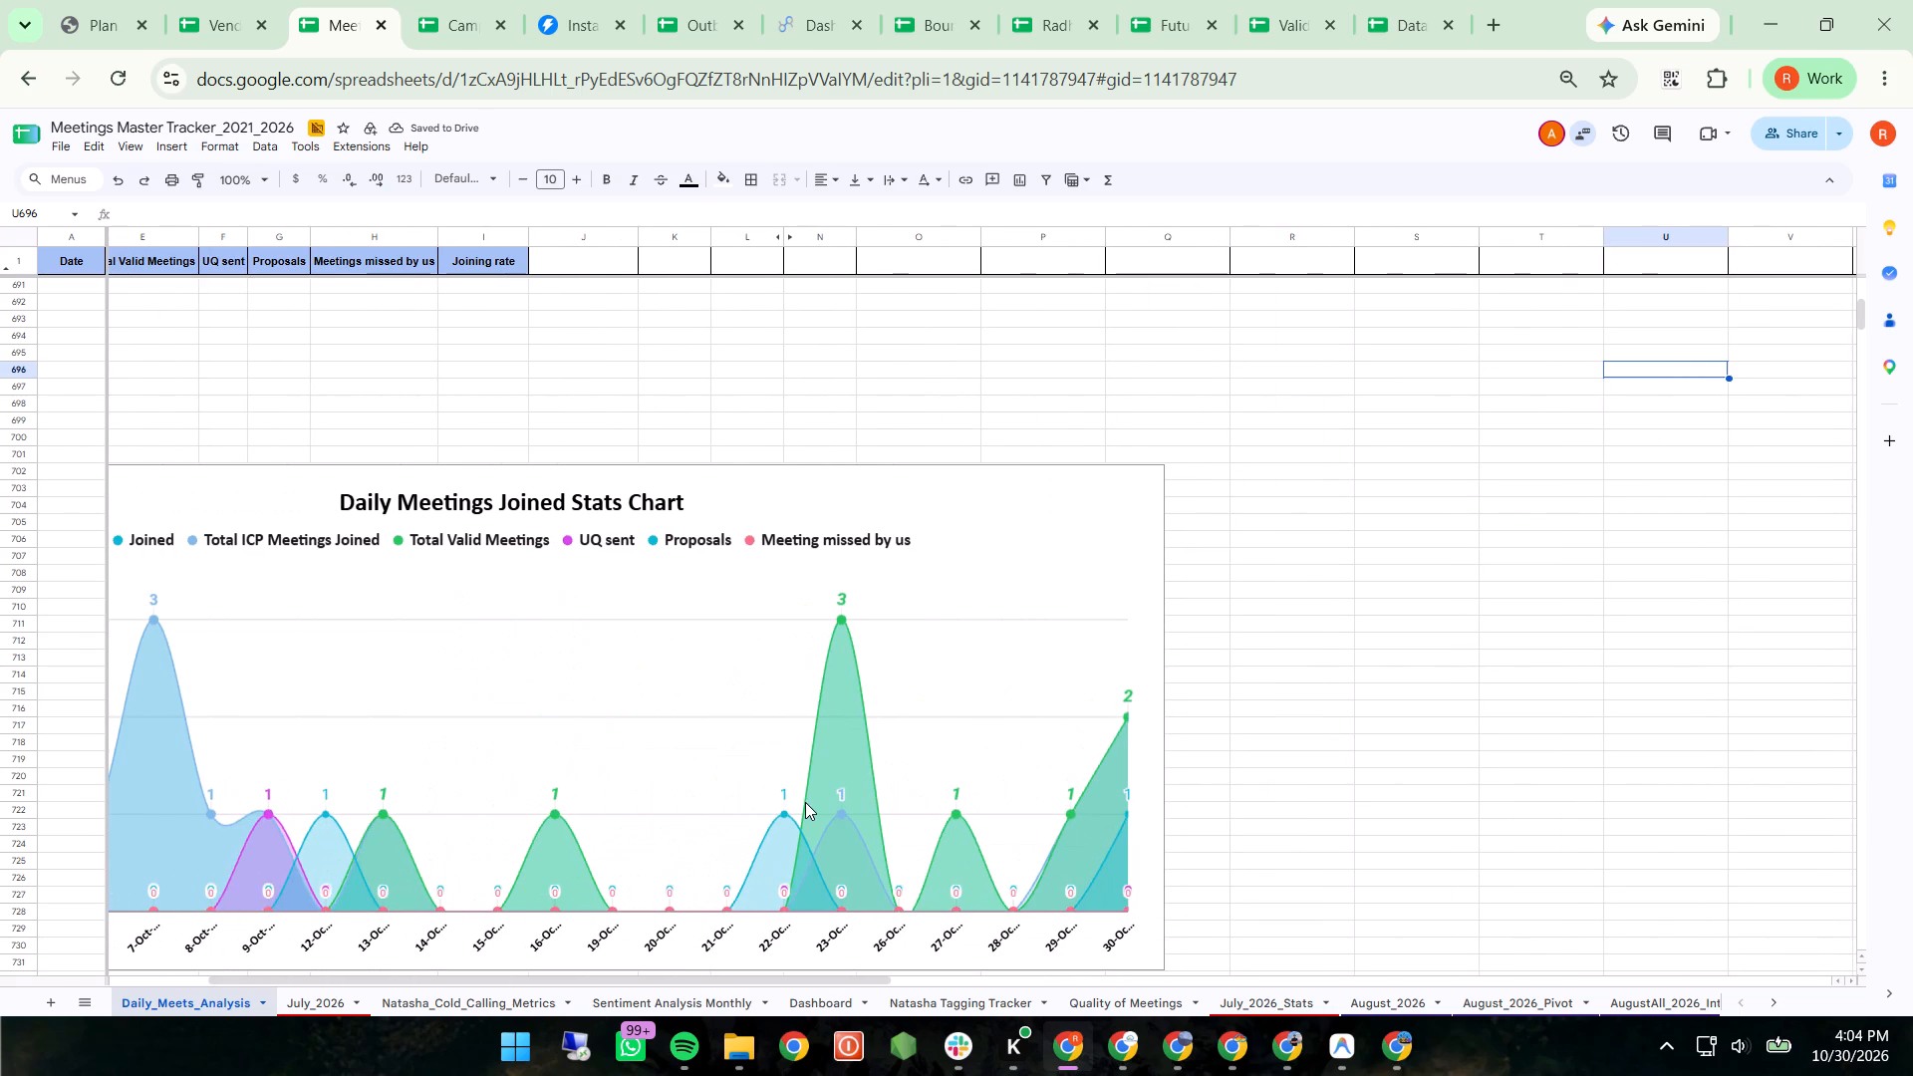
pyautogui.scroll(-4, 805, 802)
pyautogui.hscroll(1, 805, 802)
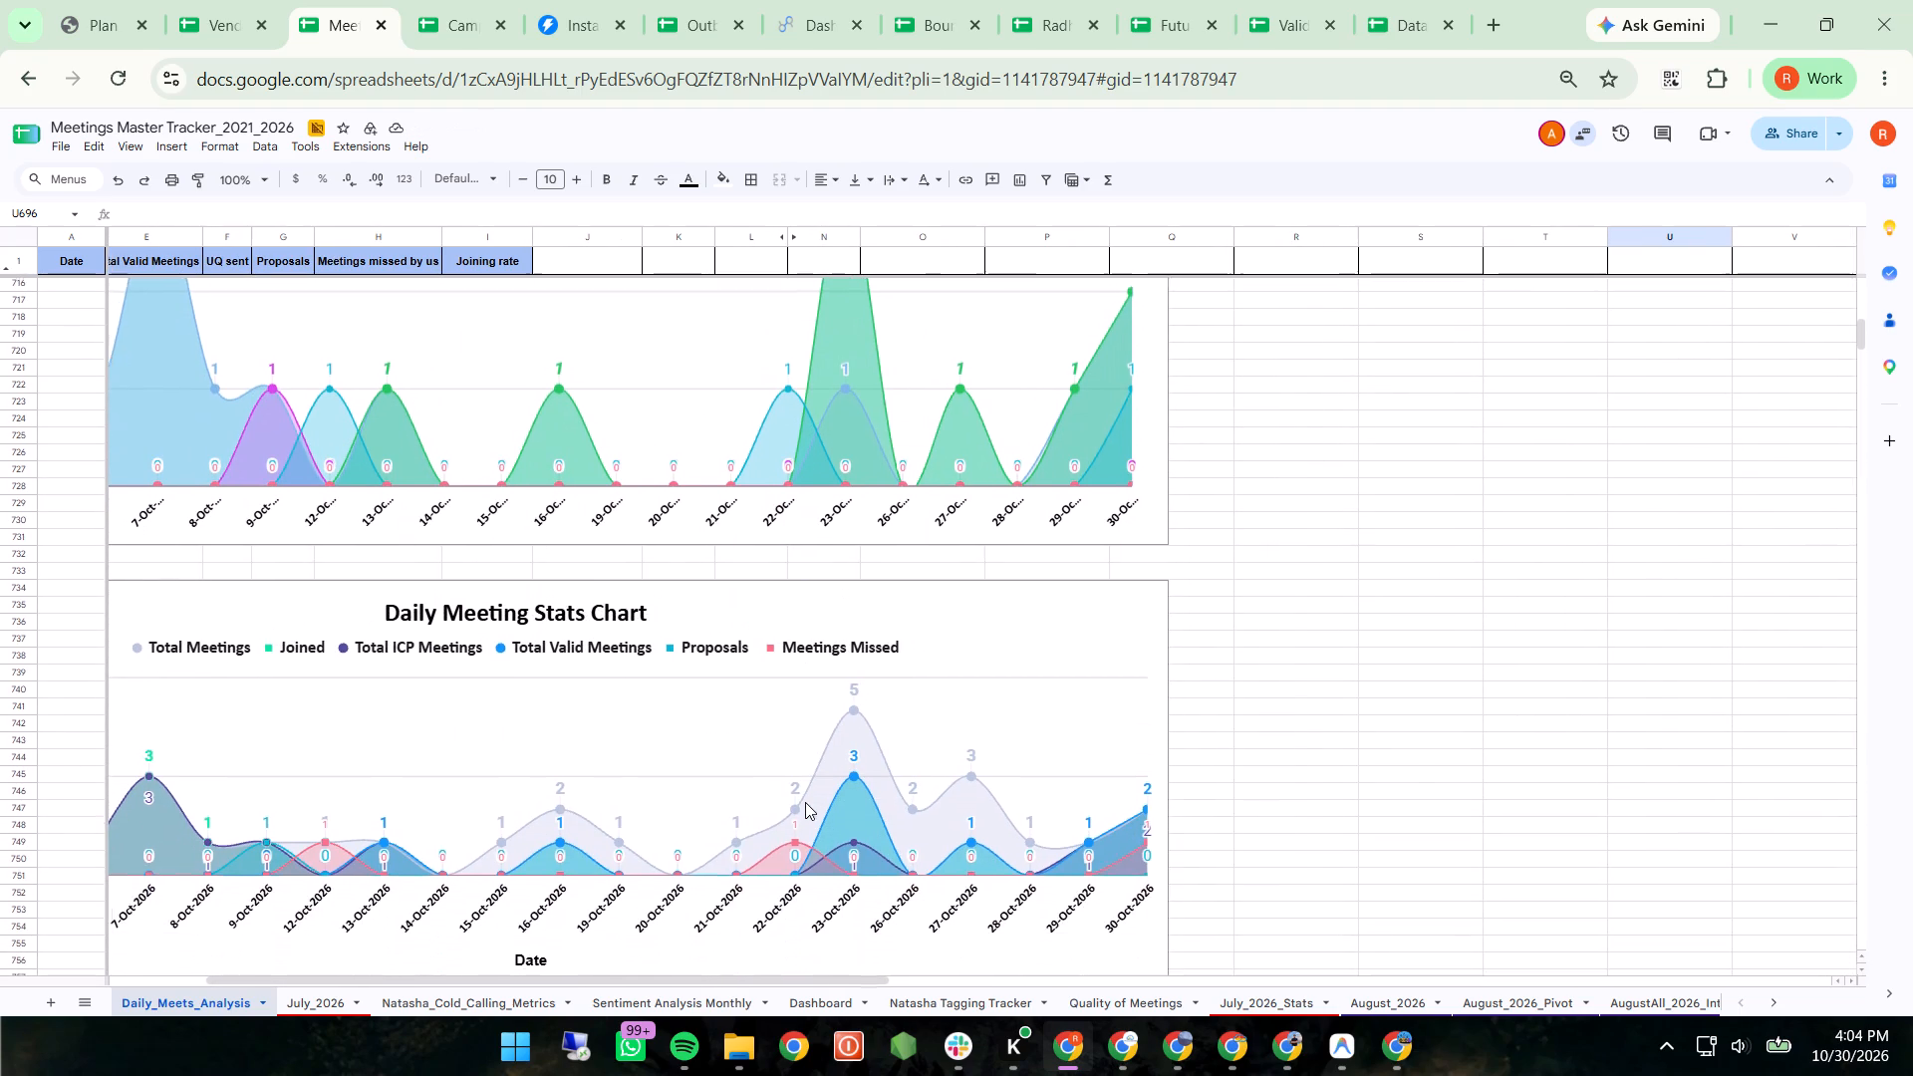
pyautogui.hscroll(2, 805, 802)
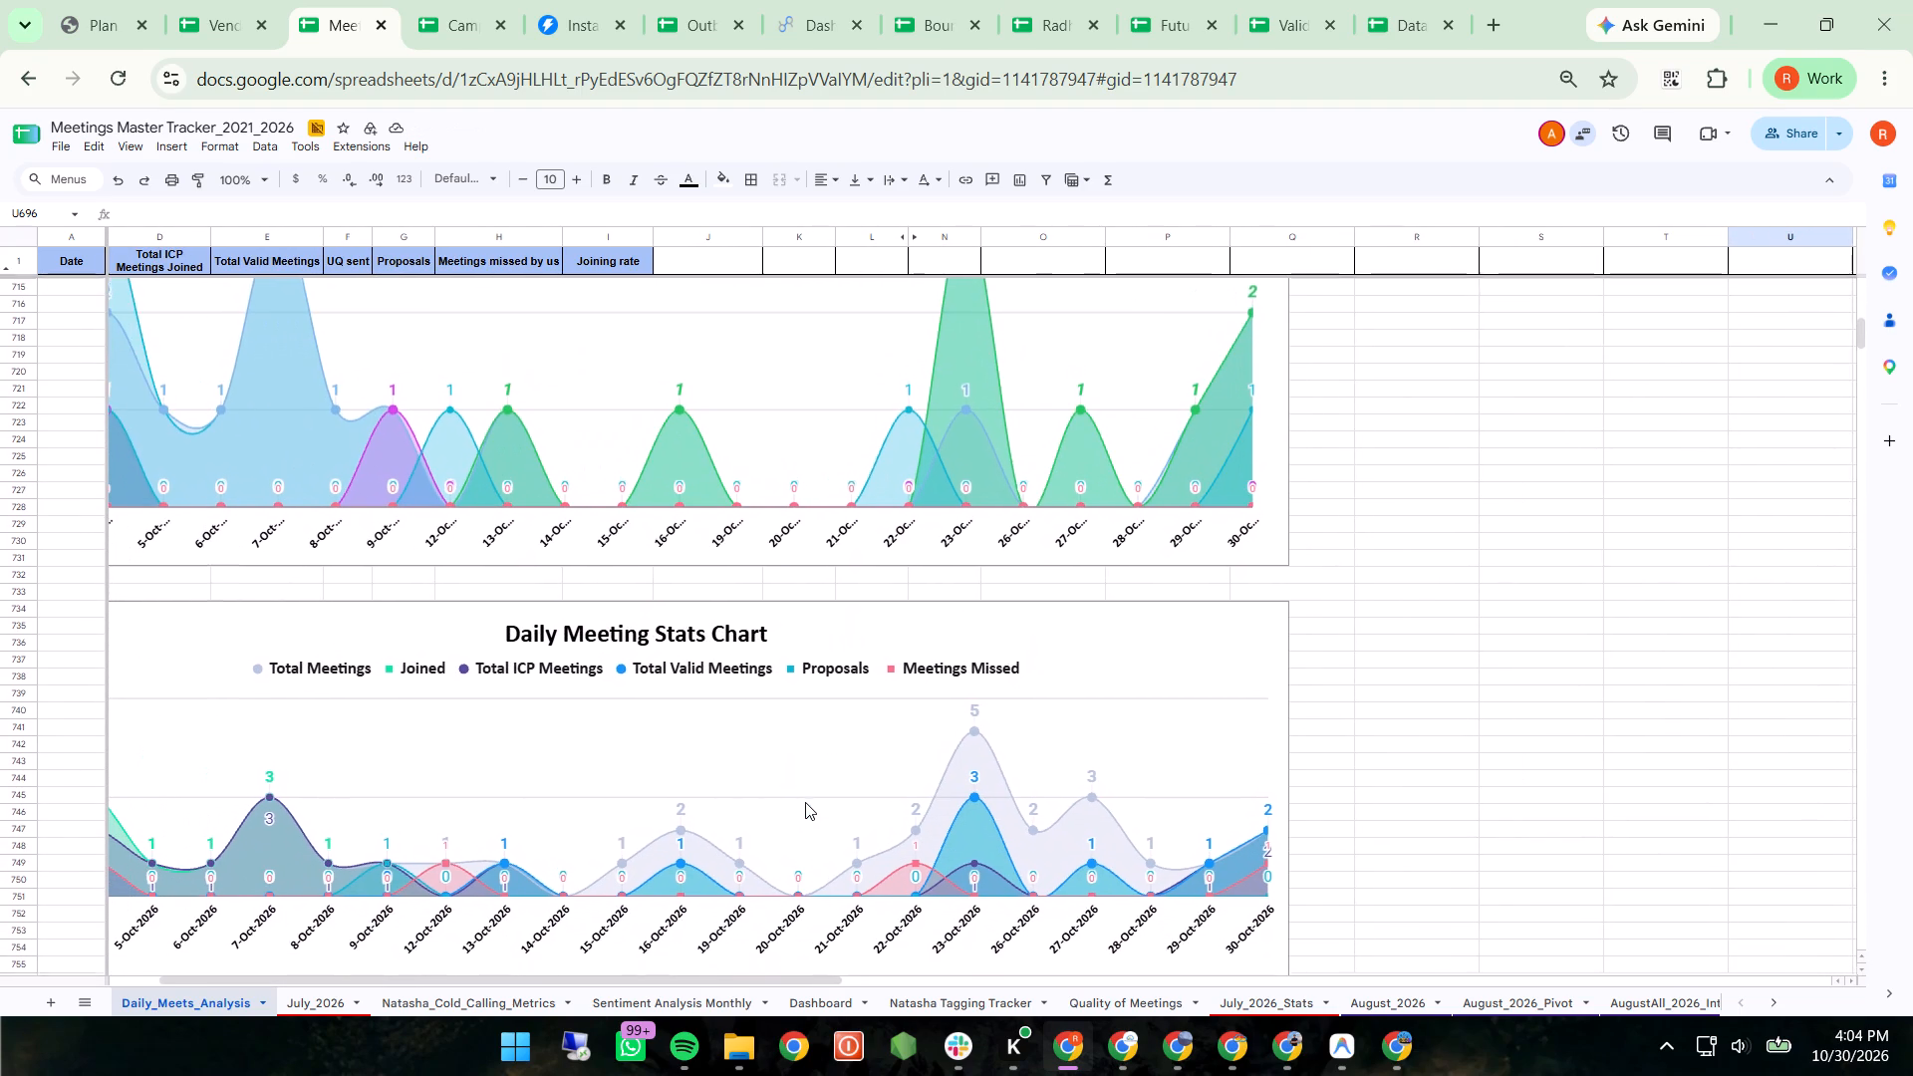
pyautogui.hscroll(1, 805, 802)
pyautogui.scroll(-1, 805, 802)
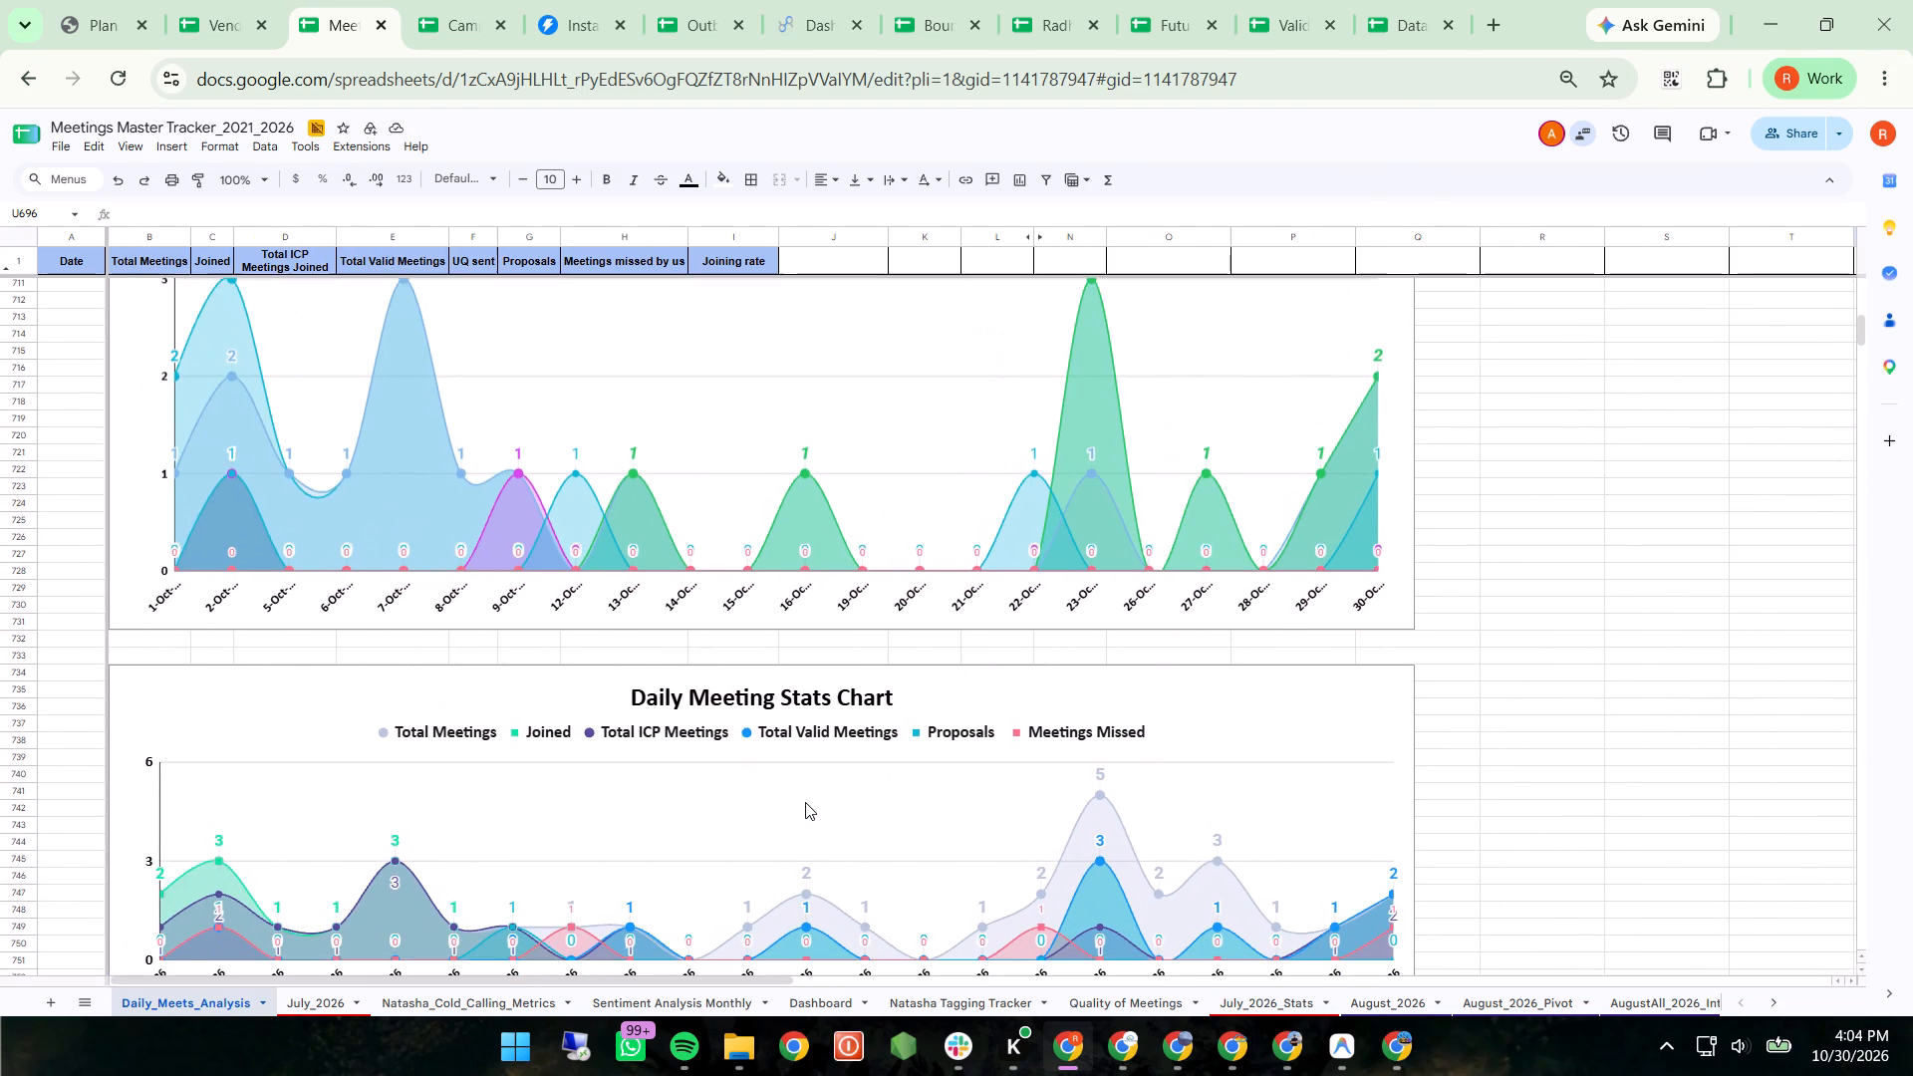
pyautogui.scroll(-1, 805, 802)
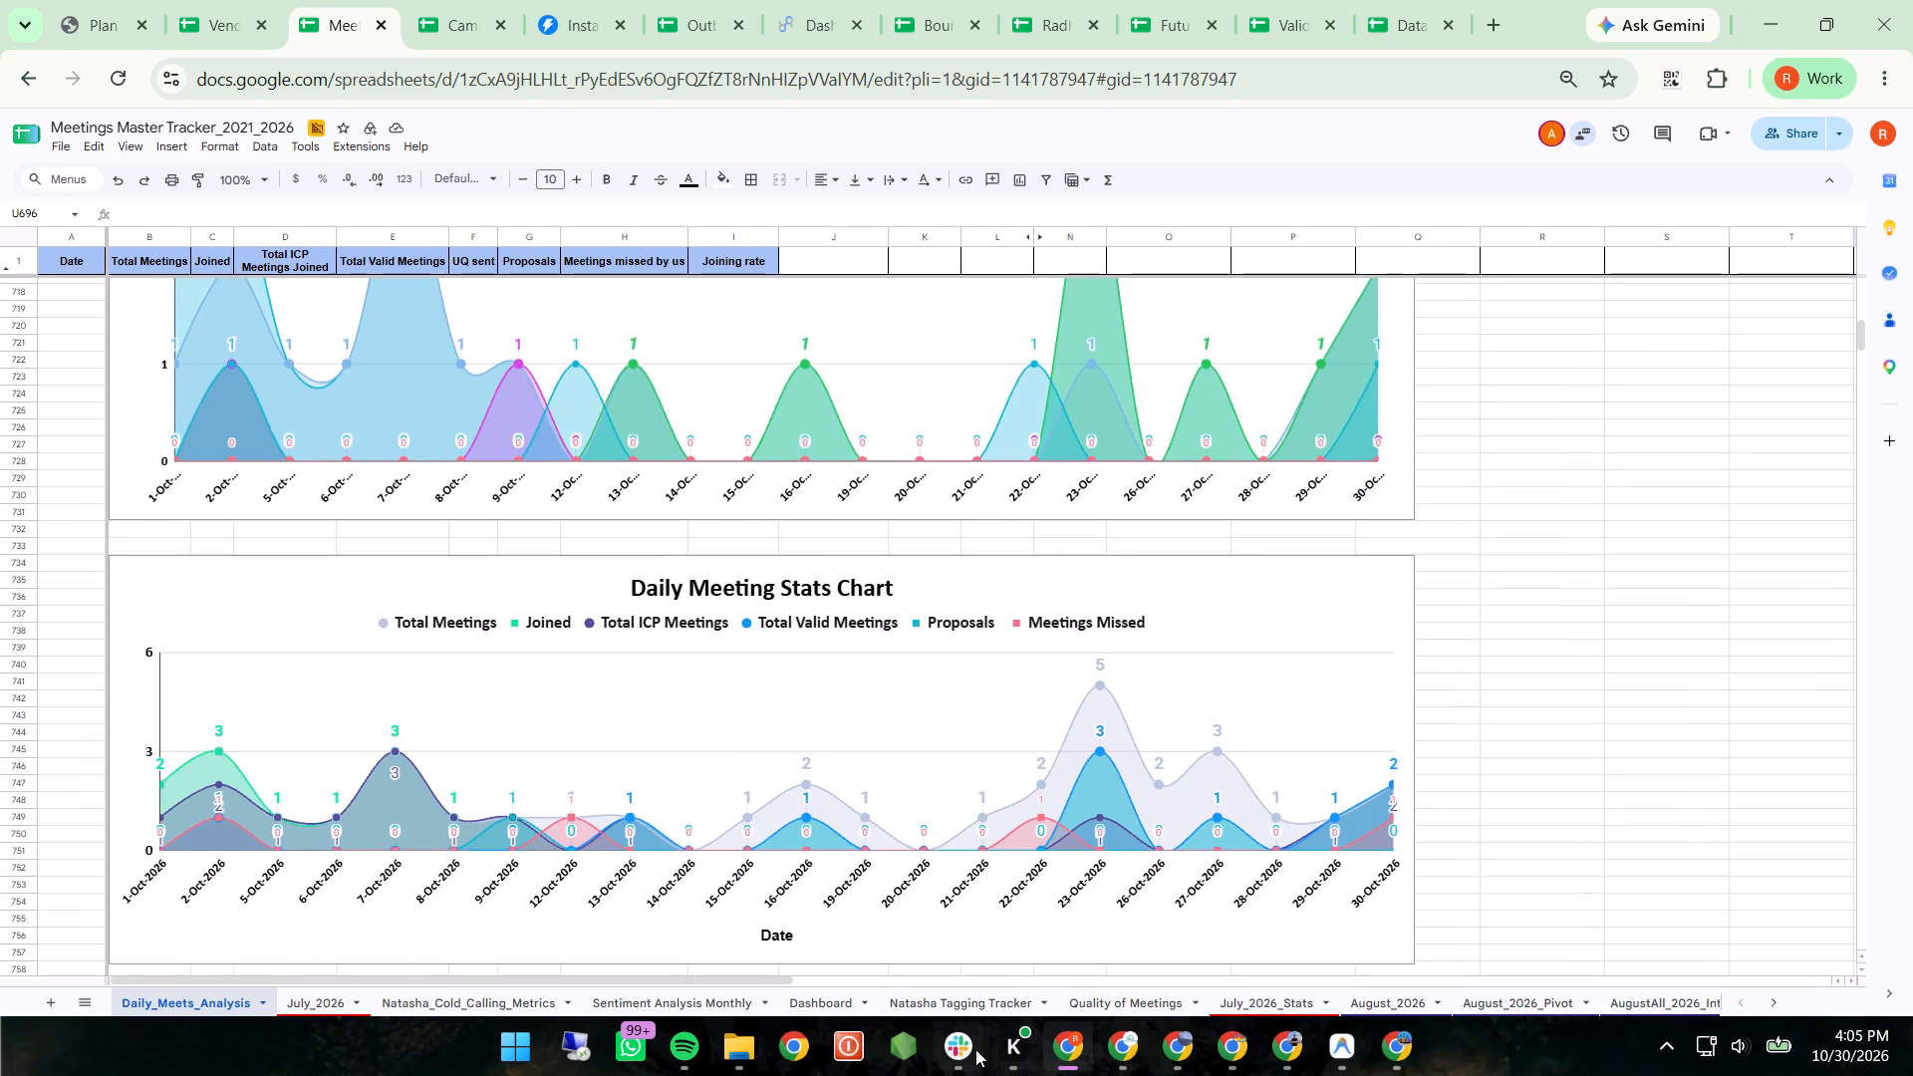
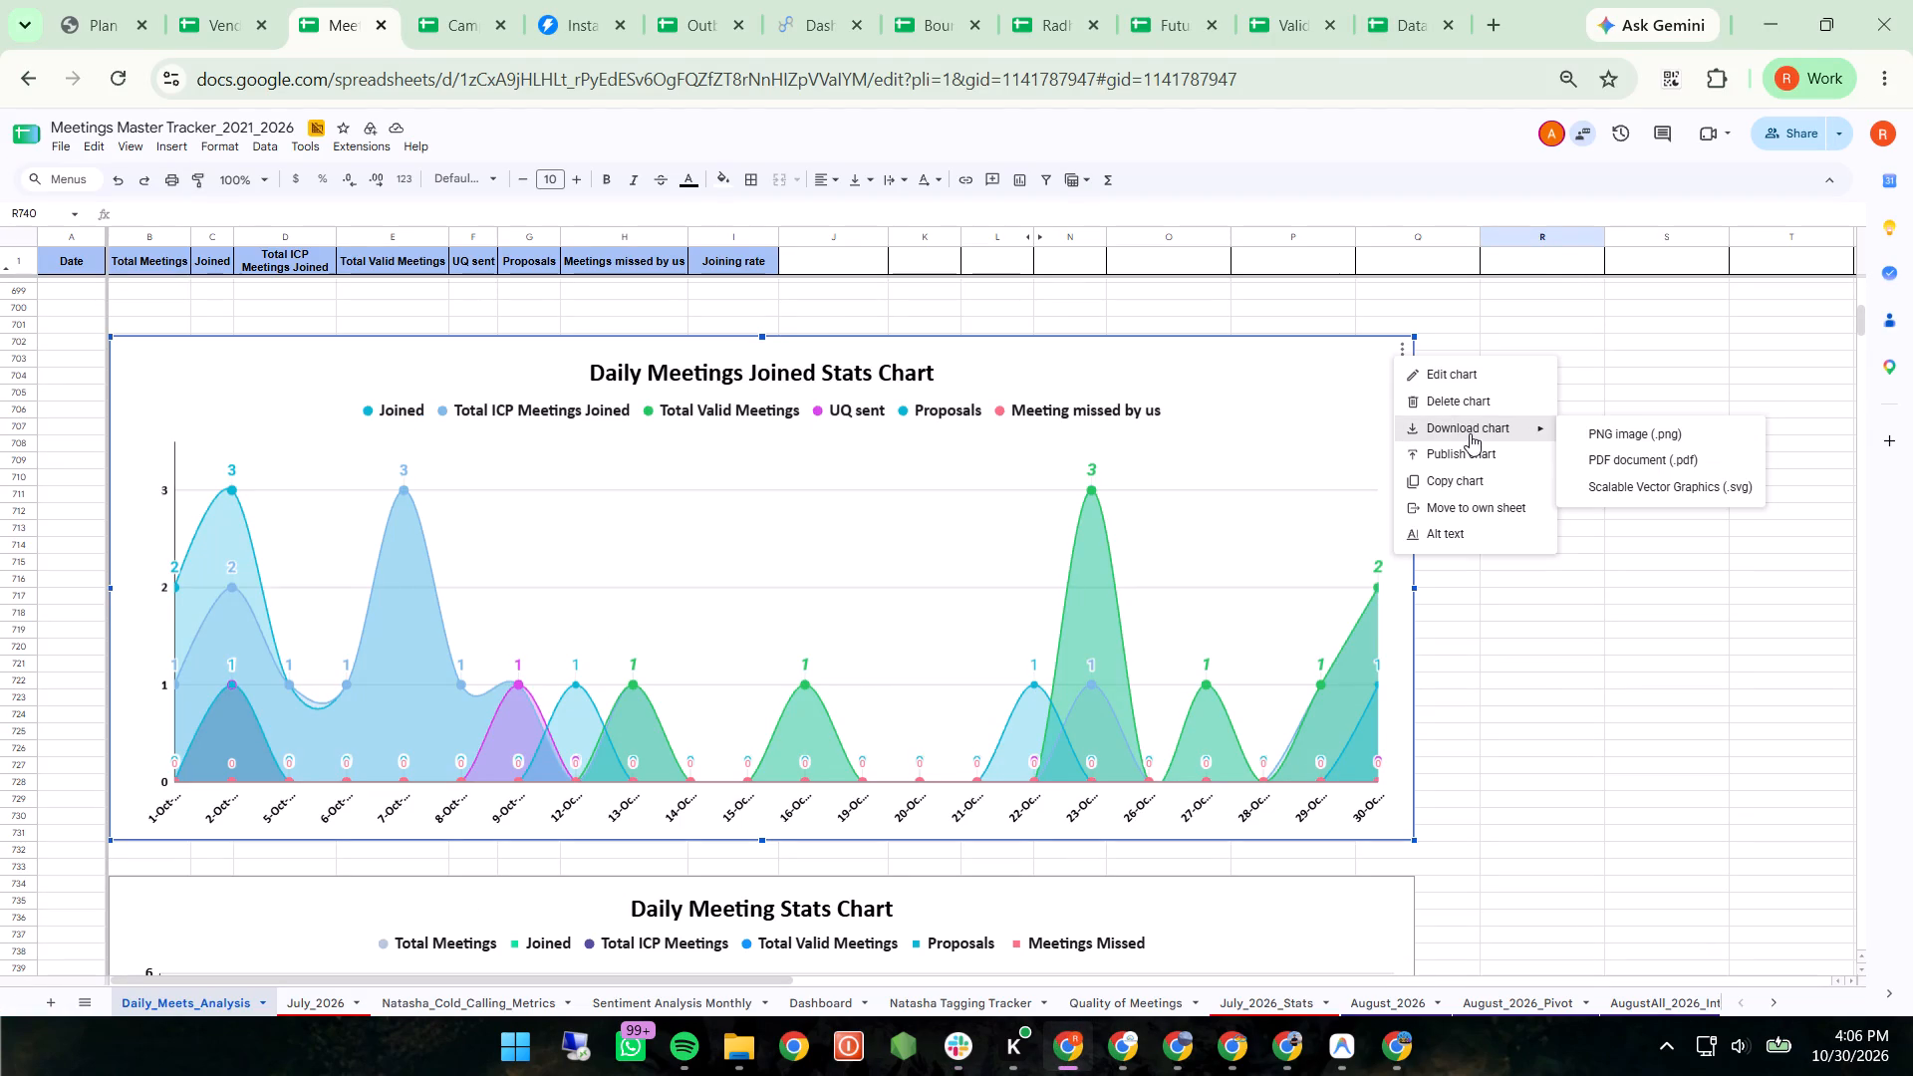
# Download the Daily Meetings Joined Stats Chart as a PNG image.
pyautogui.click(1596, 426)
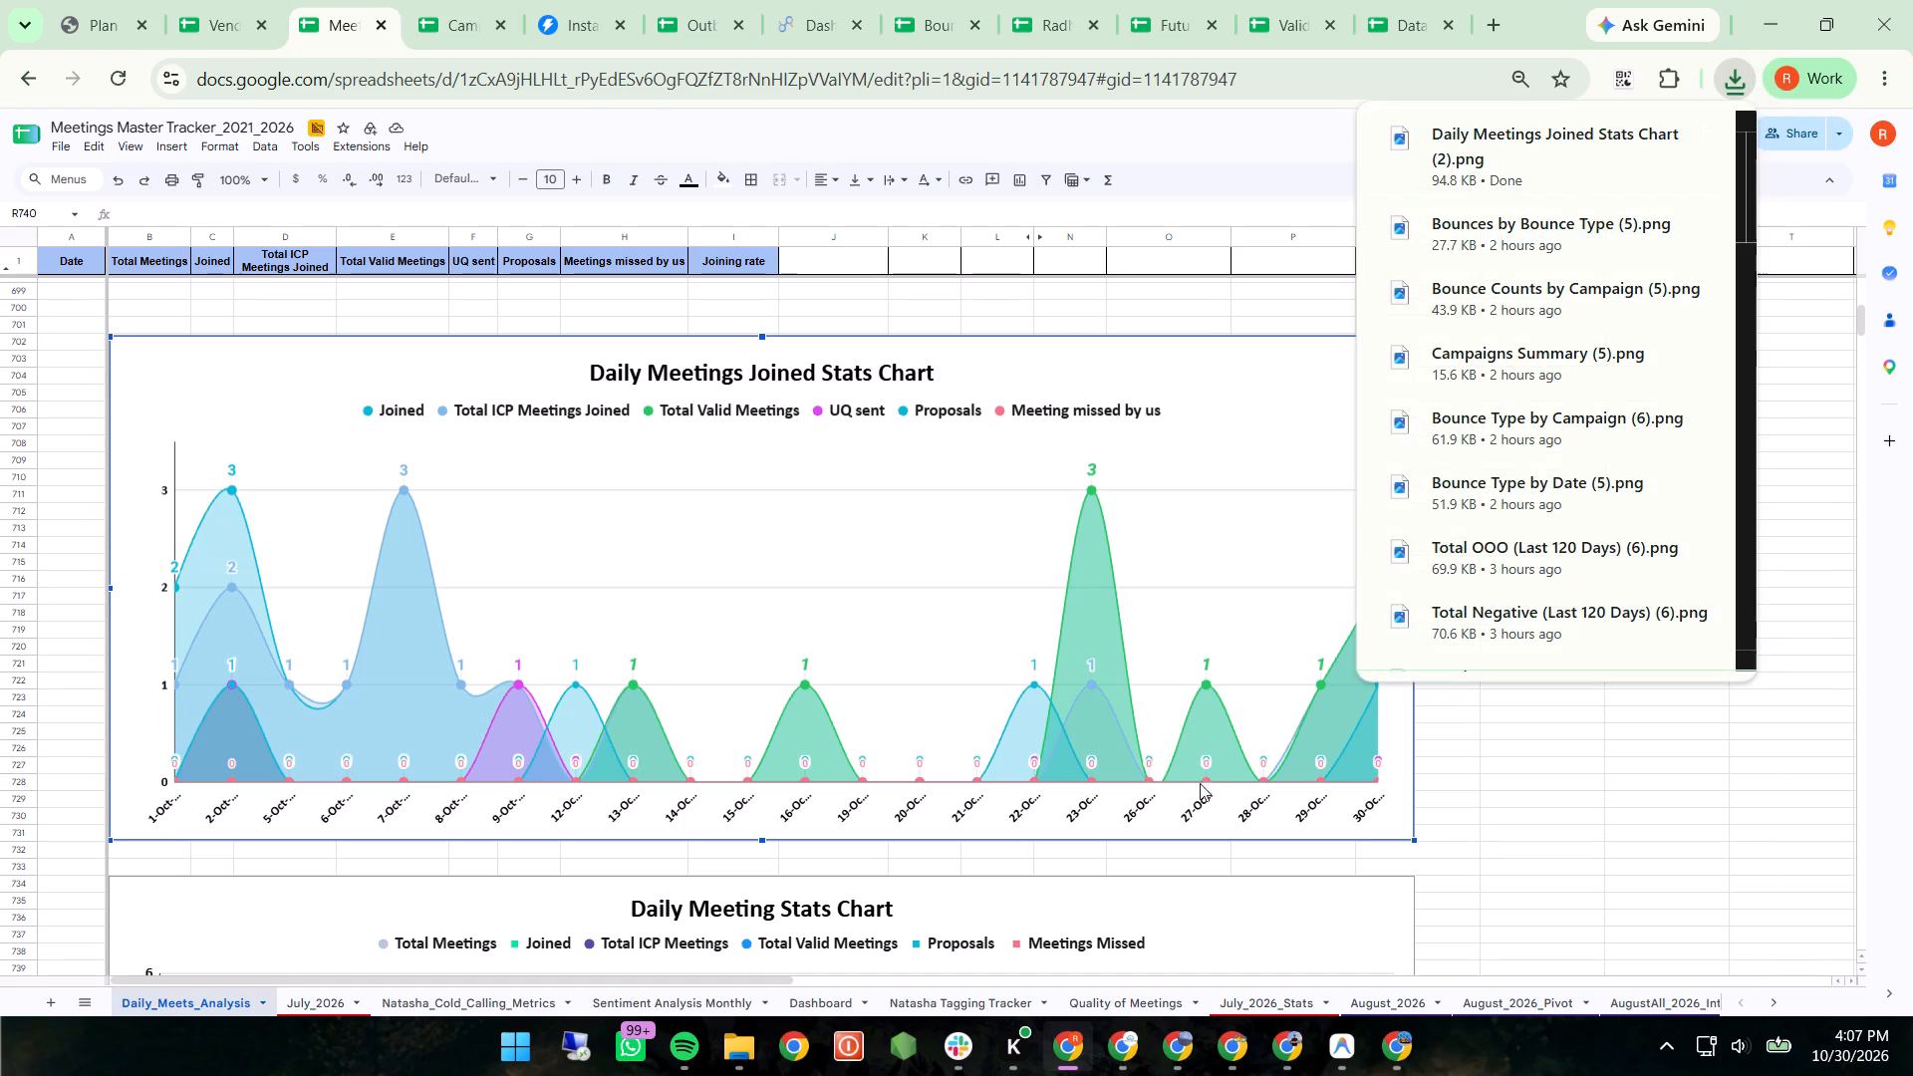
# In the Daily Meetings Joined Stats Chart, set the UQ sent series' point size to 7px.
pyautogui.click(1380, 759)
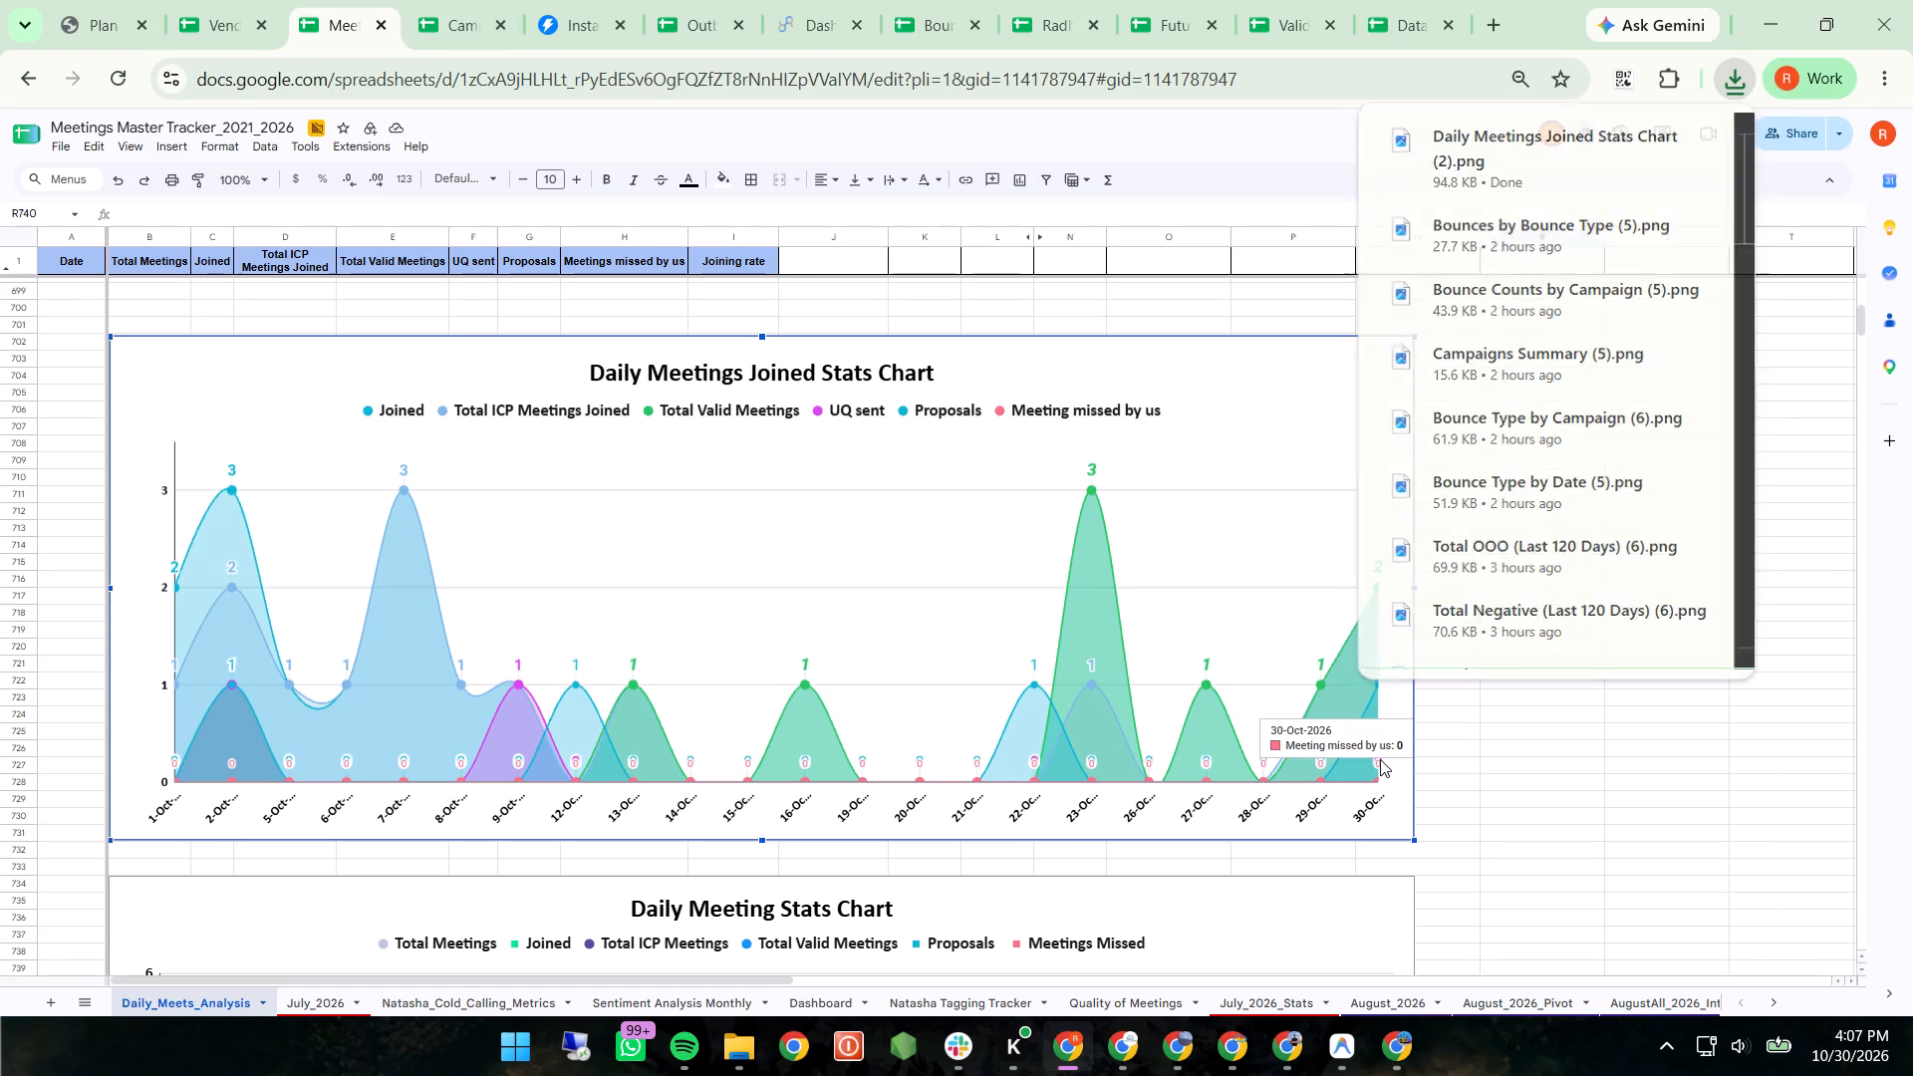
pyautogui.click(1380, 759)
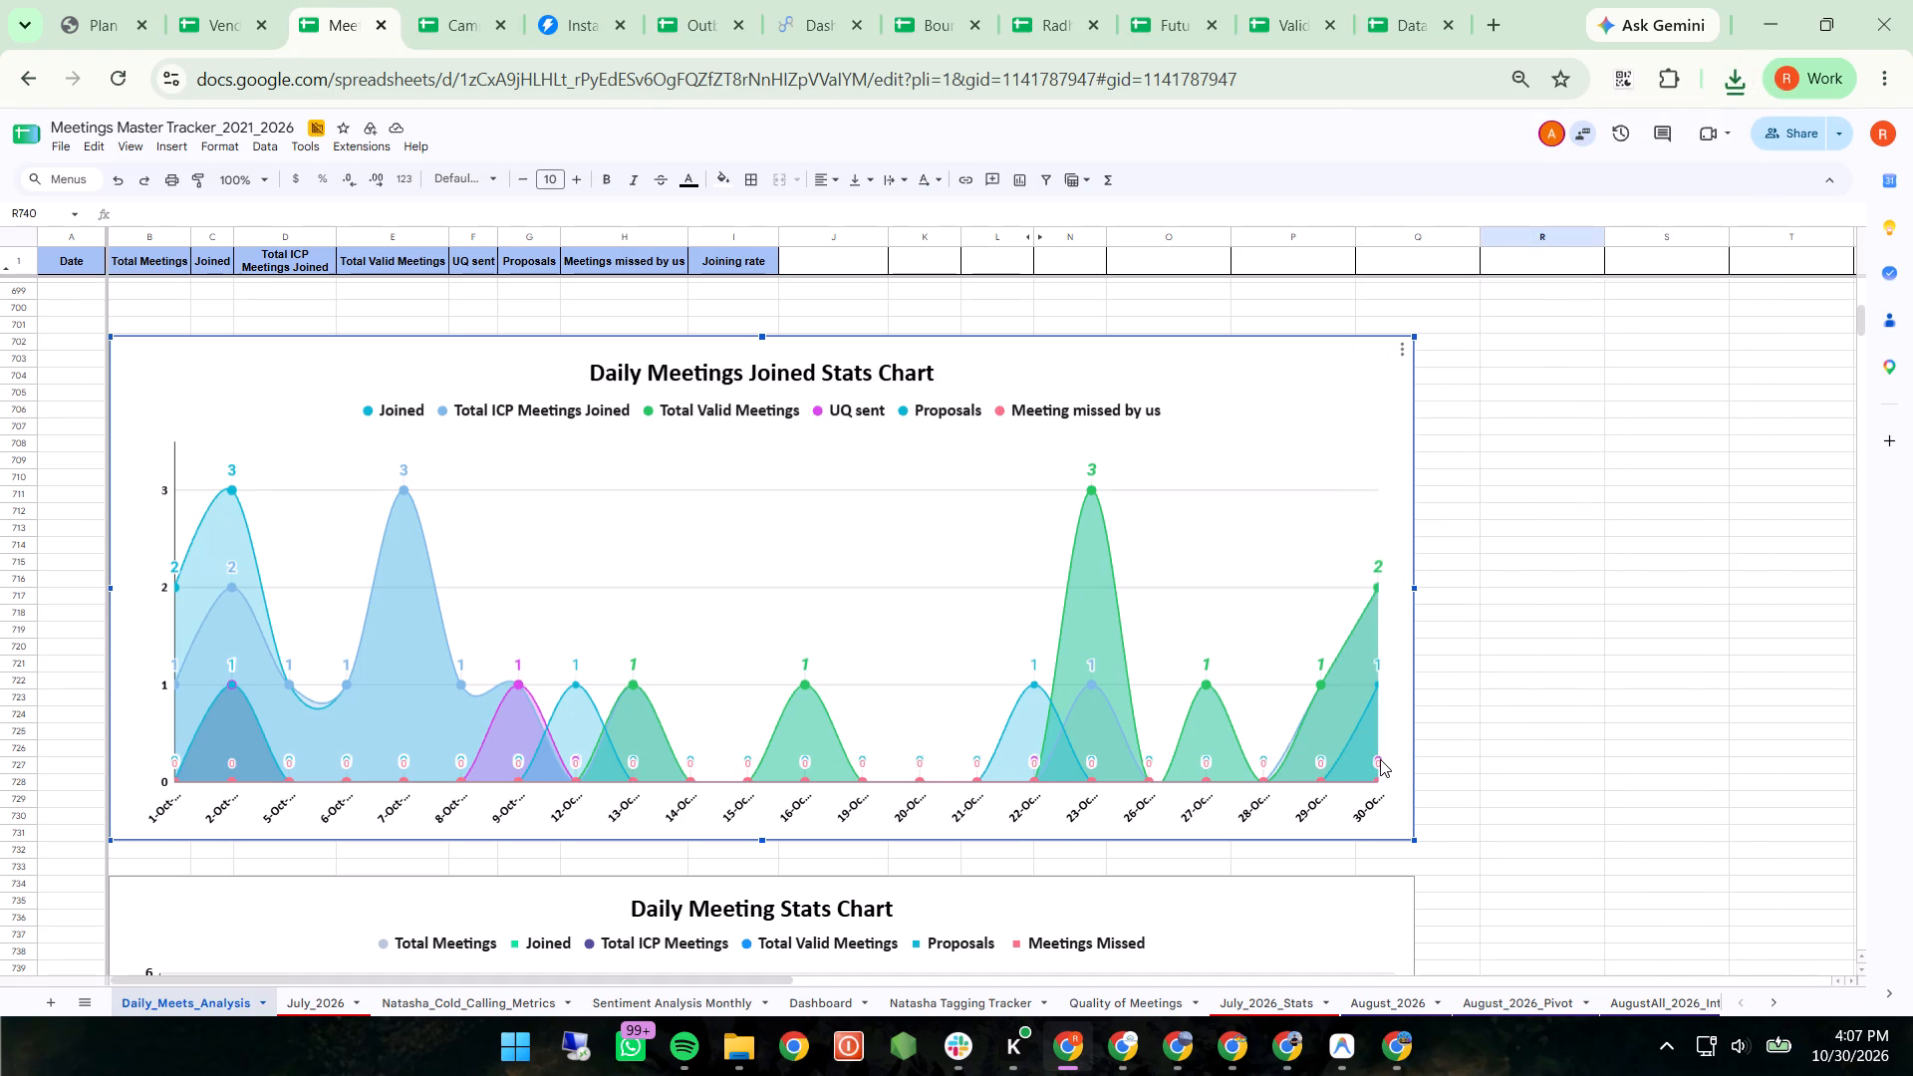
pyautogui.click(1378, 758)
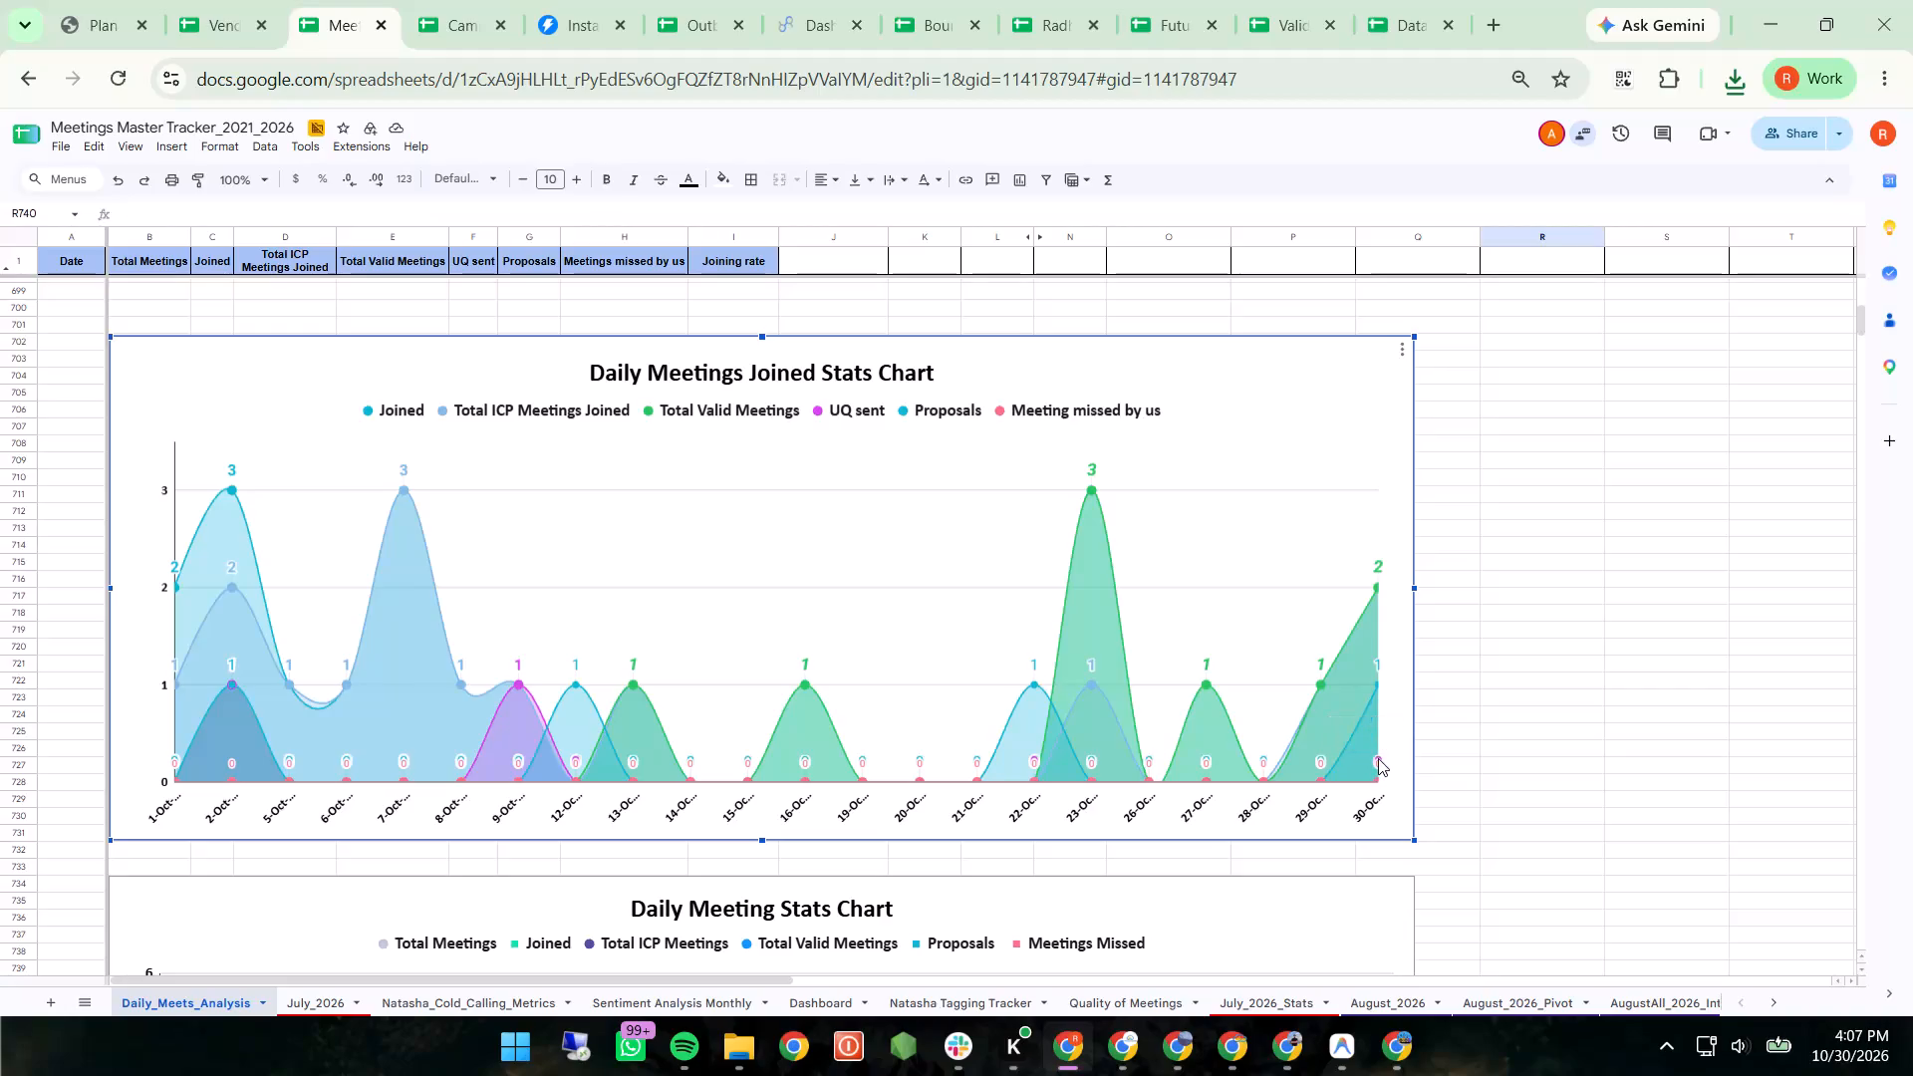
pyautogui.click(1378, 758)
pyautogui.doubleClick(1378, 758)
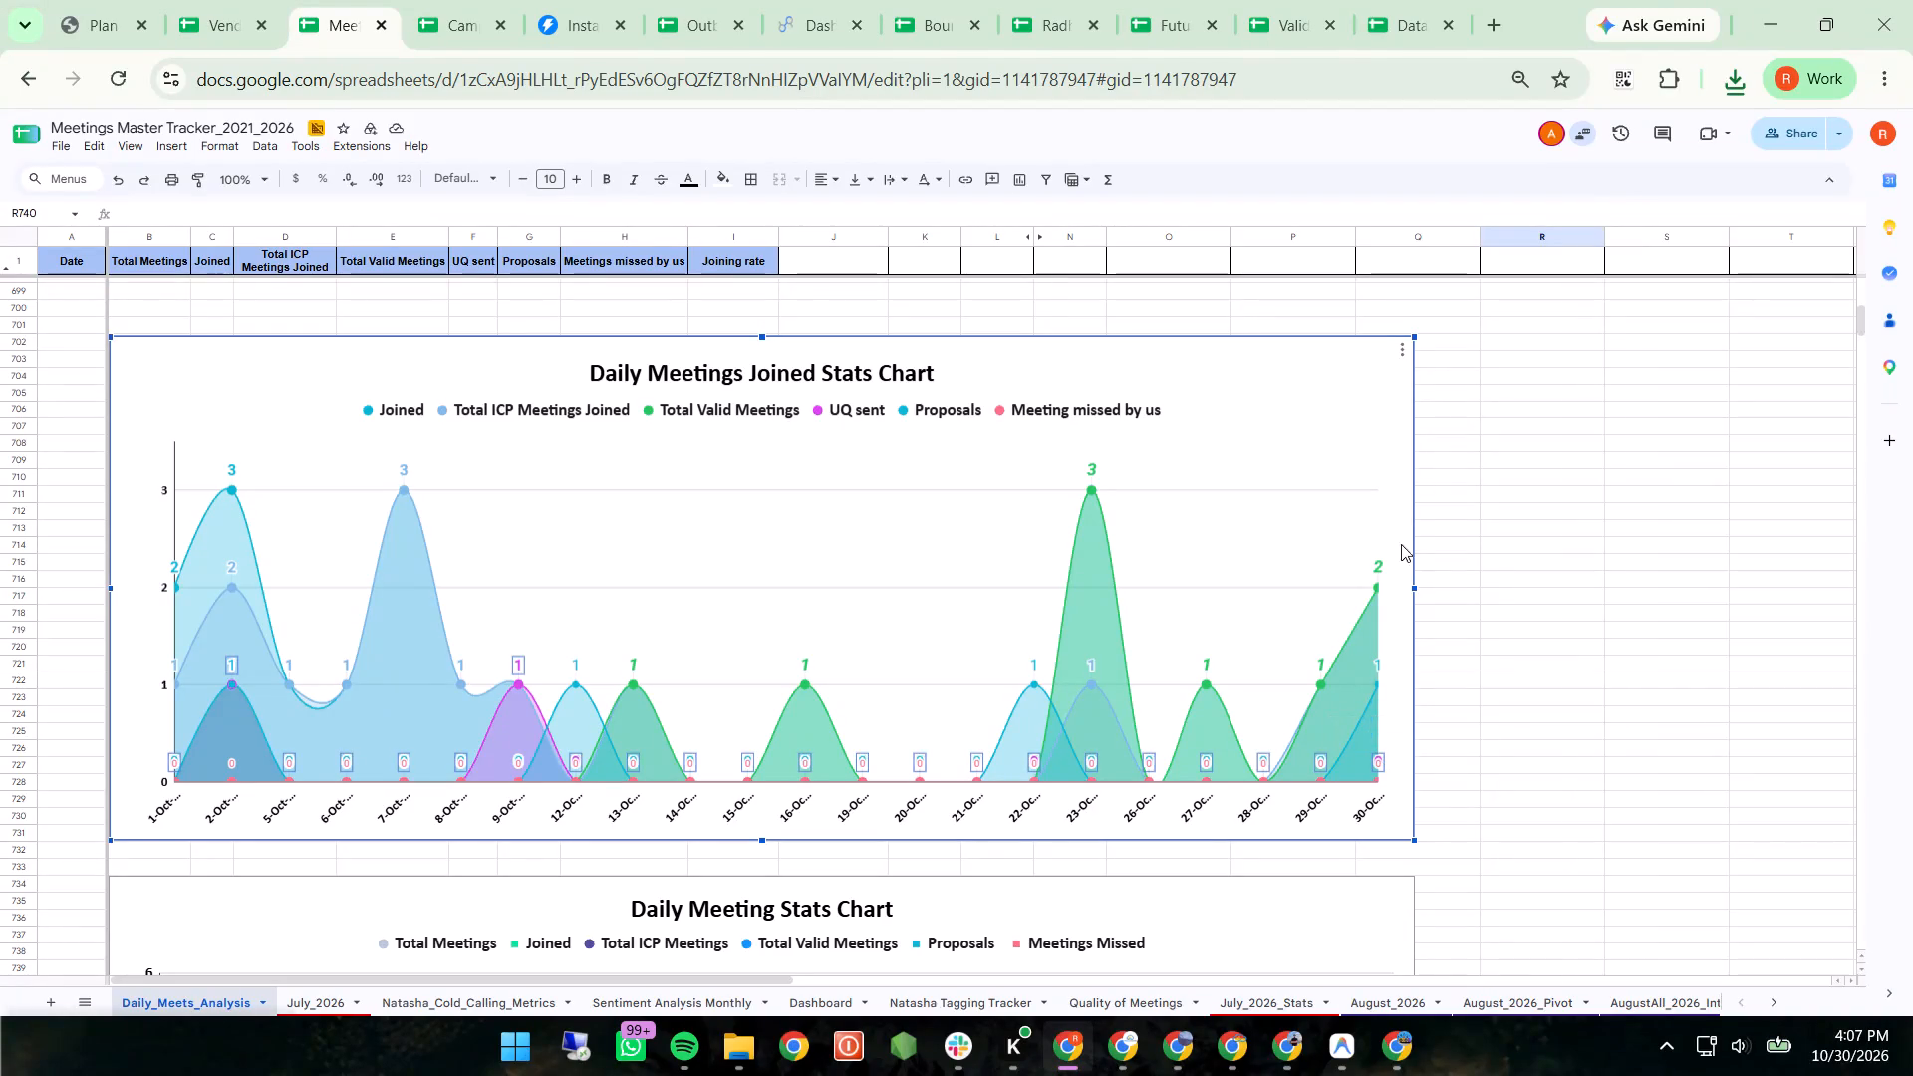
pyautogui.click(1610, 220)
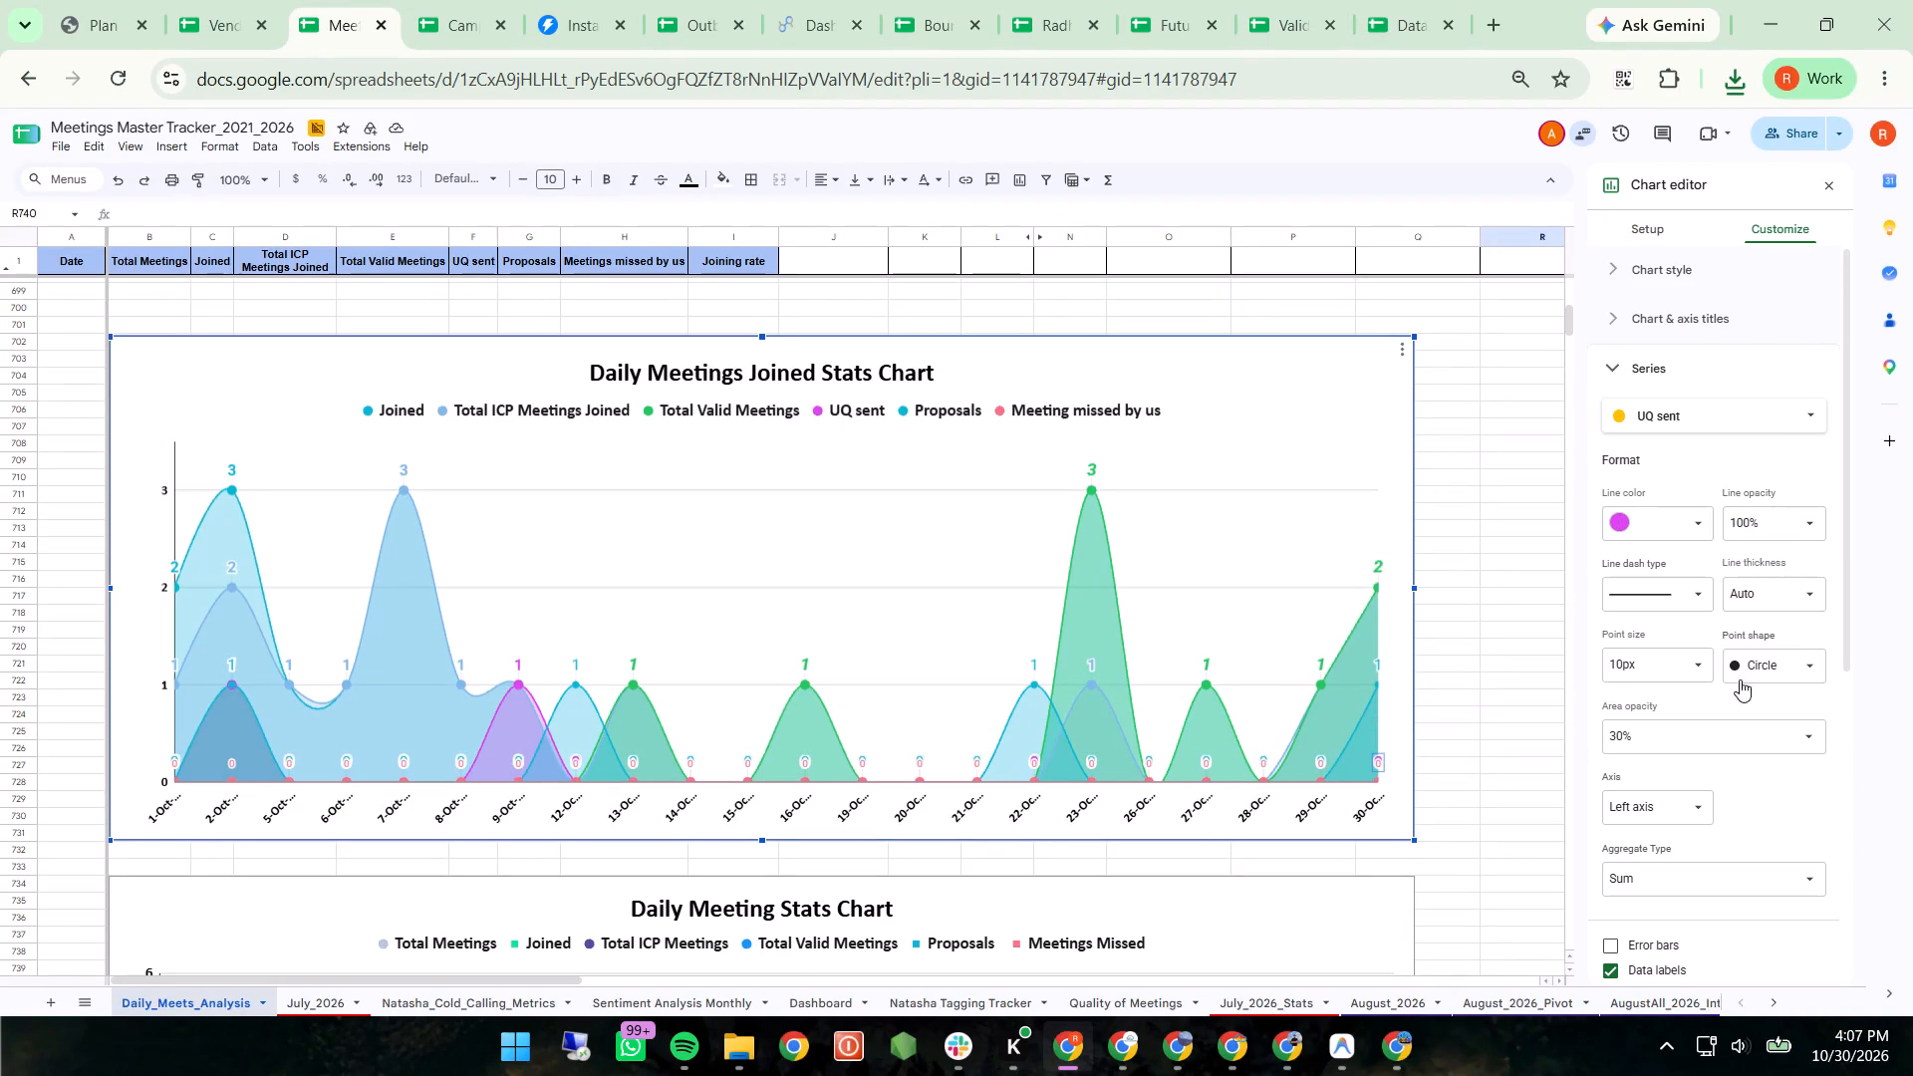
pyautogui.click(1695, 663)
pyautogui.click(1660, 756)
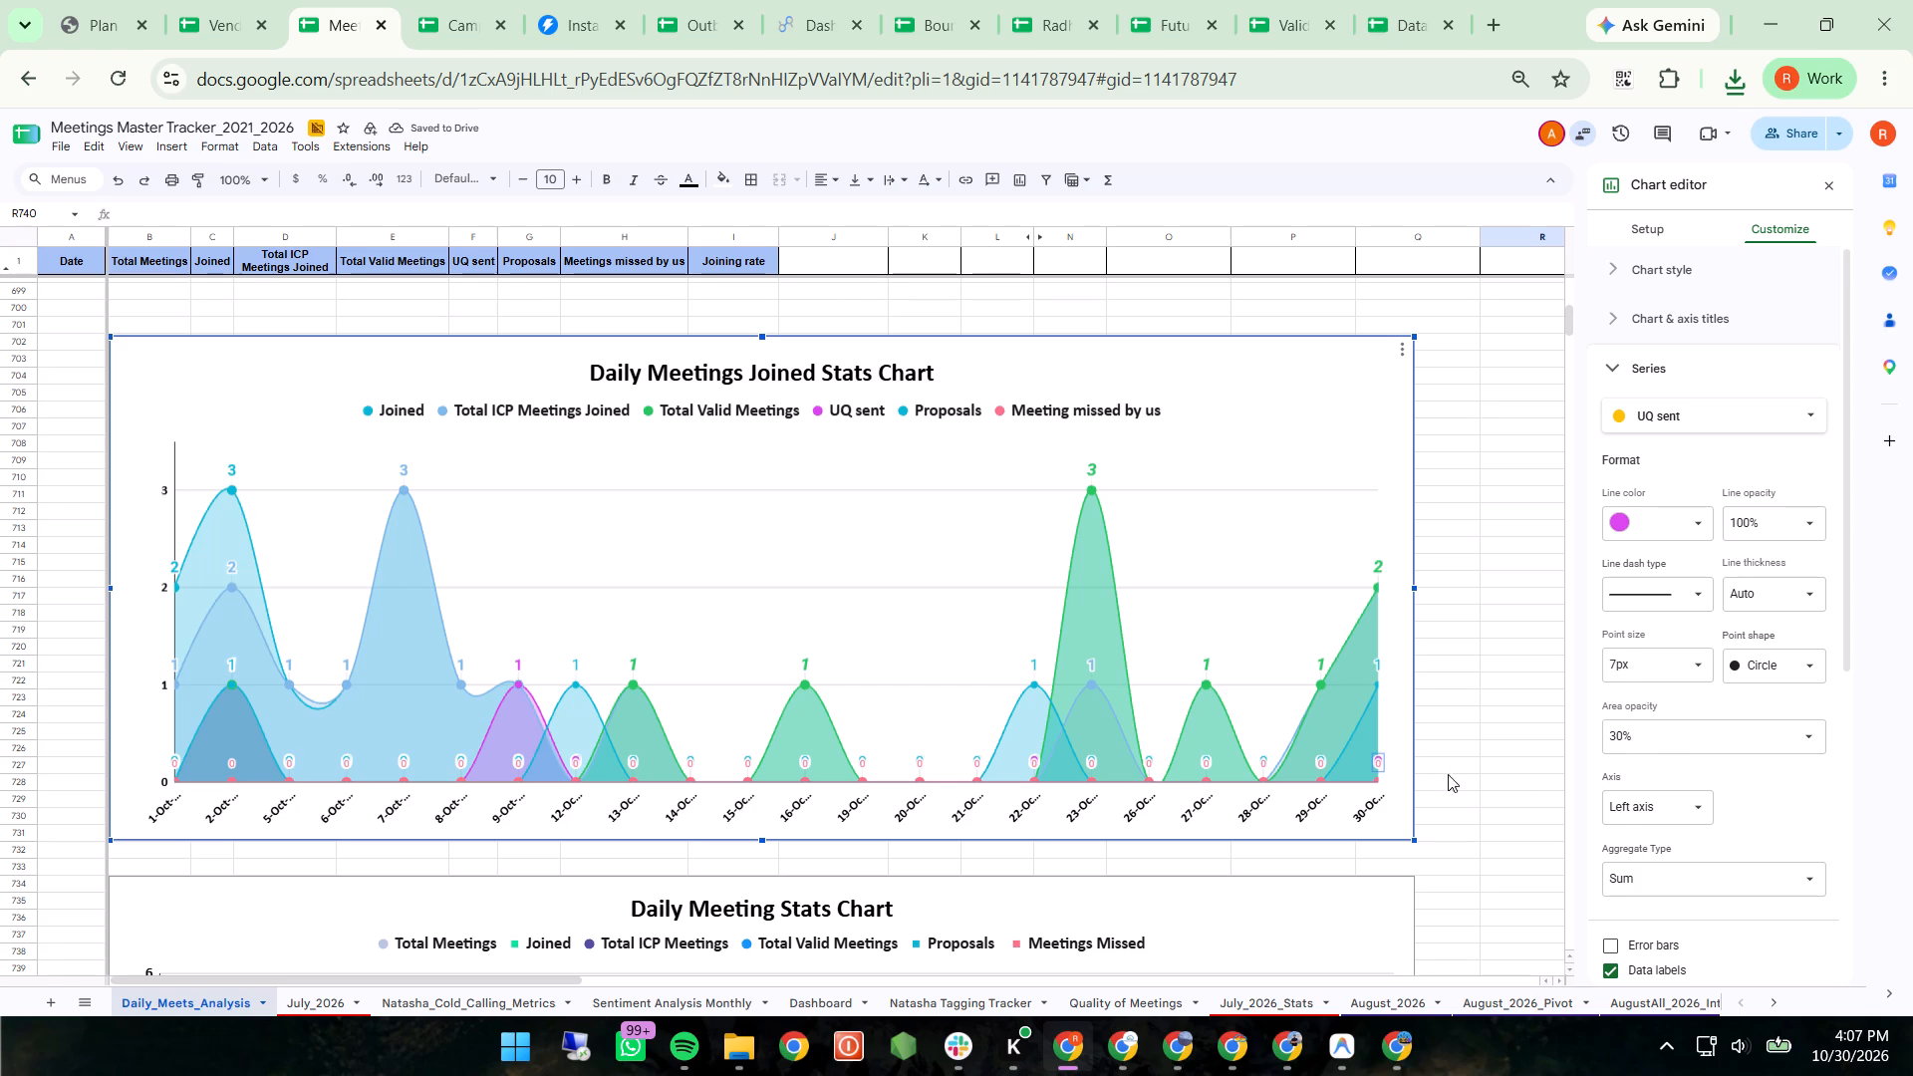
# In the Daily Meetings Joined Stats Chart, set the Meeting missed by us series' point size to 7px and close the chart editor.
pyautogui.click(1698, 521)
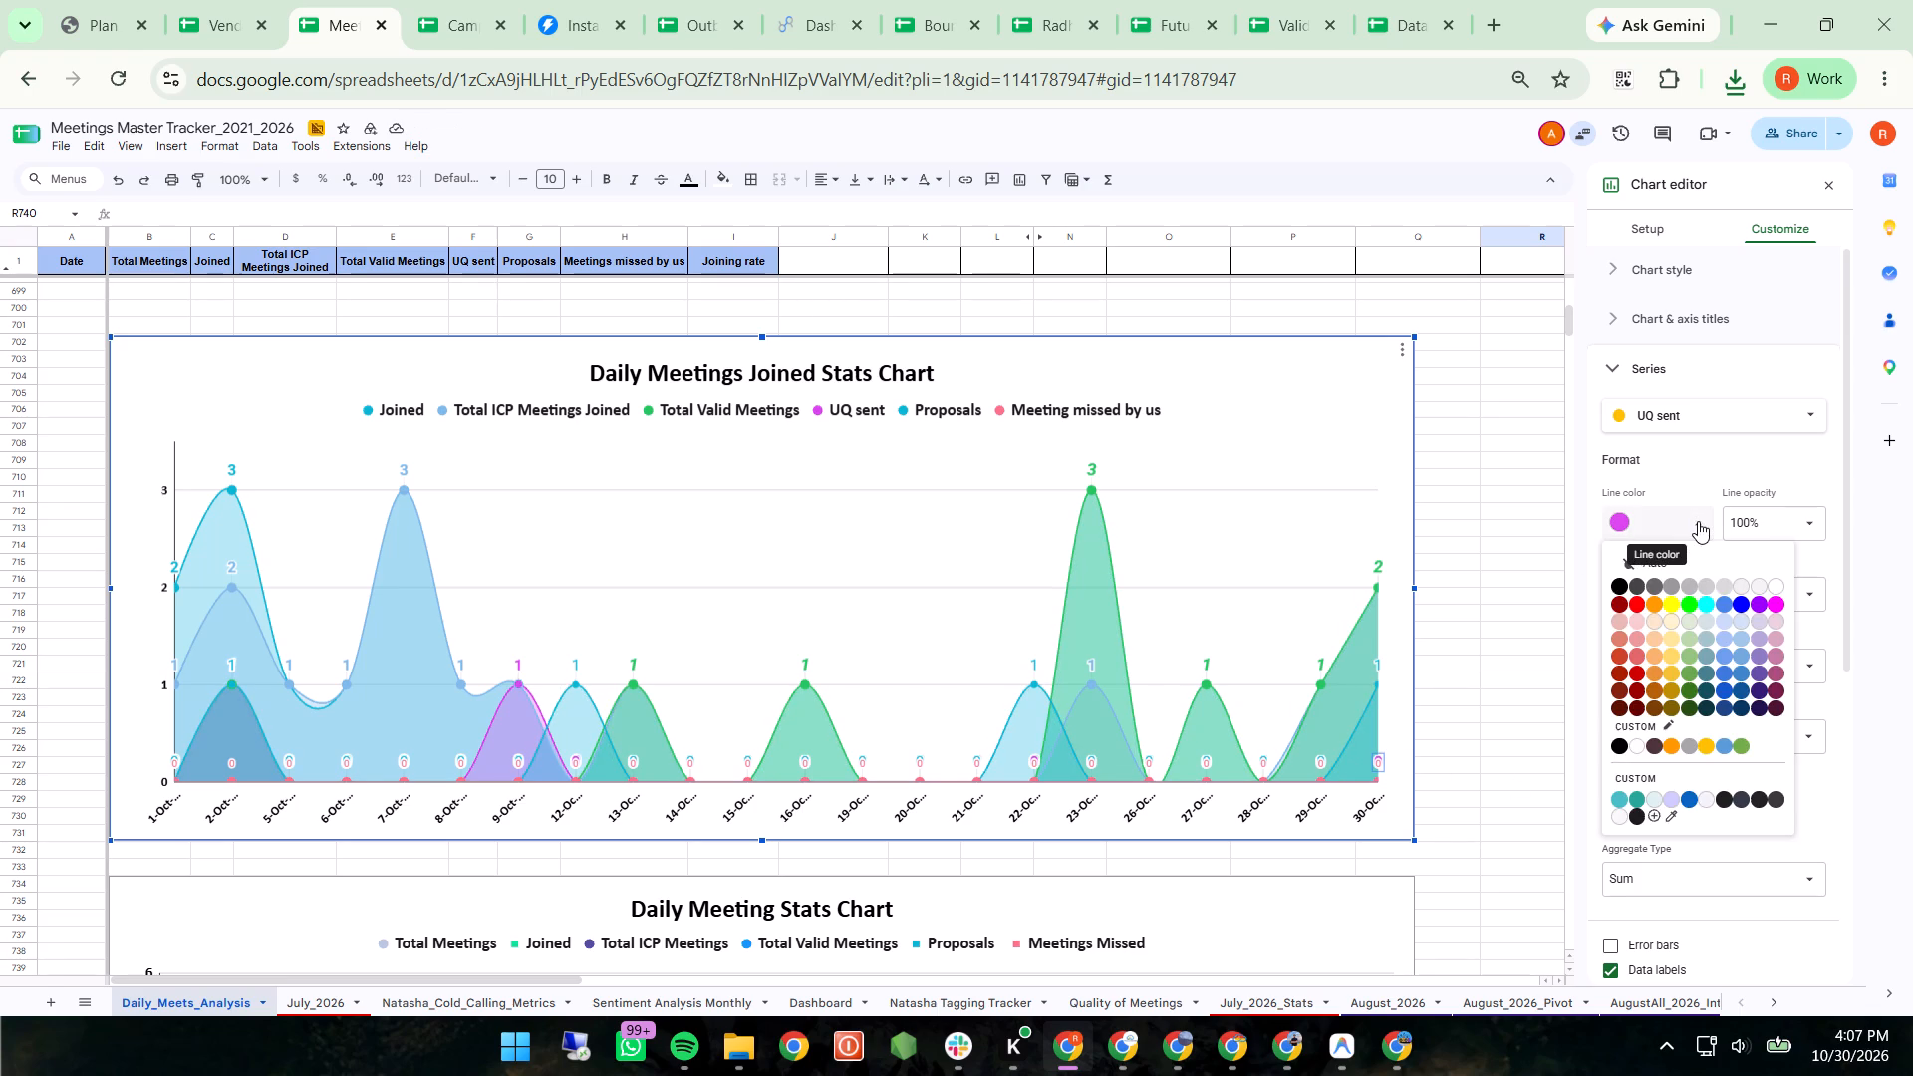
pyautogui.click(1698, 521)
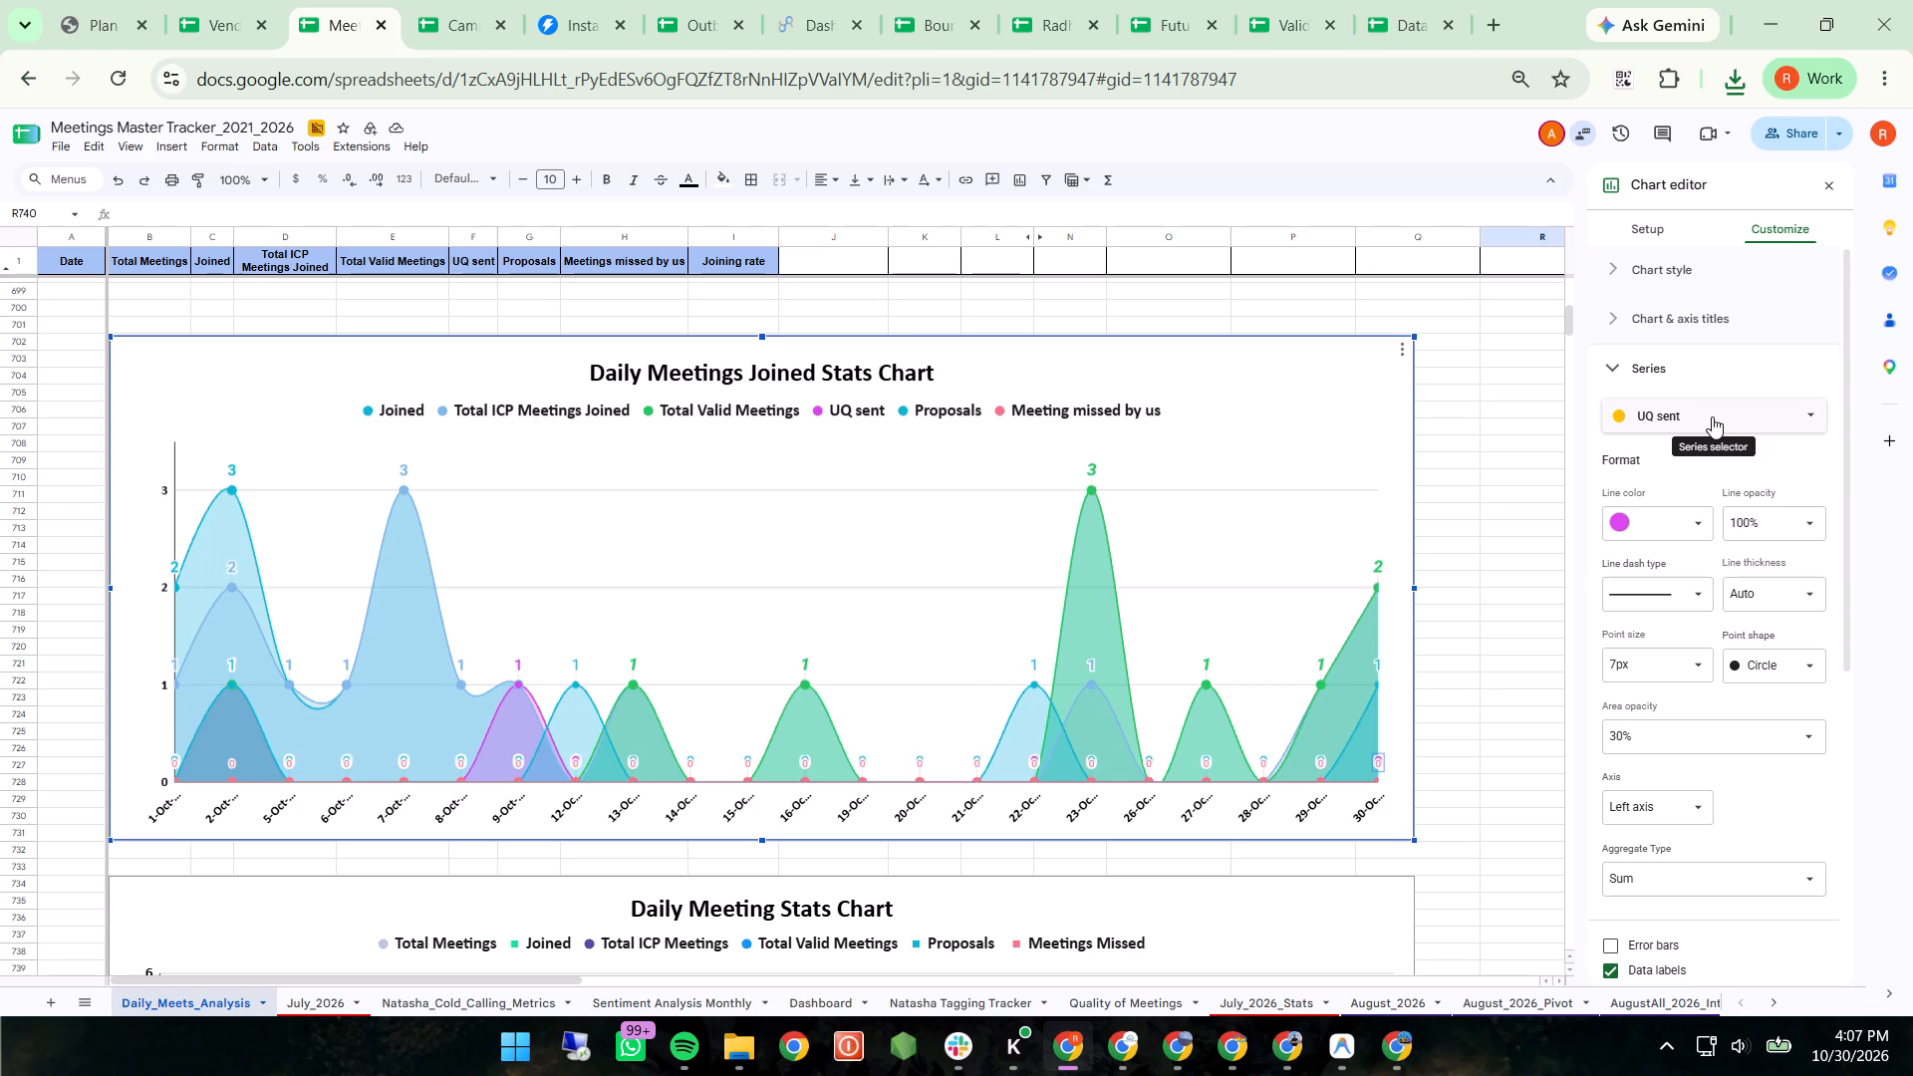
pyautogui.click(1712, 416)
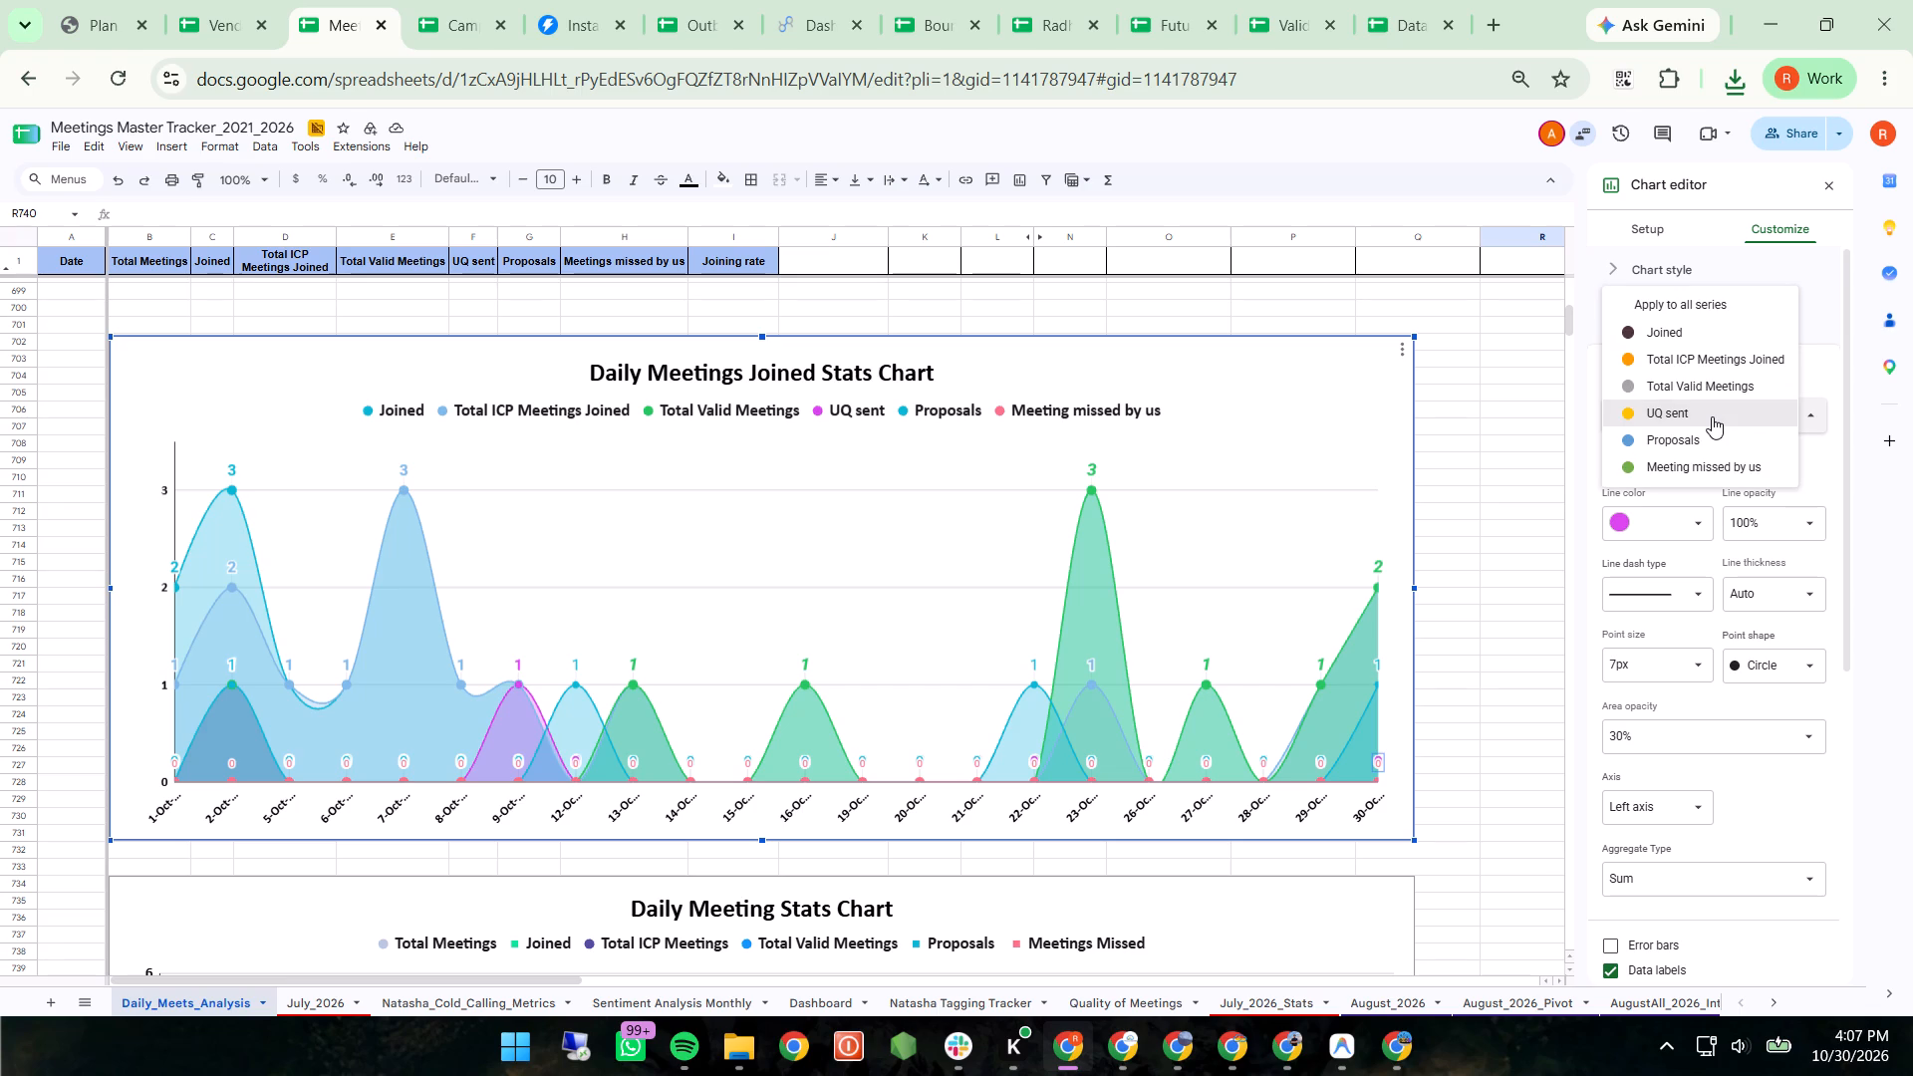
pyautogui.click(1677, 449)
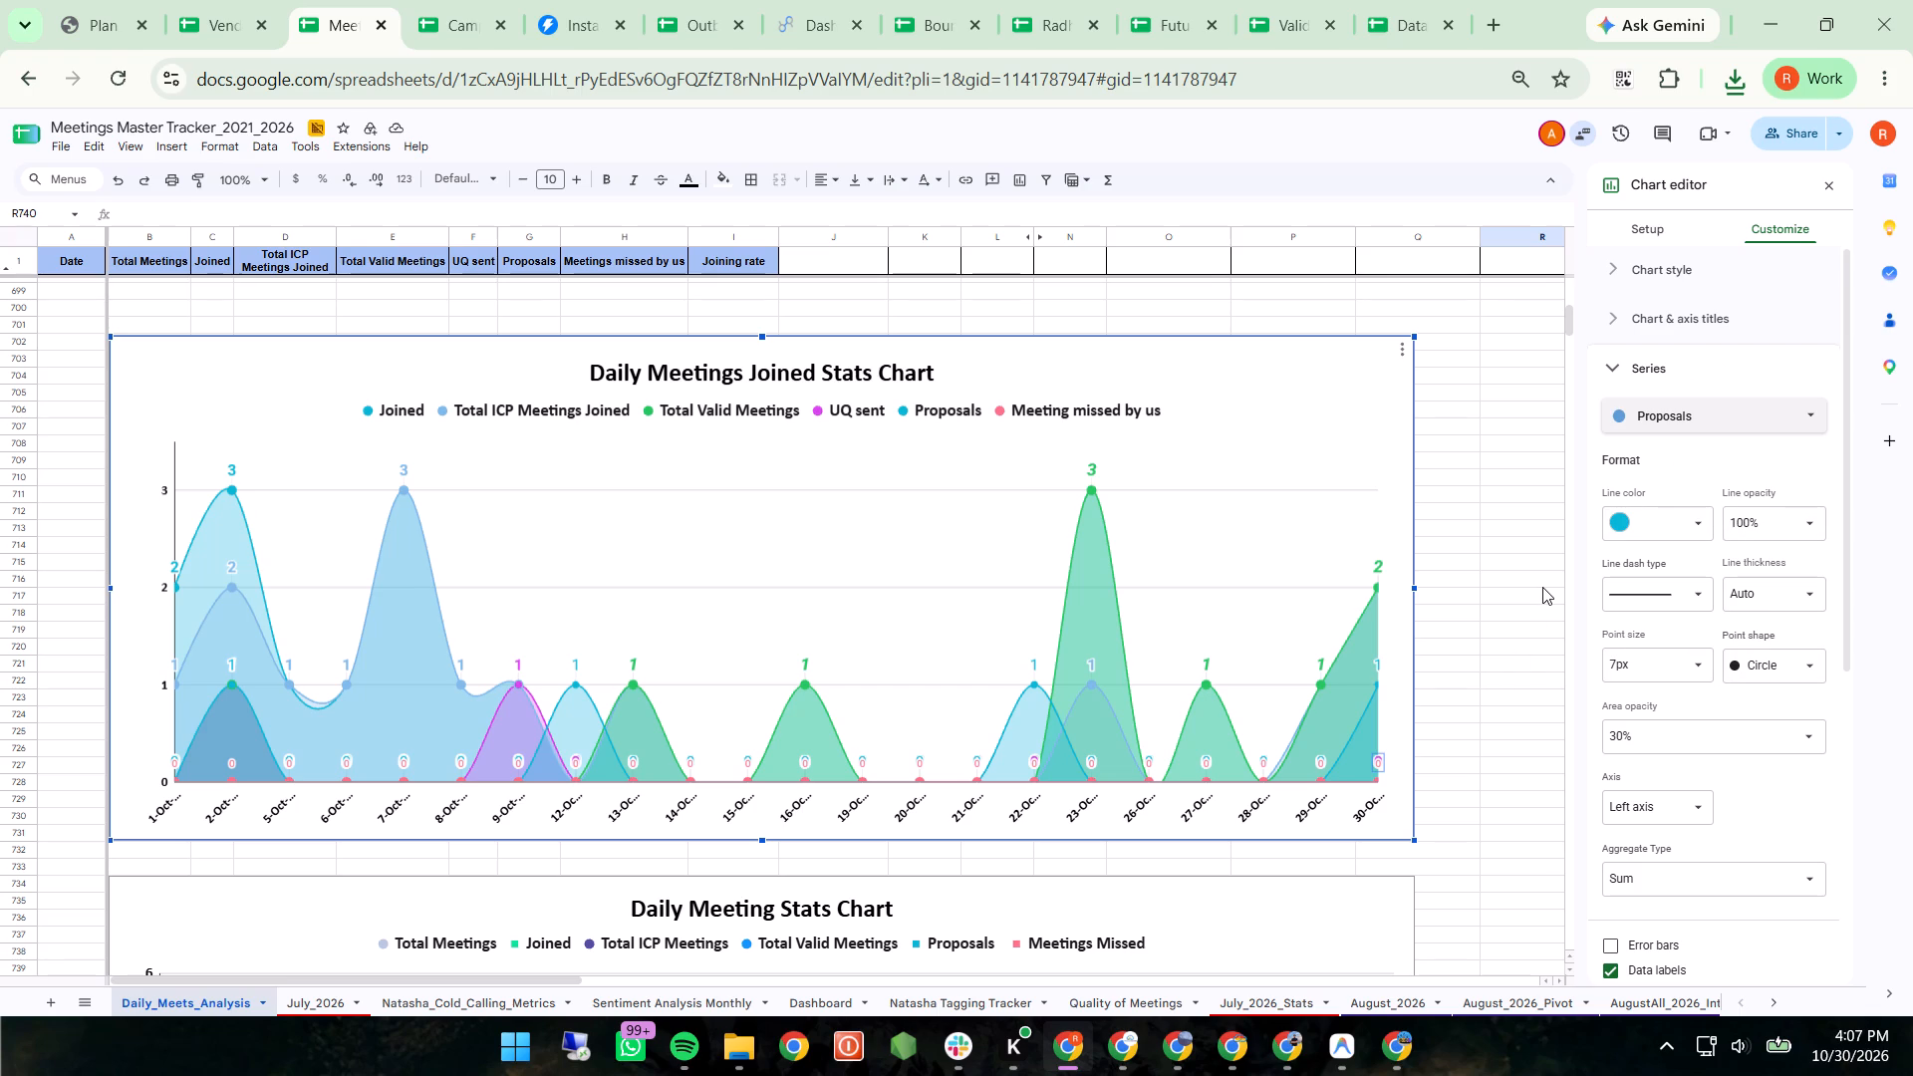
pyautogui.click(1701, 505)
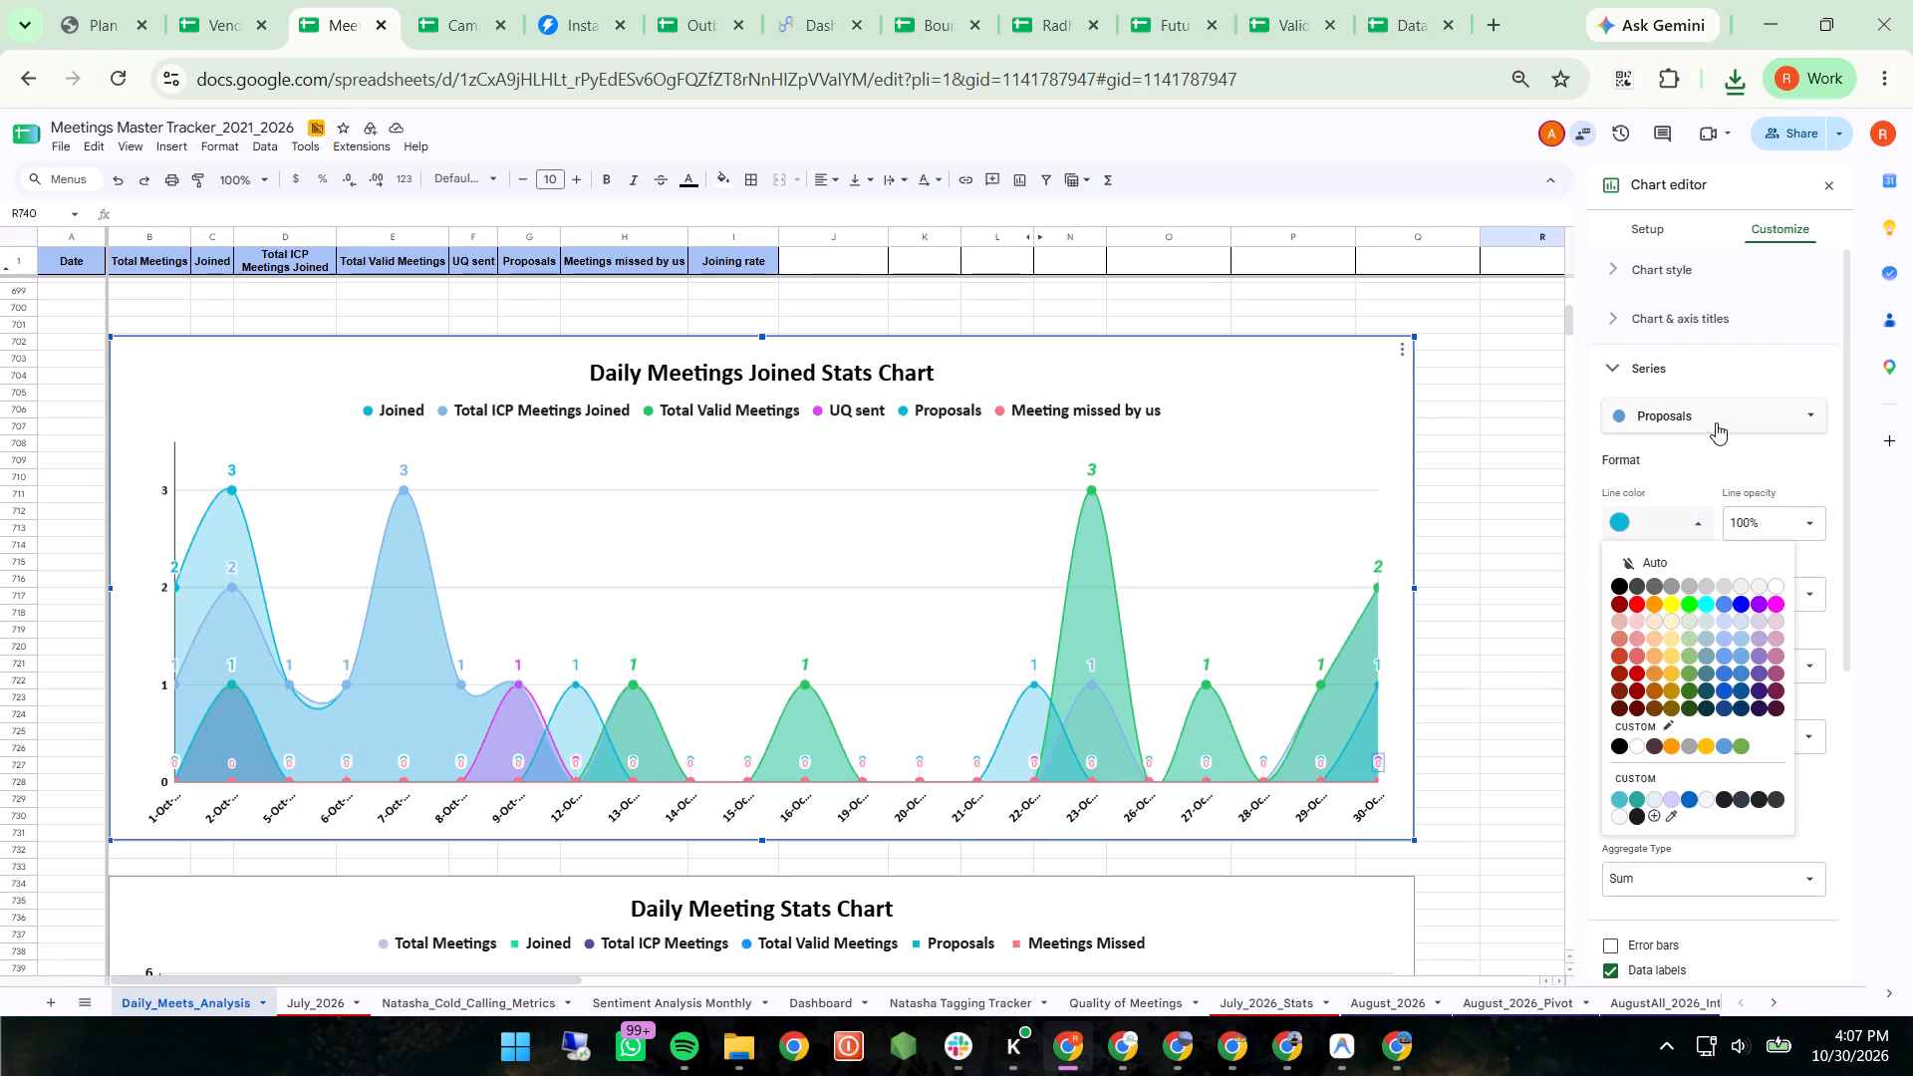
pyautogui.click(1715, 422)
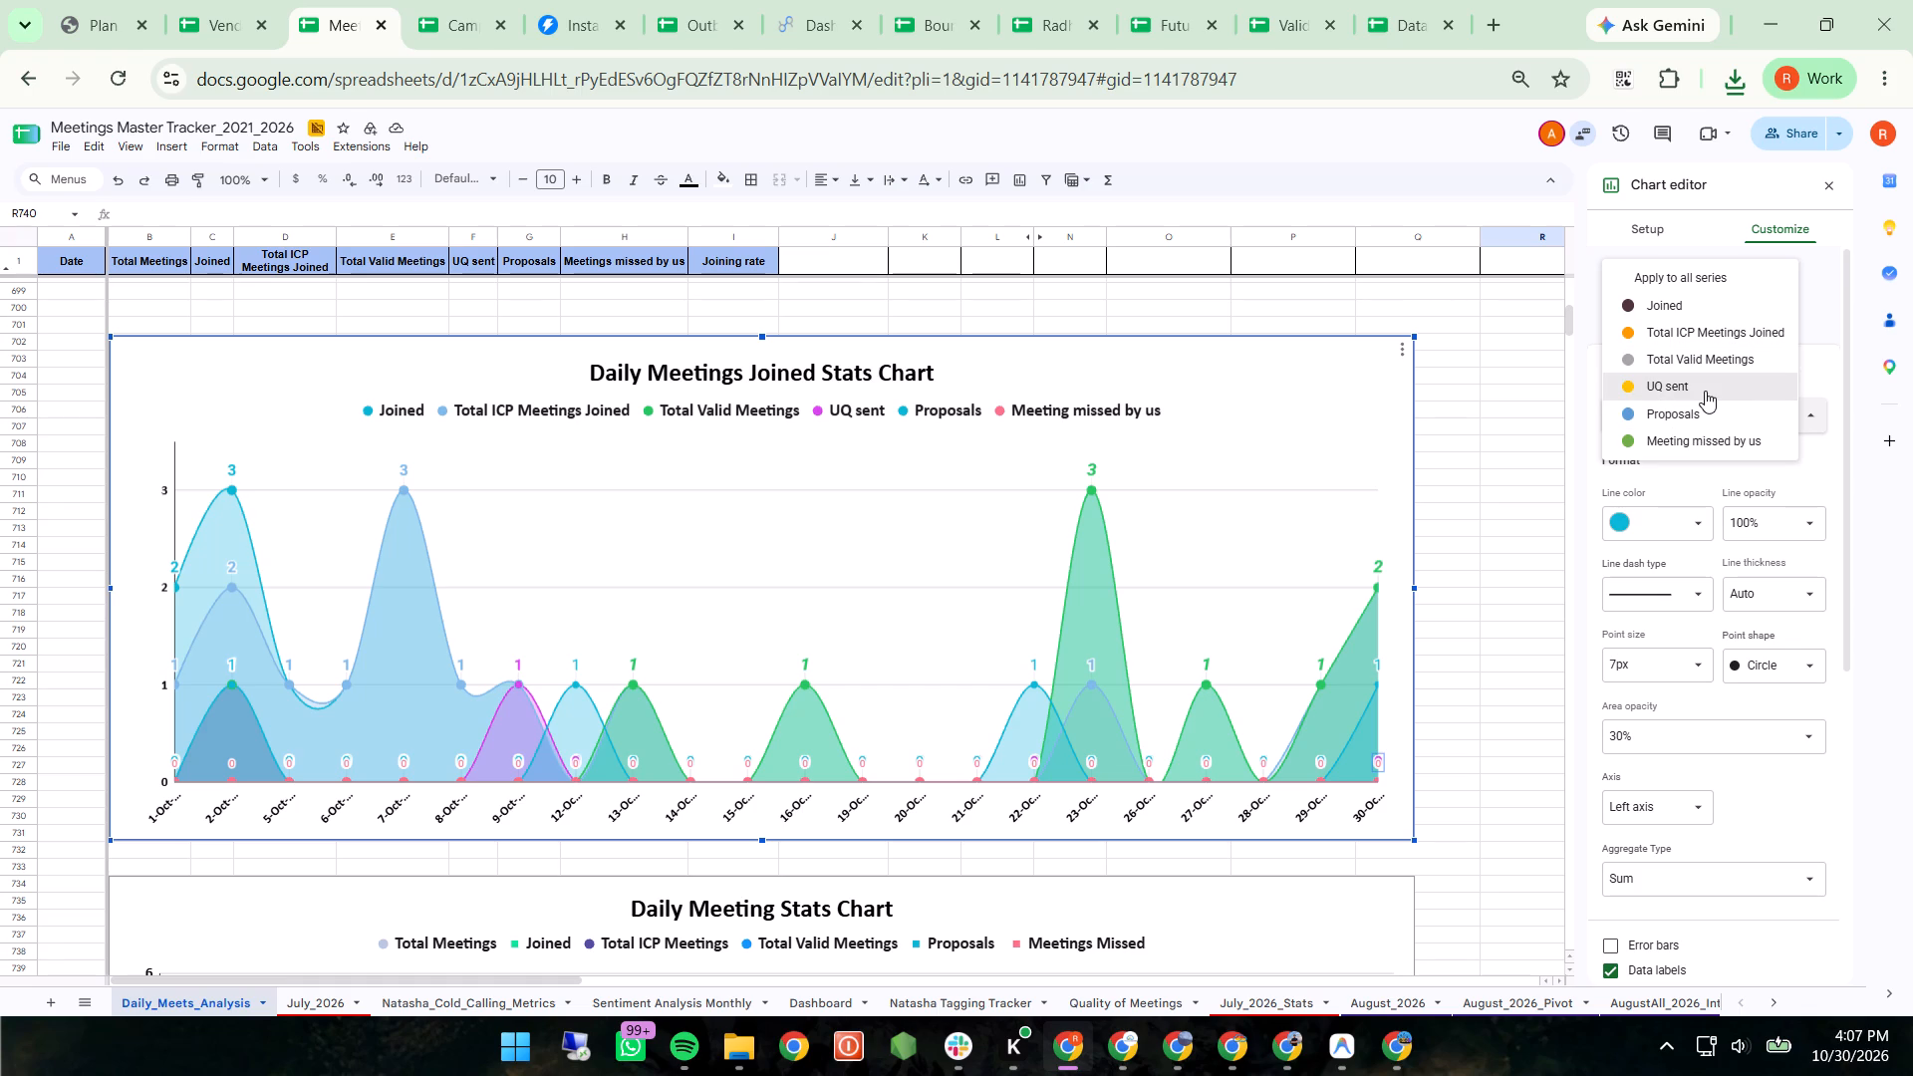
pyautogui.scroll(-1, 1705, 391)
pyautogui.click(1705, 440)
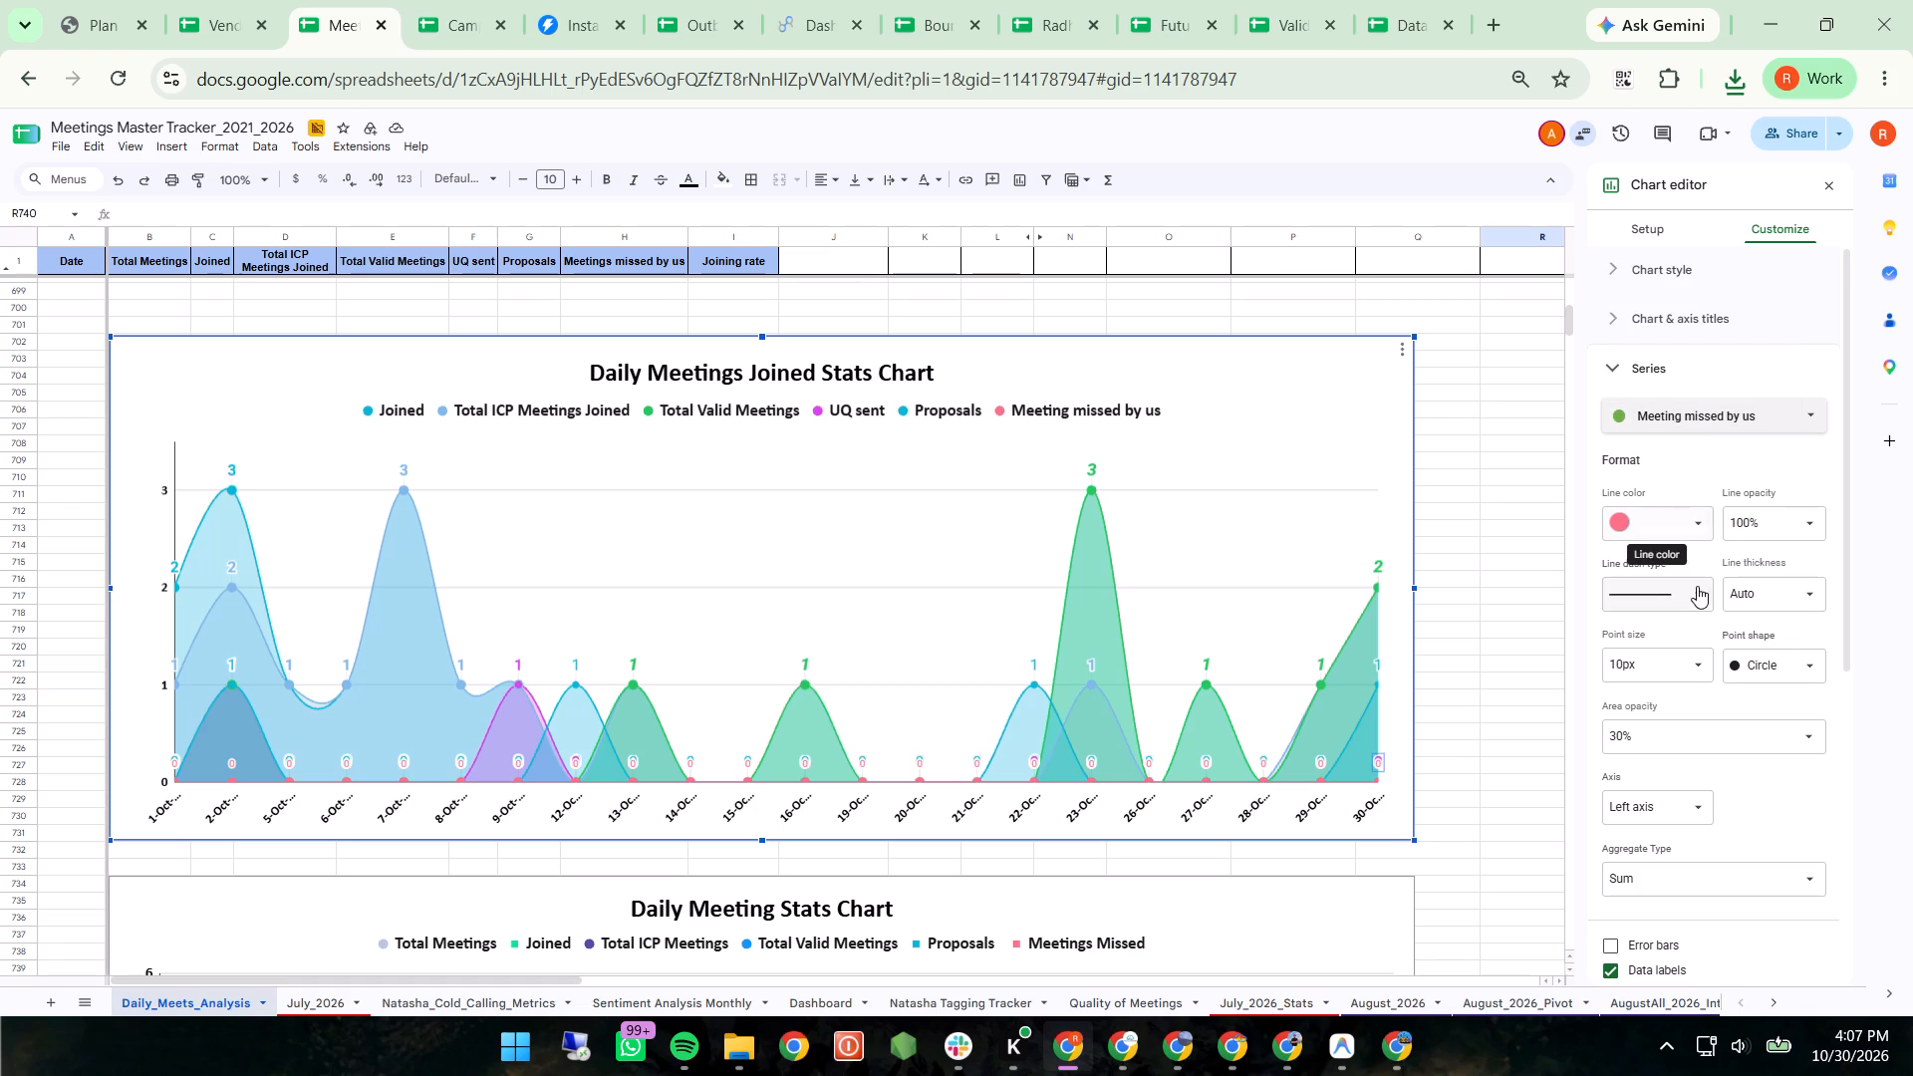
pyautogui.click(1701, 666)
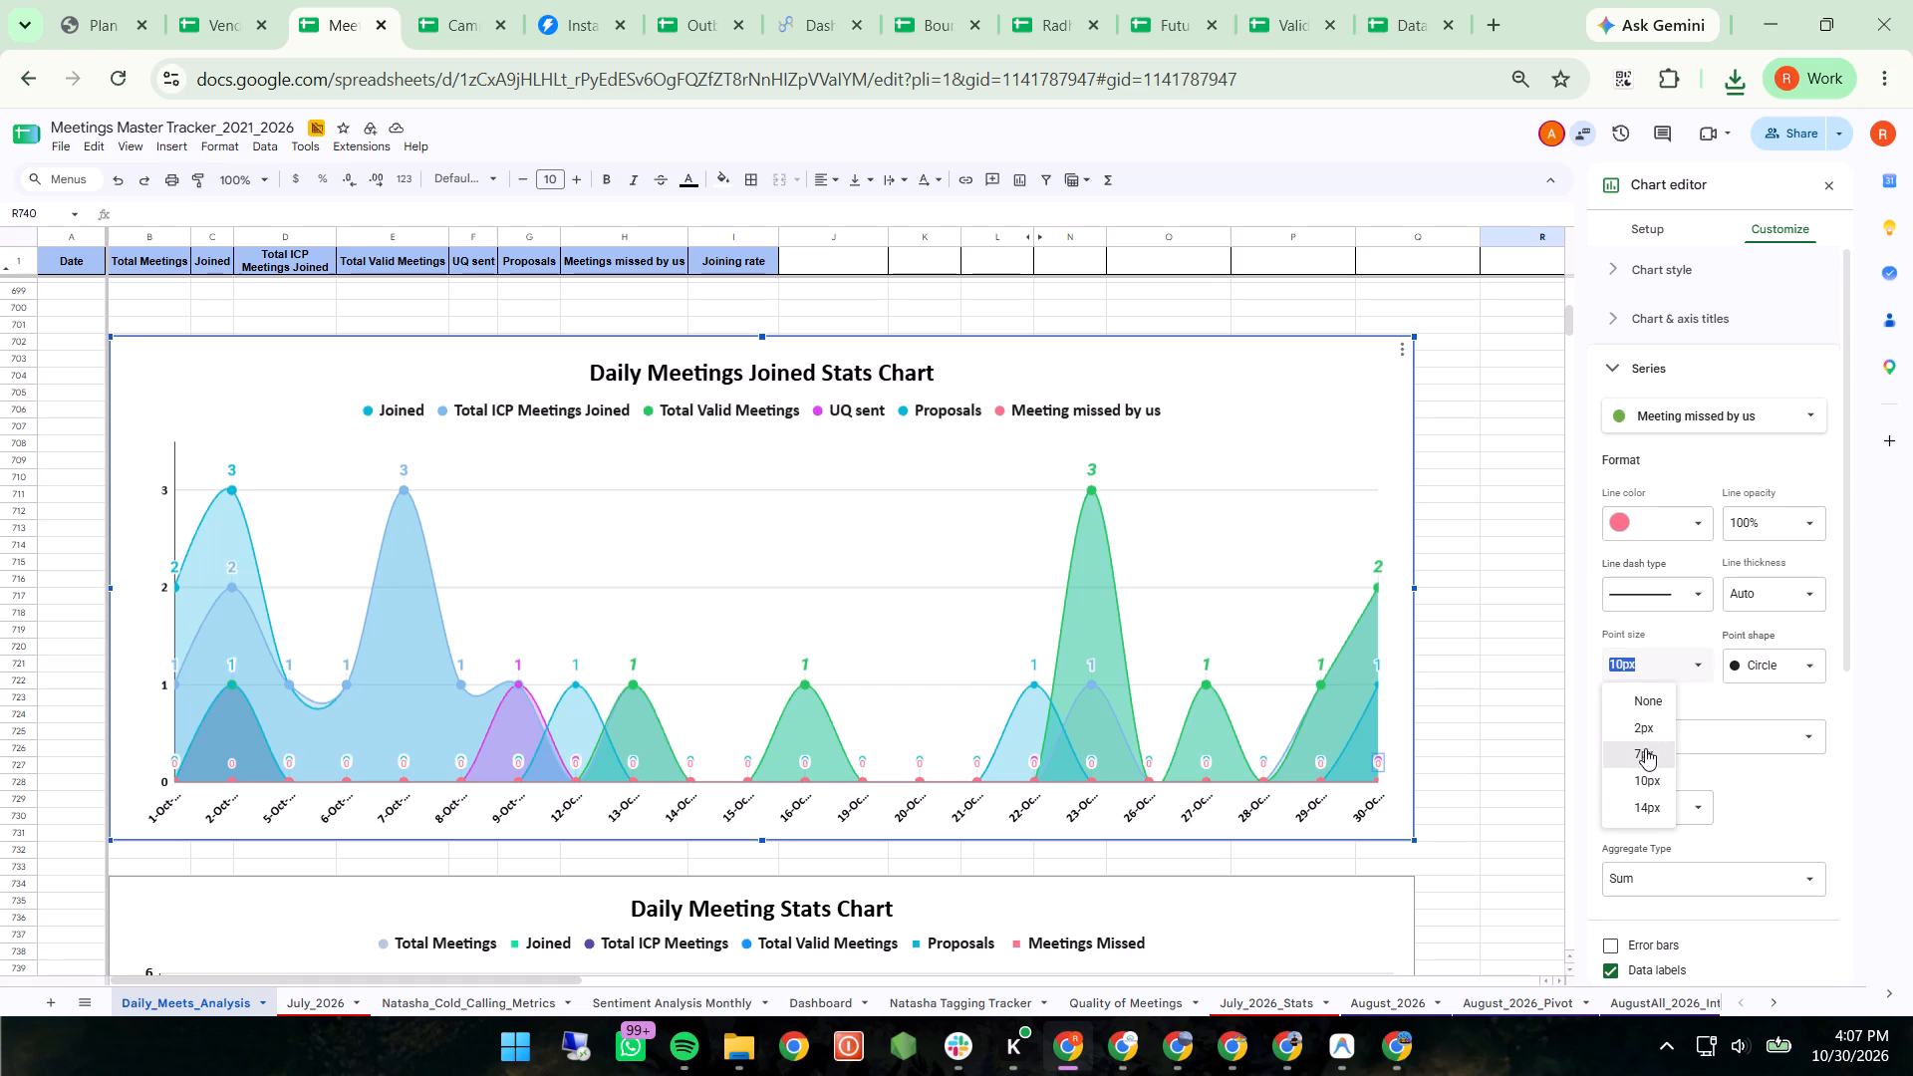
pyautogui.click(1645, 751)
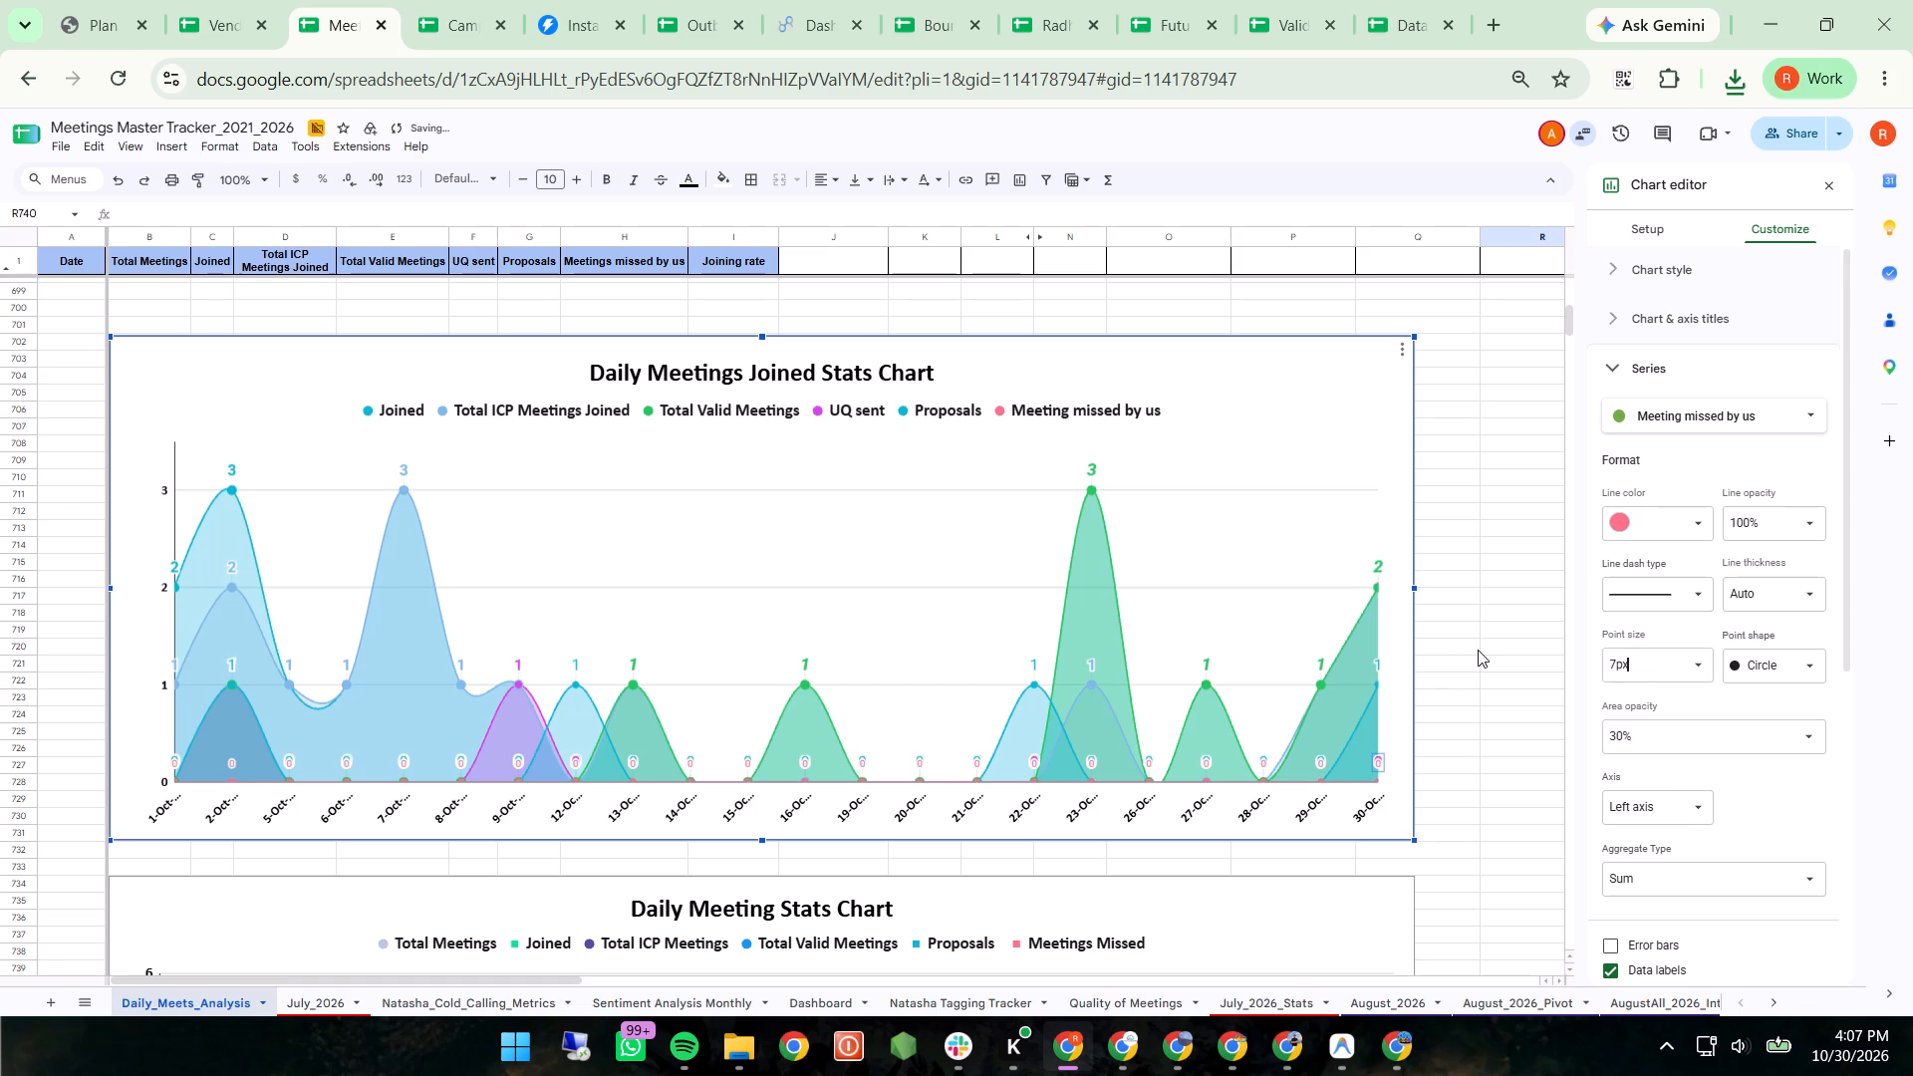
pyautogui.click(1478, 650)
# Check the Daily Meeting Stats Chart's Meetings Missed point for 30-Oct-2026 against the Meetings missed by us column in the table.
pyautogui.scroll(-2, 1478, 650)
pyautogui.hscroll(1, 1478, 650)
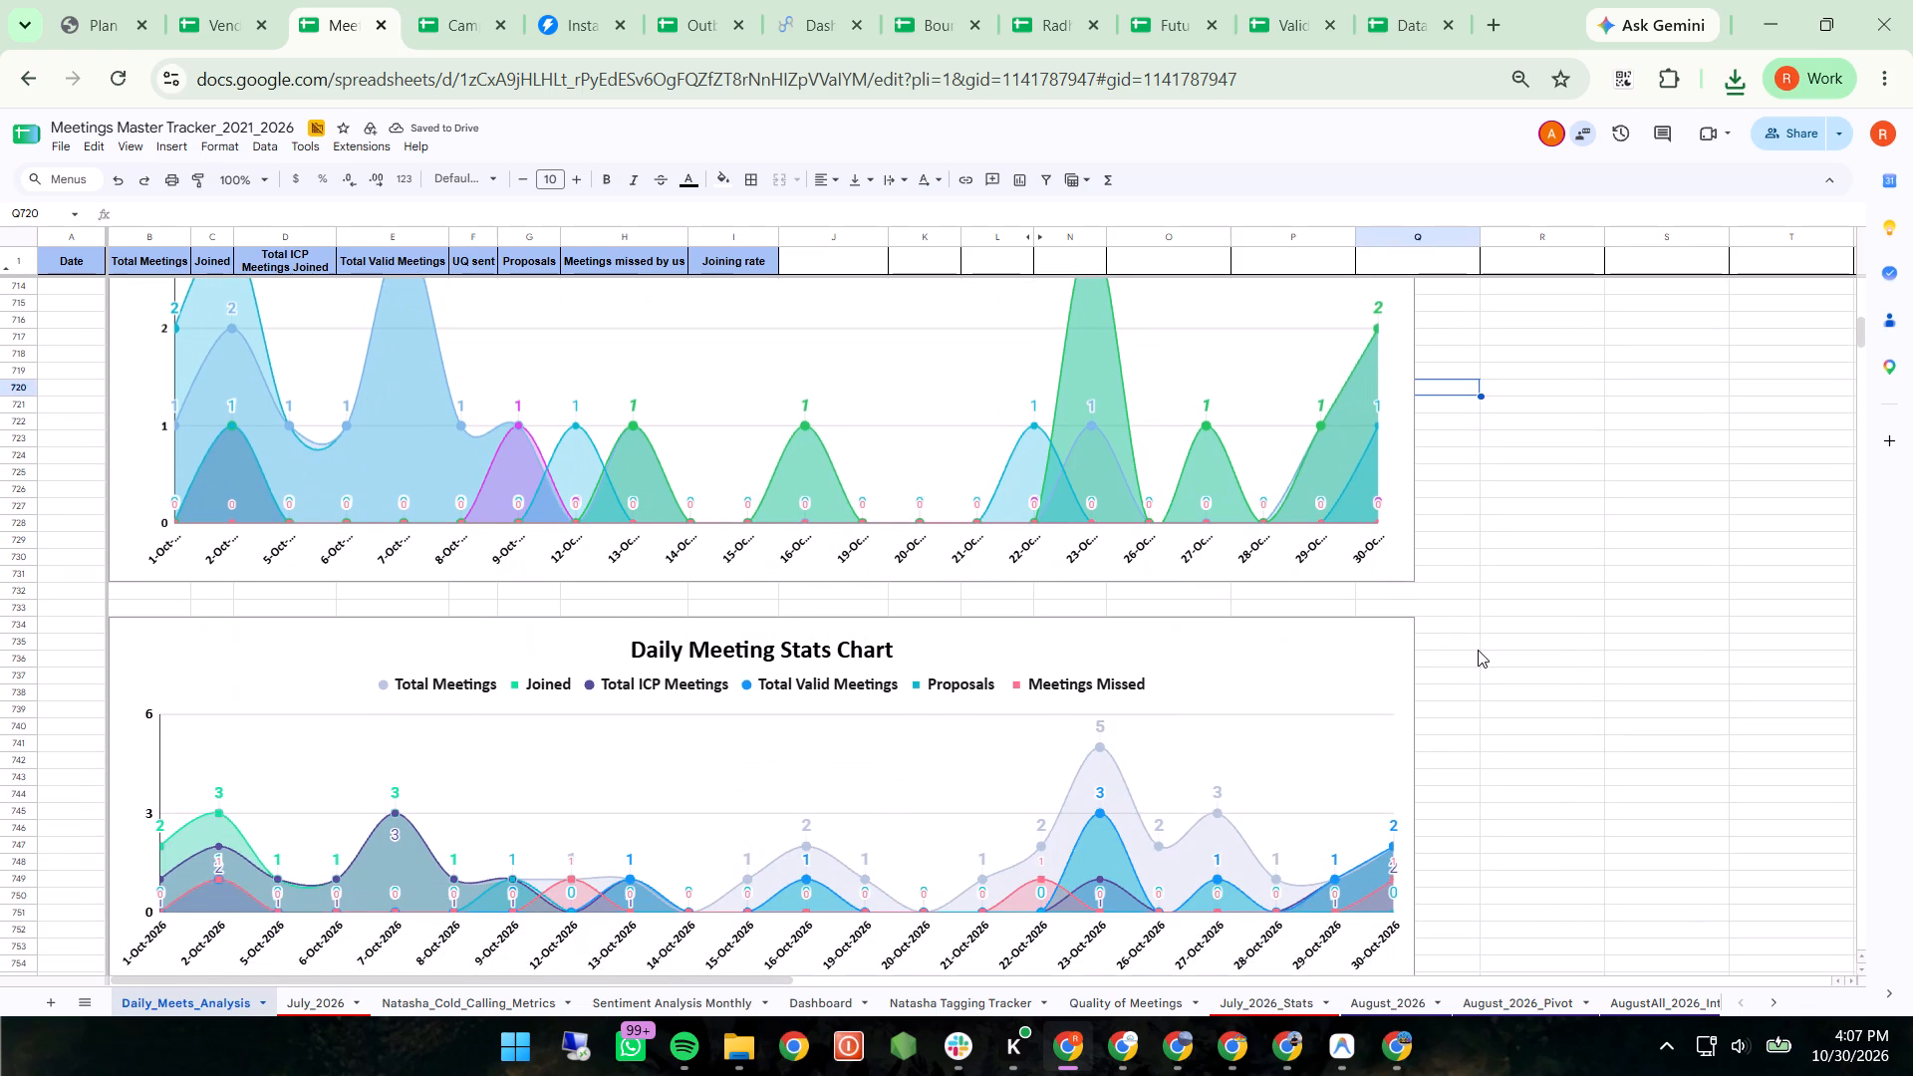
pyautogui.hscroll(1, 1478, 650)
pyautogui.click(1372, 691)
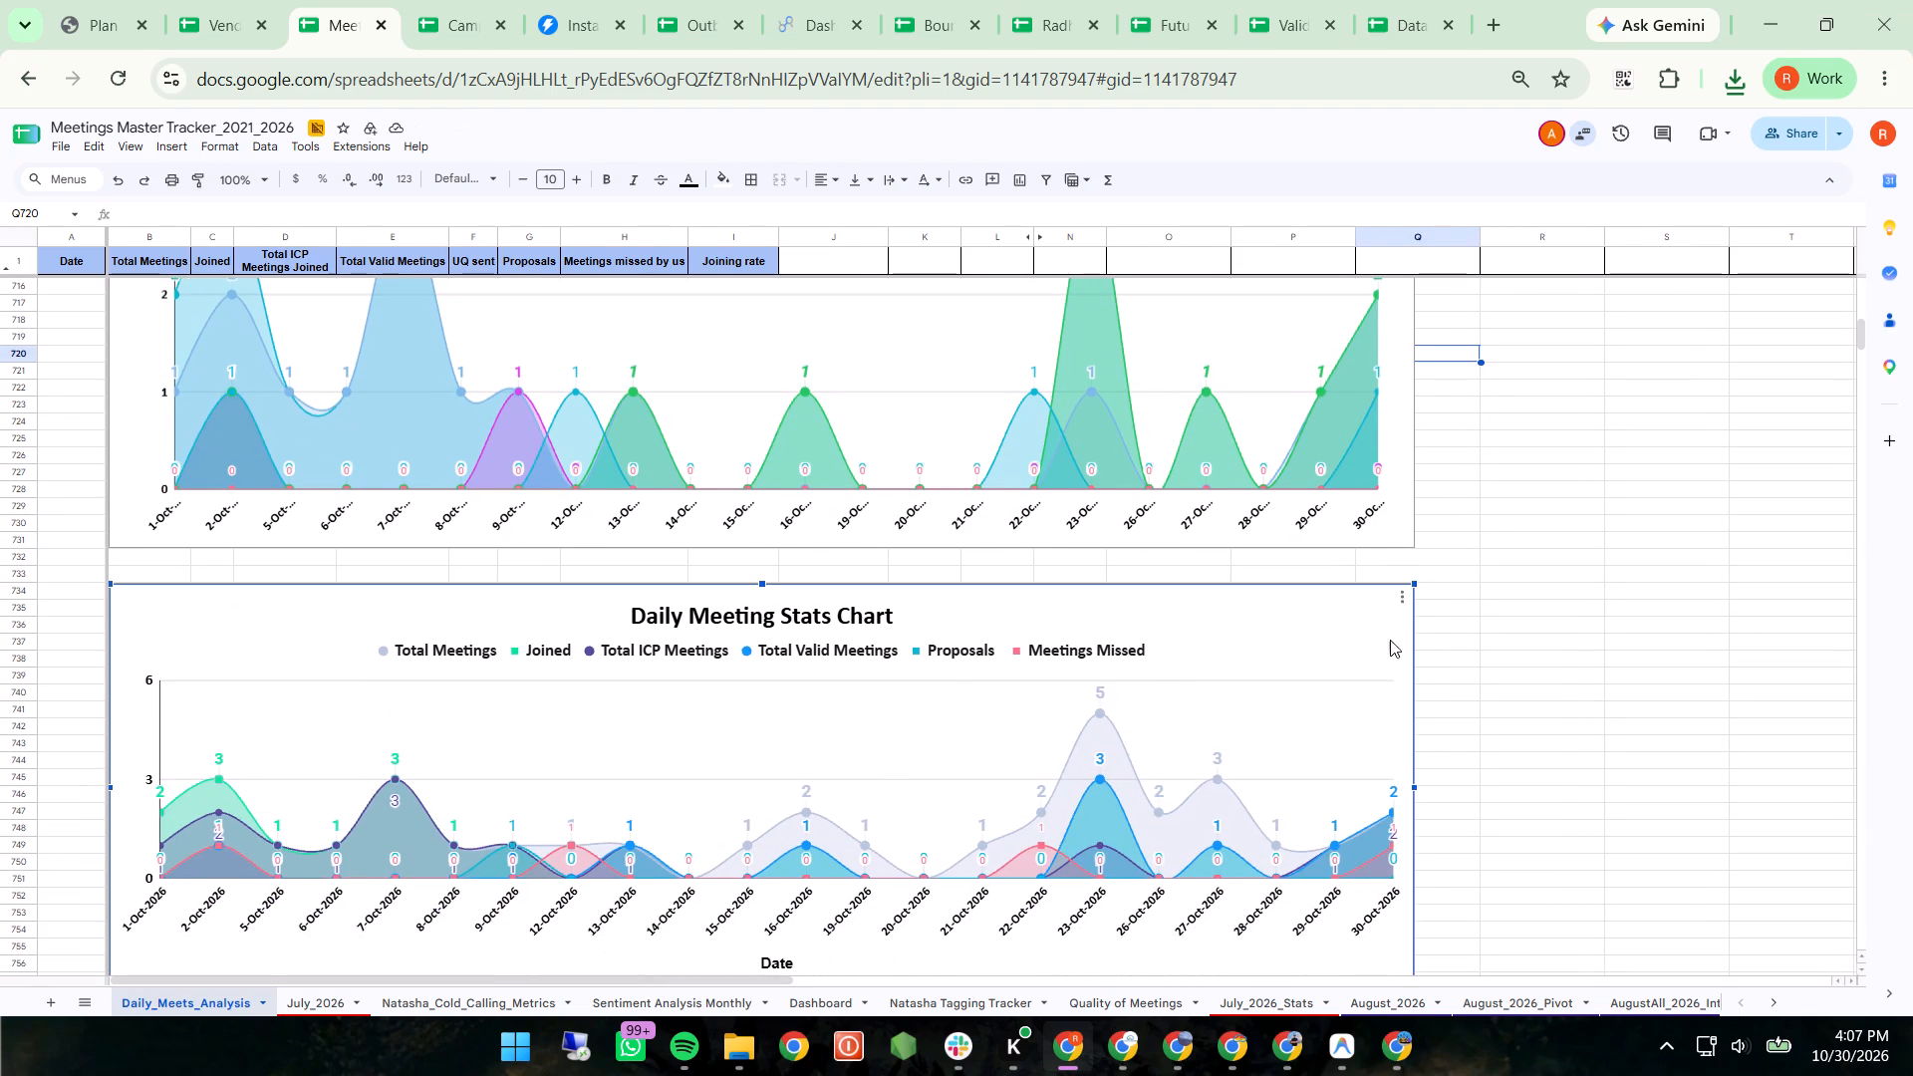
pyautogui.click(1405, 602)
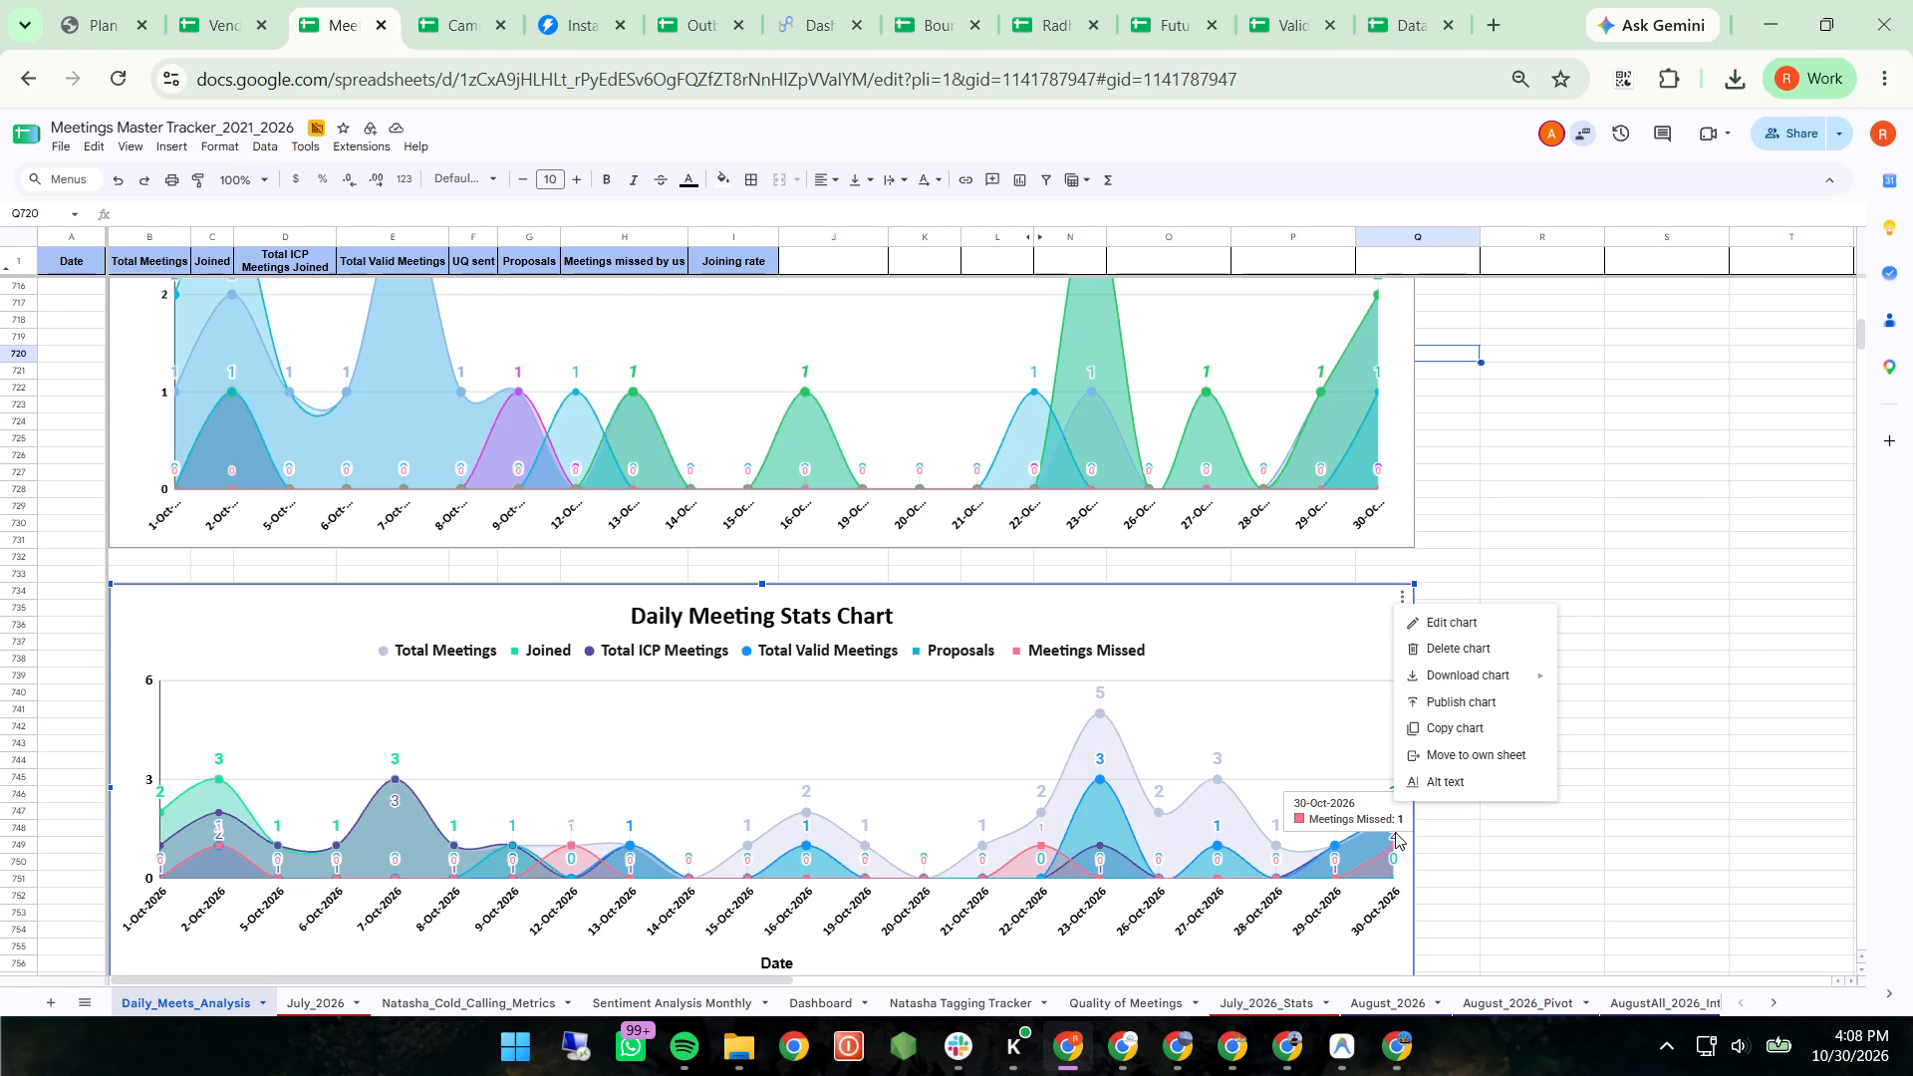
pyautogui.scroll(3, 1395, 832)
pyautogui.scroll(-3, 1395, 832)
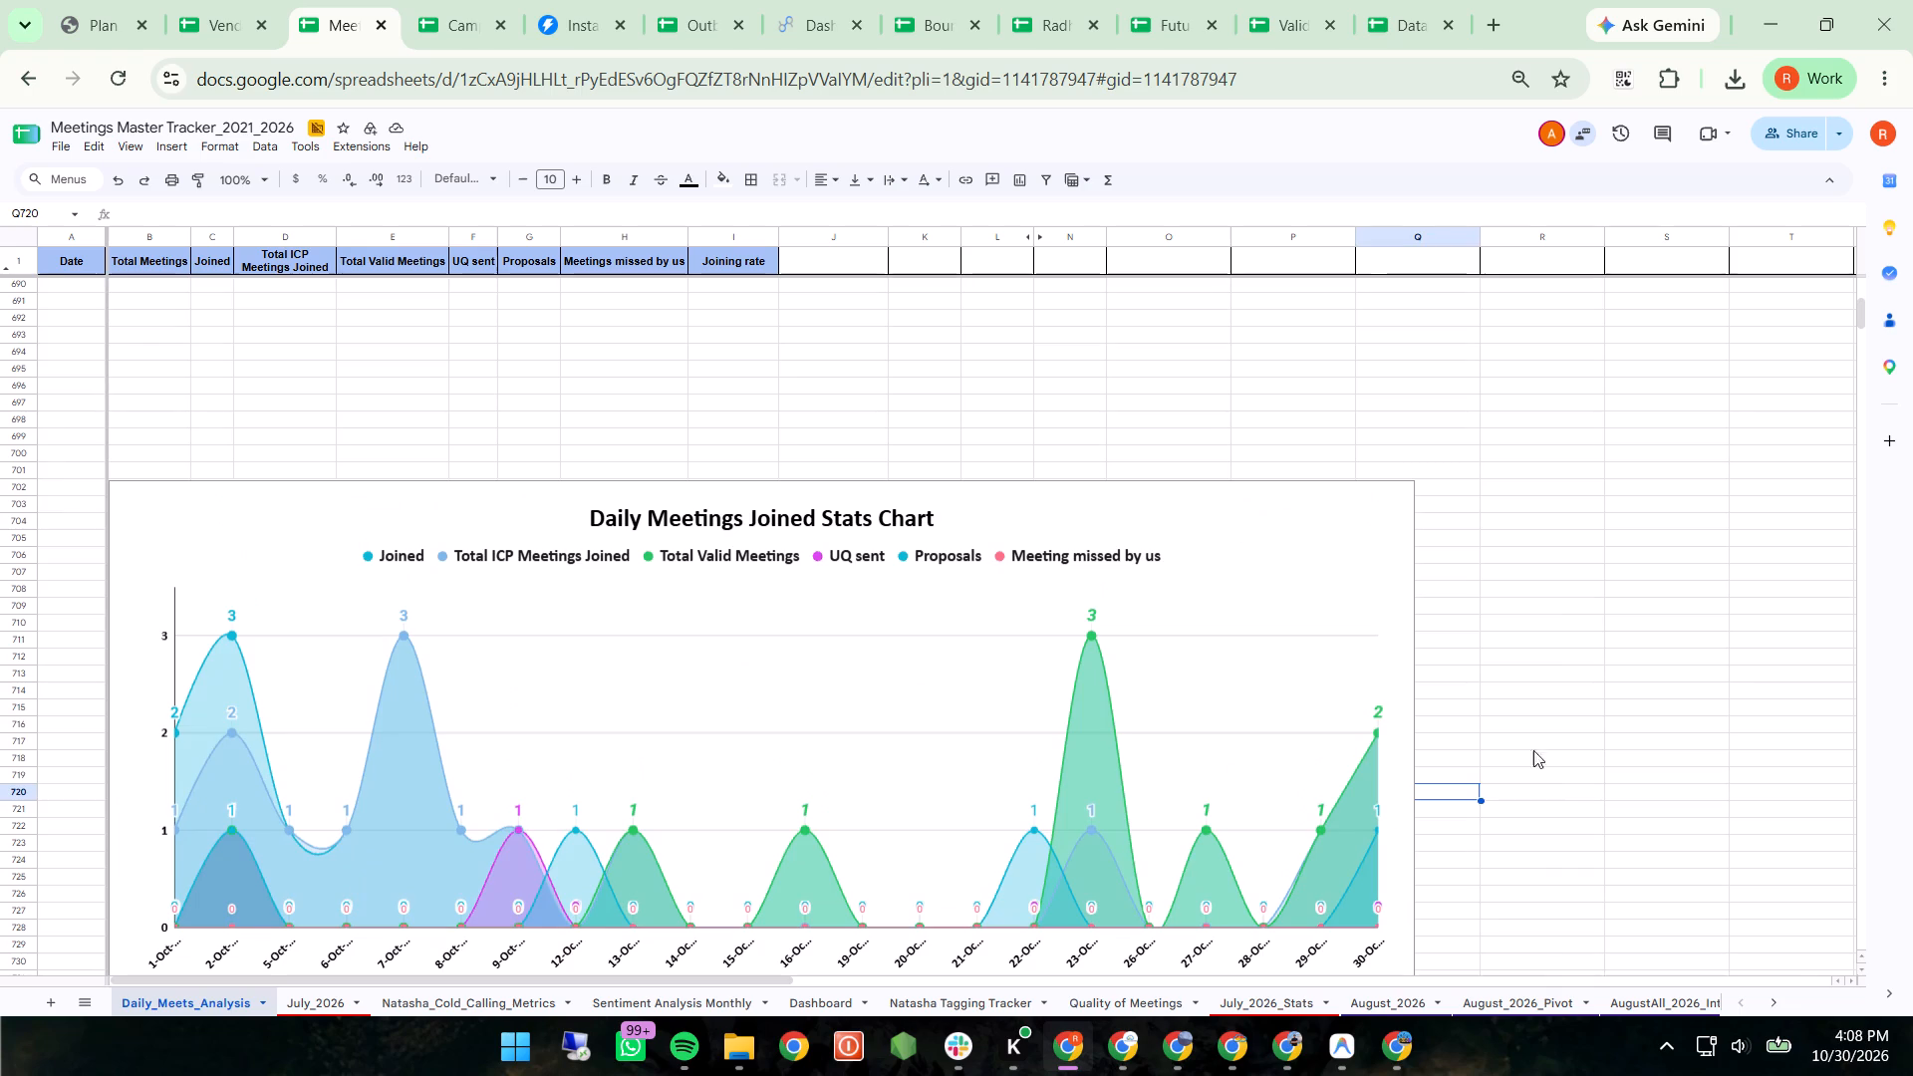
pyautogui.click(1559, 737)
pyautogui.scroll(3, 1559, 737)
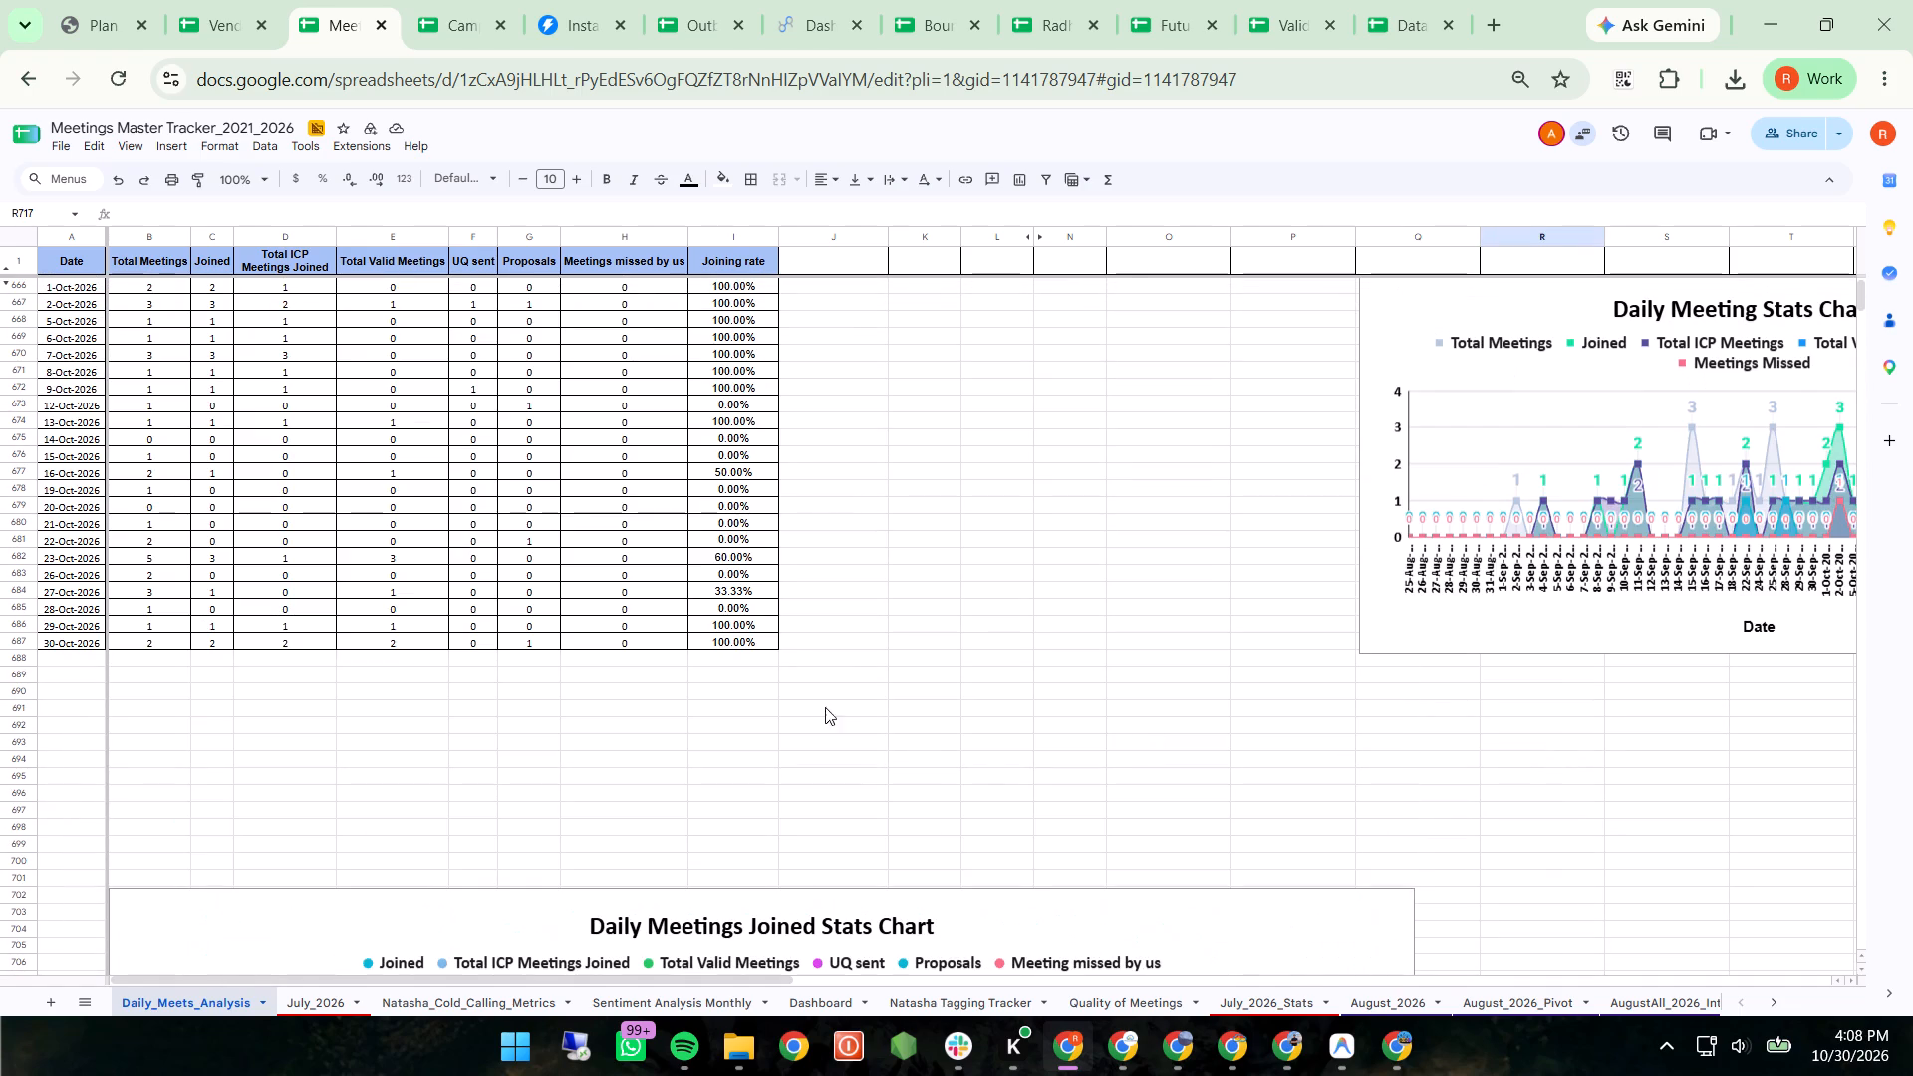
pyautogui.click(669, 646)
pyautogui.scroll(-2, 669, 646)
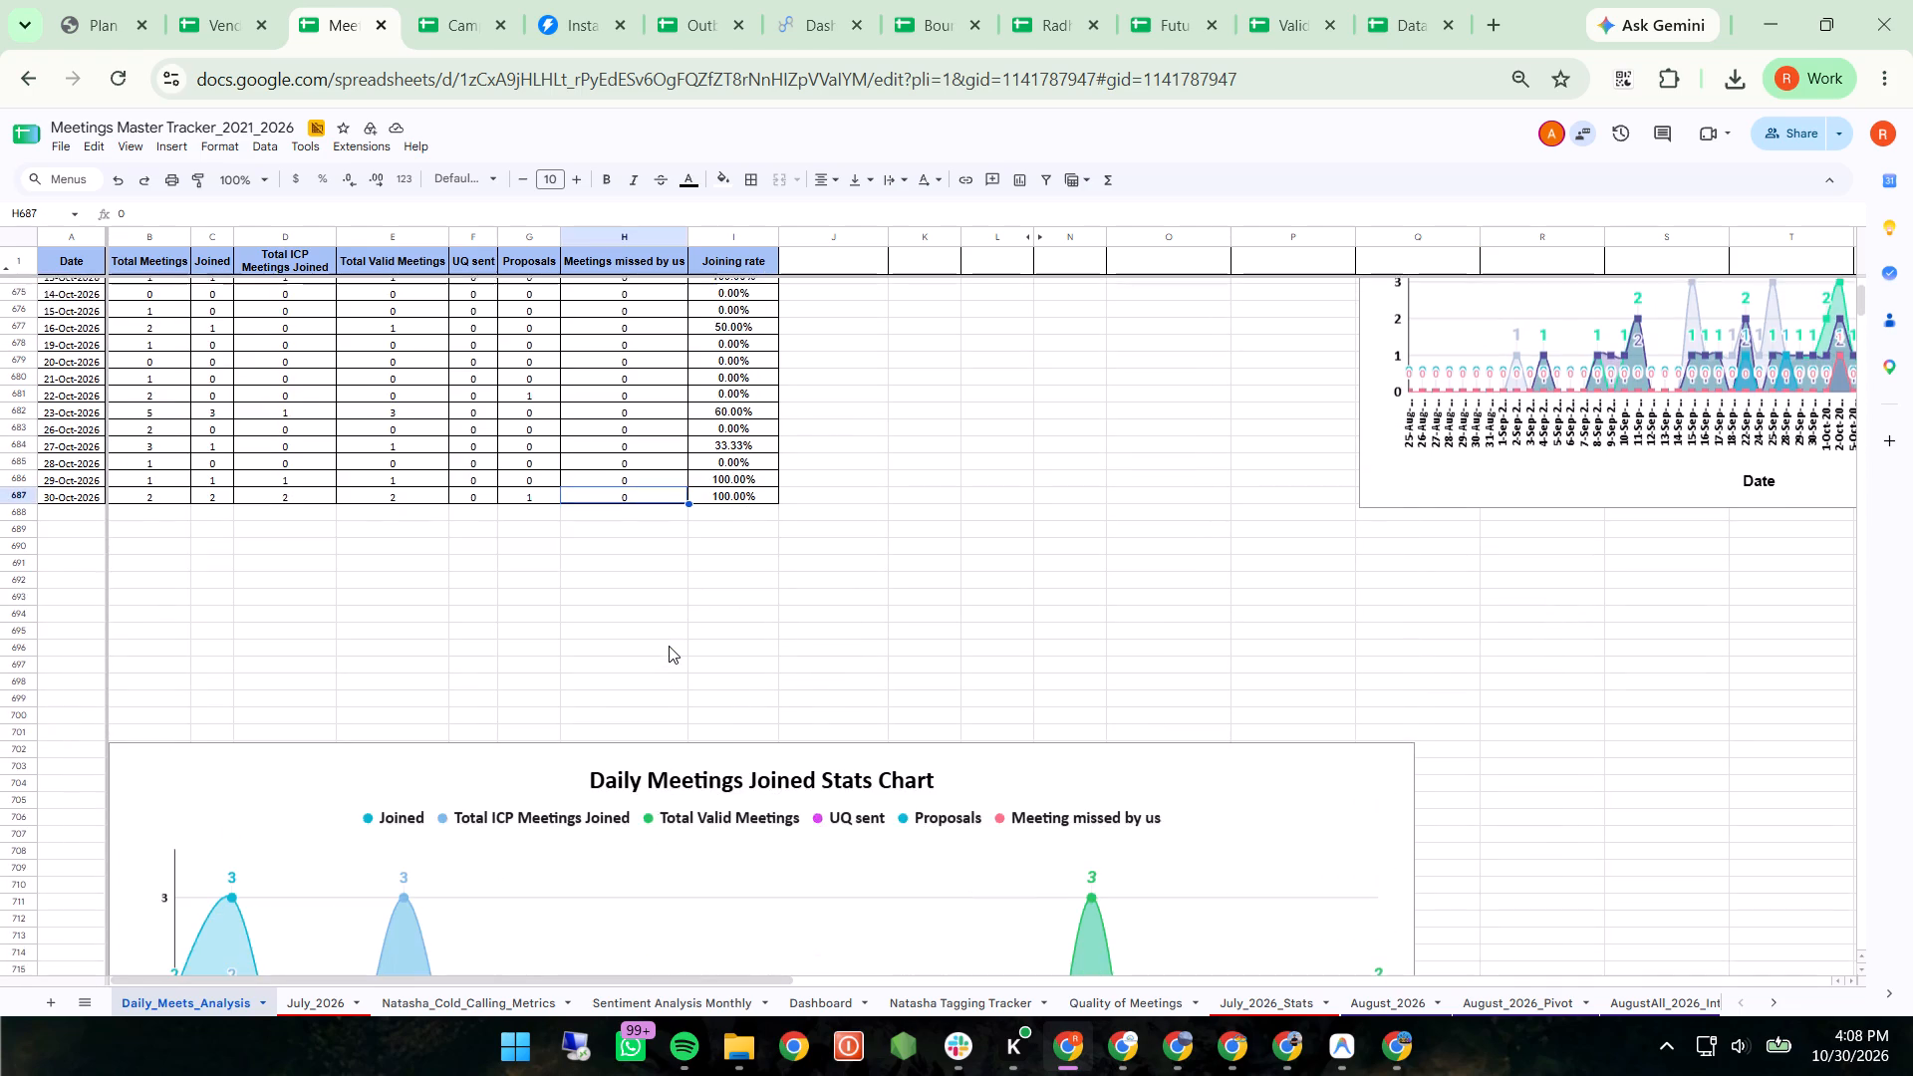
pyautogui.scroll(-5, 669, 646)
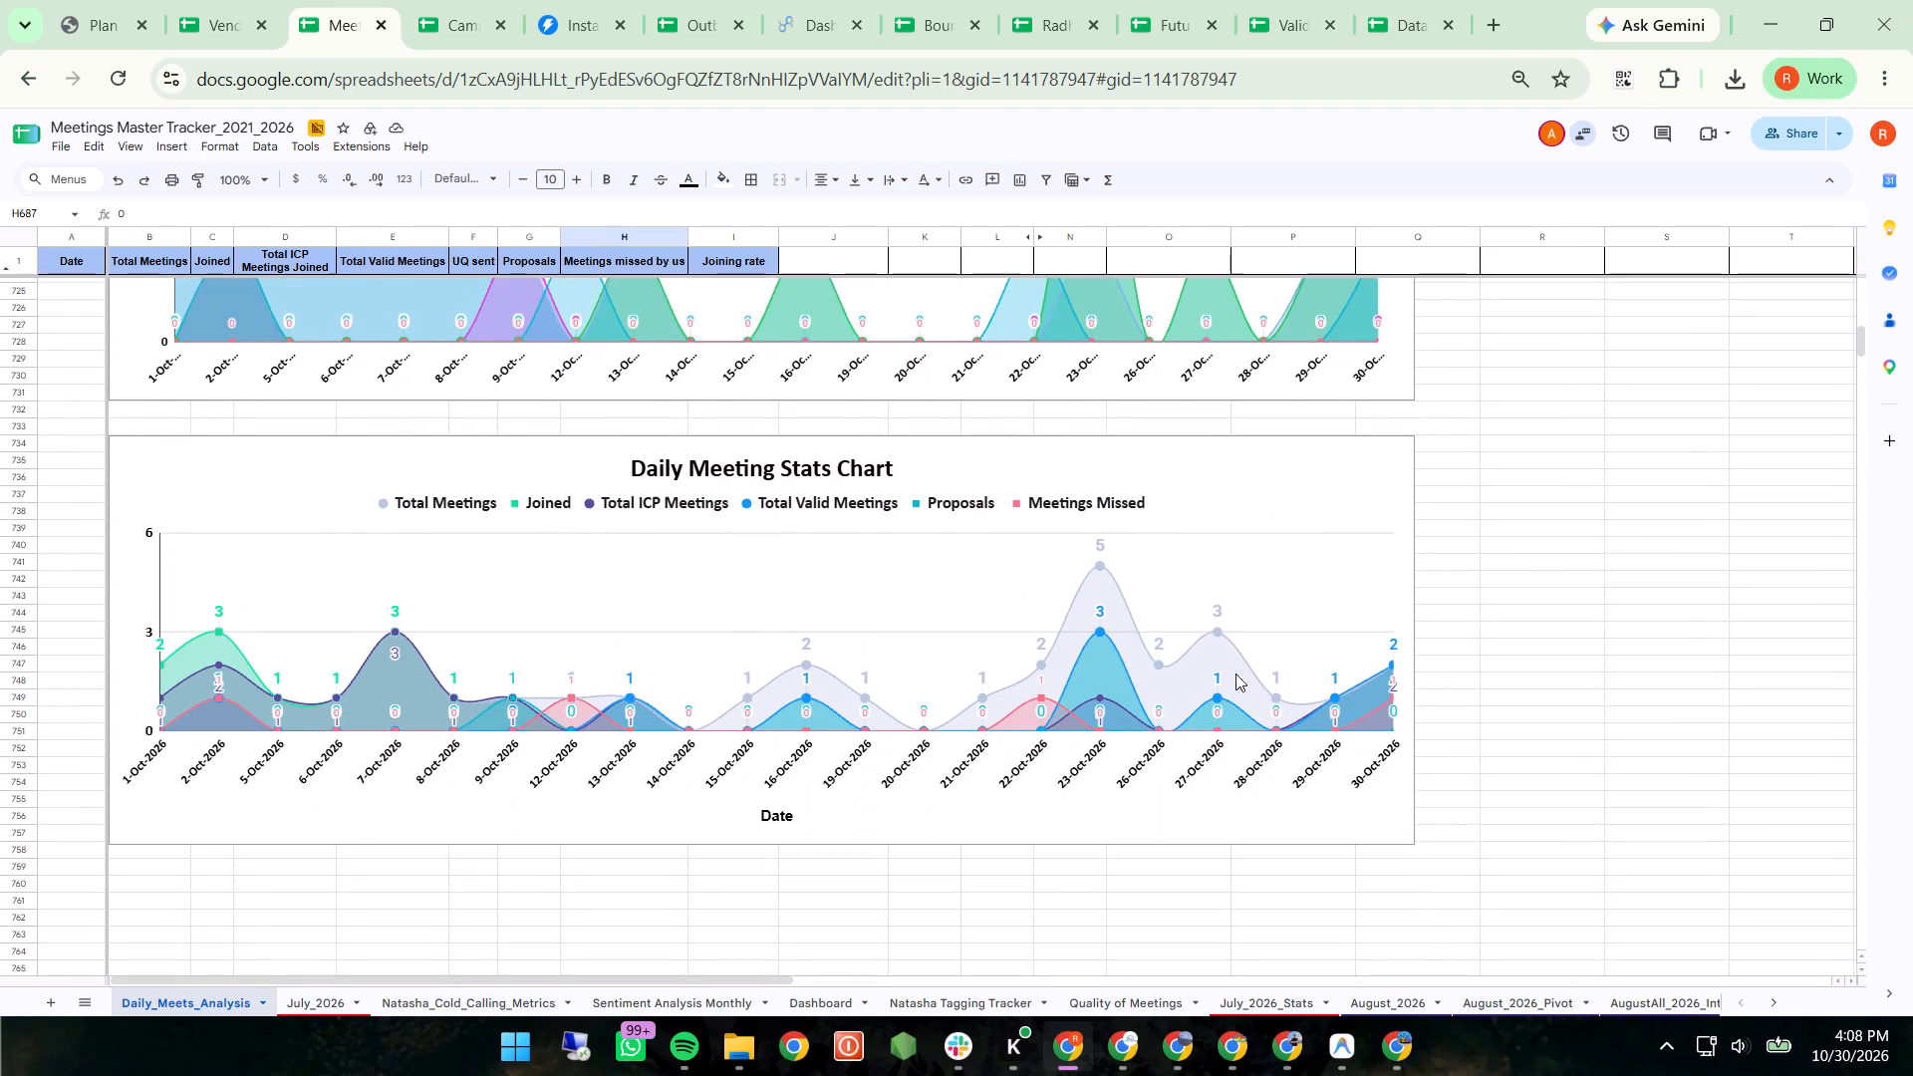
# Open the Daily Meeting Stats Chart for editing and examine its series at 30-Oct-2026 against the table's 30-Oct-2026 row.
pyautogui.click(1392, 677)
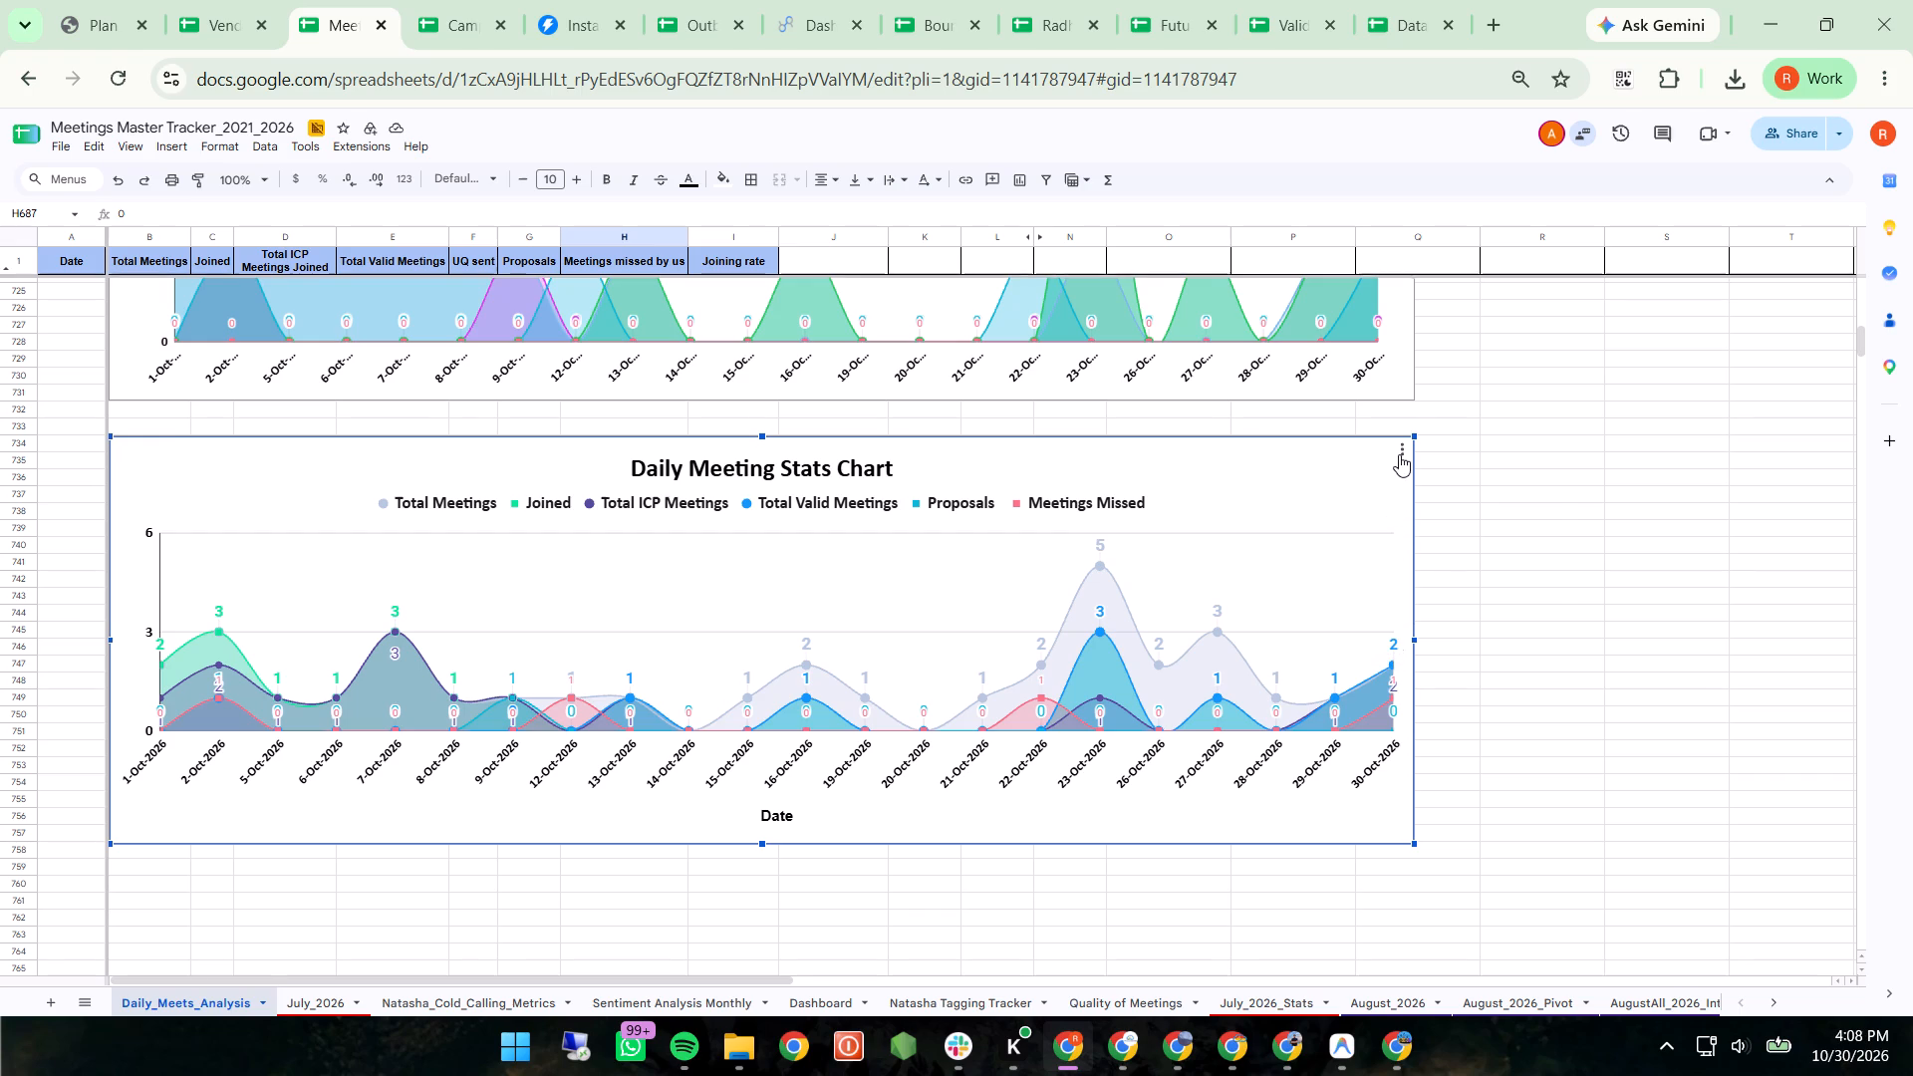
pyautogui.click(1399, 454)
pyautogui.click(1471, 472)
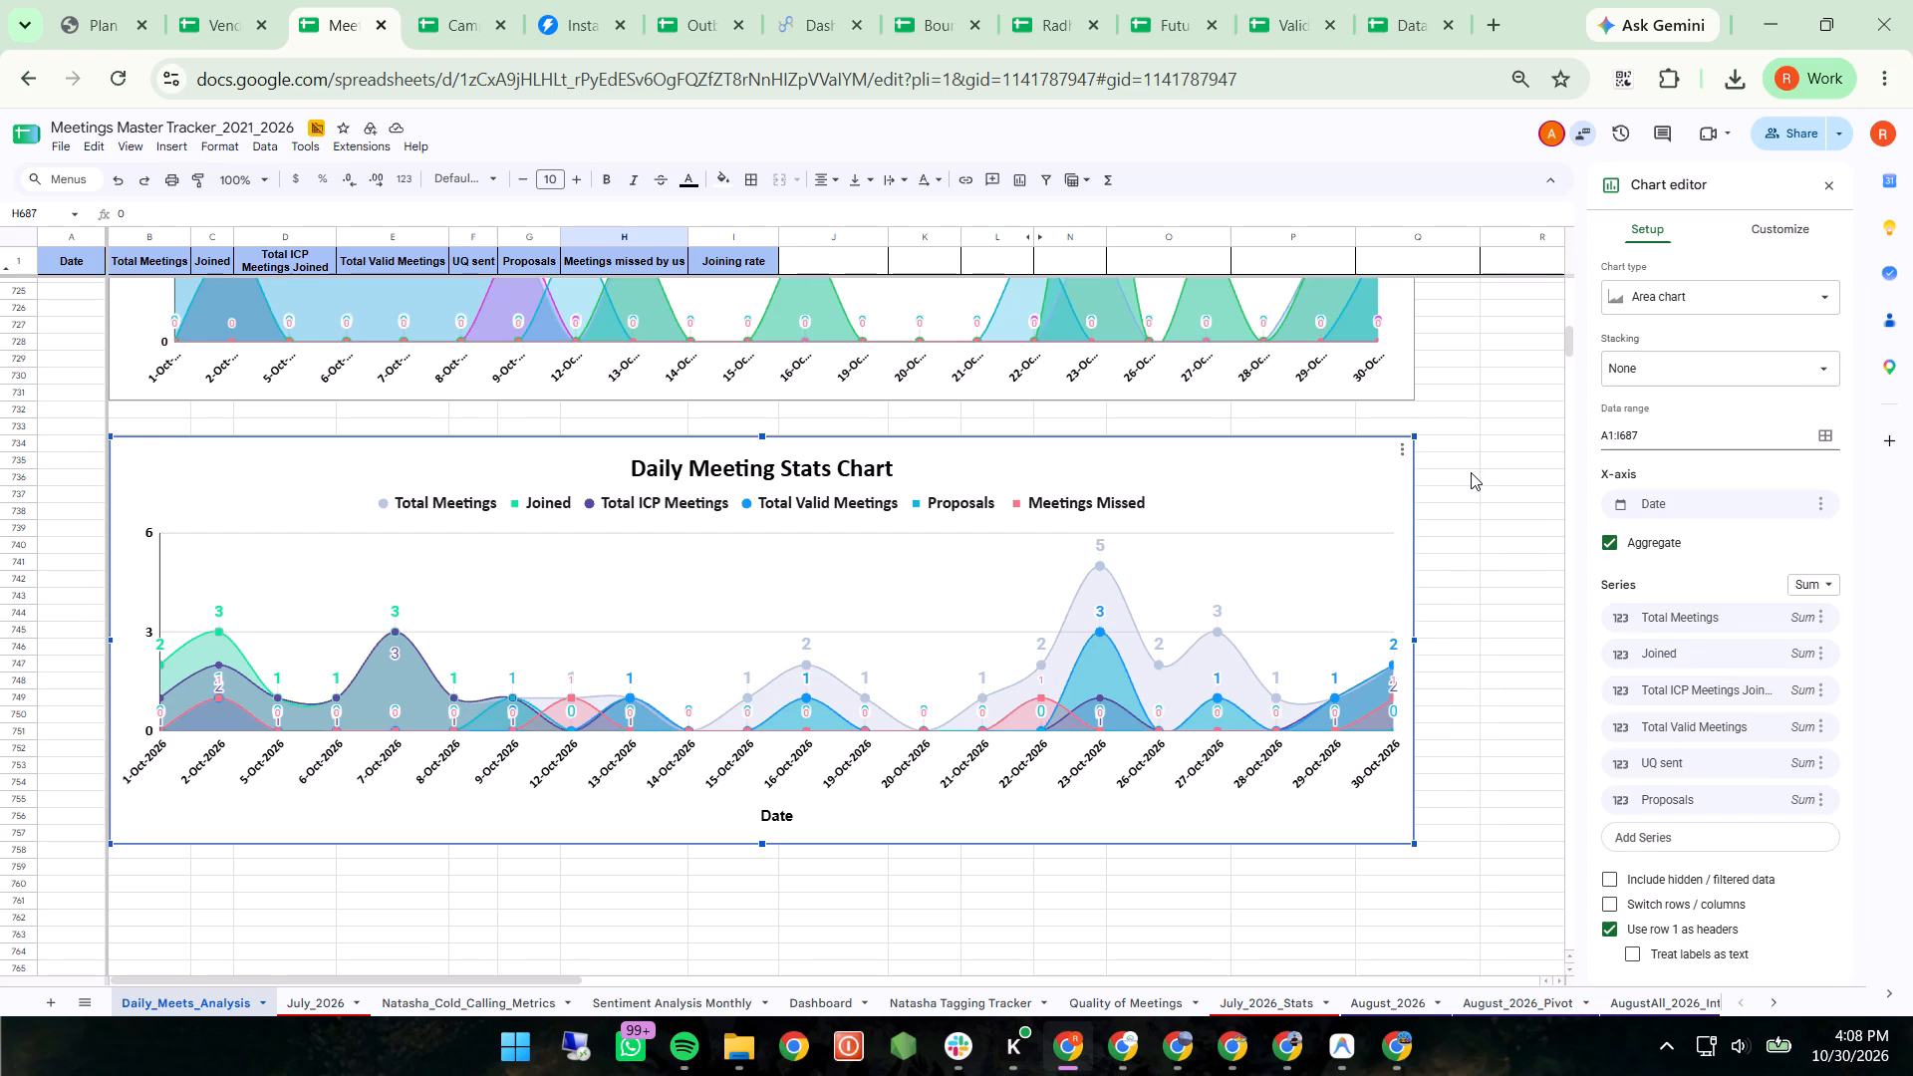
pyautogui.click(1772, 229)
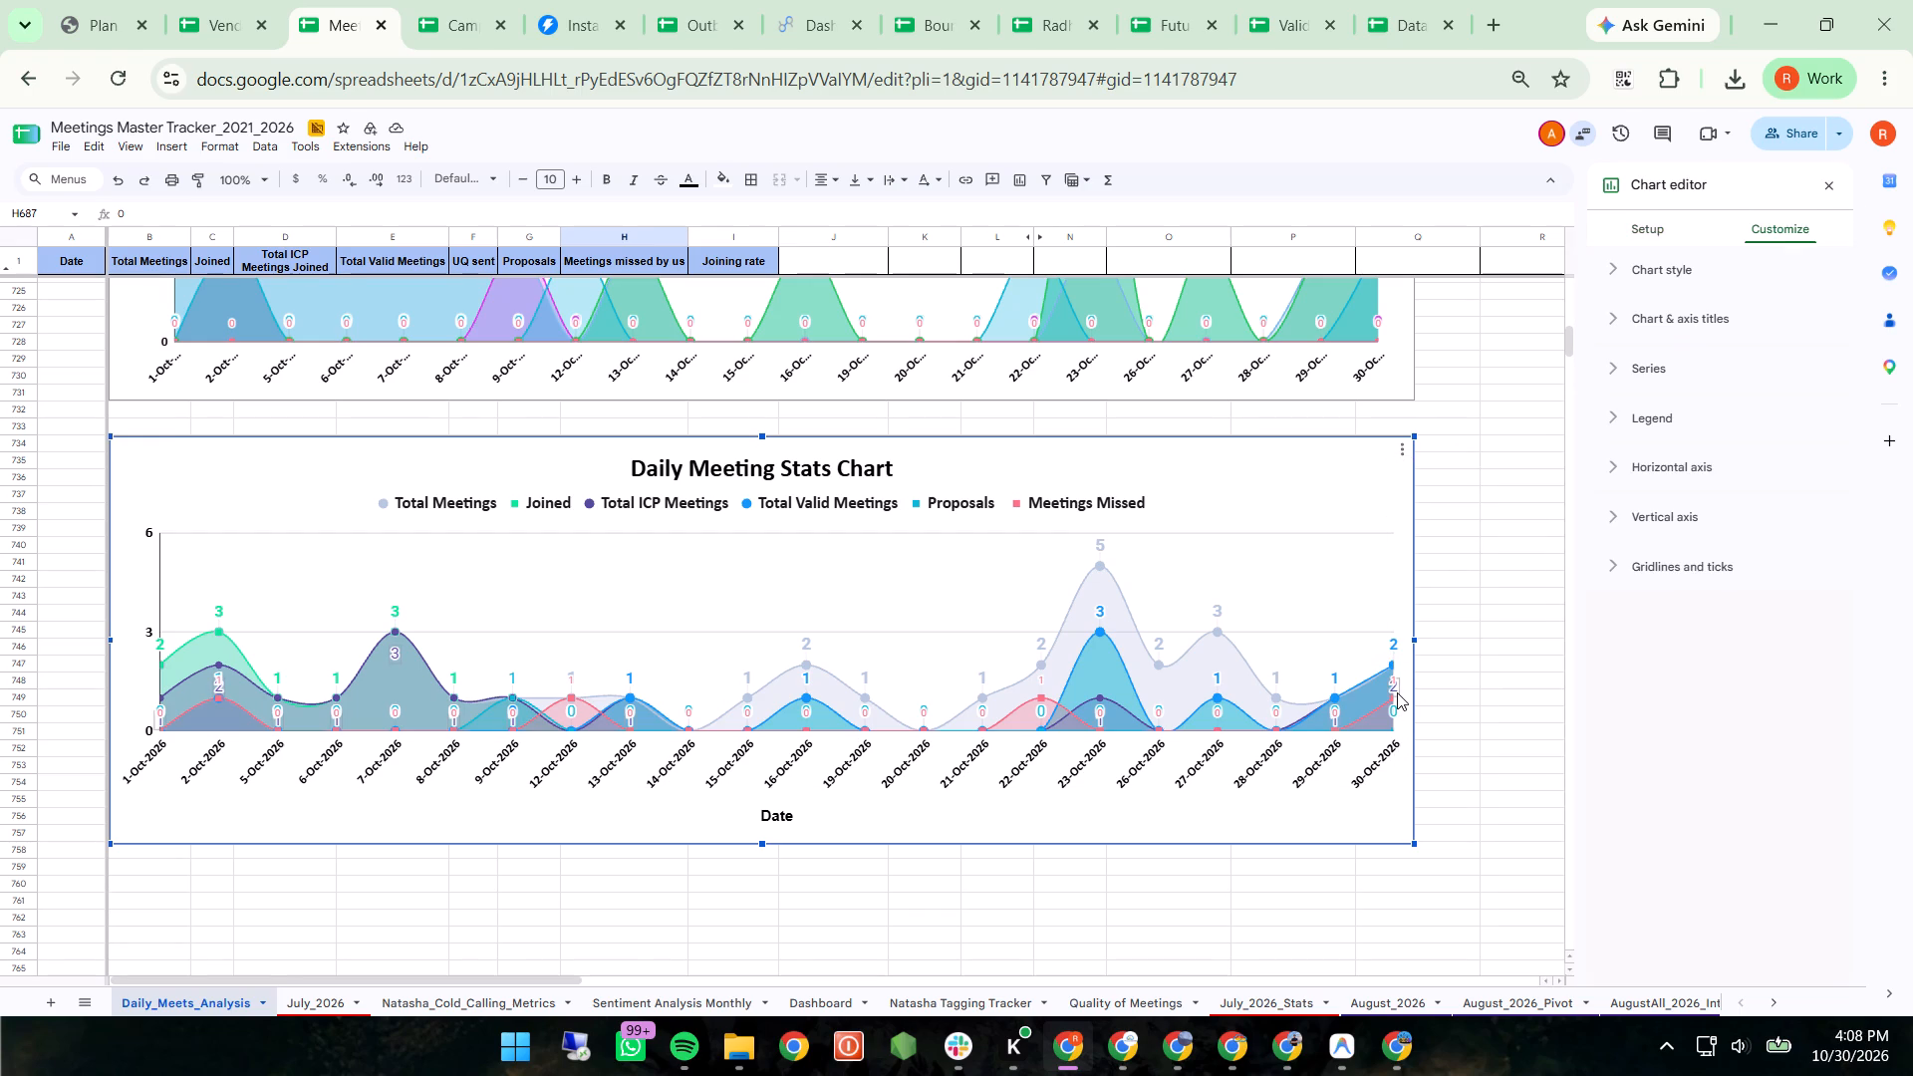
pyautogui.click(1394, 689)
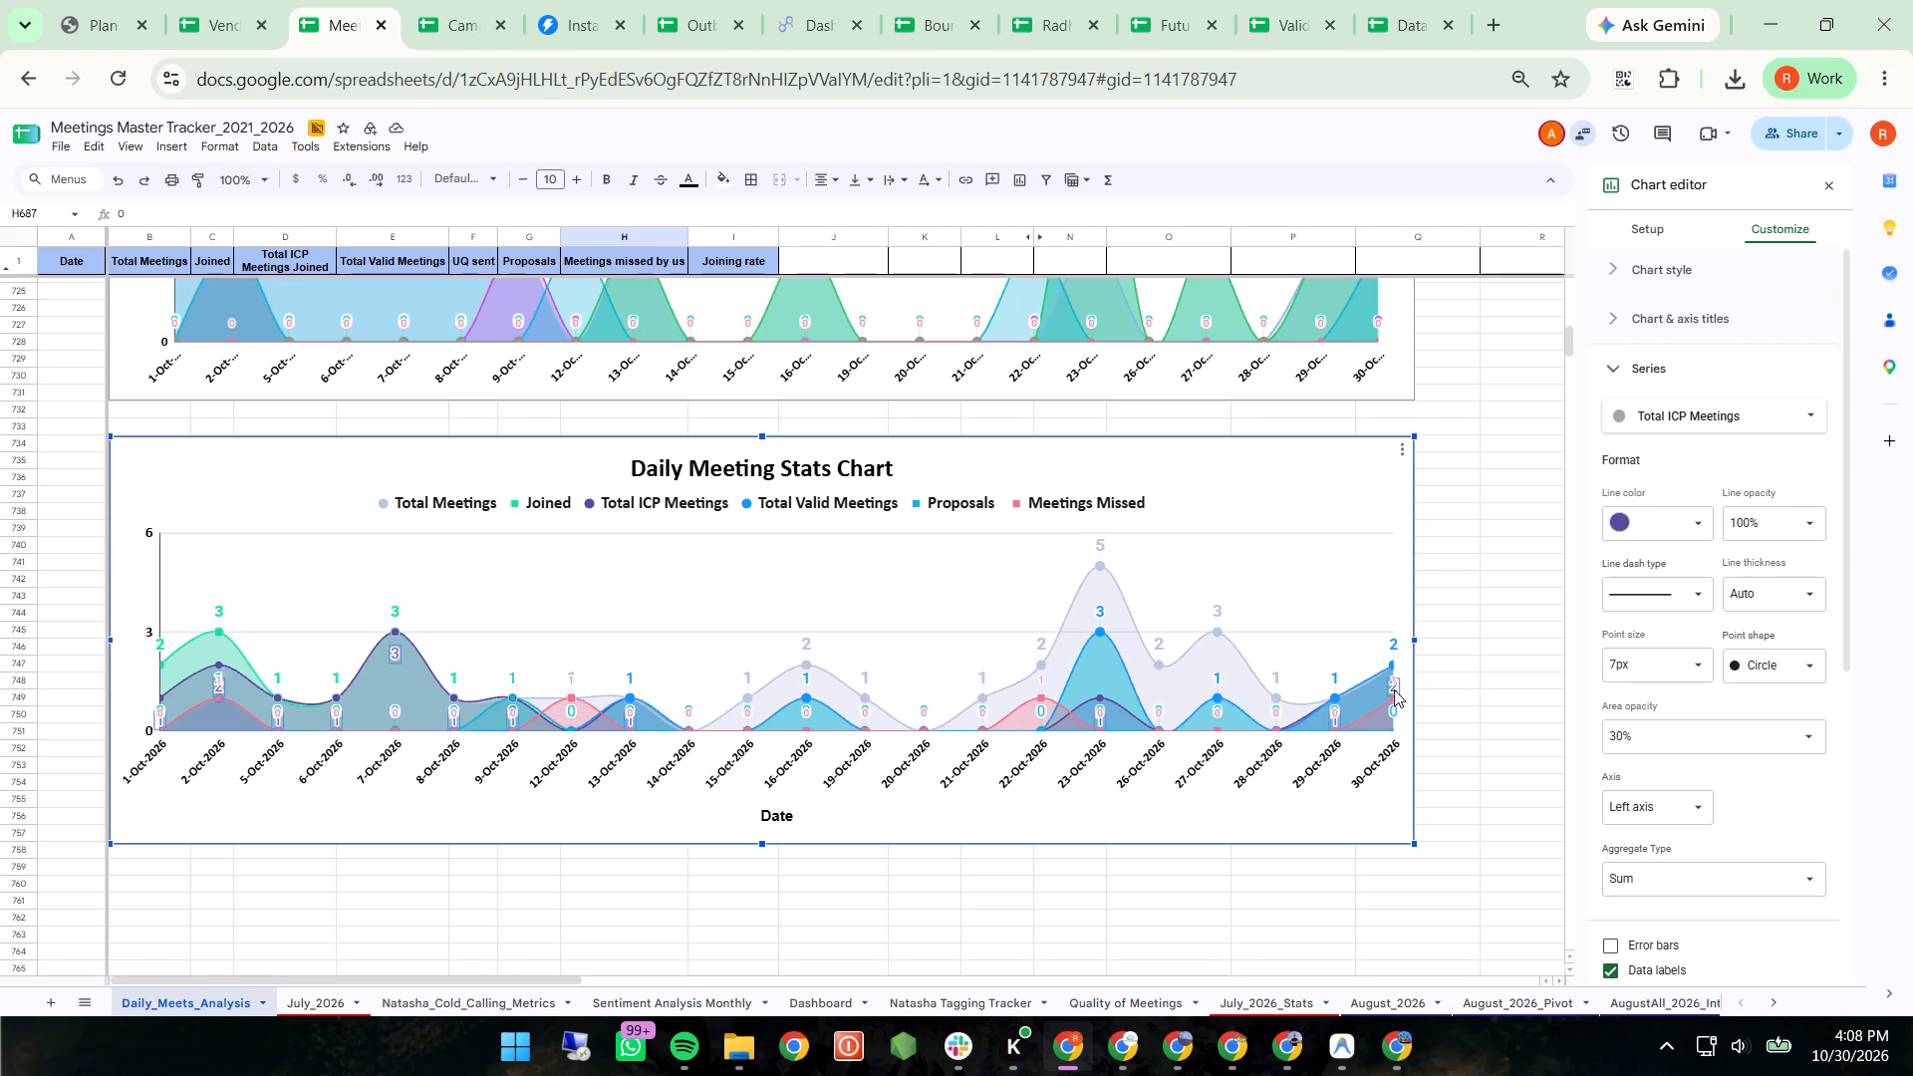
pyautogui.scroll(5, 1394, 689)
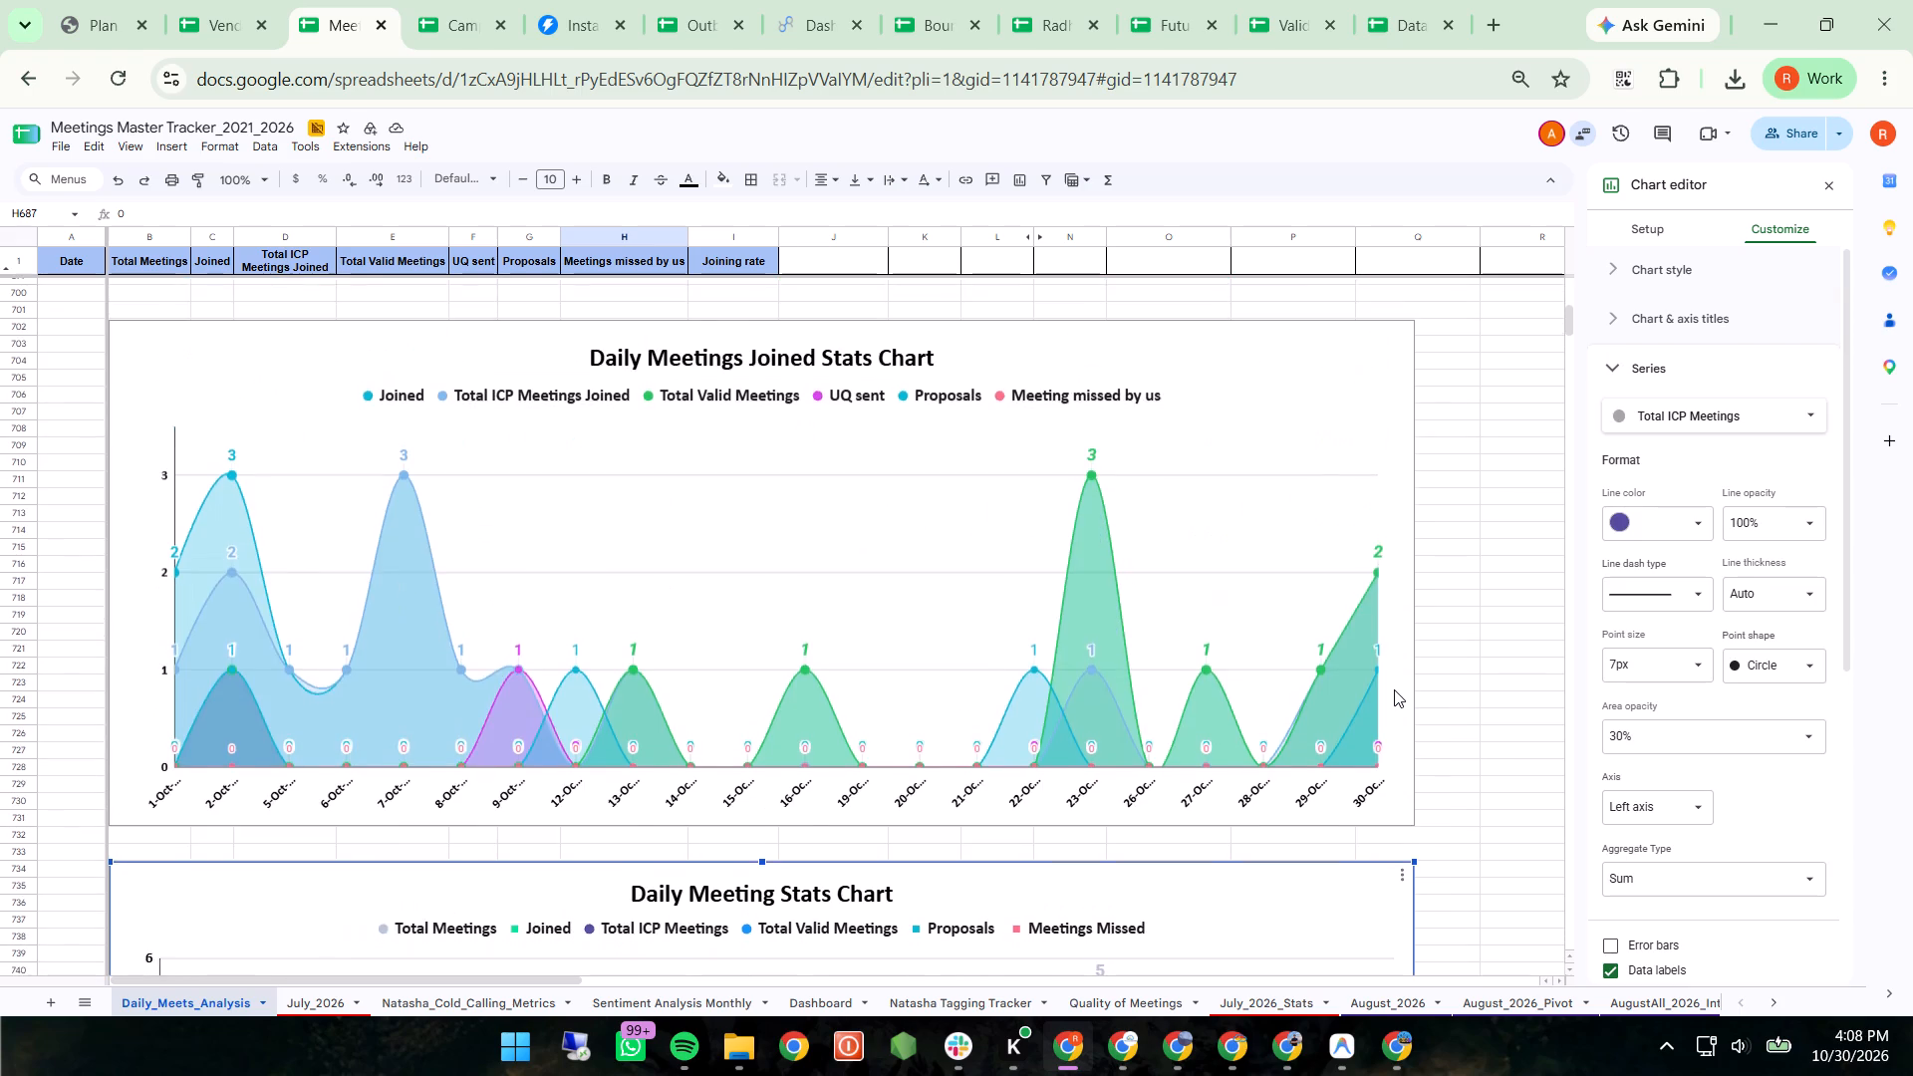
pyautogui.scroll(5, 1394, 689)
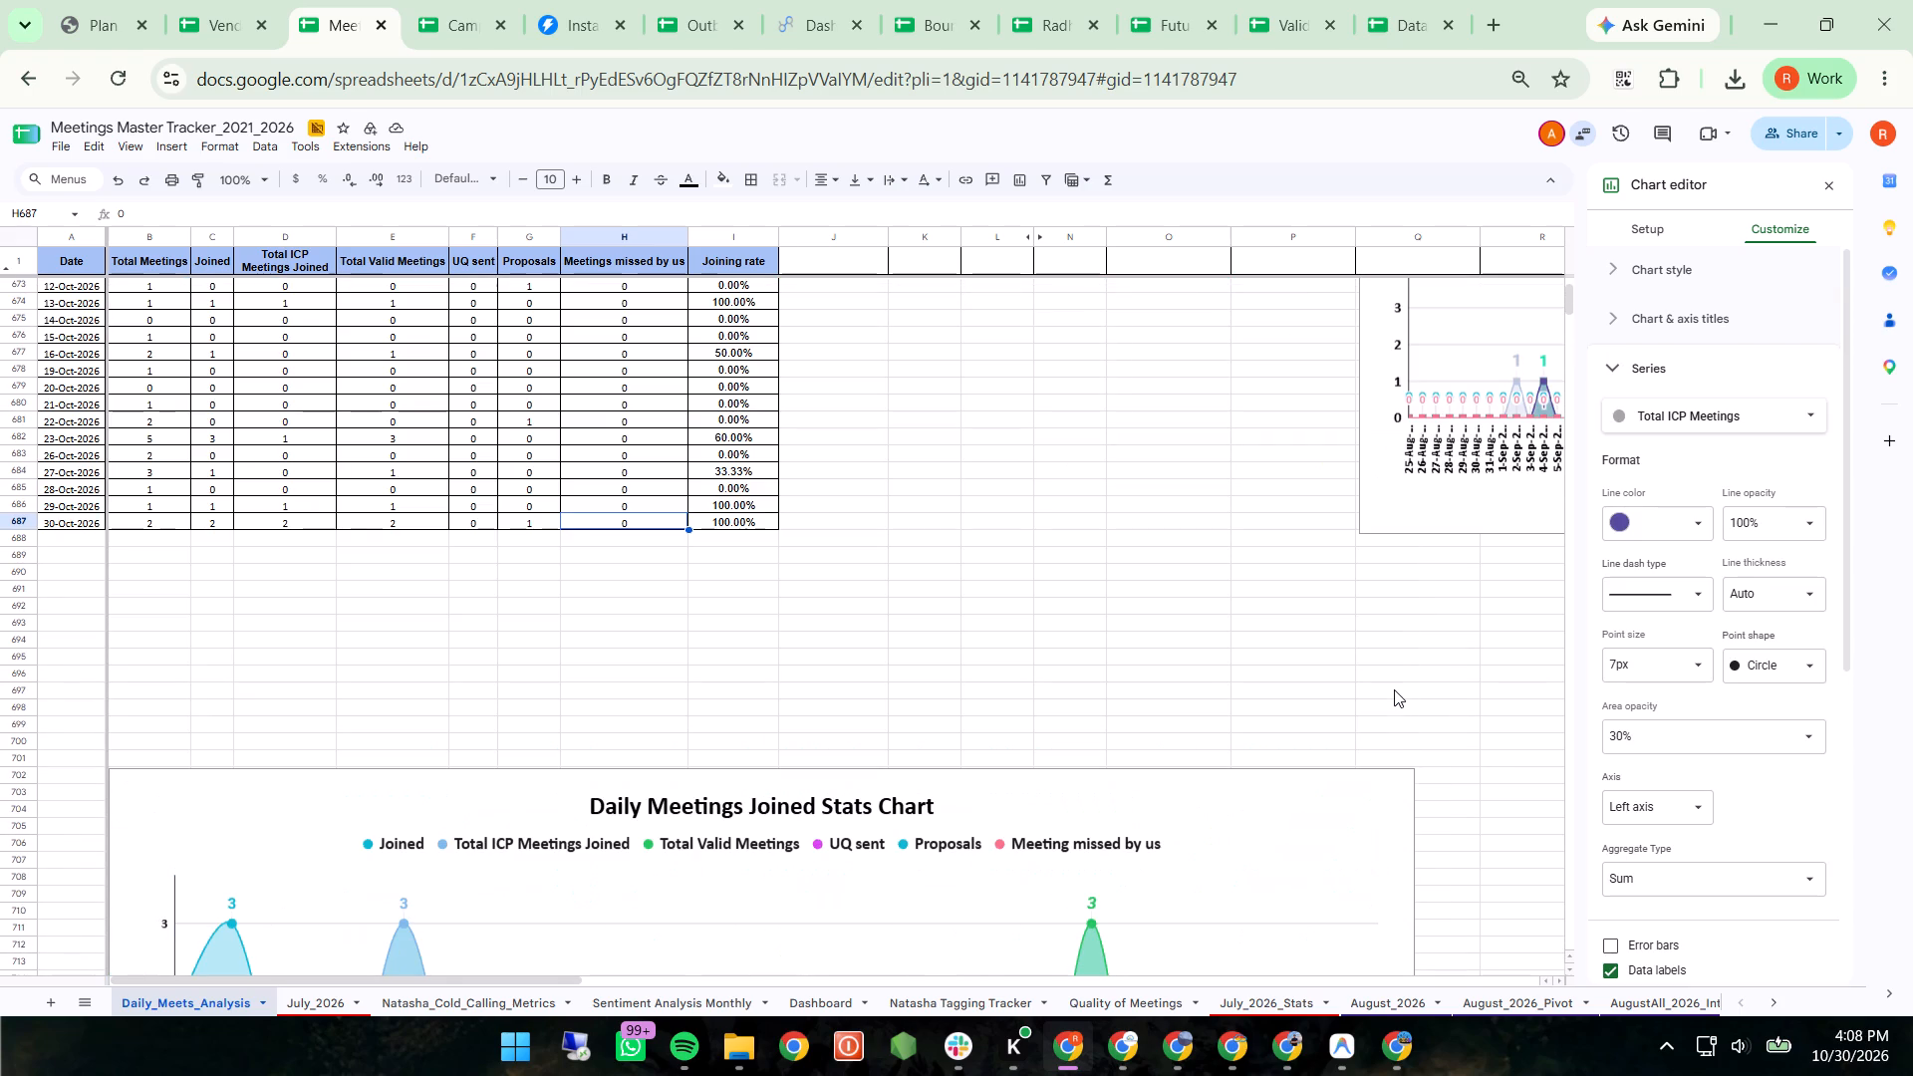
pyautogui.scroll(-6, 1394, 689)
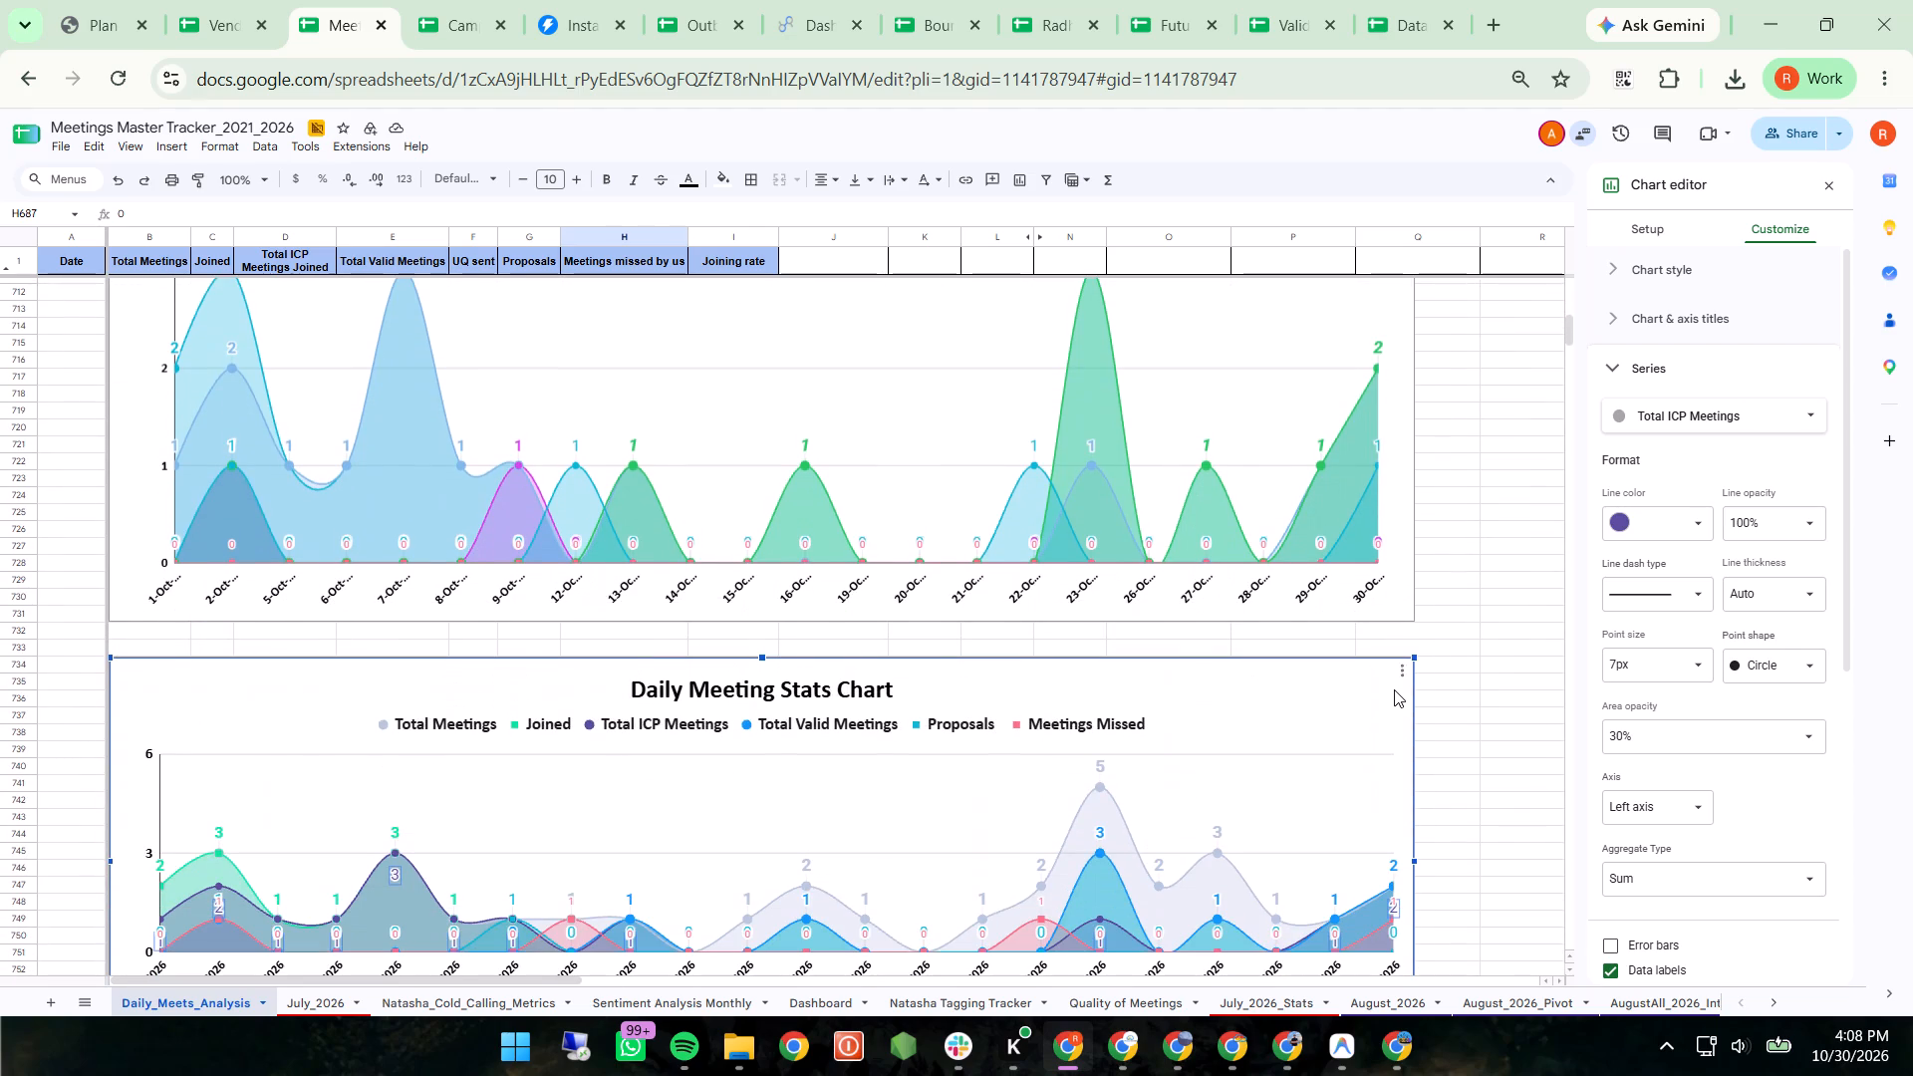
pyautogui.scroll(-1, 1394, 689)
# Change the Daily Meeting Stats Chart's data range to whole columns A:I, check the redrawn chart, and close the chart editor.
pyautogui.click(1649, 221)
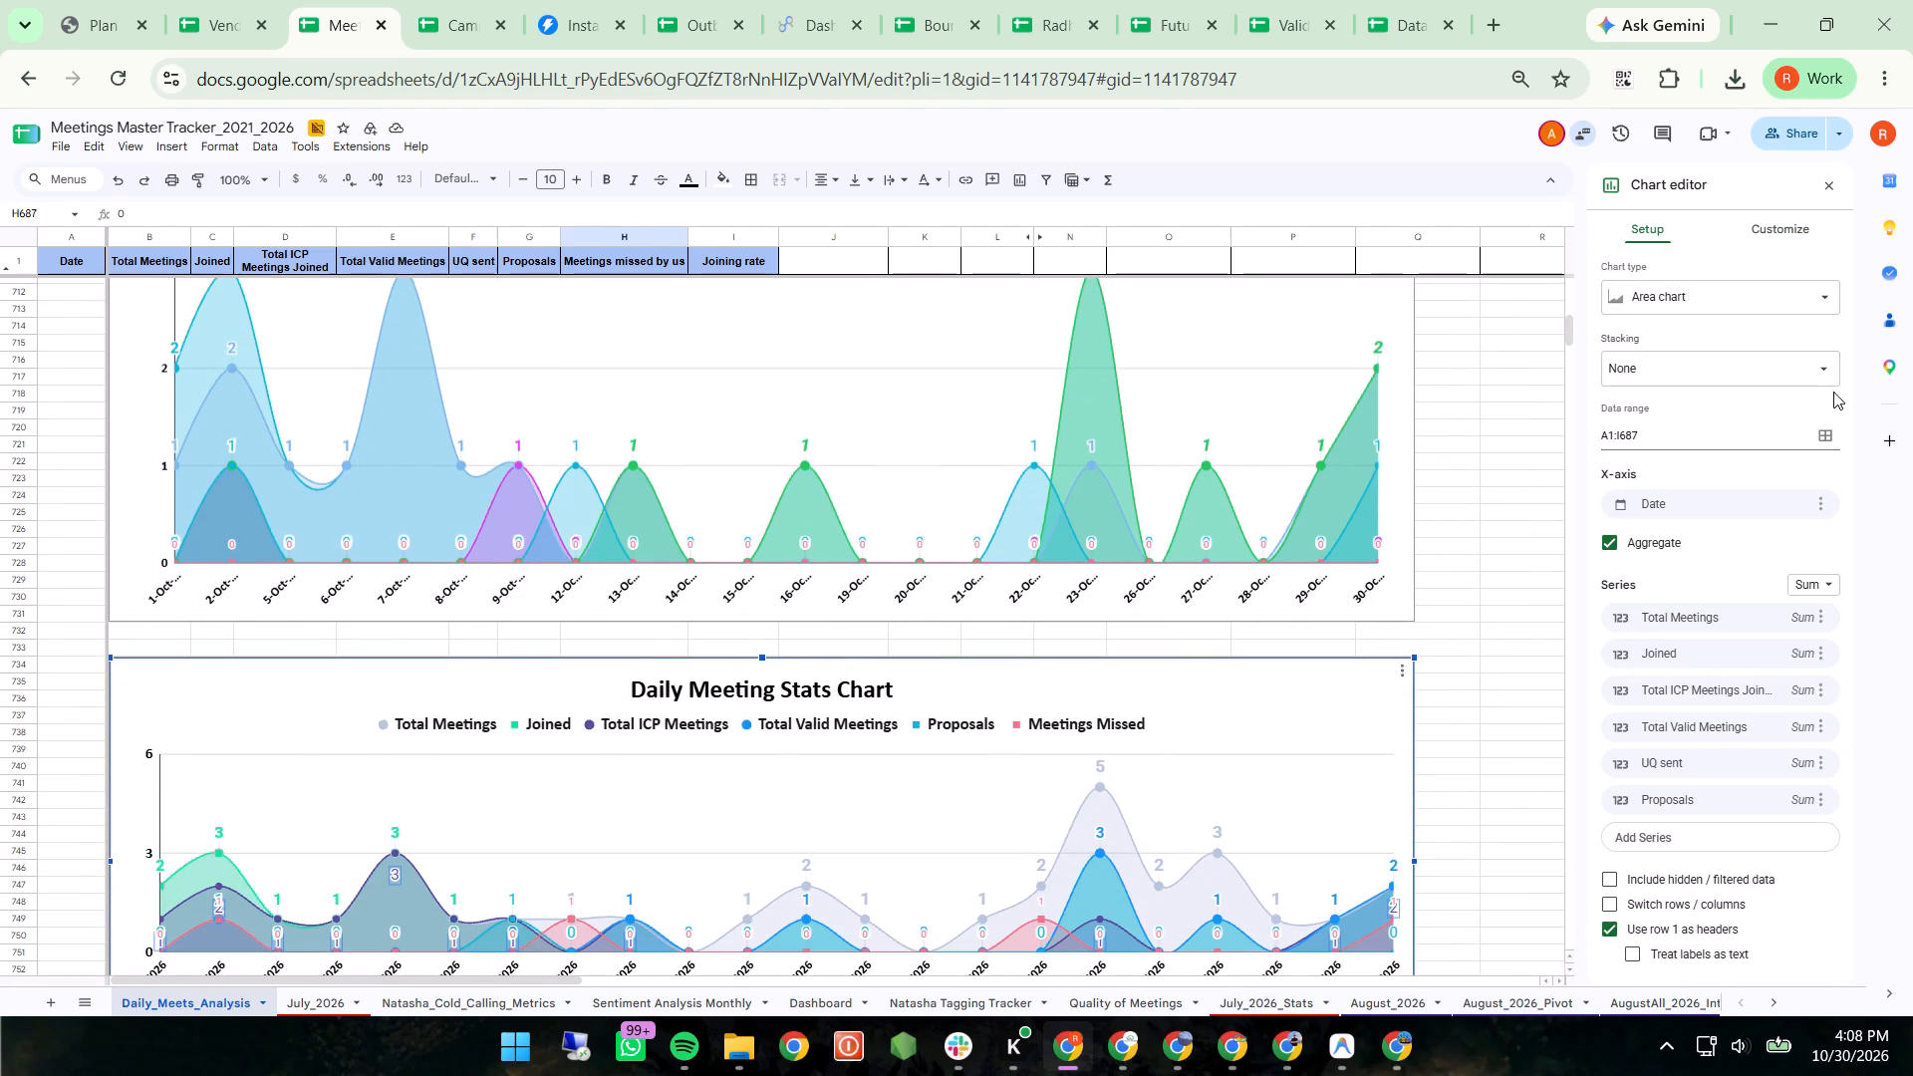
pyautogui.click(1823, 433)
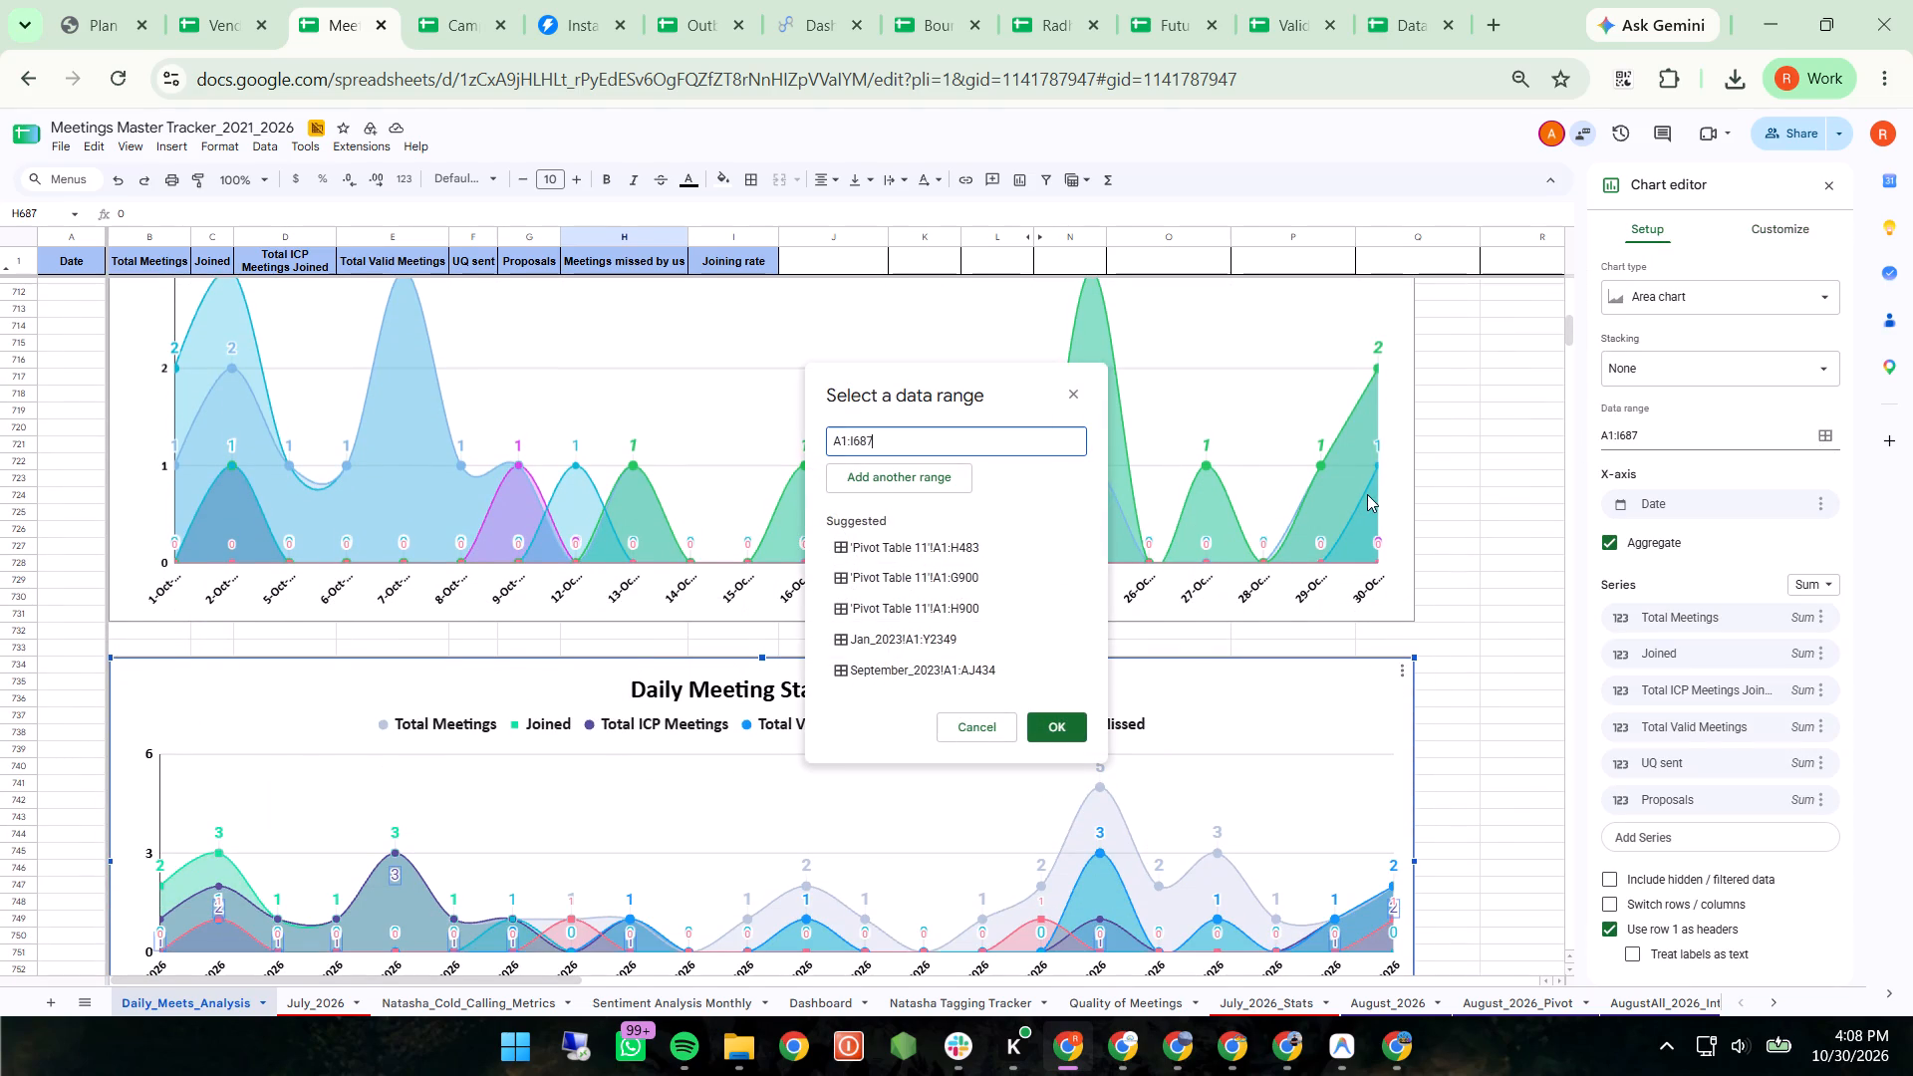
pyautogui.scroll(9, 1367, 494)
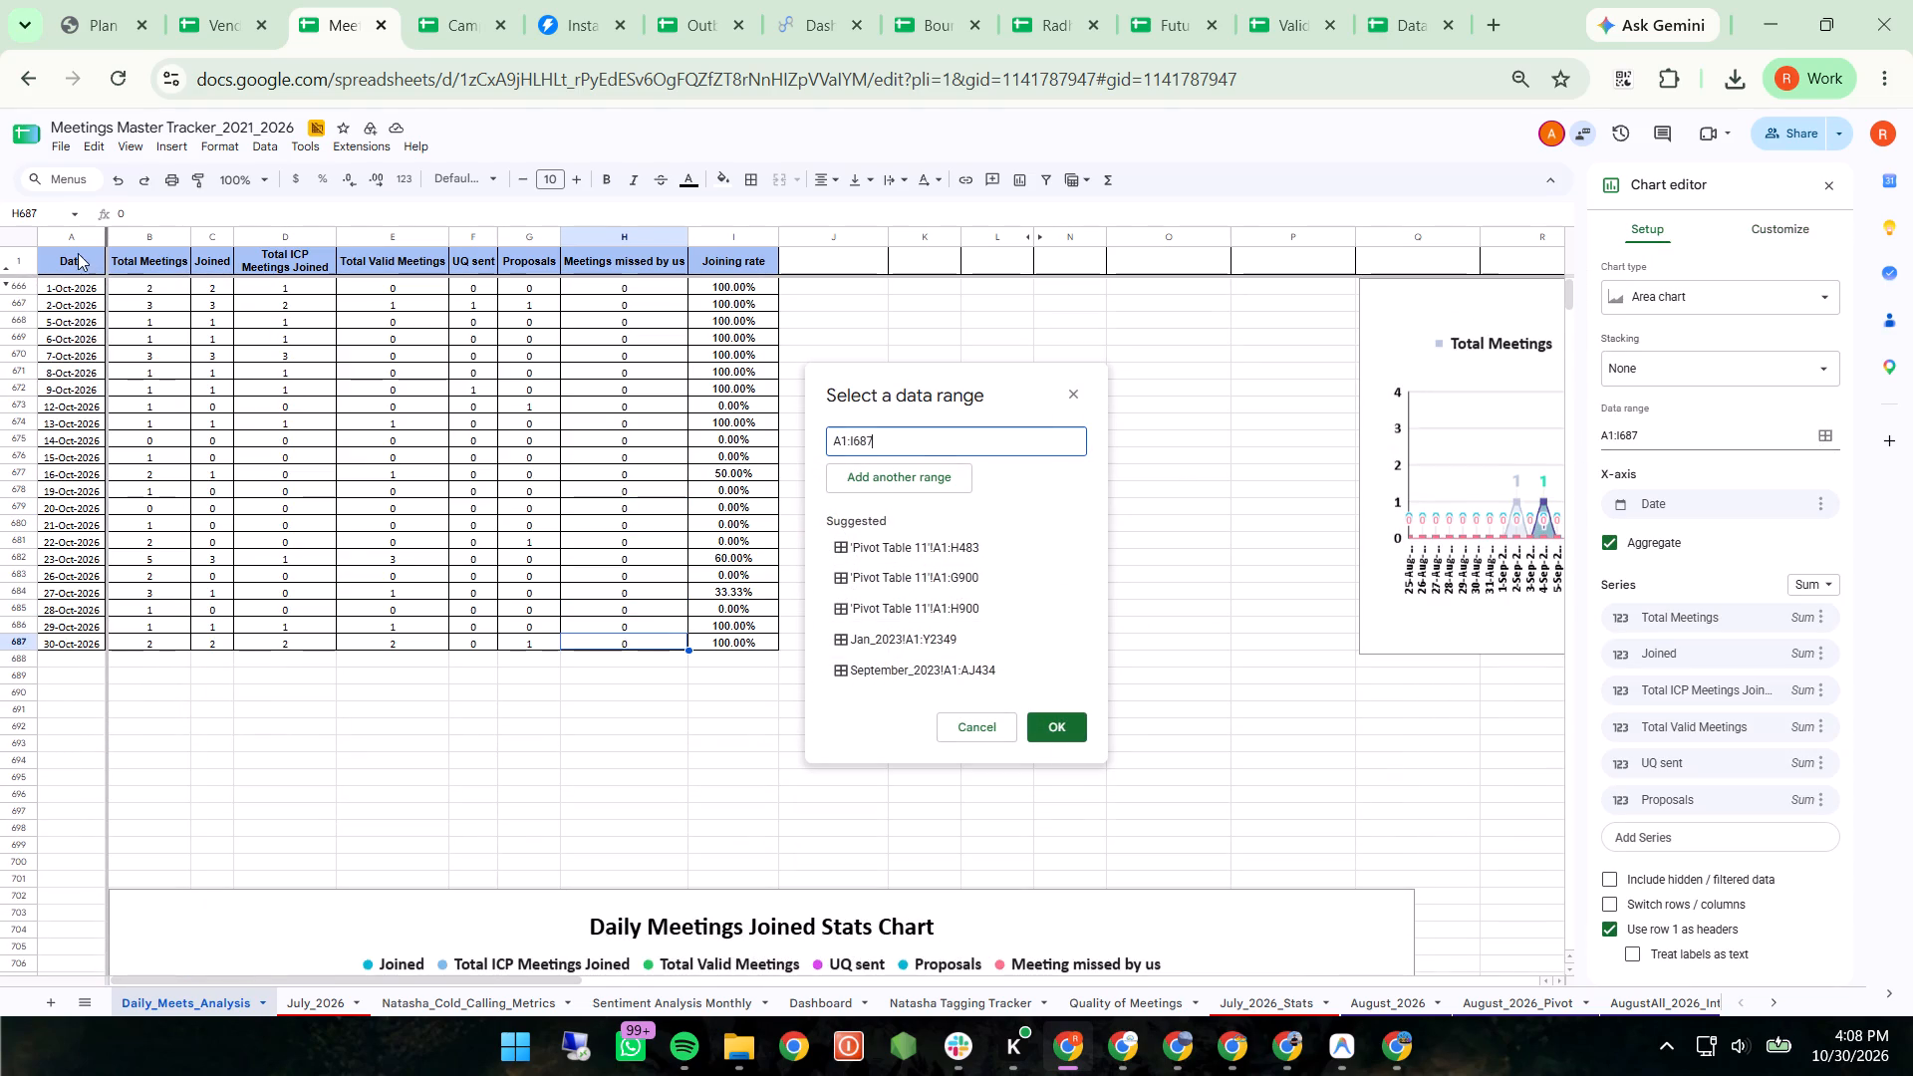
pyautogui.click(66, 239)
pyautogui.hotkey('shift', 'Right')
pyautogui.hotkey('shift', 'Right')
pyautogui.hotkey('shift', 'Right')
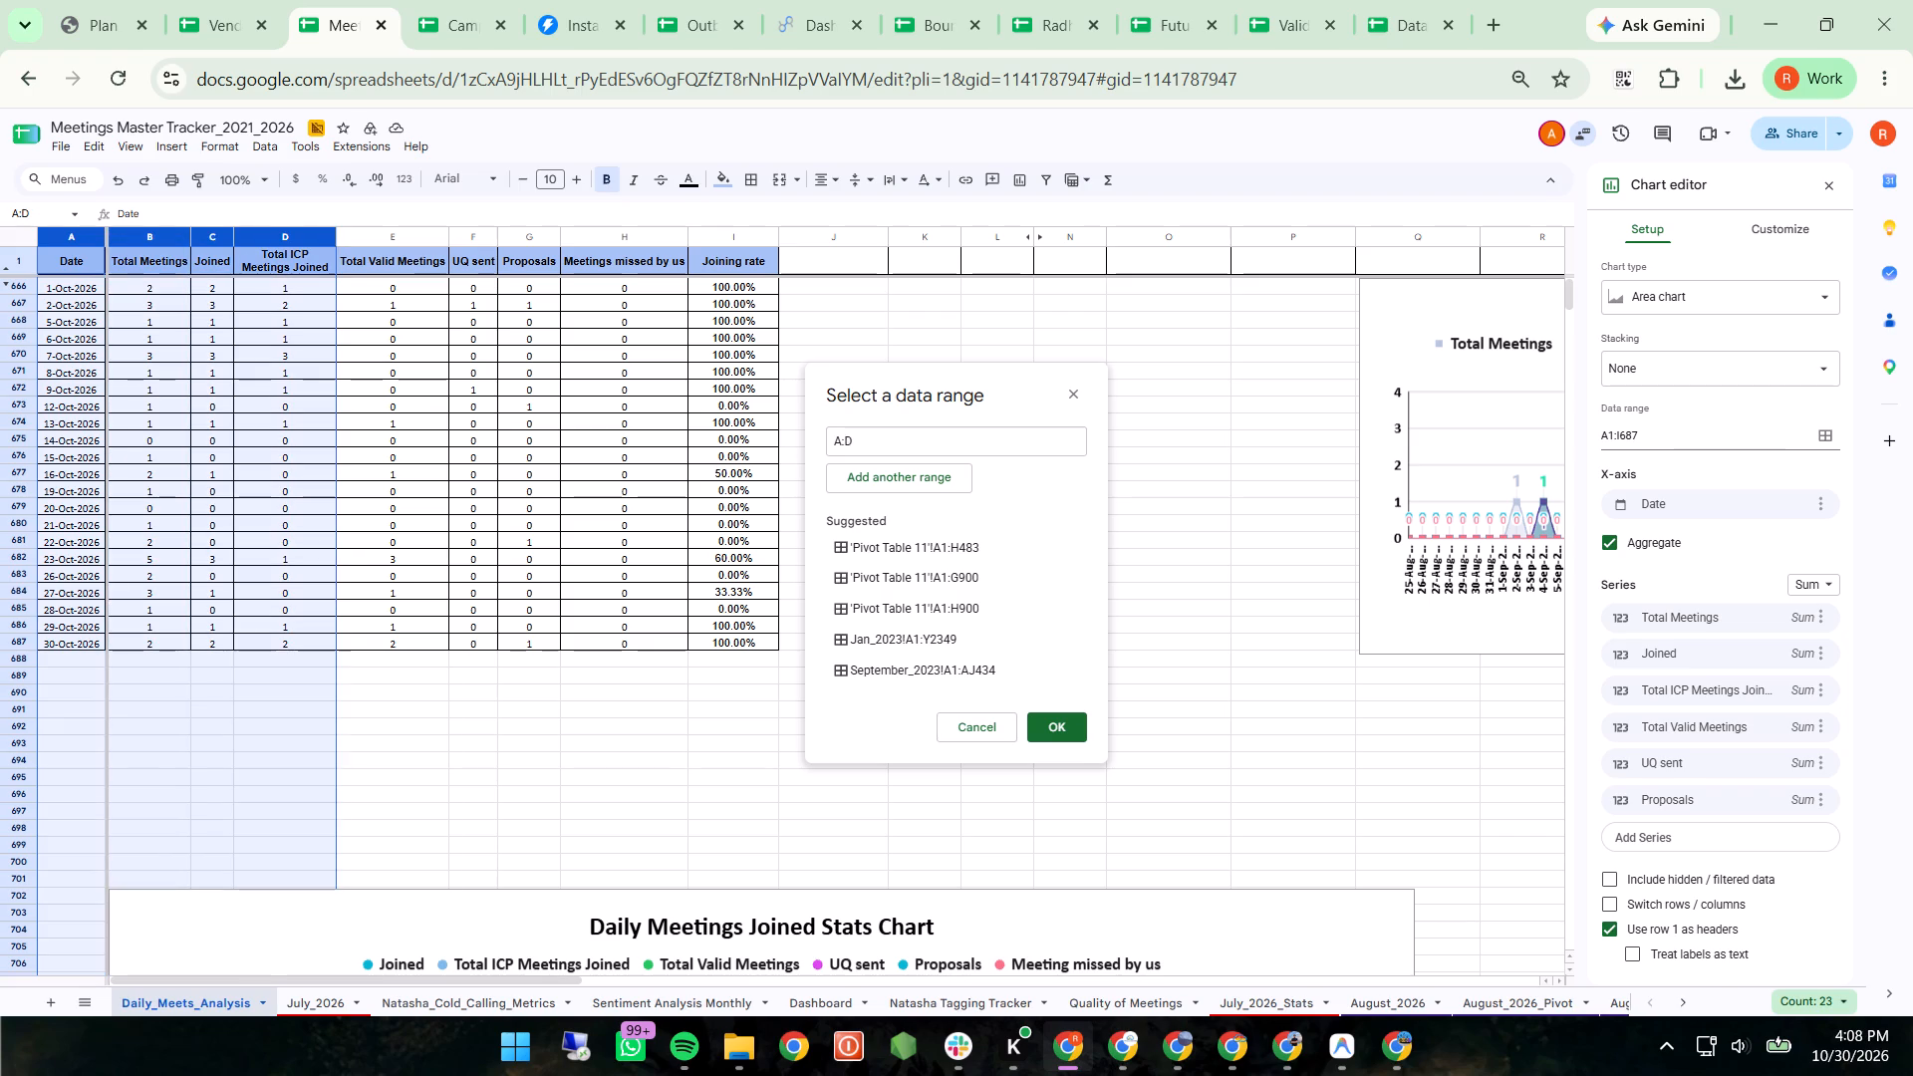
pyautogui.hotkey('shift', 'Right')
pyautogui.hotkey('shift', 'Right')
pyautogui.hotkey('shift', 'Right')
pyautogui.hotkey('shift', 'Right')
pyautogui.hotkey('shift', 'Right')
pyautogui.hotkey('shift', 'Right')
pyautogui.hotkey('shift', 'Left')
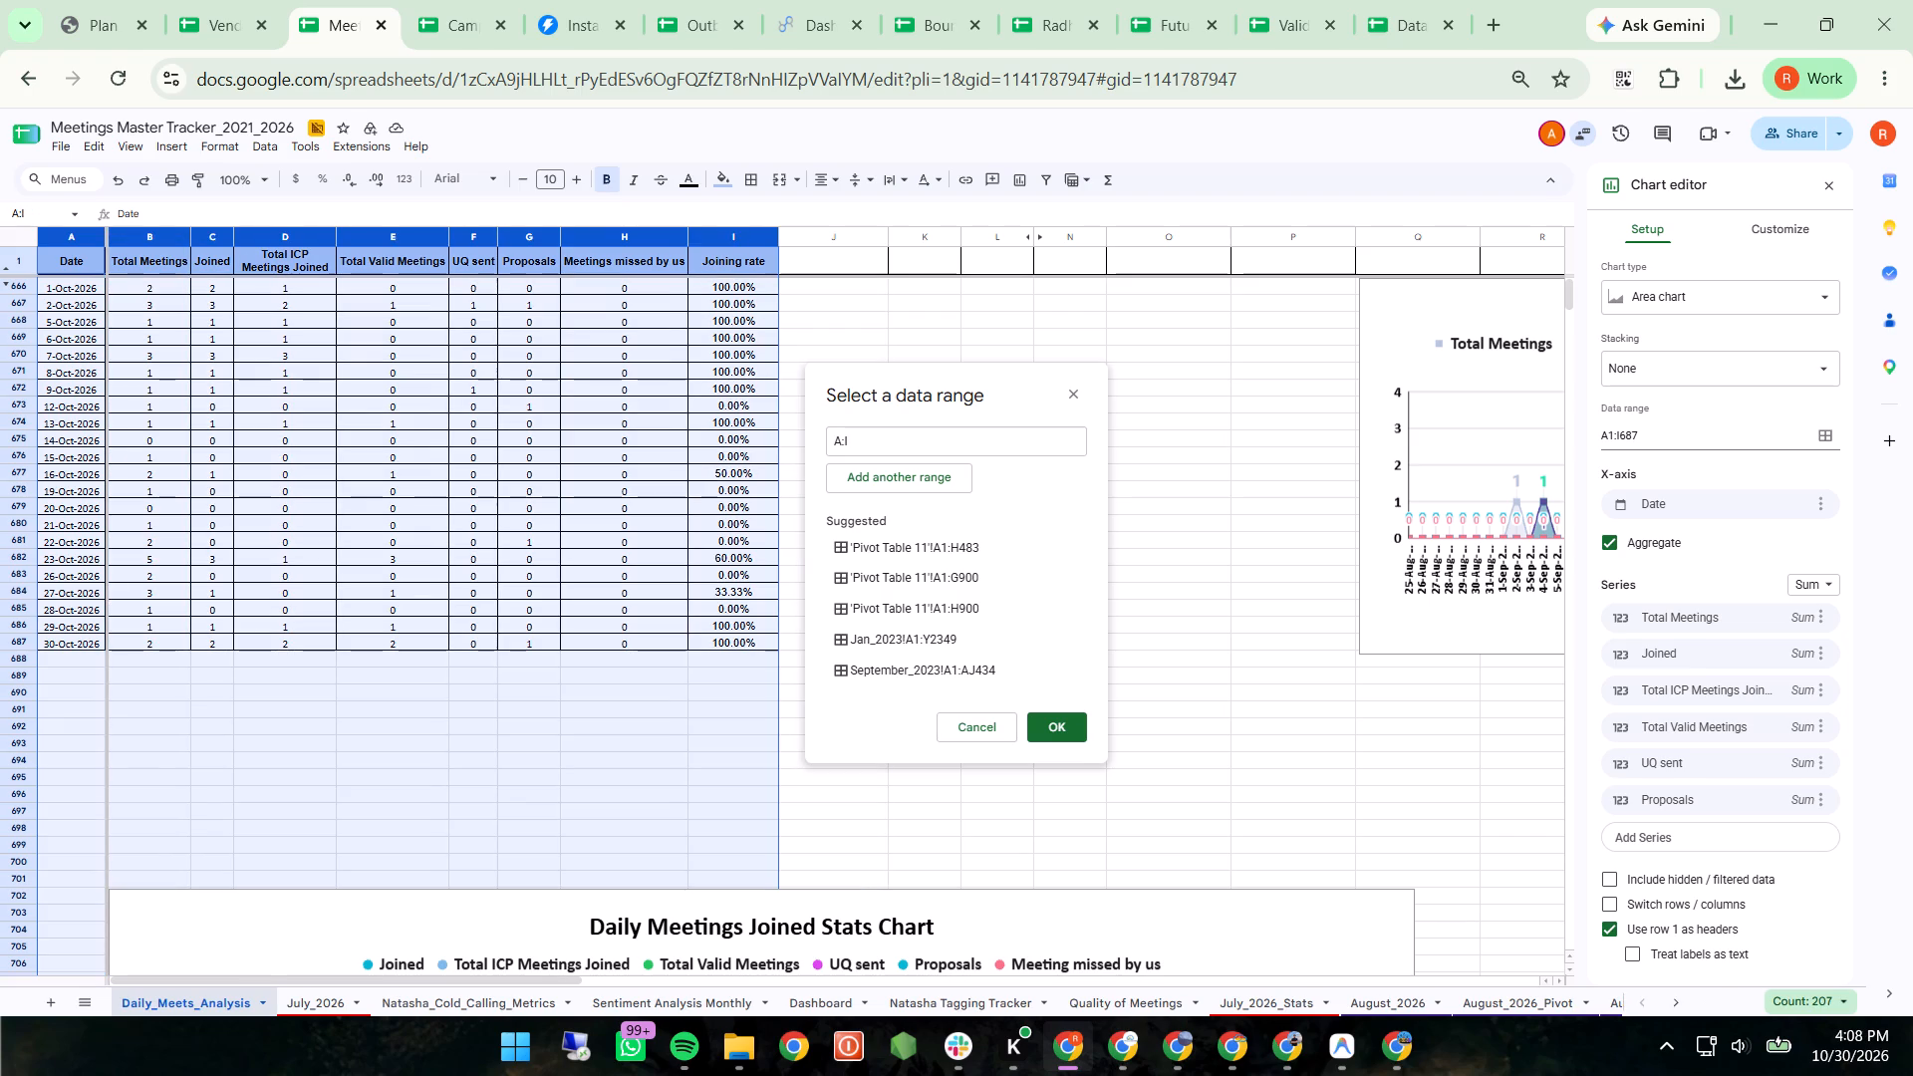
pyautogui.click(1067, 722)
pyautogui.scroll(-4, 1067, 722)
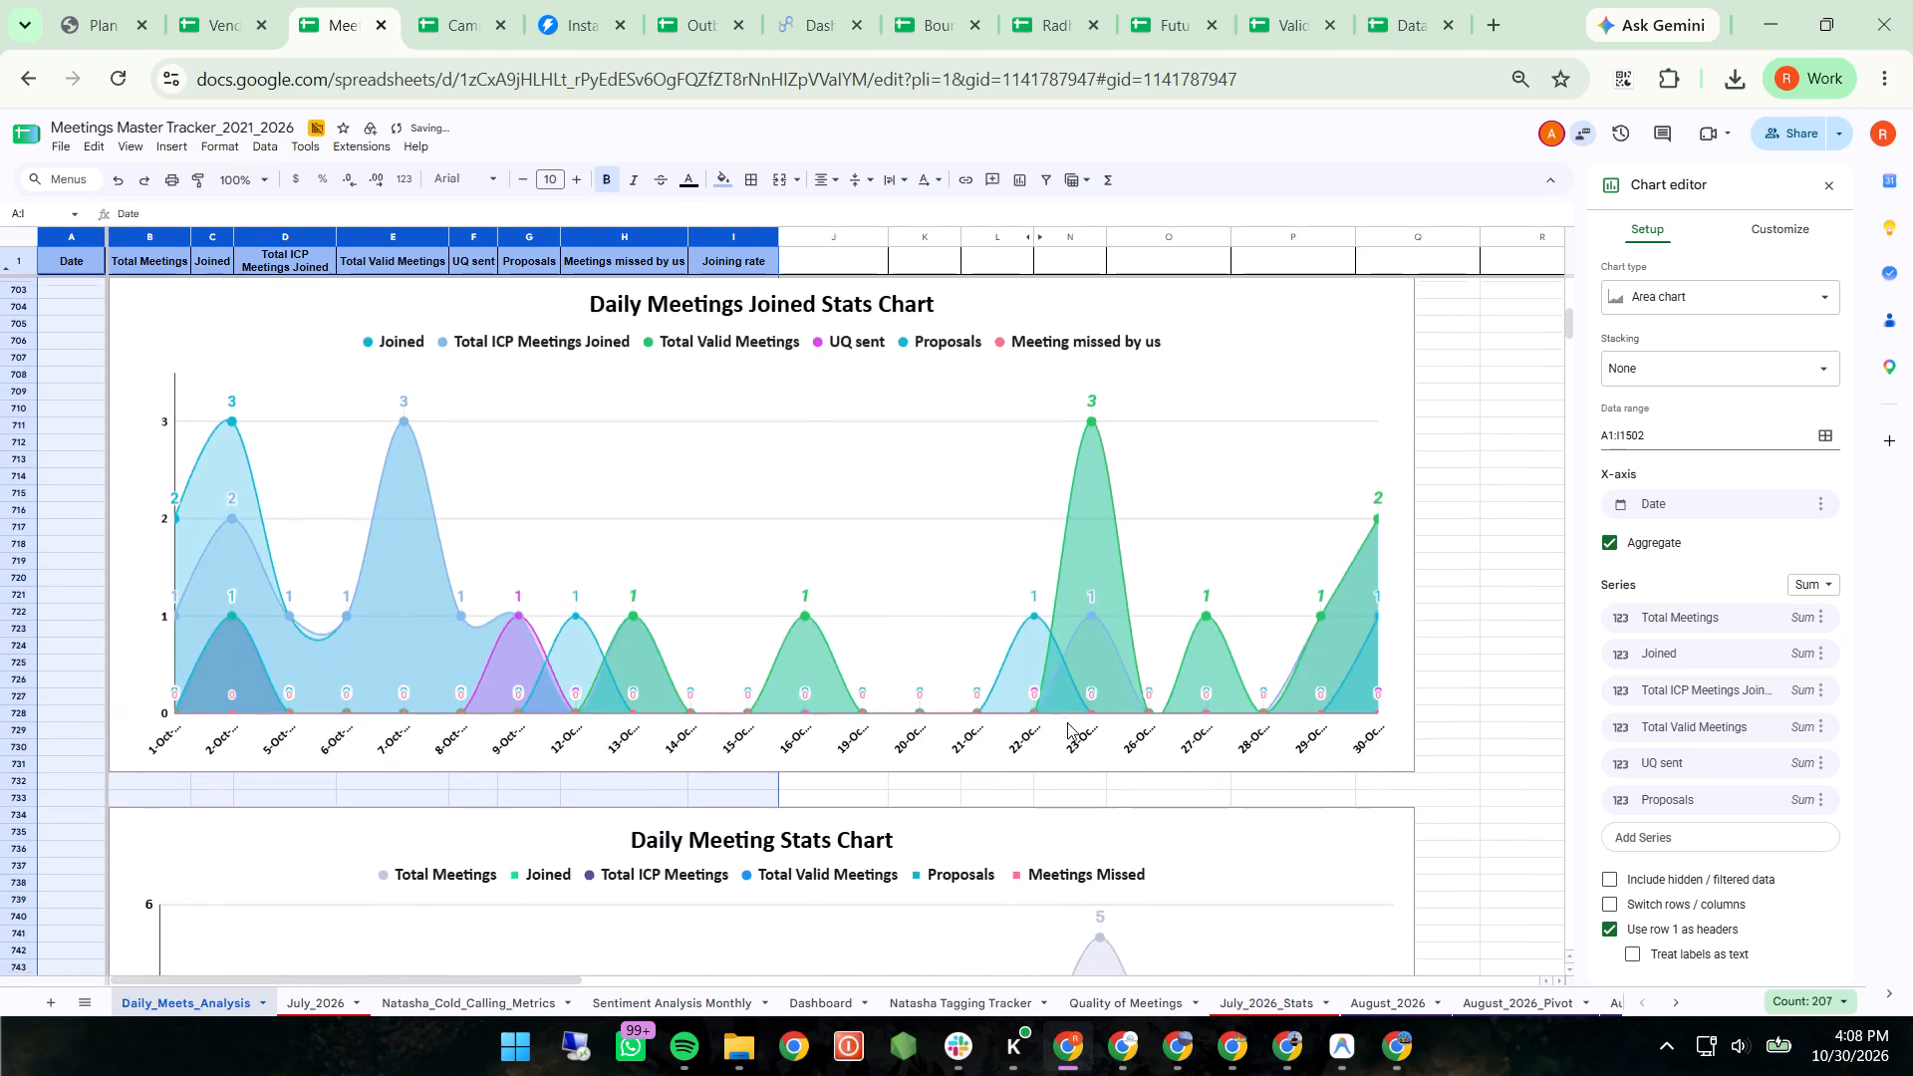
pyautogui.scroll(-2, 1067, 722)
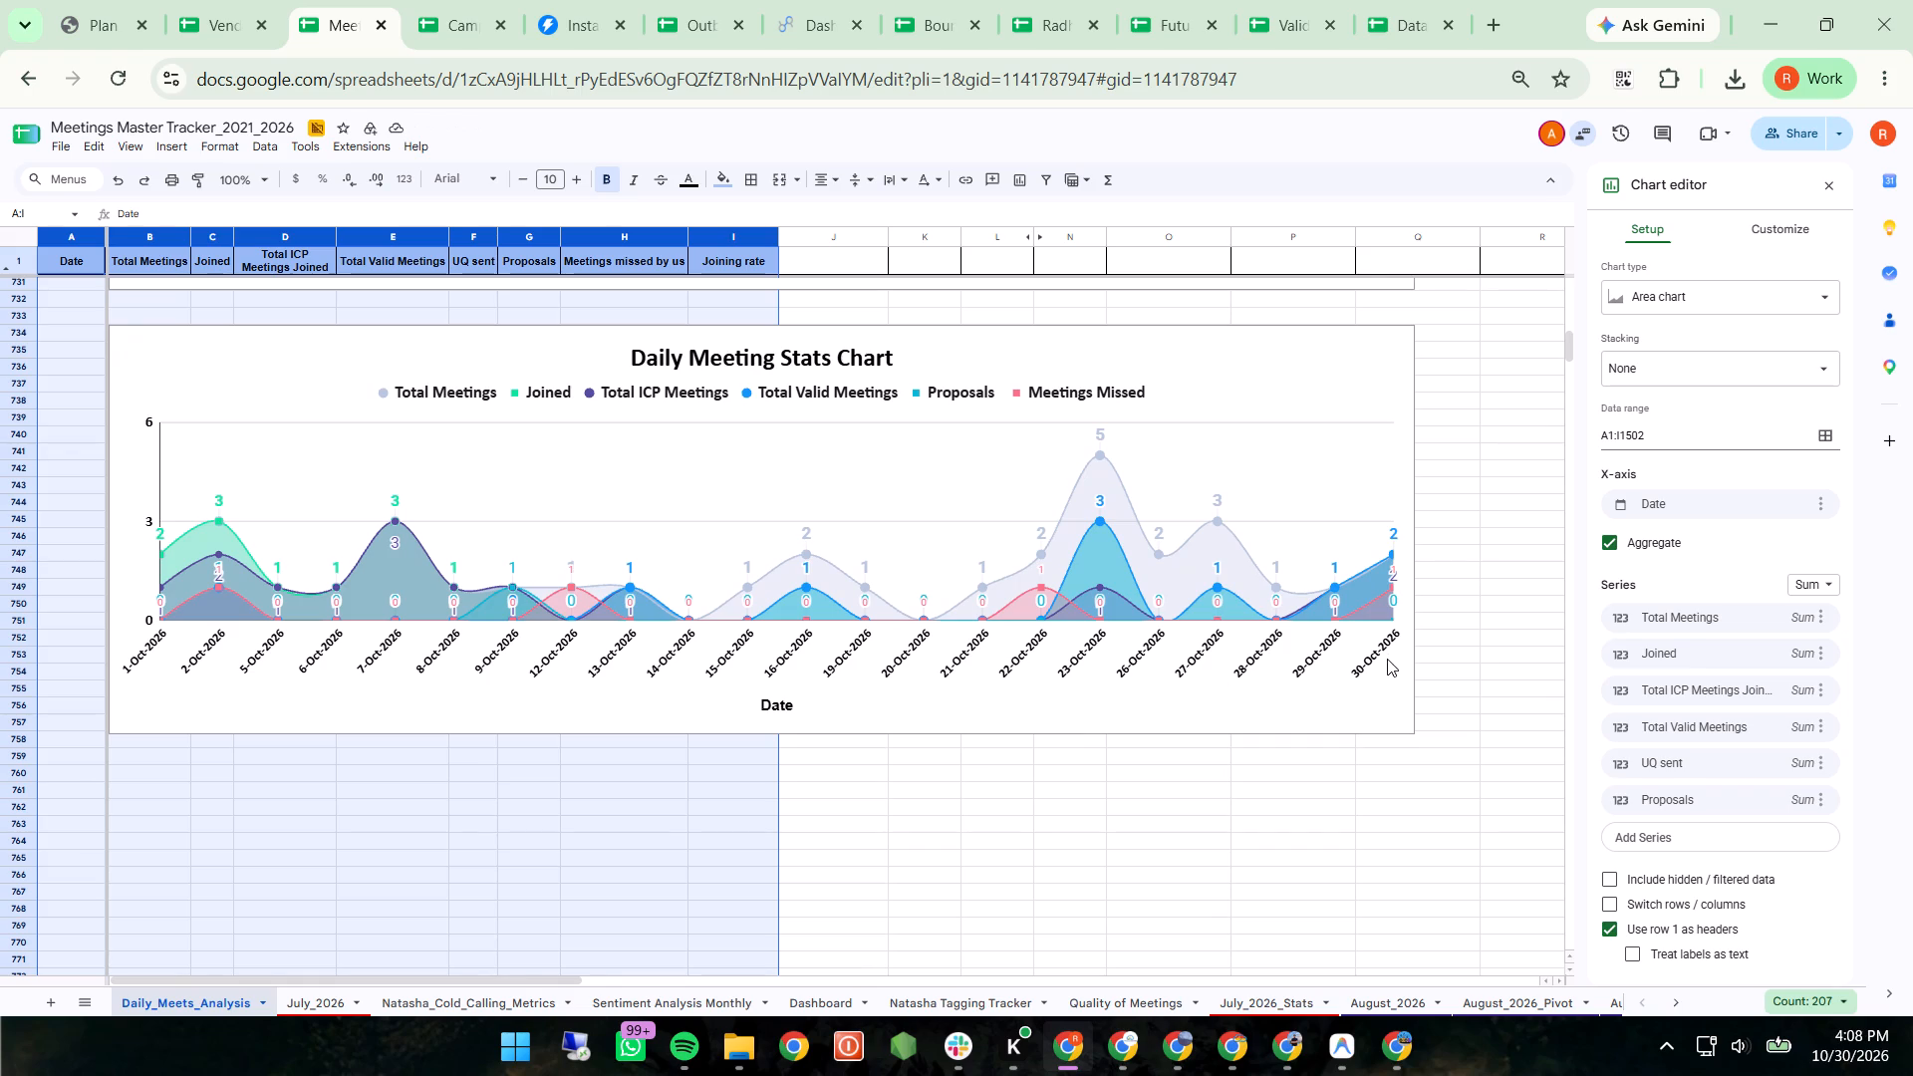
pyautogui.click(1478, 674)
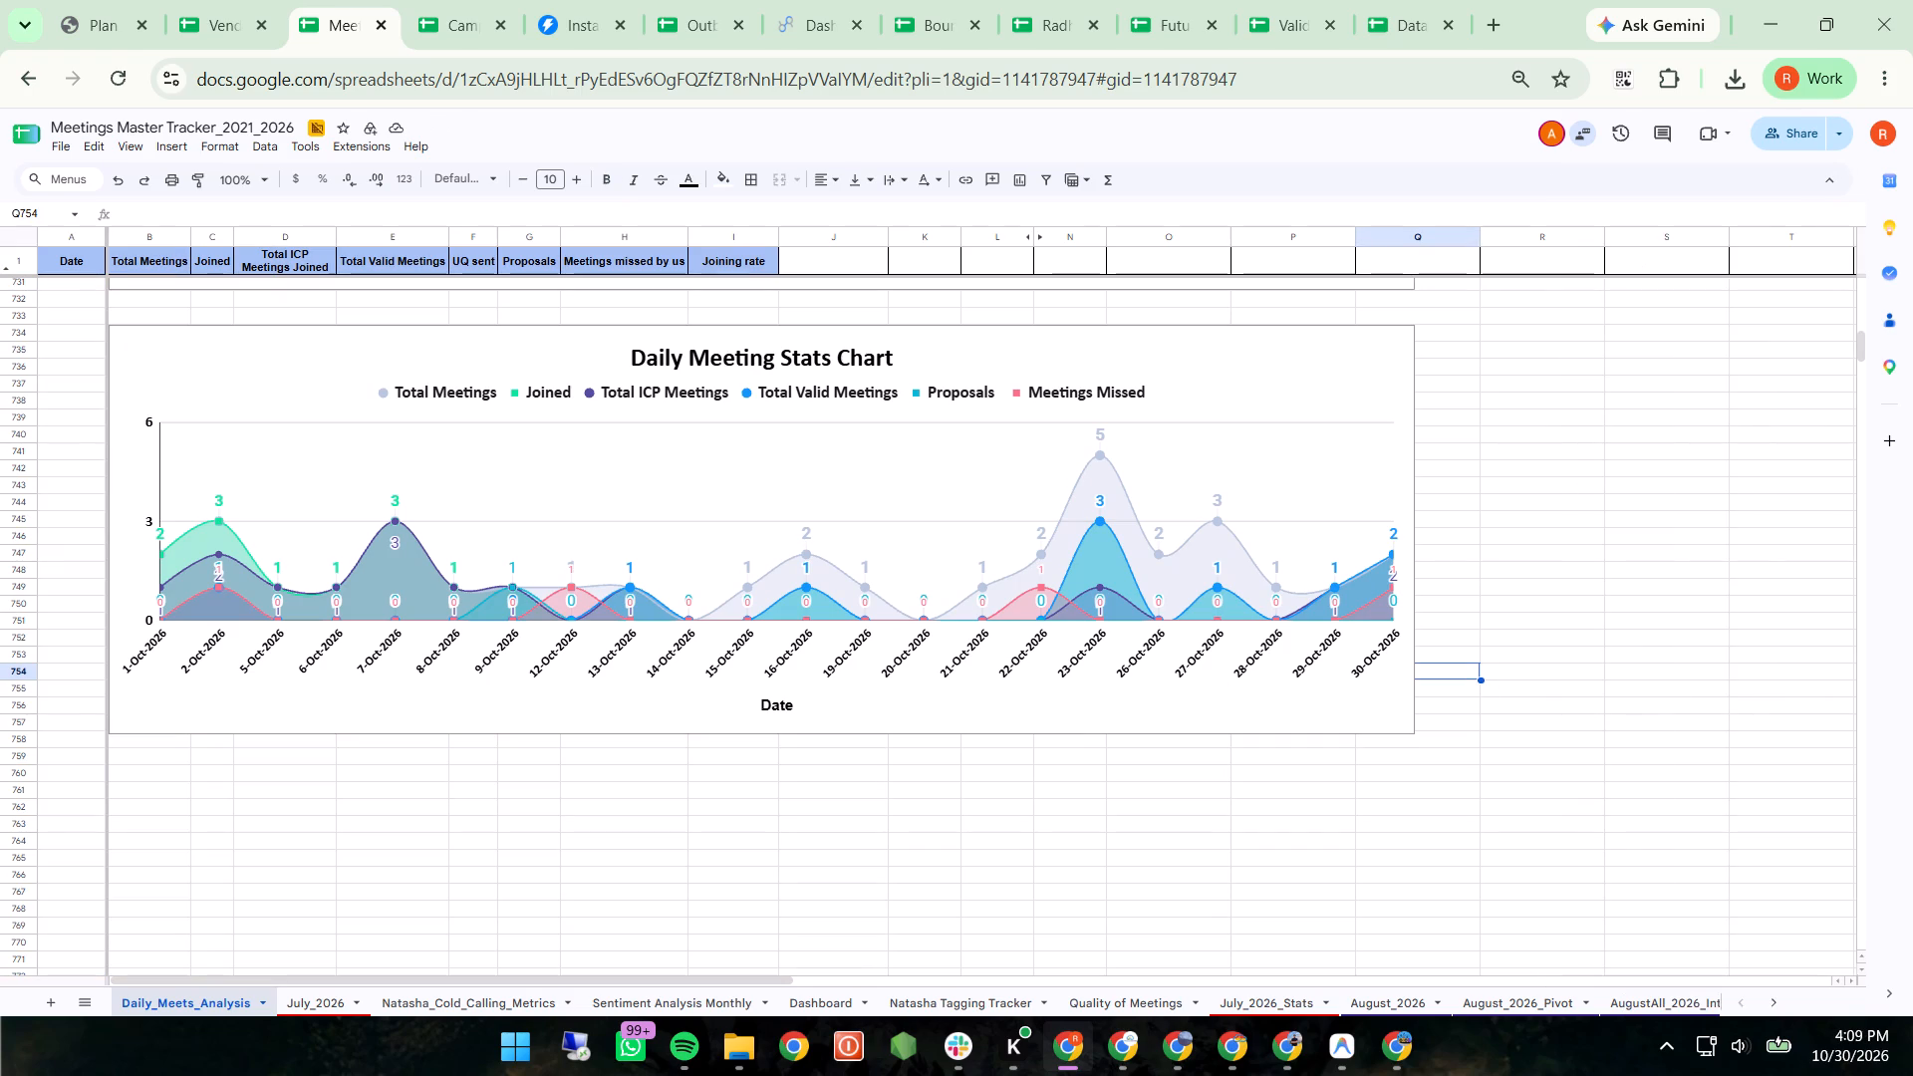
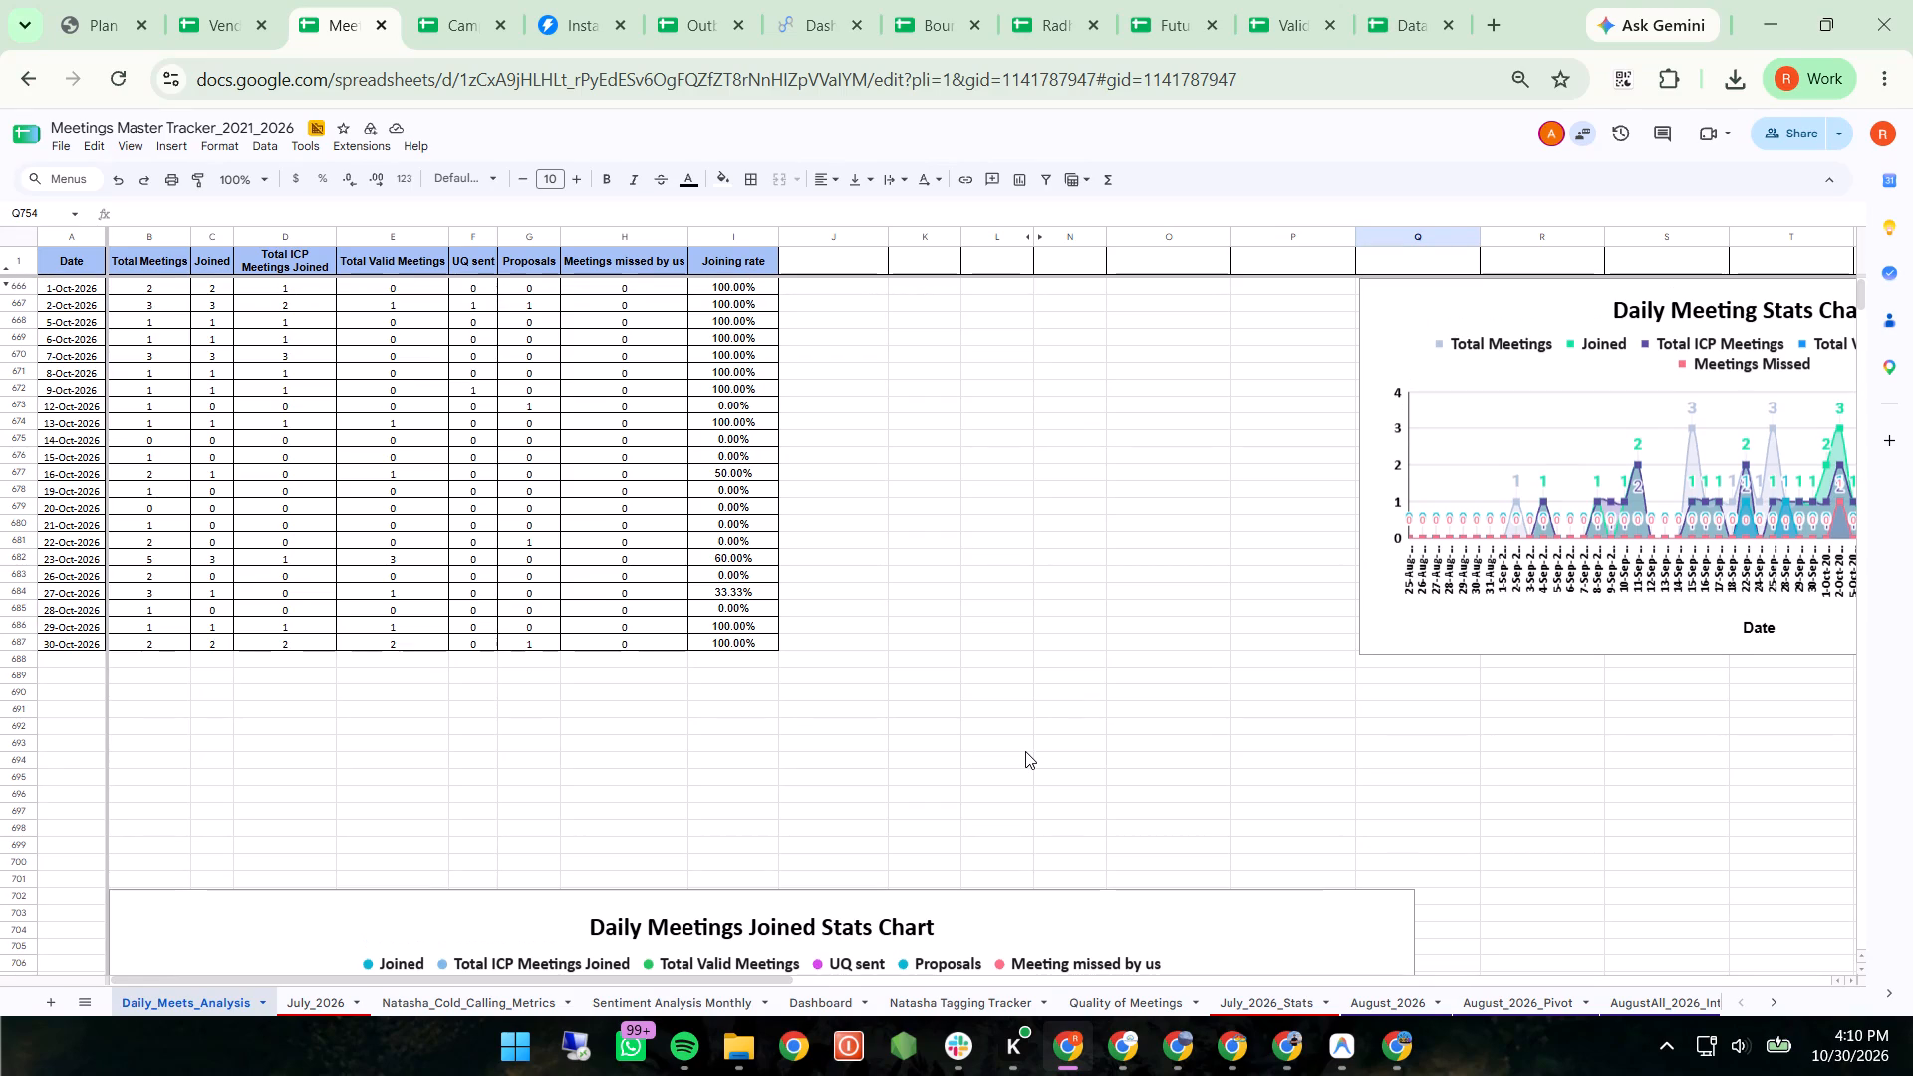
# In the Daily Meeting Stats Chart, set the Meetings Missed series' point size to 7px and point shape to Circle, and close the chart editor.
pyautogui.scroll(-5, 1025, 751)
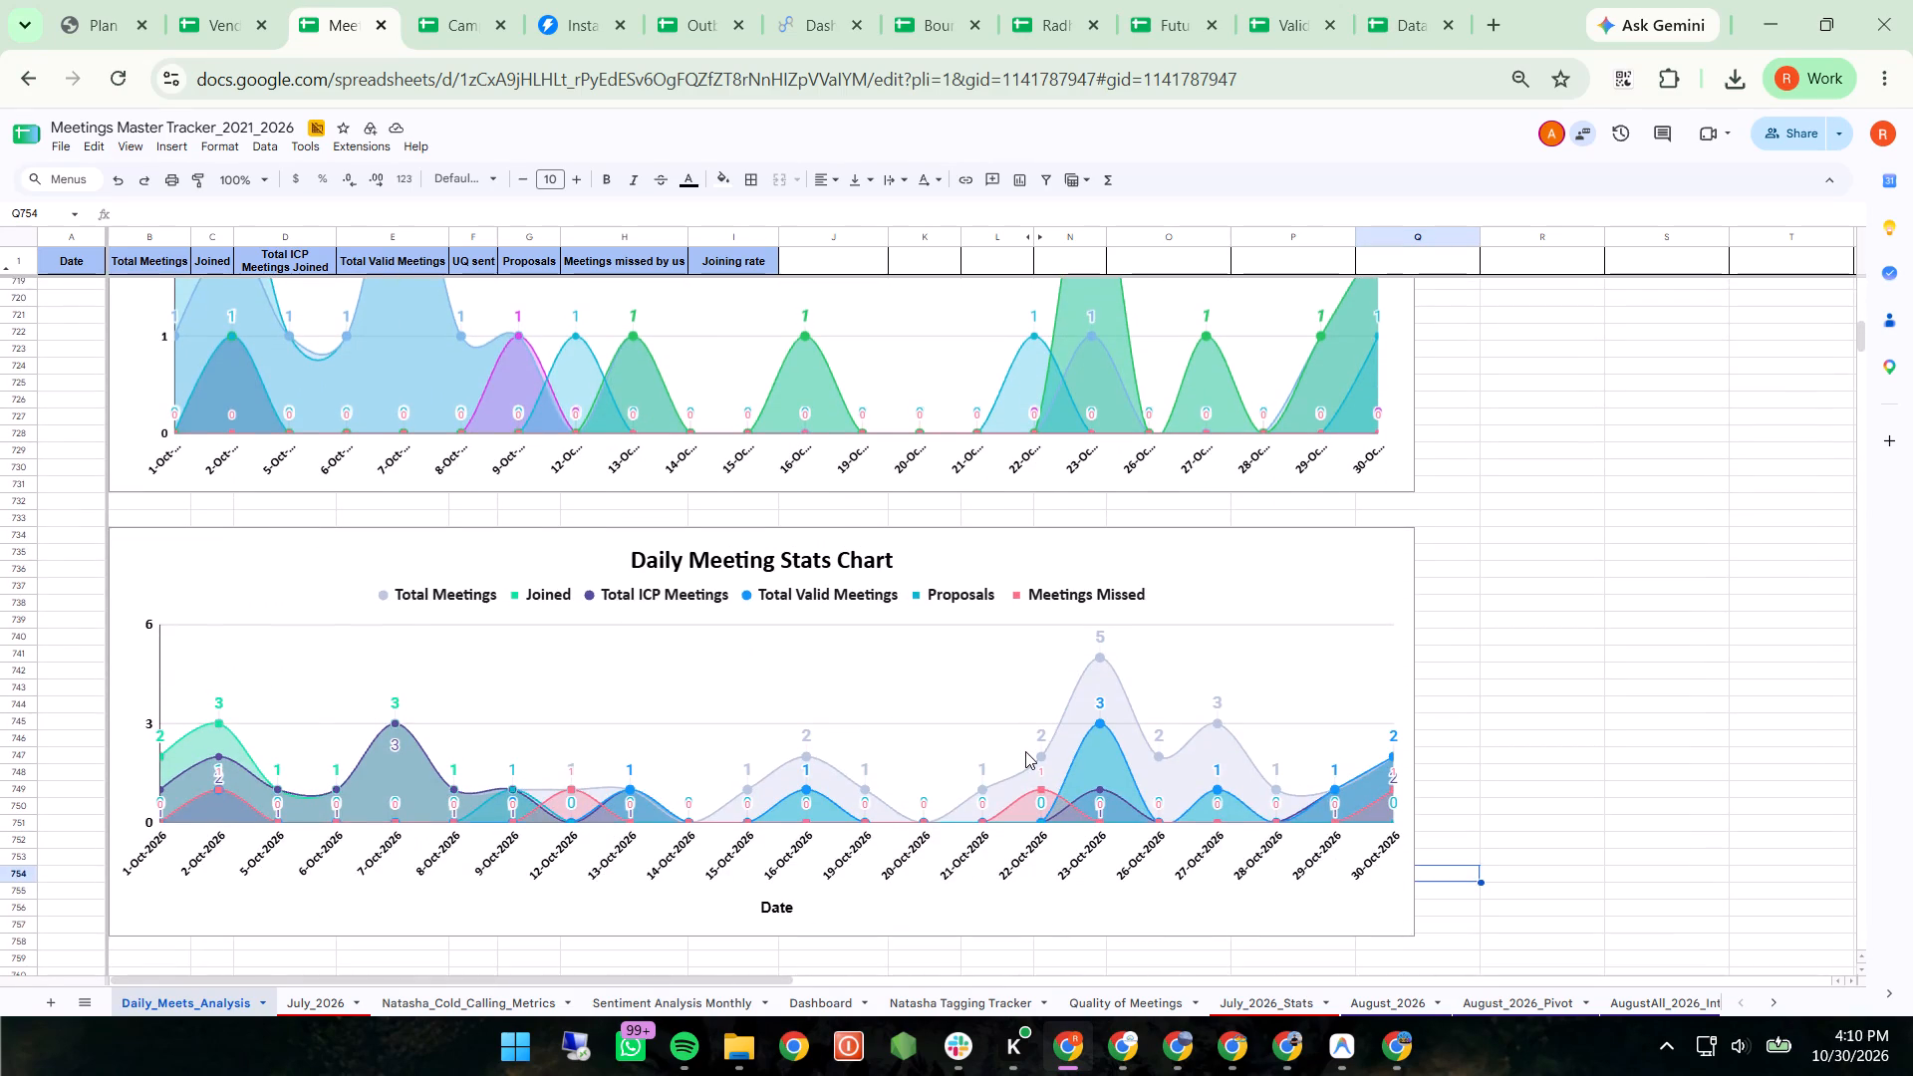
pyautogui.hscroll(1, 1025, 751)
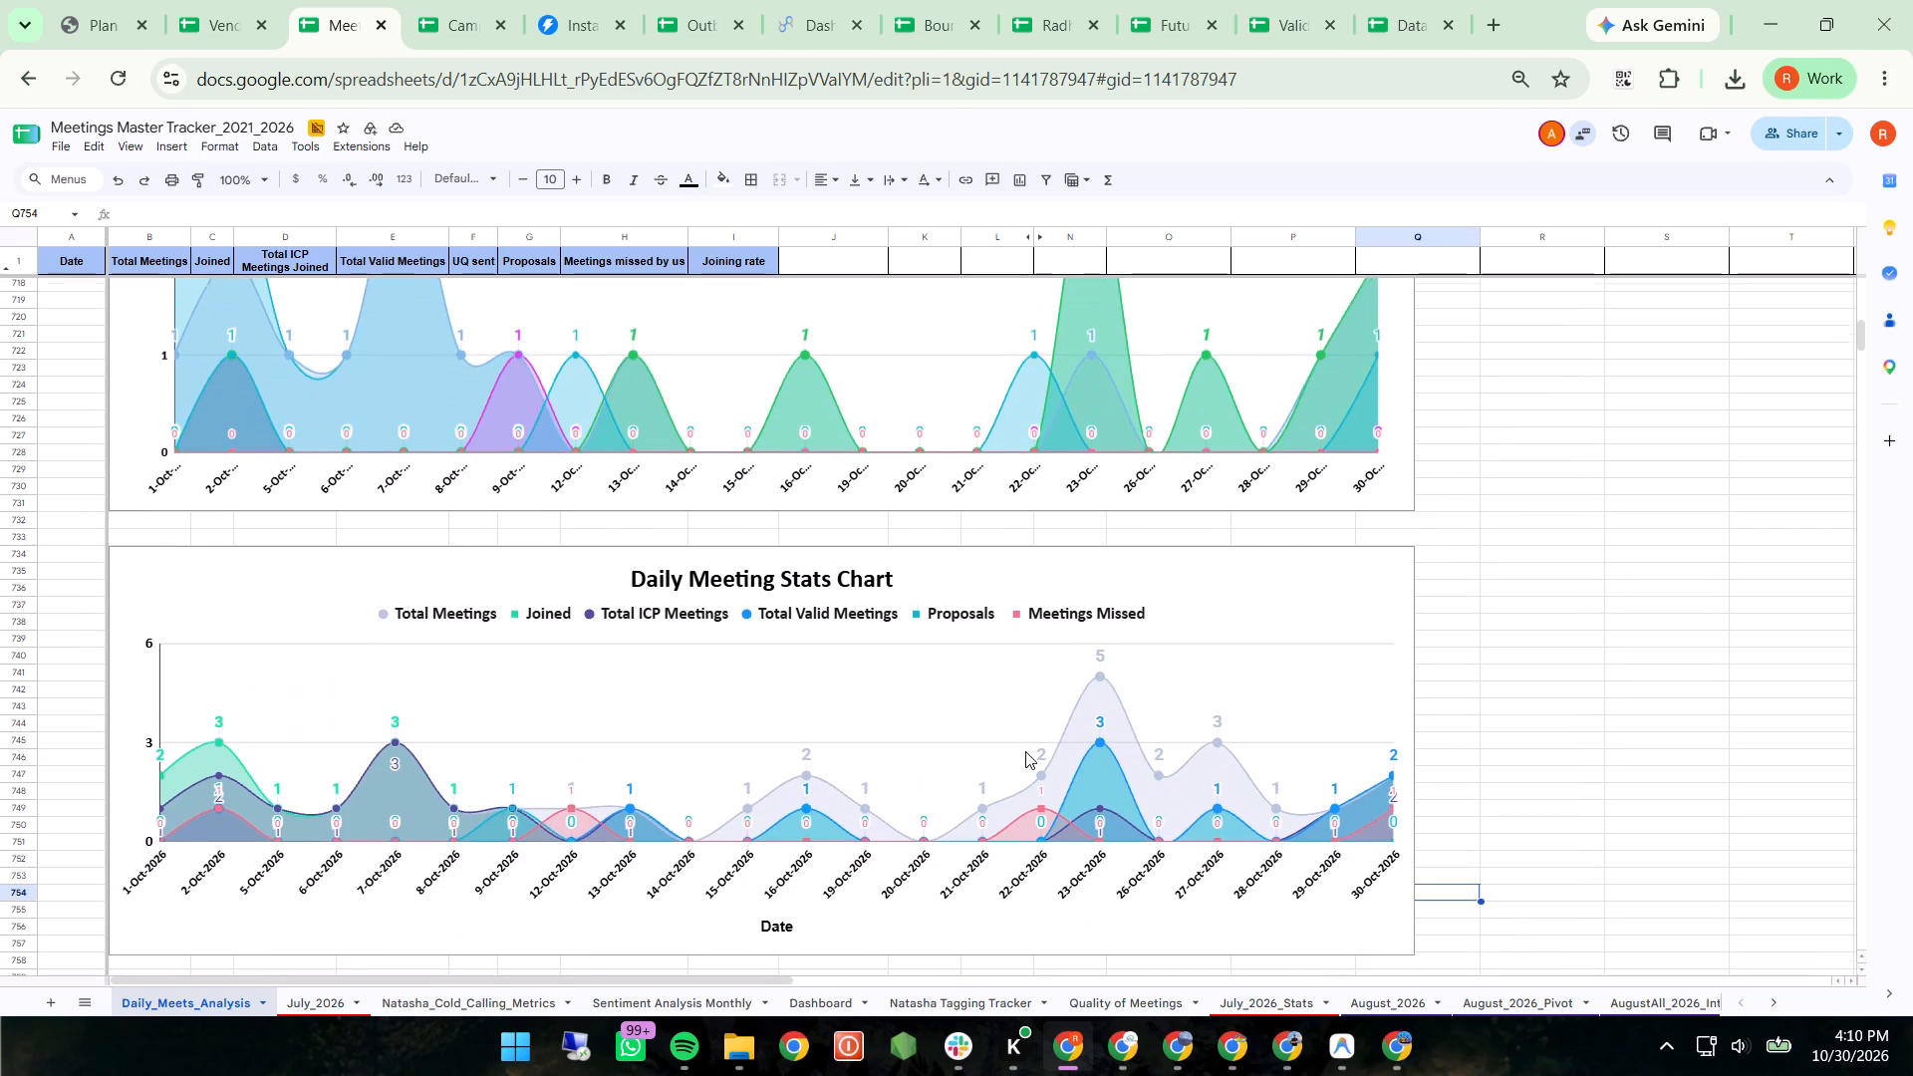
pyautogui.hscroll(1, 1025, 751)
pyautogui.click(1045, 786)
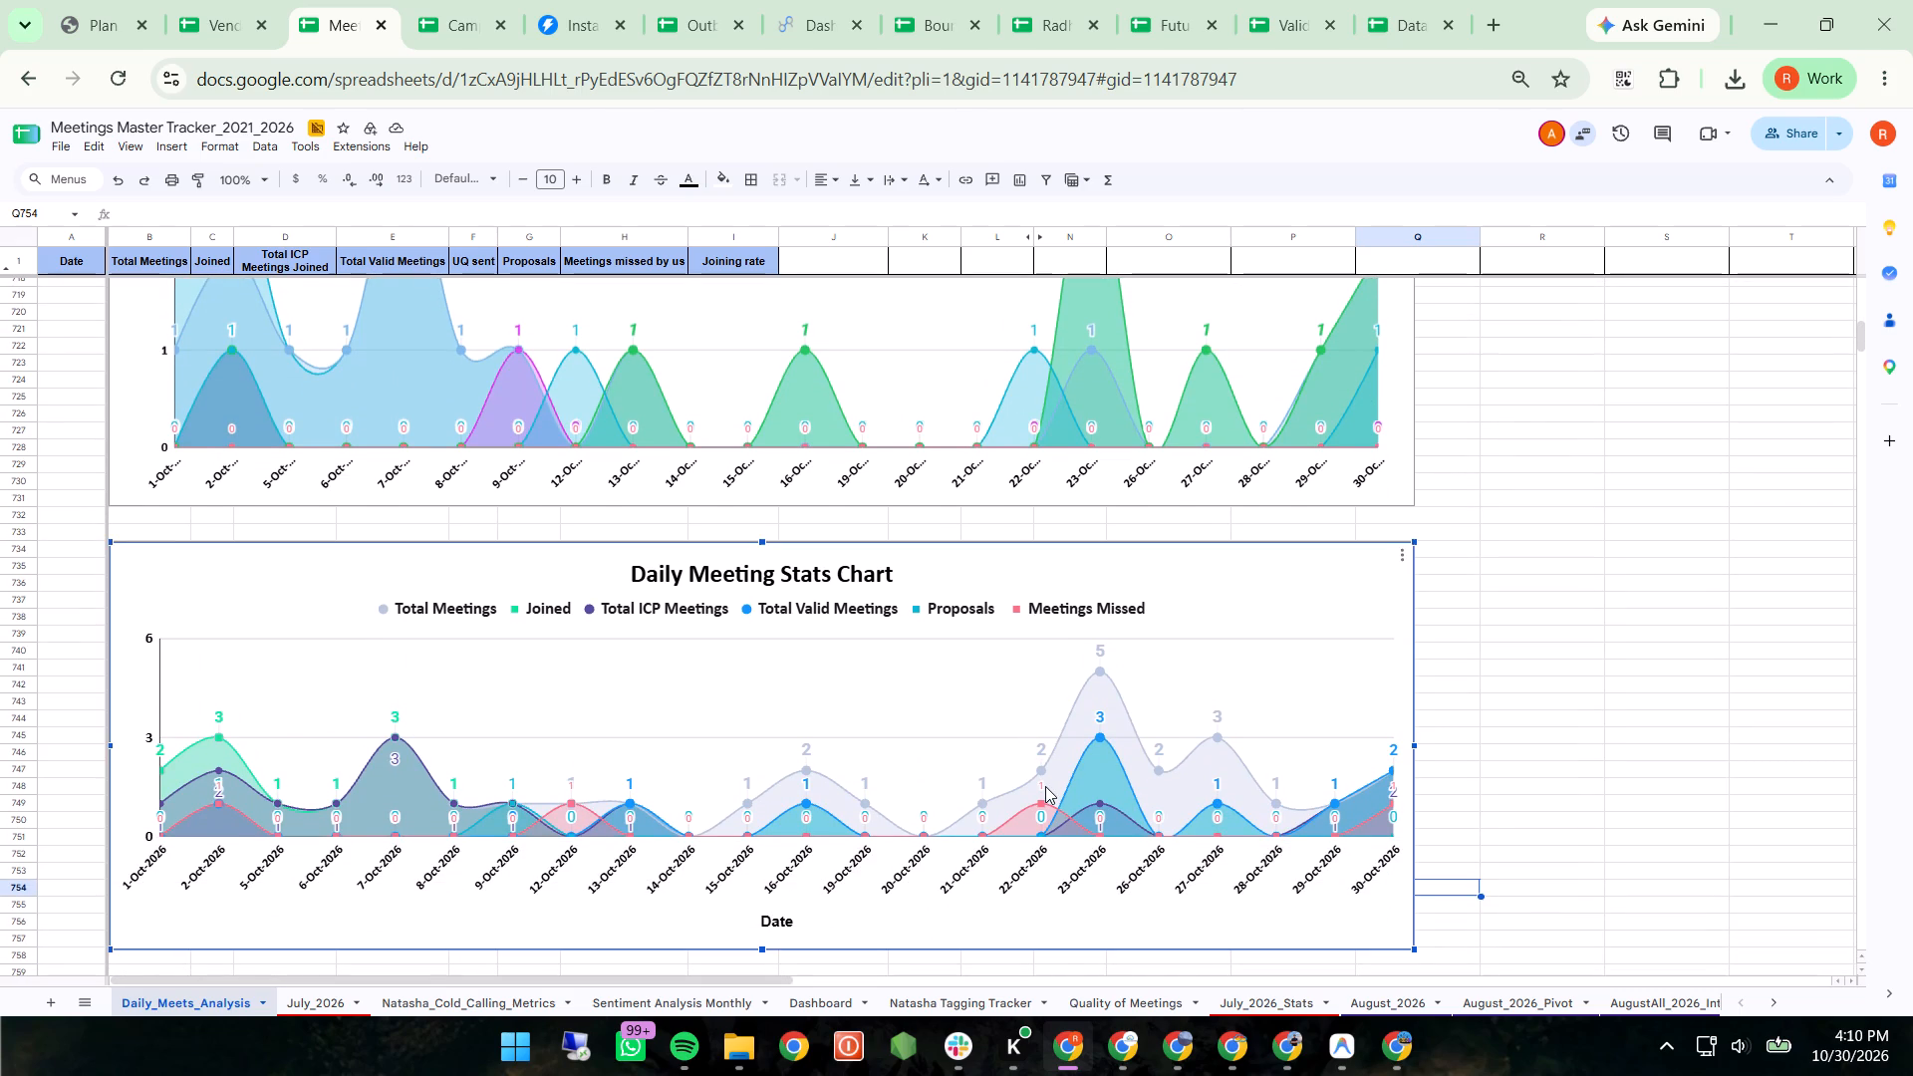
pyautogui.click(1037, 784)
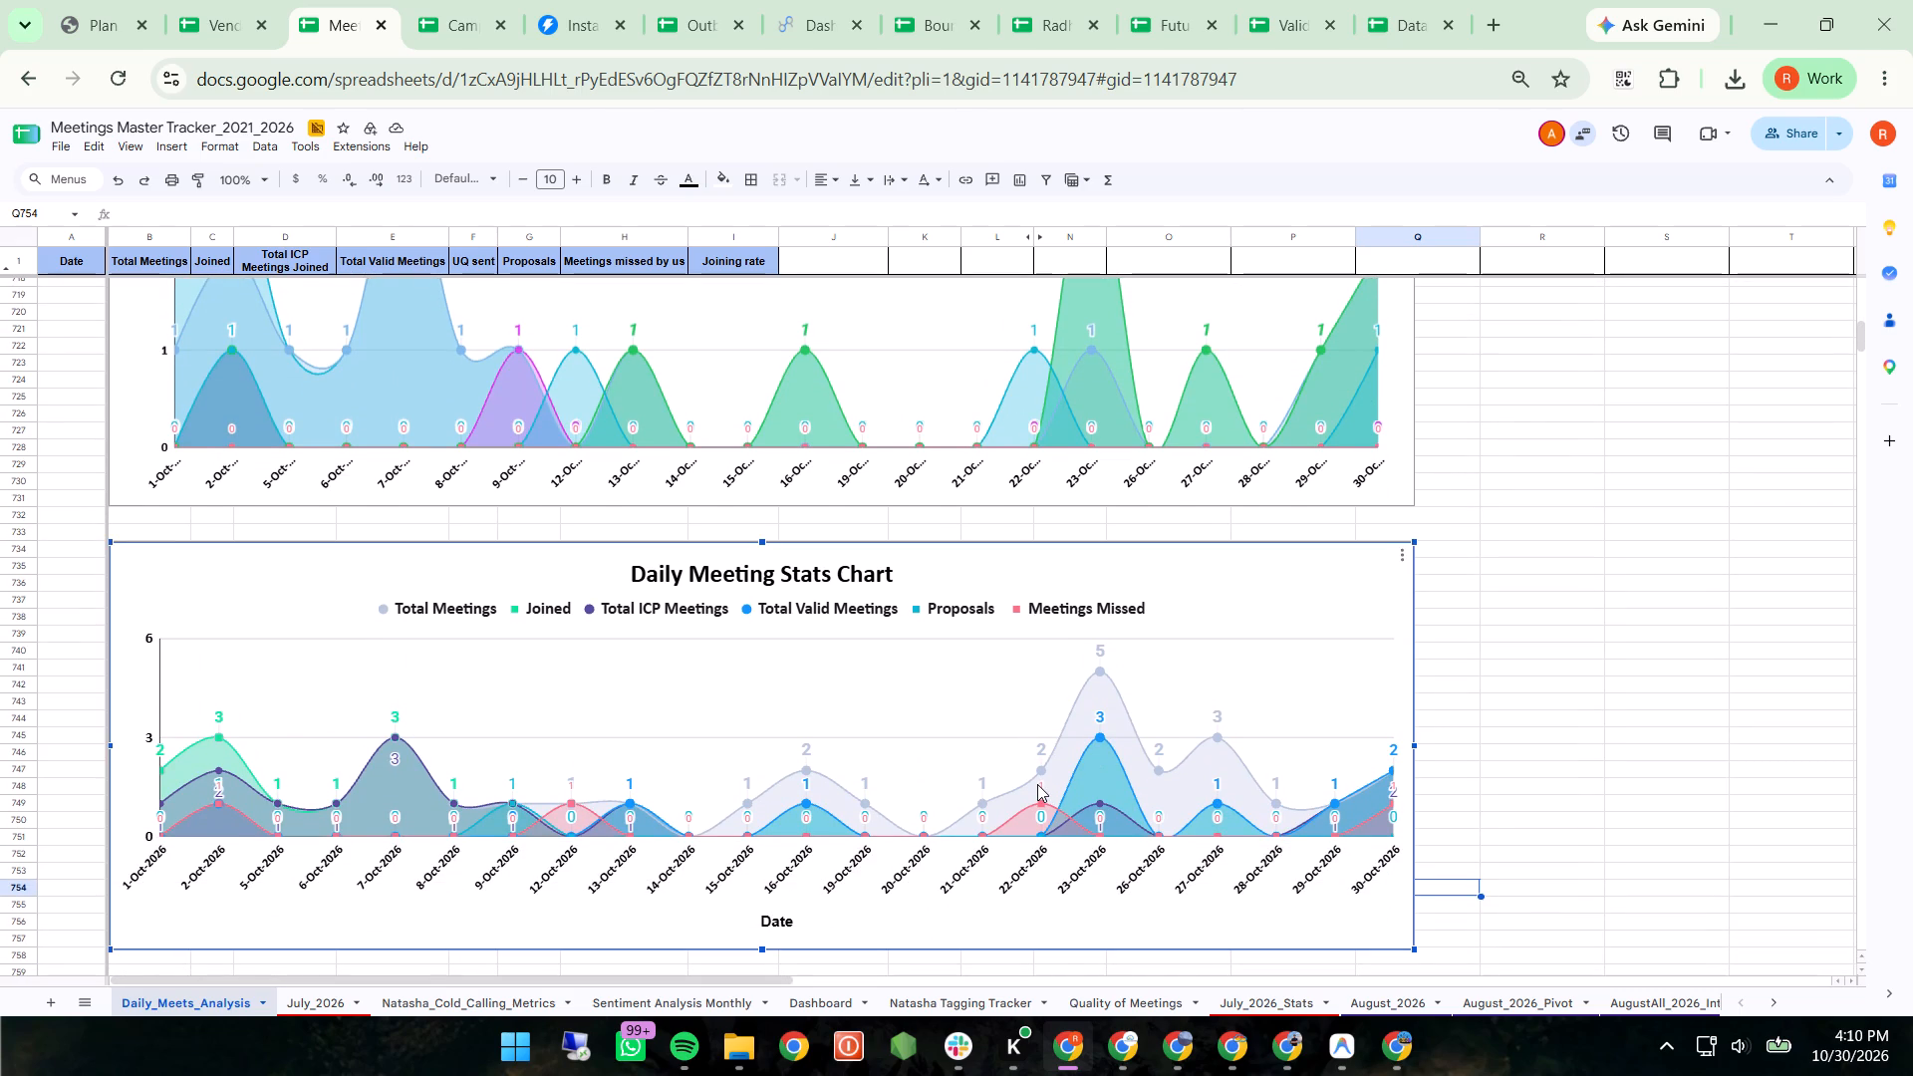
pyautogui.click(1037, 784)
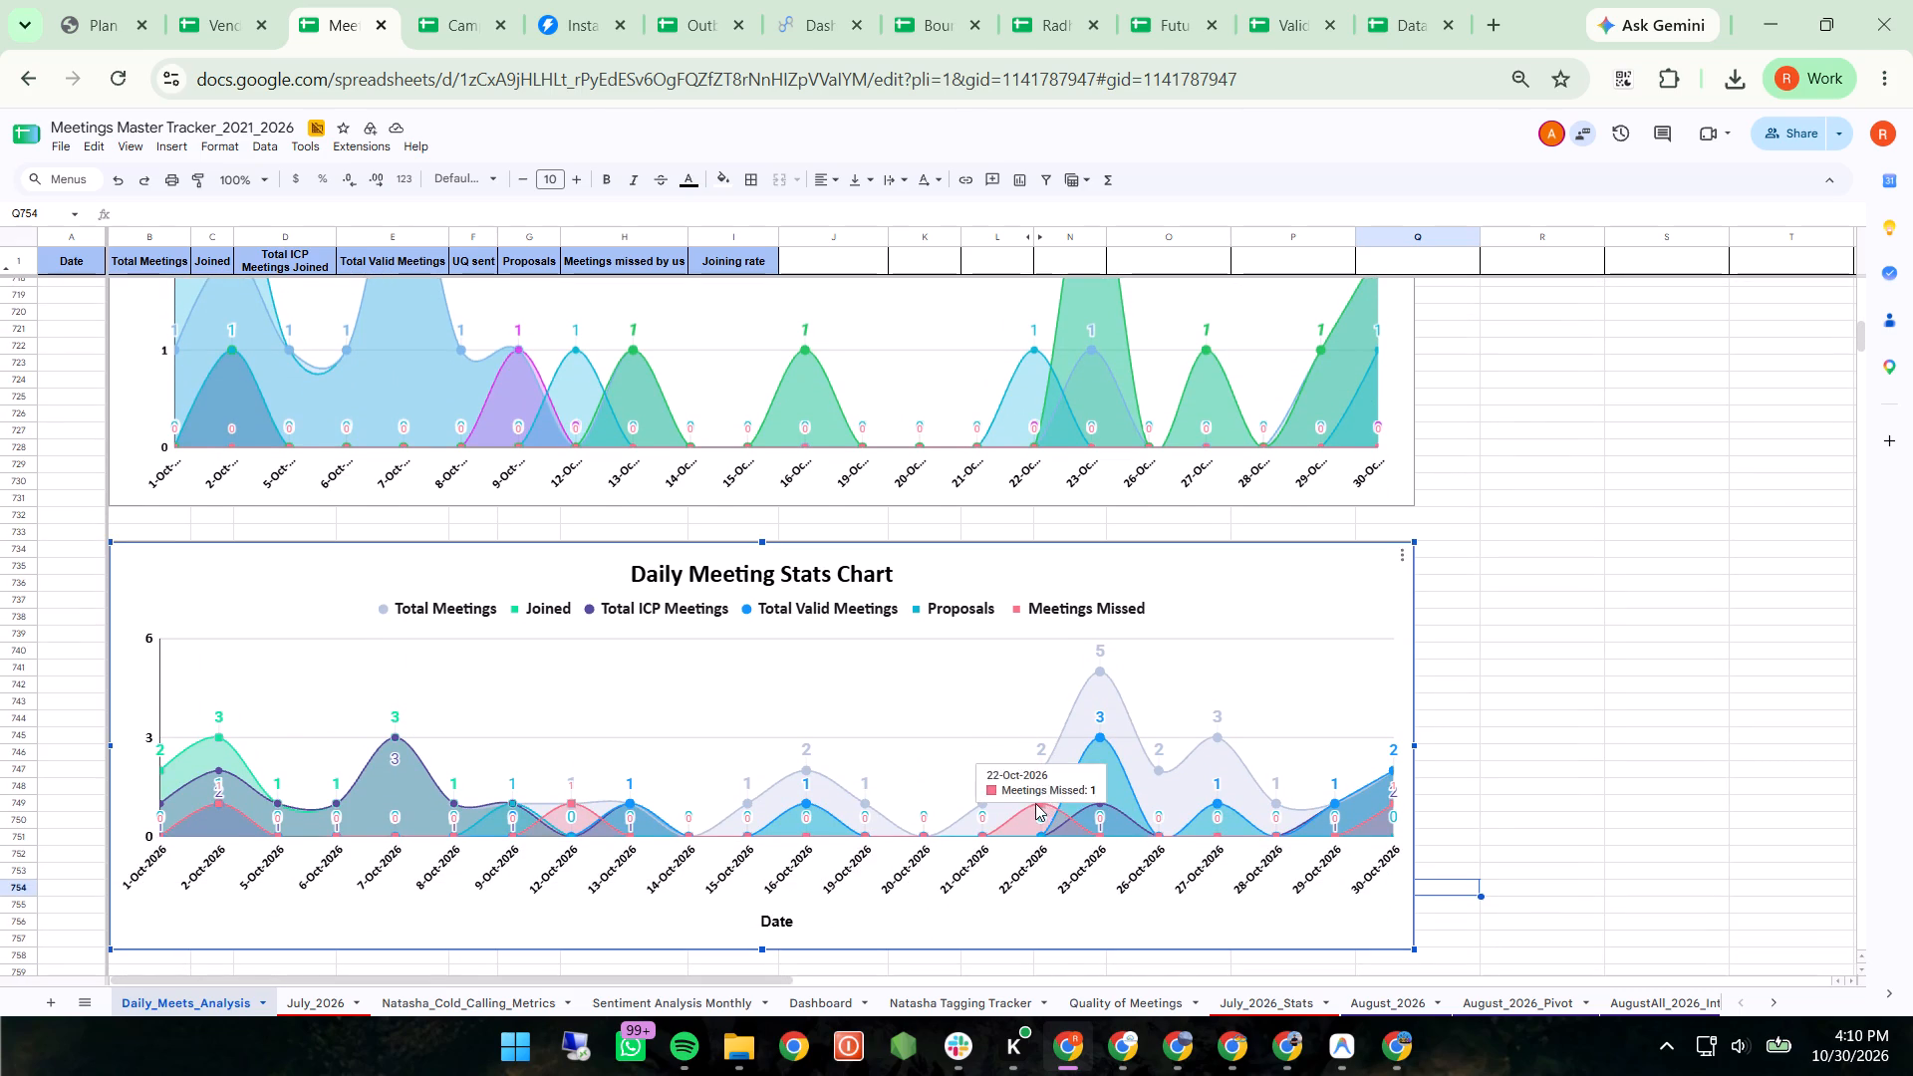
pyautogui.click(1033, 803)
pyautogui.click(1041, 802)
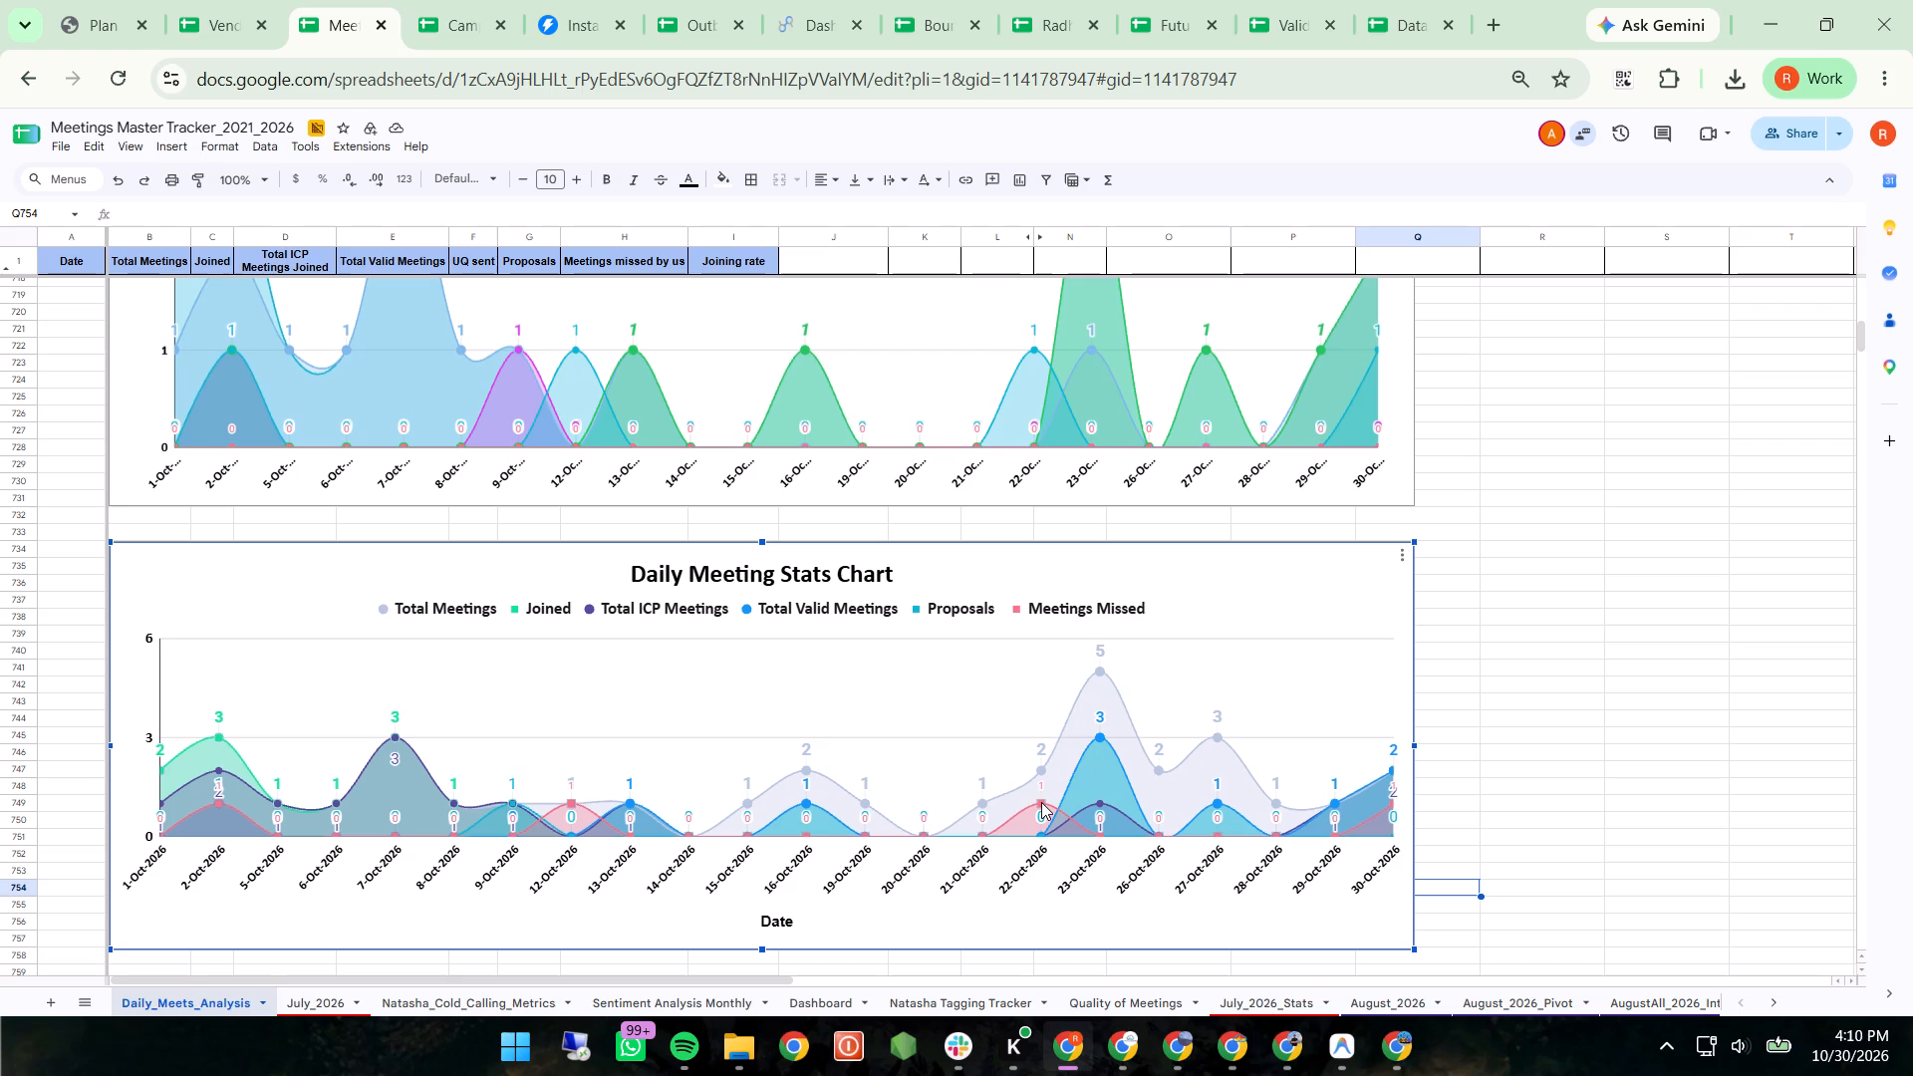
pyautogui.doubleClick(1041, 802)
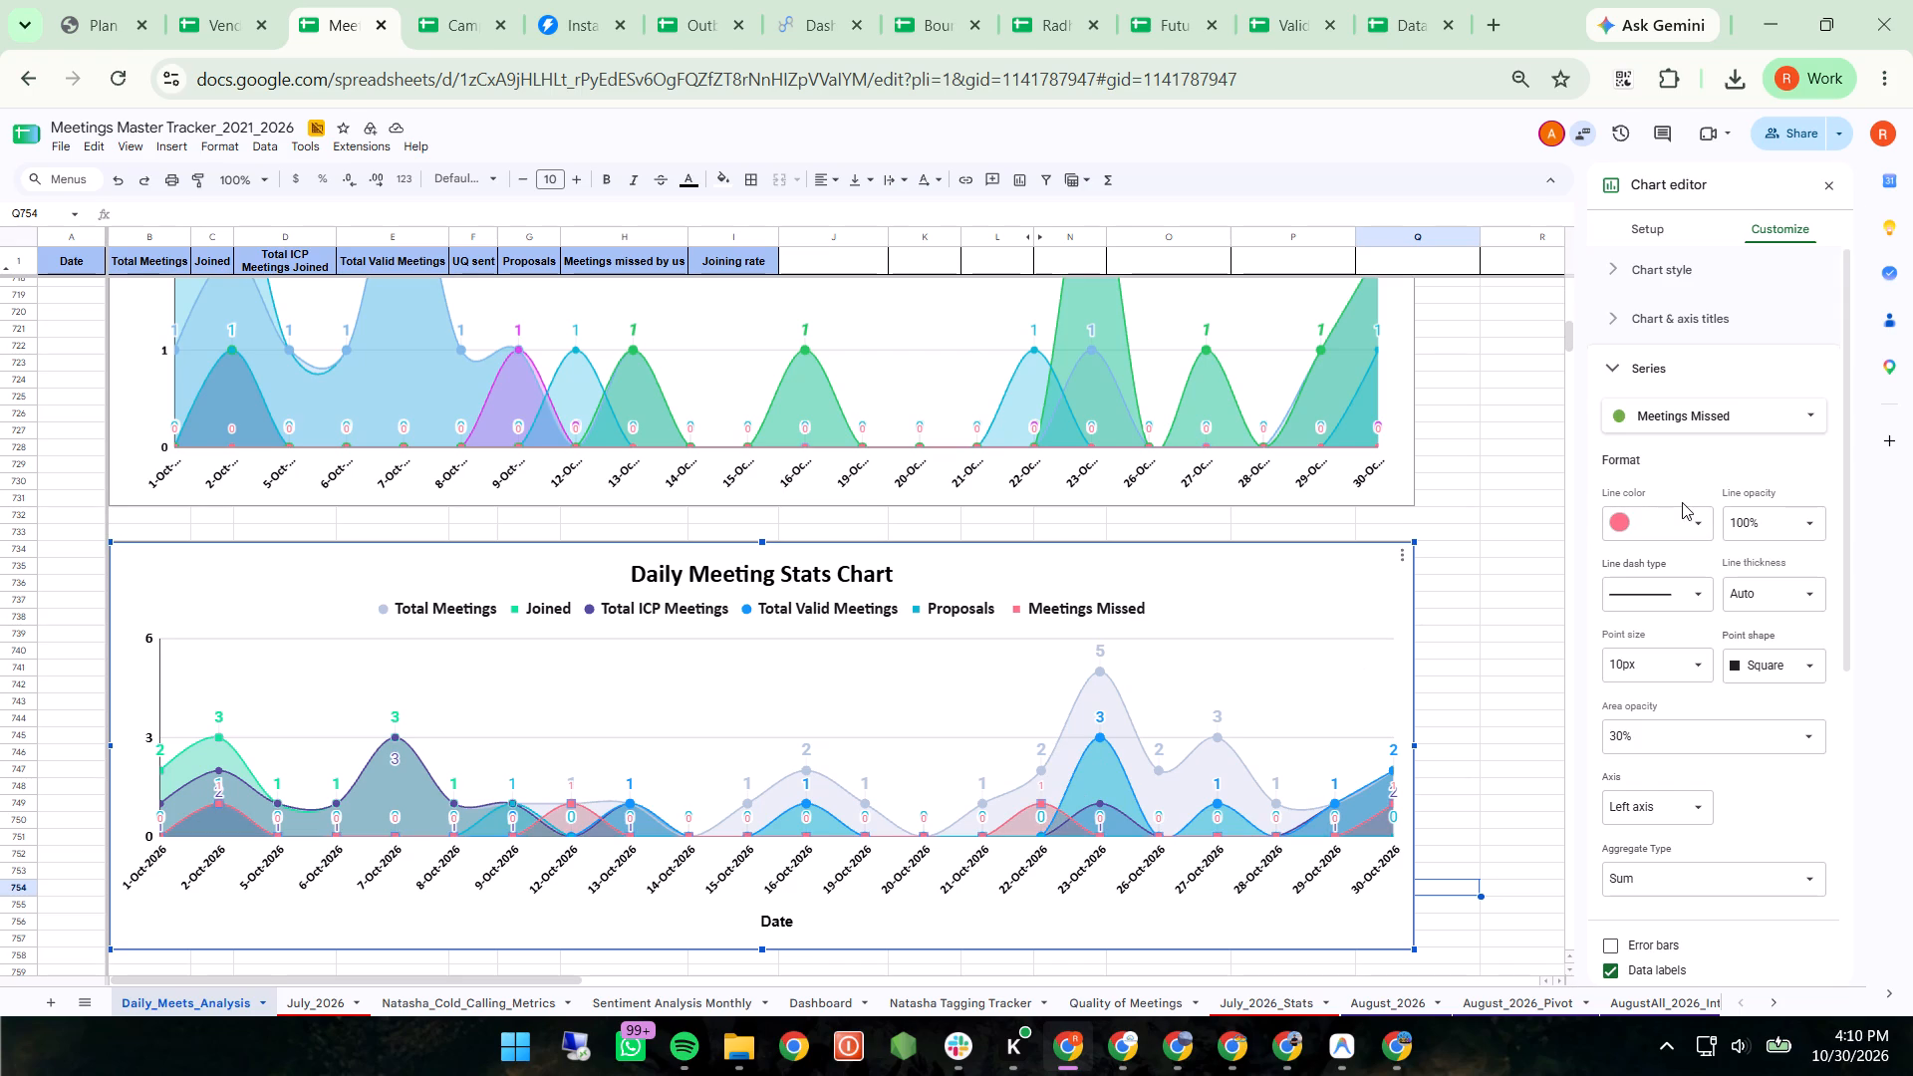
pyautogui.click(1703, 665)
pyautogui.click(1647, 758)
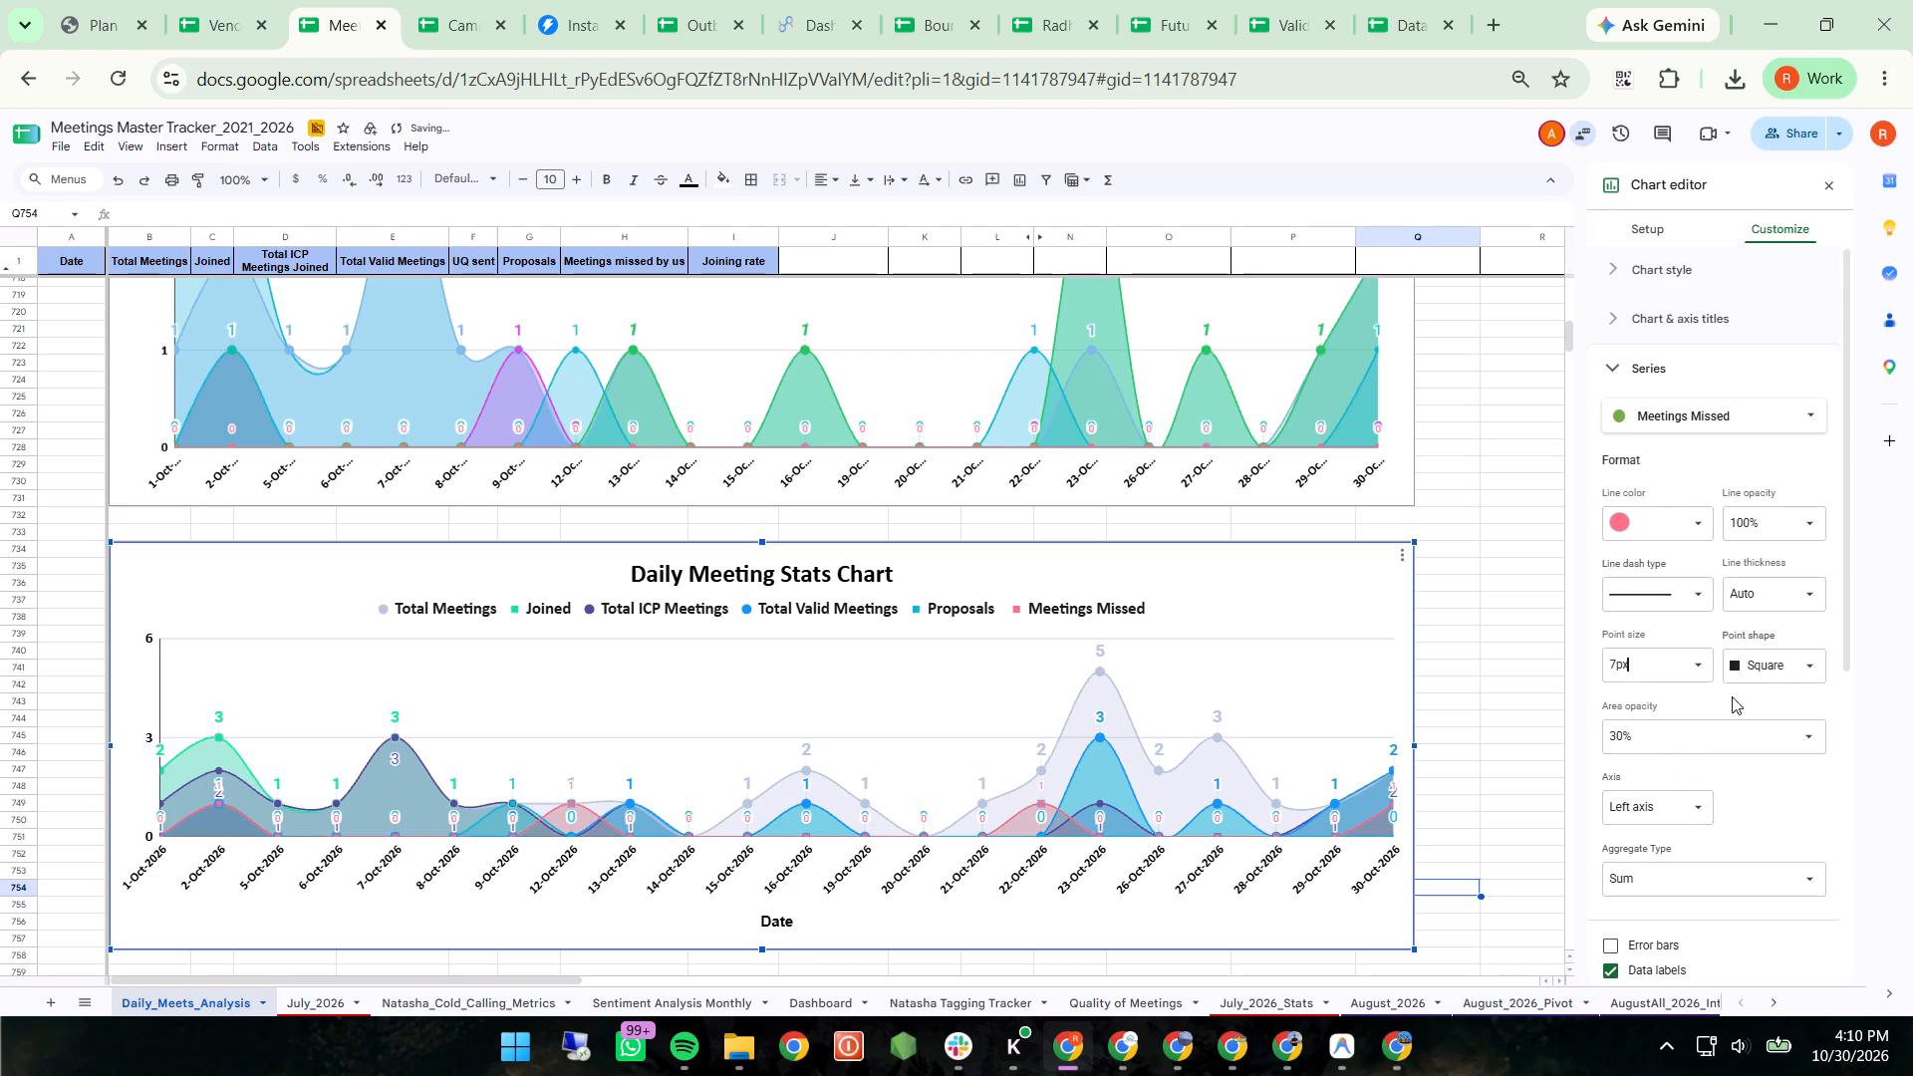
pyautogui.click(1795, 660)
pyautogui.click(1773, 605)
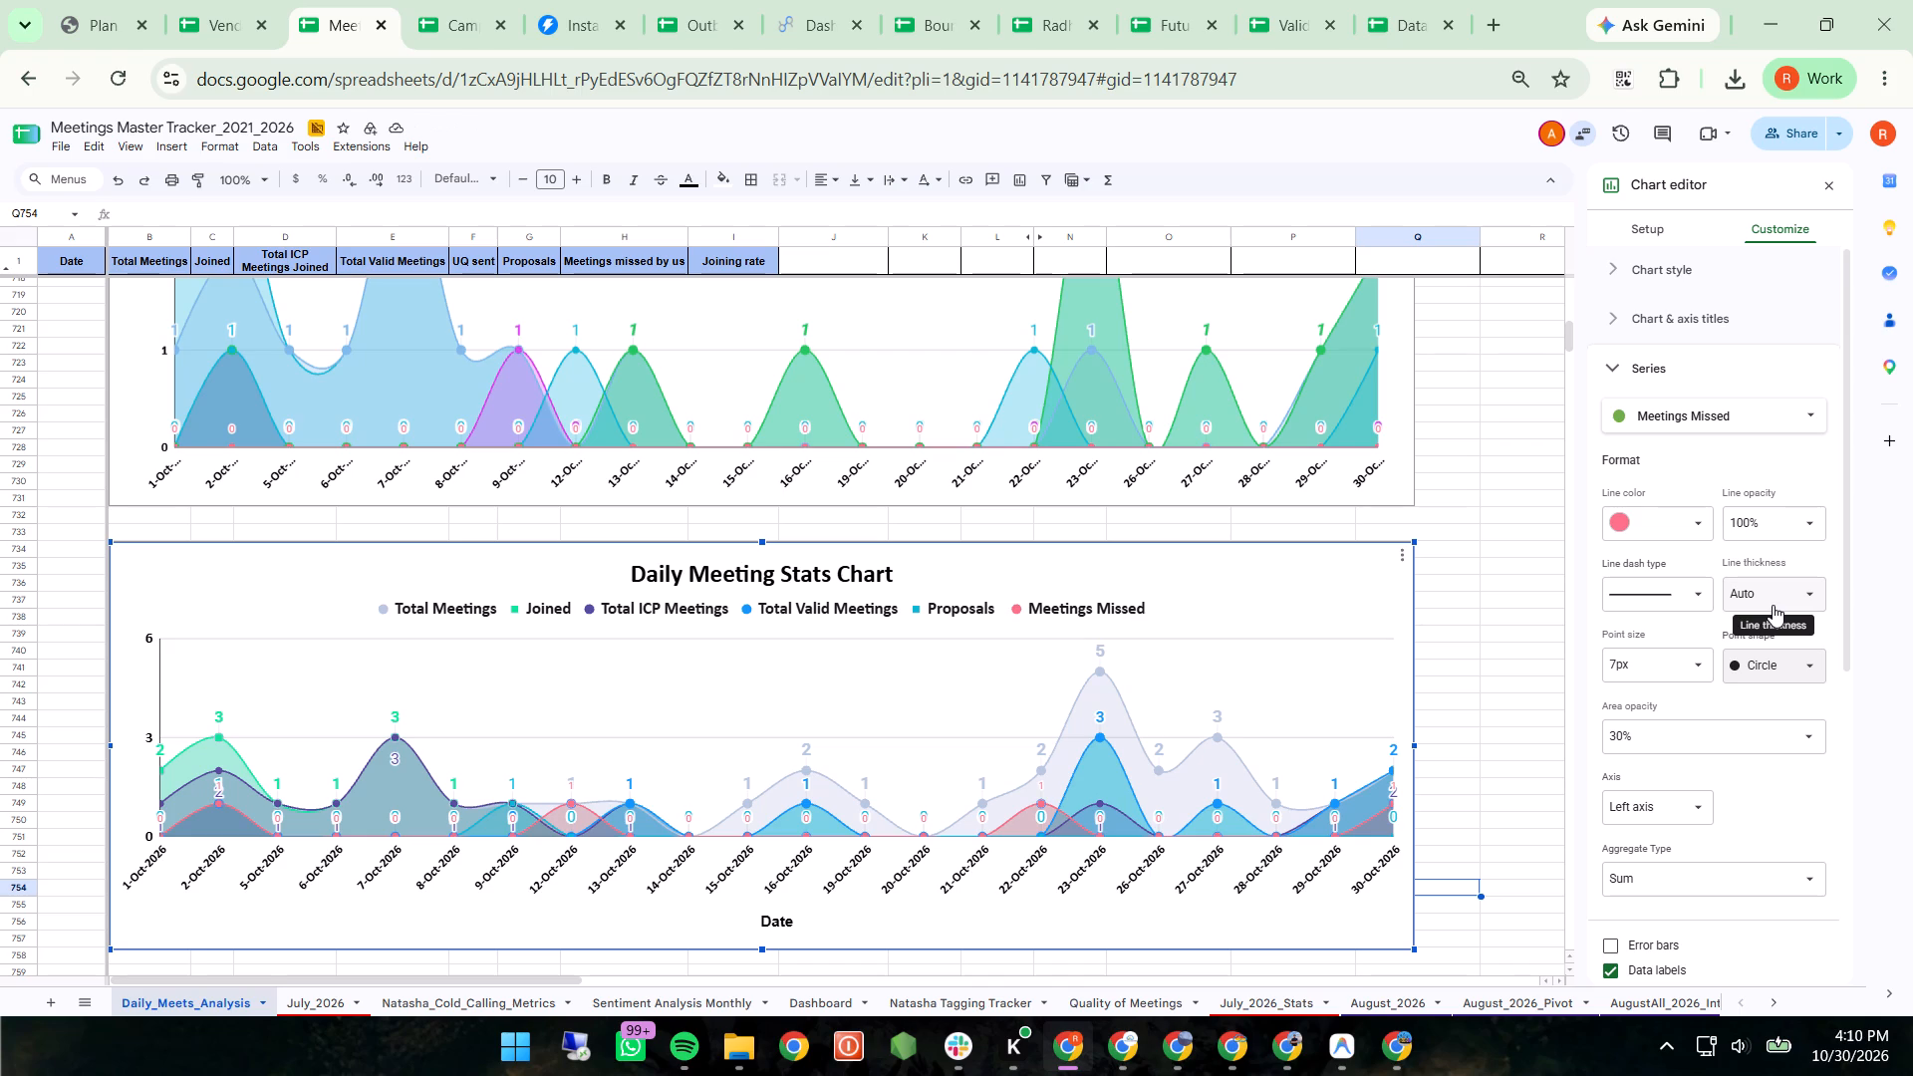
pyautogui.scroll(2, 1503, 581)
pyautogui.click(1503, 581)
# Compare the Daily Meeting Stats Chart's Meetings Missed points with the October 2026 rows of the table and the Daily Meetings Joined Stats Chart.
pyautogui.scroll(7, 1503, 581)
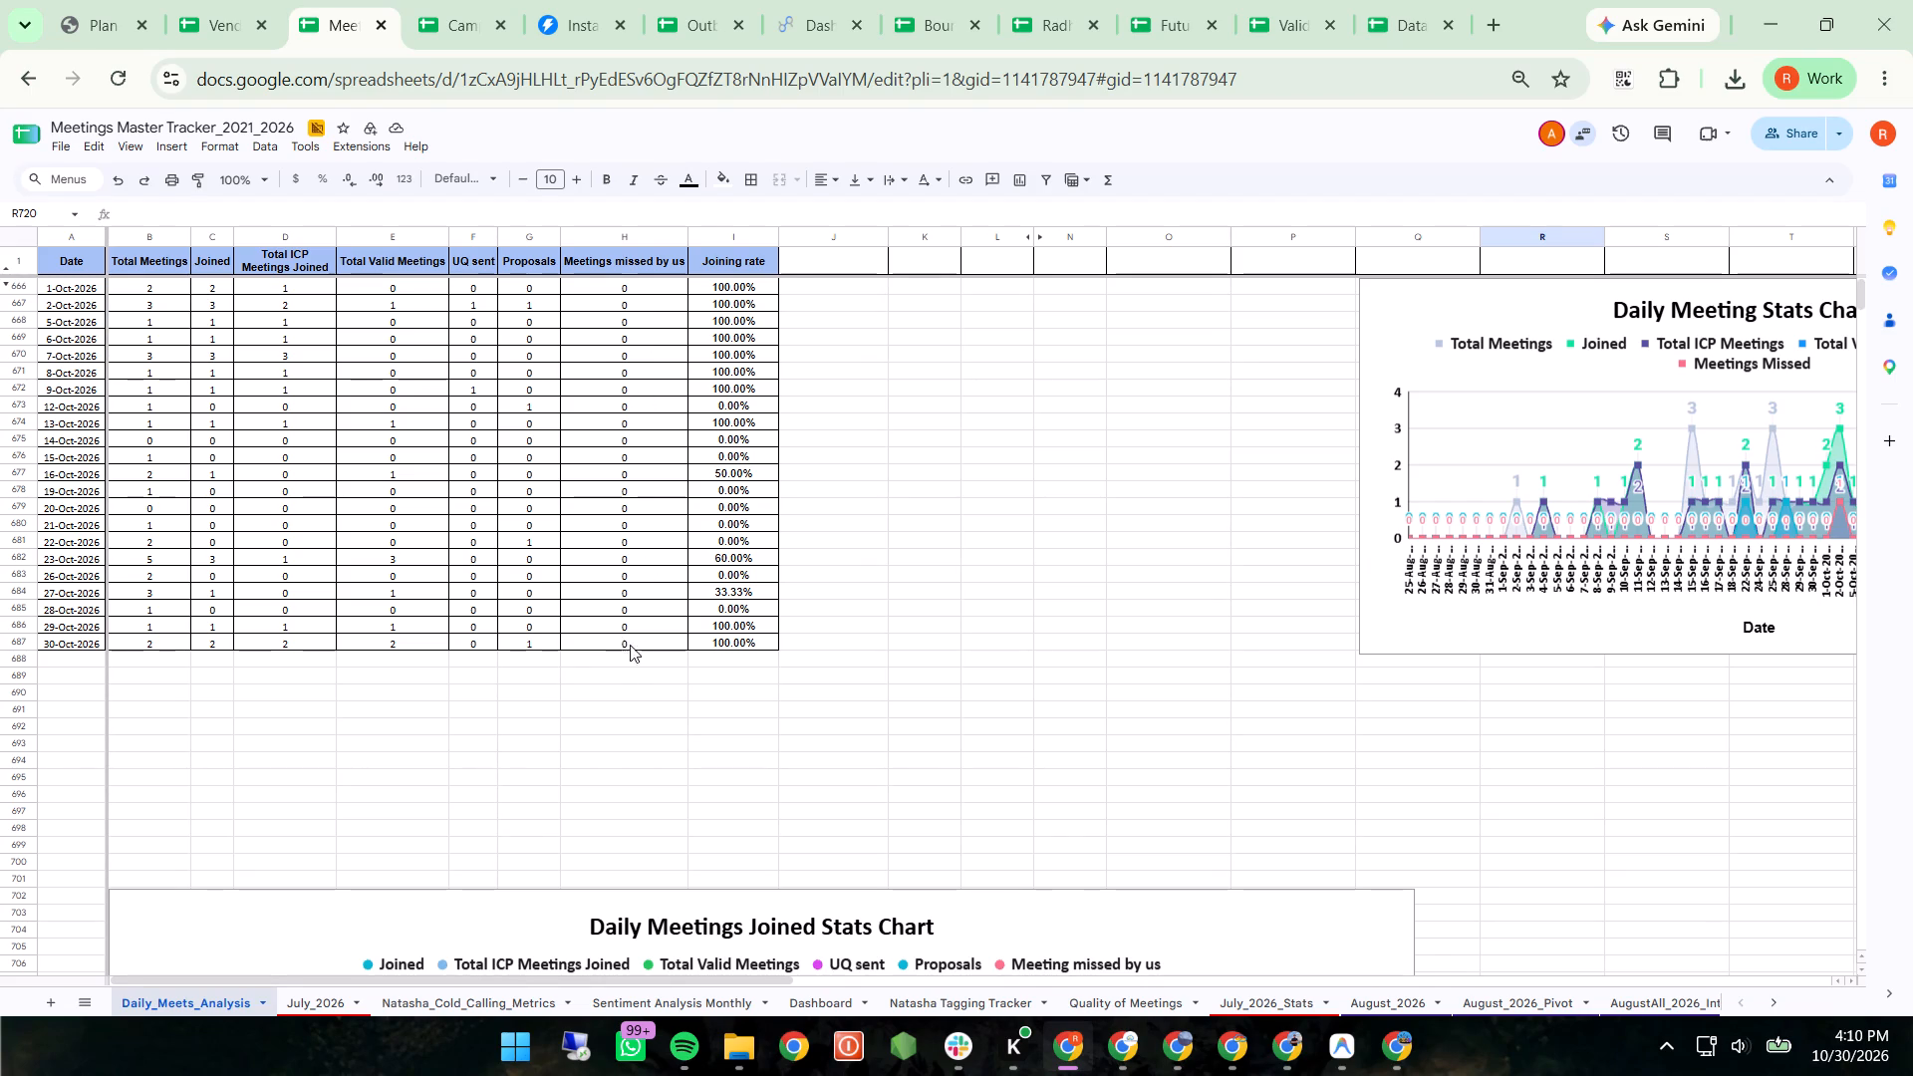
pyautogui.scroll(-5, 752, 552)
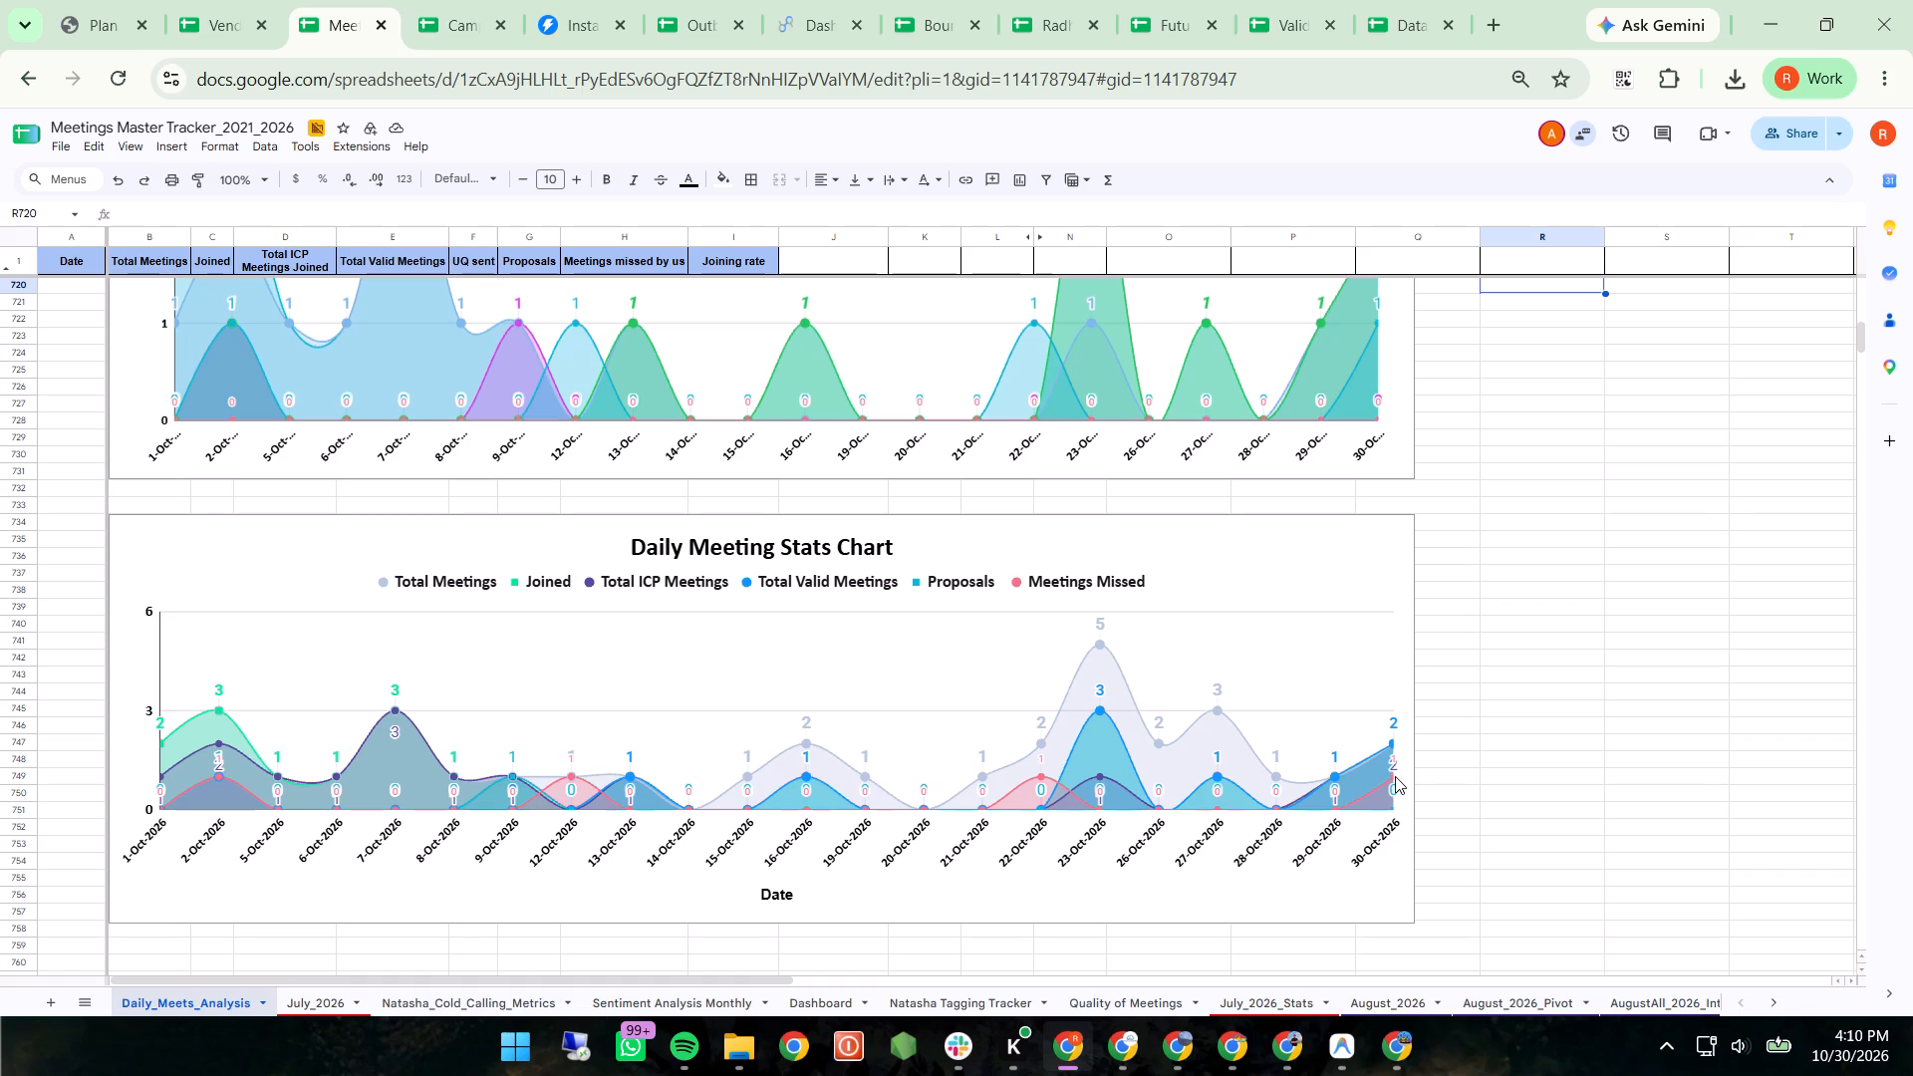
pyautogui.scroll(2, 1384, 775)
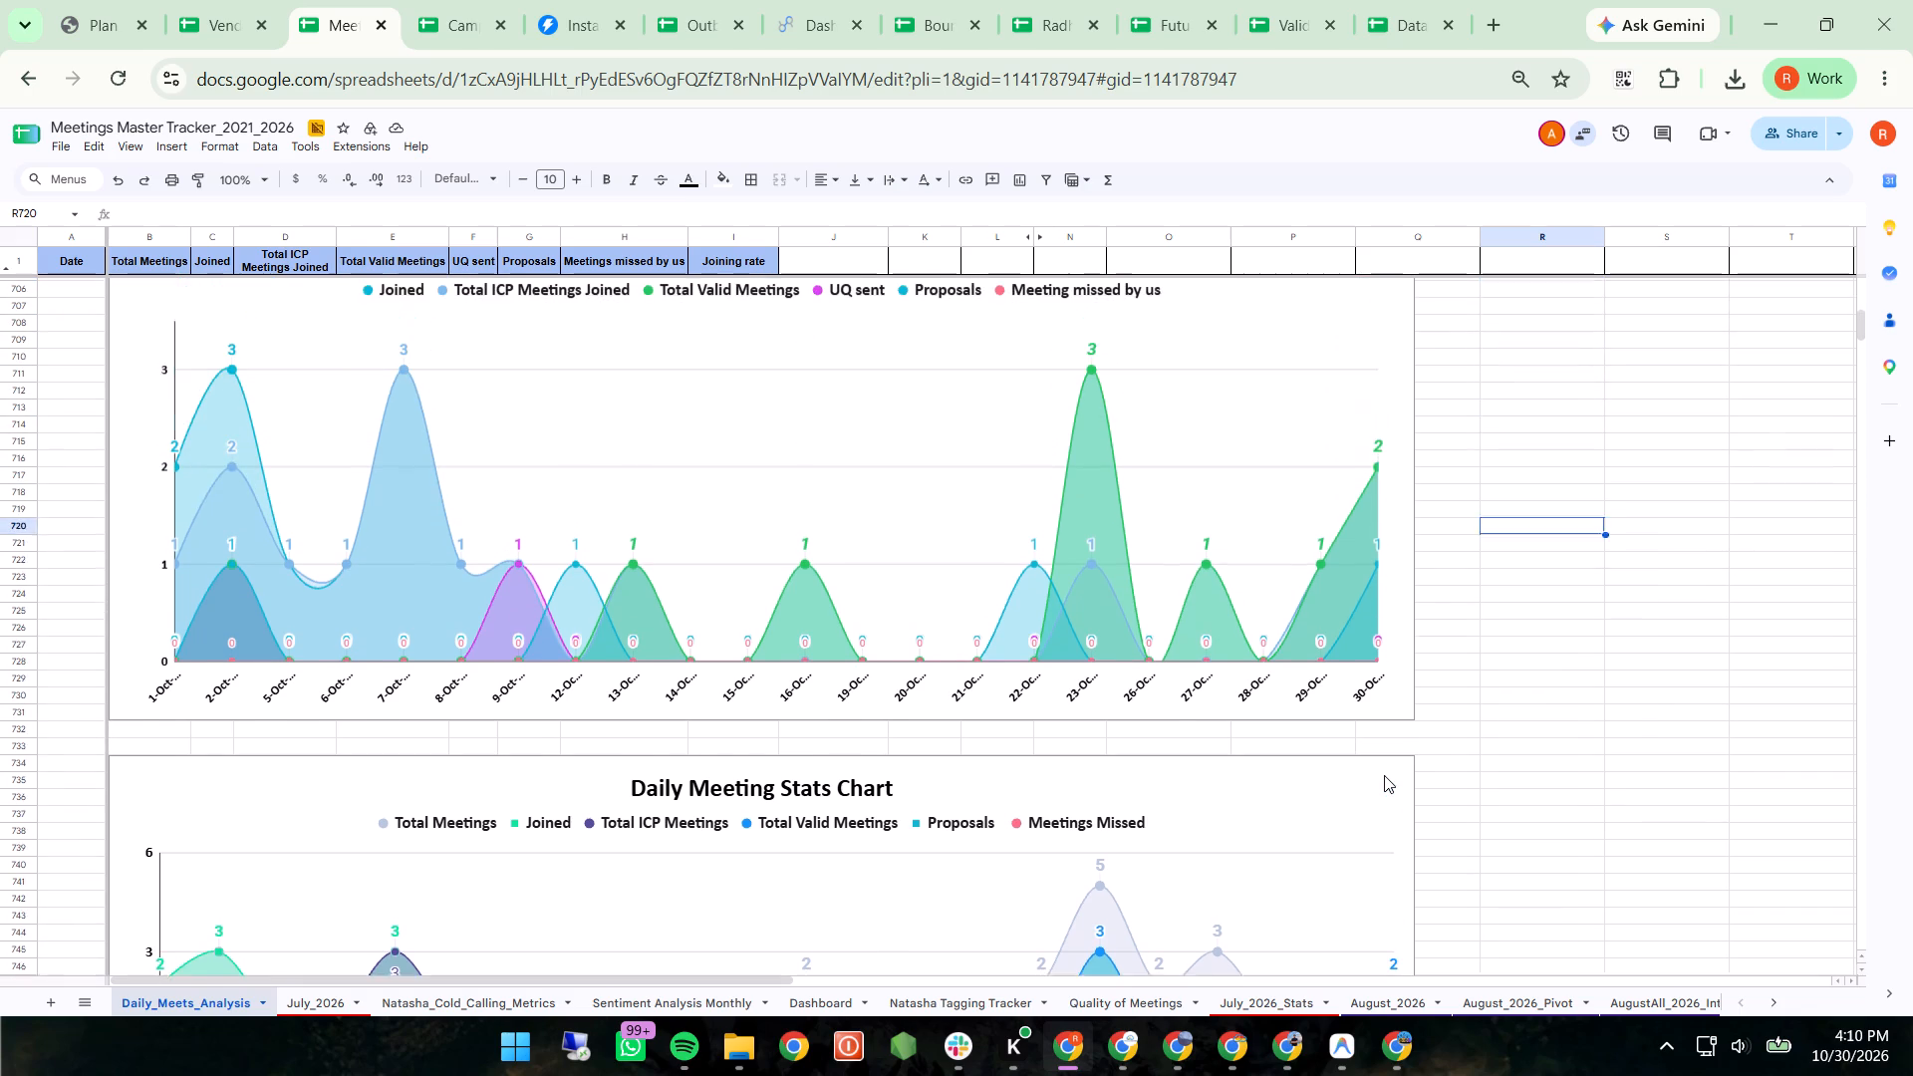
pyautogui.scroll(6, 1384, 775)
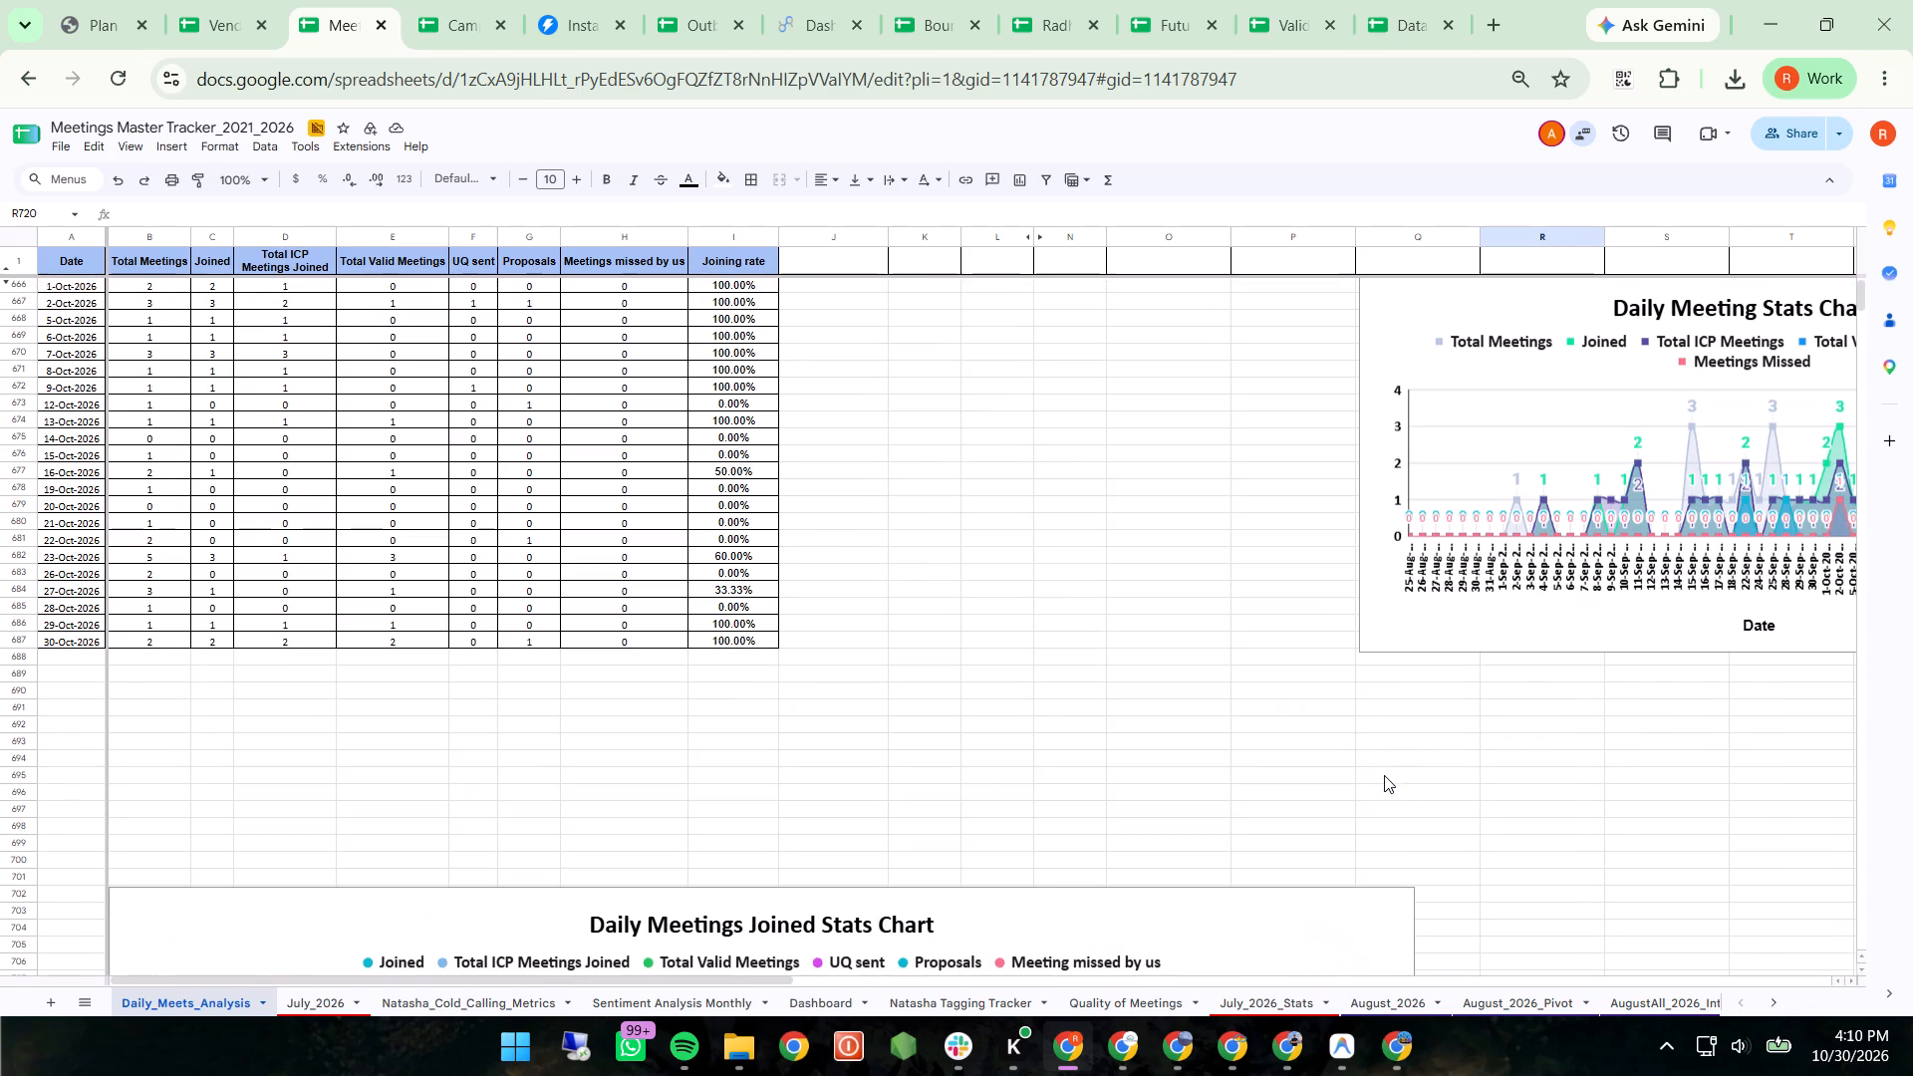
pyautogui.scroll(4, 1384, 775)
pyautogui.scroll(-3, 1384, 775)
pyautogui.scroll(1, 1384, 775)
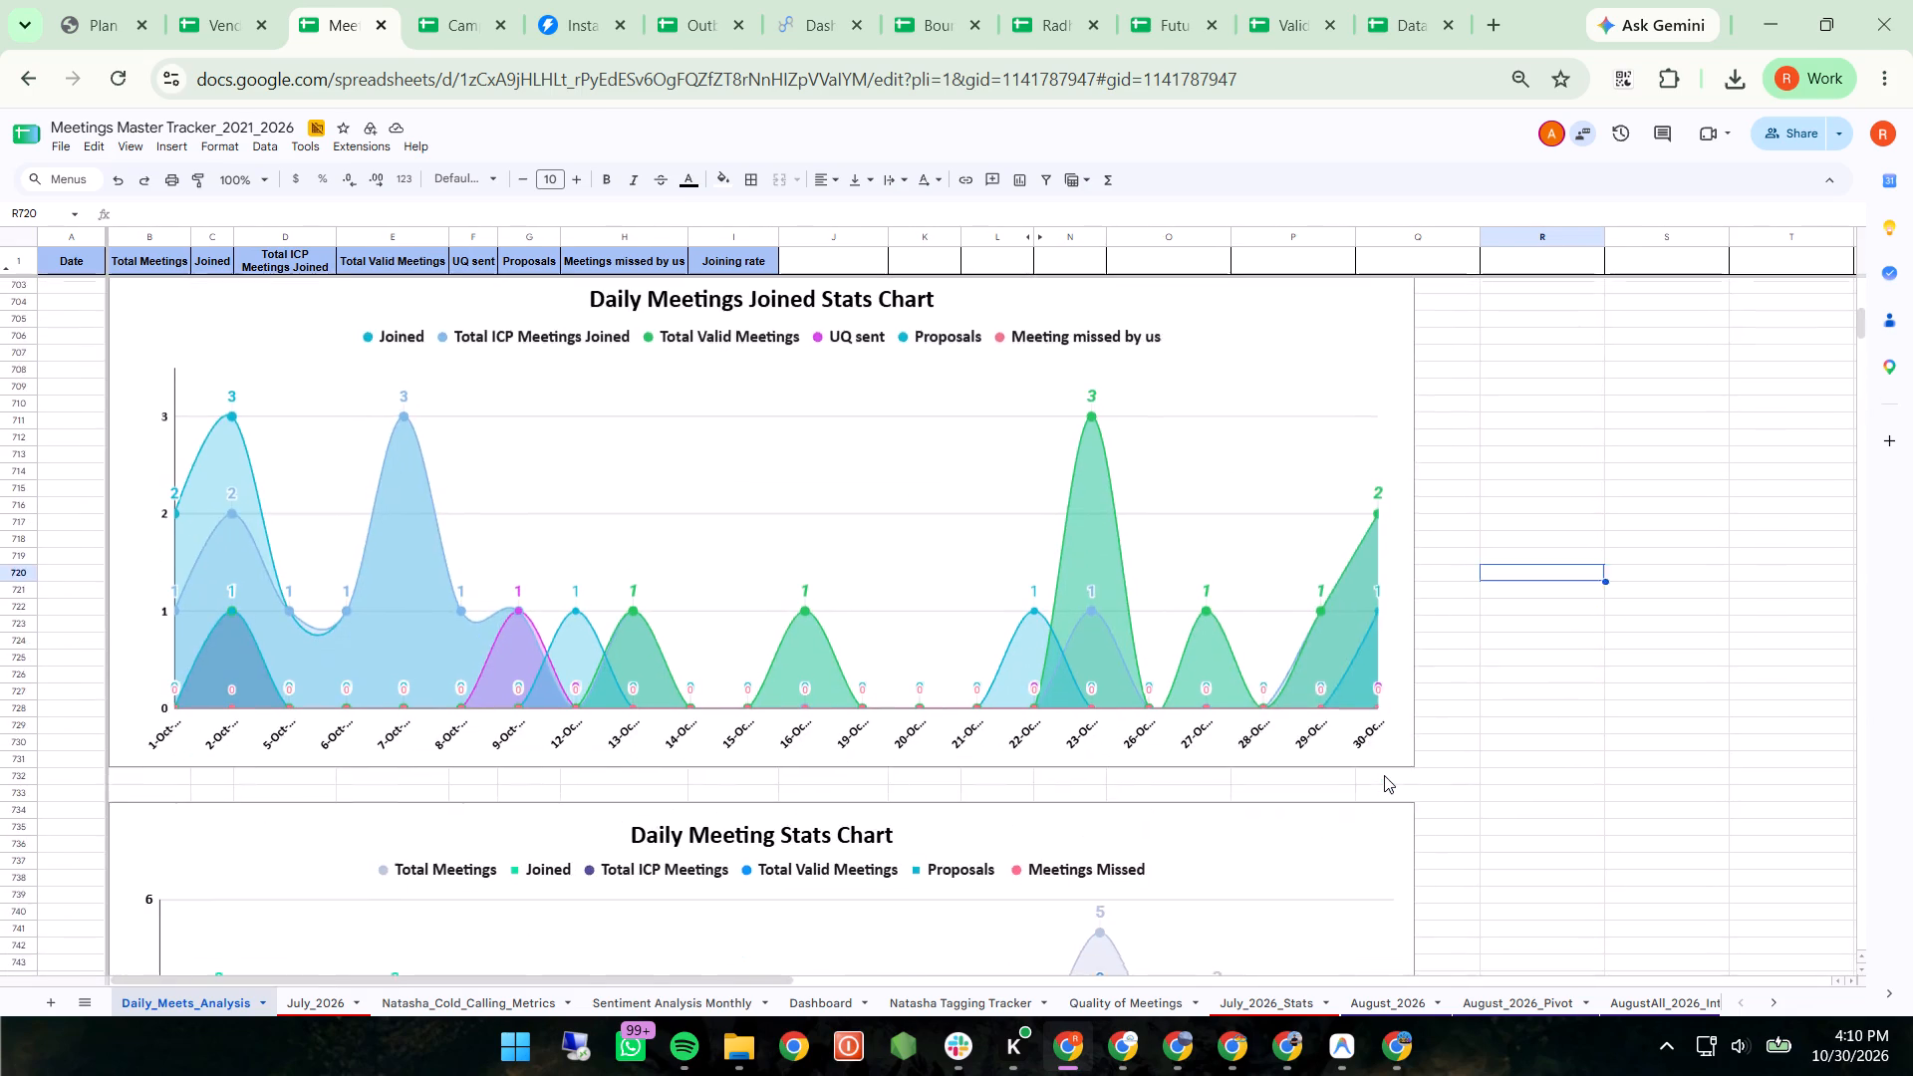
pyautogui.scroll(2, 1384, 775)
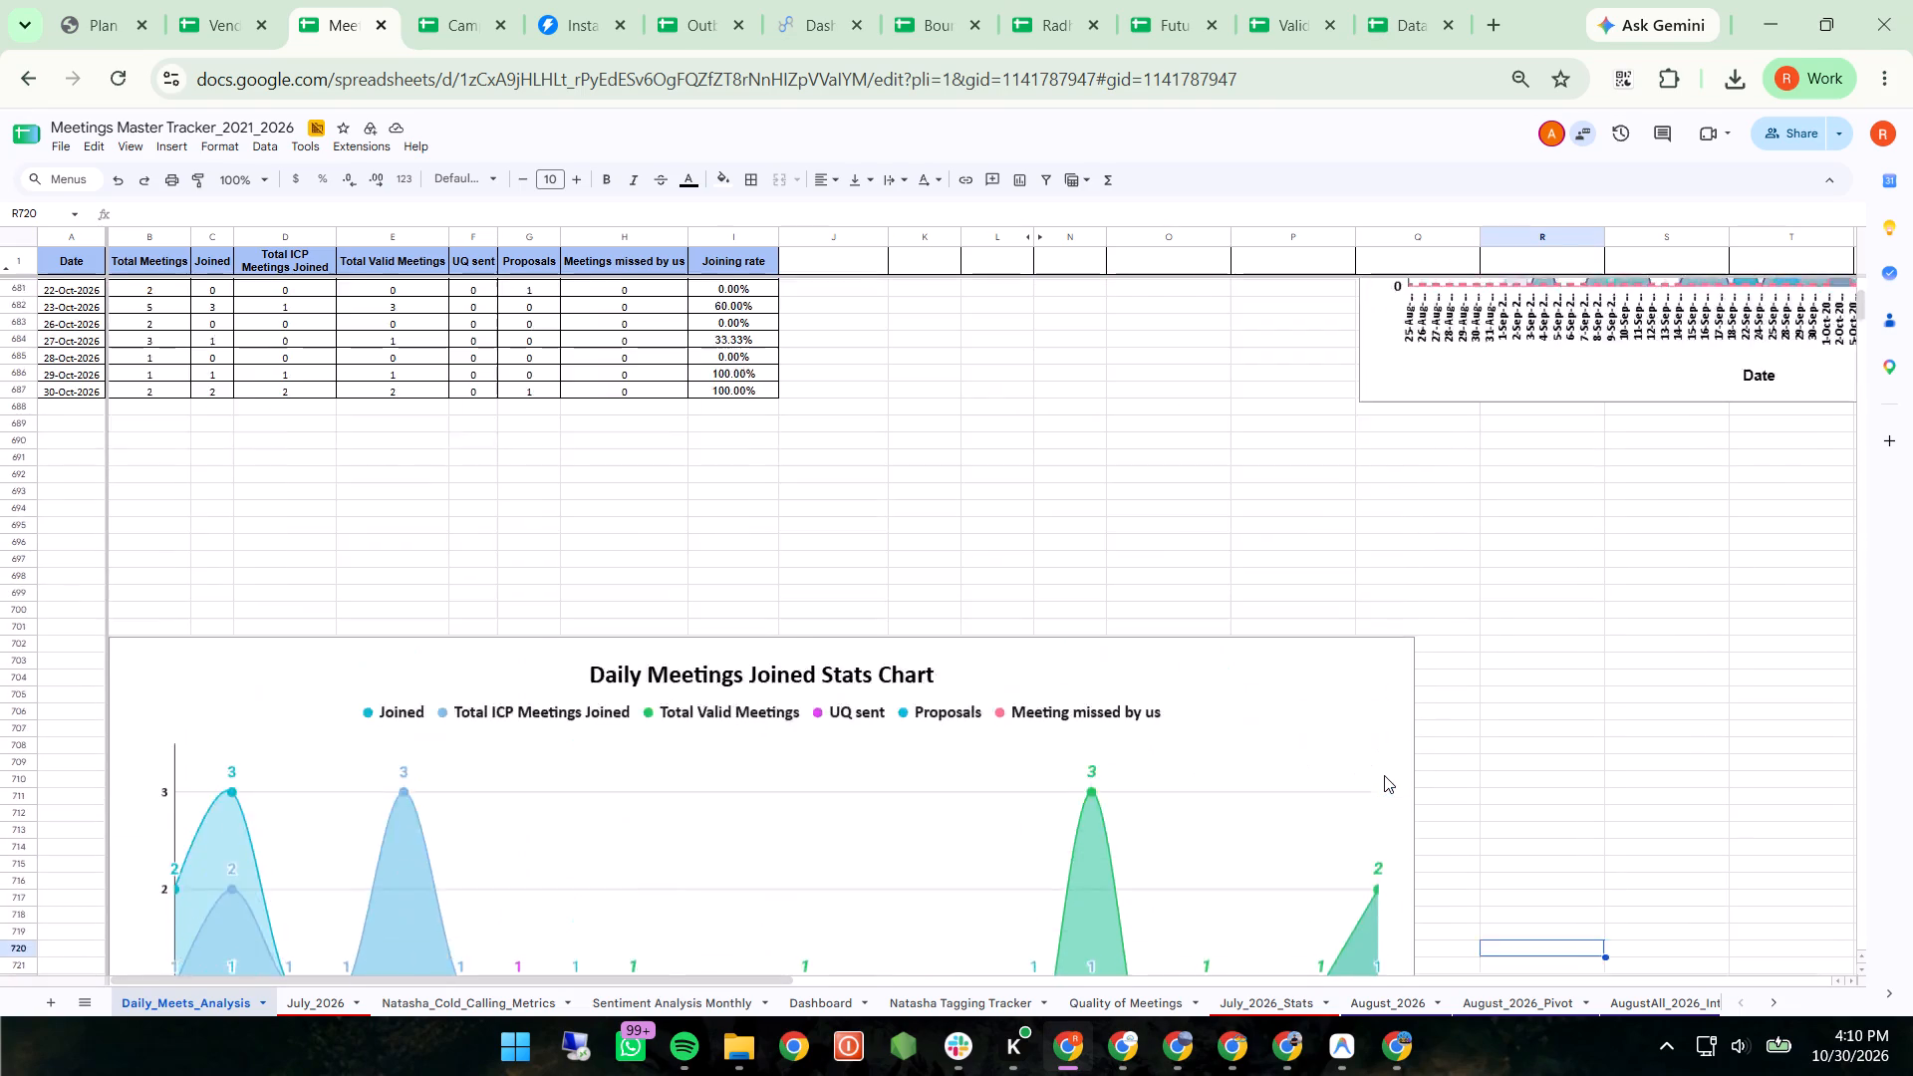
pyautogui.scroll(4, 1384, 775)
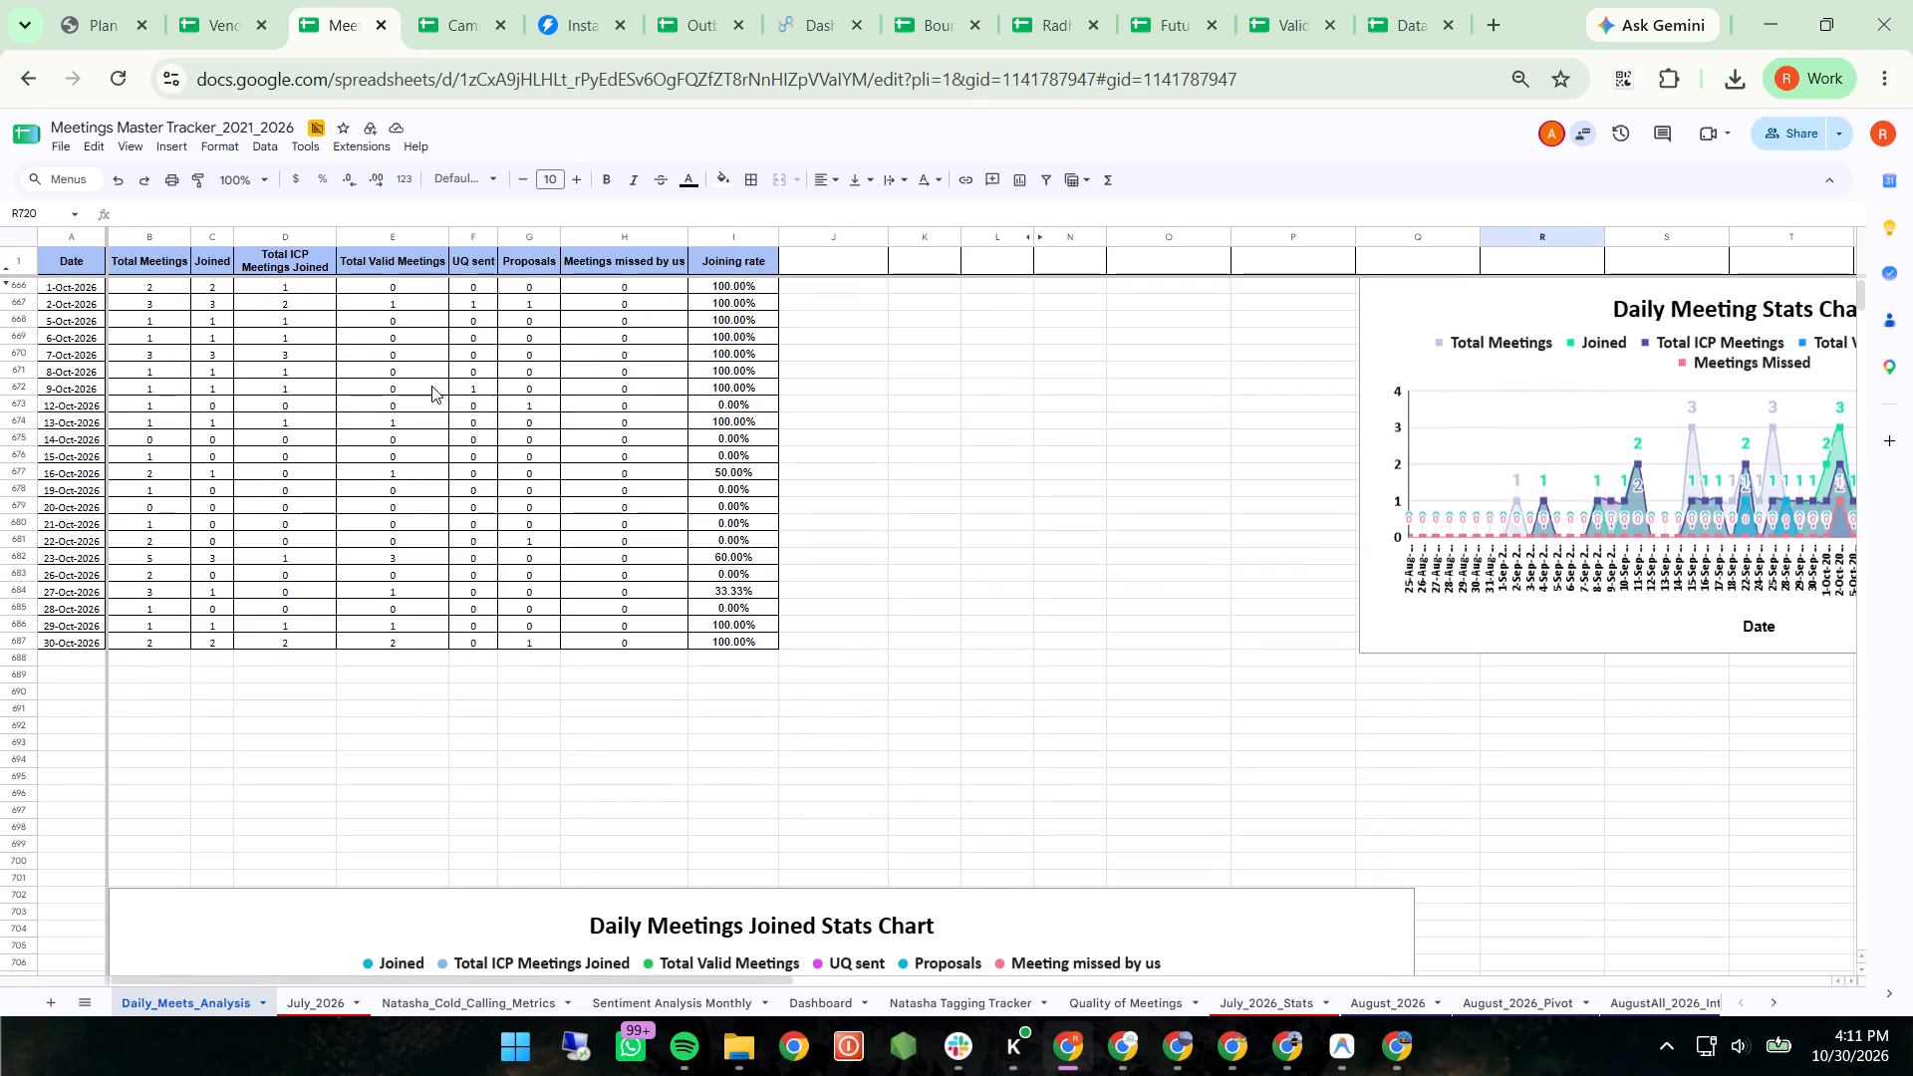
pyautogui.scroll(1, 431, 386)
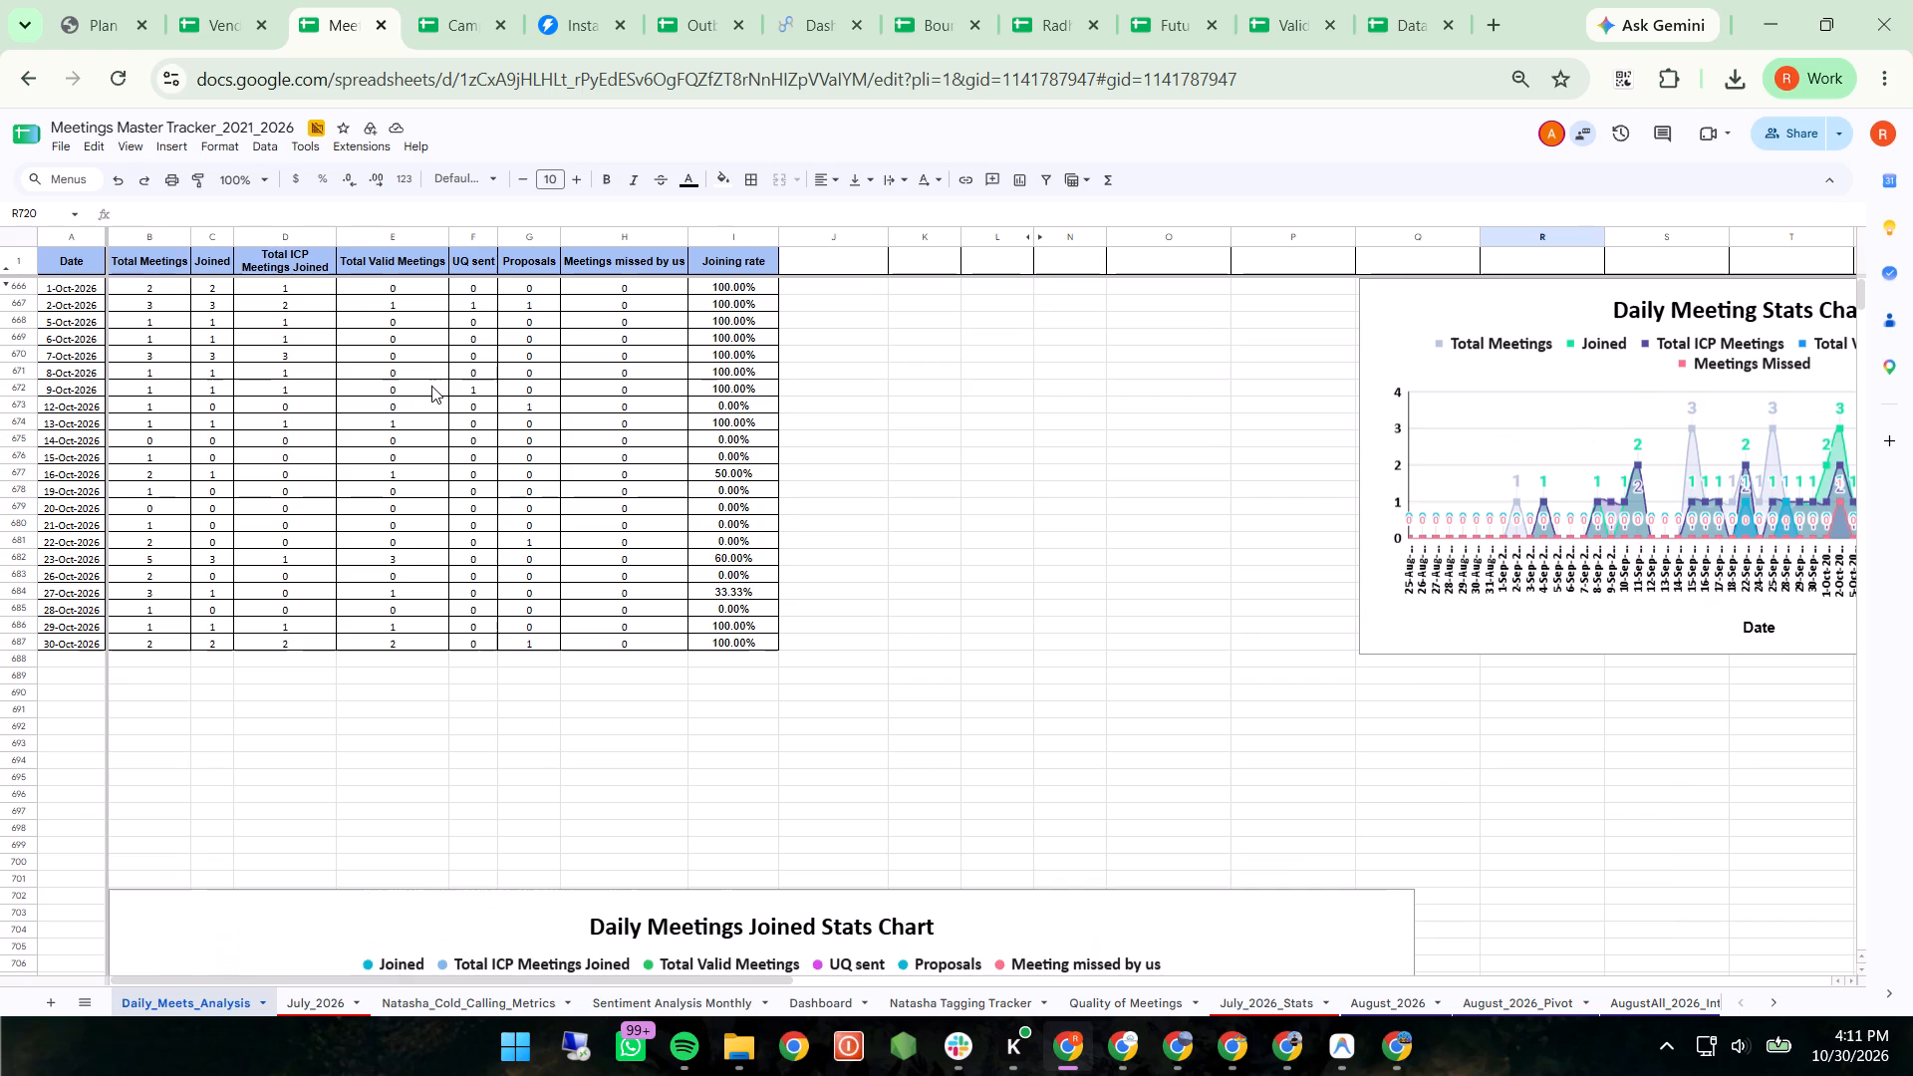
pyautogui.scroll(-3, 551, 279)
pyautogui.scroll(1, 551, 279)
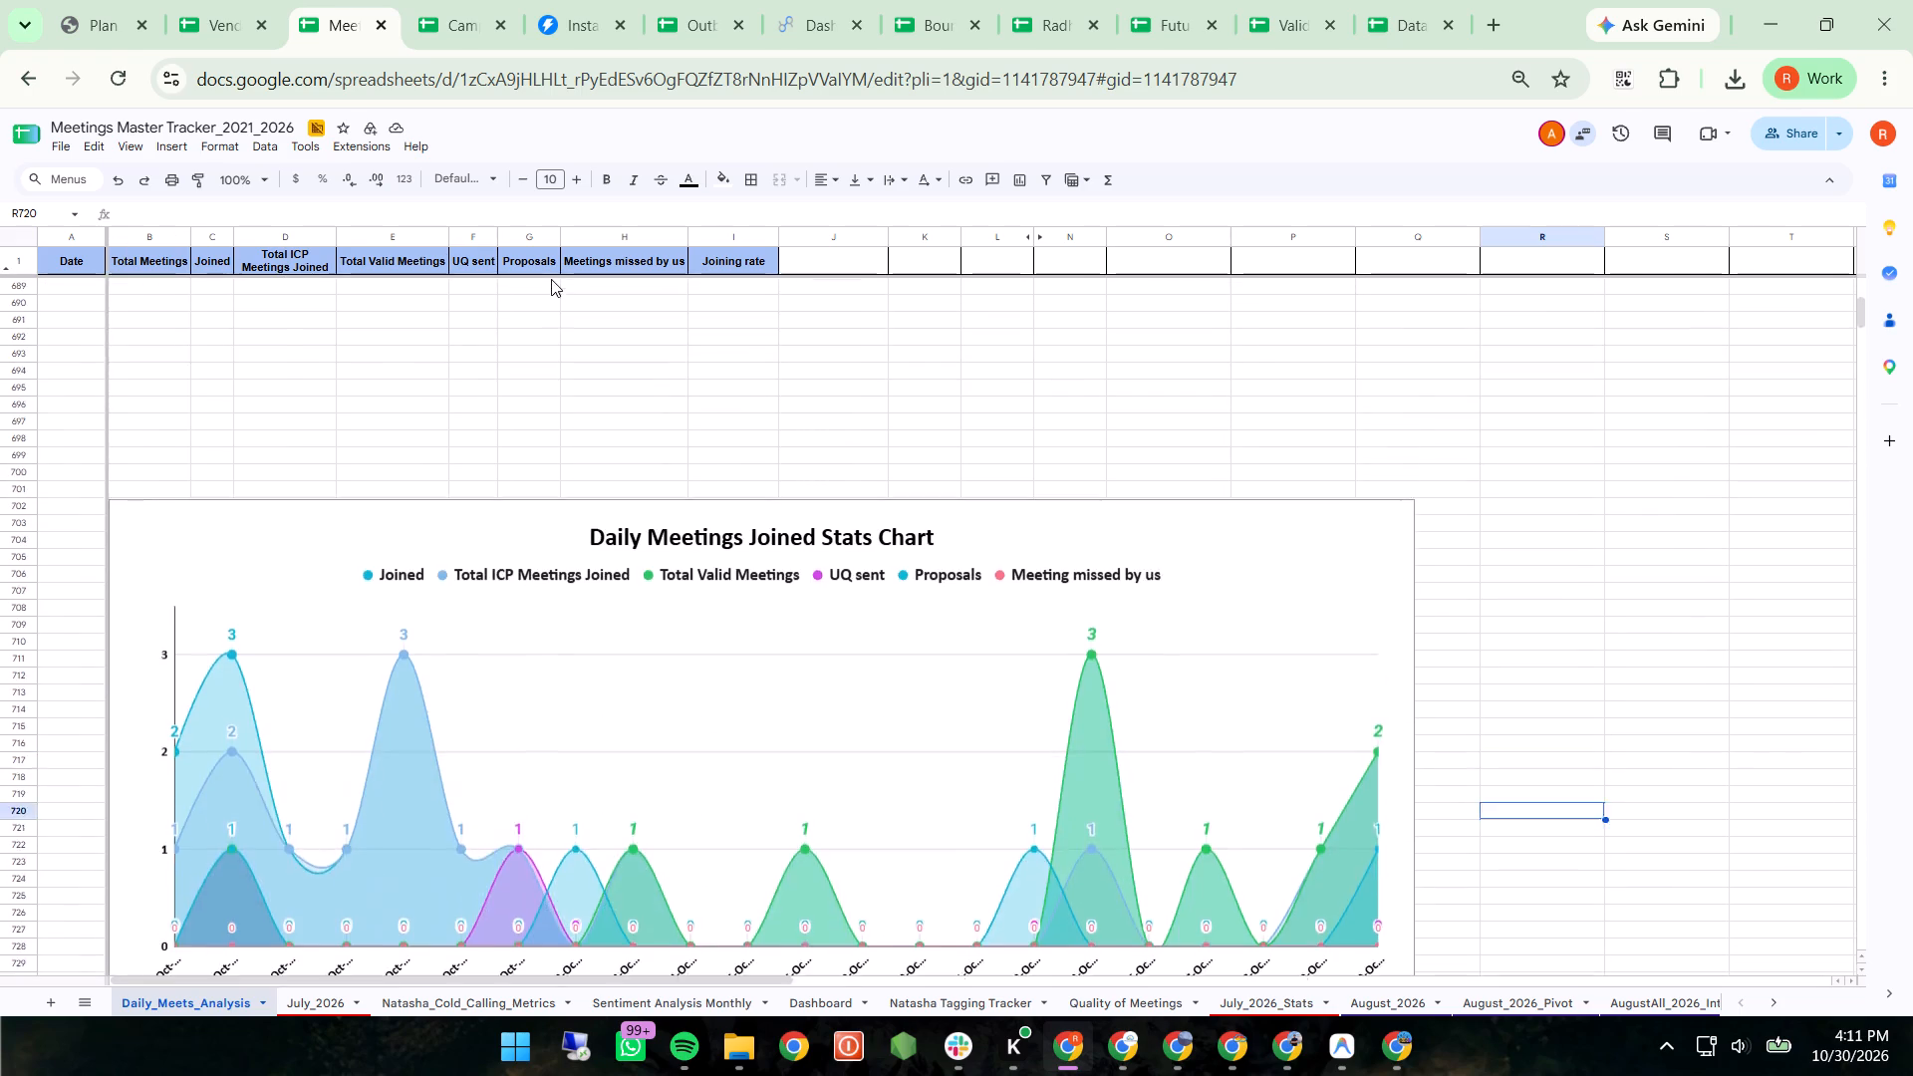
pyautogui.scroll(1, 551, 279)
pyautogui.scroll(-4, 551, 279)
pyautogui.scroll(-2, 1197, 430)
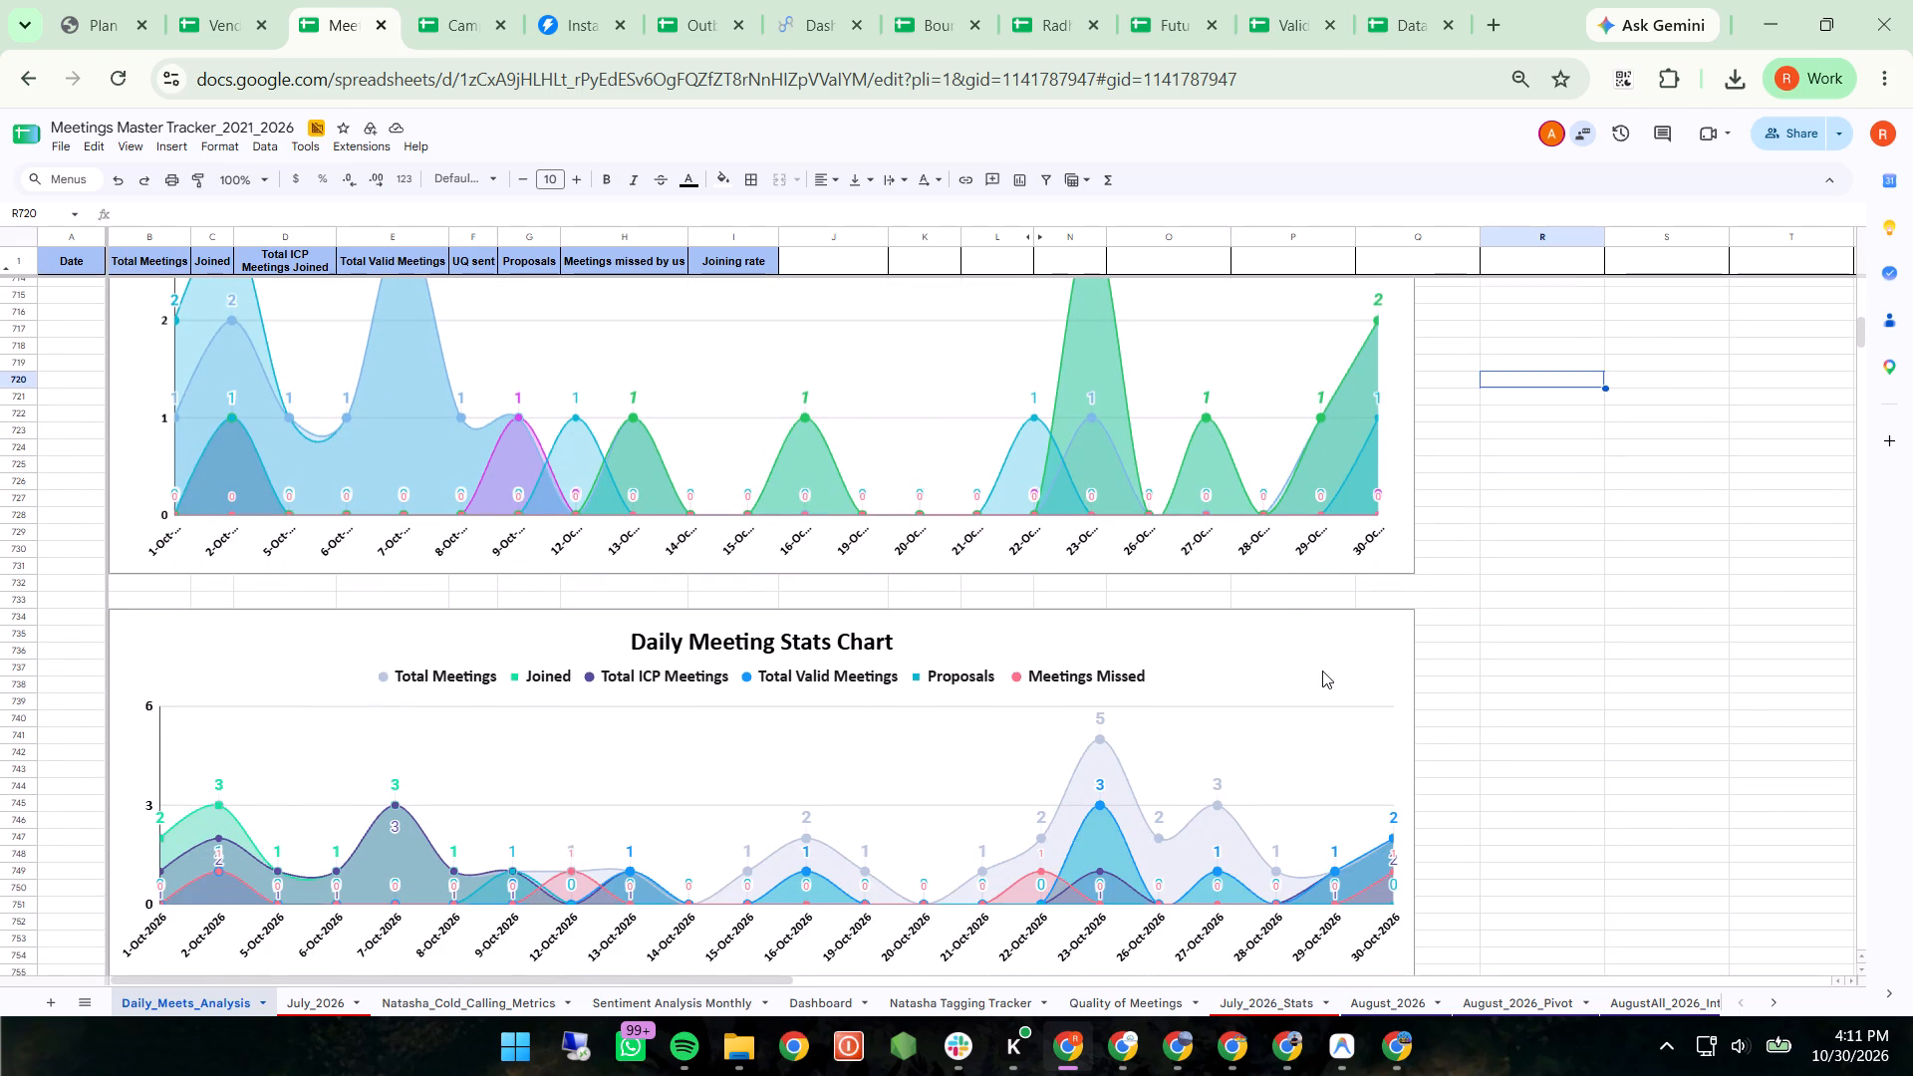
# Reopen the Daily Meeting Stats Chart for editing and examine its Meetings Missed series formatting, data range and list of plotted series.
pyautogui.click(1322, 671)
pyautogui.click(1404, 592)
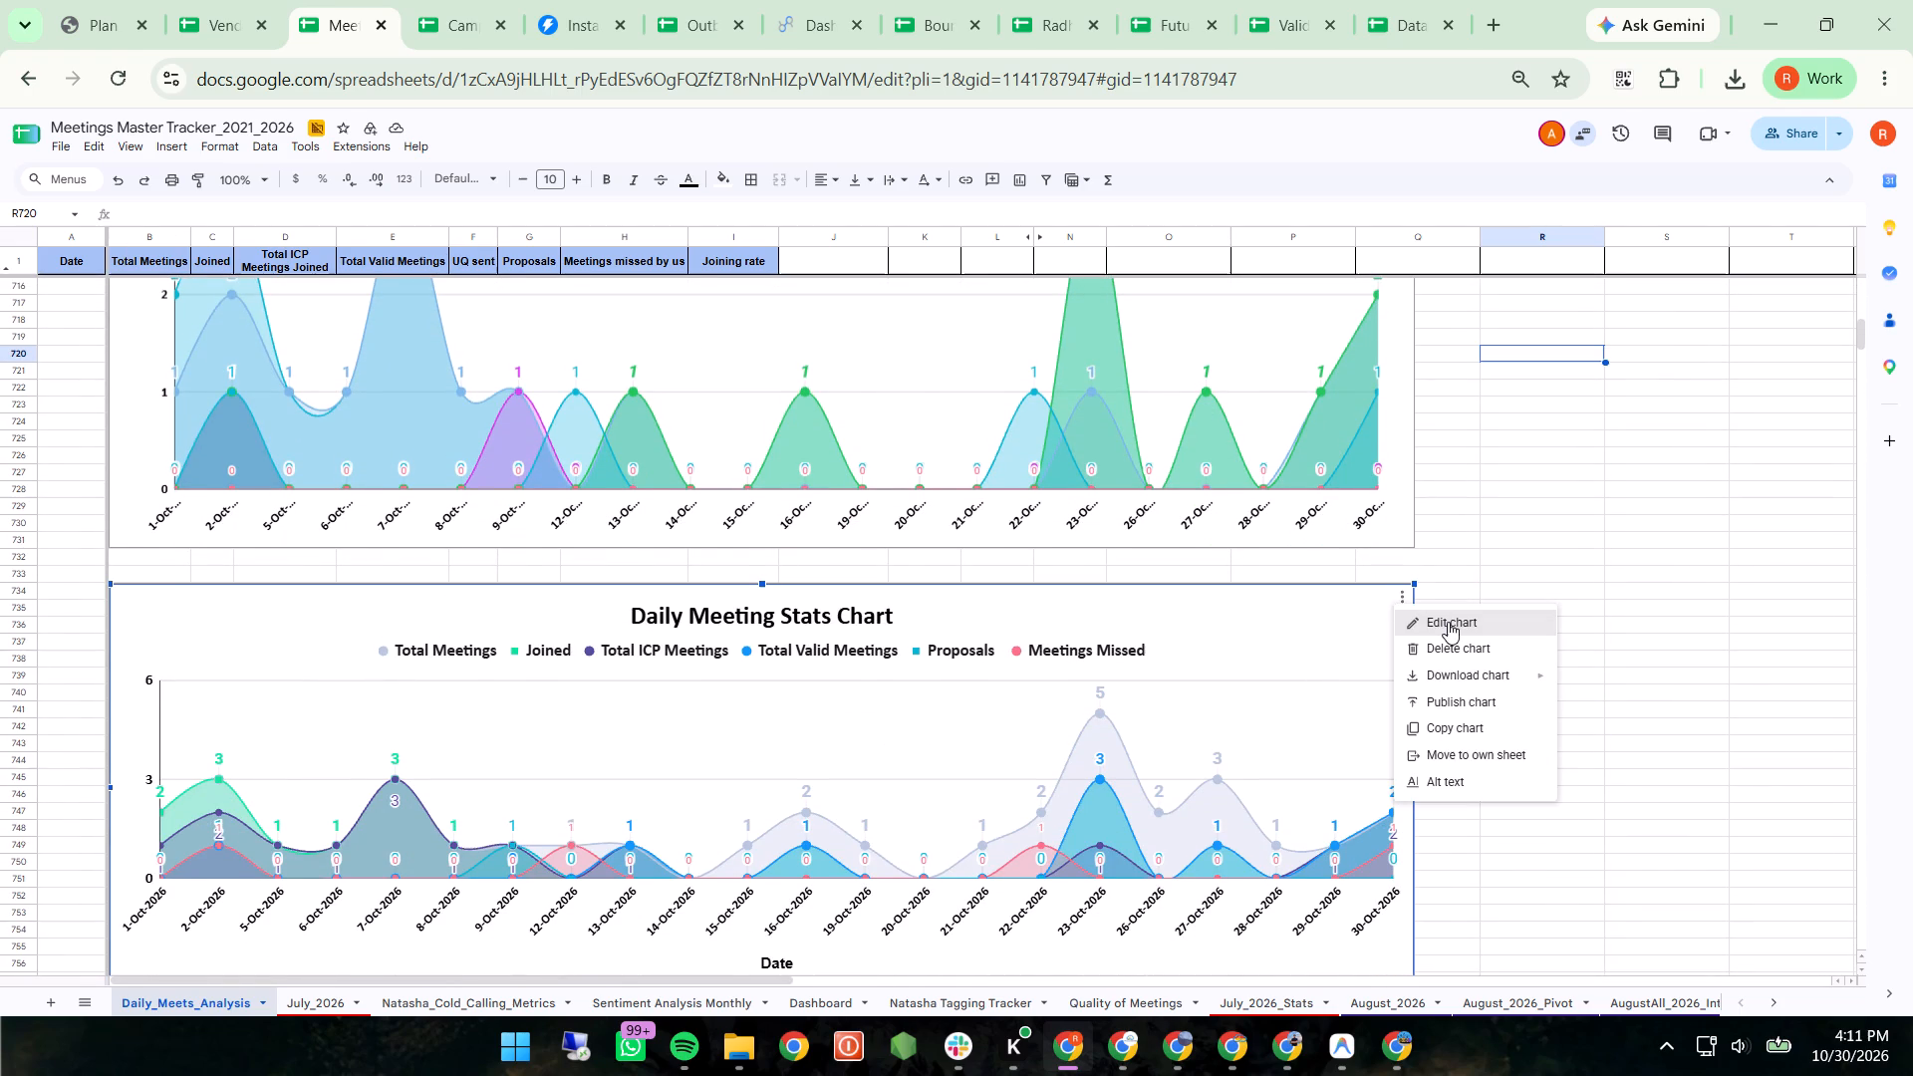
pyautogui.click(1448, 622)
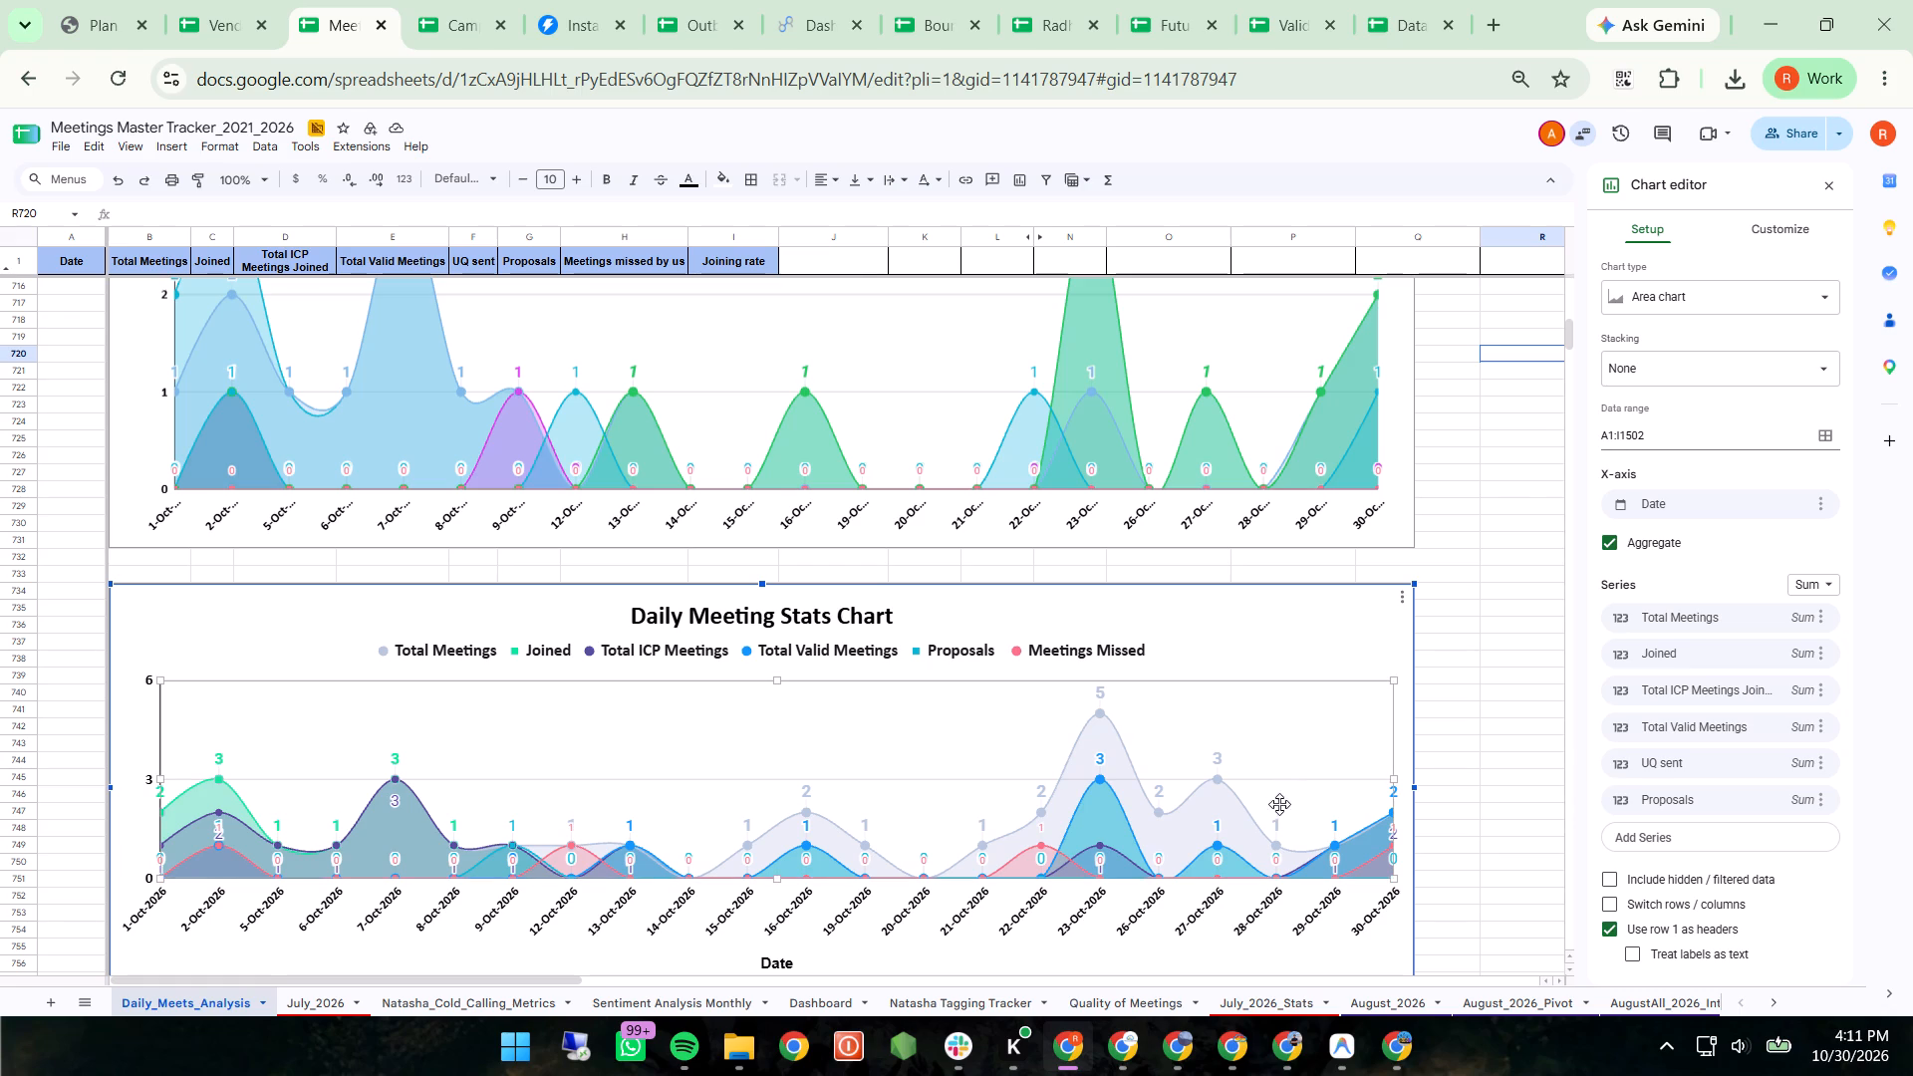
pyautogui.click(1040, 846)
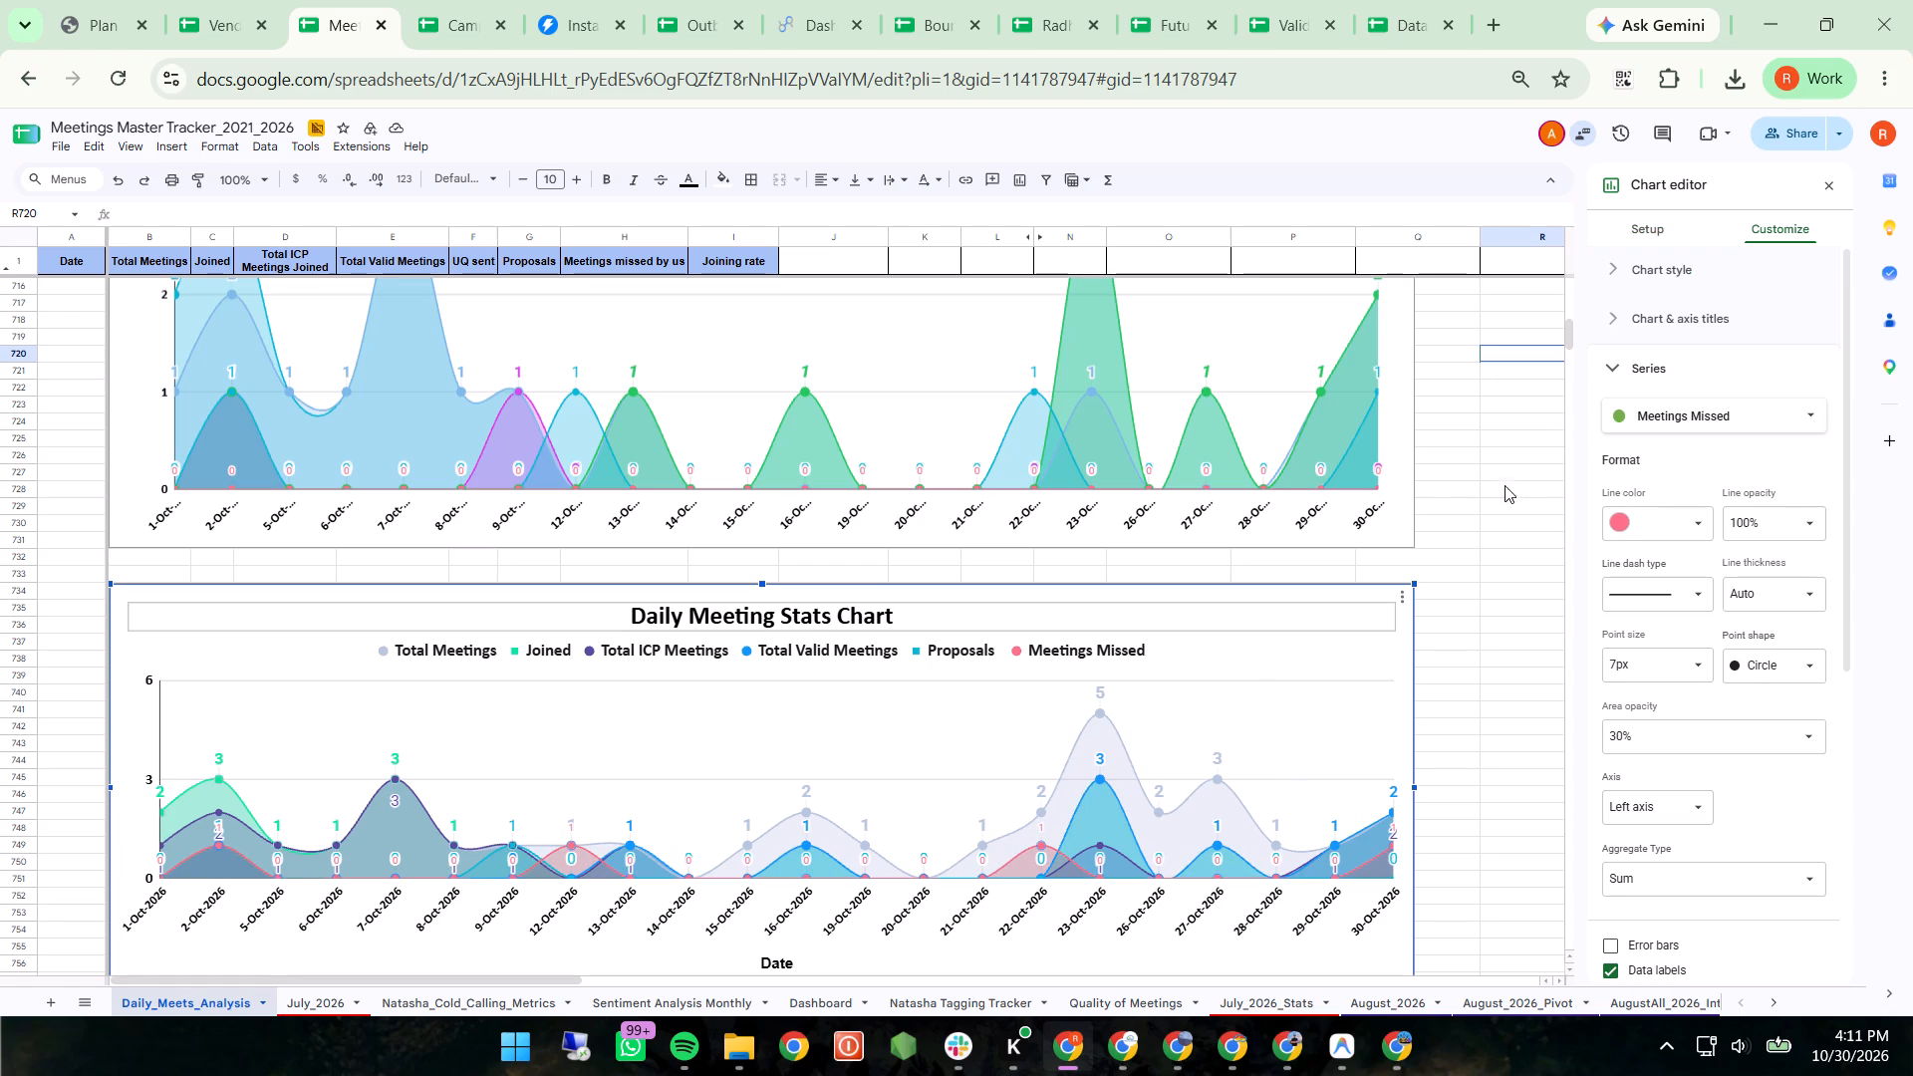
pyautogui.scroll(-3, 1736, 681)
pyautogui.scroll(1, 1736, 681)
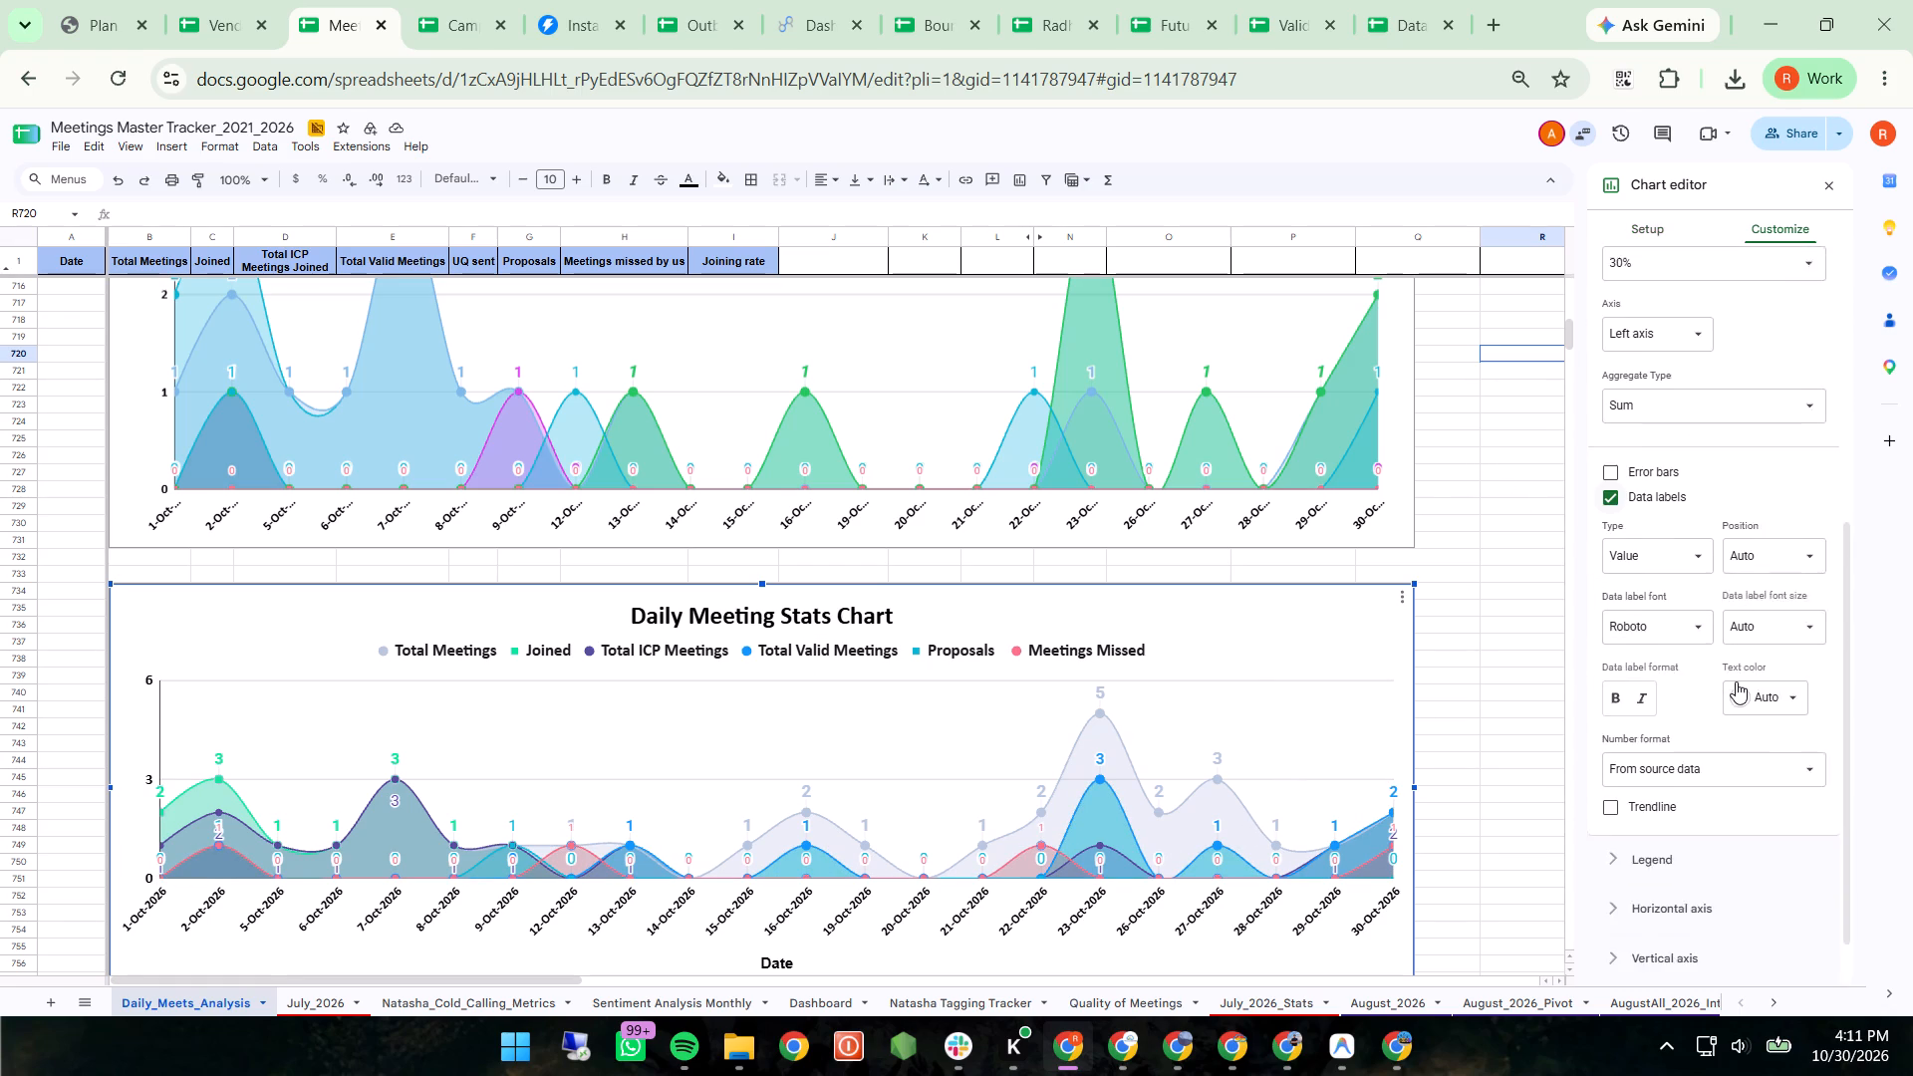
pyautogui.scroll(1, 1736, 681)
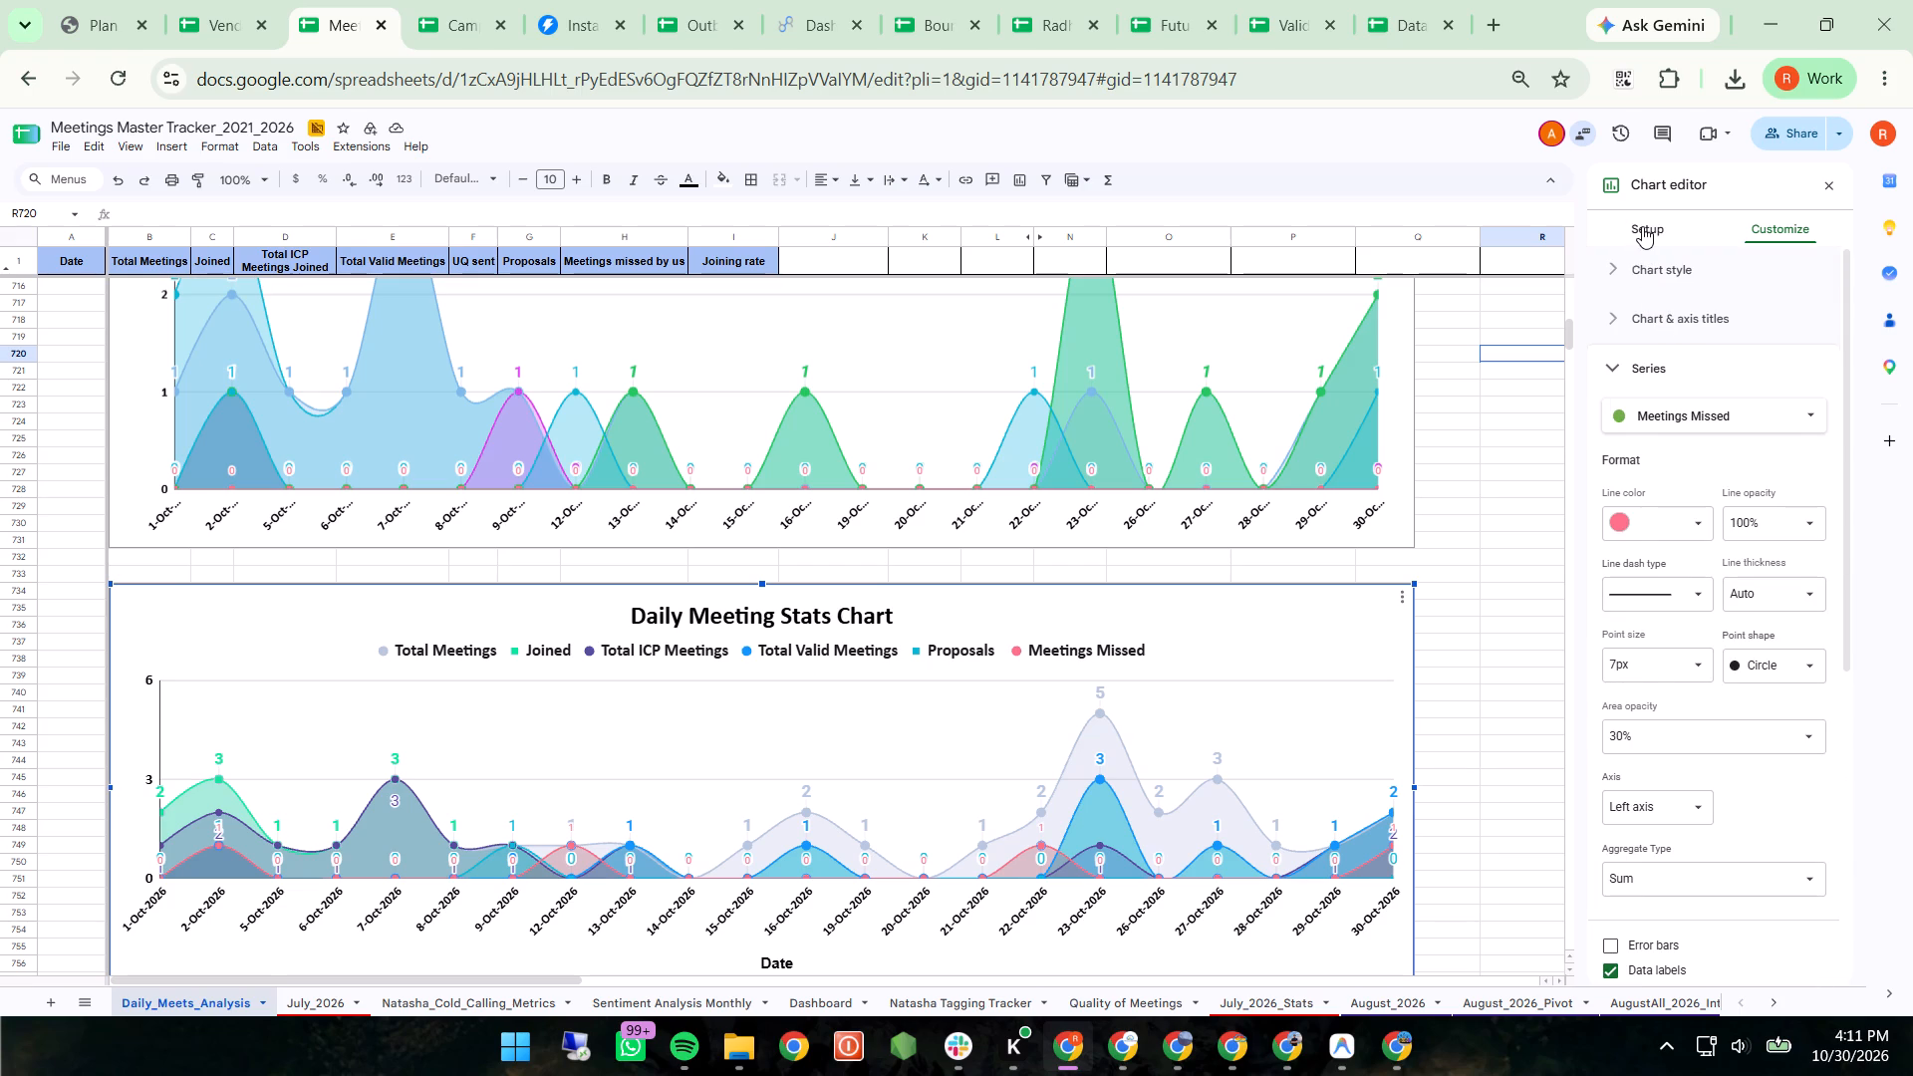
pyautogui.click(1642, 226)
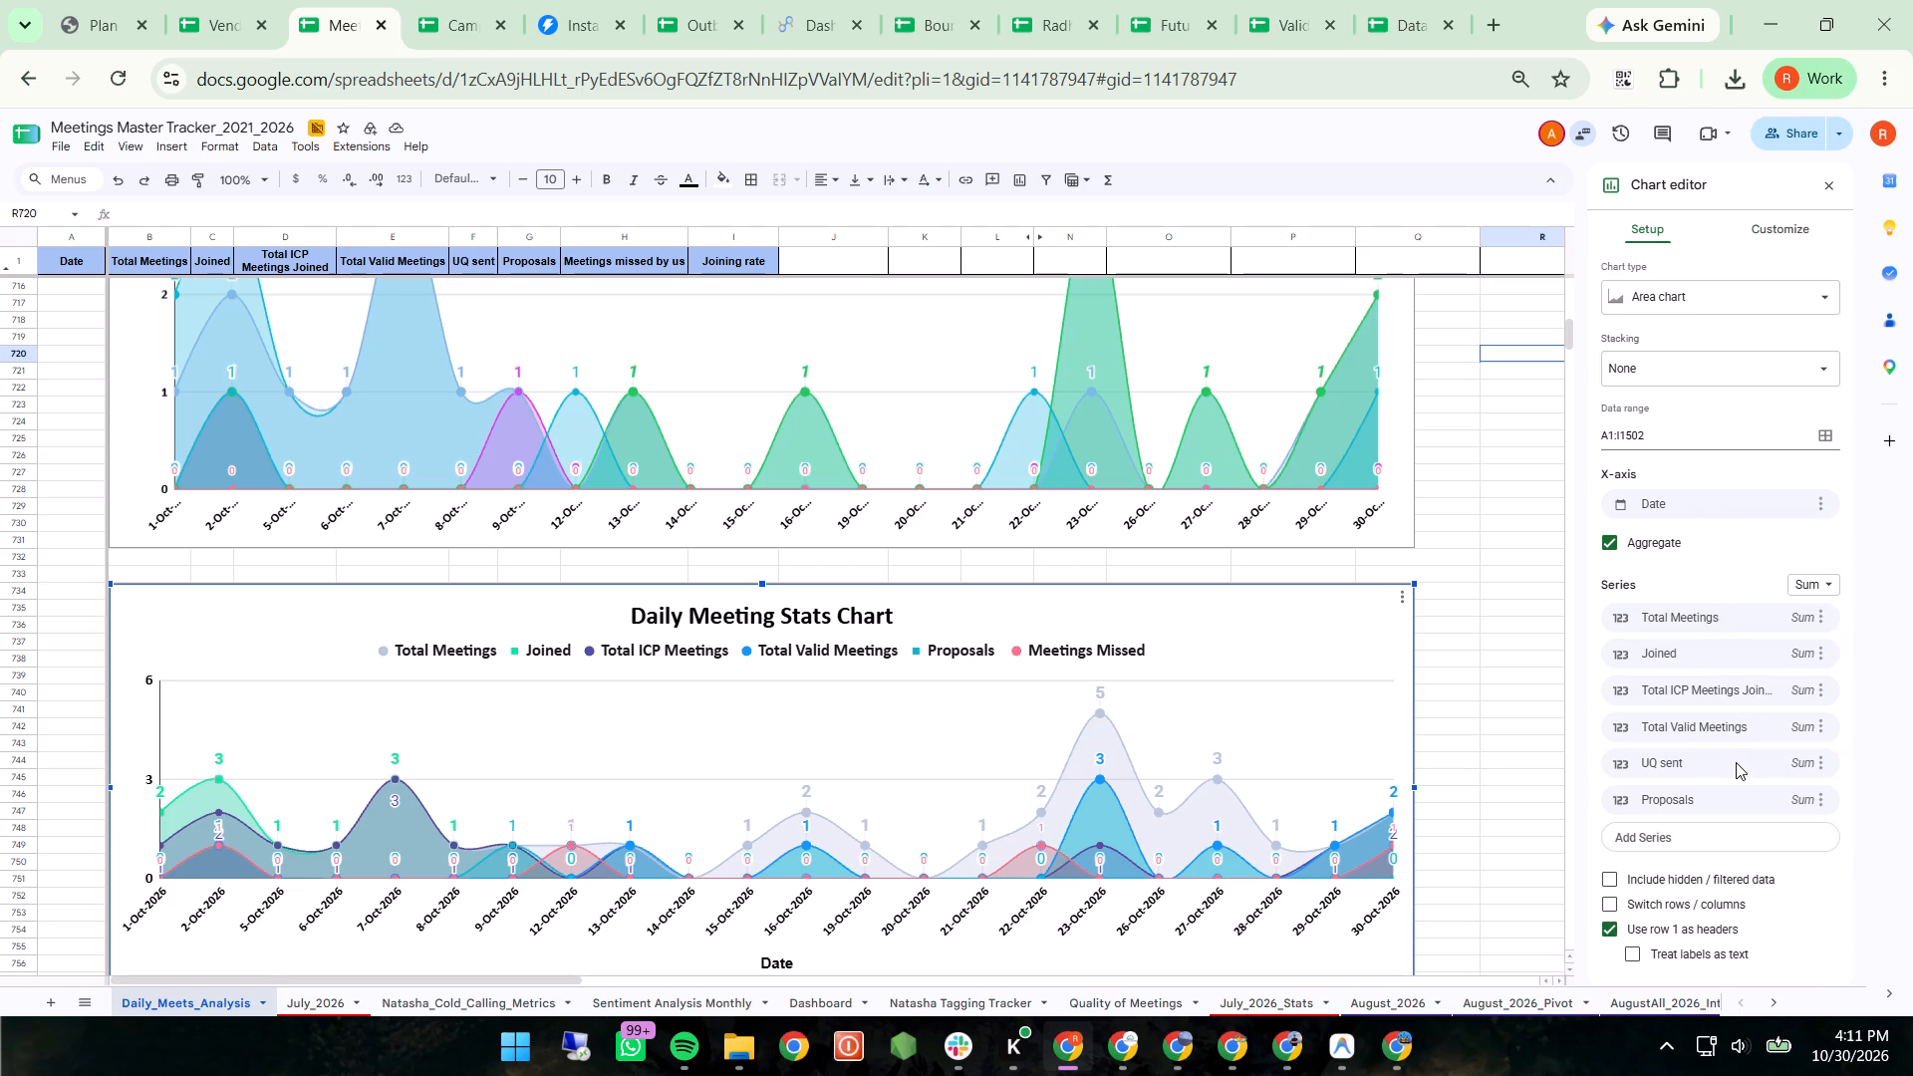
pyautogui.scroll(-2, 1735, 762)
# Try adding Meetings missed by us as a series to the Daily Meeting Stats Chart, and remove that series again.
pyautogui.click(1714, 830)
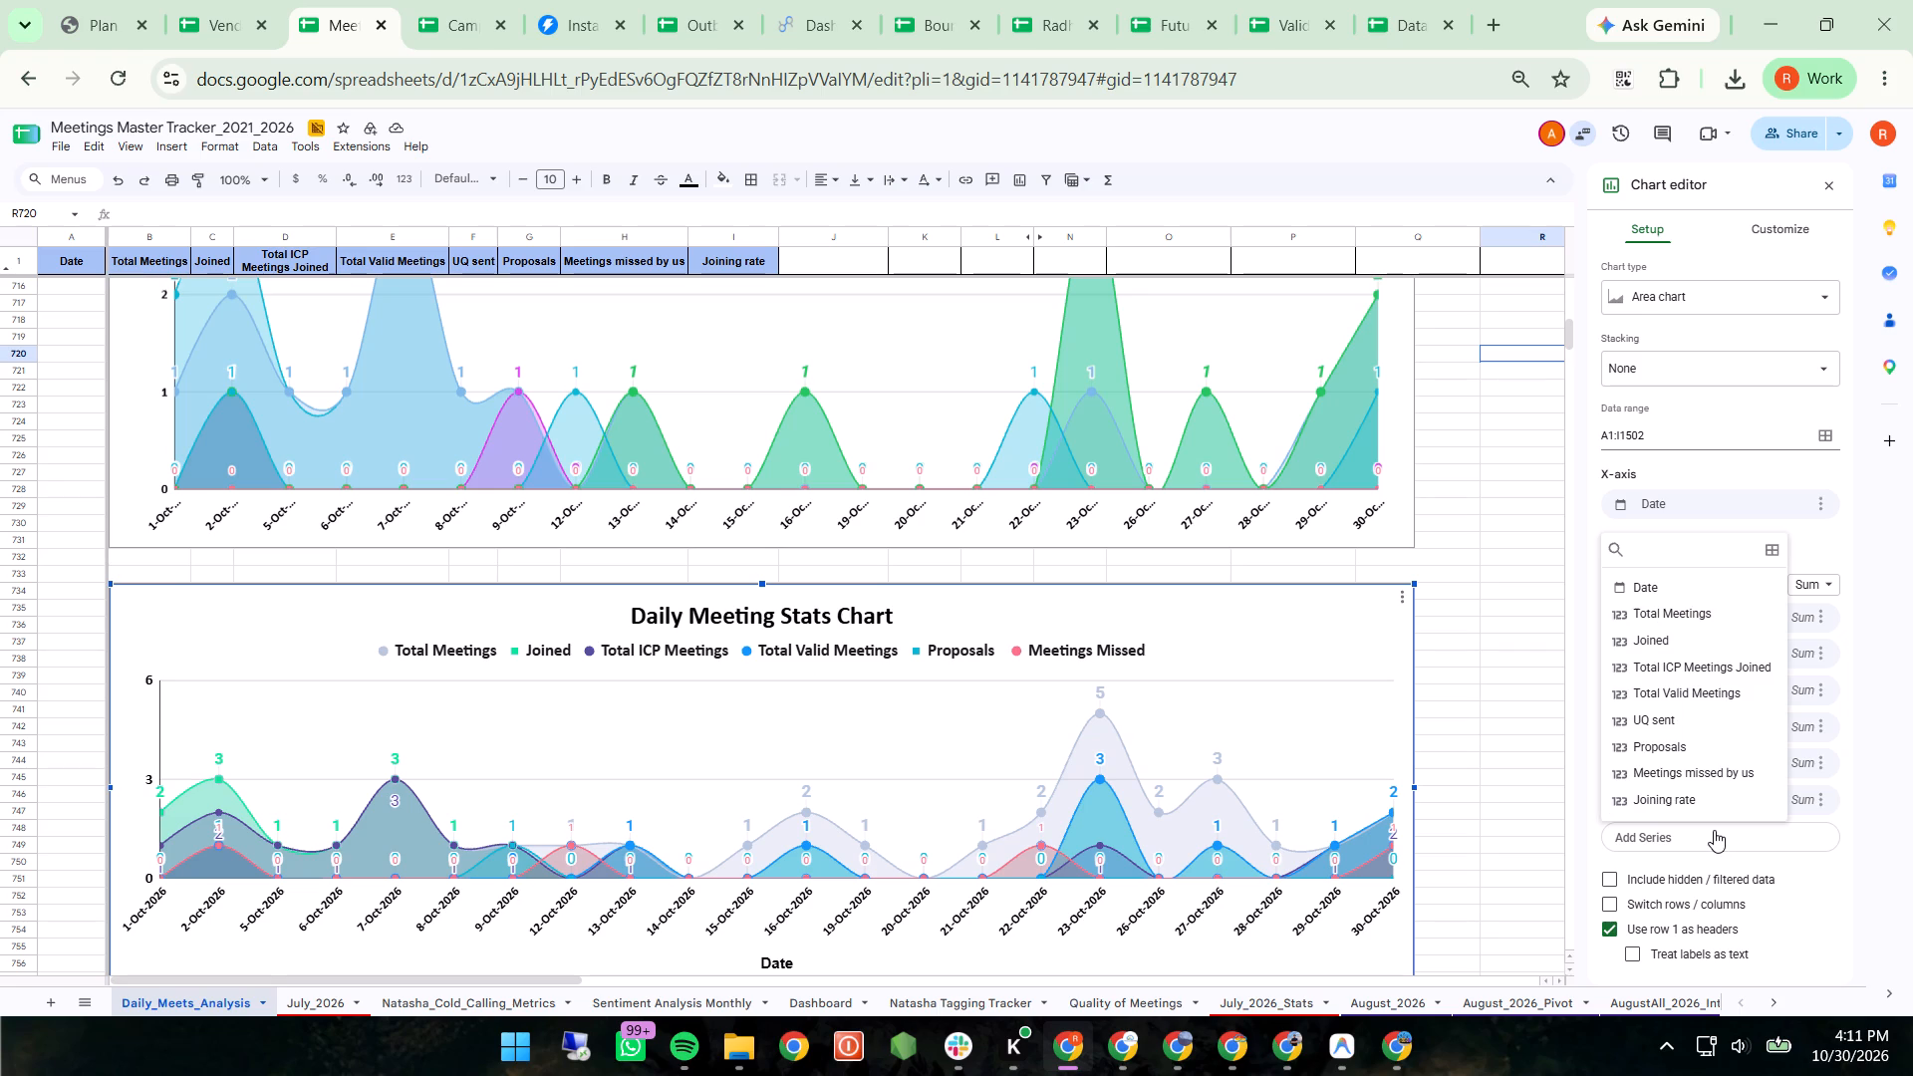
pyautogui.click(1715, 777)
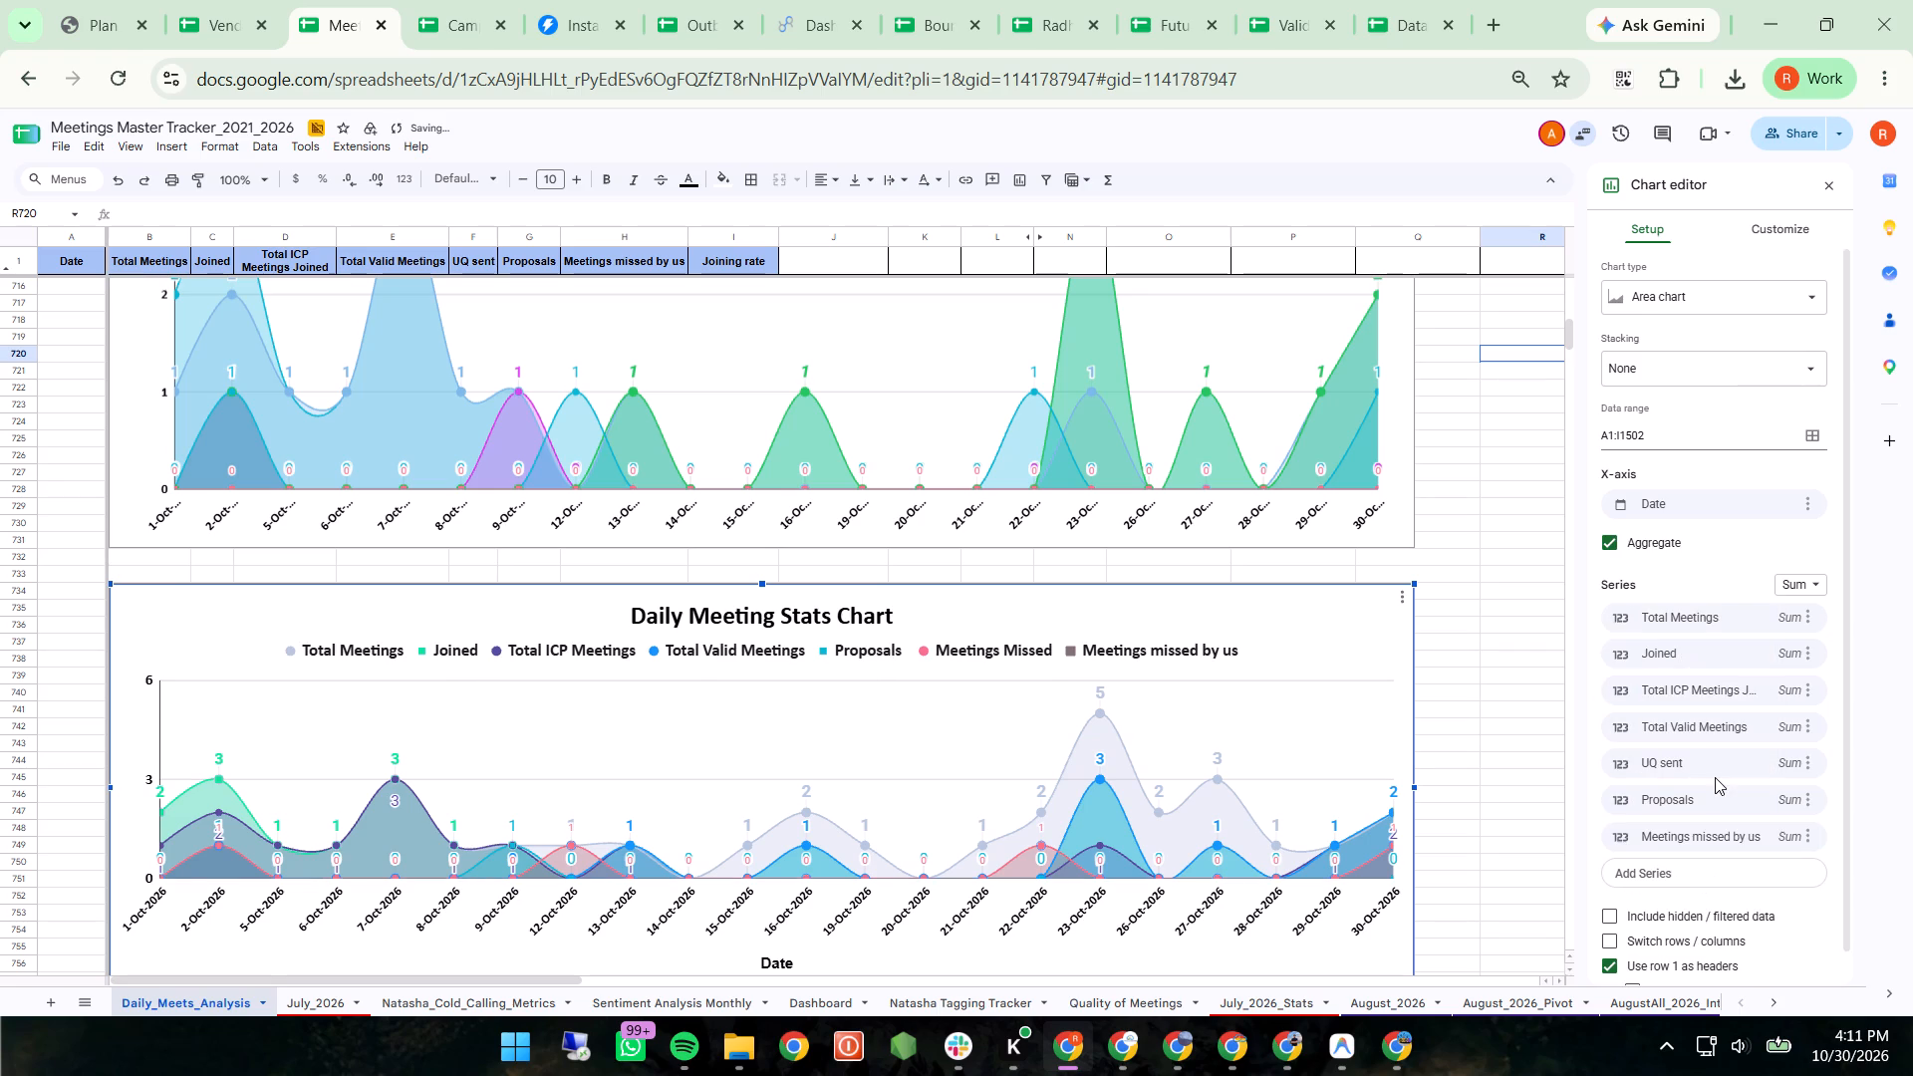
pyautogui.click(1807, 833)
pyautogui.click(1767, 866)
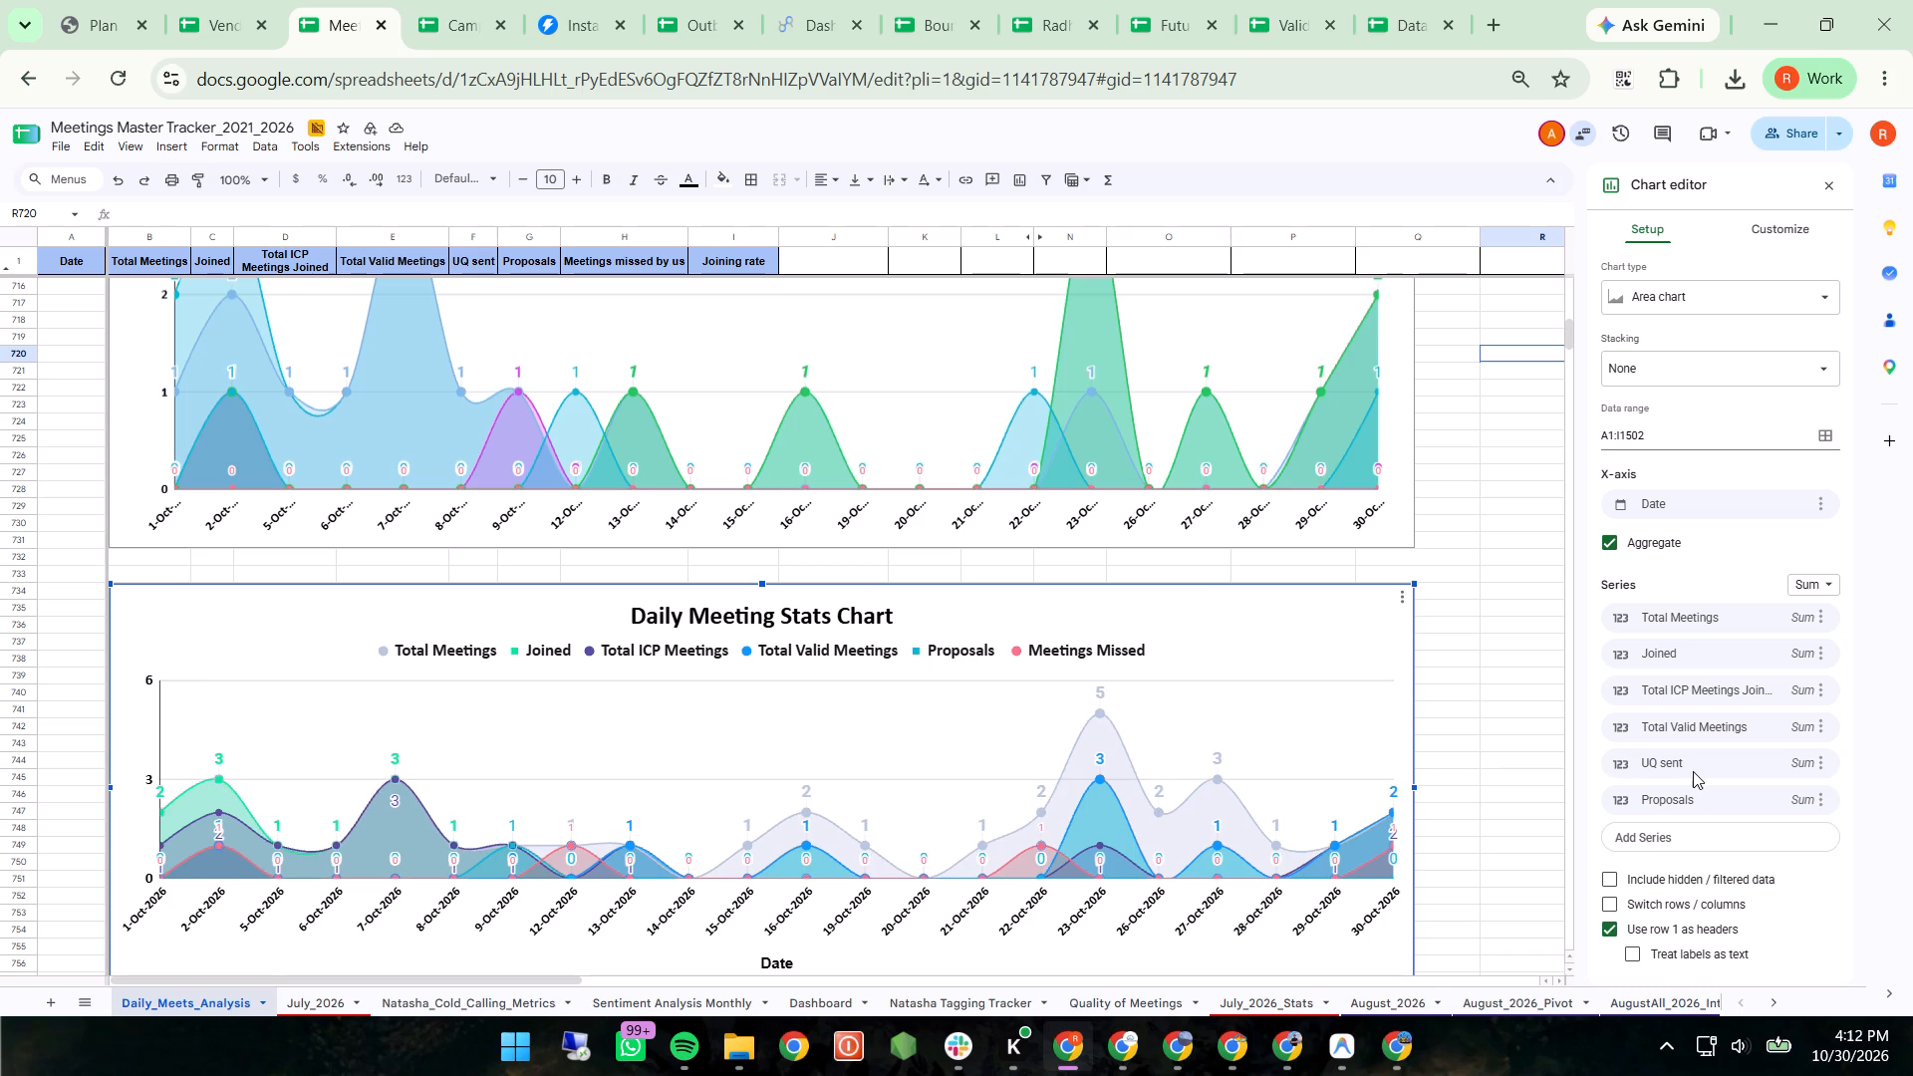
# Compare the plotted points of the Daily Meeting Stats Chart with those of the stats chart above it.
pyautogui.scroll(-2, 1693, 771)
pyautogui.scroll(5, 1693, 771)
pyautogui.scroll(2, 1654, 681)
pyautogui.scroll(1, 1458, 747)
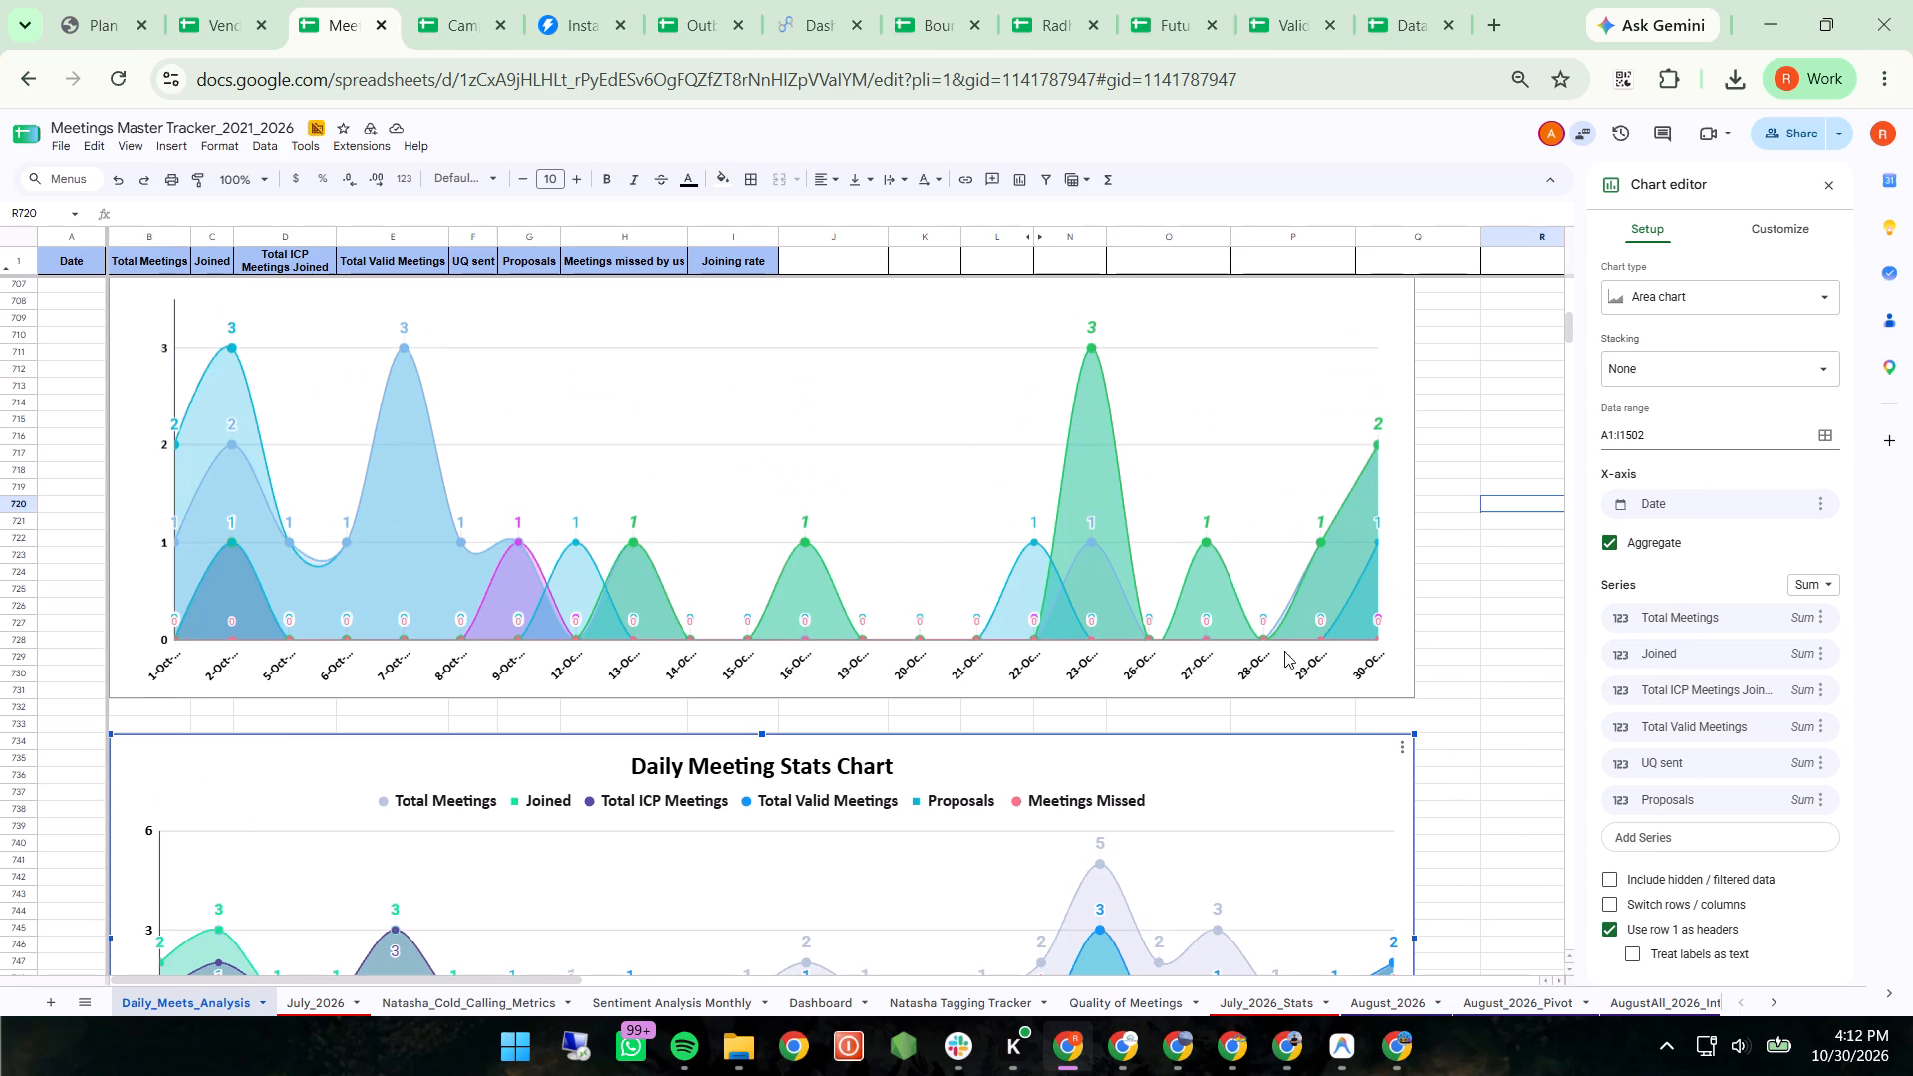
pyautogui.scroll(1, 1137, 761)
pyautogui.scroll(-2, 1137, 761)
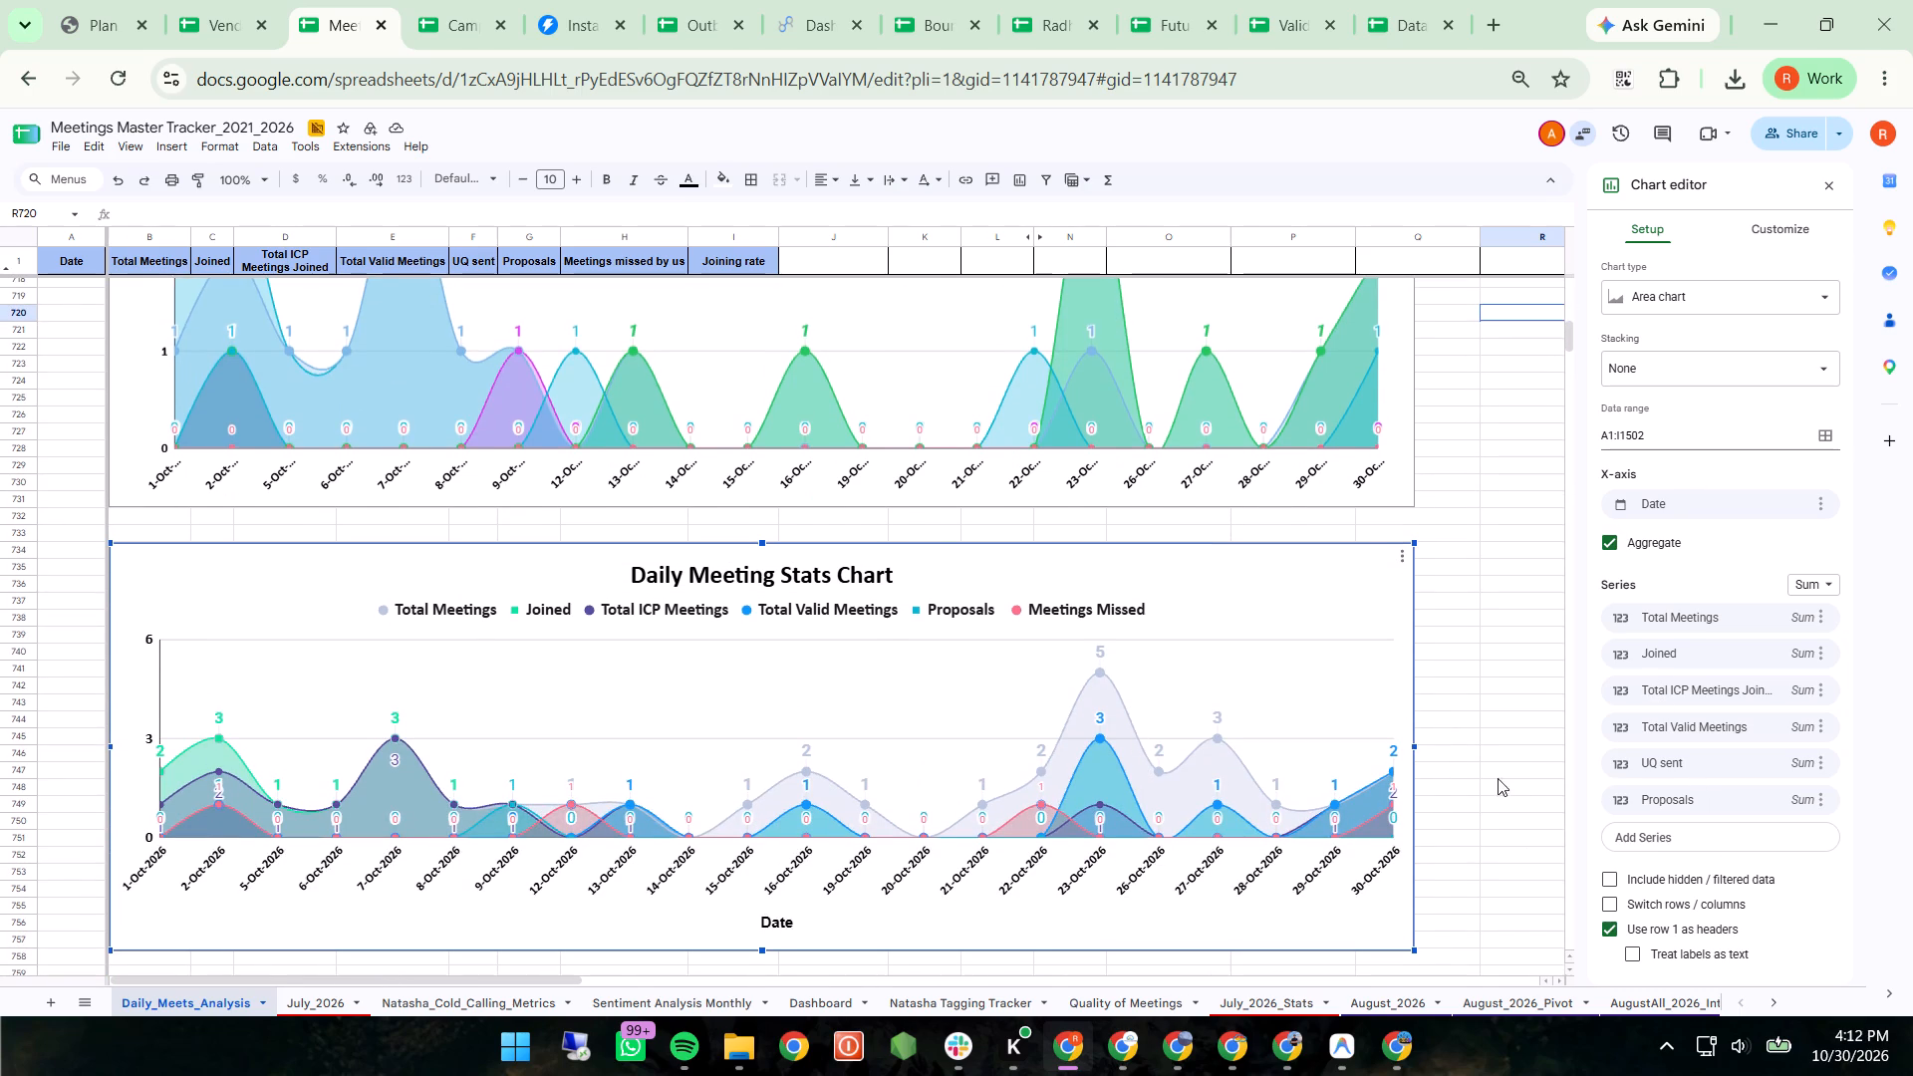
pyautogui.scroll(-2, 1644, 779)
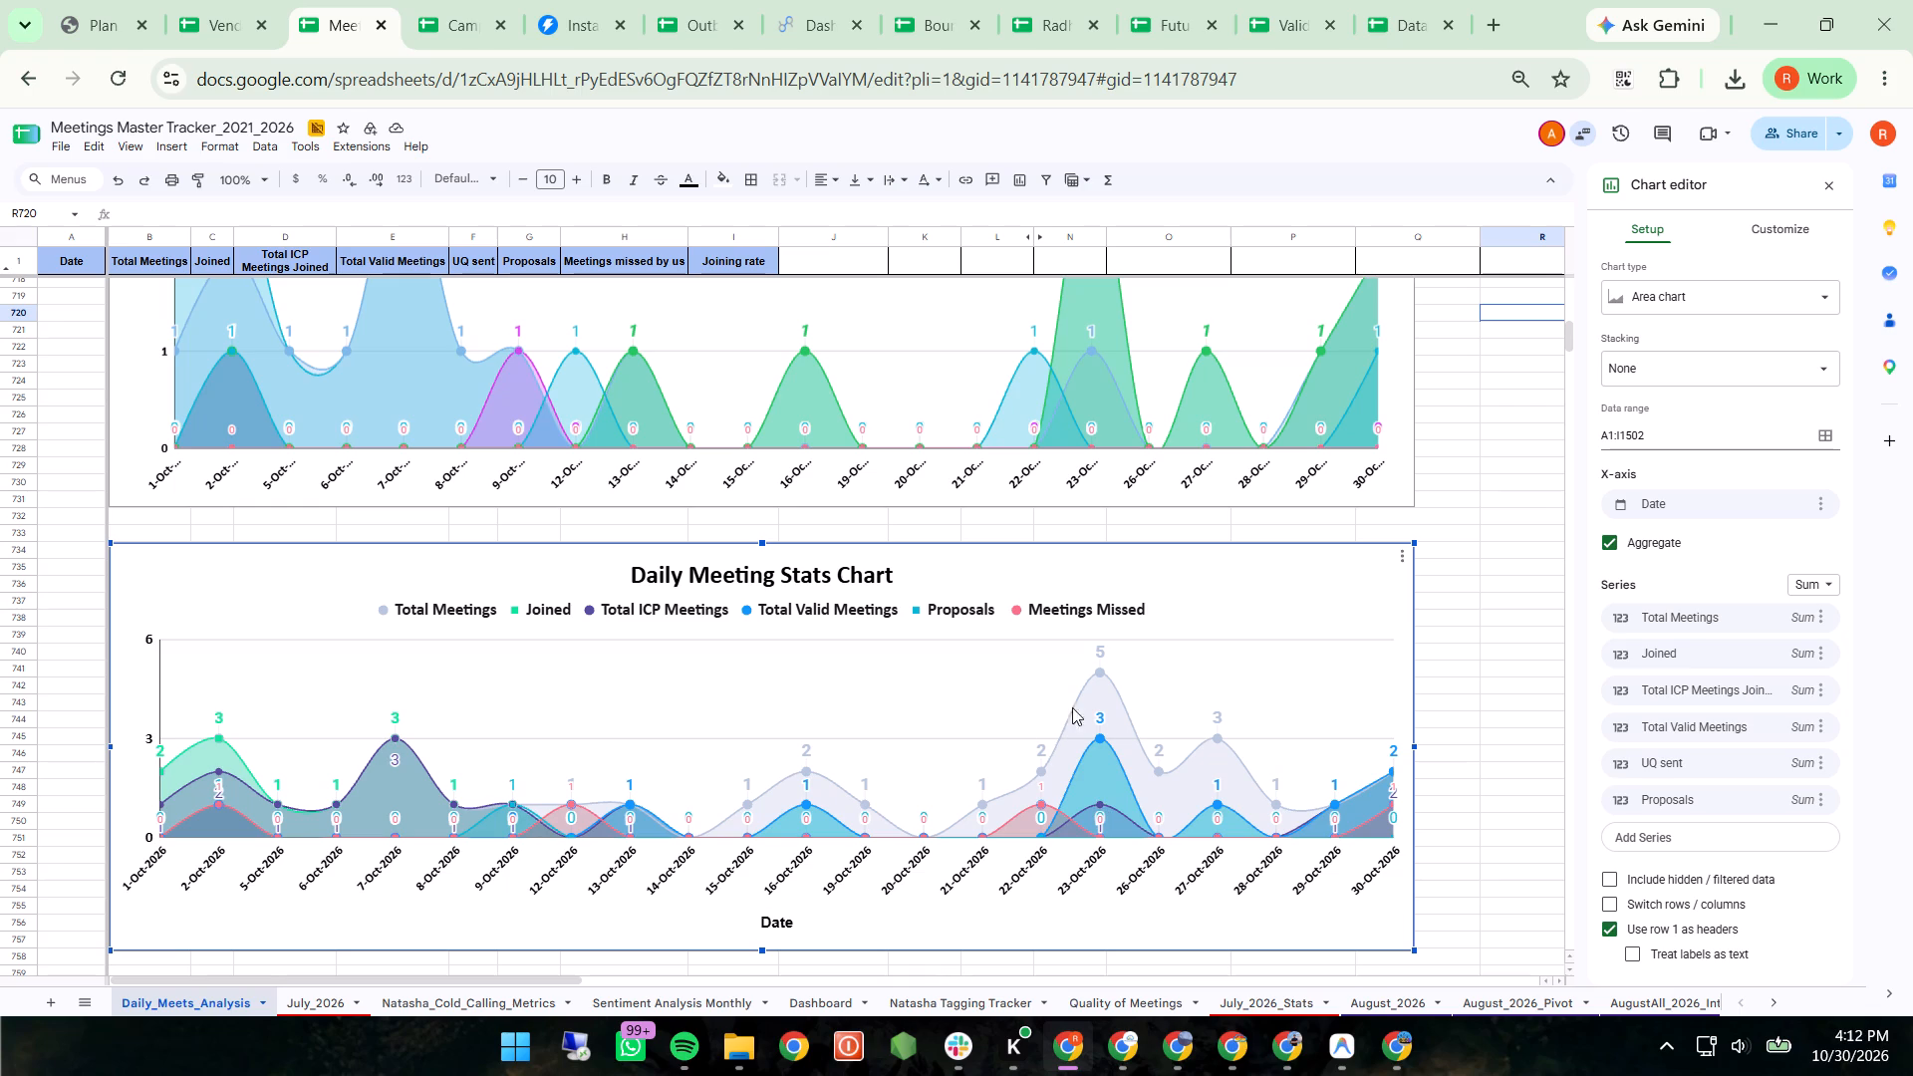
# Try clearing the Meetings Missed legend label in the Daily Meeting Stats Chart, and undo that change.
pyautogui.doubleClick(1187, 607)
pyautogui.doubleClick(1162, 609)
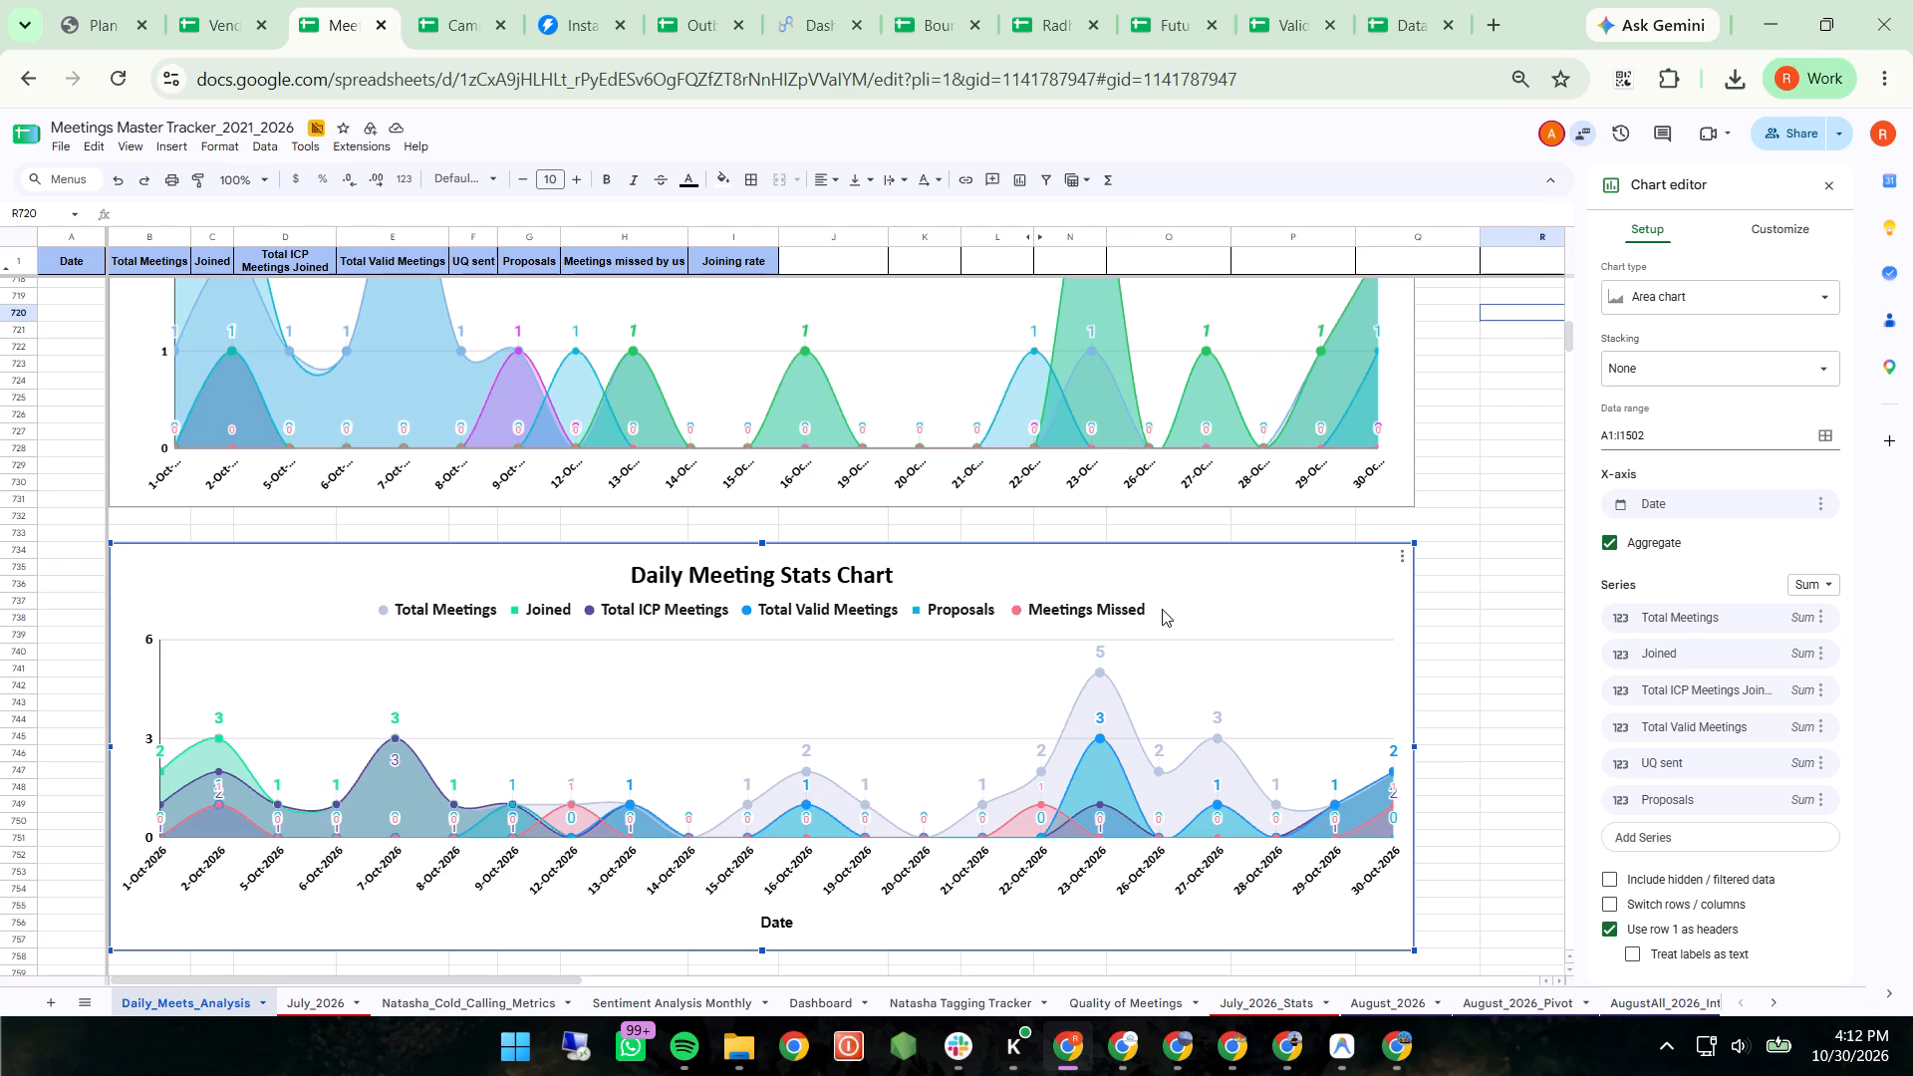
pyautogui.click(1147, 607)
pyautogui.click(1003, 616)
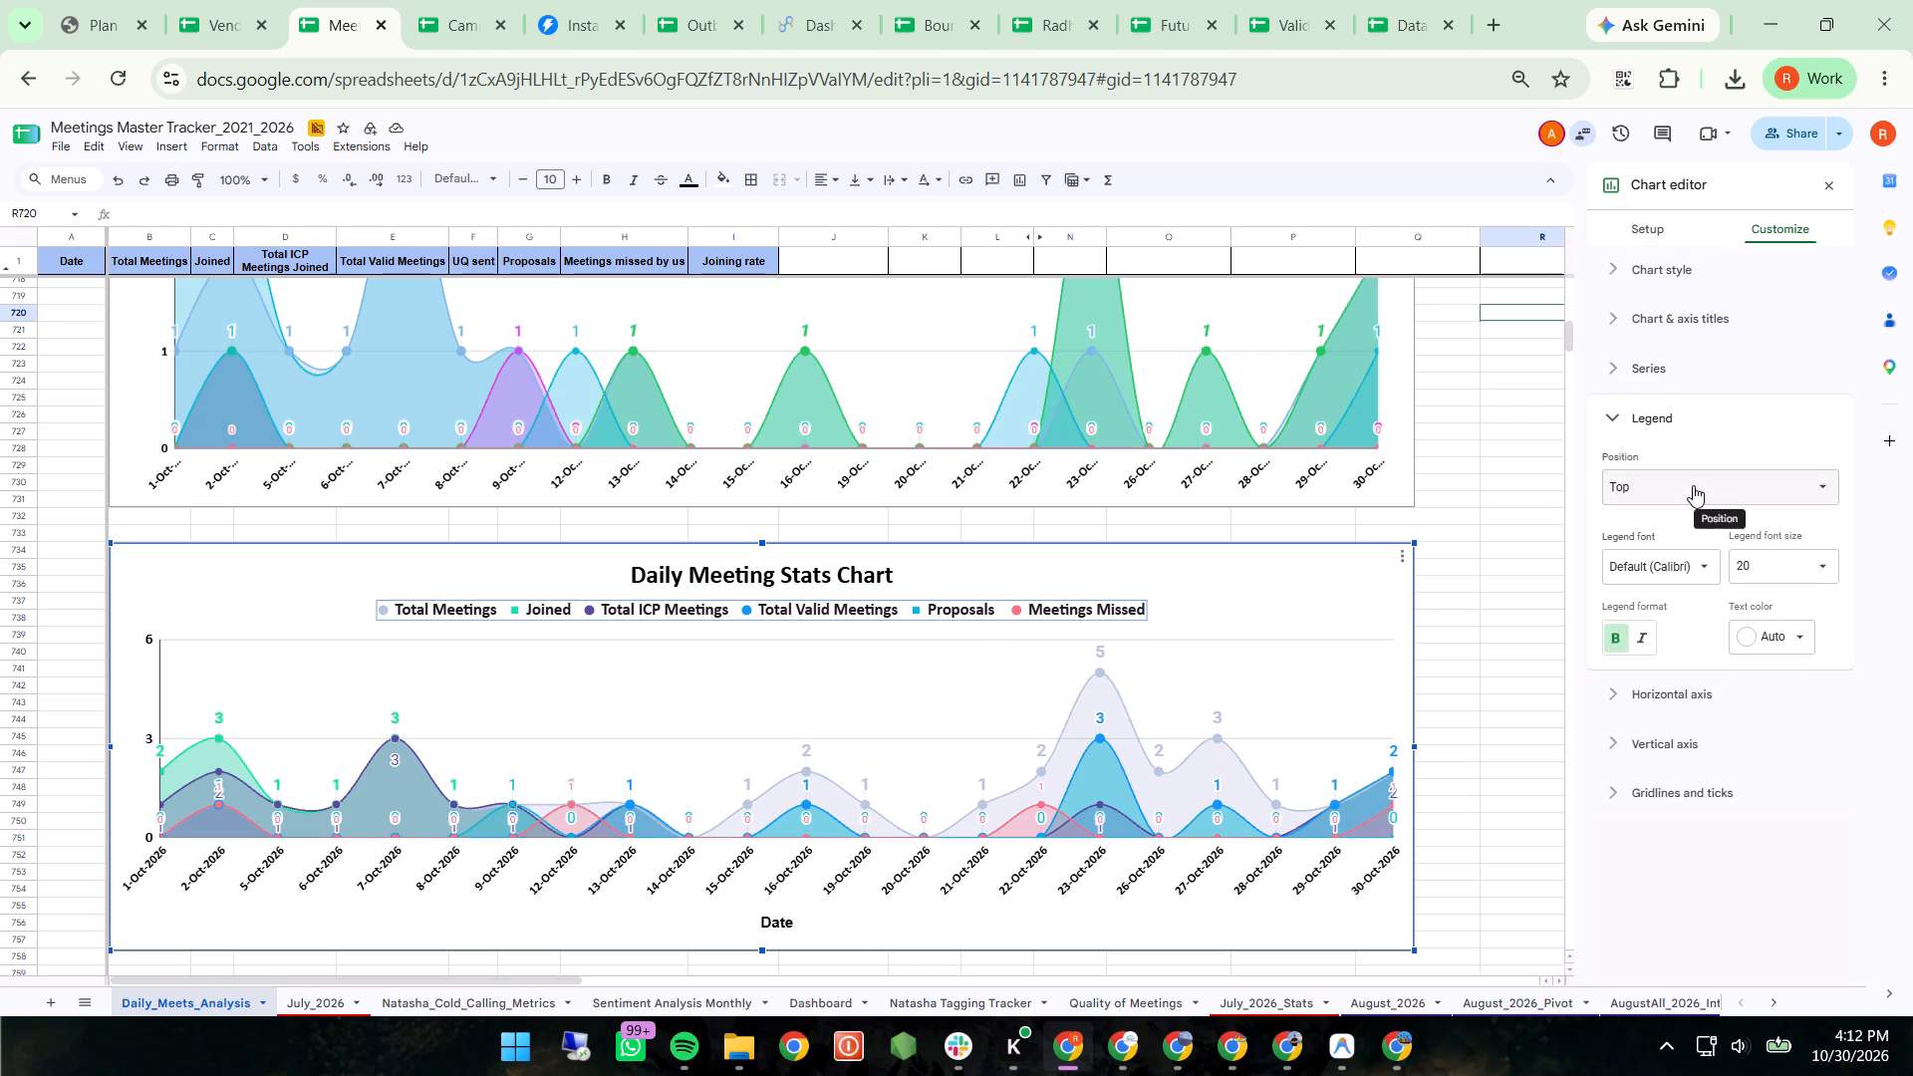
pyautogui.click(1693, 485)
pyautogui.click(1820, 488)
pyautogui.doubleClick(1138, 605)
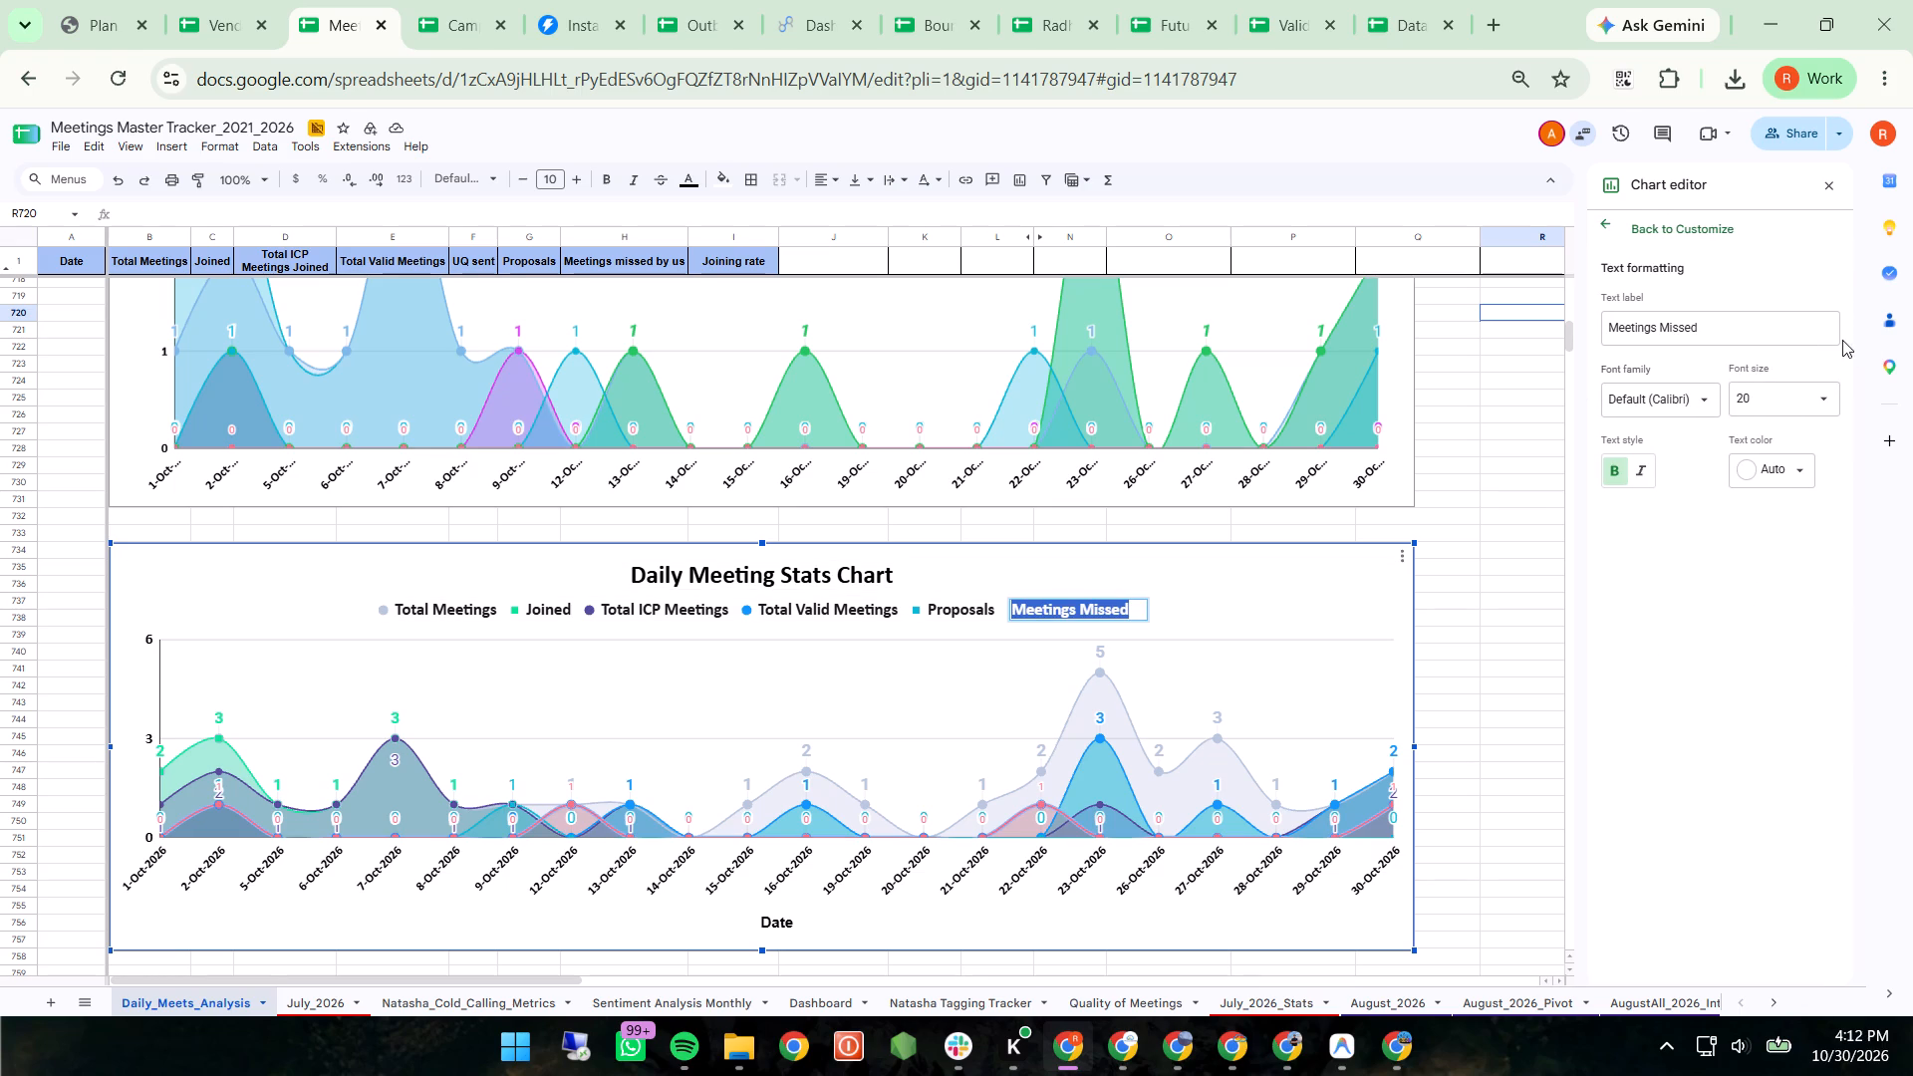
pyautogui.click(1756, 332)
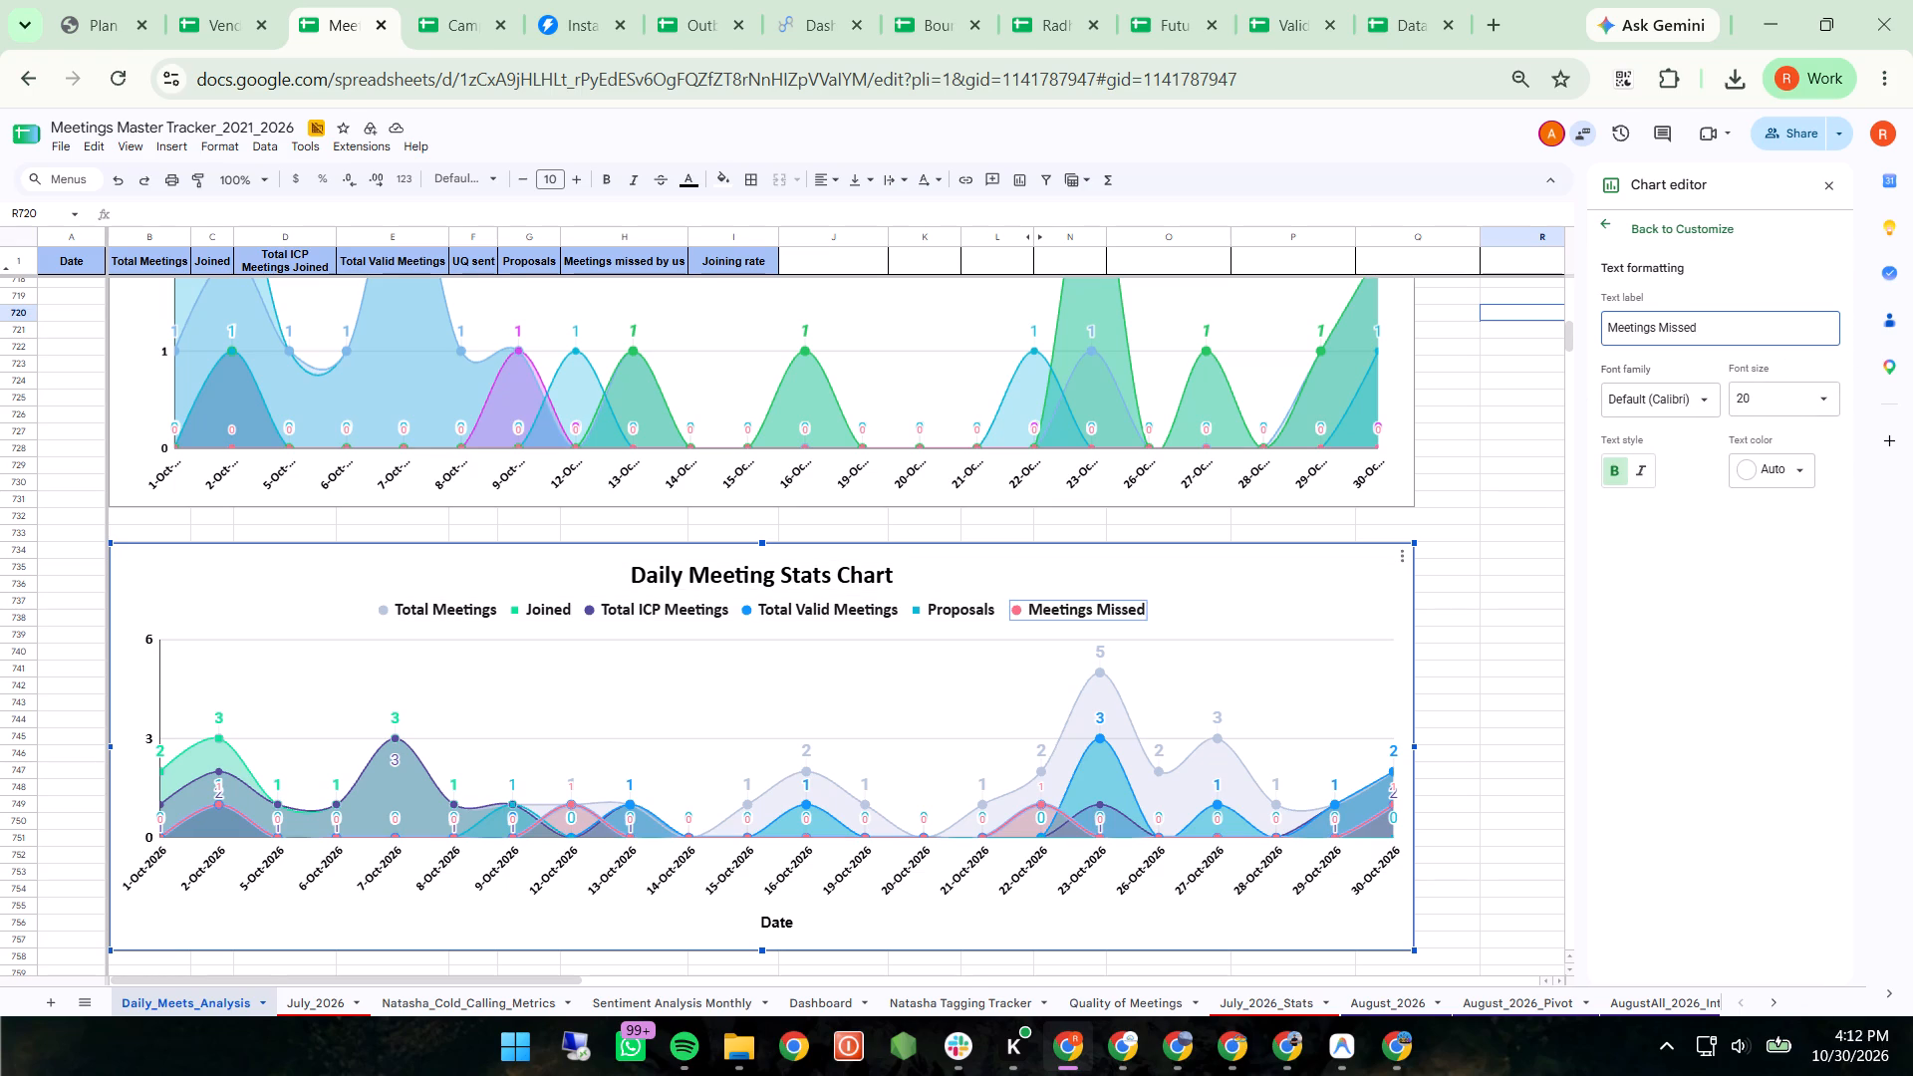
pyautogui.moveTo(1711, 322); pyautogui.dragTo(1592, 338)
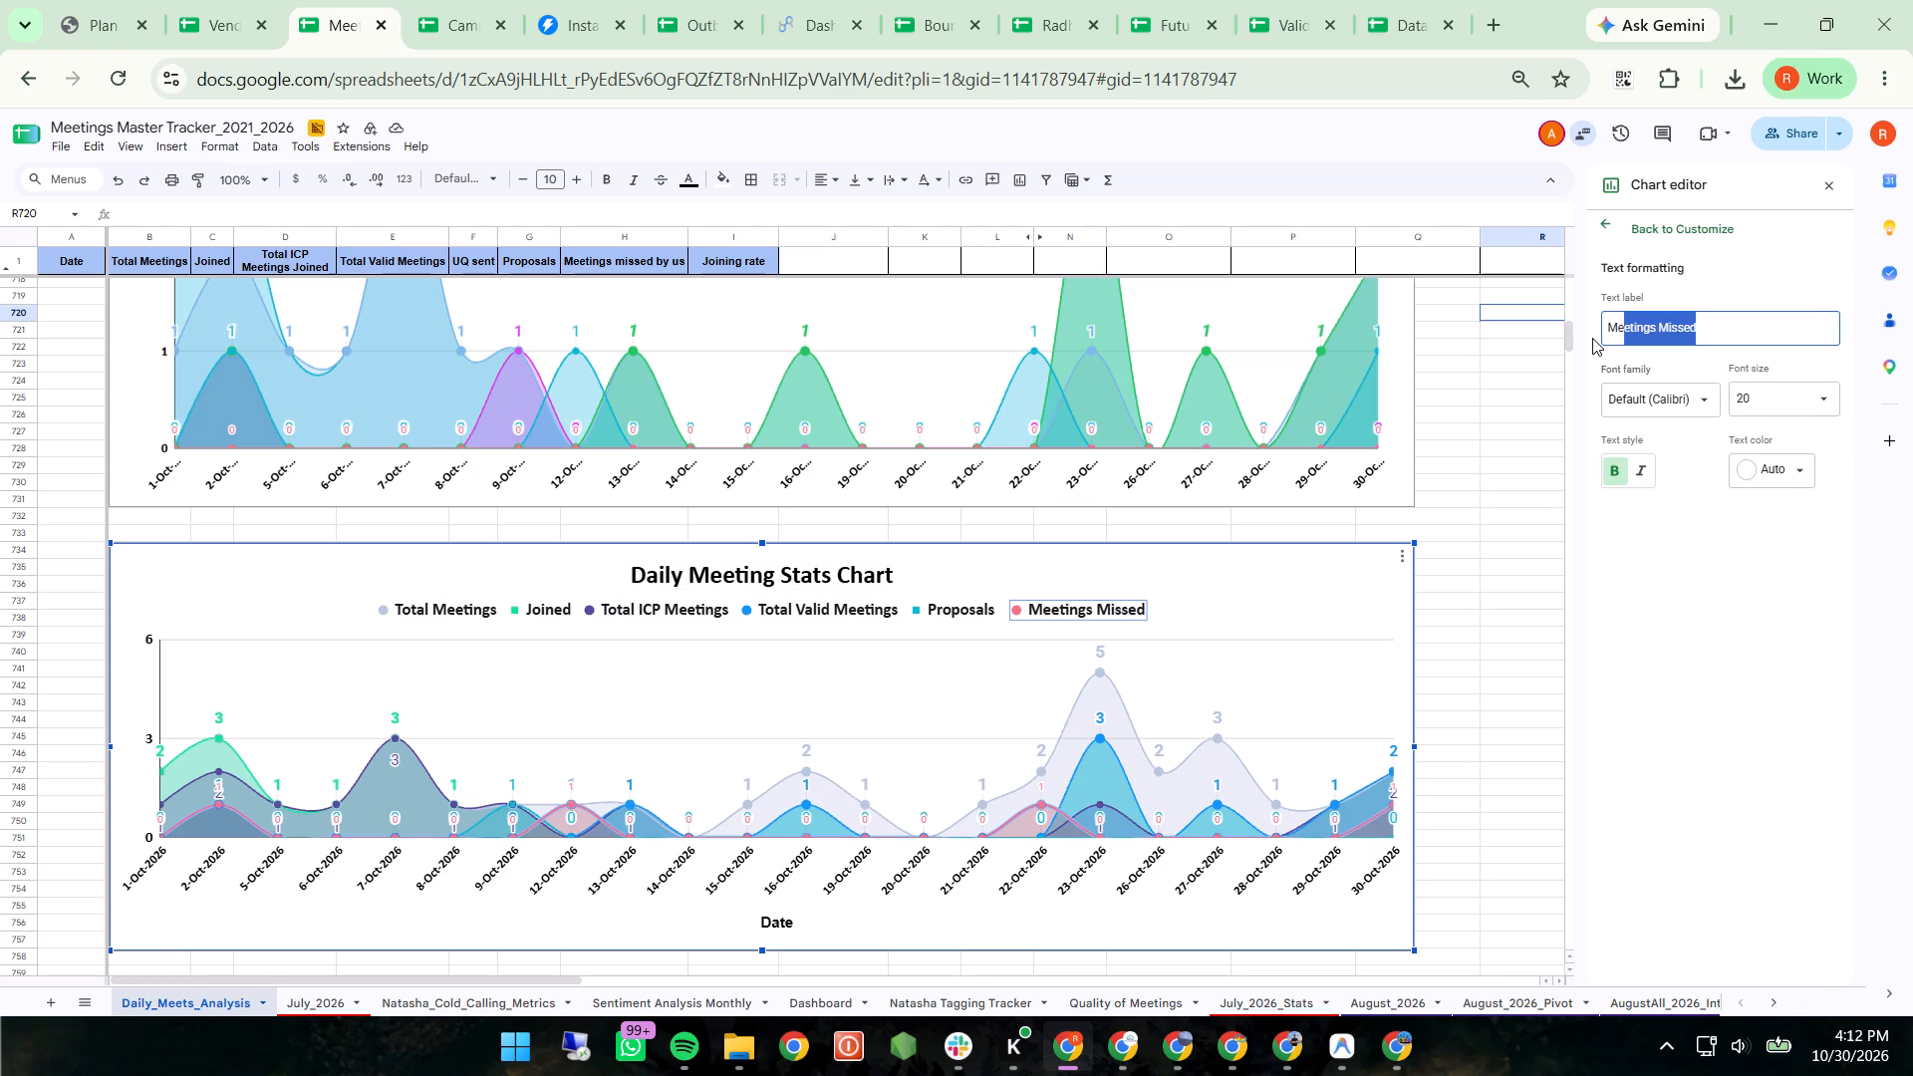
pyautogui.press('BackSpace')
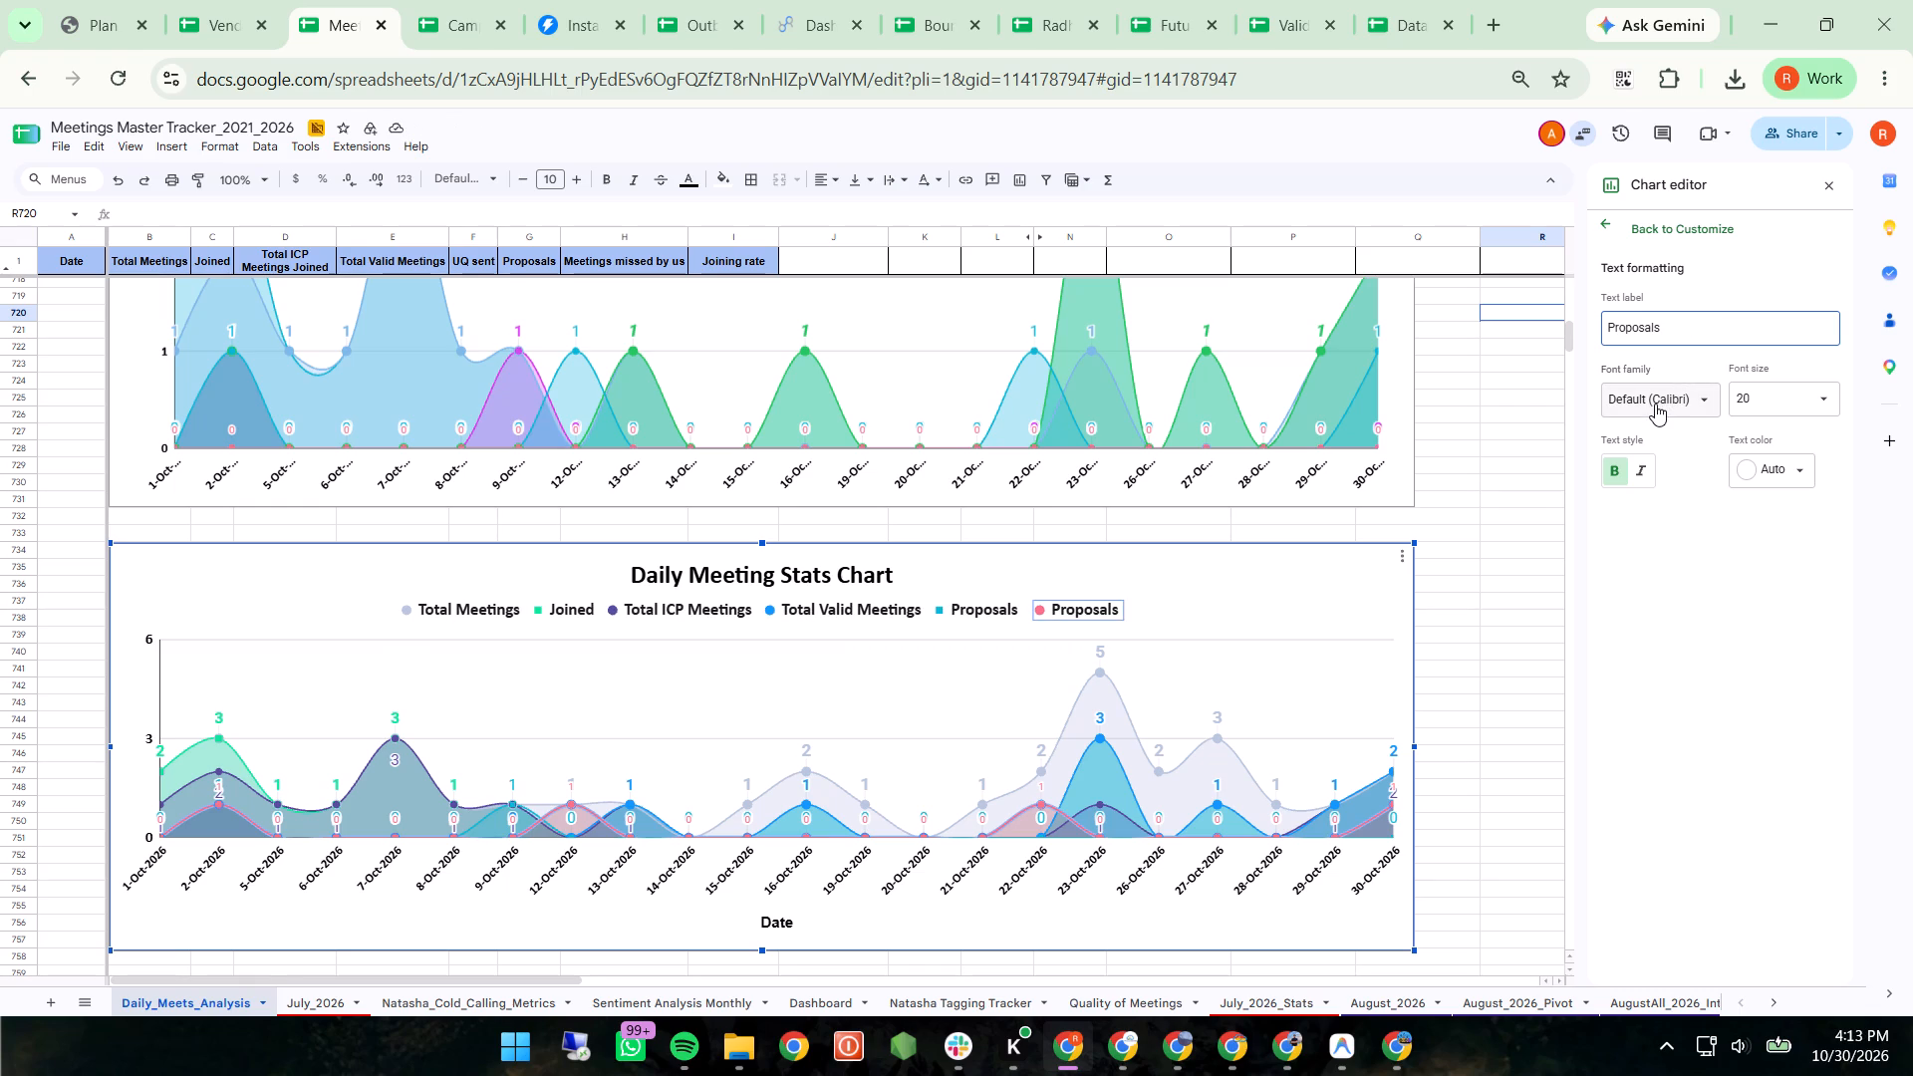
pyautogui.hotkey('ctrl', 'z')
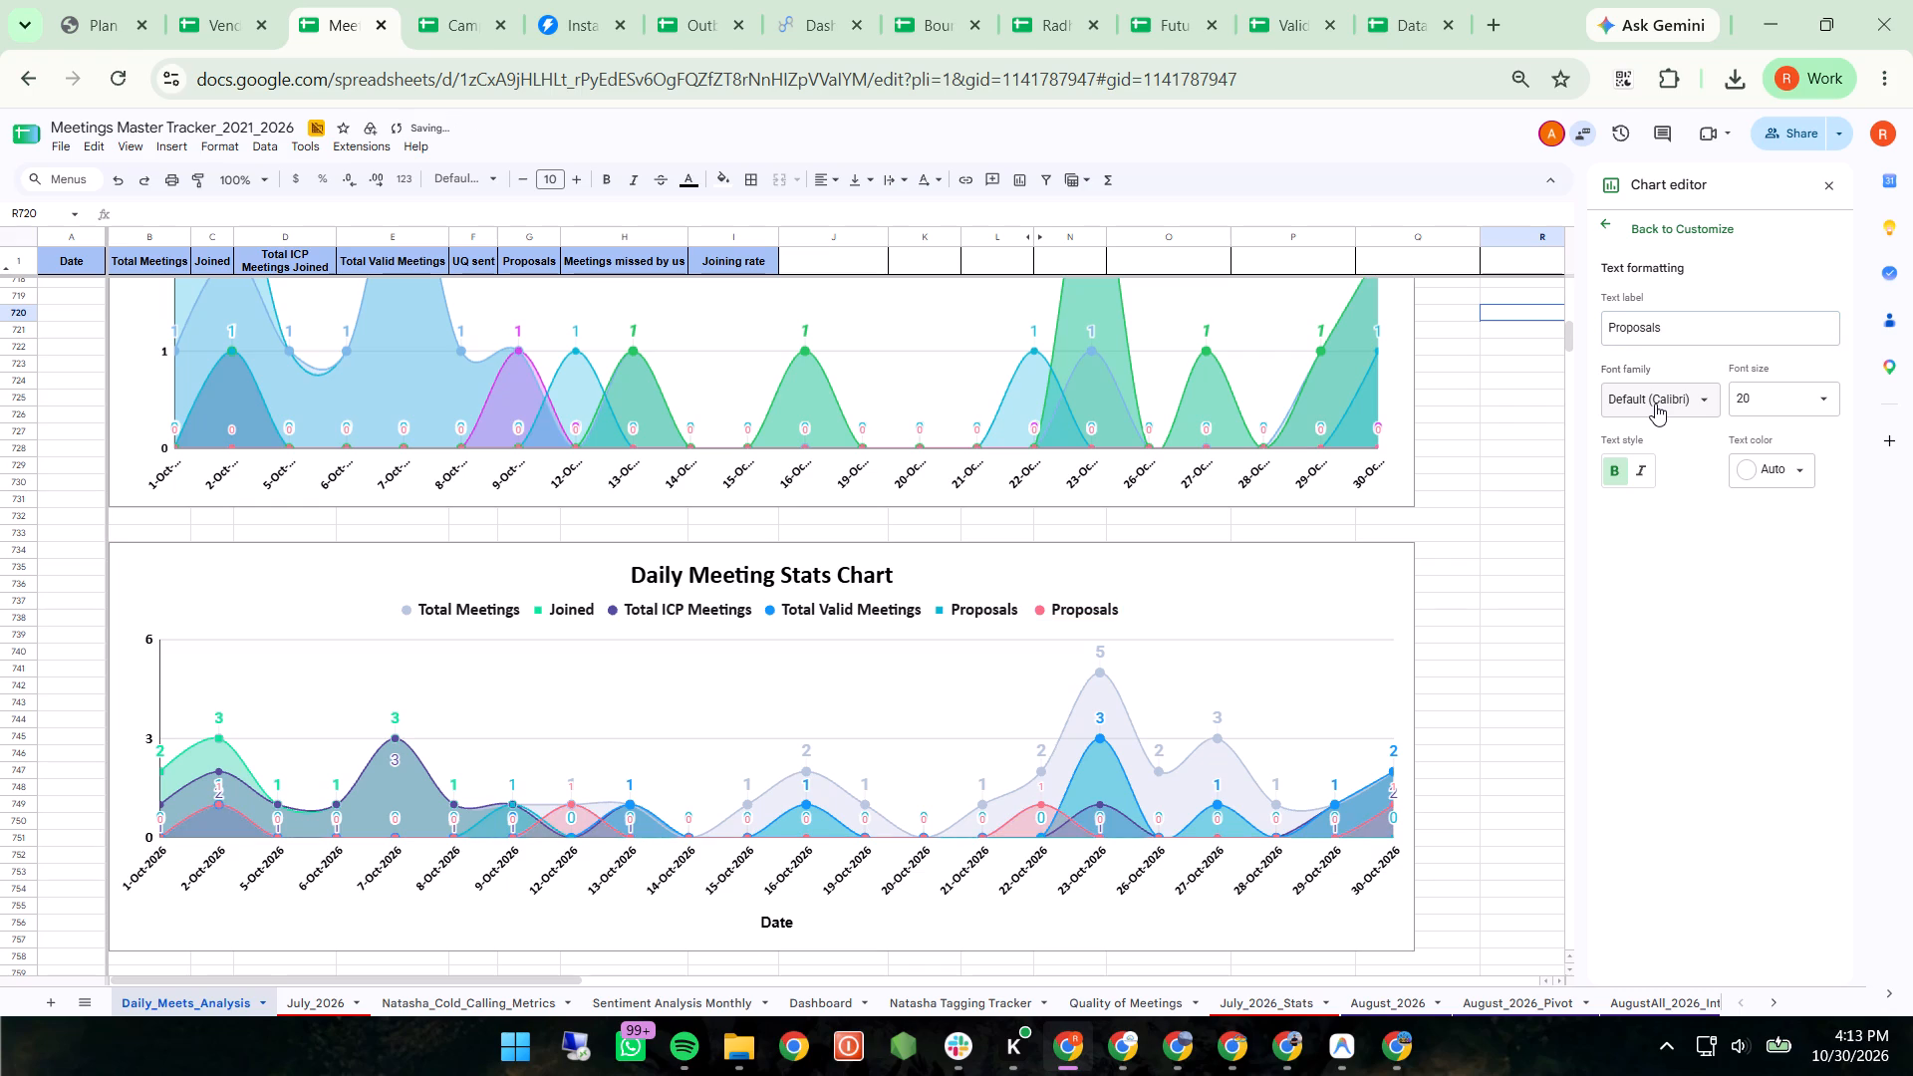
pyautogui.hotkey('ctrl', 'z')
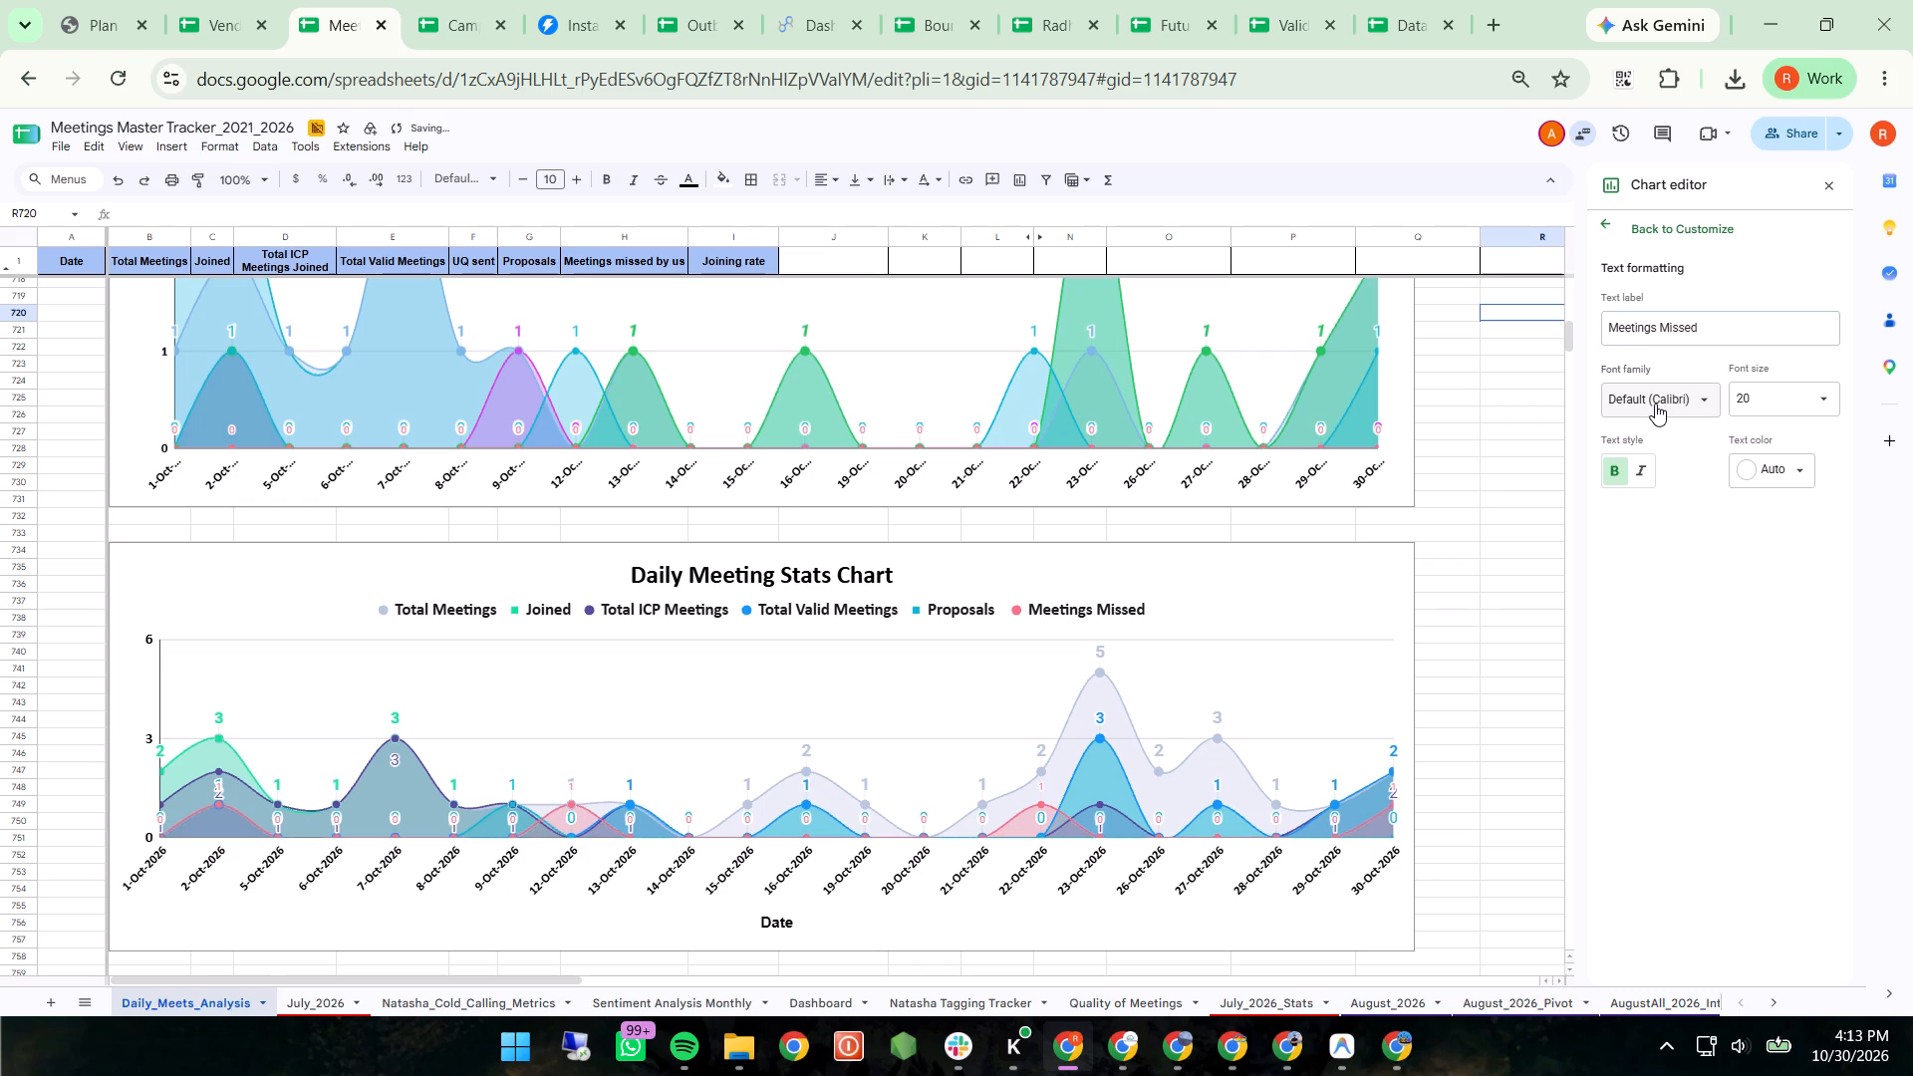
# Rename the Meetings Missed legend label to Meetings Missed By Us and return to the chart's customization options.
pyautogui.click(1724, 328)
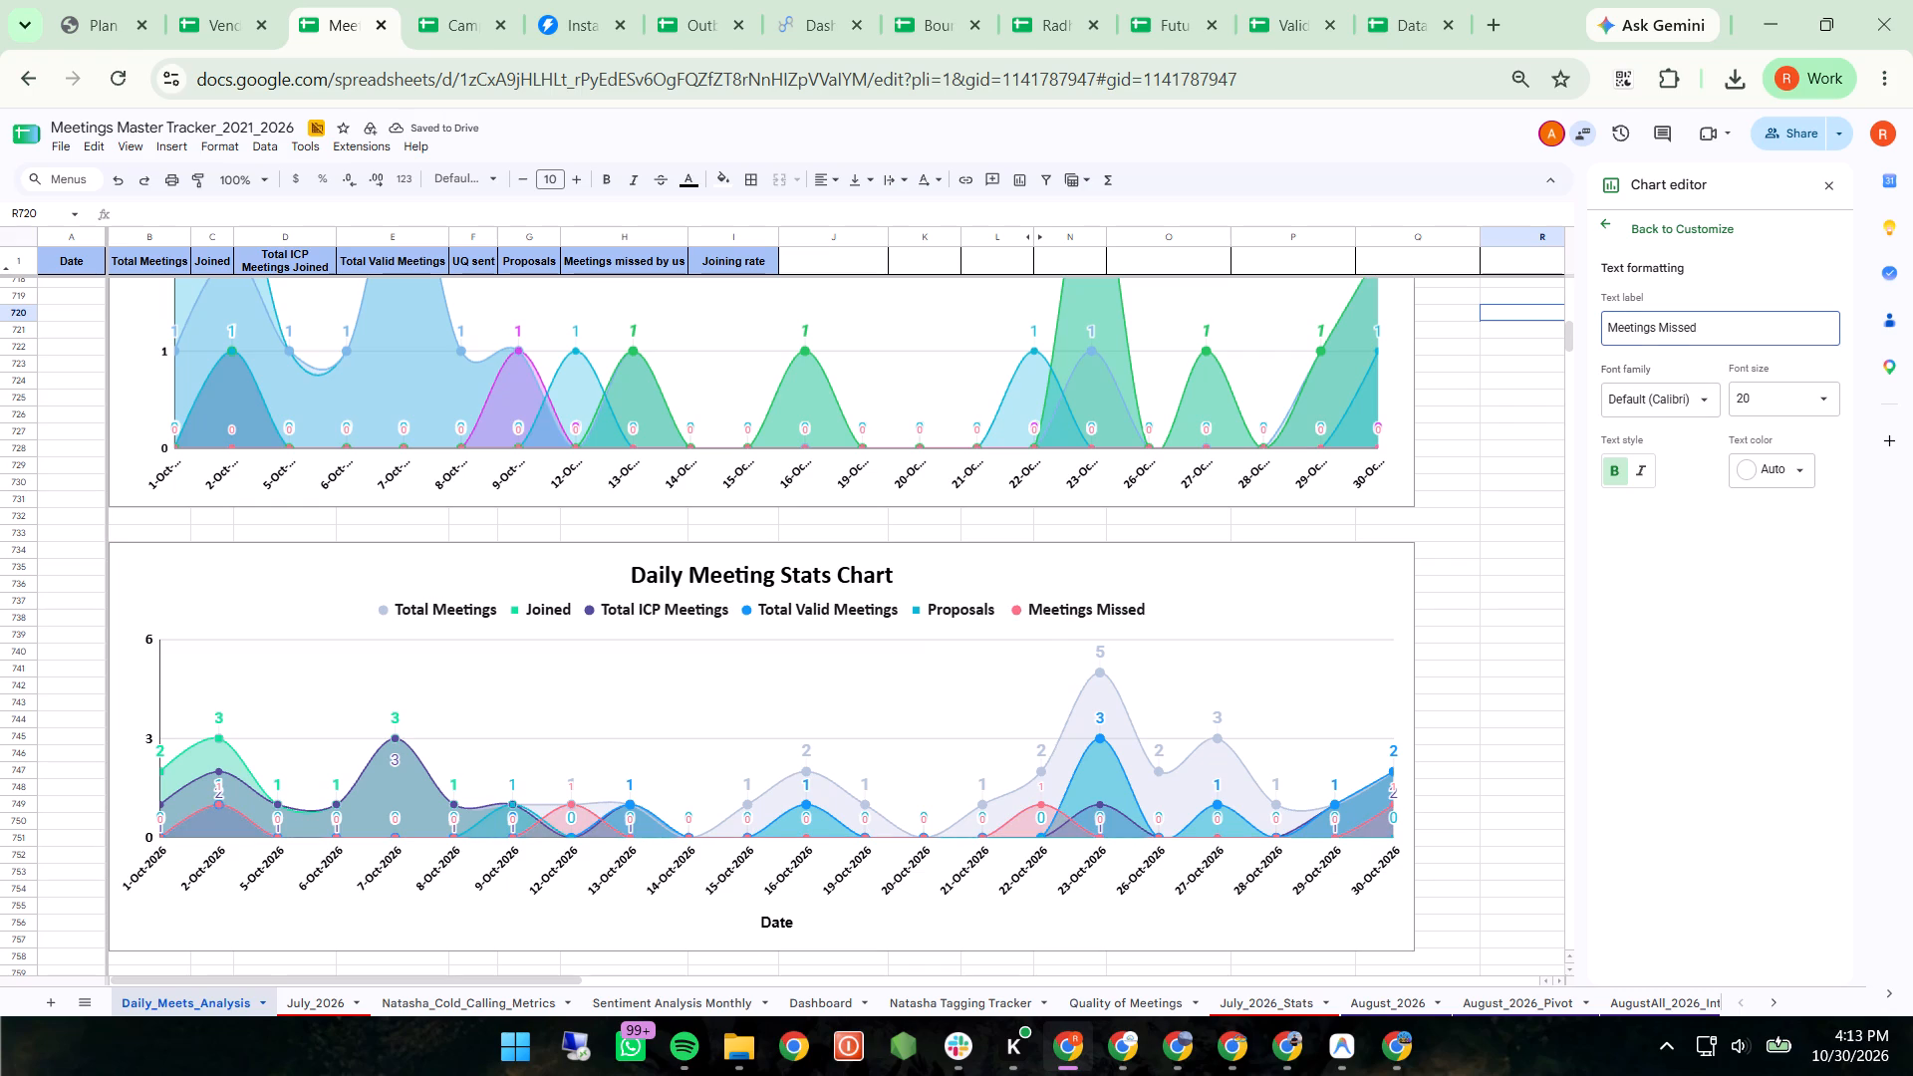
pyautogui.press('space')
pyautogui.write('By')
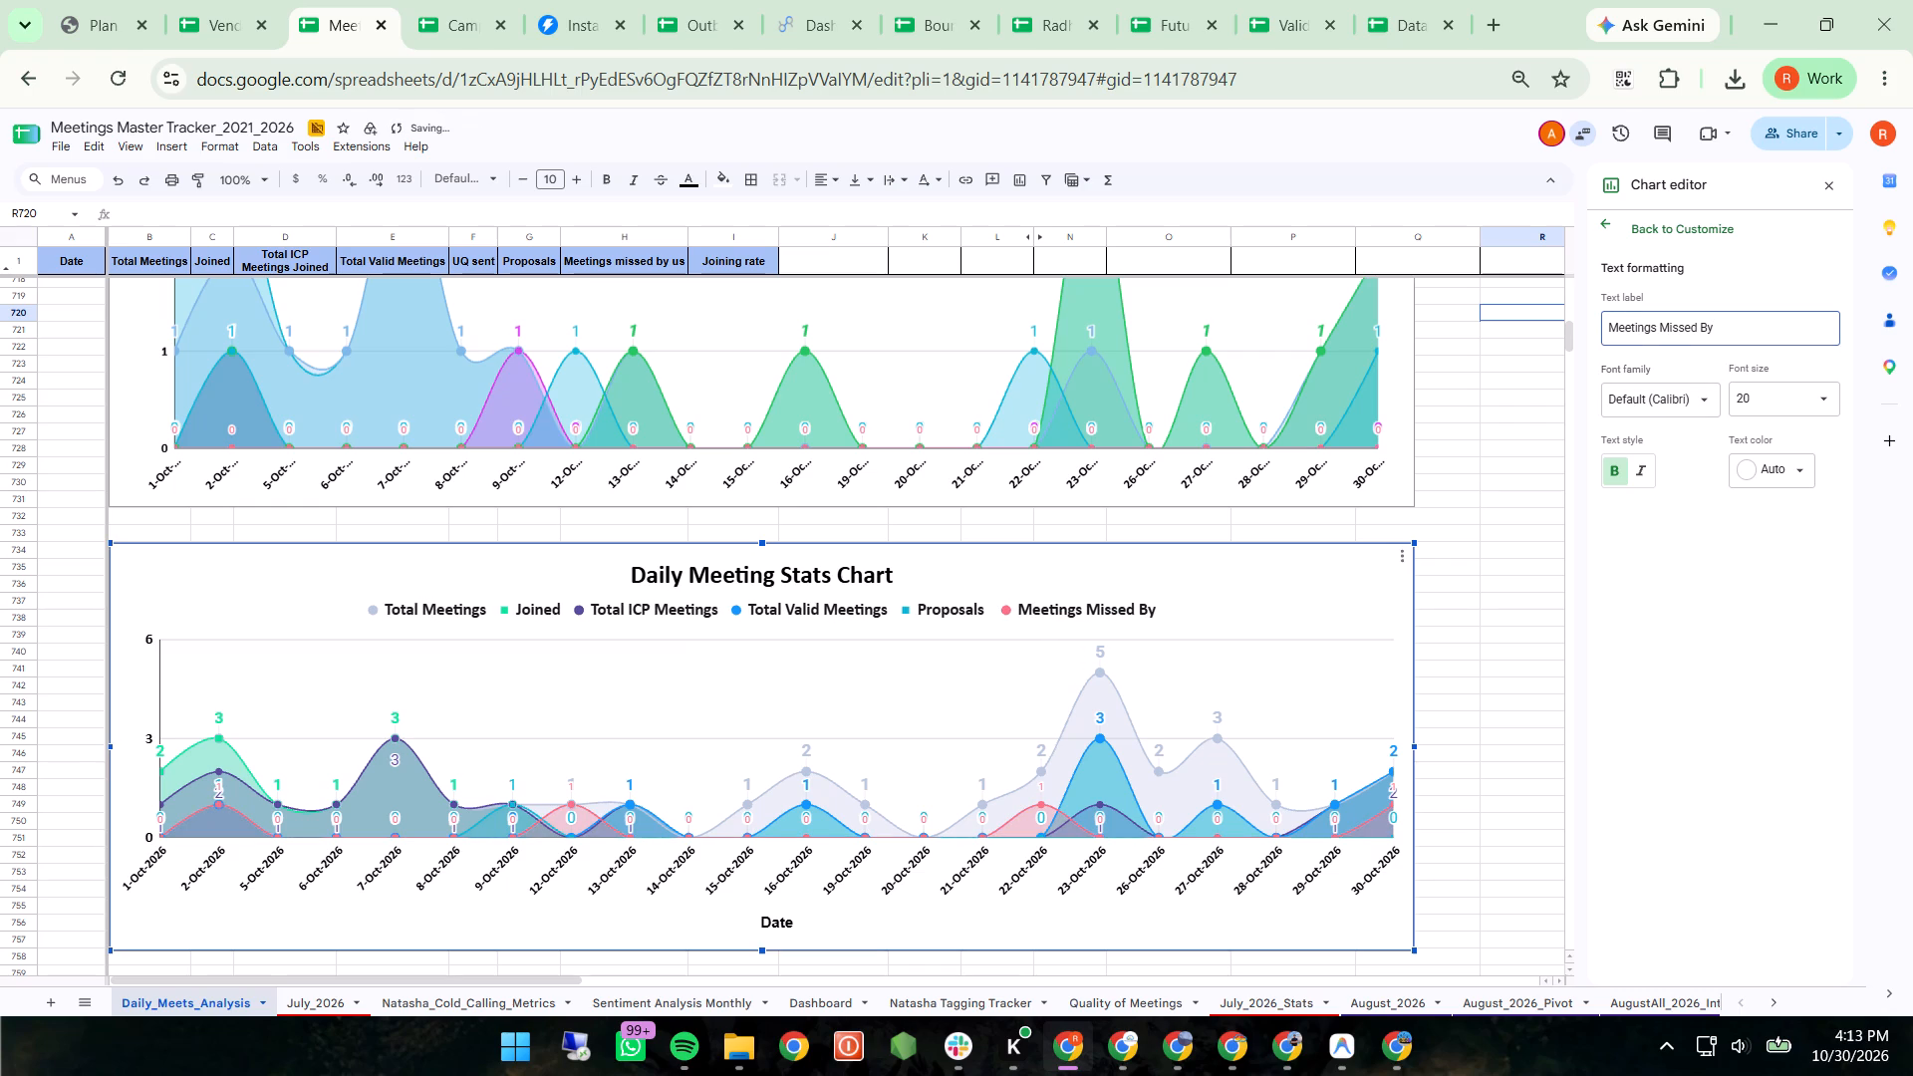
pyautogui.press('space')
pyautogui.write('Us')
pyautogui.click(1757, 334)
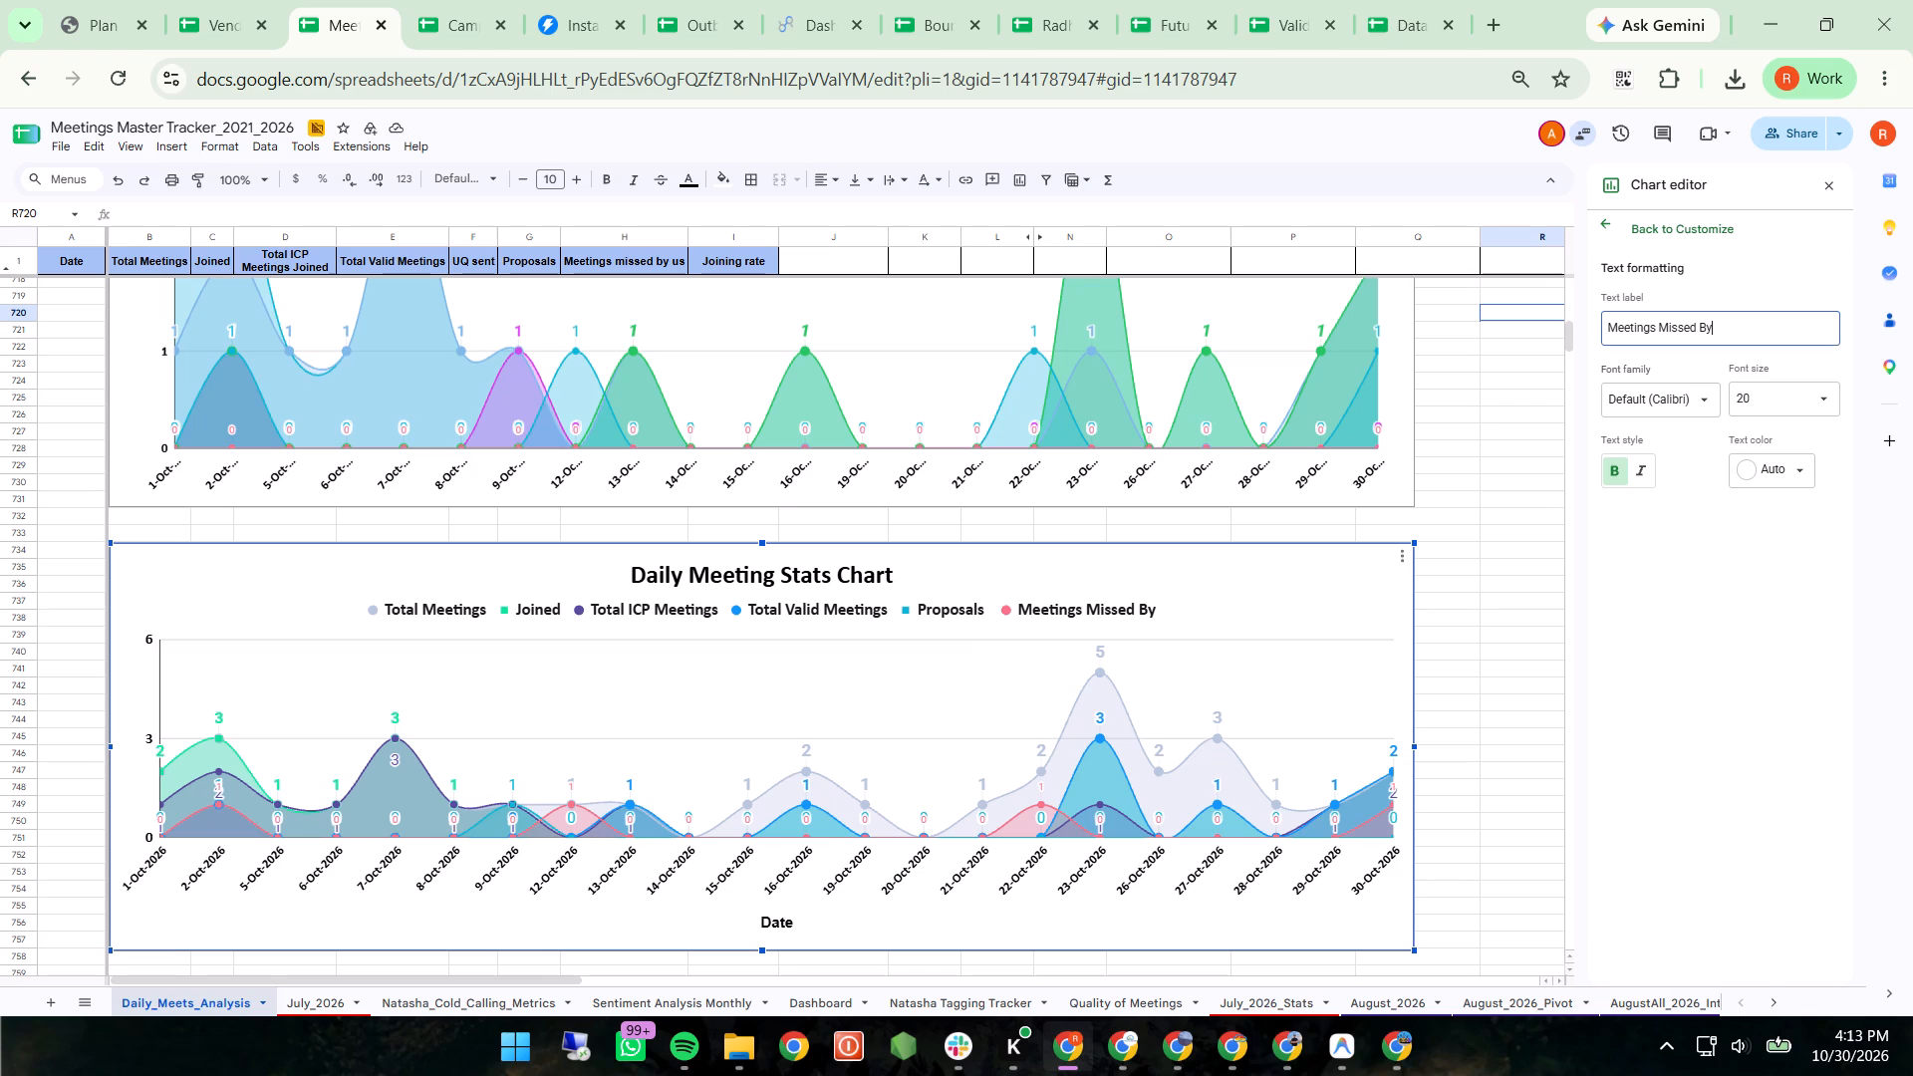
pyautogui.press('space')
pyautogui.write('Us')
pyautogui.press('Return')
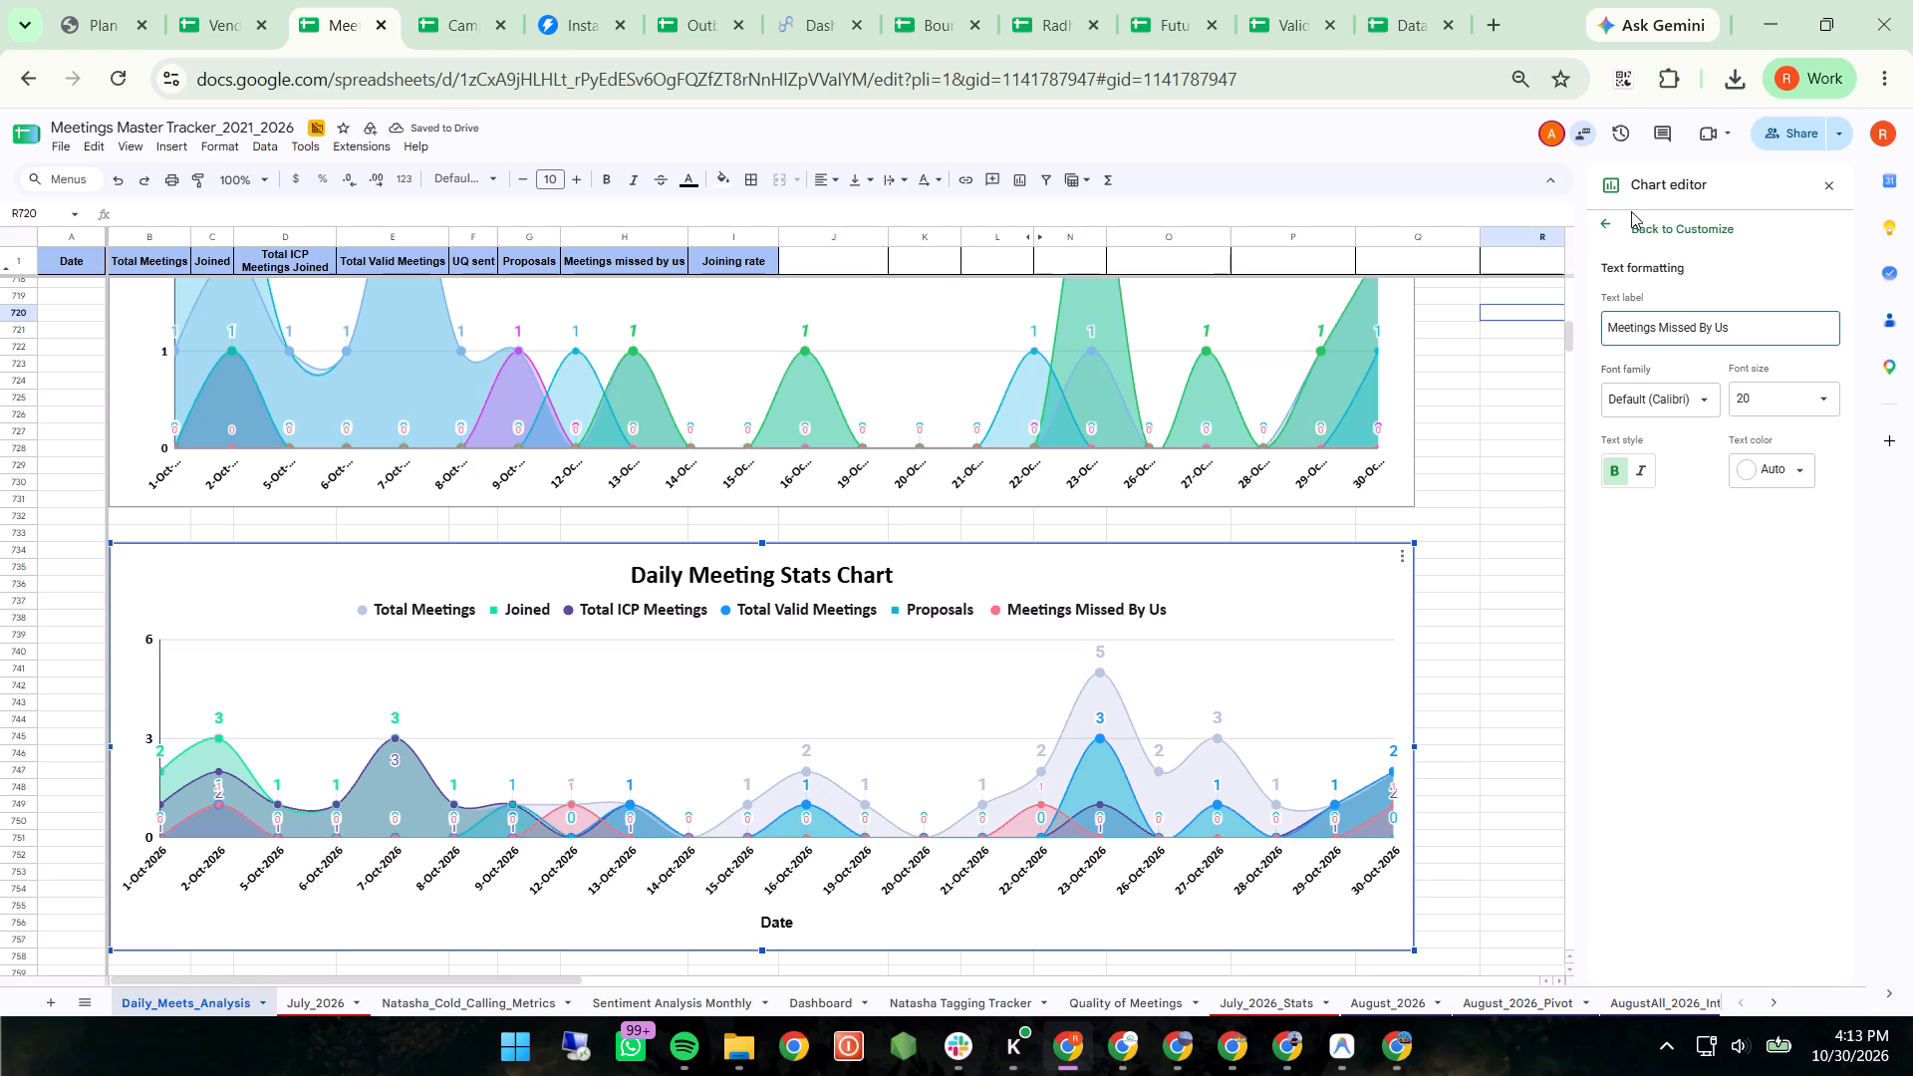
pyautogui.click(1601, 229)
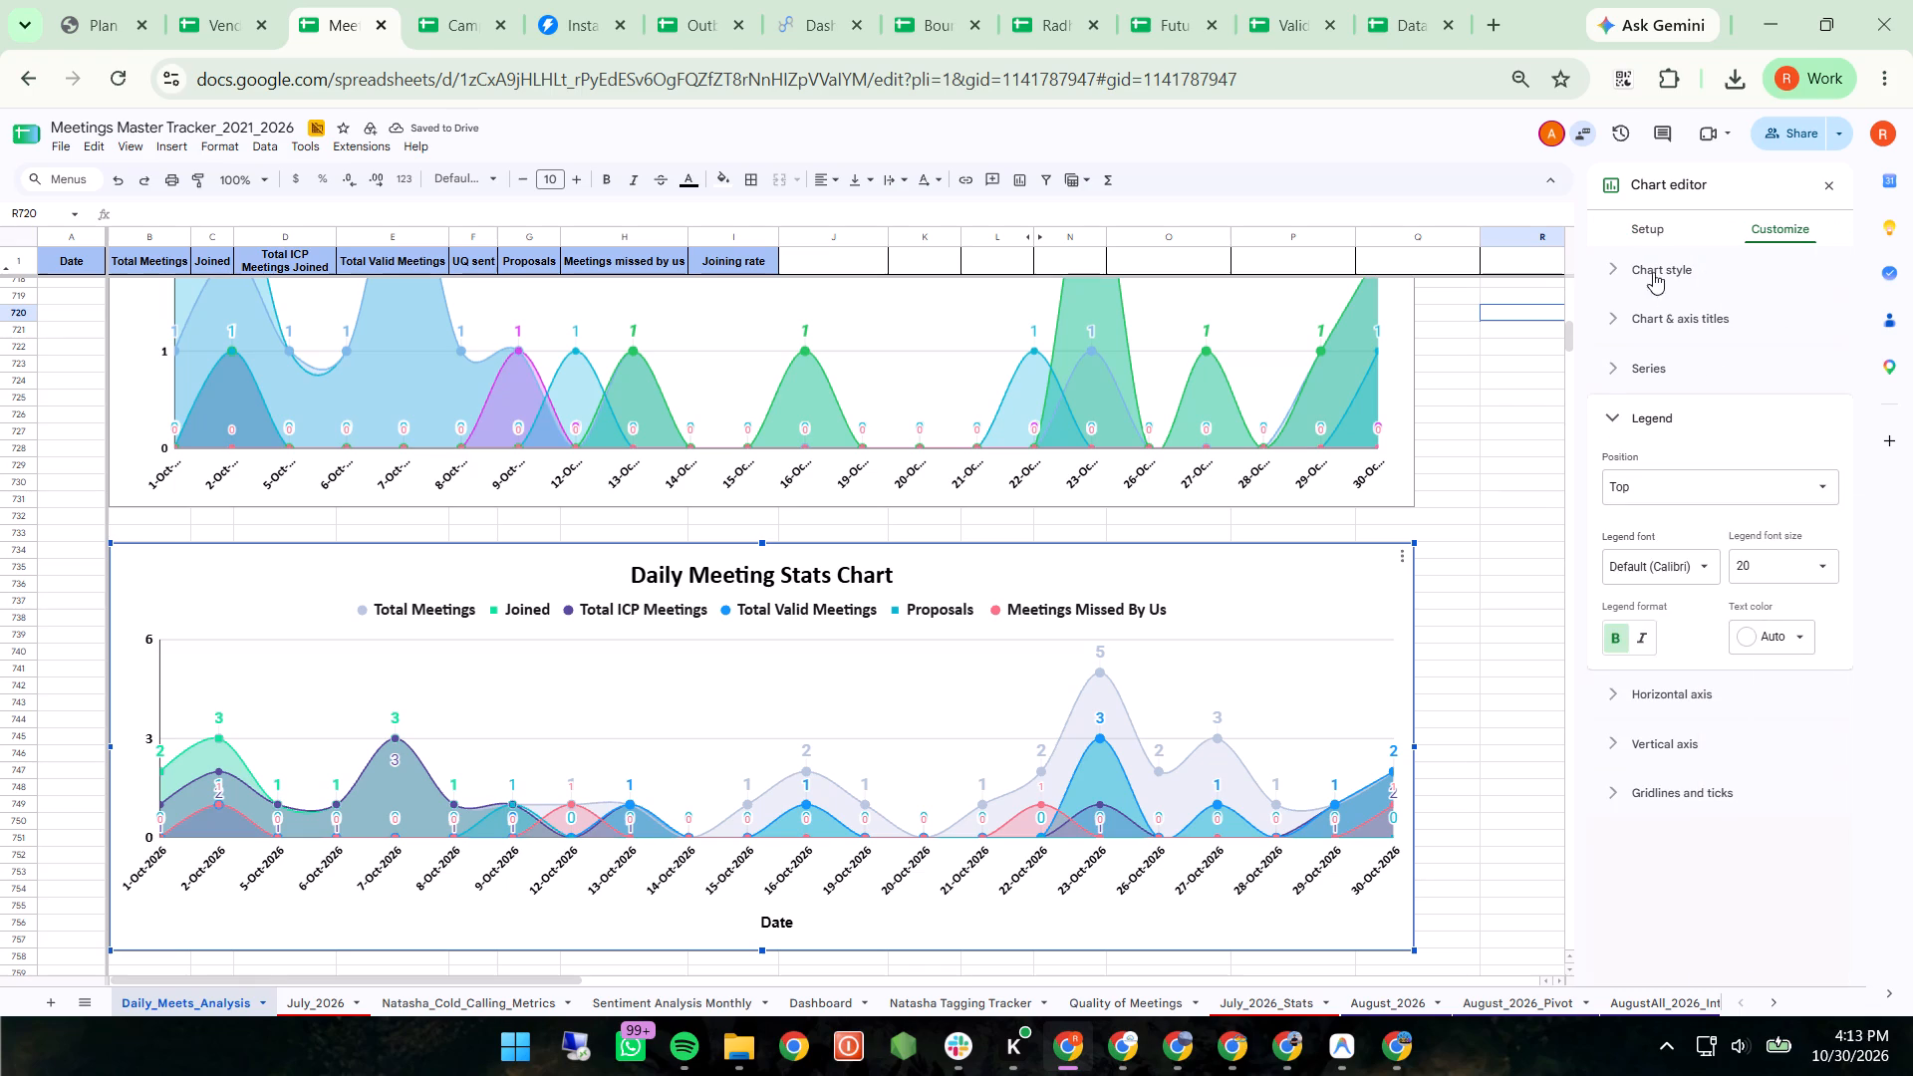
# Add the Meetings missed by us column as a series of the Daily Meeting Stats Chart.
pyautogui.click(1658, 225)
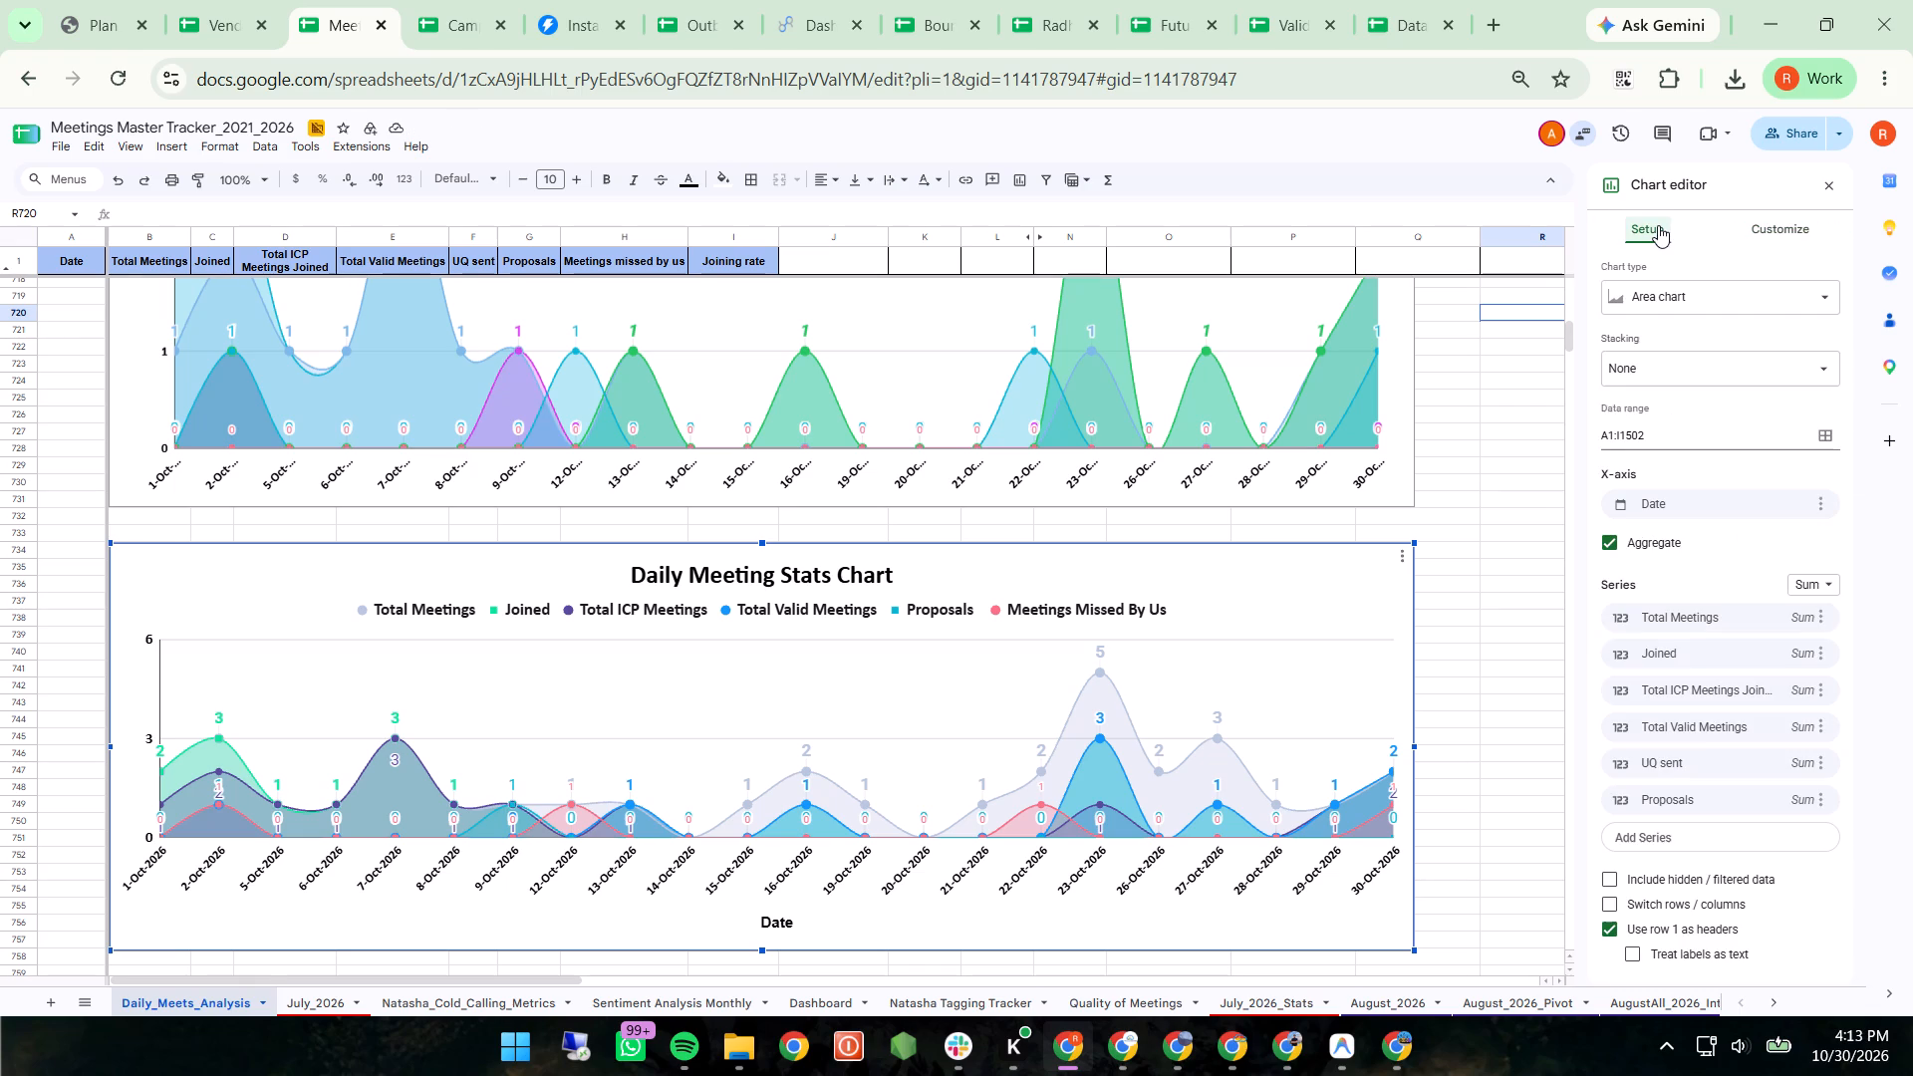
pyautogui.click(1761, 835)
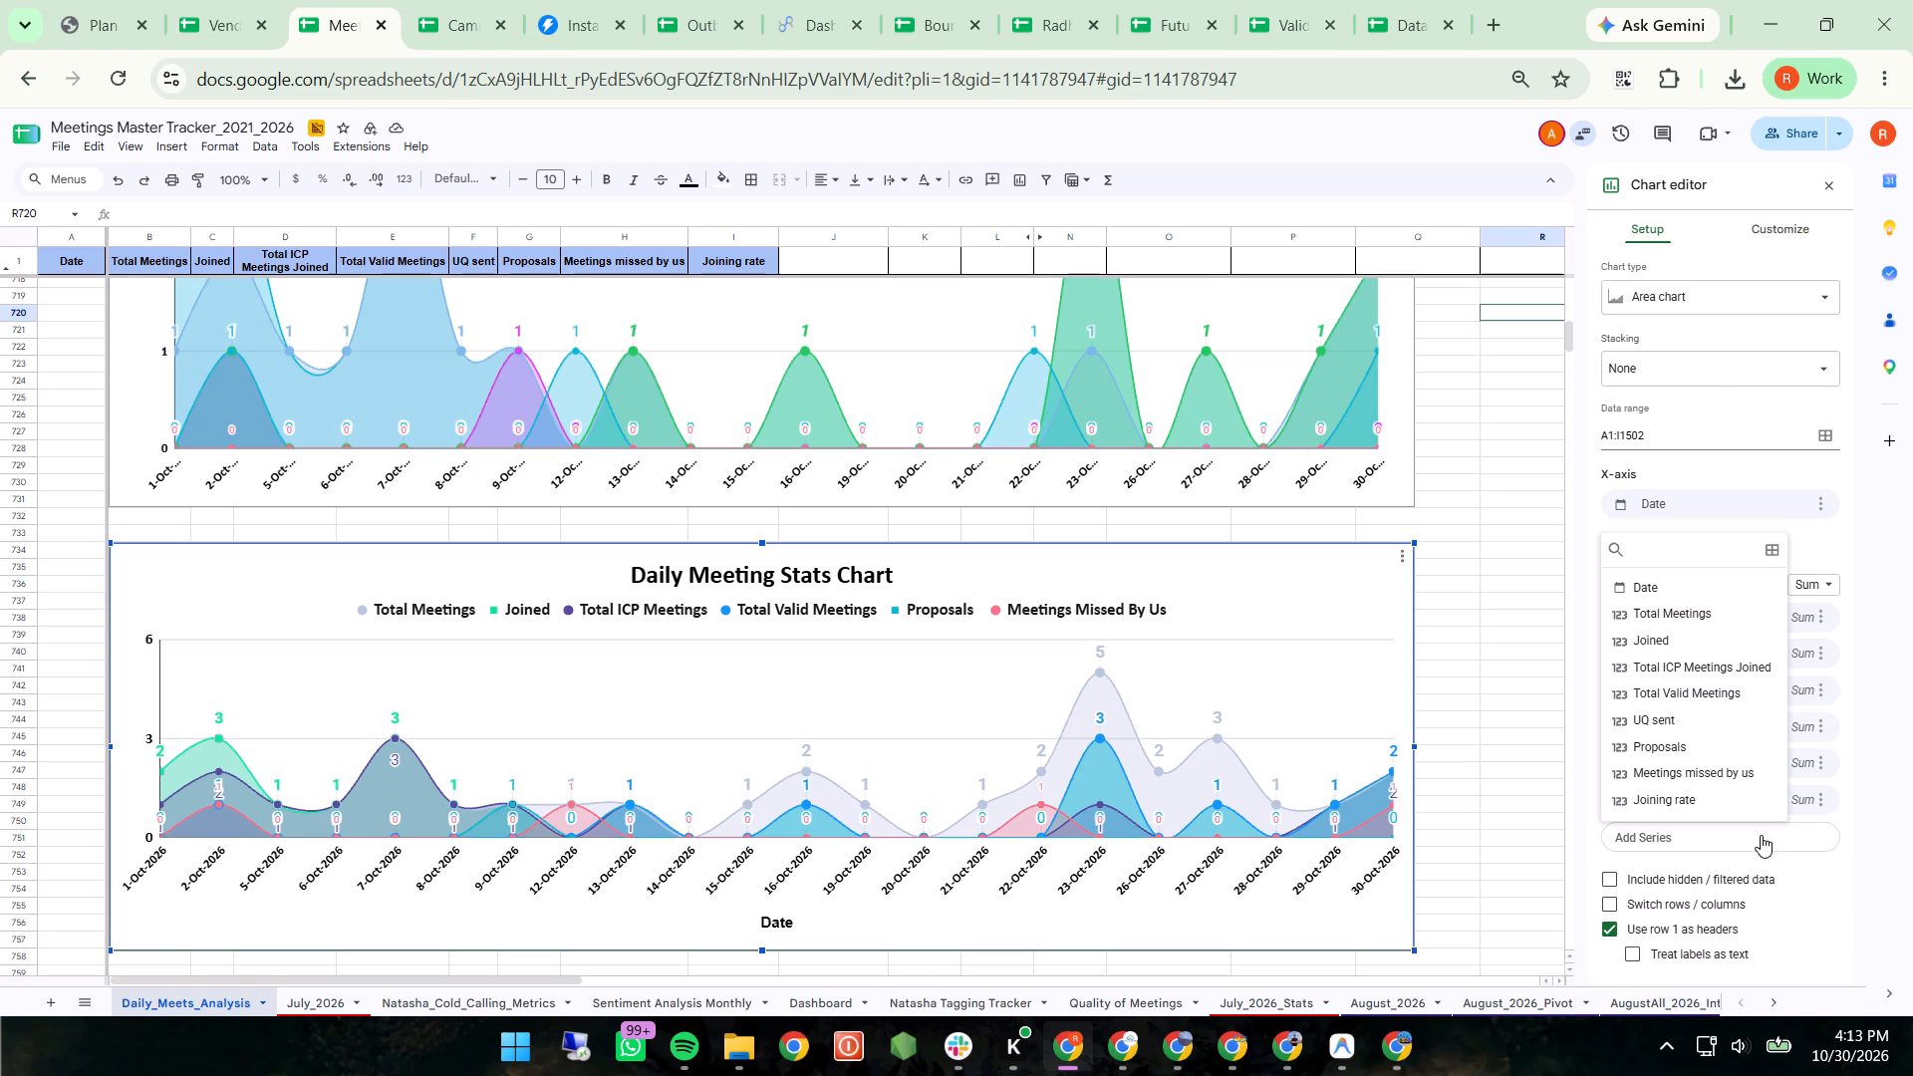
pyautogui.click(1723, 775)
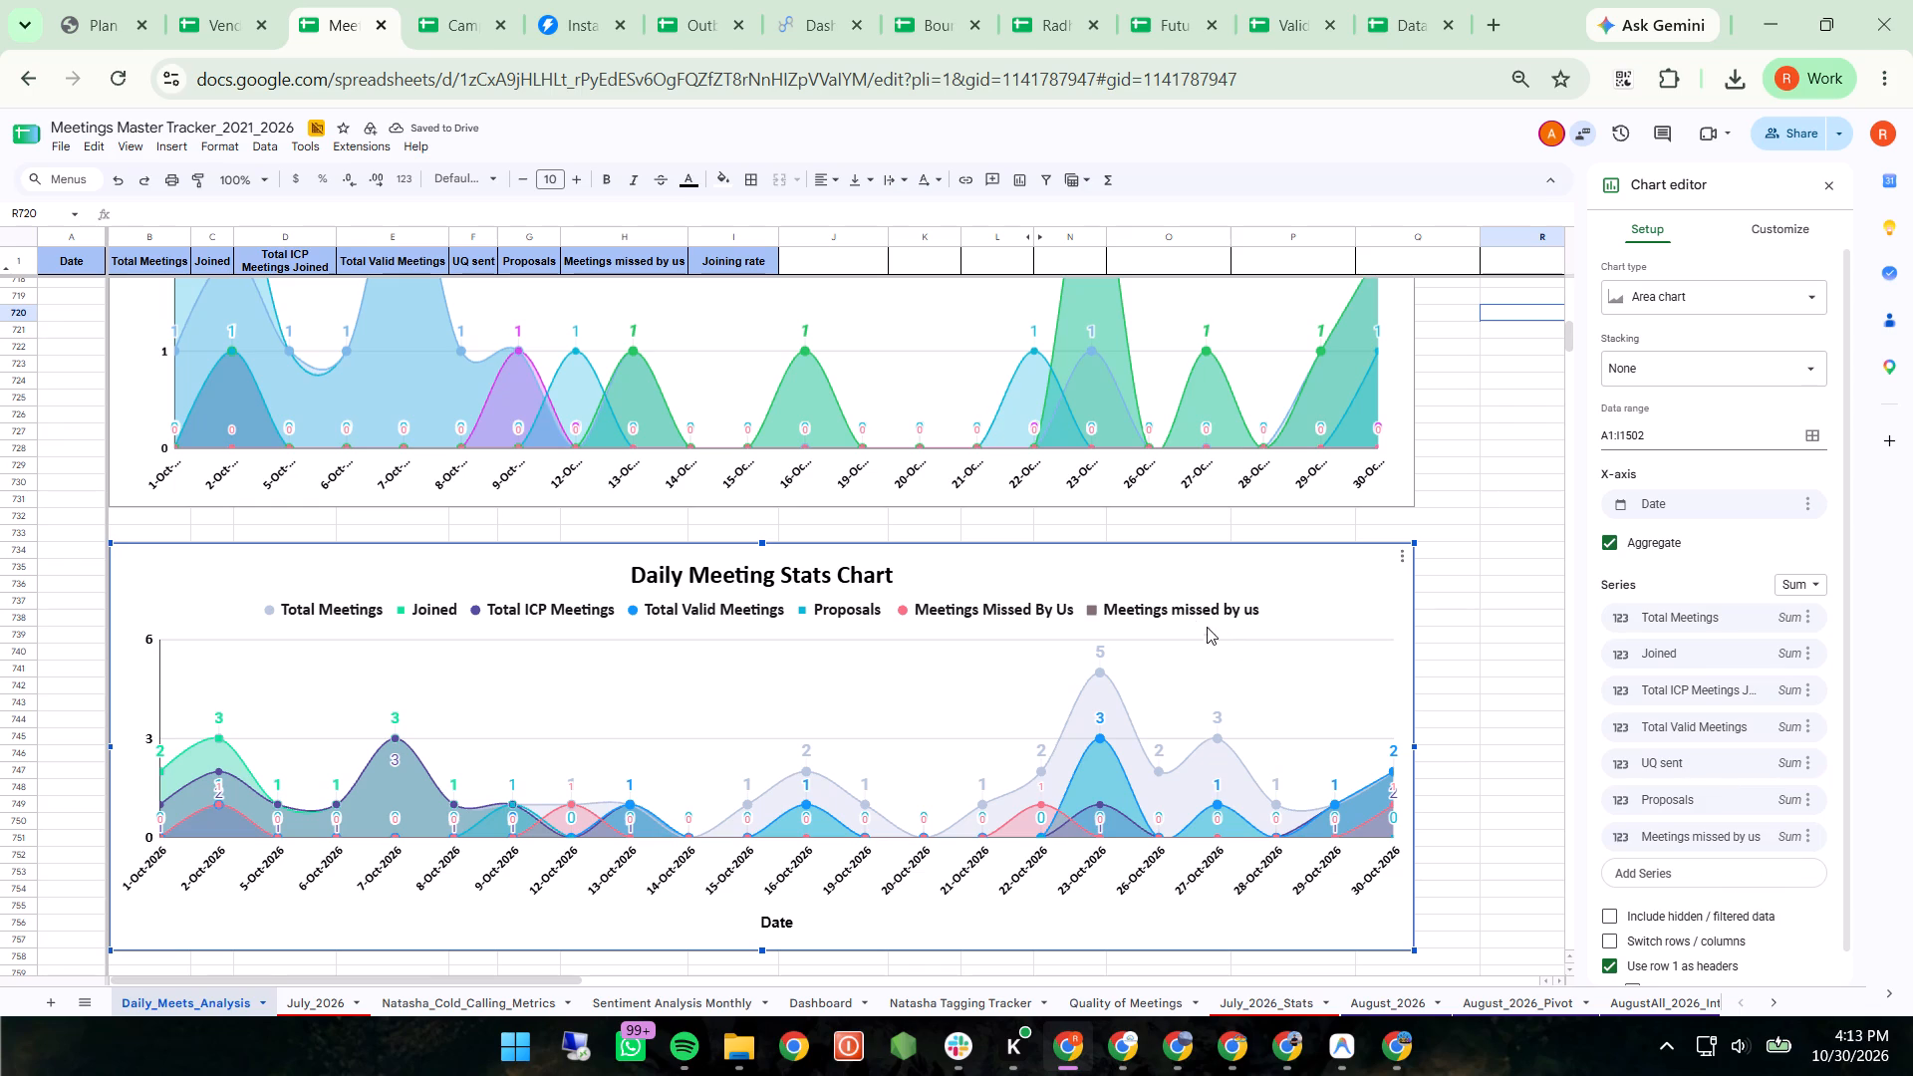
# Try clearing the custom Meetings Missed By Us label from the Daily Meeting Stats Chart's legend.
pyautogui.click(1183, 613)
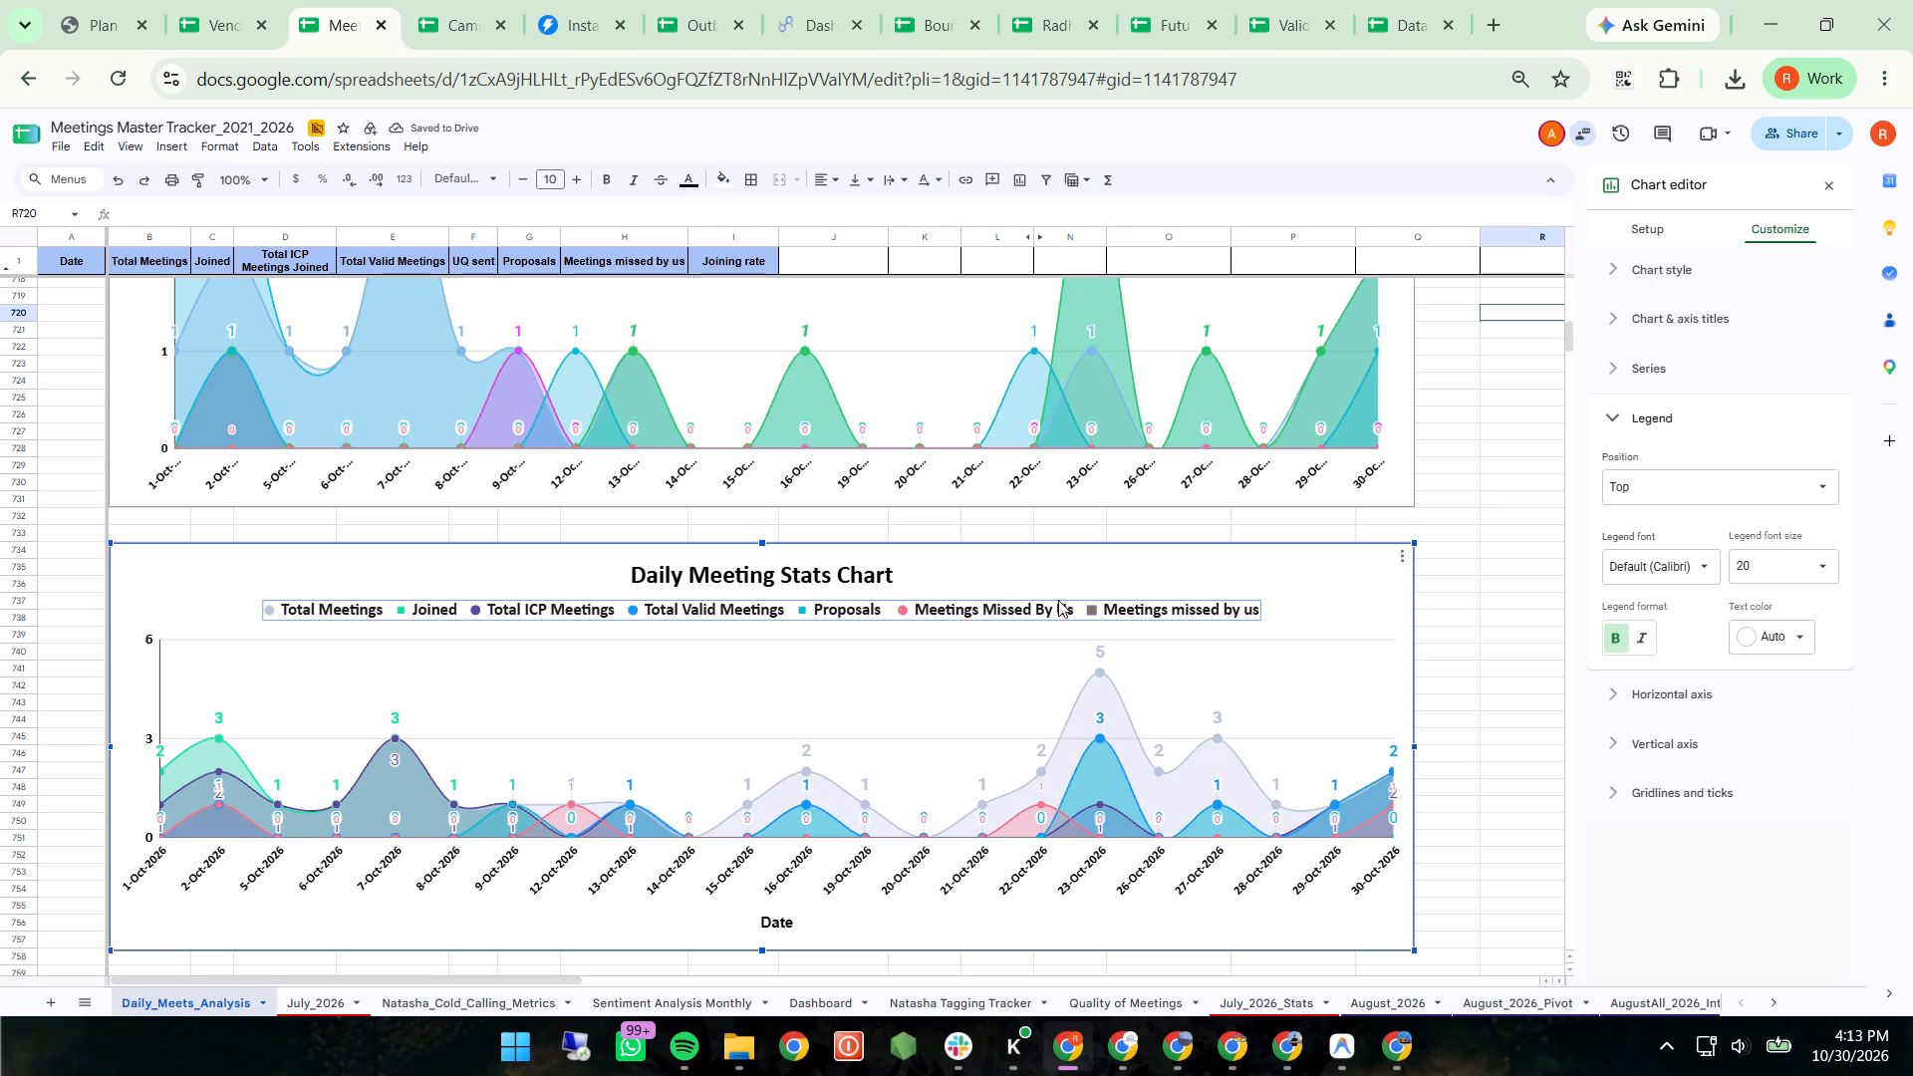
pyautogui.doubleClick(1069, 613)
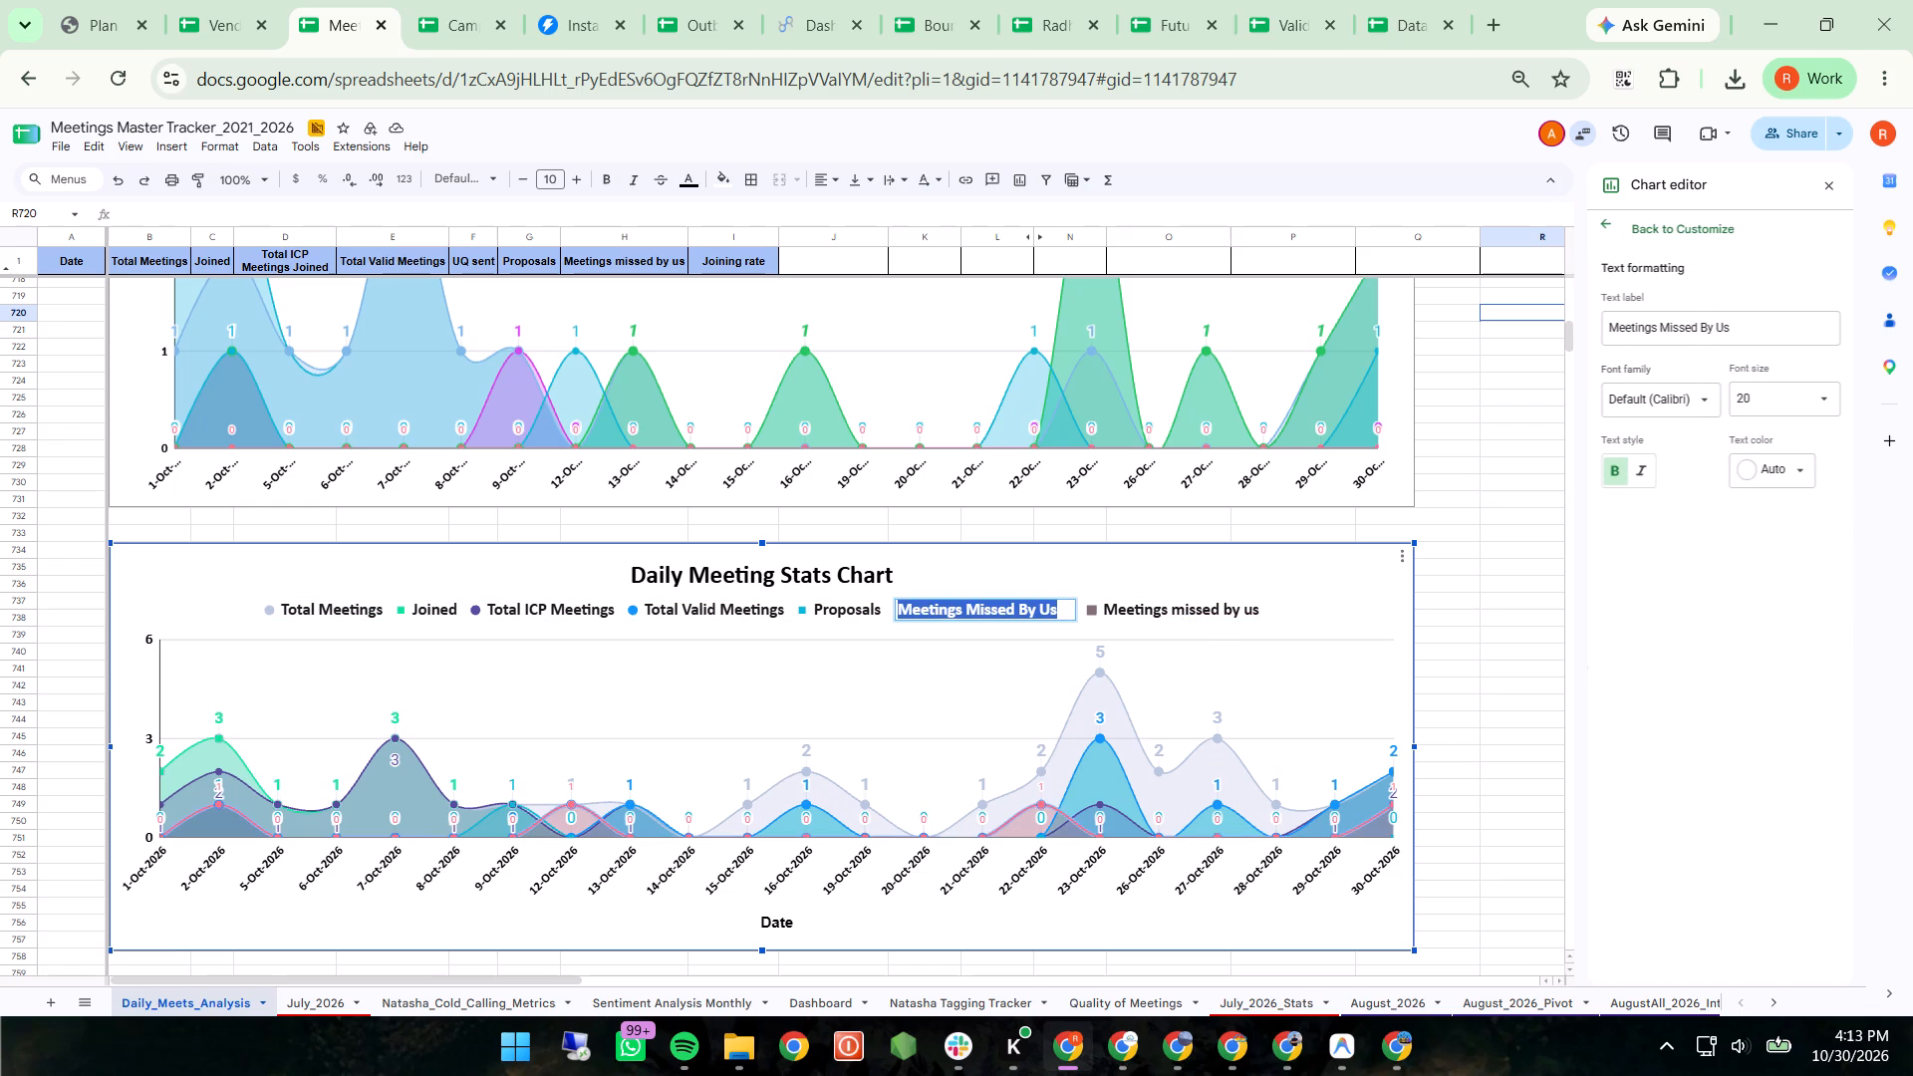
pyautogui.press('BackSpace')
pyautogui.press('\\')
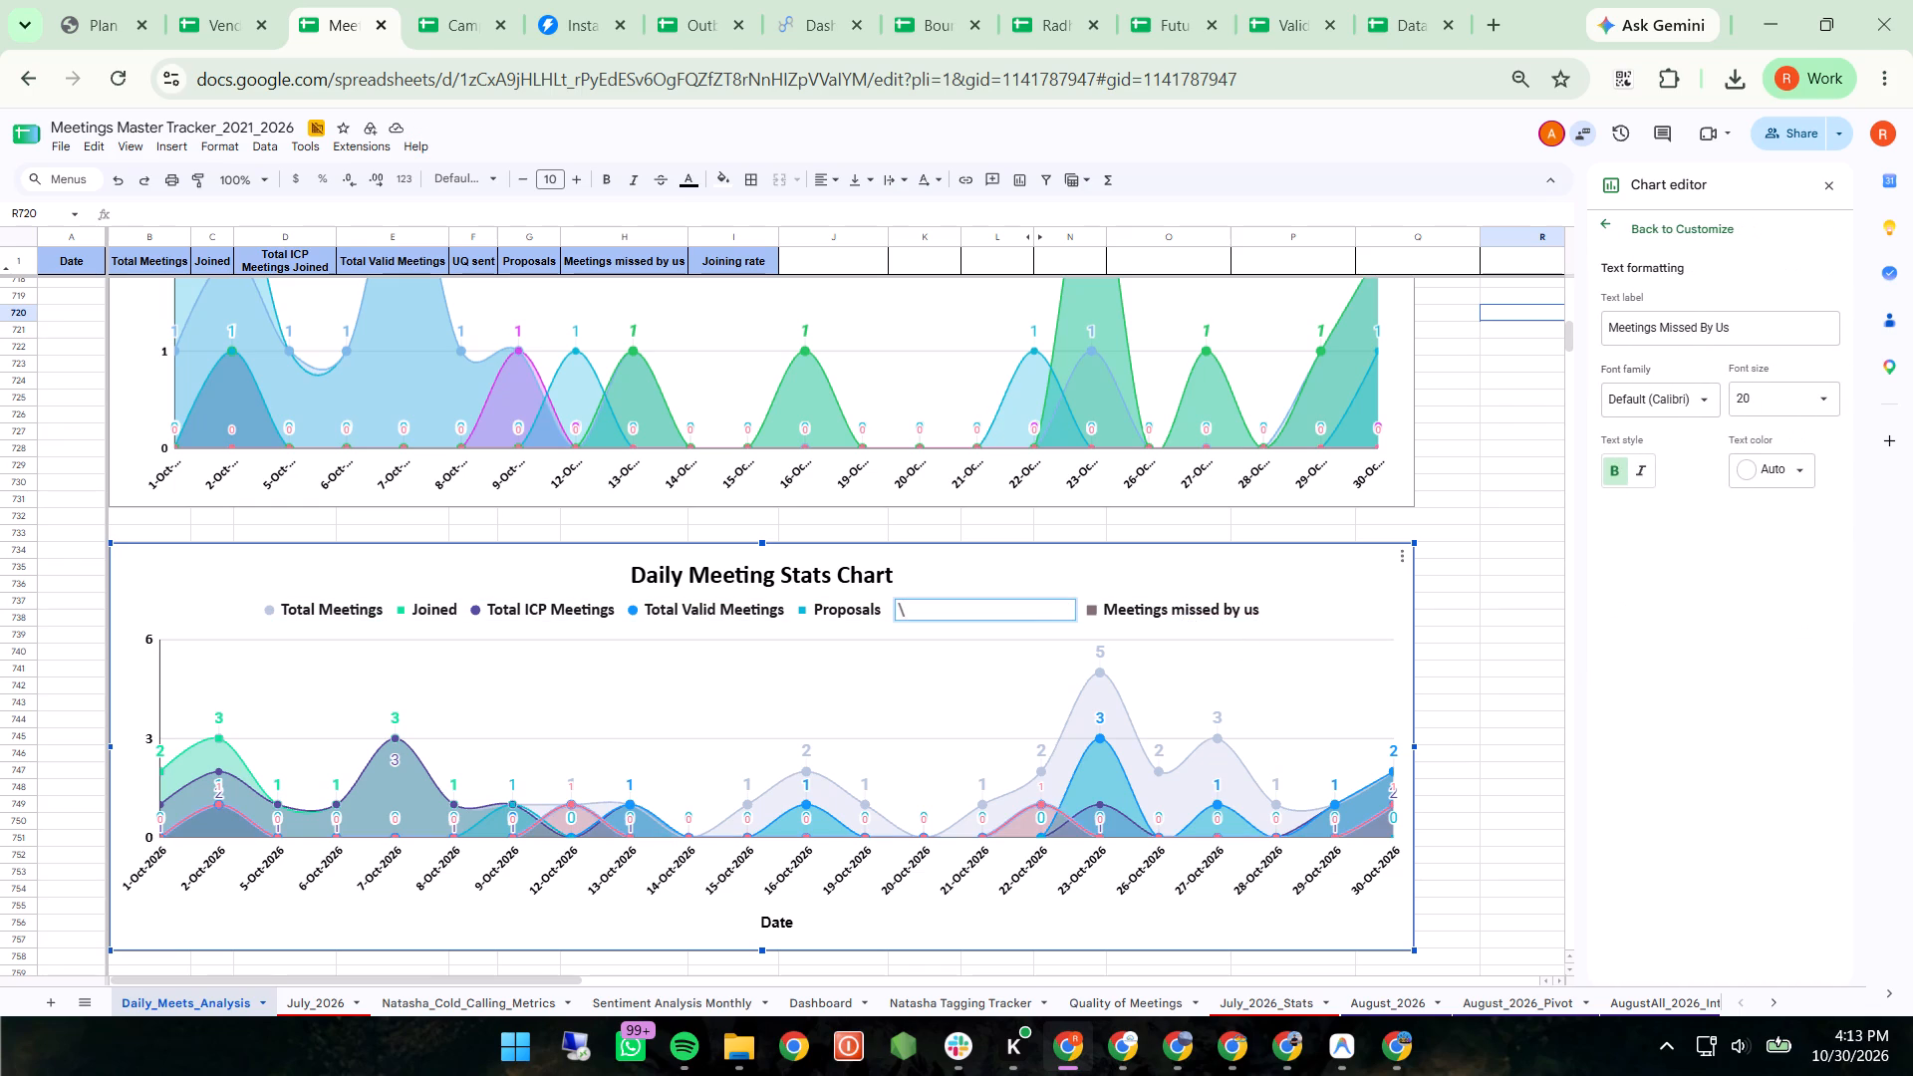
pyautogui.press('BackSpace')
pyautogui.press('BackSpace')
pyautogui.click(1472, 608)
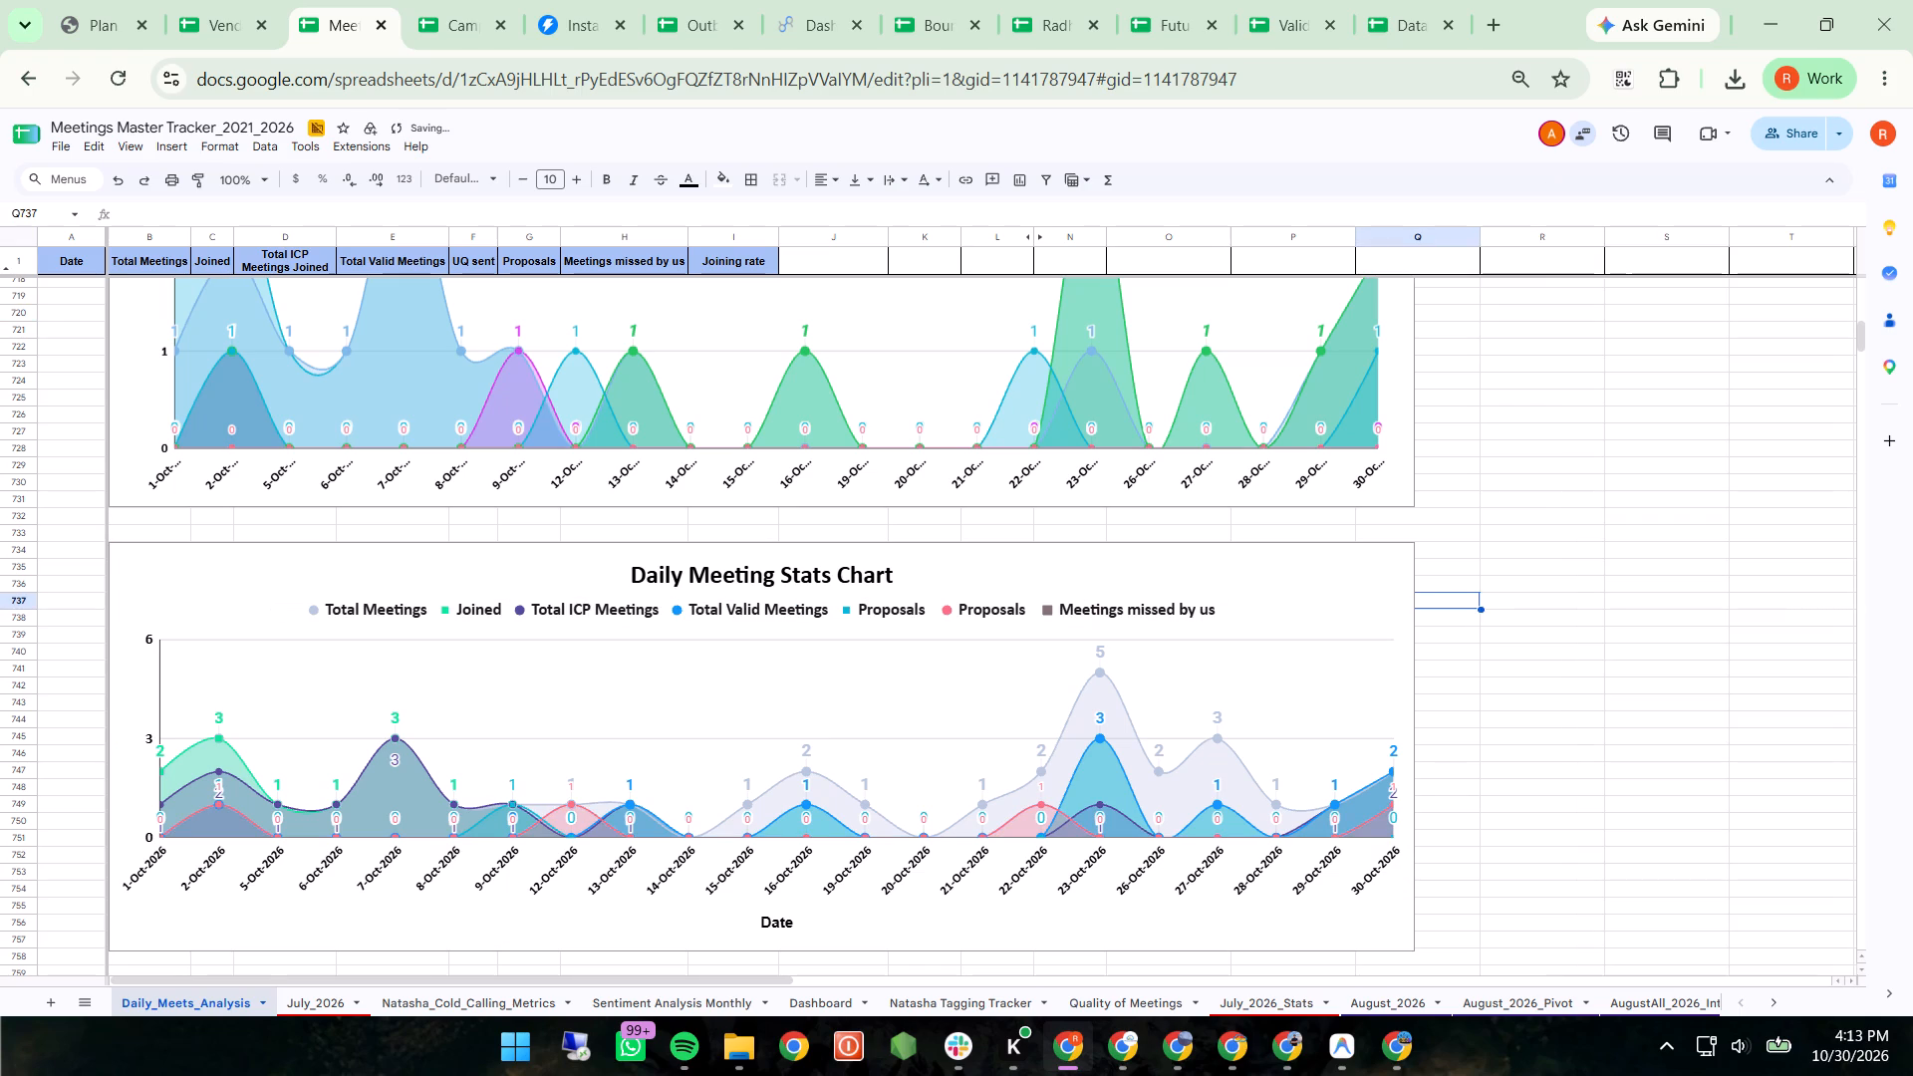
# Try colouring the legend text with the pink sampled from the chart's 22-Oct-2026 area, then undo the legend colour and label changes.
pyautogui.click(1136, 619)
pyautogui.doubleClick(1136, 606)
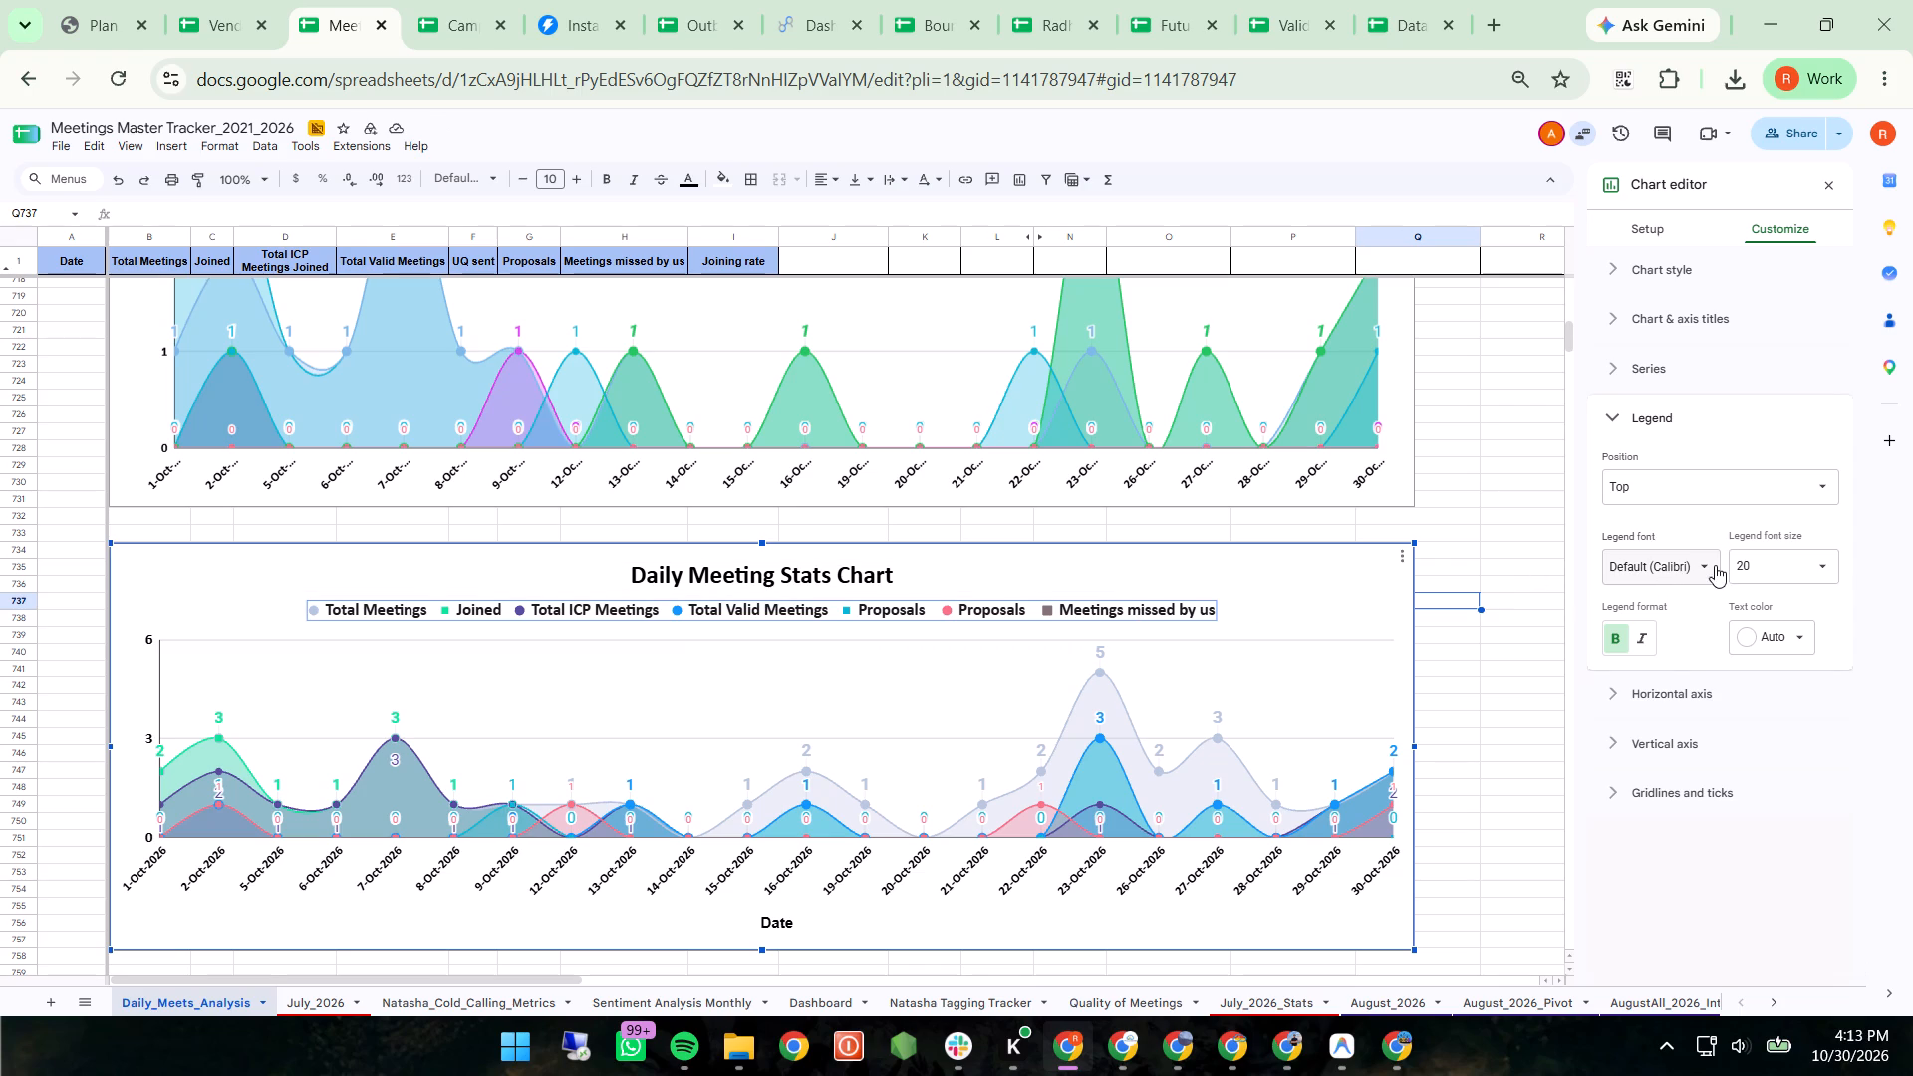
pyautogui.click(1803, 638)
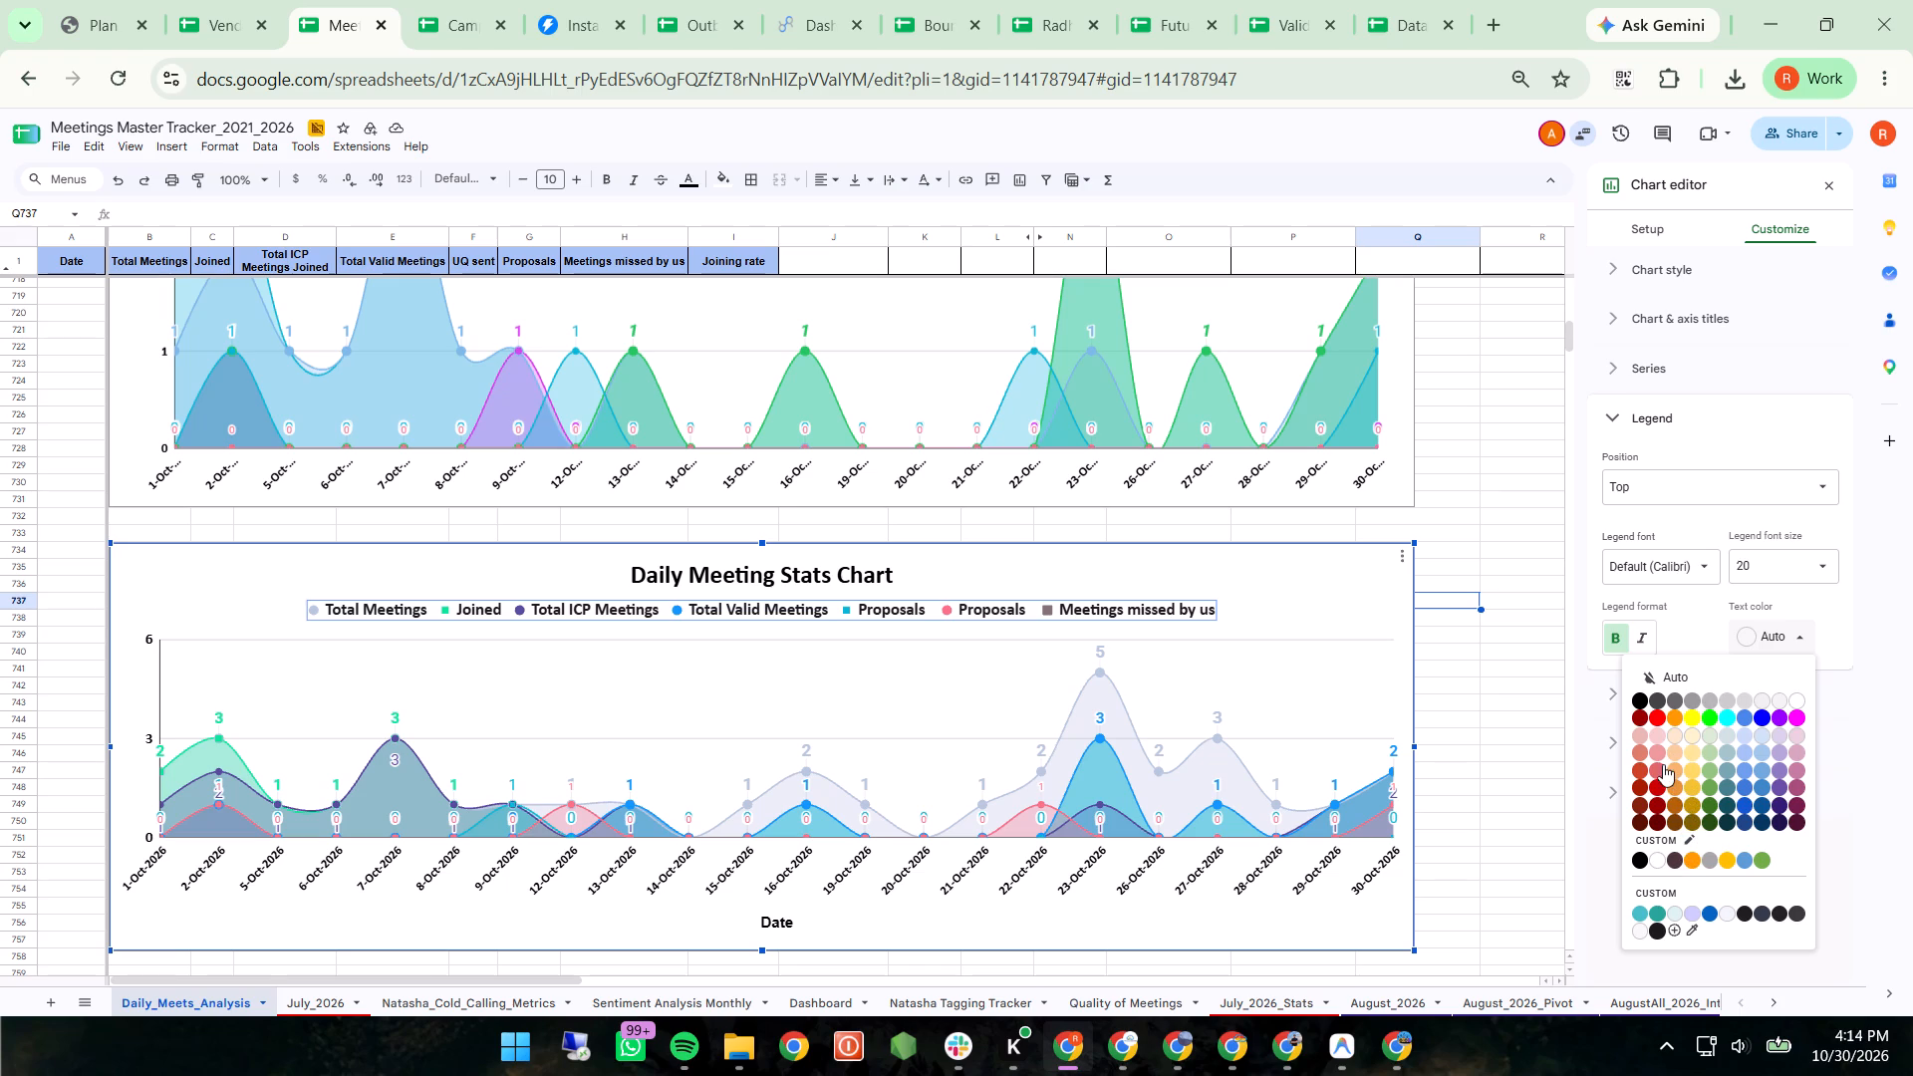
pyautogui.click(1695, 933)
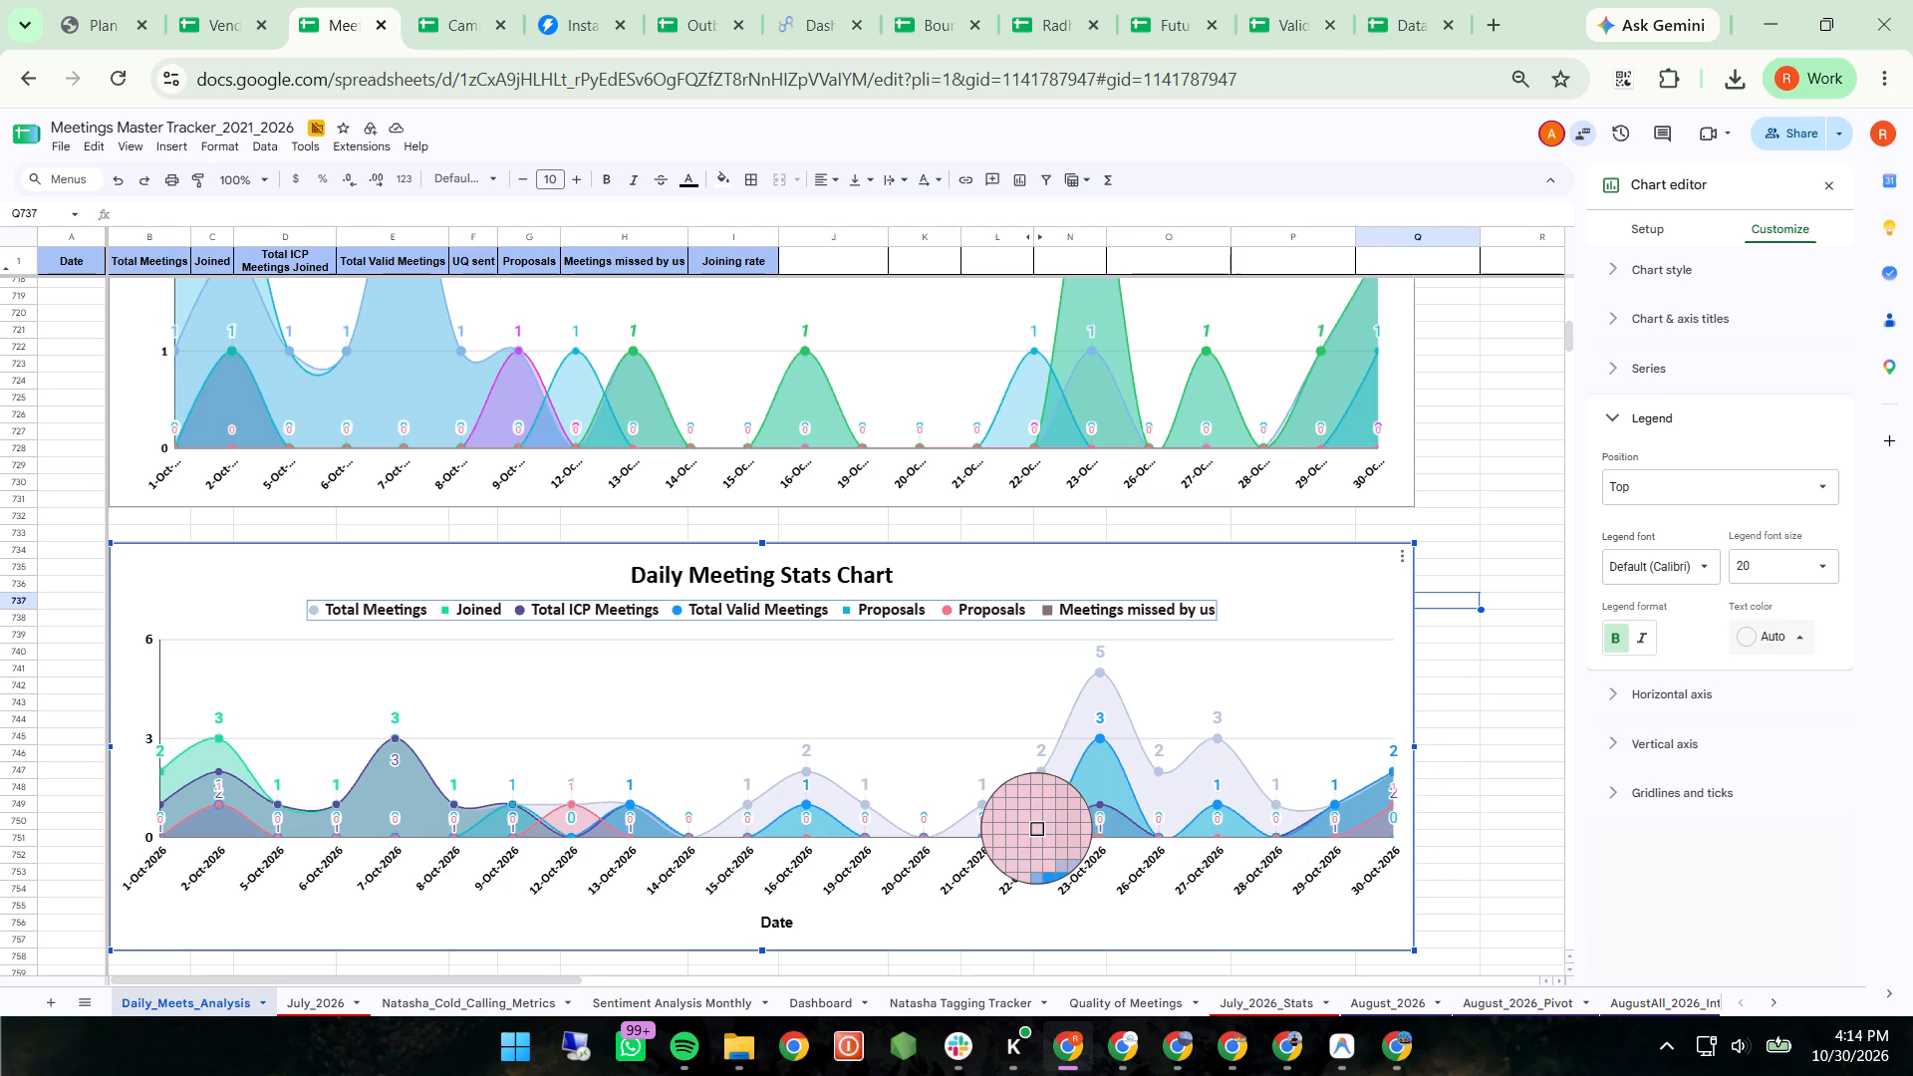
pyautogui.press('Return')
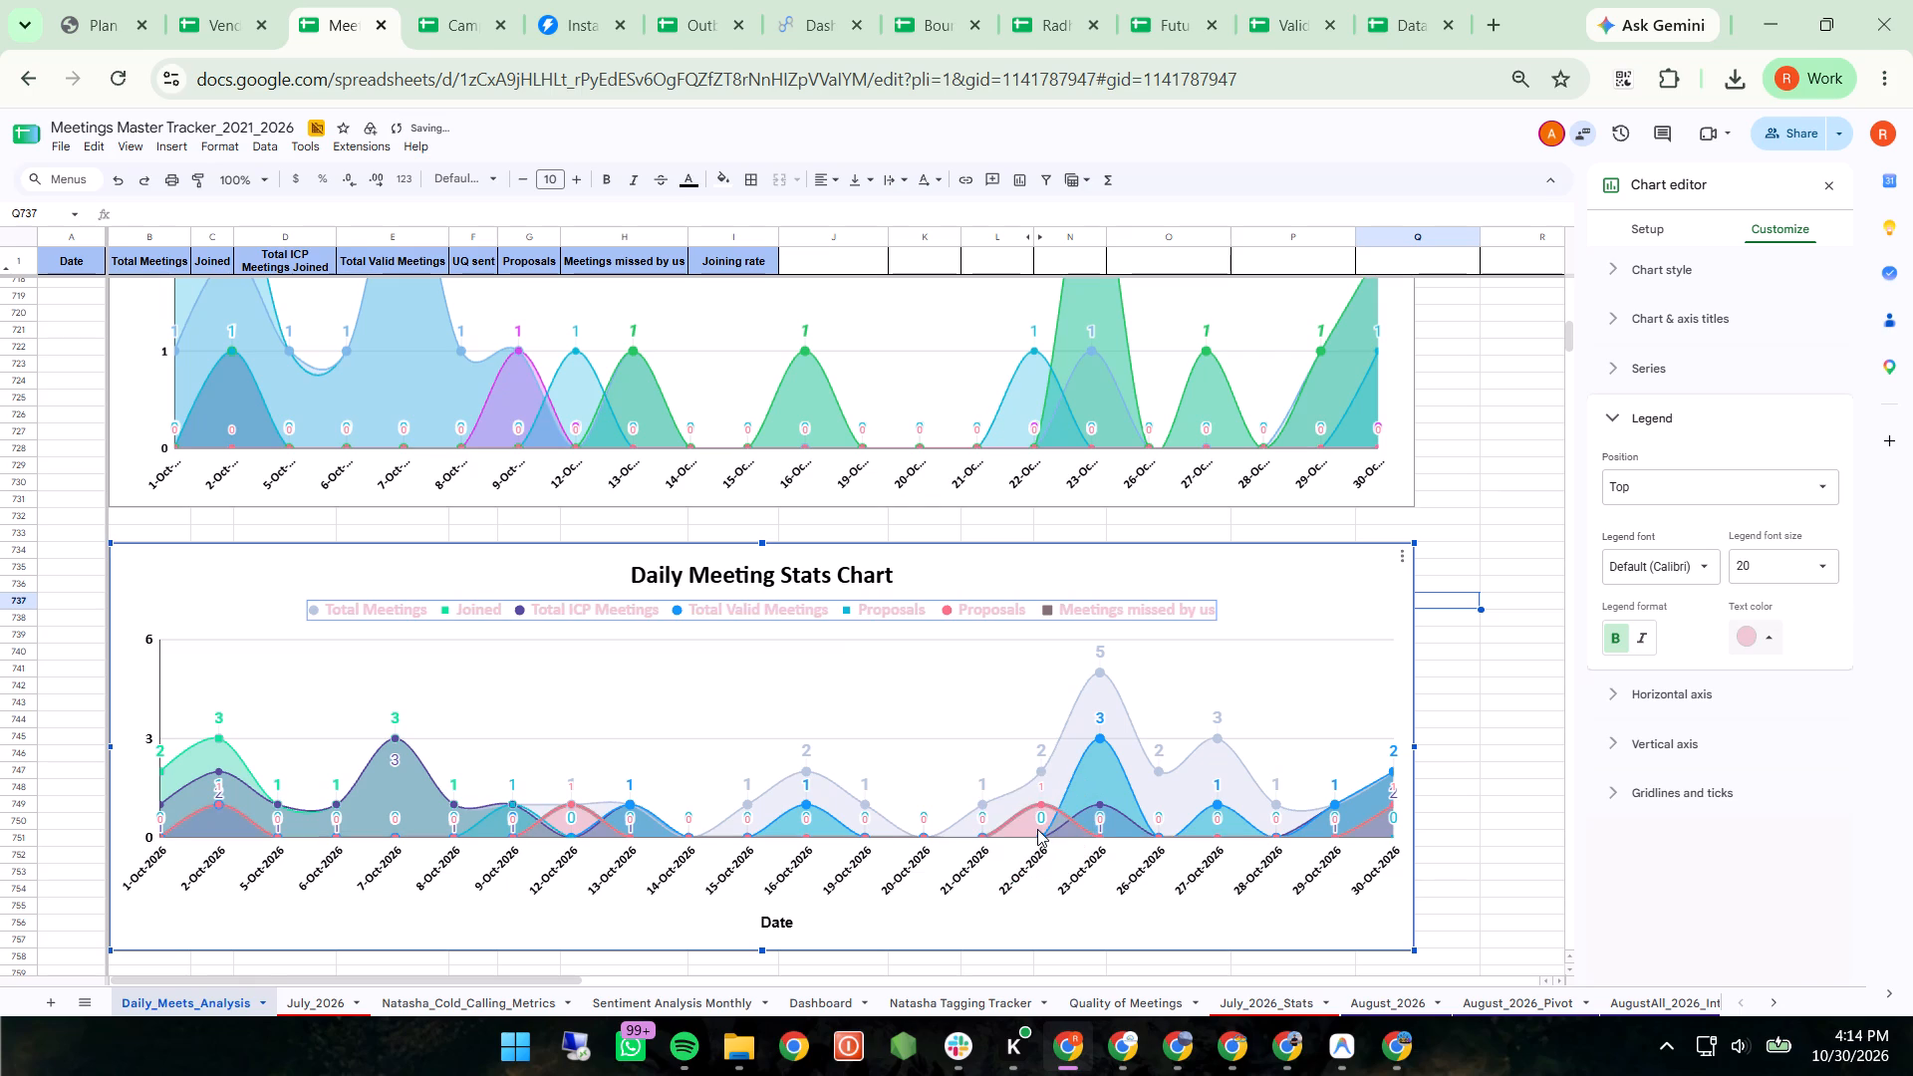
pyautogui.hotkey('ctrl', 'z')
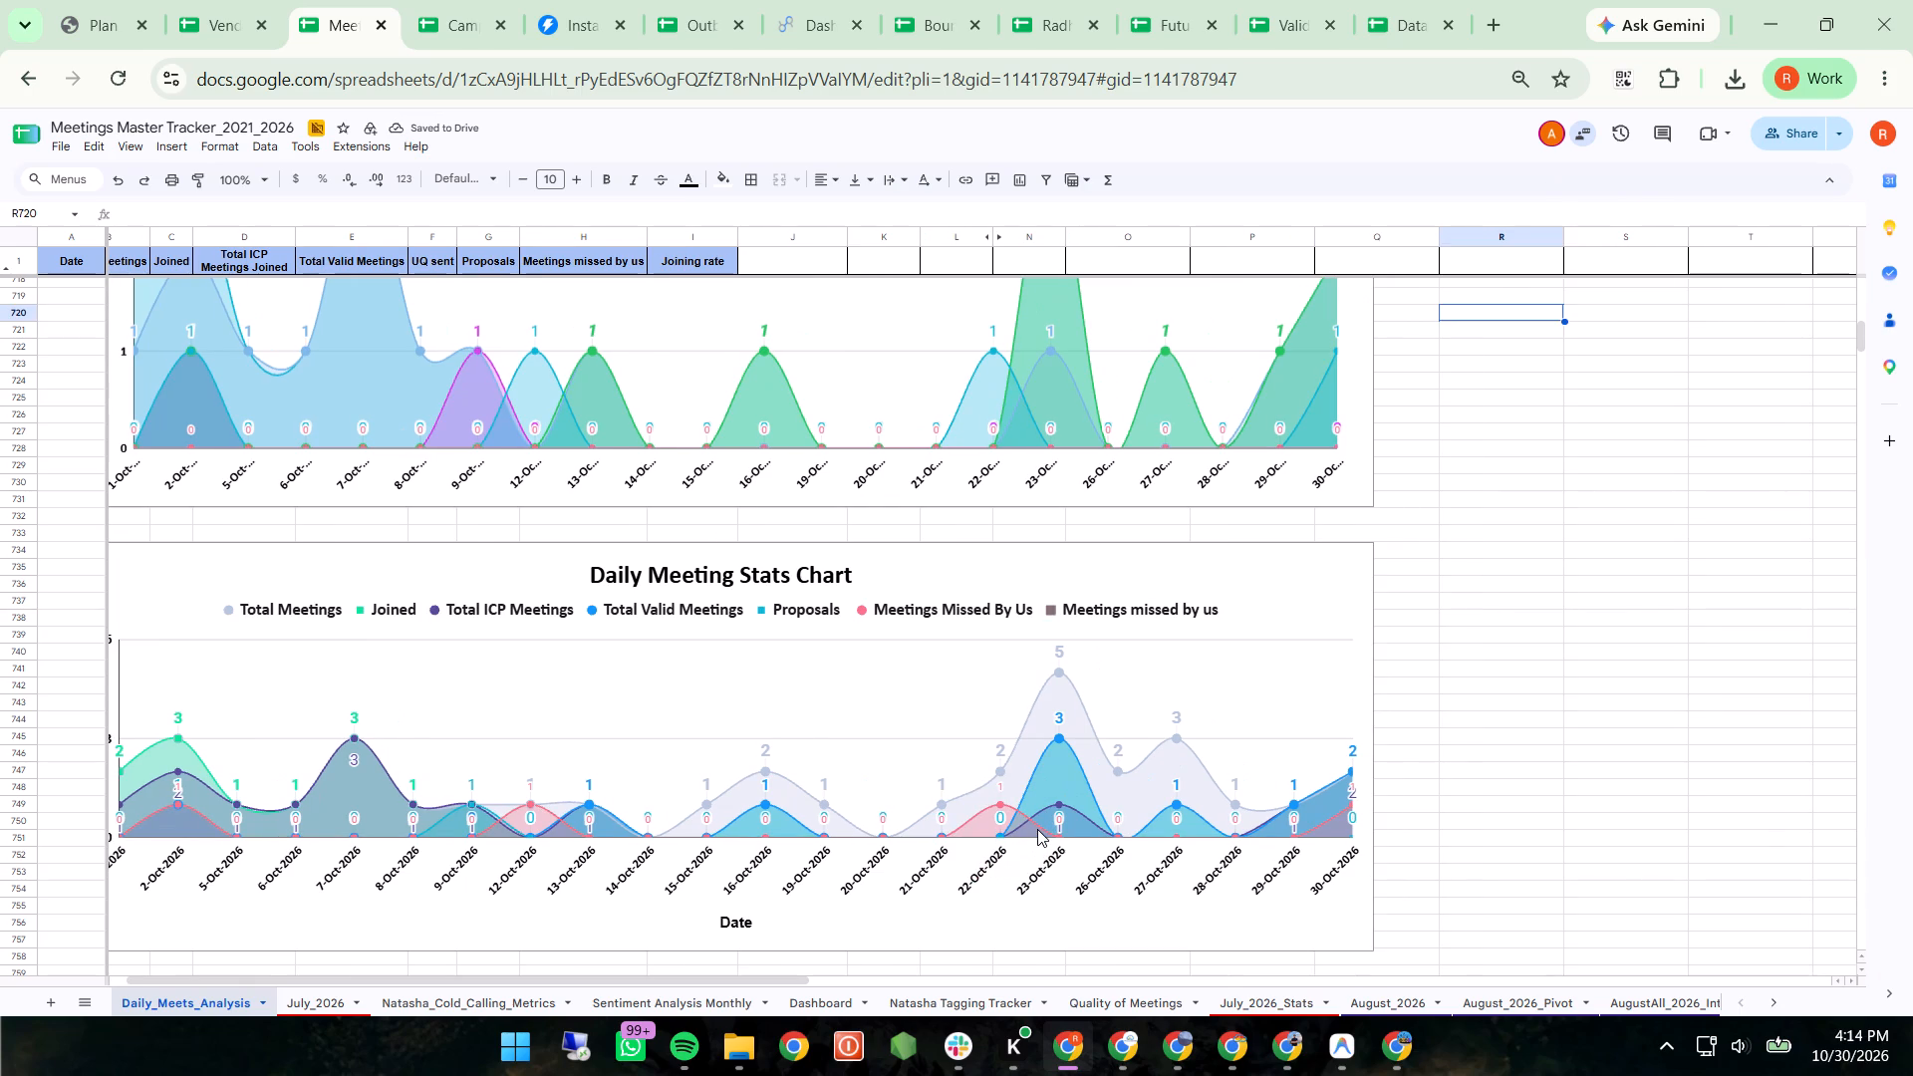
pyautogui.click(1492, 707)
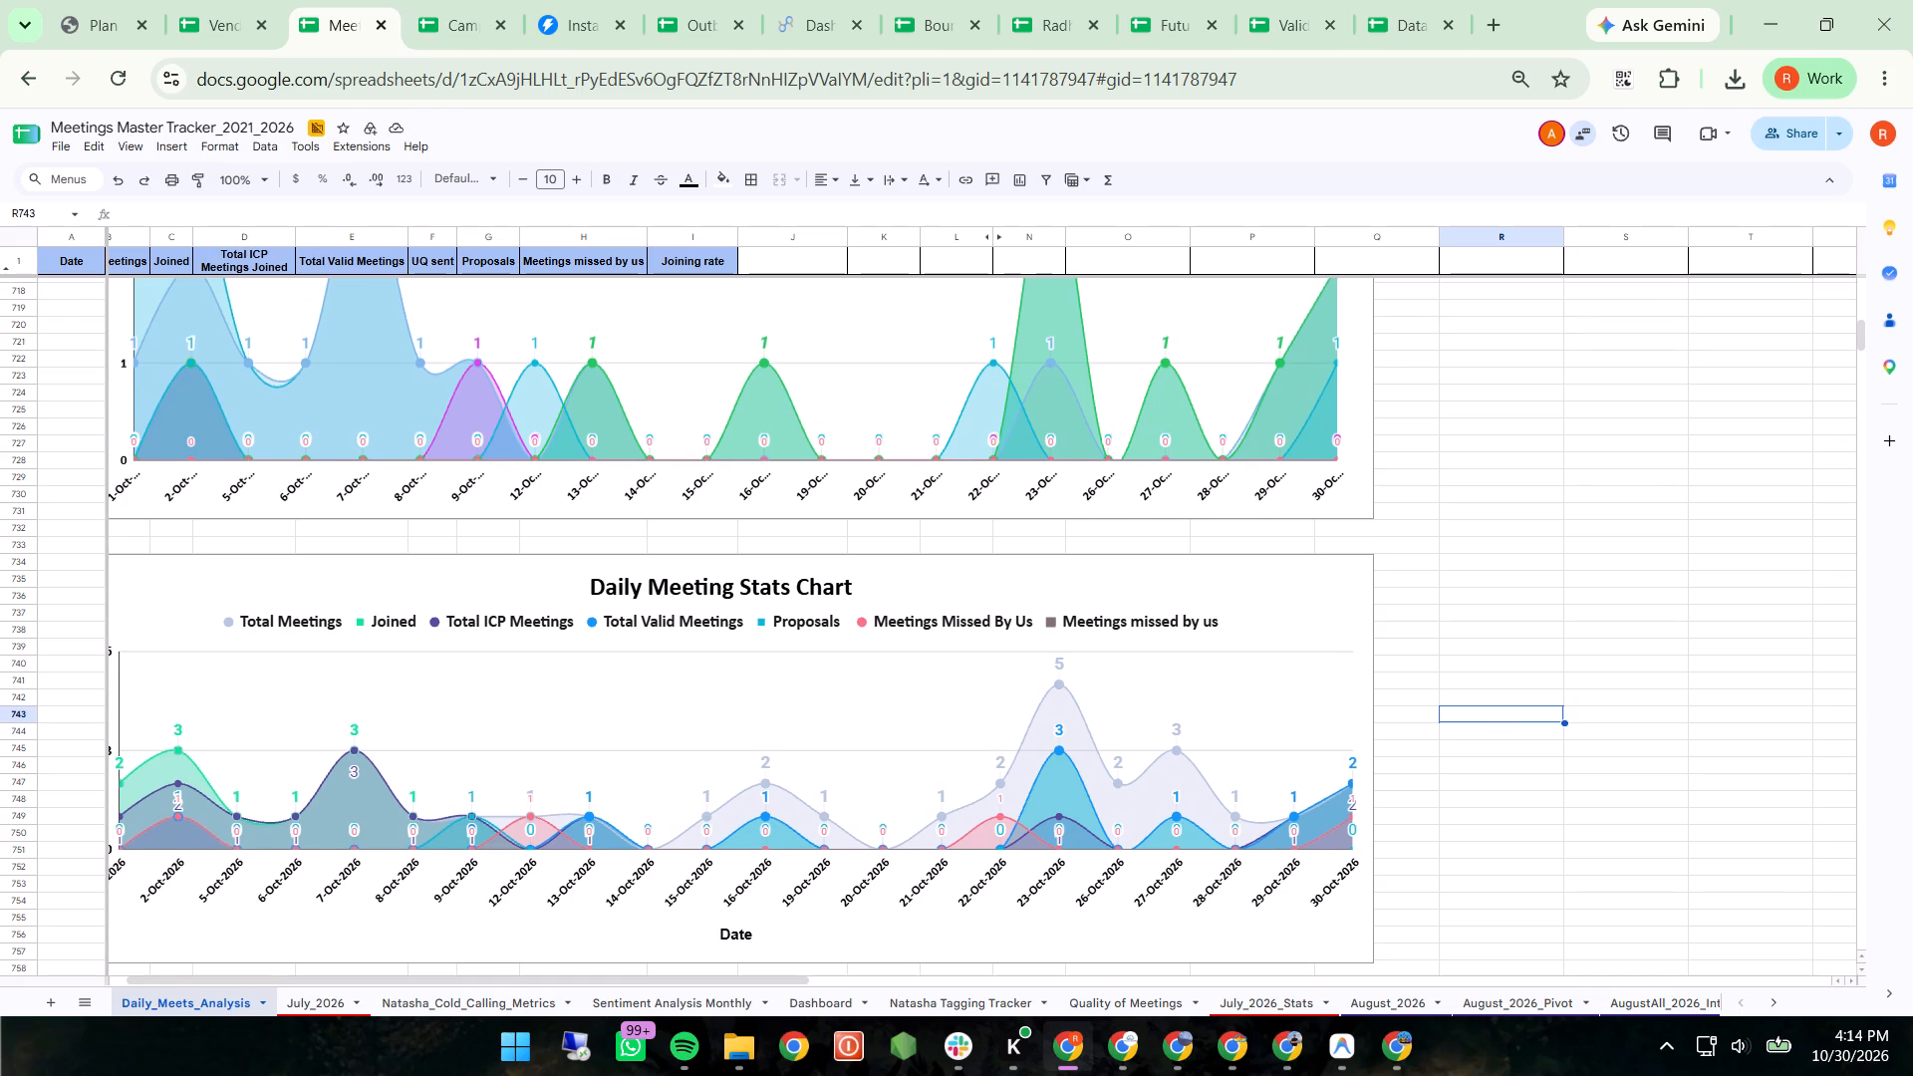
# Undo the Daily Meeting Stats Chart's added Meetings missed by us series and its legend label rename, back to Meetings Missed.
pyautogui.hotkey('ctrl', 'z')
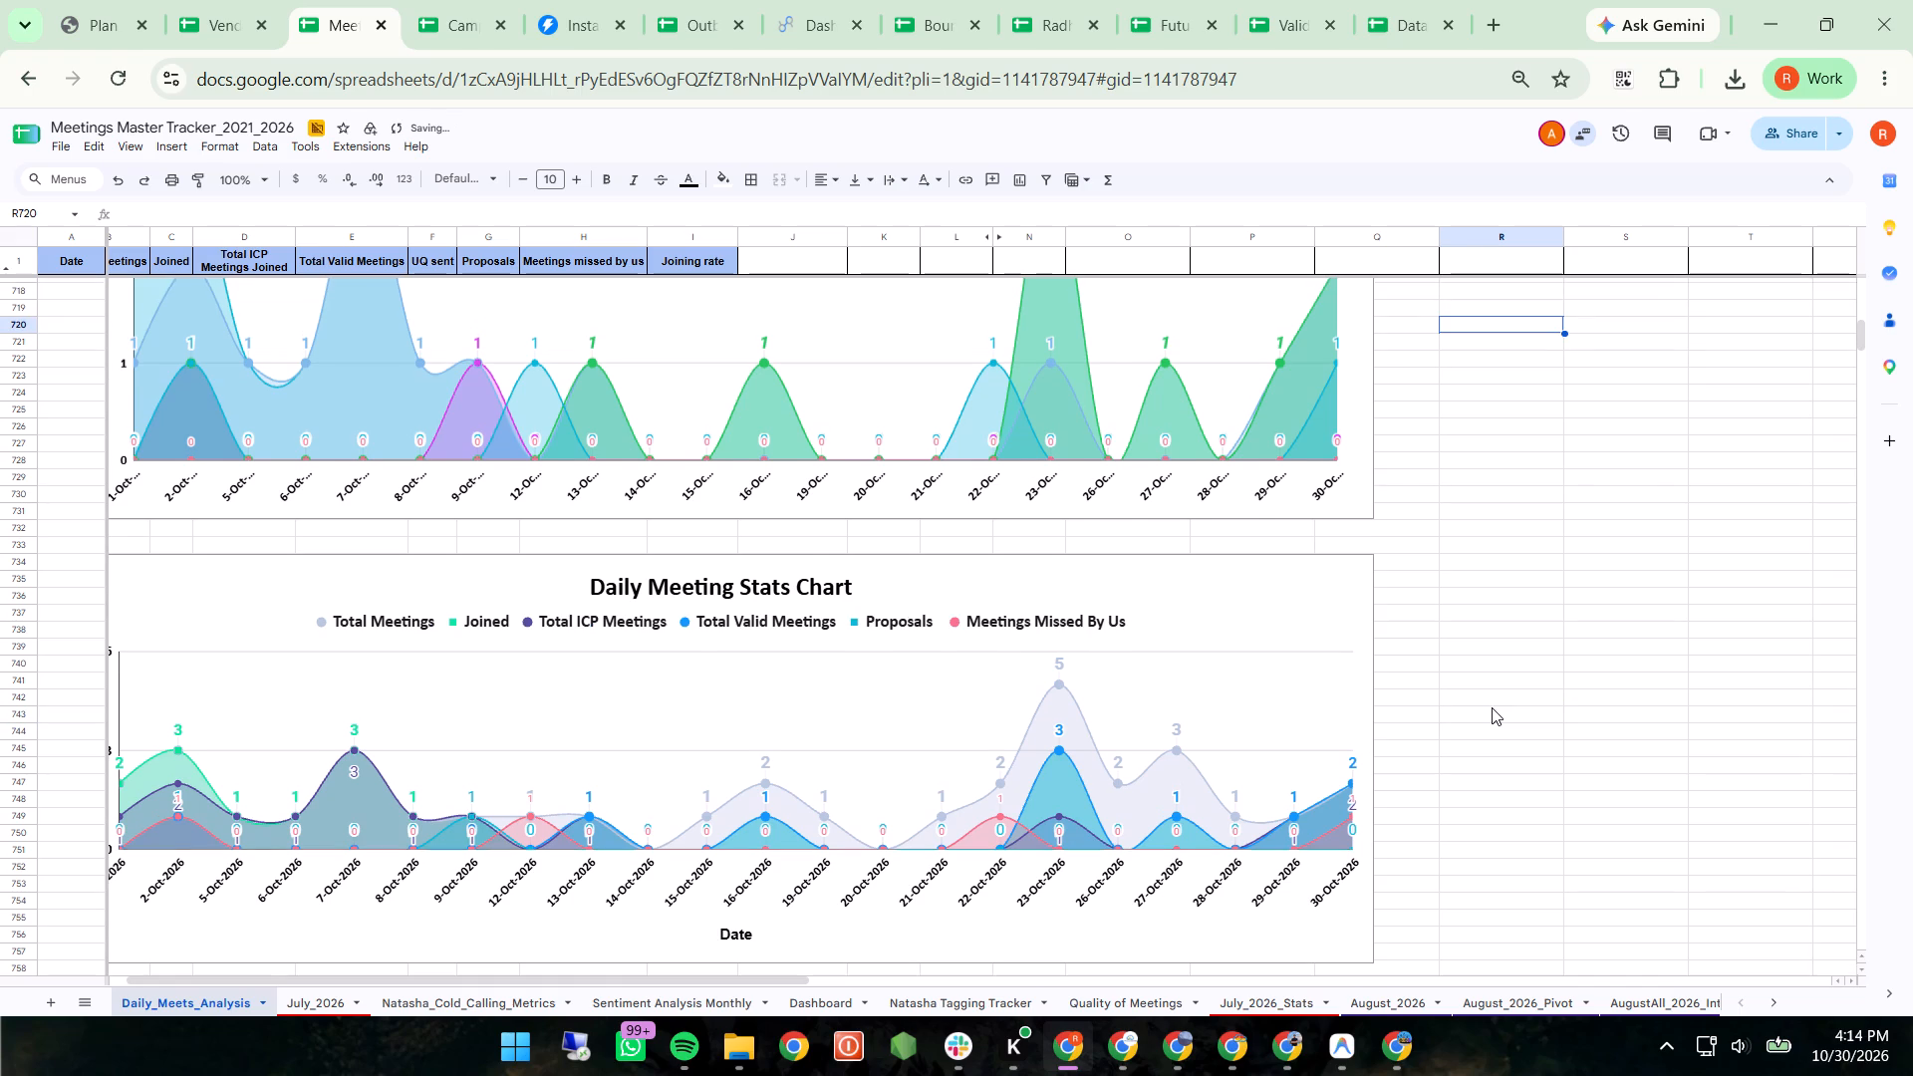
pyautogui.hotkey('ctrl', 'z')
pyautogui.hotkey('ctrl', 'z')
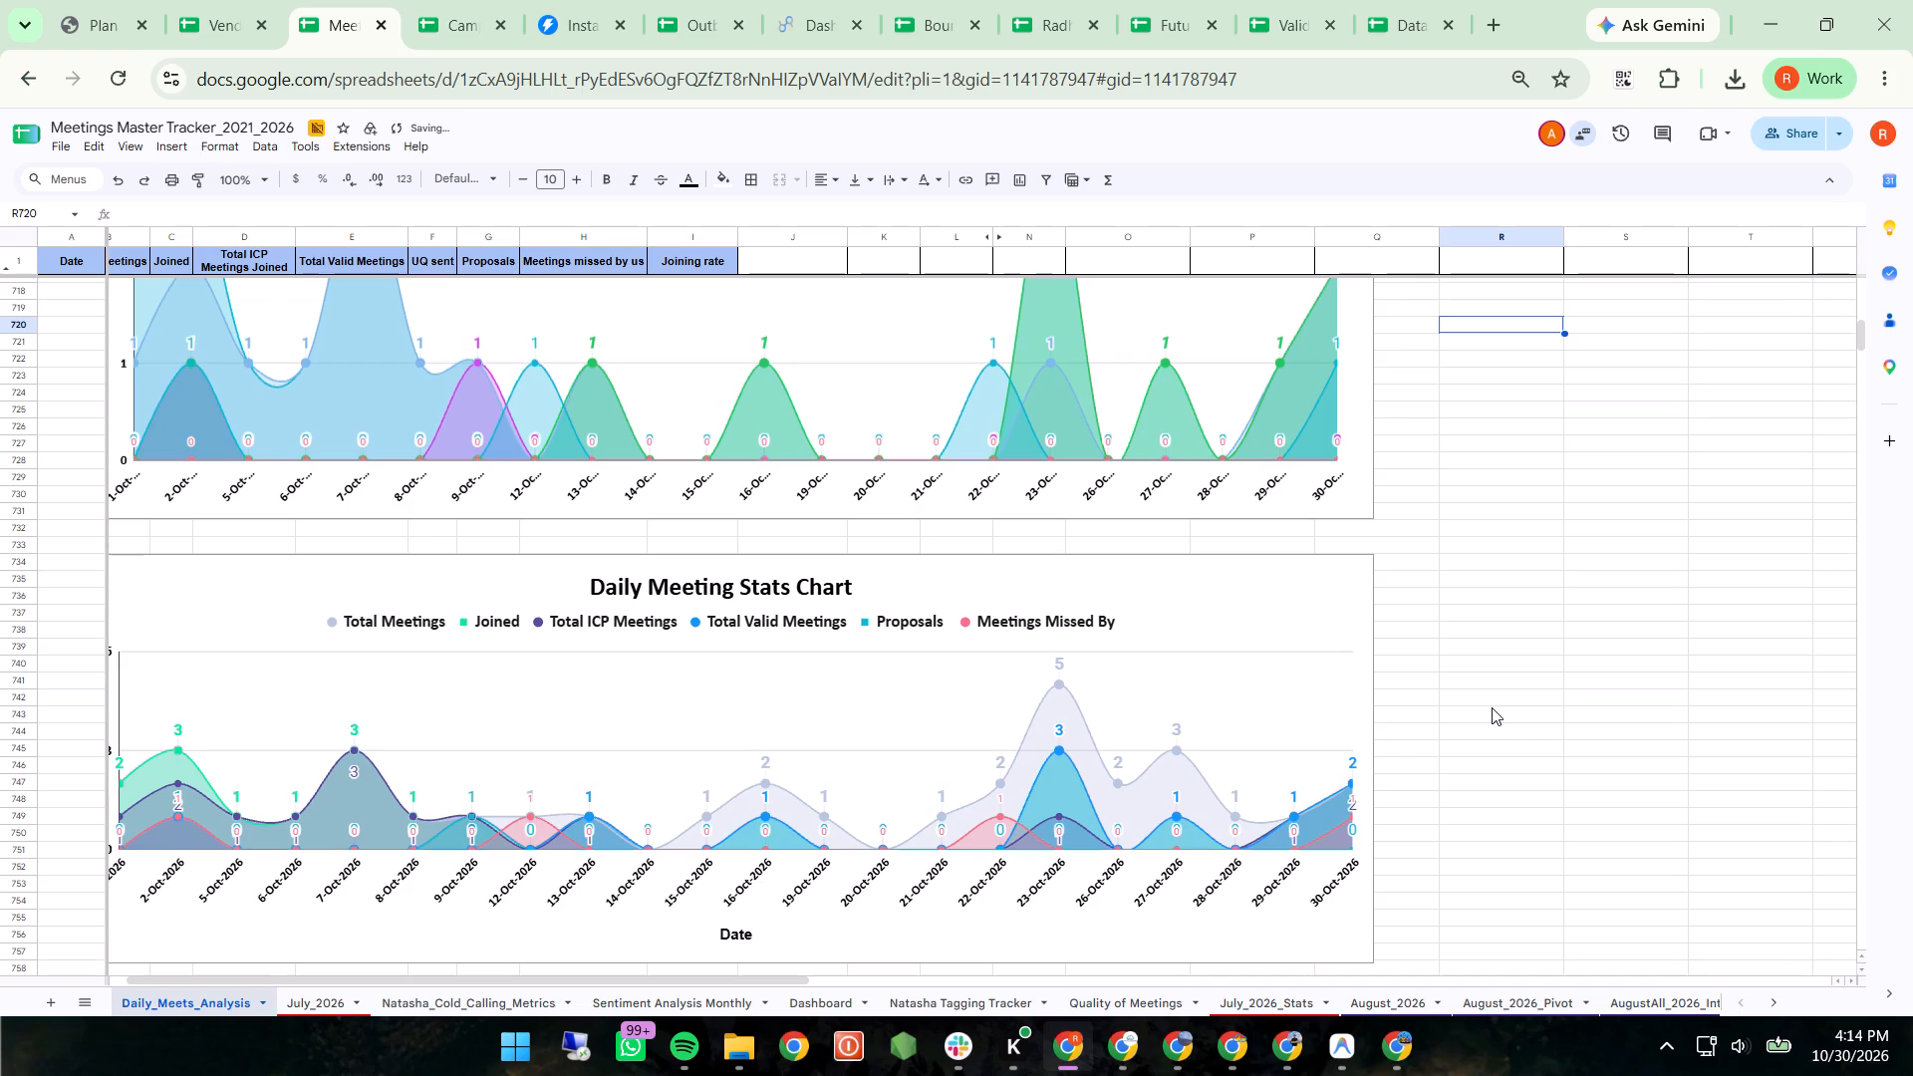
pyautogui.hotkey('ctrl', 'z')
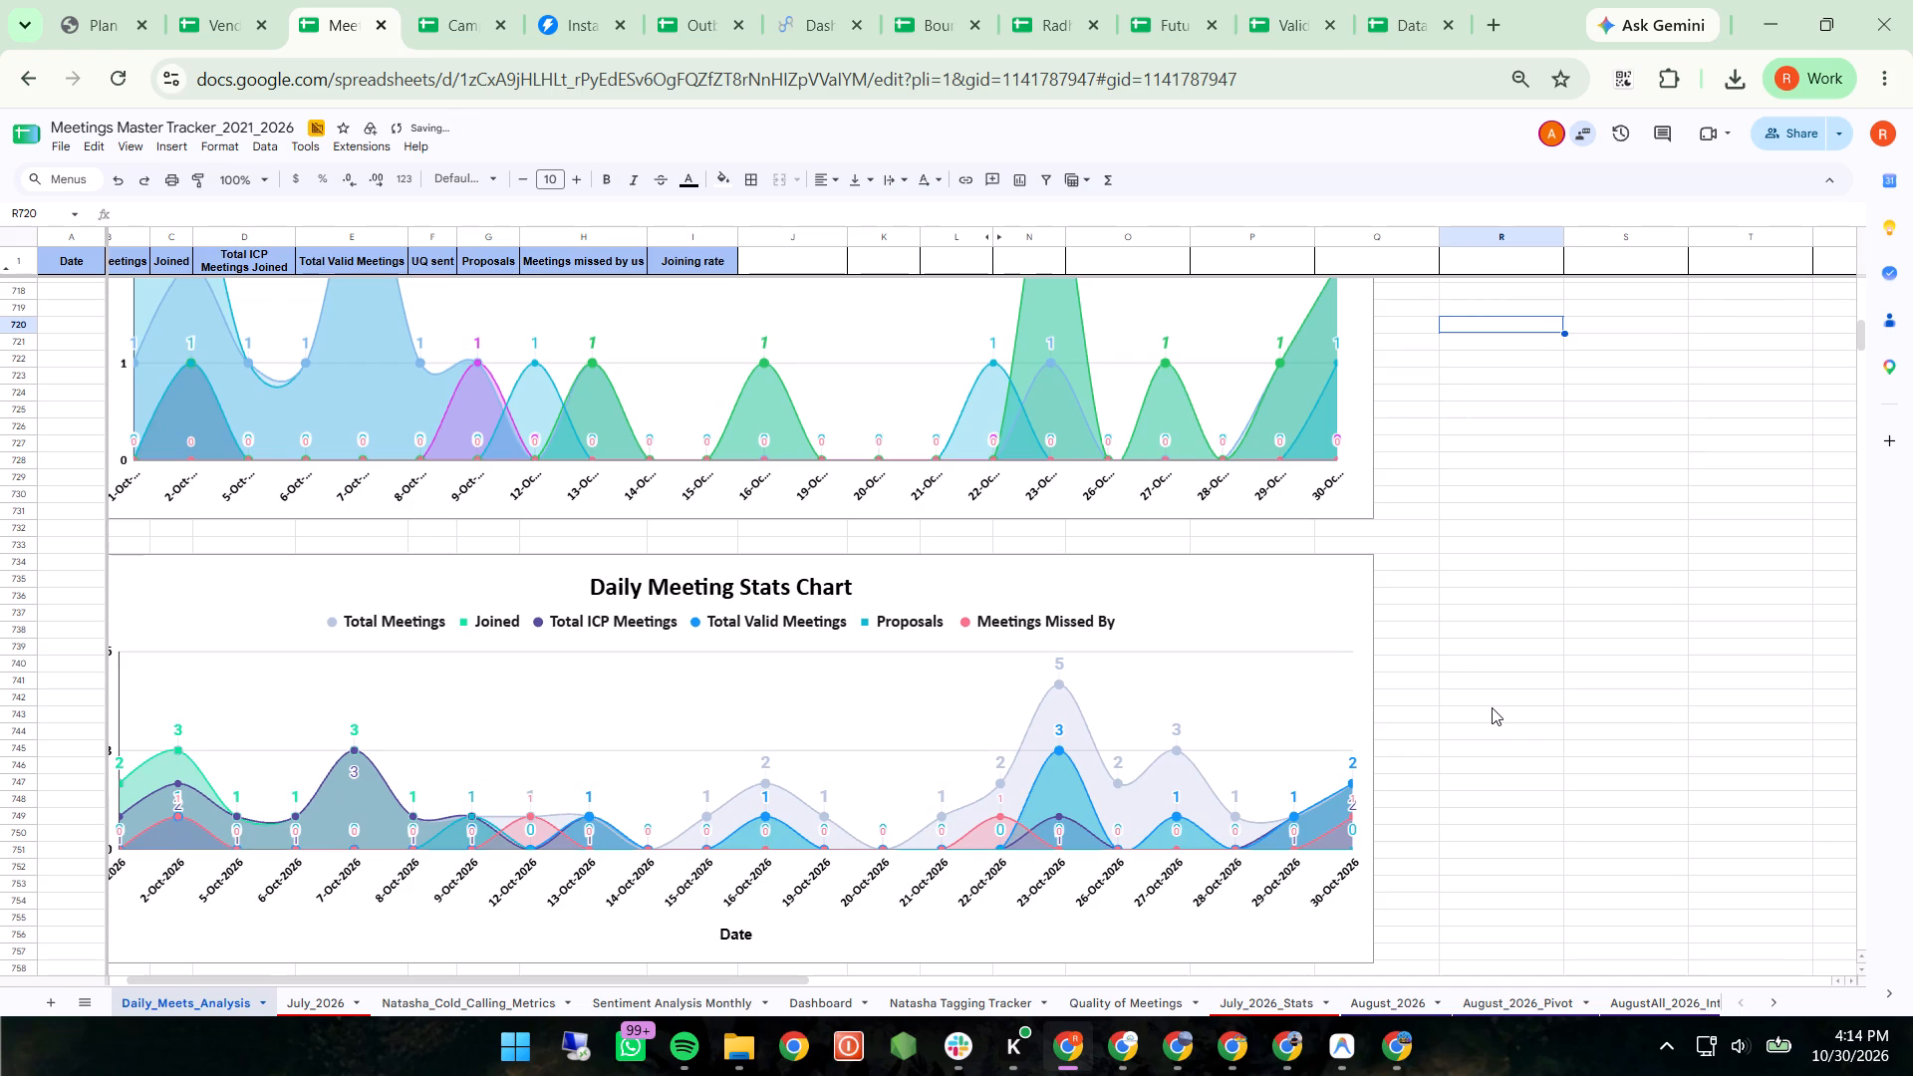
pyautogui.hotkey('ctrl', 'z')
pyautogui.click(1492, 707)
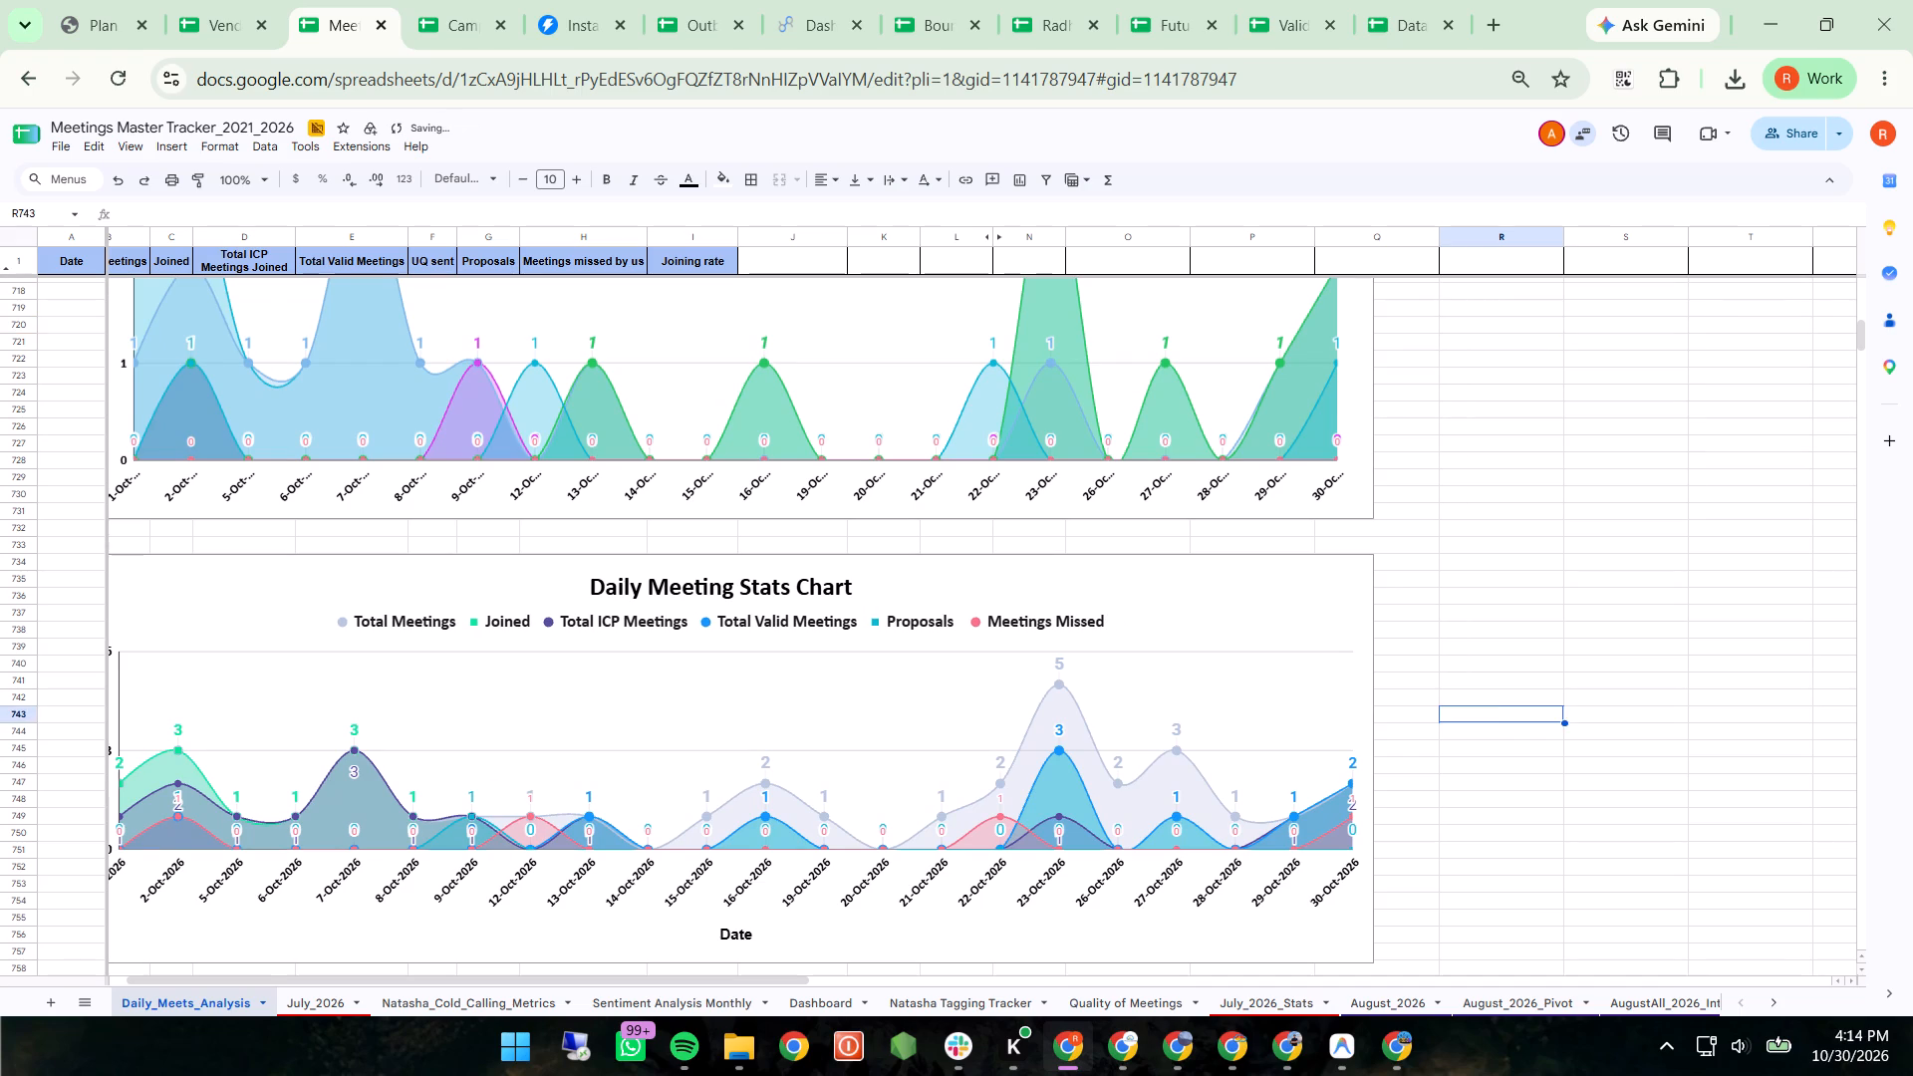
pyautogui.scroll(1, 1492, 707)
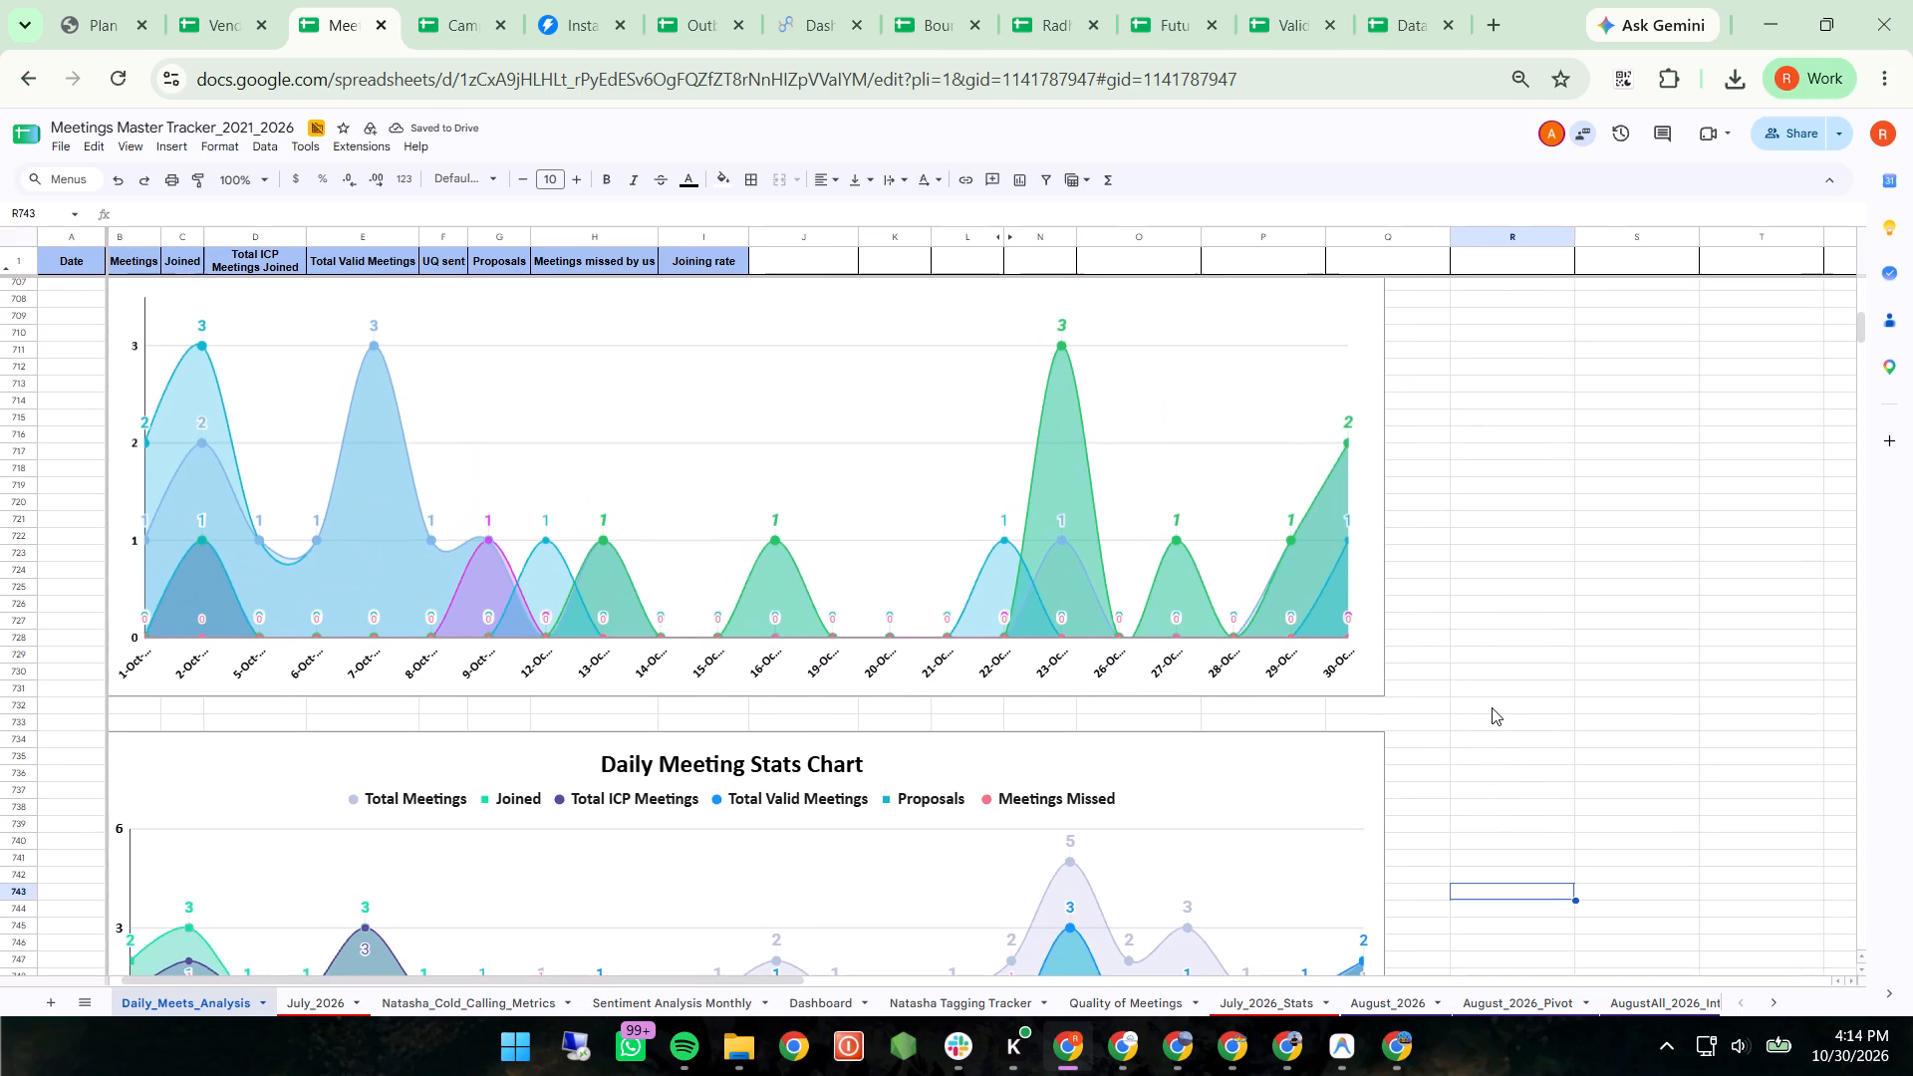
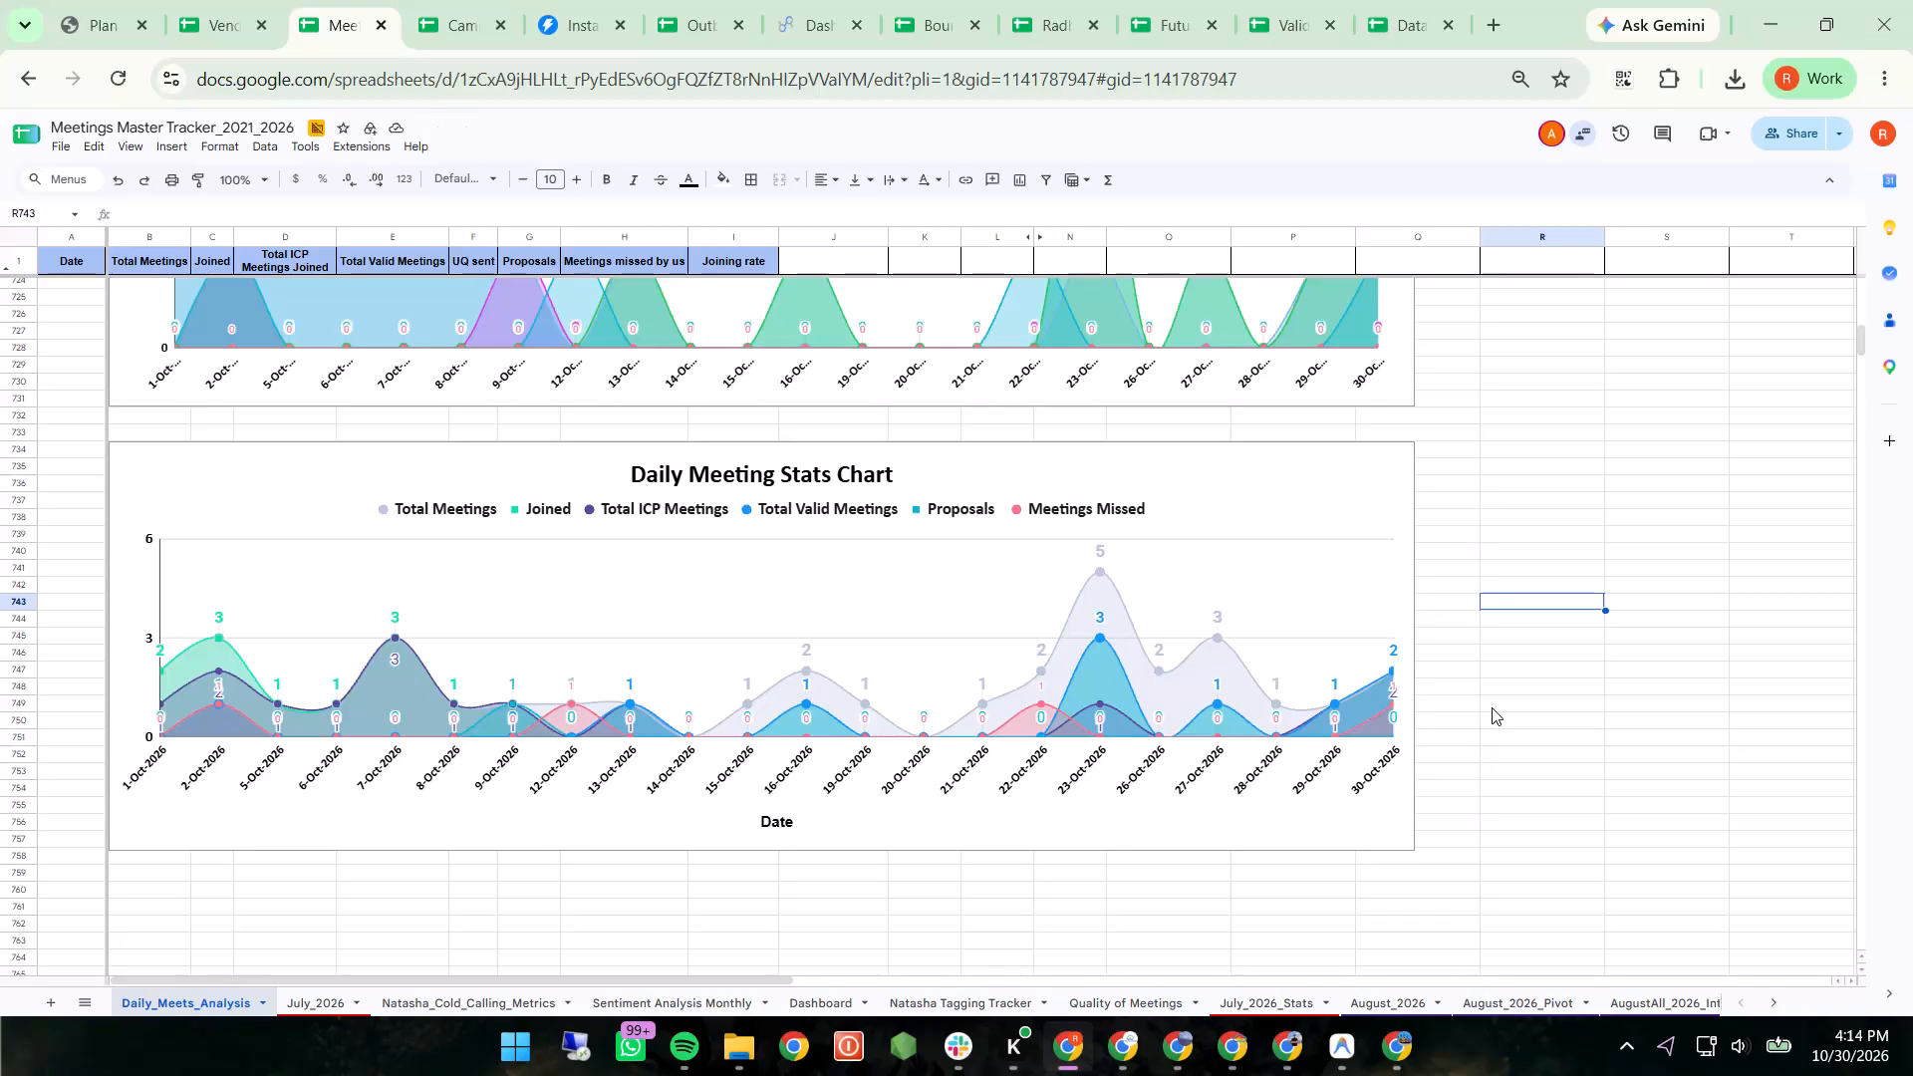
# Compare the October date rows and the two smaller stats charts beside them with the larger October stats charts lower in the sheet.
pyautogui.scroll(3, 1357, 619)
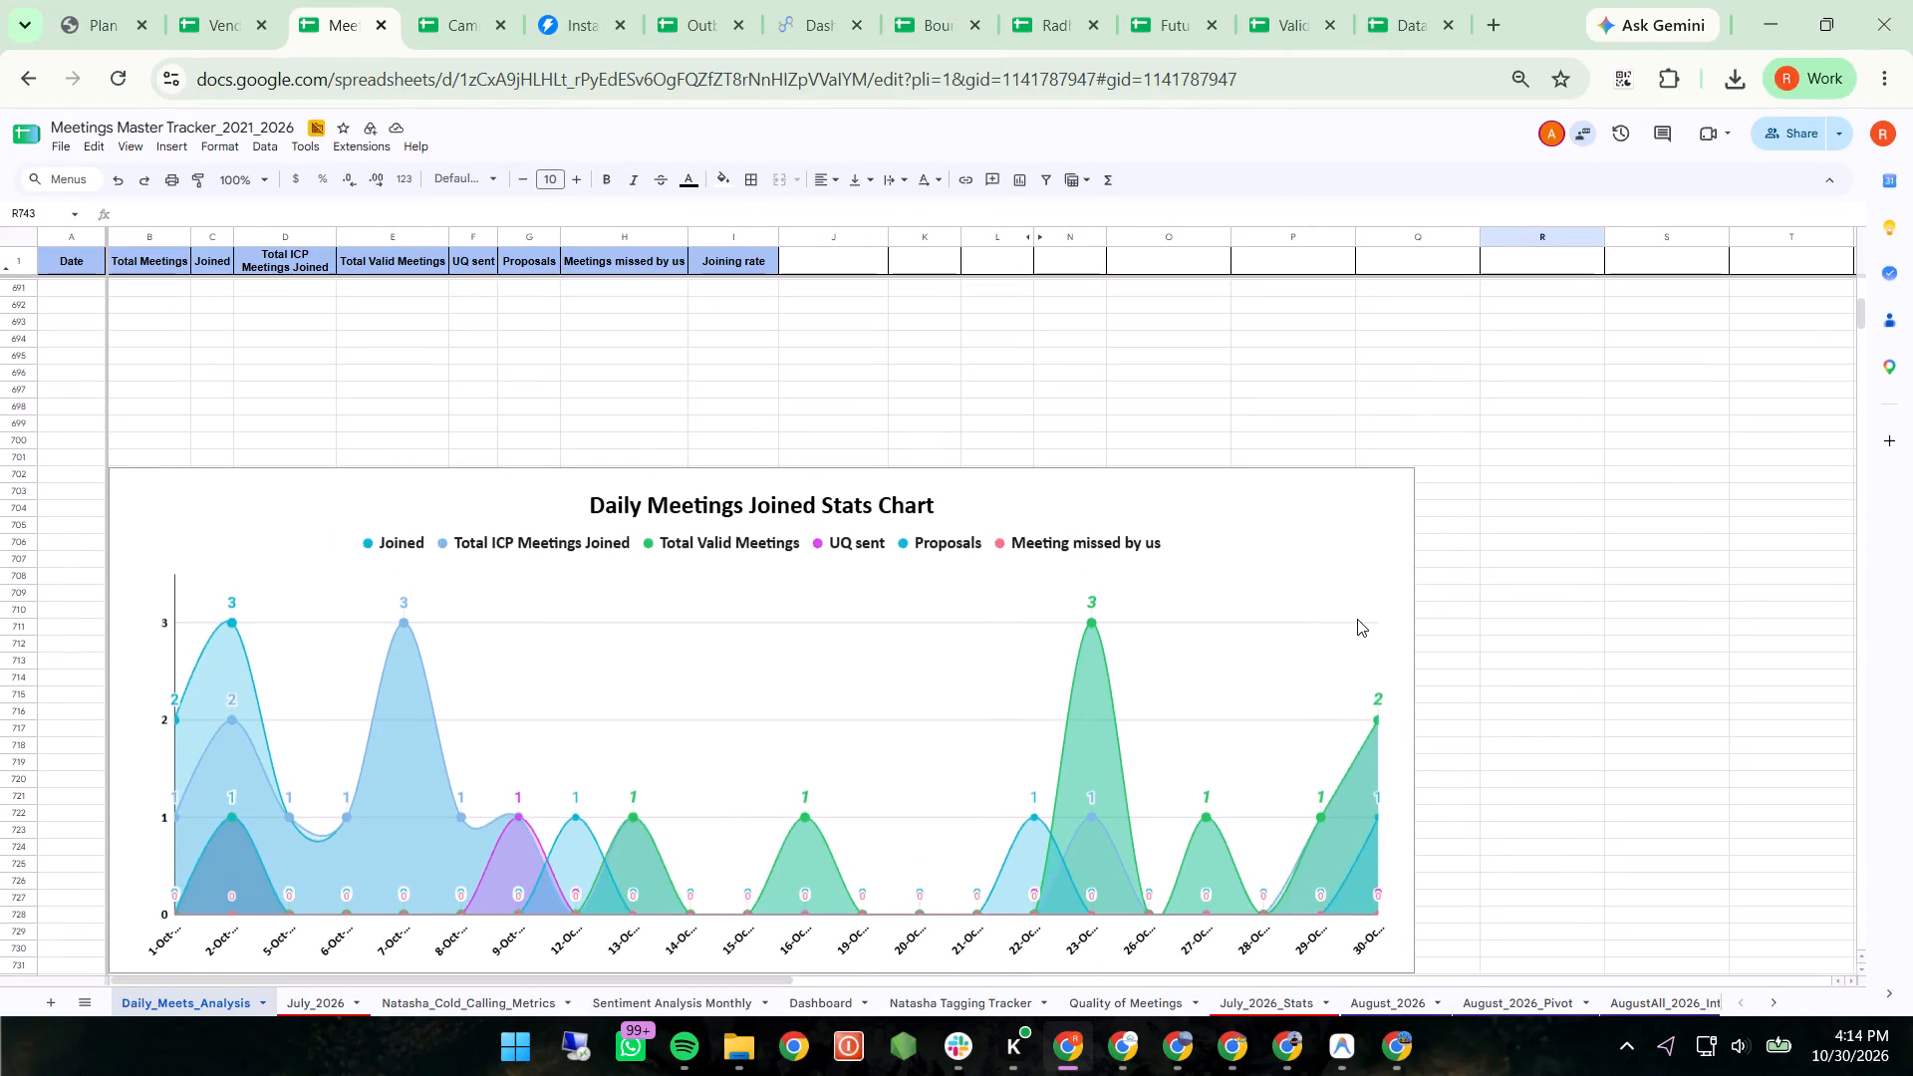
pyautogui.scroll(-4, 1357, 619)
pyautogui.scroll(6, 1252, 645)
pyautogui.hscroll(-1, 1252, 645)
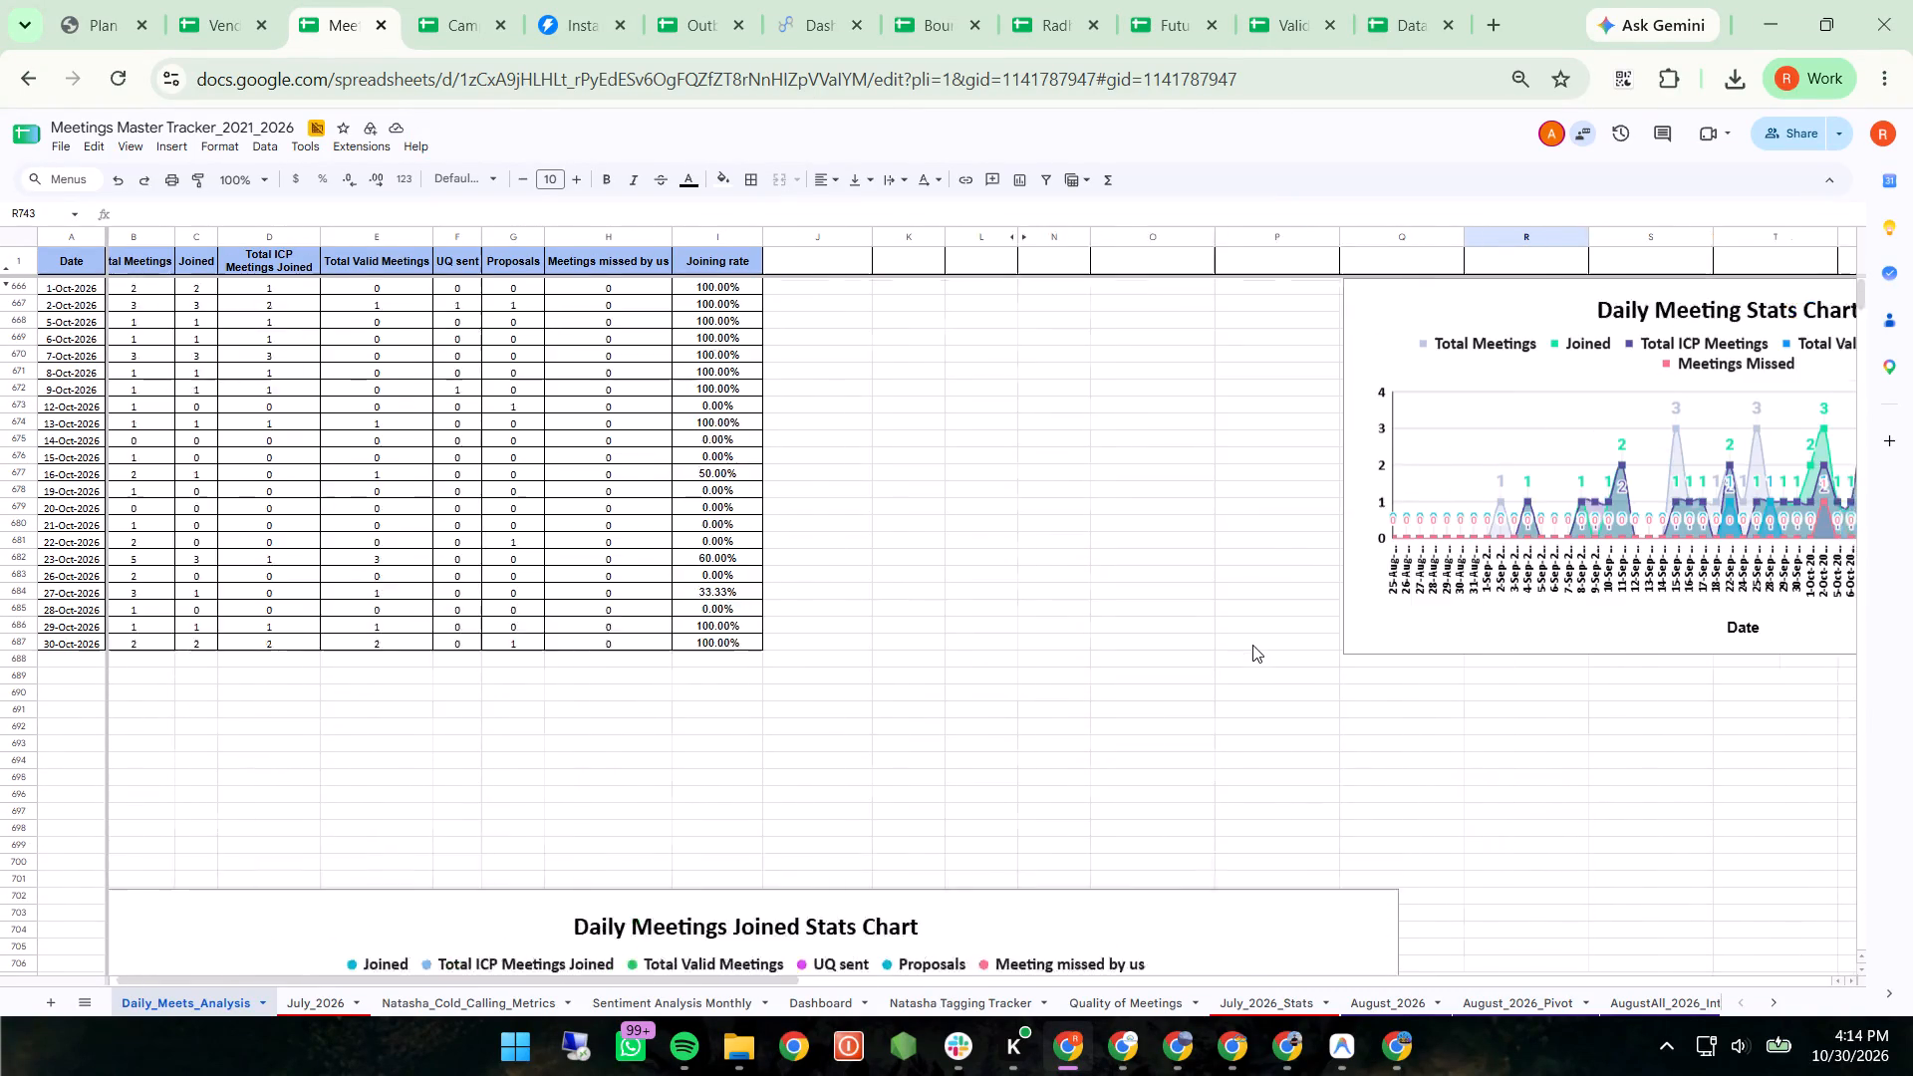
pyautogui.hscroll(-4, 1252, 645)
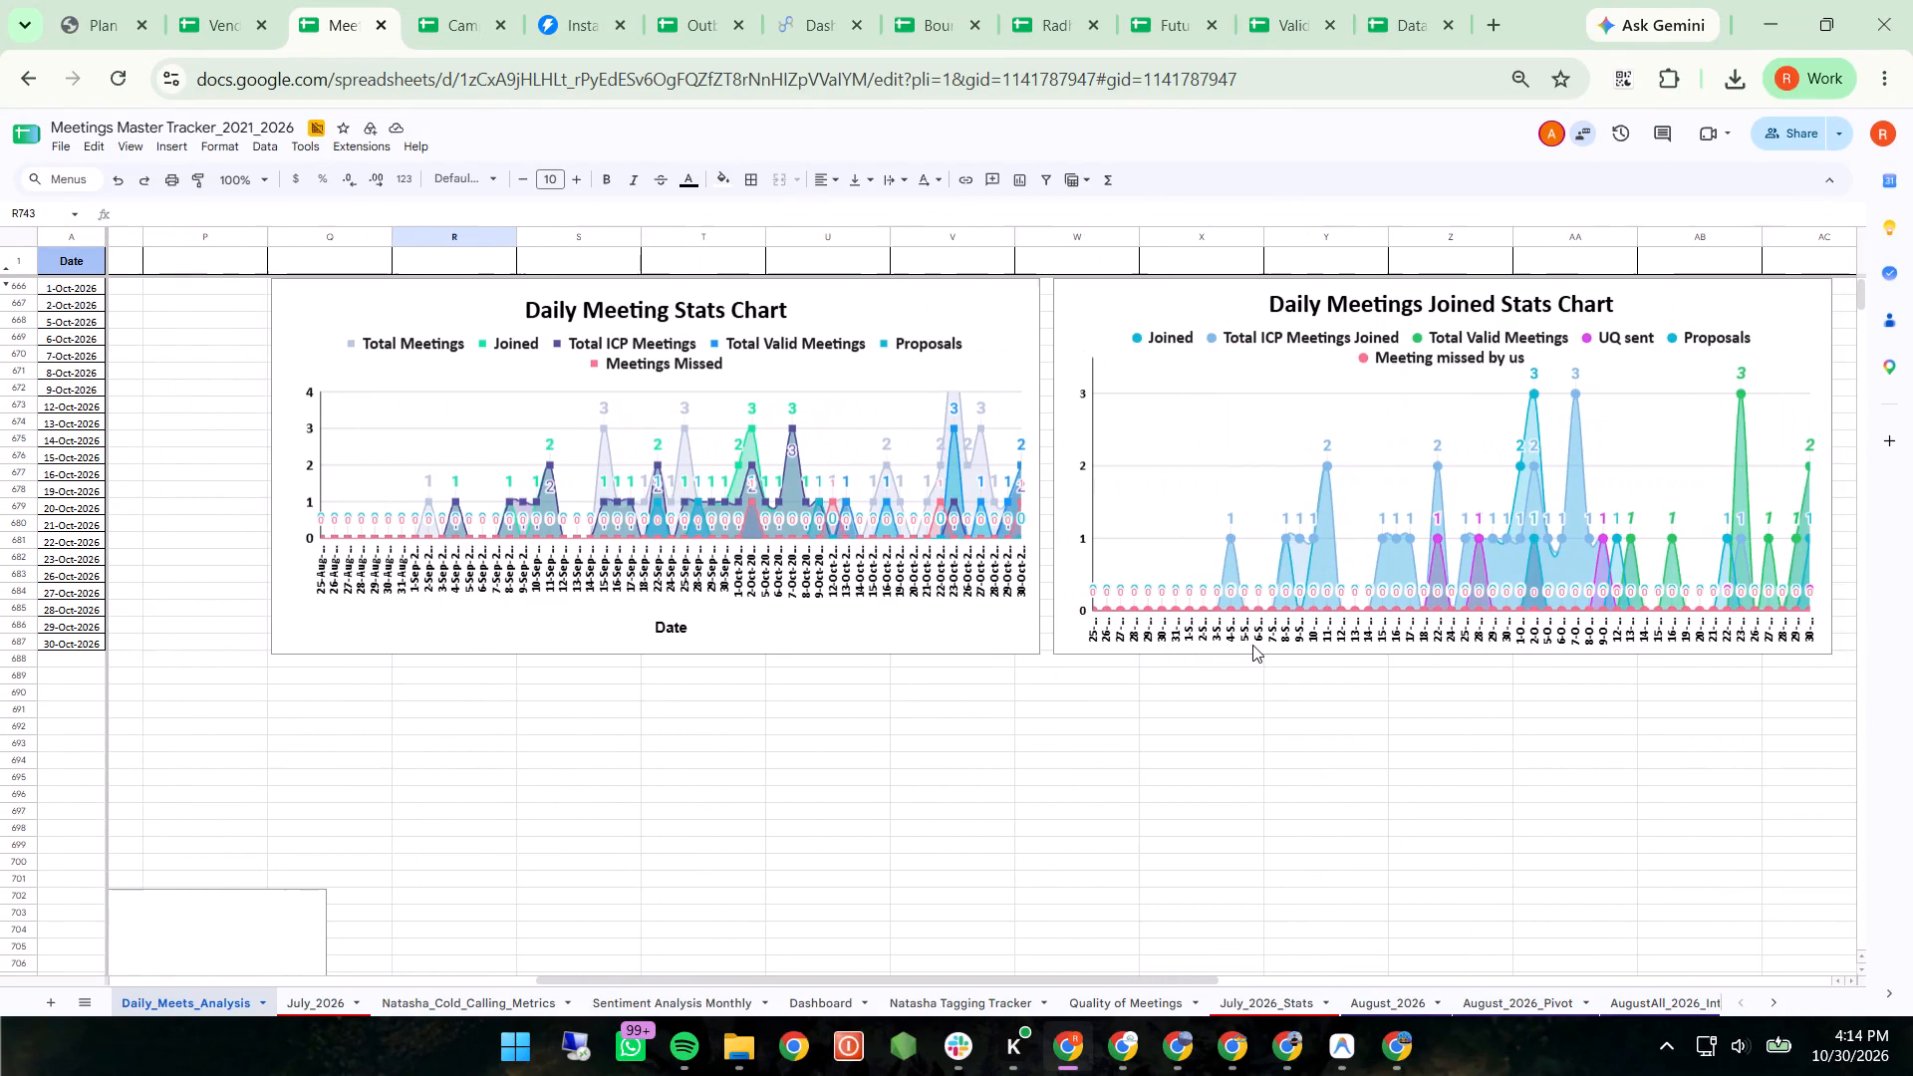
pyautogui.hscroll(-2, 1252, 645)
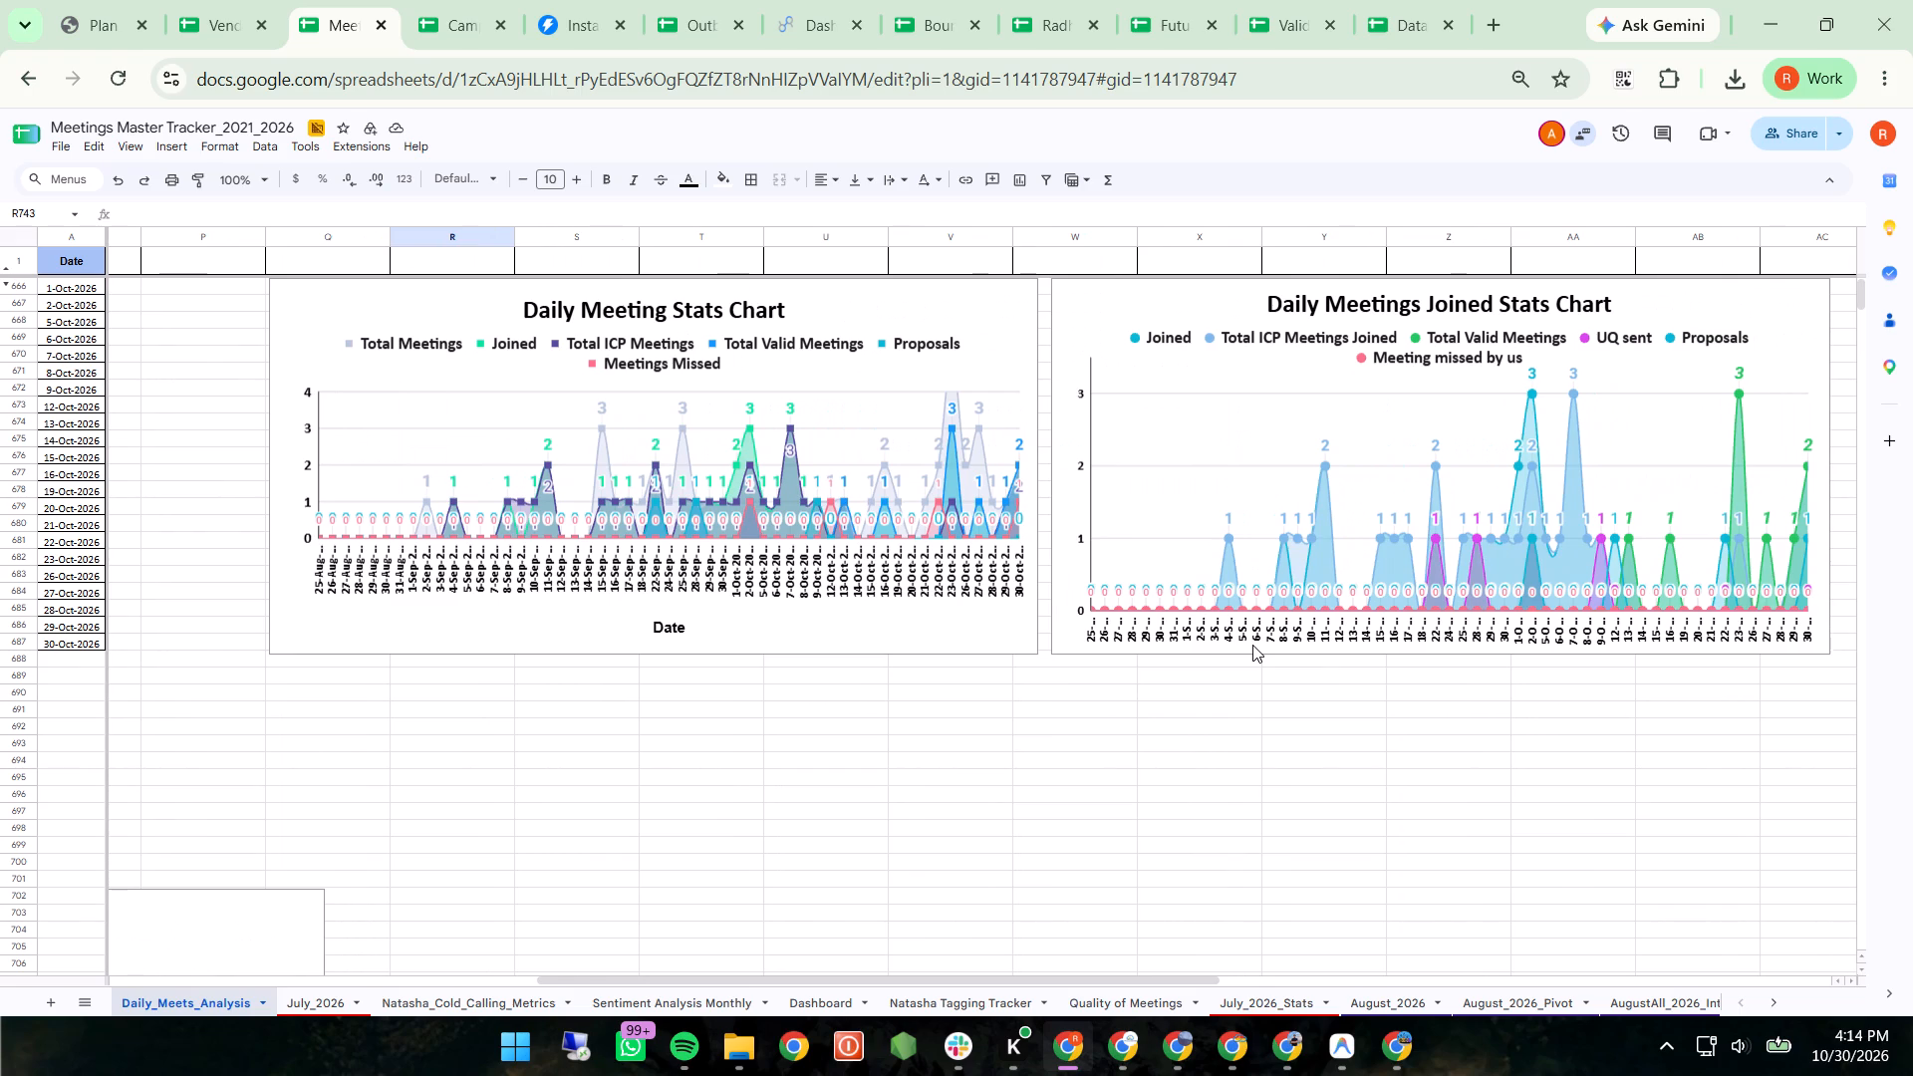
pyautogui.hscroll(-5, 1252, 645)
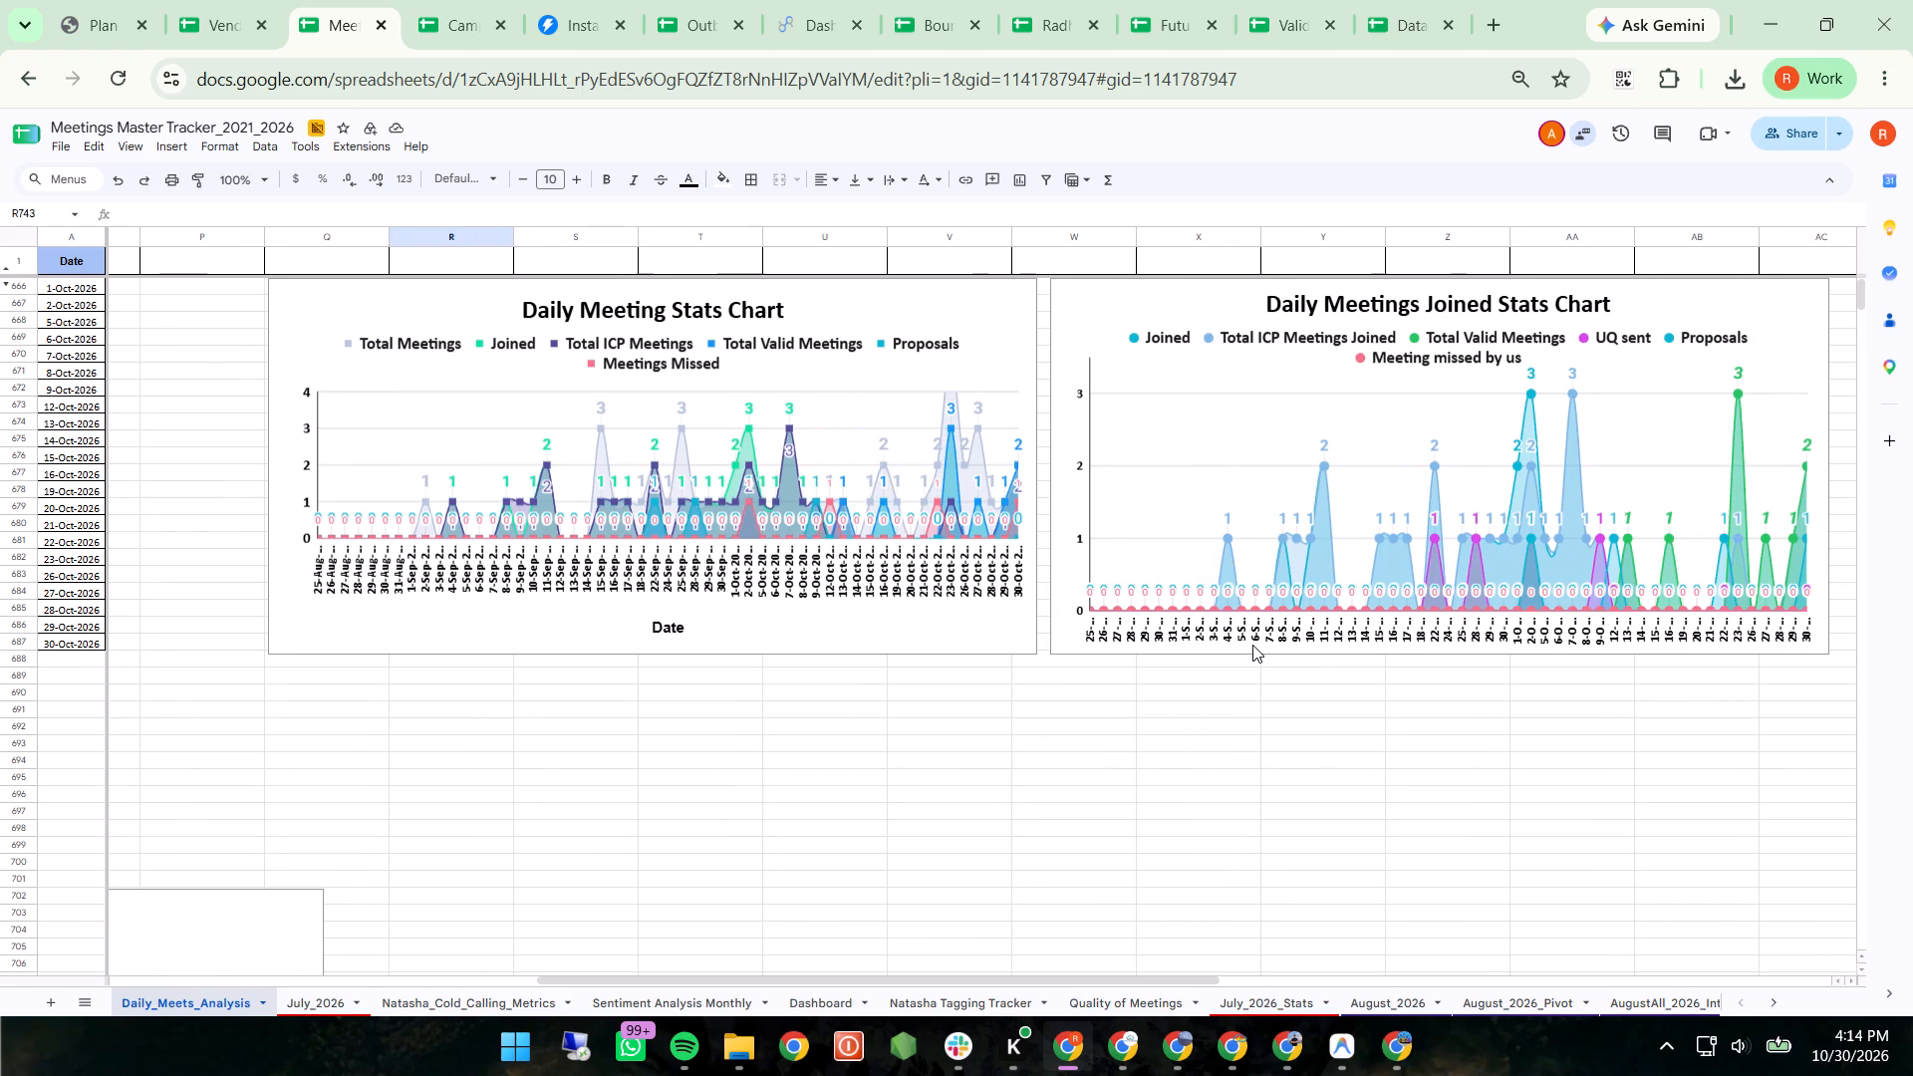
pyautogui.hscroll(-1, 1252, 645)
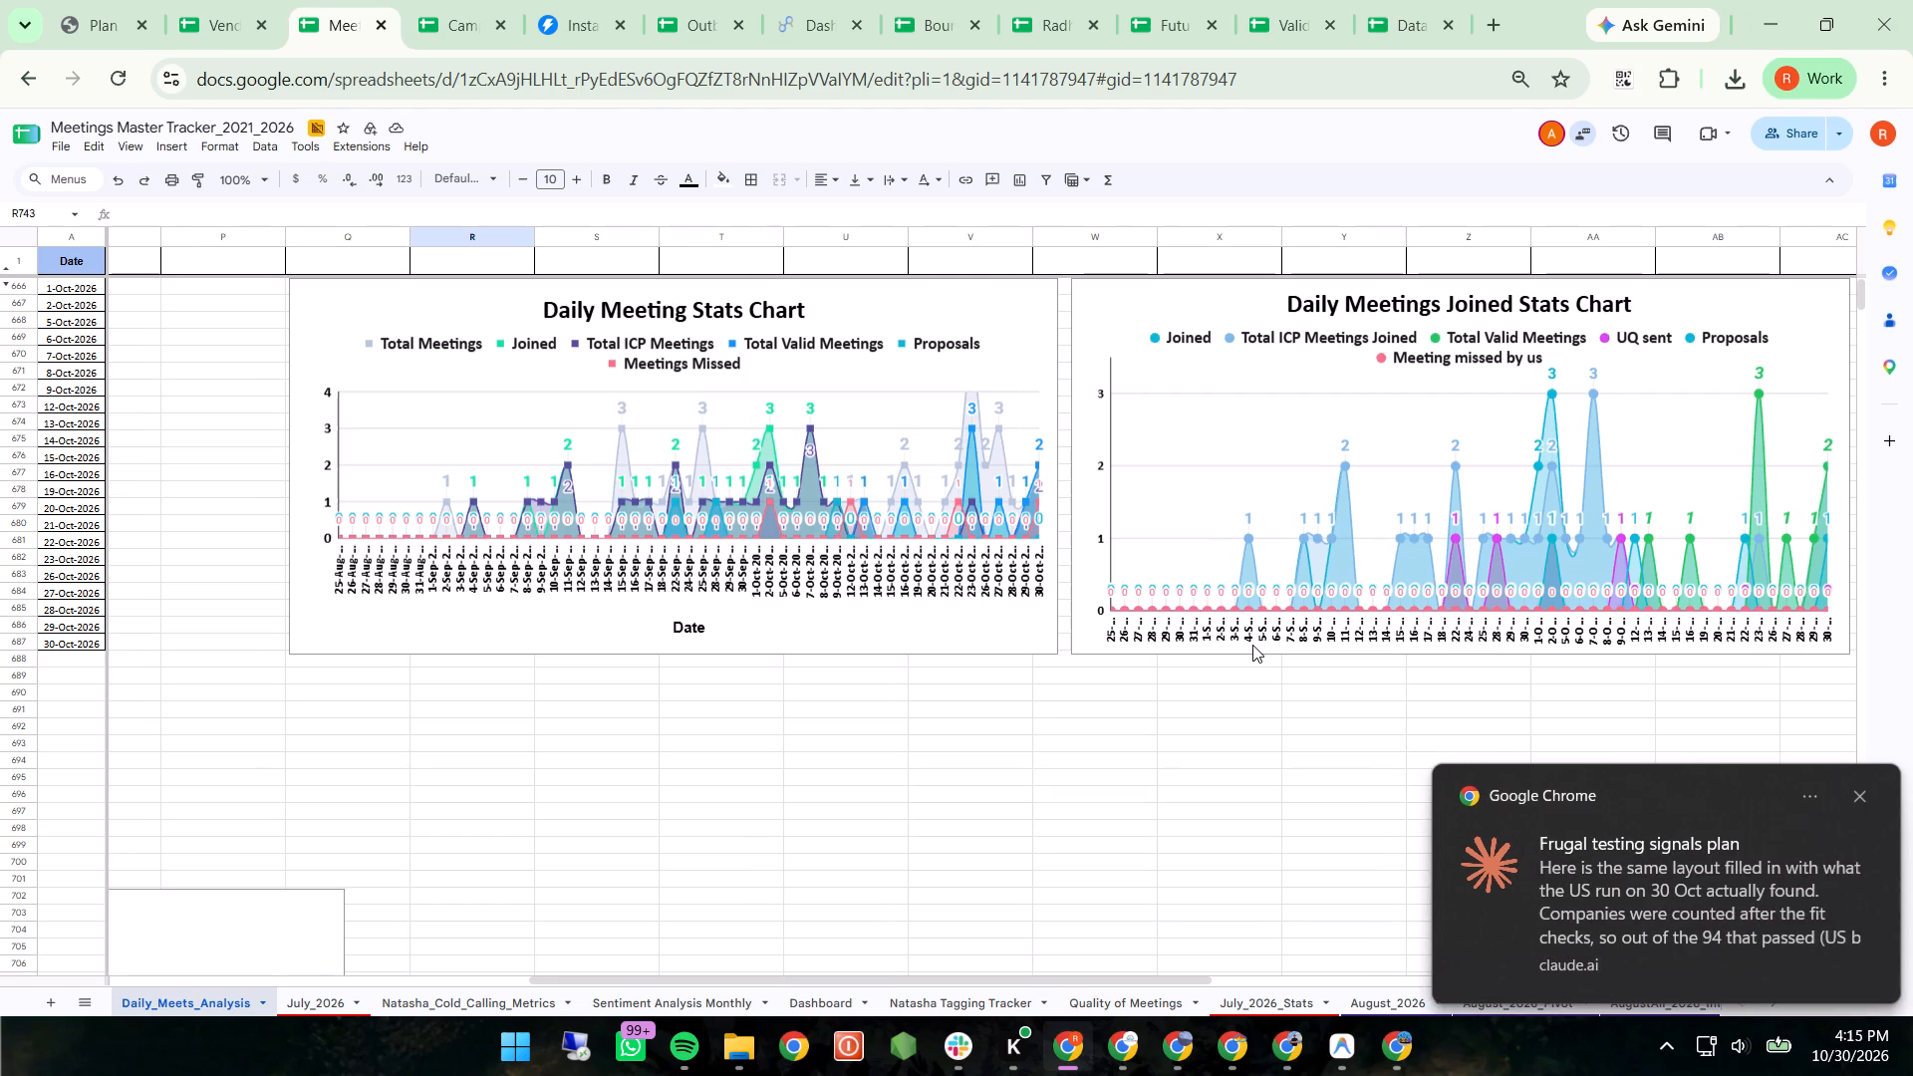
pyautogui.scroll(-2, 1252, 645)
pyautogui.hscroll(1, 1252, 645)
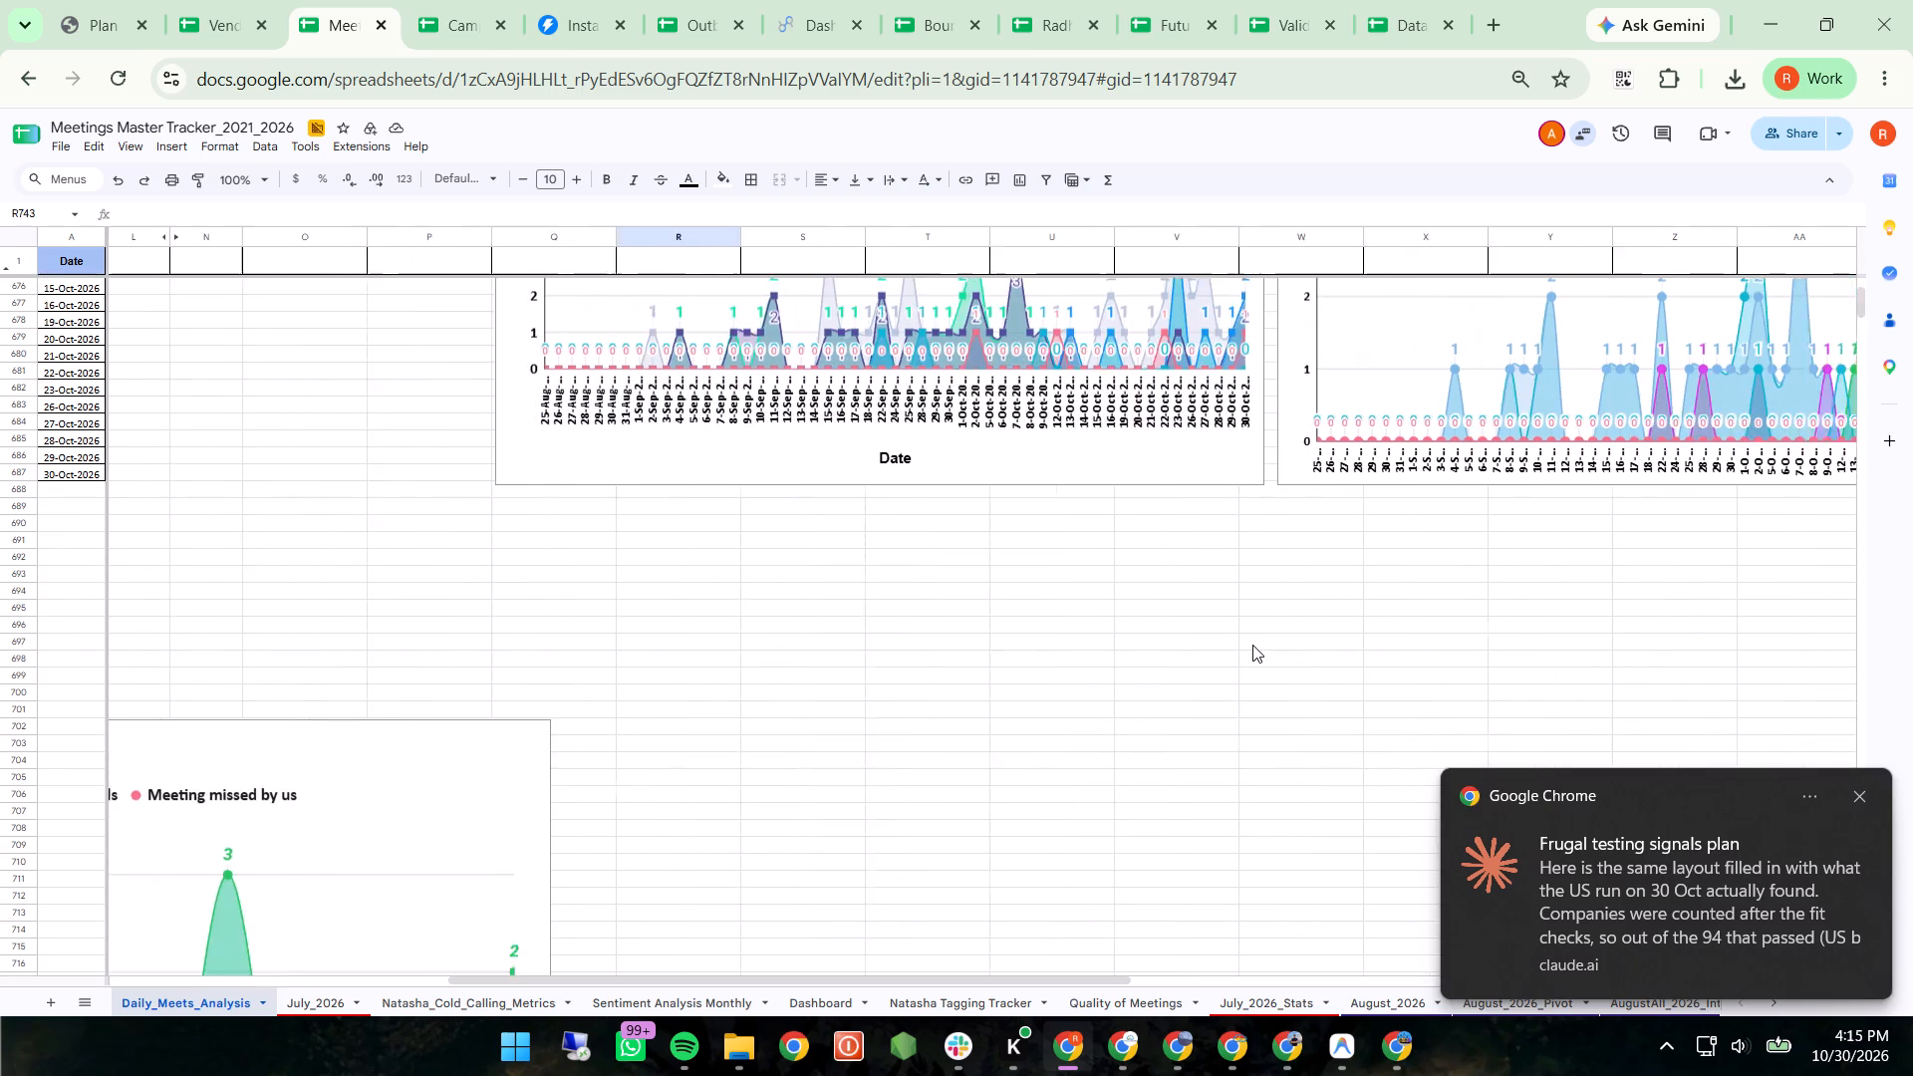
pyautogui.hscroll(1, 1252, 645)
pyautogui.scroll(2, 1252, 645)
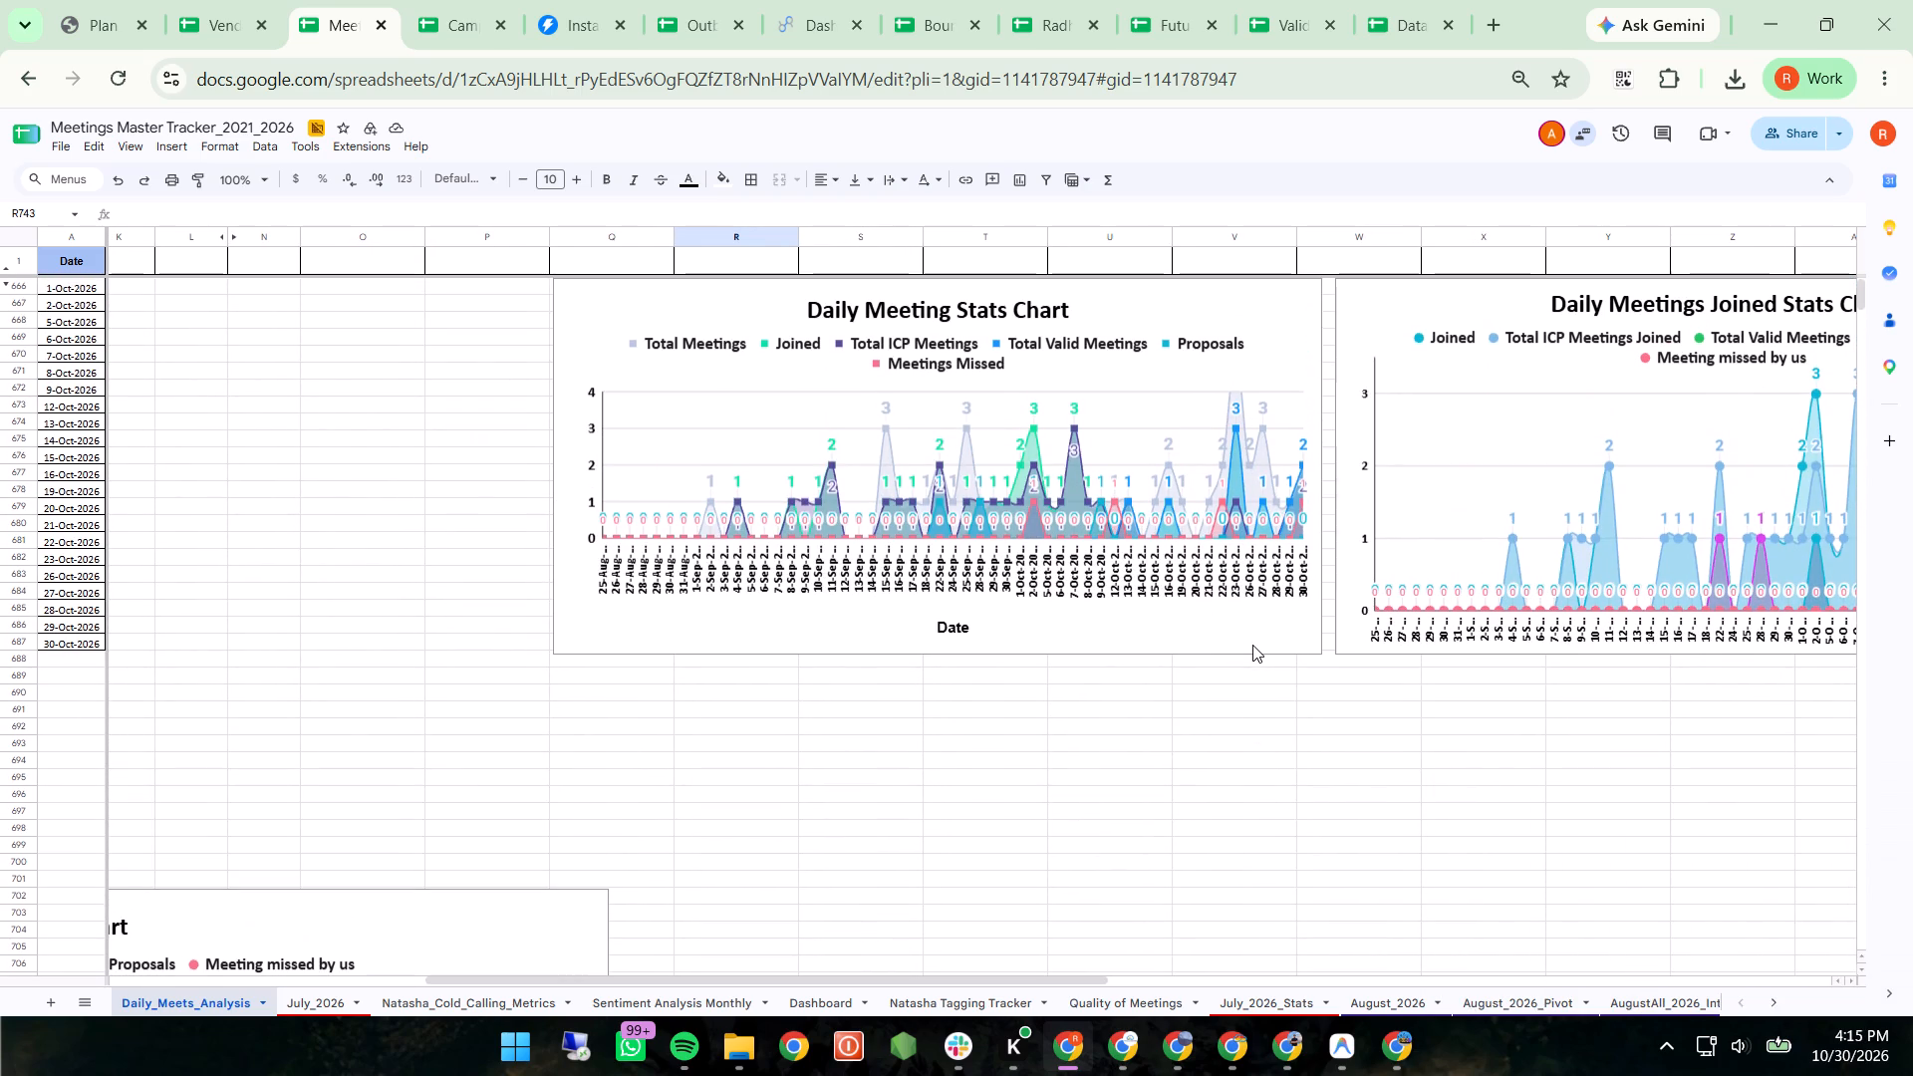
pyautogui.scroll(-4, 1252, 645)
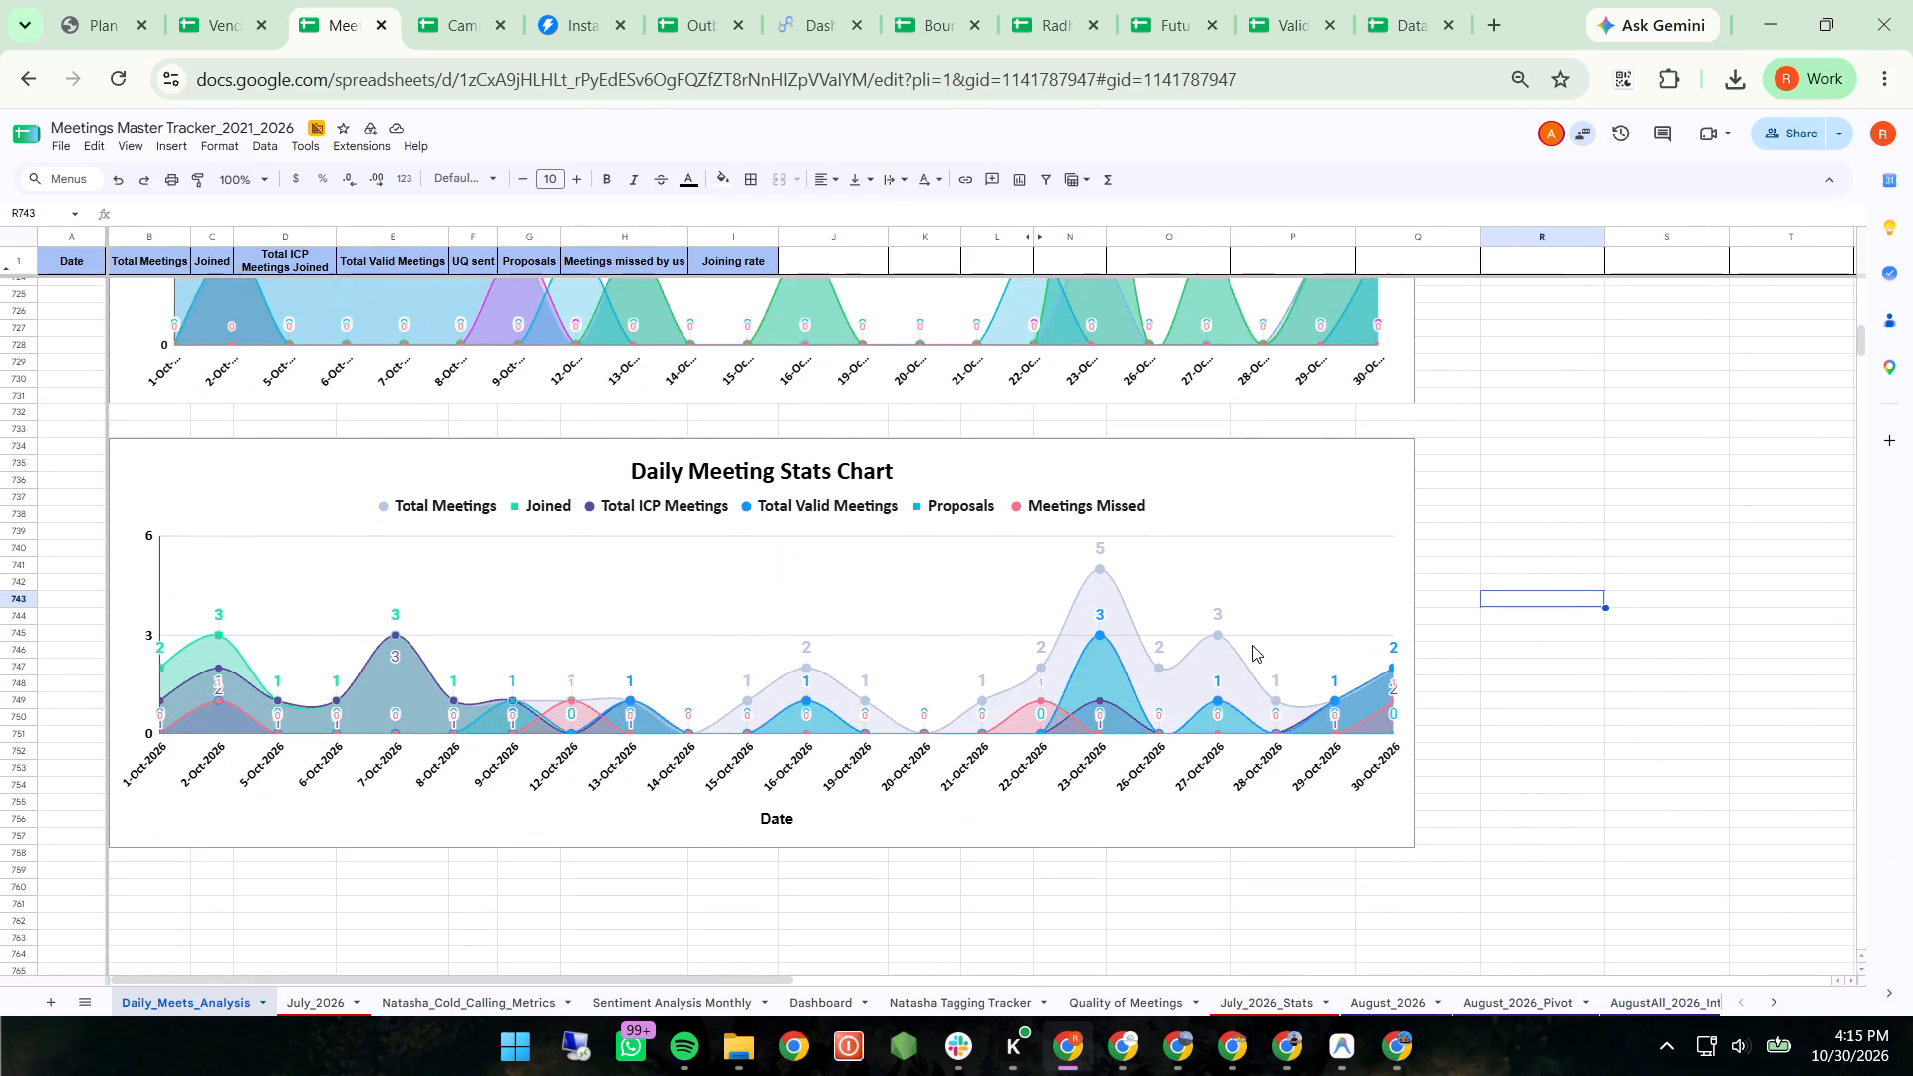
# Open the larger October Daily Meeting Stats Chart for editing and review its data range and series list.
pyautogui.scroll(-1, 1252, 645)
pyautogui.click(1351, 548)
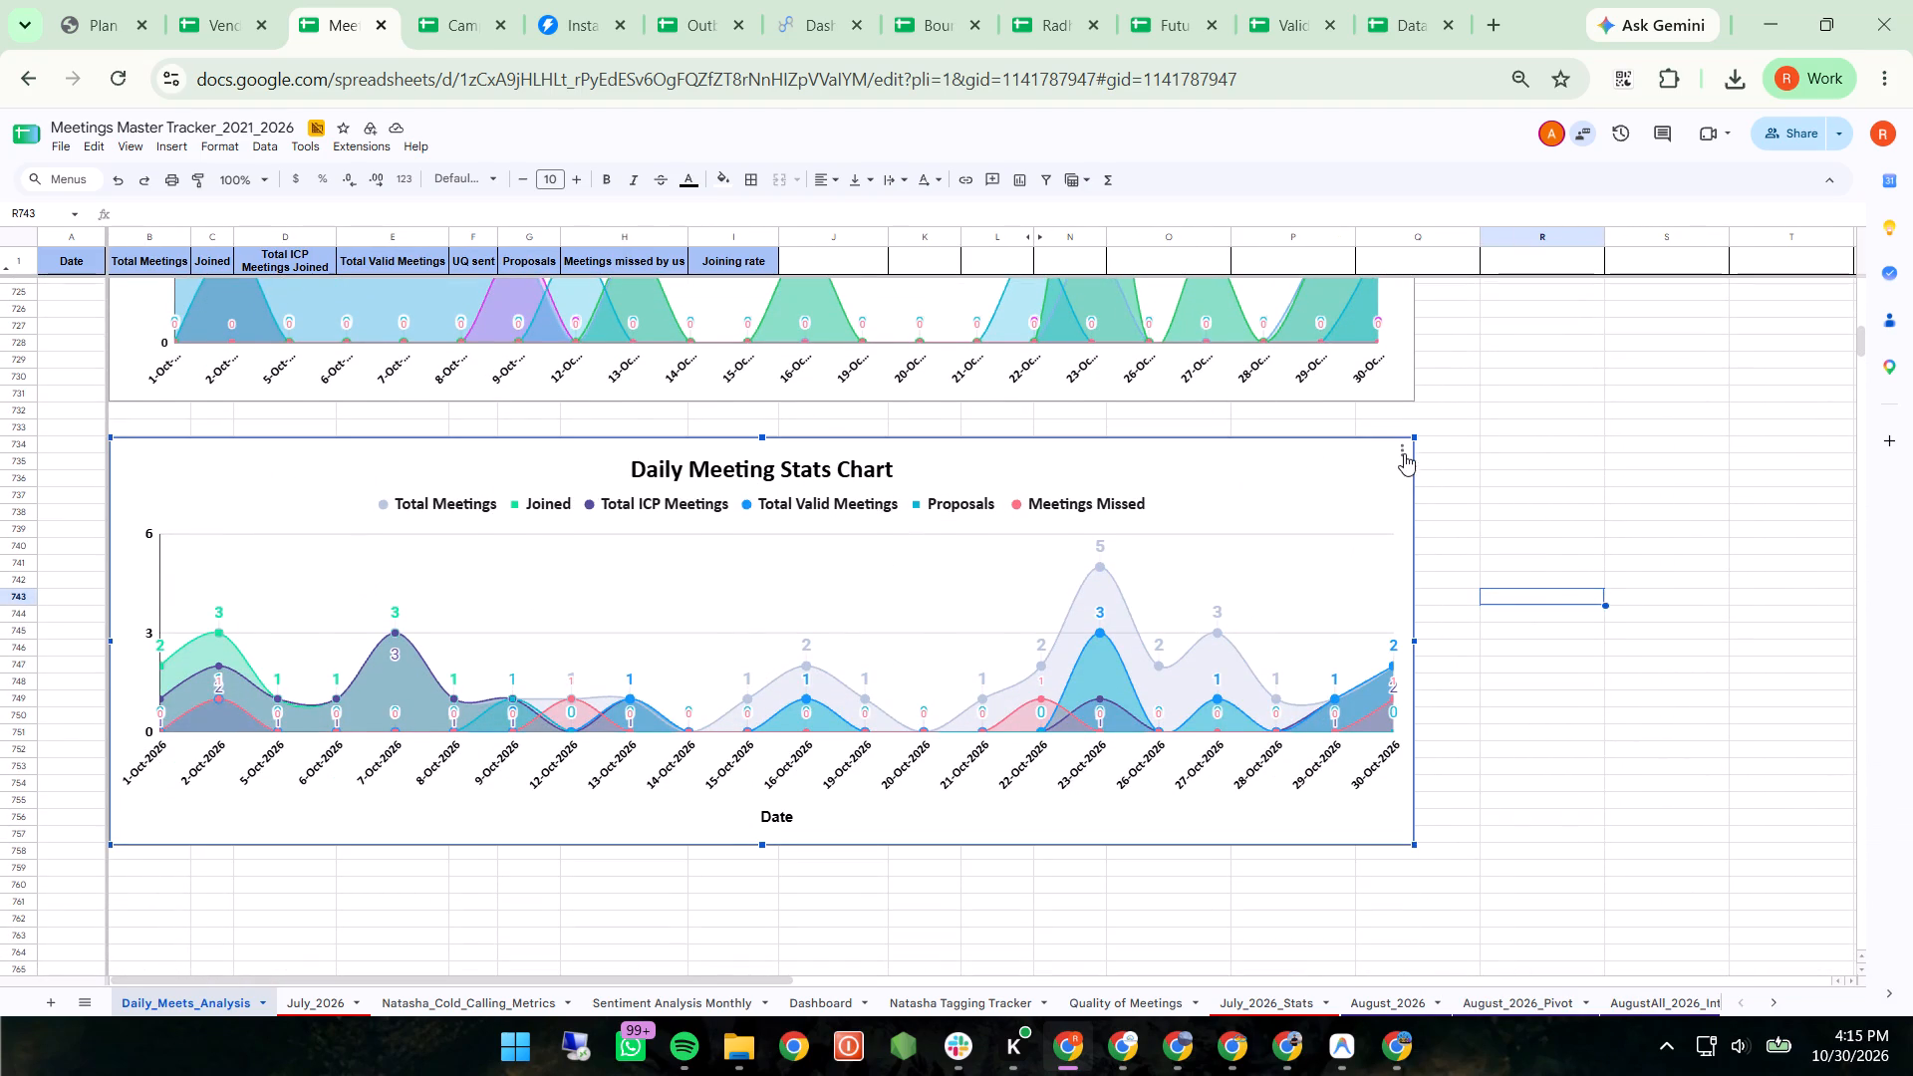
pyautogui.click(1403, 452)
pyautogui.click(1442, 469)
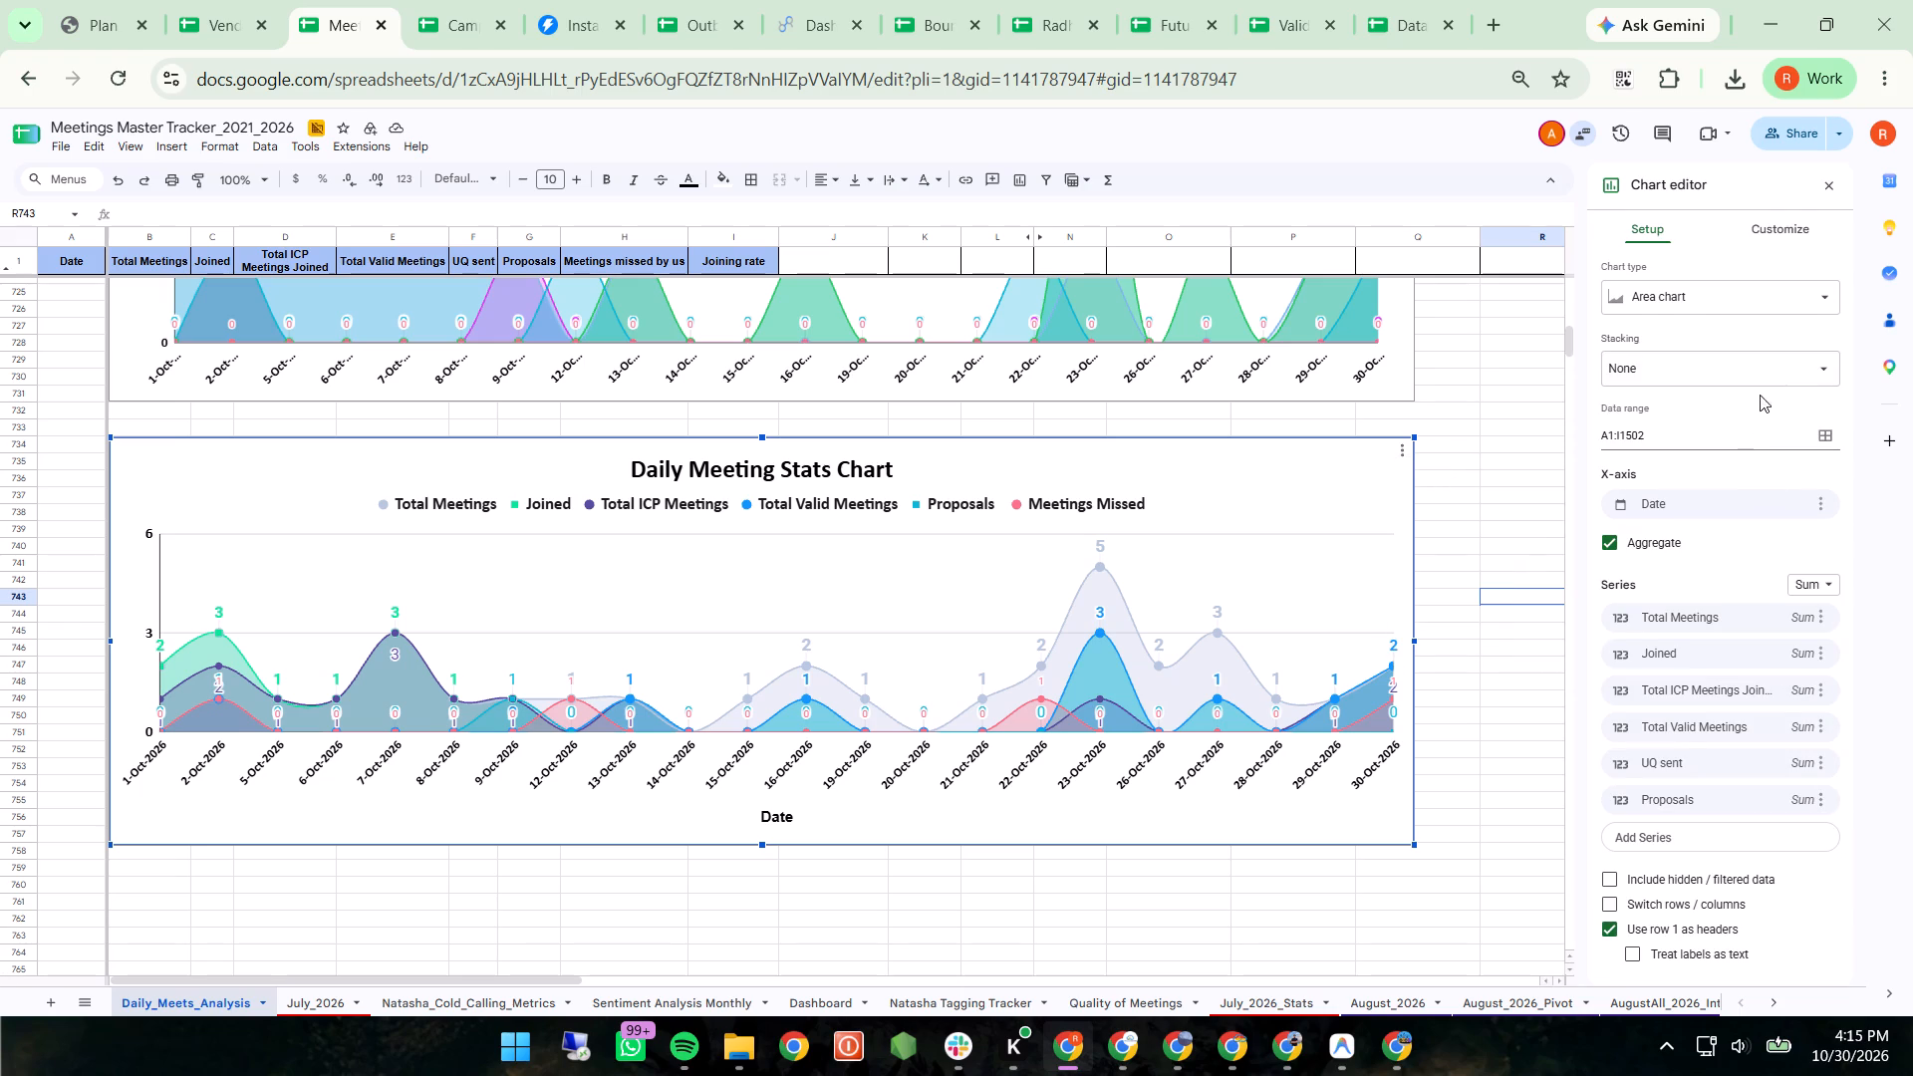
pyautogui.click(1783, 244)
pyautogui.scroll(-3, 1755, 633)
# Review the Daily Meeting Stats Chart's title and subtitle settings.
pyautogui.click(1763, 235)
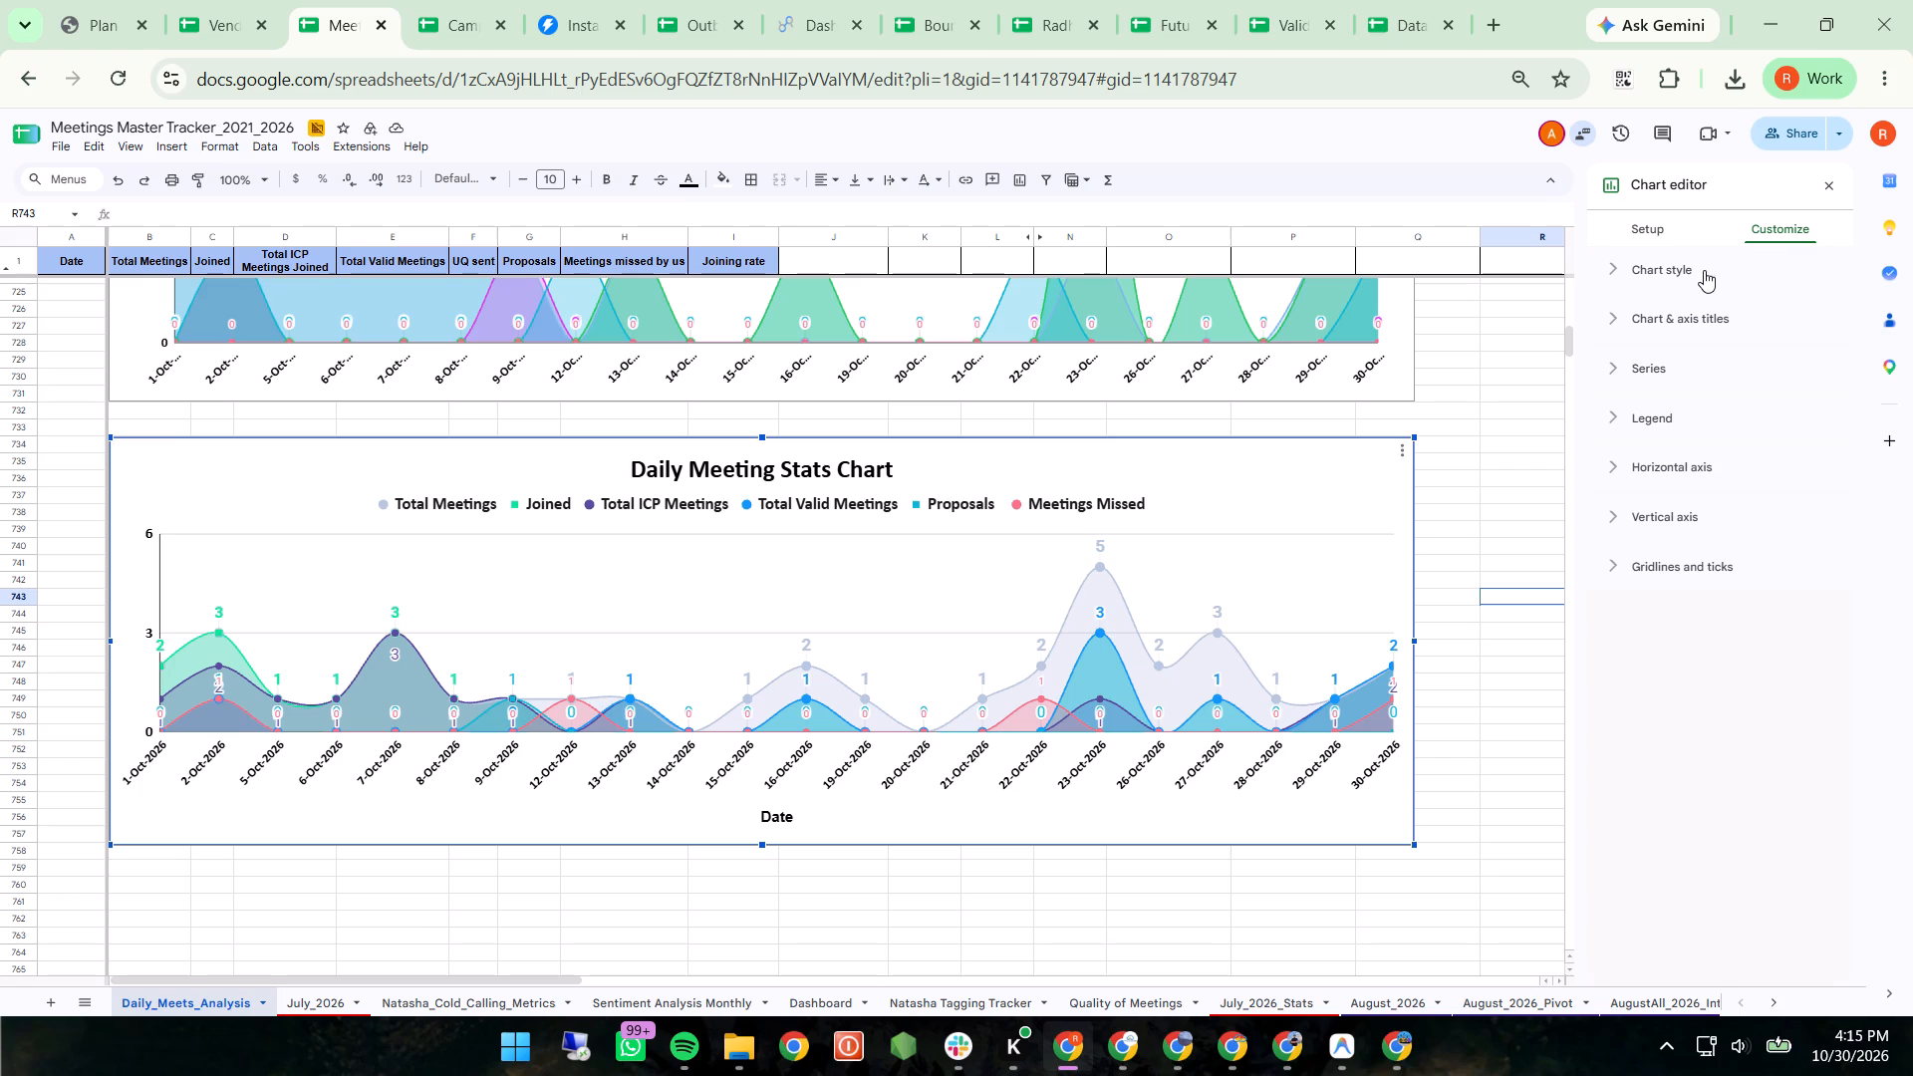
pyautogui.click(1705, 332)
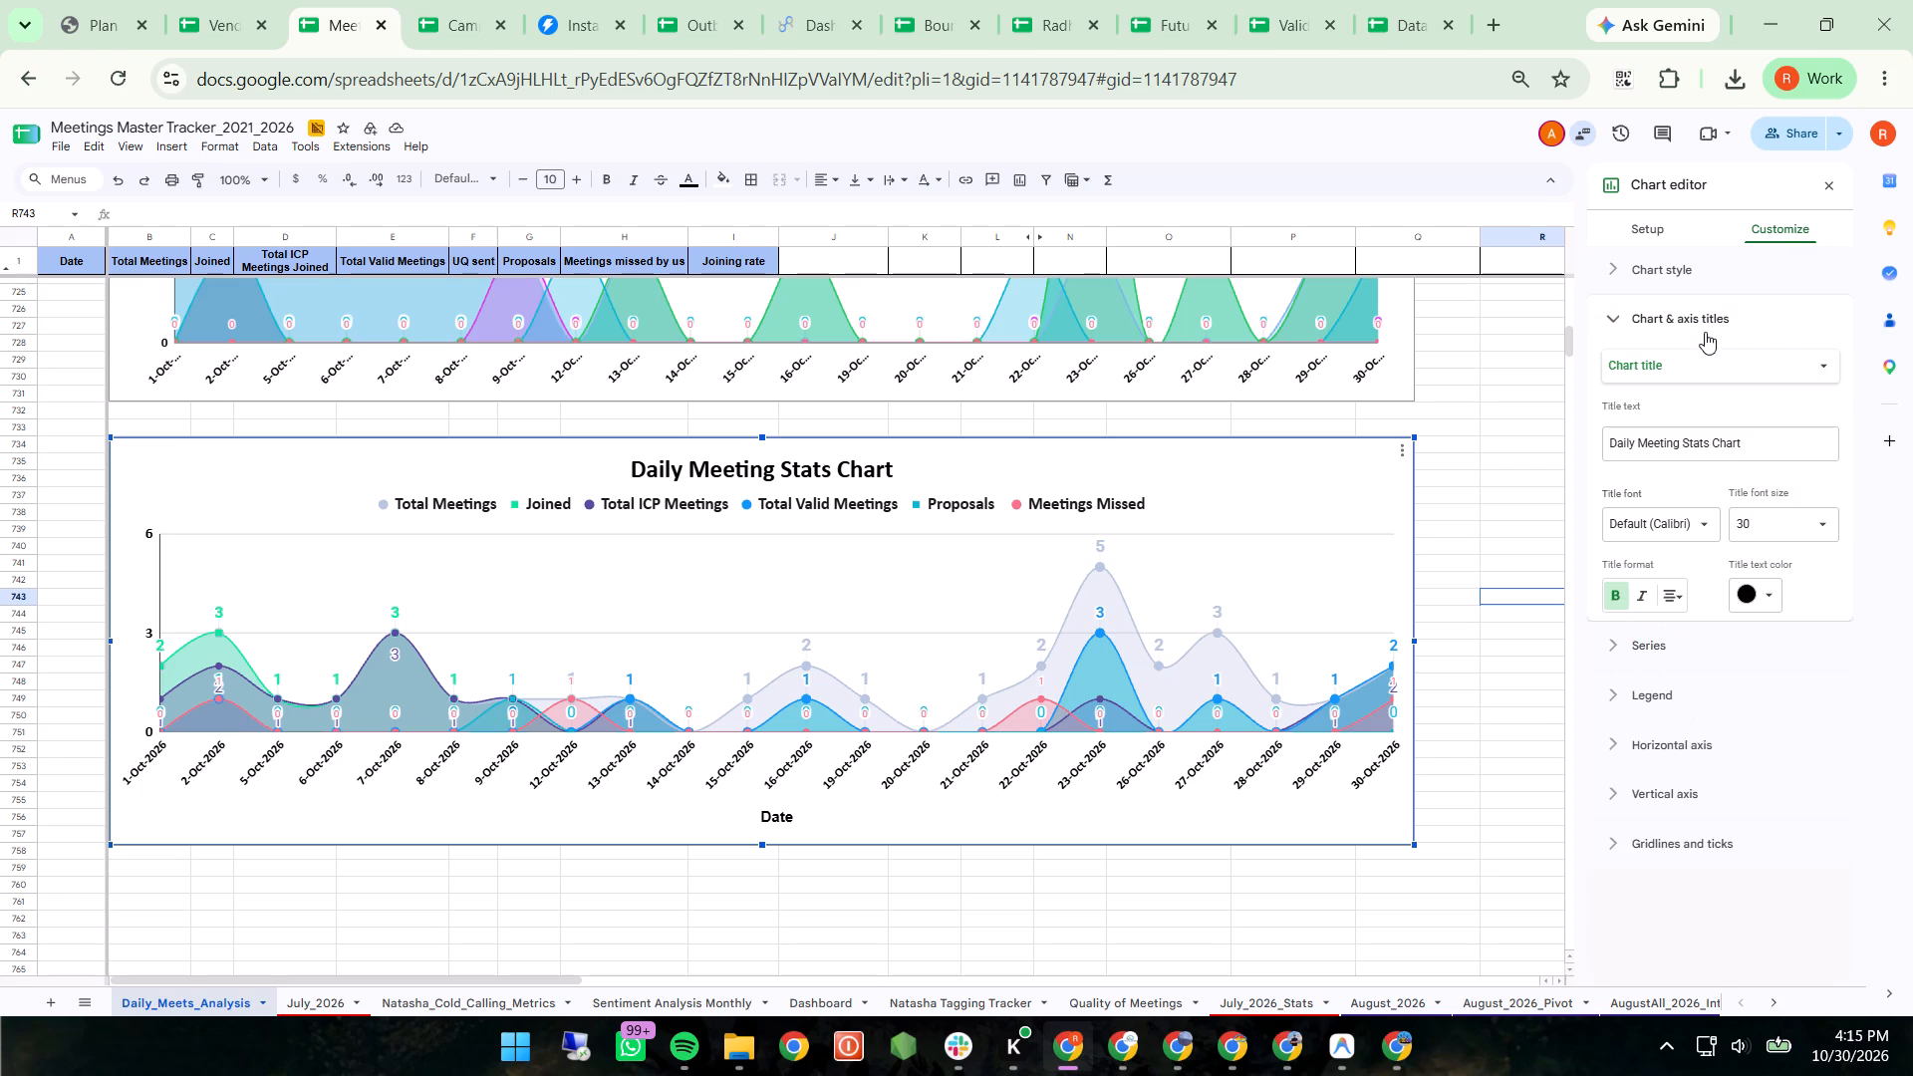
pyautogui.click(1800, 368)
pyautogui.click(1800, 368)
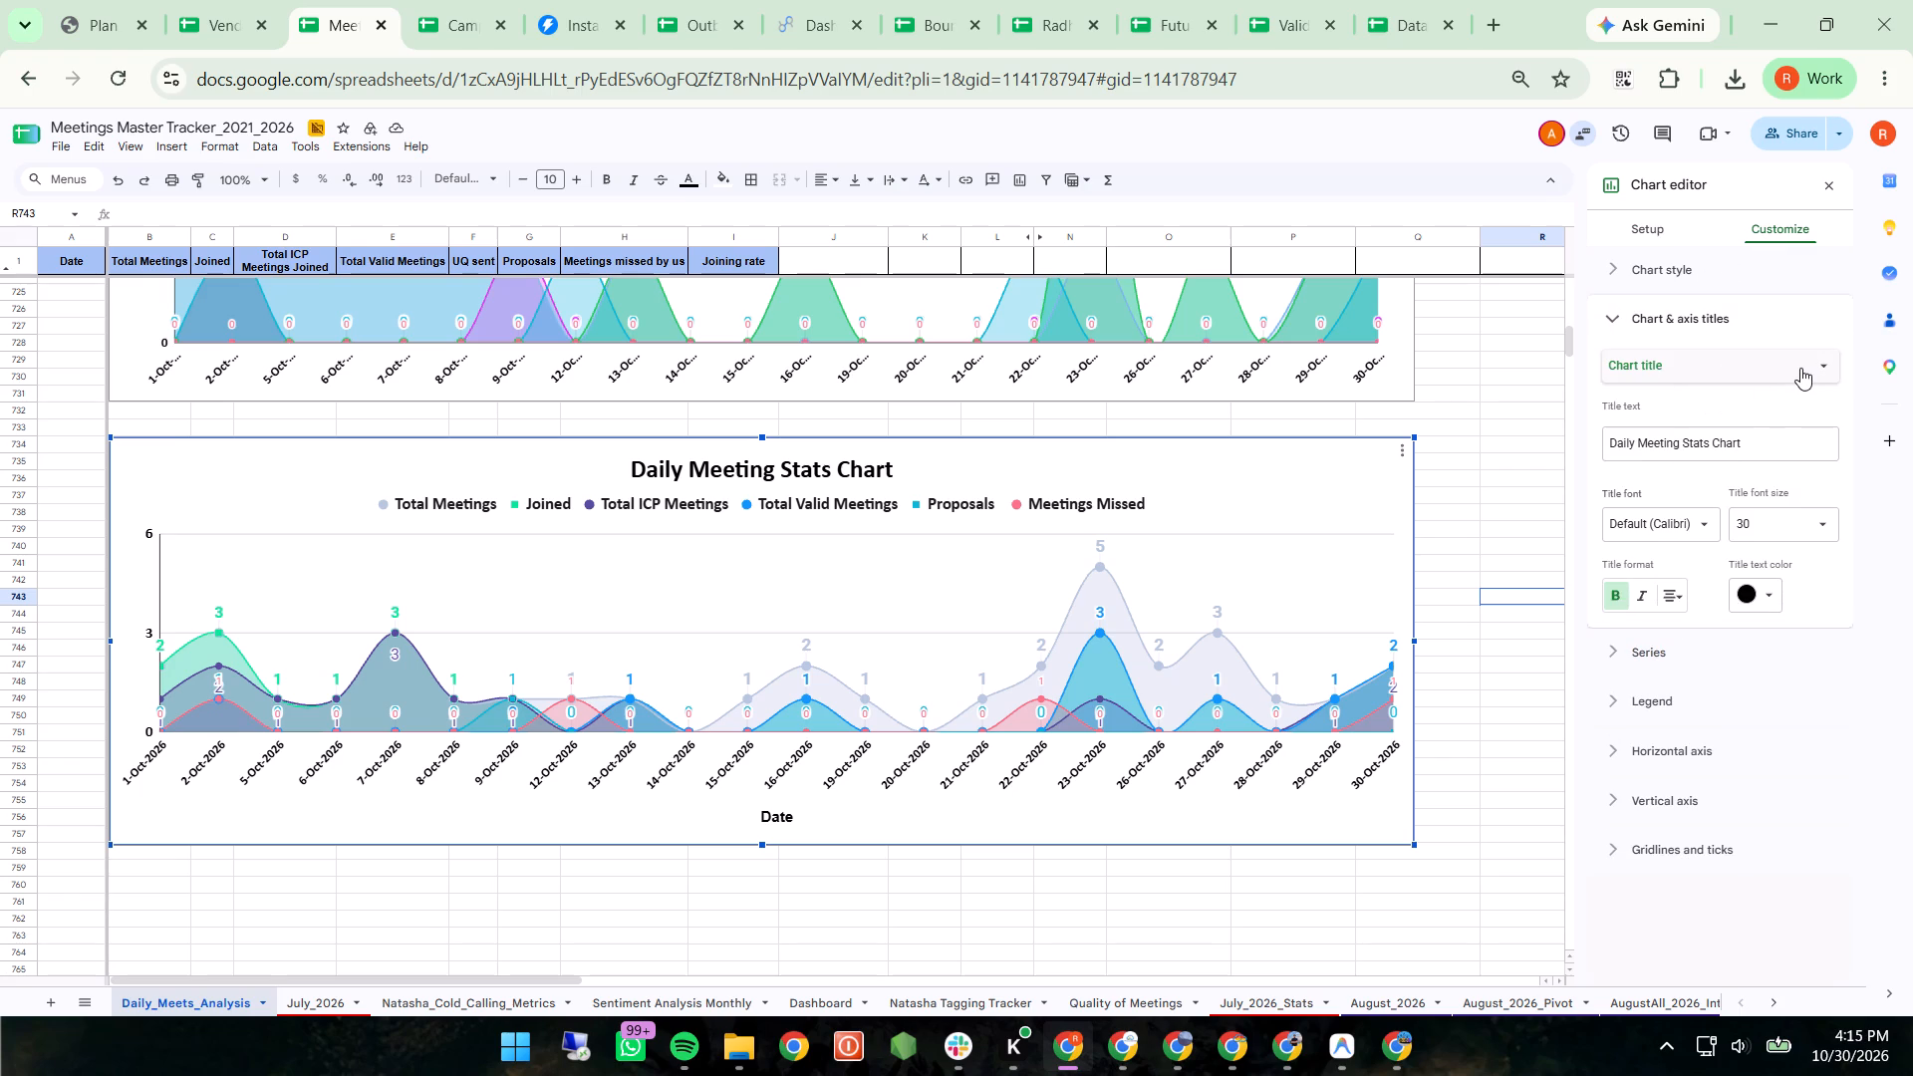
pyautogui.click(1740, 321)
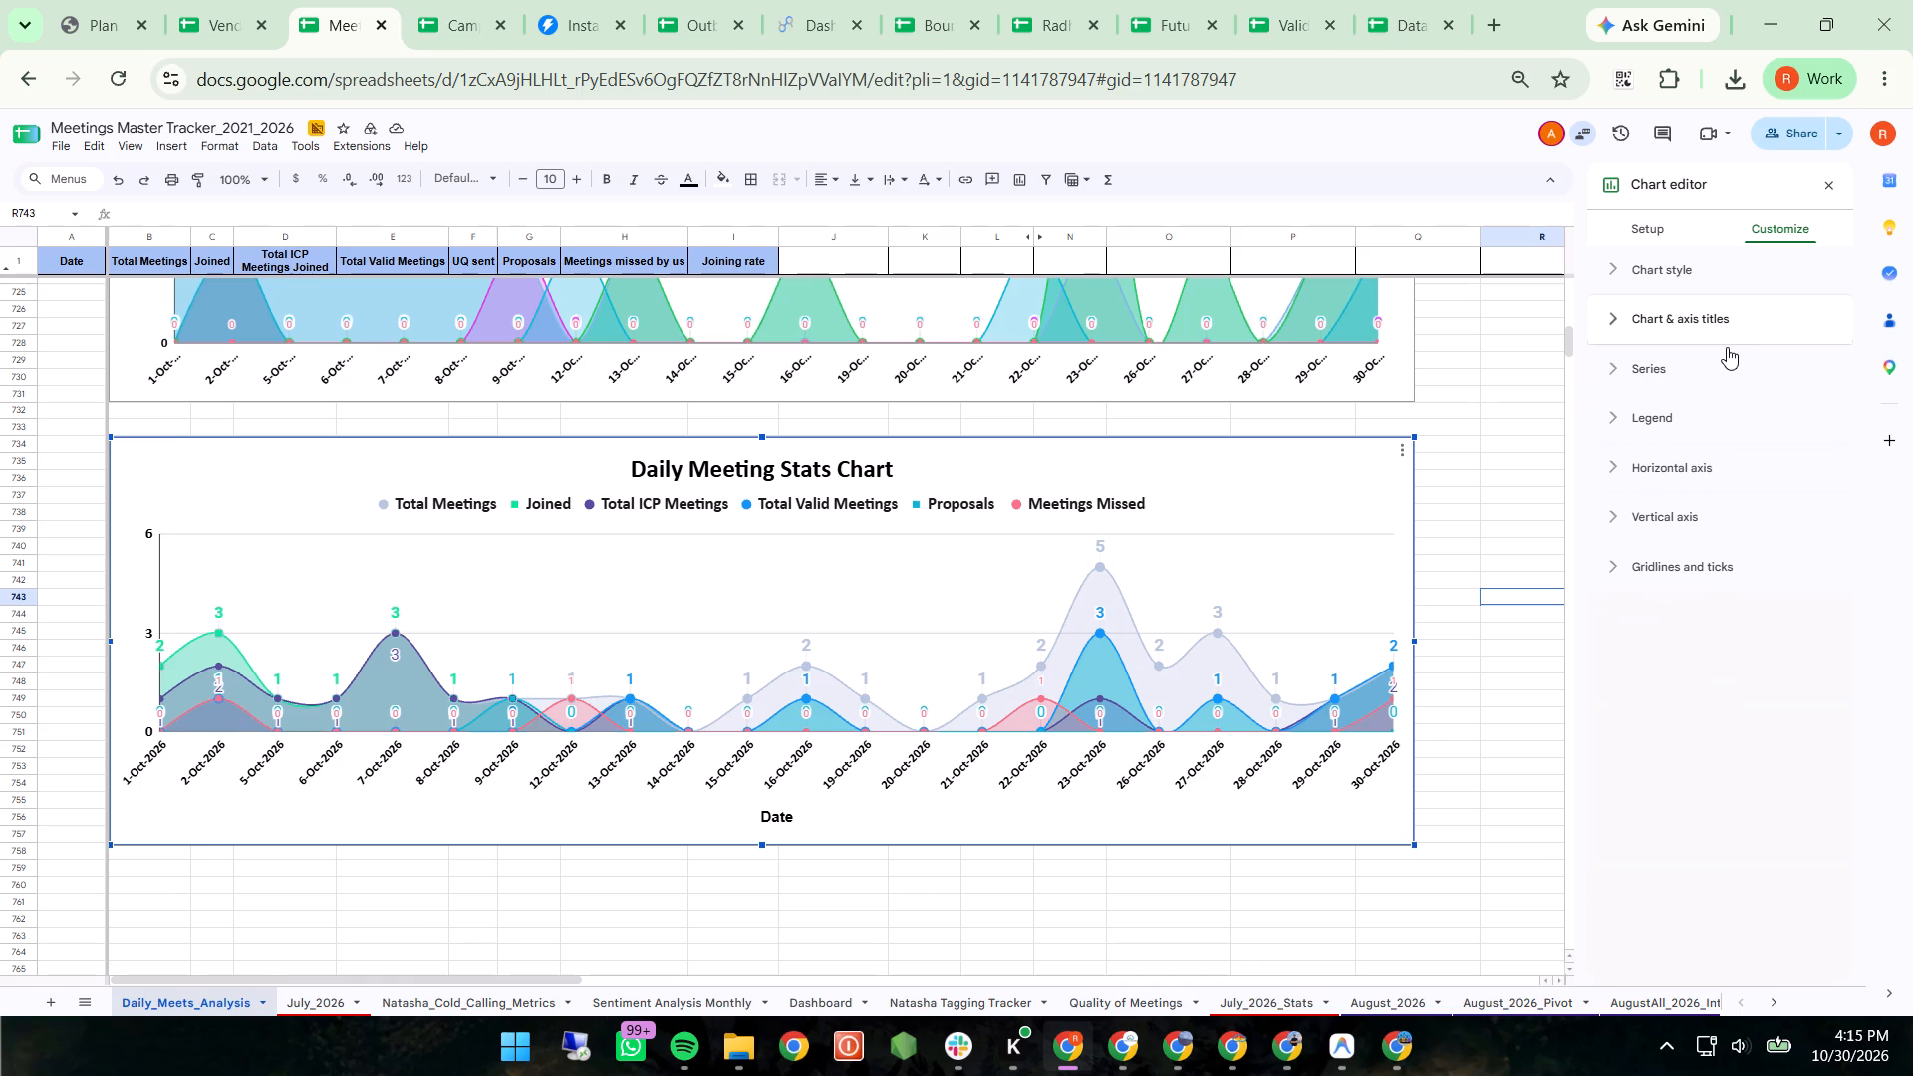
pyautogui.click(1717, 325)
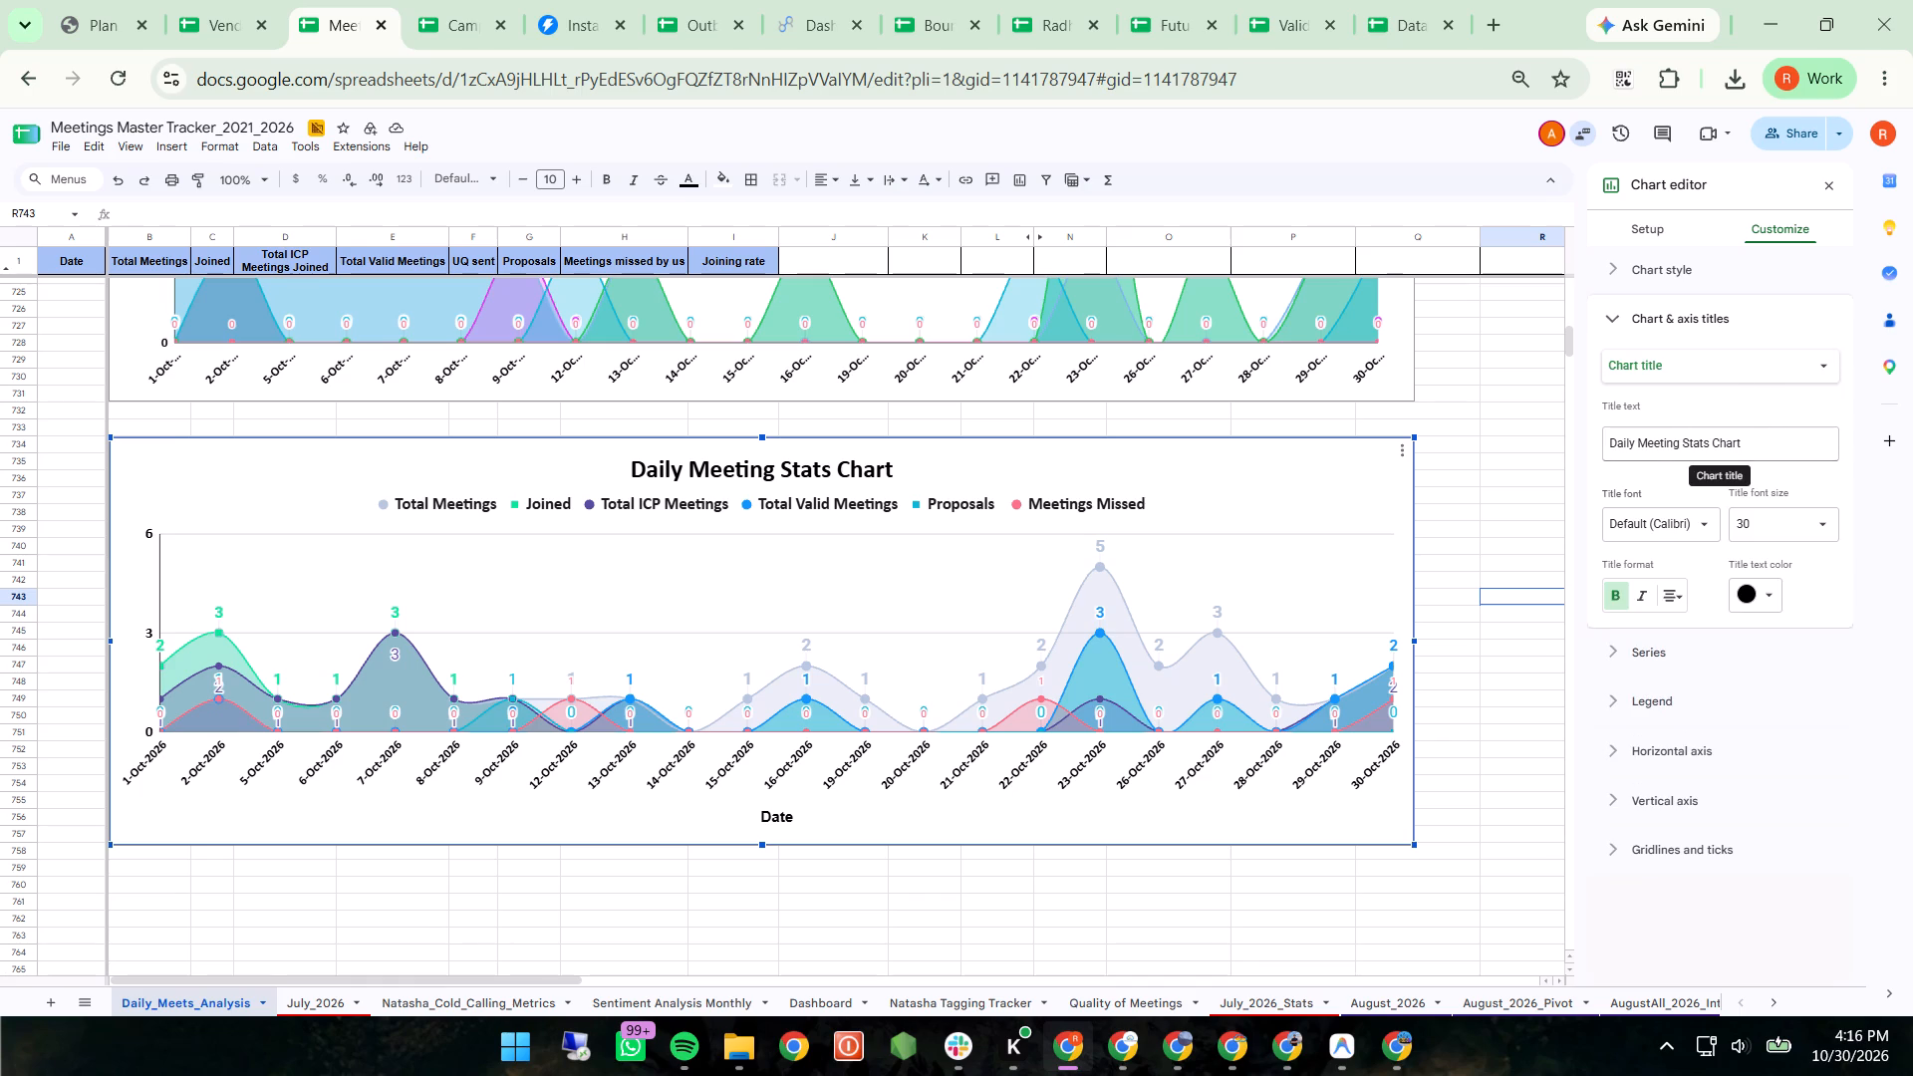
pyautogui.click(1798, 365)
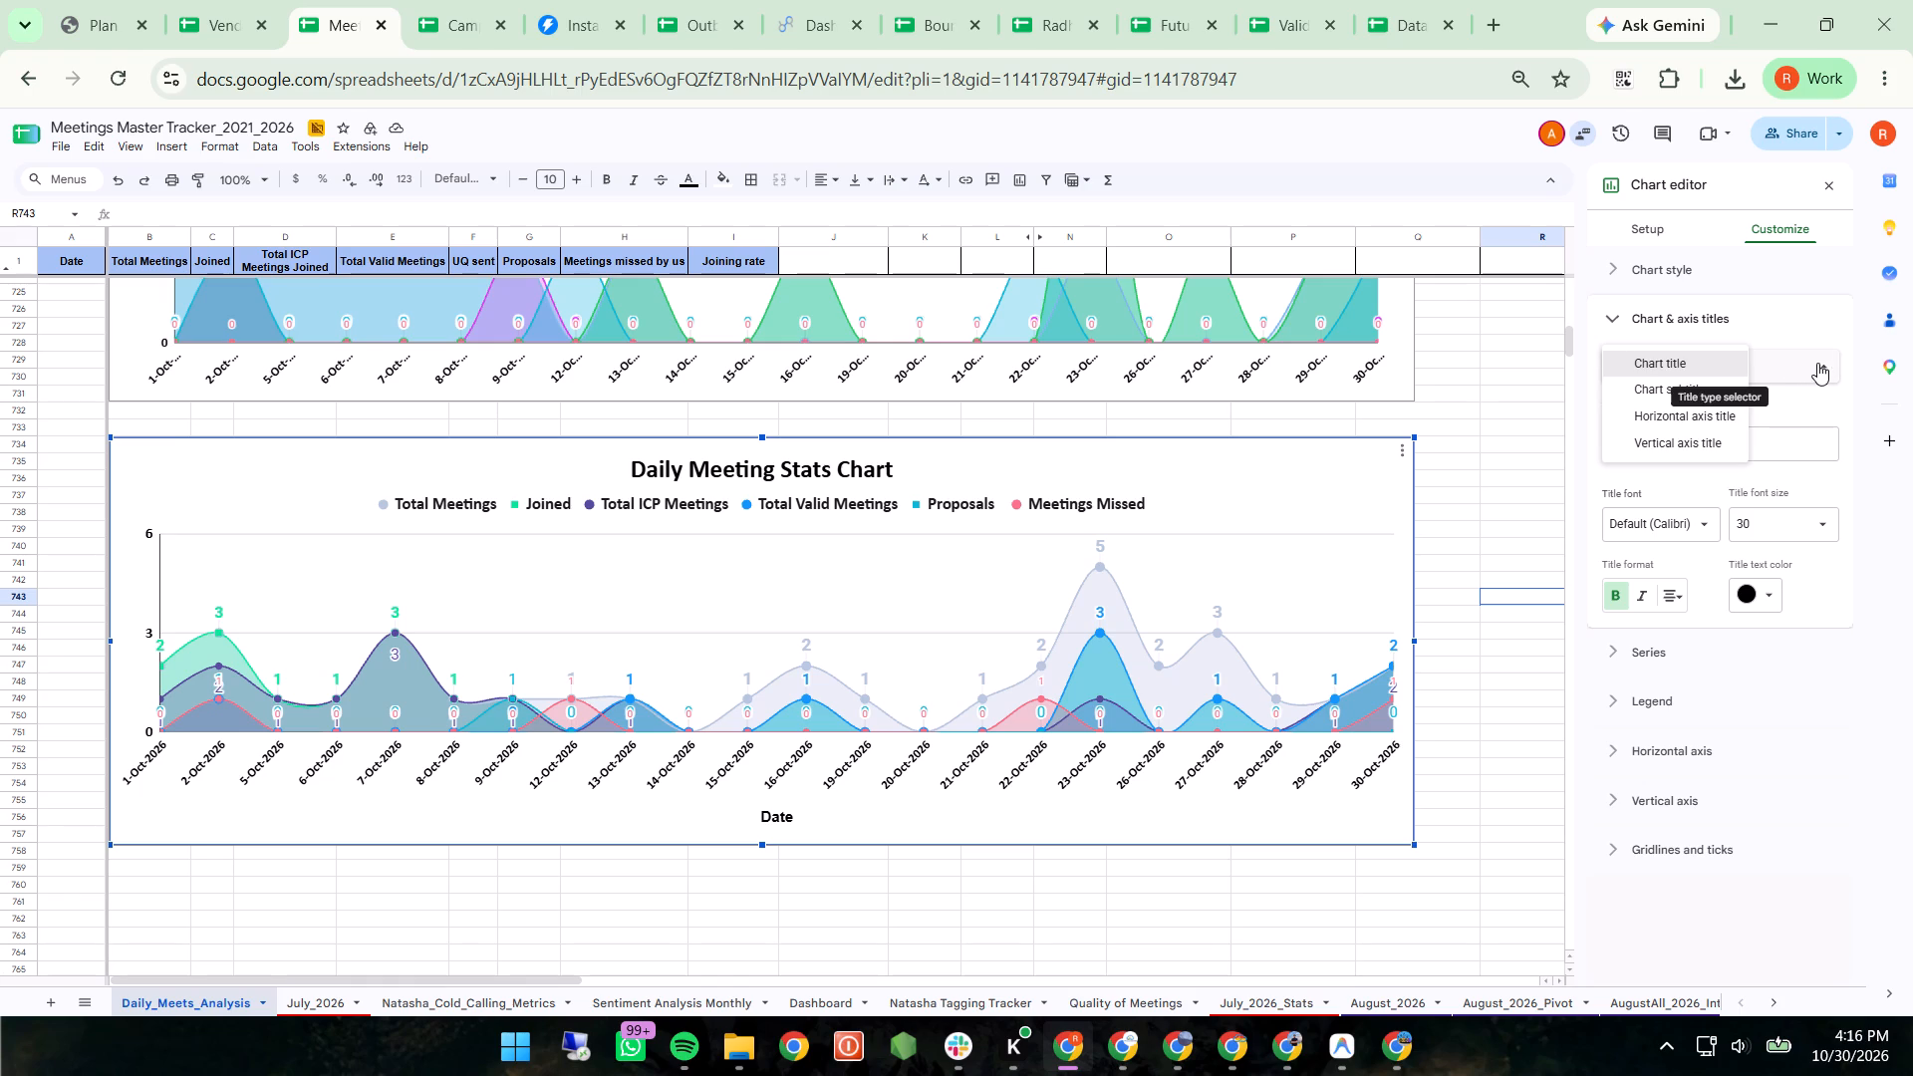
pyautogui.click(1654, 389)
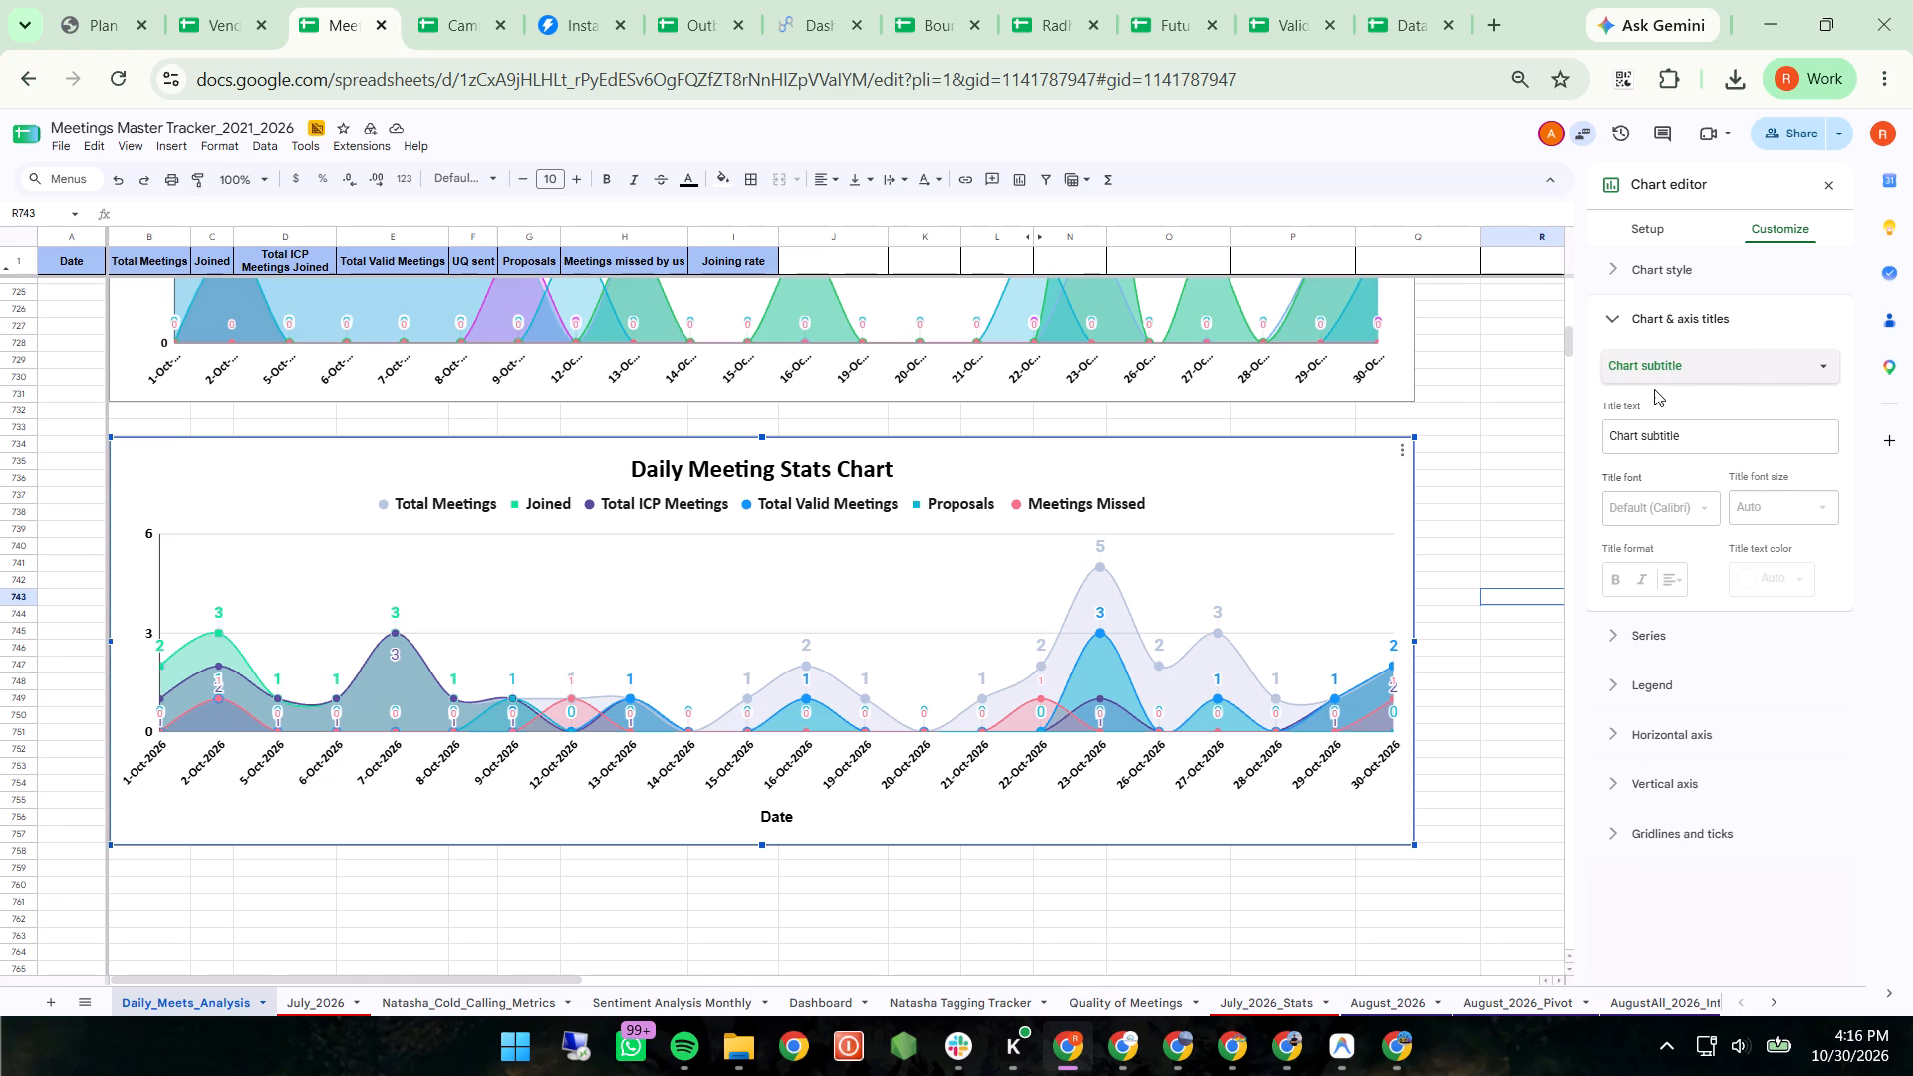
pyautogui.click(1798, 363)
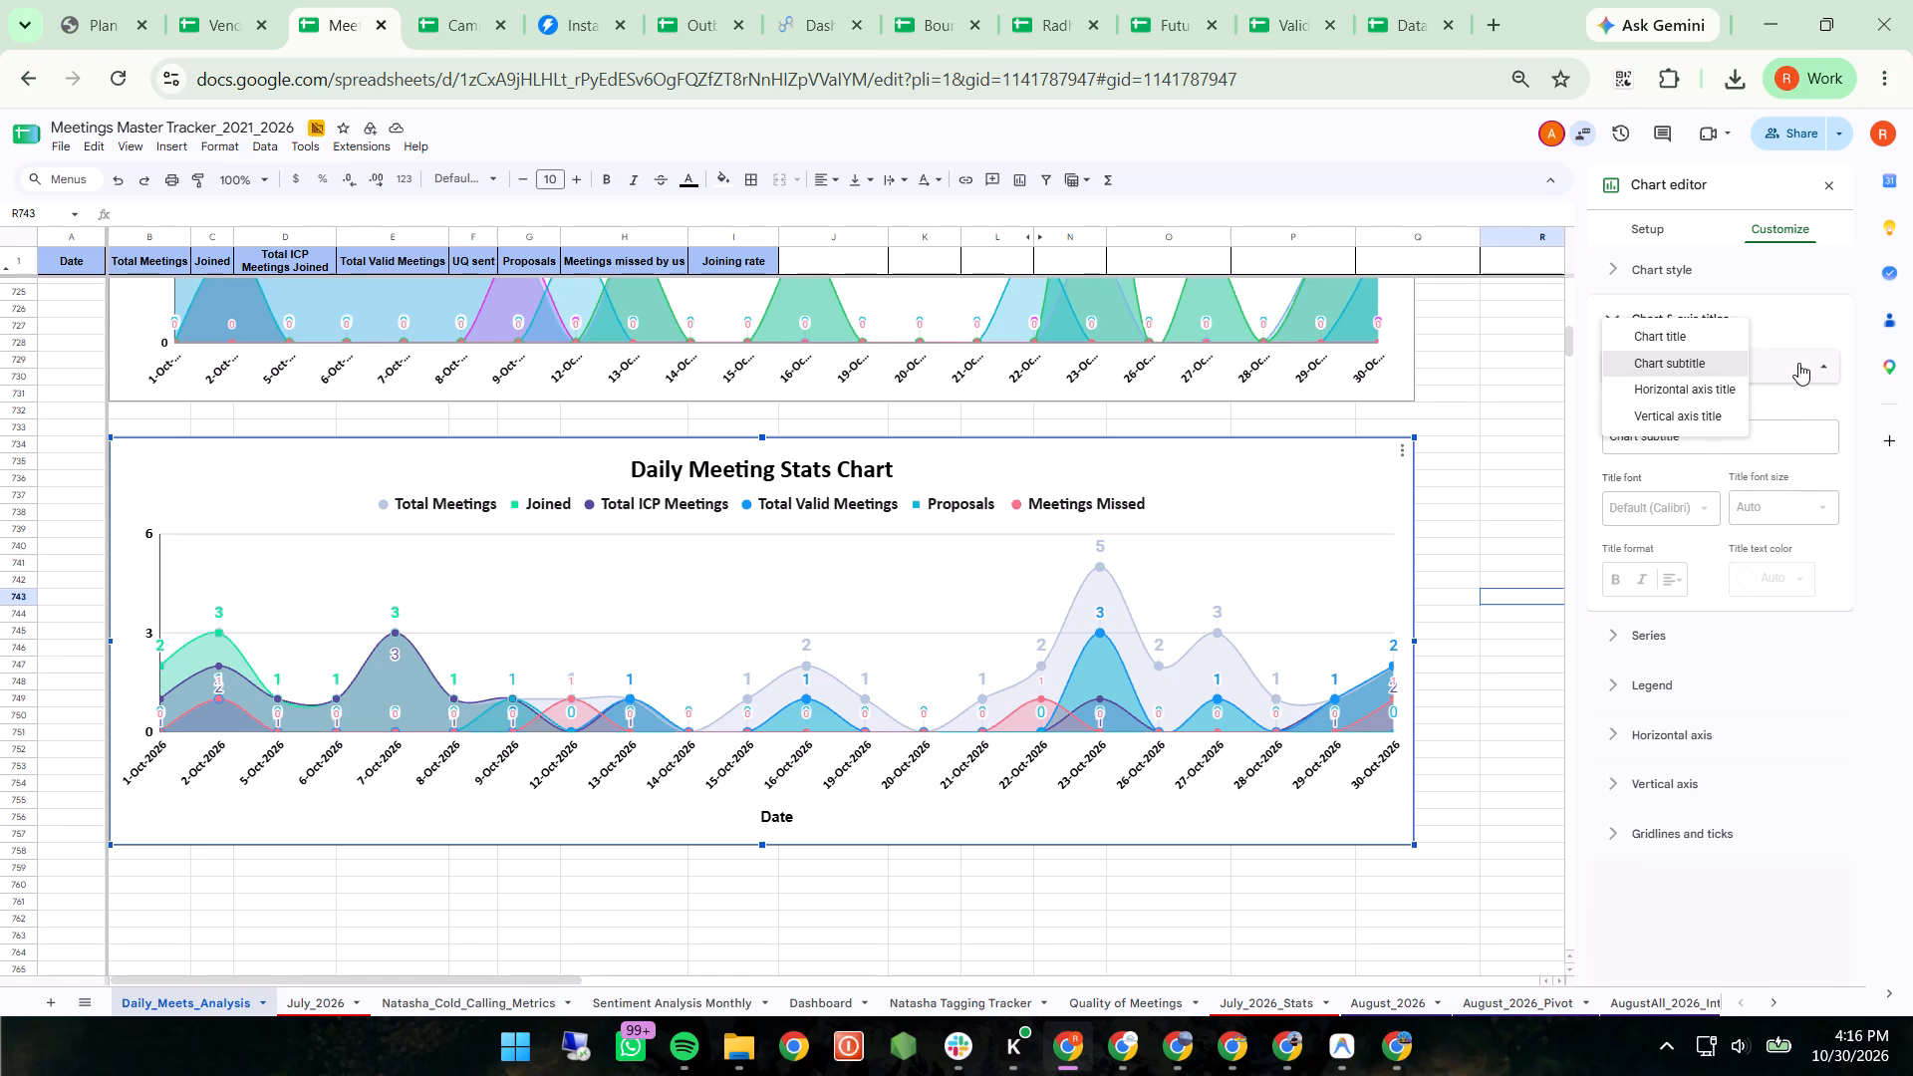
pyautogui.click(1798, 363)
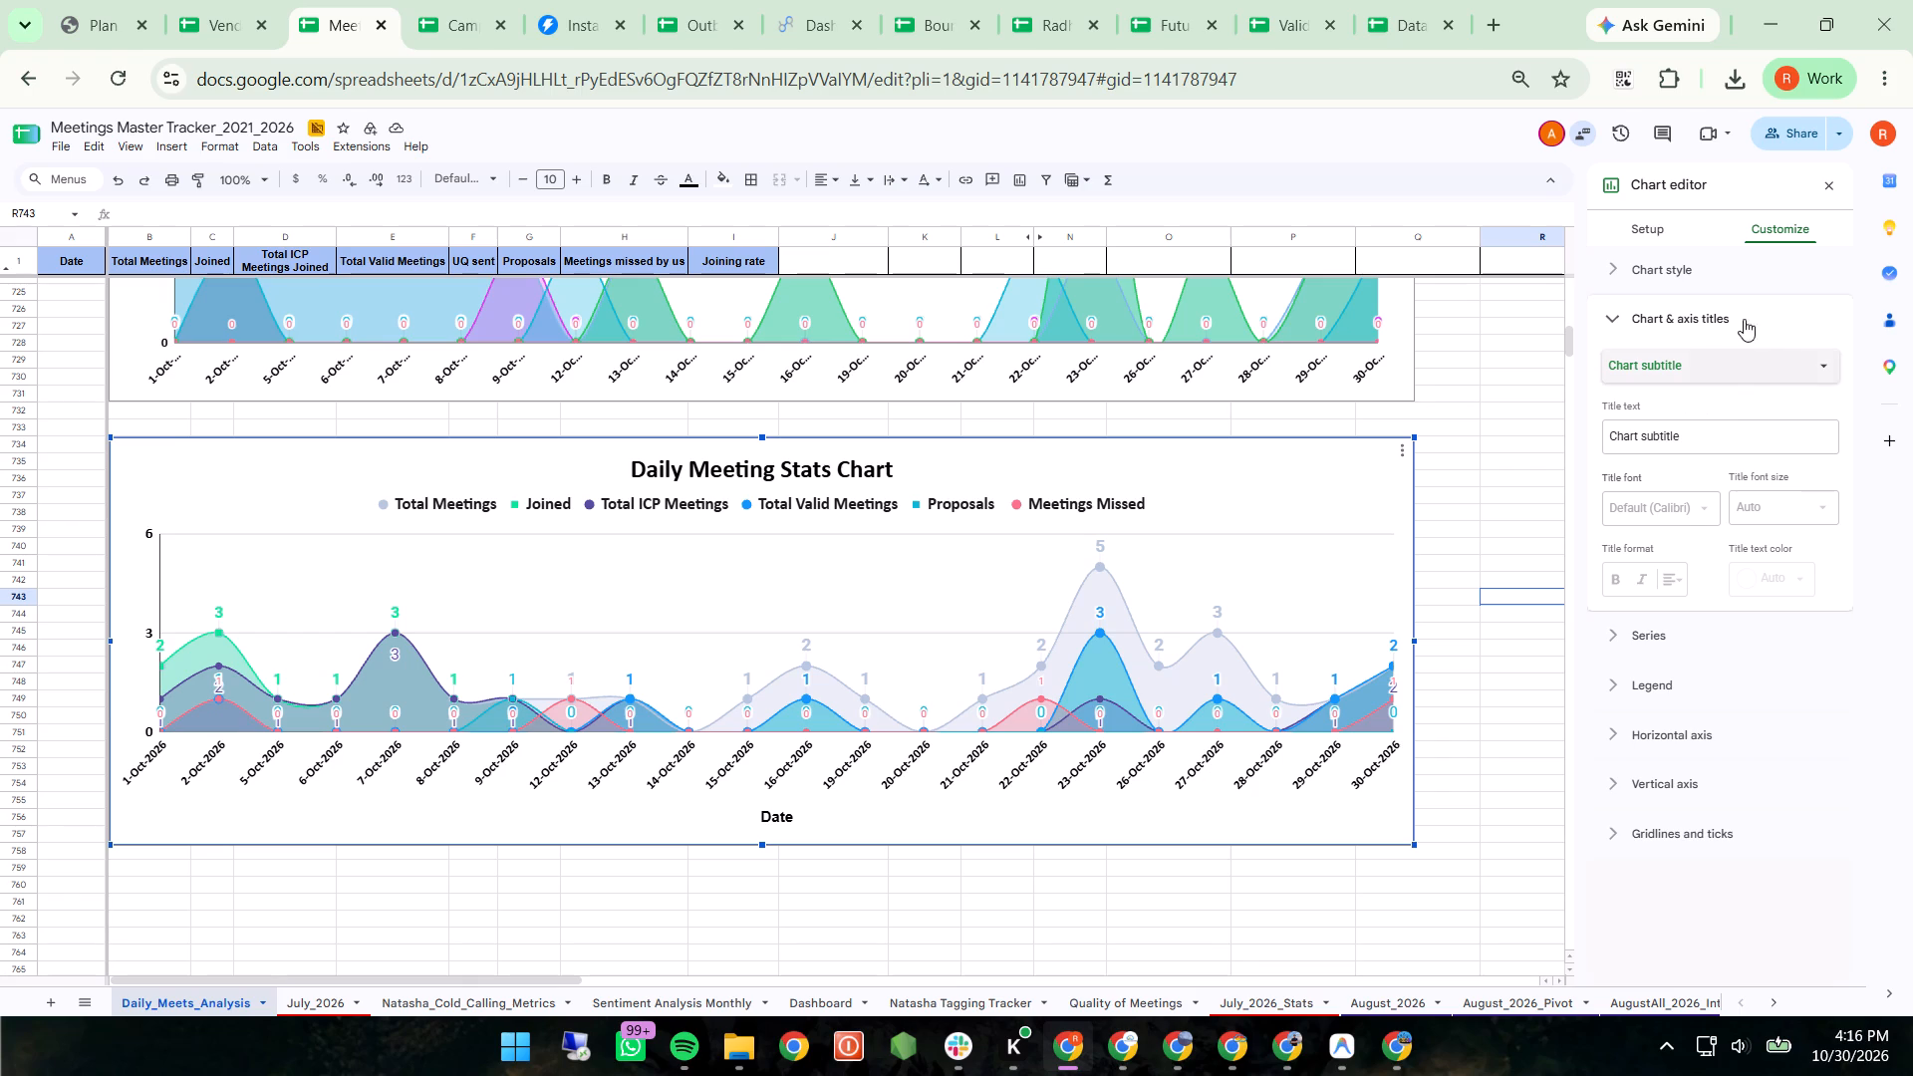
pyautogui.click(1736, 311)
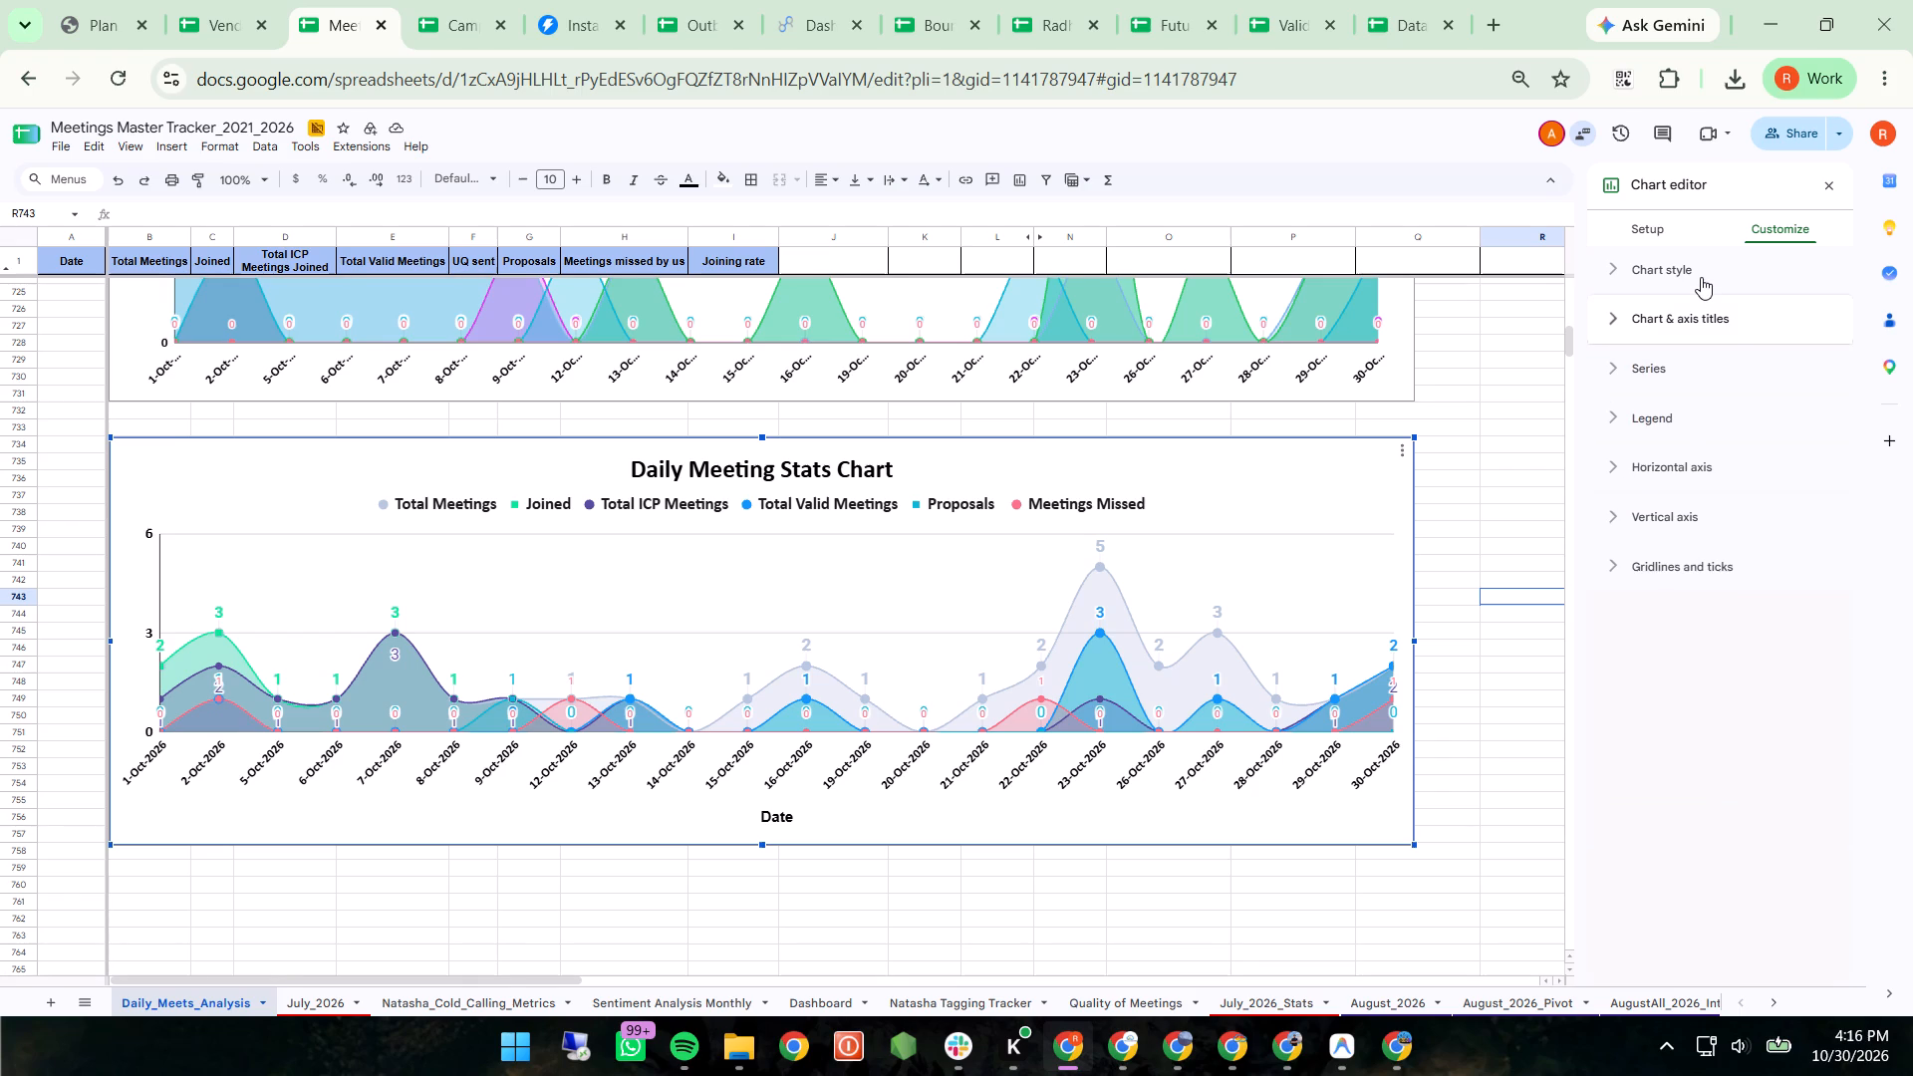
# Examine the Daily Meeting Stats Chart's style, legend, gridline and vertical axis settings.
pyautogui.click(1701, 277)
pyautogui.click(1701, 277)
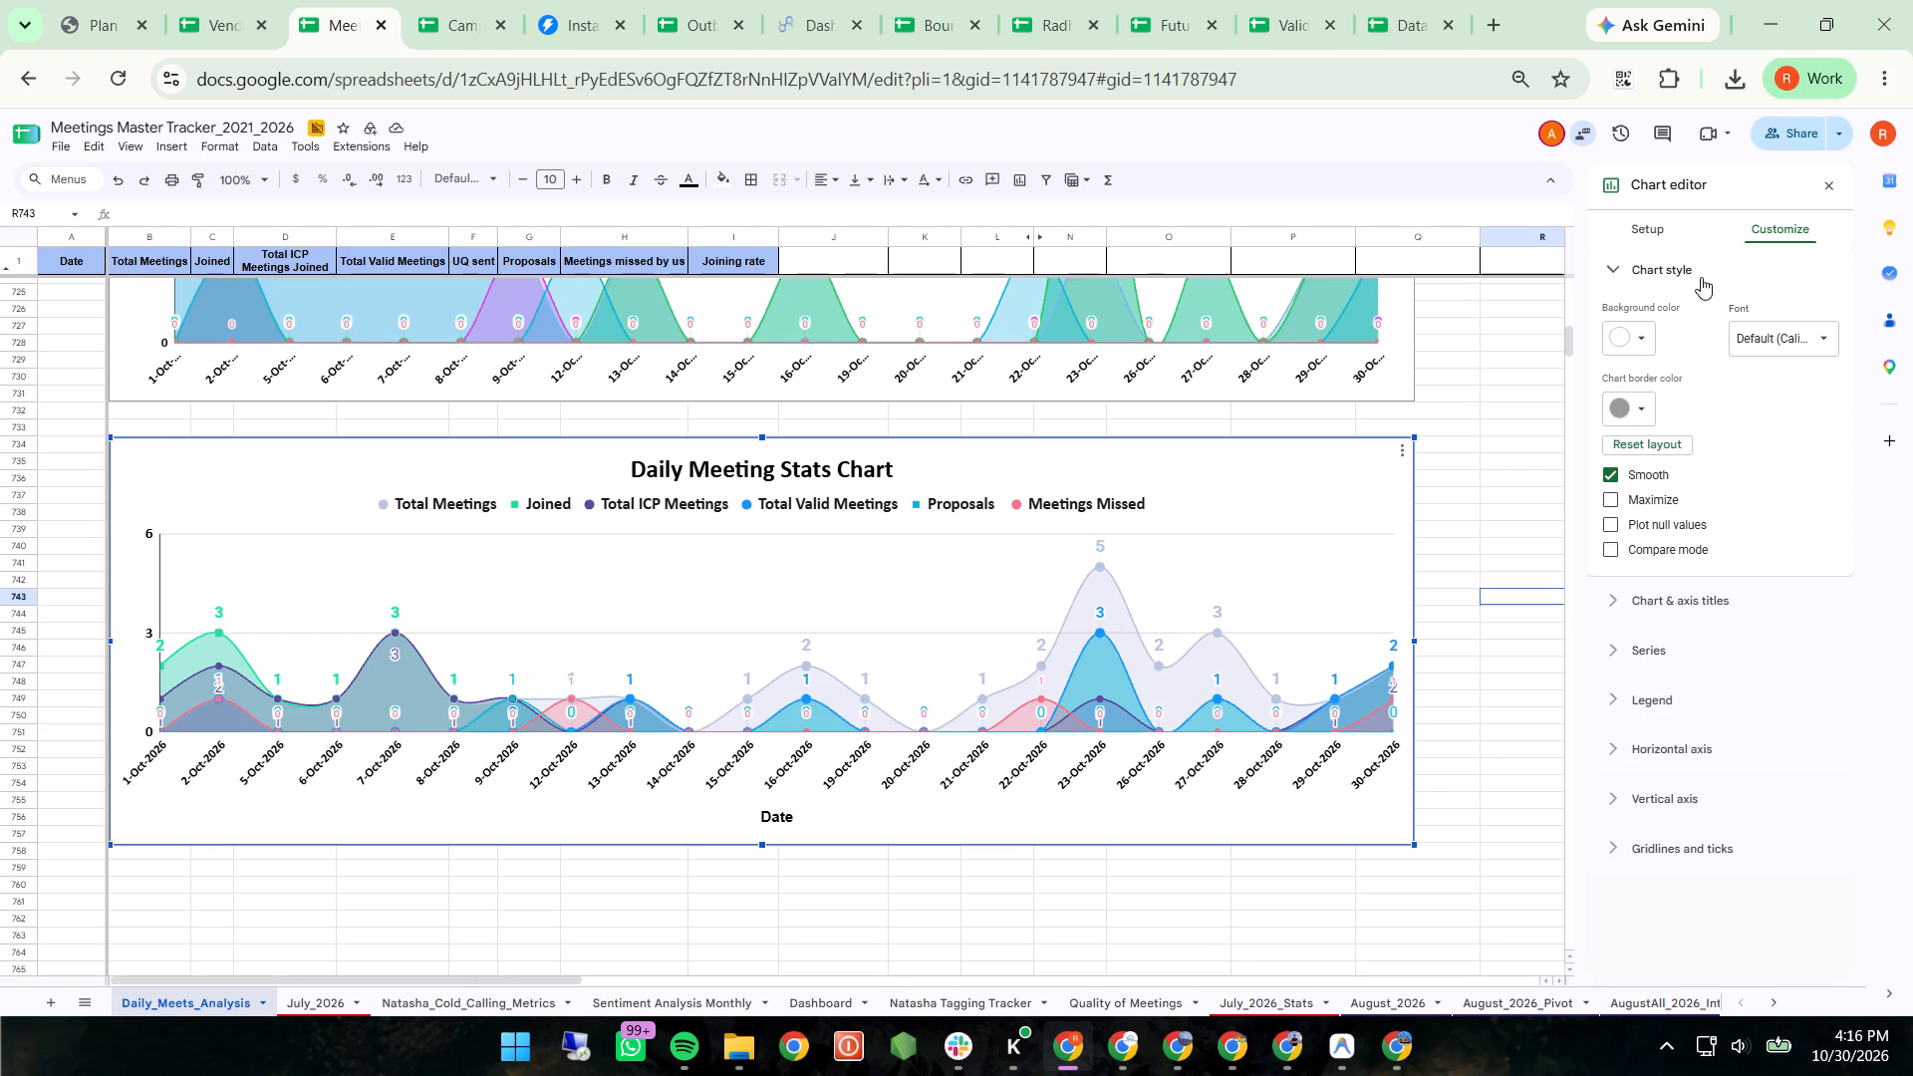
pyautogui.click(1662, 414)
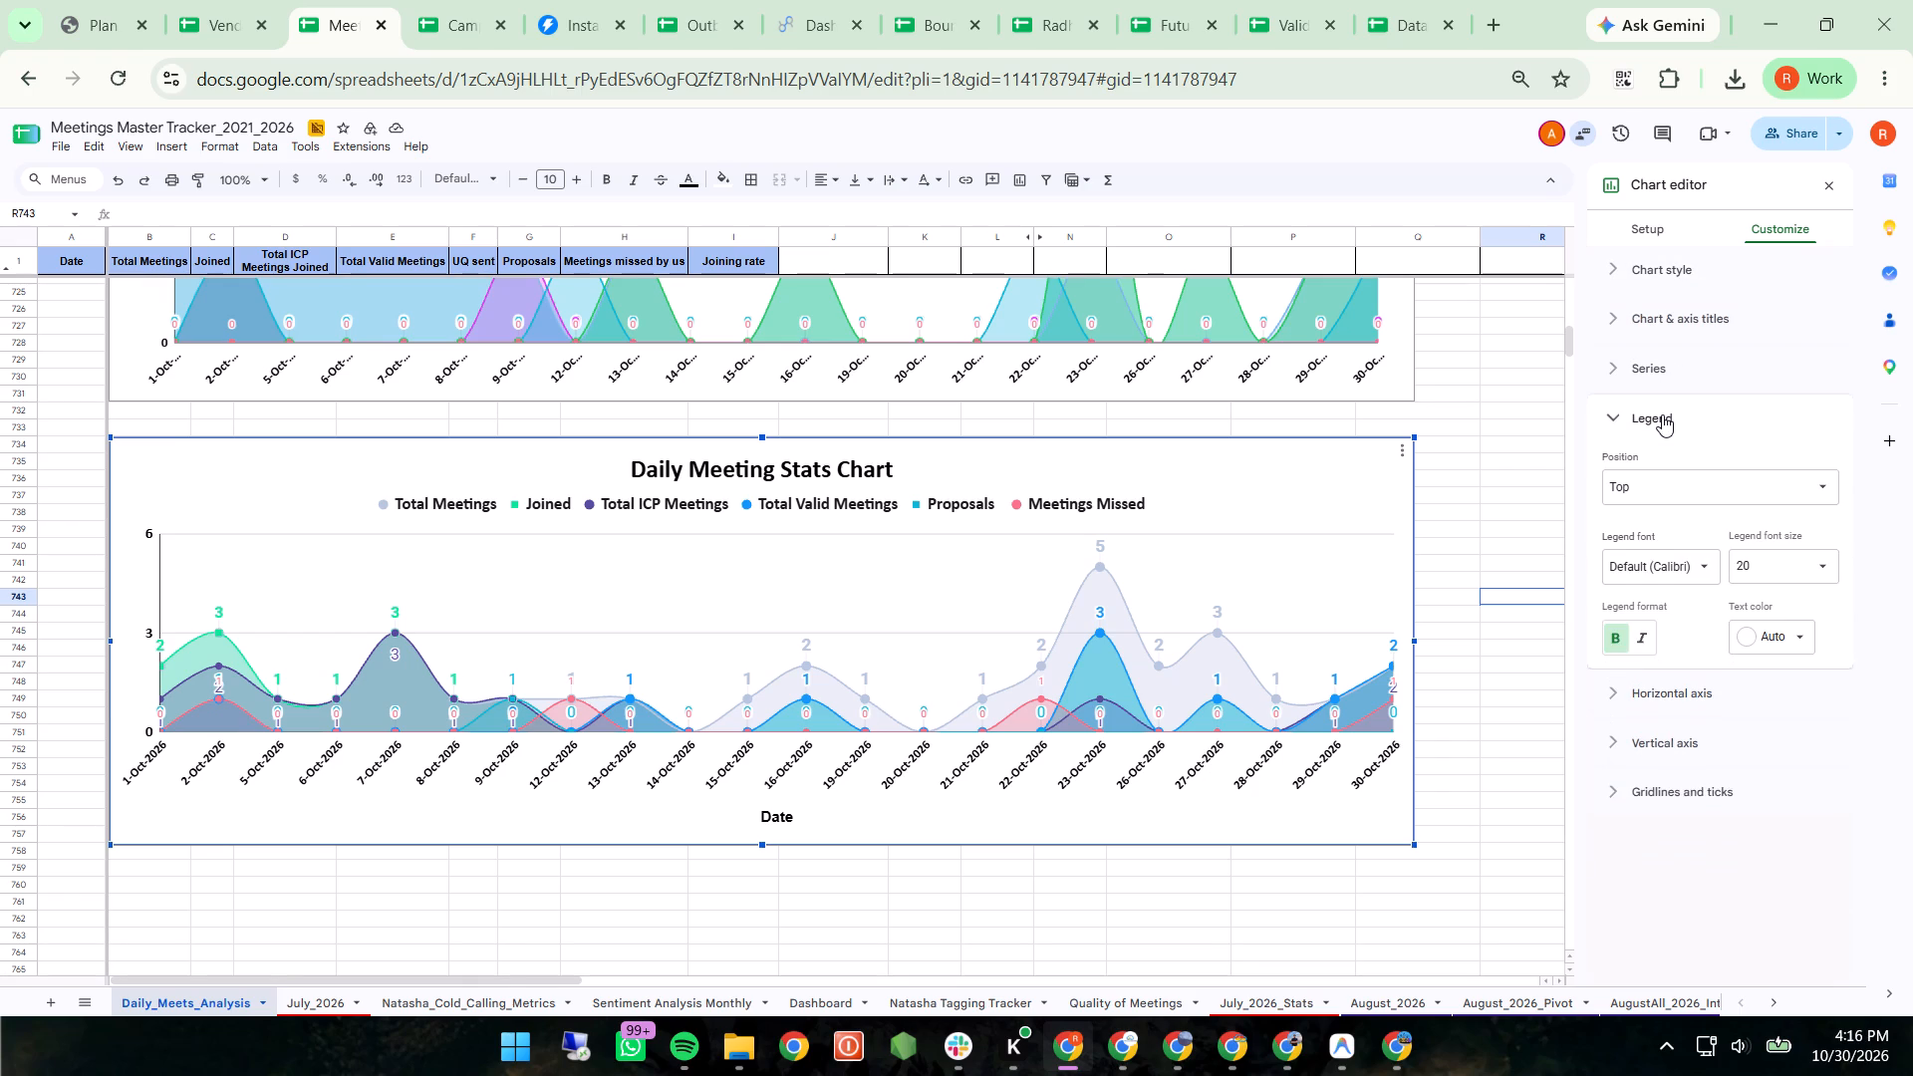
pyautogui.click(1662, 414)
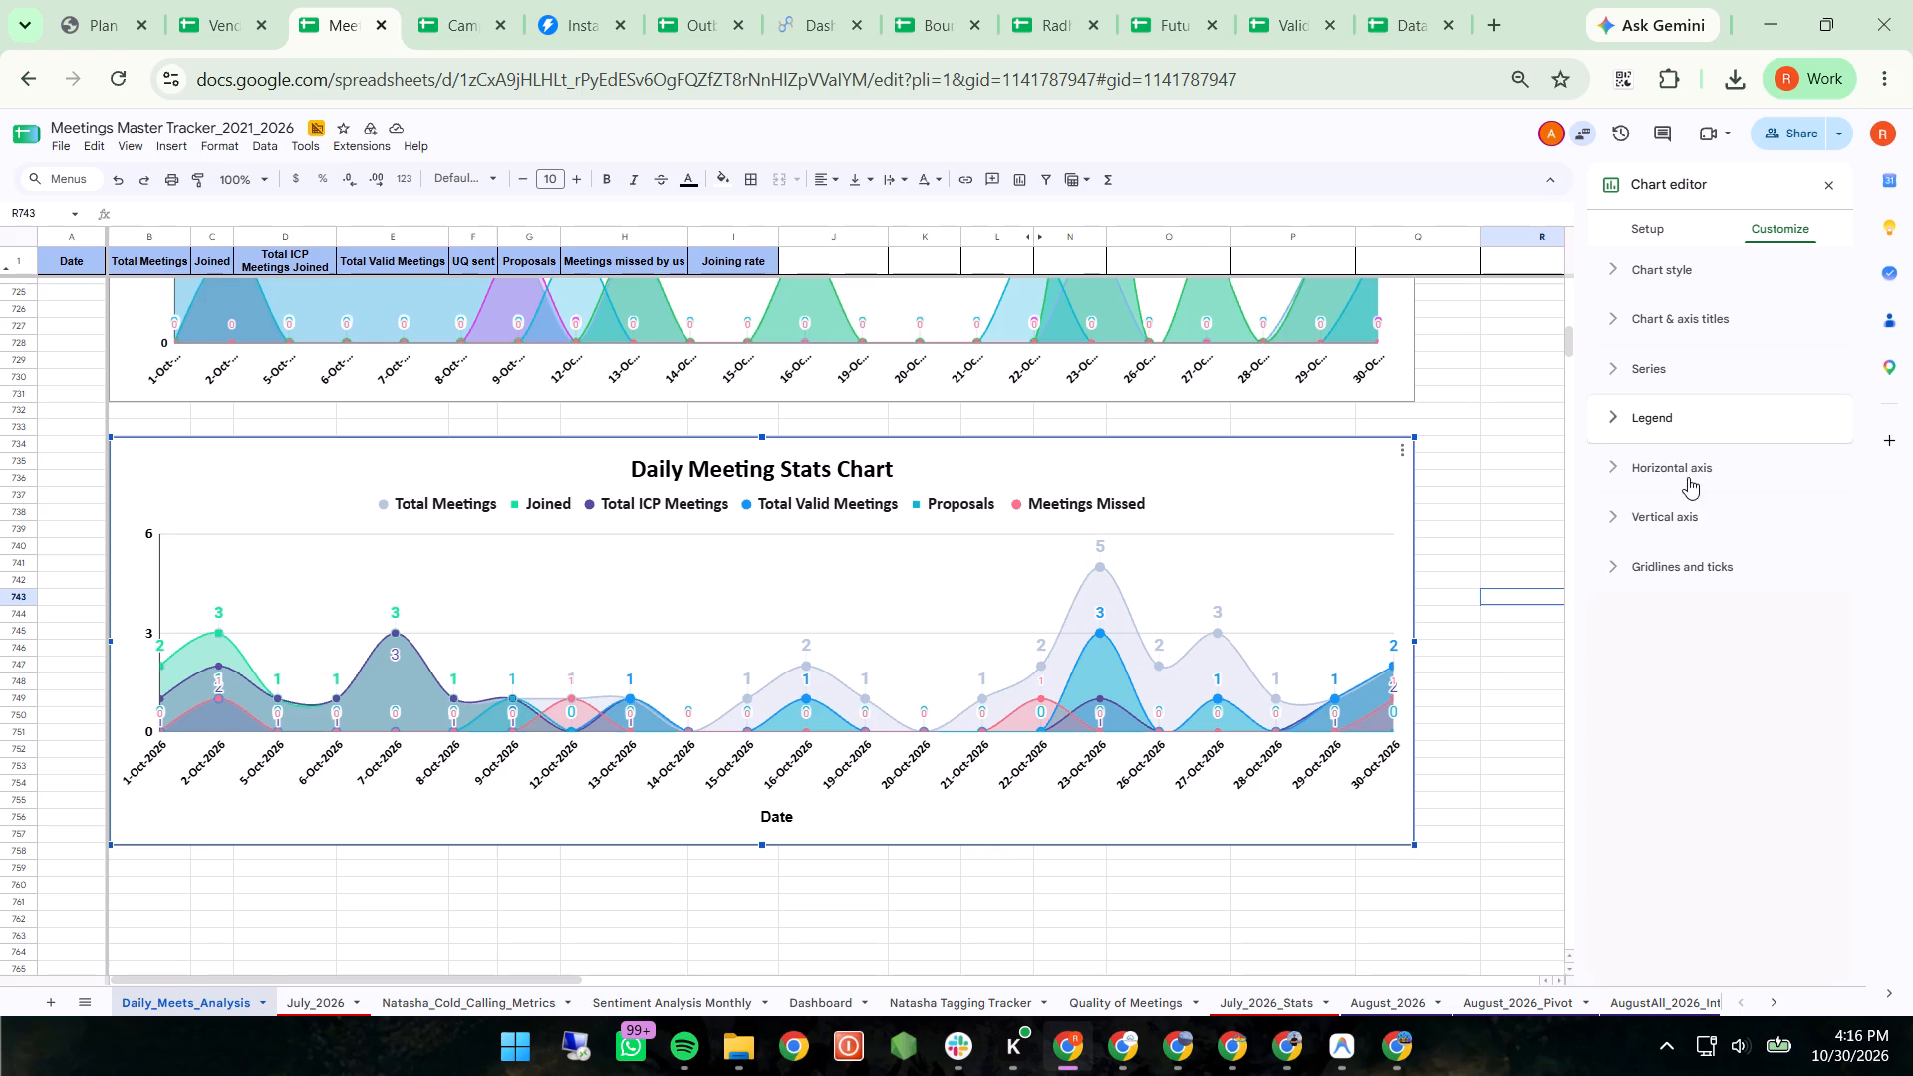
pyautogui.click(1689, 571)
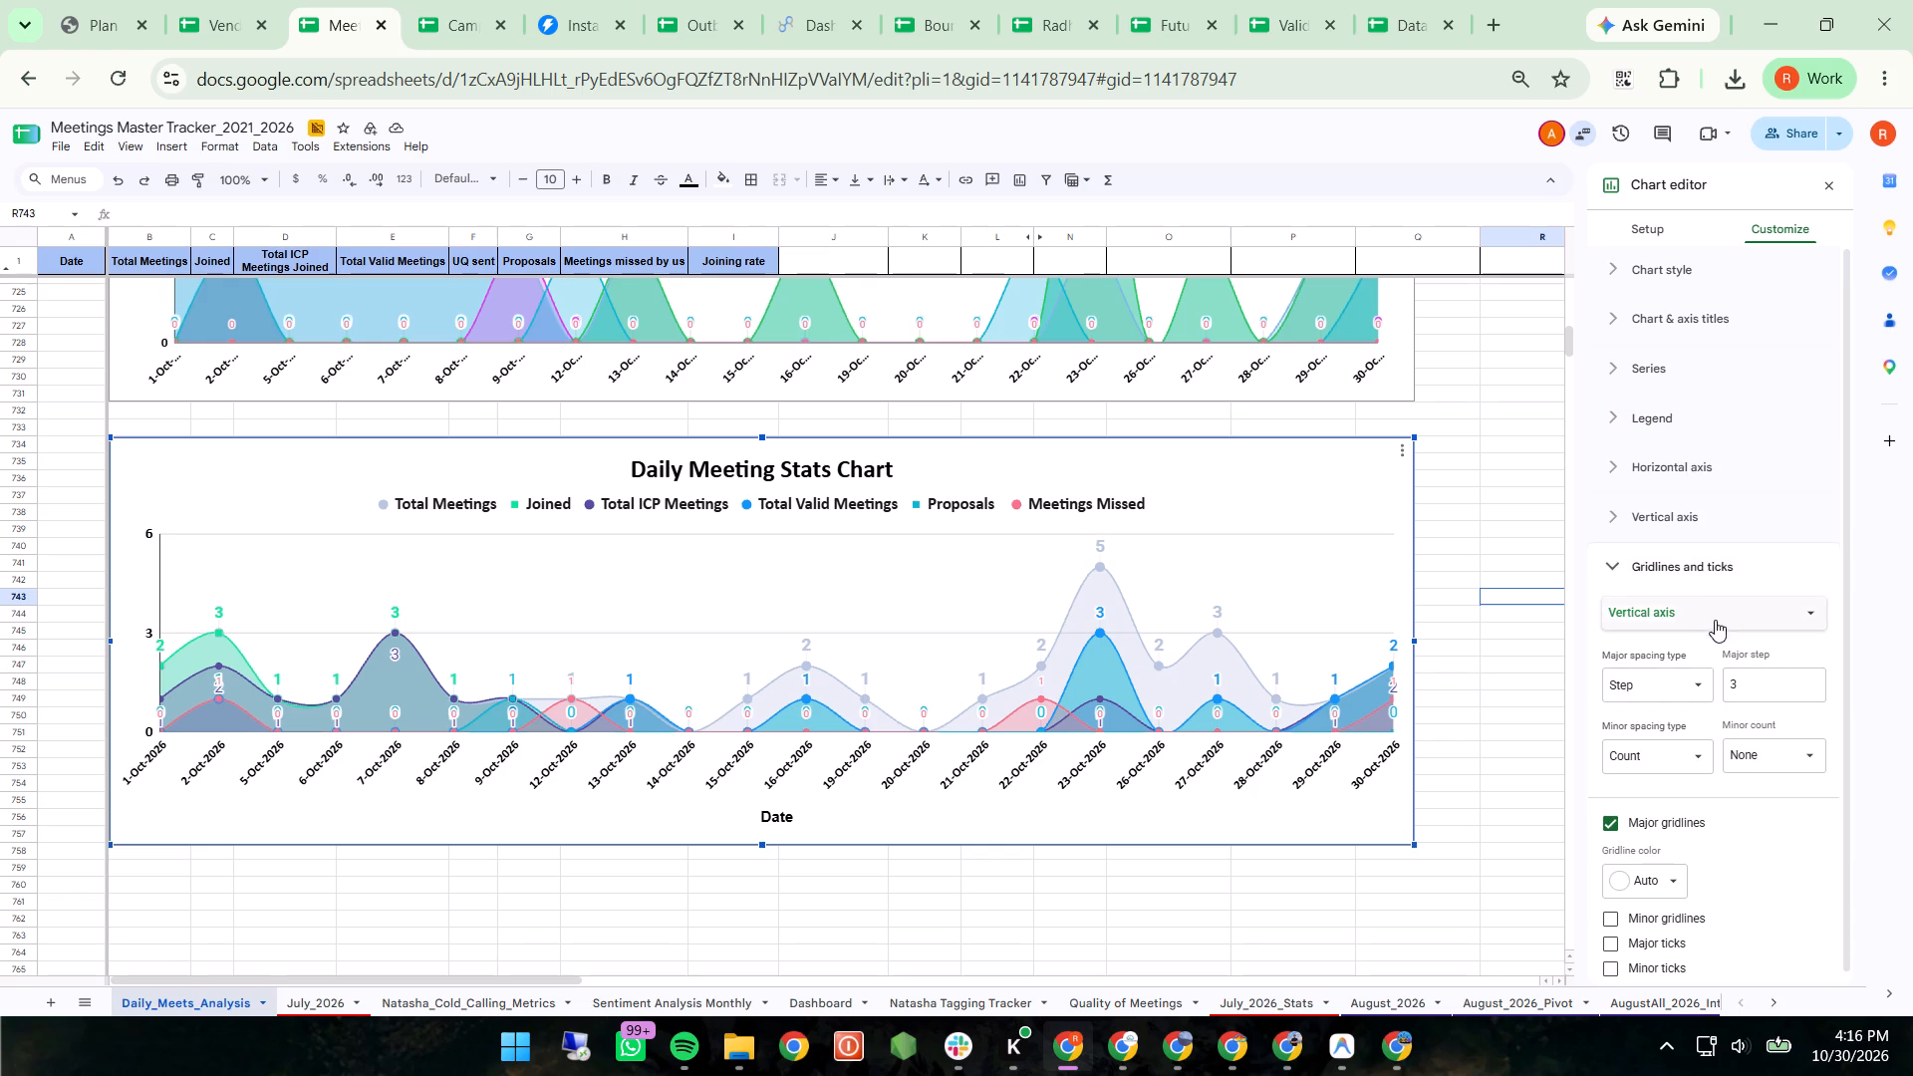
pyautogui.click(1718, 616)
pyautogui.click(1718, 616)
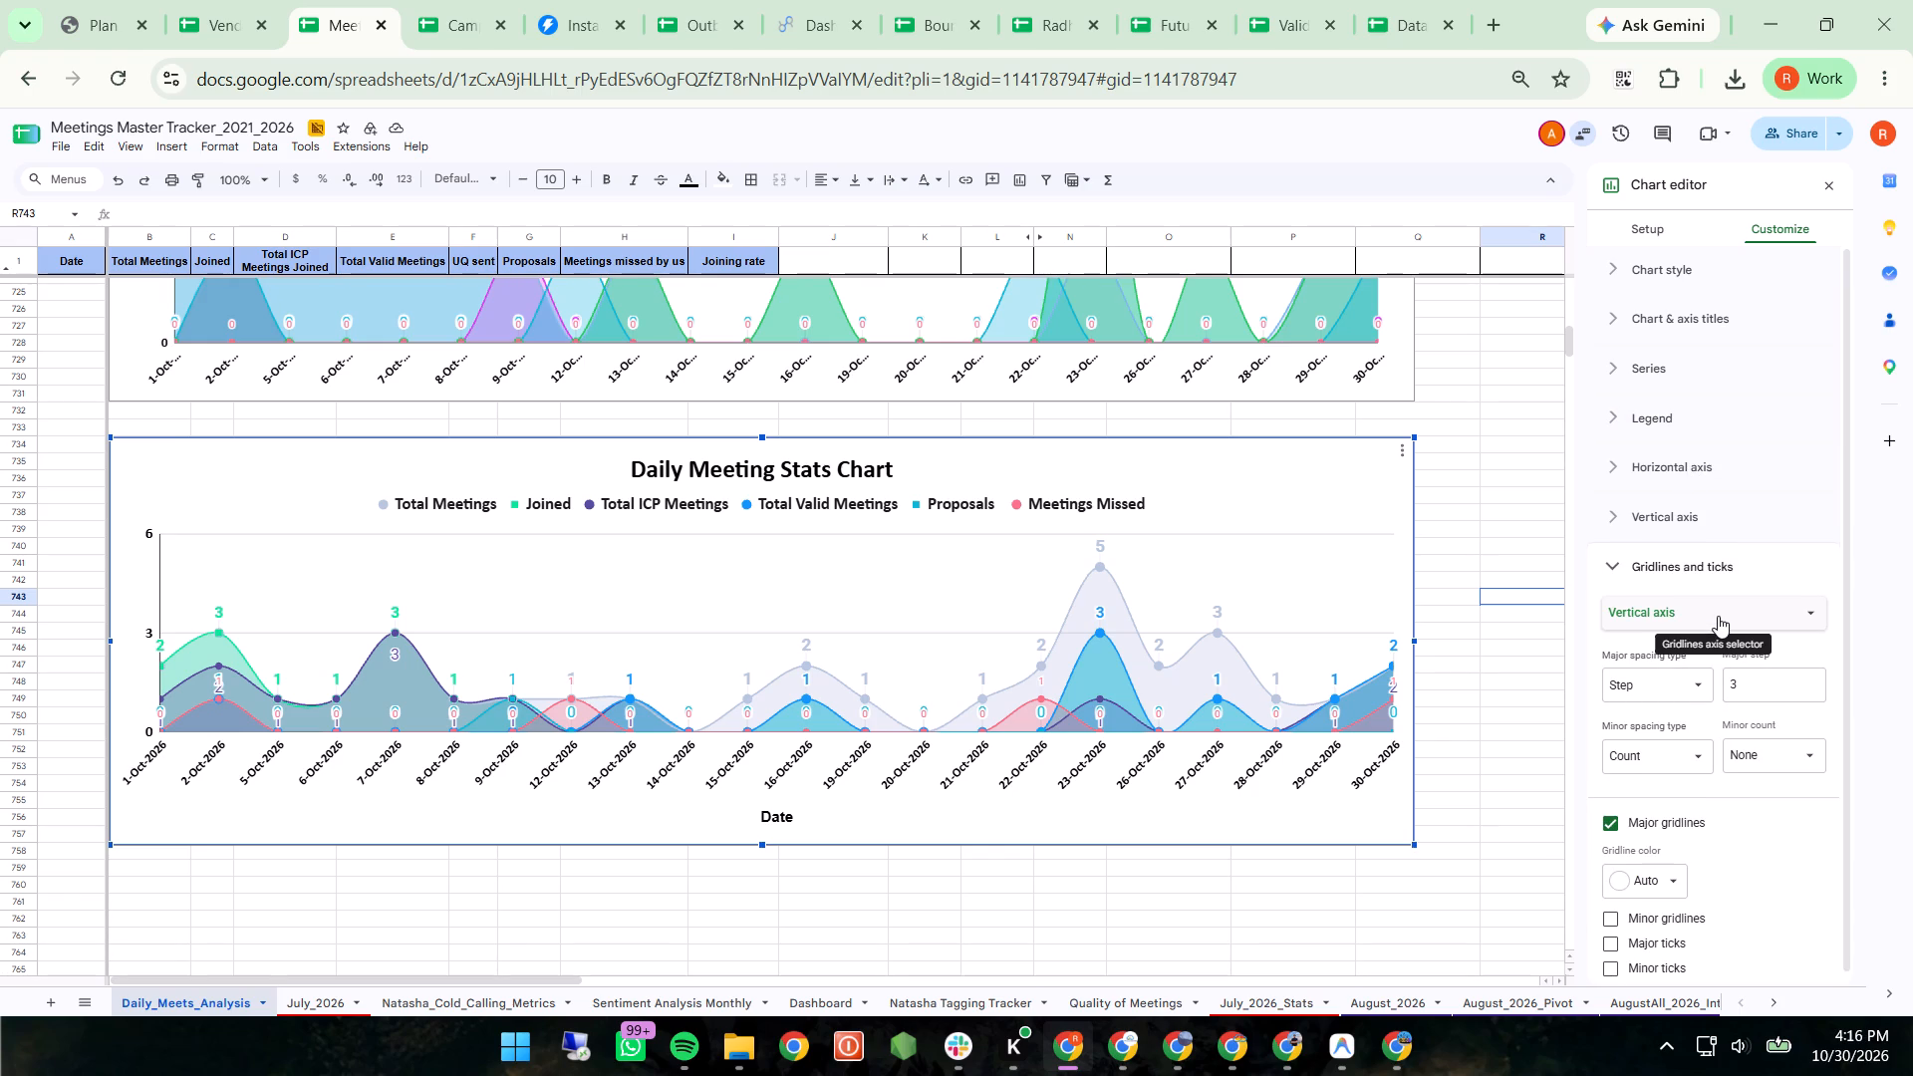
pyautogui.scroll(-2, 1718, 616)
pyautogui.scroll(2, 1718, 616)
pyautogui.click(1706, 509)
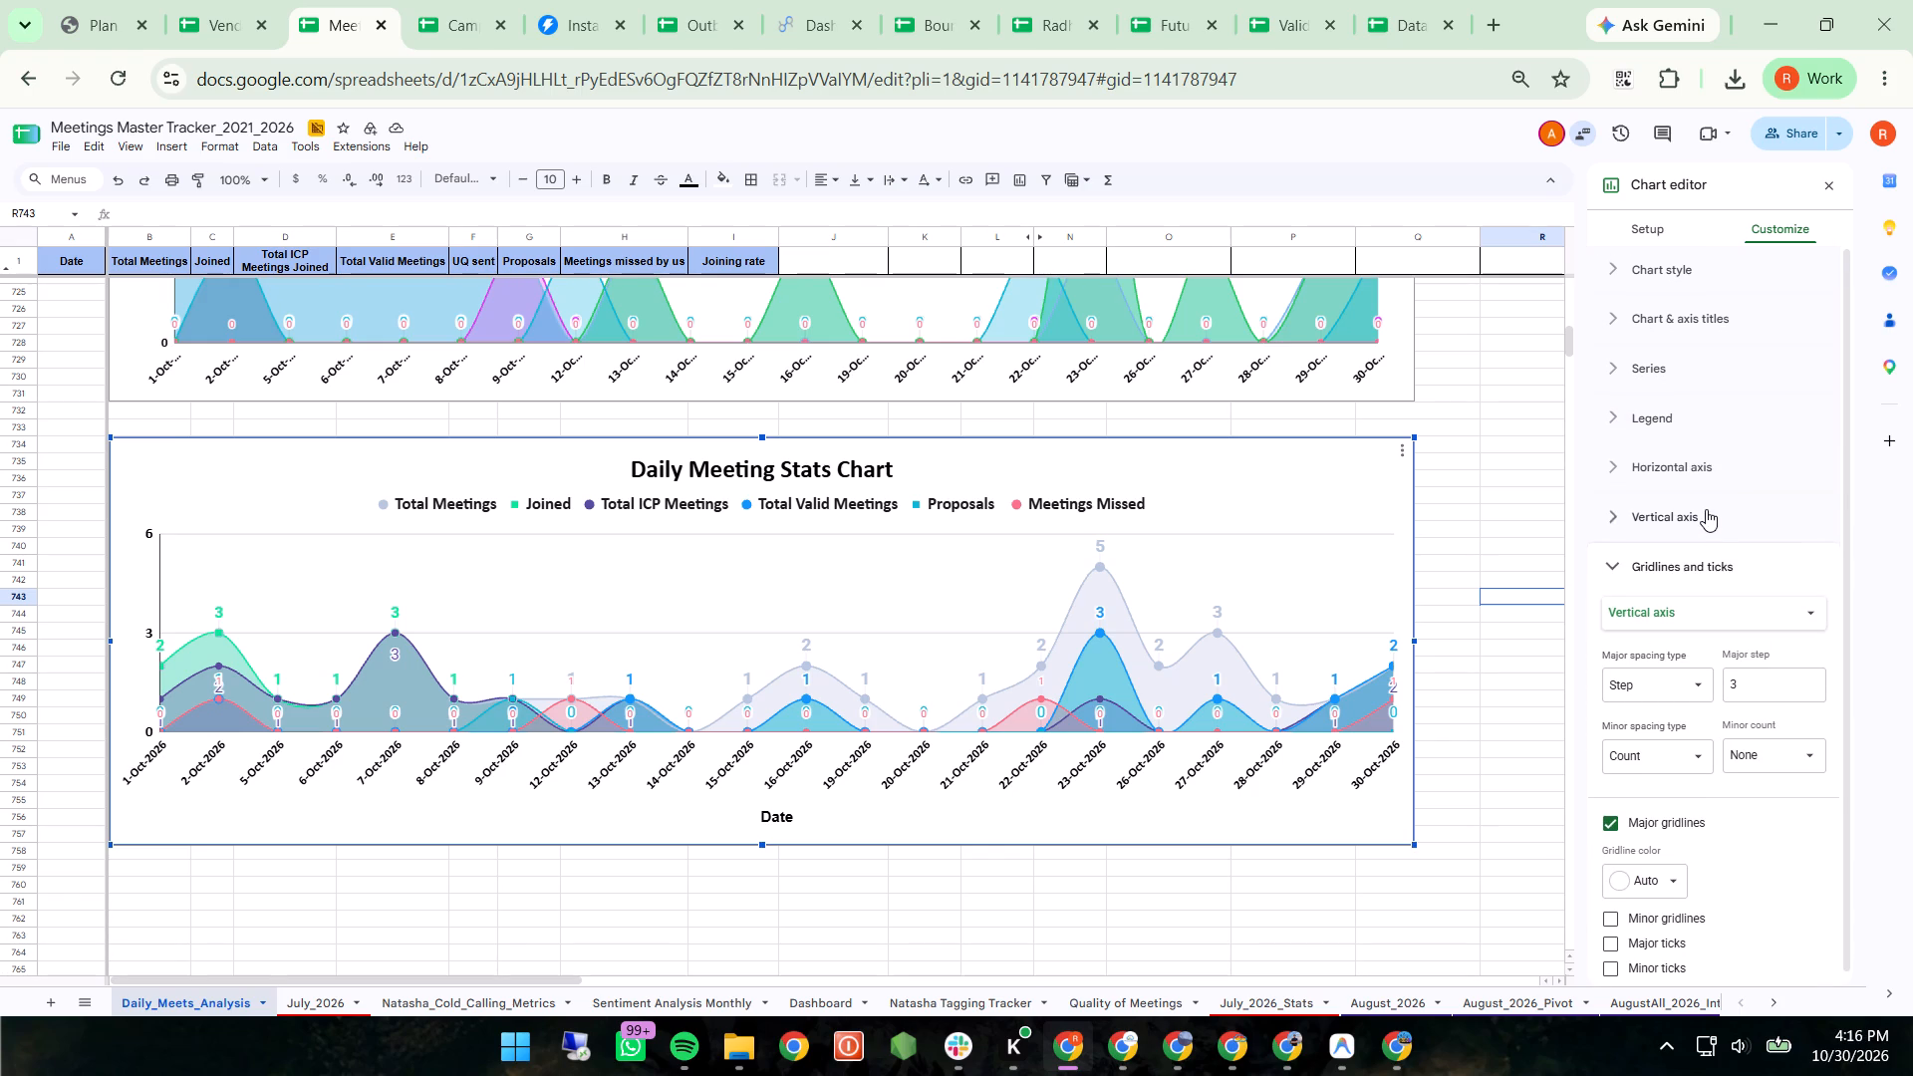
pyautogui.scroll(-3, 1728, 703)
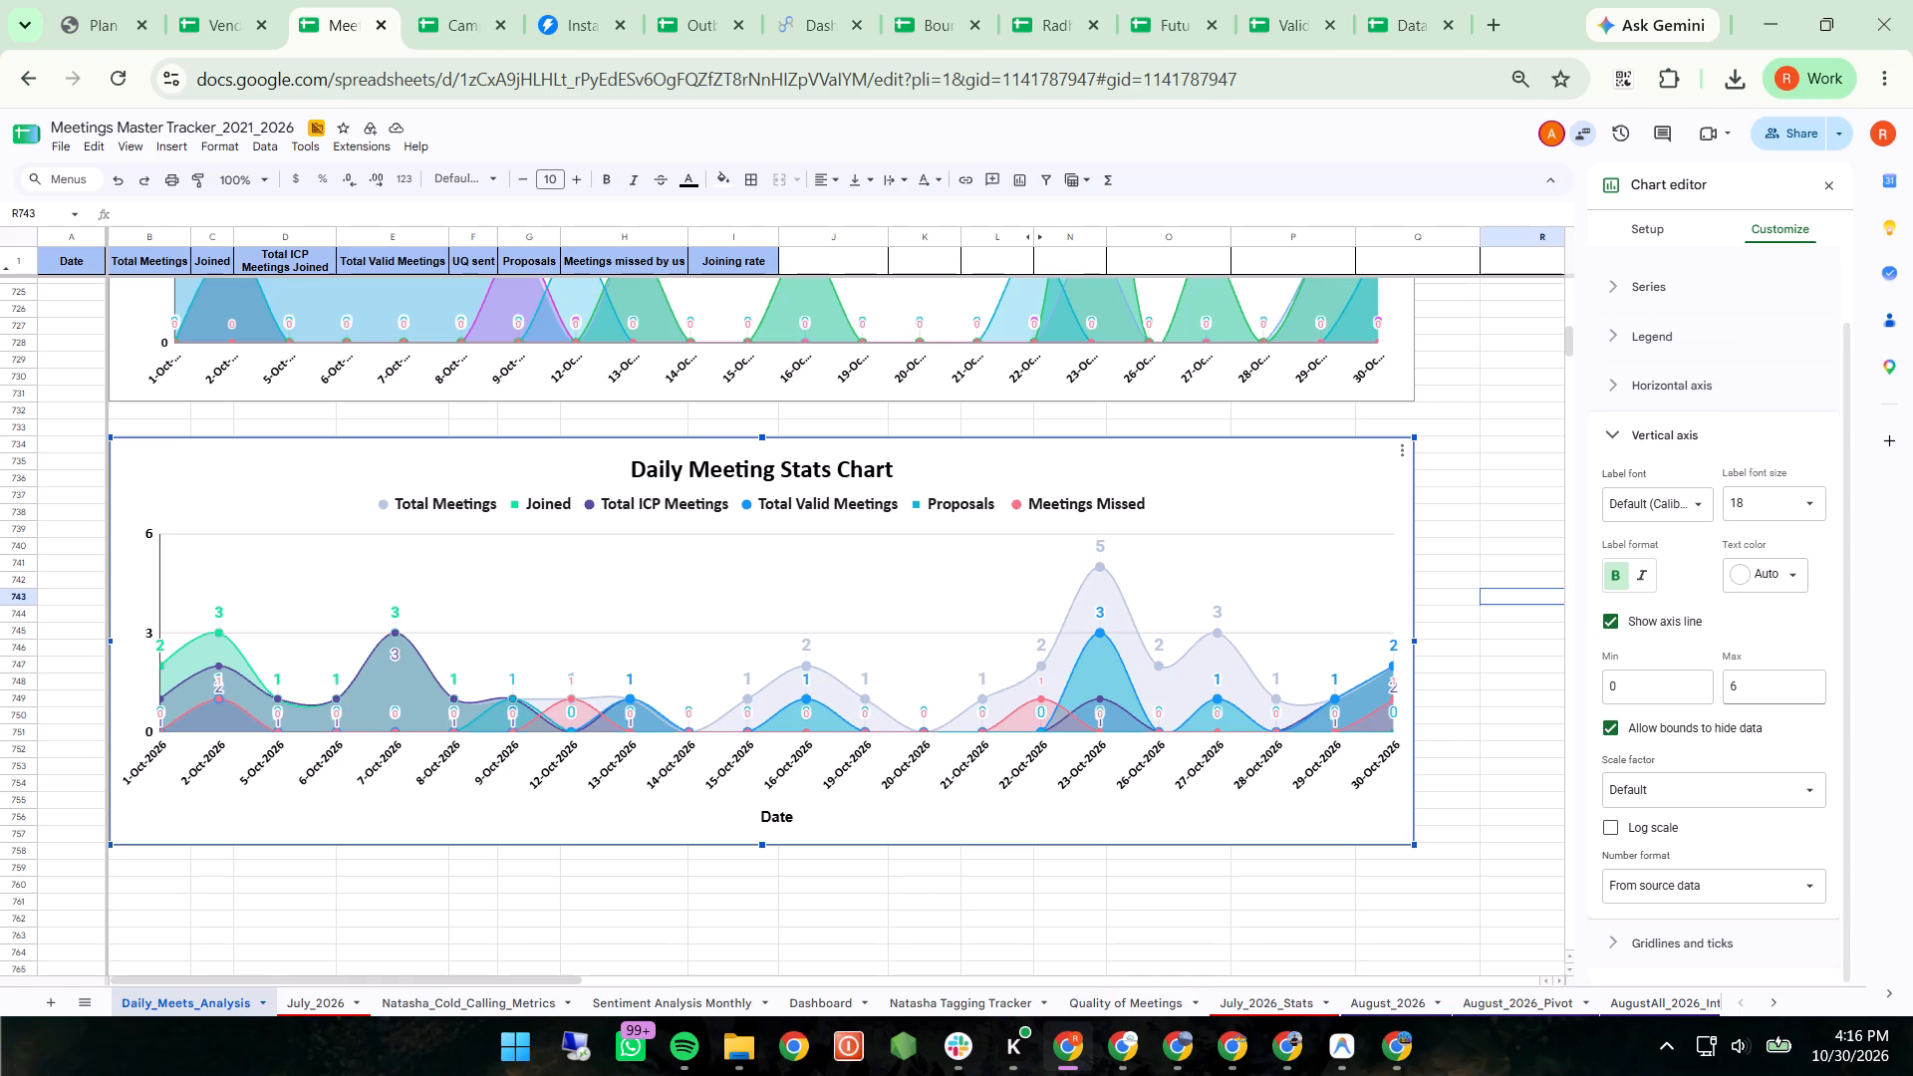
pyautogui.scroll(3, 1728, 703)
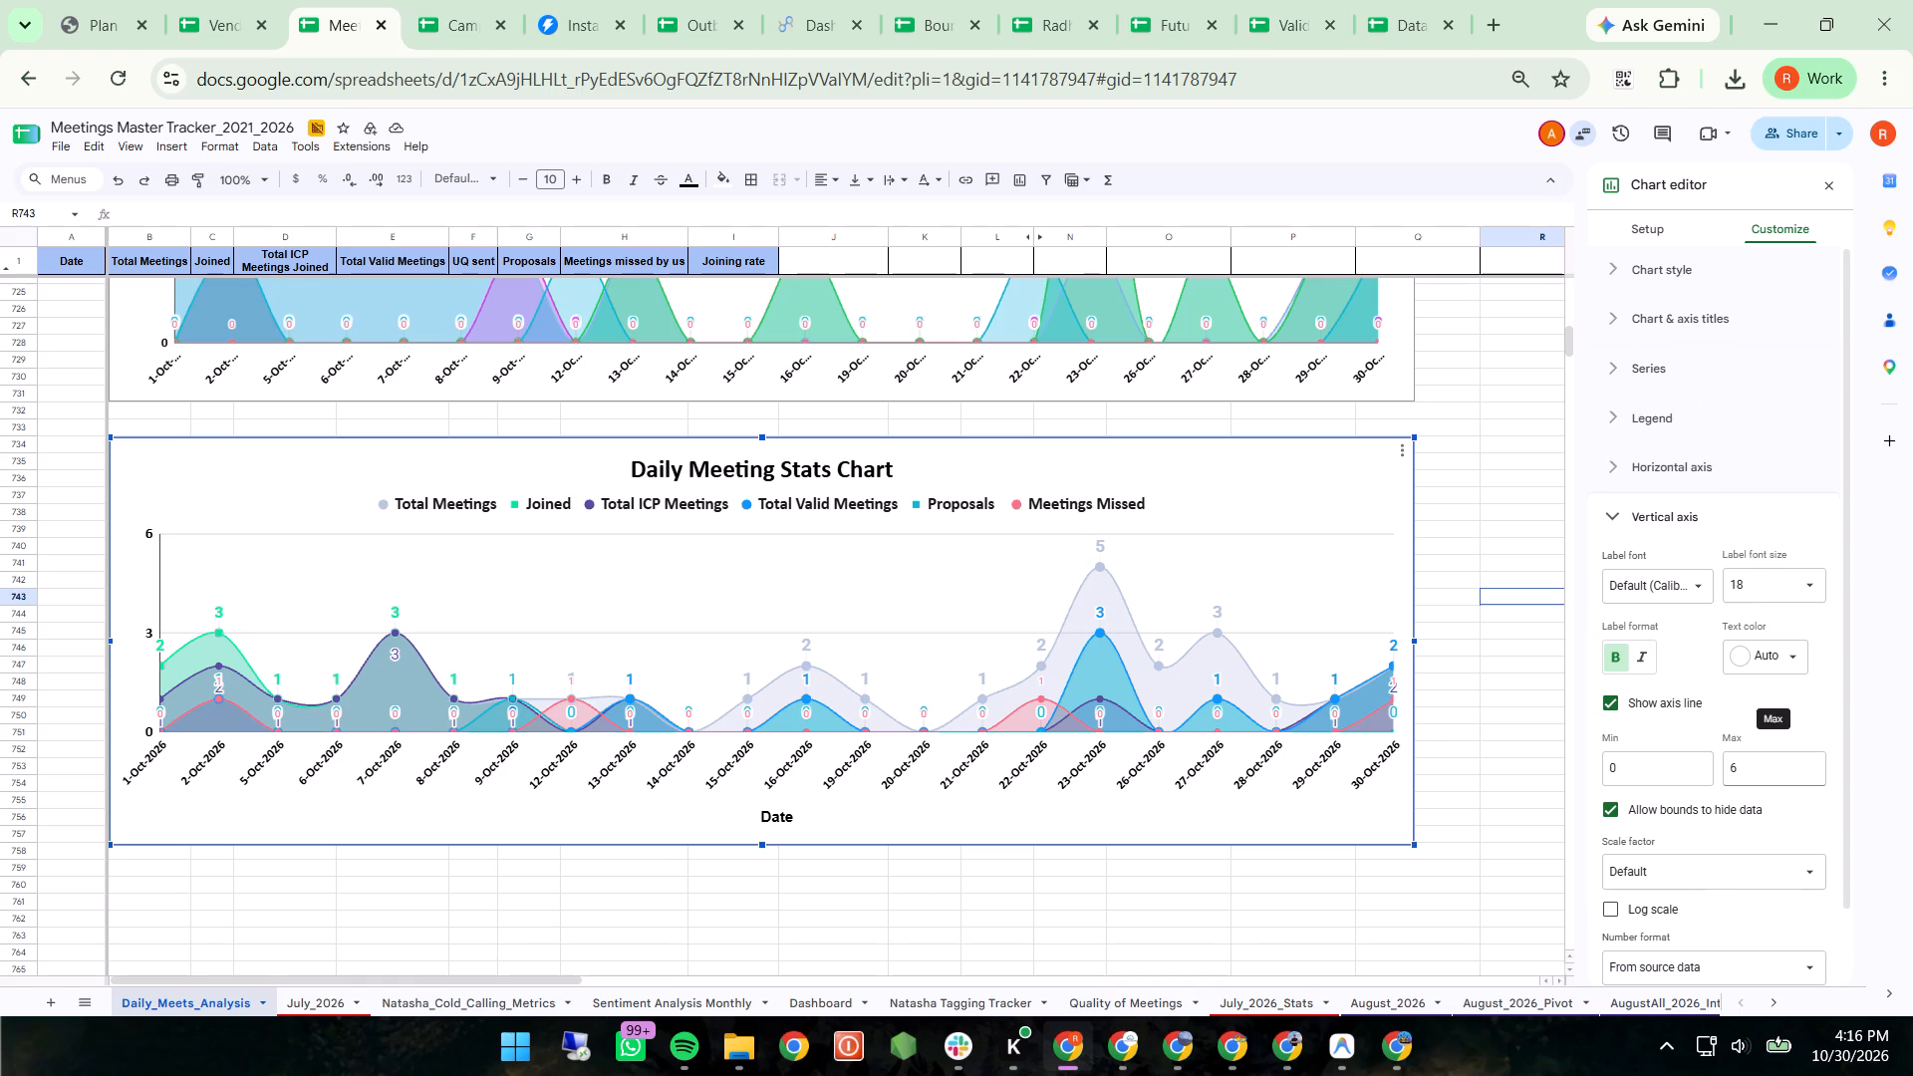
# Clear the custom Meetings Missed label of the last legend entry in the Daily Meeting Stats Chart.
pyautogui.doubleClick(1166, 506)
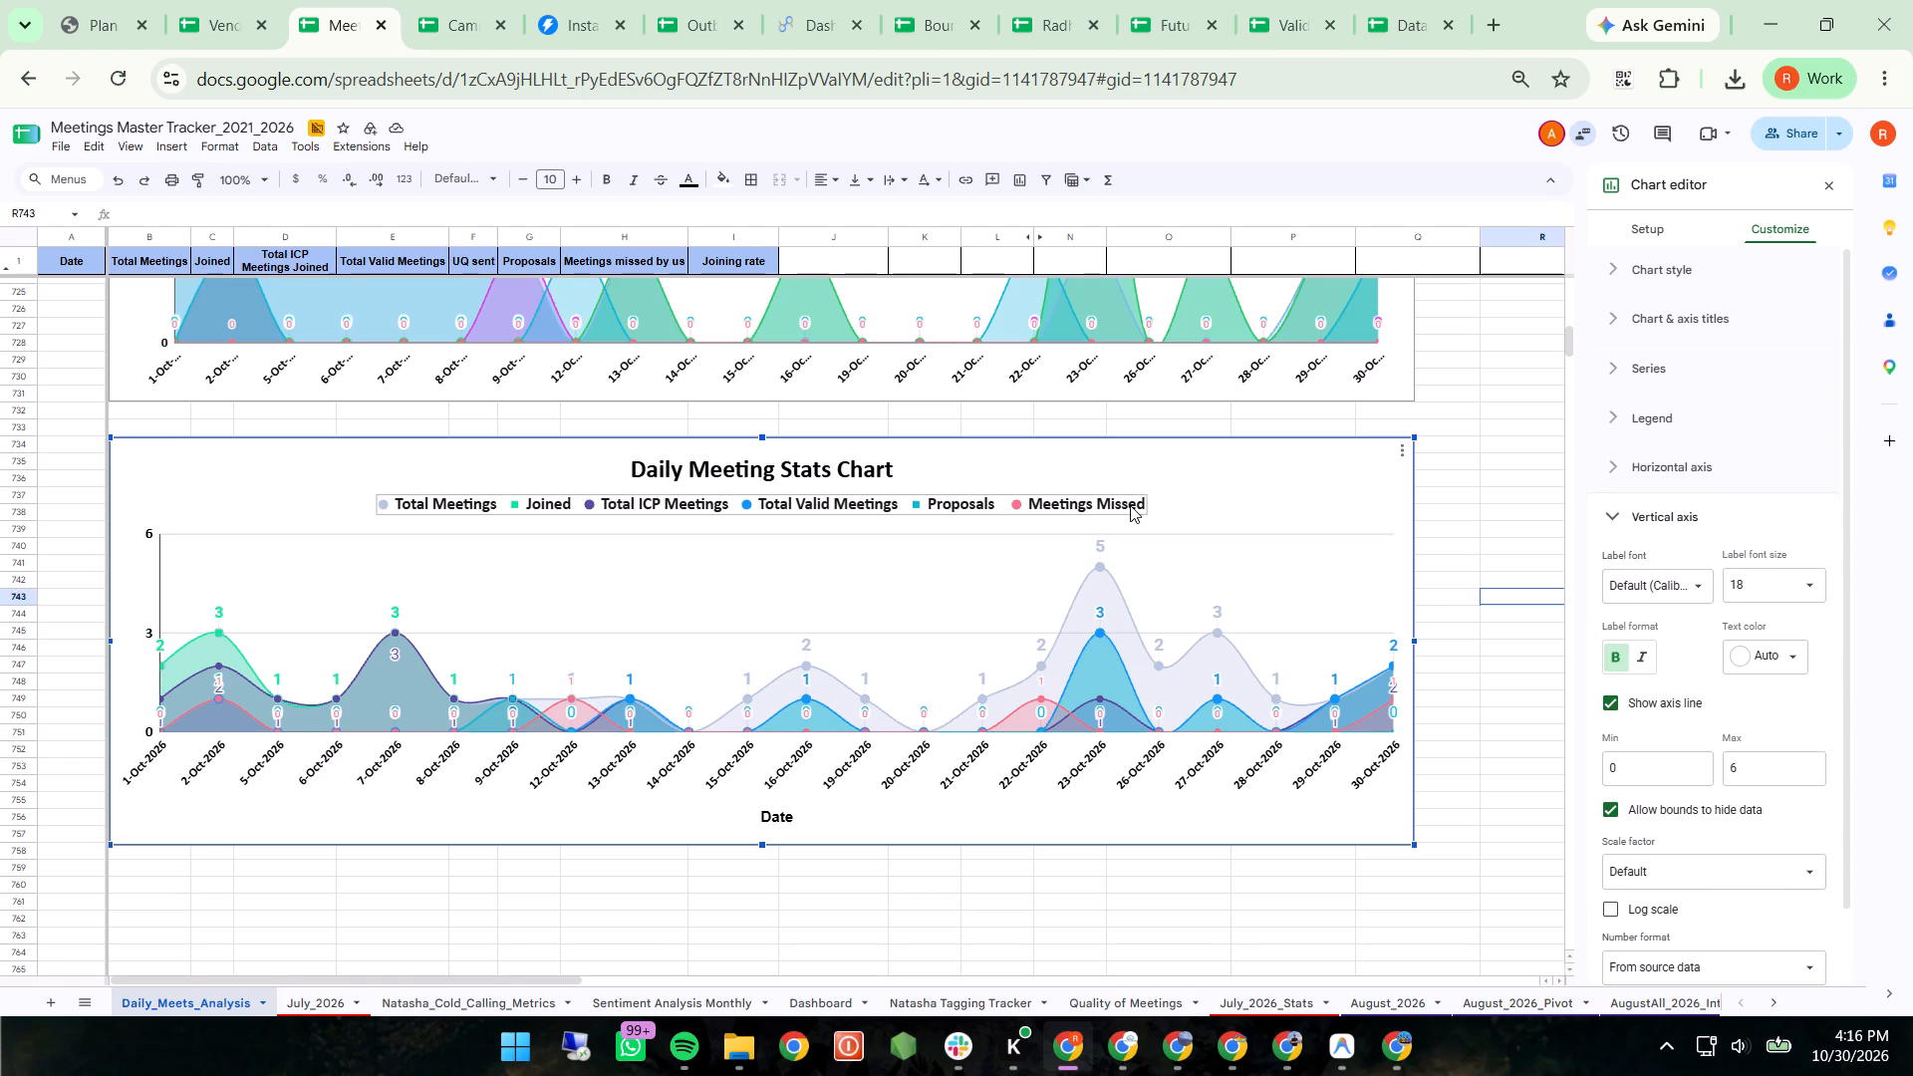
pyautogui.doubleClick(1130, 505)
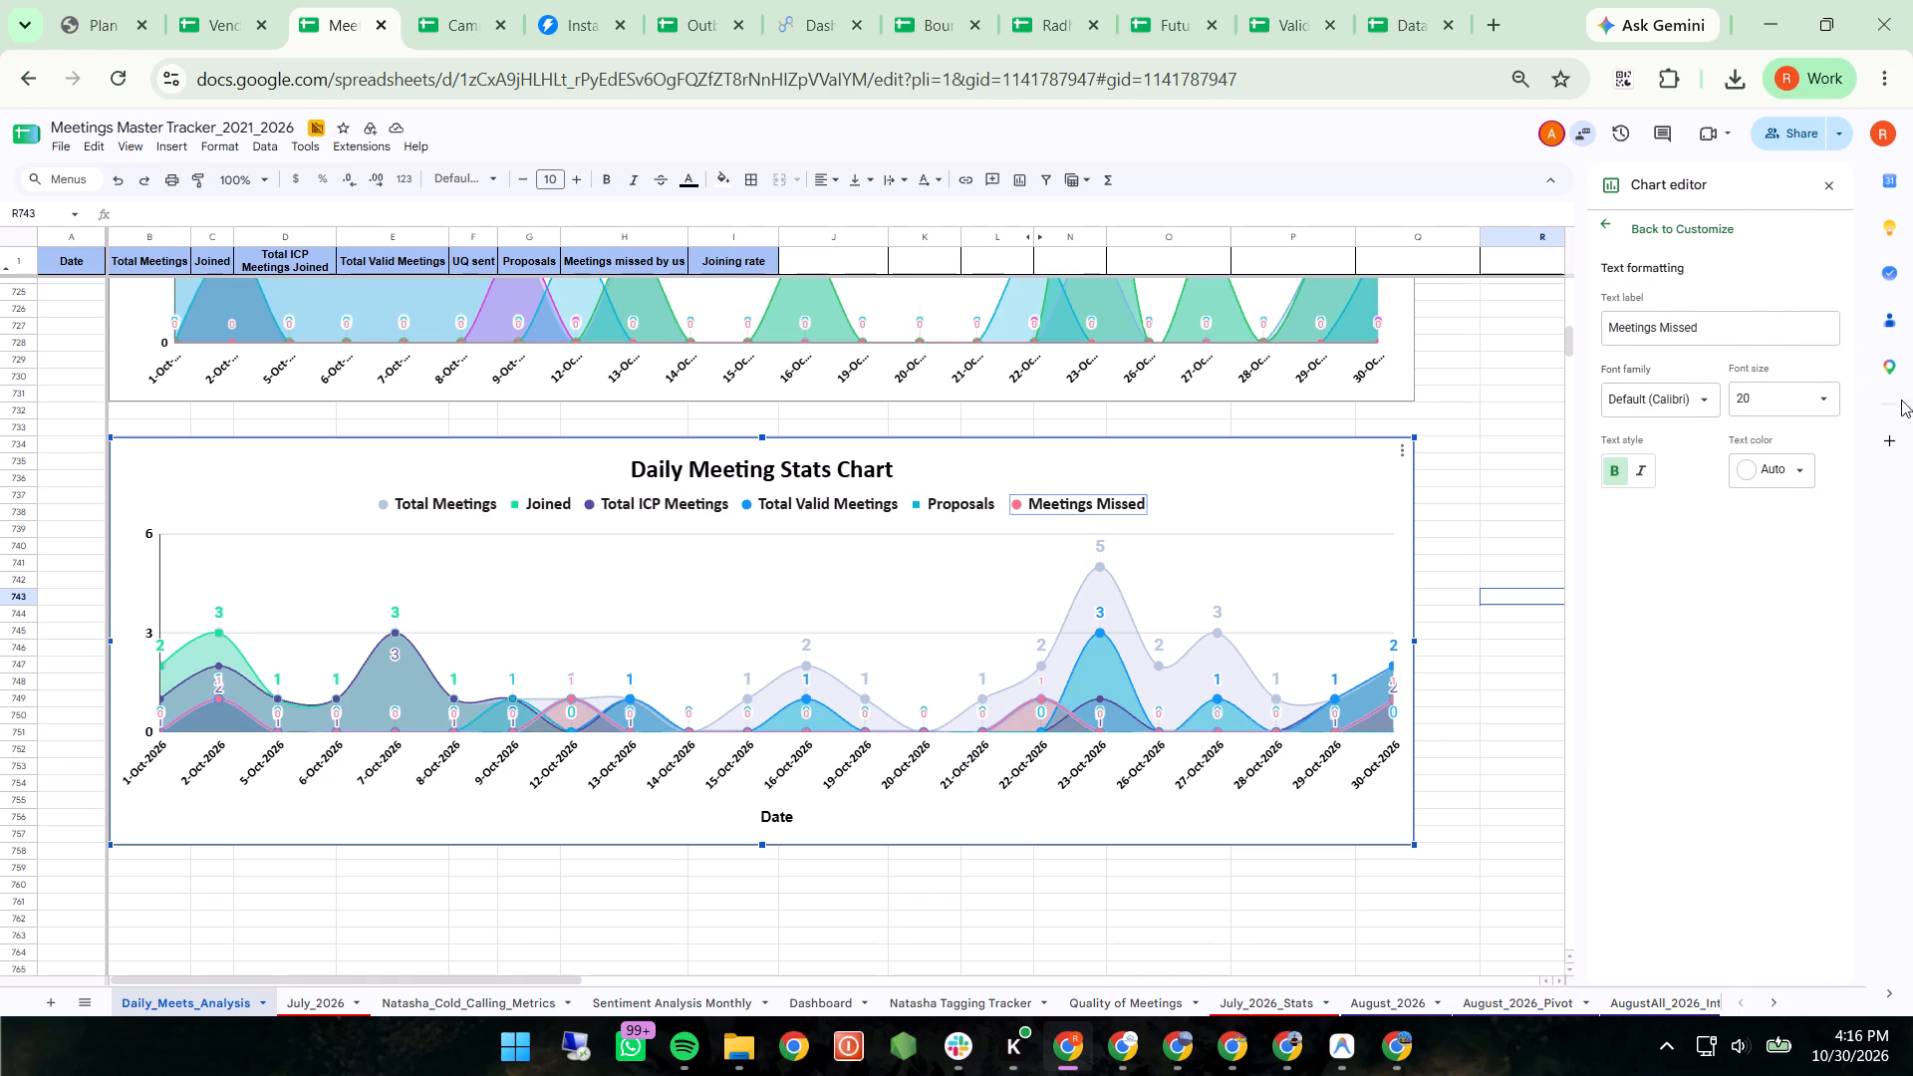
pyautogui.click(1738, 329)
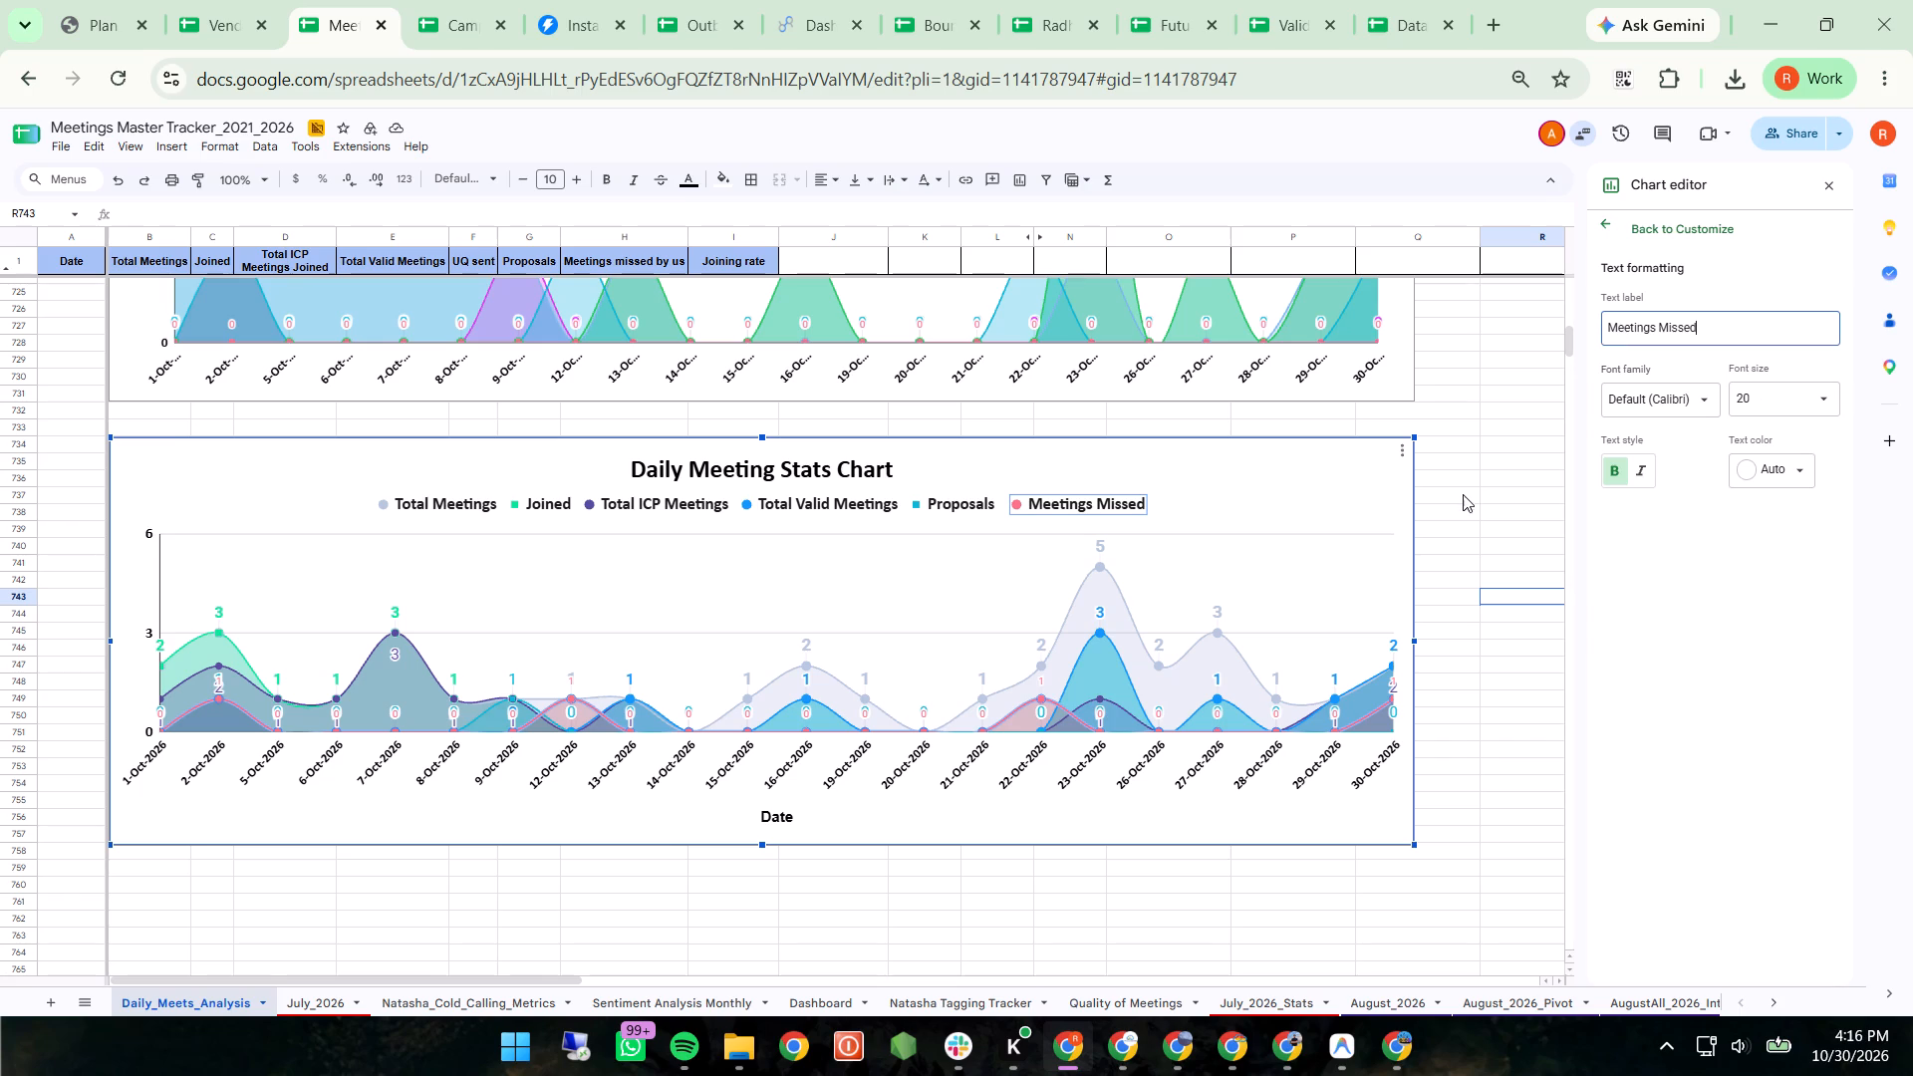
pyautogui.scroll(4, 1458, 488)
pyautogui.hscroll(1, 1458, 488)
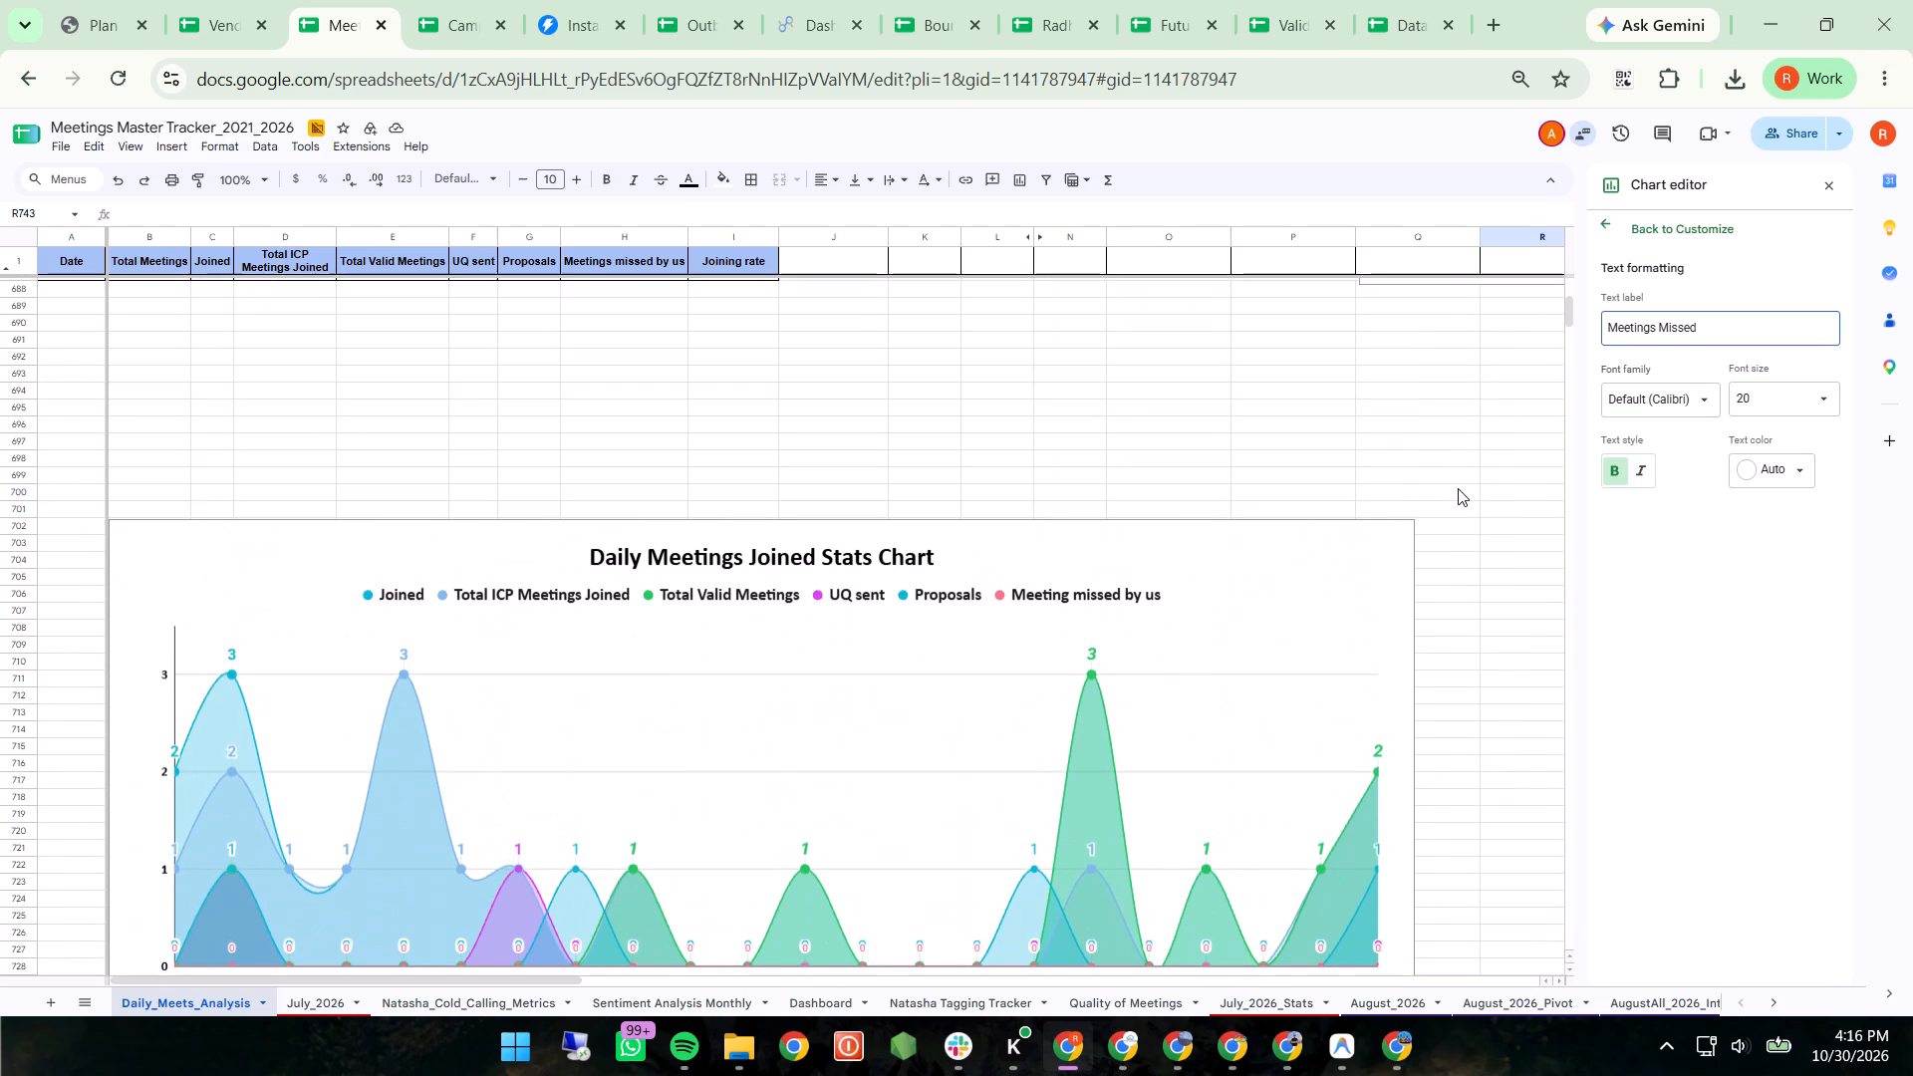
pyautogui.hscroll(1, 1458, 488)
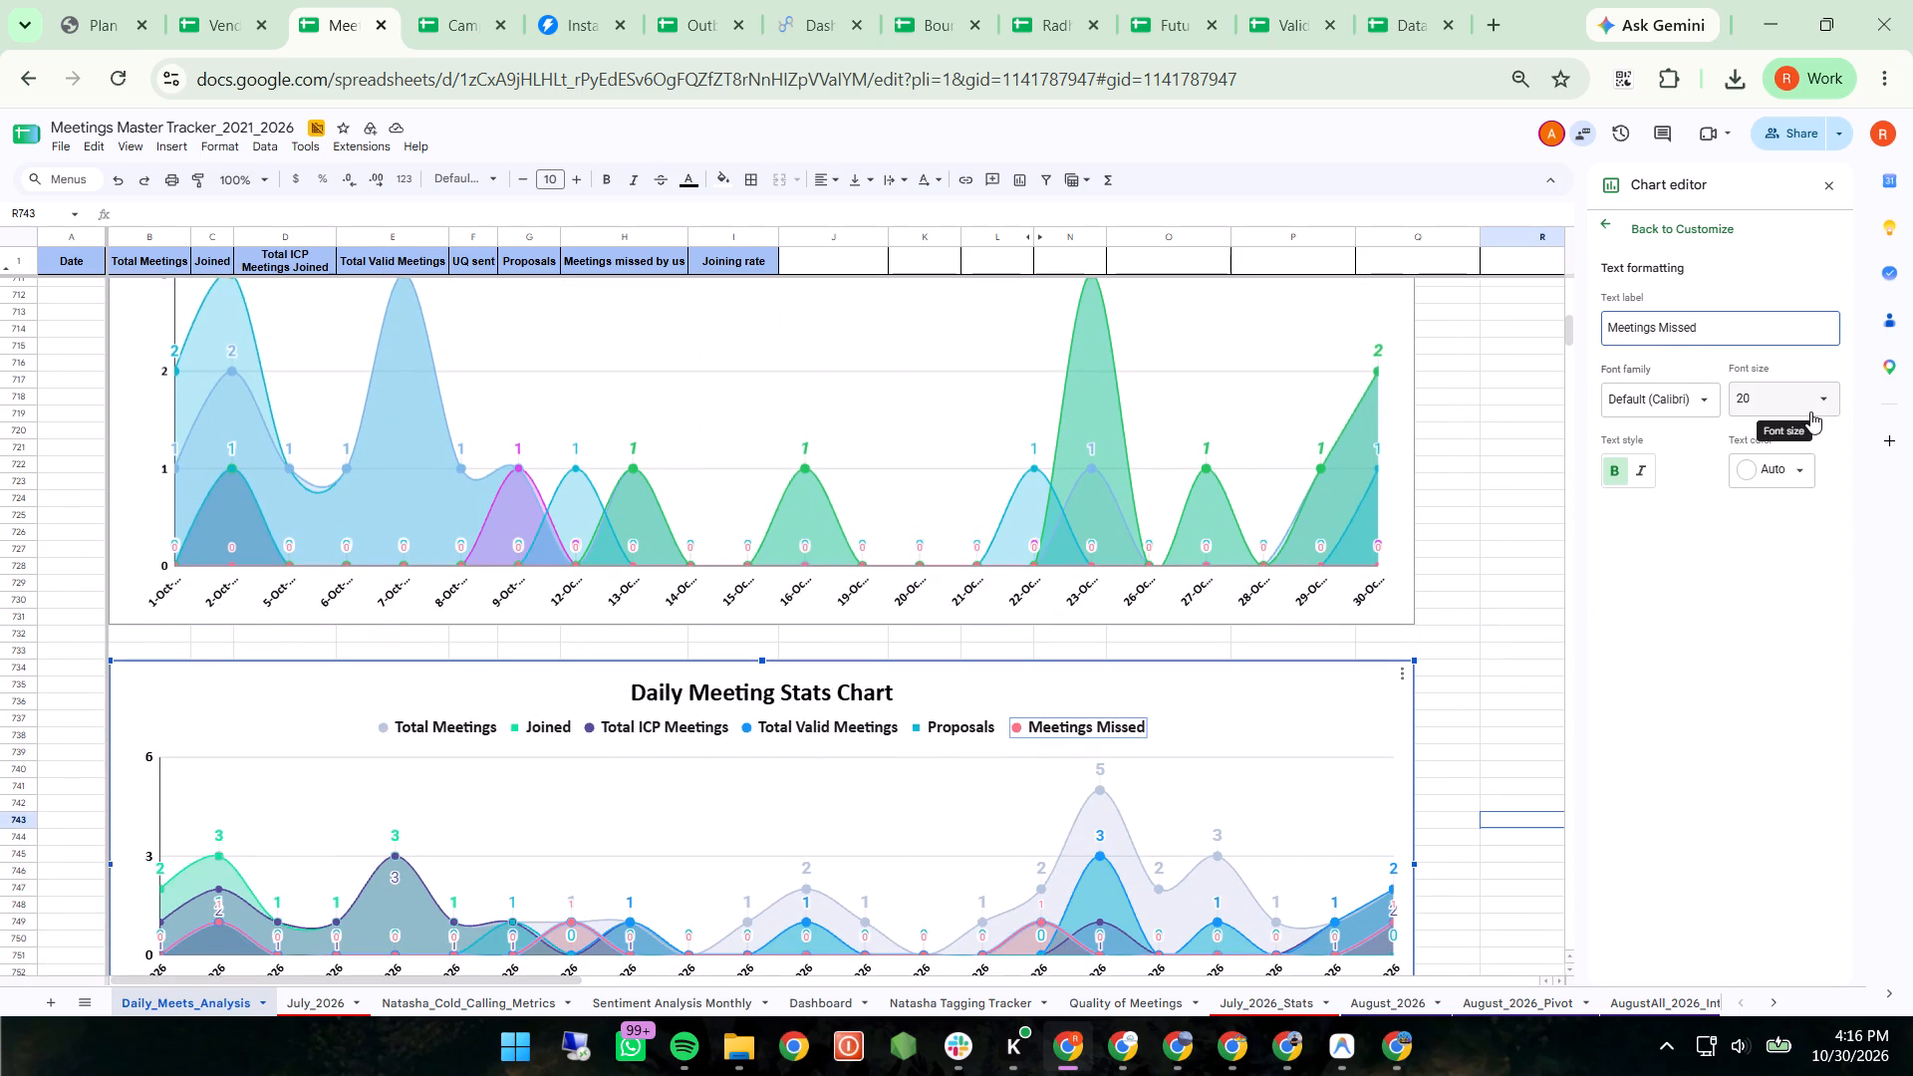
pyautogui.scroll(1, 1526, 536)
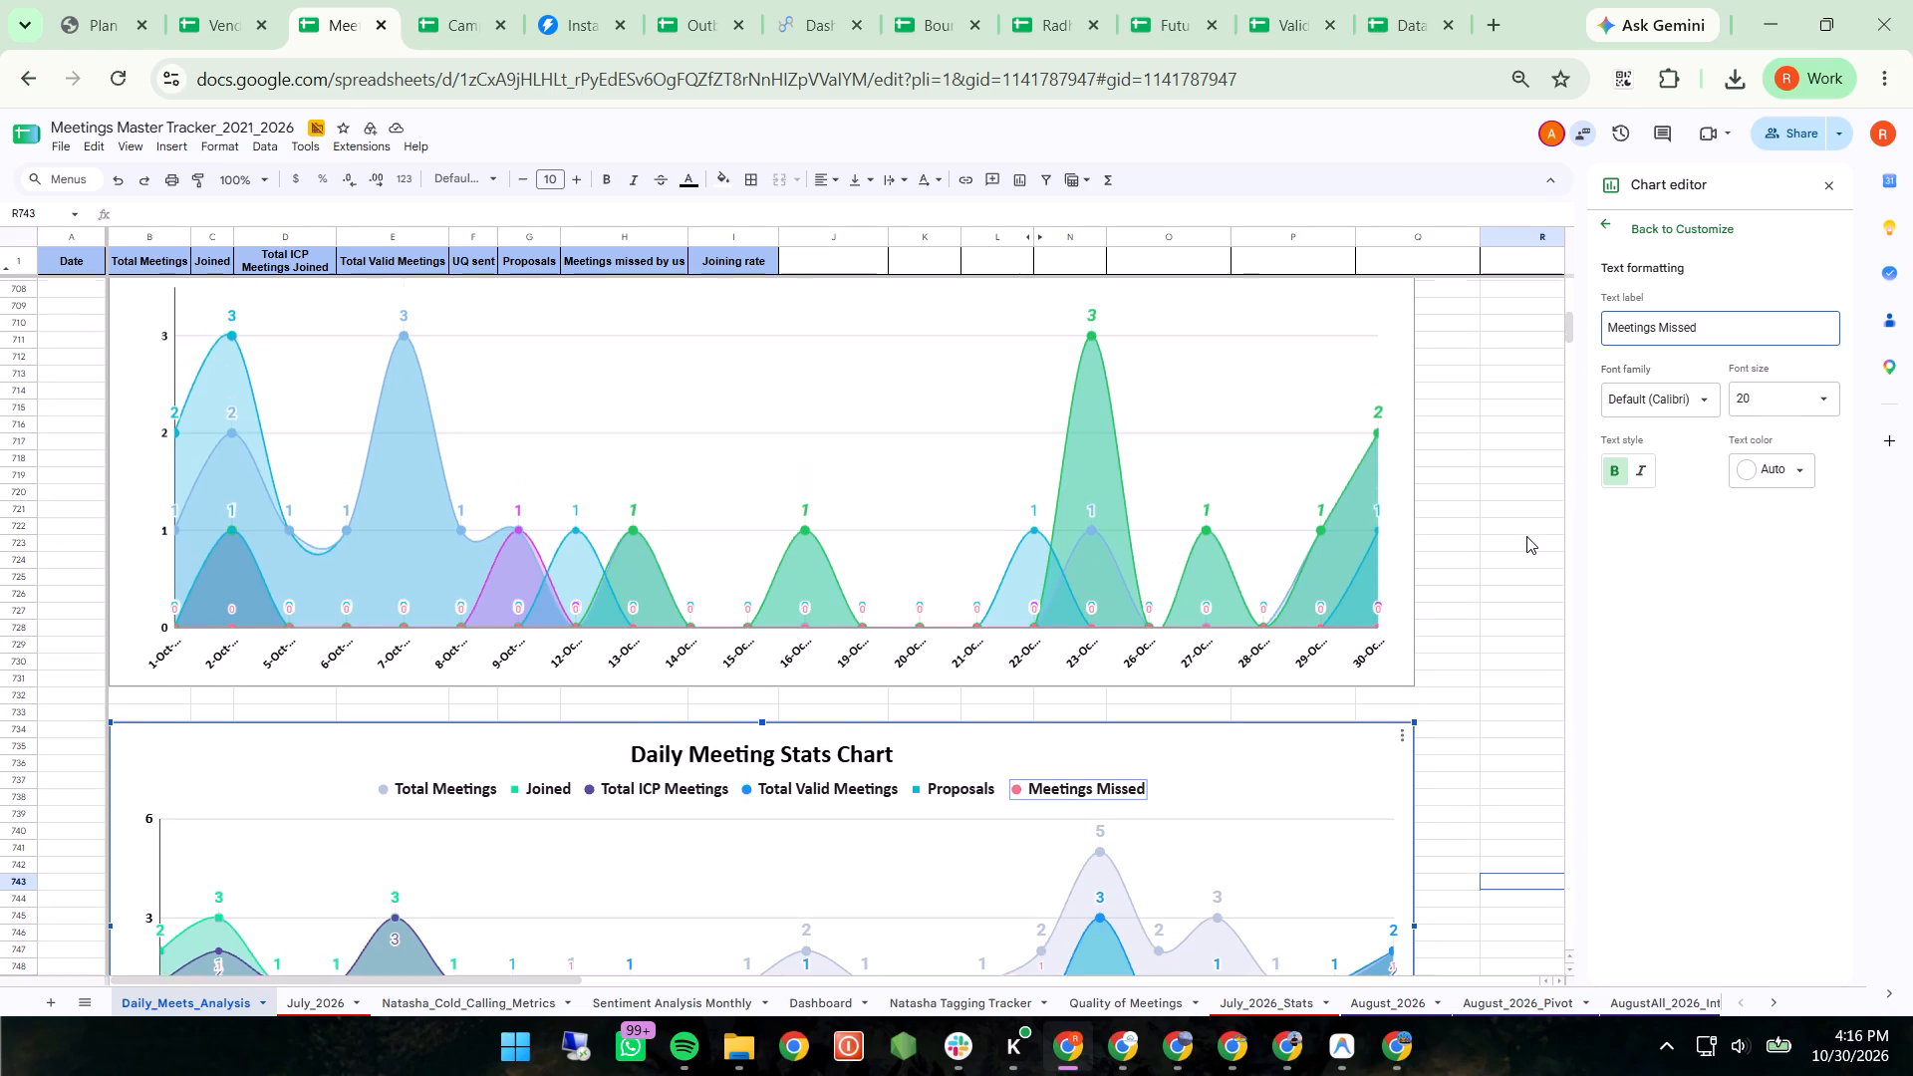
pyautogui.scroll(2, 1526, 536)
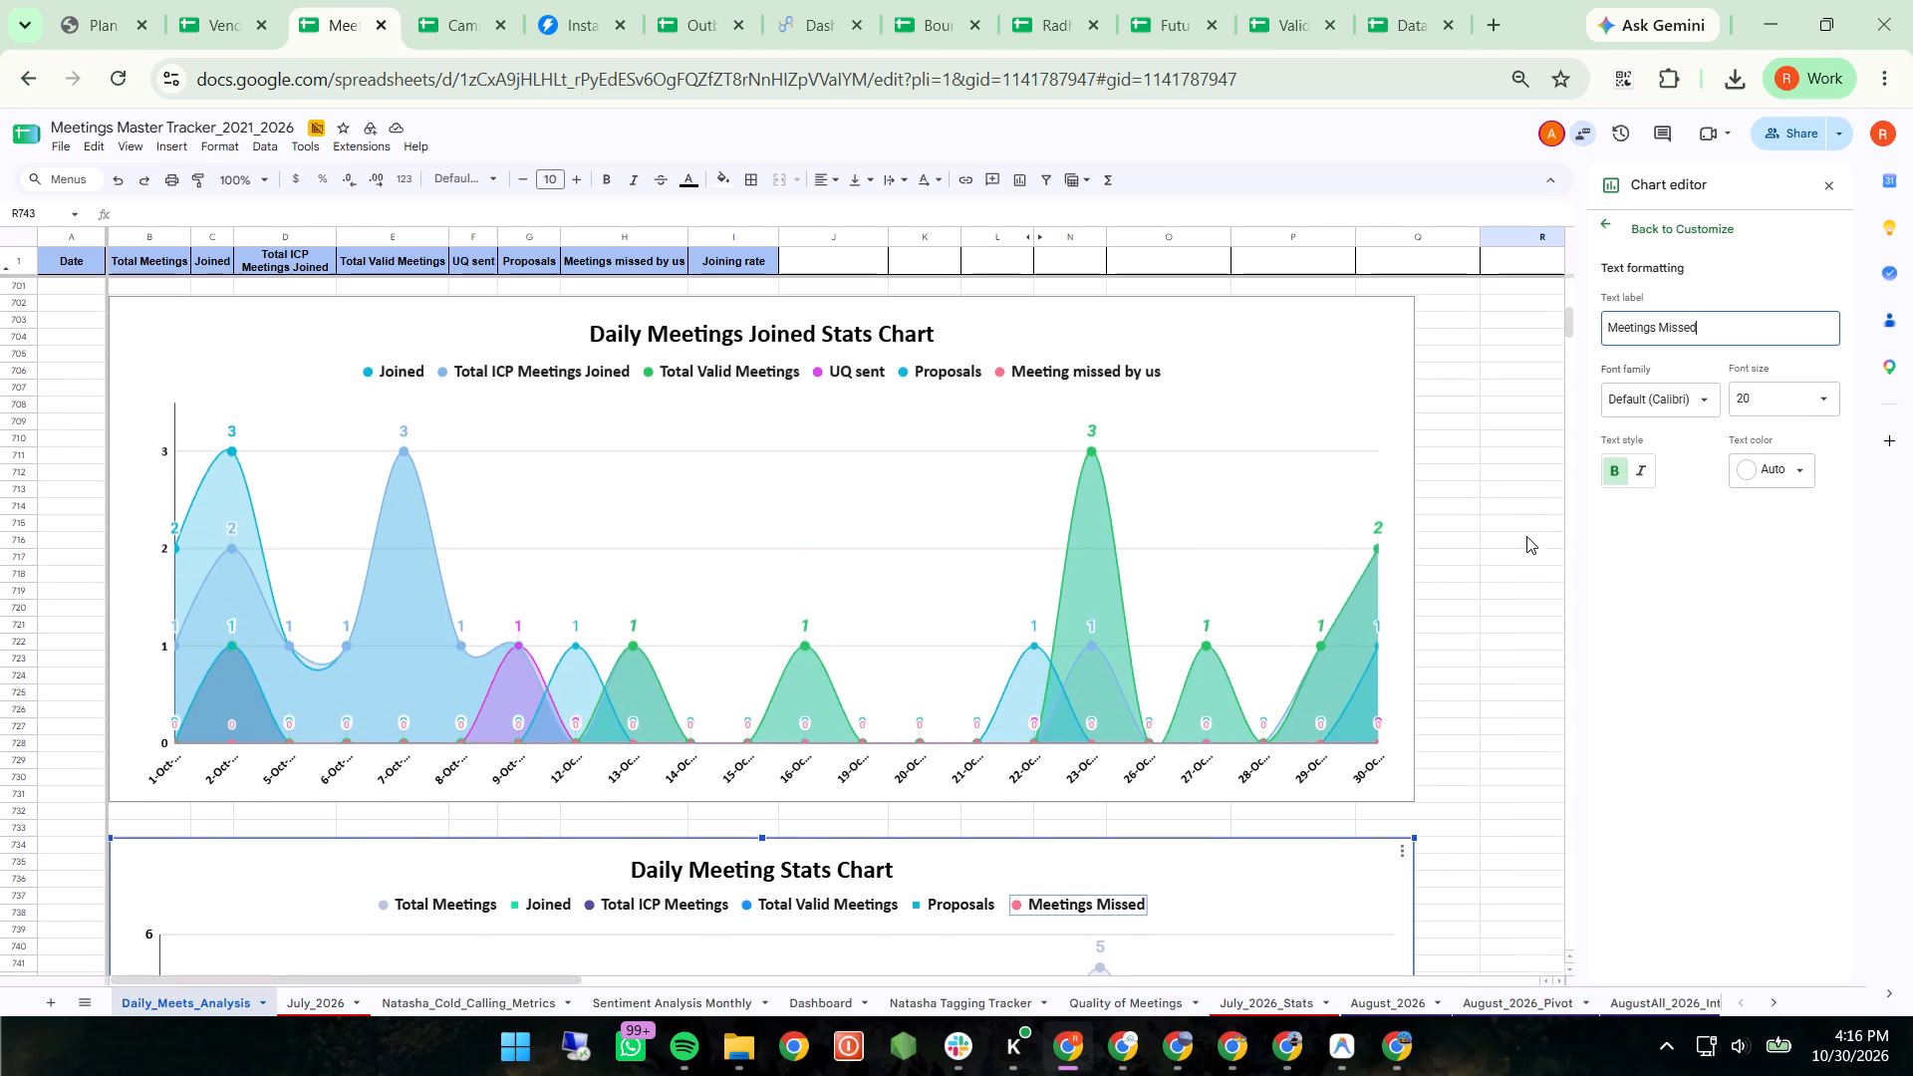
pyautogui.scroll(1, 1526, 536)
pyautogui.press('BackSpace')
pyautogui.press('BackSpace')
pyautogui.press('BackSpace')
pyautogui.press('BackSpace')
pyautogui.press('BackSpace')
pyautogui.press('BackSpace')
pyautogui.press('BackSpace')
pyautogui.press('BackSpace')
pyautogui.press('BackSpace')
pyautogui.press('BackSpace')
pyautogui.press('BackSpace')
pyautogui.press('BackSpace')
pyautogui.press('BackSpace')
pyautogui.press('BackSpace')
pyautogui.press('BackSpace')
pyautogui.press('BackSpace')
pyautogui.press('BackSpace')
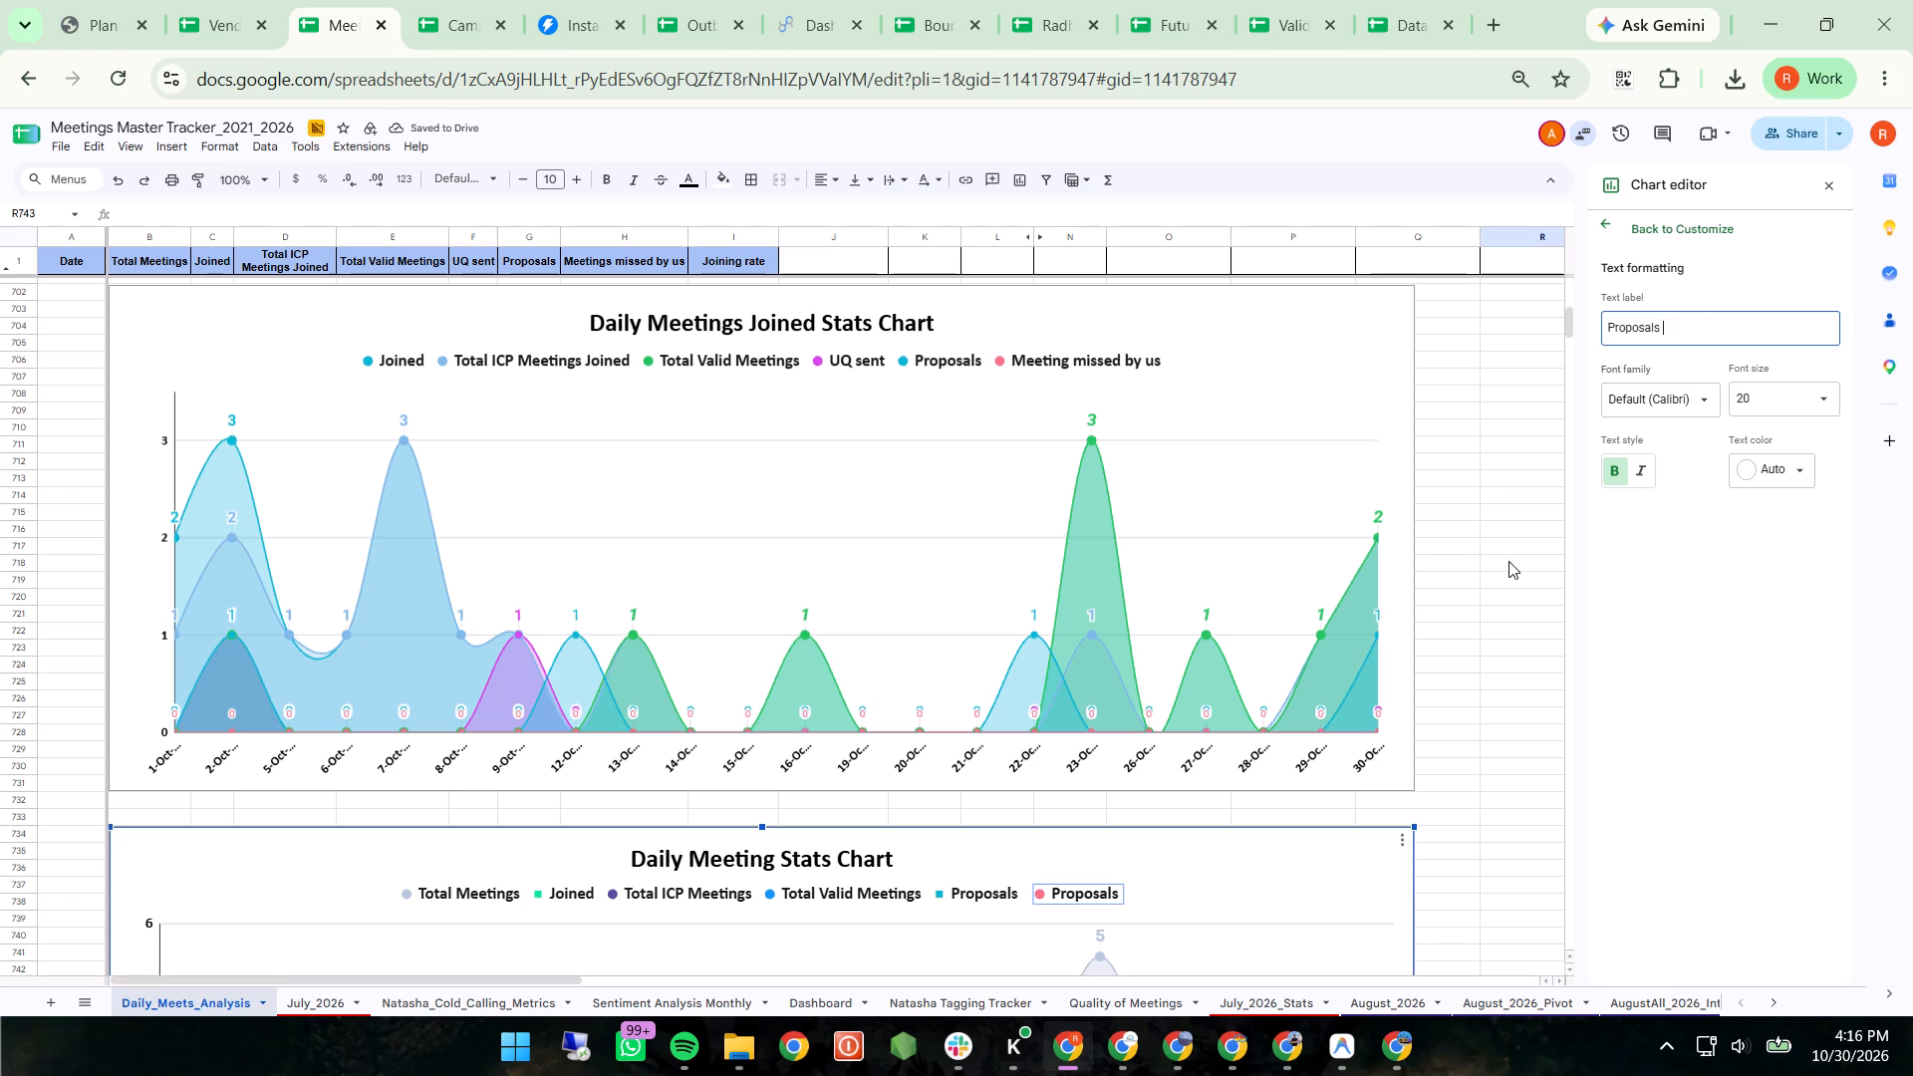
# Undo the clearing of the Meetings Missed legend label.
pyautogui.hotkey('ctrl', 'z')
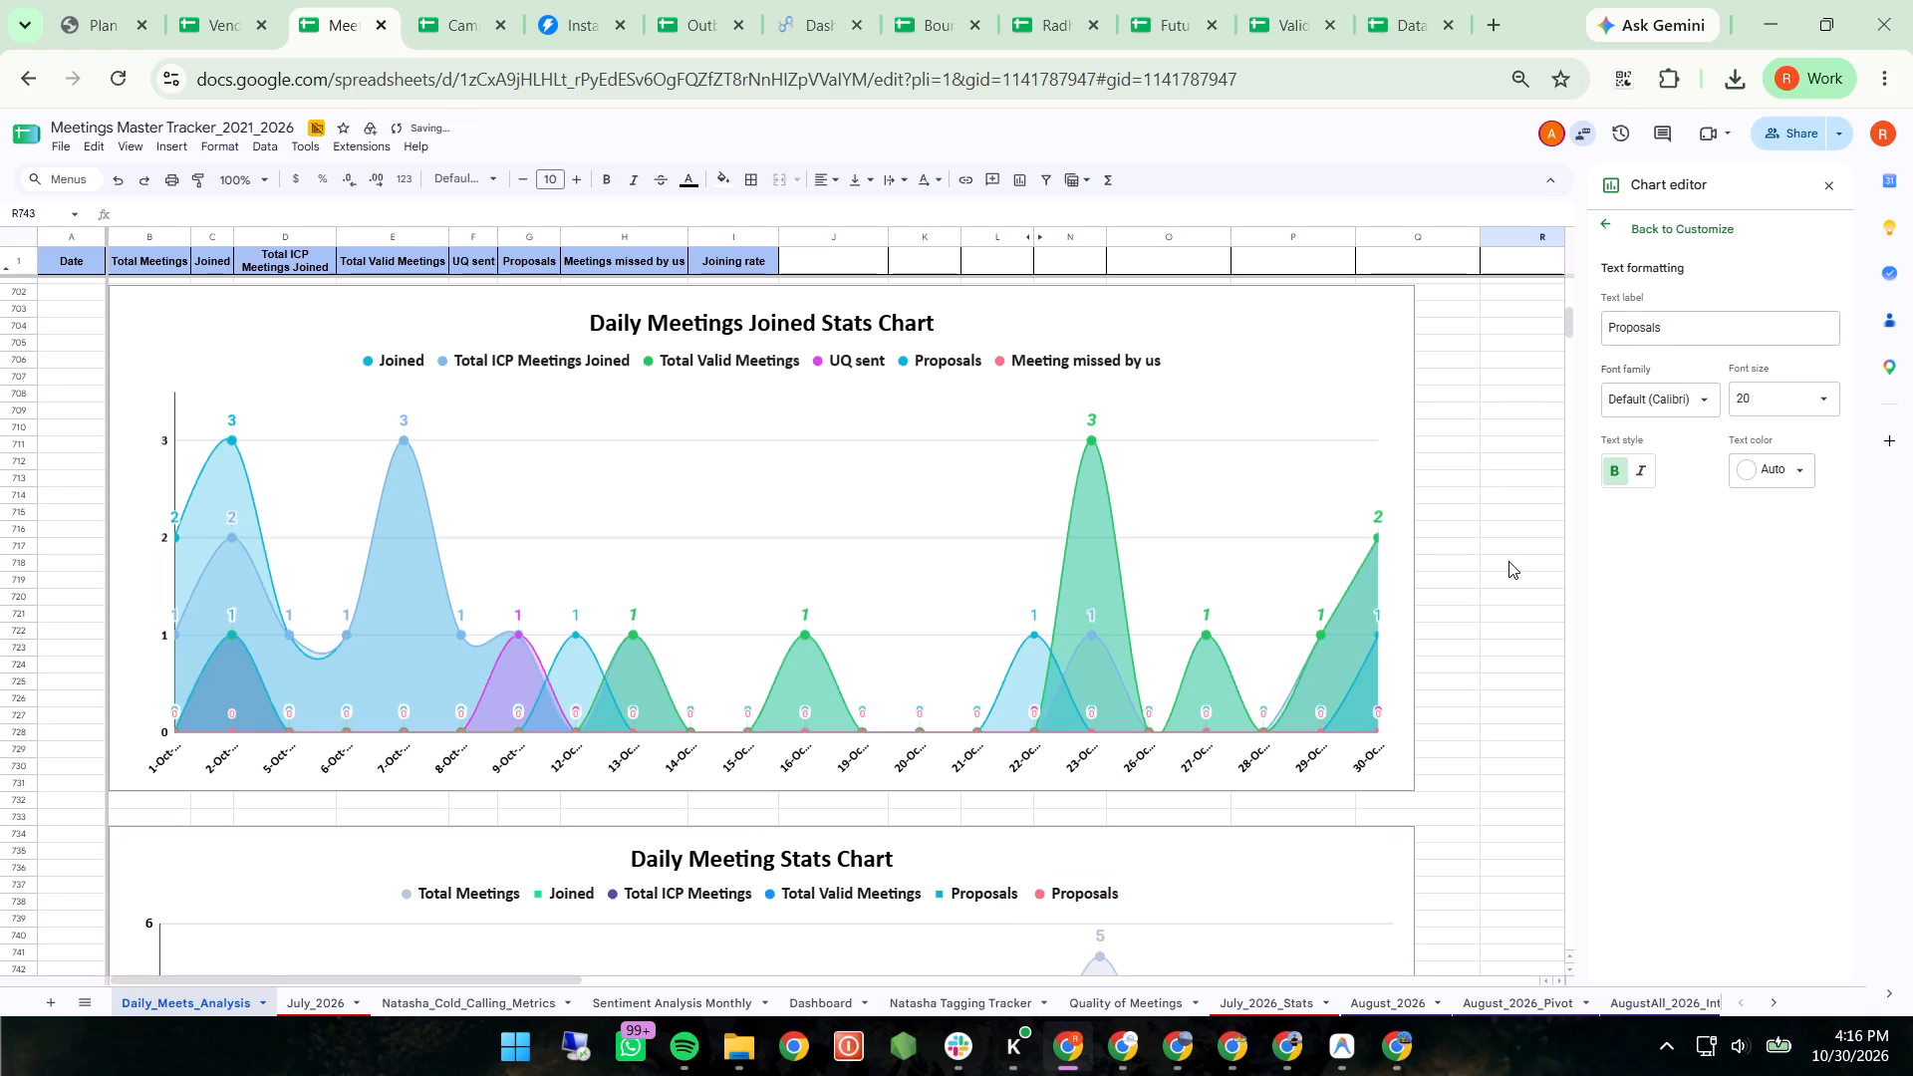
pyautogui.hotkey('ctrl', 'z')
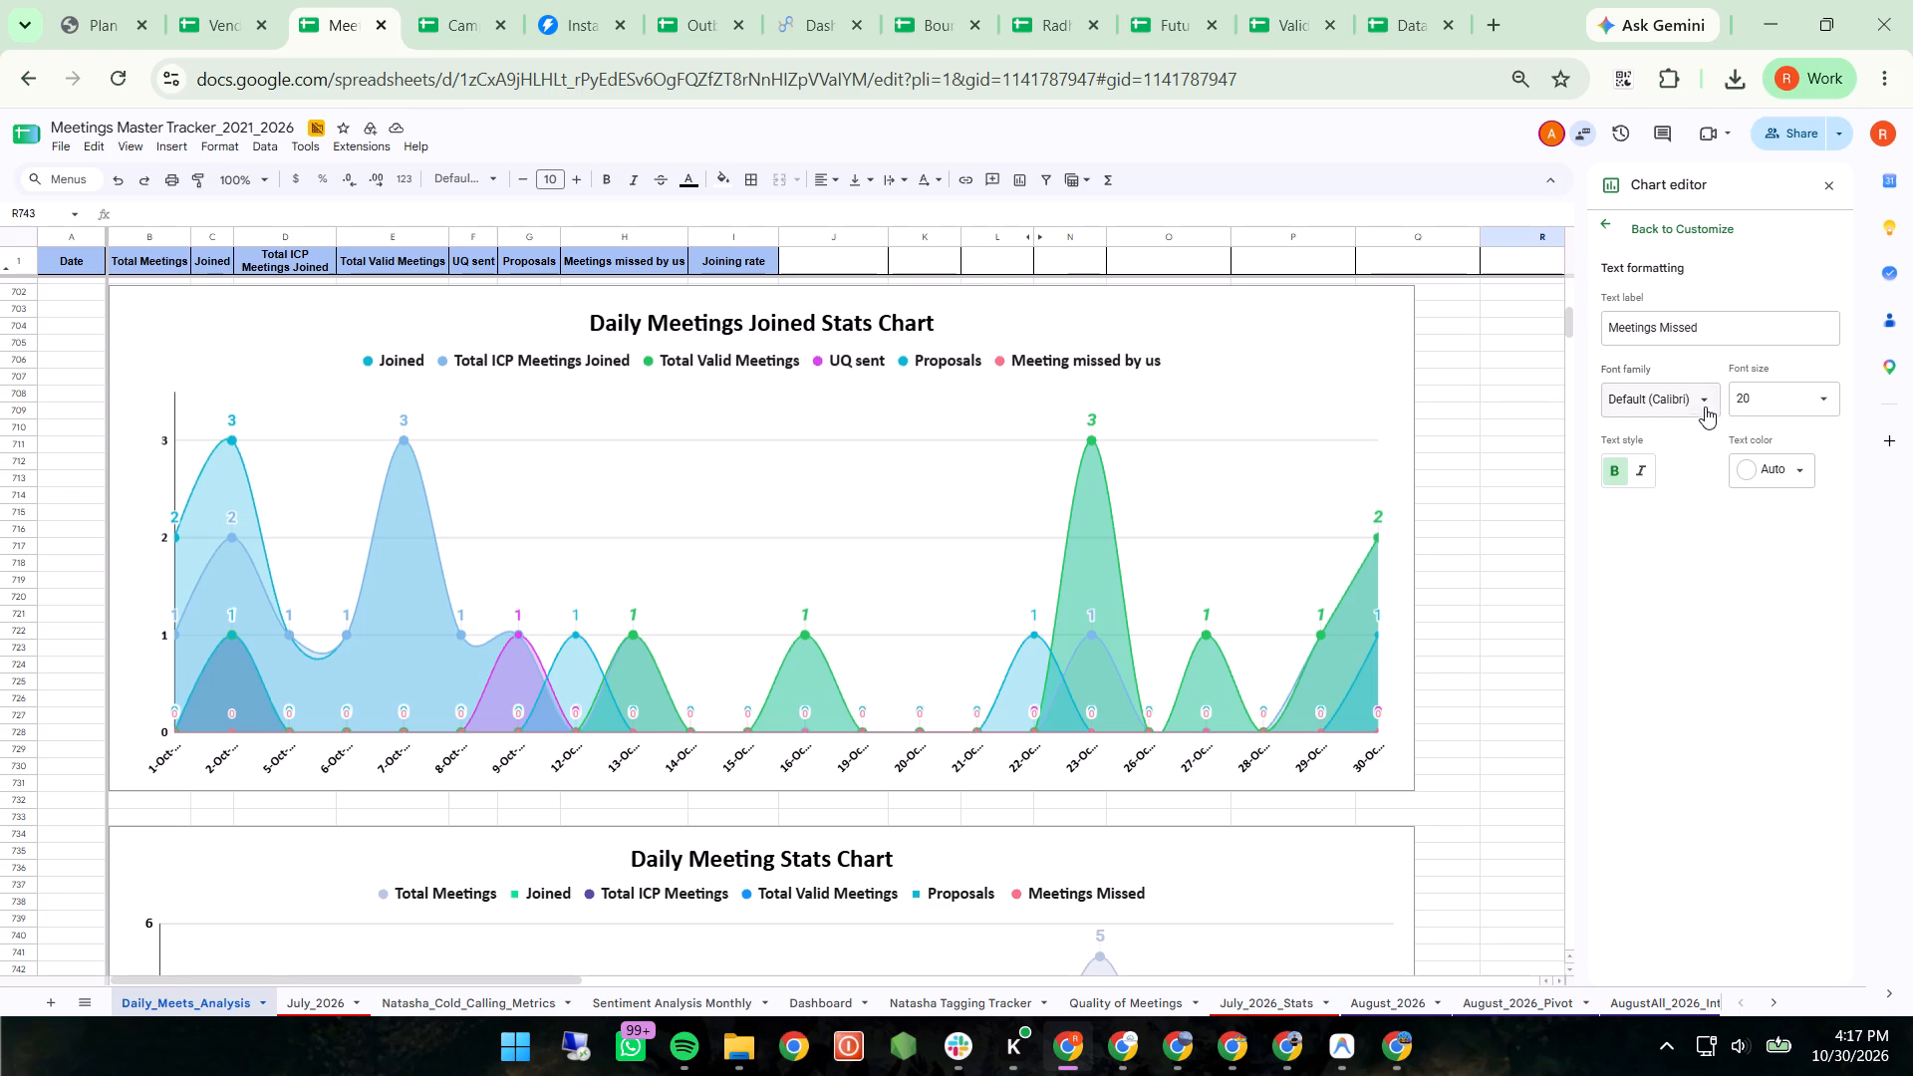
# Clear the custom Meetings Missed legend label so the entry uses its default text.
pyautogui.moveTo(1722, 332); pyautogui.dragTo(1567, 359)
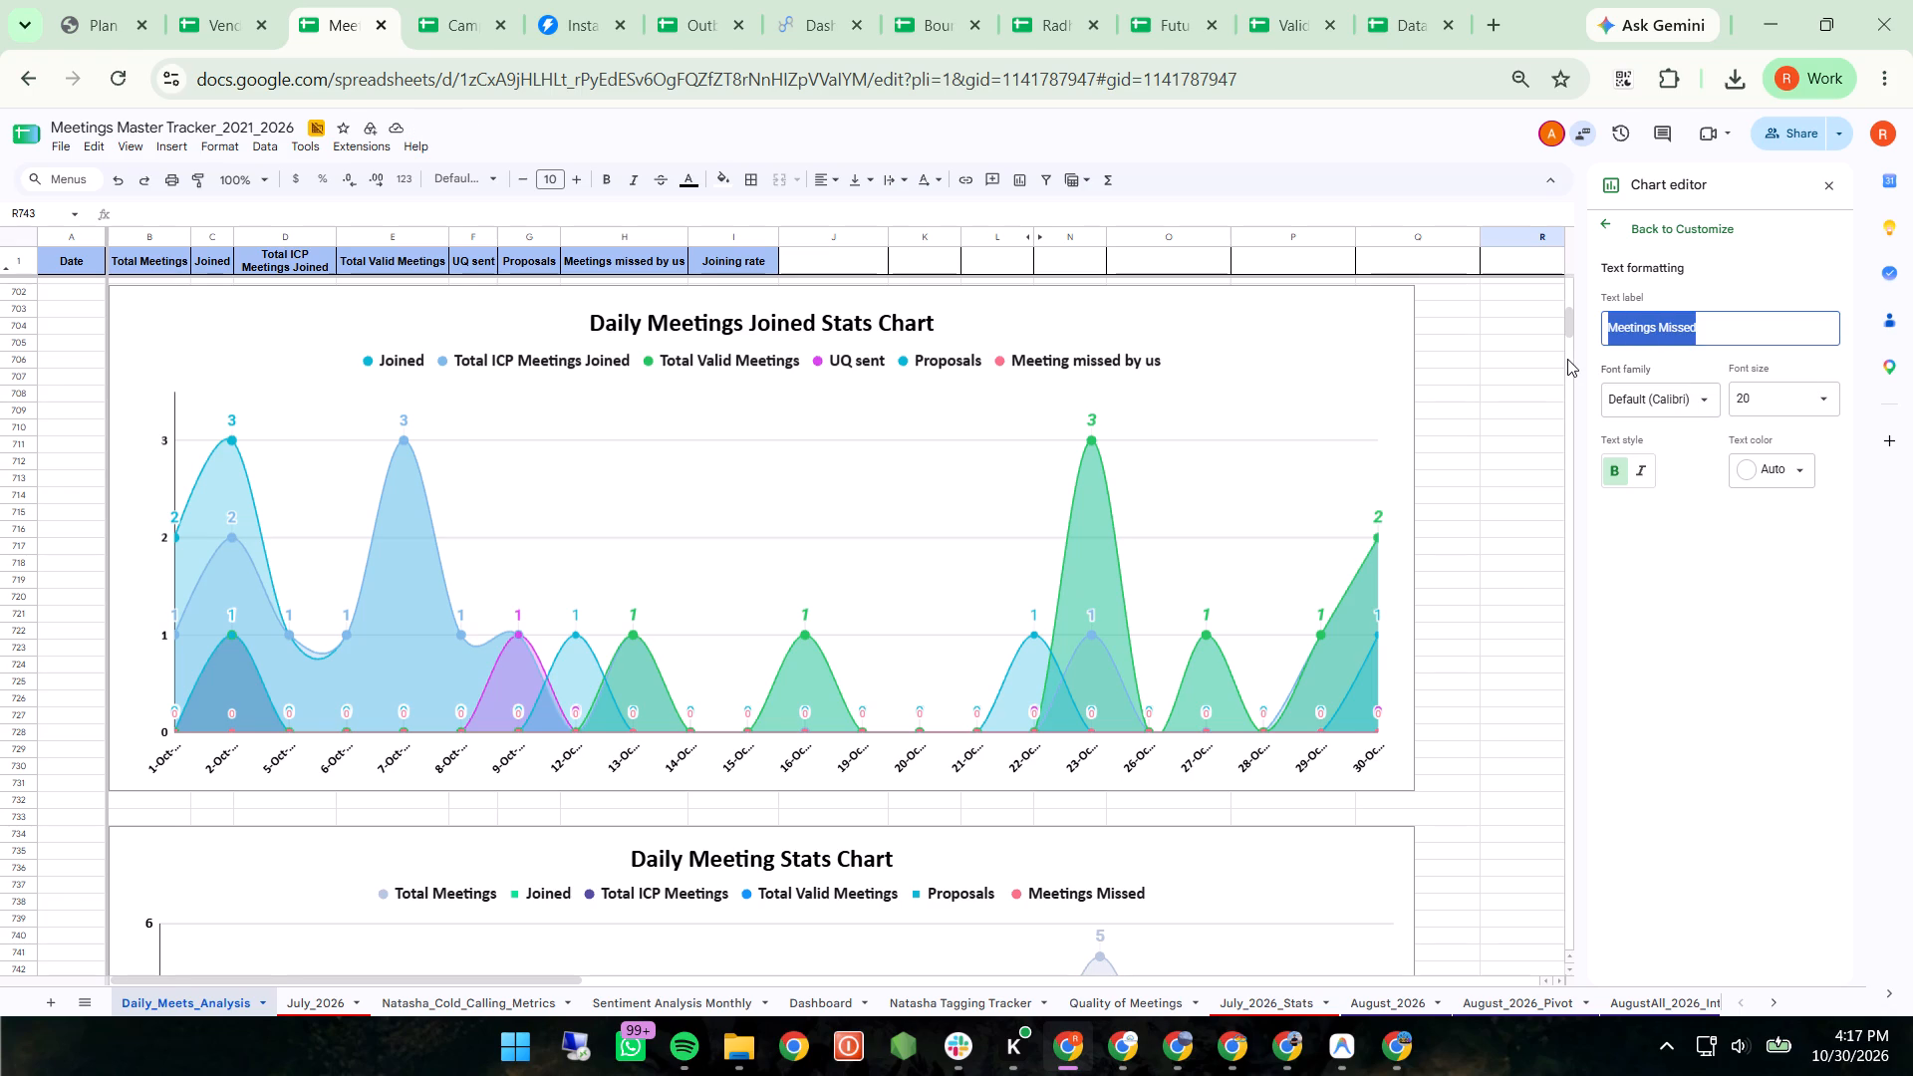
pyautogui.press('BackSpace')
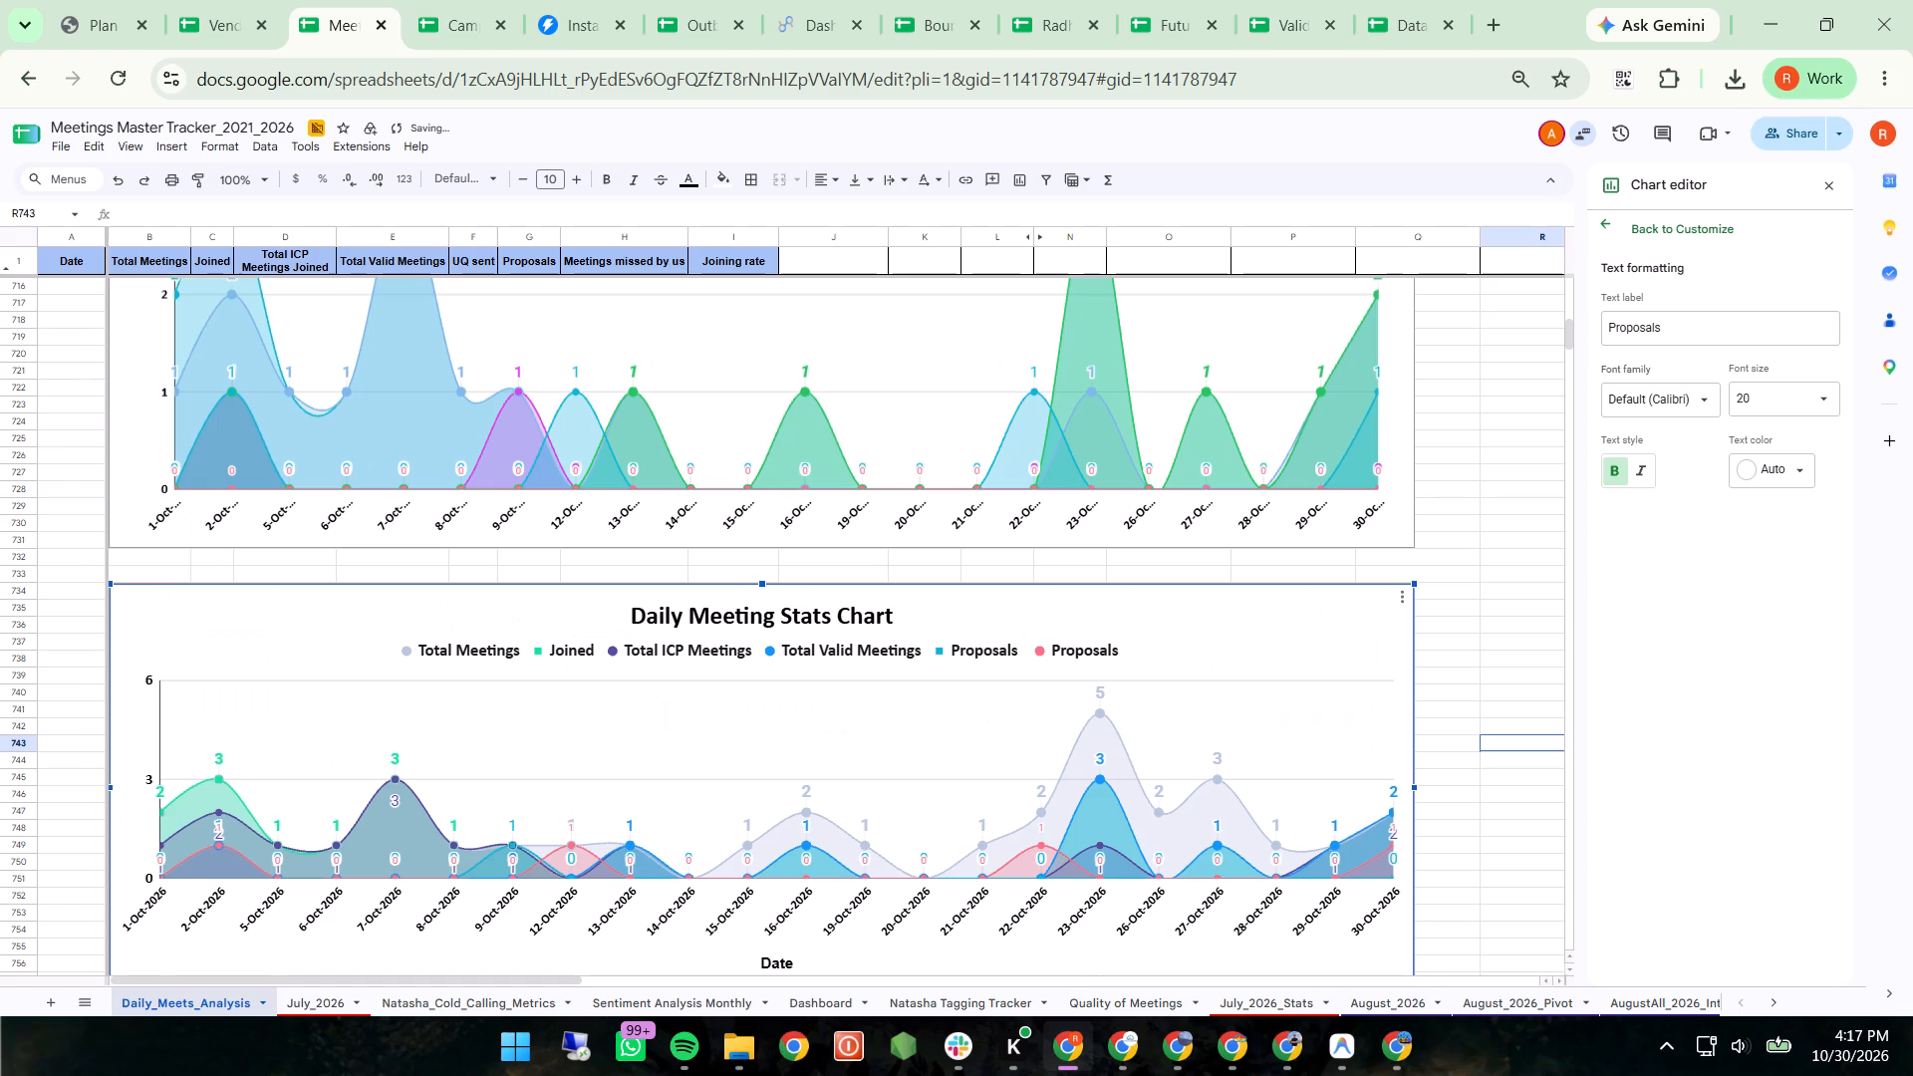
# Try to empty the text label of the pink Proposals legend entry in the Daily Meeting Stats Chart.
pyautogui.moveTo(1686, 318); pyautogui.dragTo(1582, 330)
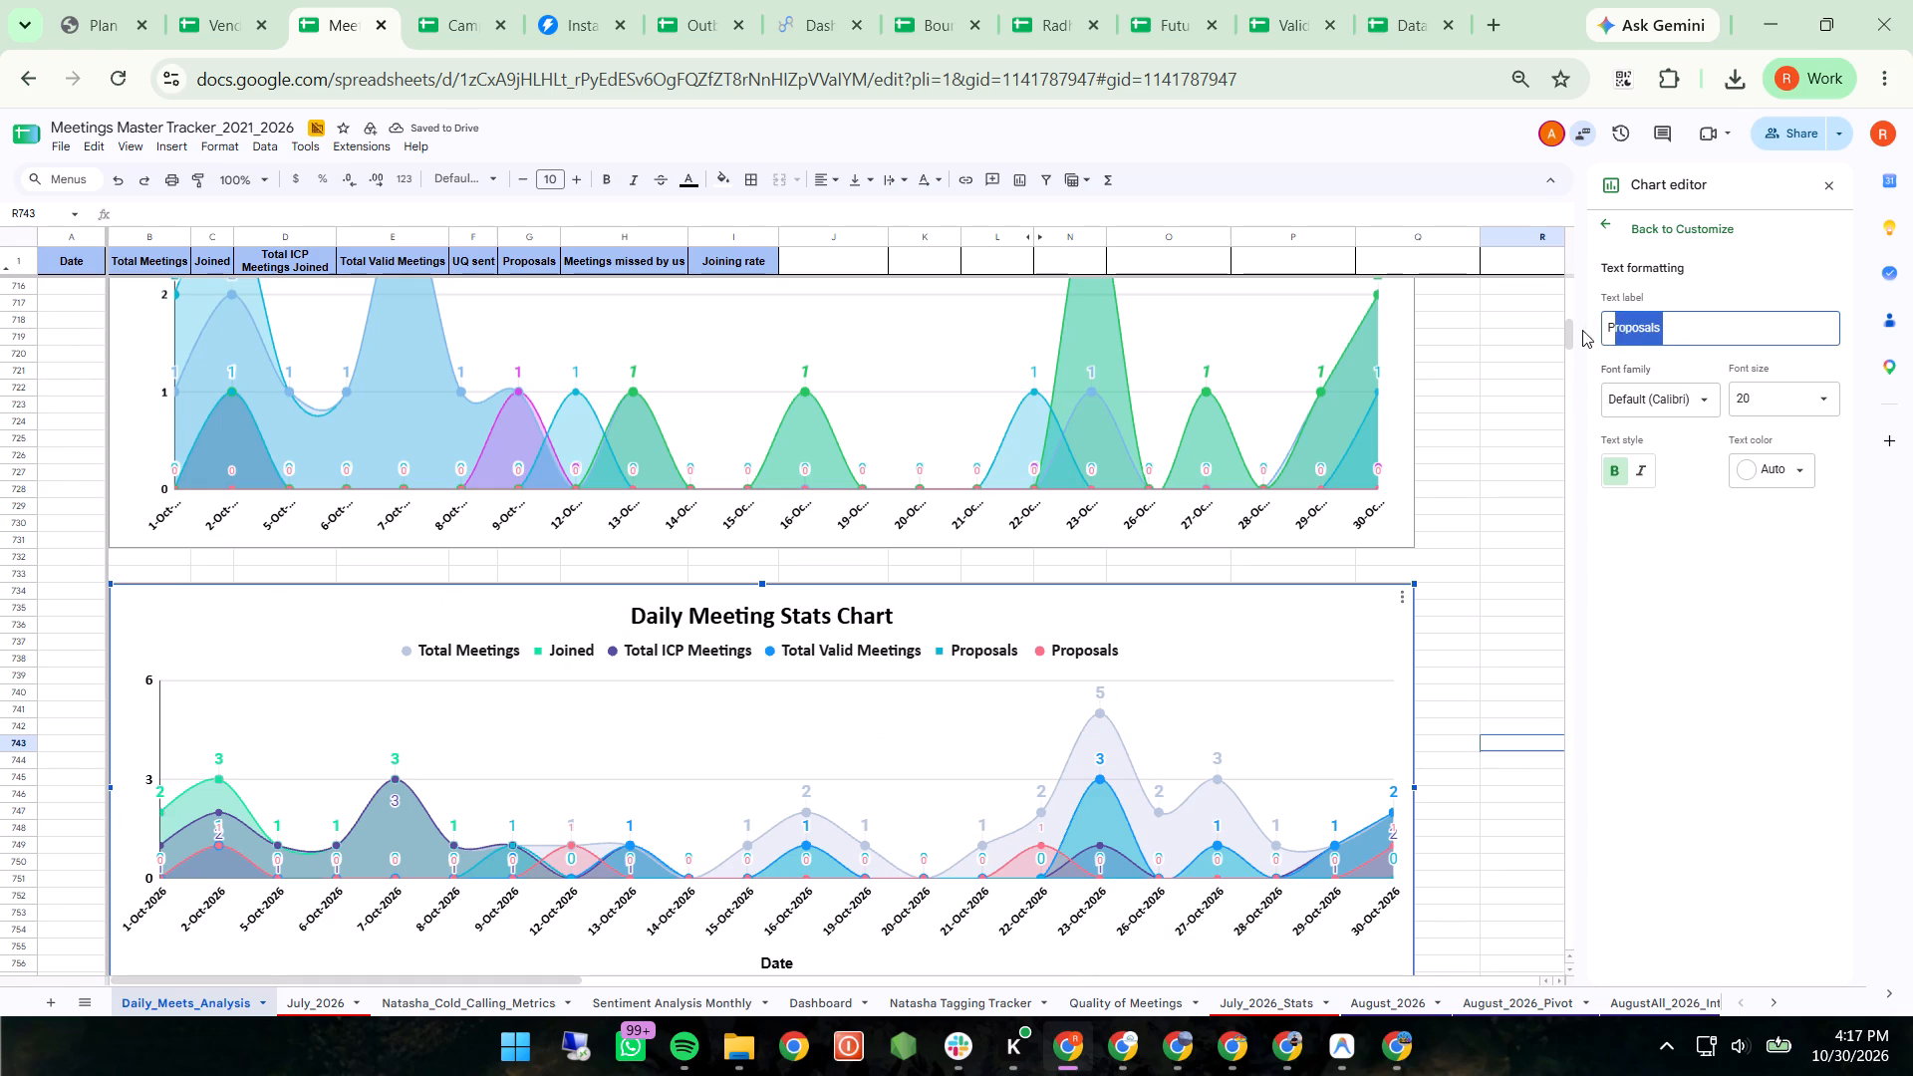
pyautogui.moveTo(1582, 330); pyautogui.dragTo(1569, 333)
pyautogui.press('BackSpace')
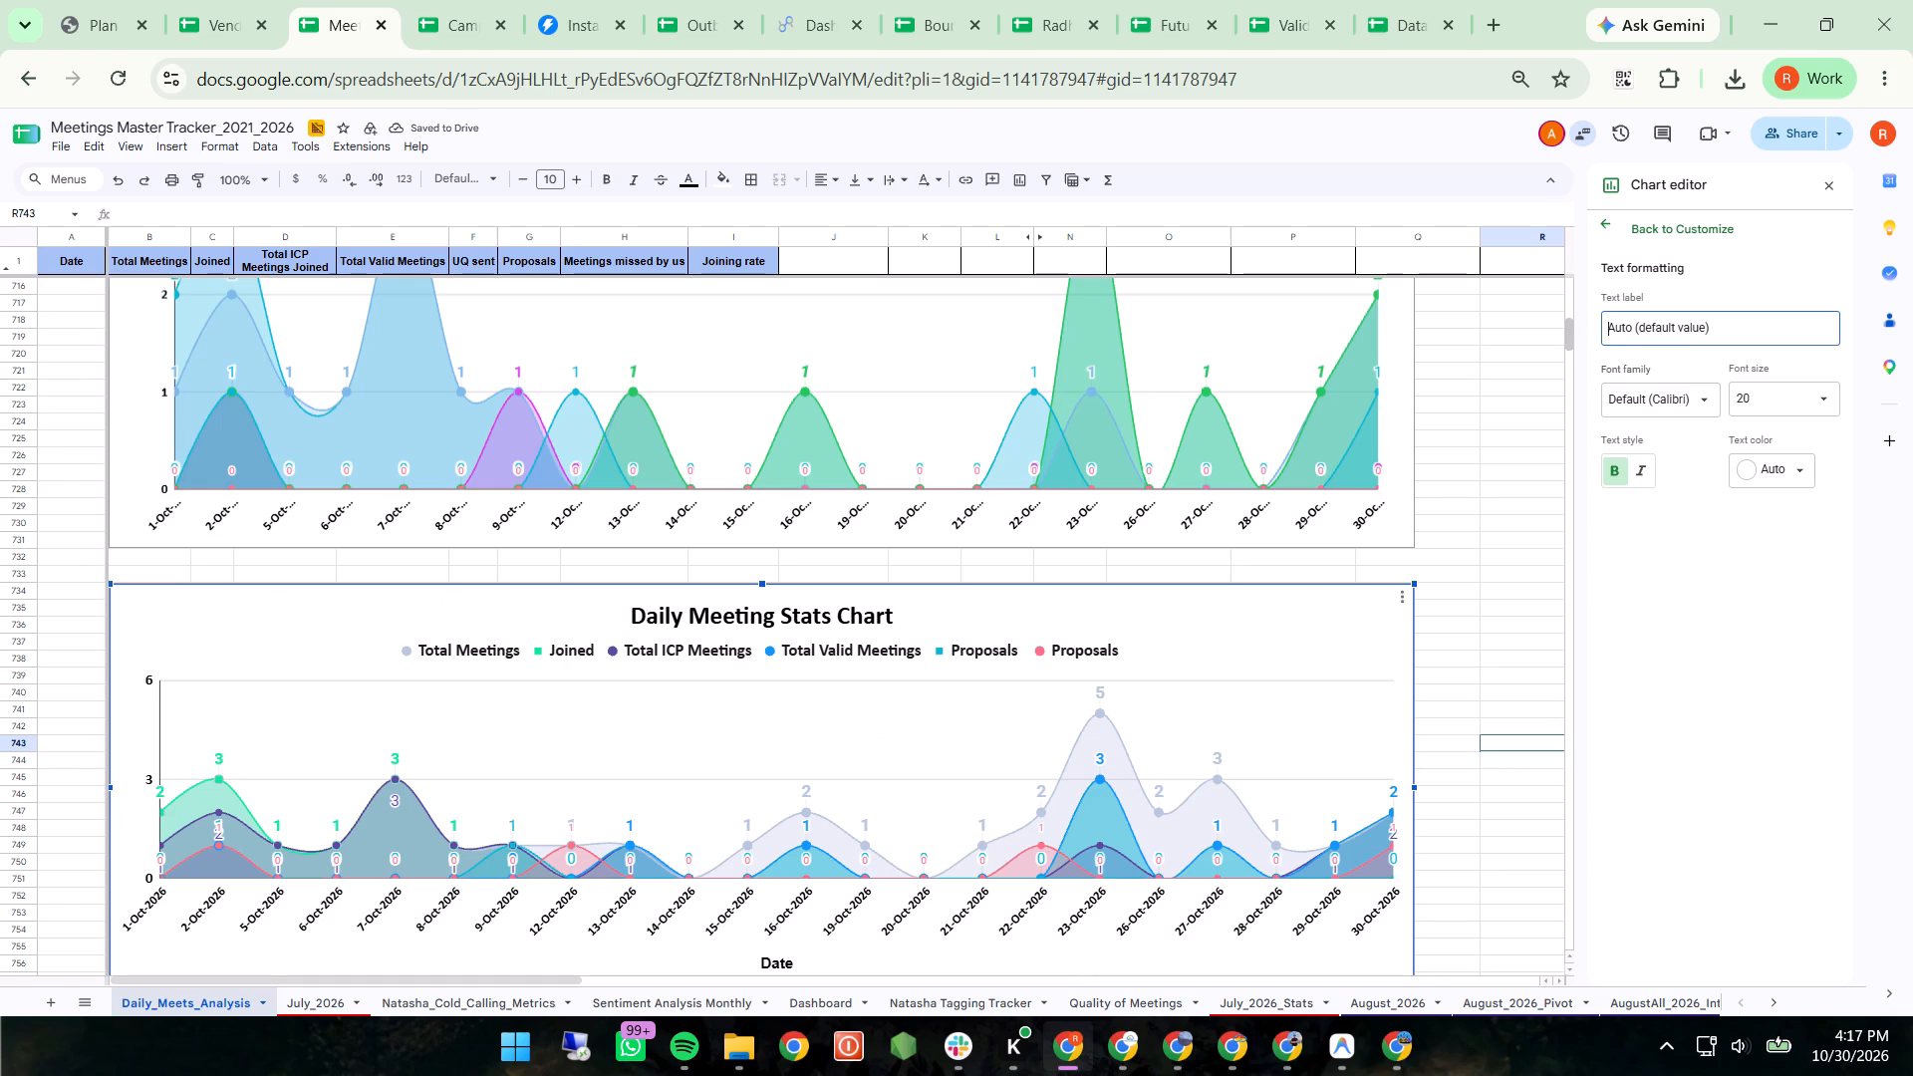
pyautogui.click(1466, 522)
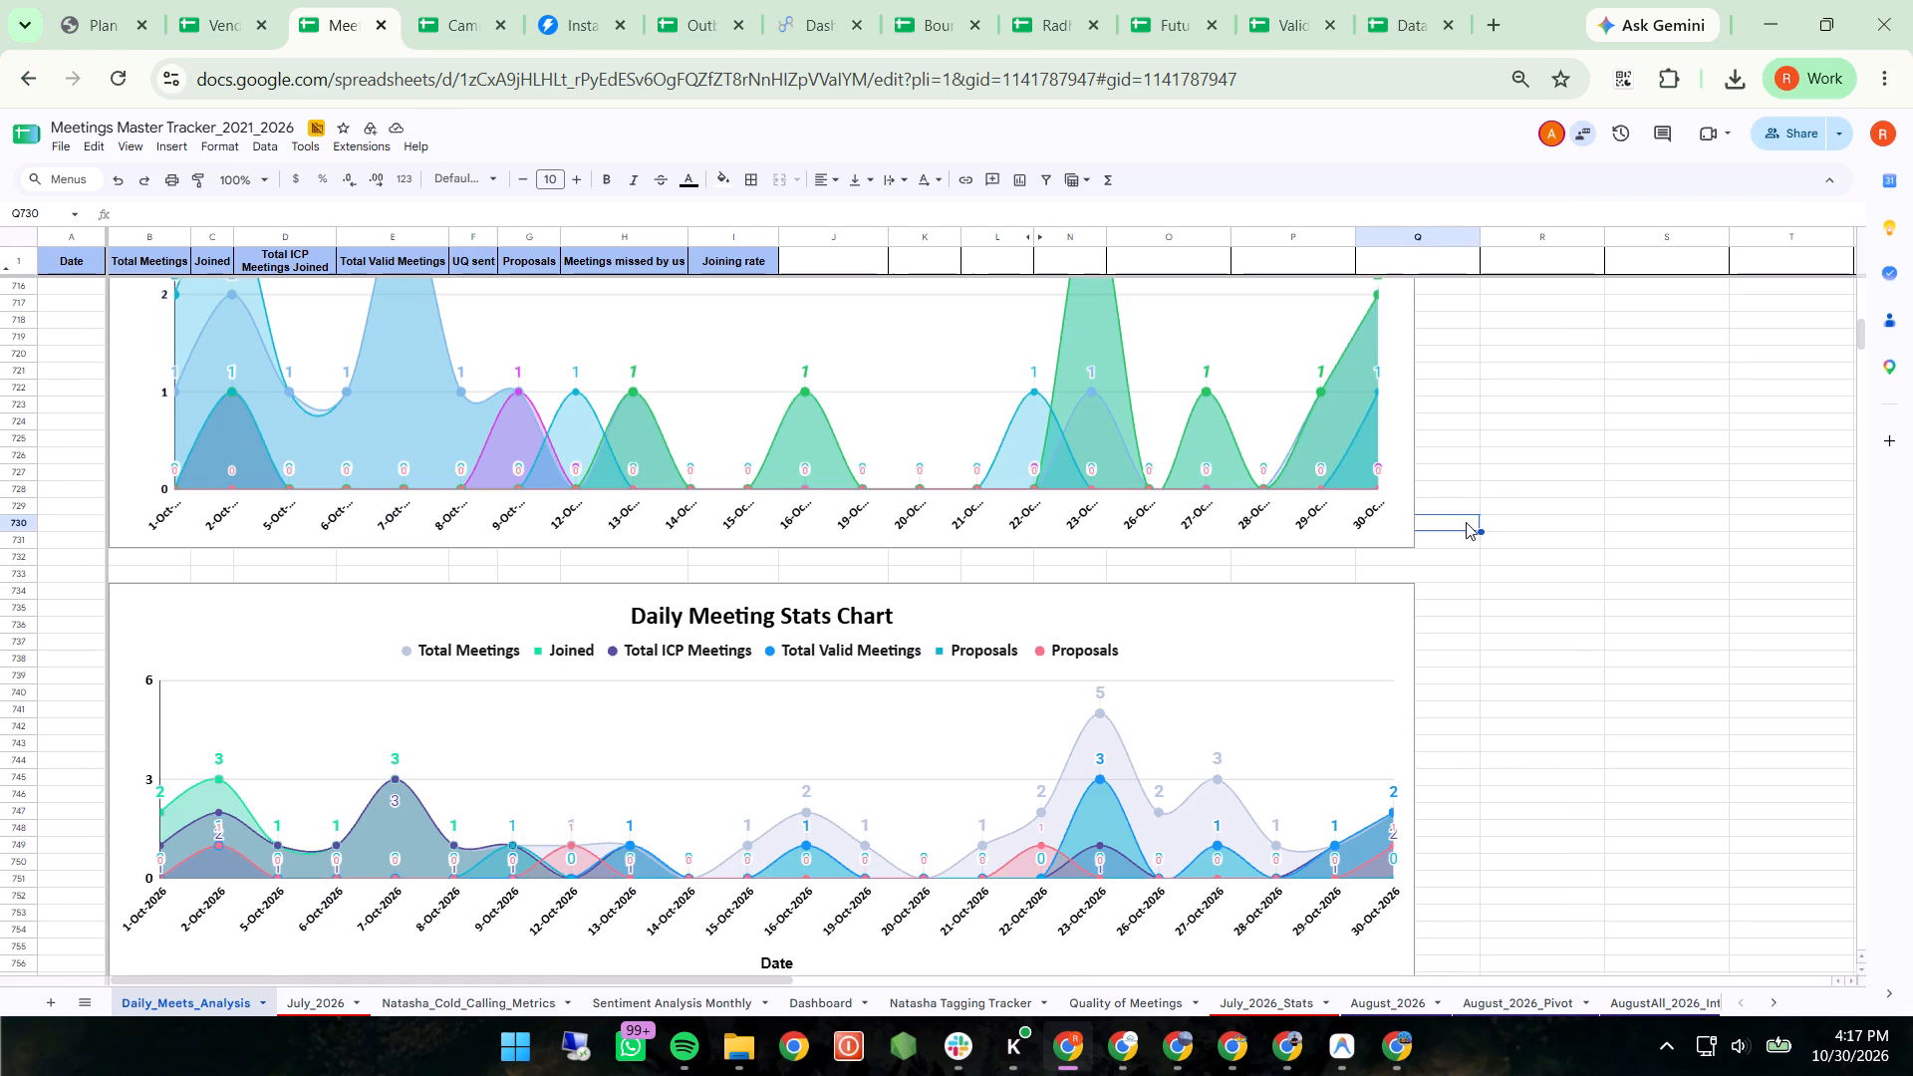
# Examine the Daily Meeting Stats Chart's legend and series settings, including both Proposals entries and Total Valid Meetings.
pyautogui.doubleClick(1104, 655)
pyautogui.doubleClick(1104, 655)
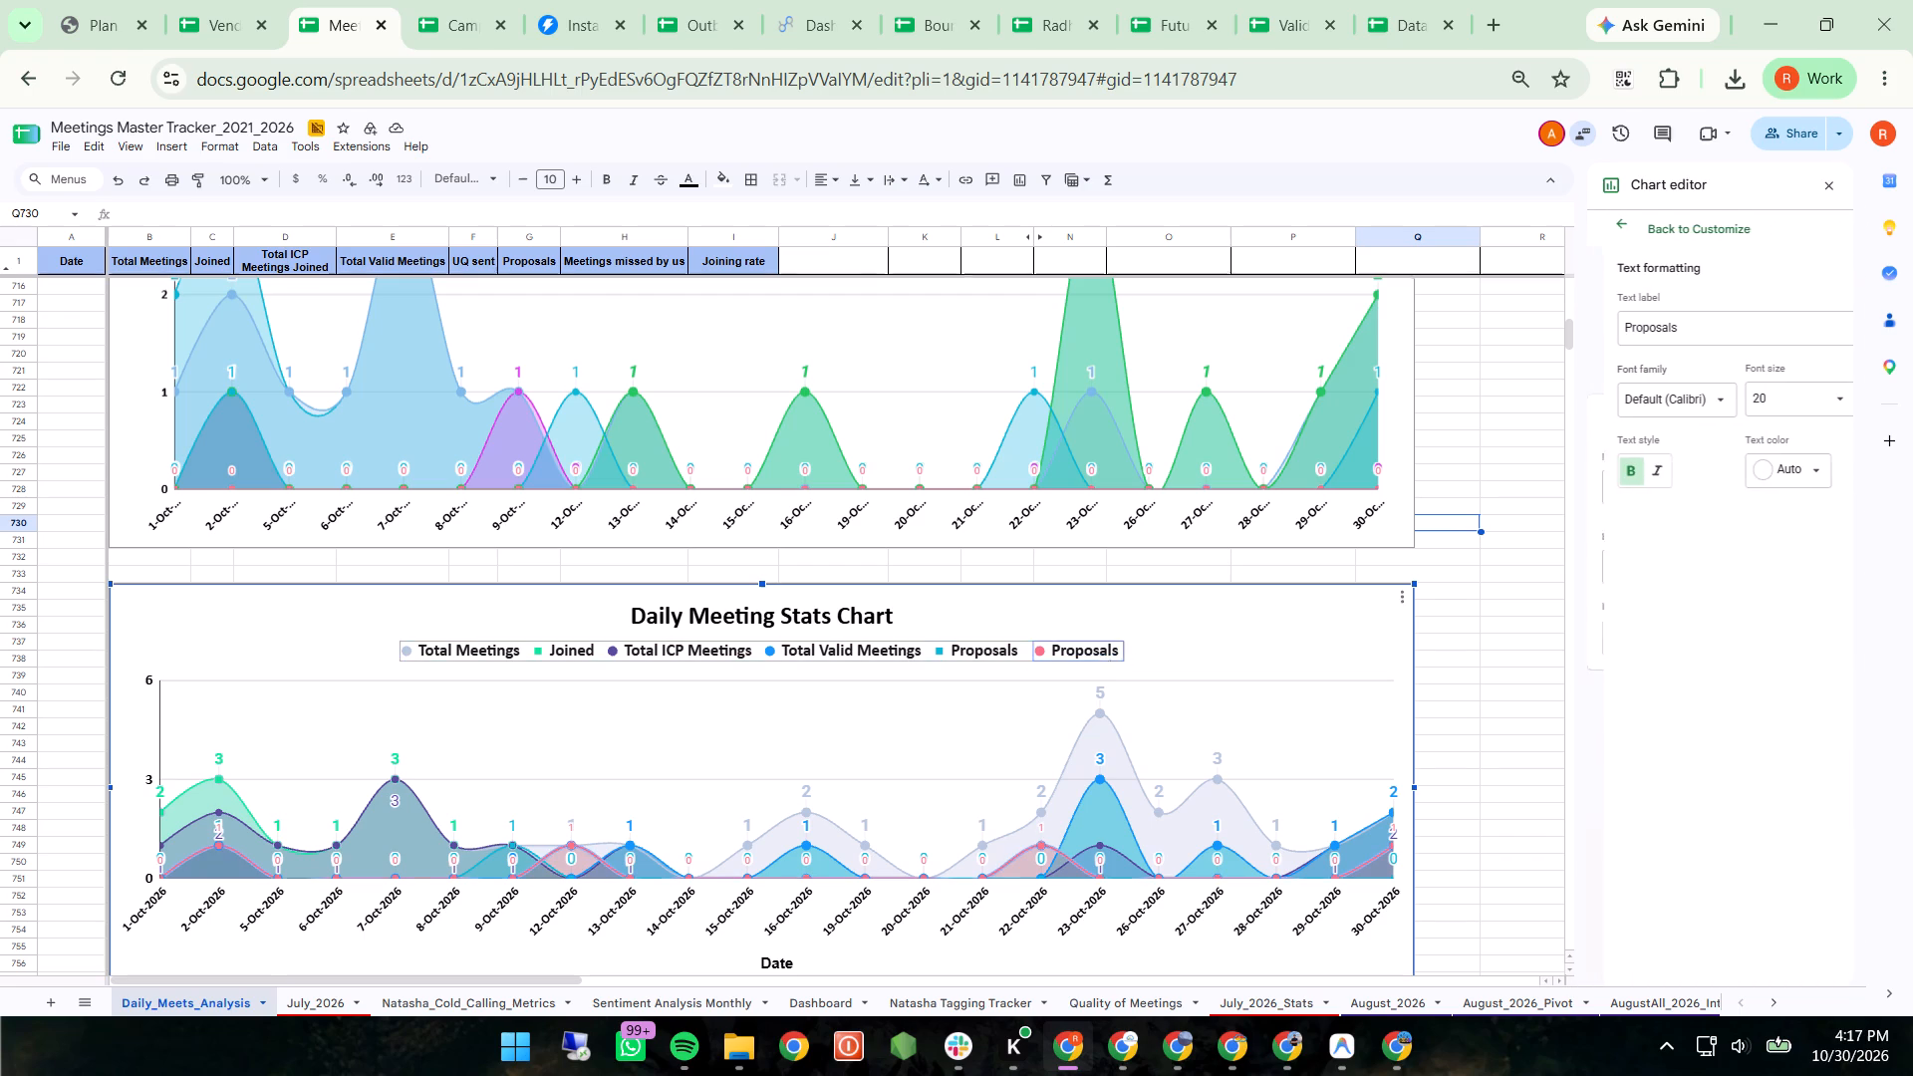
pyautogui.click(940, 661)
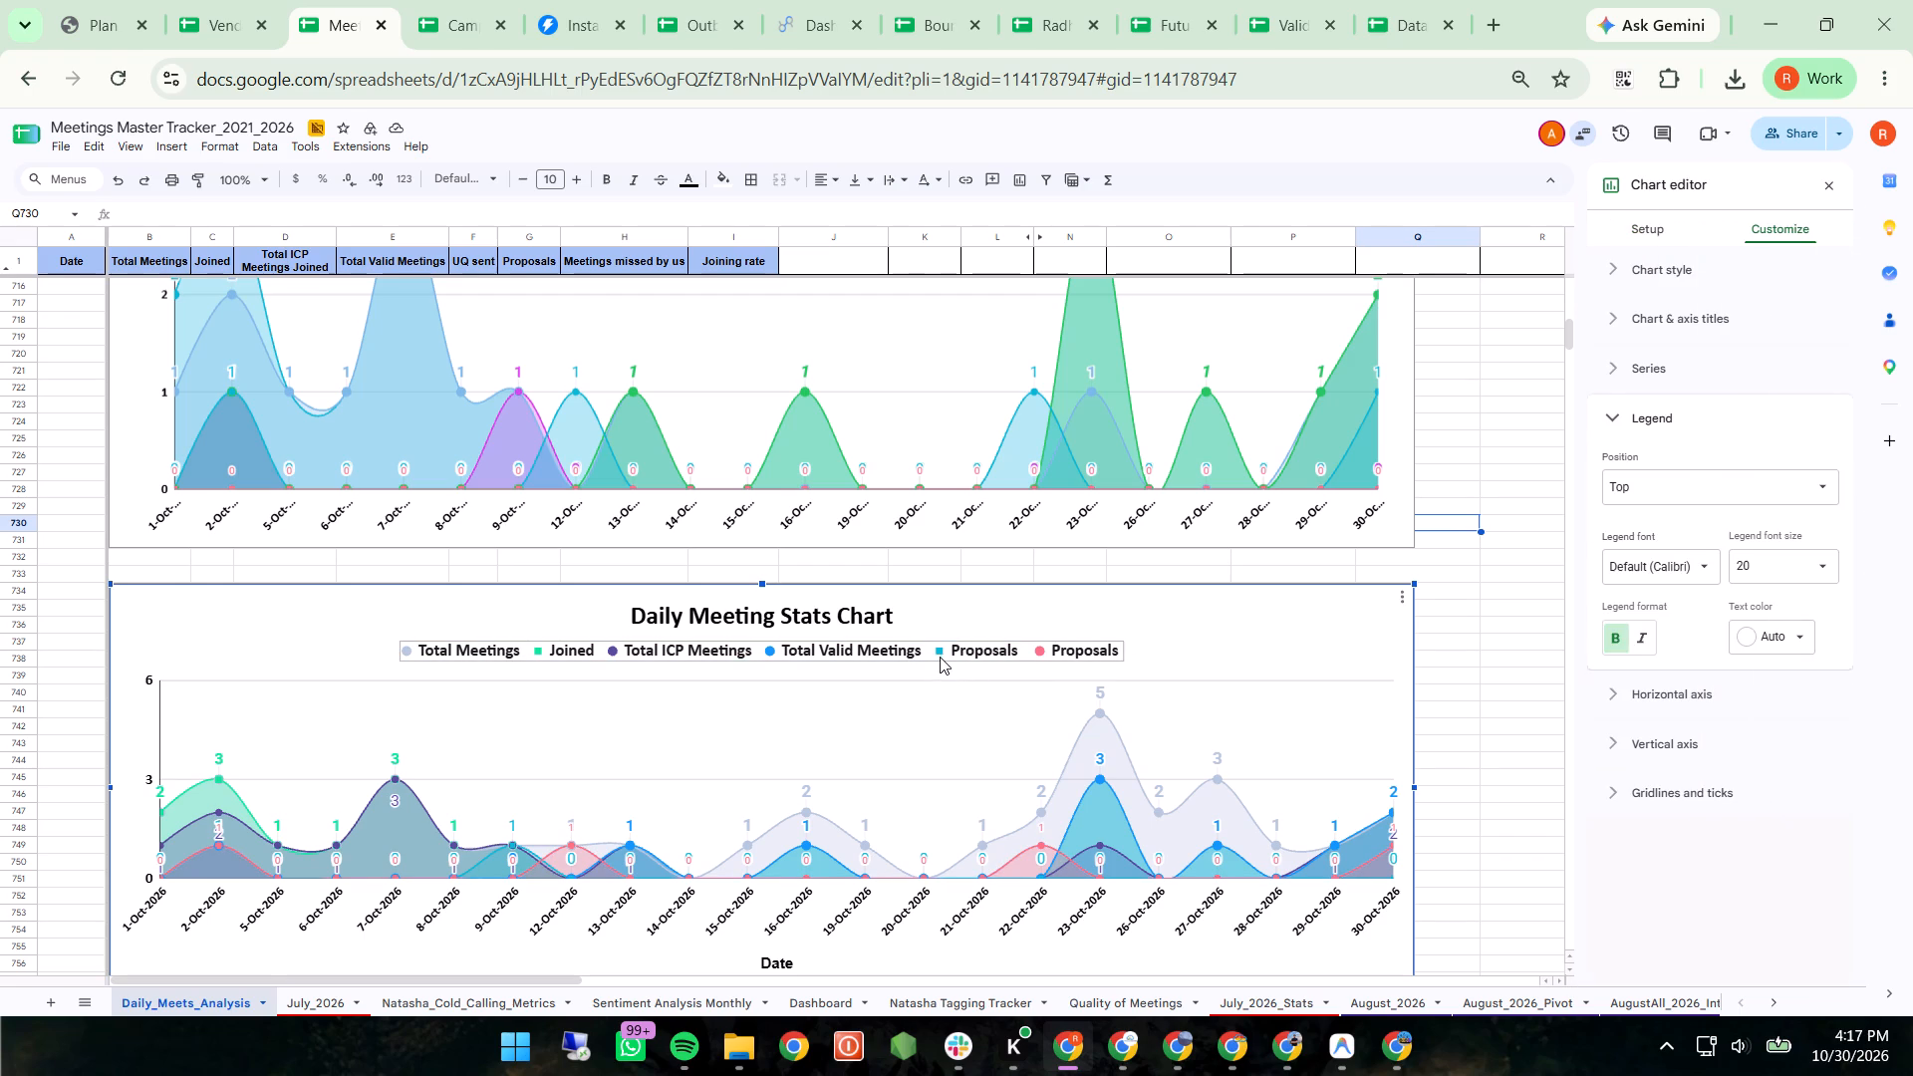
pyautogui.click(940, 648)
pyautogui.doubleClick(940, 648)
pyautogui.click(1610, 217)
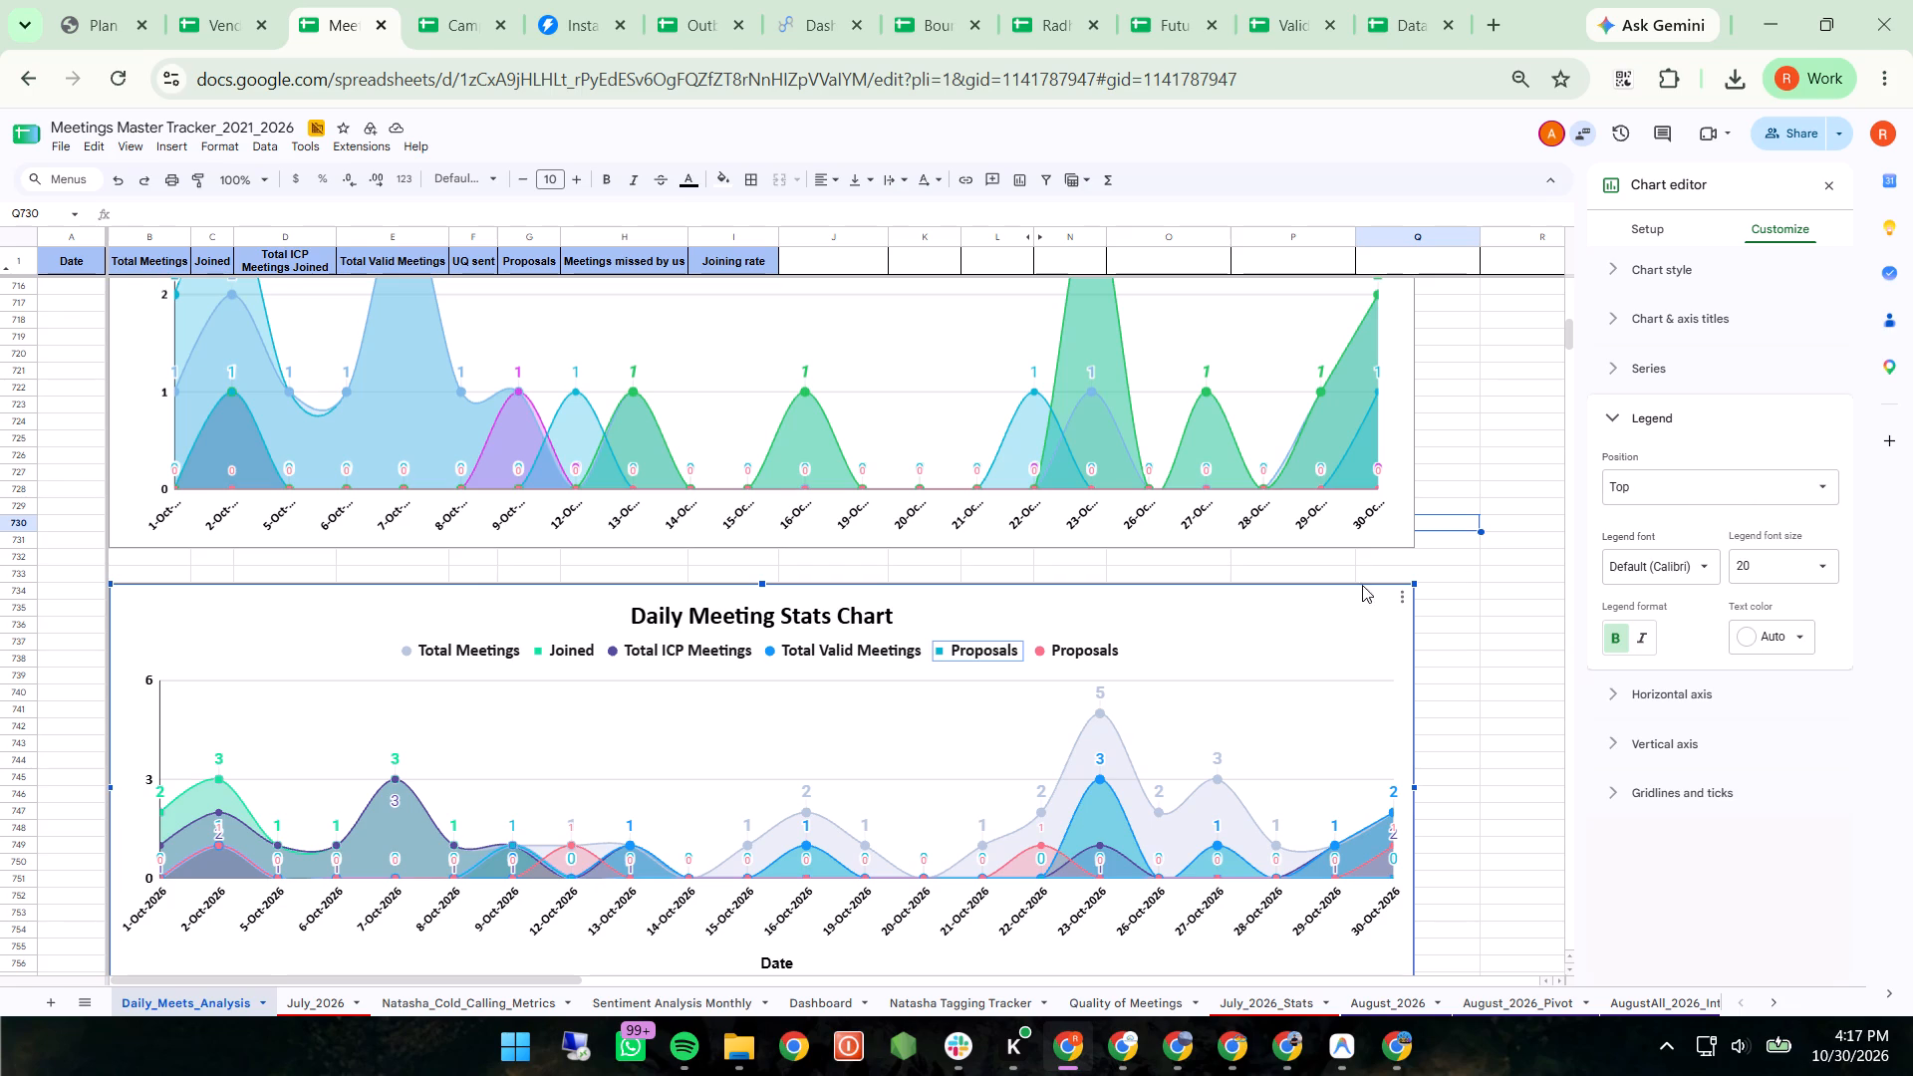
pyautogui.click(1100, 782)
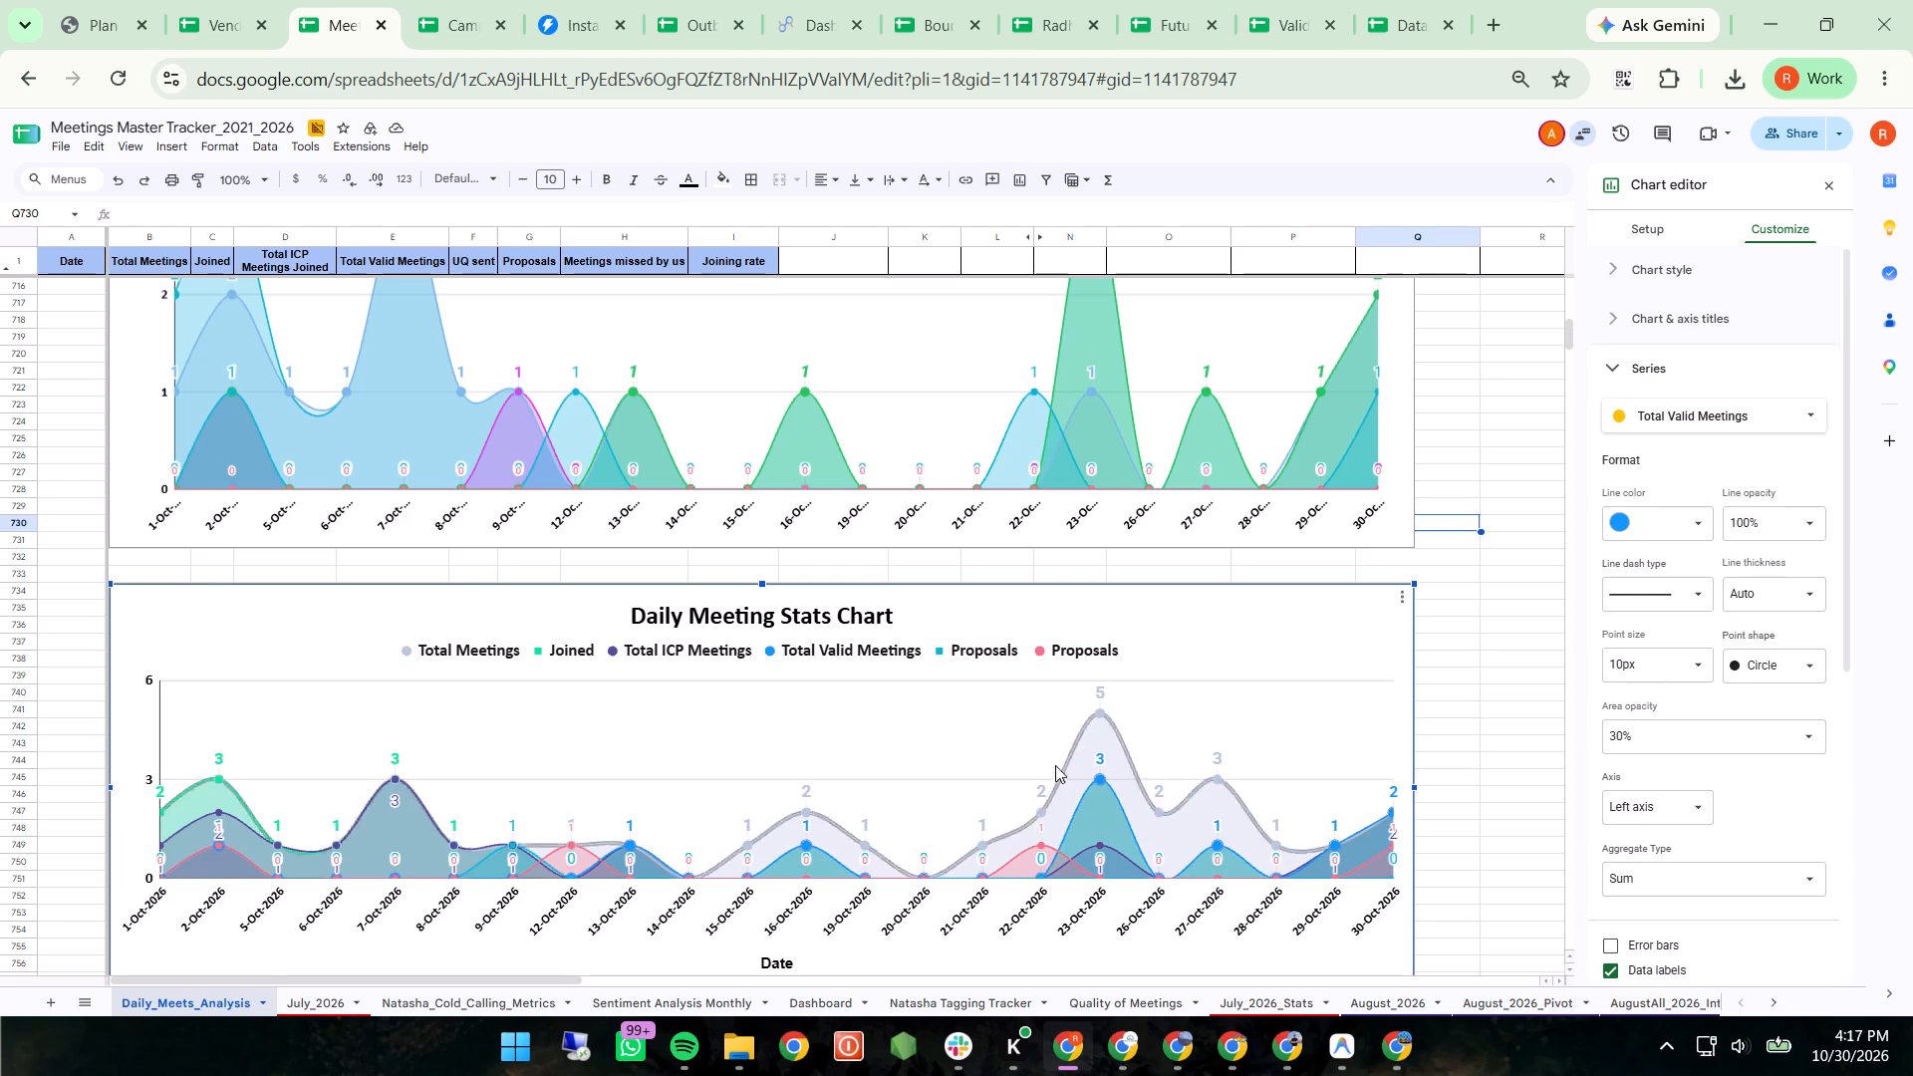
pyautogui.click(940, 658)
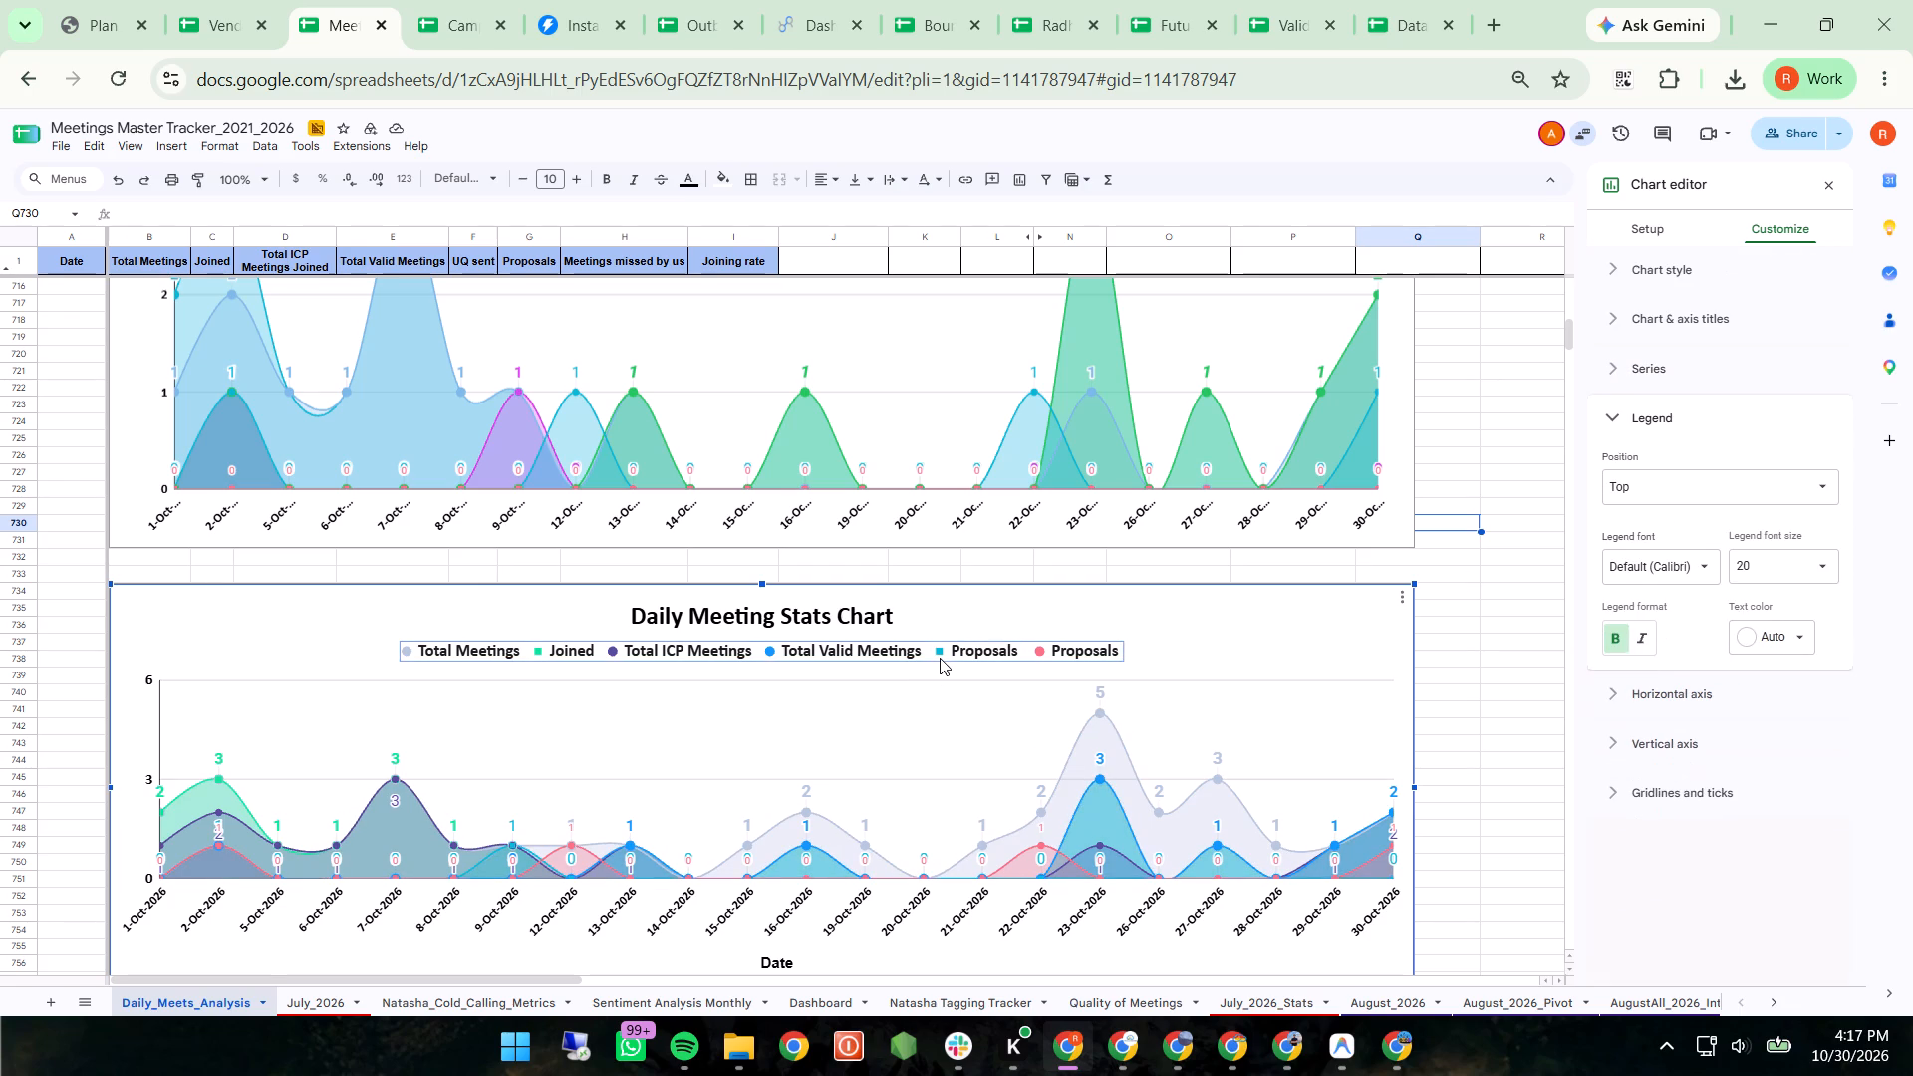
pyautogui.click(1618, 416)
pyautogui.click(1618, 416)
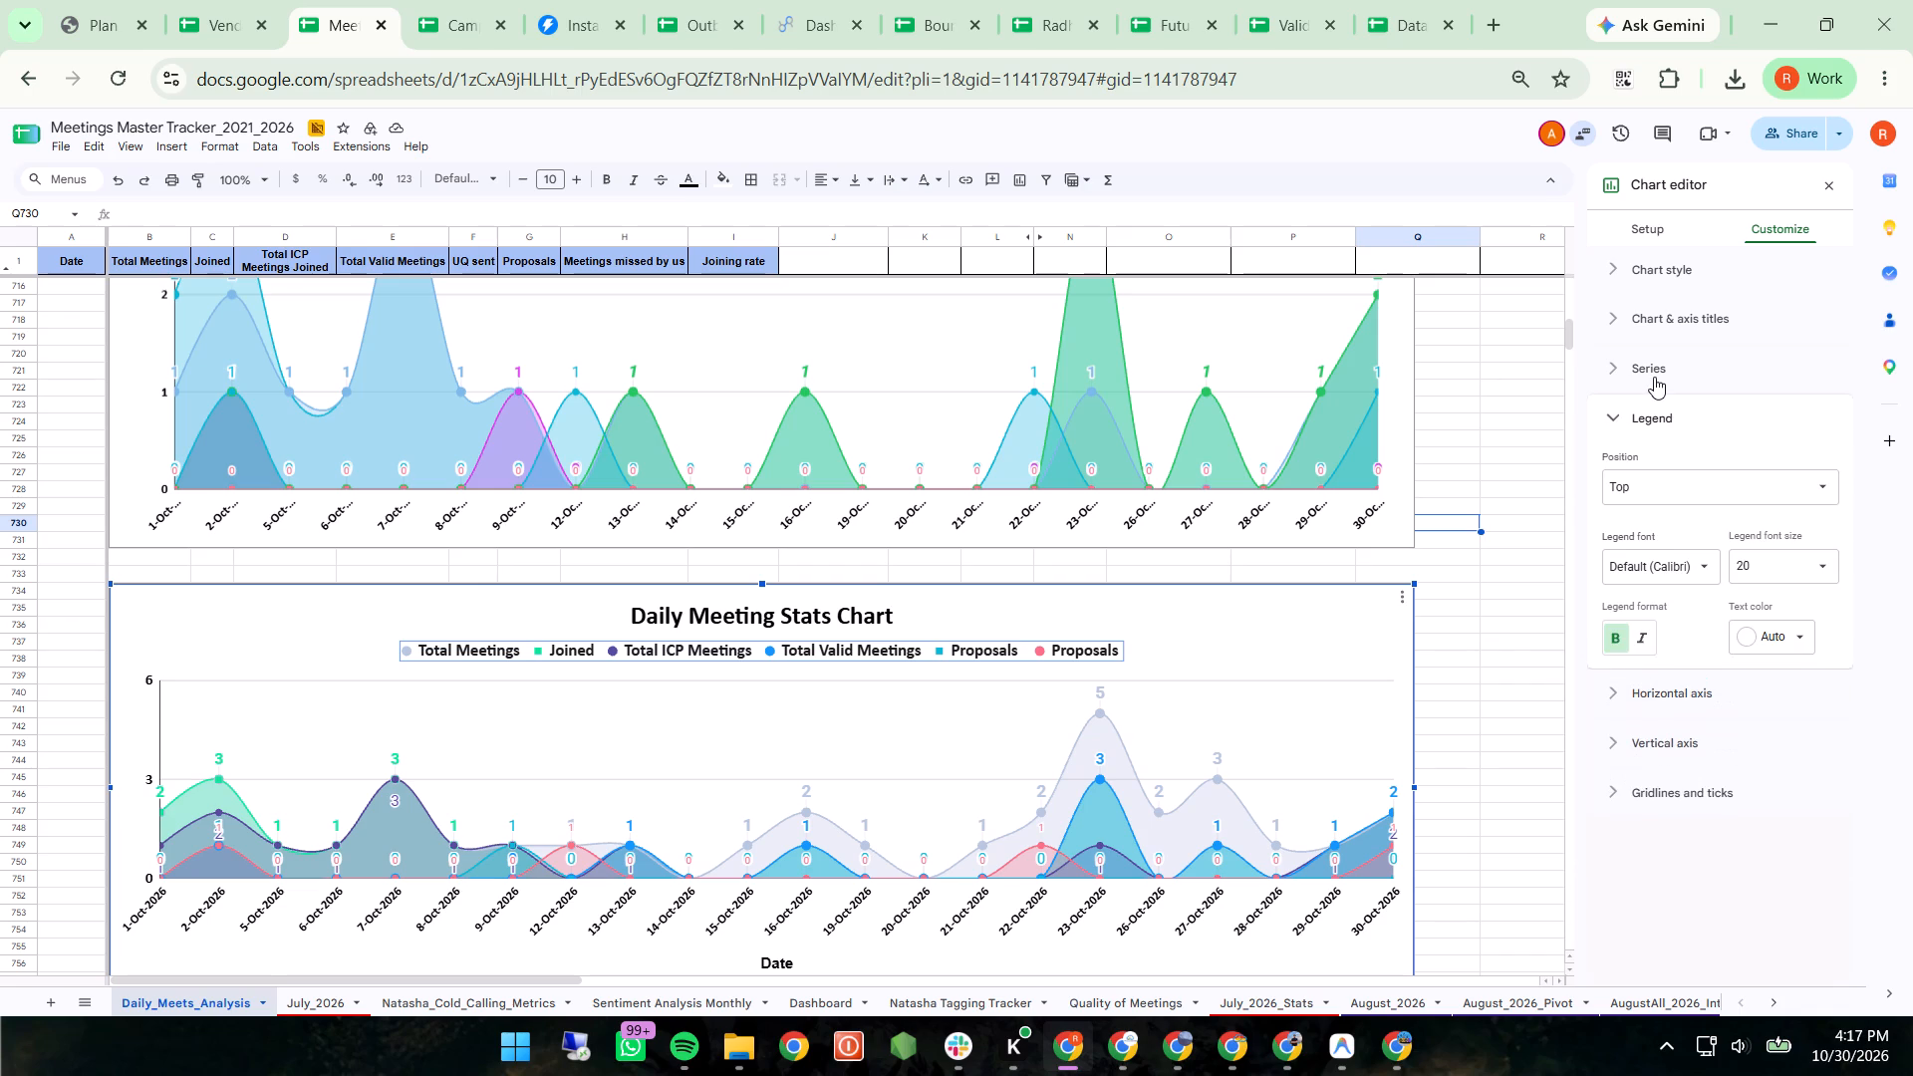
pyautogui.click(1654, 368)
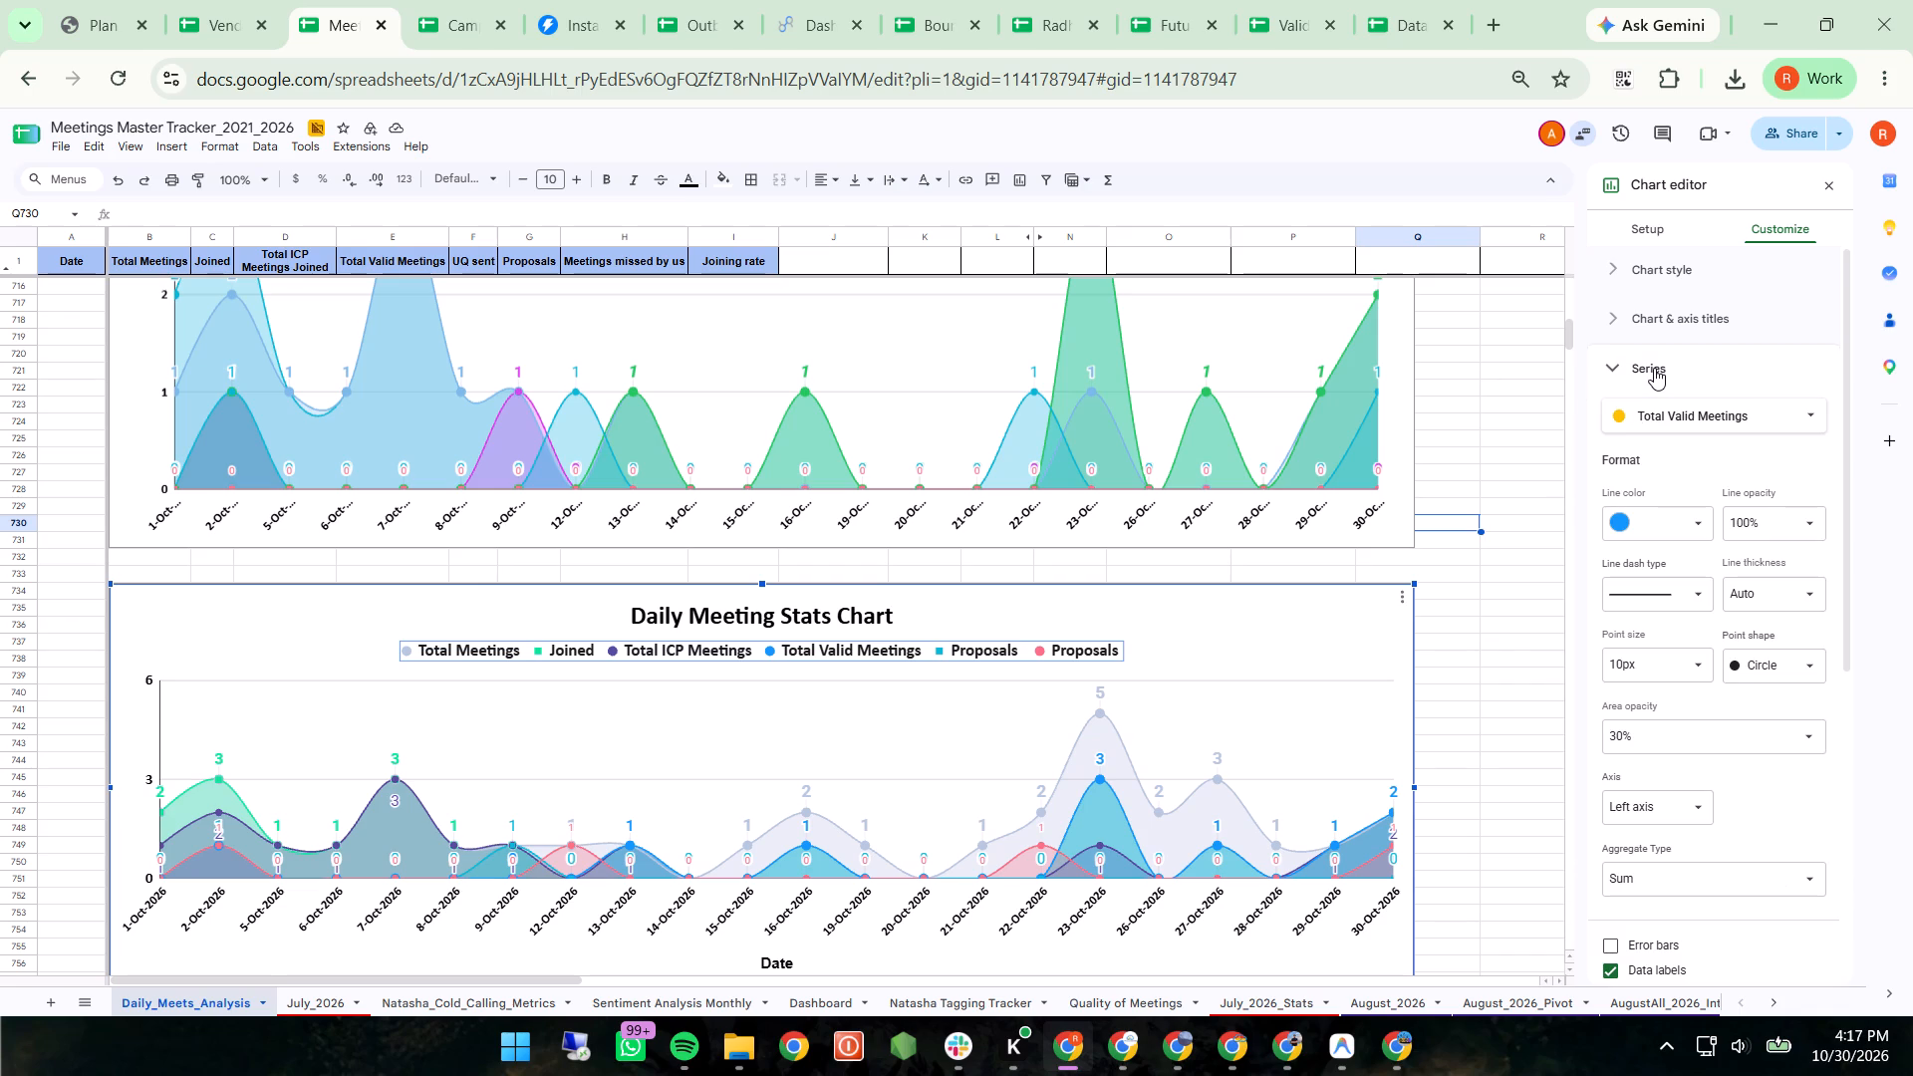
pyautogui.click(1759, 413)
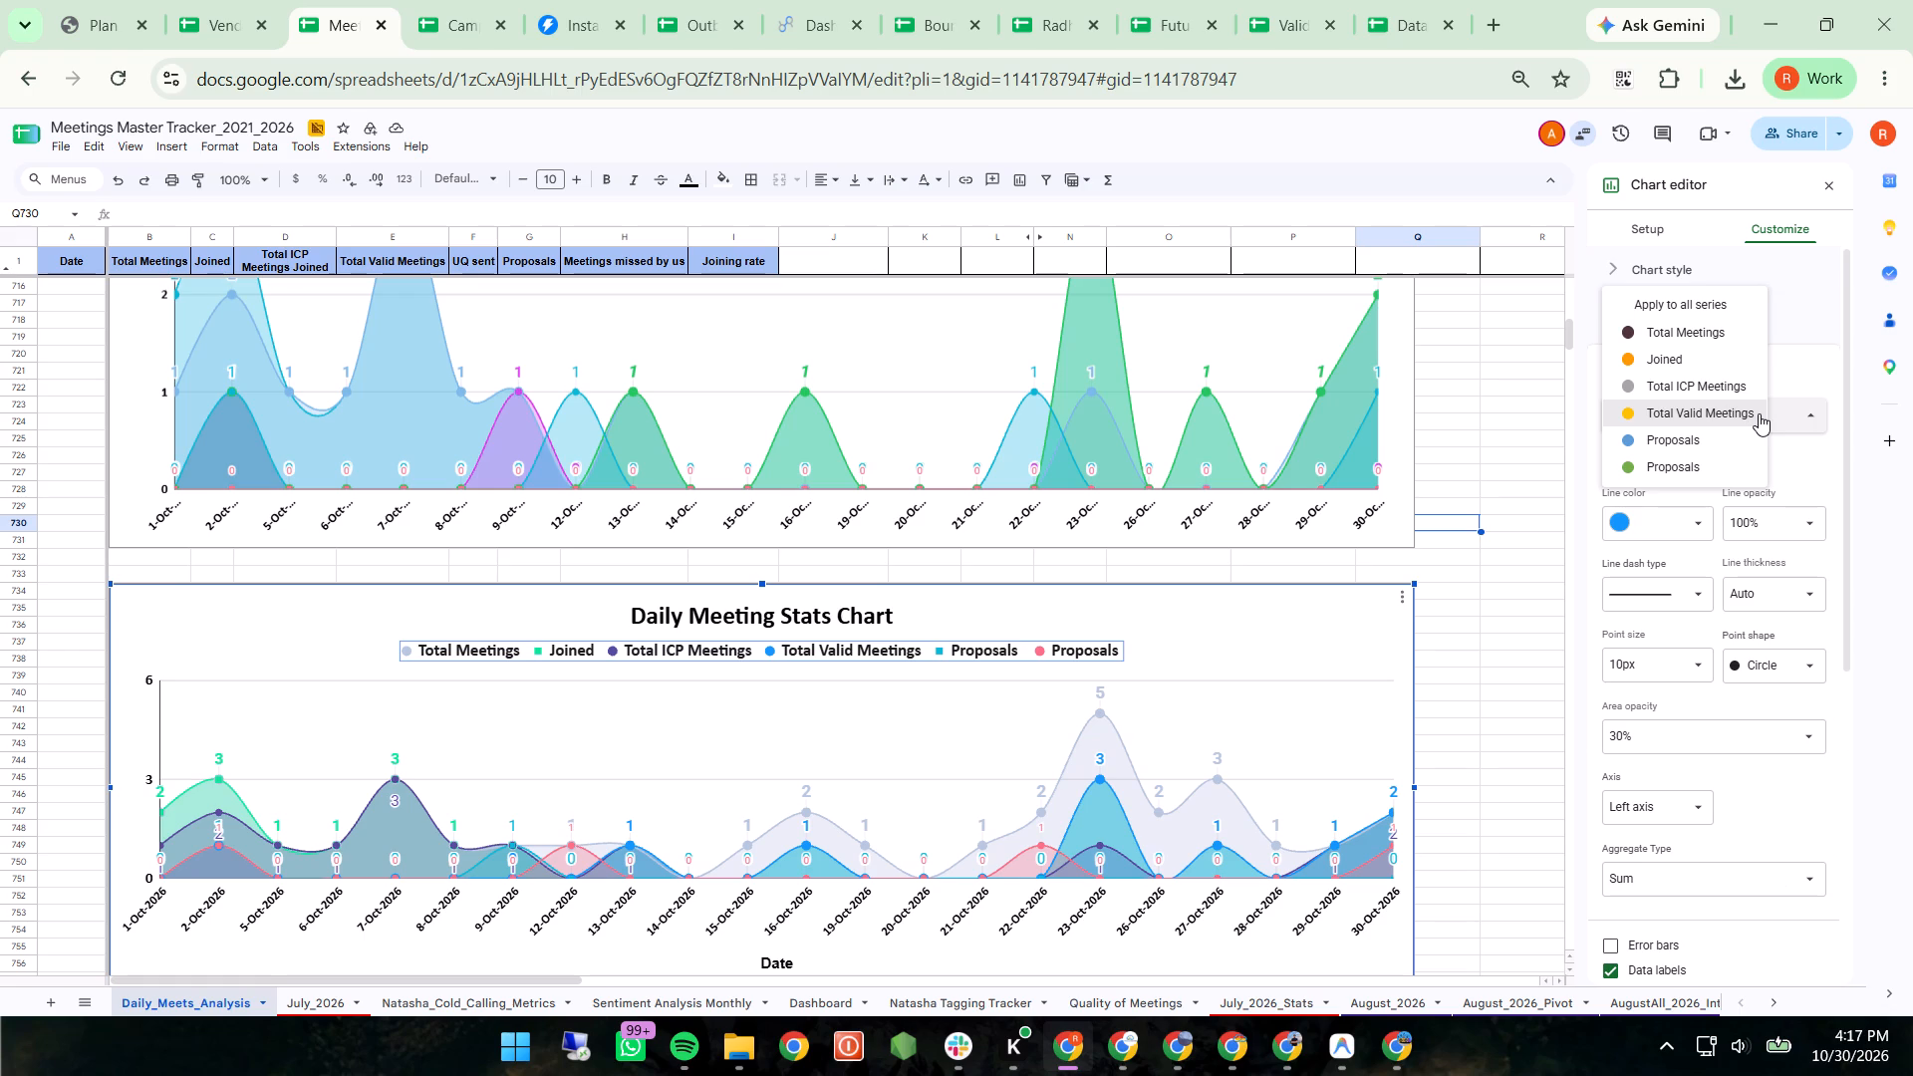
pyautogui.click(1705, 465)
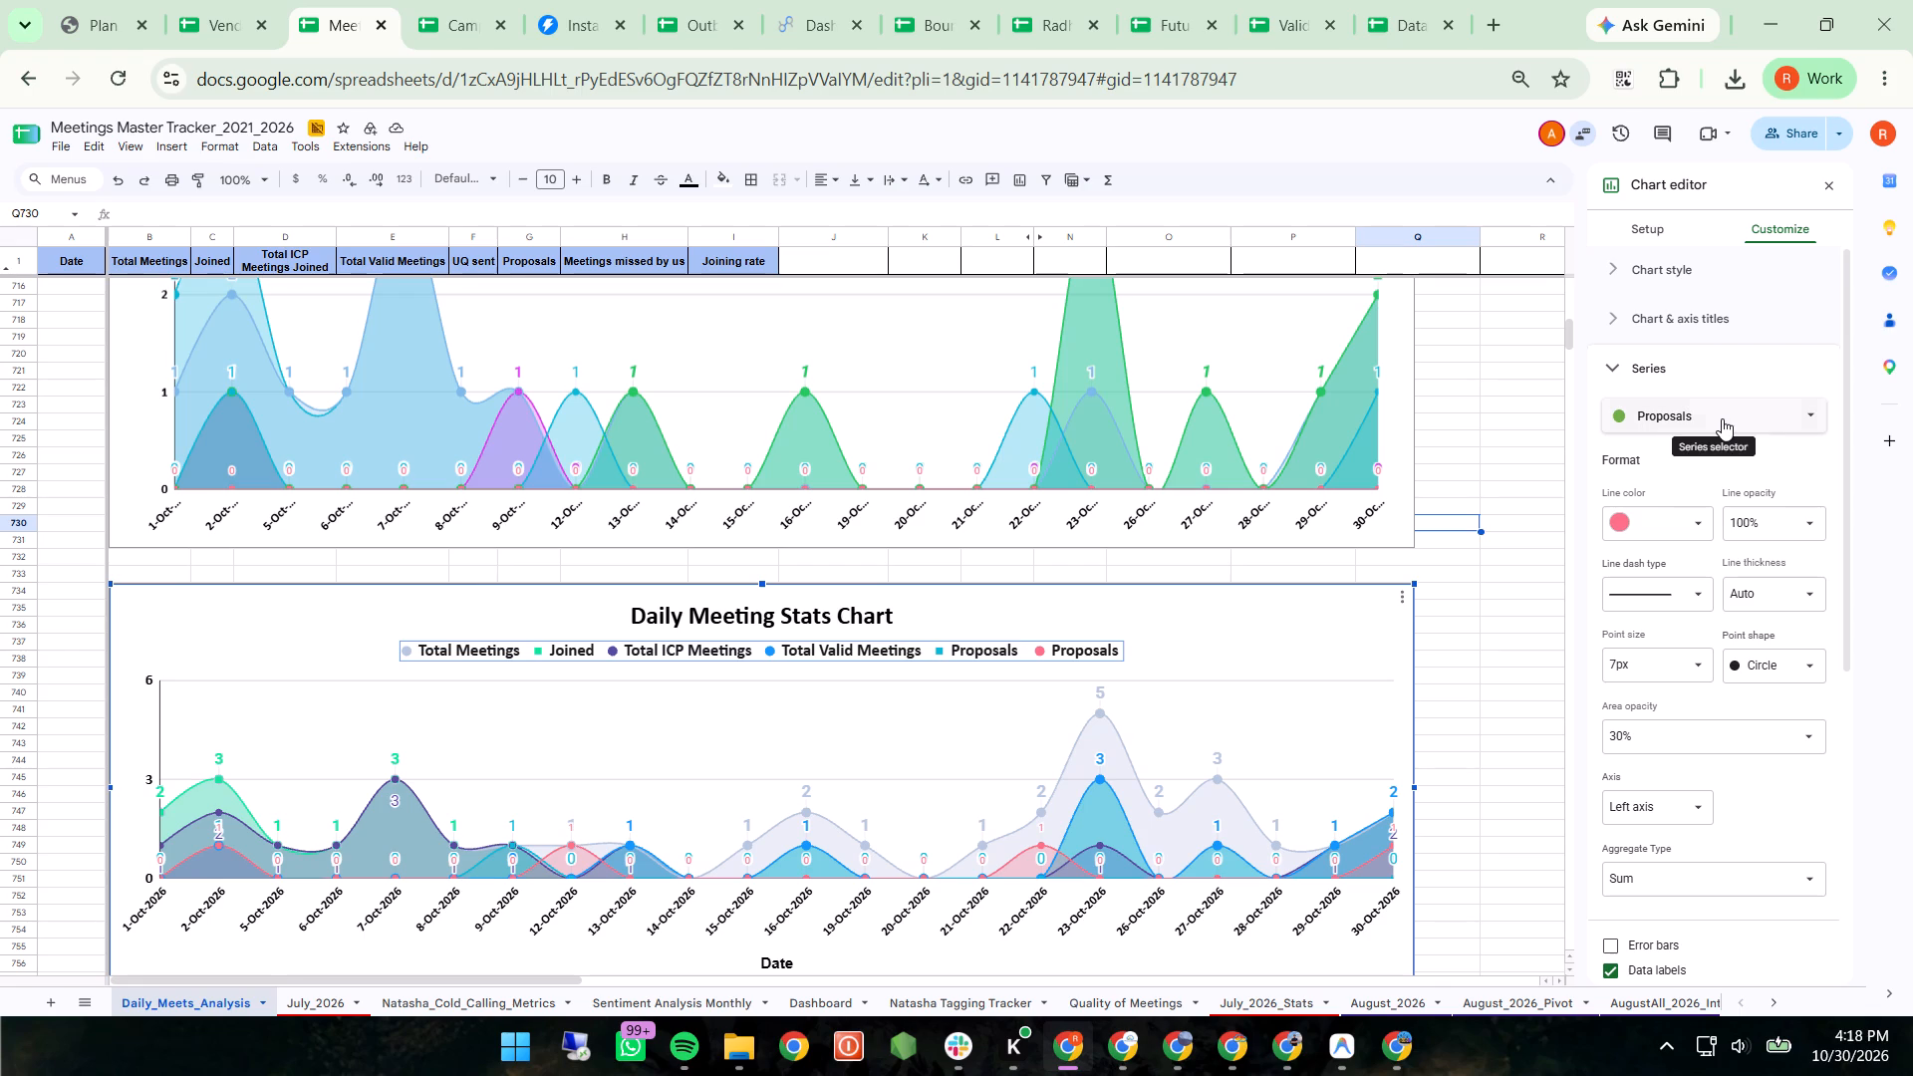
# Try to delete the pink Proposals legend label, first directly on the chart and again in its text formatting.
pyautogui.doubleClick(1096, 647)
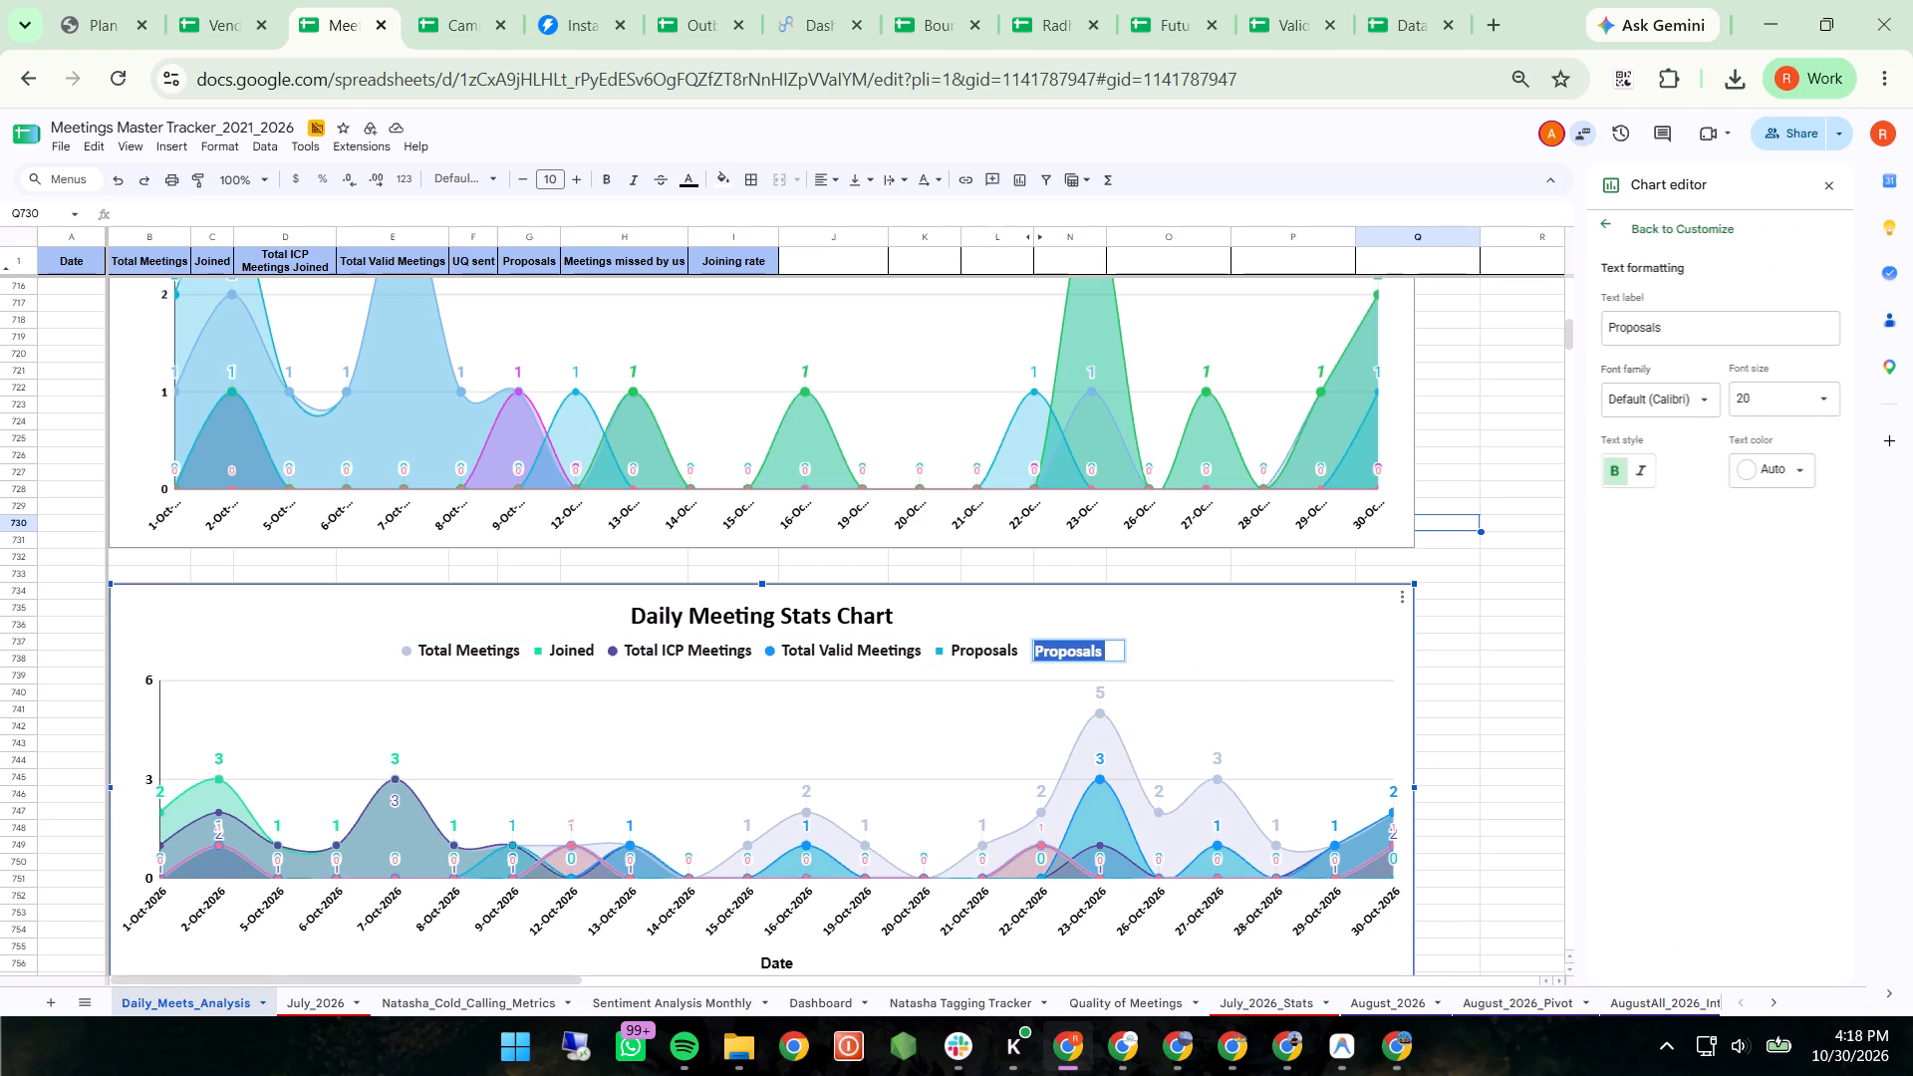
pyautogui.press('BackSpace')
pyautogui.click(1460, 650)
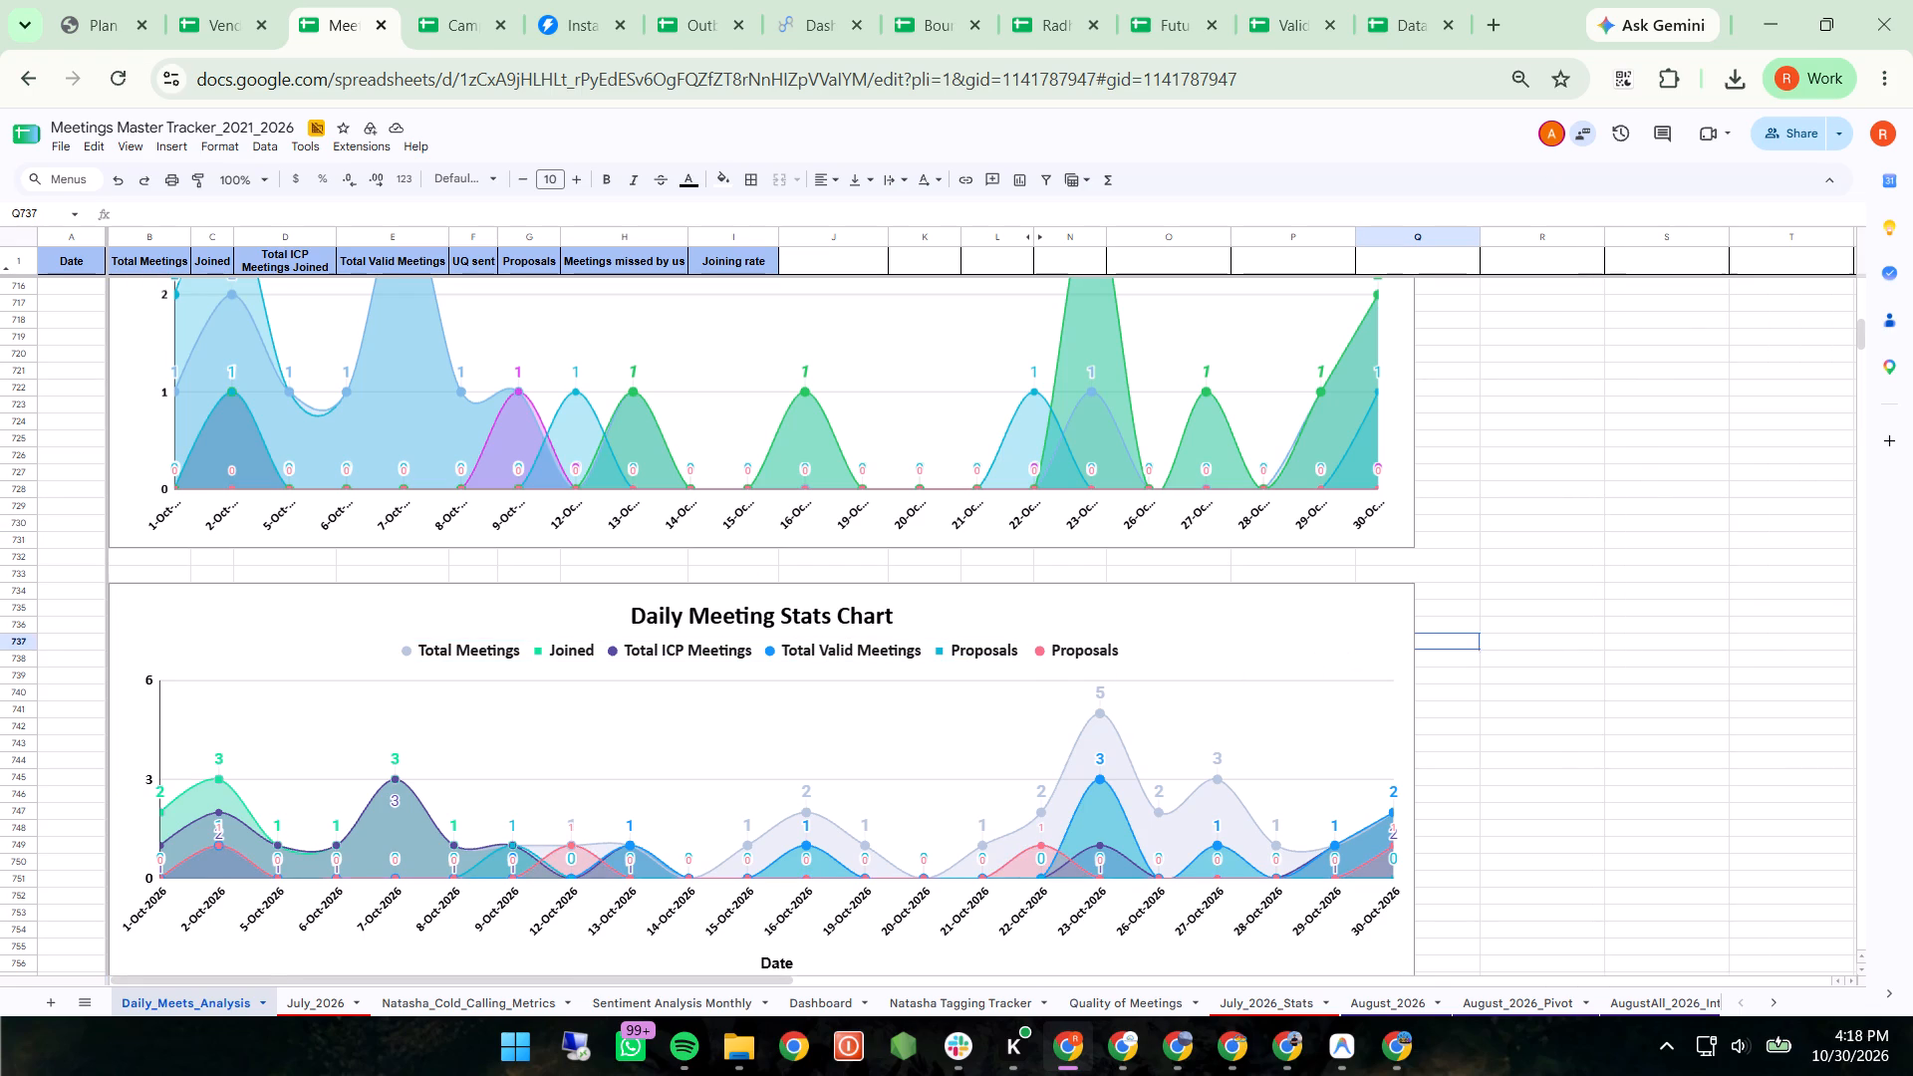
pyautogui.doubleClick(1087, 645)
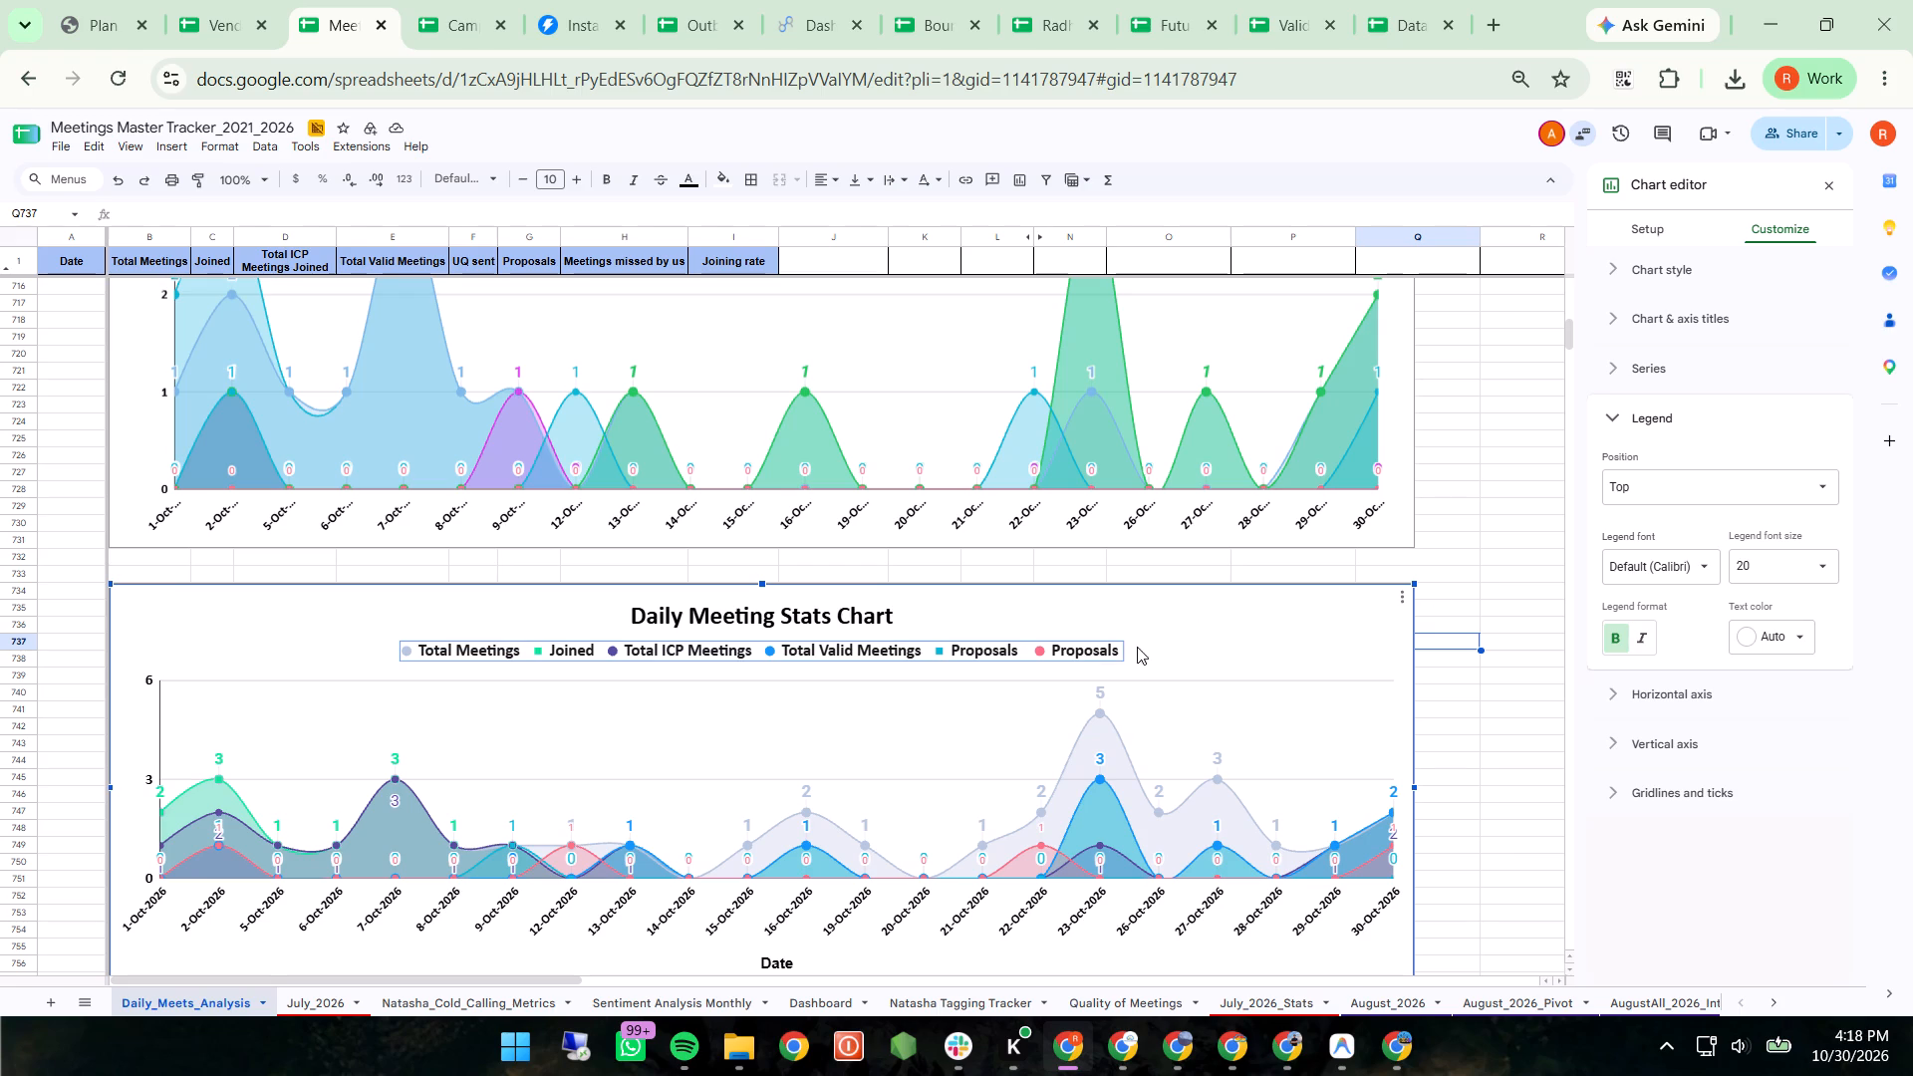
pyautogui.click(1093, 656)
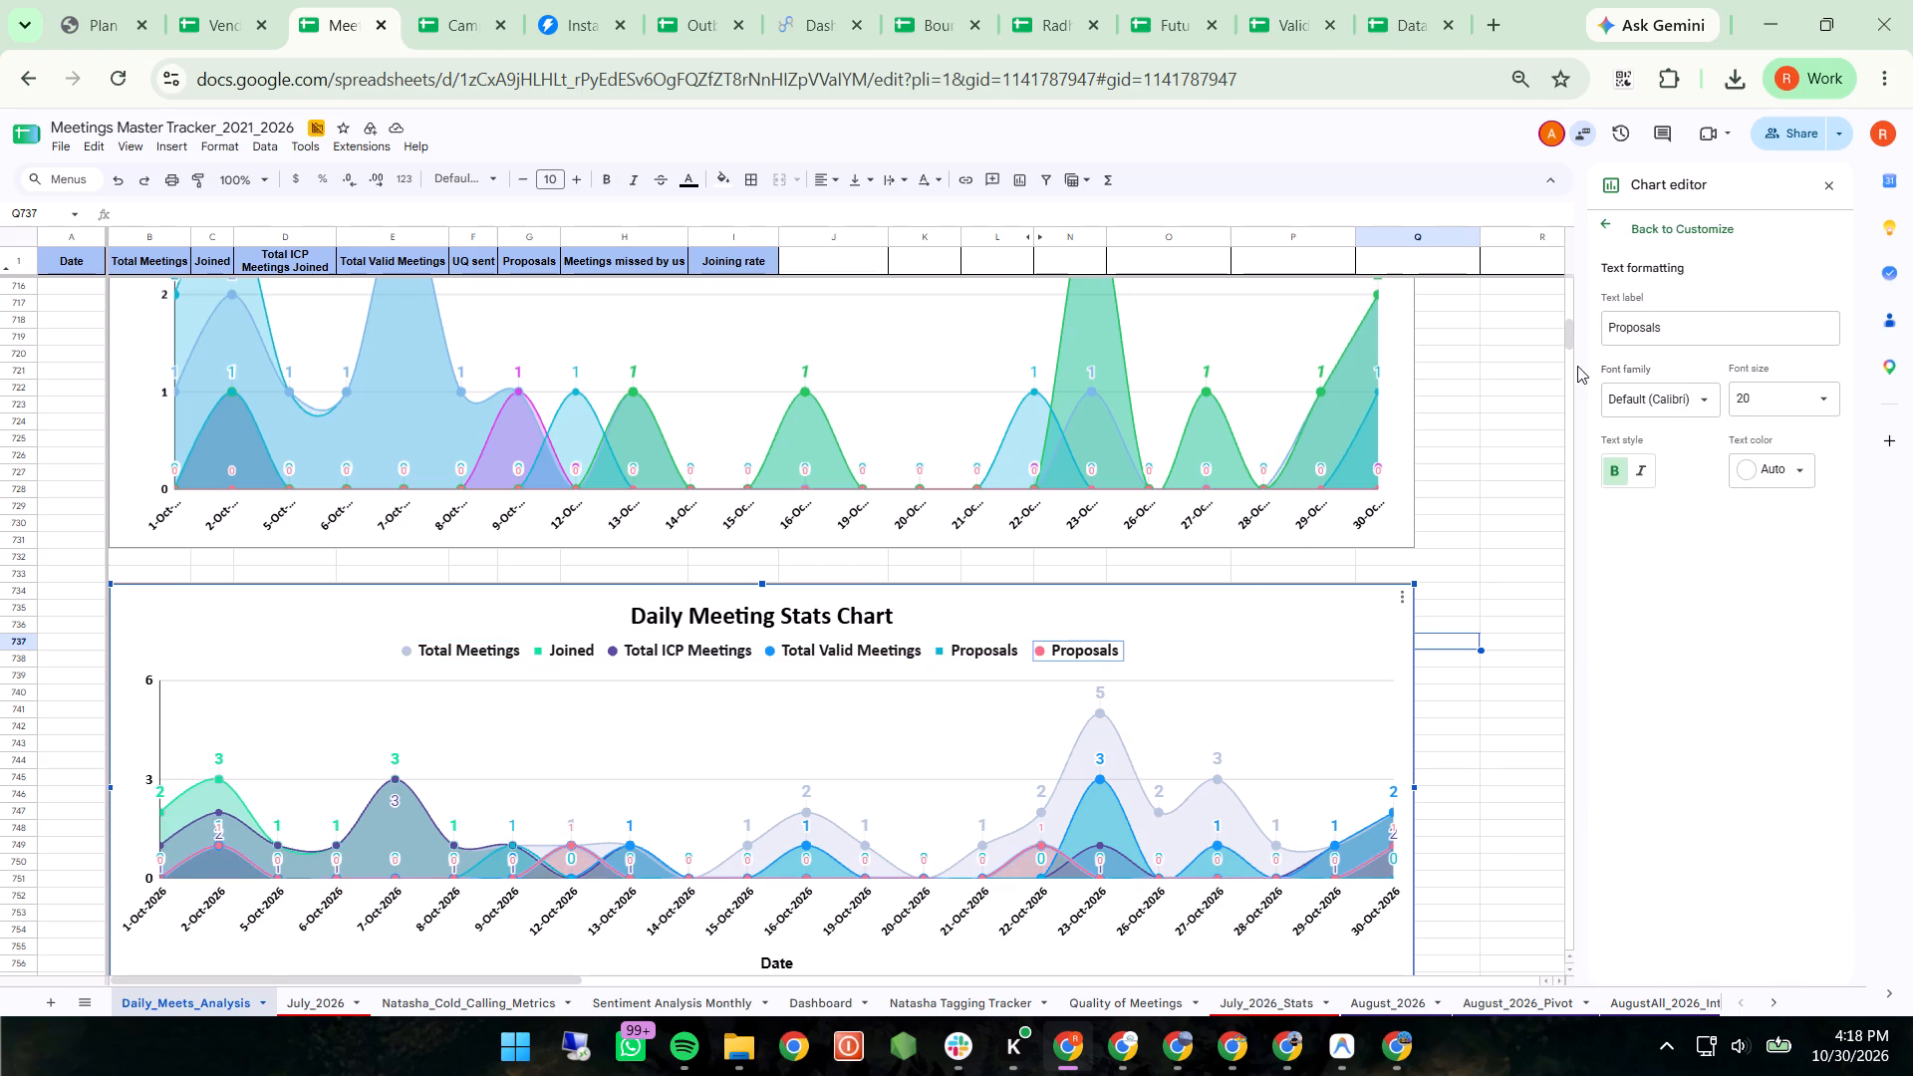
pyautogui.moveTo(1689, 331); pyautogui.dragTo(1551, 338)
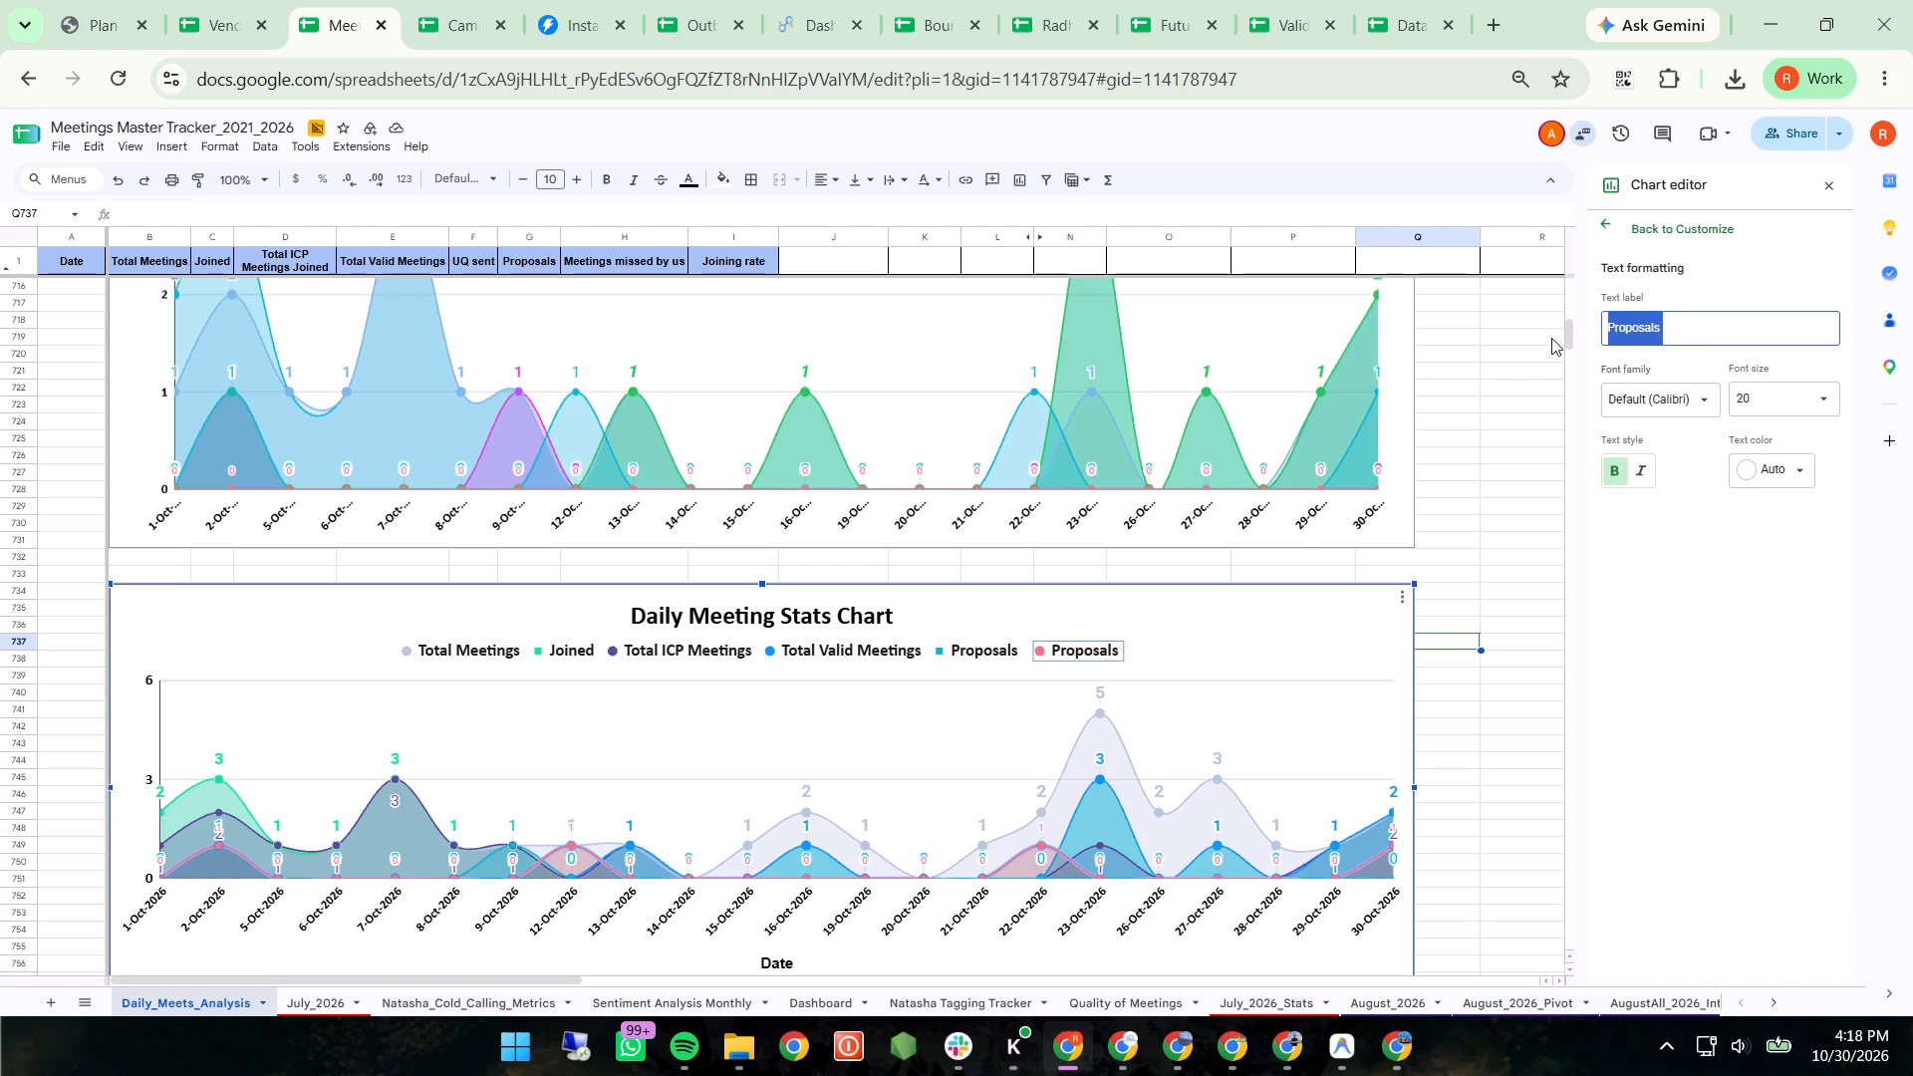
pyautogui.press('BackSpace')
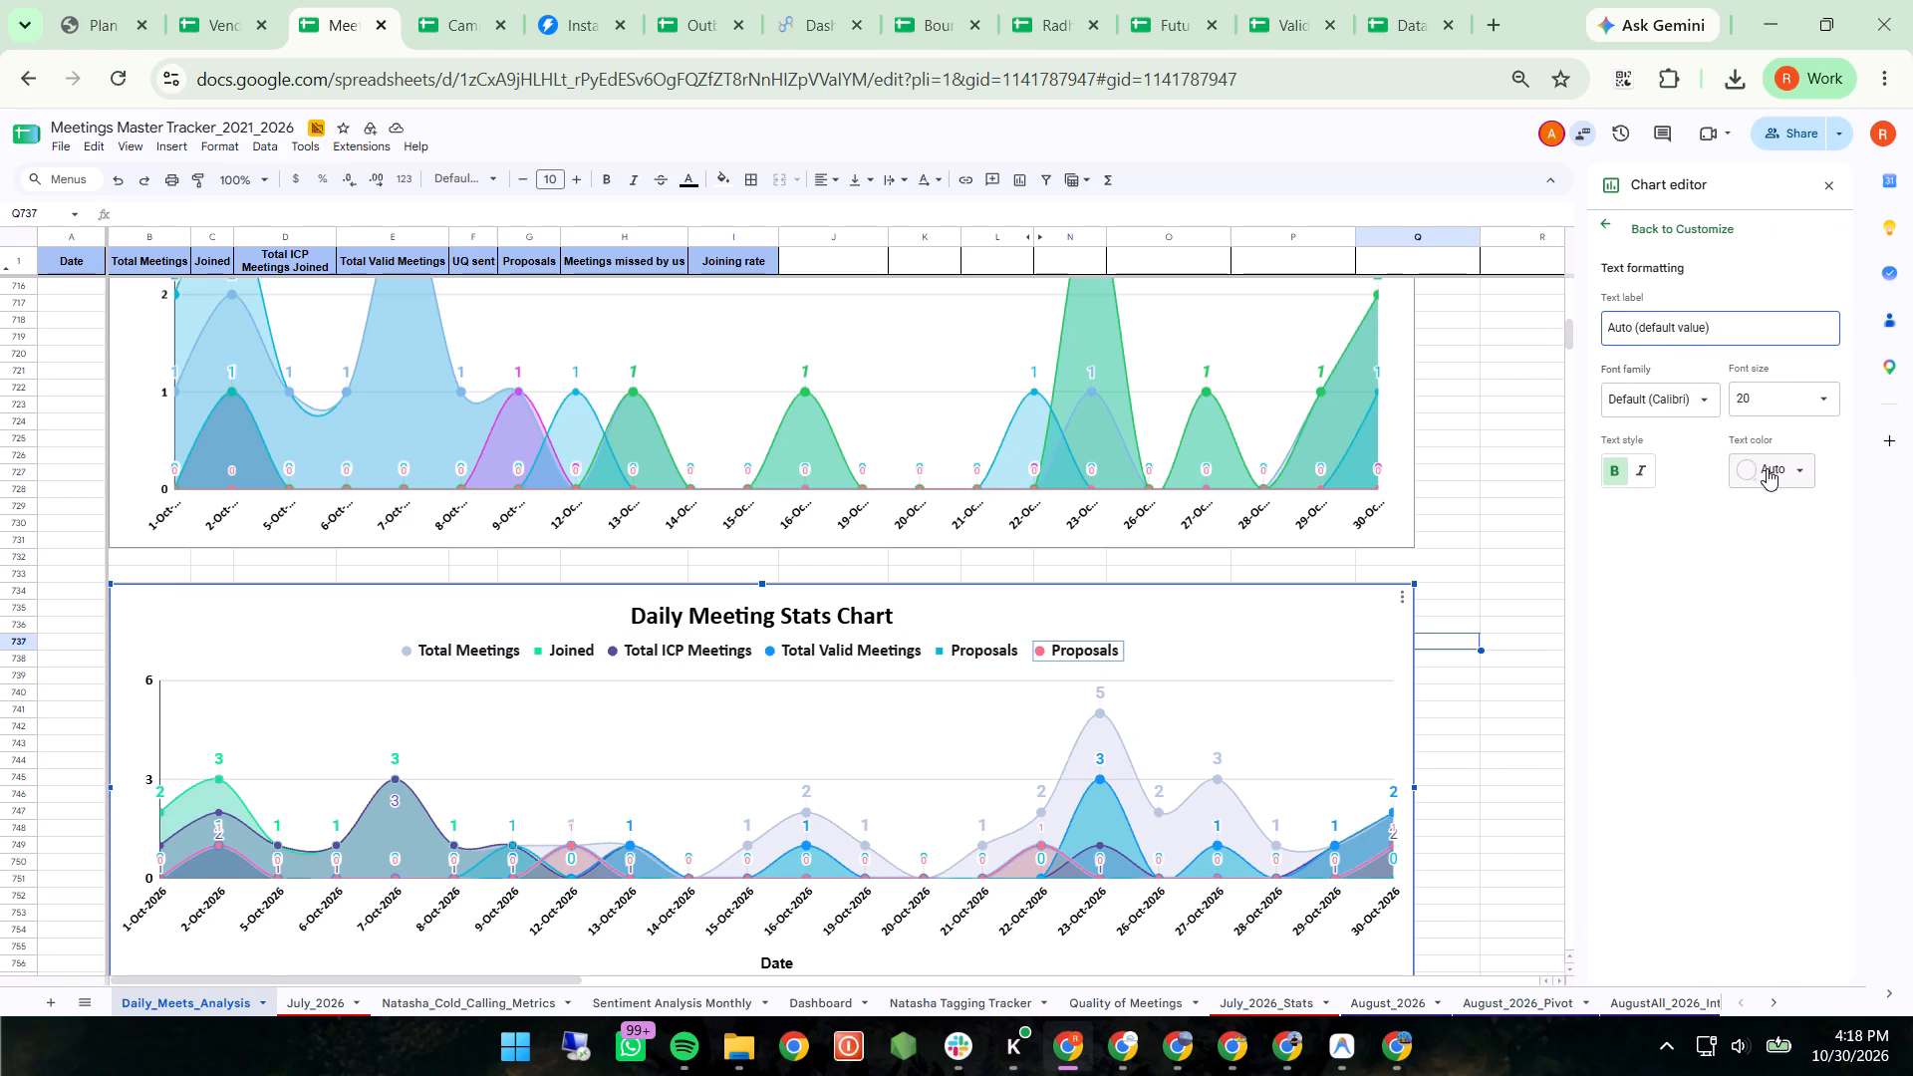
# Set the text color of the pink Proposals legend label to white to hide it against the chart background.
pyautogui.click(1800, 465)
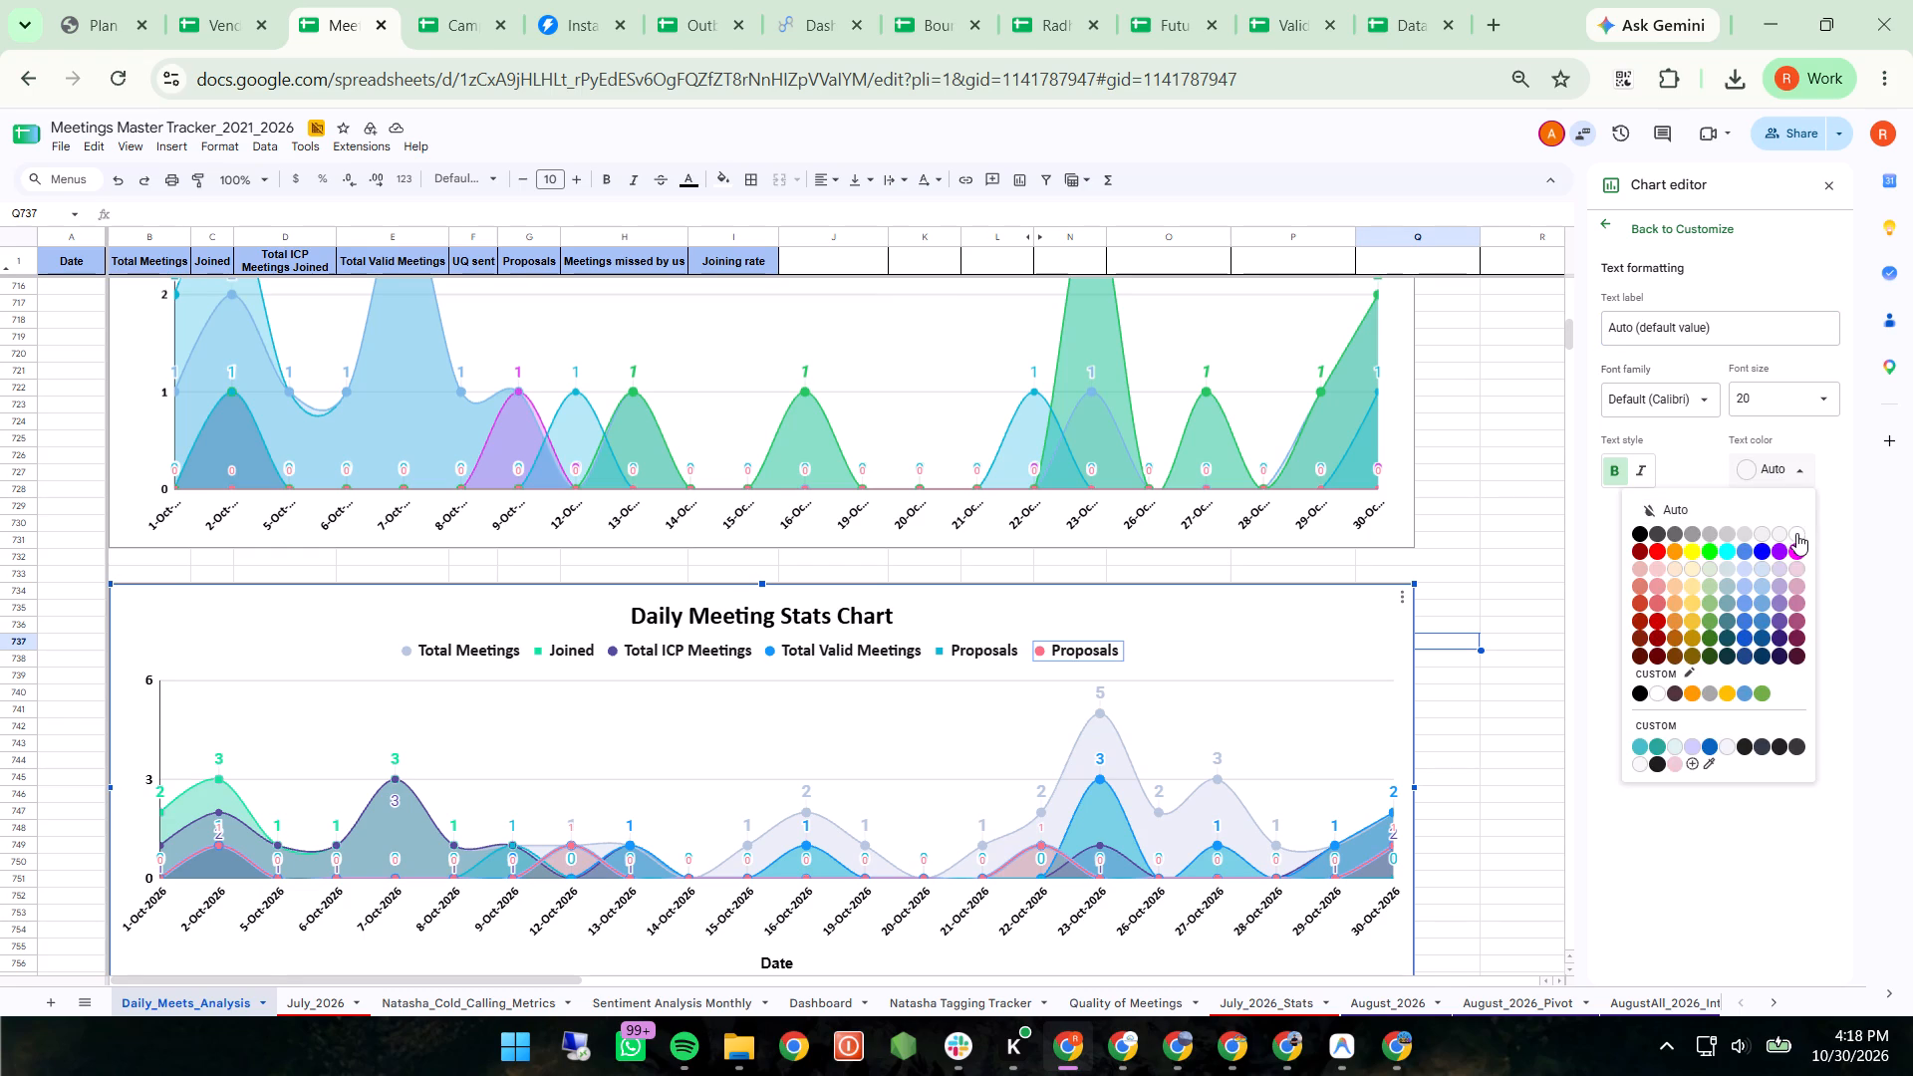
pyautogui.click(1795, 535)
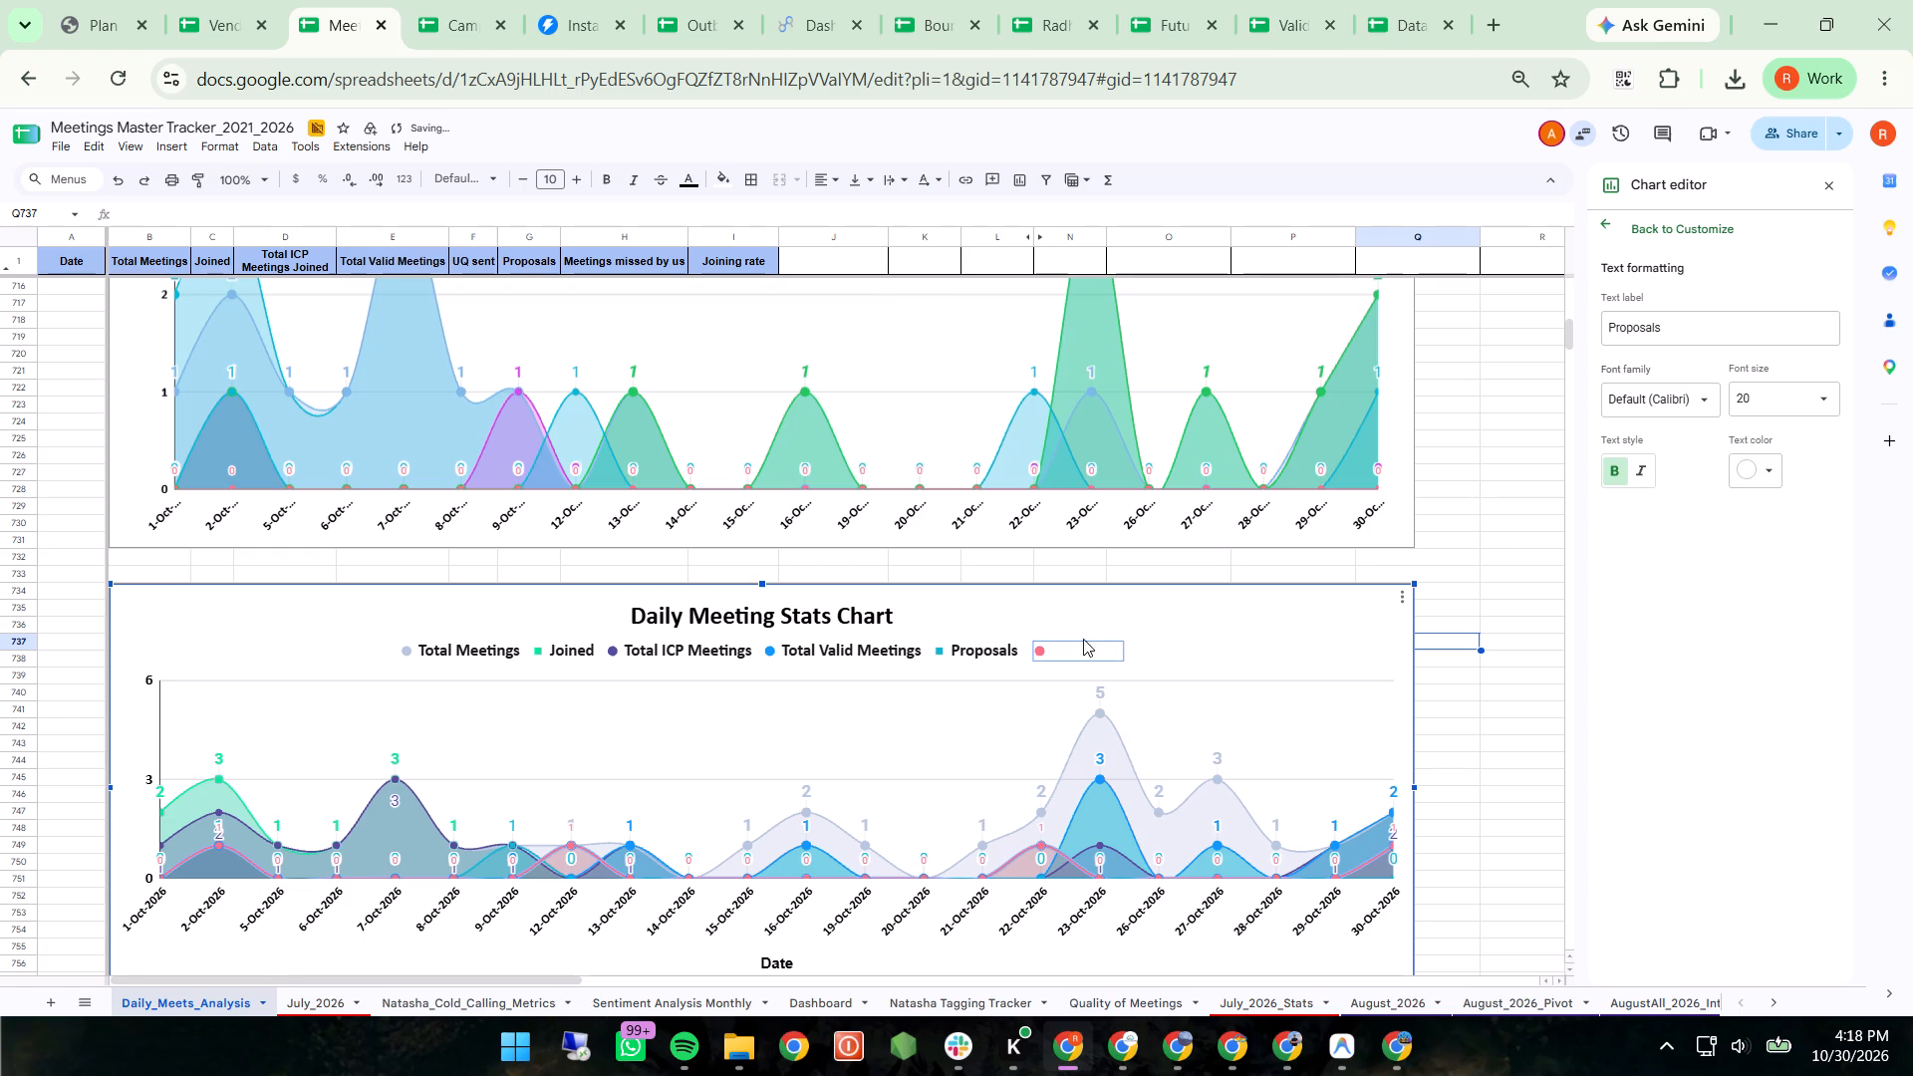
pyautogui.doubleClick(1055, 651)
pyautogui.click(1576, 573)
# Delete the edited Daily Meeting Stats Chart located below the Daily Meetings Joined Stats Chart.
pyautogui.click(1402, 595)
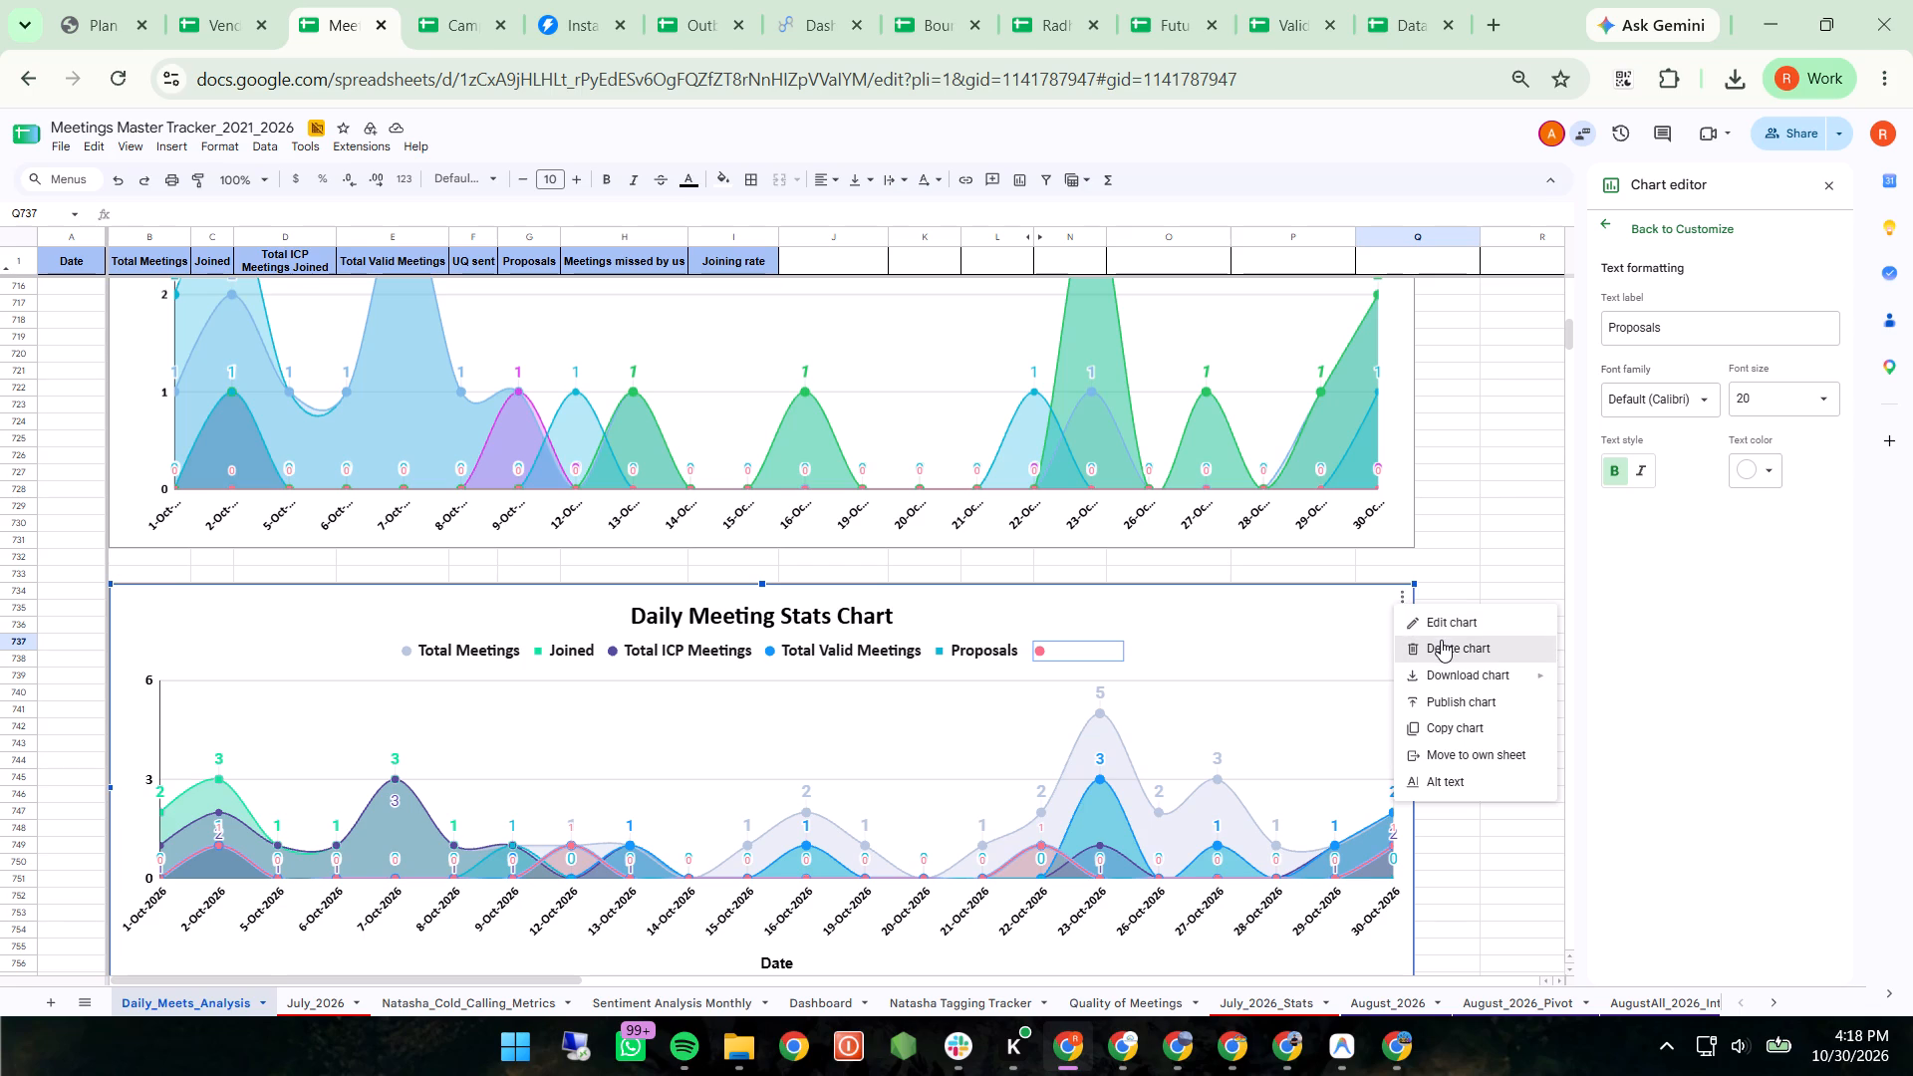
pyautogui.click(1441, 640)
# Copy the original Daily Meeting Stats Chart beside the October data and paste it at cell I745, below the Daily Meetings Joined Stats Chart.
pyautogui.scroll(5, 1427, 684)
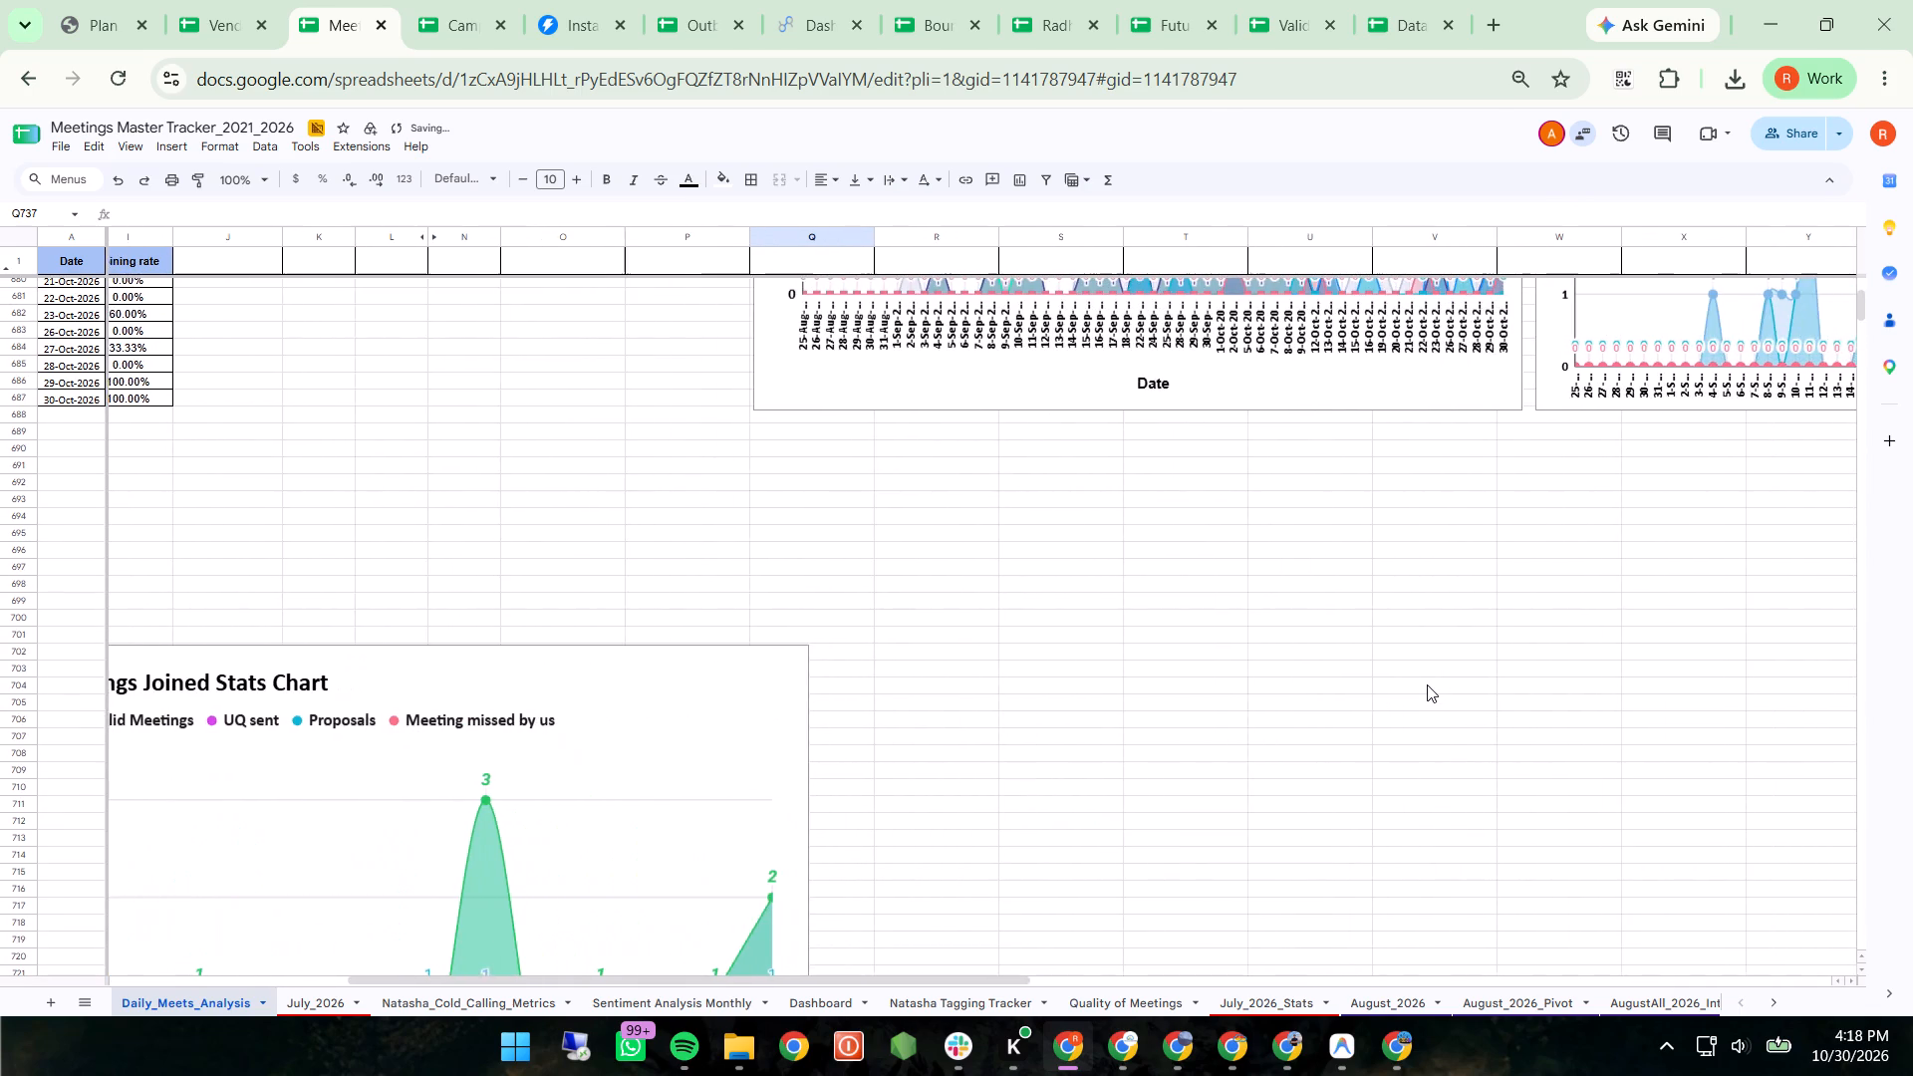
pyautogui.scroll(5, 1427, 684)
pyautogui.hscroll(-1, 1449, 559)
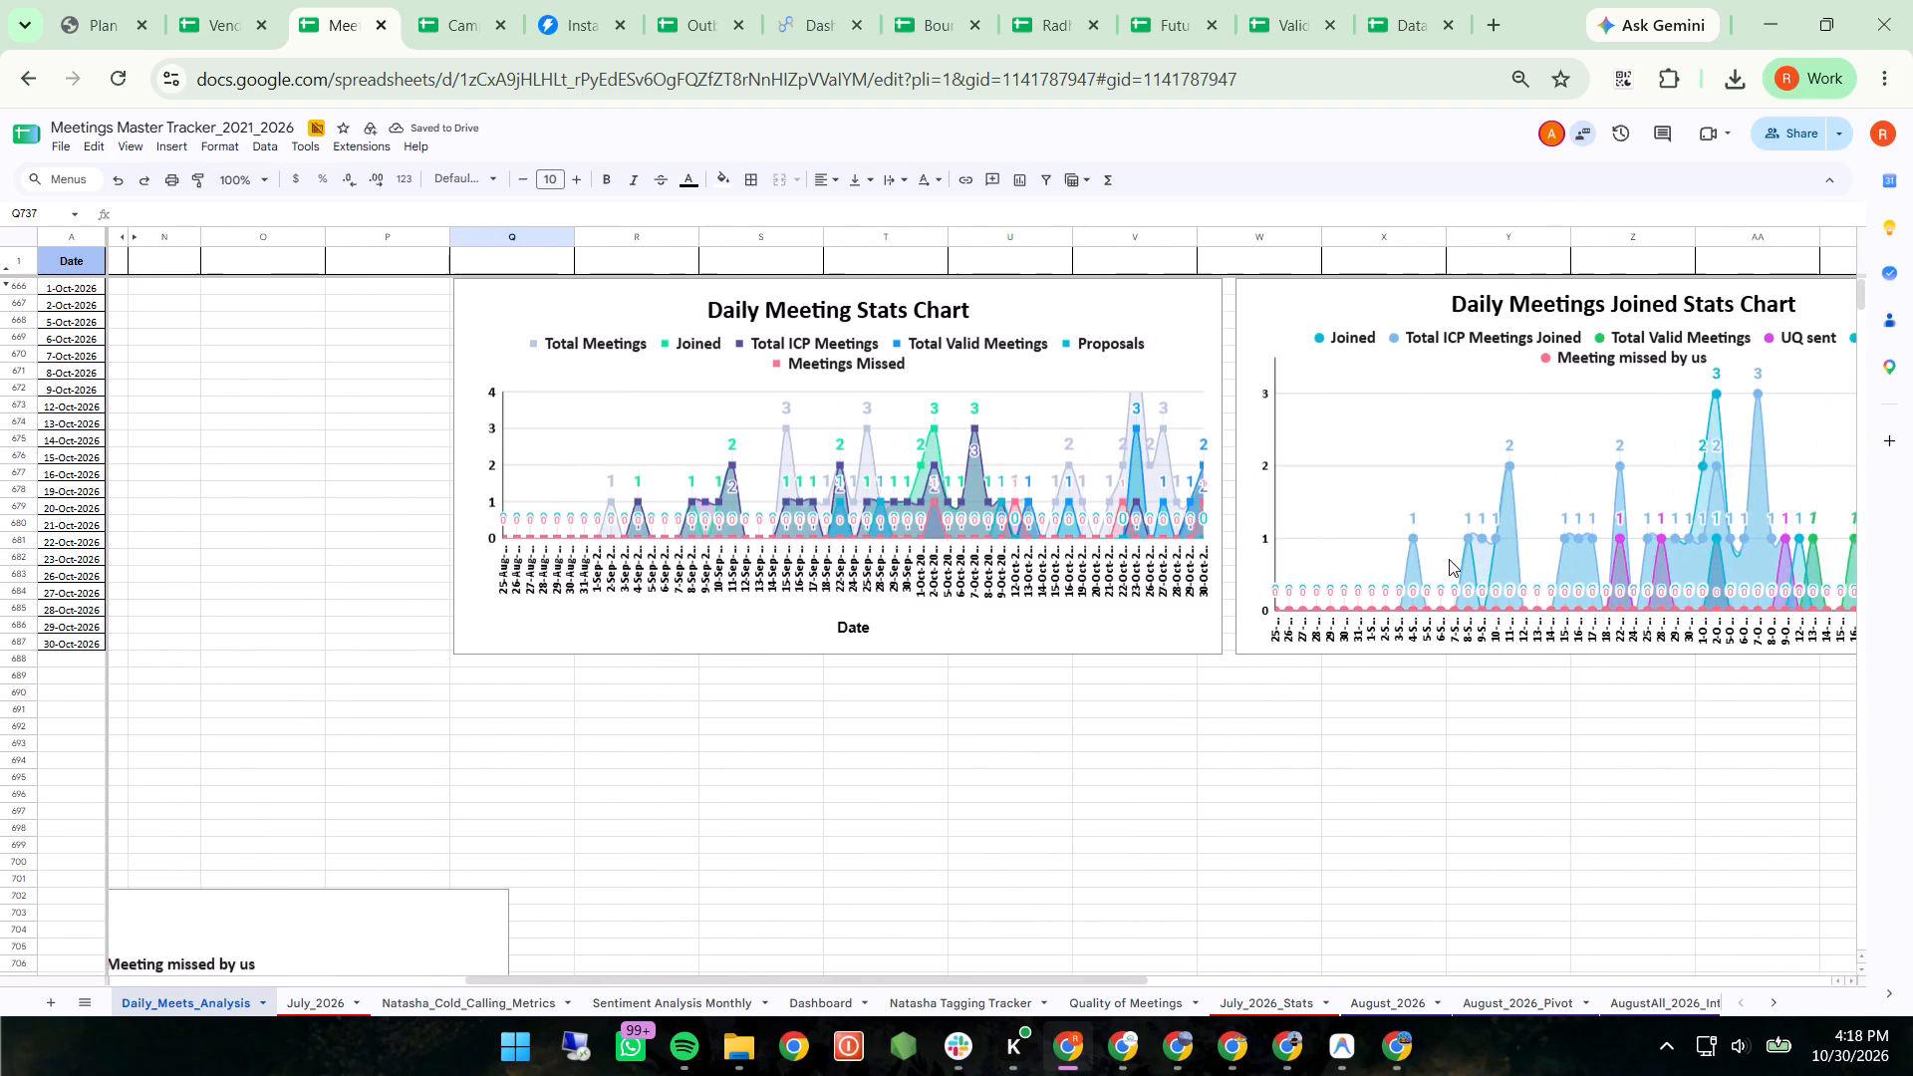
pyautogui.hscroll(-1, 1449, 559)
pyautogui.scroll(-2, 1449, 559)
pyautogui.scroll(4, 1449, 559)
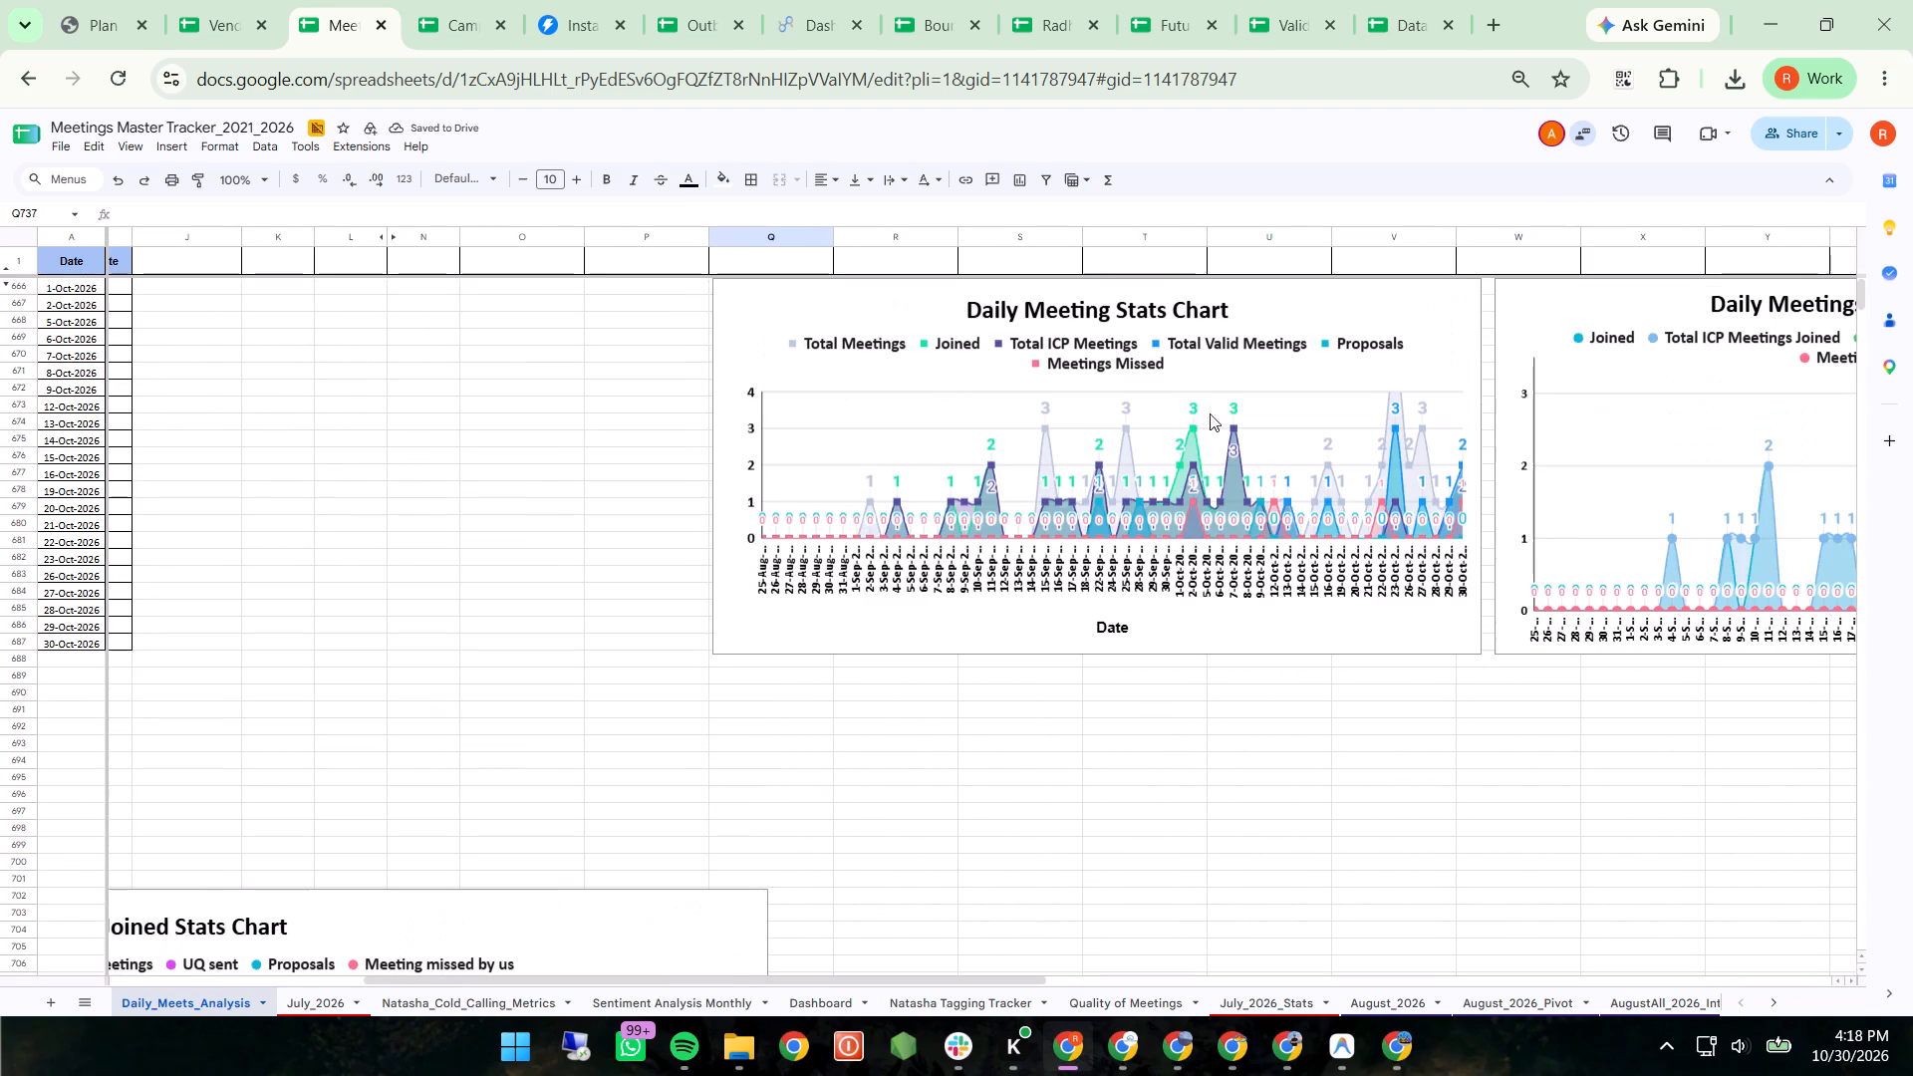
pyautogui.click(1191, 400)
pyautogui.hotkey('ctrl', 'c')
pyautogui.scroll(-1, 1191, 400)
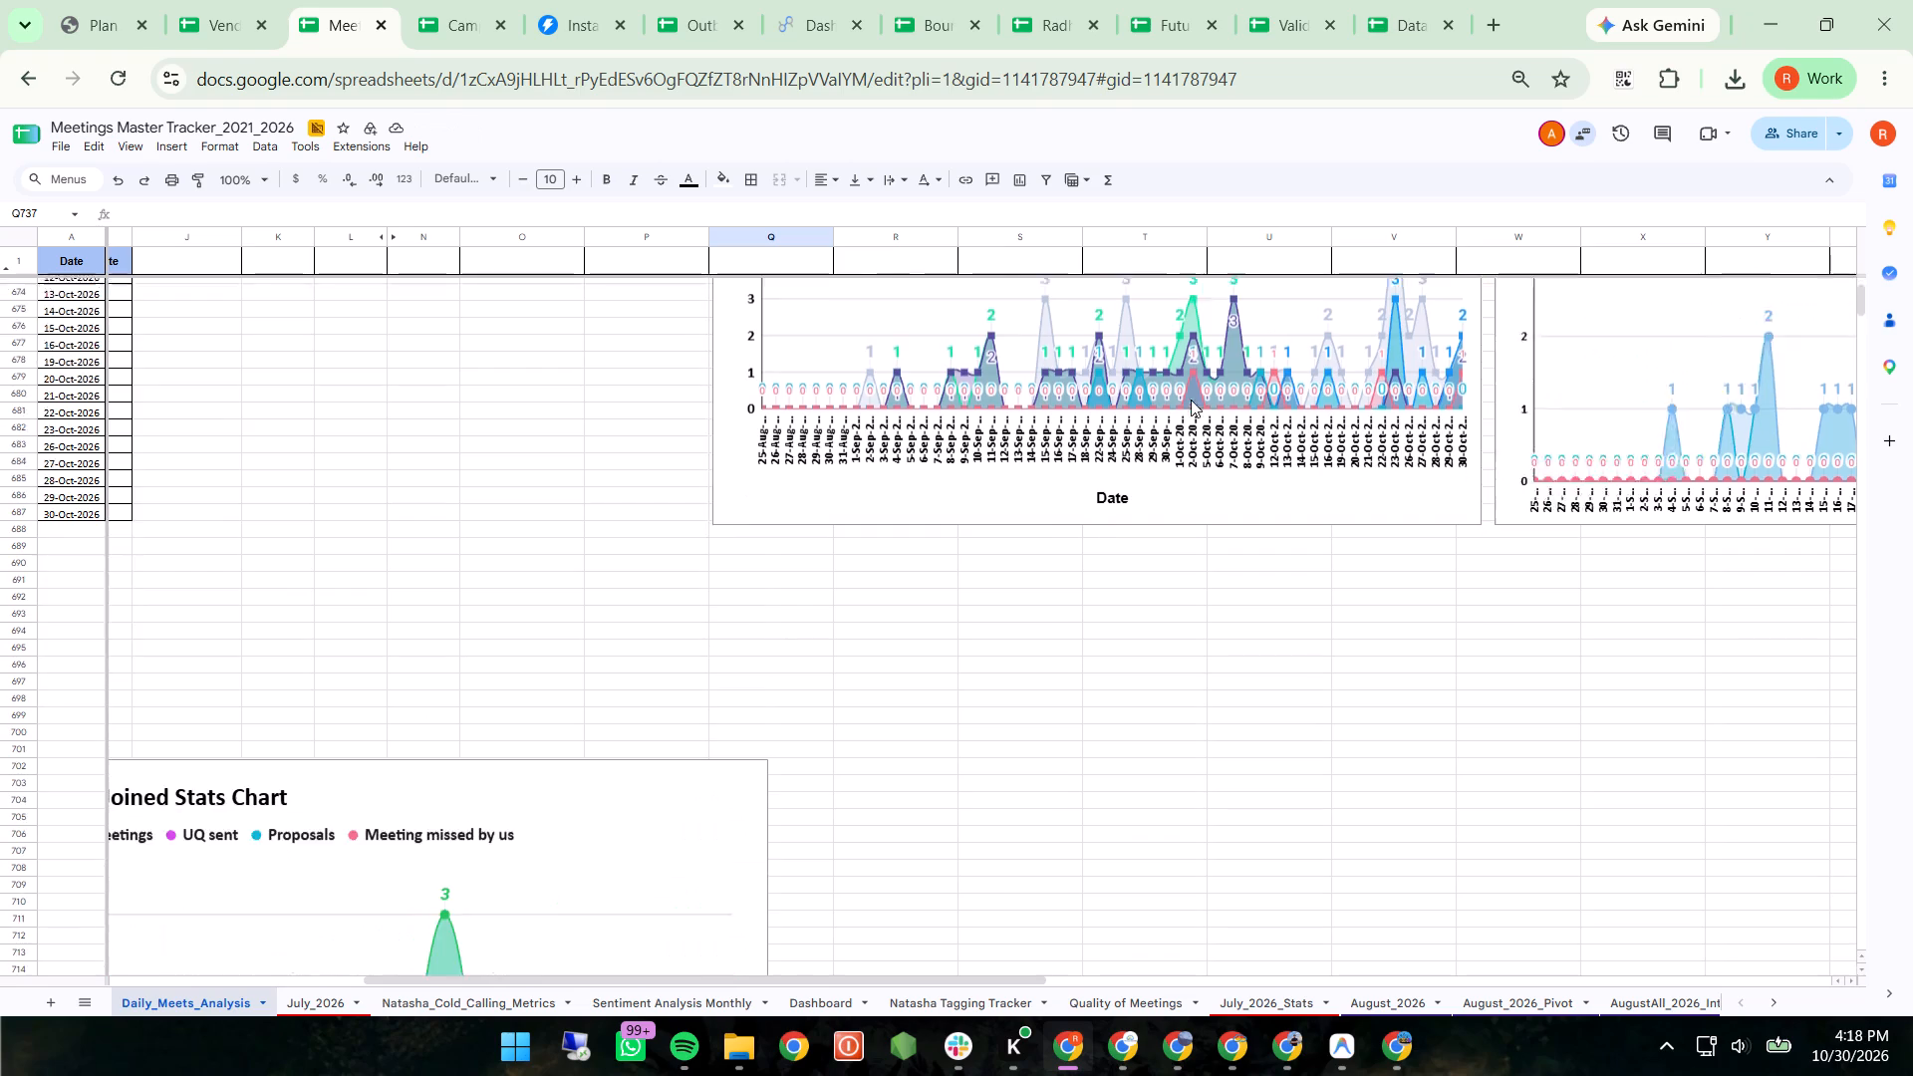
pyautogui.scroll(-7, 1191, 400)
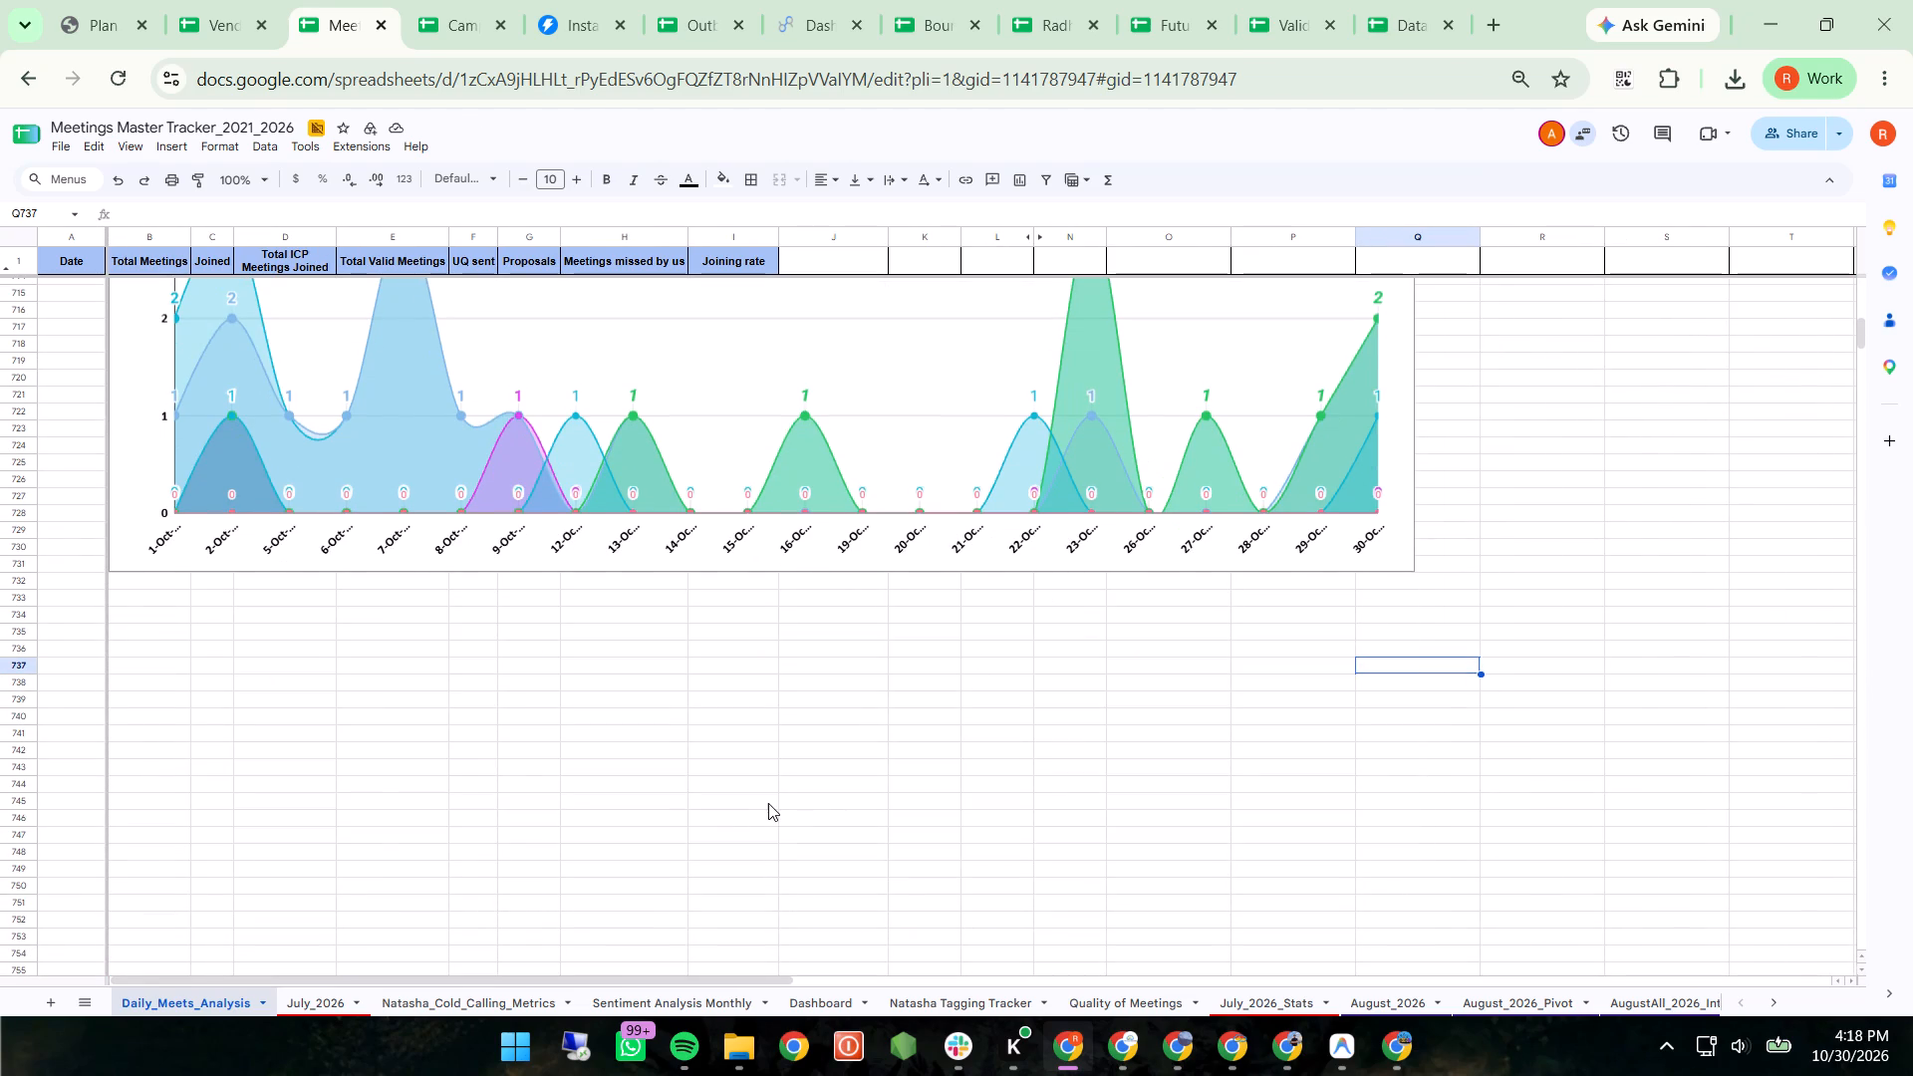
pyautogui.click(768, 803)
pyautogui.hotkey('ctrl', 'v')
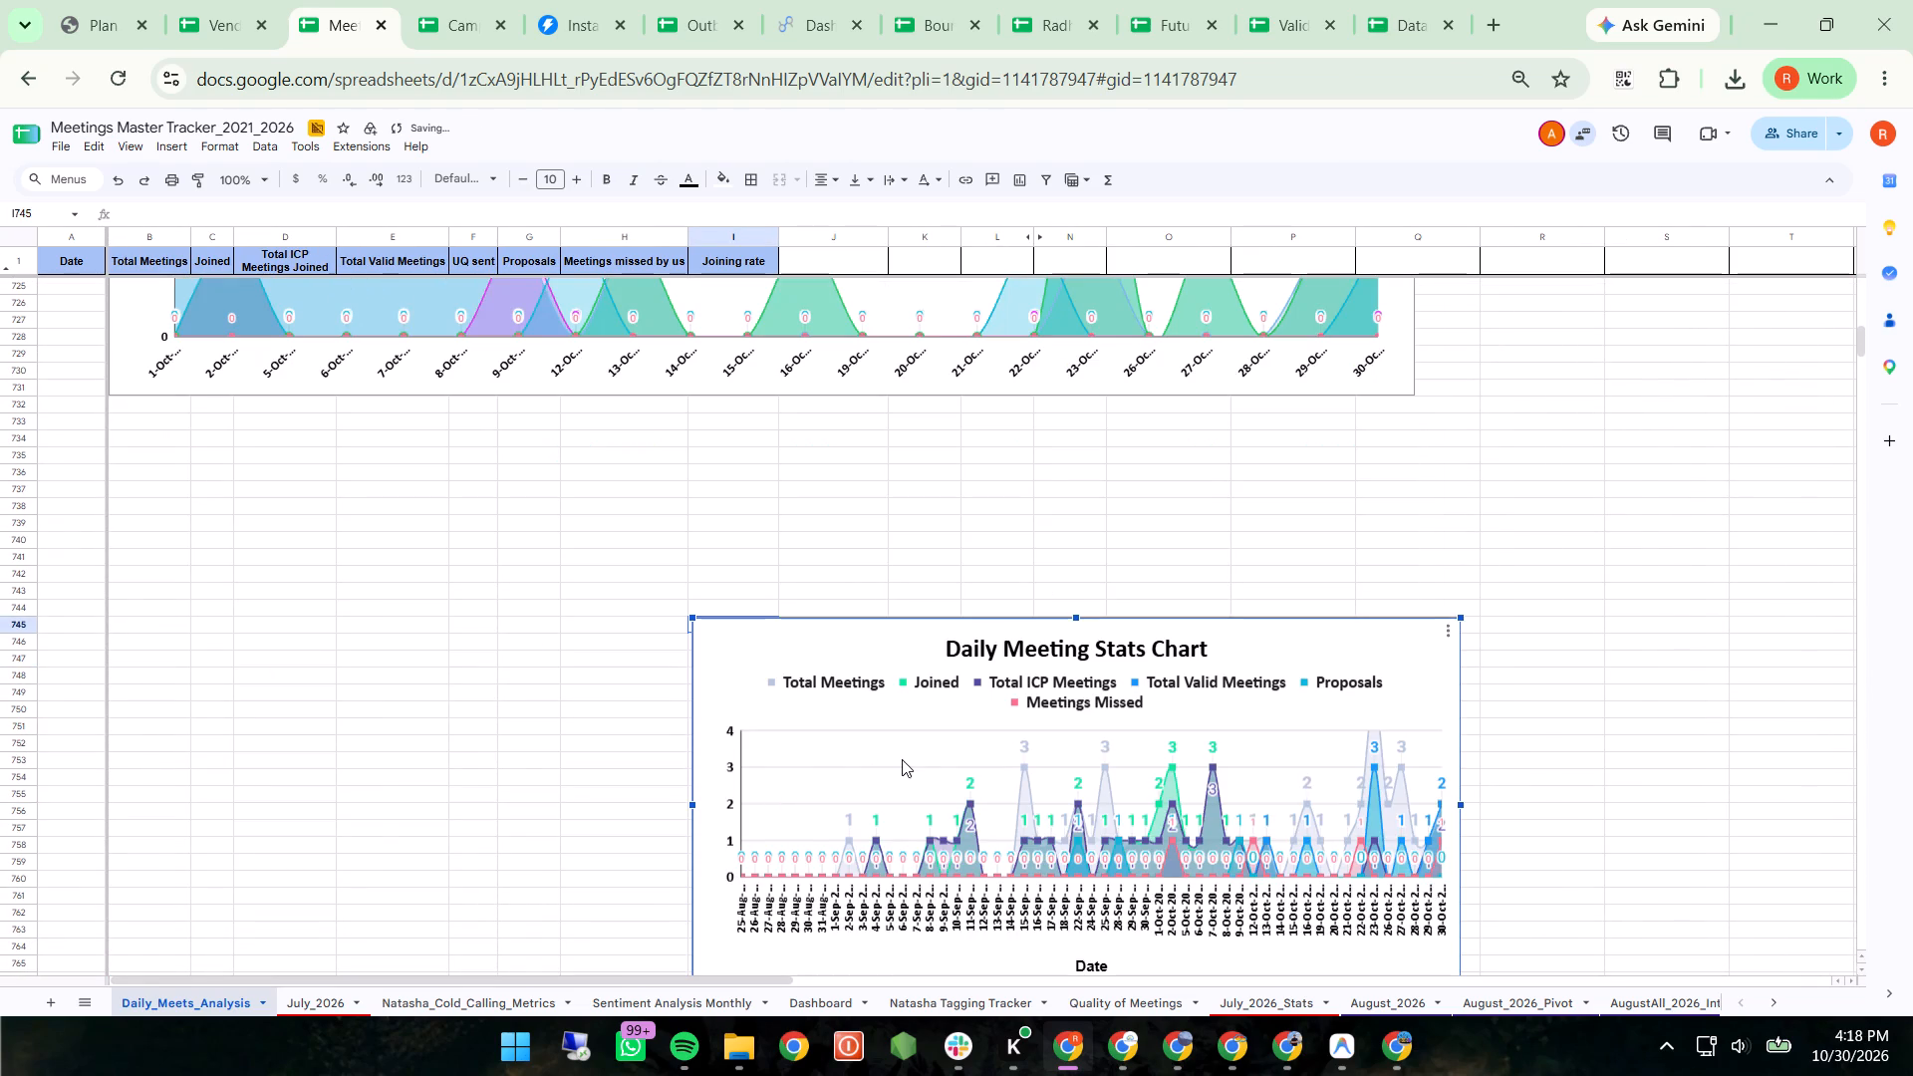
# Move the pasted chart to column B just below the Joined Stats Chart and widen it to about that chart's width.
pyautogui.moveTo(902, 759); pyautogui.dragTo(255, 561)
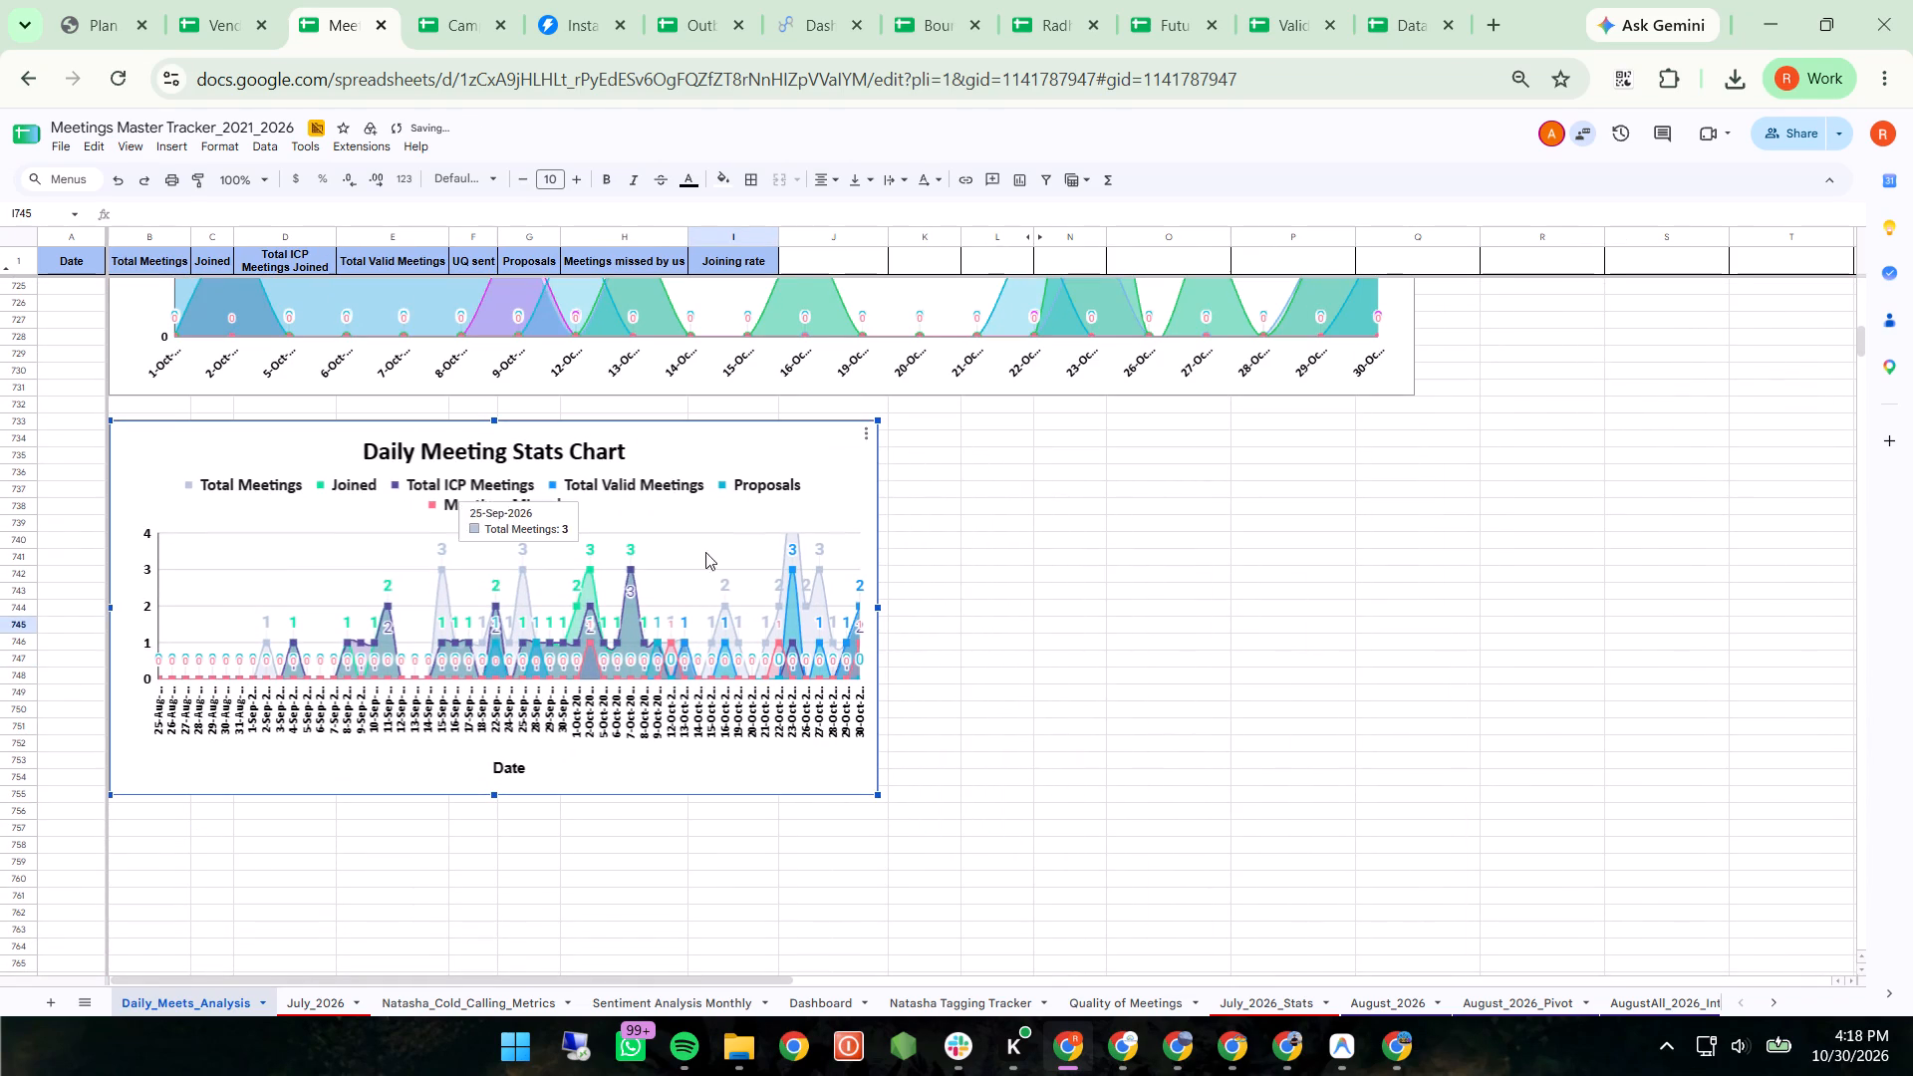
pyautogui.moveTo(880, 604); pyautogui.dragTo(1348, 610)
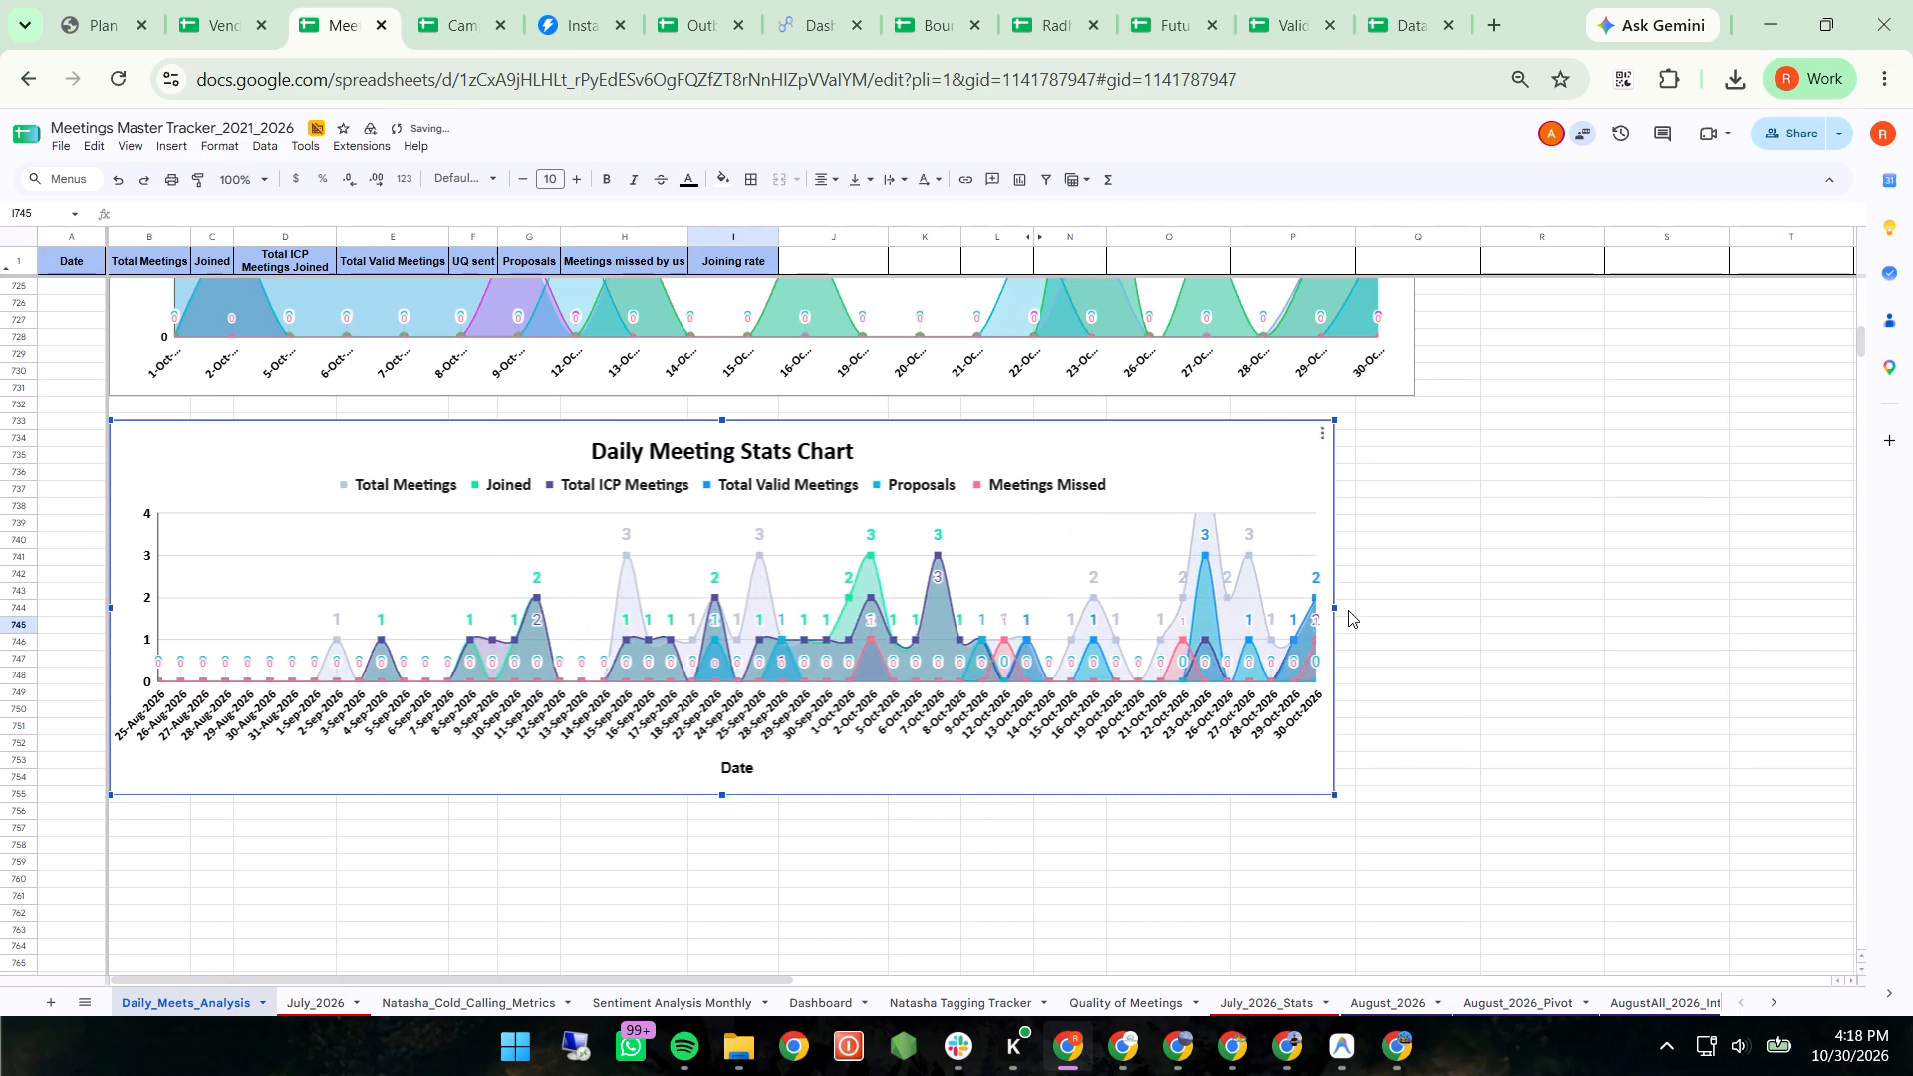
pyautogui.moveTo(1348, 610); pyautogui.dragTo(1425, 622)
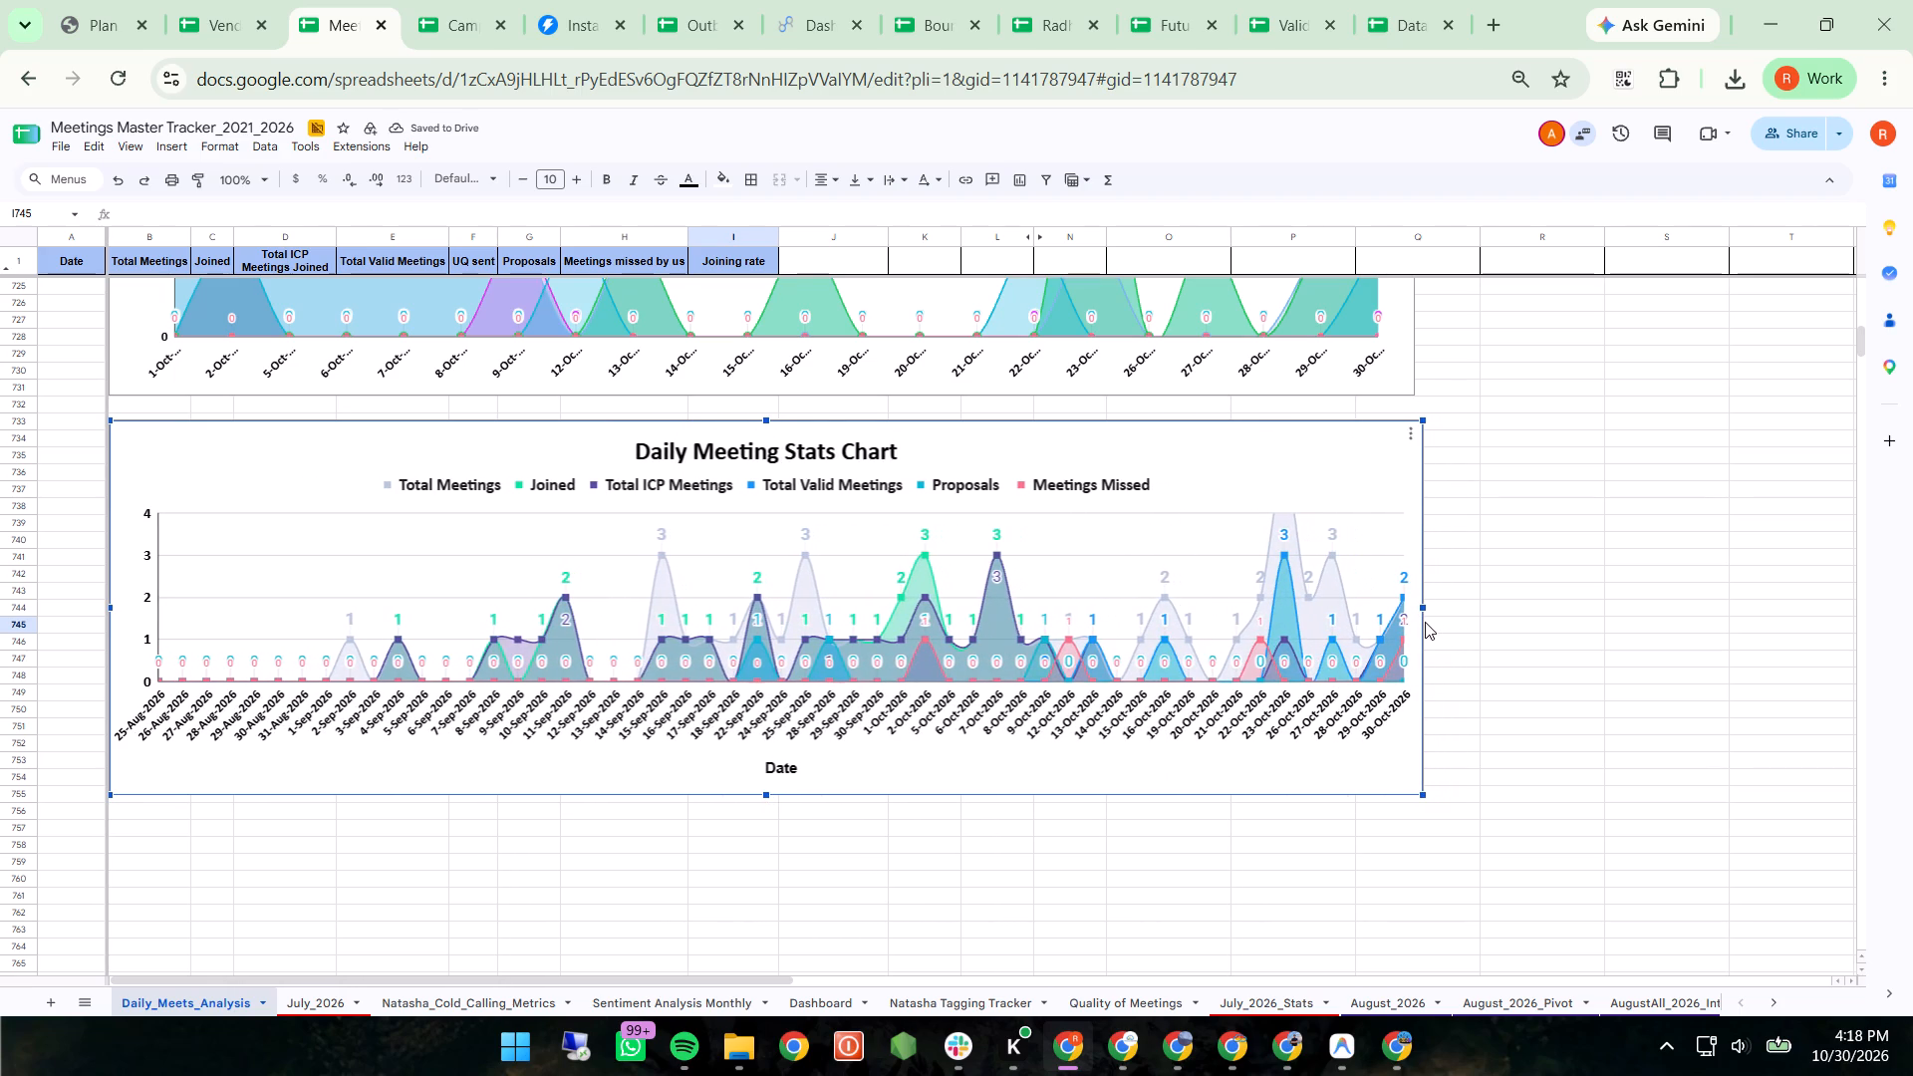
pyautogui.moveTo(1425, 622); pyautogui.dragTo(1412, 628)
# Change the pasted Daily Meeting Stats Chart's data range to columns A:H of Daily_Meets_Analysis.
pyautogui.scroll(1, 1412, 628)
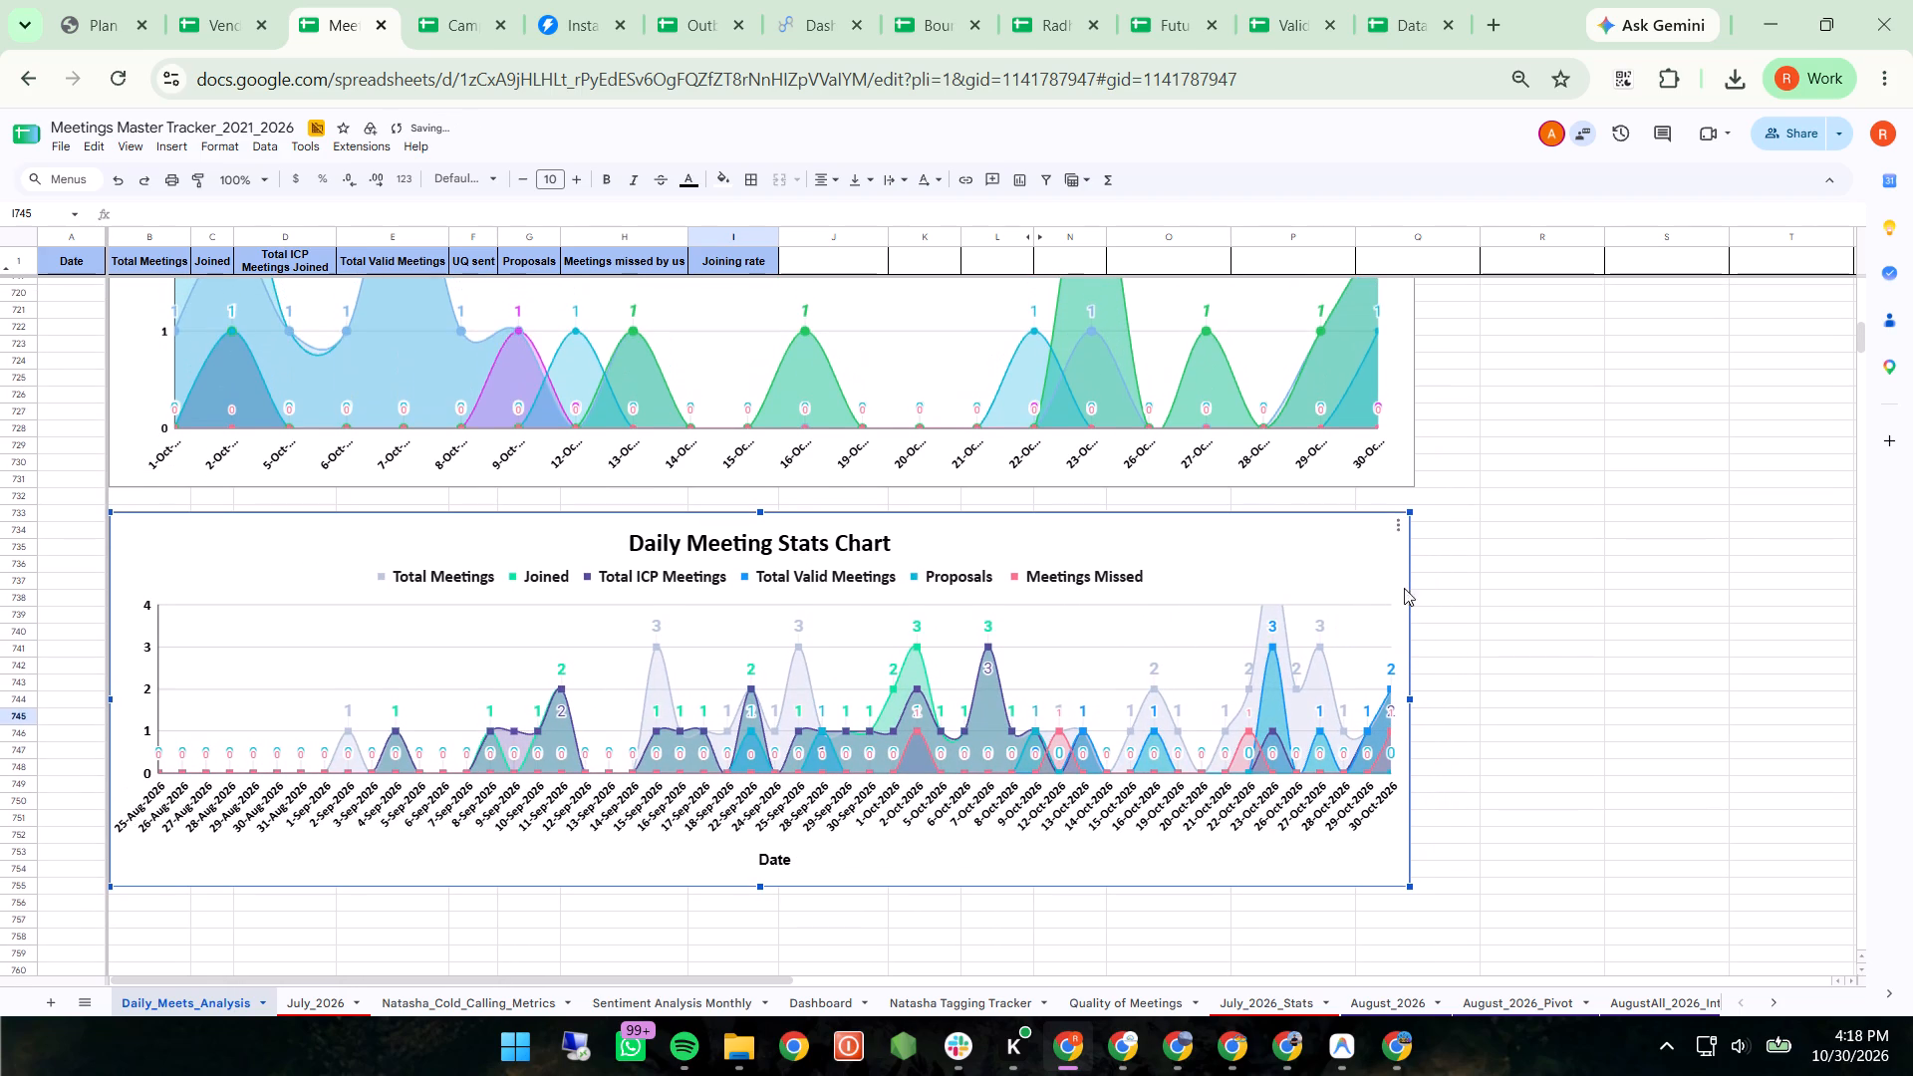
pyautogui.click(1393, 531)
pyautogui.click(1425, 547)
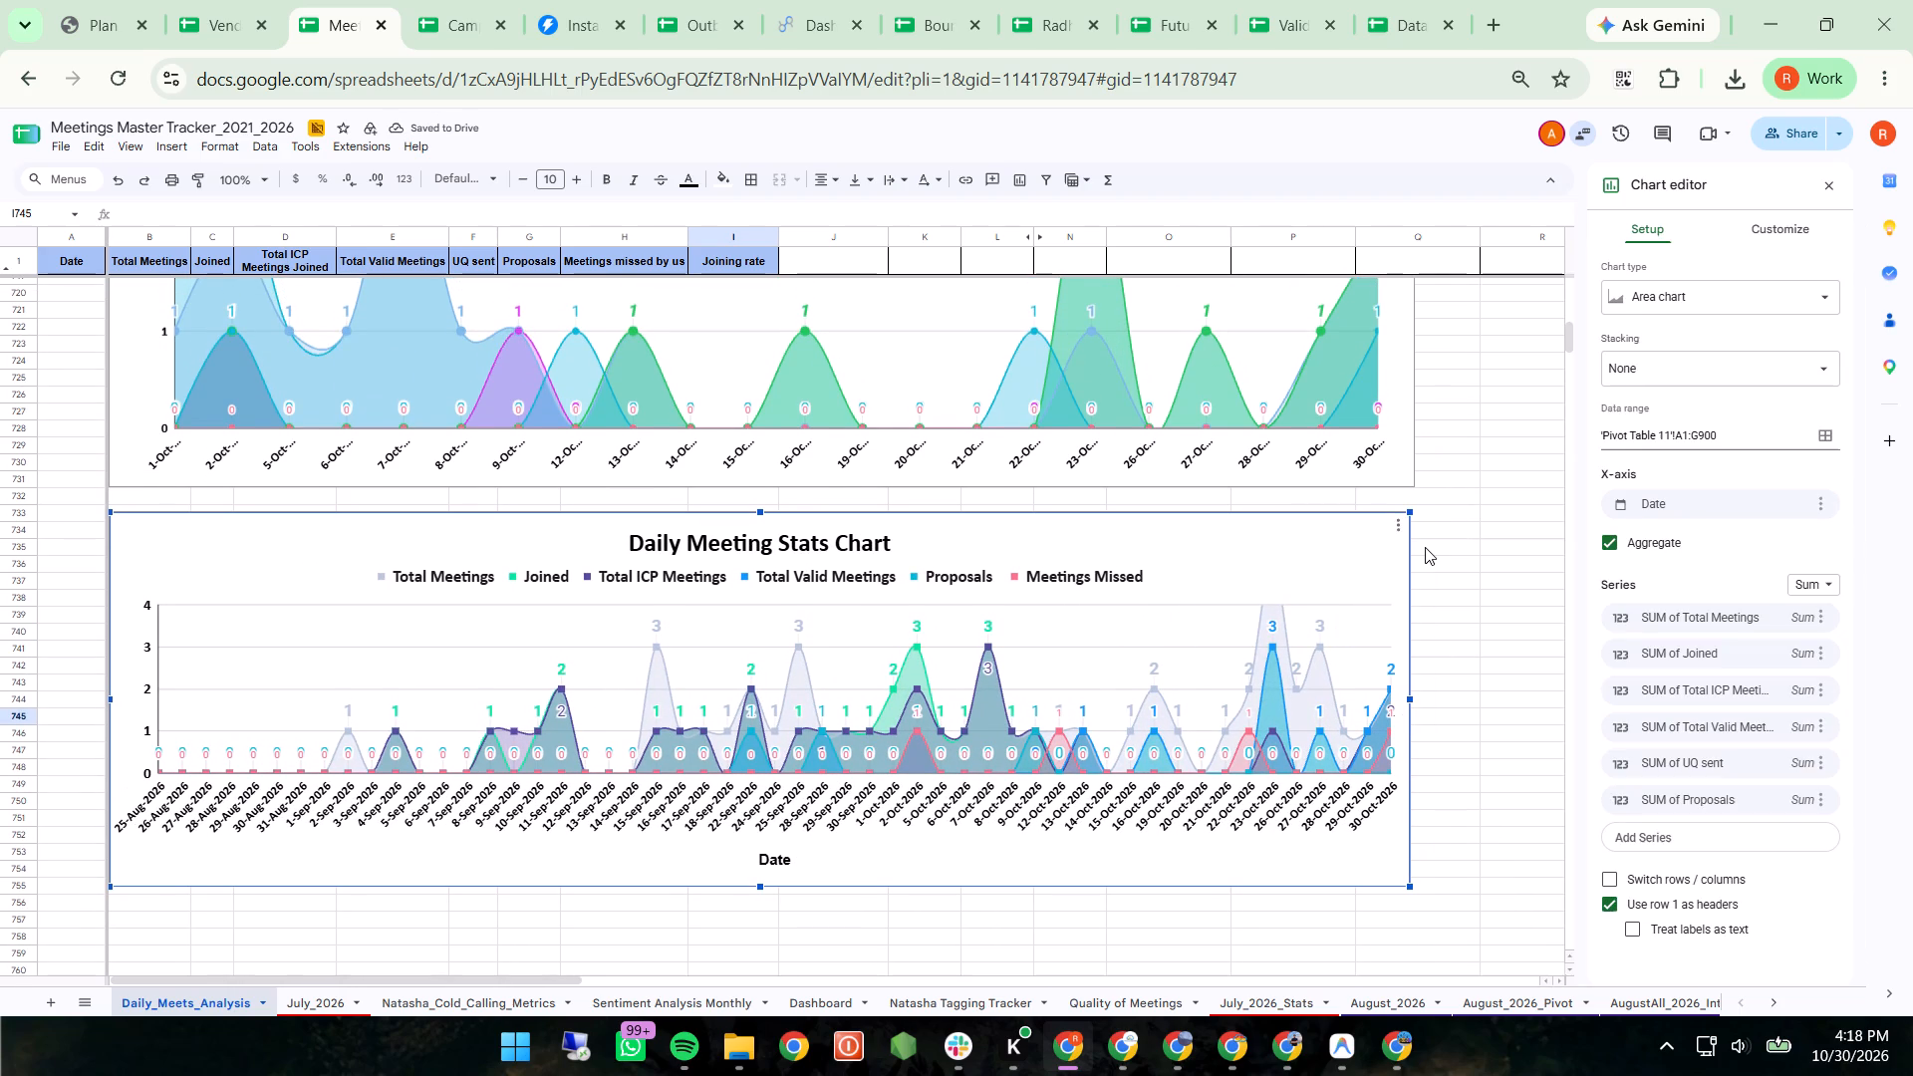
pyautogui.click(1820, 426)
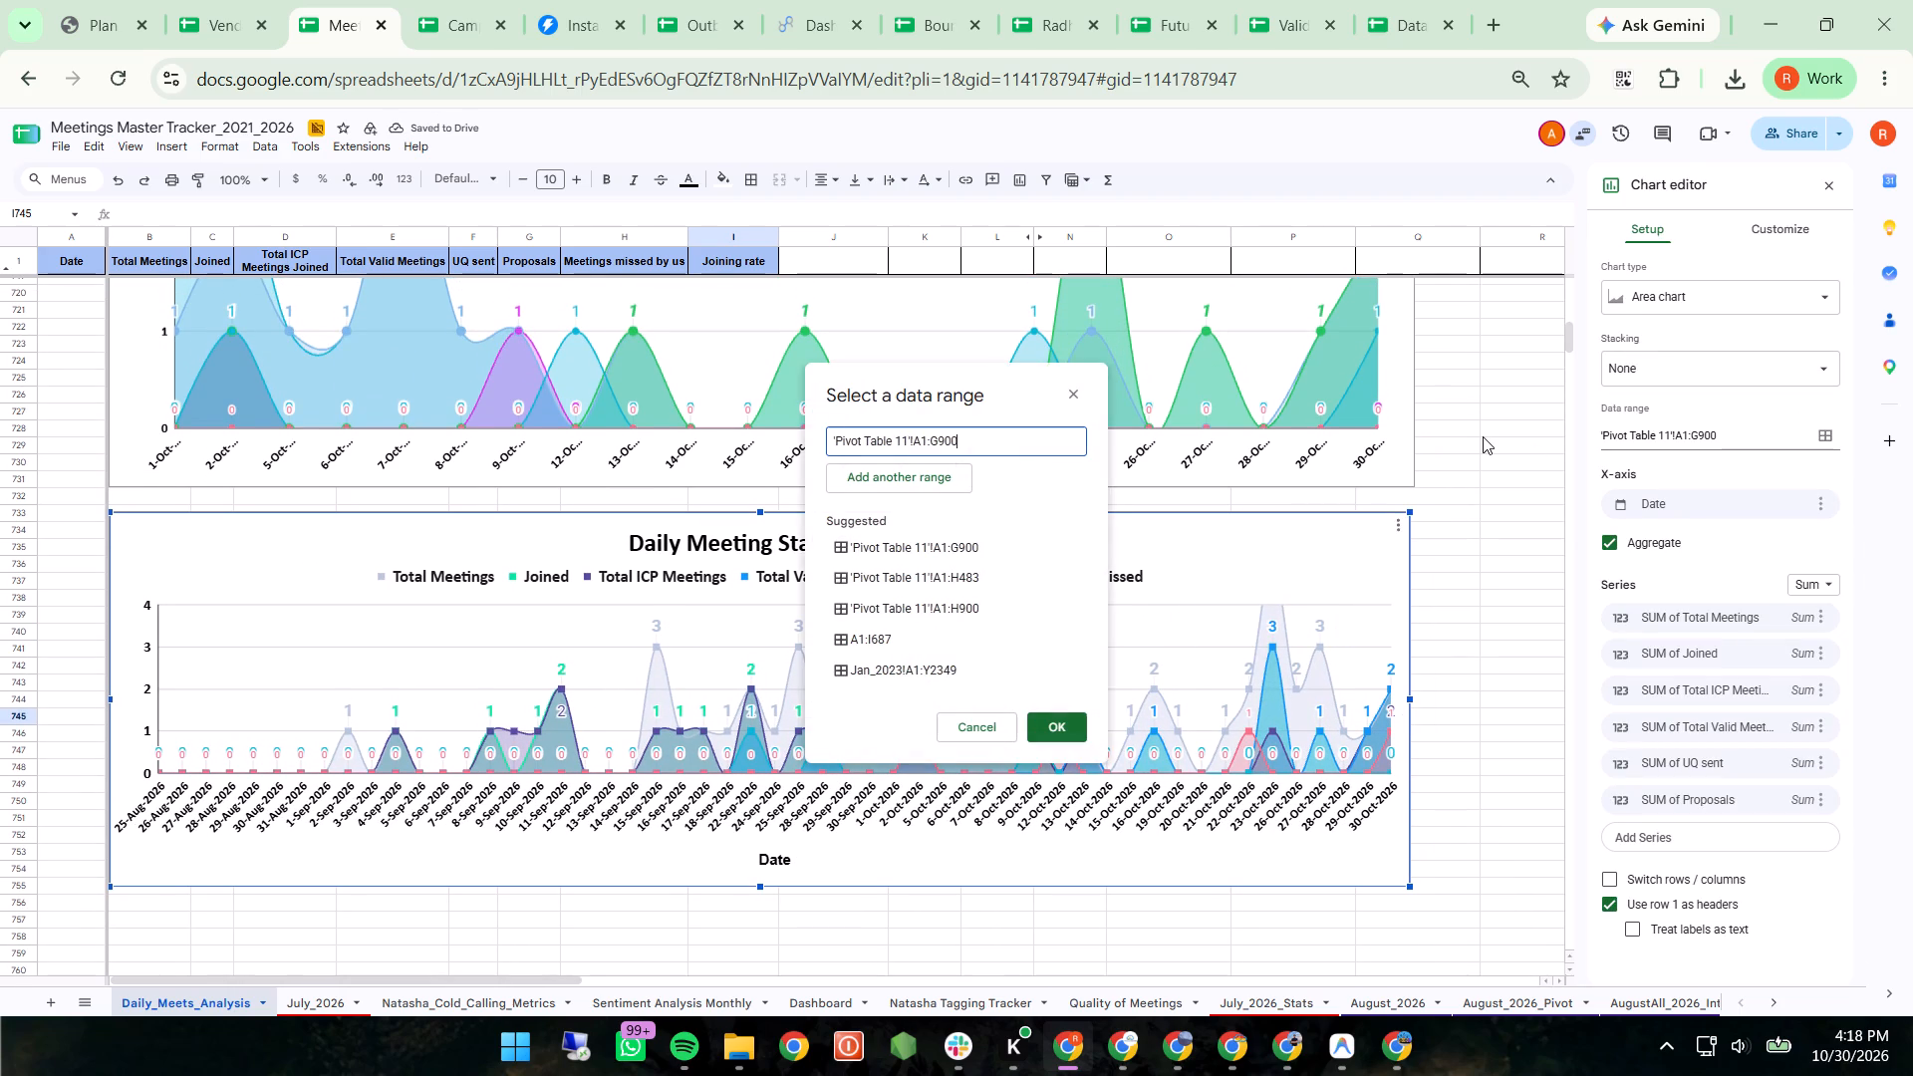
pyautogui.scroll(7, 1483, 436)
pyautogui.click(64, 254)
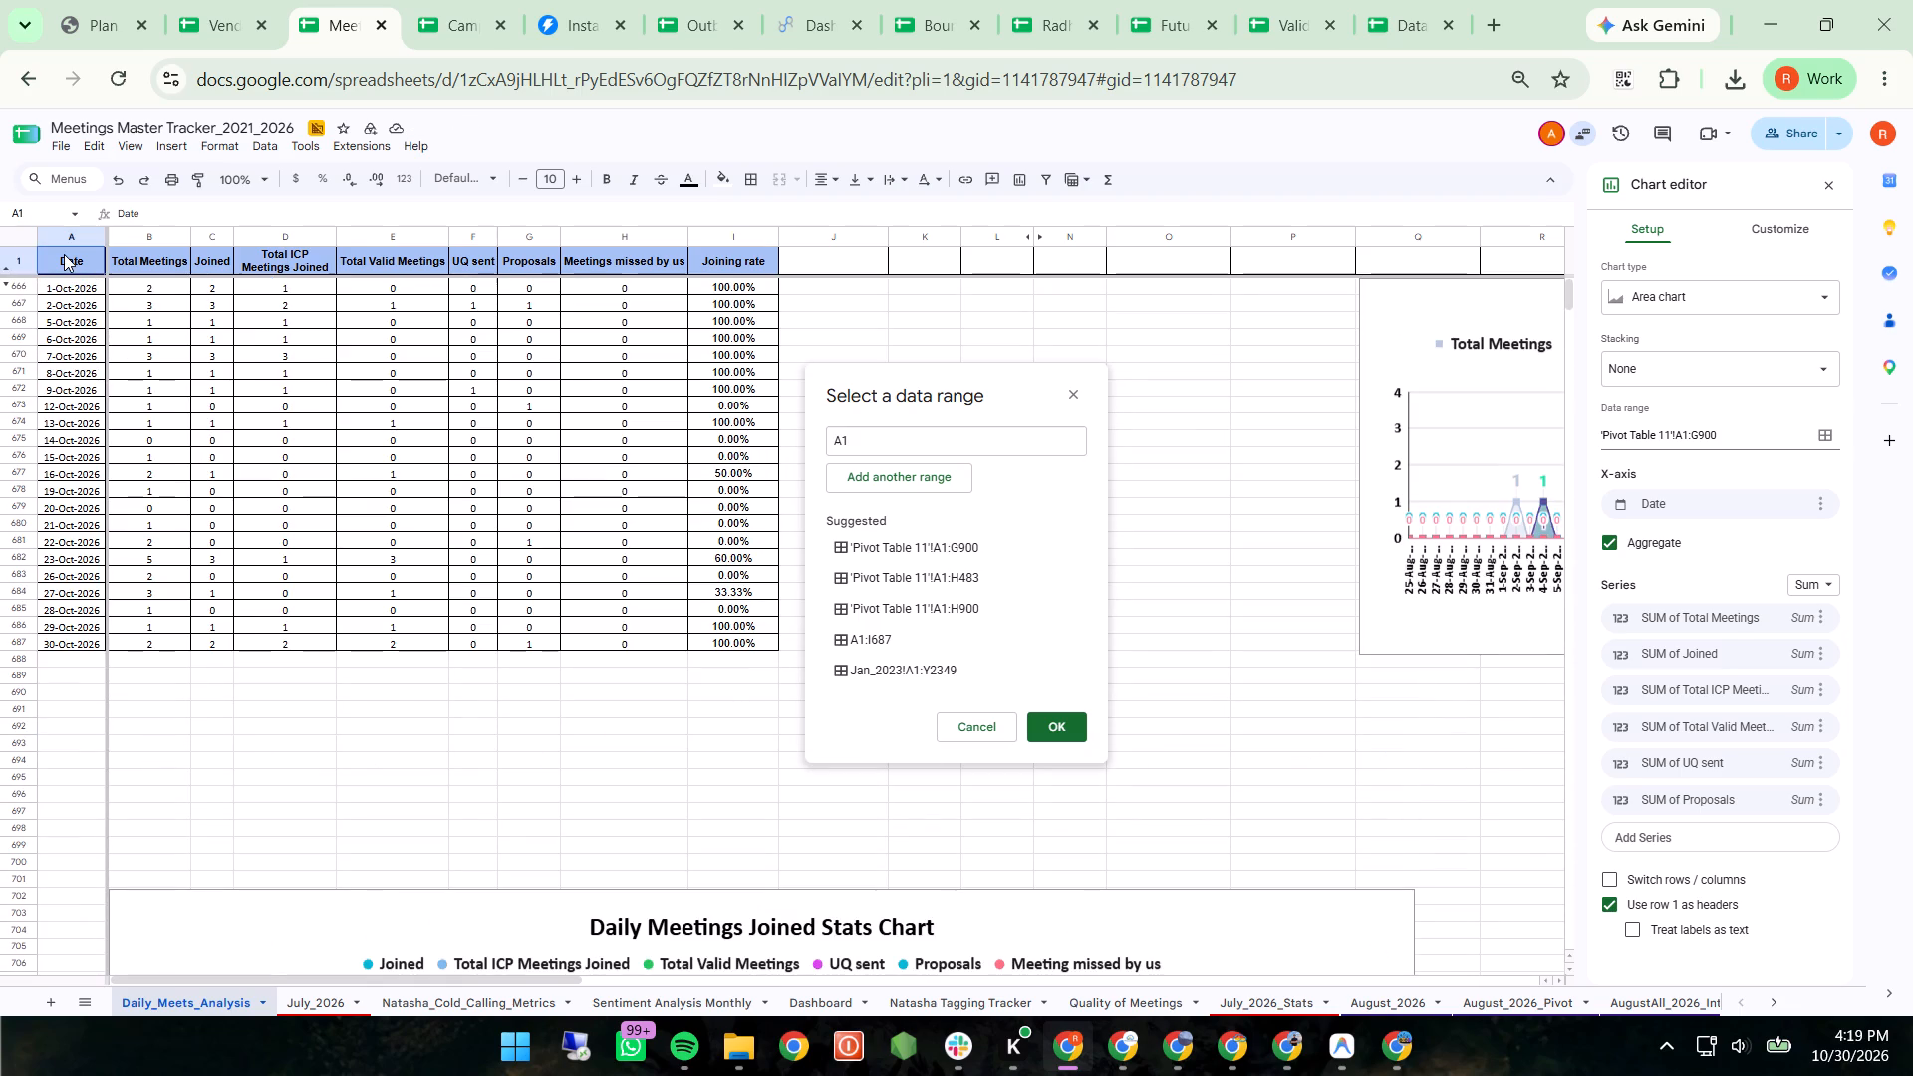
pyautogui.click(64, 240)
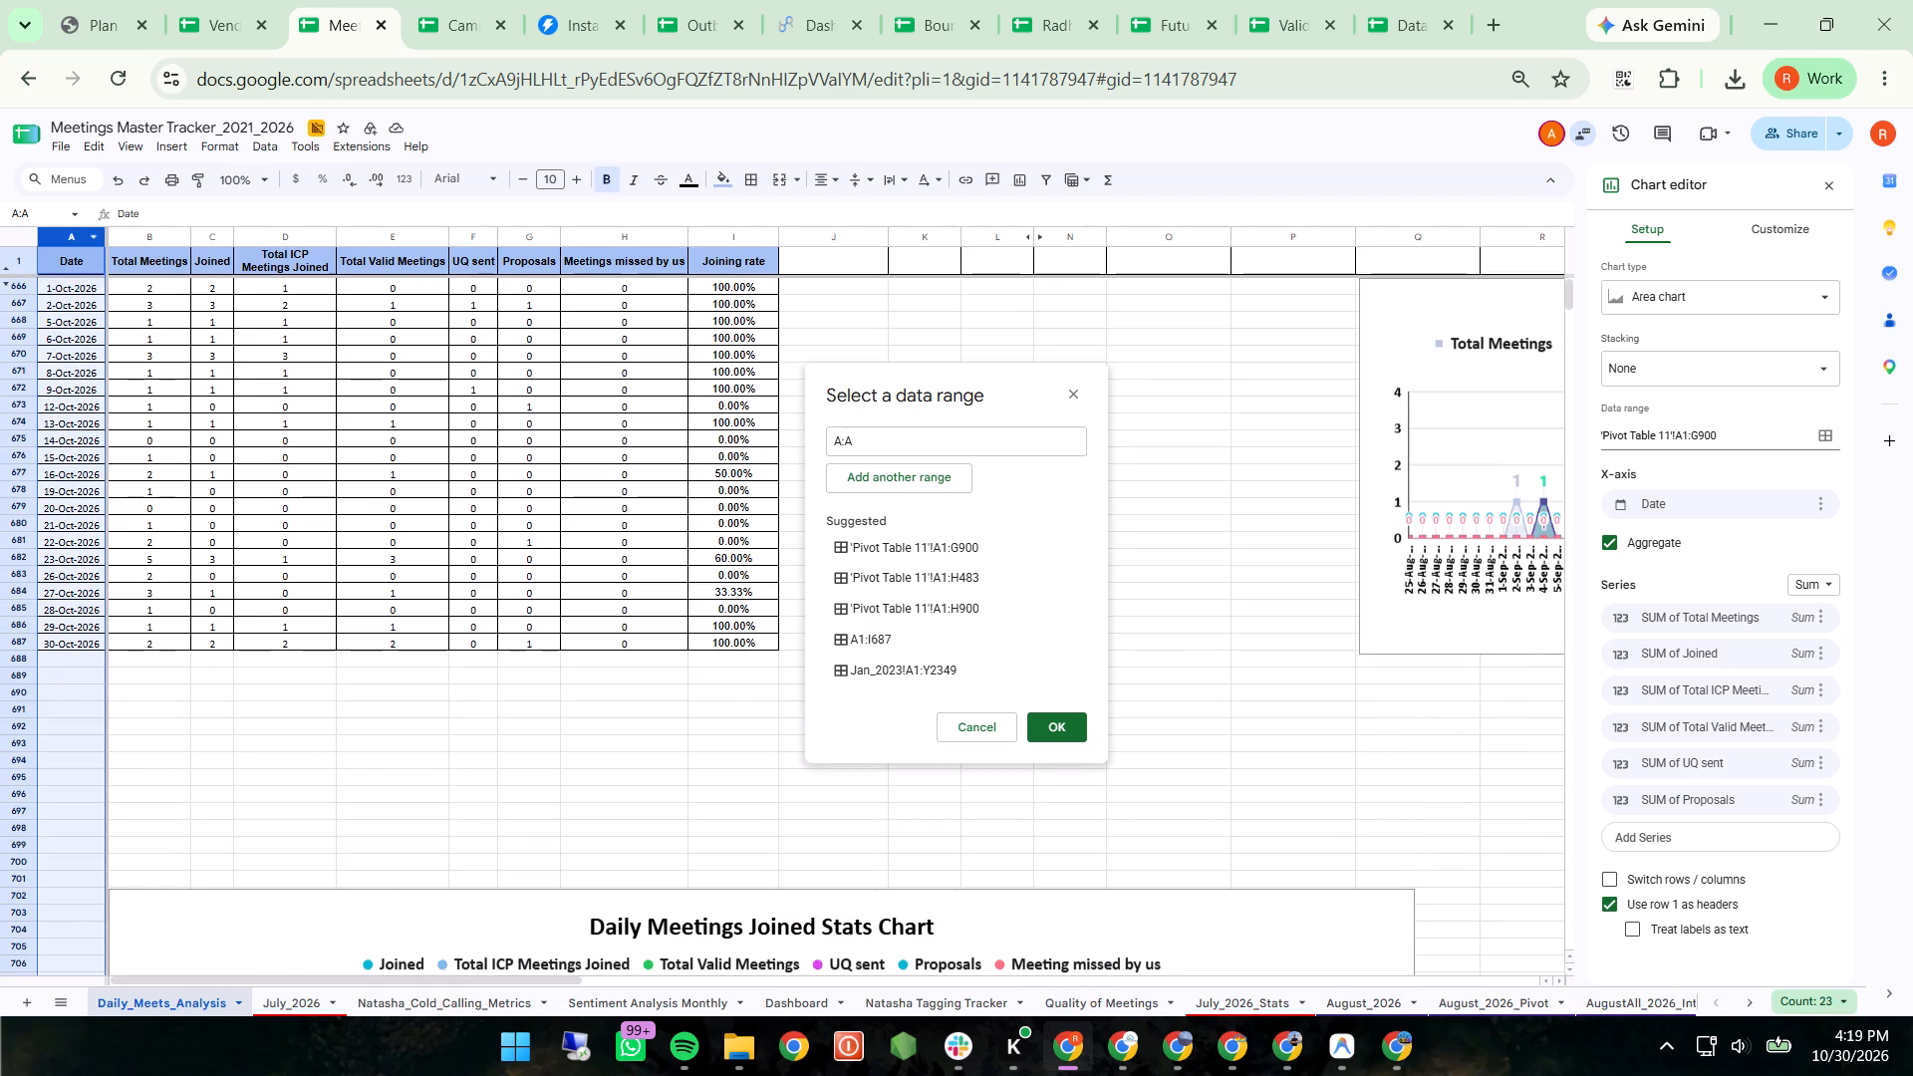
pyautogui.hotkey('shift', 'Right')
pyautogui.hotkey('shift', 'Right')
pyautogui.hotkey('shift', 'Right')
pyautogui.hotkey('shift', 'Right')
pyautogui.hotkey('shift', 'Right')
pyautogui.hotkey('shift', 'Right')
pyautogui.hotkey('shift', 'Right')
pyautogui.hotkey('shift', 'Right')
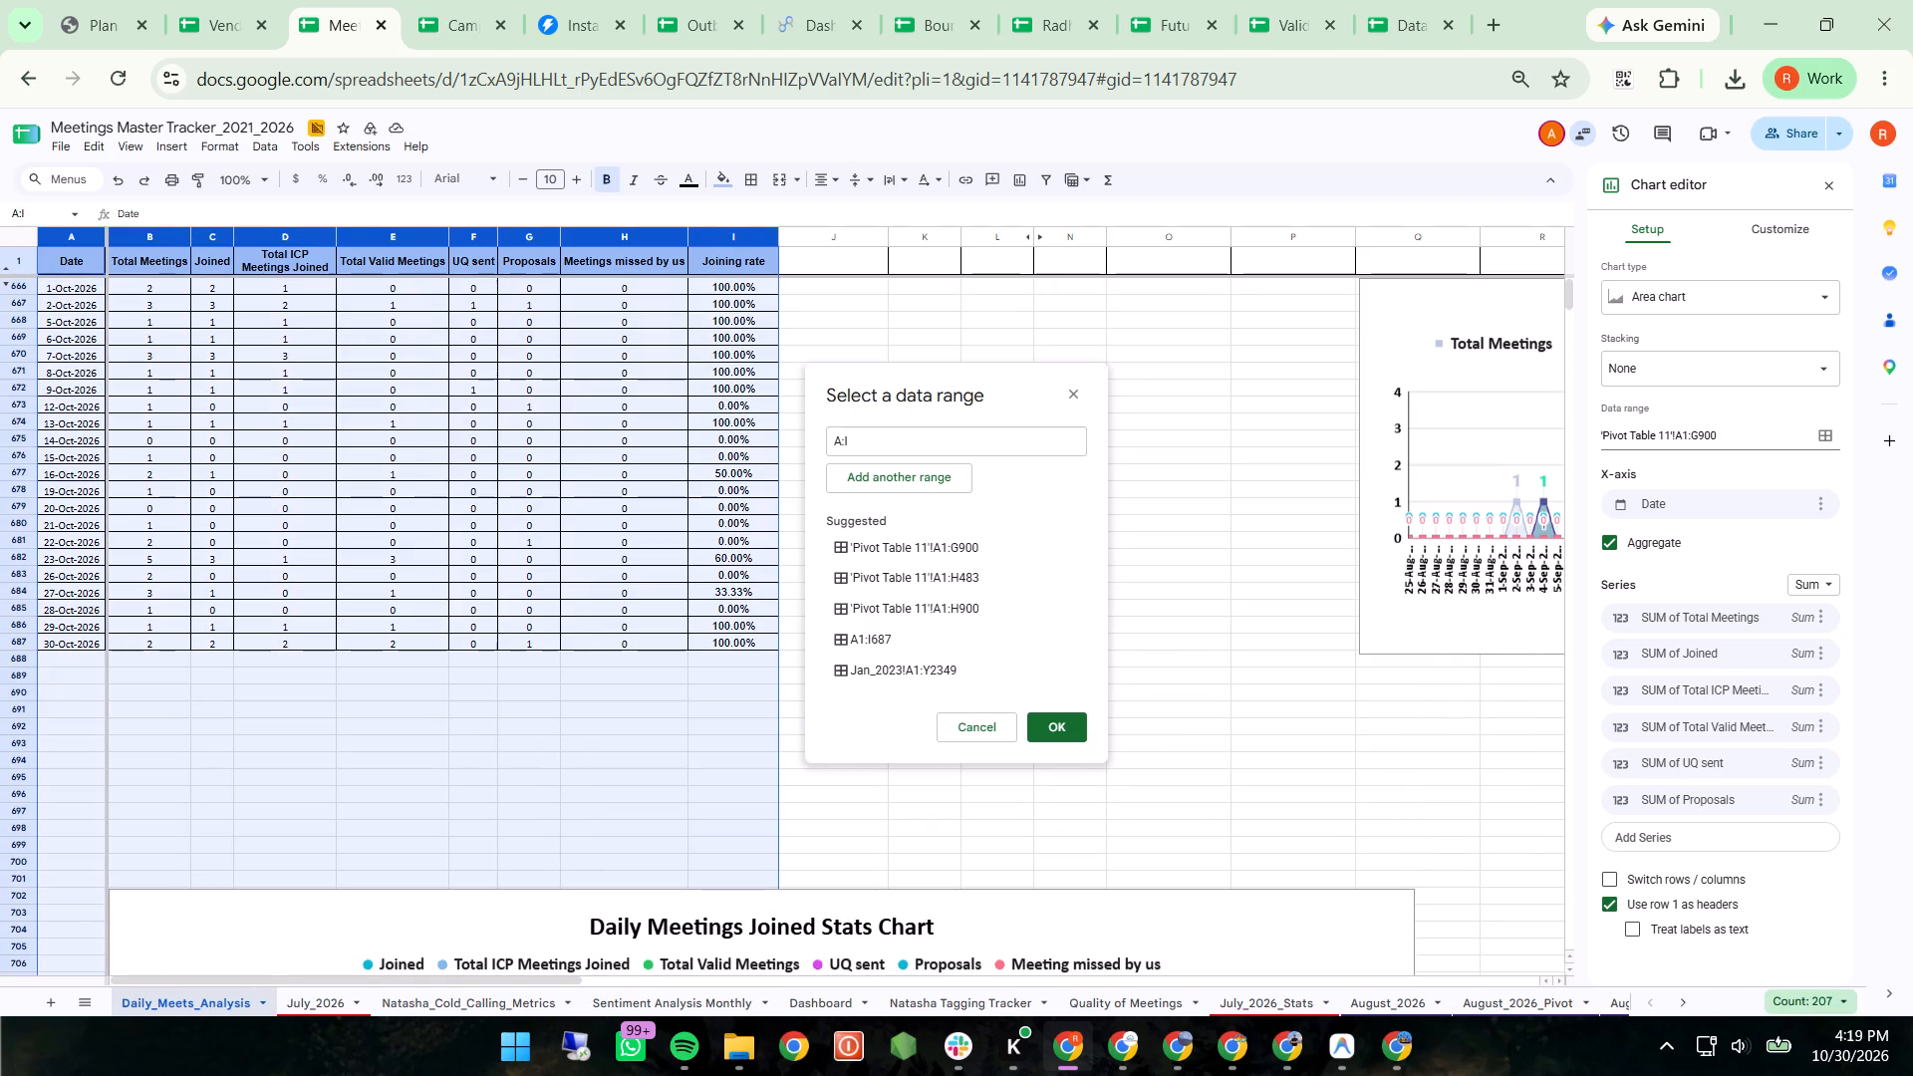
pyautogui.hotkey('shift', 'Left')
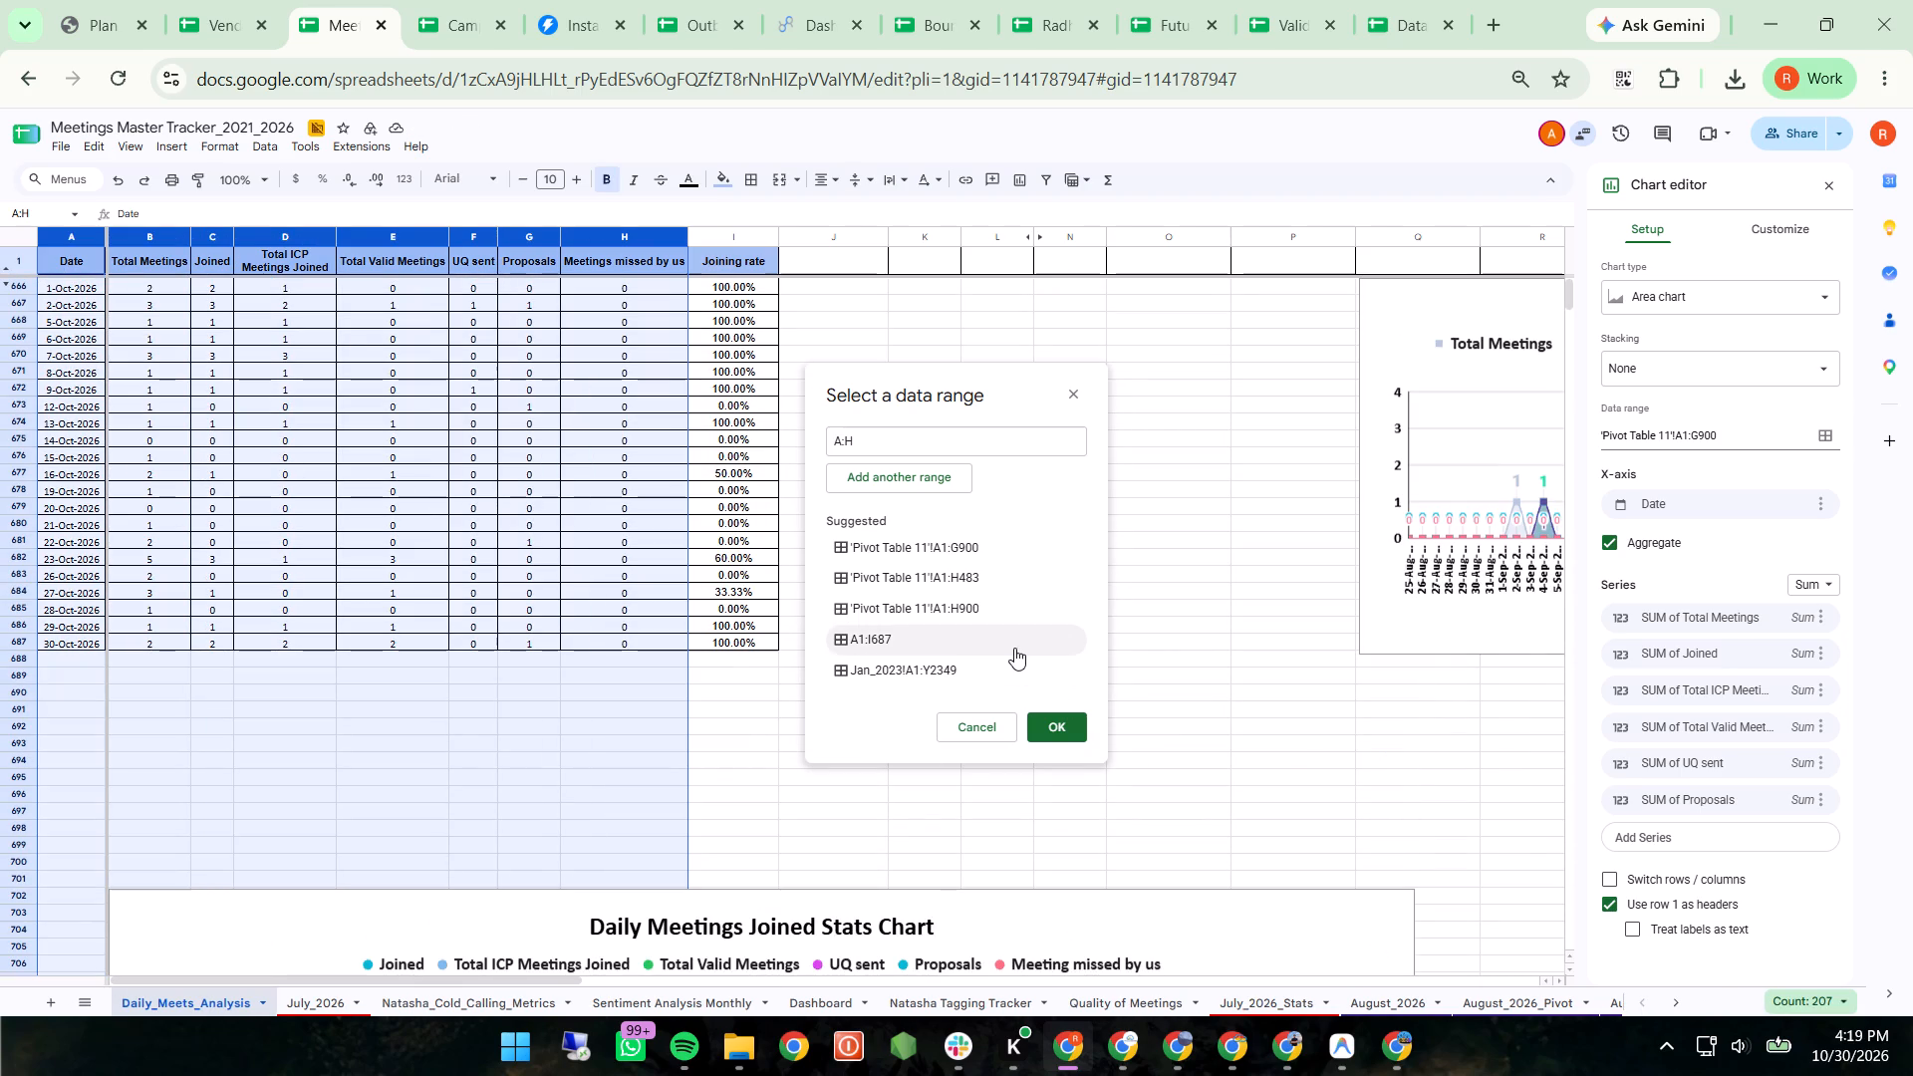
pyautogui.click(1052, 724)
# Set the vertical axis maximum of the pasted Daily Meeting Stats Chart to 6.
pyautogui.scroll(-2, 1052, 724)
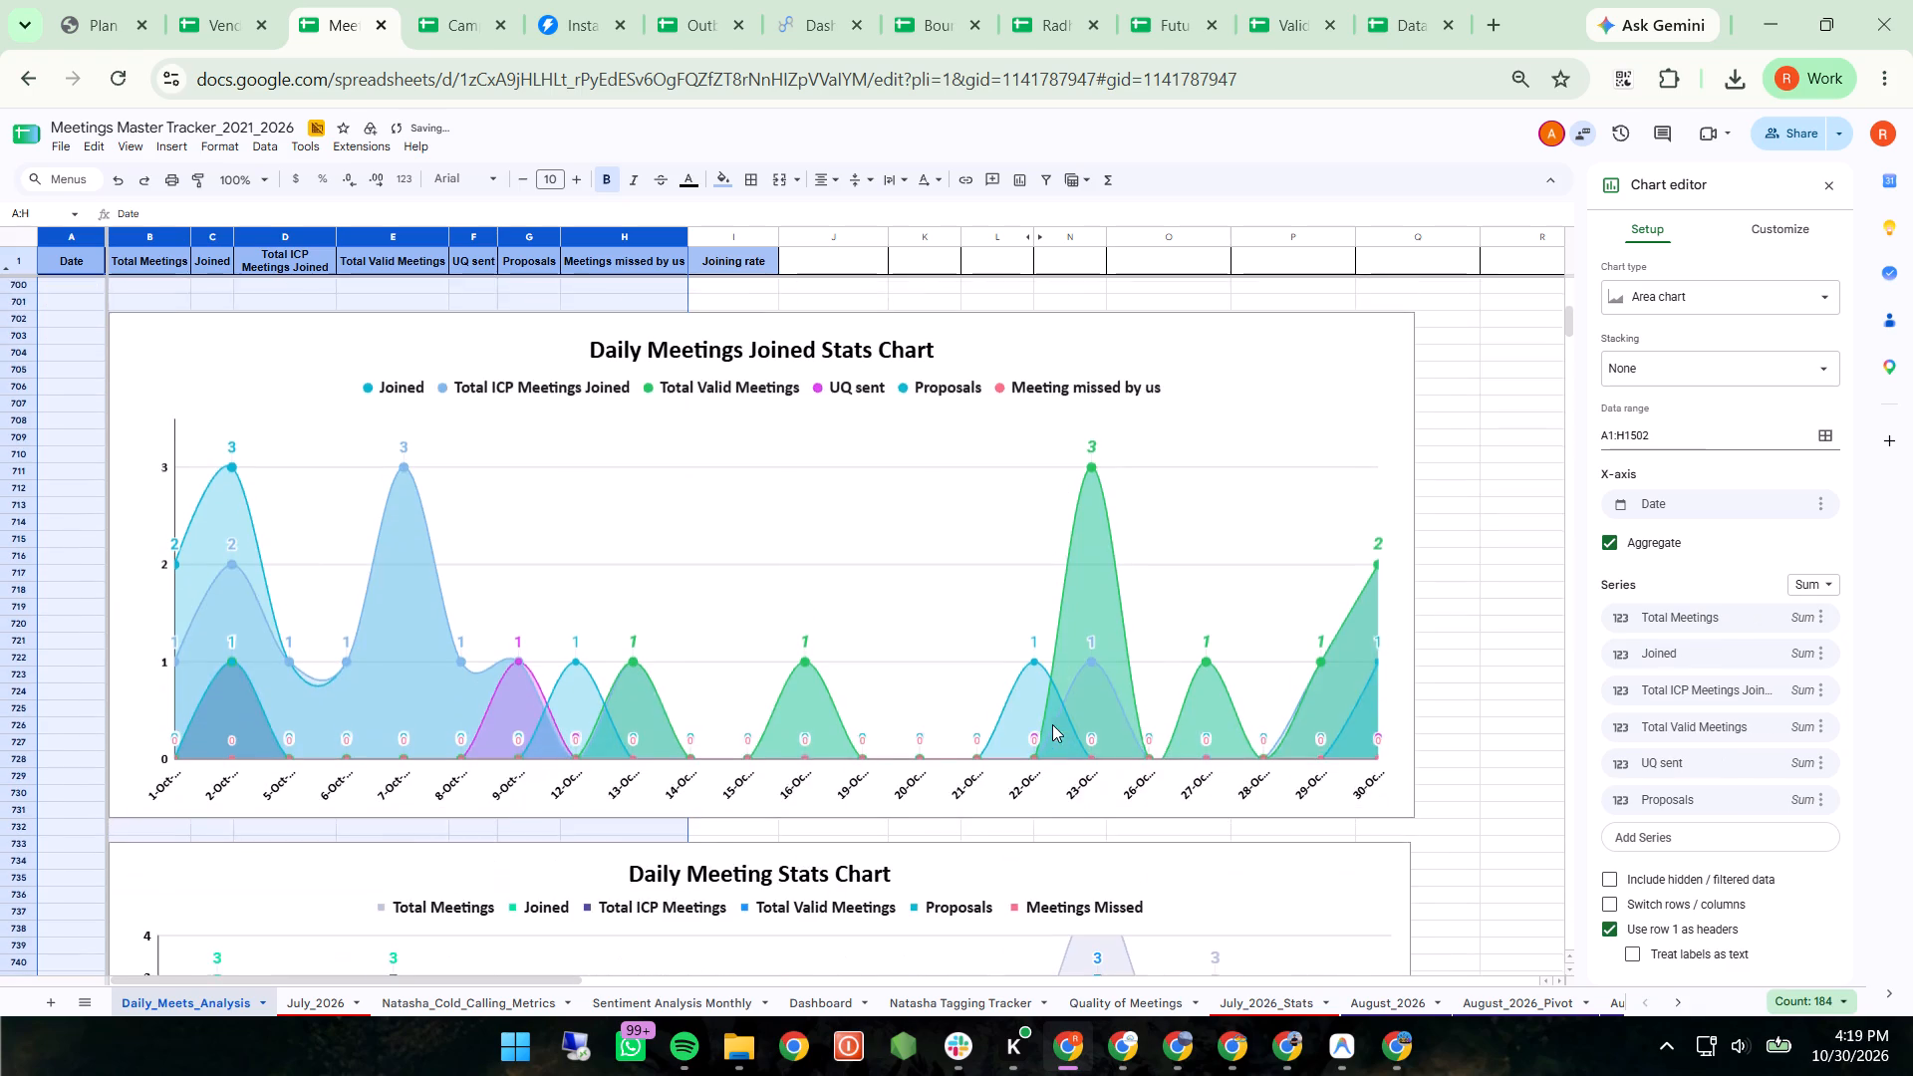
pyautogui.scroll(-3, 1052, 724)
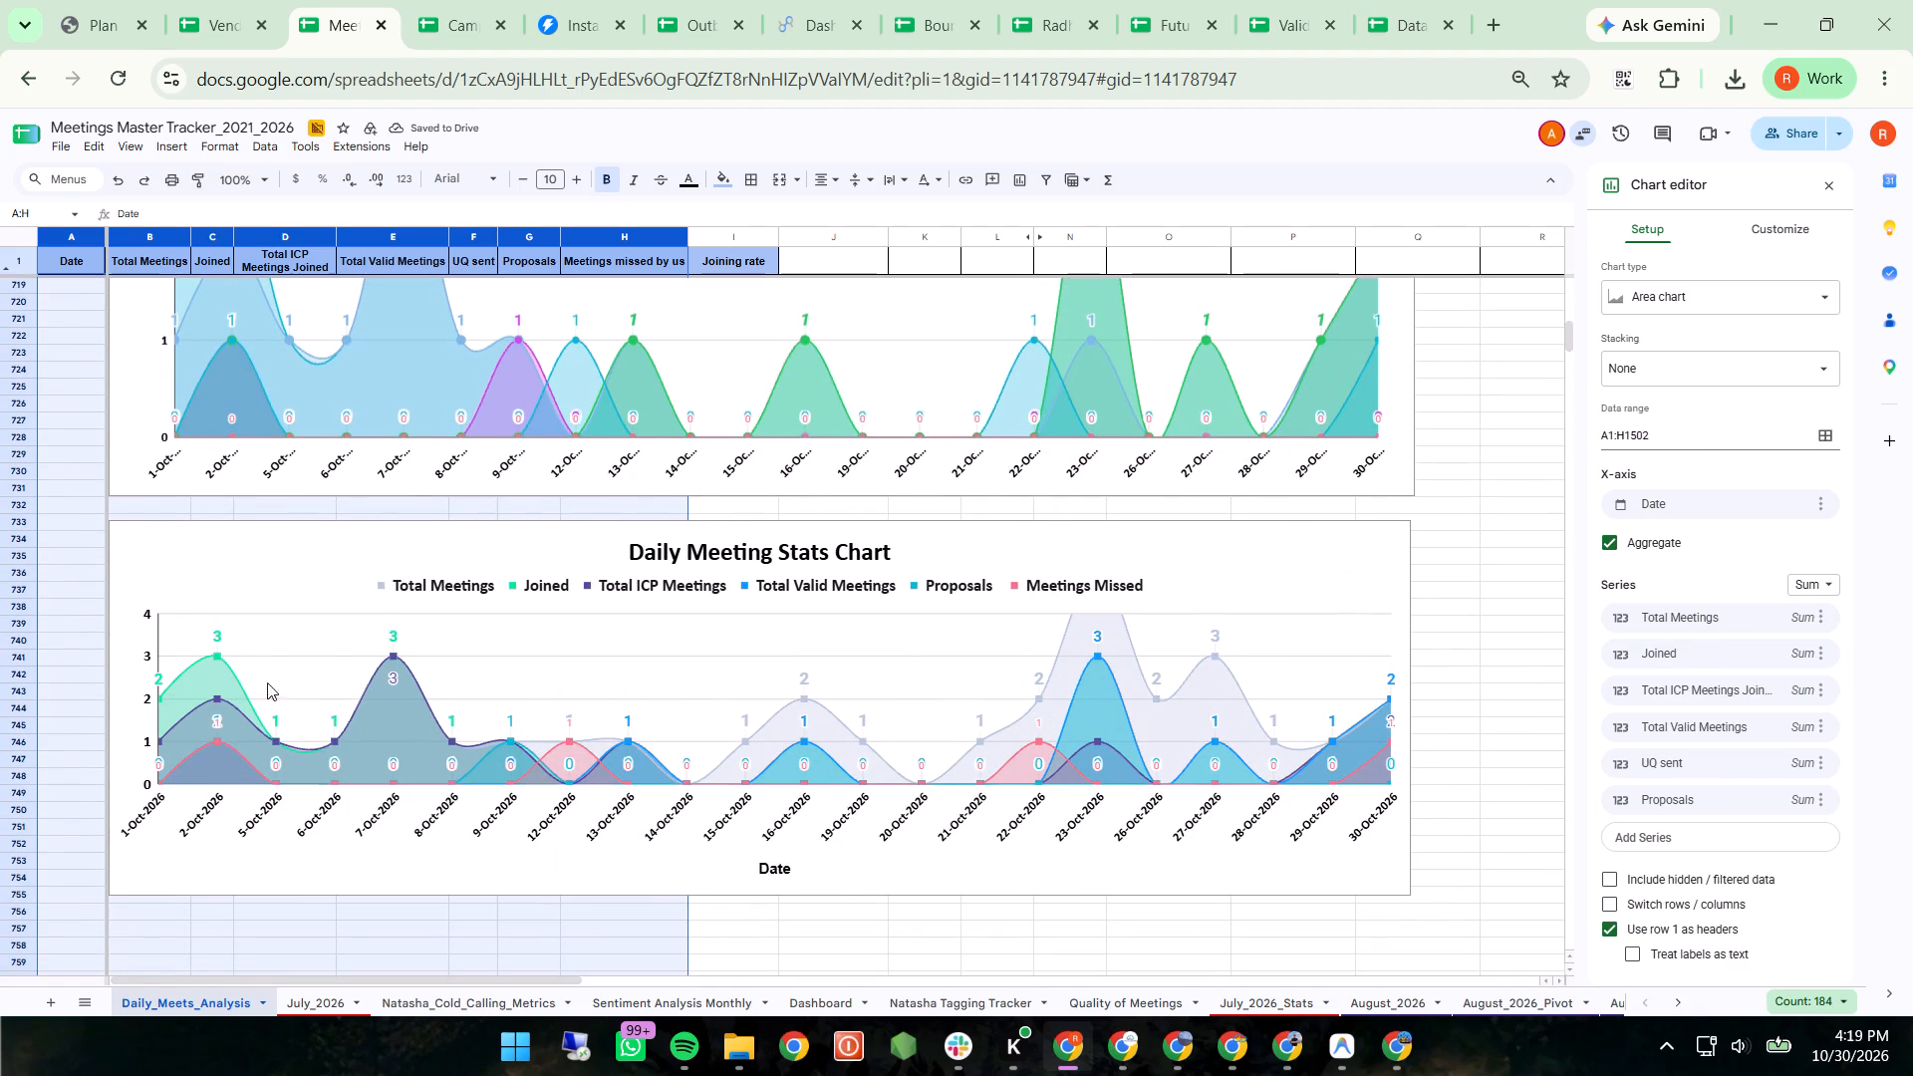
pyautogui.click(150, 613)
pyautogui.doubleClick(150, 613)
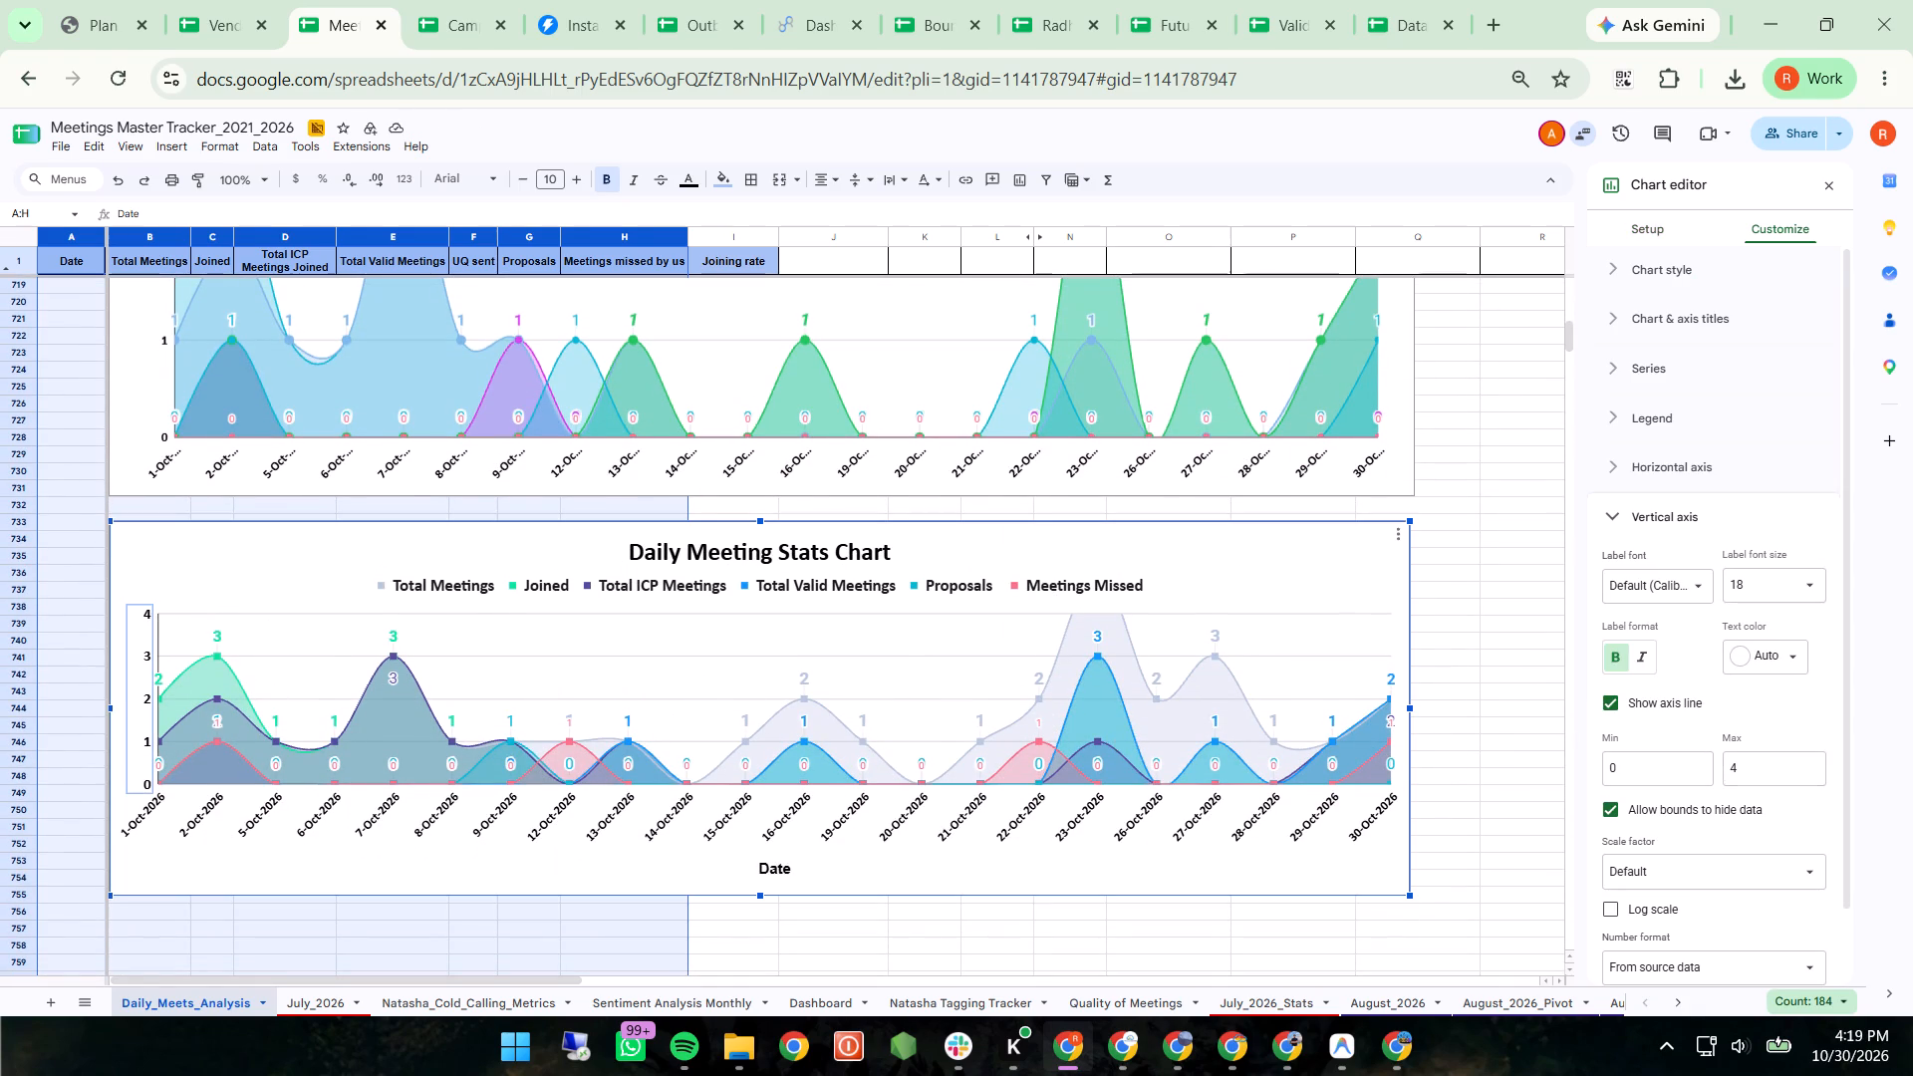
pyautogui.click(1755, 761)
pyautogui.press('BackSpace')
pyautogui.press('6')
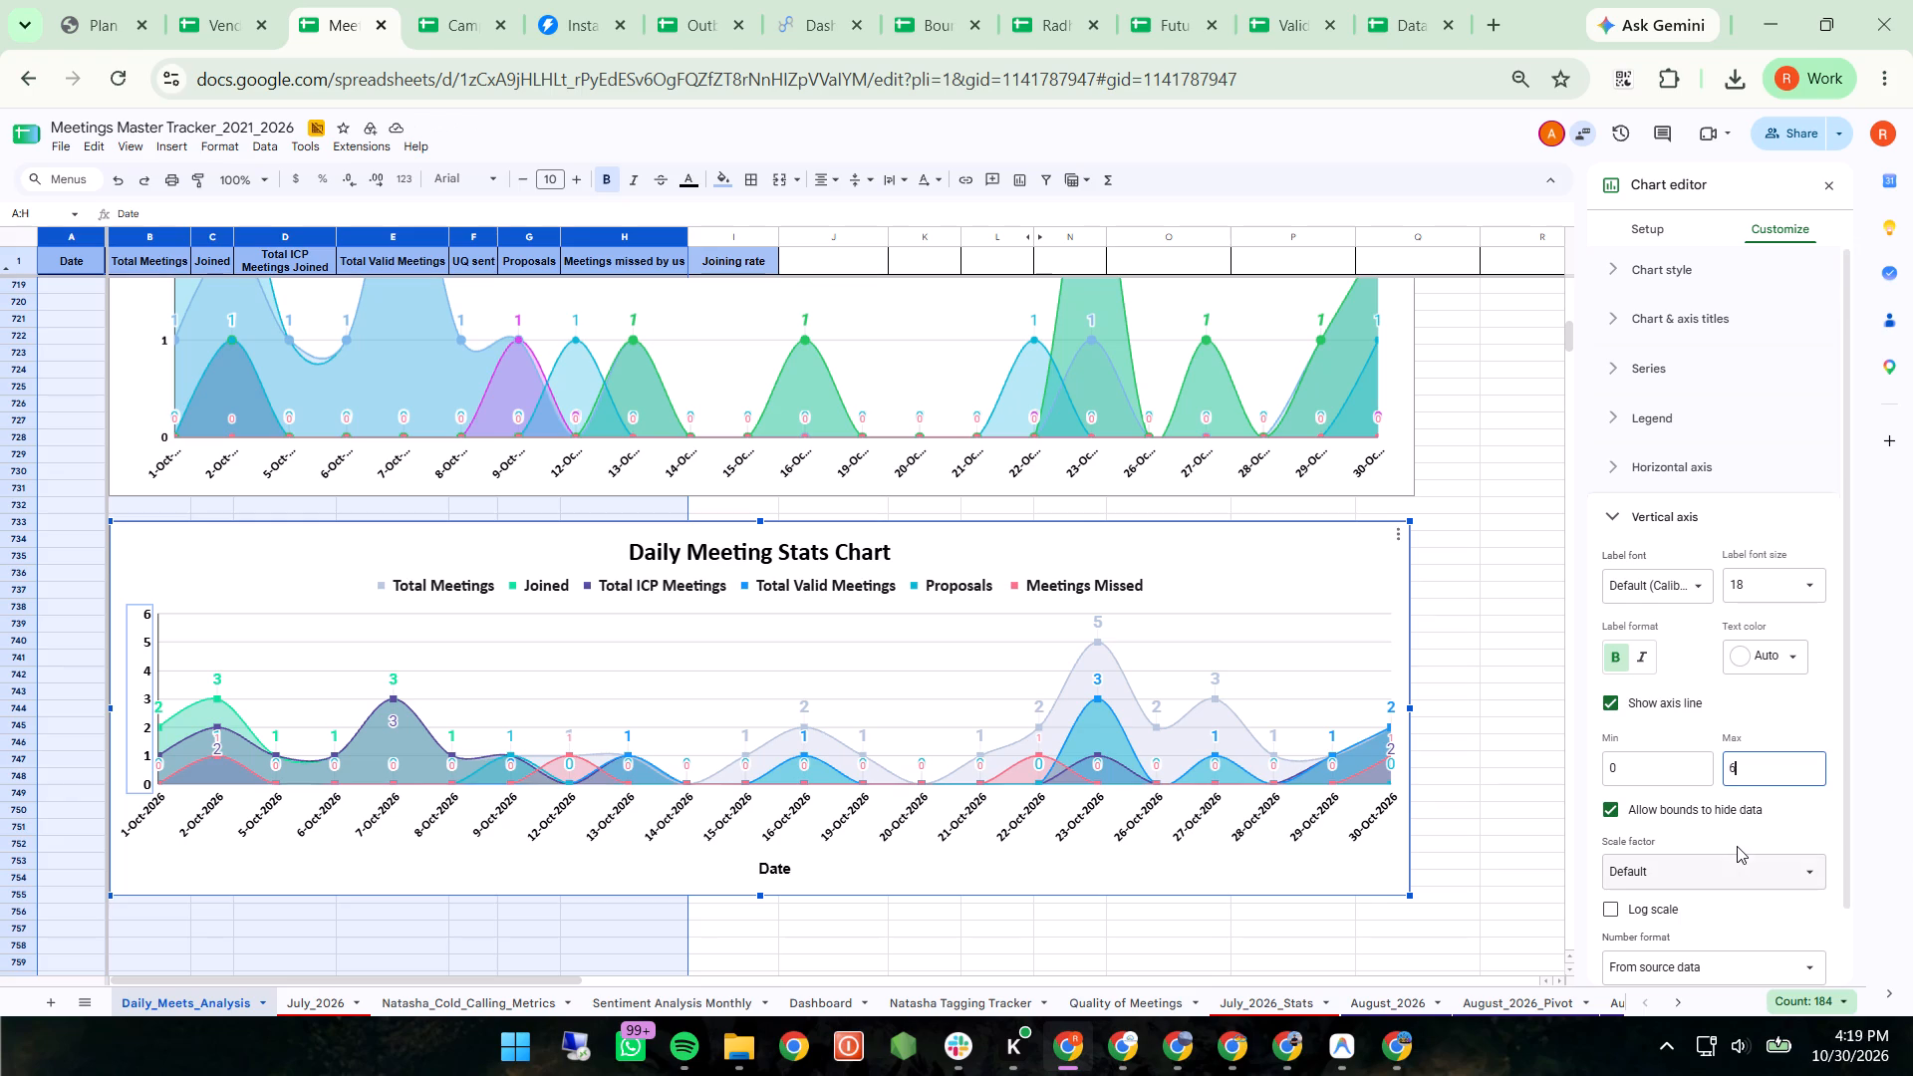
# Set the vertical axis gridlines' major step to 3 and close the chart's settings.
pyautogui.scroll(-3, 1737, 846)
pyautogui.click(1742, 952)
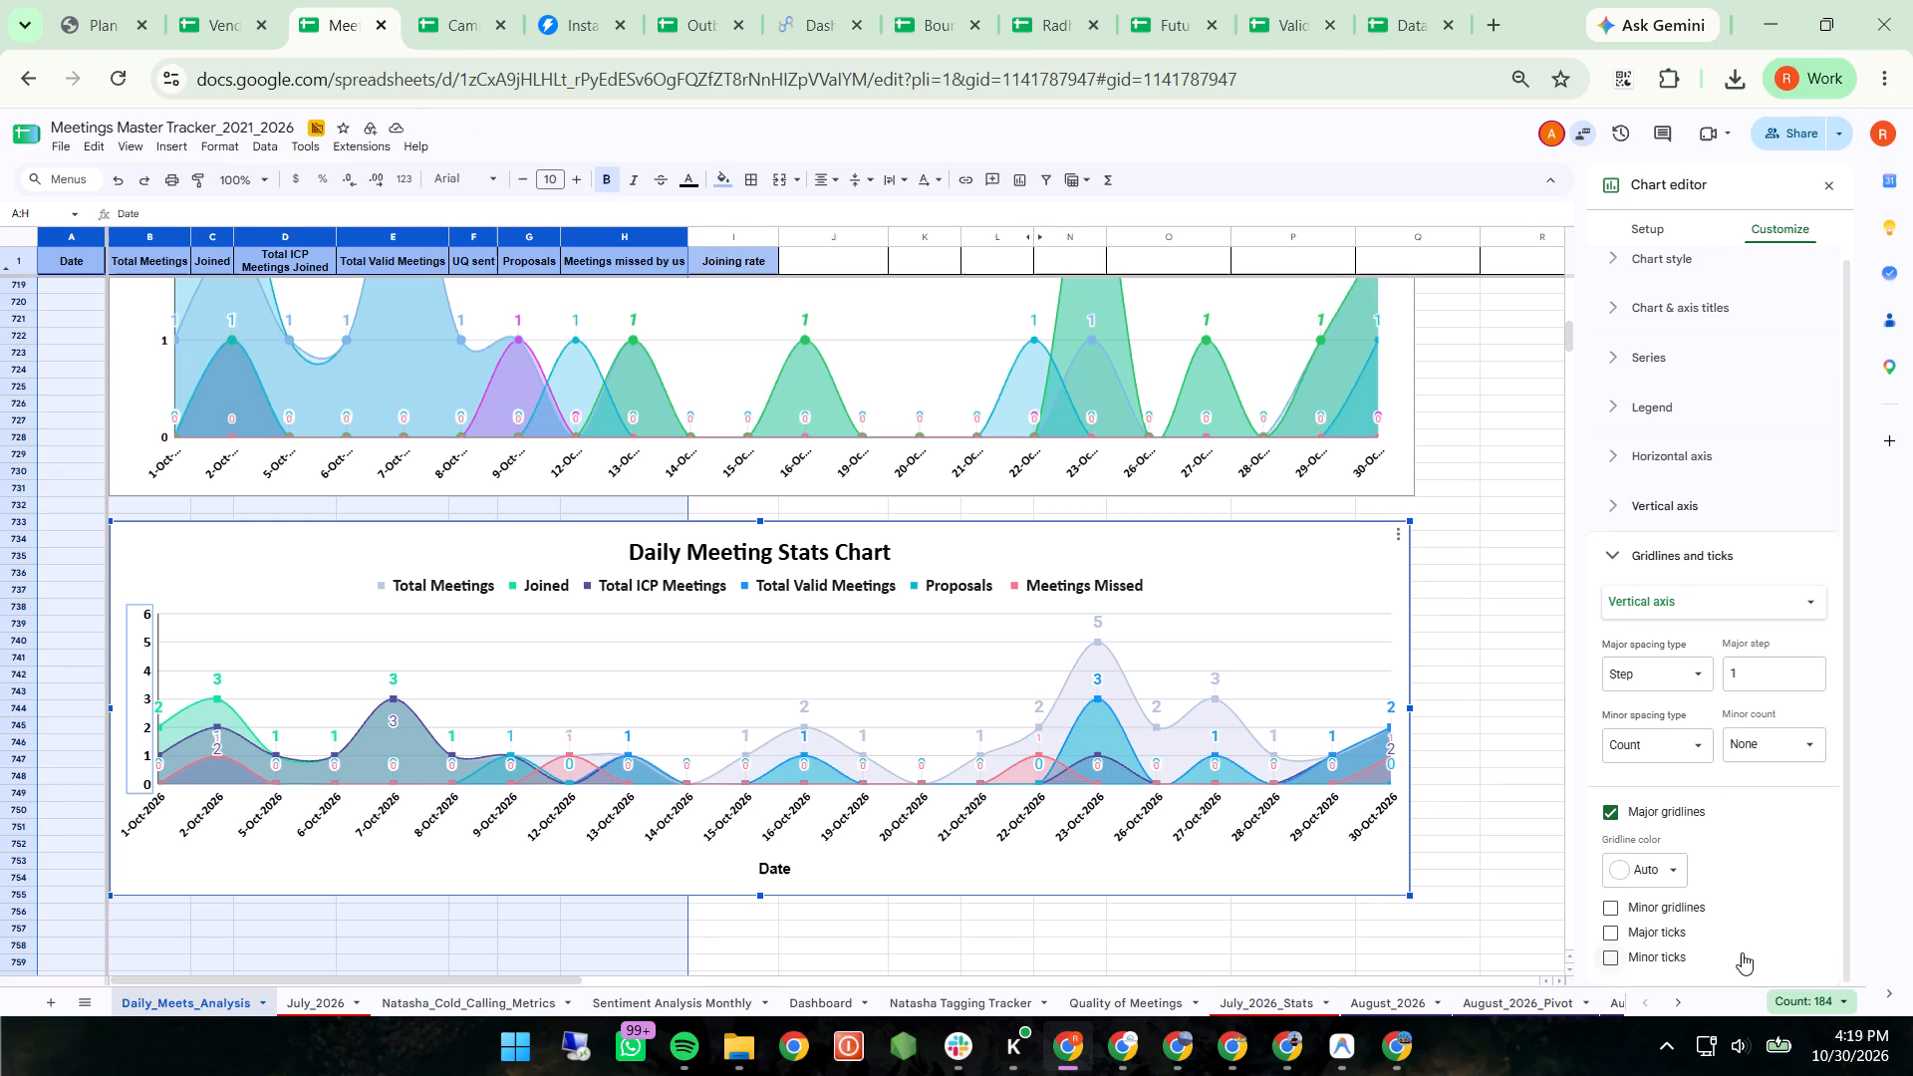
pyautogui.click(1758, 668)
pyautogui.press('BackSpace')
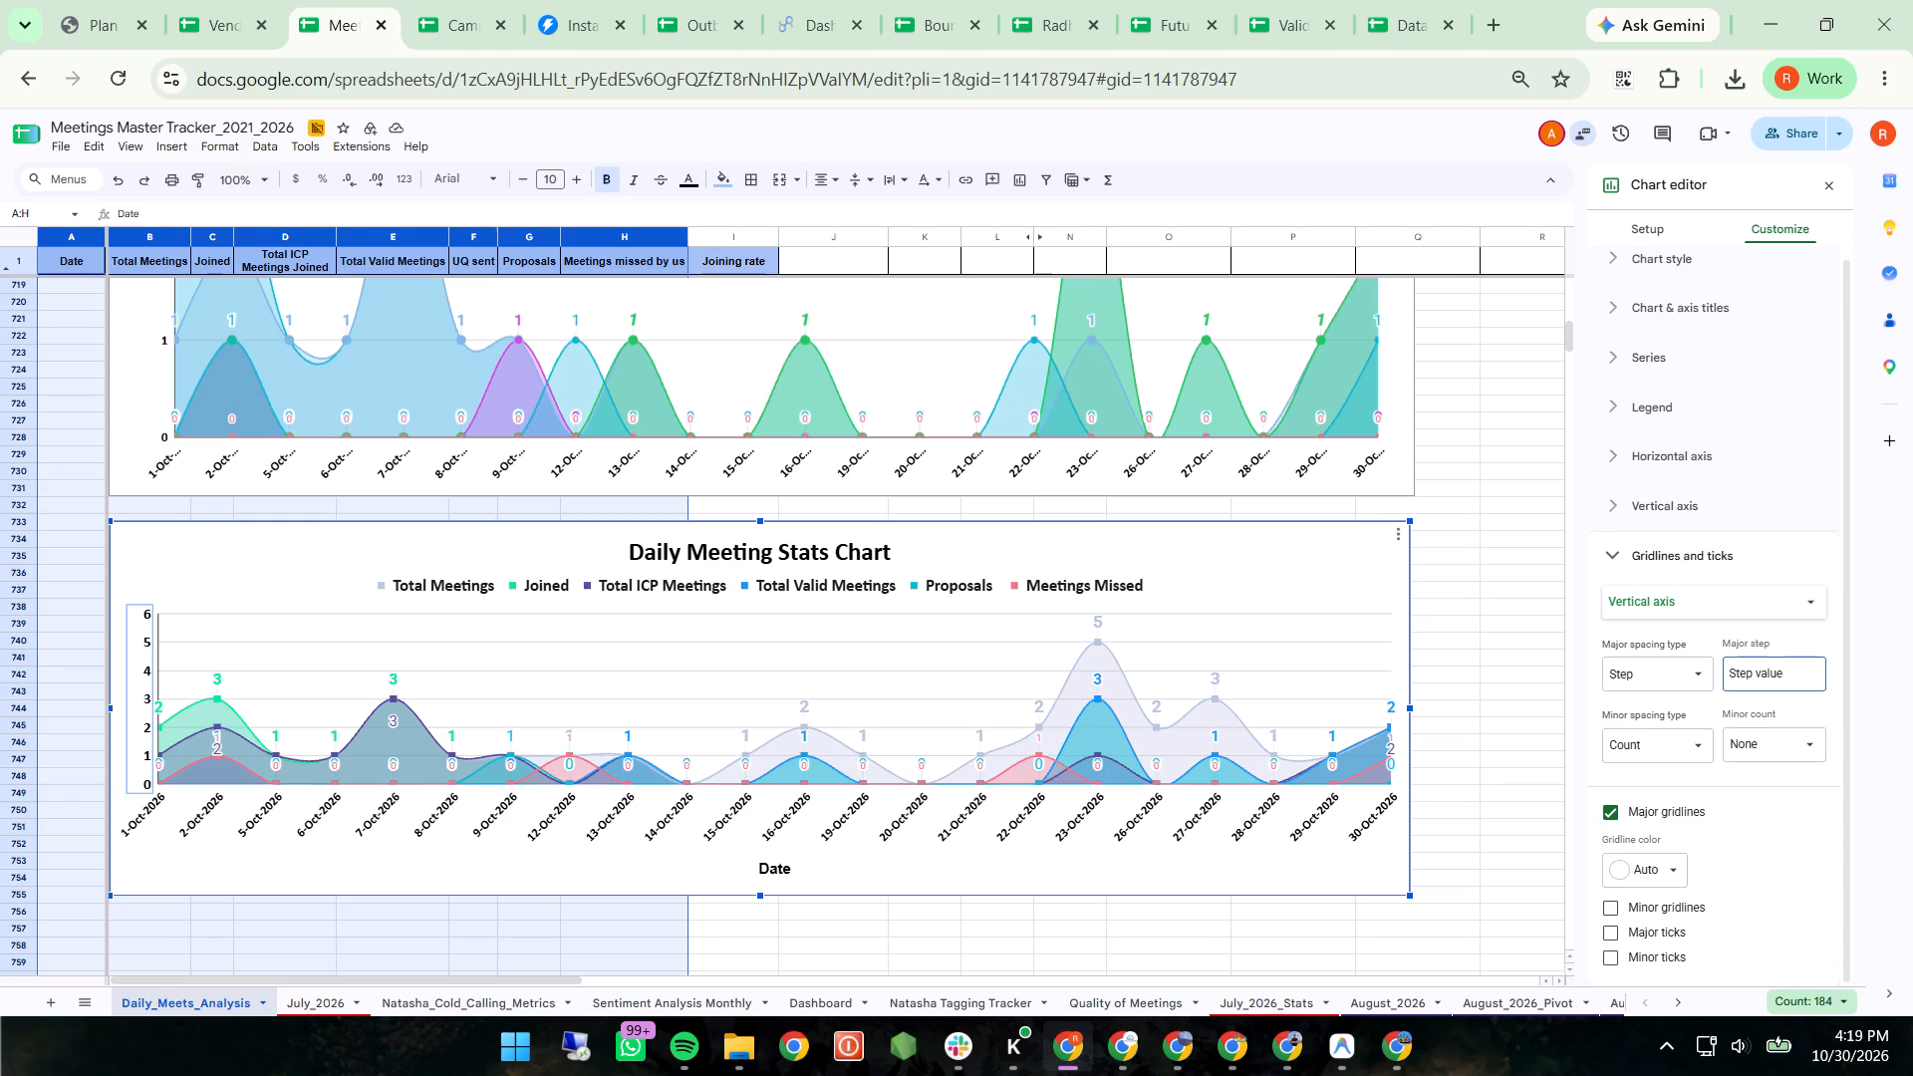
pyautogui.press('3')
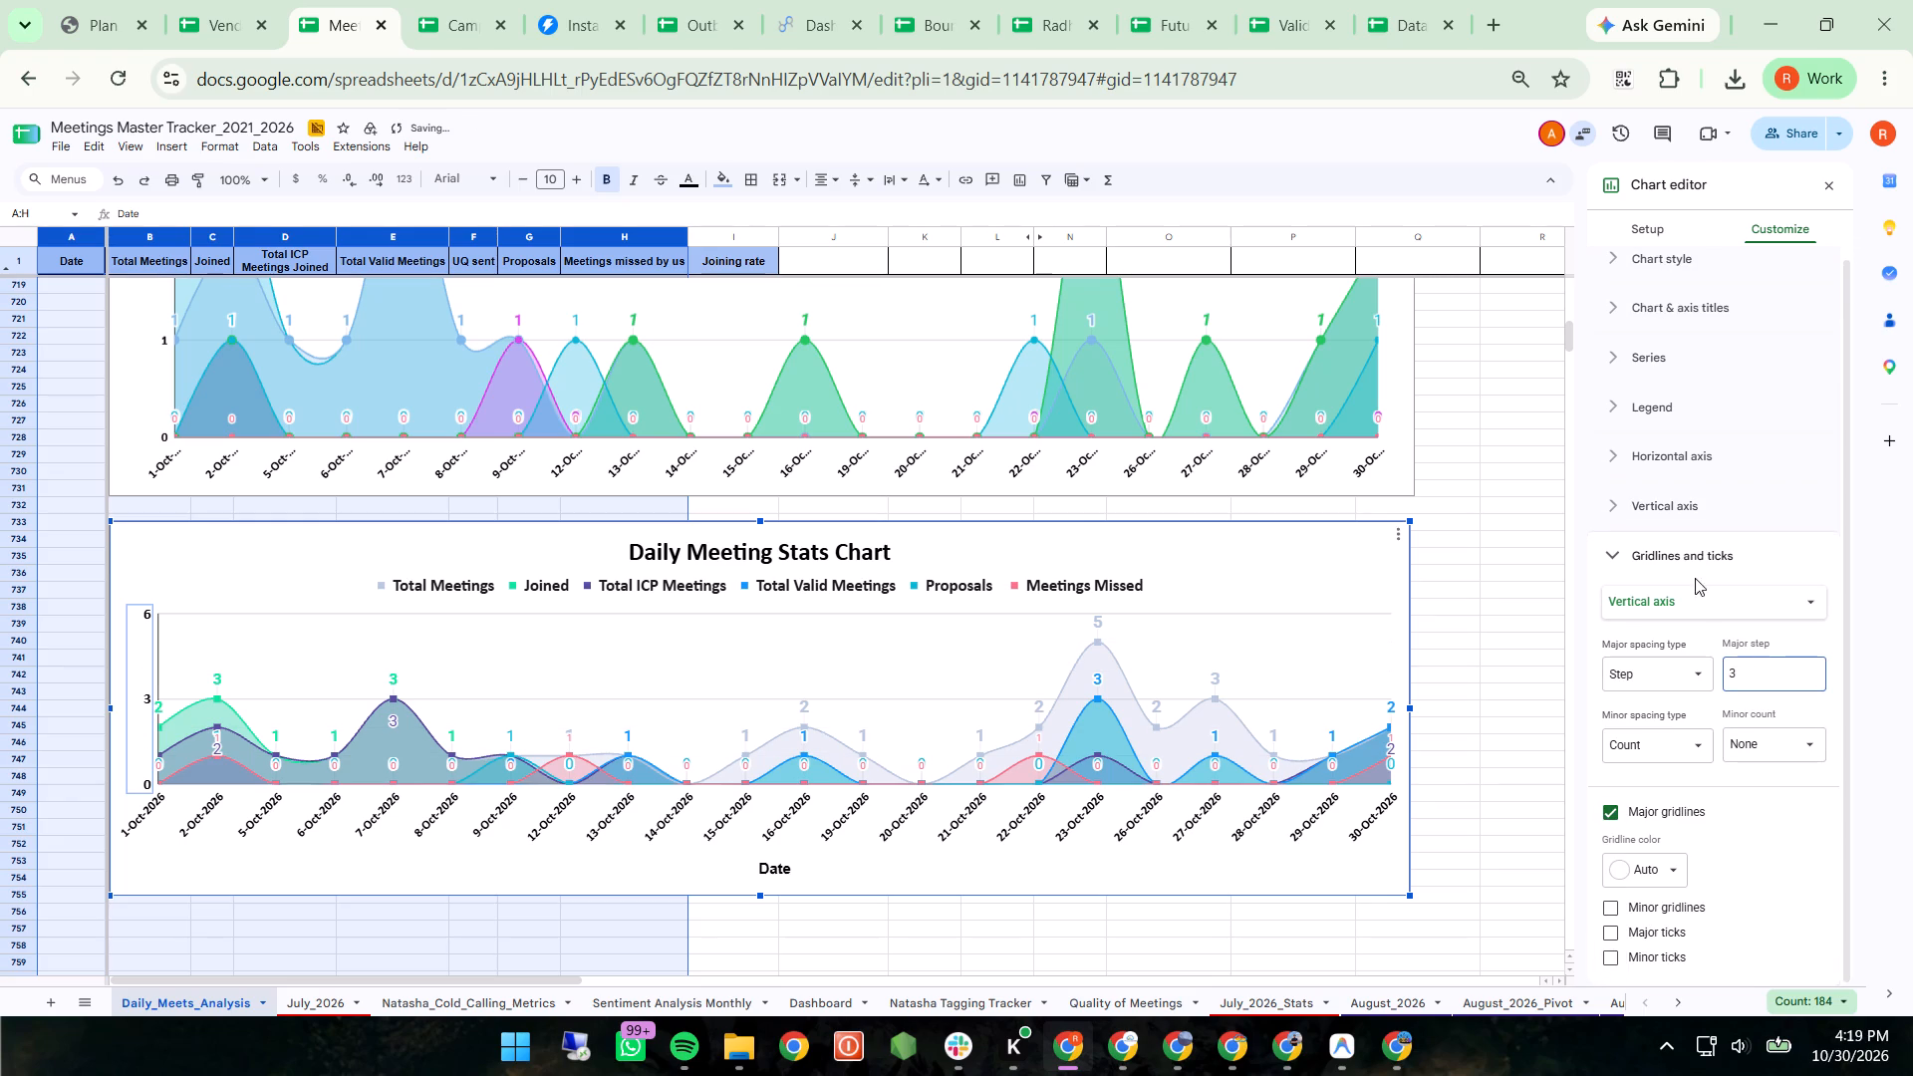
pyautogui.click(1534, 657)
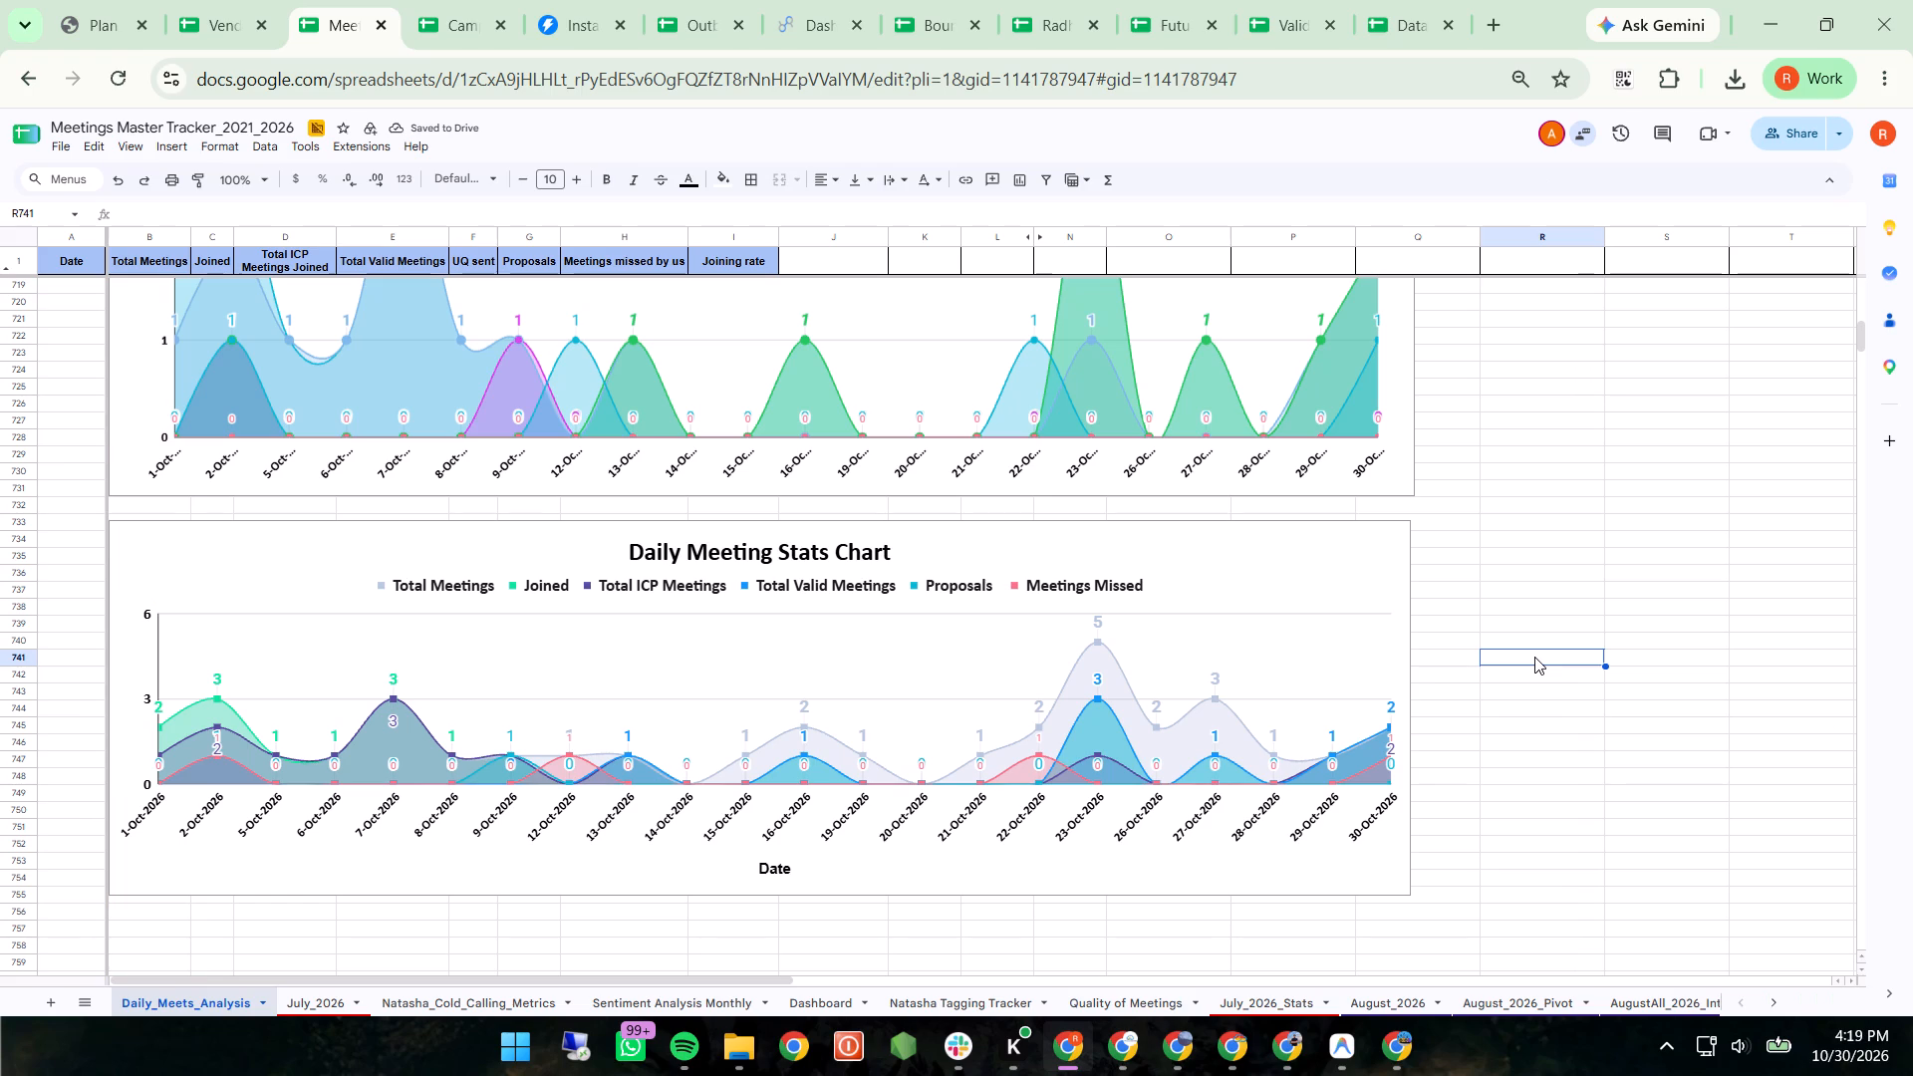
# Examine the Meetings Missed series at 30-Oct-2026 and the series list of the pasted Daily Meeting Stats Chart.
pyautogui.click(1391, 737)
pyautogui.click(1391, 737)
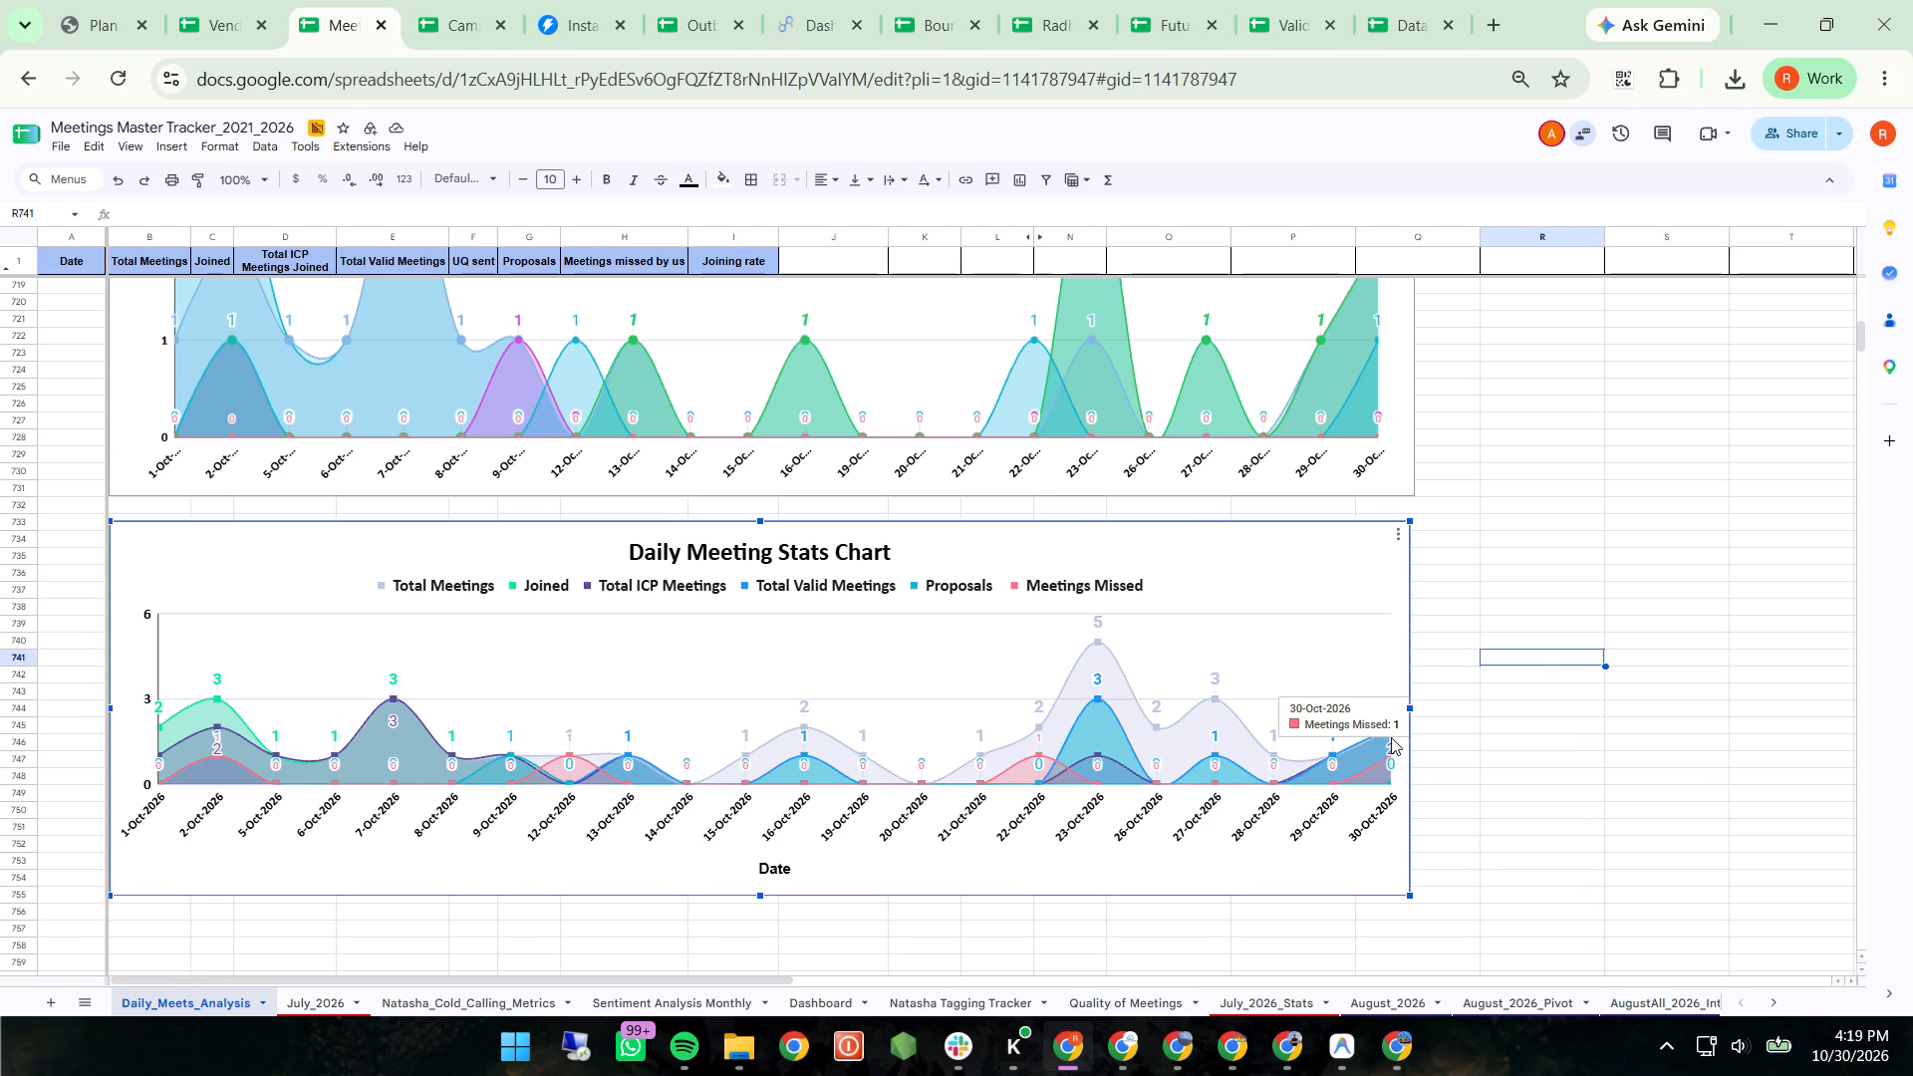
pyautogui.doubleClick(1391, 737)
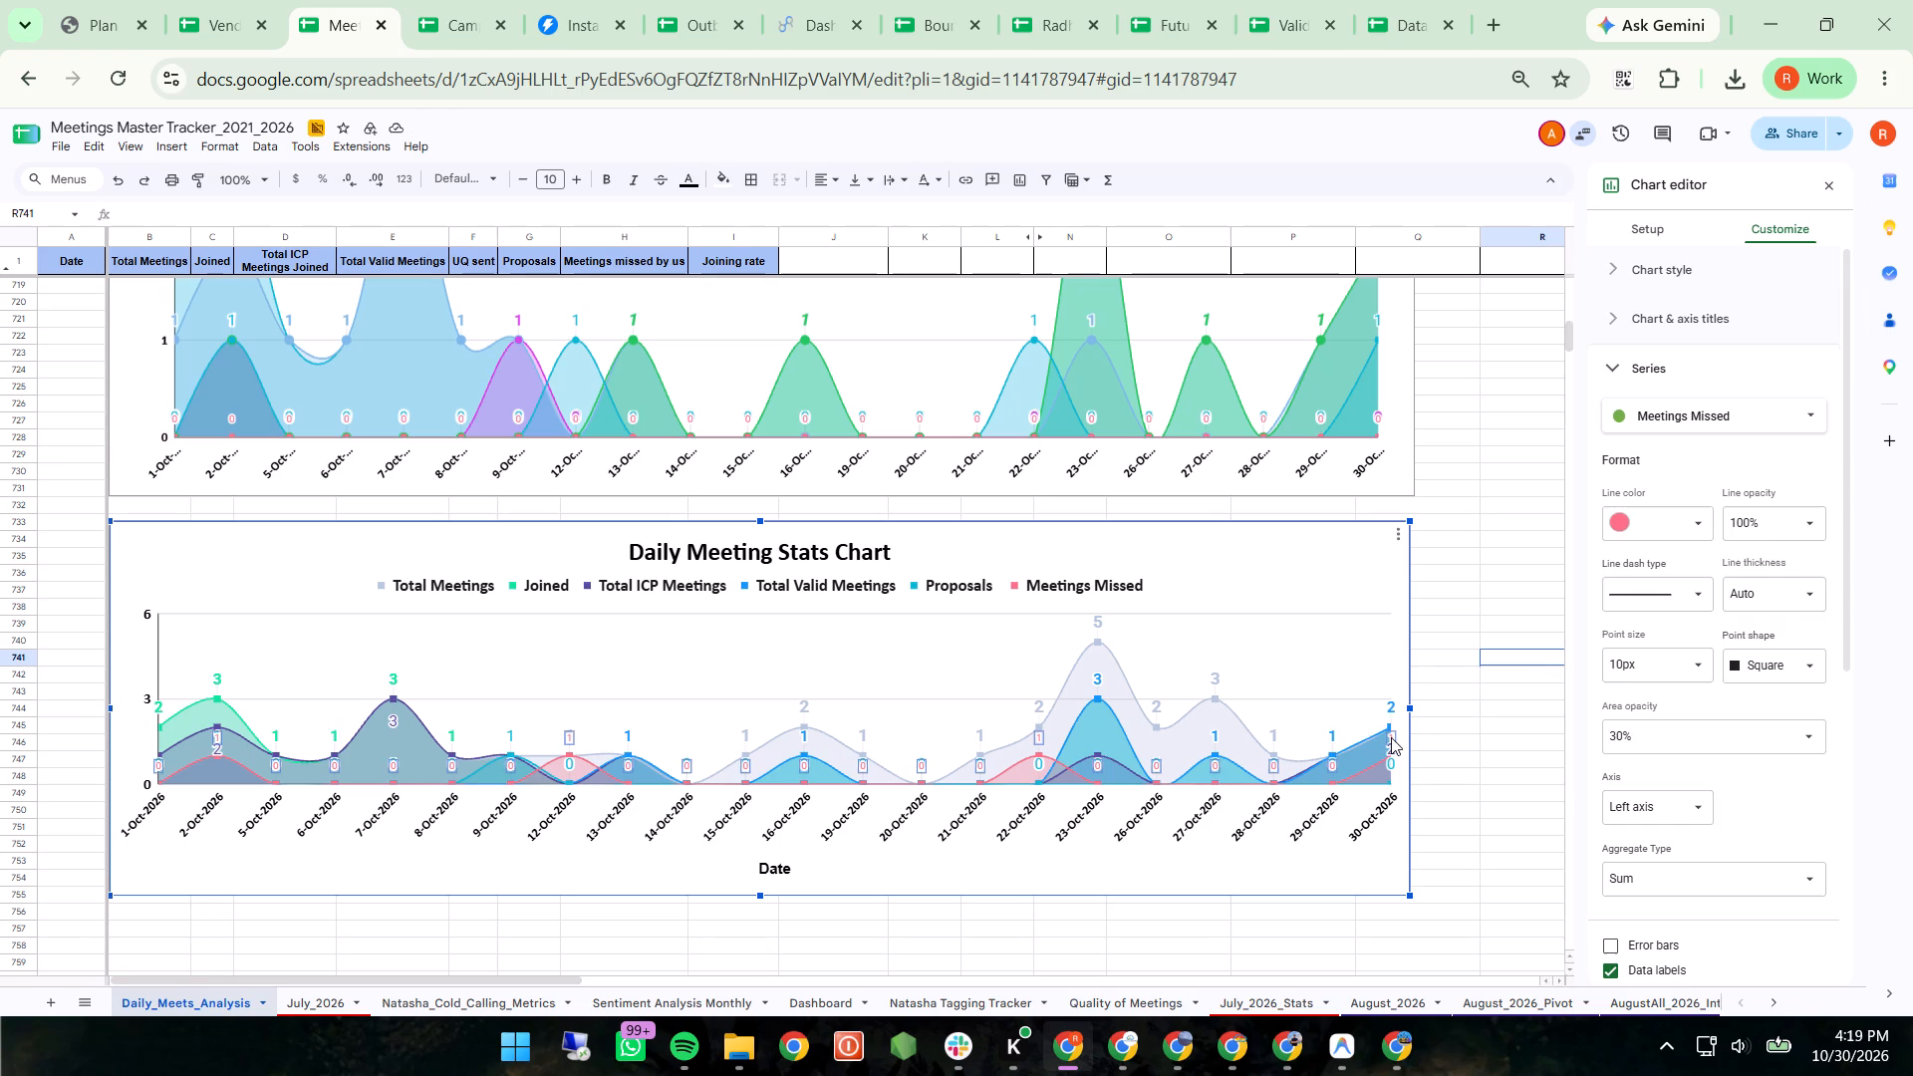
pyautogui.click(1811, 412)
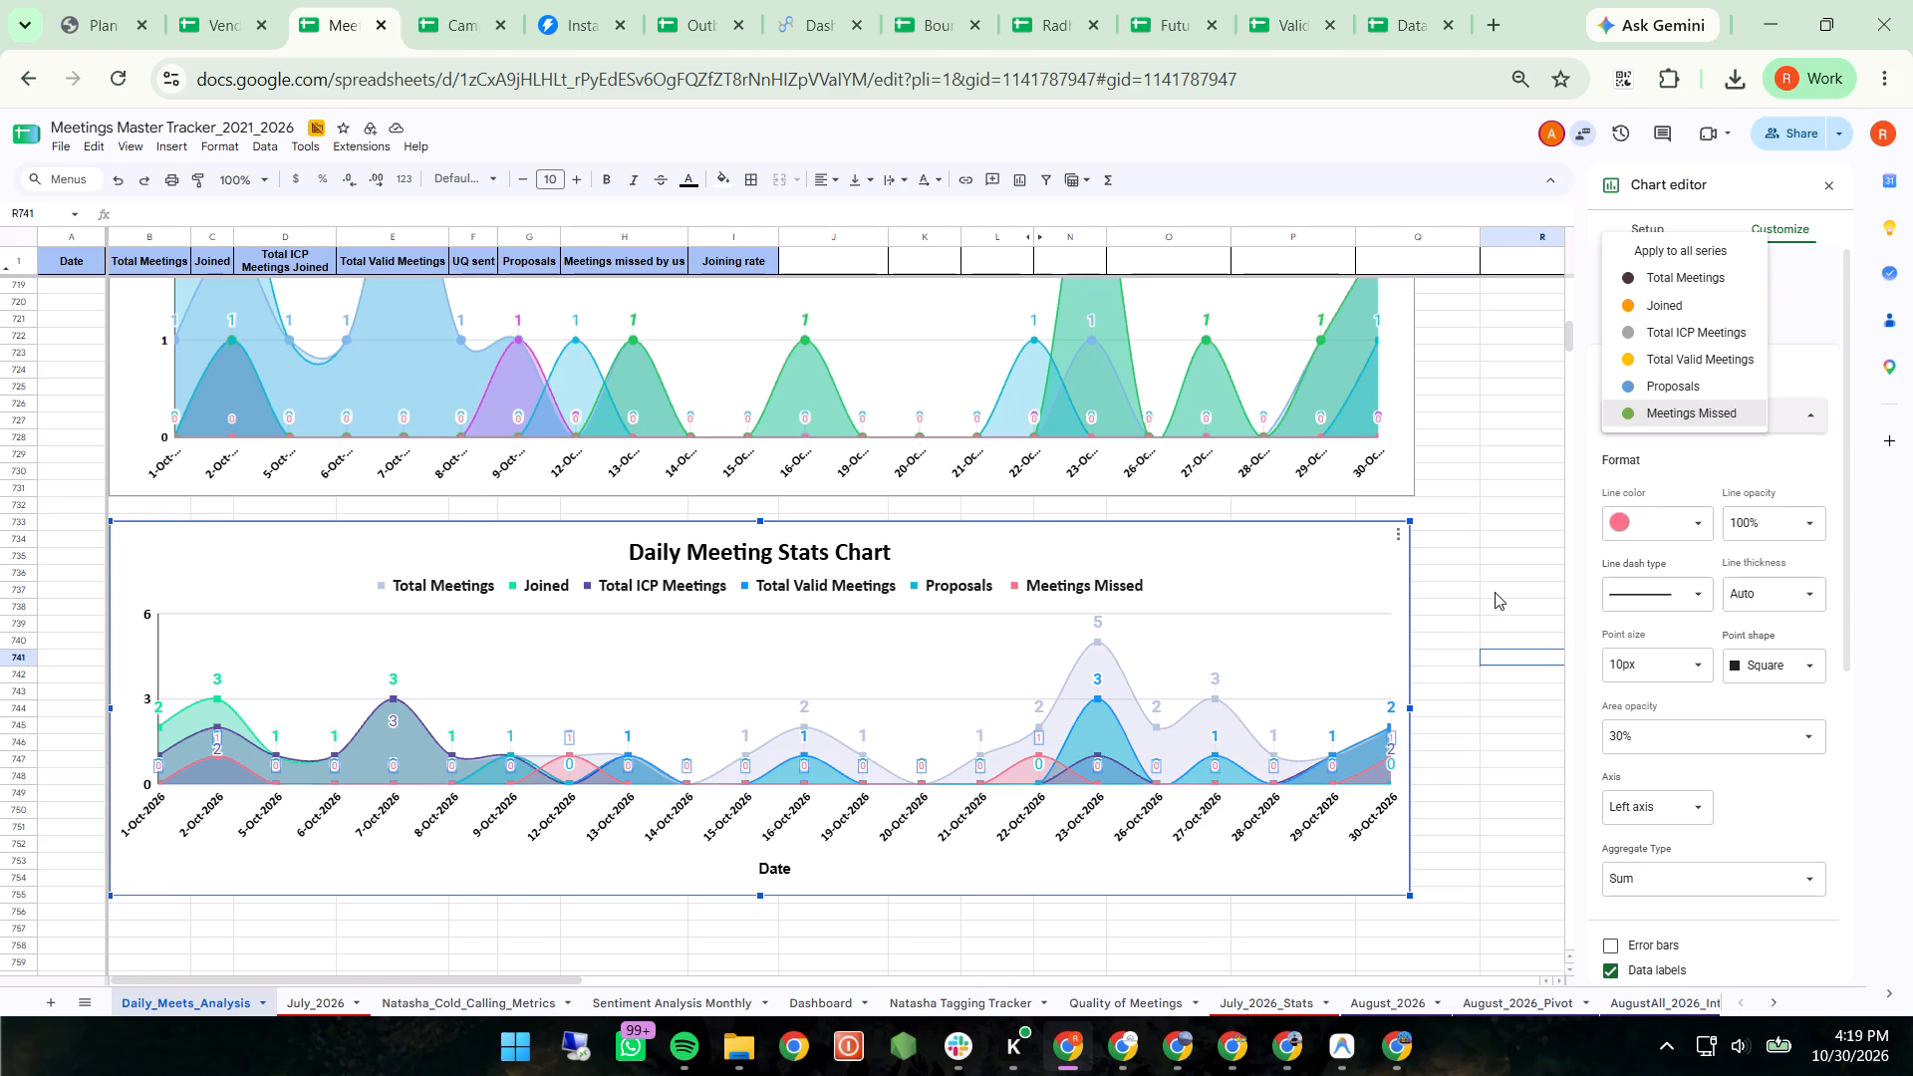
pyautogui.scroll(1, 1495, 592)
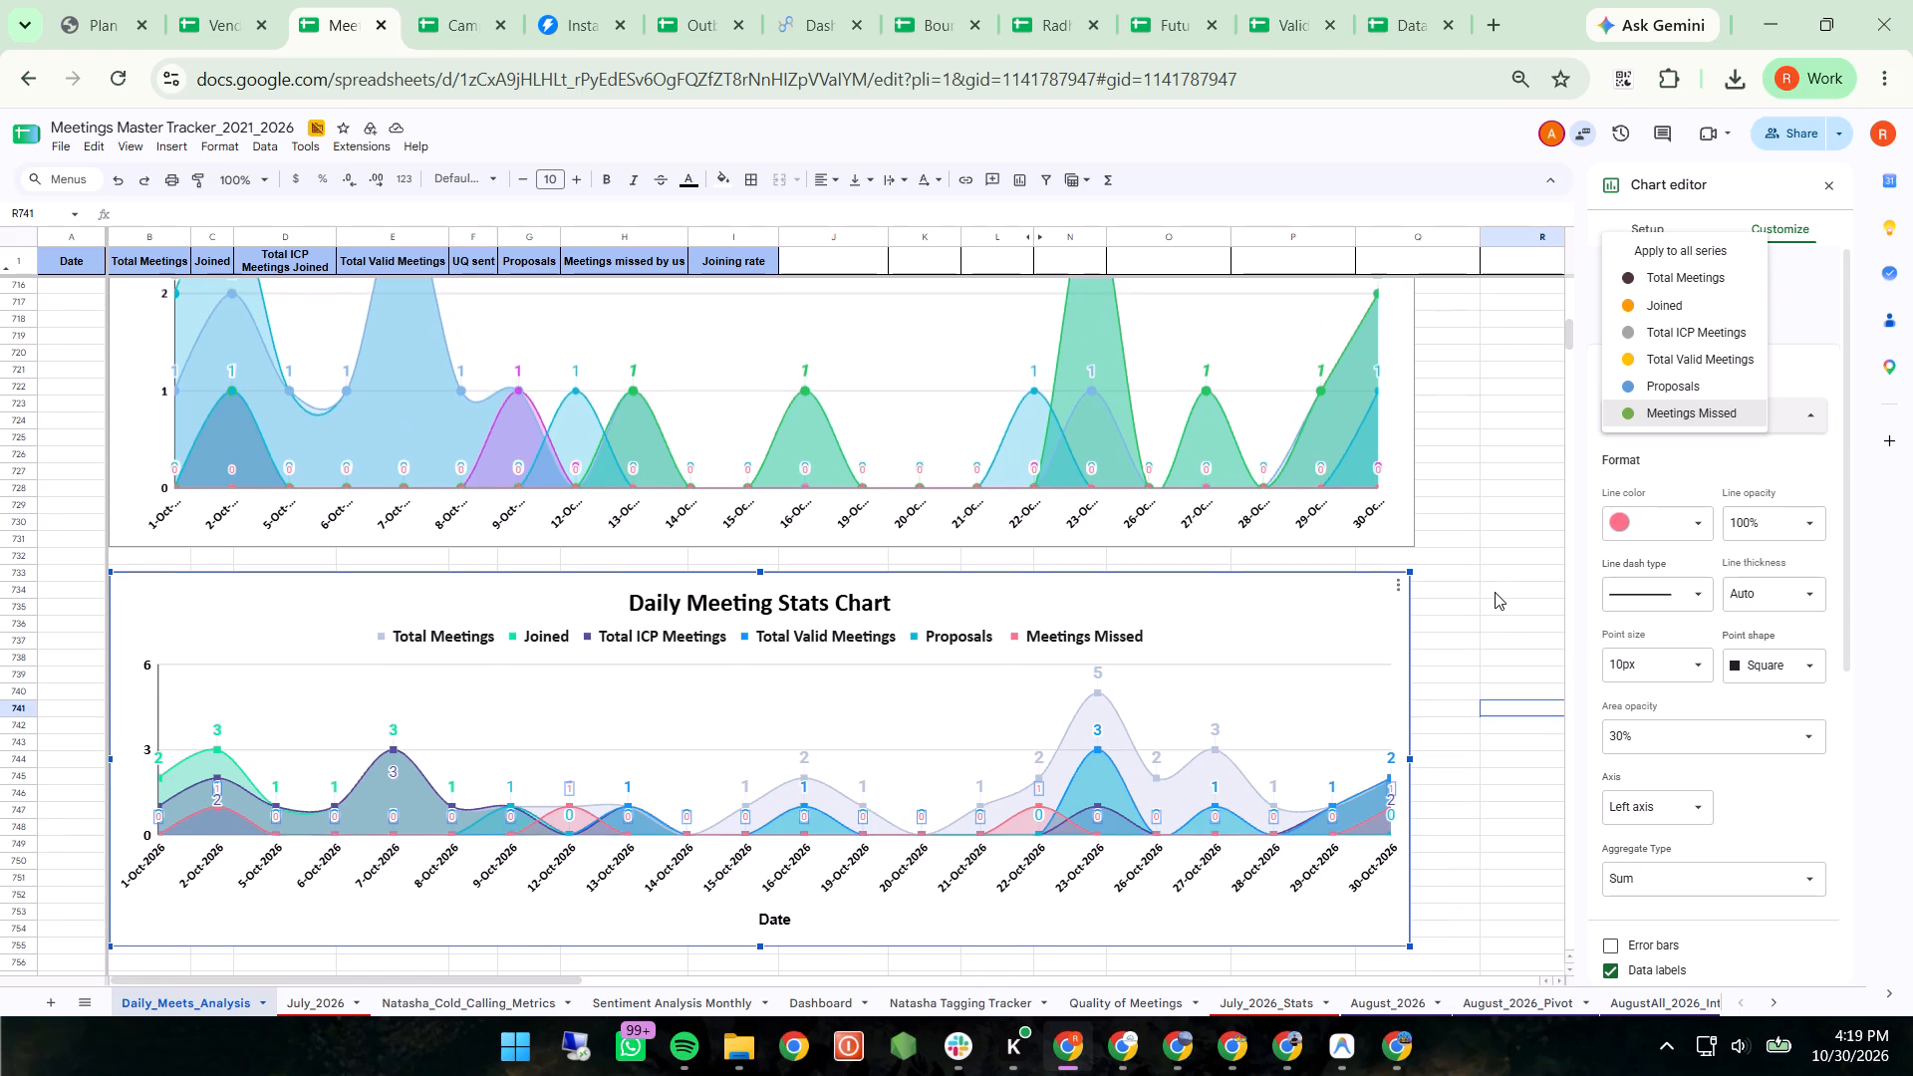
pyautogui.scroll(3, 1495, 592)
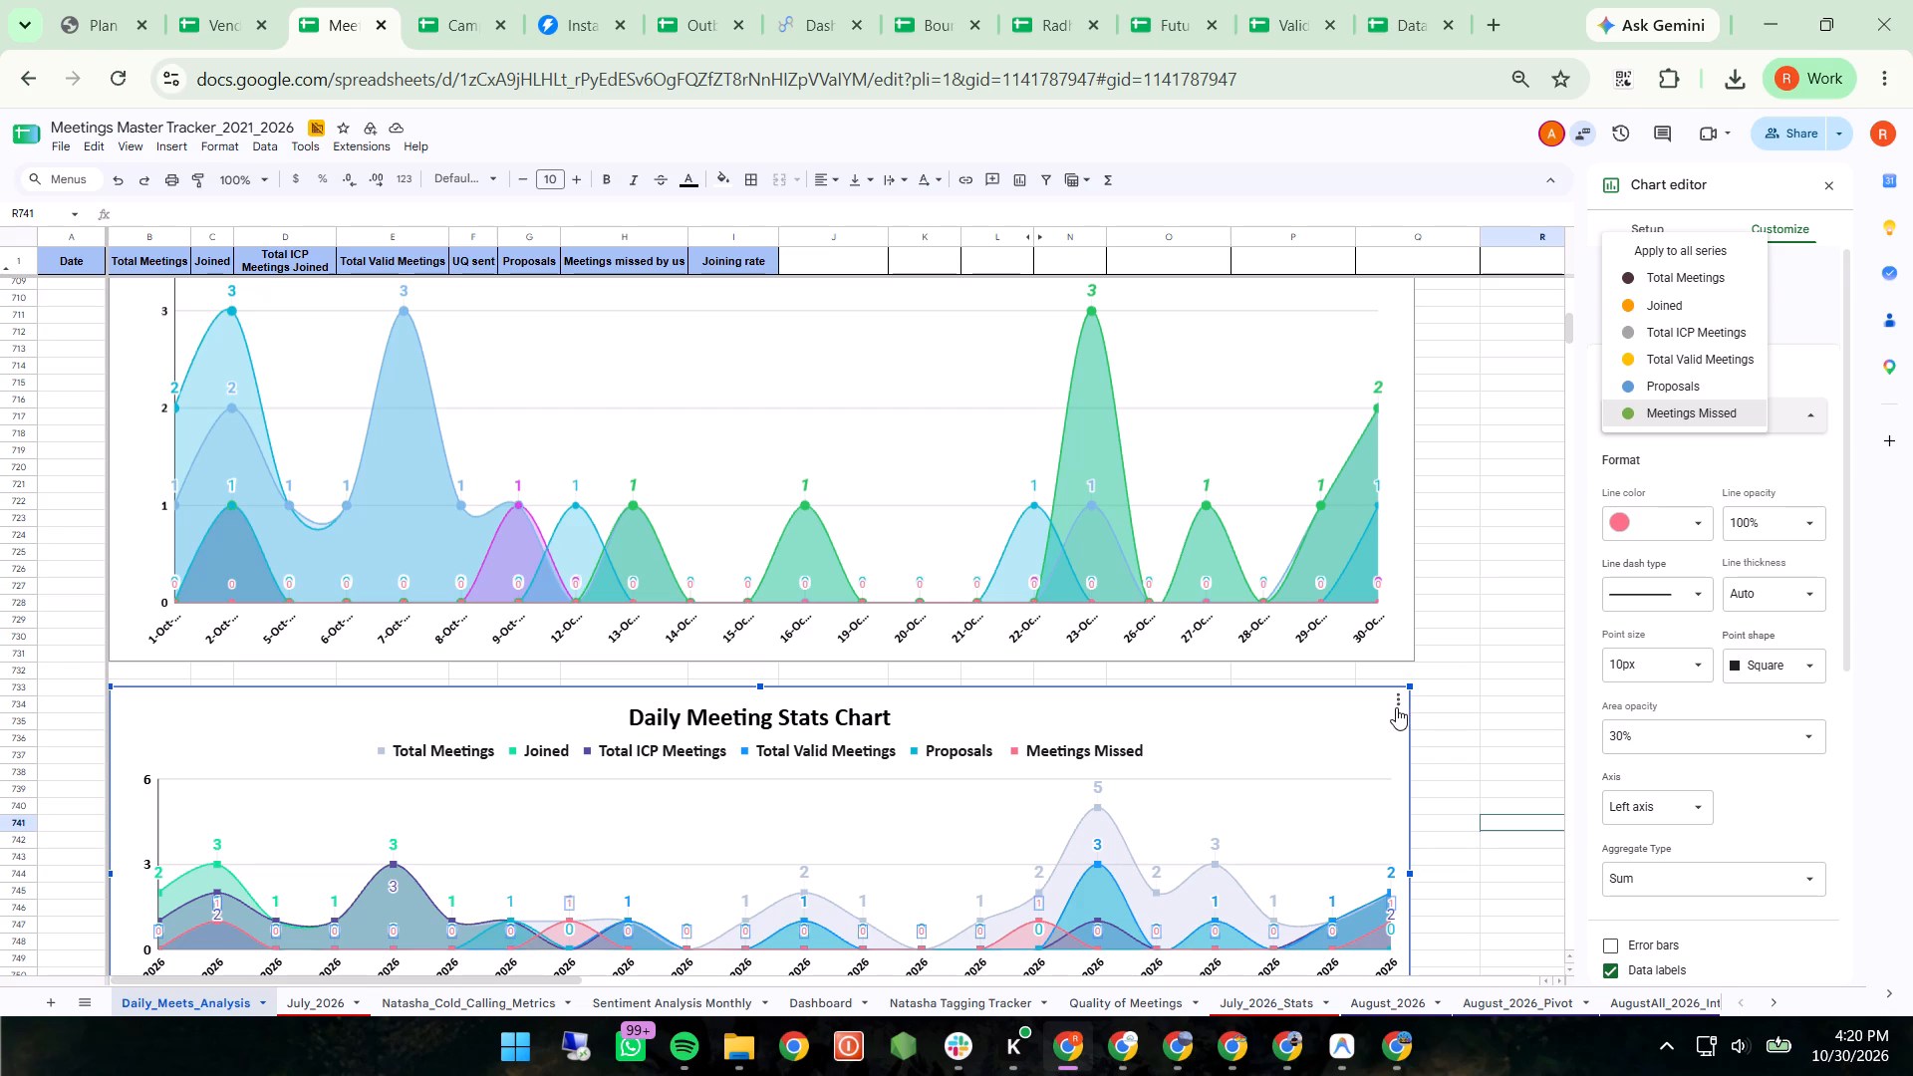
pyautogui.click(1400, 696)
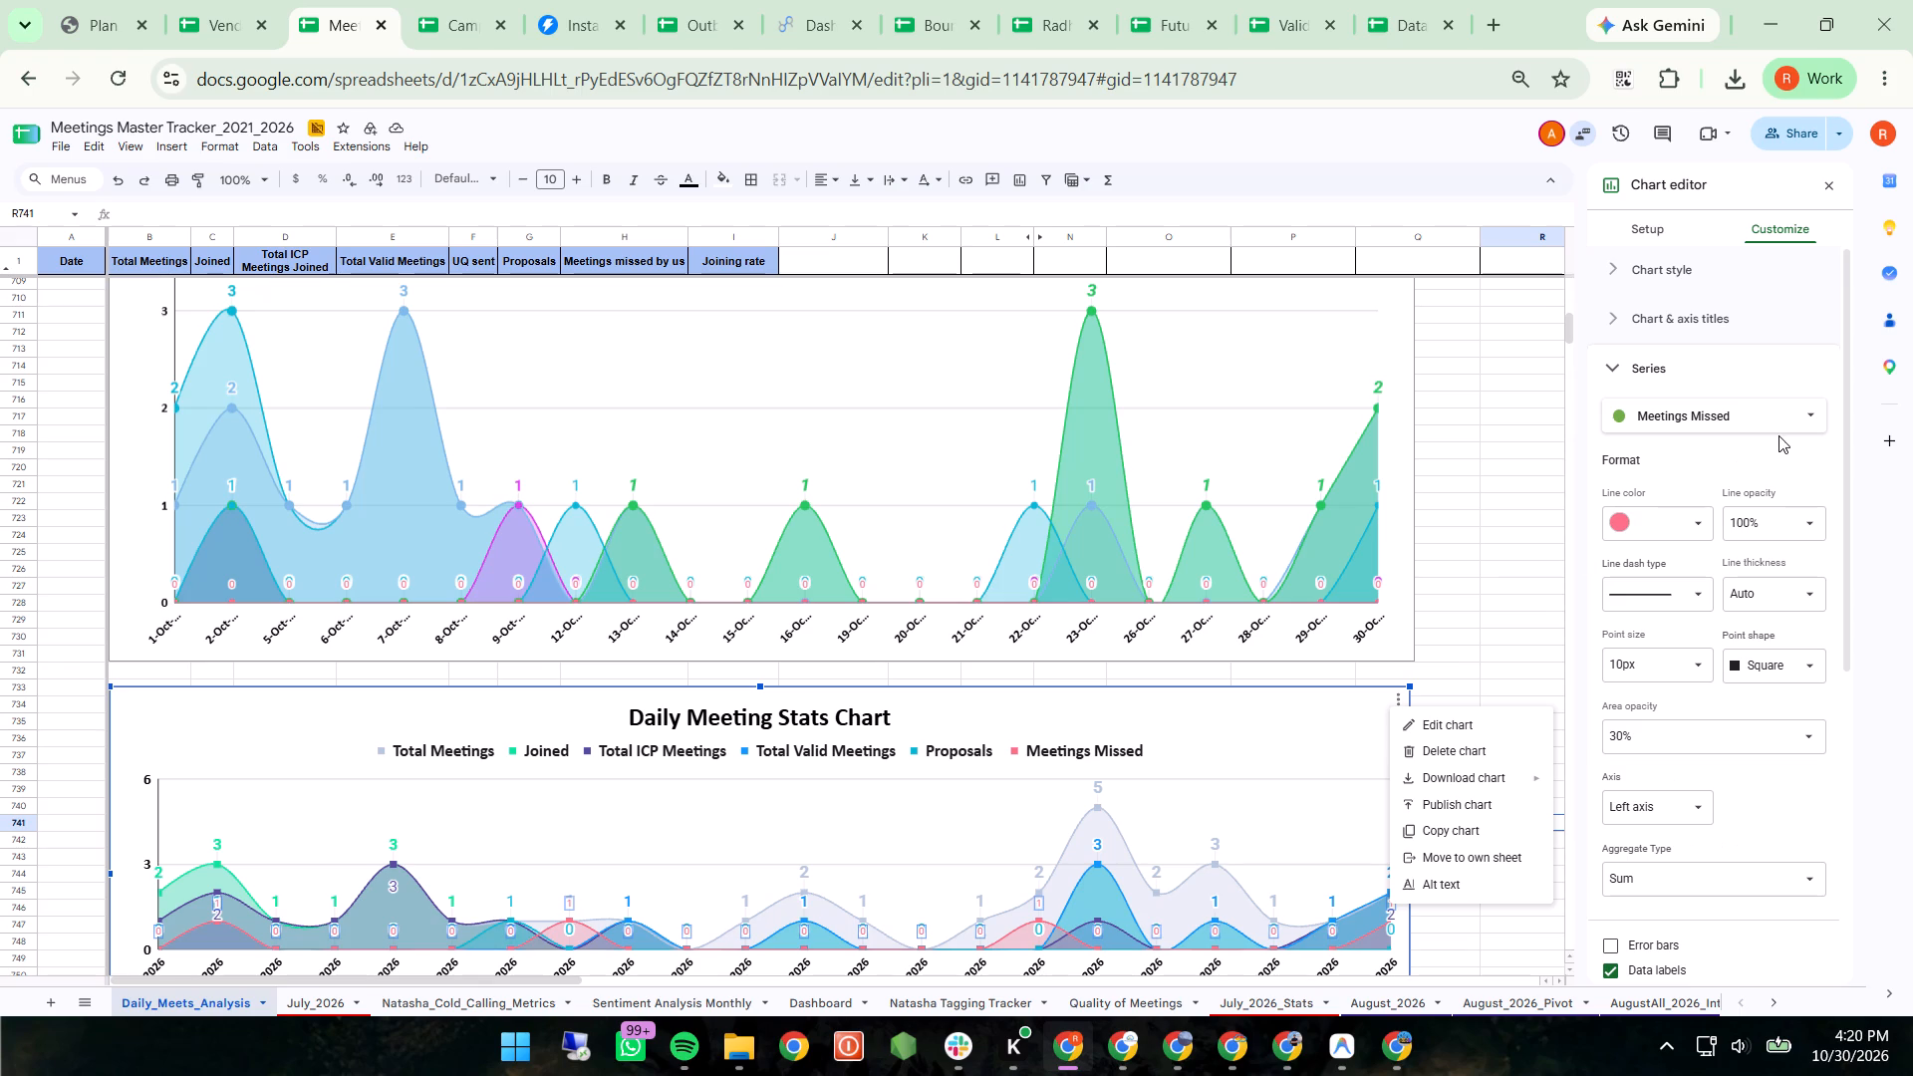
pyautogui.click(1463, 642)
pyautogui.scroll(1, 1463, 642)
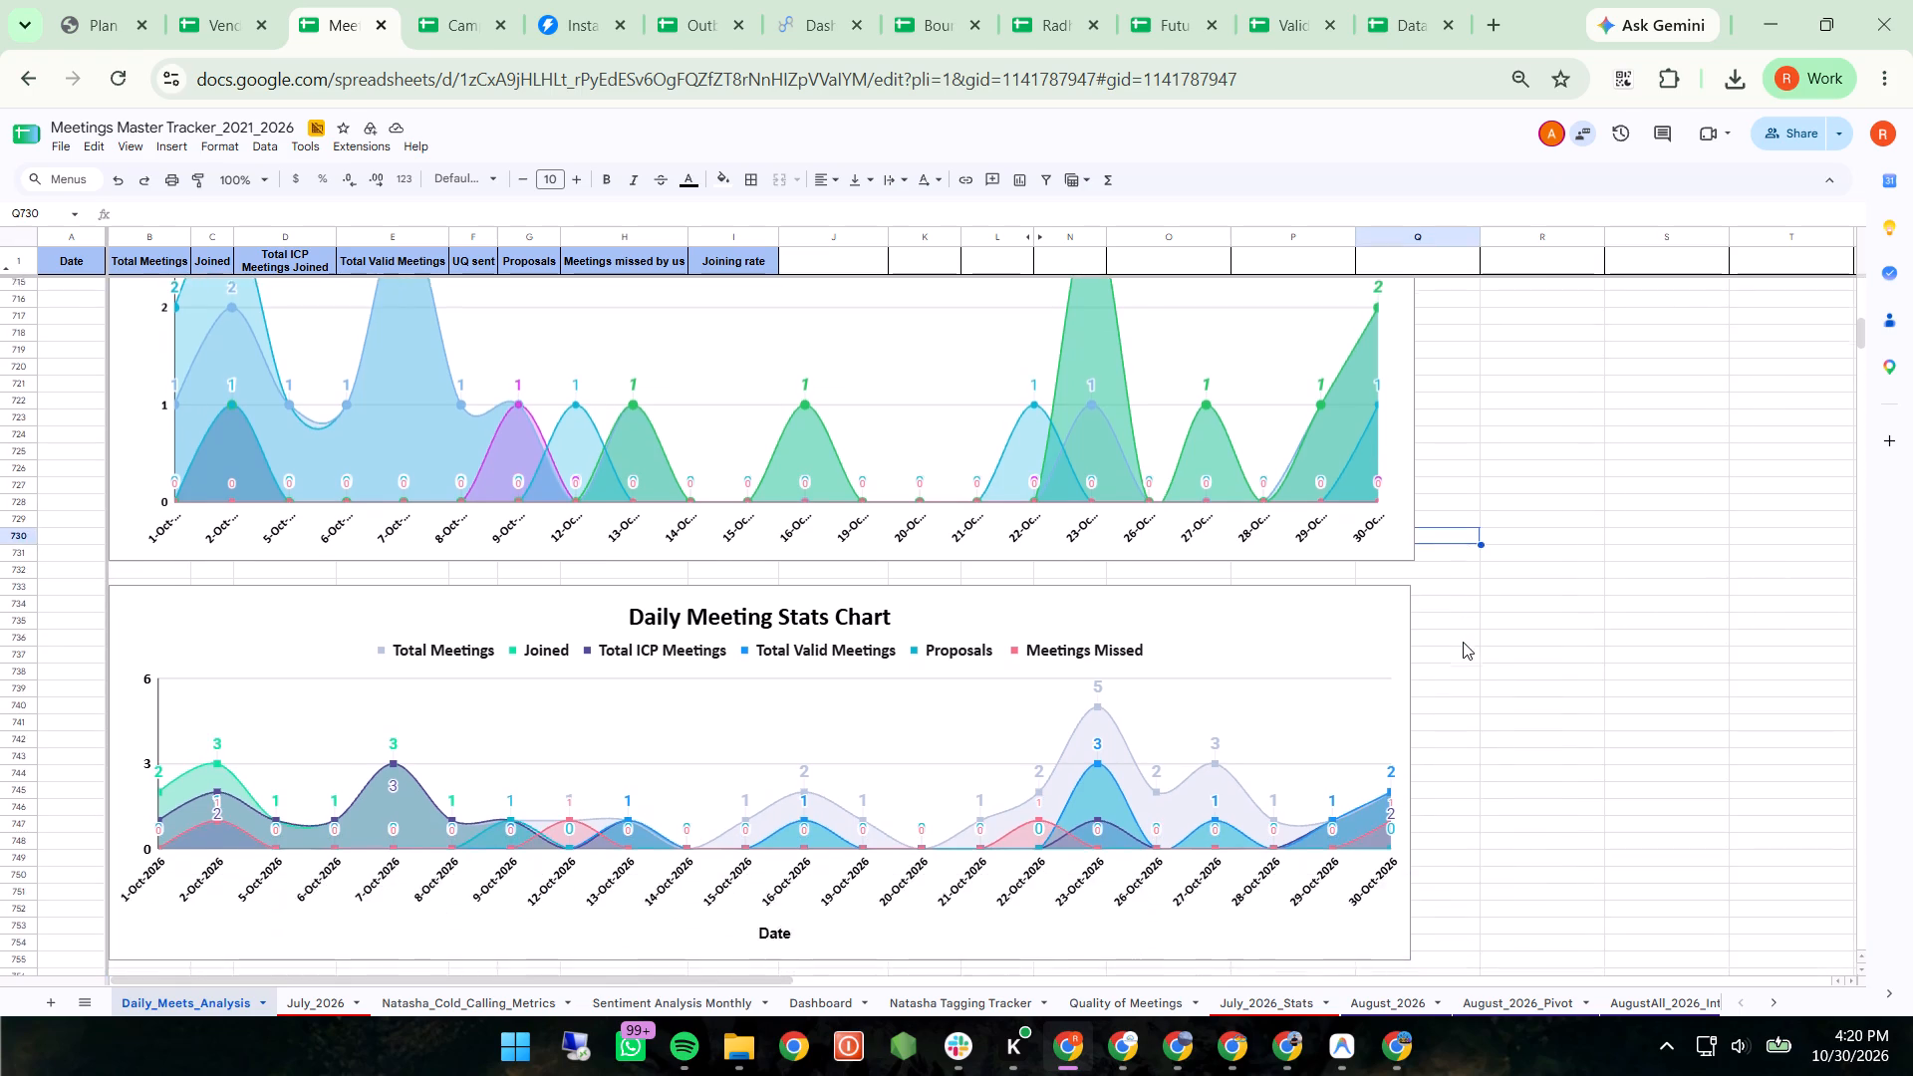
pyautogui.scroll(7, 1463, 642)
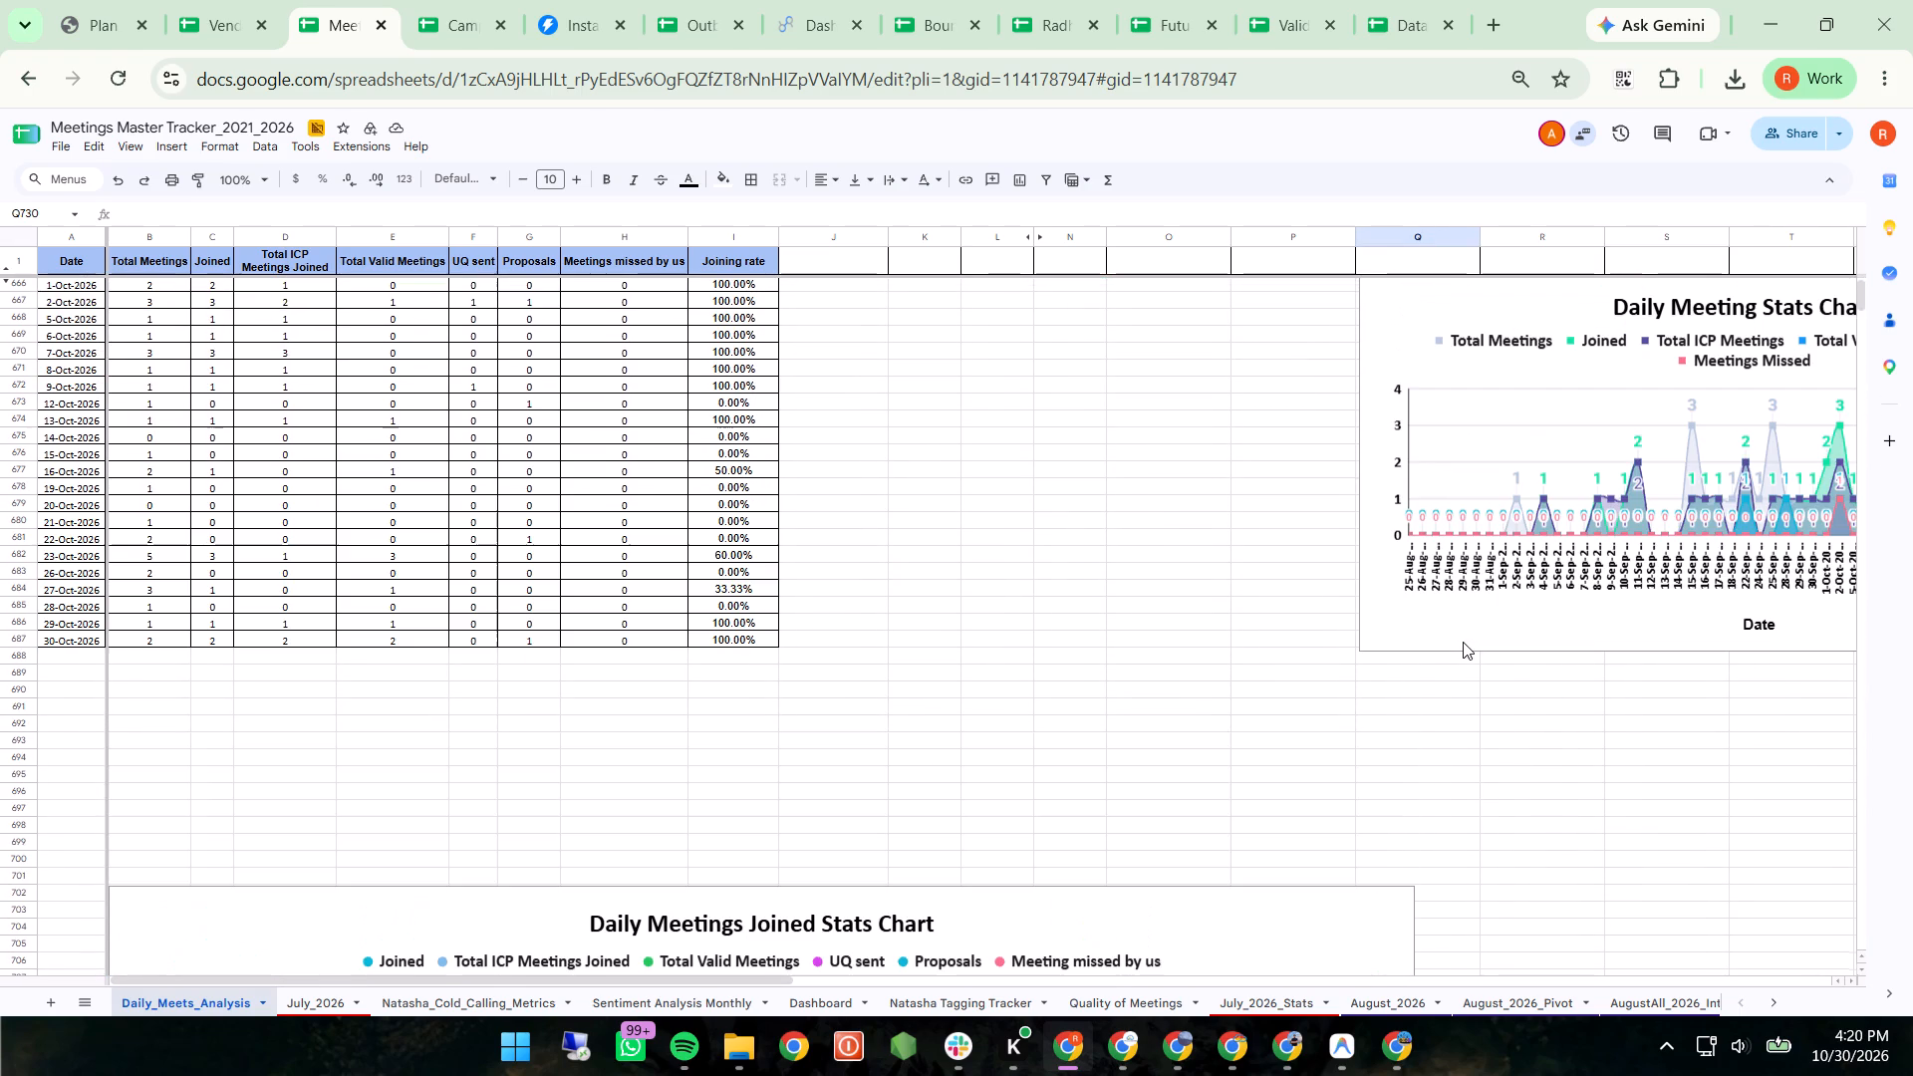
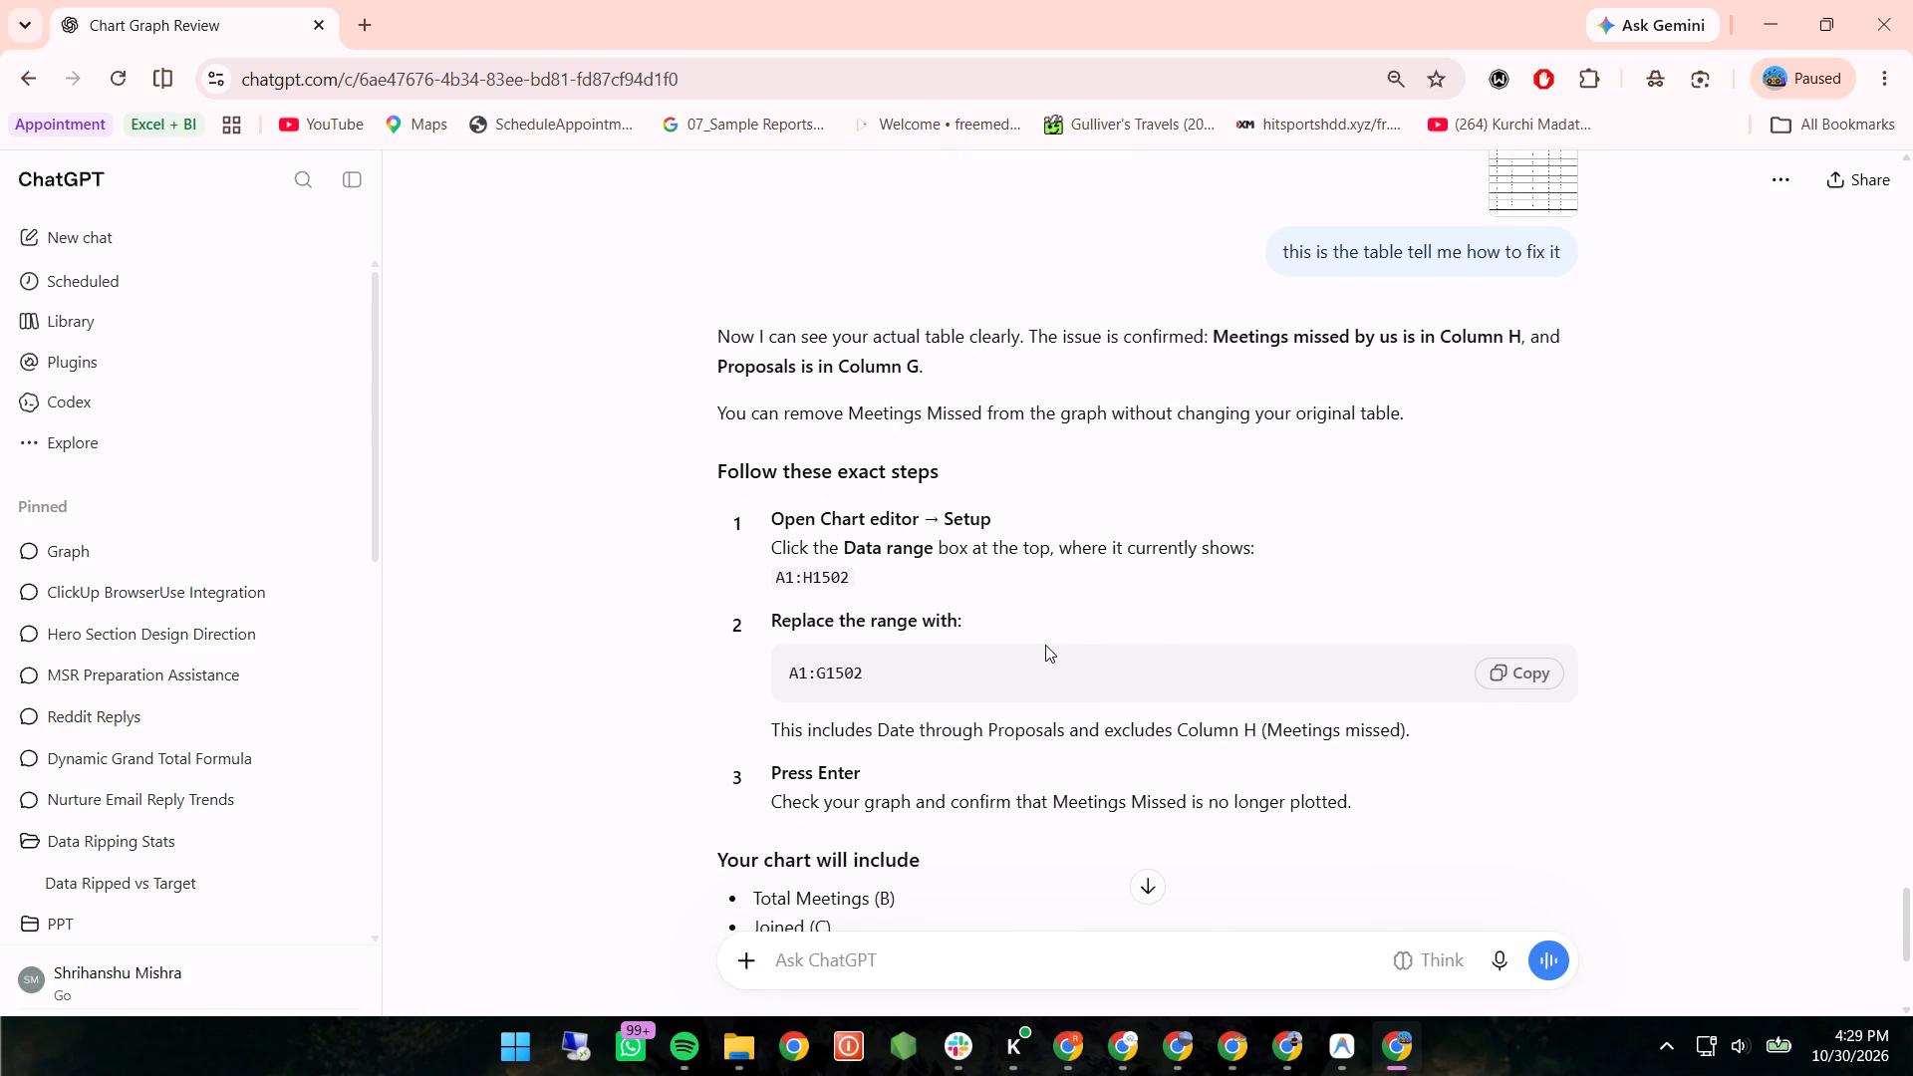
pyautogui.scroll(-1, 1045, 645)
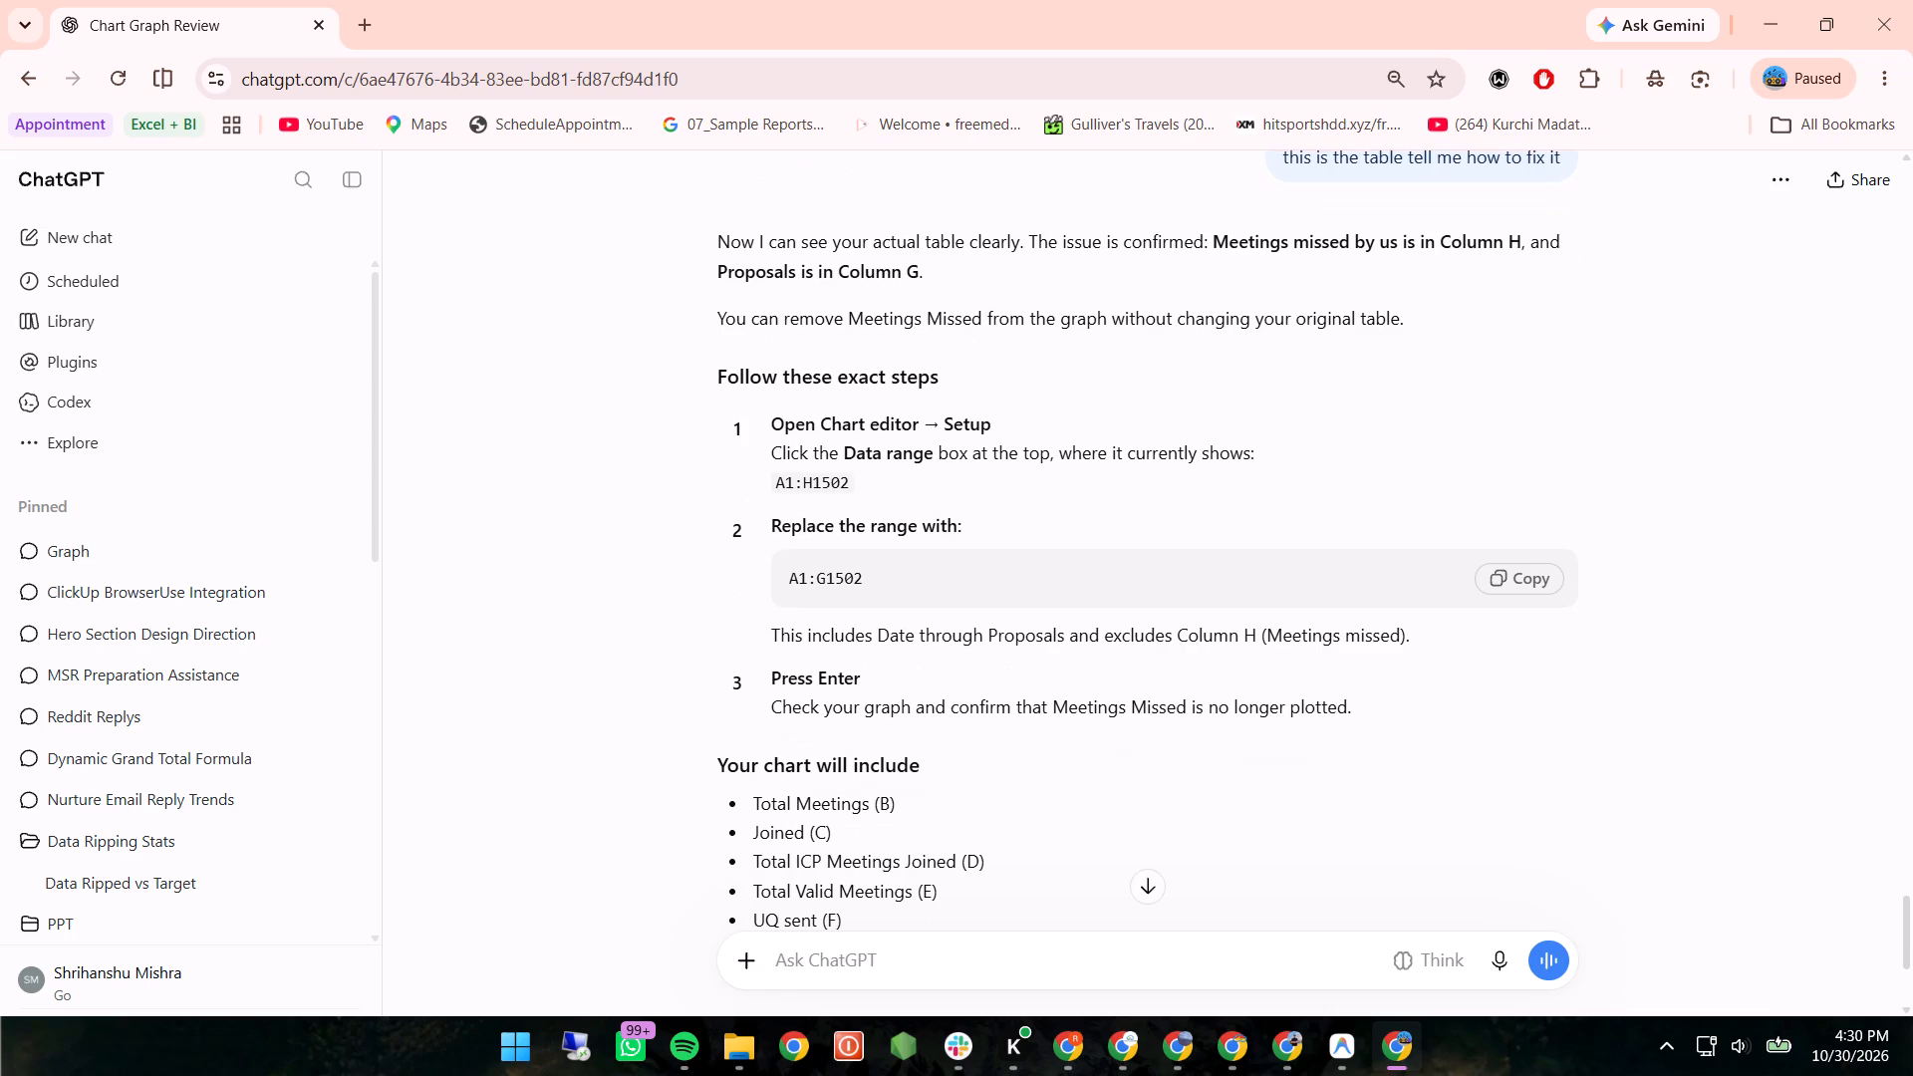
pyautogui.scroll(-1, 1045, 645)
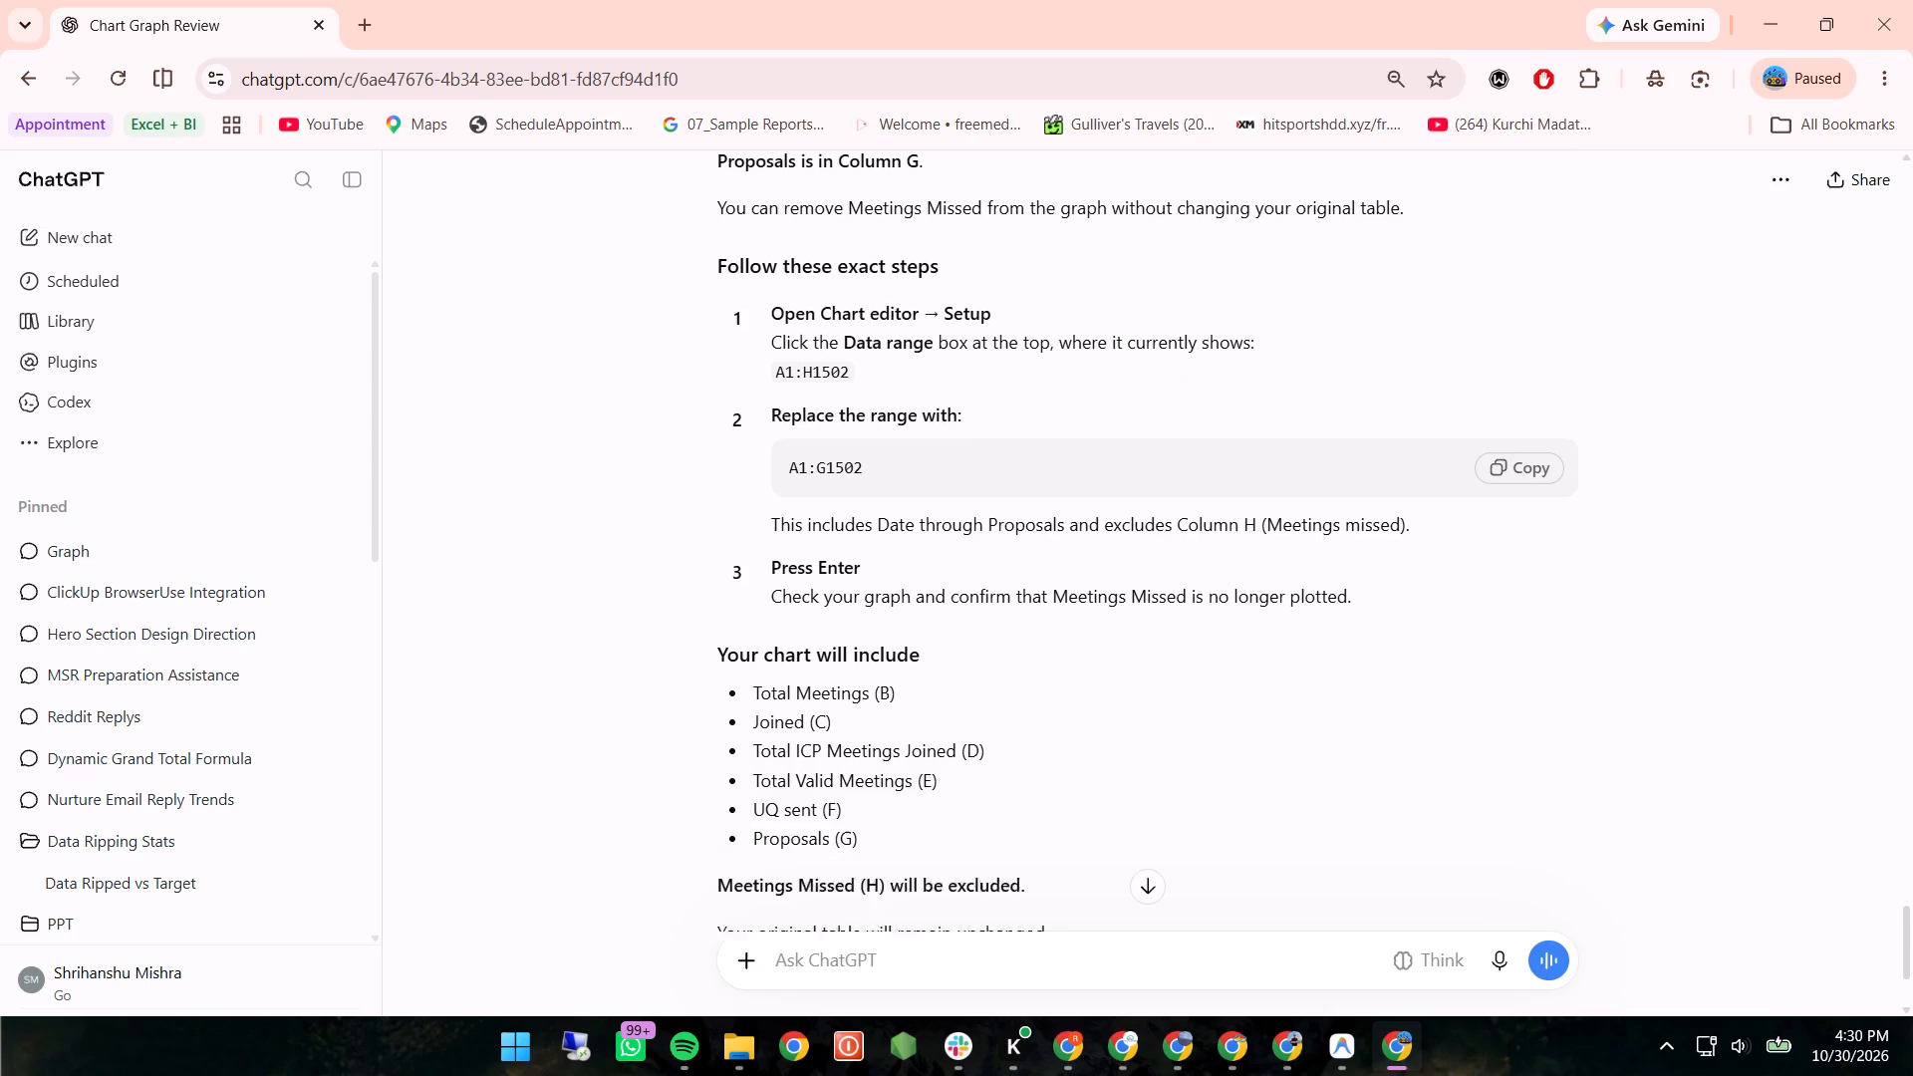
pyautogui.scroll(-1, 1045, 645)
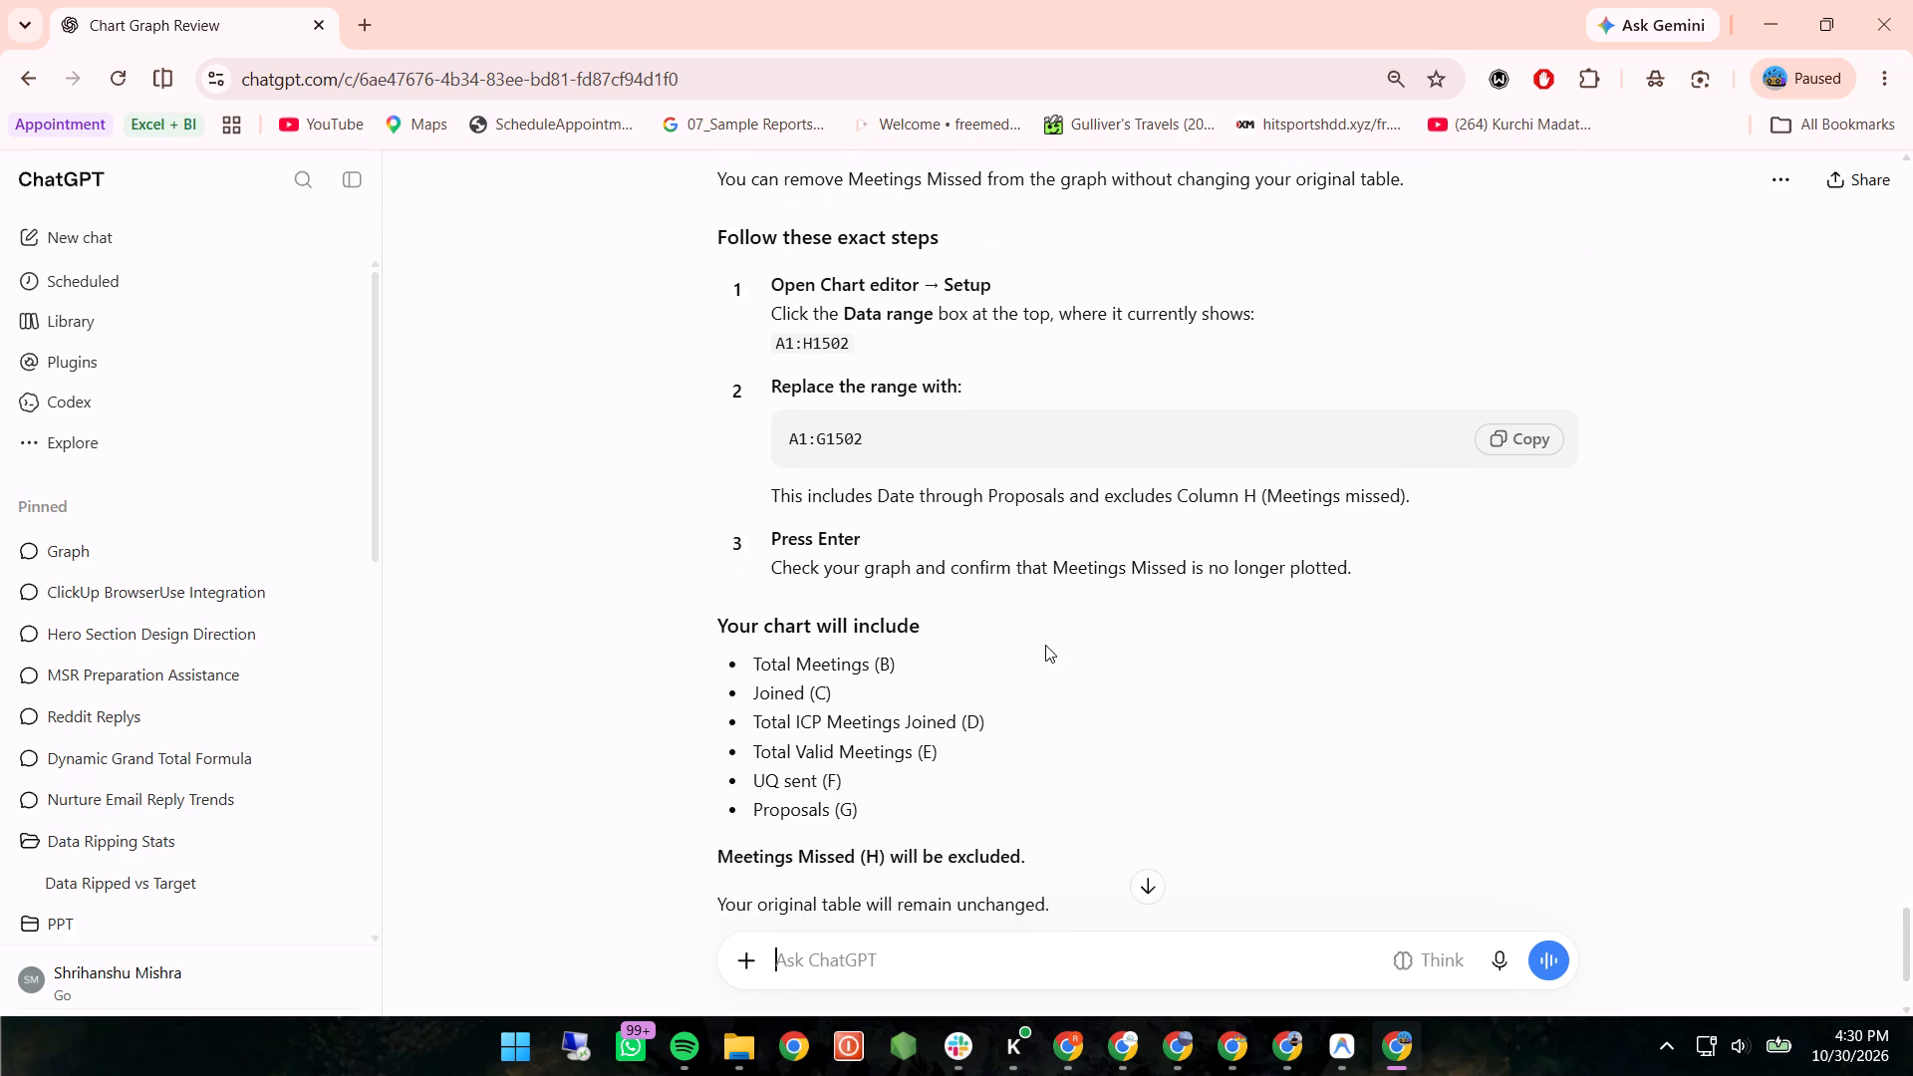
pyautogui.scroll(-1, 1045, 645)
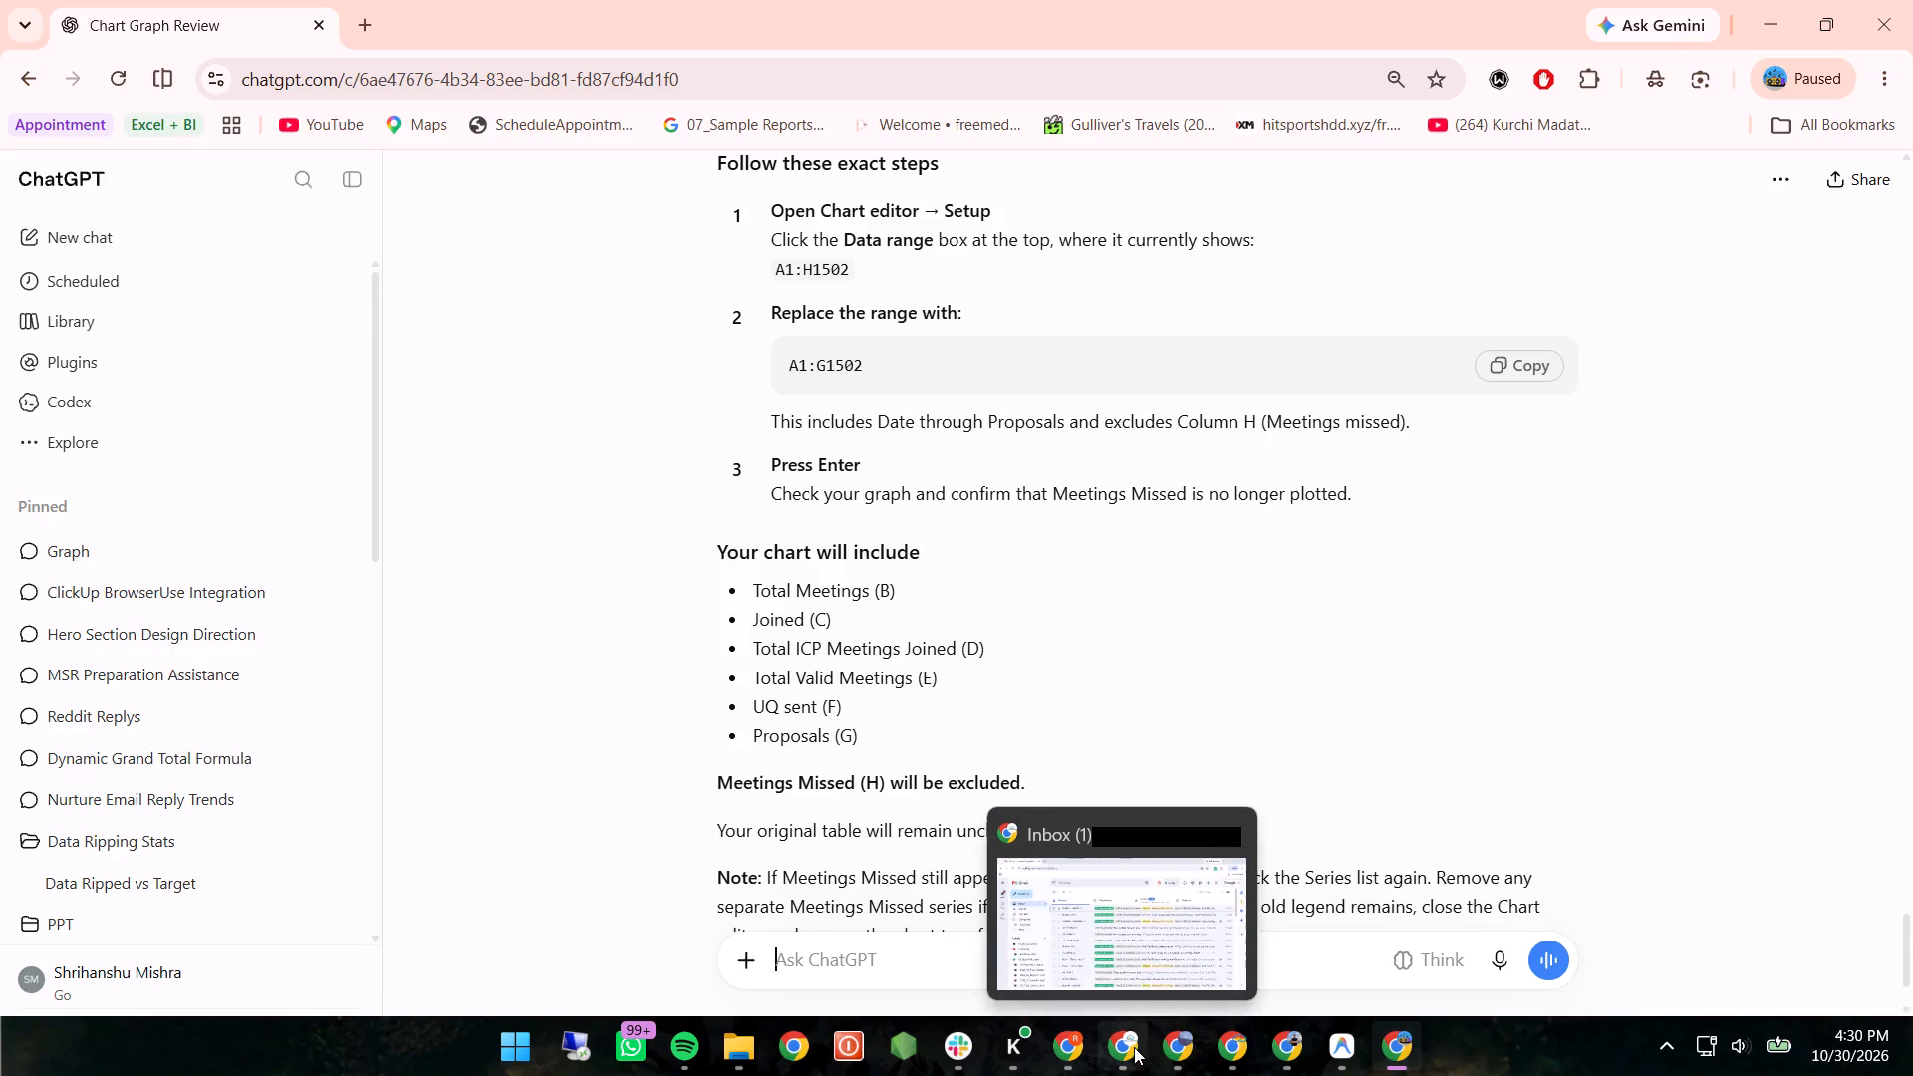
# Back in Meetings Master Tracker, set the data range of the October Daily Meeting Stats Chart to A1:G1502.
pyautogui.click(1079, 1042)
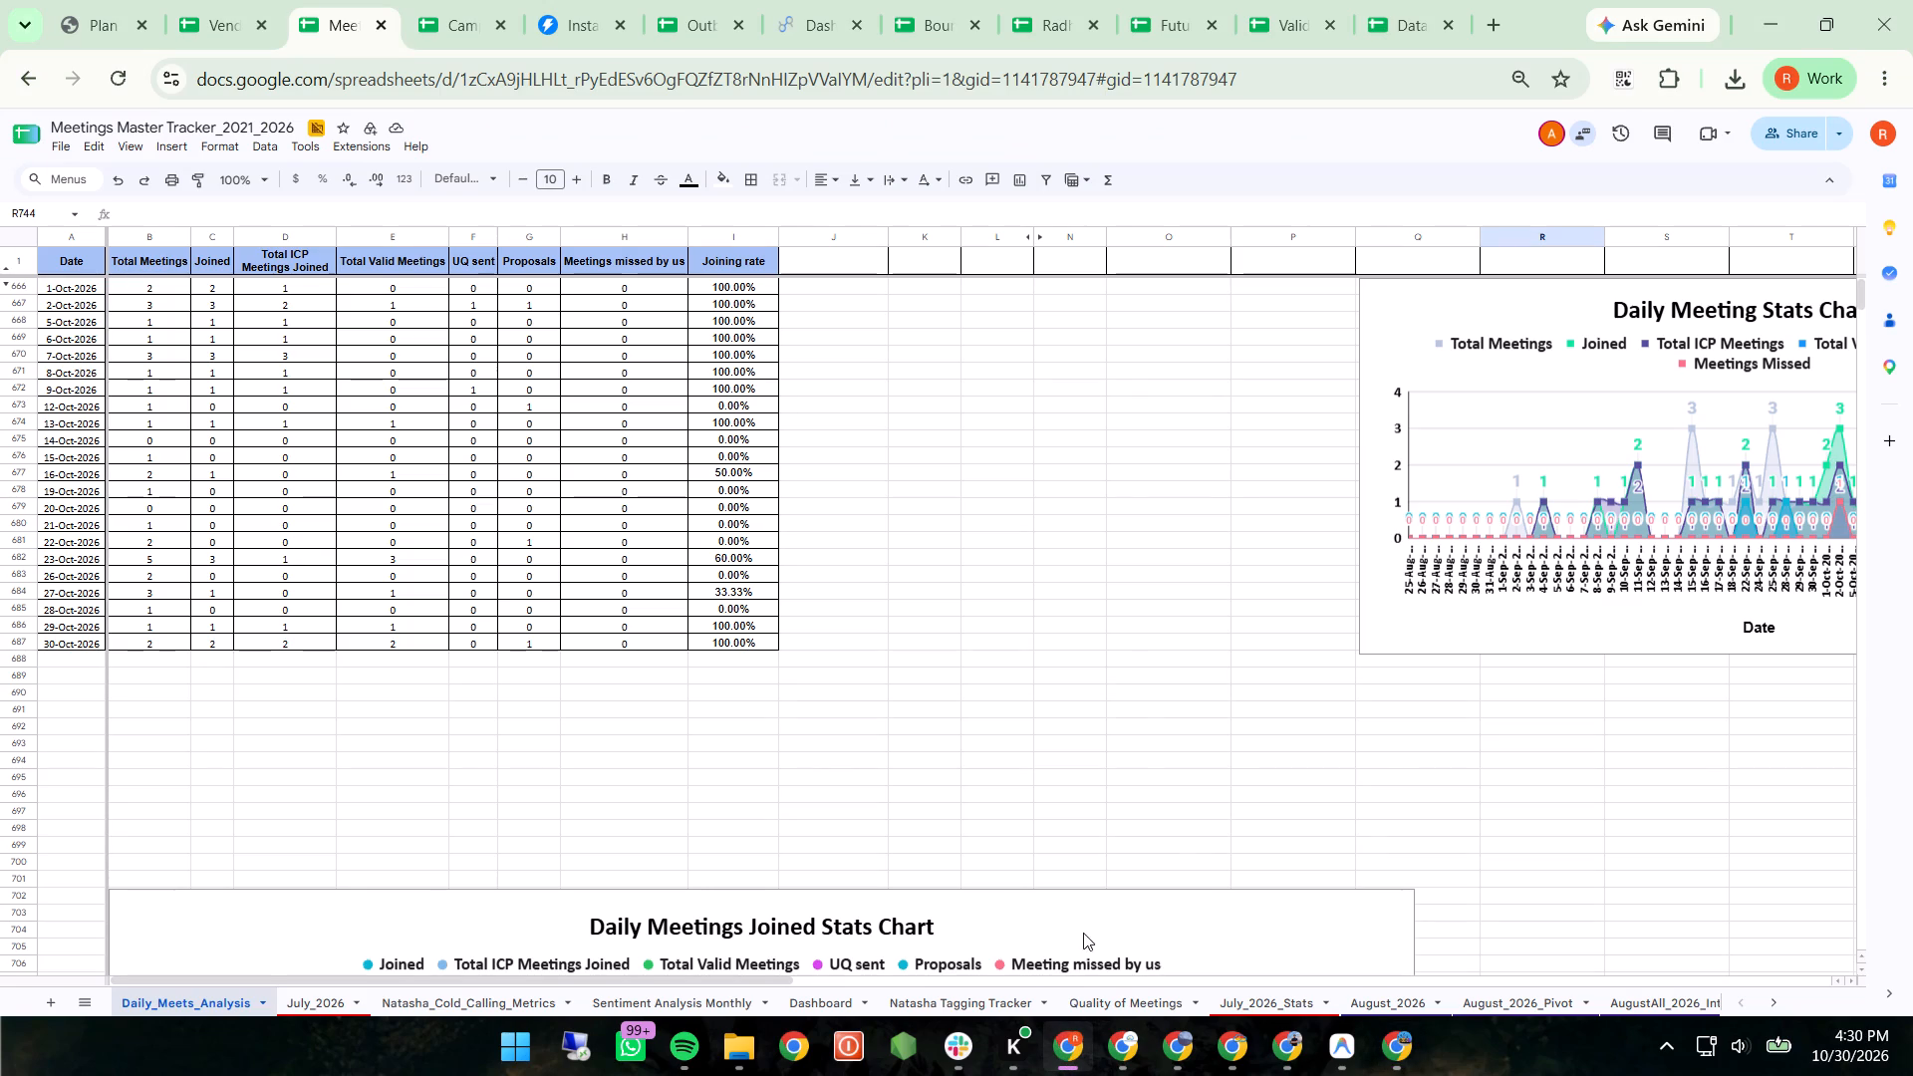
pyautogui.scroll(-5, 1204, 859)
pyautogui.click(1327, 671)
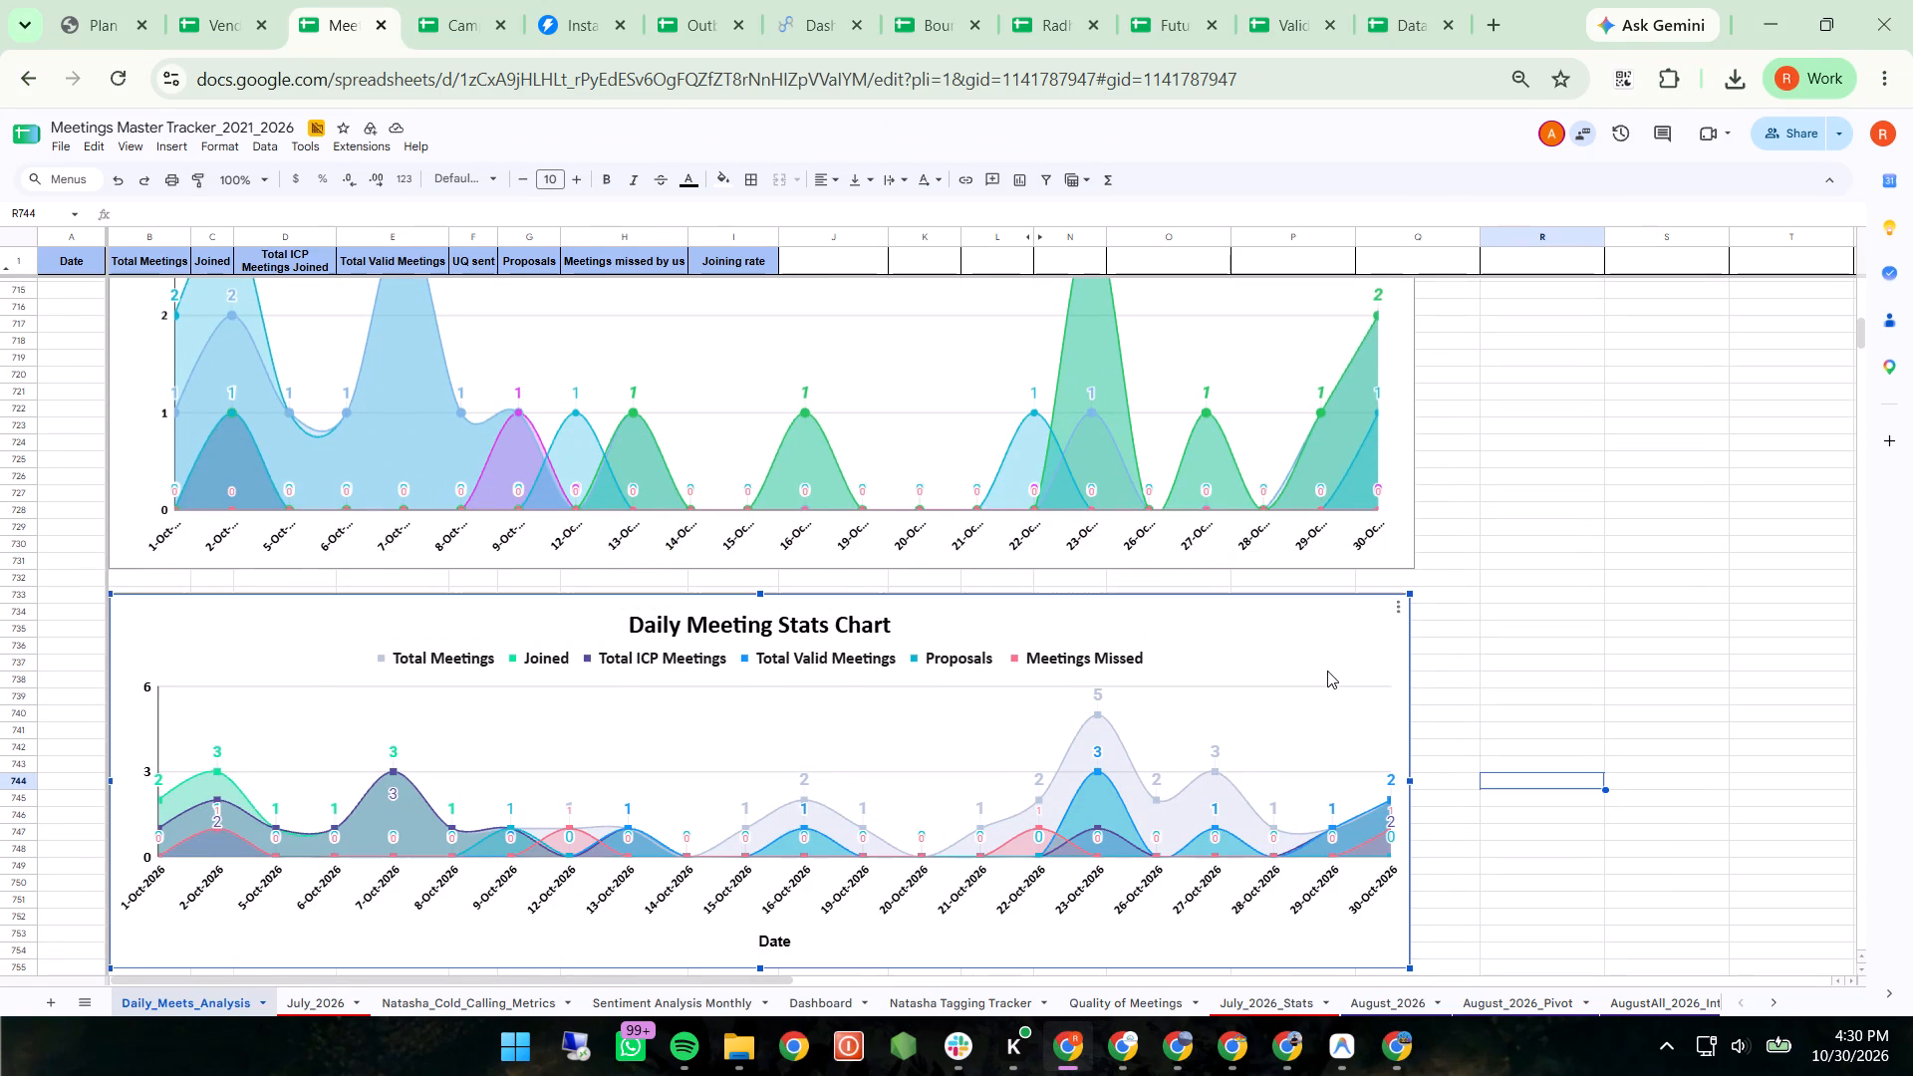
pyautogui.click(1392, 605)
pyautogui.click(1430, 618)
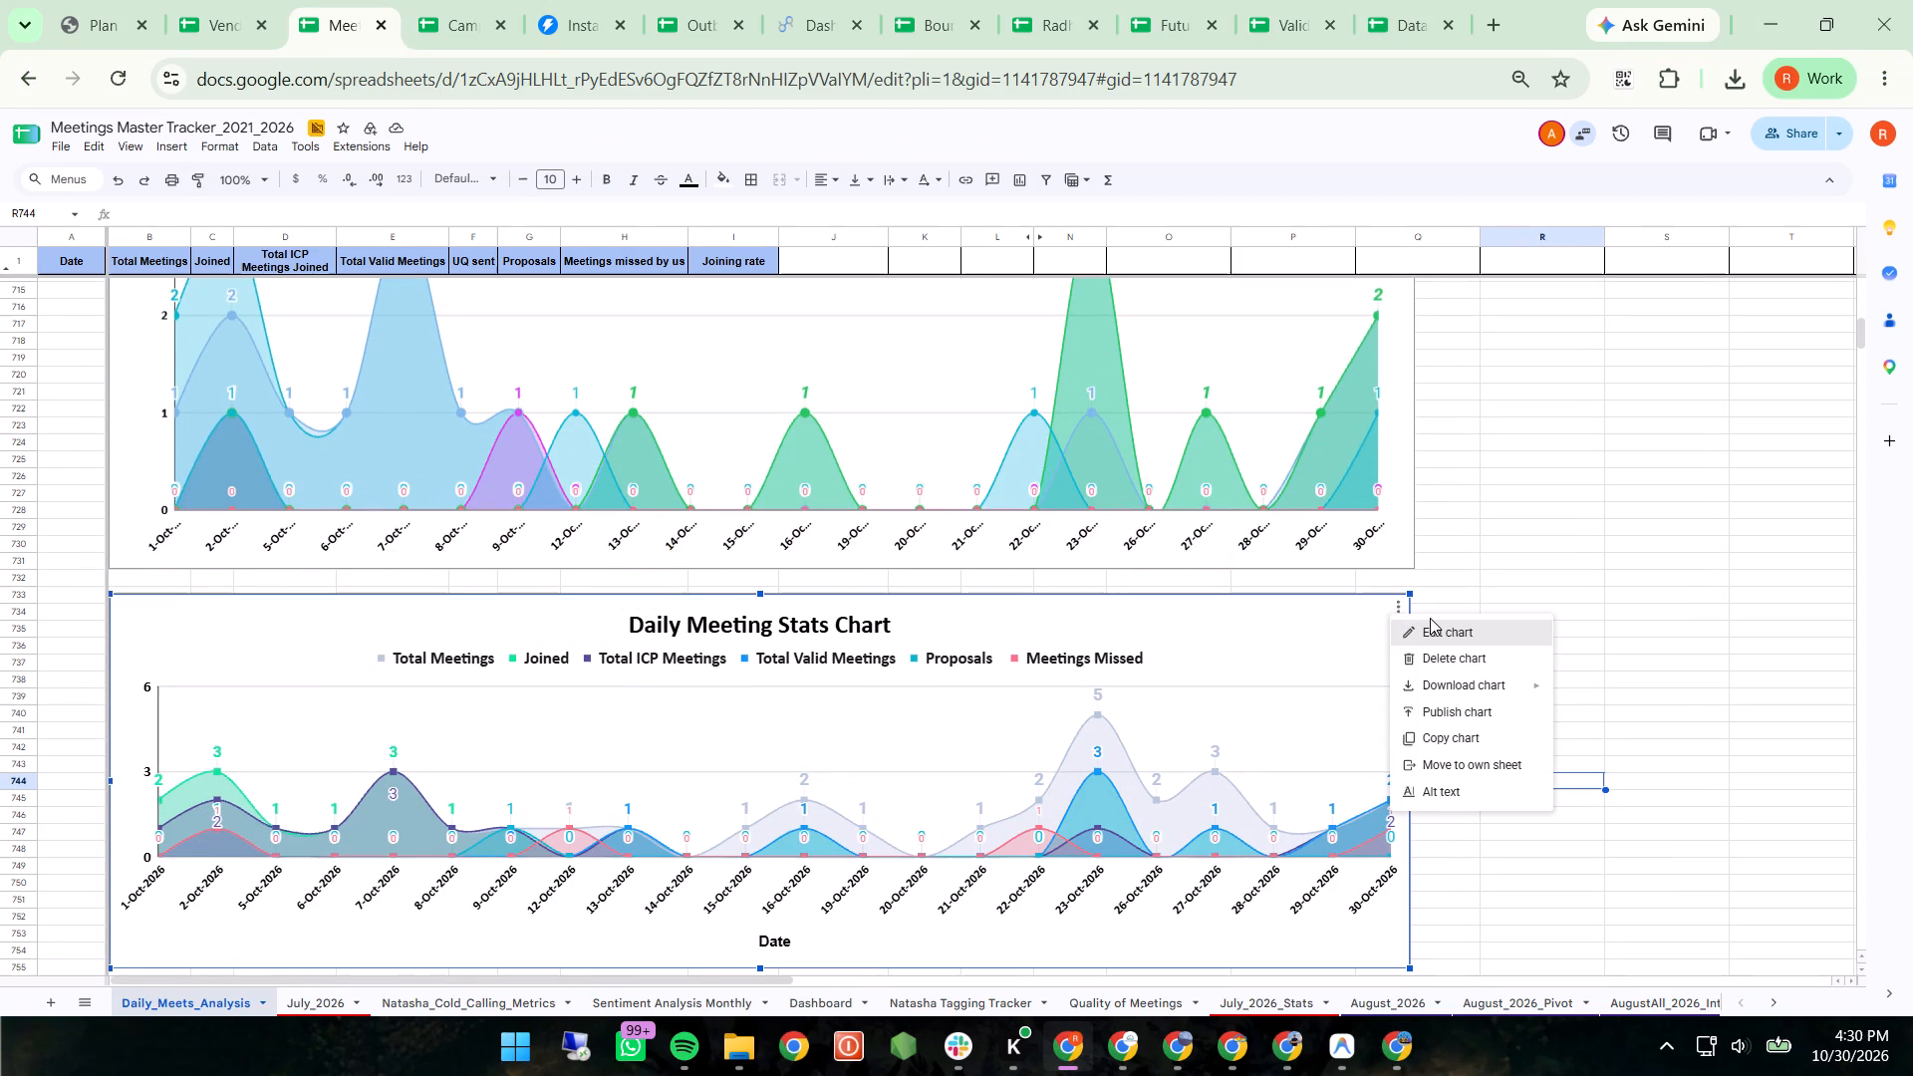
pyautogui.click(1444, 630)
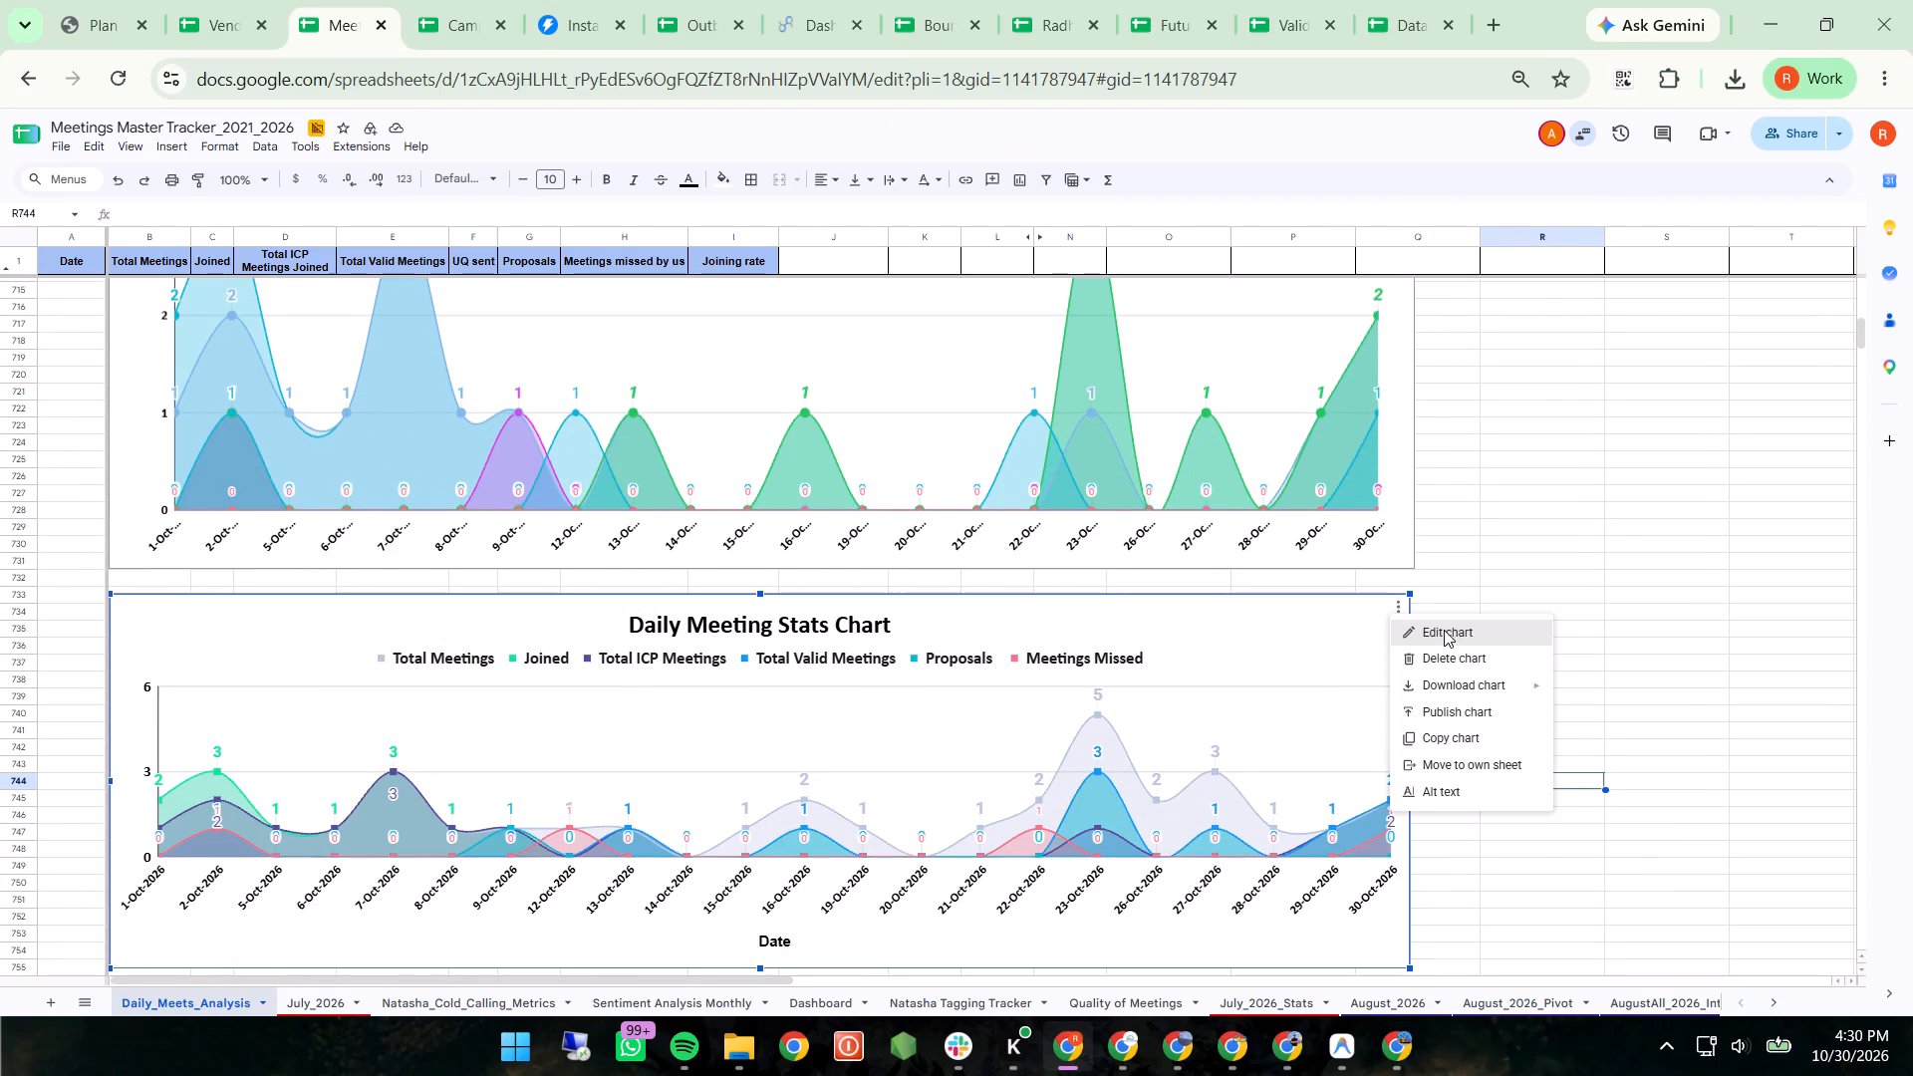
pyautogui.click(1624, 437)
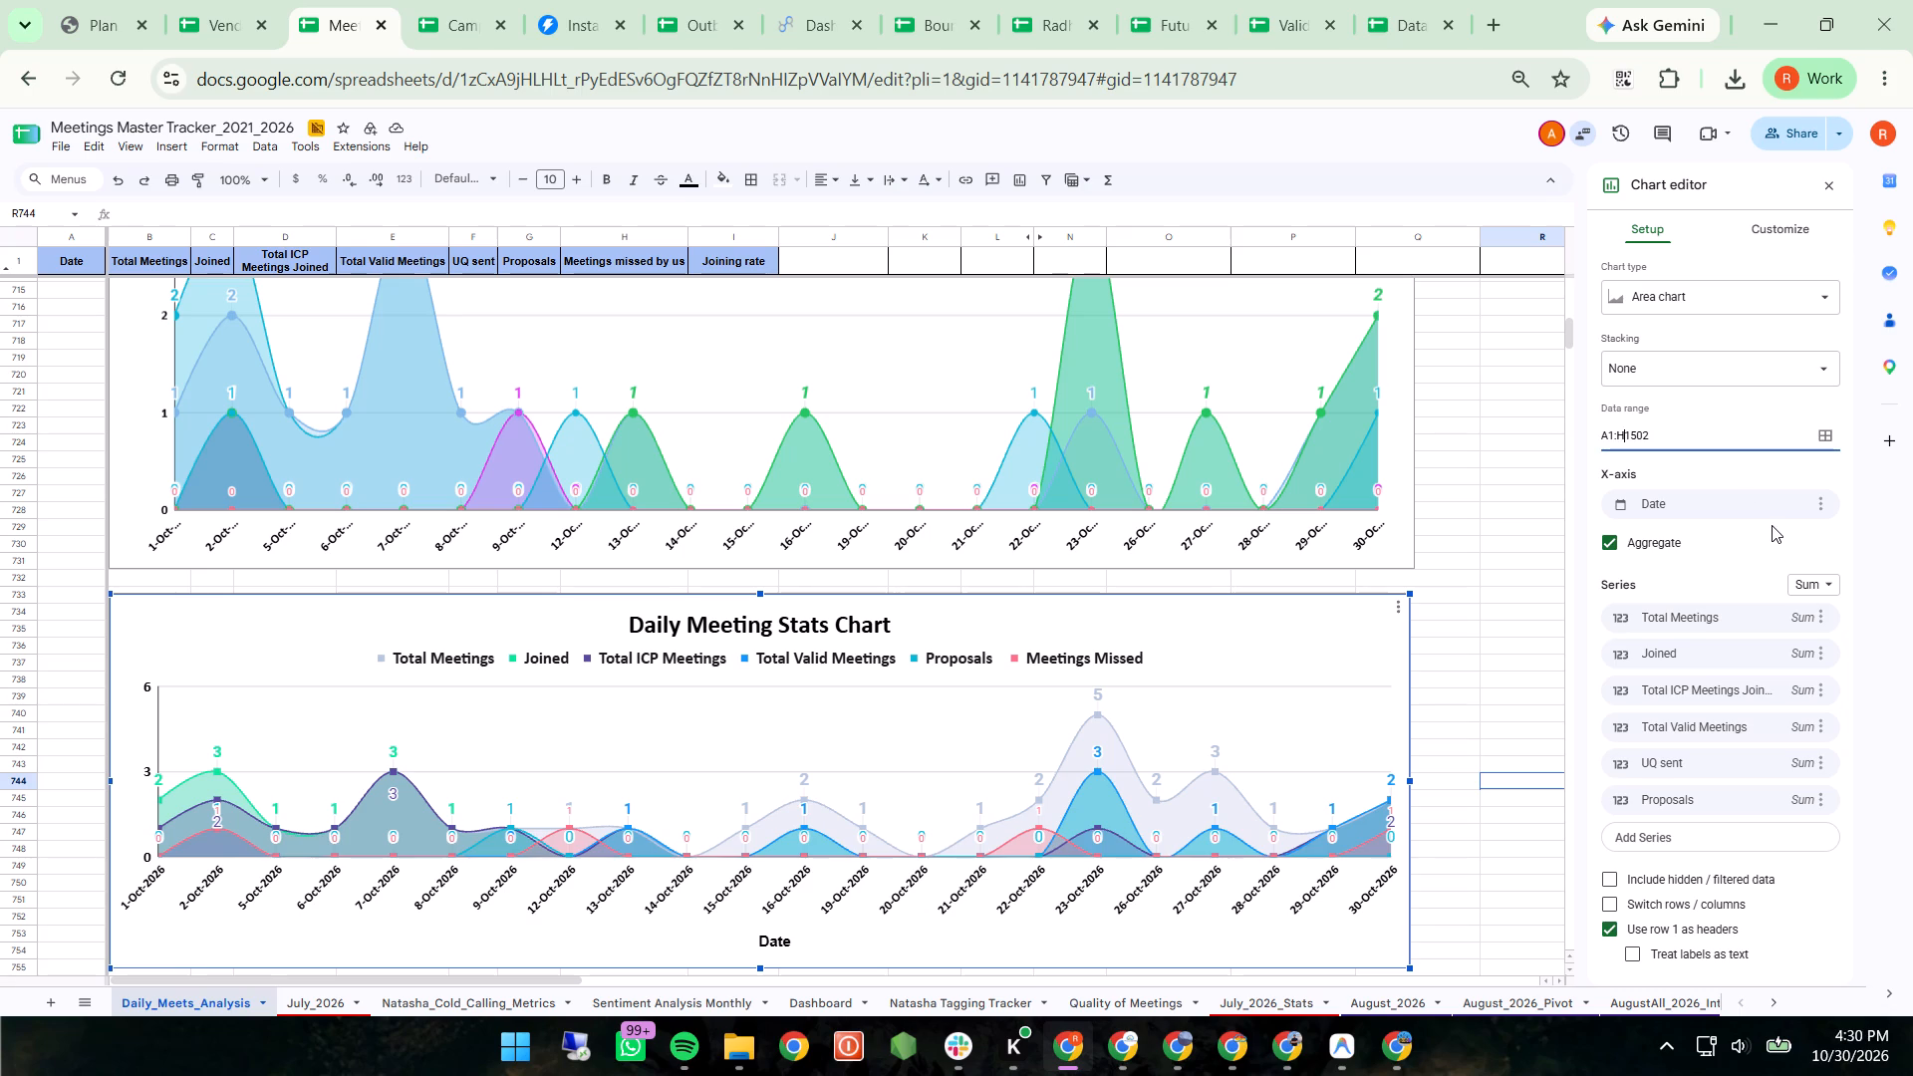
pyautogui.press('BackSpace')
pyautogui.hotkey('shift', 'g')
pyautogui.click(1557, 645)
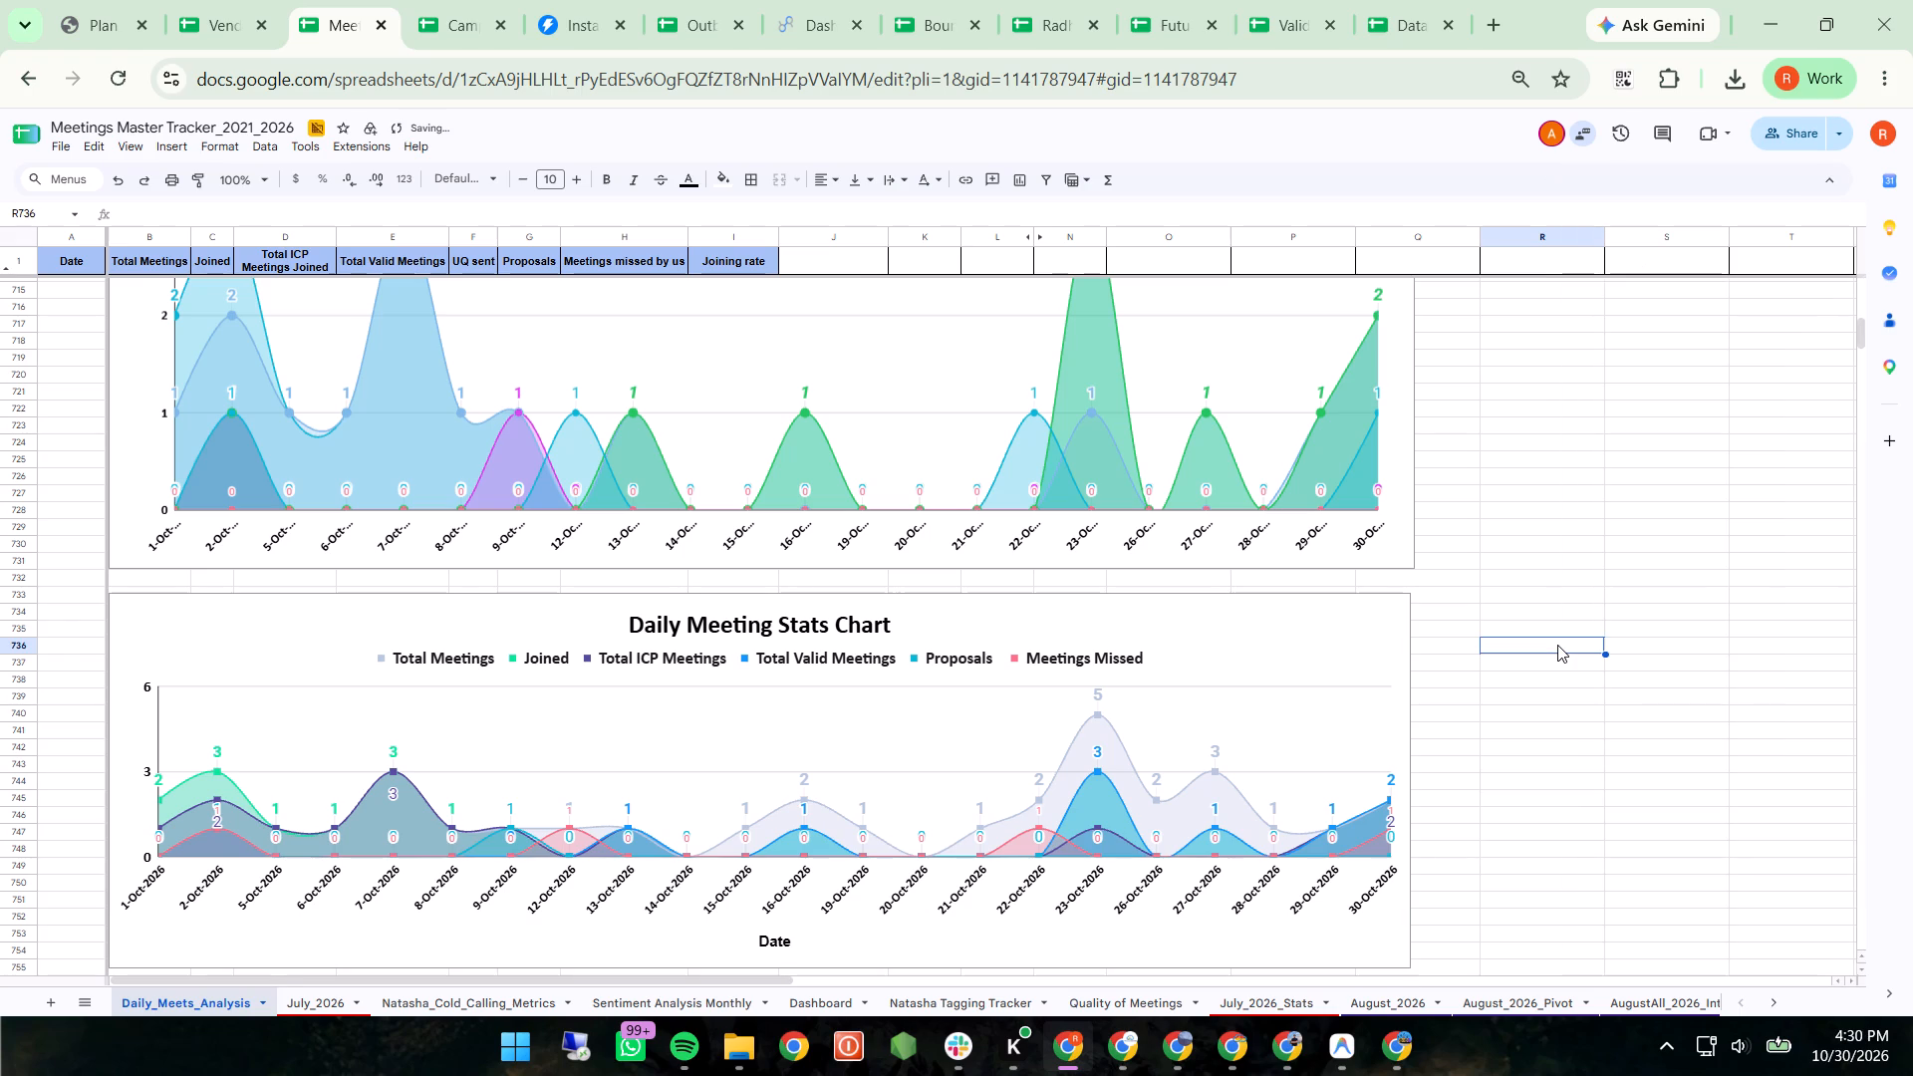
# Reopen the Daily Meeting Stats Chart for editing and snip the charts together with the chart's setup options.
pyautogui.click(1322, 635)
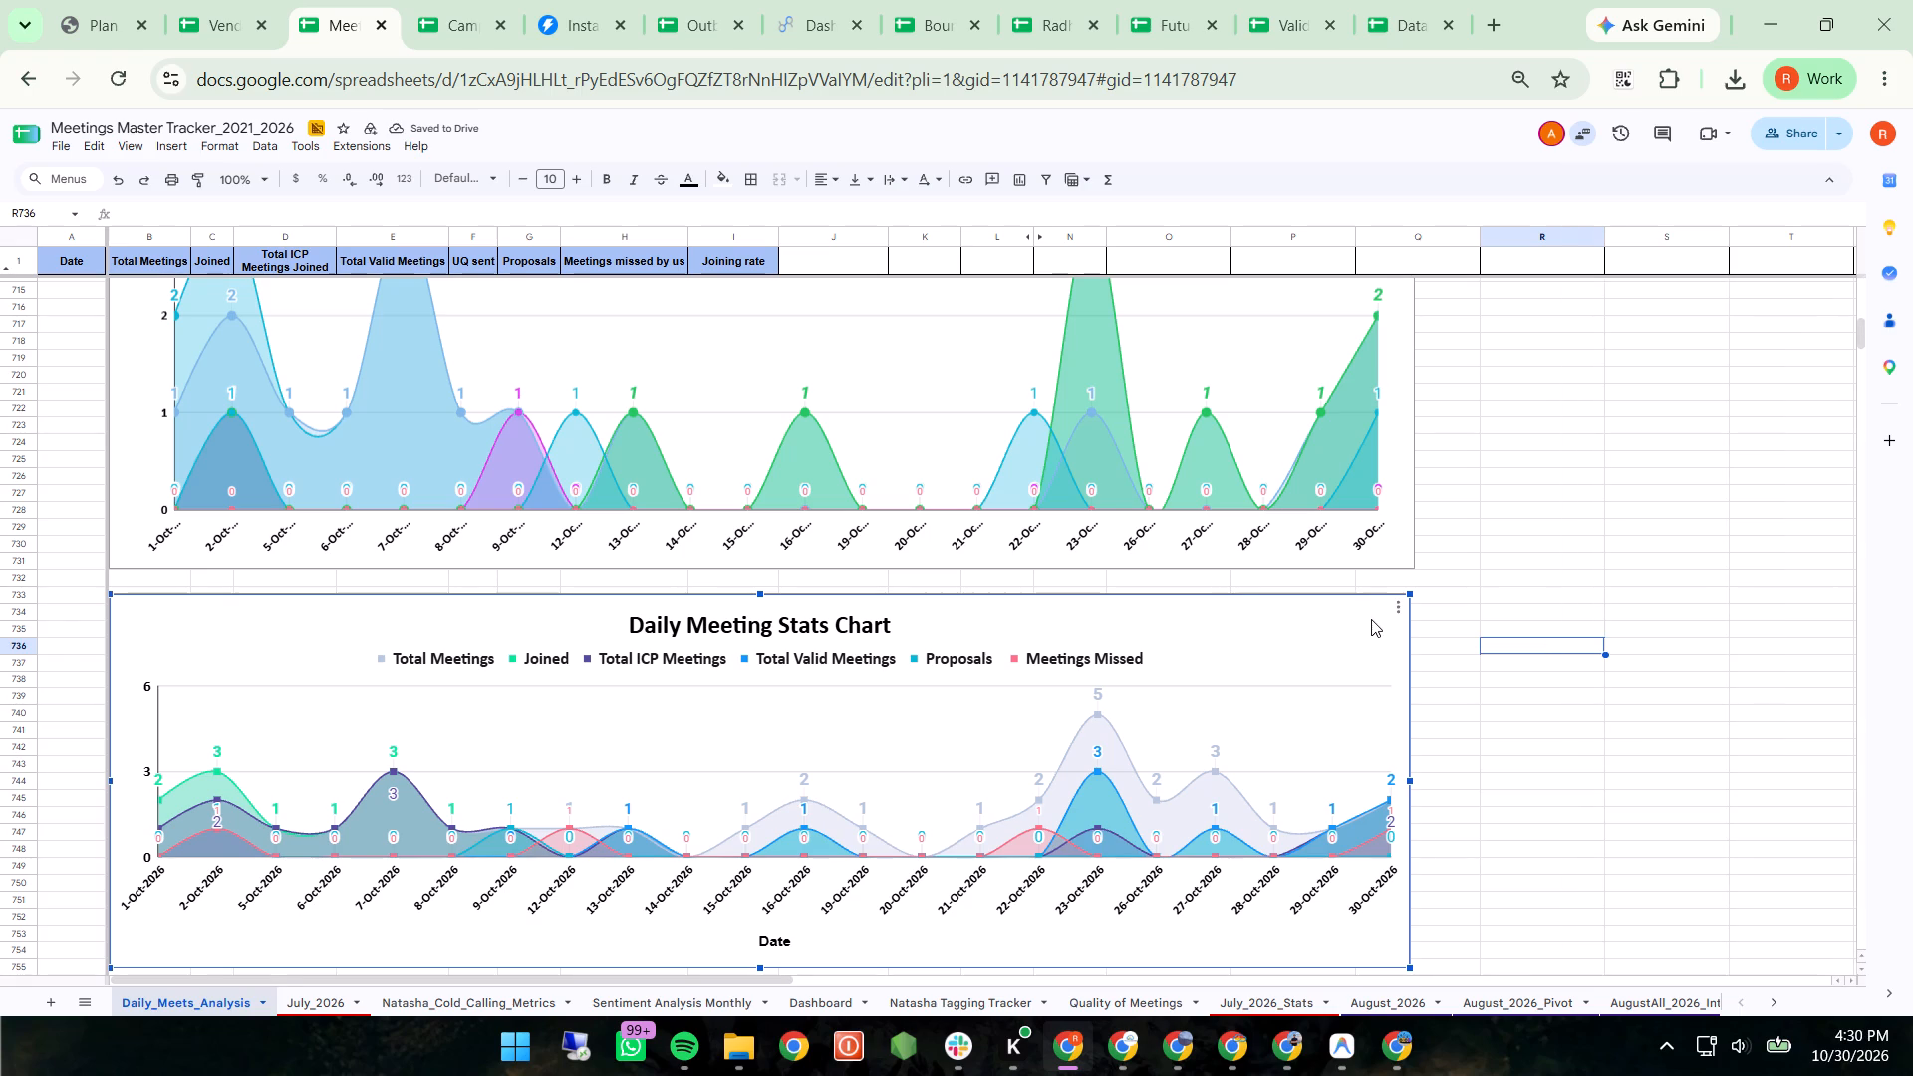
pyautogui.click(1395, 613)
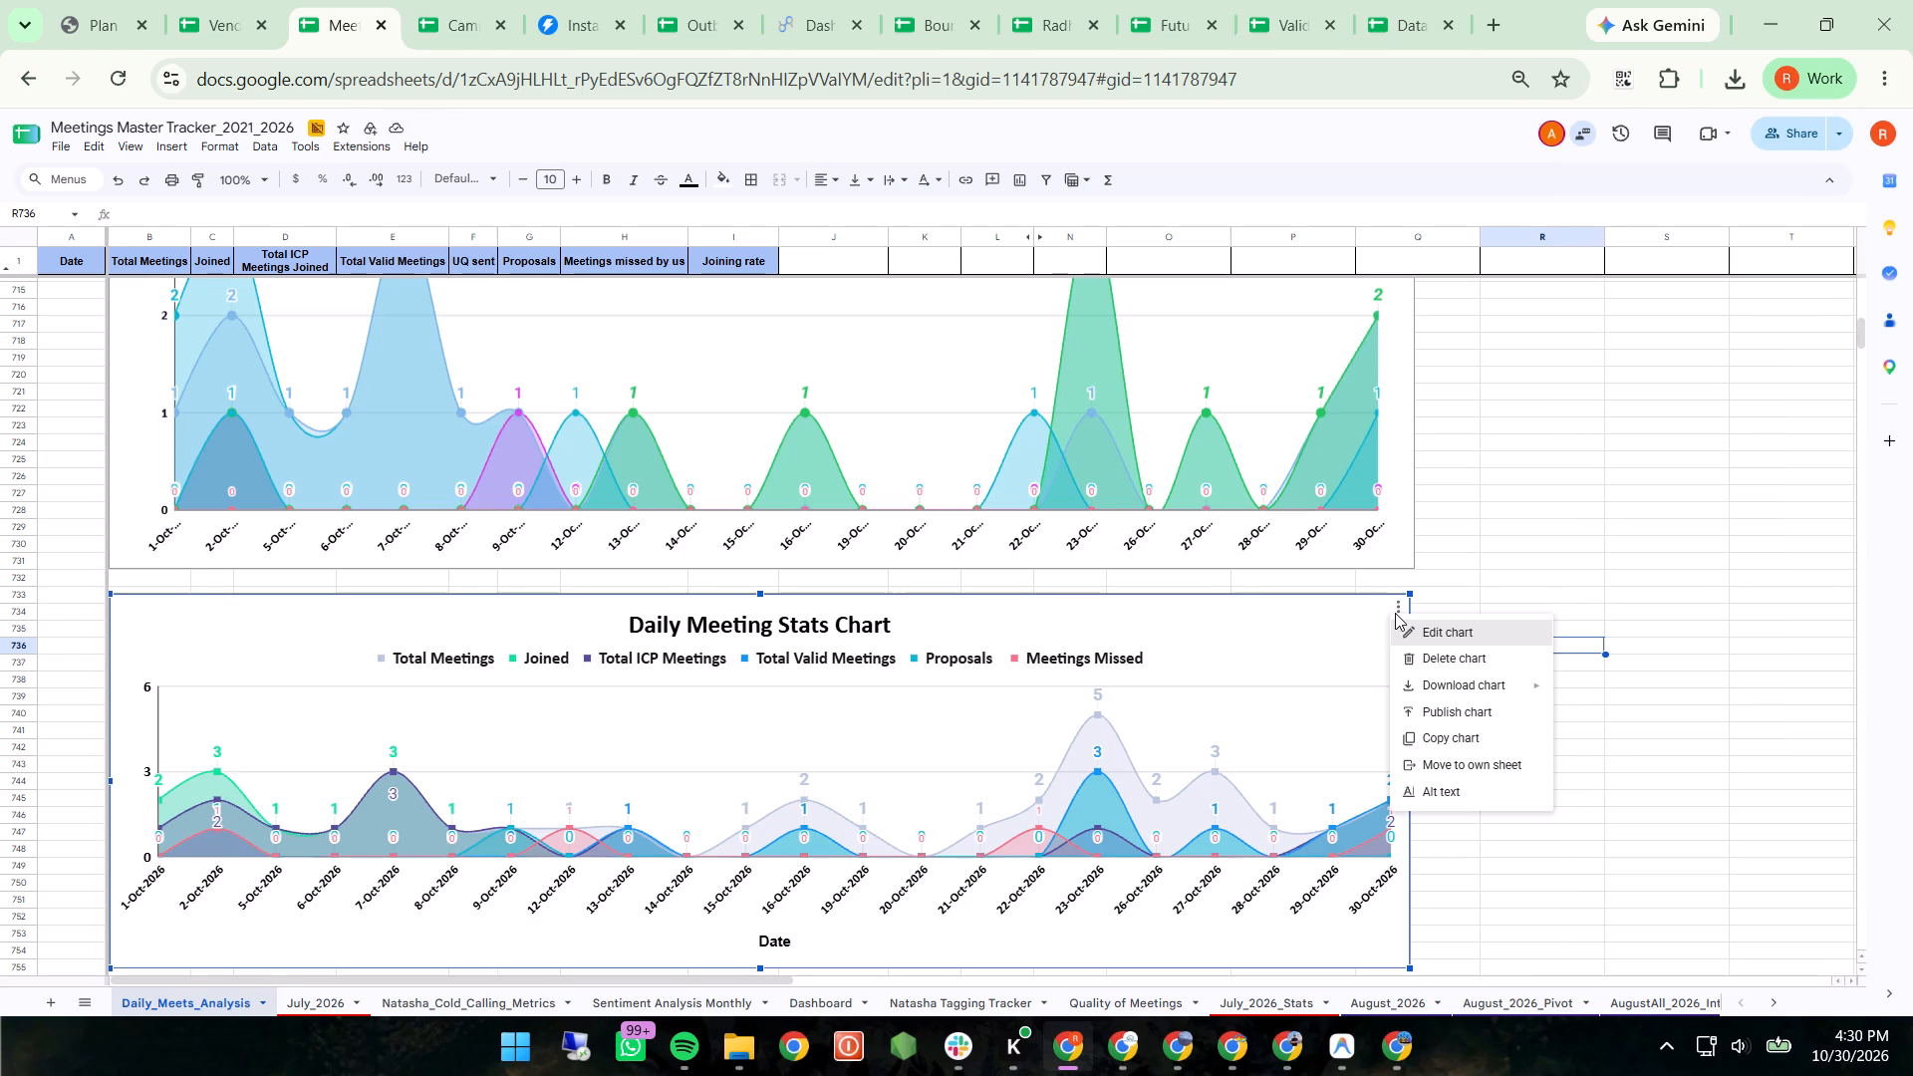
pyautogui.click(1427, 626)
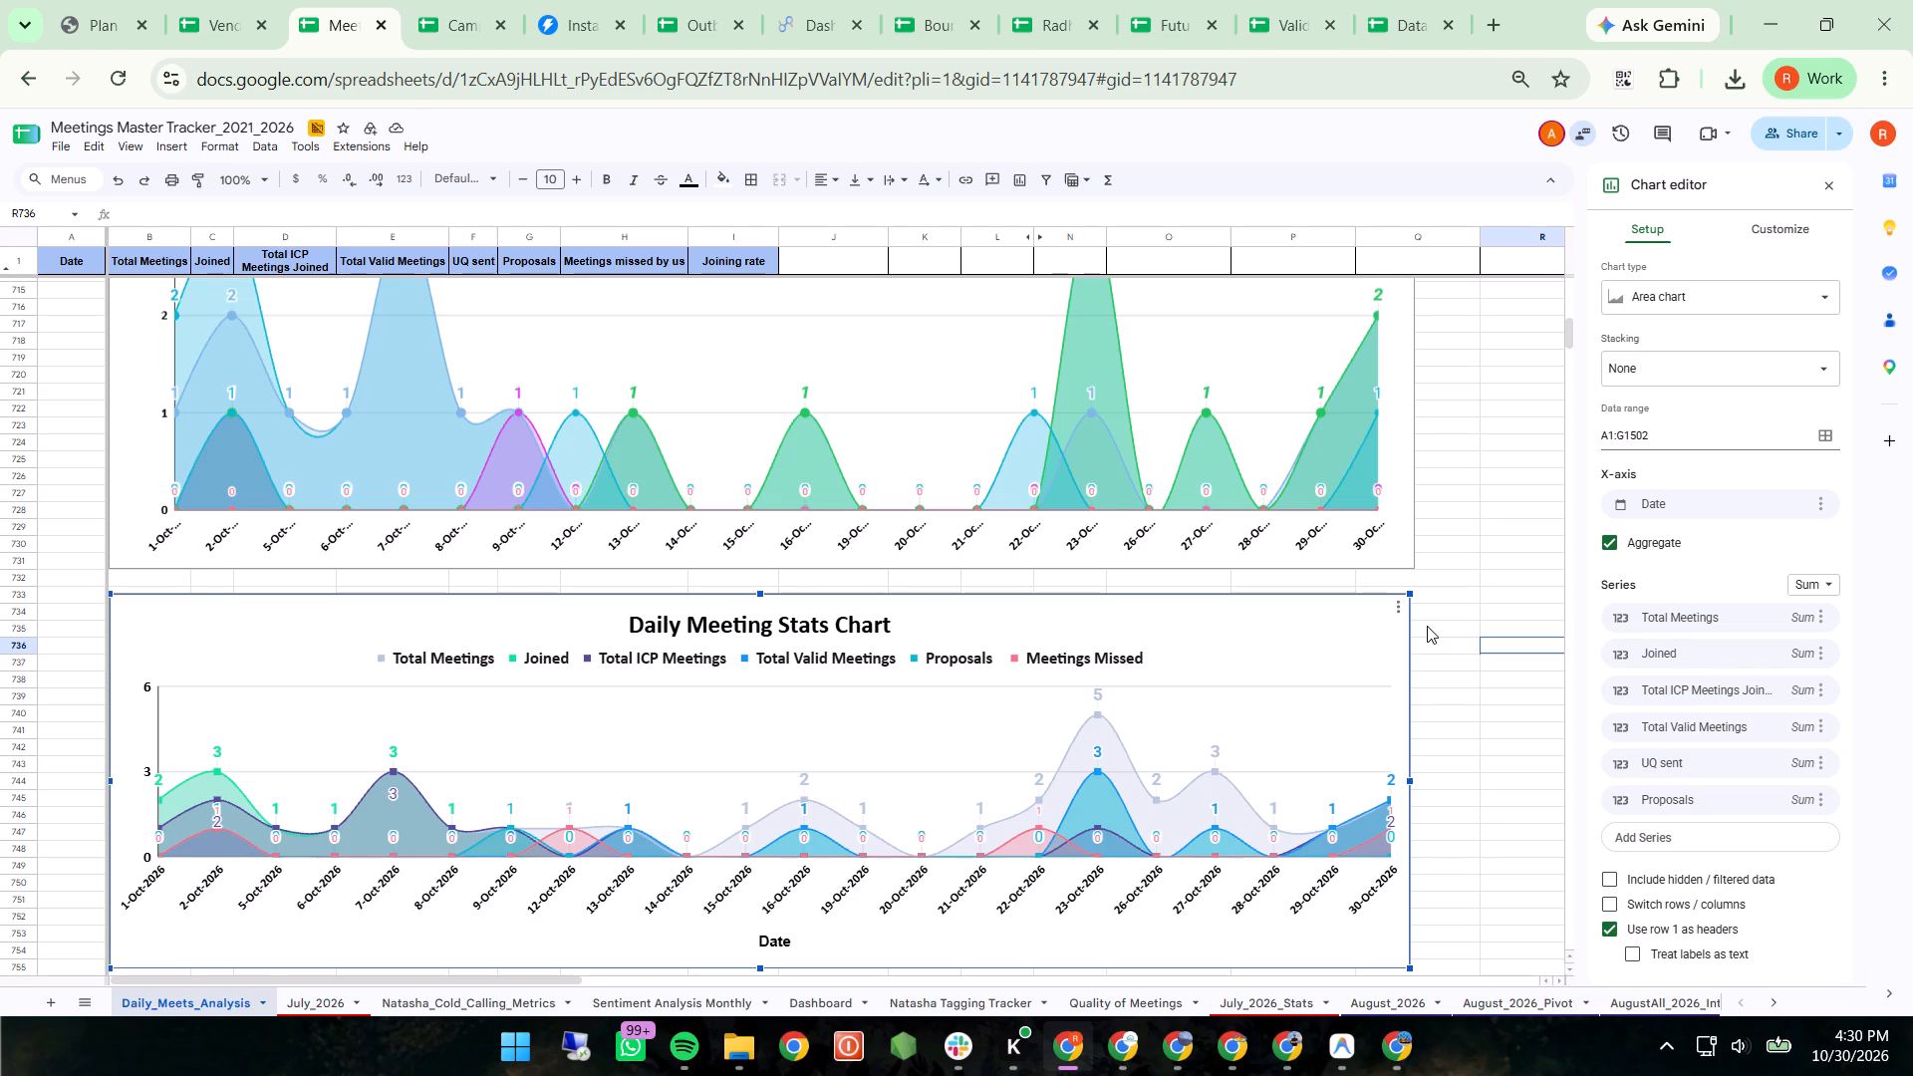
pyautogui.press('shift+super+s')
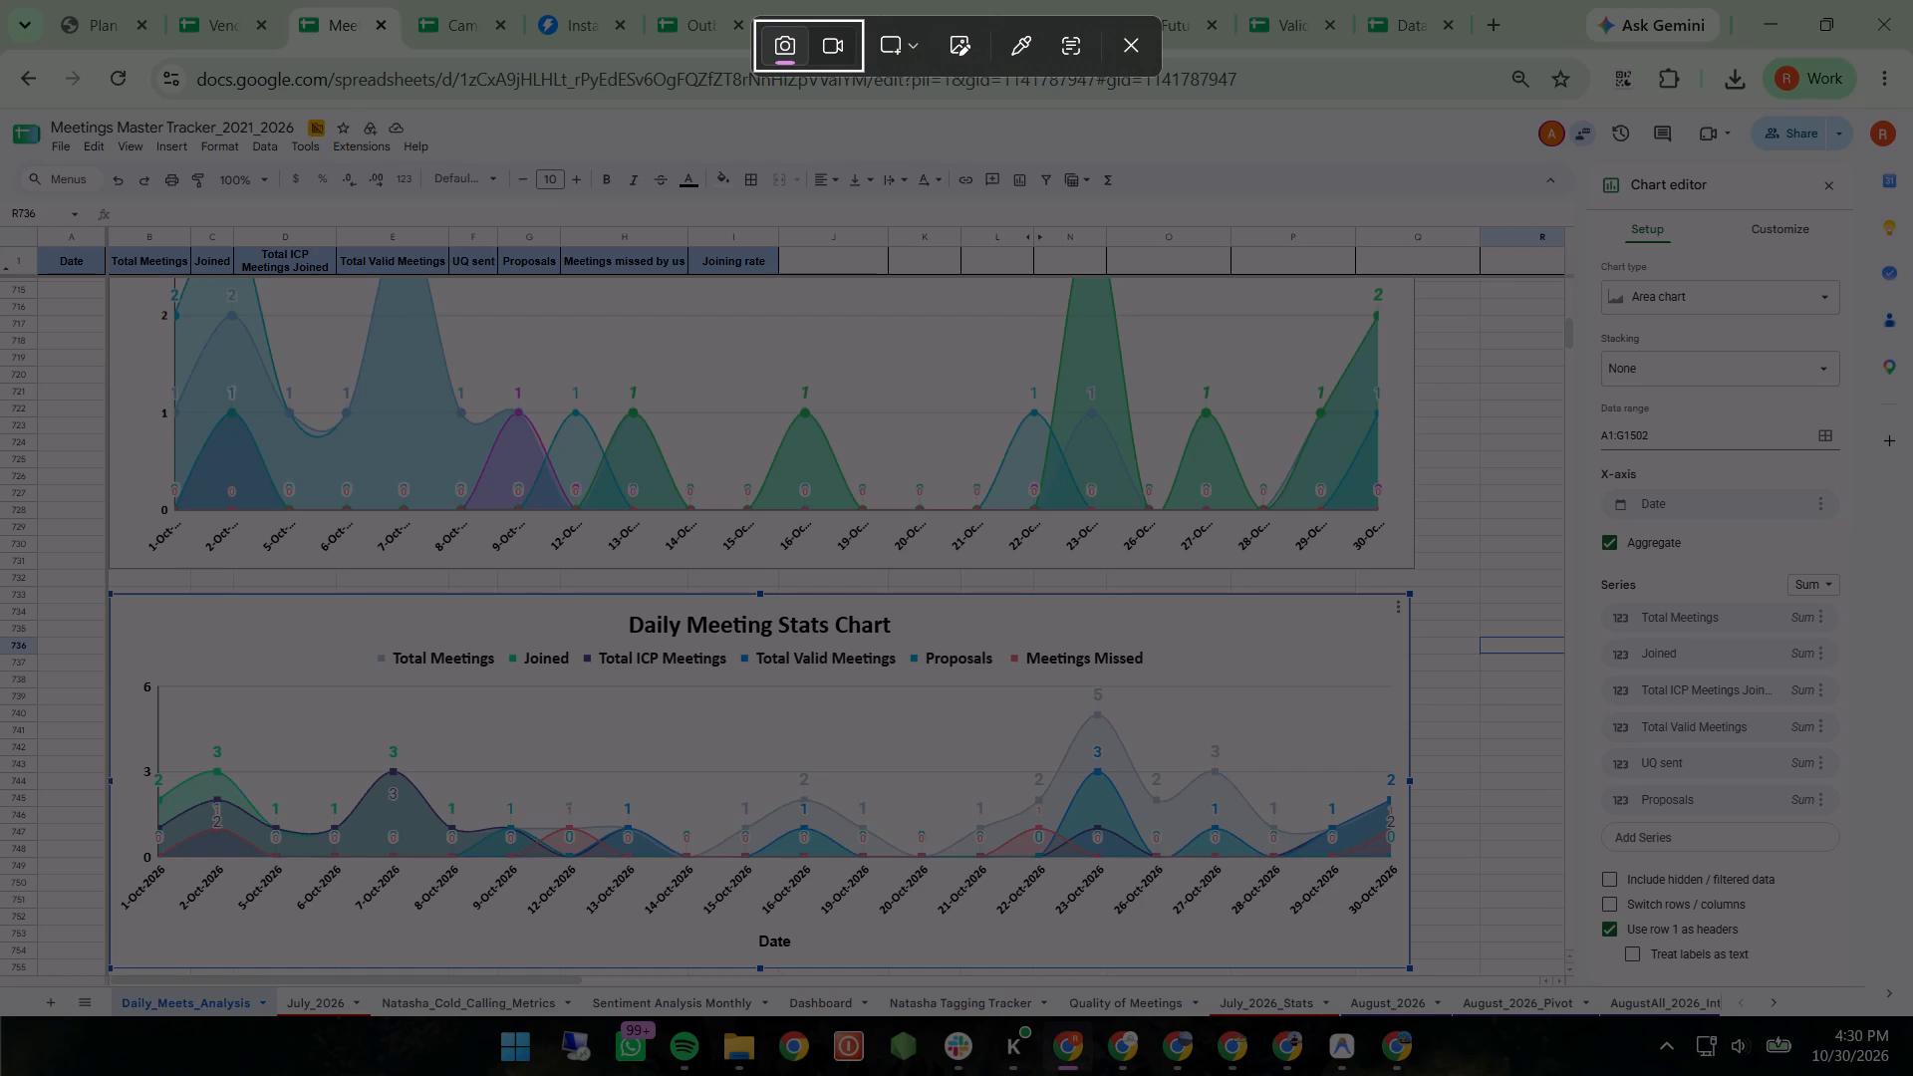
pyautogui.moveTo(0, 222); pyautogui.dragTo(1598, 723)
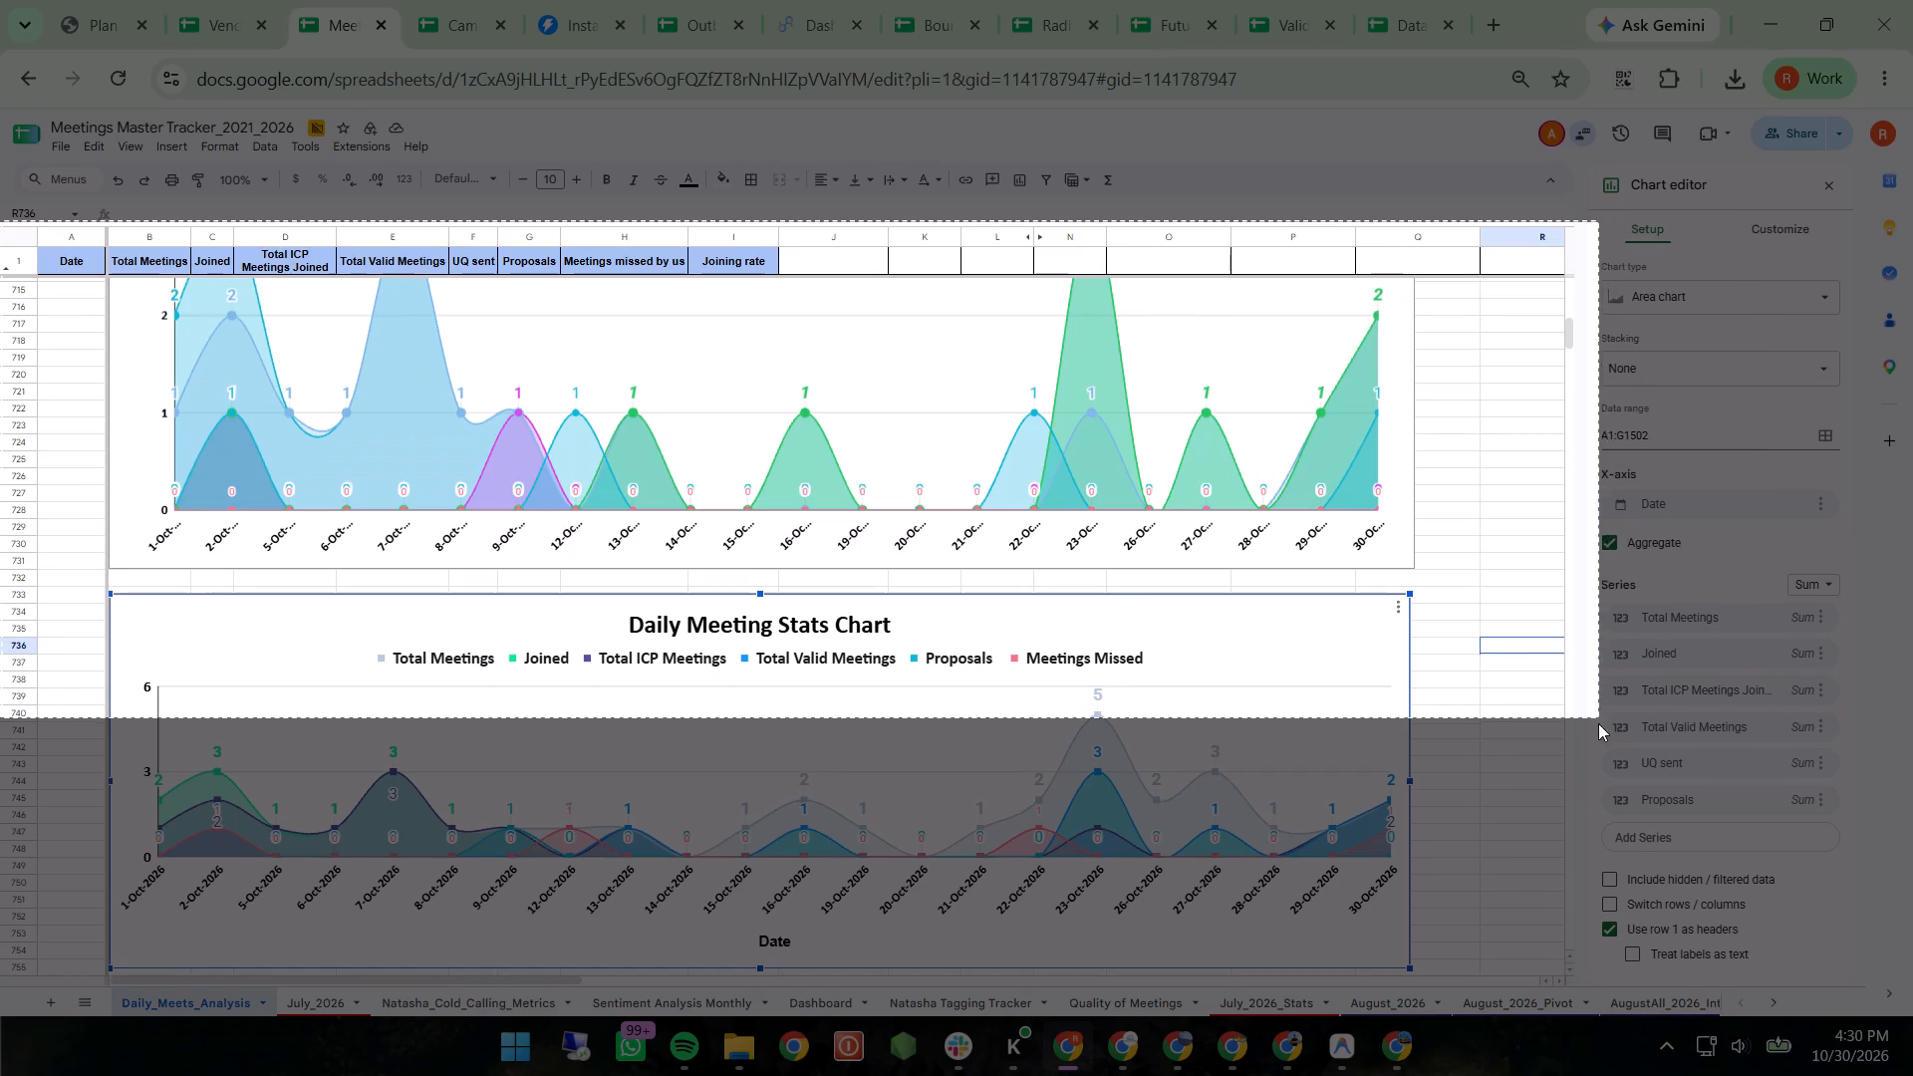
pyautogui.moveTo(1598, 723); pyautogui.dragTo(1912, 1039)
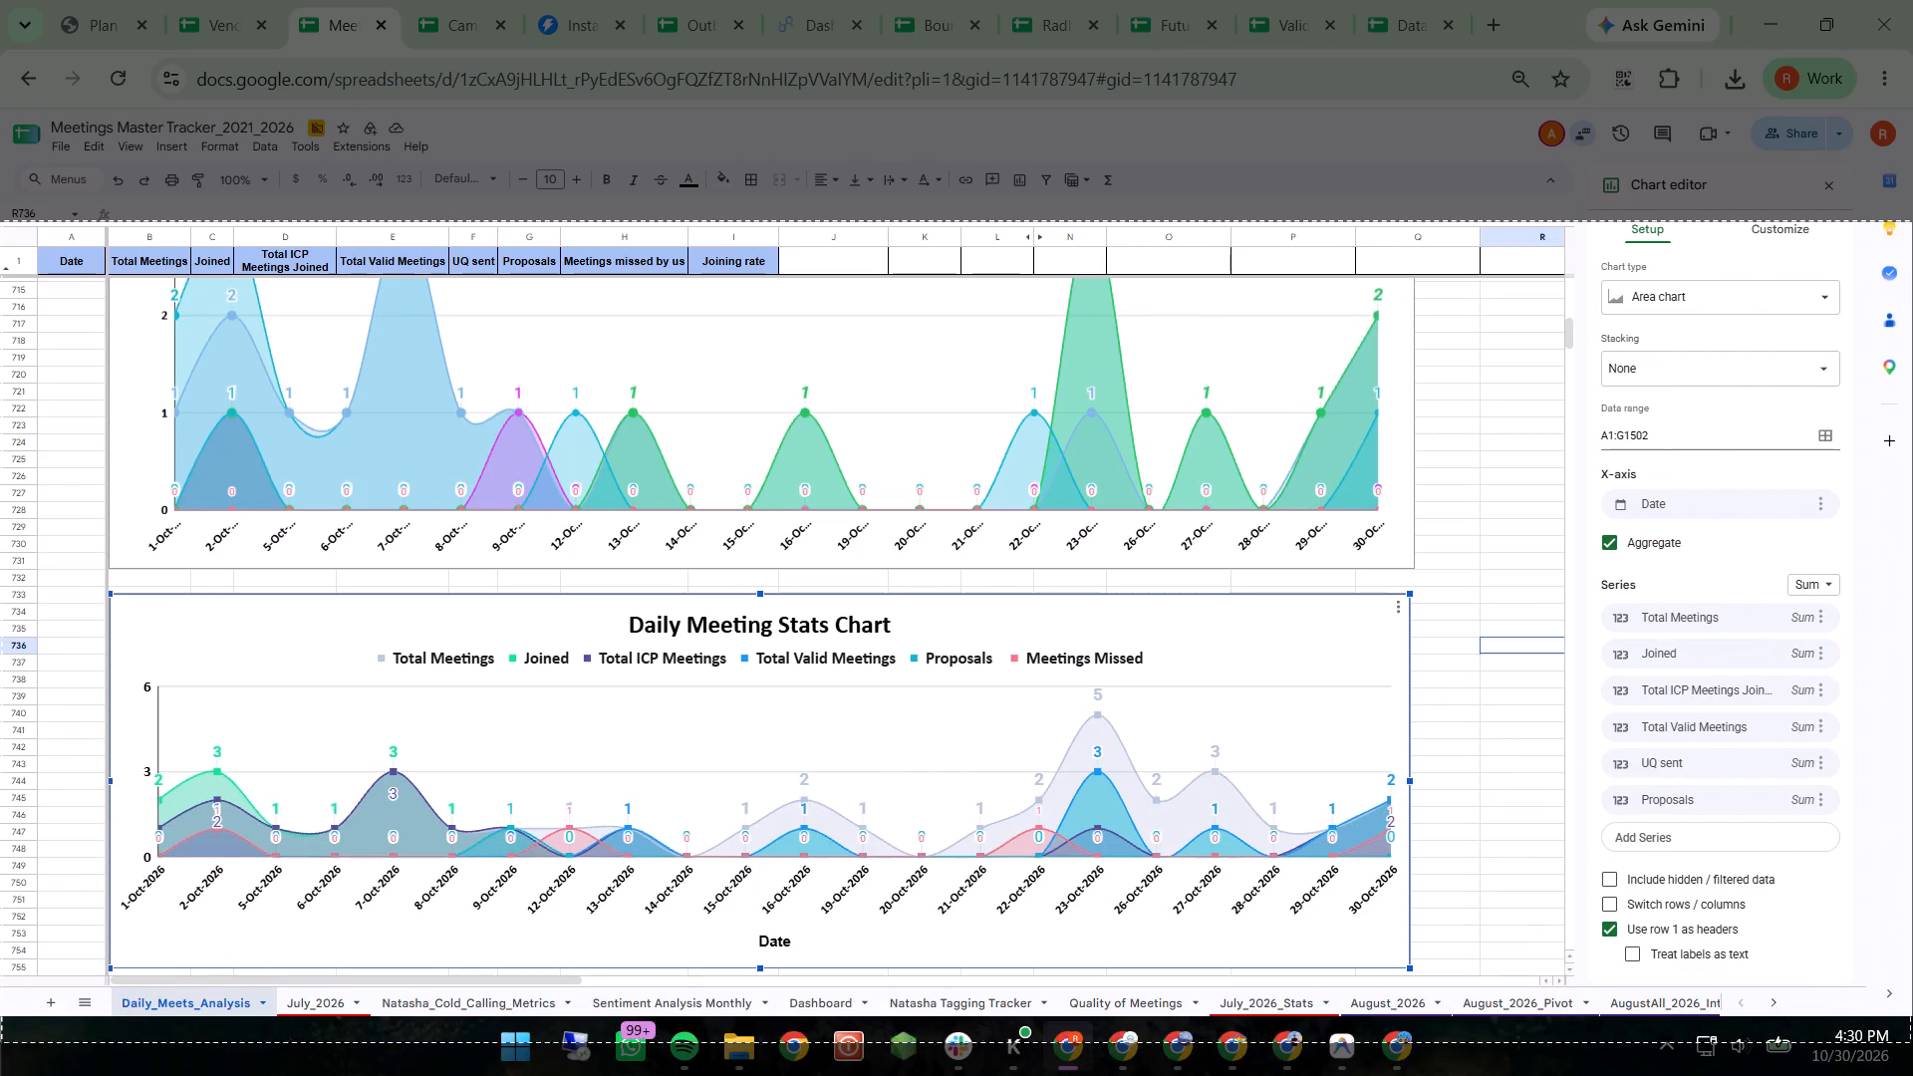
pyautogui.moveTo(1912, 1039); pyautogui.dragTo(1912, 1016)
pyautogui.click(1408, 1047)
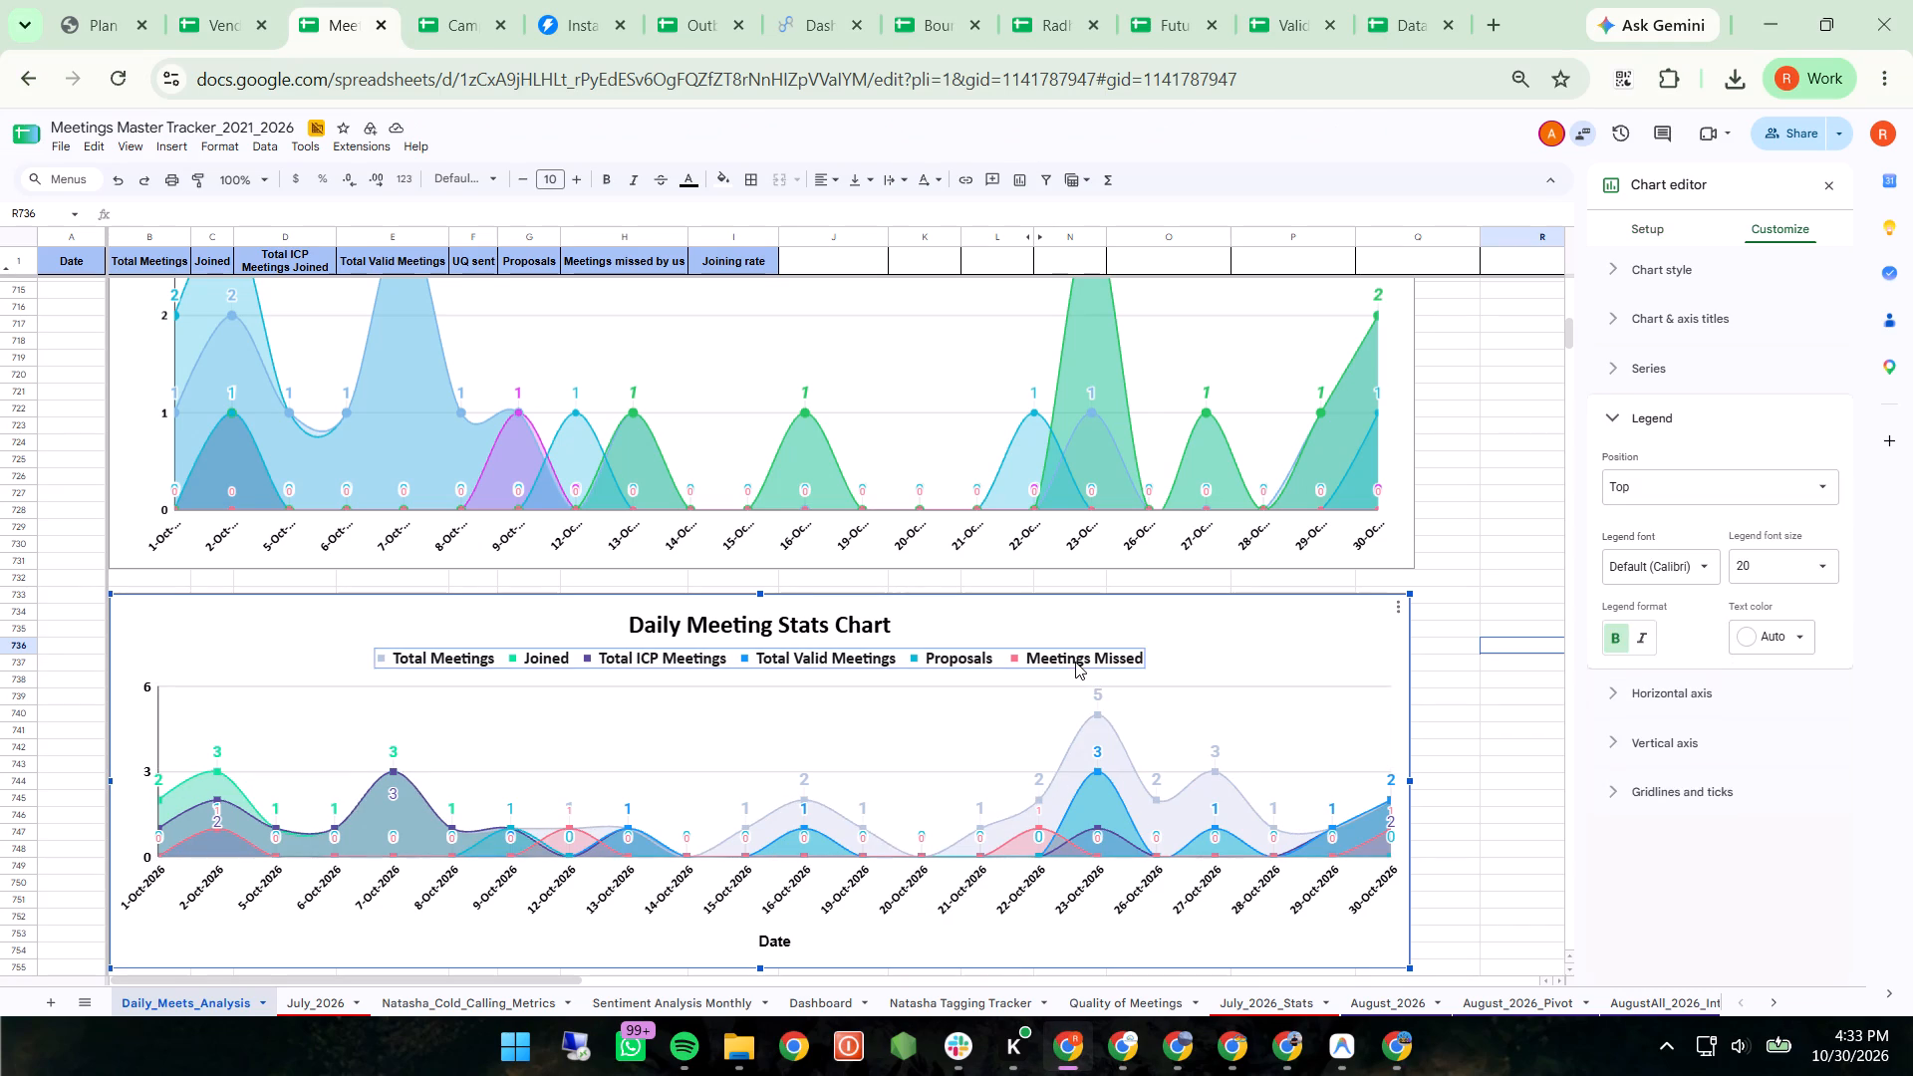
pyautogui.doubleClick(1075, 662)
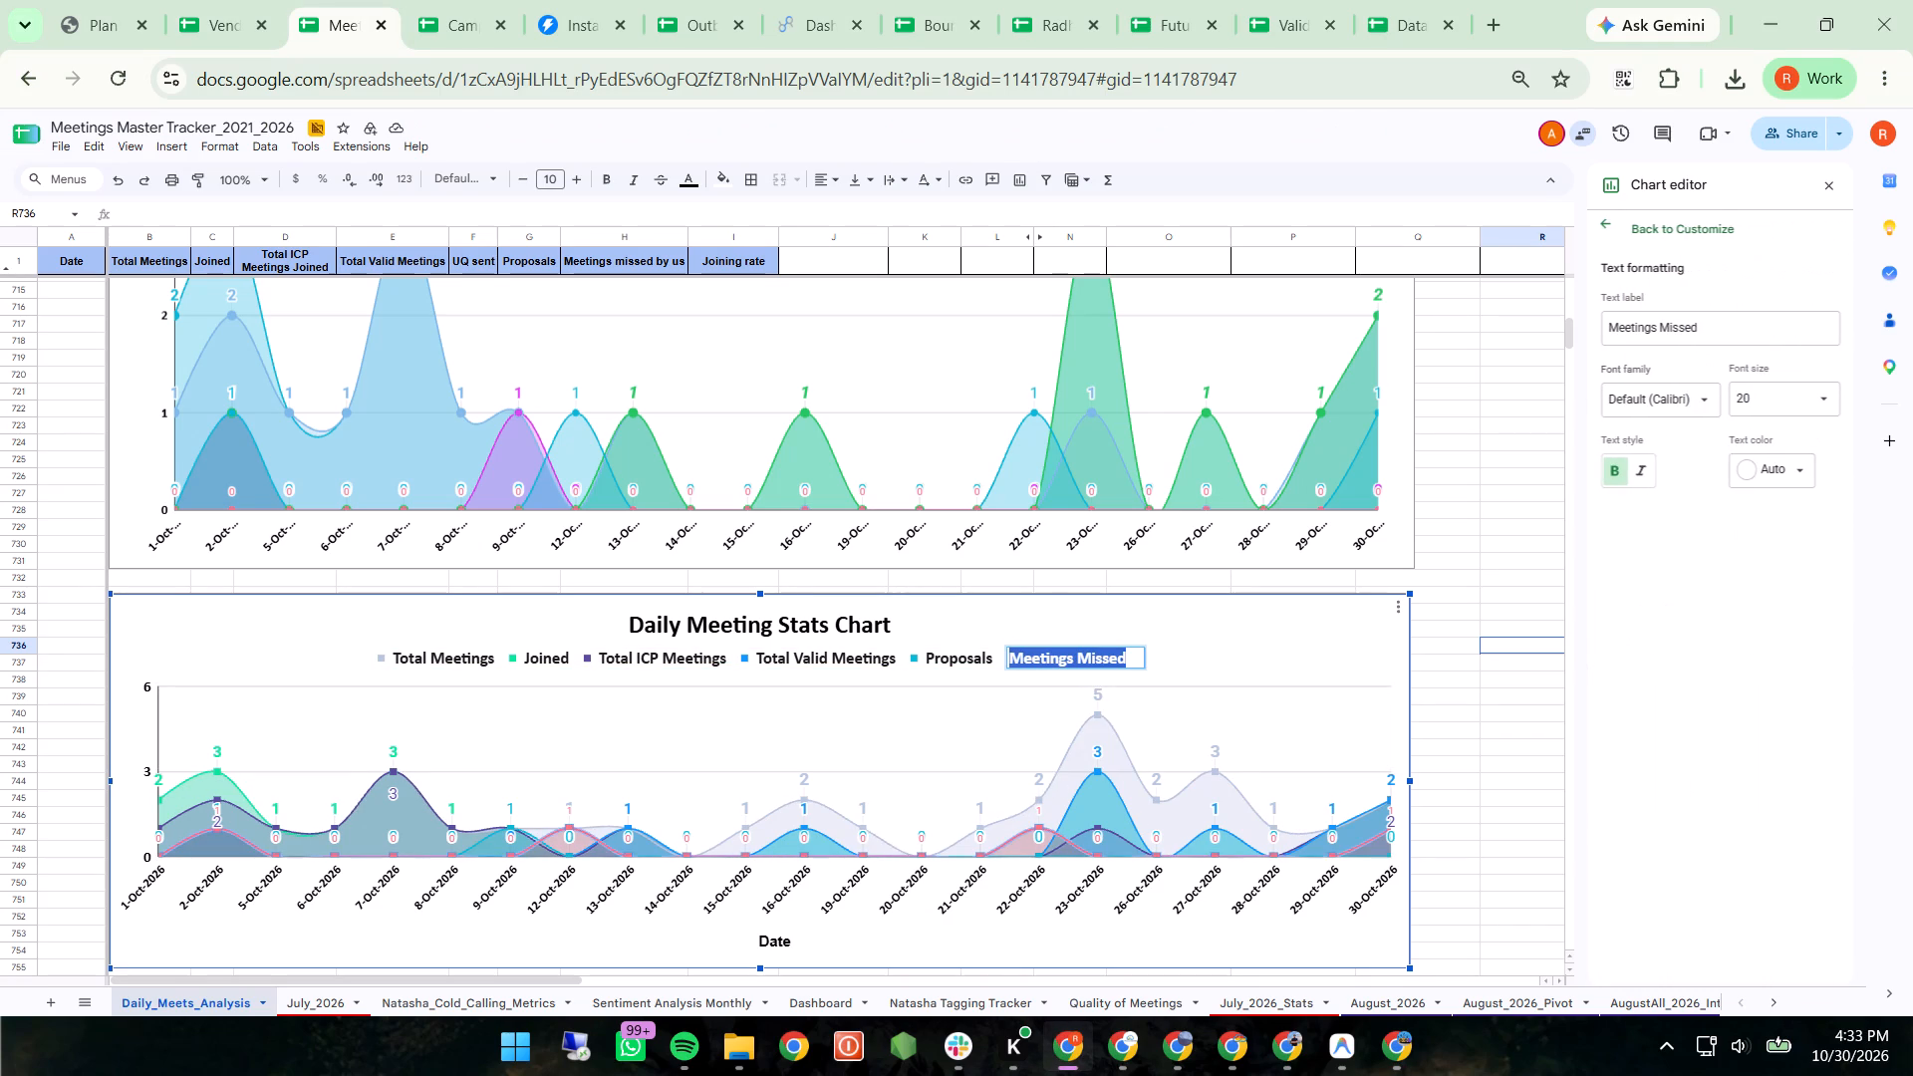
pyautogui.press('Delete')
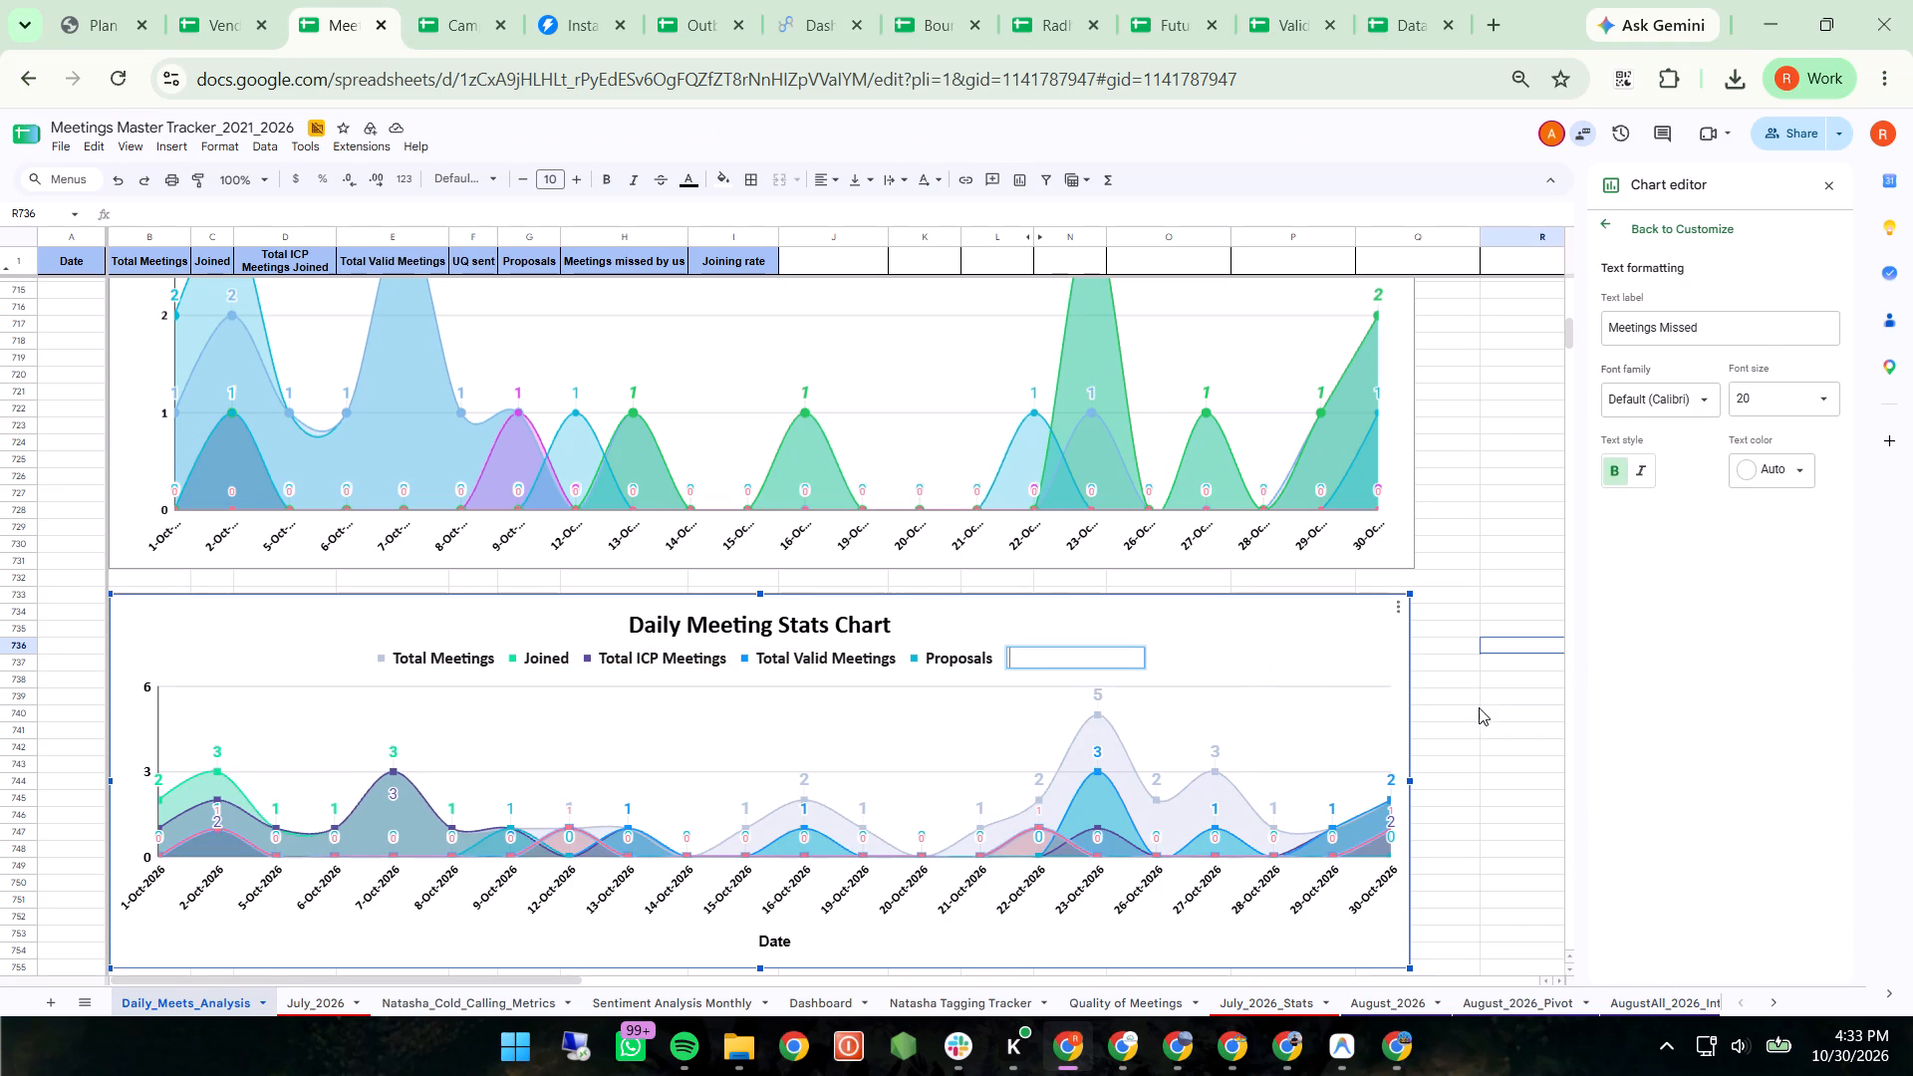
pyautogui.click(1479, 707)
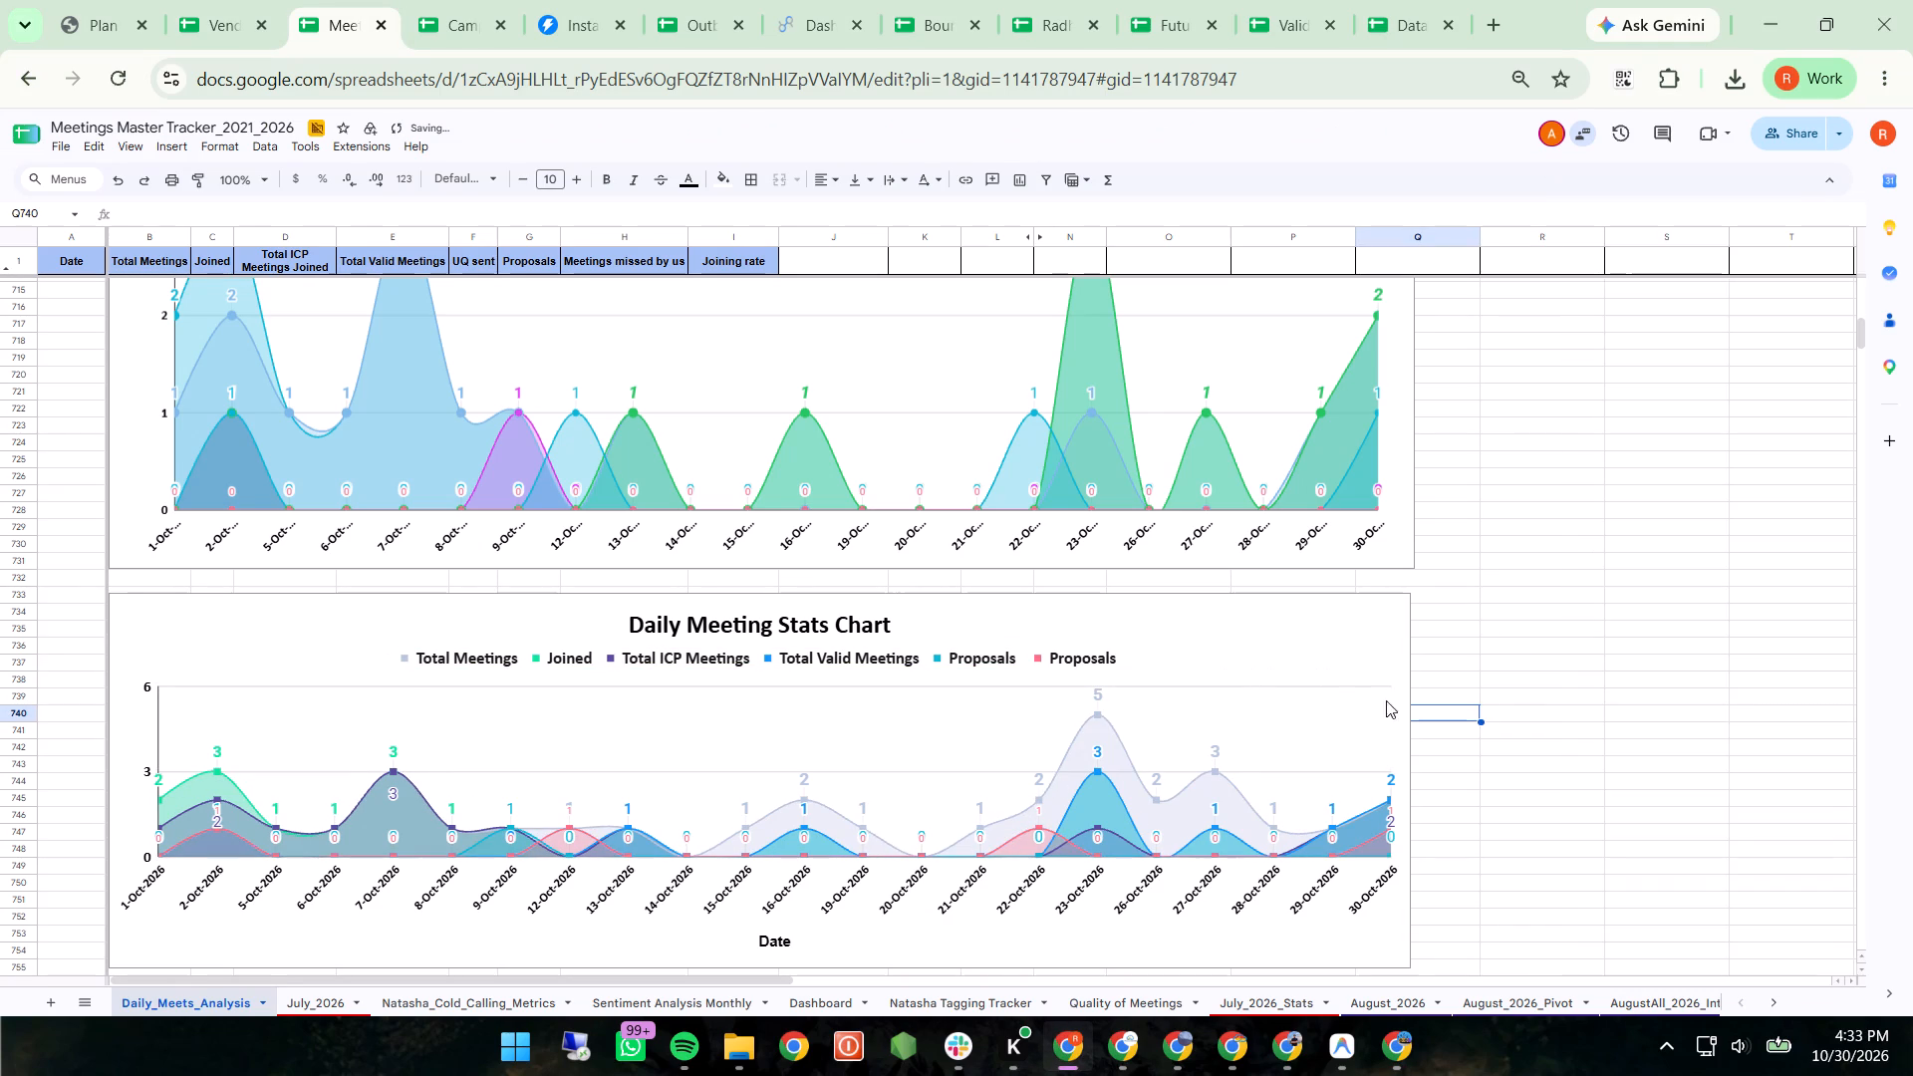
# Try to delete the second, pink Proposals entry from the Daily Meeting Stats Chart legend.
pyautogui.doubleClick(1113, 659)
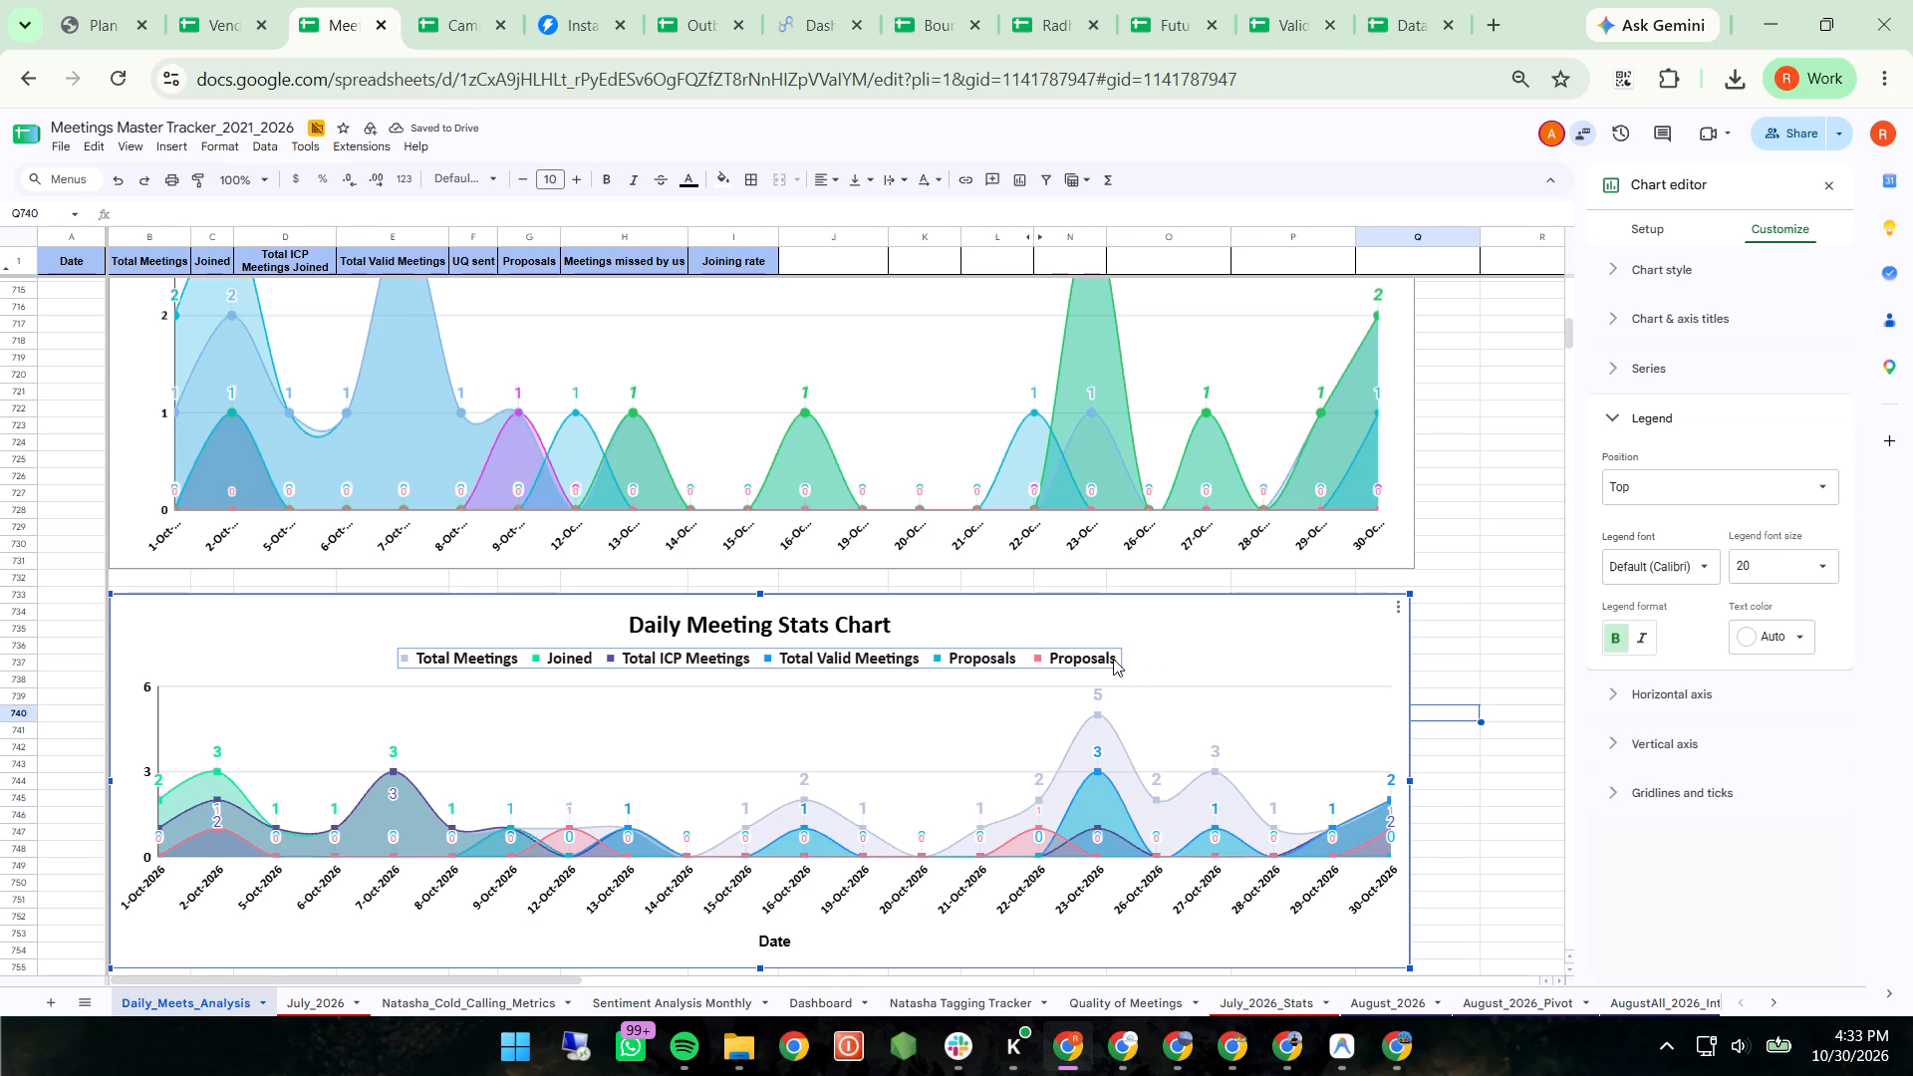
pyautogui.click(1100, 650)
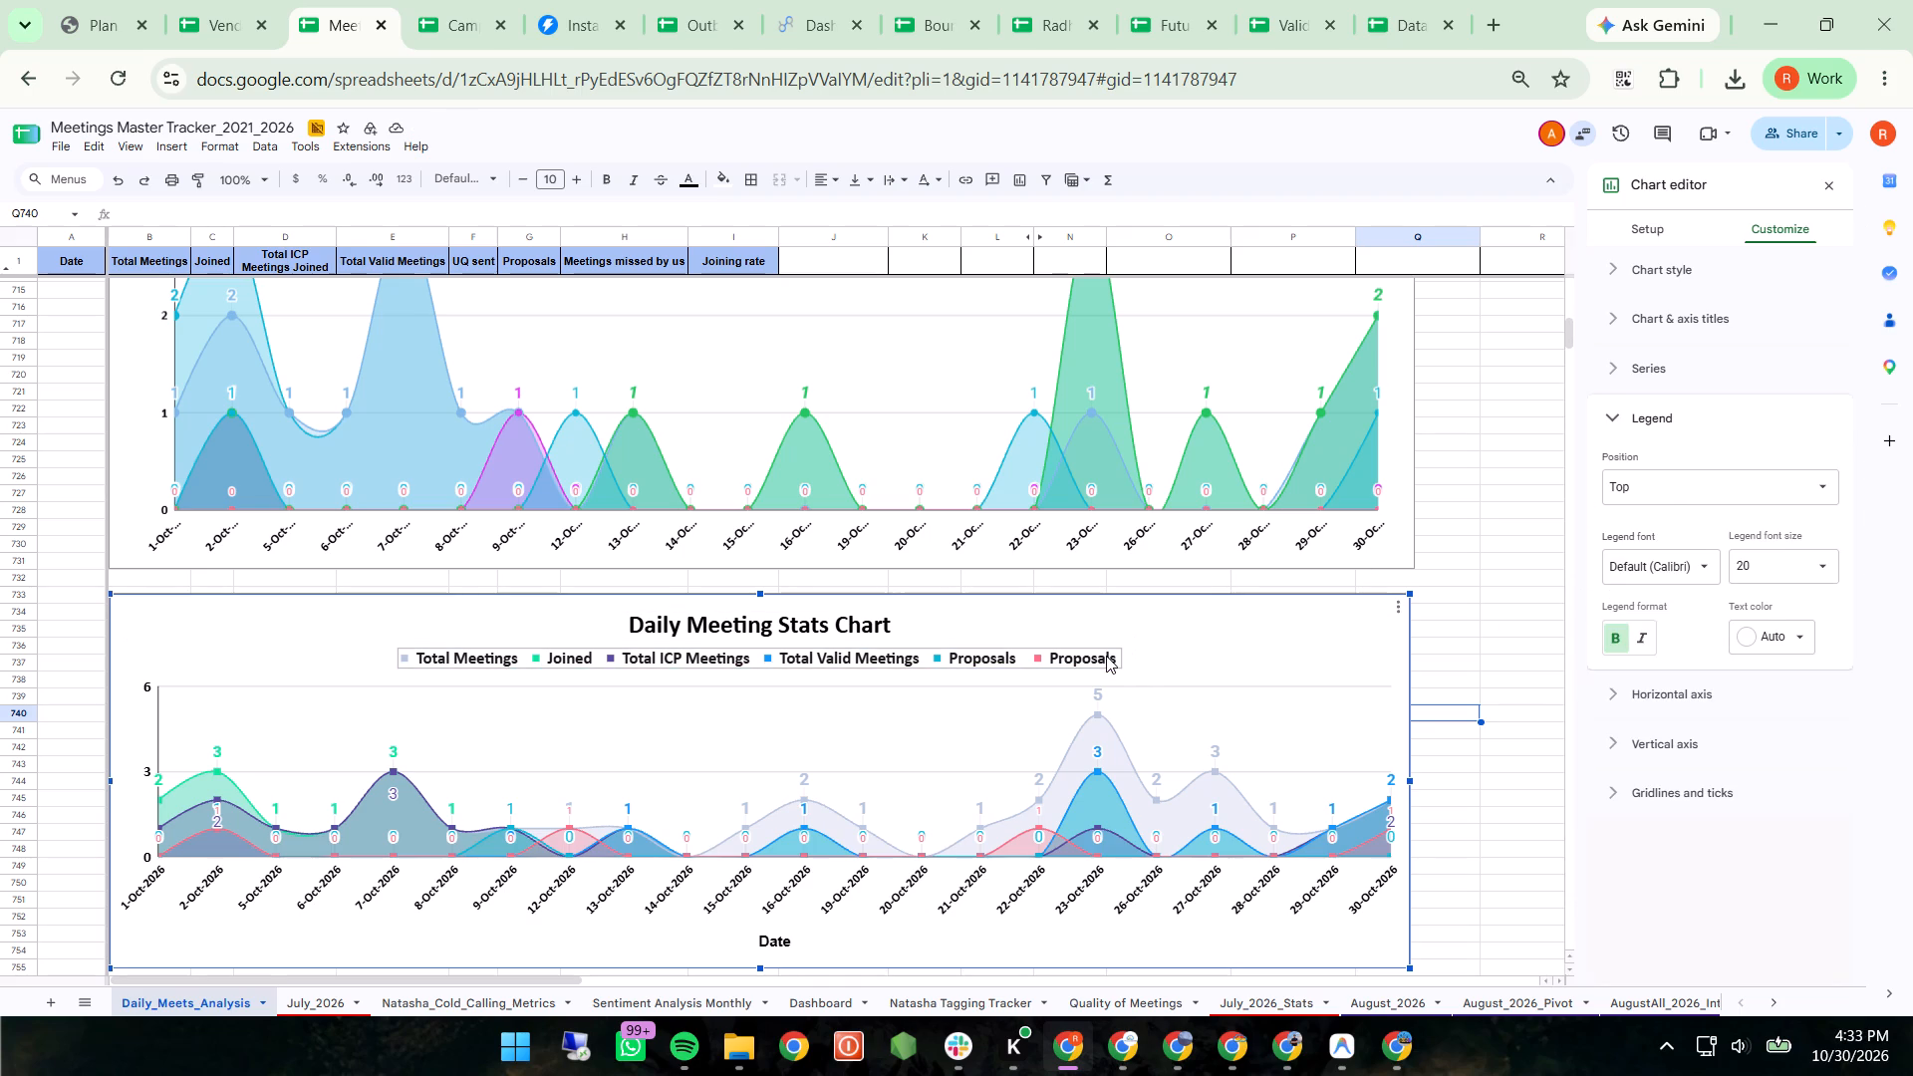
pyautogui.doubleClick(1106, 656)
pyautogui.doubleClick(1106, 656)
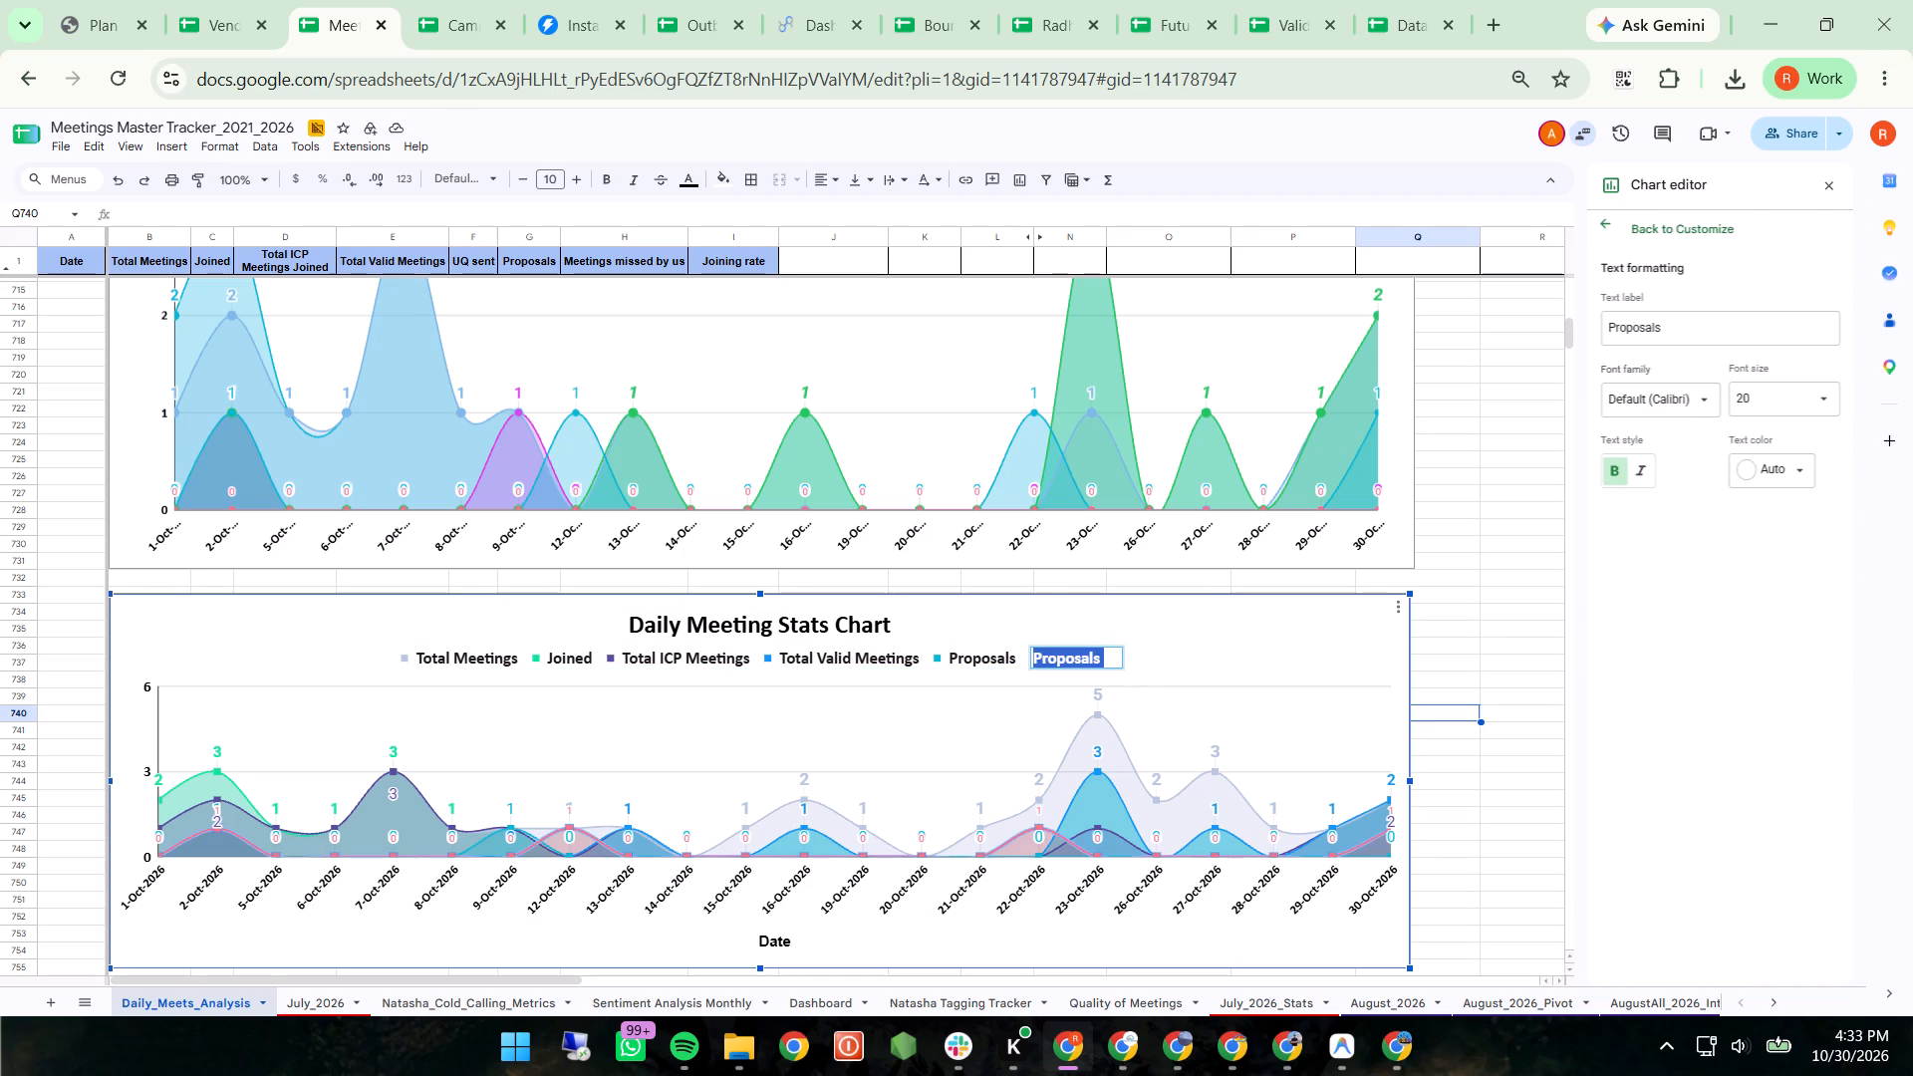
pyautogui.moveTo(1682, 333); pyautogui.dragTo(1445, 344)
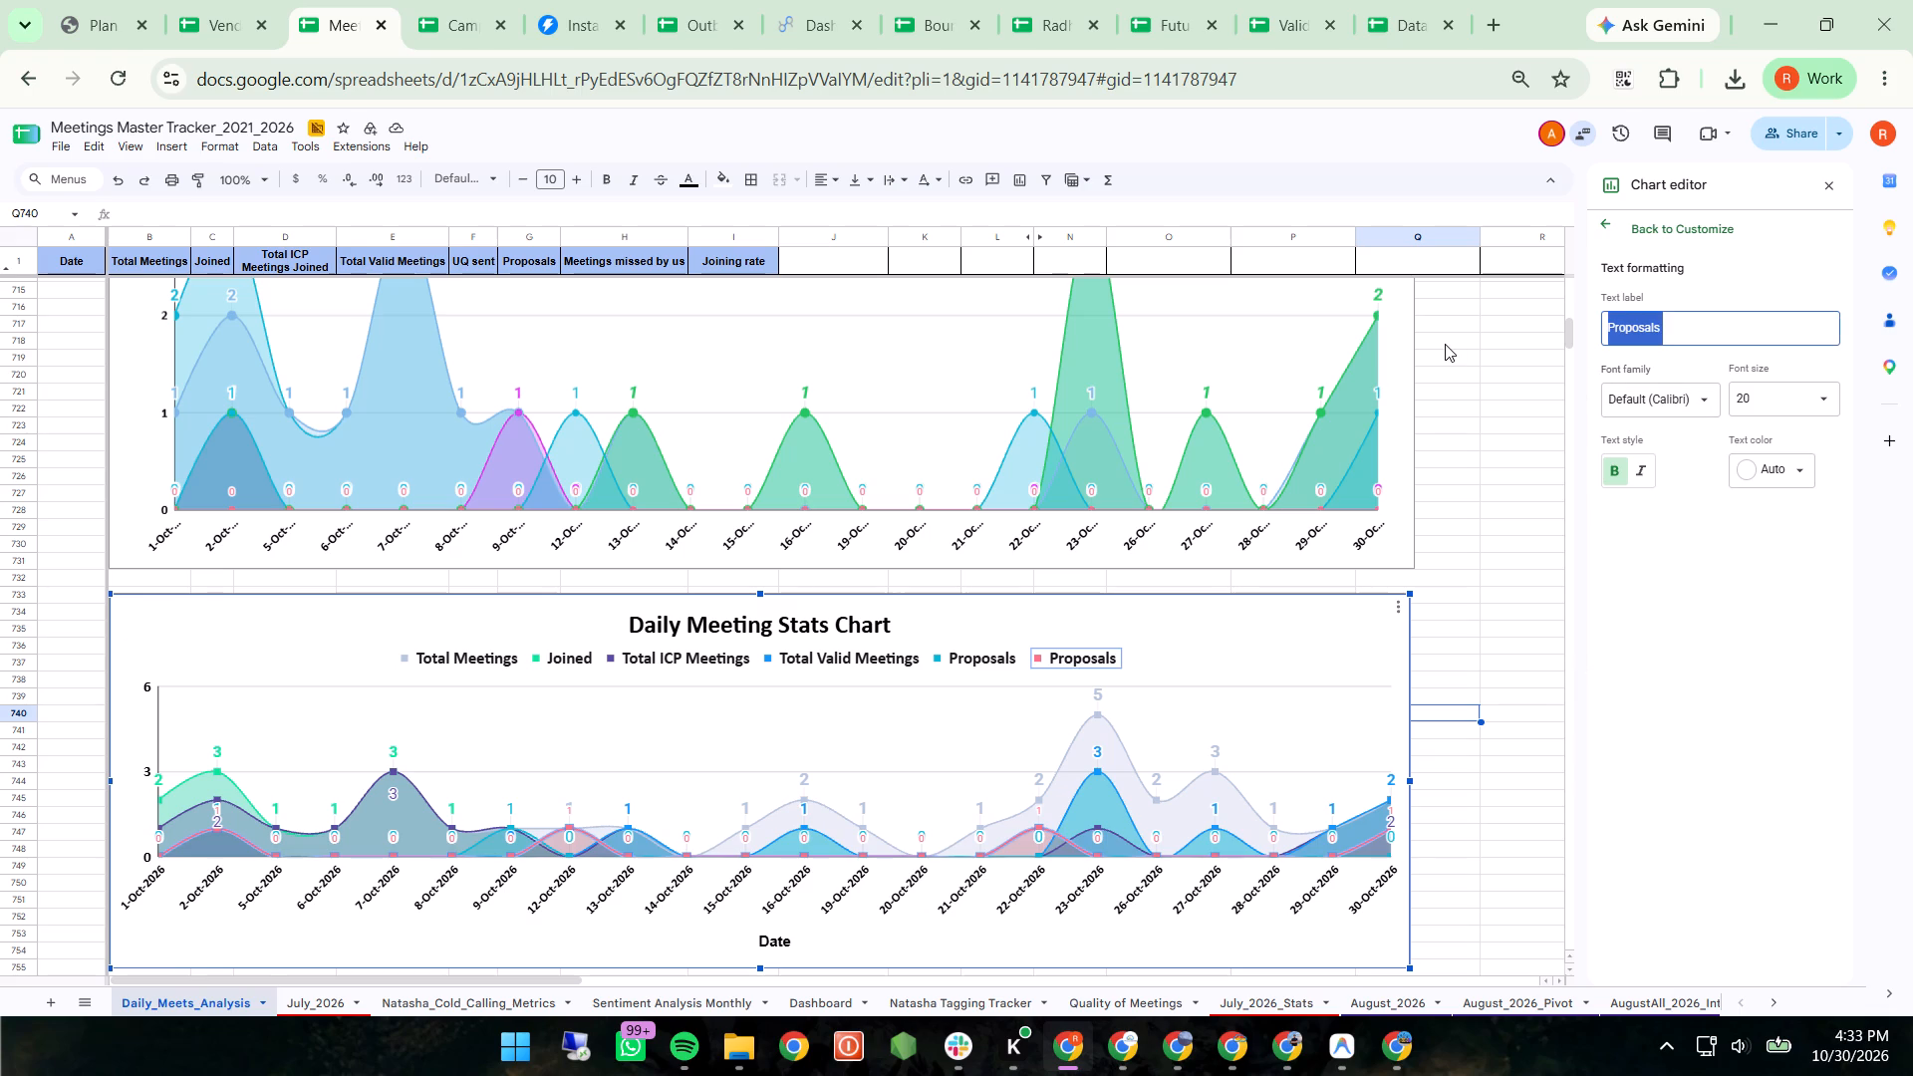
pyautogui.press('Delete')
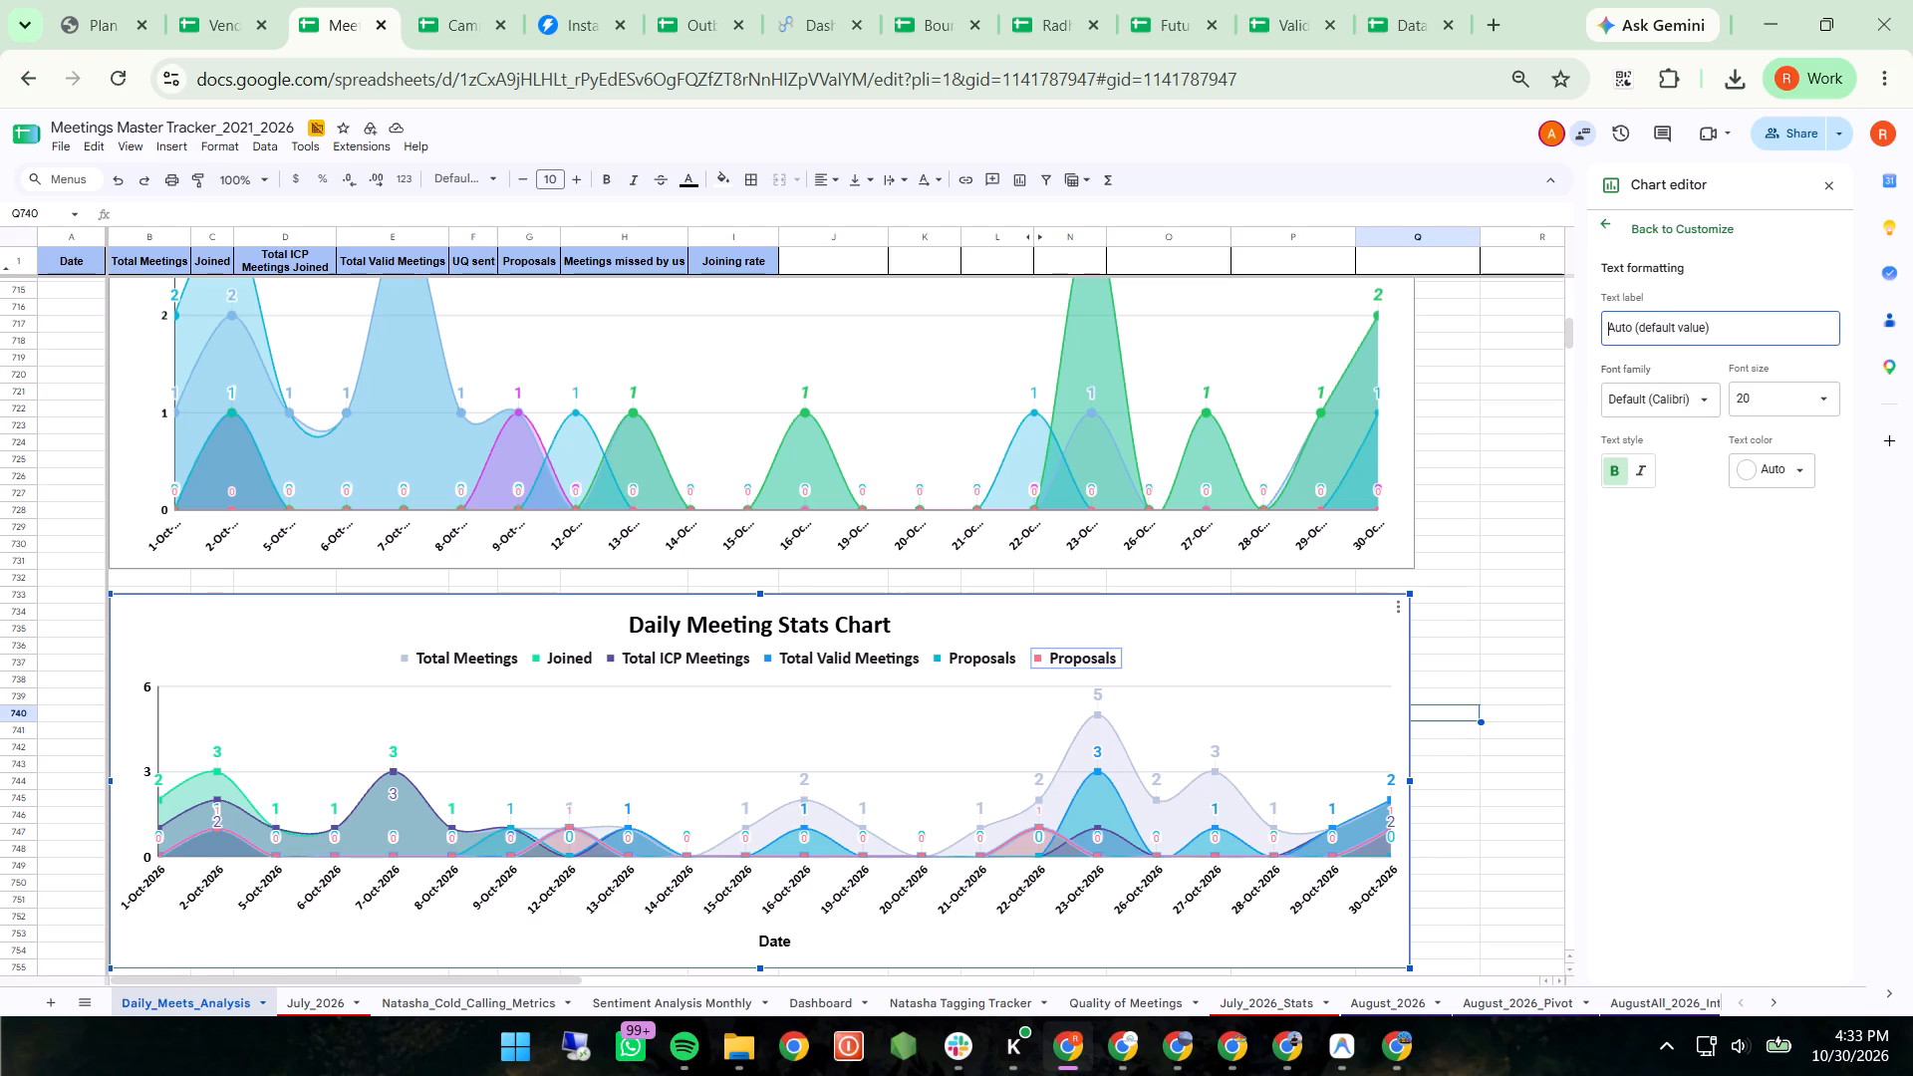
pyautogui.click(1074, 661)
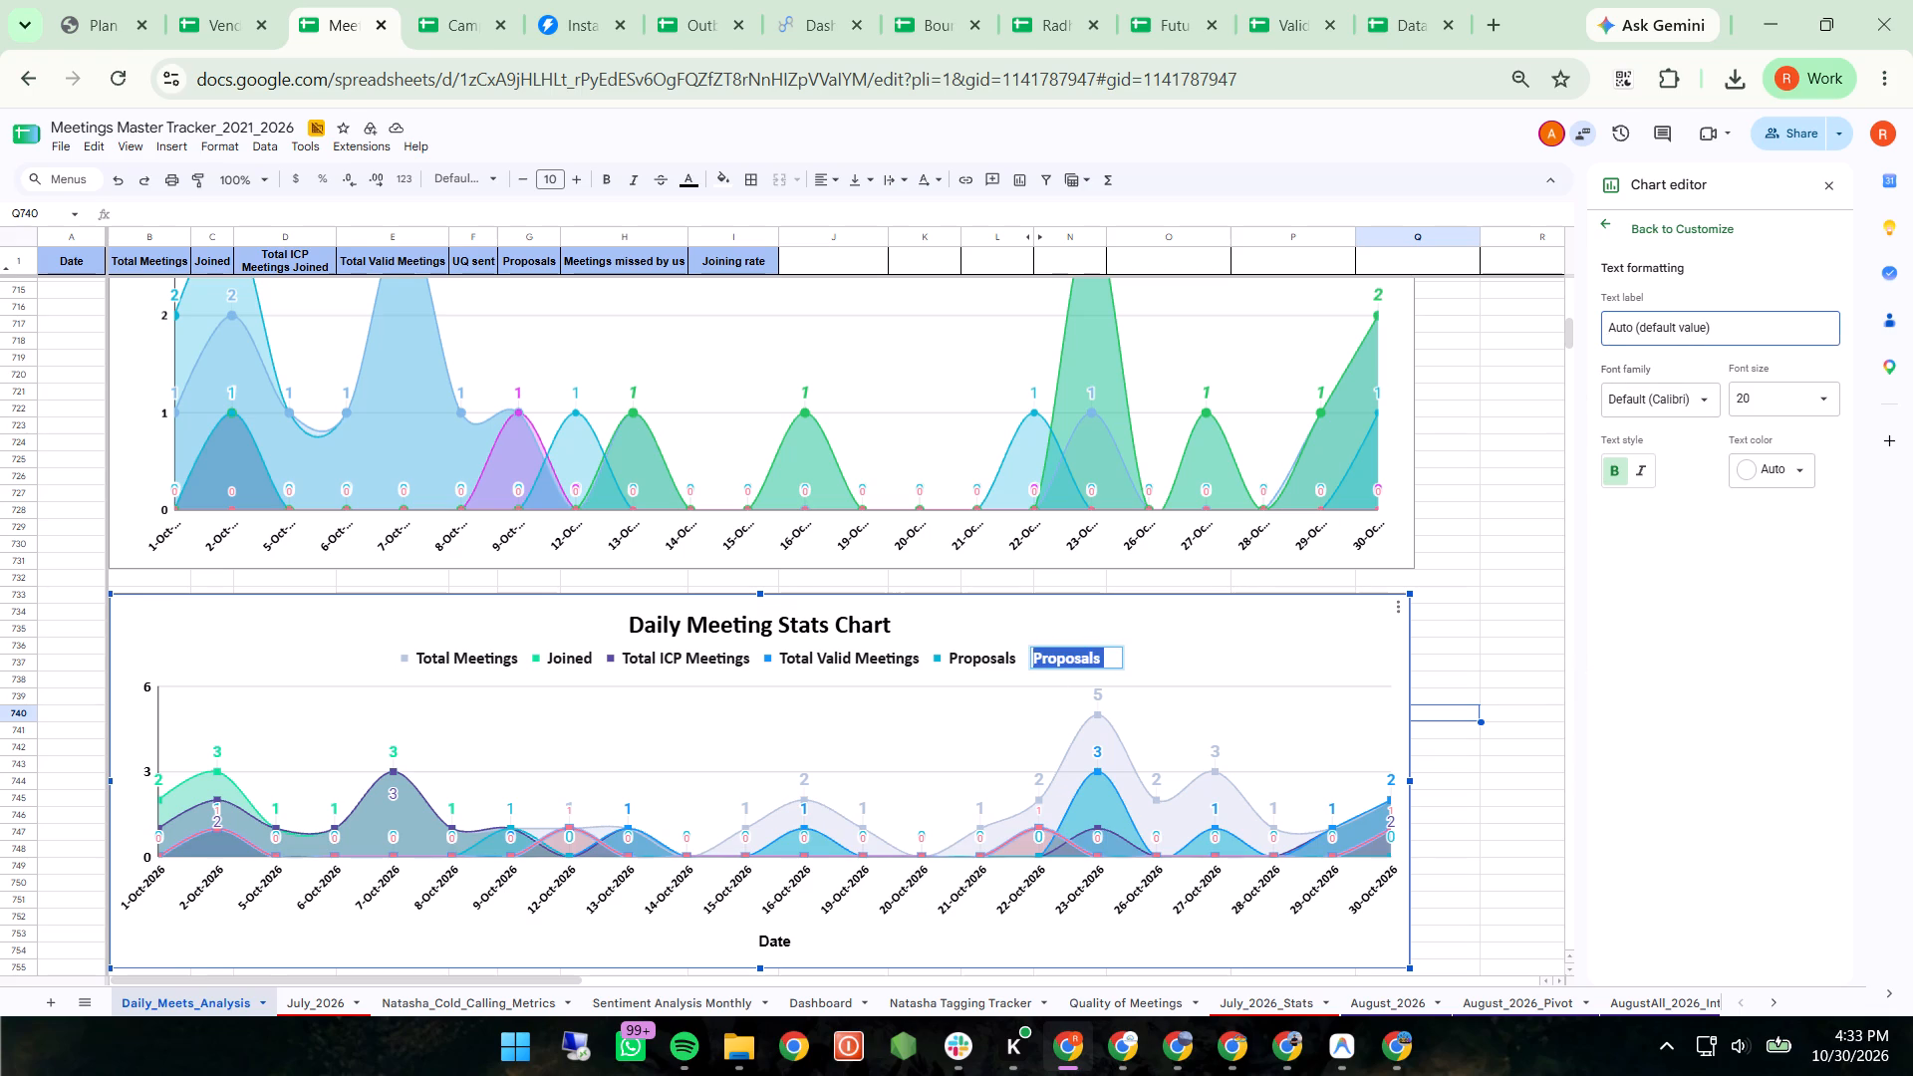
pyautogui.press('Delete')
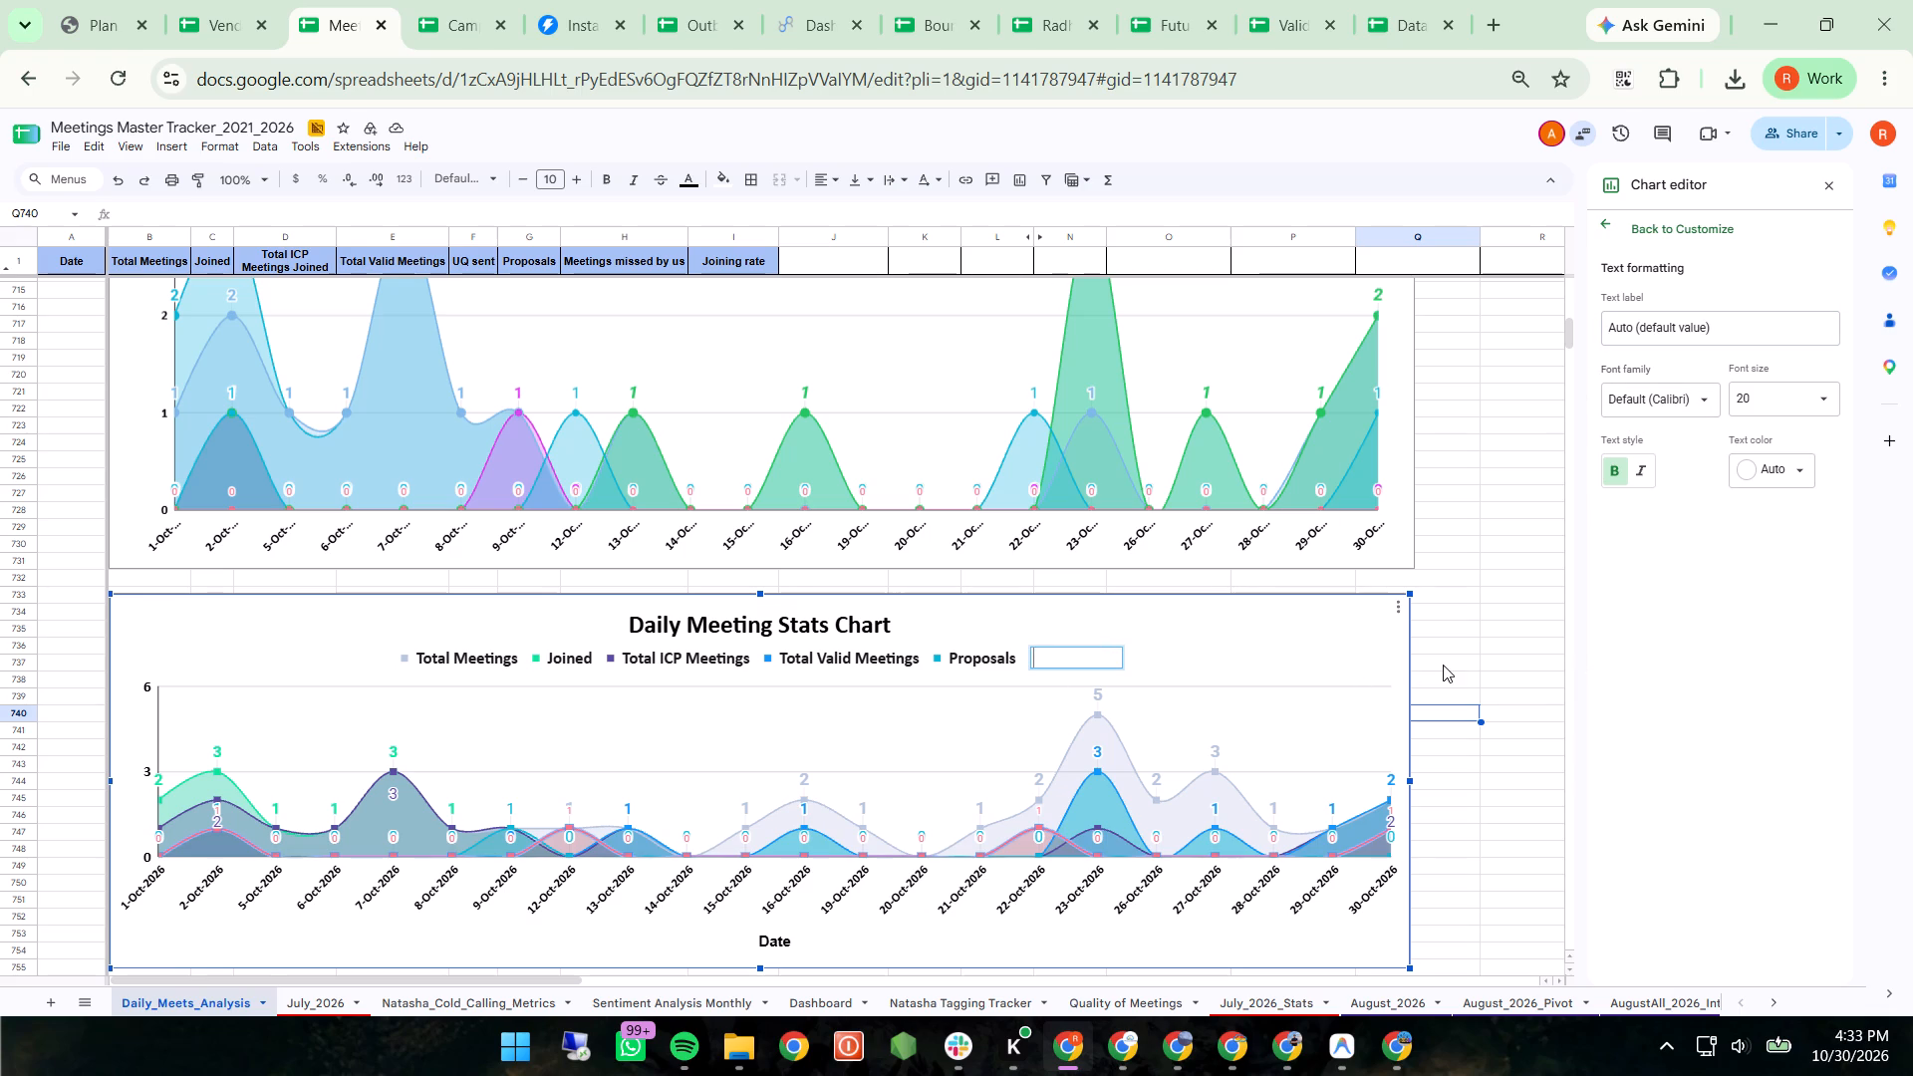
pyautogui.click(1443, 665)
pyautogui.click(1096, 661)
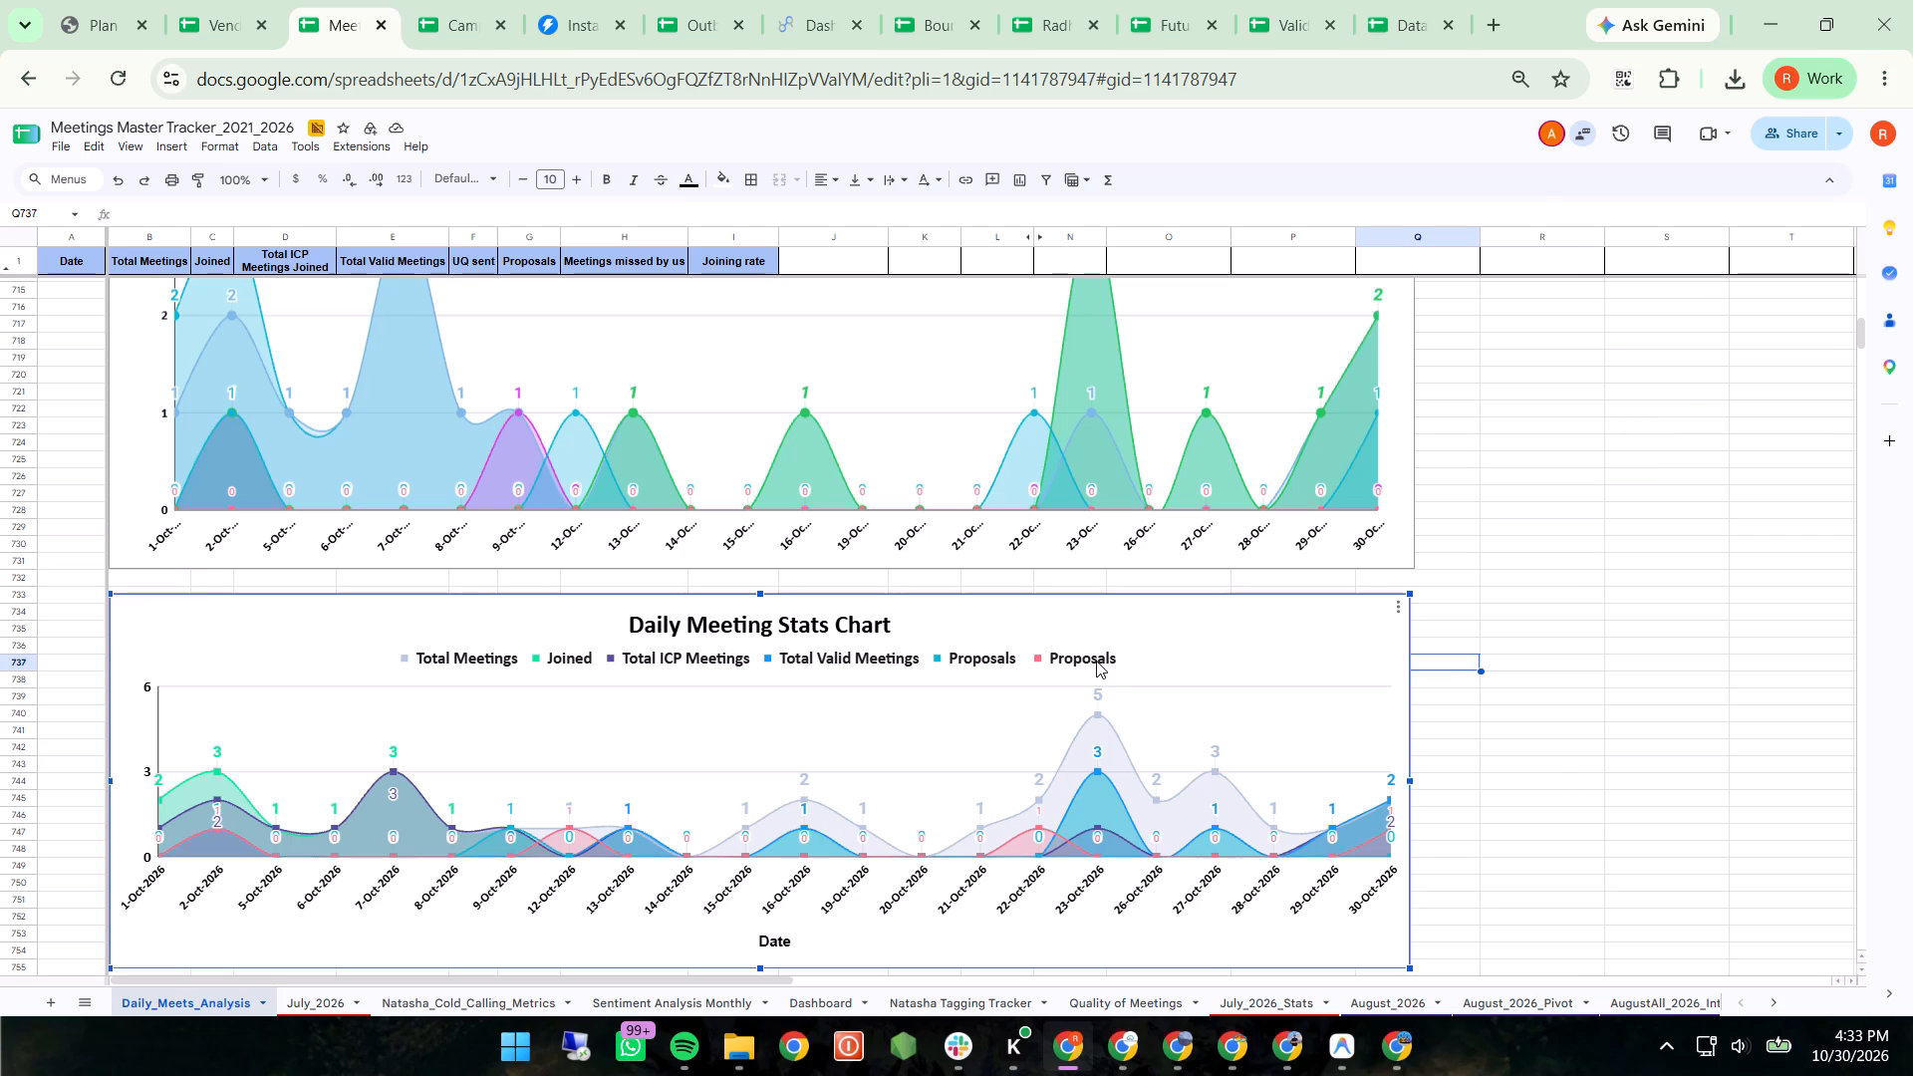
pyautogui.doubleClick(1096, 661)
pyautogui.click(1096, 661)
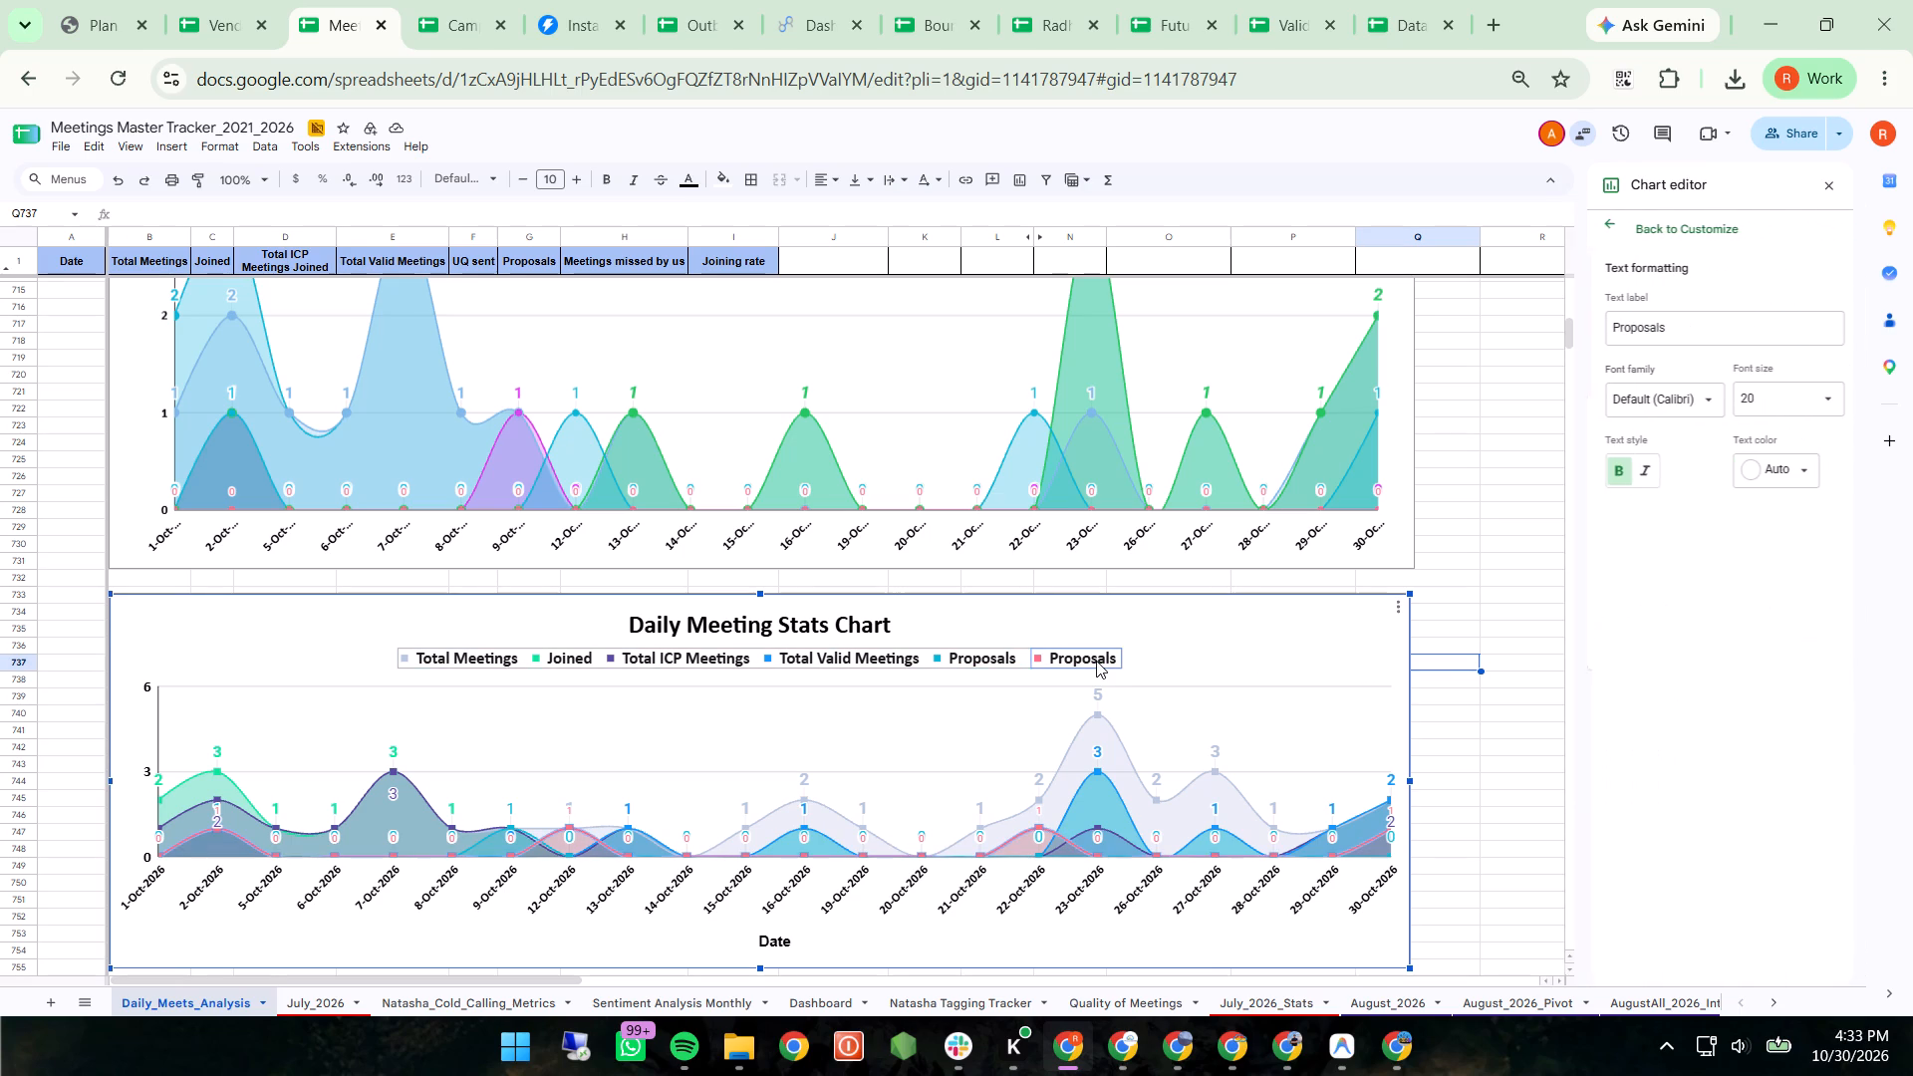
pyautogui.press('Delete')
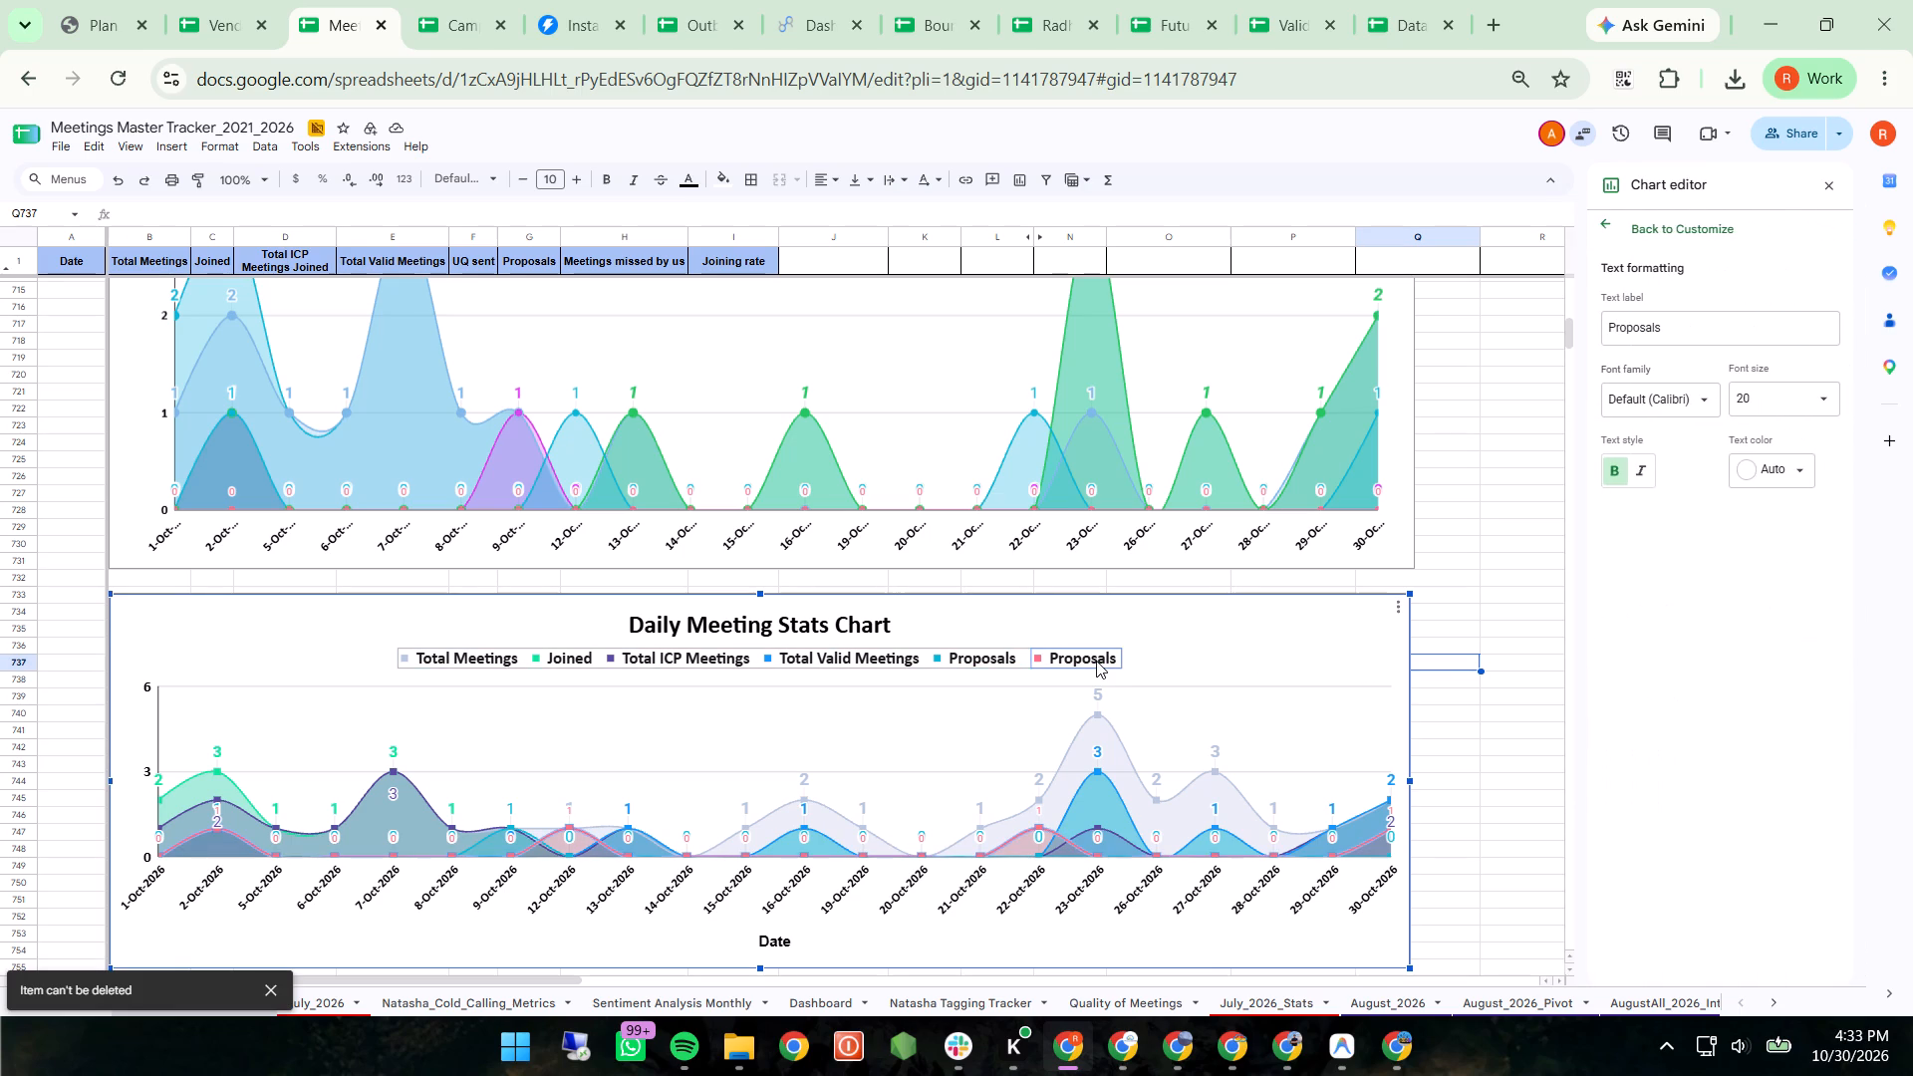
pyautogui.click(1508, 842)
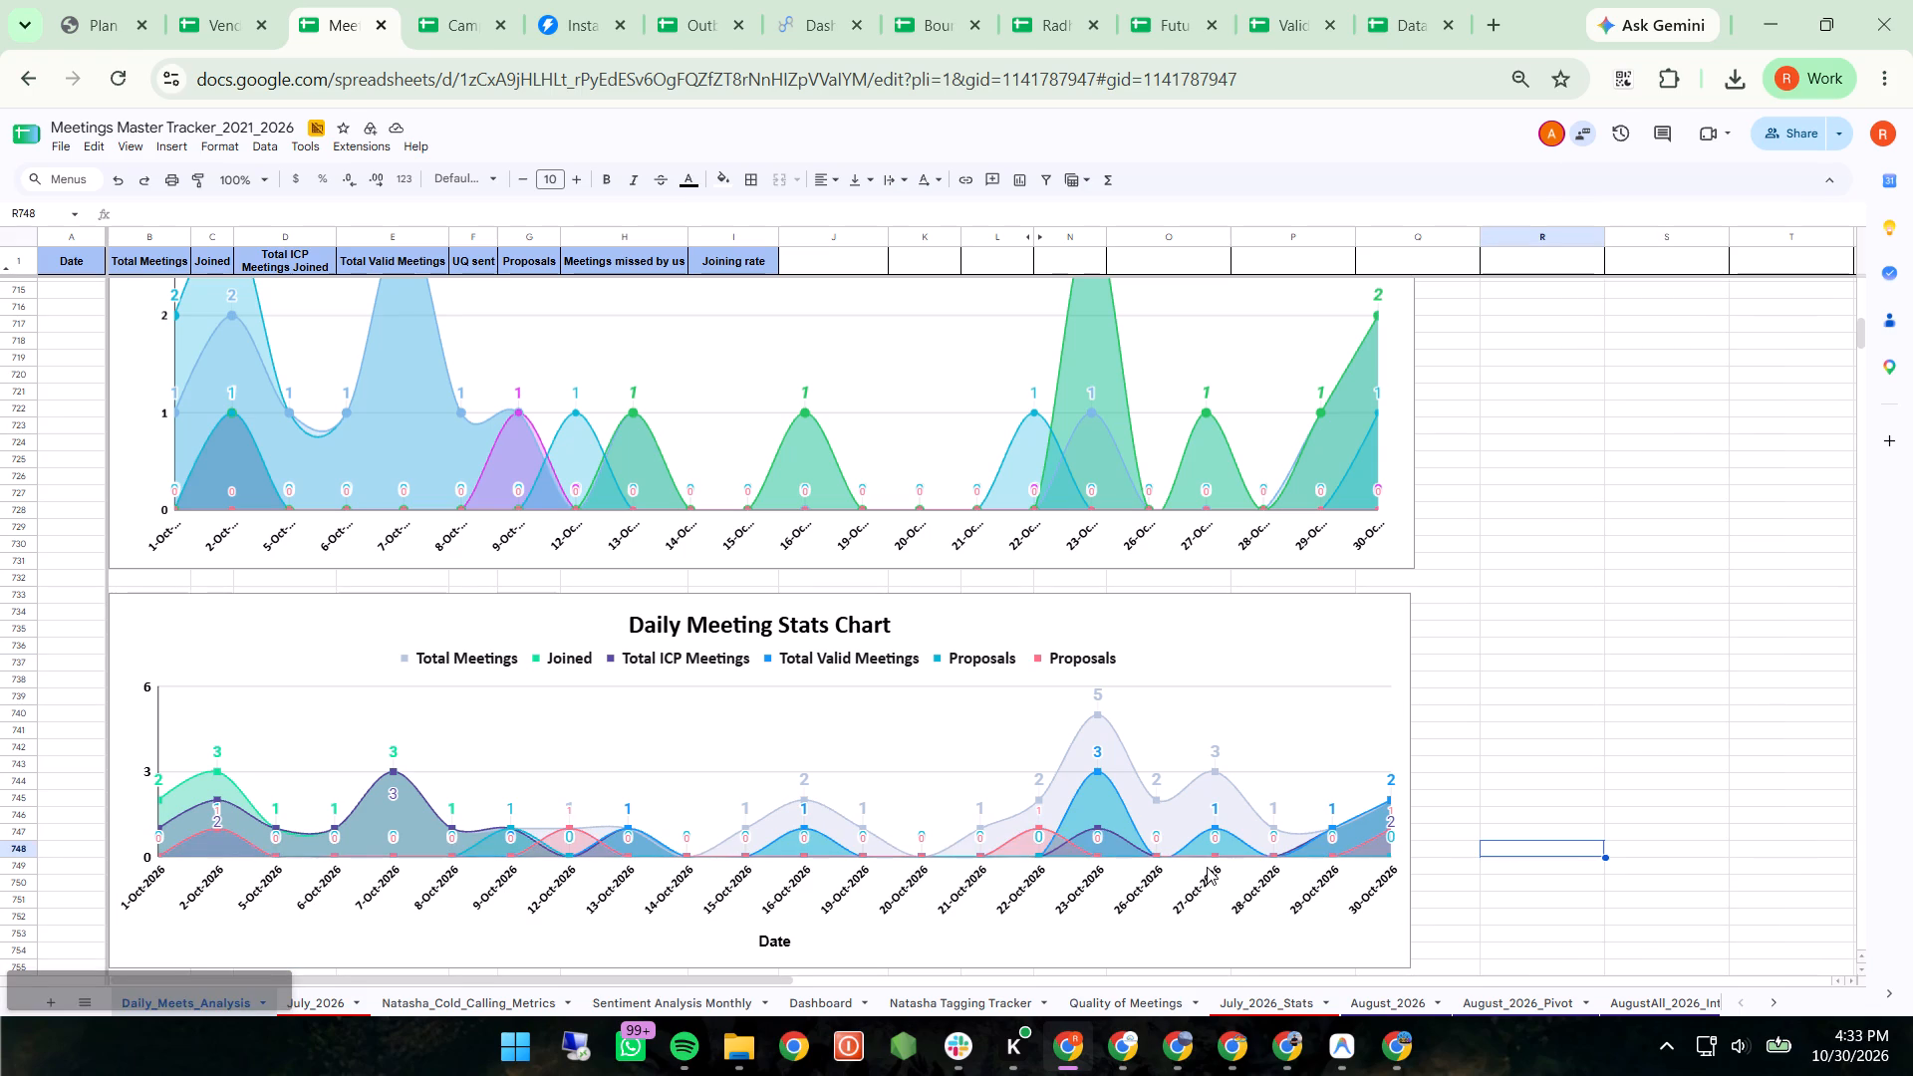
# Open the pink Proposals series of the larger Daily Meeting Stats Chart for editing.
pyautogui.click(1035, 823)
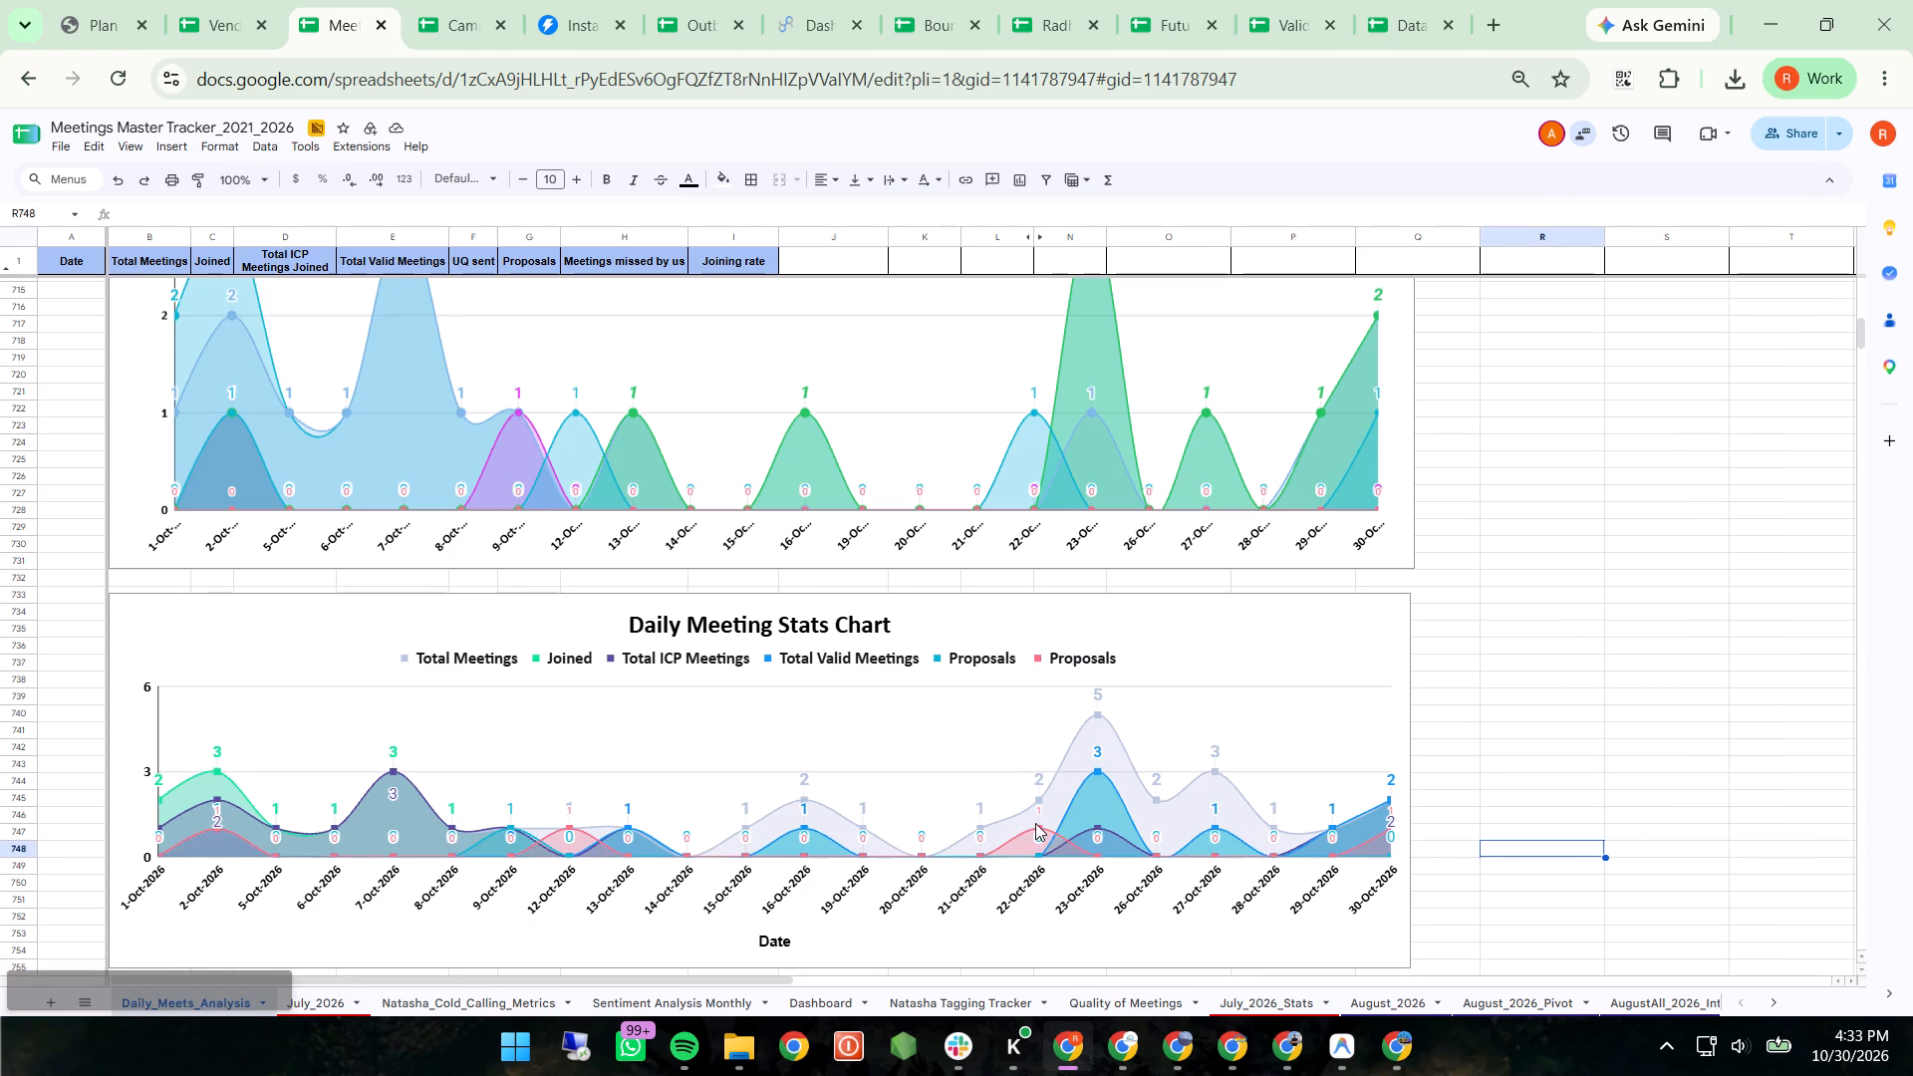
pyautogui.click(1040, 828)
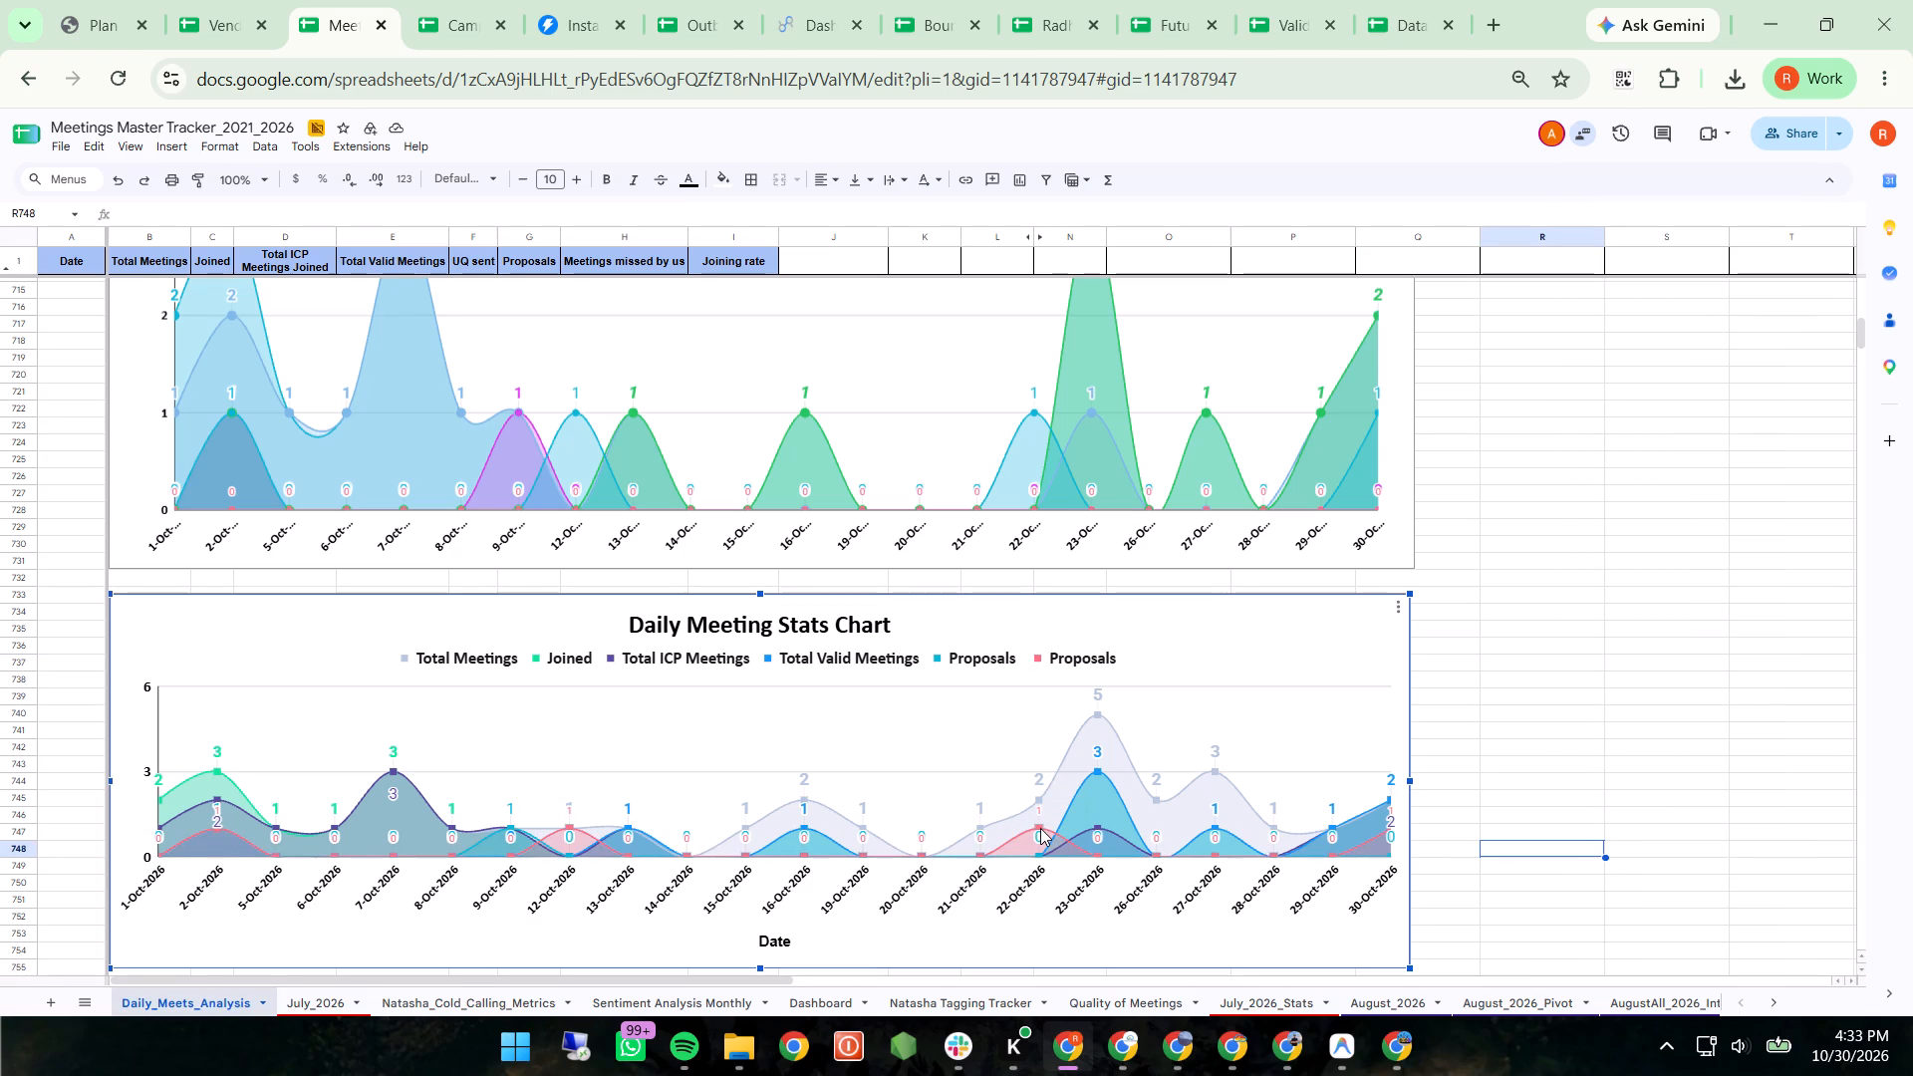
pyautogui.click(1040, 828)
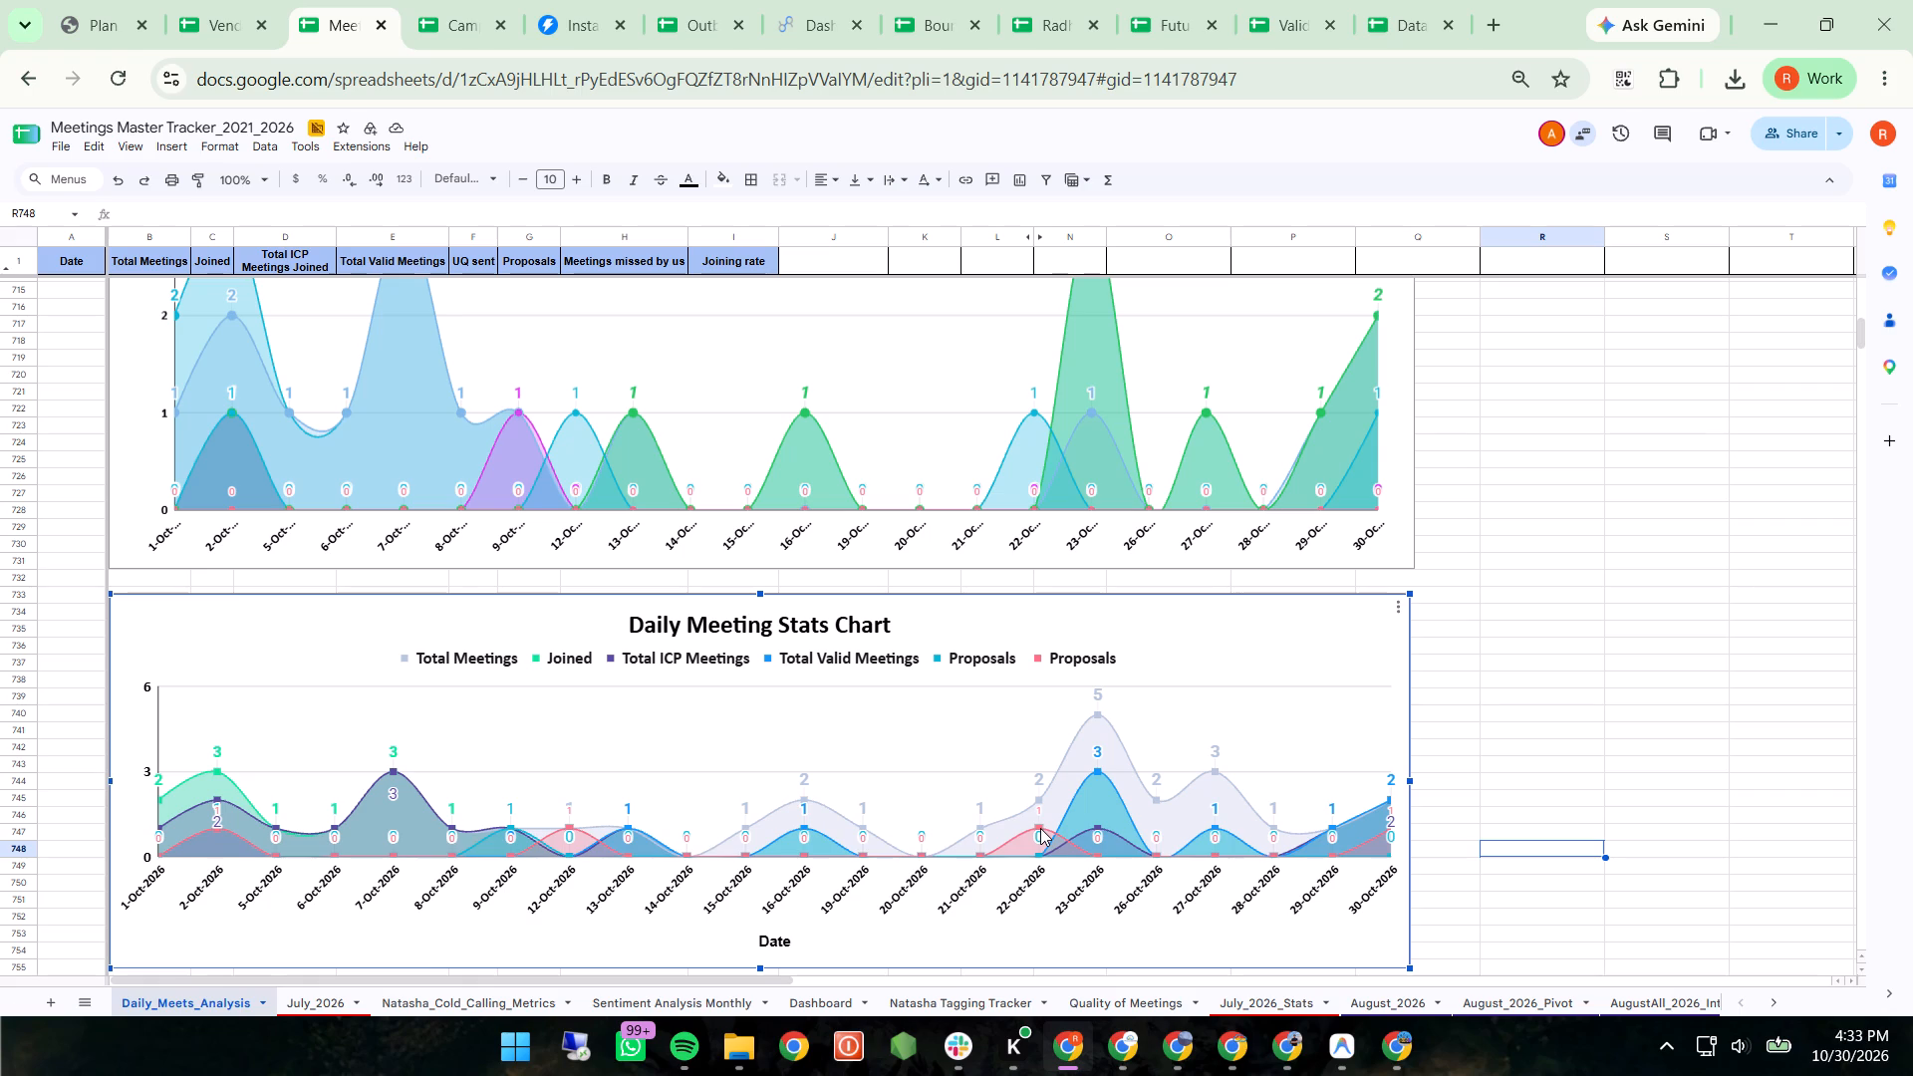
pyautogui.doubleClick(1040, 828)
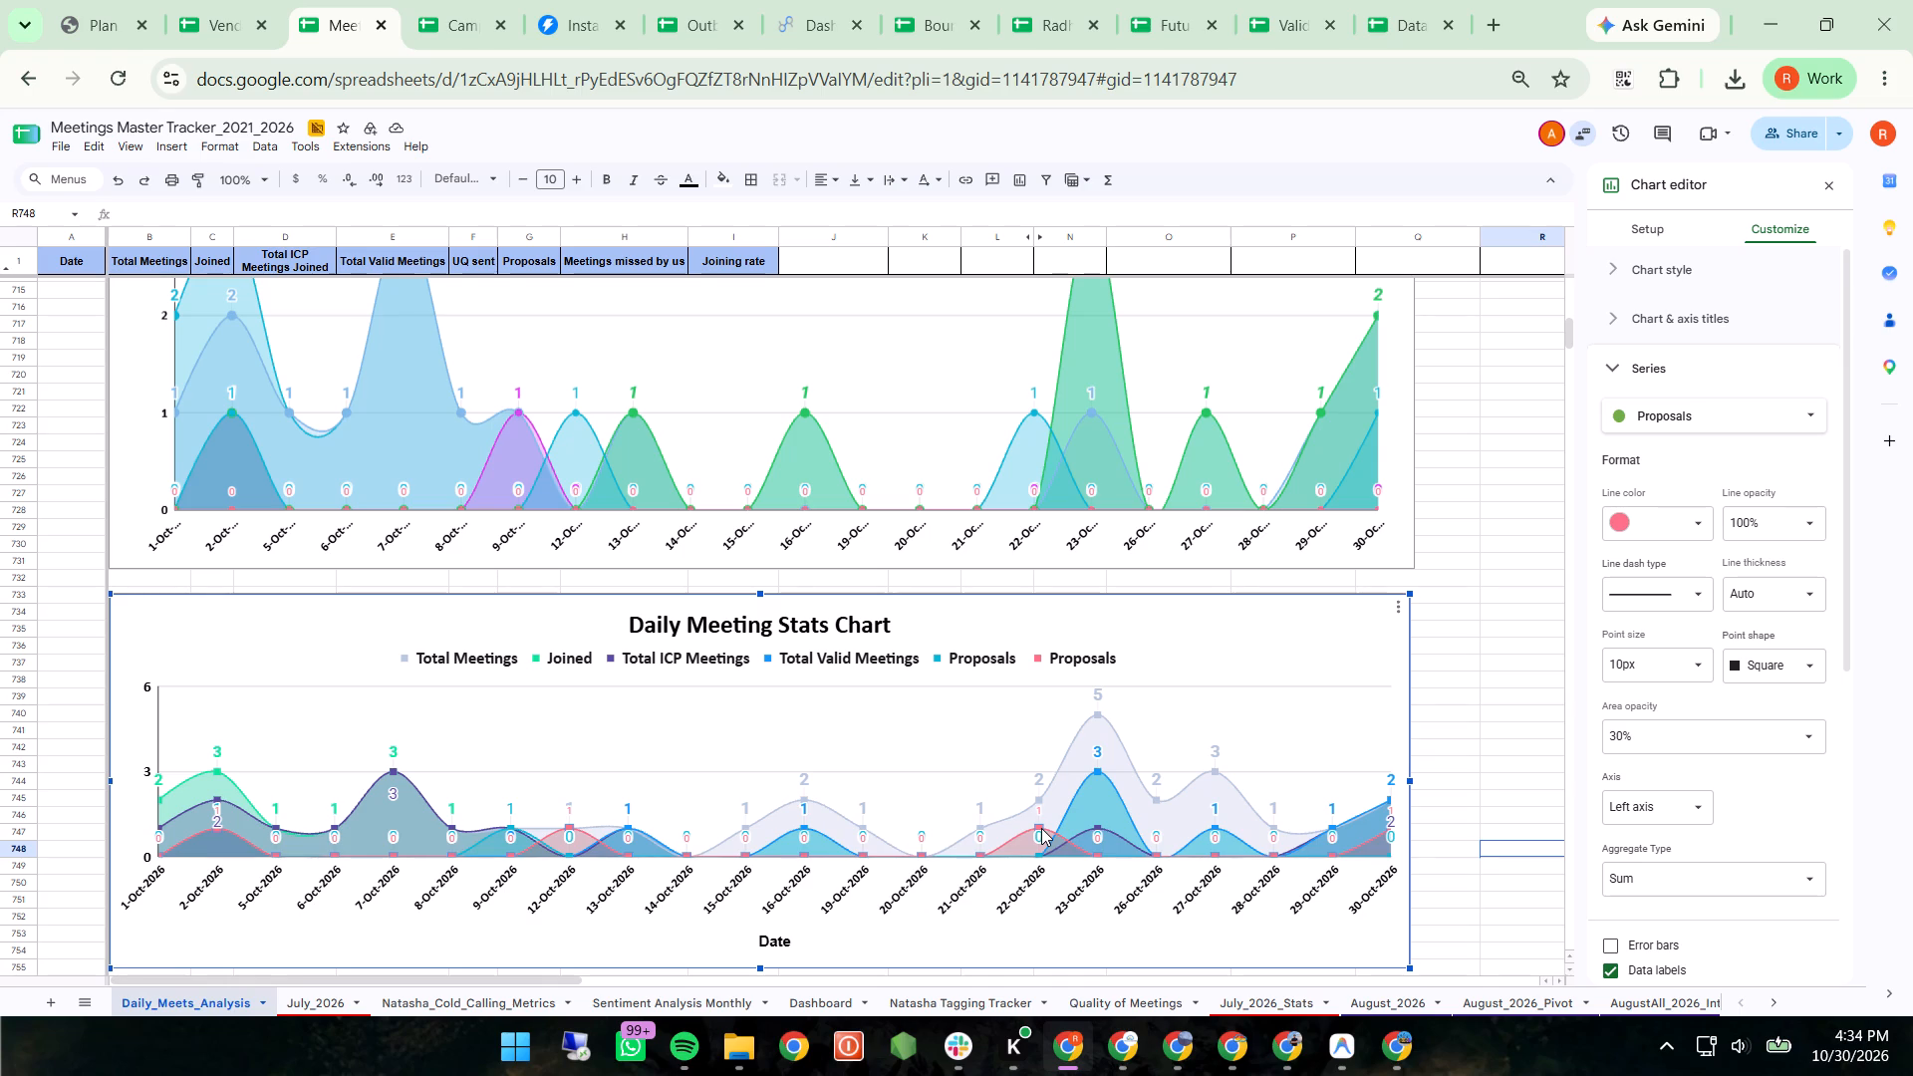
# Look over the October rows of the daily meetings table and the two smaller charts beside it.
pyautogui.scroll(8, 1397, 654)
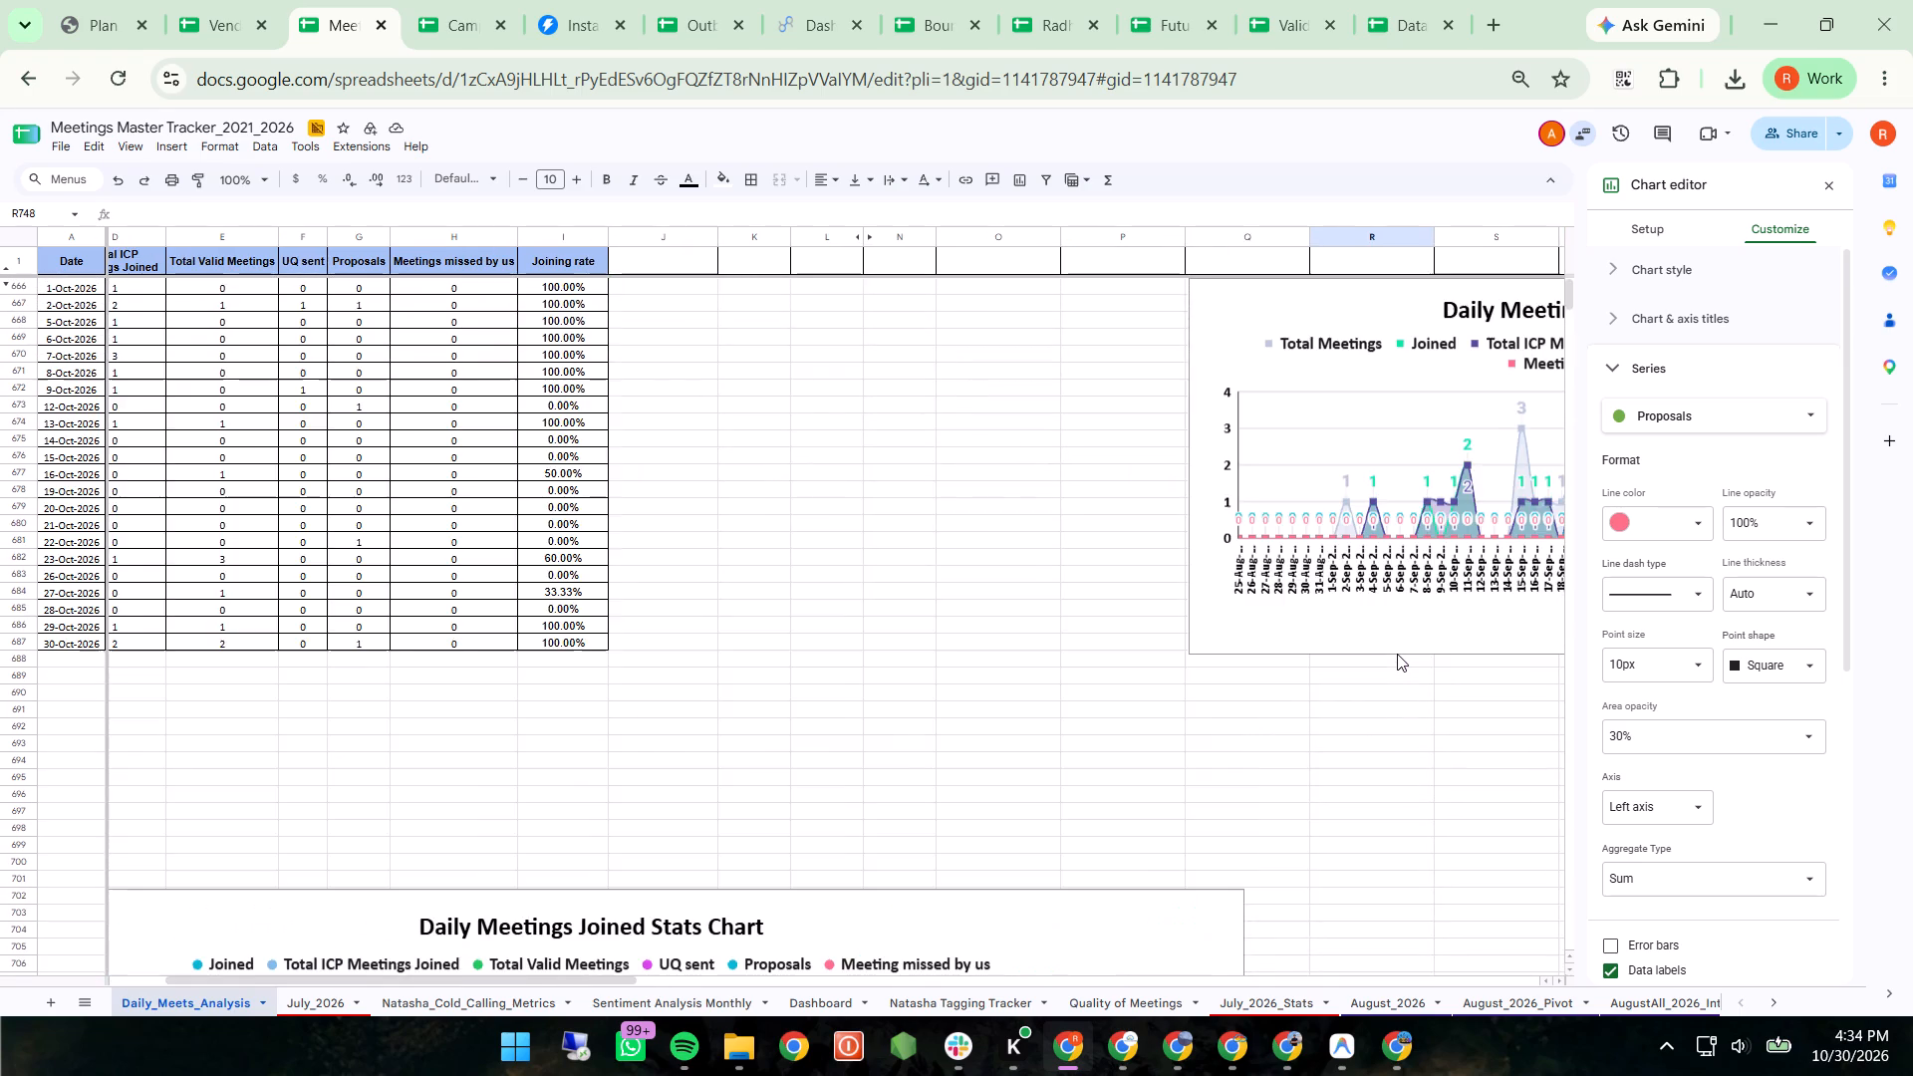
pyautogui.hscroll(-4, 1397, 654)
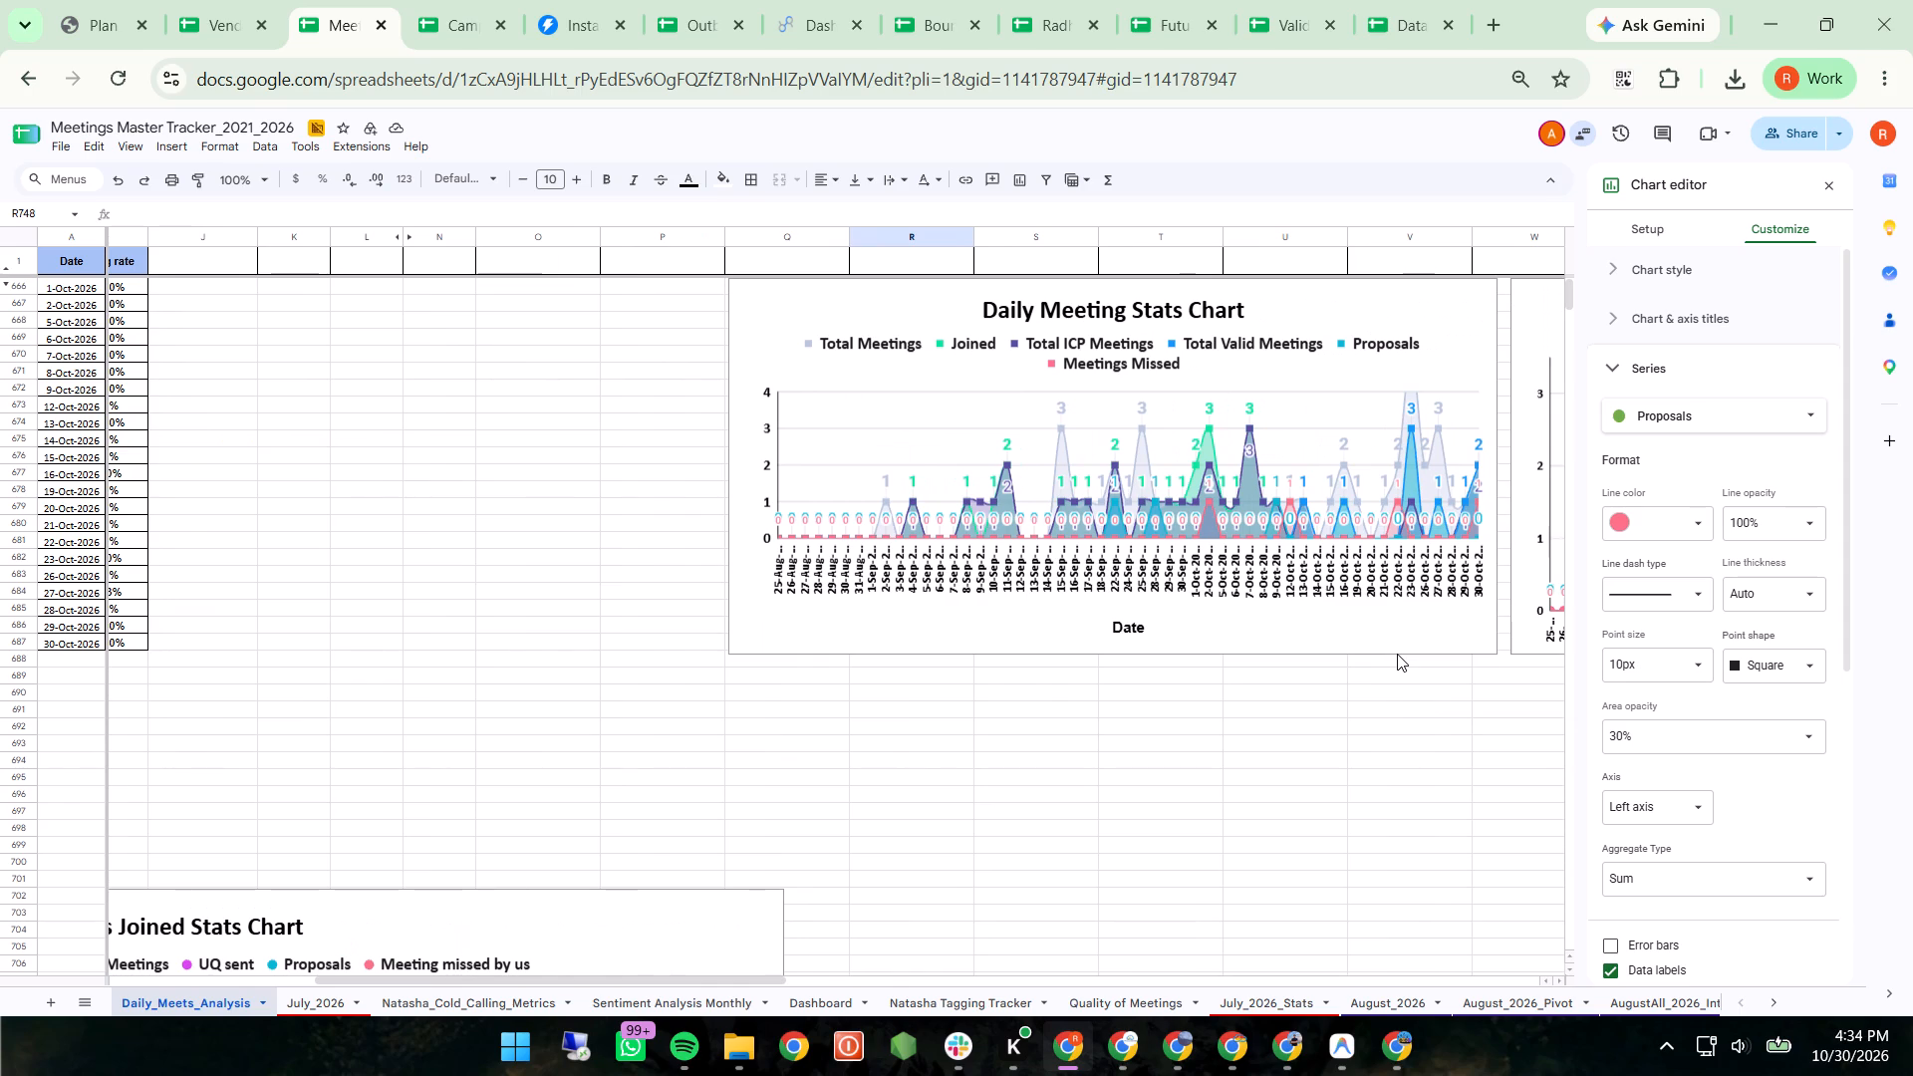
pyautogui.hscroll(-9, 1397, 654)
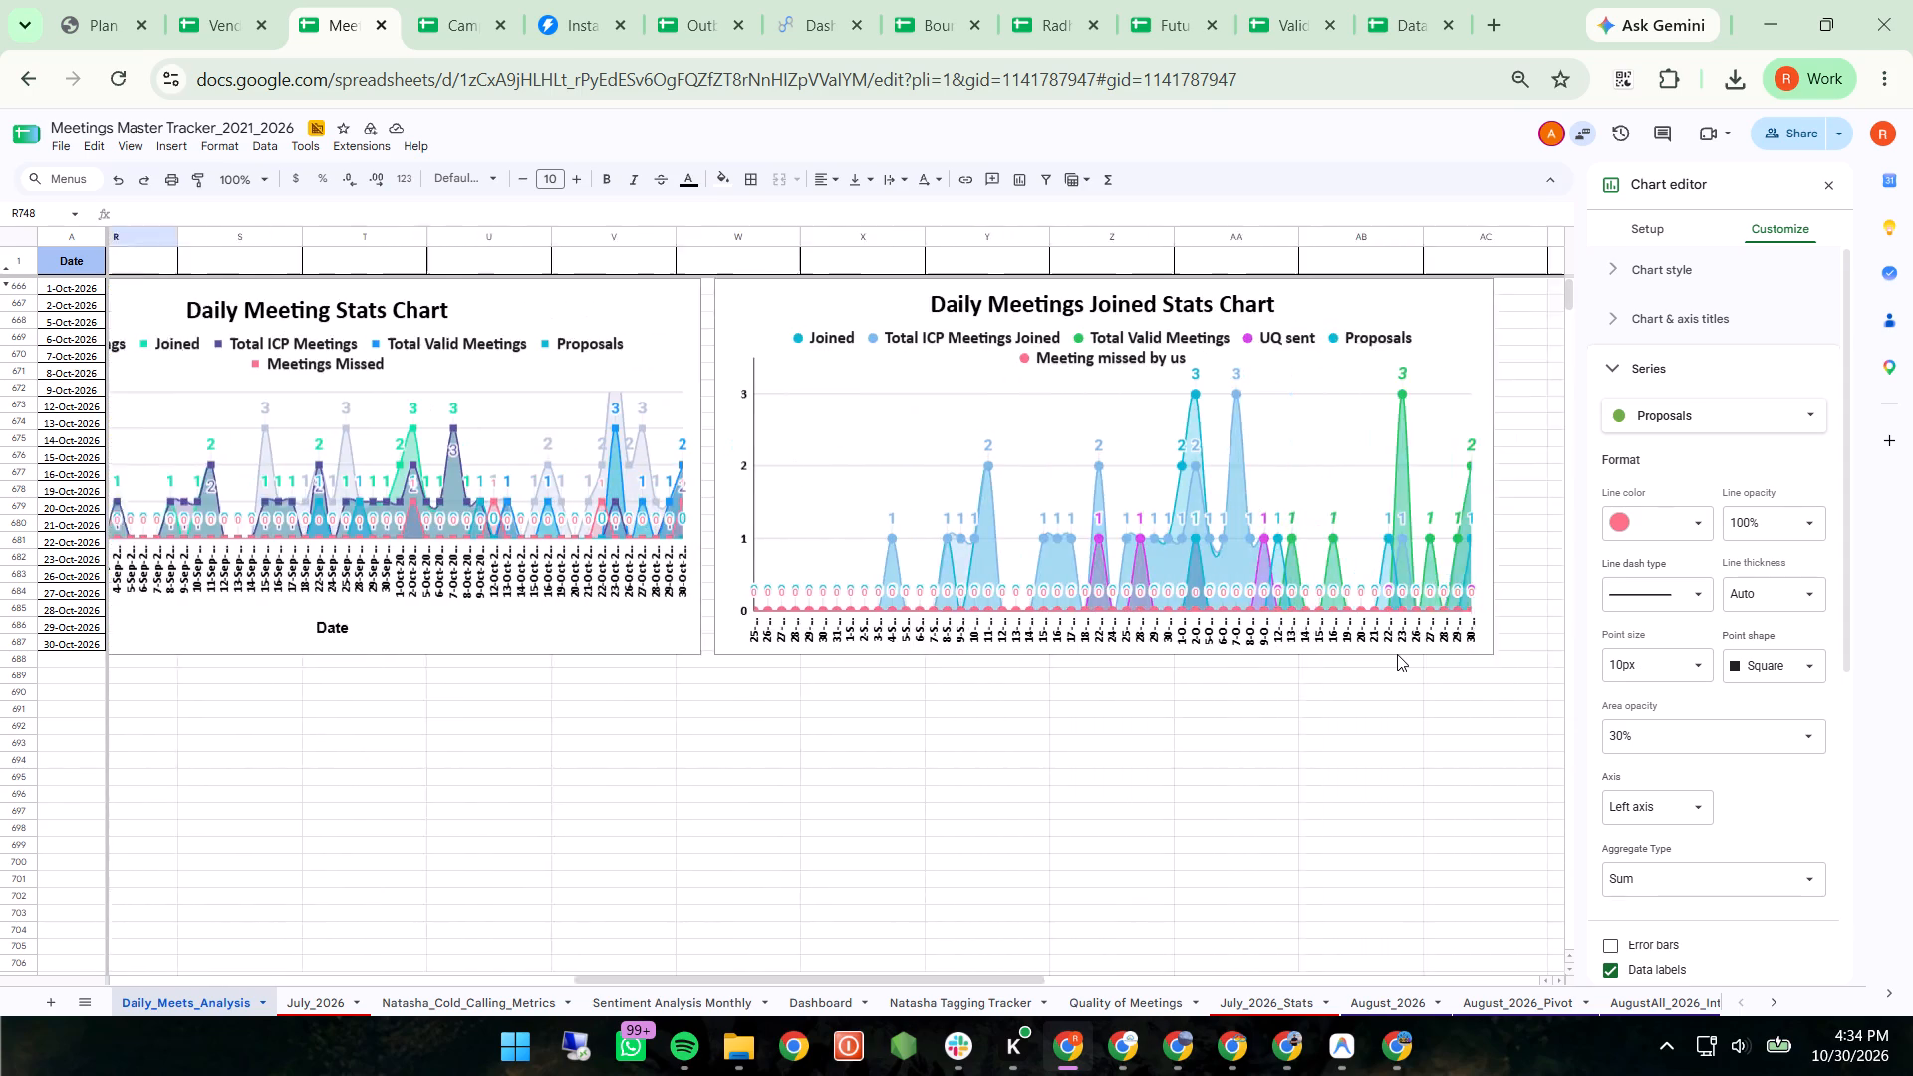
pyautogui.hscroll(-6, 1397, 654)
pyautogui.hscroll(12, 1397, 654)
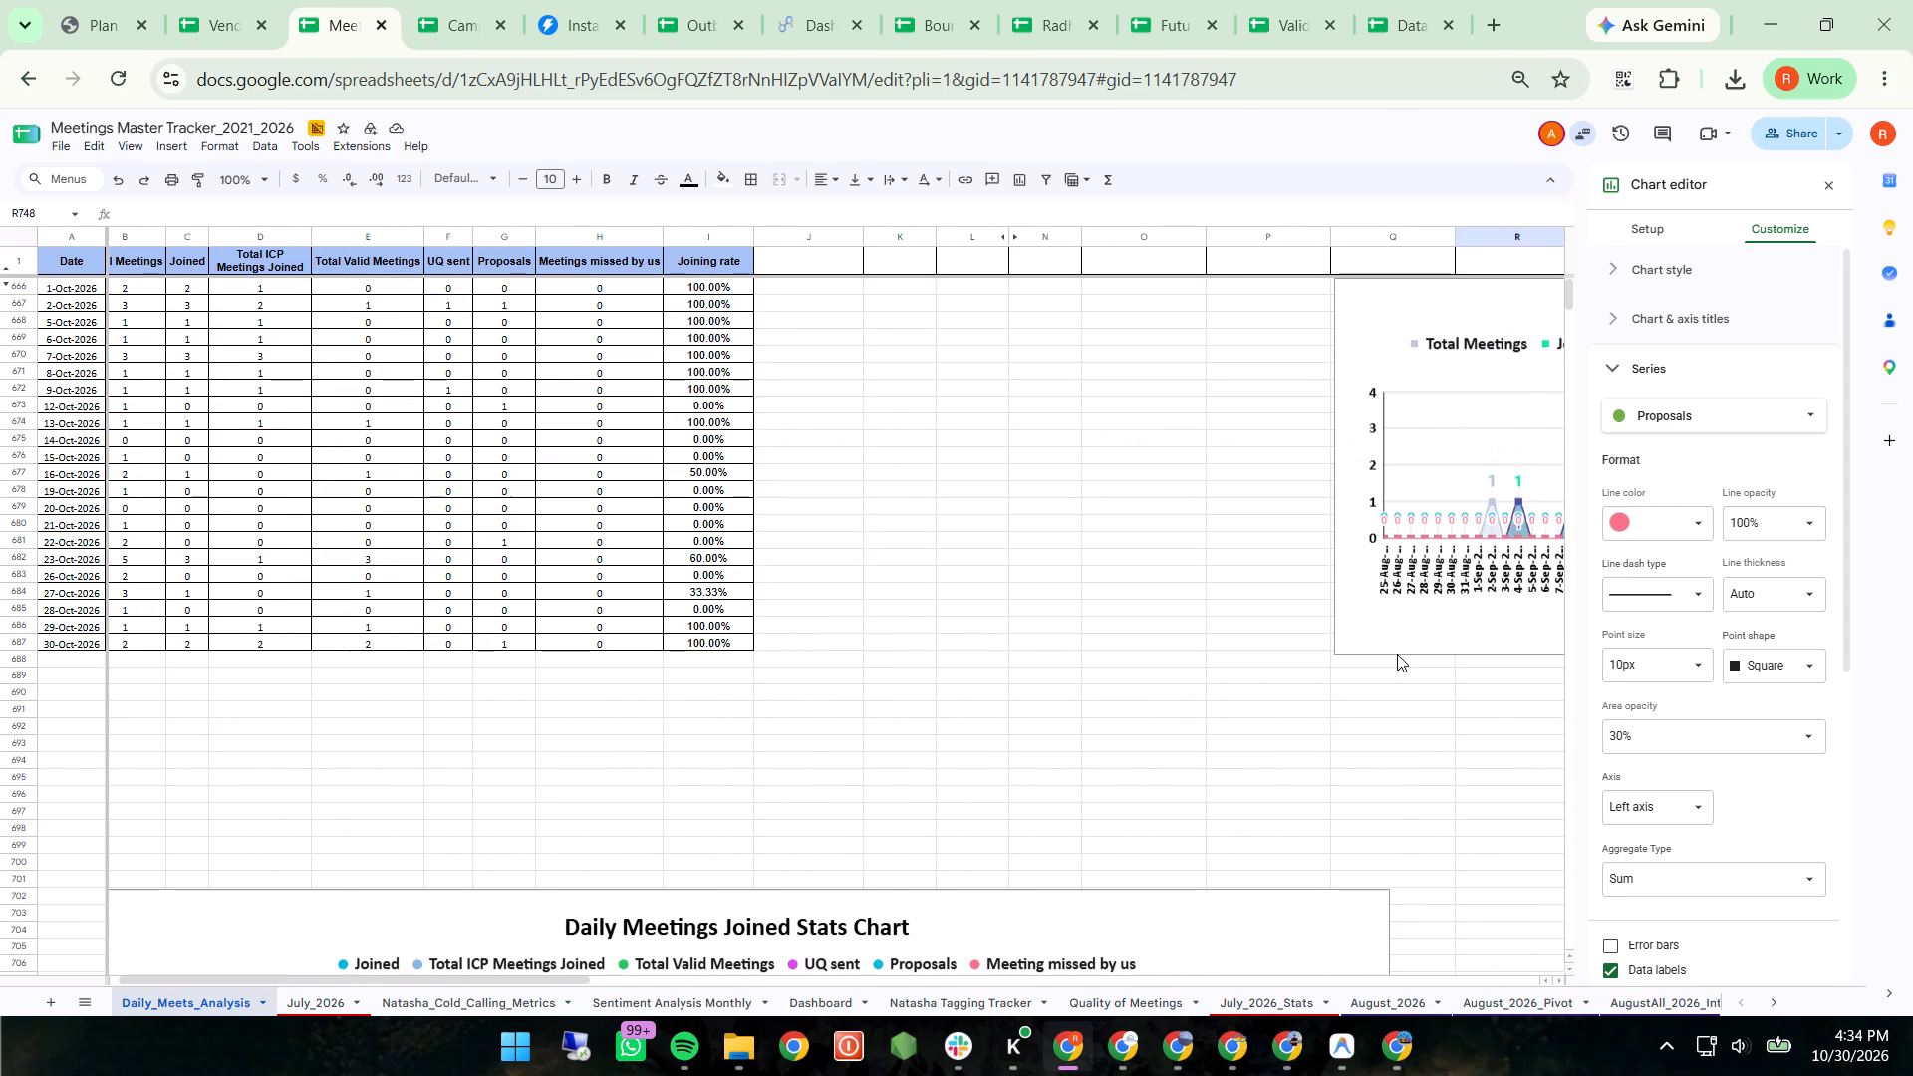
pyautogui.scroll(2, 1397, 654)
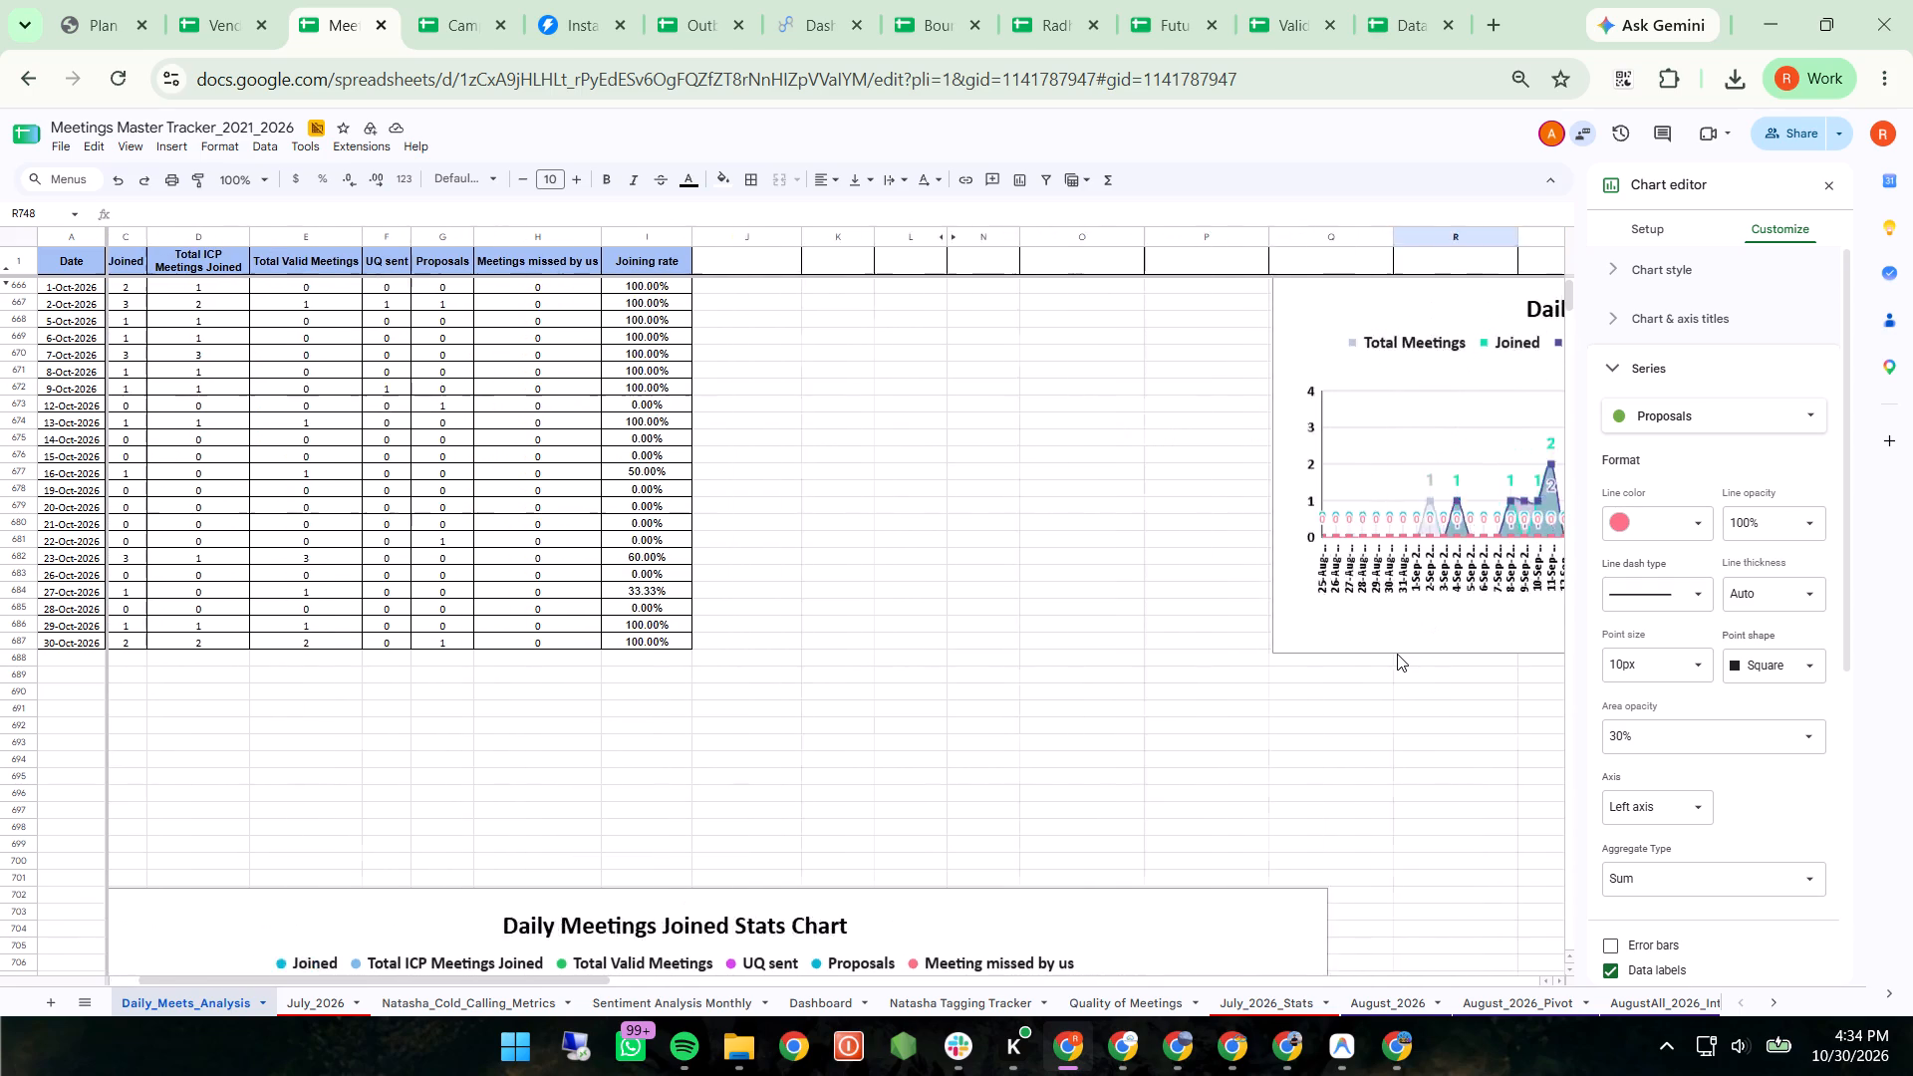
pyautogui.scroll(1, 1397, 654)
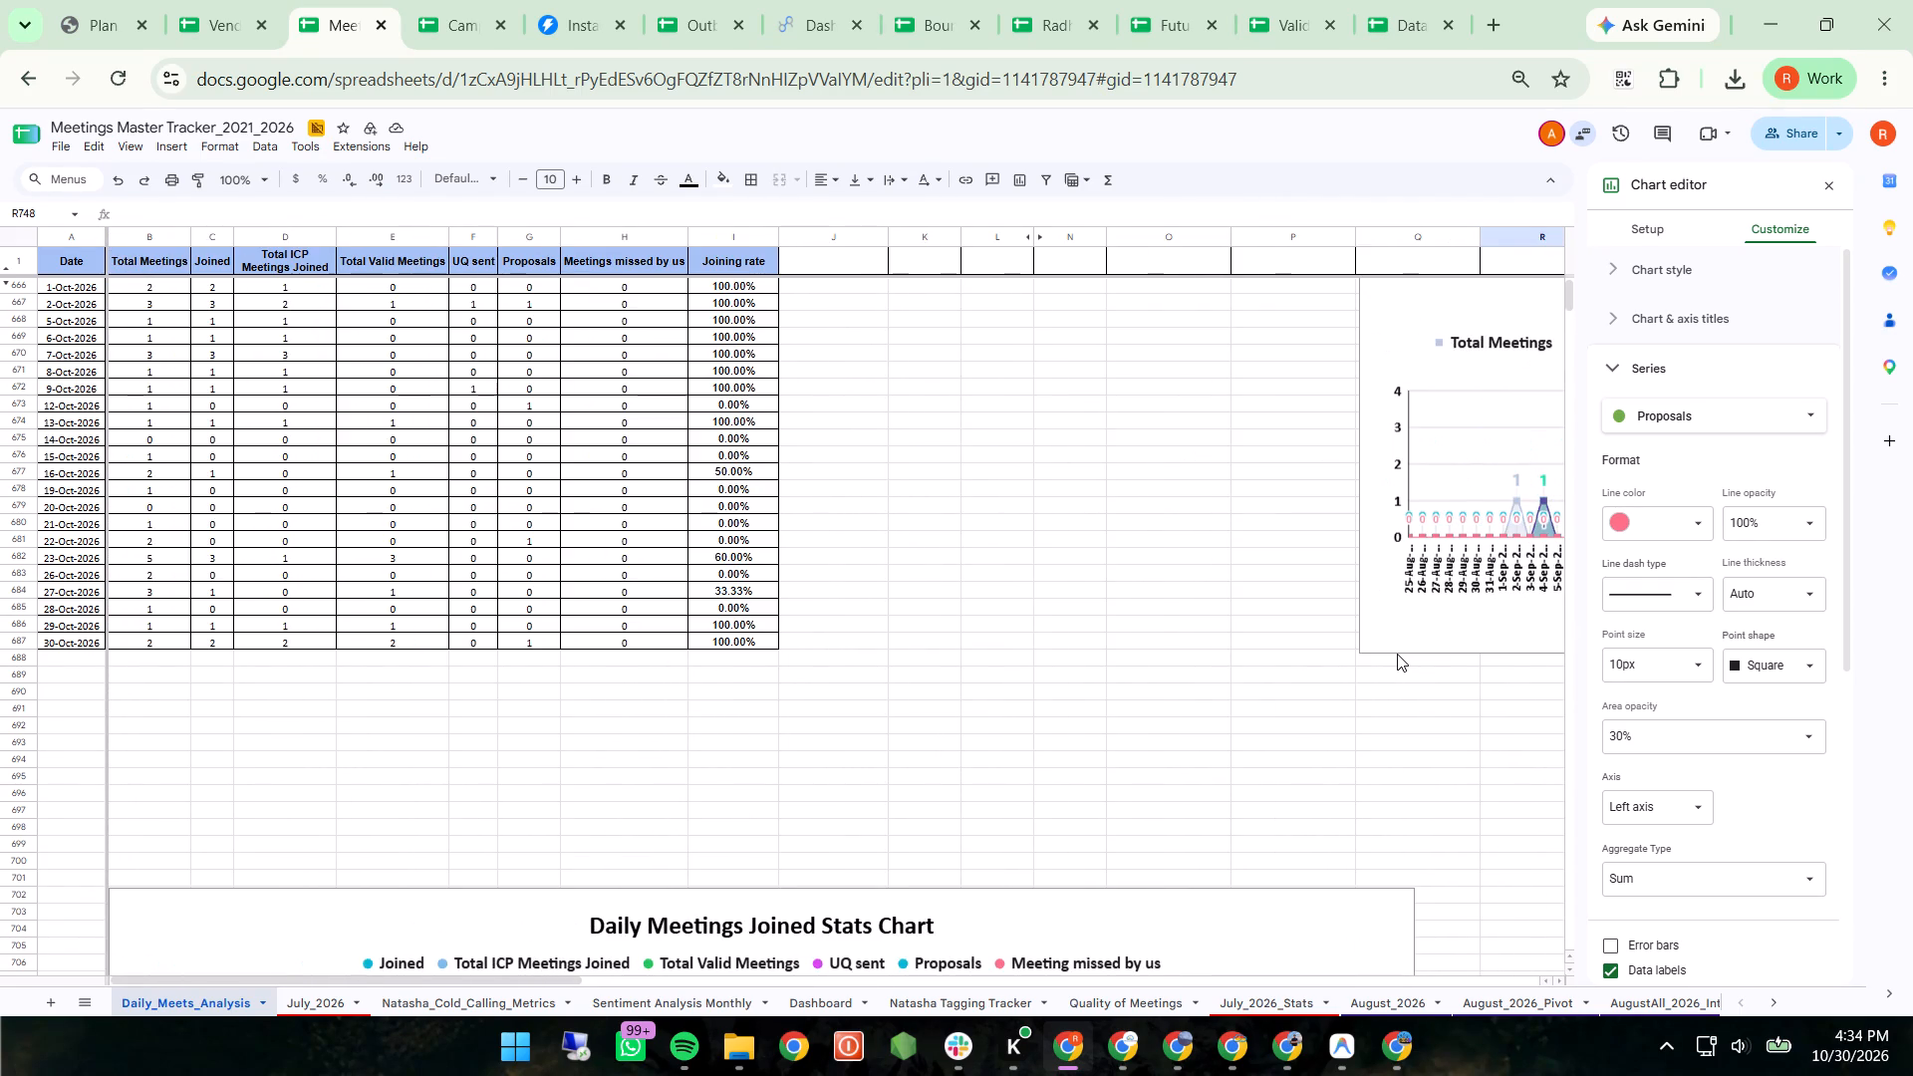
# Copy the whole table from the Date header across to Joining rate, down to the 30-Oct-2026 row.
pyautogui.click(84, 261)
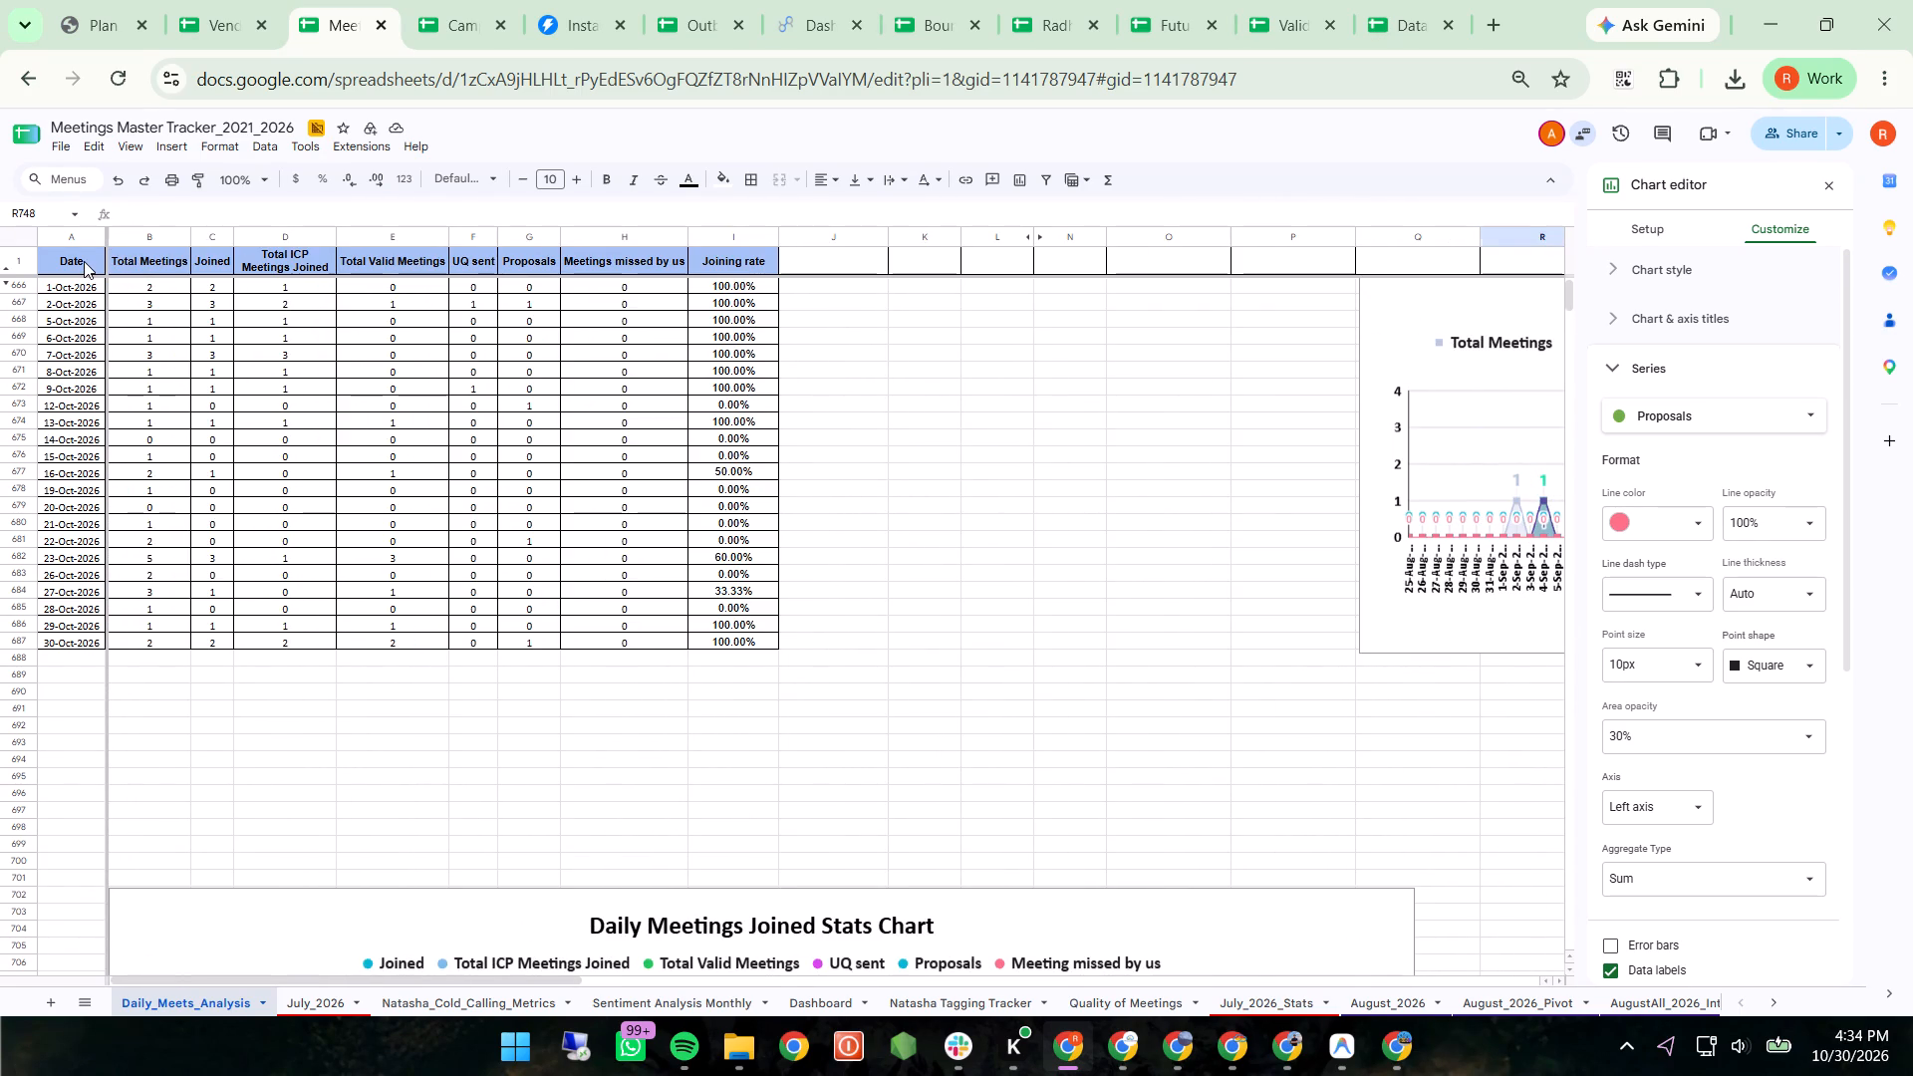
pyautogui.hotkey('shift', 'Right')
pyautogui.hotkey('shift', 'Right')
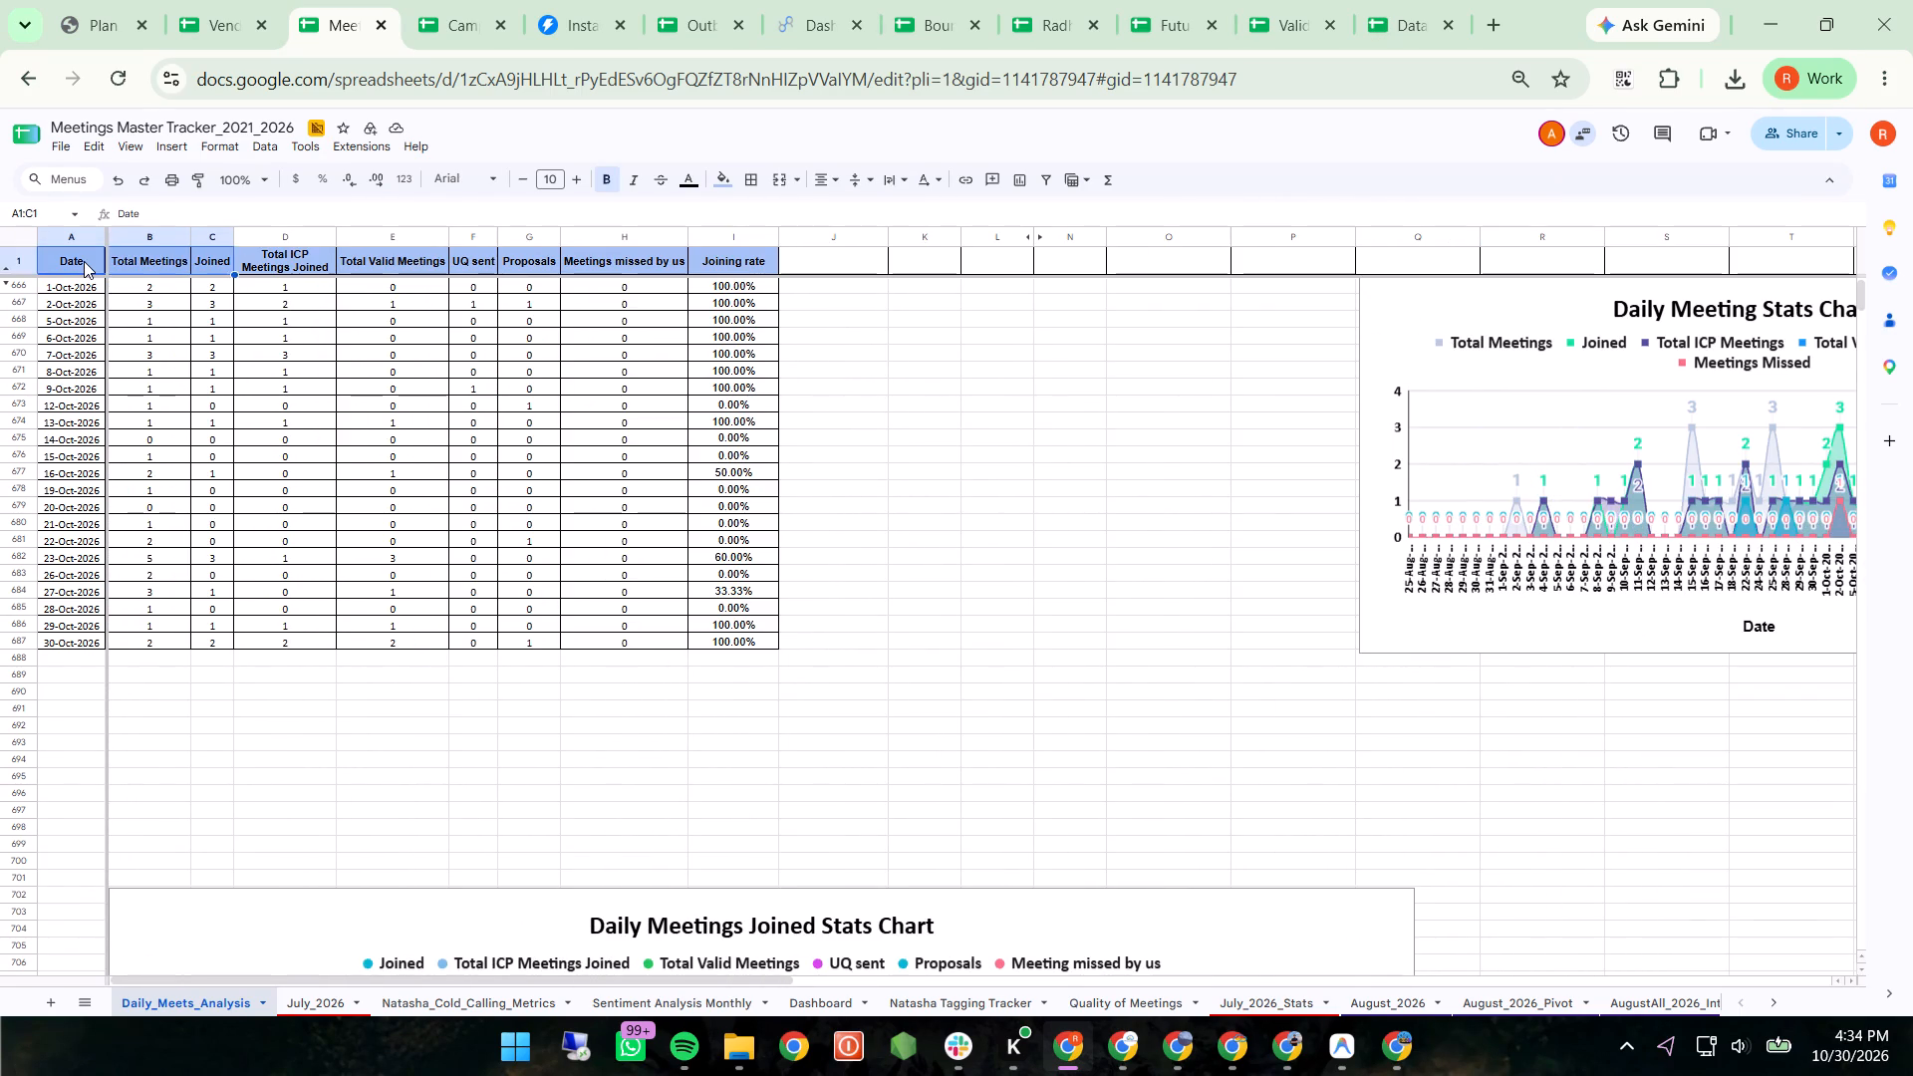
pyautogui.hotkey('shift', 'Right')
pyautogui.hotkey('shift', 'Right')
pyautogui.hotkey('shift', 'Right')
pyautogui.hotkey('shift', 'Right')
pyautogui.hotkey('shift', 'Right')
pyautogui.hotkey('shift', 'Right')
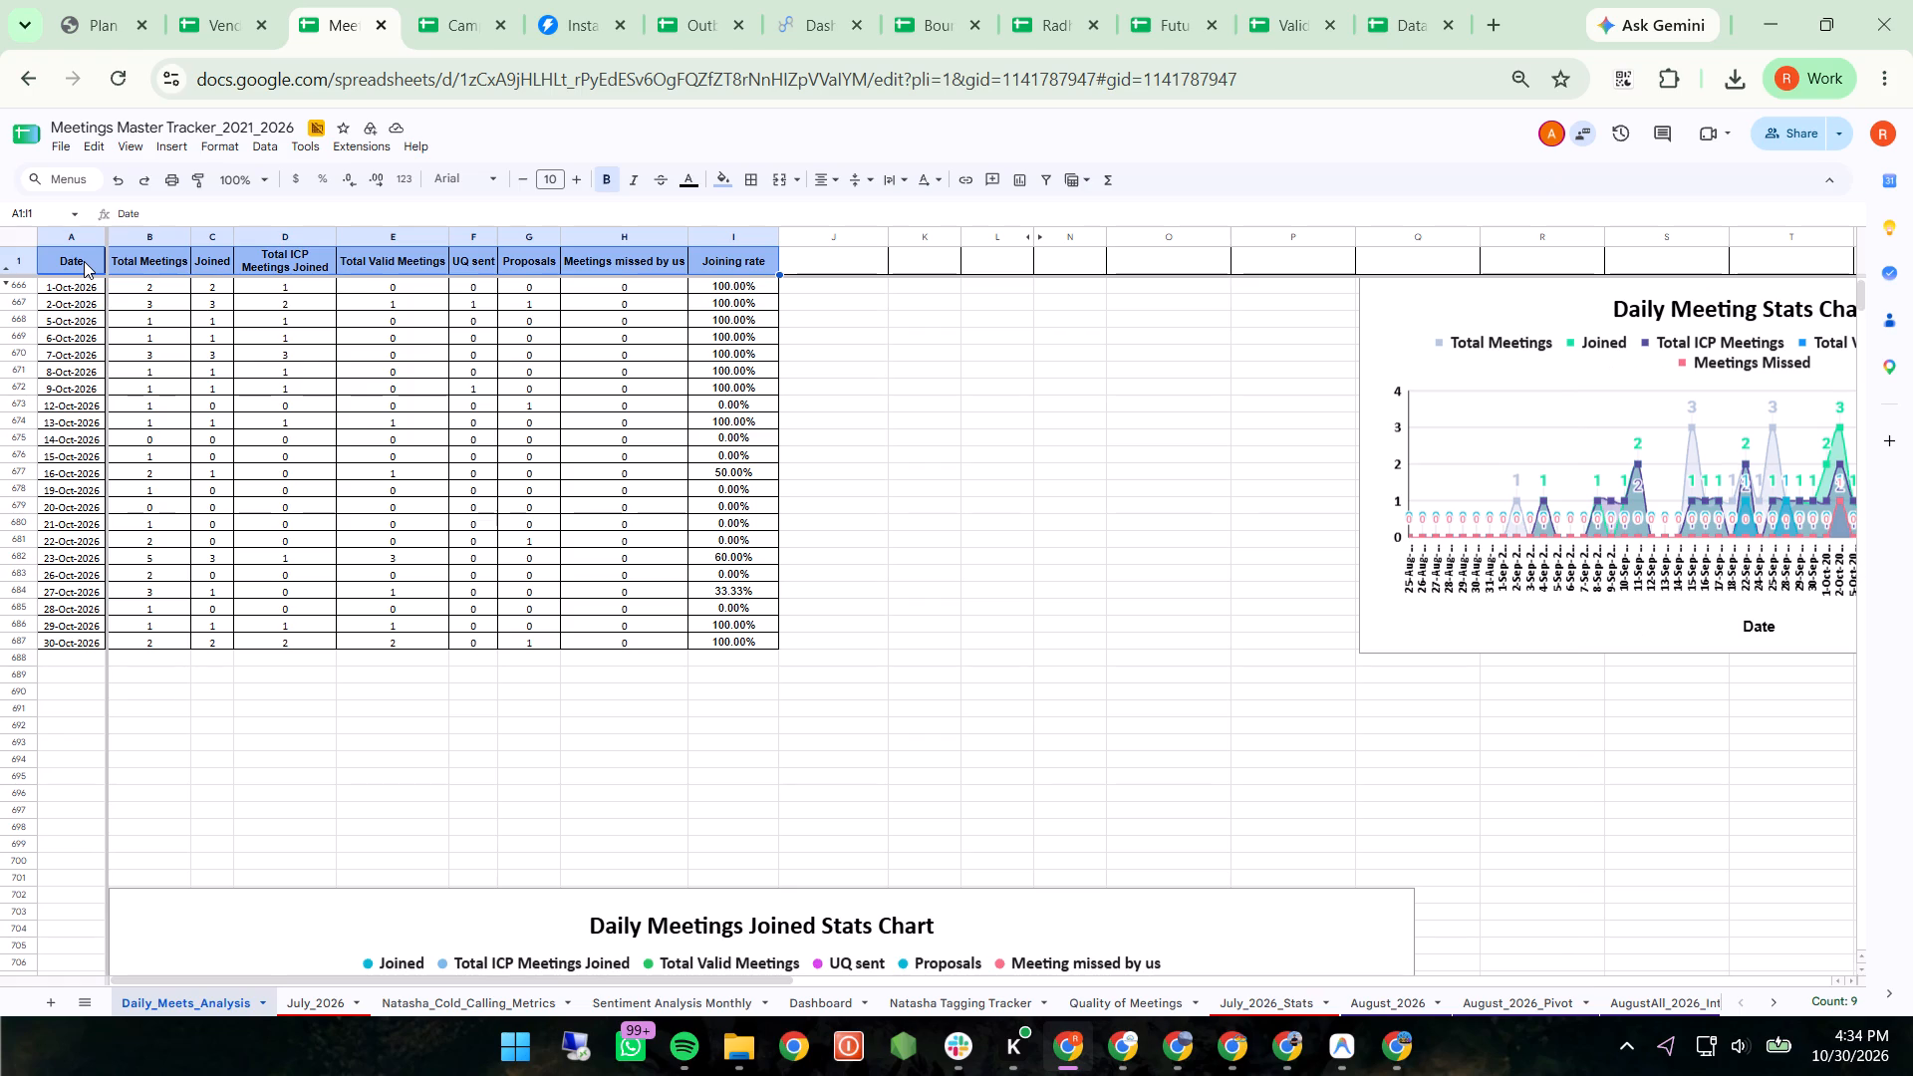
pyautogui.hotkey('ctrl', 'shift', 'Down')
pyautogui.hotkey('ctrl', 'c')
pyautogui.hotkey('ctrl', 'c')
# Move the smaller Daily Meeting Stats Chart from beside the October rows down to about row 705.
pyautogui.hscroll(-4, 84, 261)
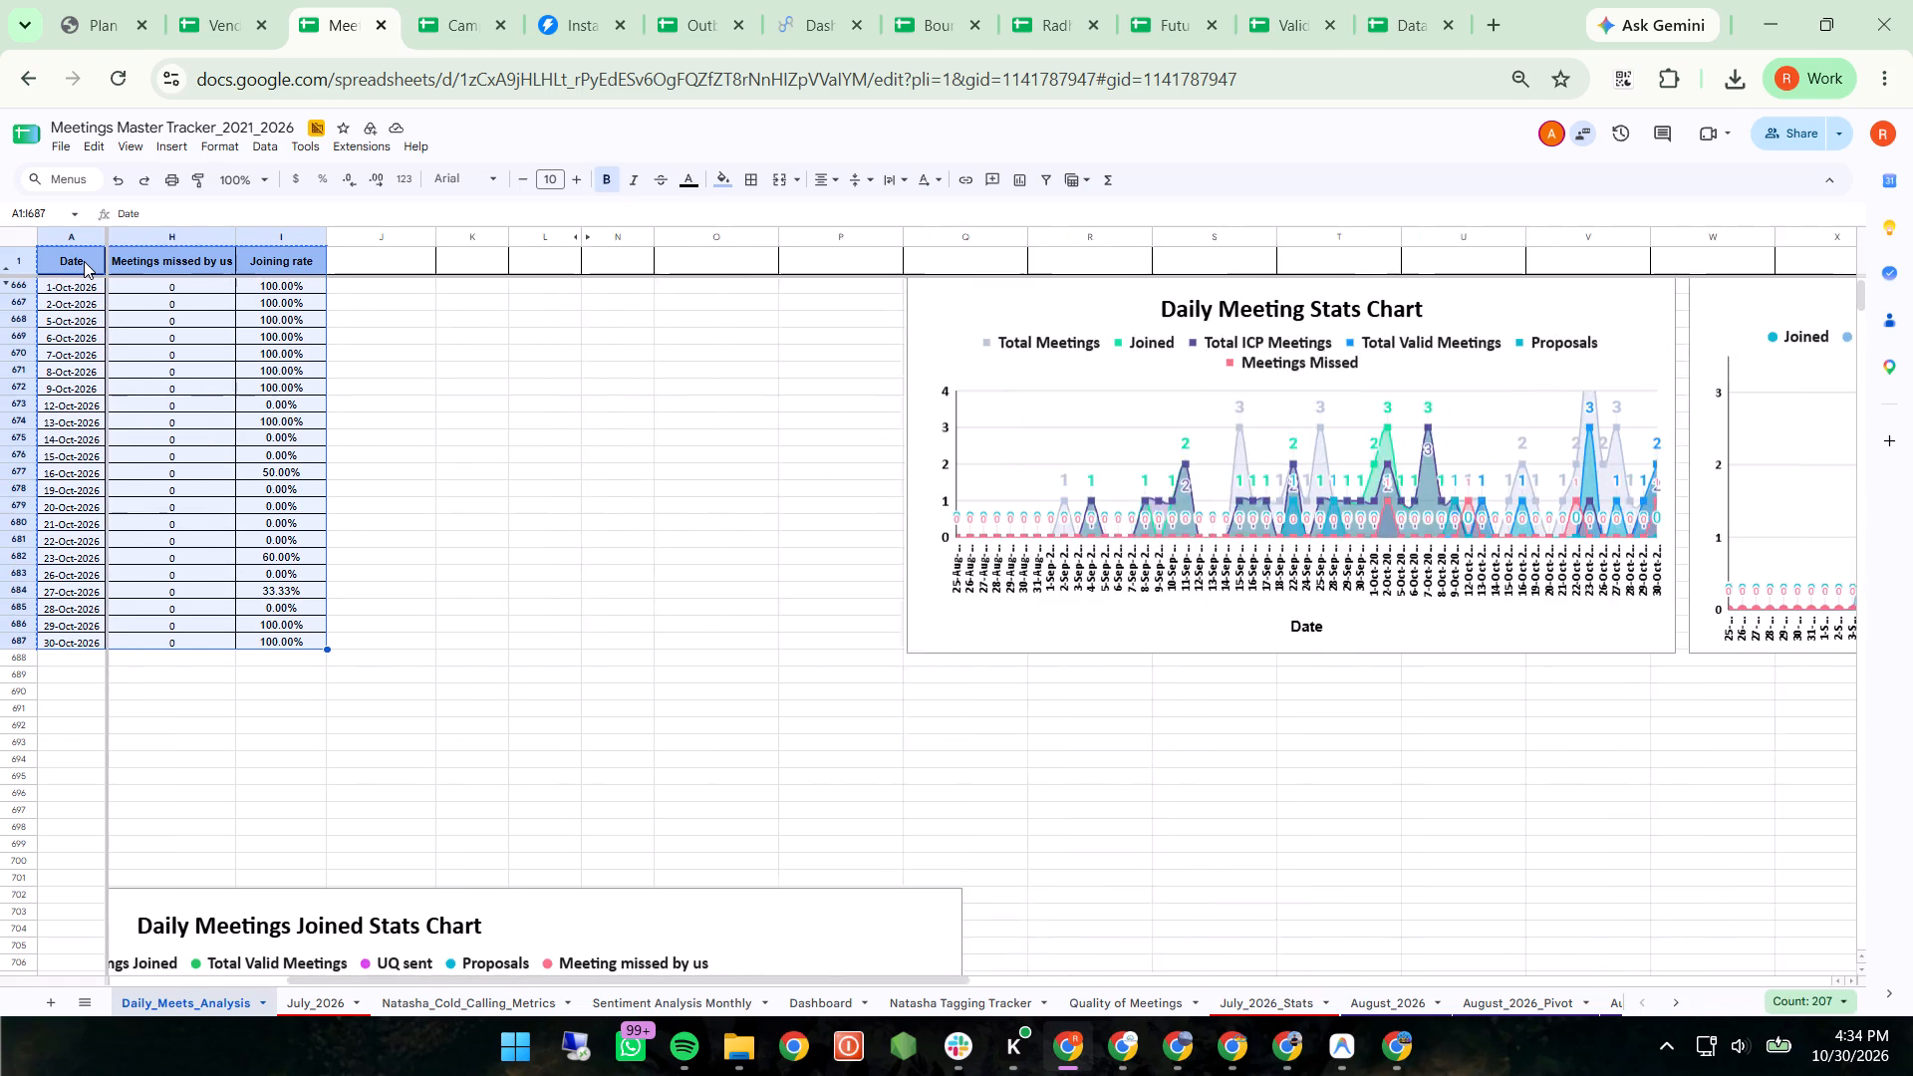
pyautogui.hscroll(-2, 84, 261)
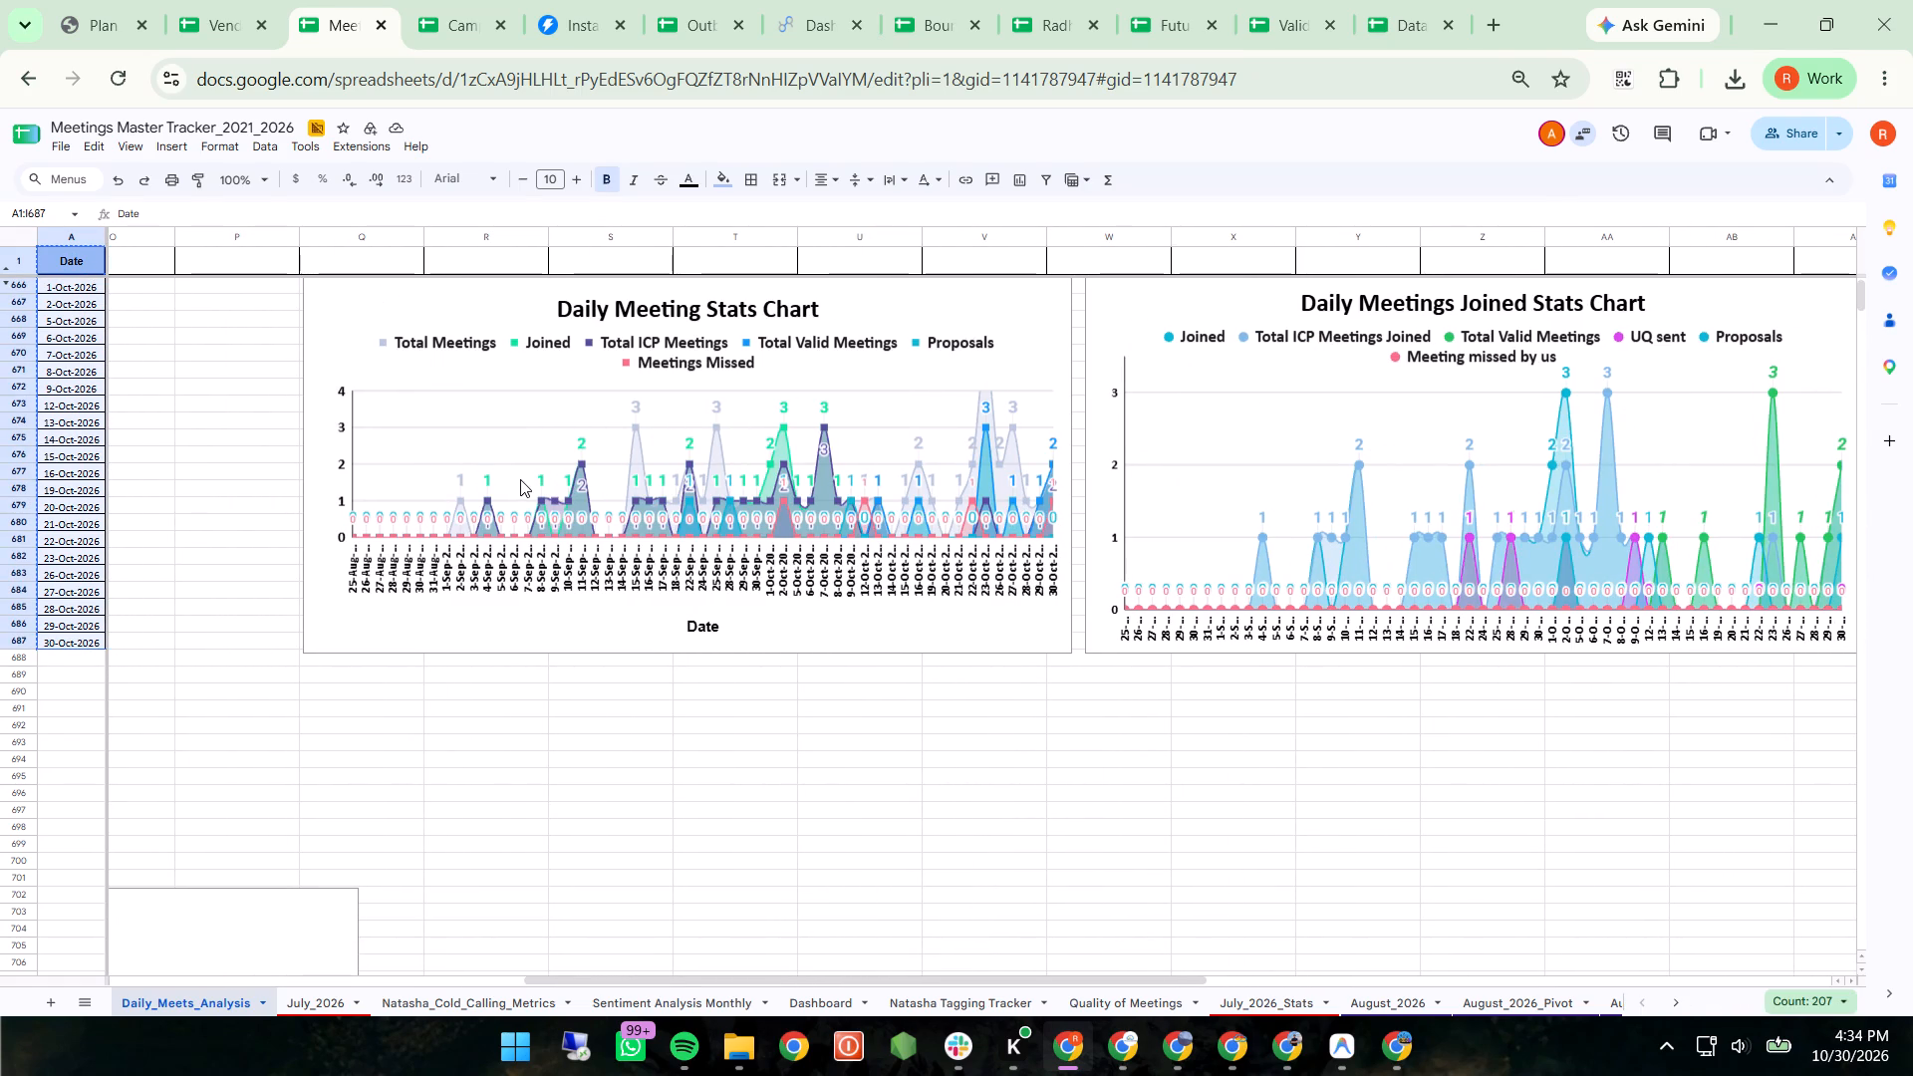
pyautogui.click(520, 479)
pyautogui.moveTo(520, 479); pyautogui.dragTo(575, 966)
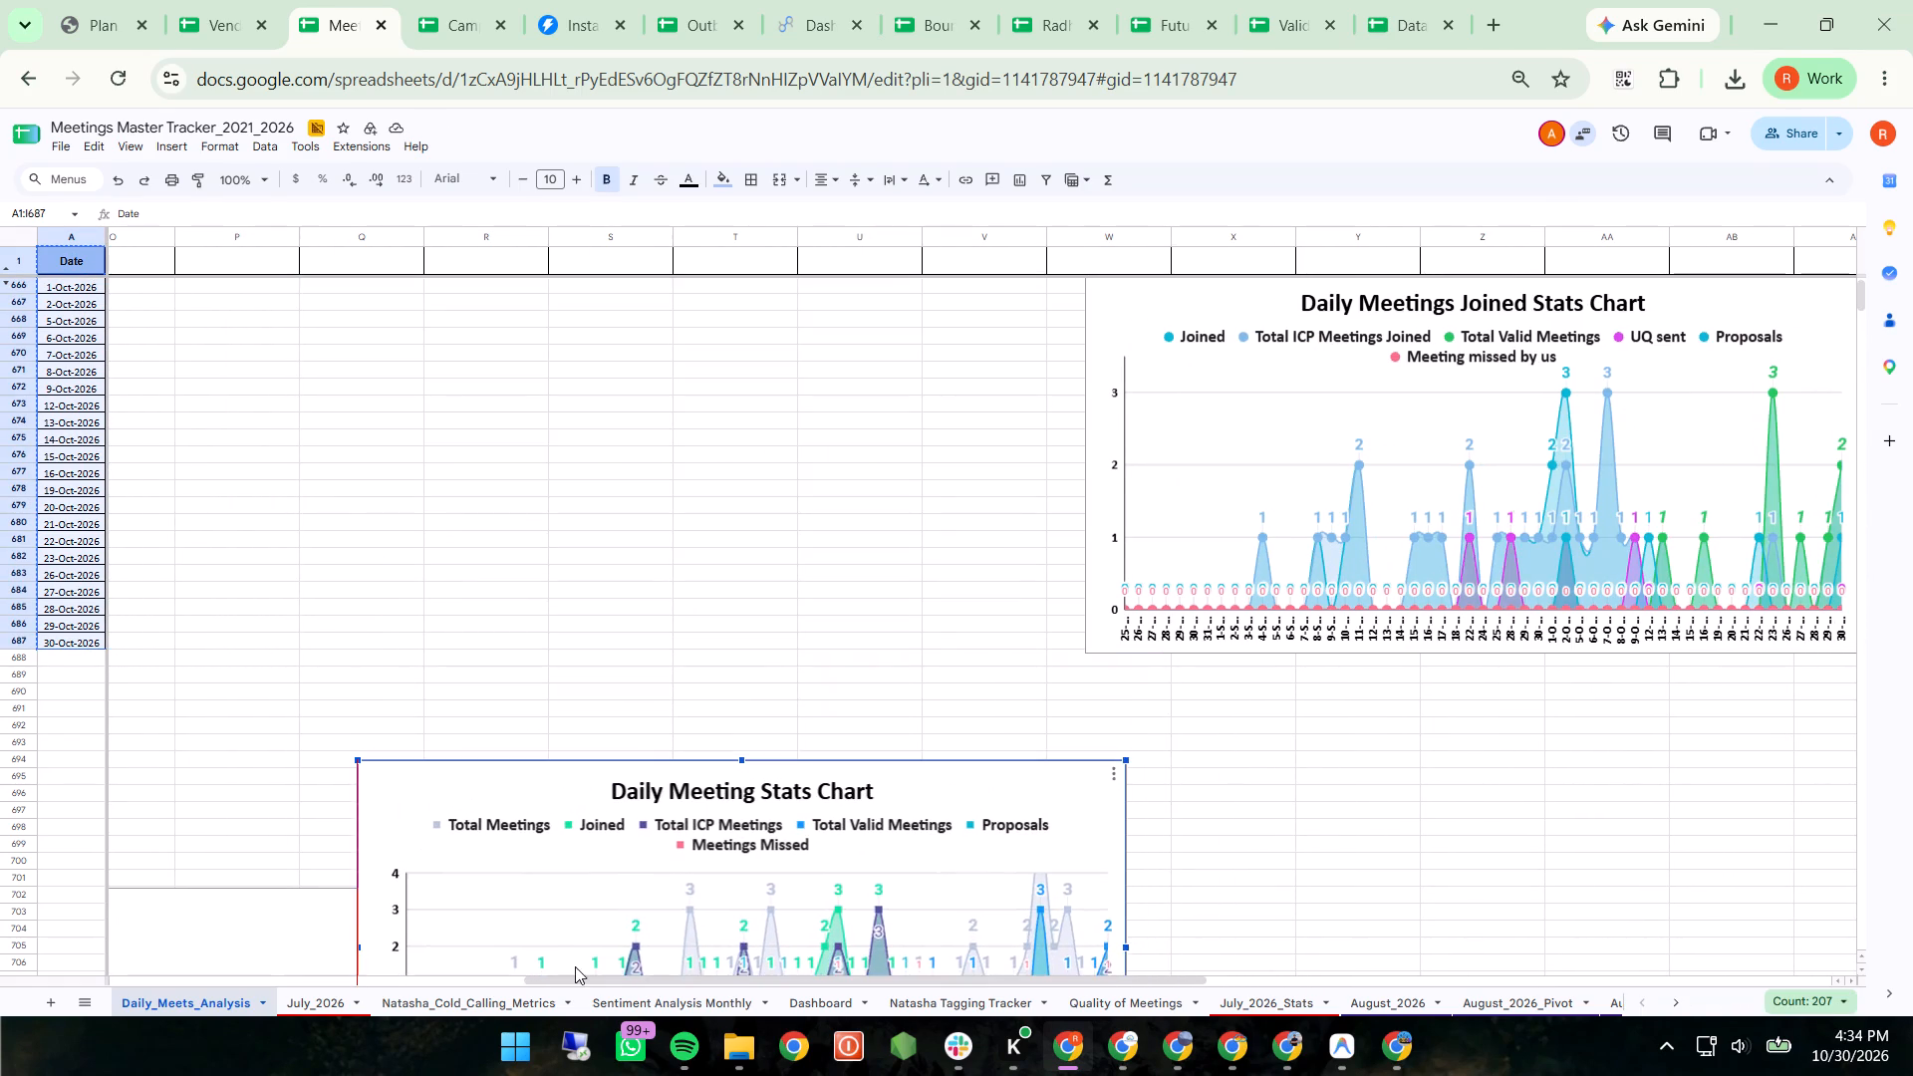
pyautogui.scroll(-3, 575, 966)
pyautogui.moveTo(687, 622); pyautogui.dragTo(696, 817)
# Move the smaller Daily Meetings Joined Stats Chart down to sit directly beneath the relocated Daily Meeting Stats Chart.
pyautogui.hscroll(-2, 696, 817)
pyautogui.click(1151, 327)
pyautogui.moveTo(1151, 327); pyautogui.dragTo(1177, 862)
pyautogui.scroll(-5, 1177, 862)
pyautogui.moveTo(1094, 394); pyautogui.dragTo(1014, 694)
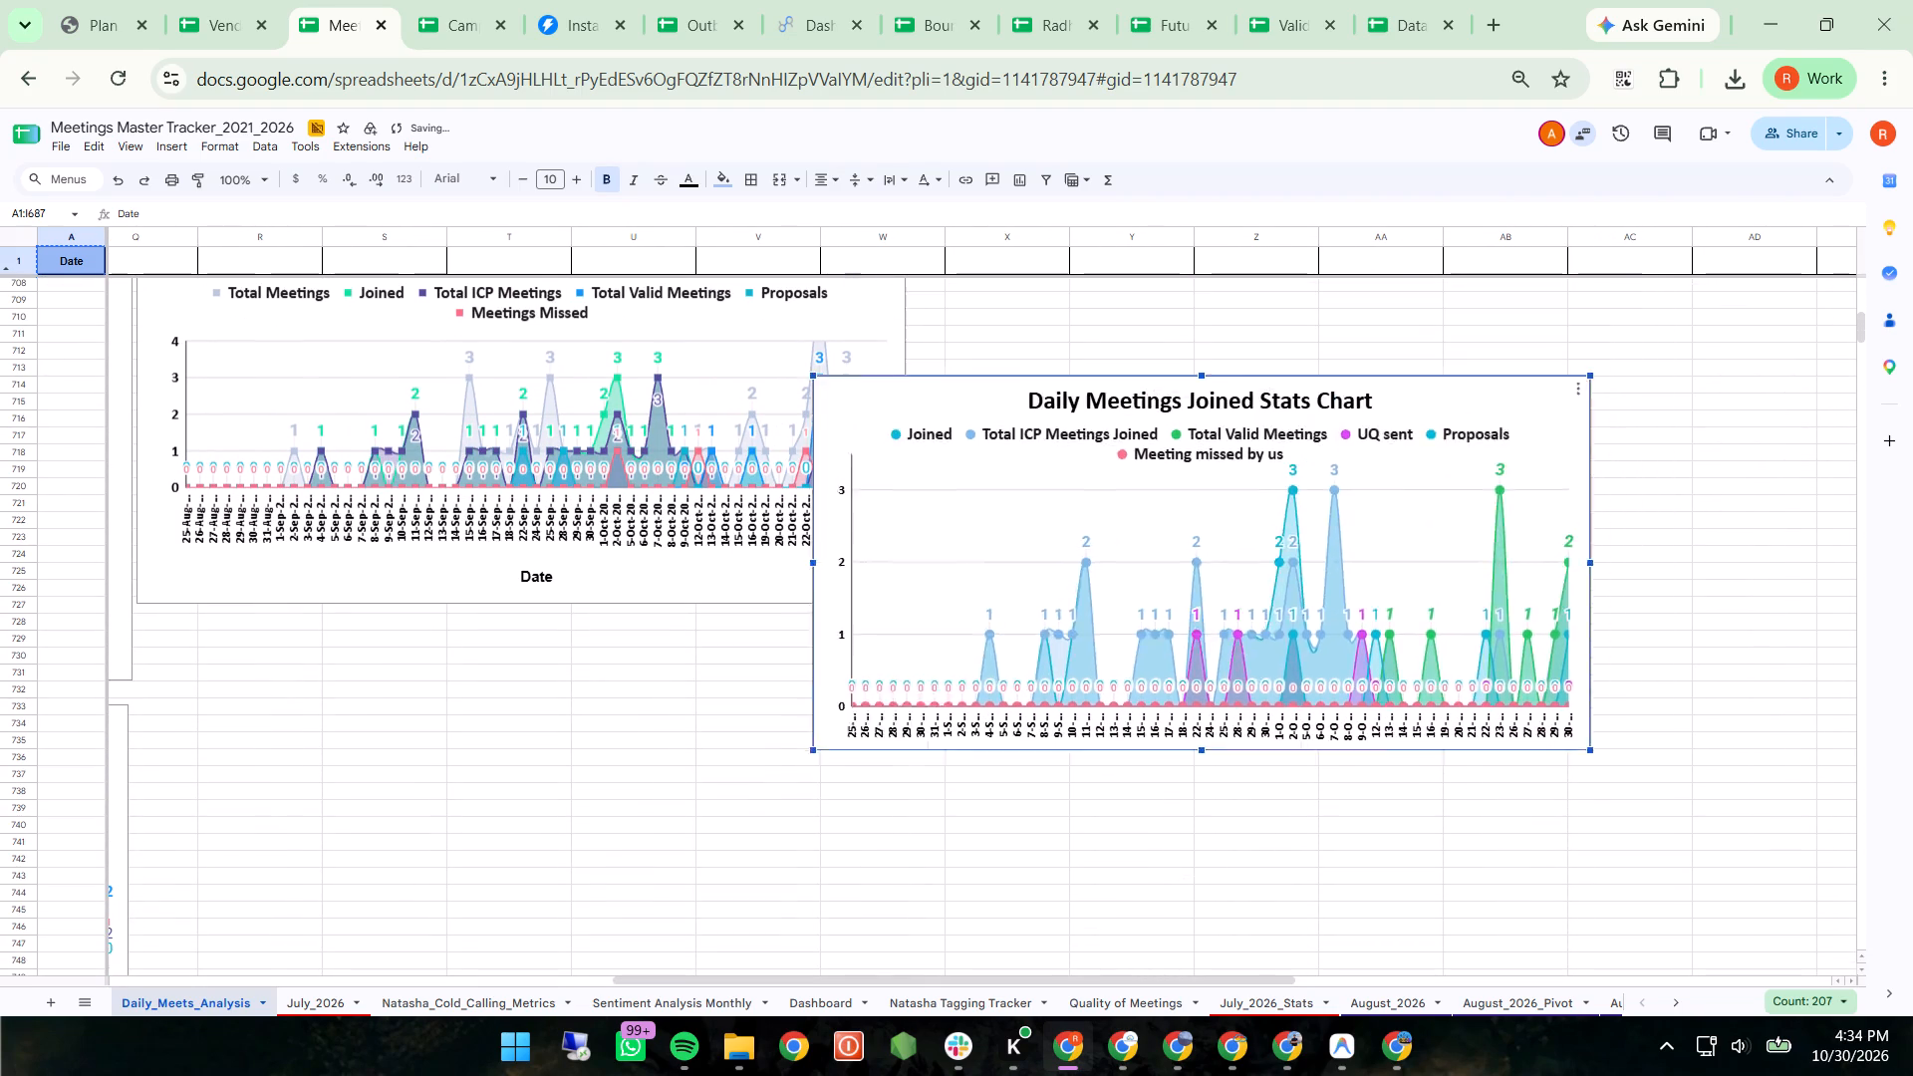
pyautogui.moveTo(1014, 694); pyautogui.dragTo(351, 910)
# Paste the copied table into the cleared area, starting at cell X1.
pyautogui.scroll(4, 351, 910)
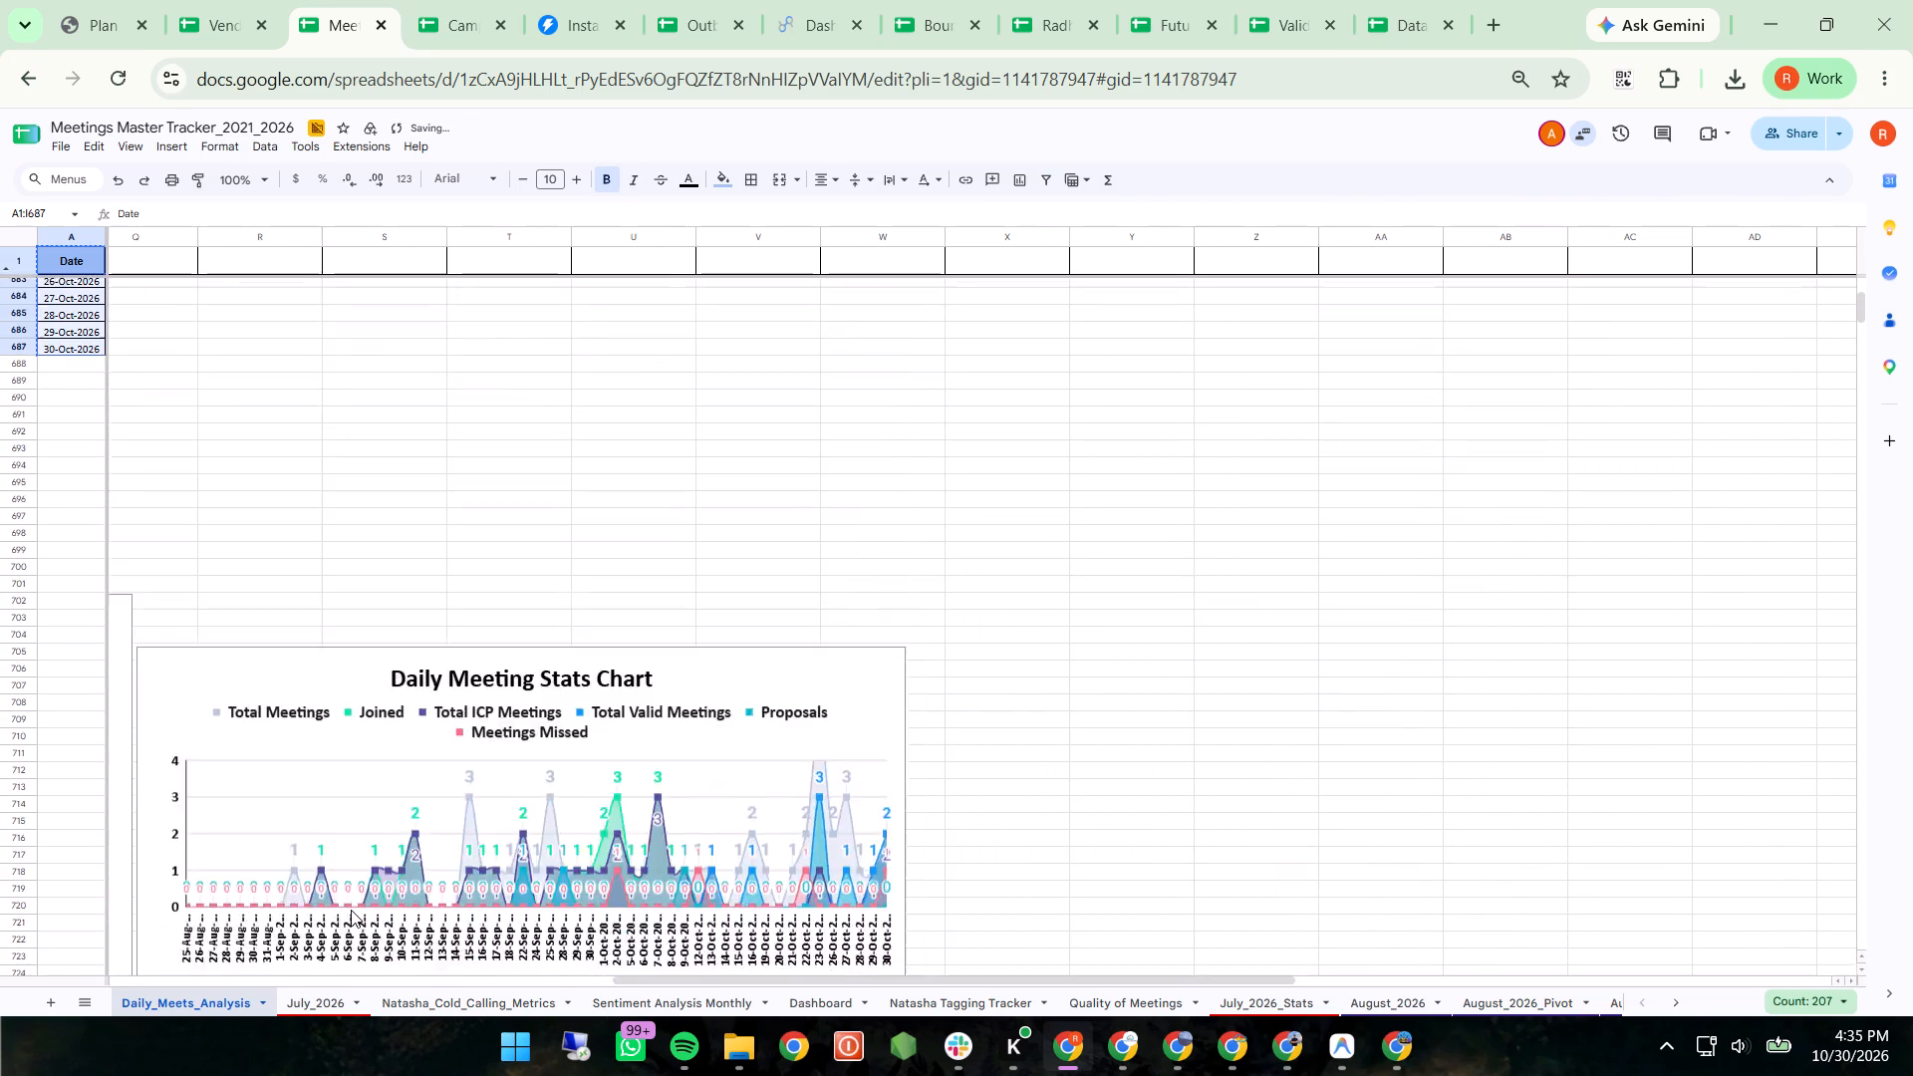
pyautogui.scroll(4, 351, 910)
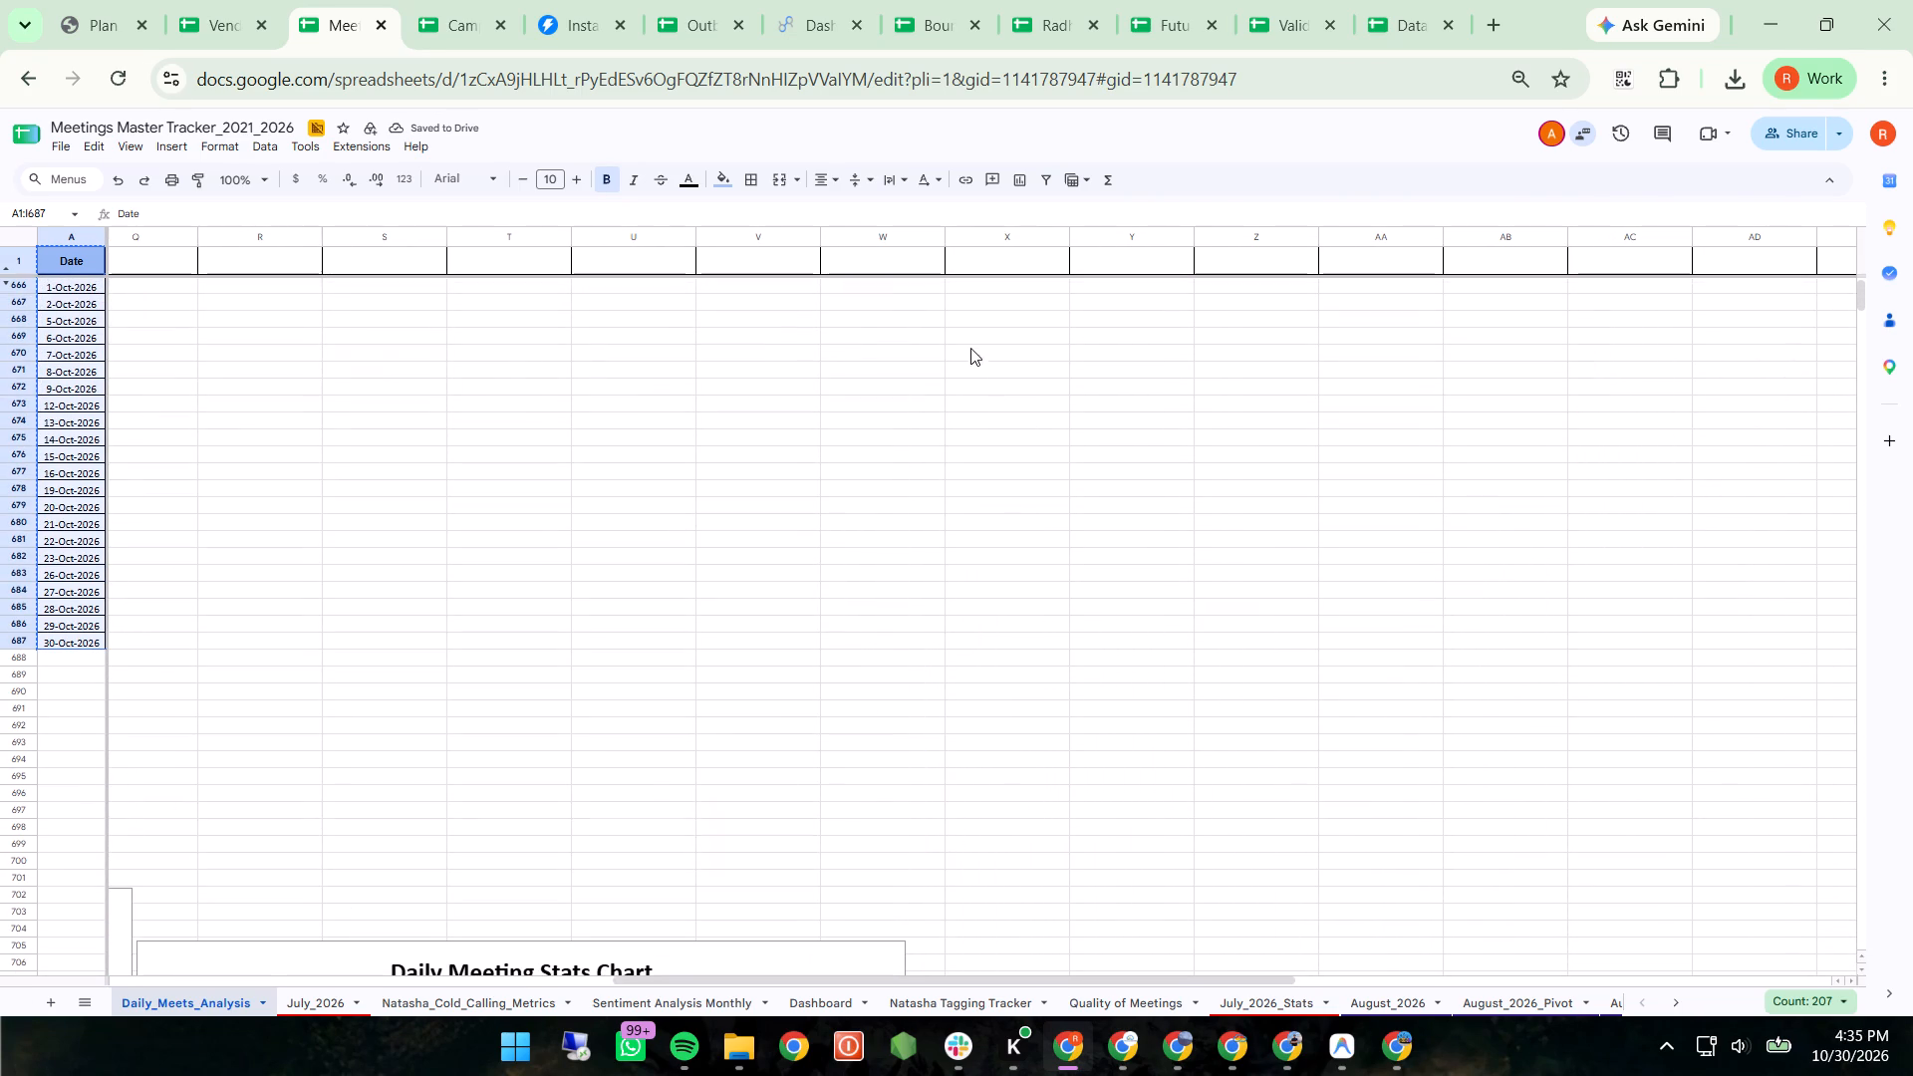
pyautogui.click(897, 261)
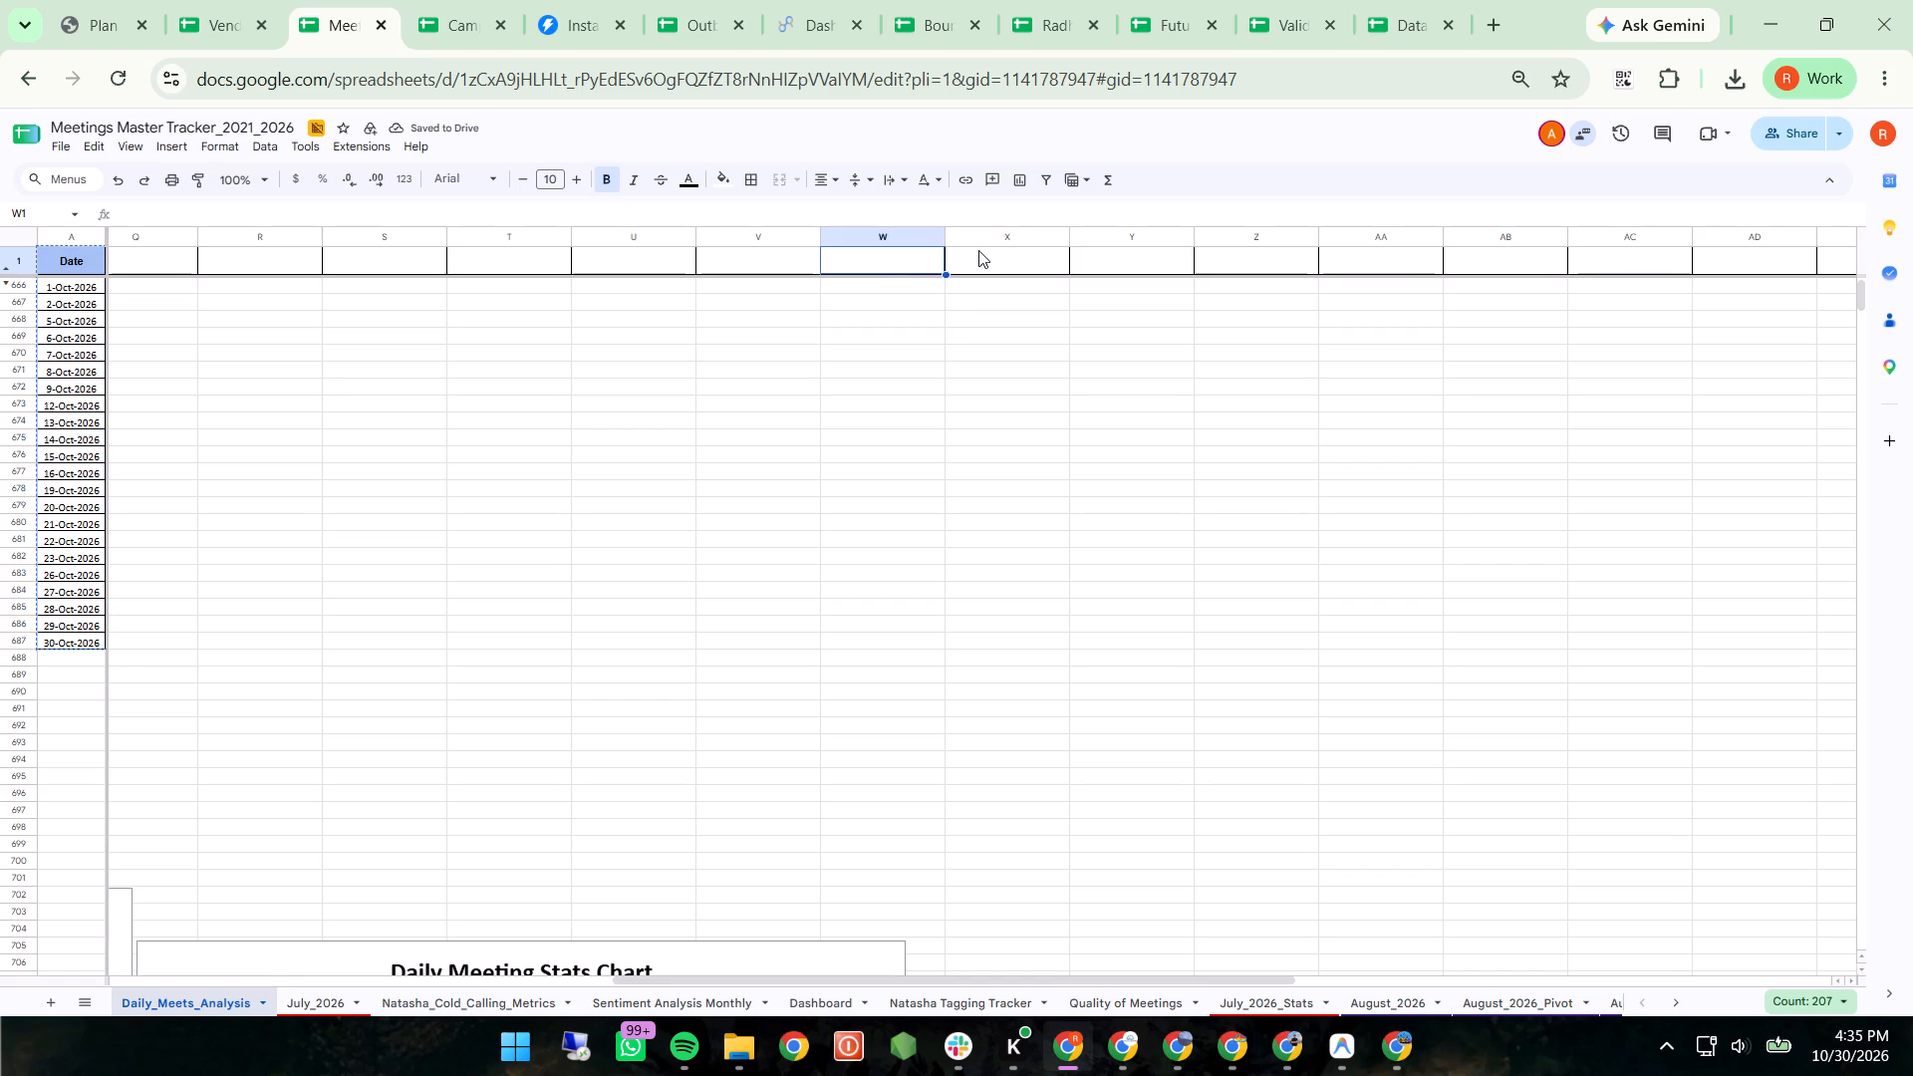
pyautogui.click(978, 260)
pyautogui.hotkey('ctrl', 'v')
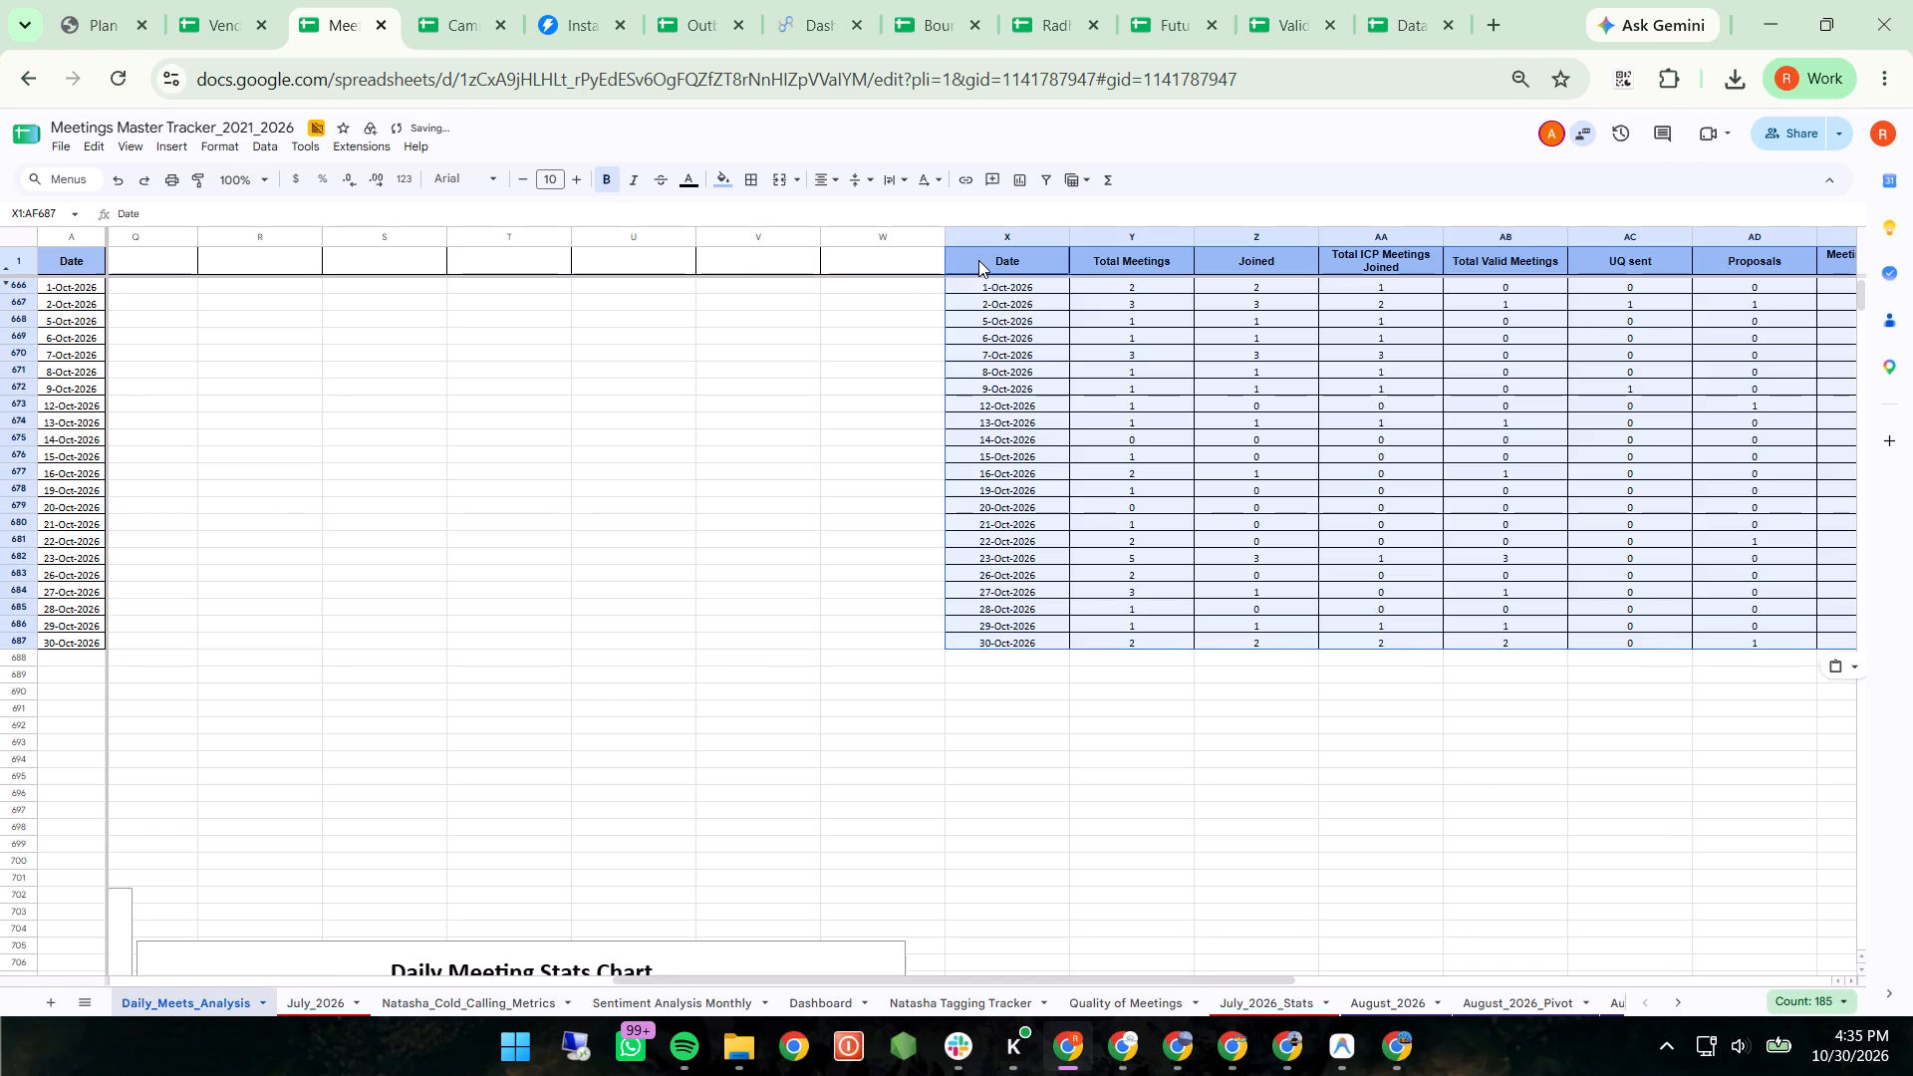
pyautogui.hscroll(-5, 978, 260)
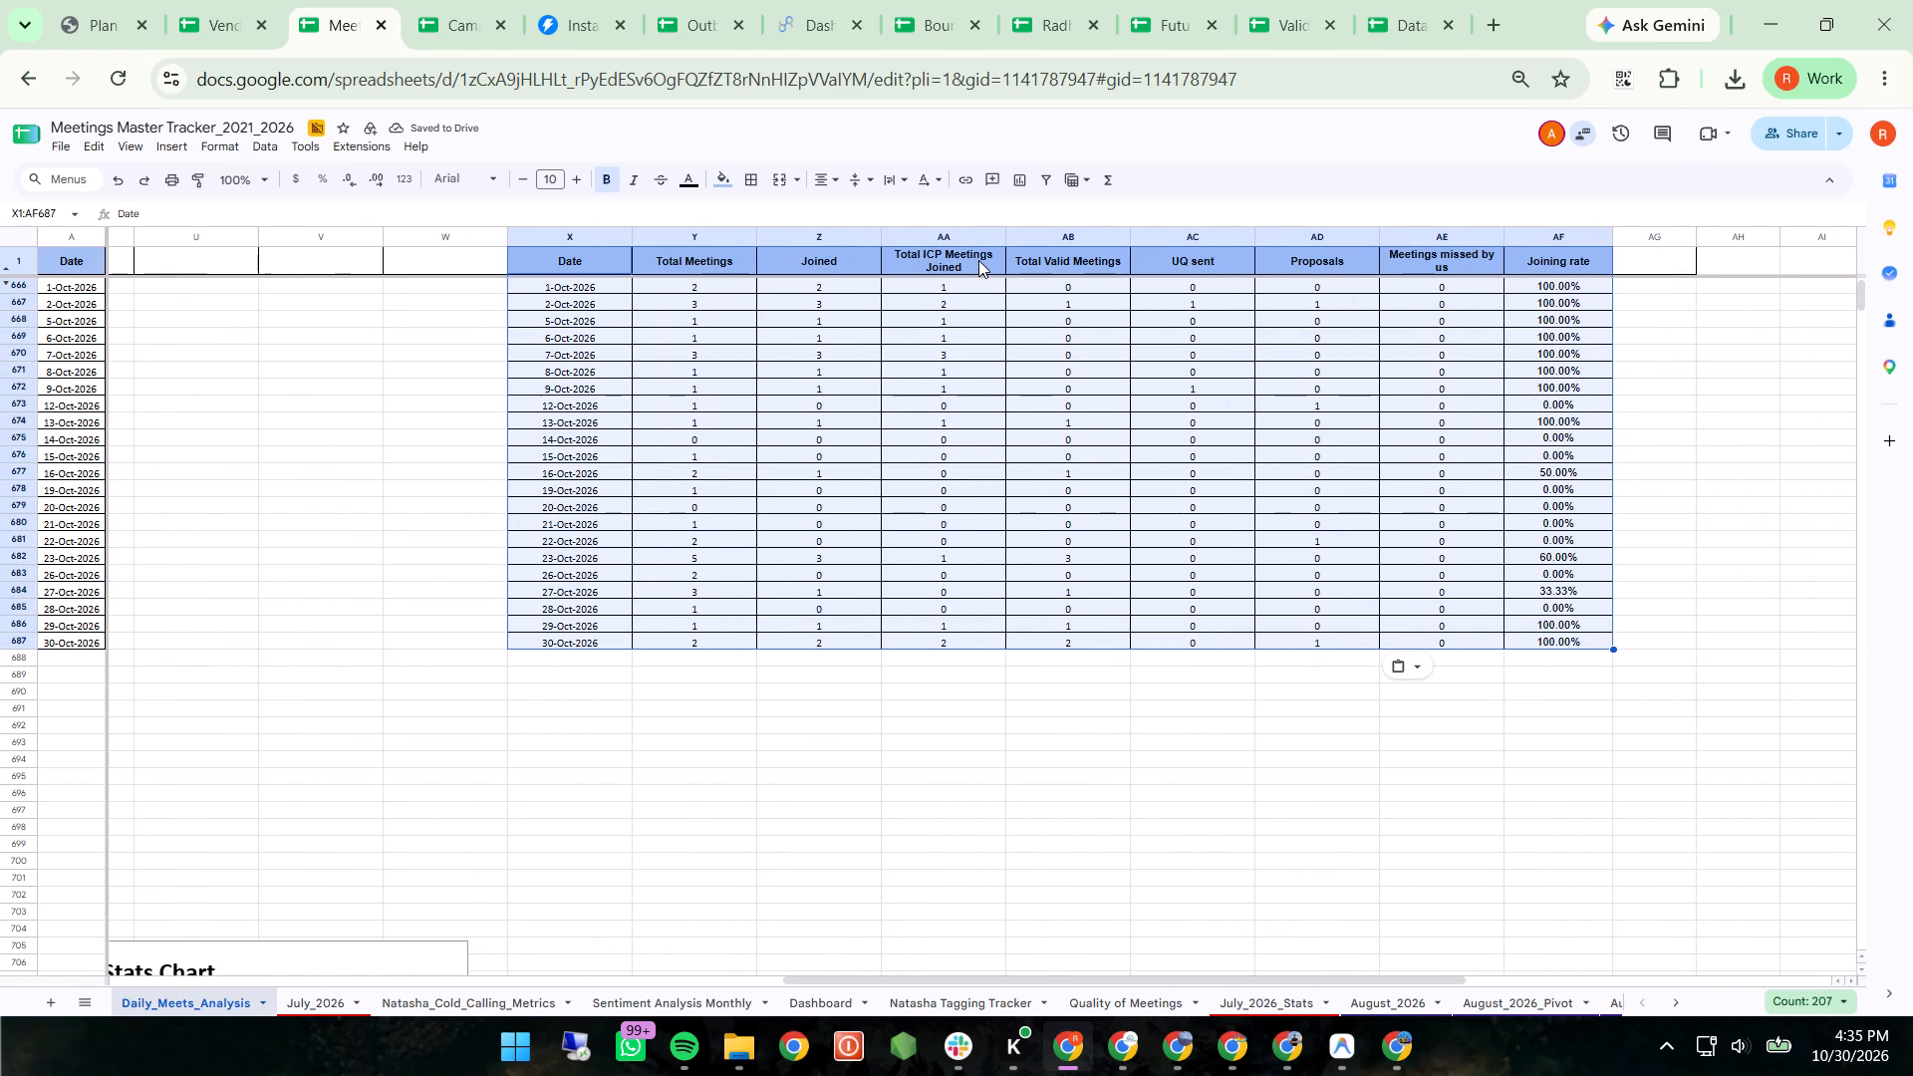
pyautogui.click(864, 714)
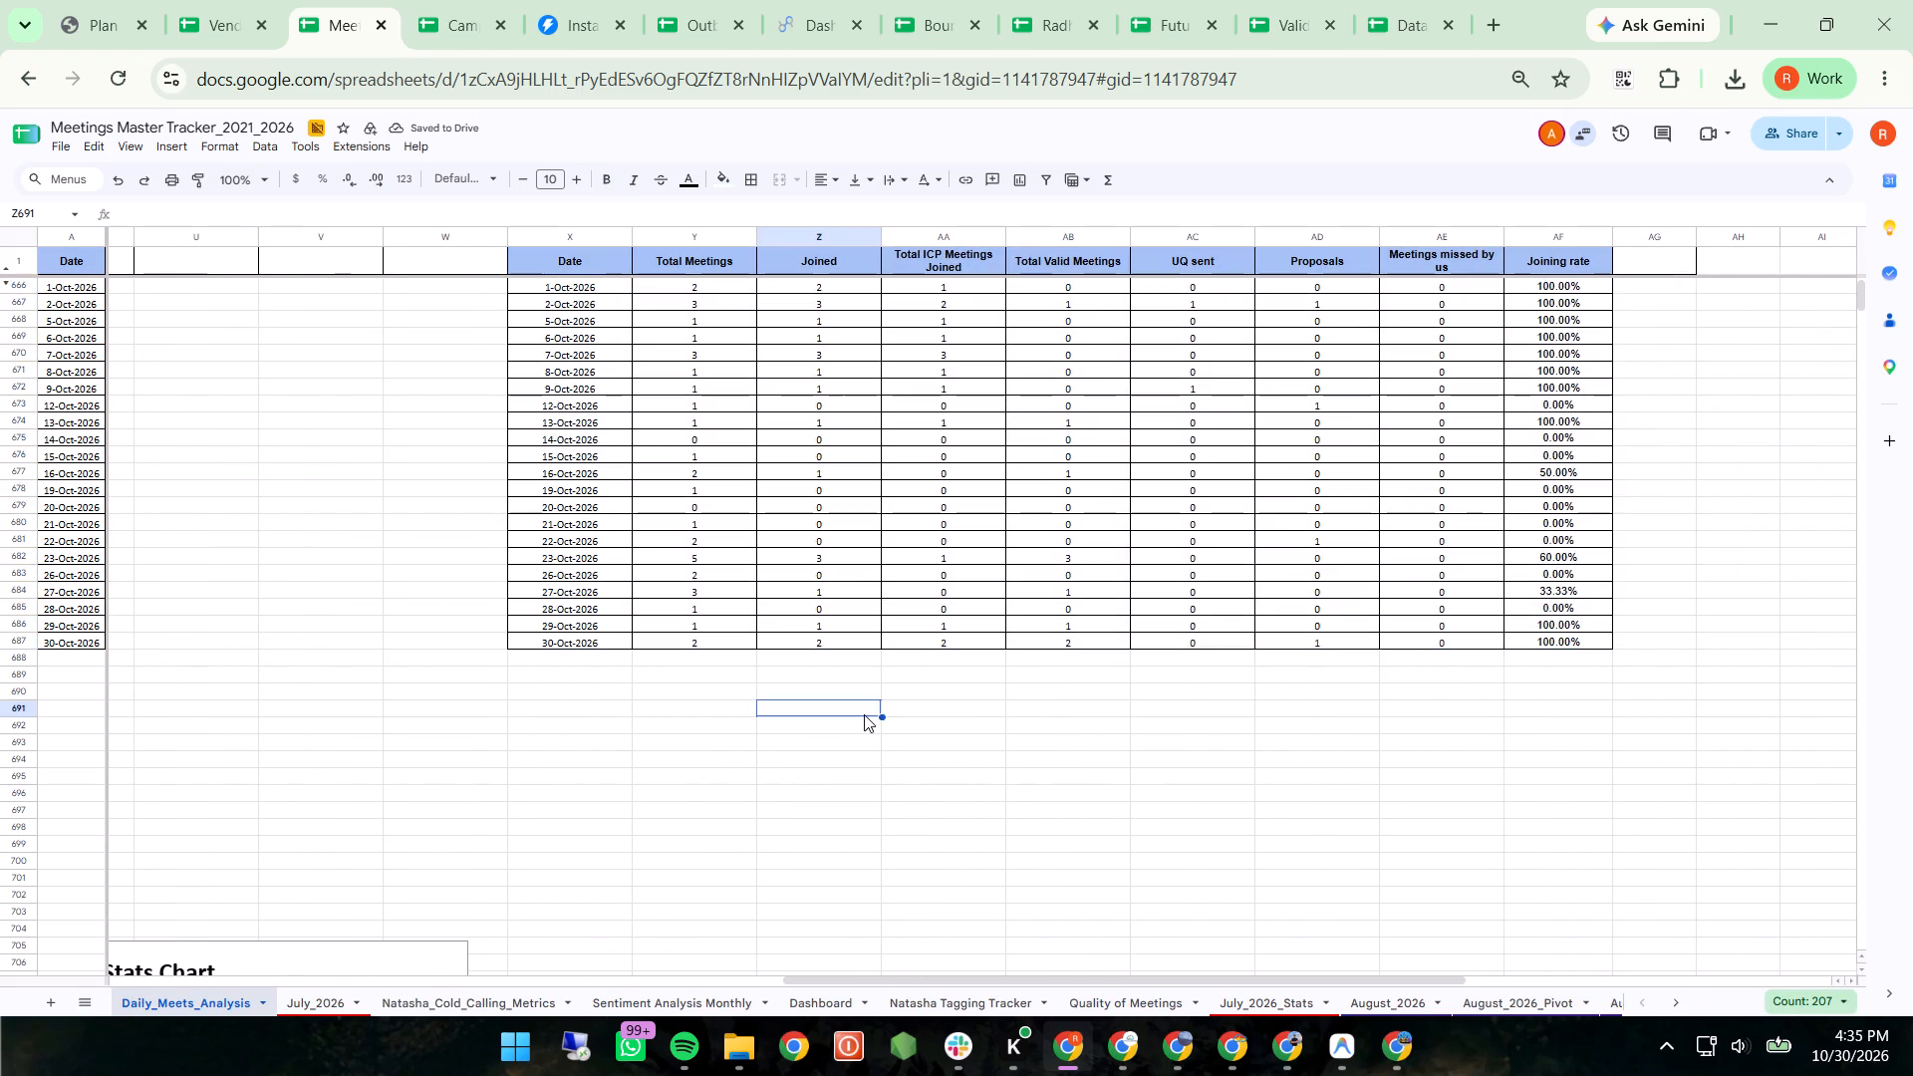
# Copy the larger Daily Meetings Joined Stats Chart and paste it at cell Y696, beneath the pasted table.
pyautogui.hscroll(4, 864, 714)
pyautogui.scroll(-2, 864, 714)
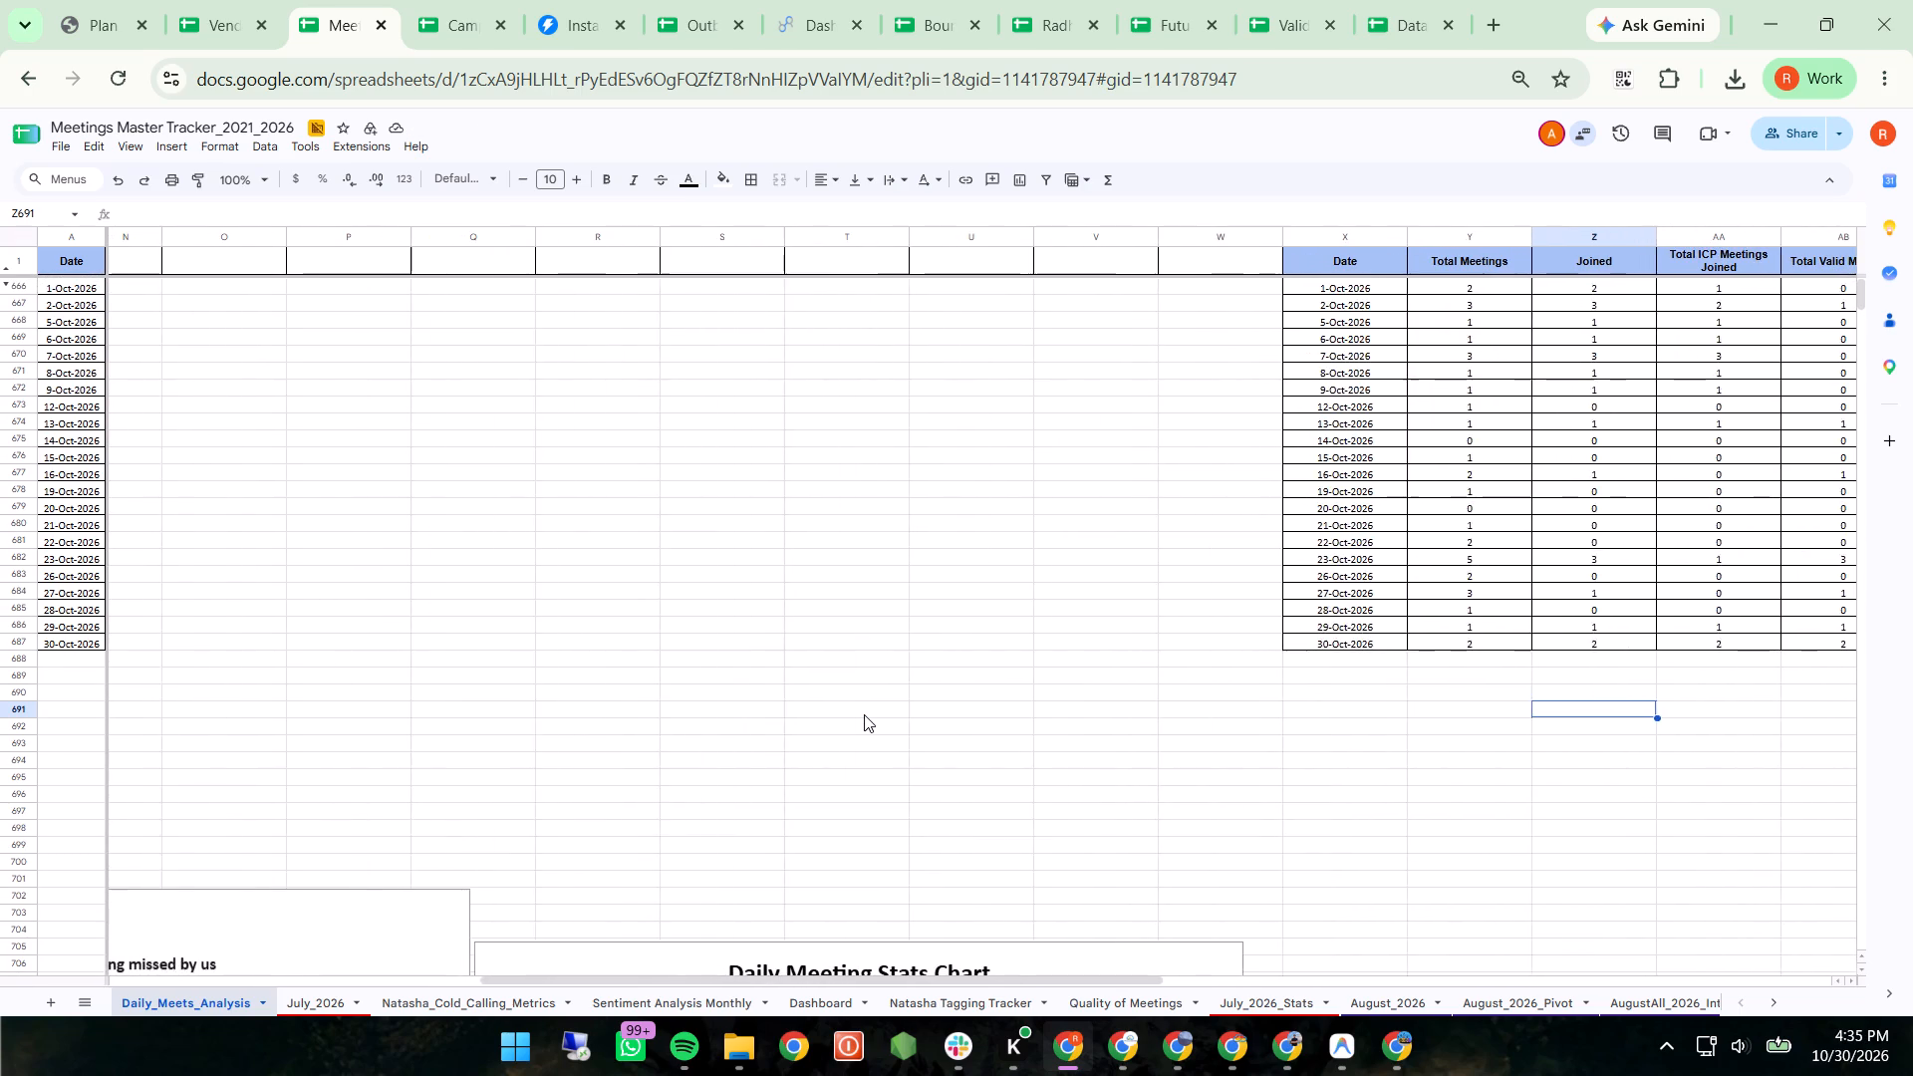
pyautogui.scroll(-3, 864, 714)
pyautogui.click(741, 718)
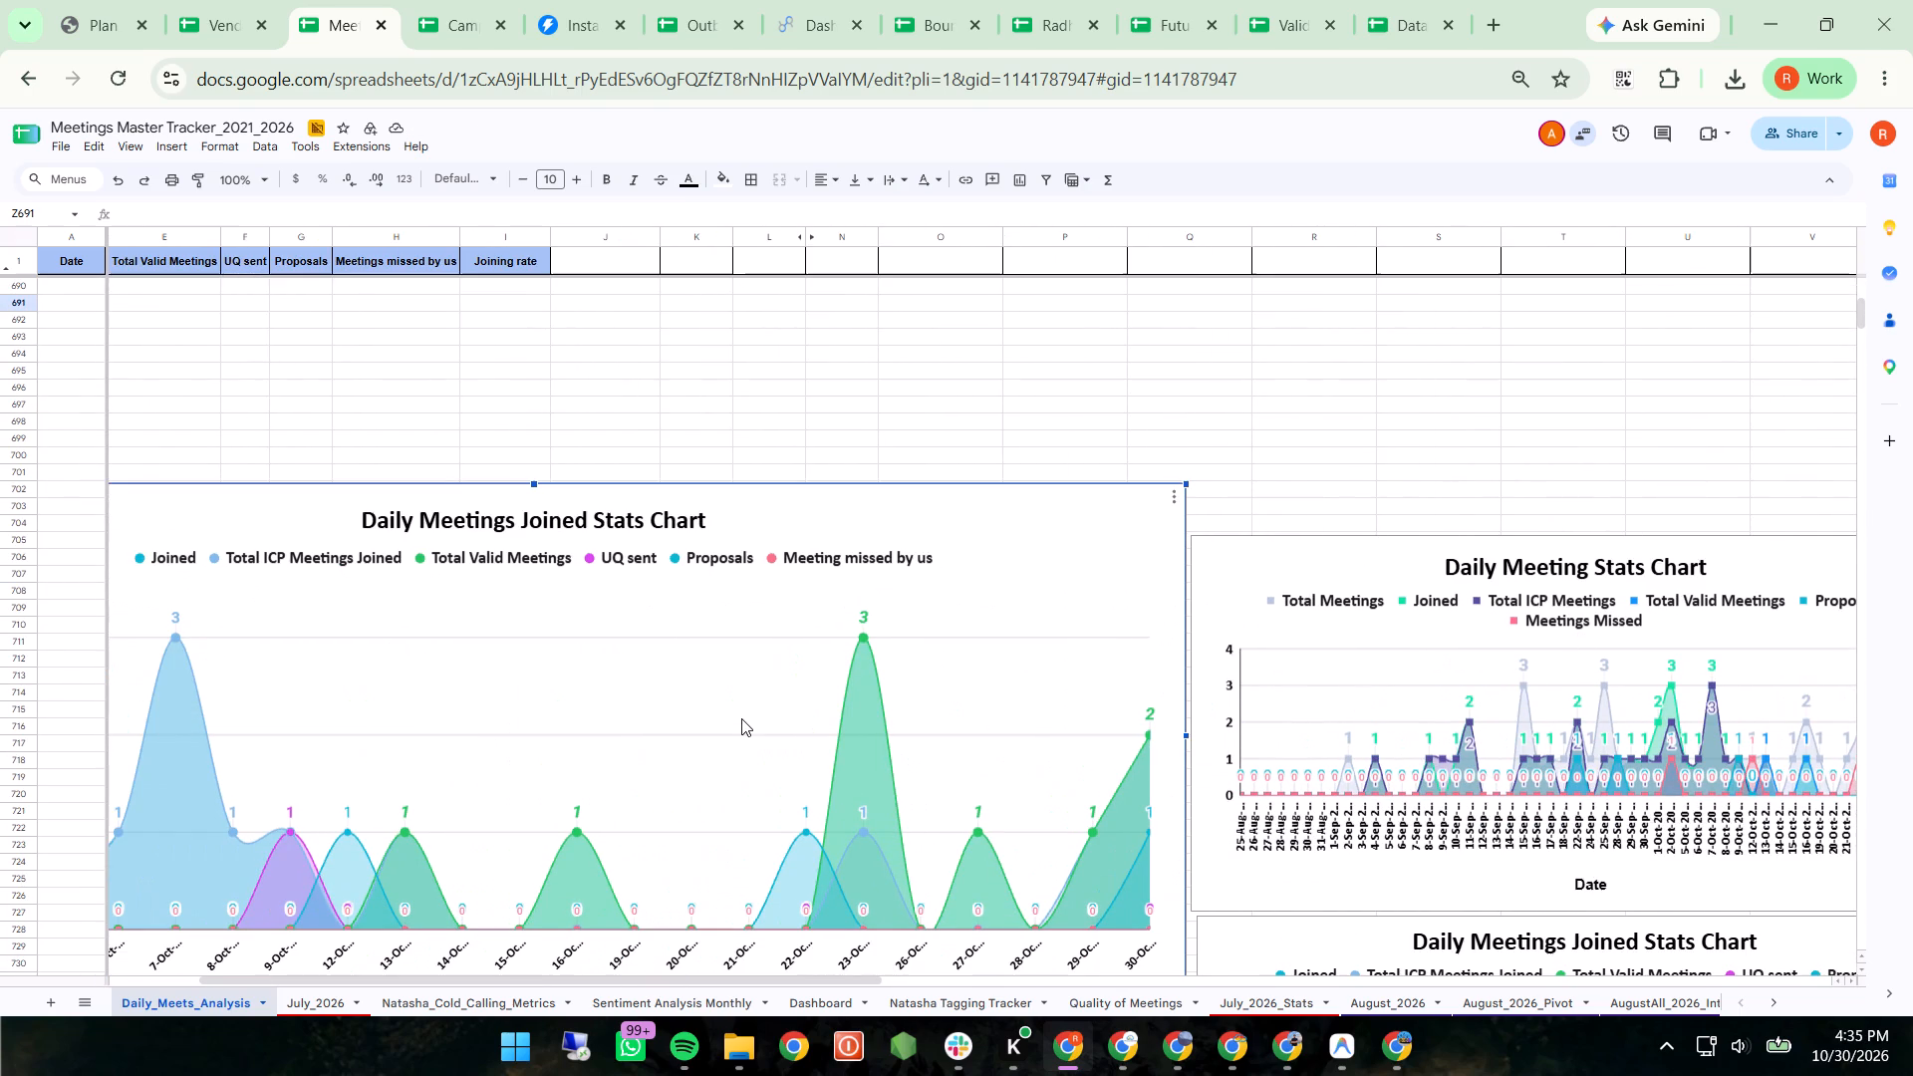
pyautogui.hotkey('ctrl', 'c')
pyautogui.hscroll(-7, 741, 718)
pyautogui.scroll(1, 741, 718)
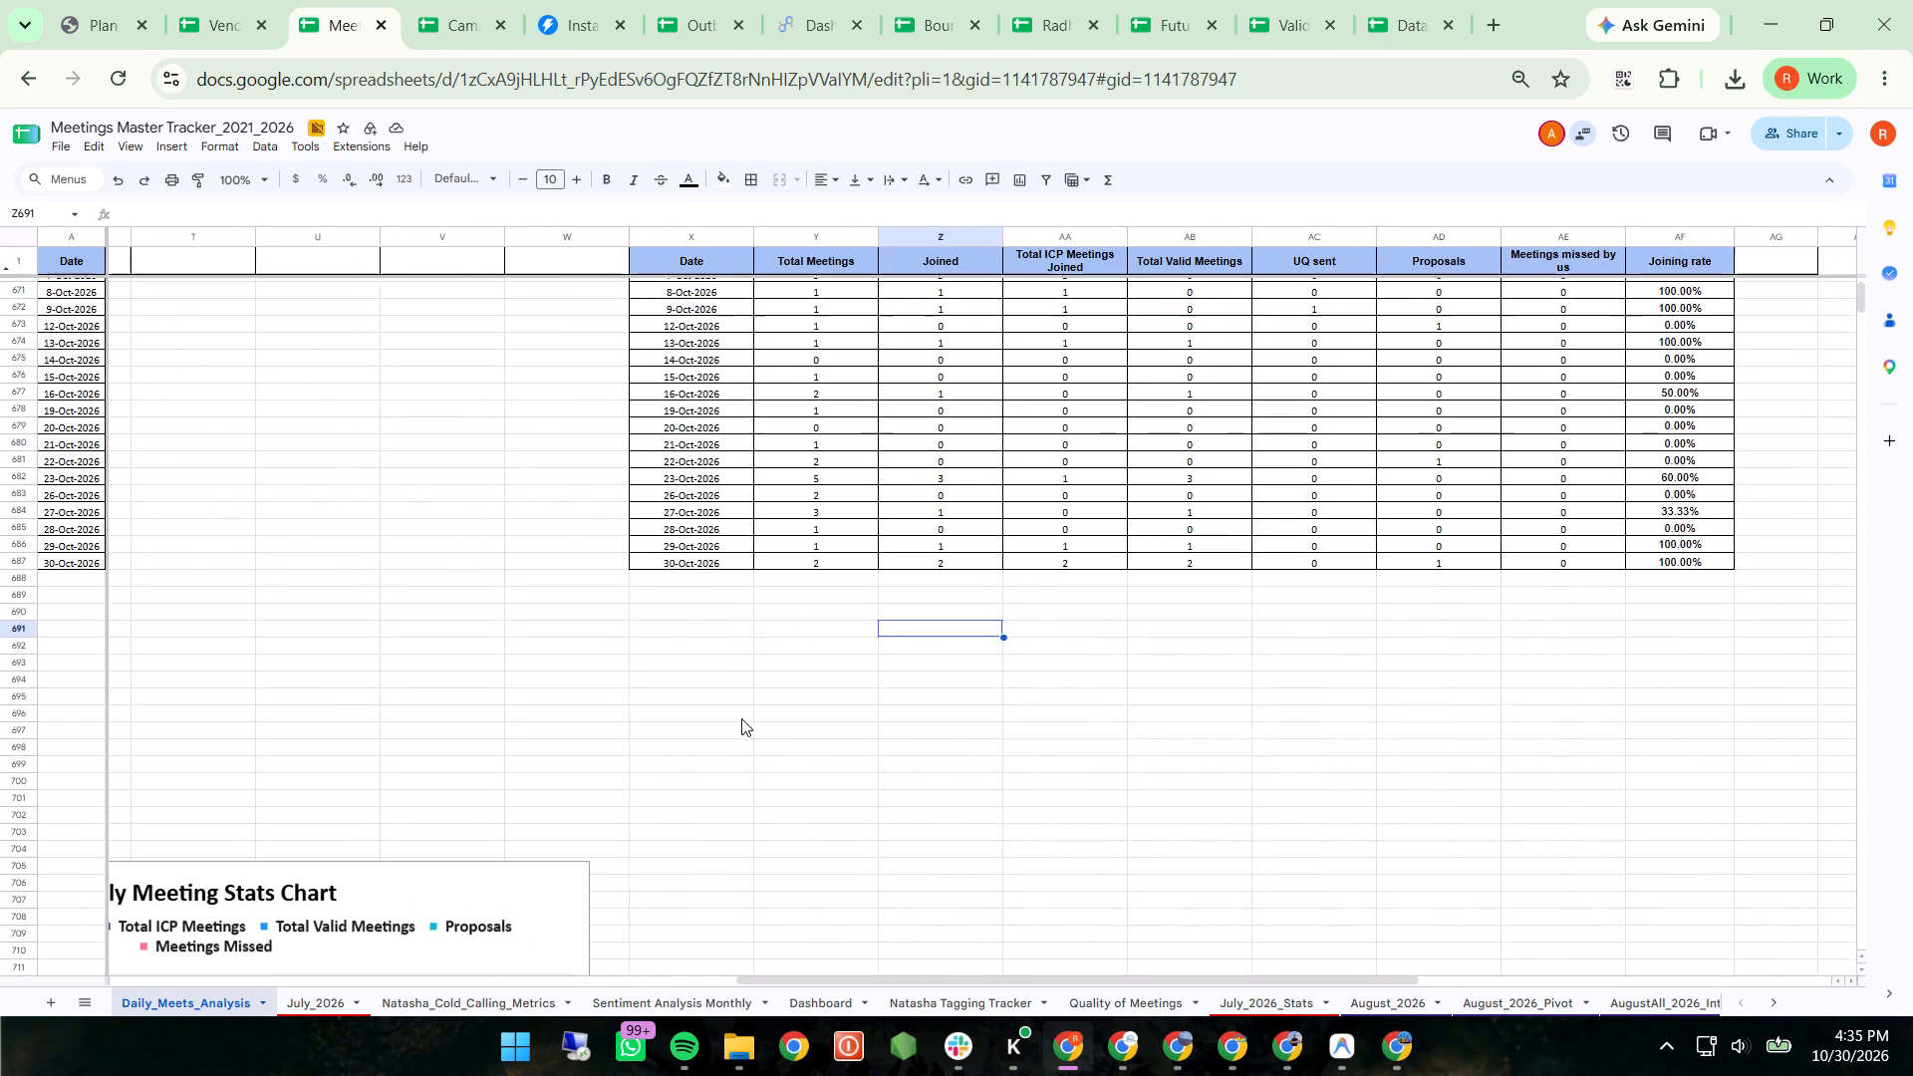
pyautogui.scroll(1, 741, 718)
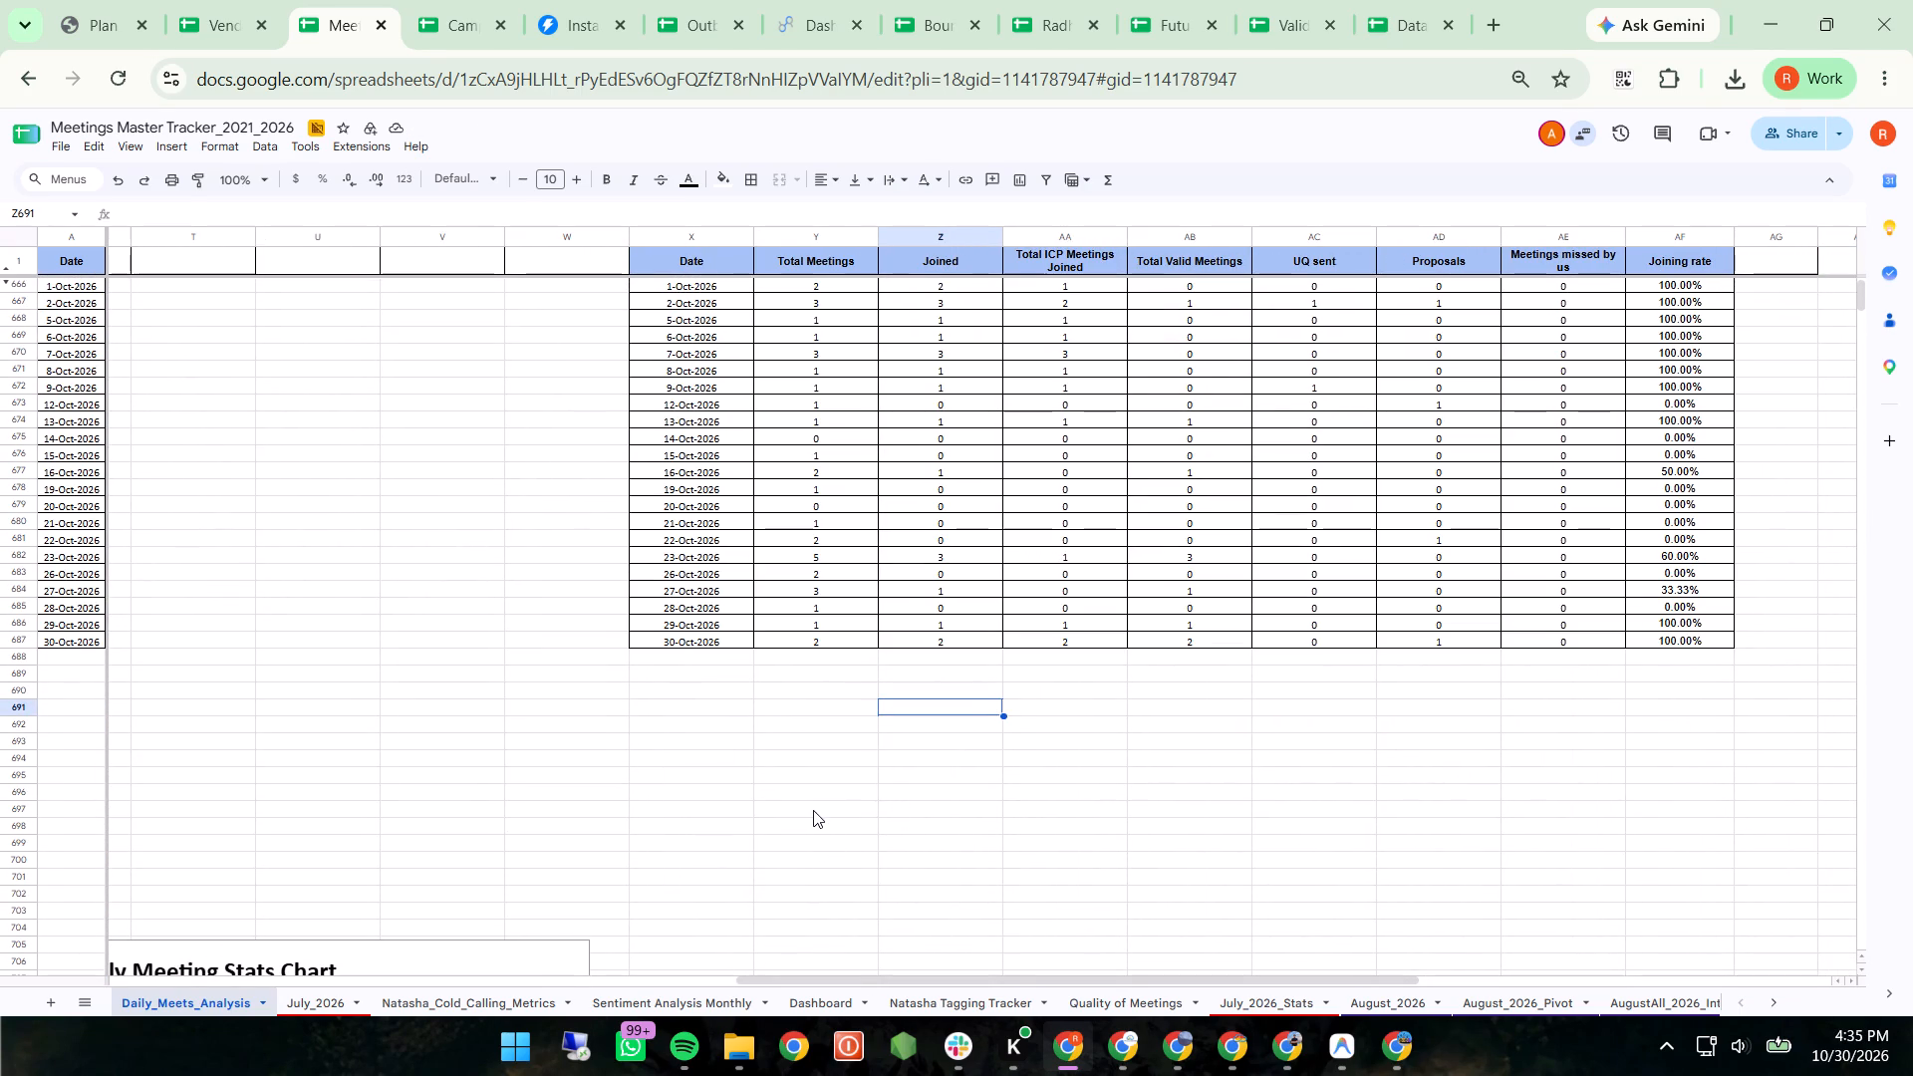
pyautogui.click(813, 788)
pyautogui.hotkey('ctrl', 'v')
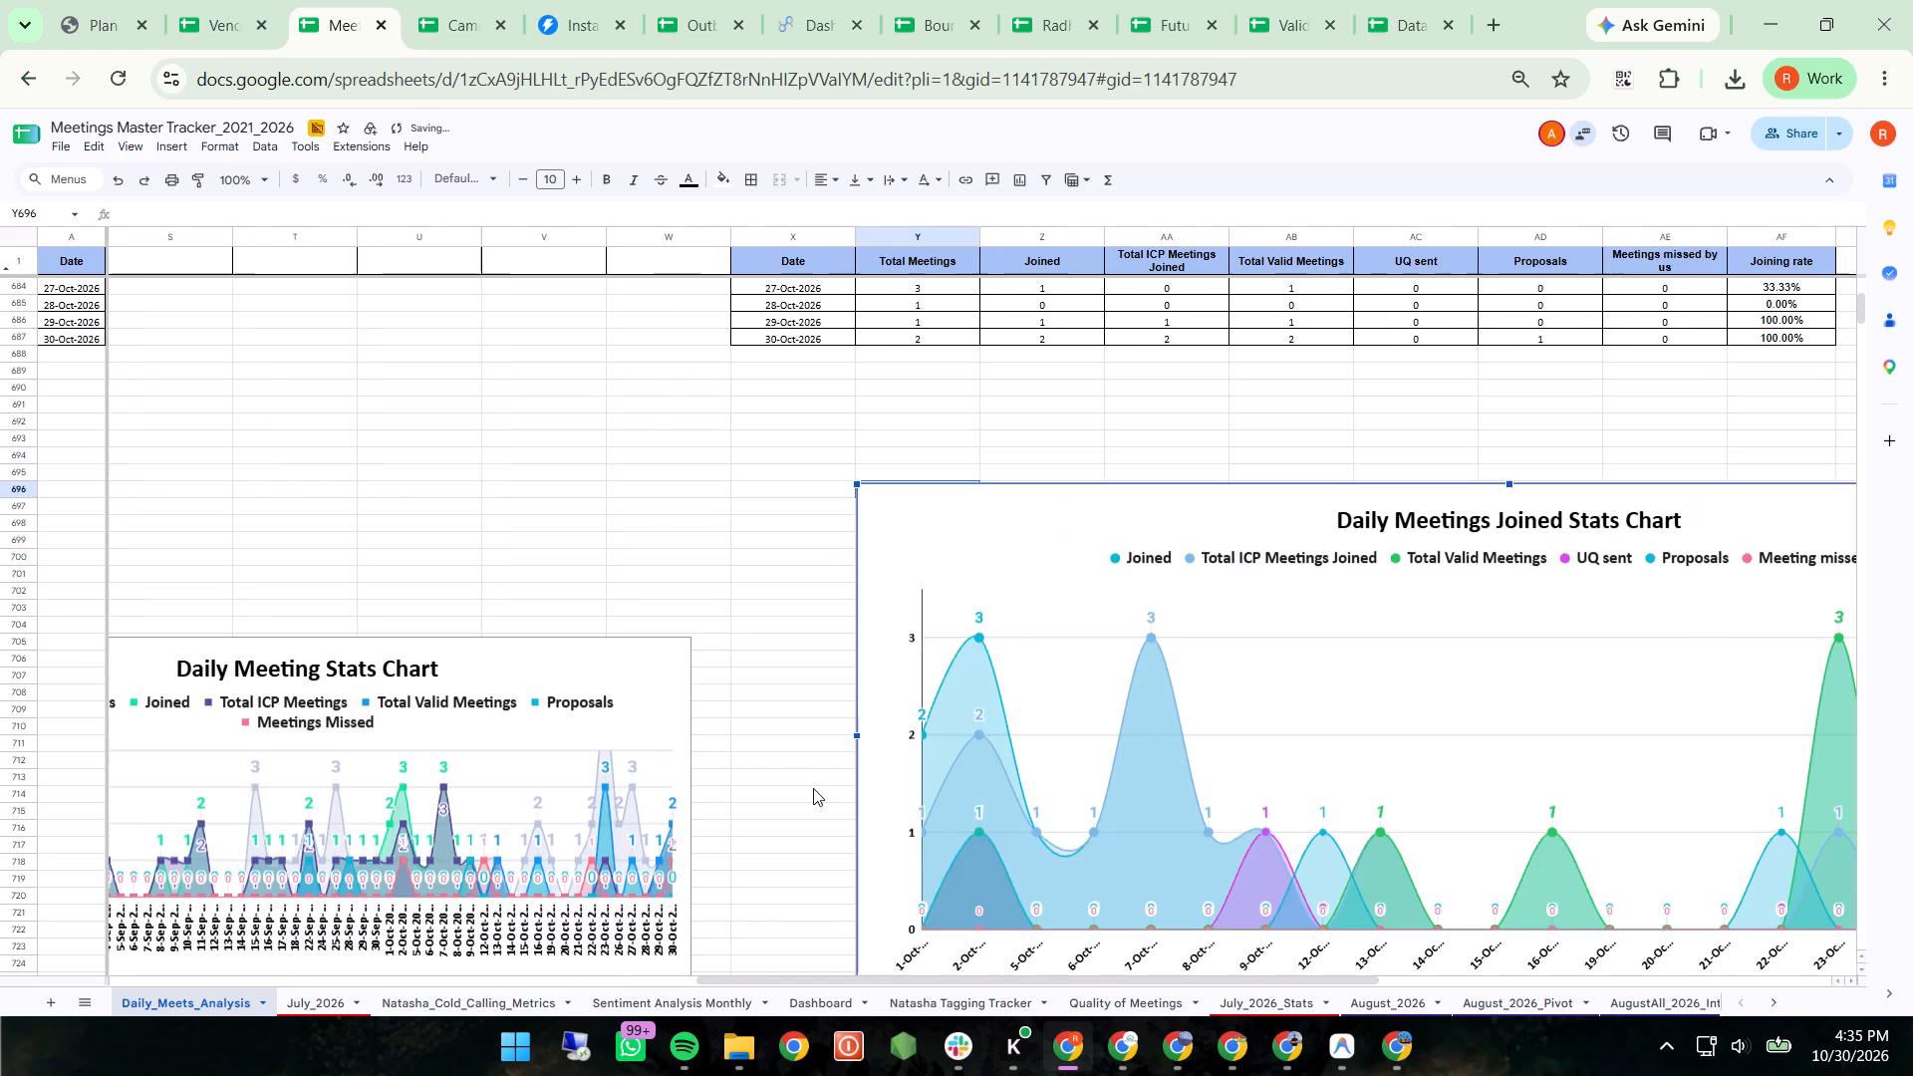
# Narrow the pasted Daily Meetings Joined Stats Chart so it spans about columns Y to AF.
pyautogui.hscroll(-4, 813, 788)
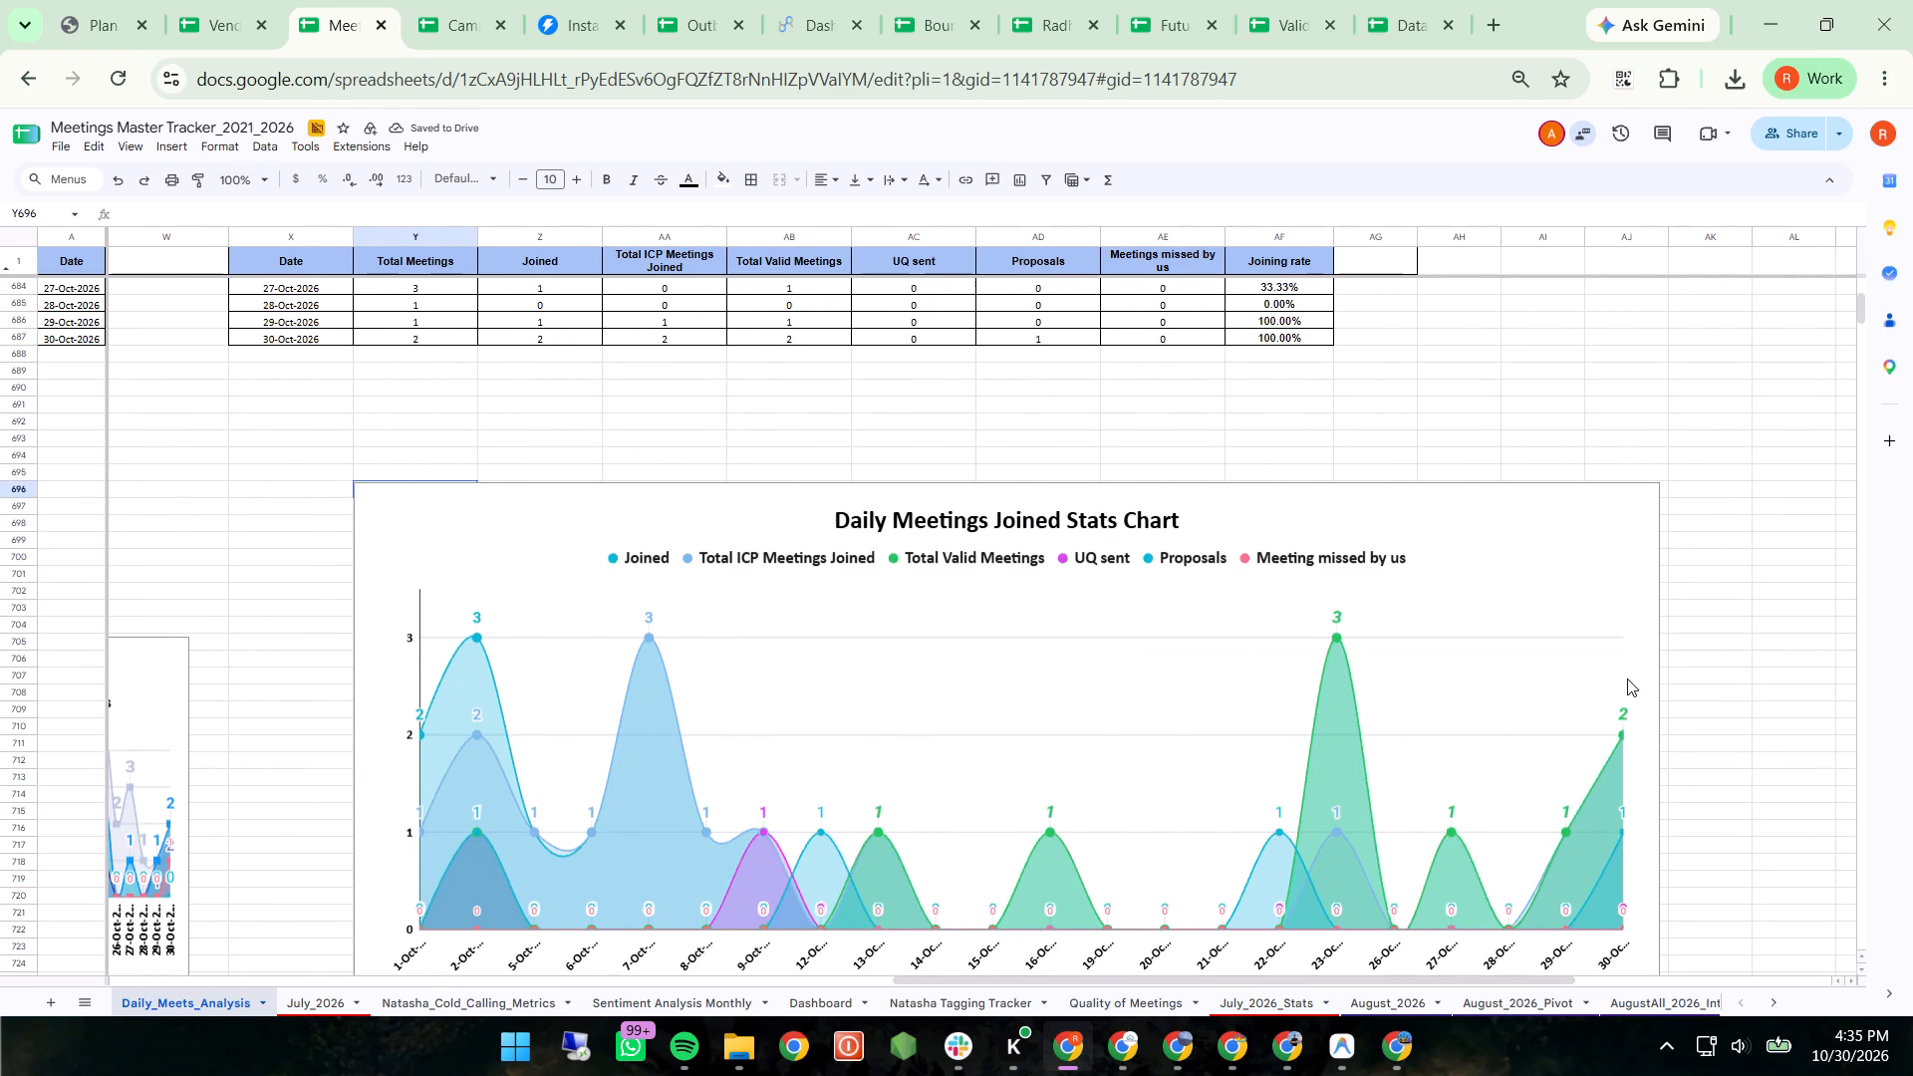
pyautogui.click(1624, 670)
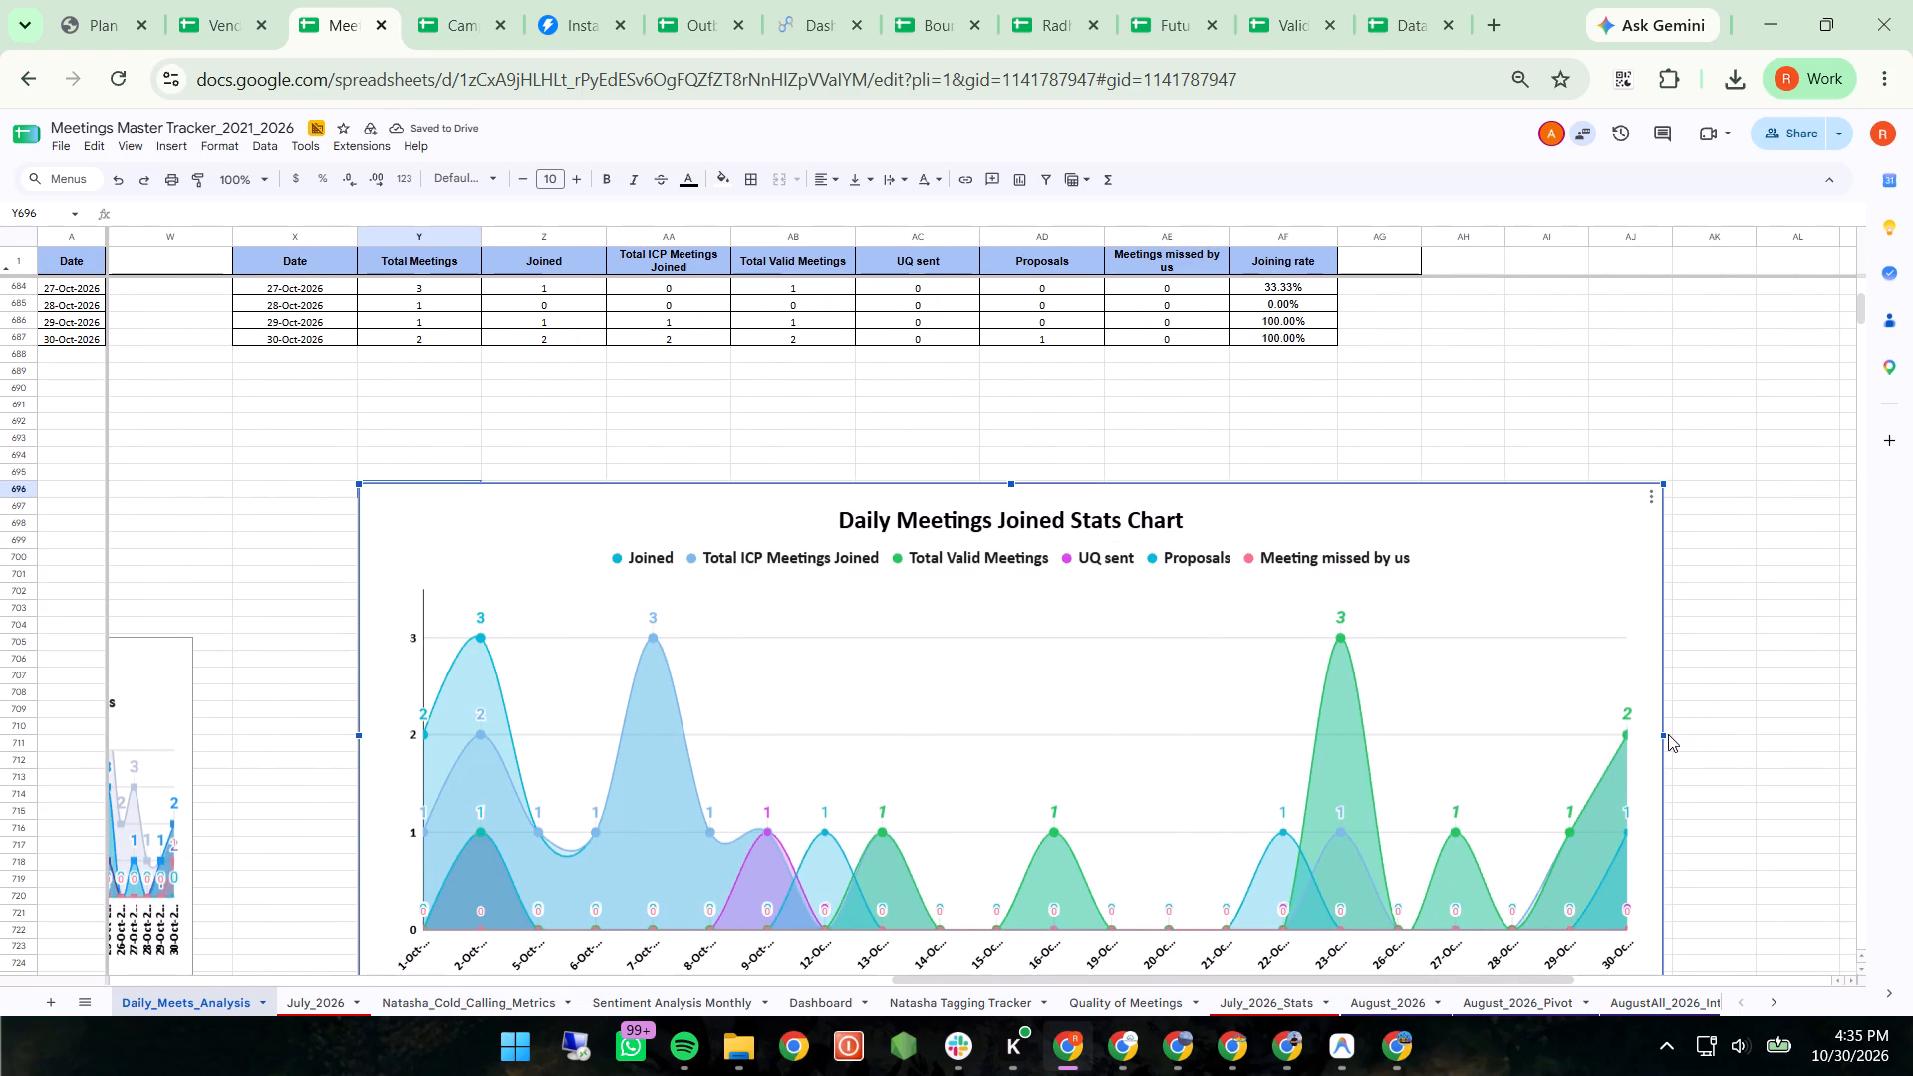
pyautogui.scroll(-2, 1420, 821)
pyautogui.scroll(1, 1420, 821)
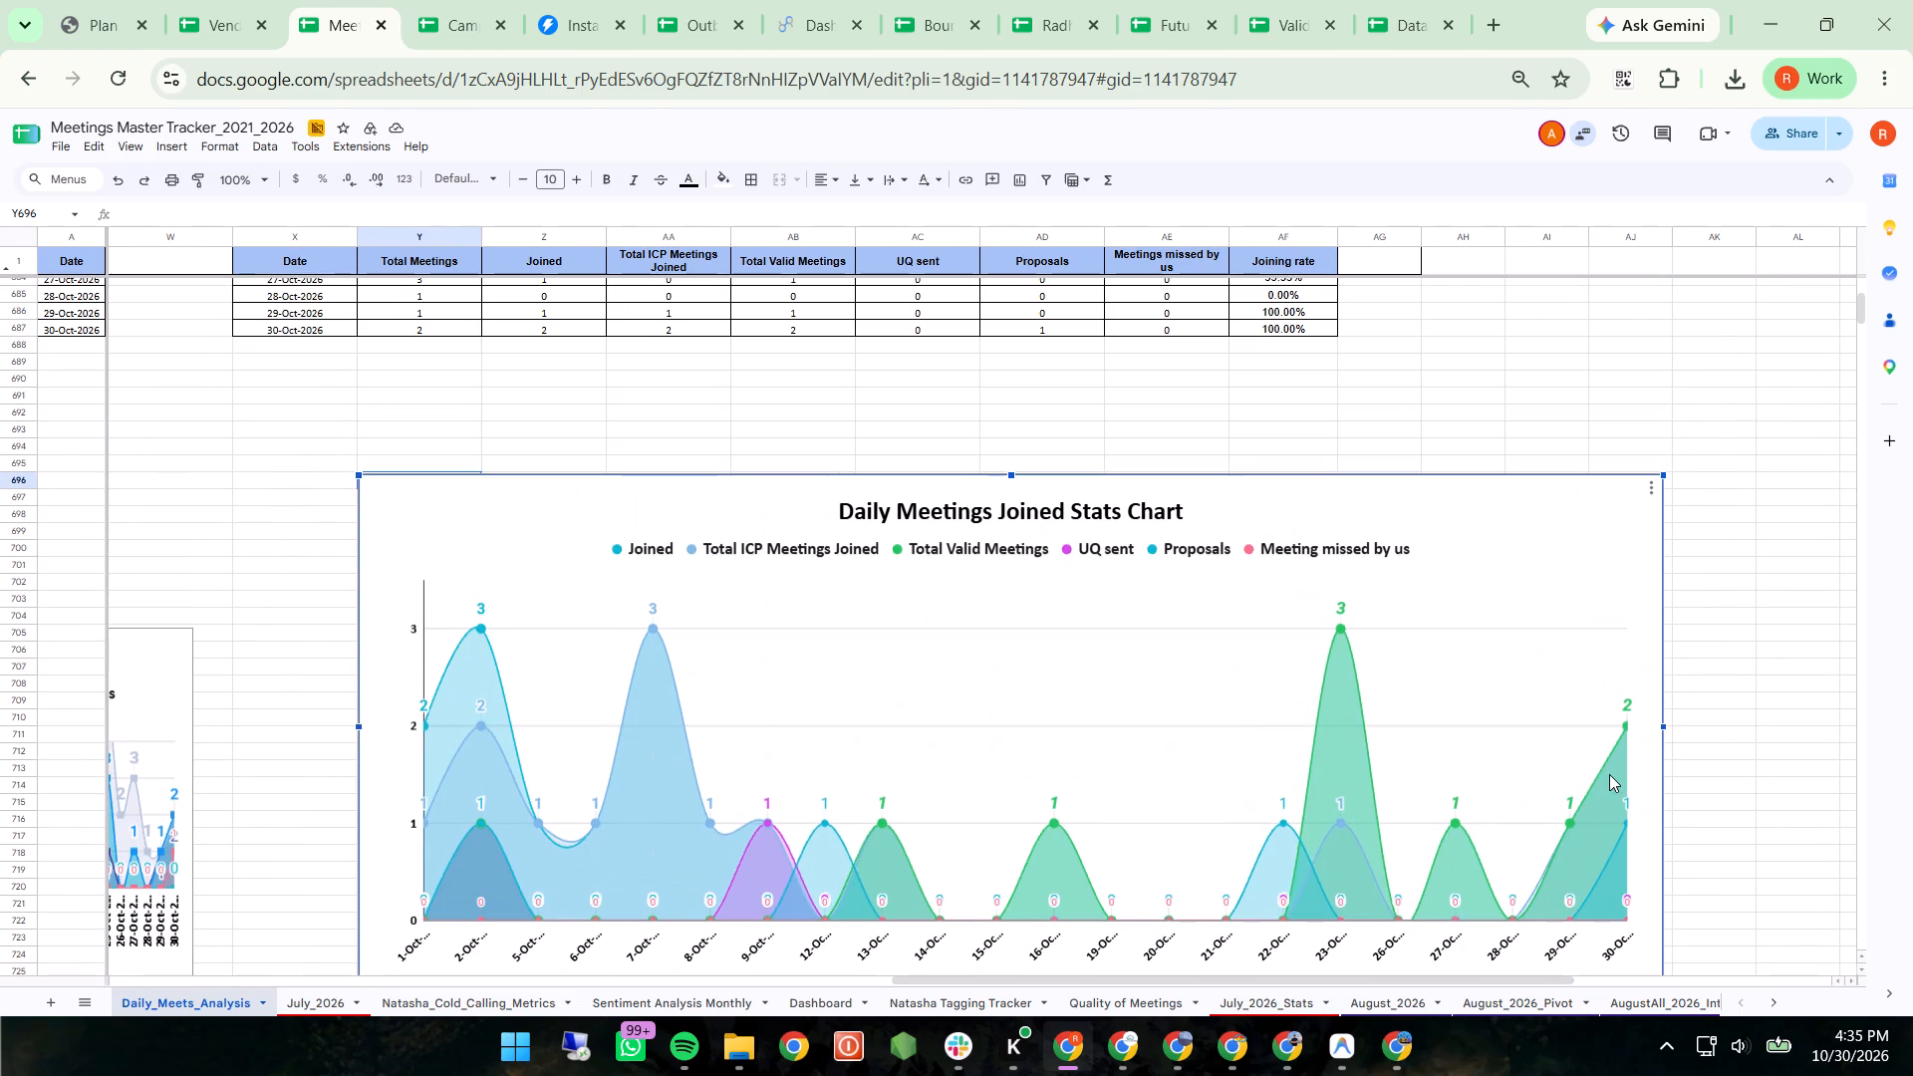
pyautogui.moveTo(1664, 729); pyautogui.dragTo(1396, 750)
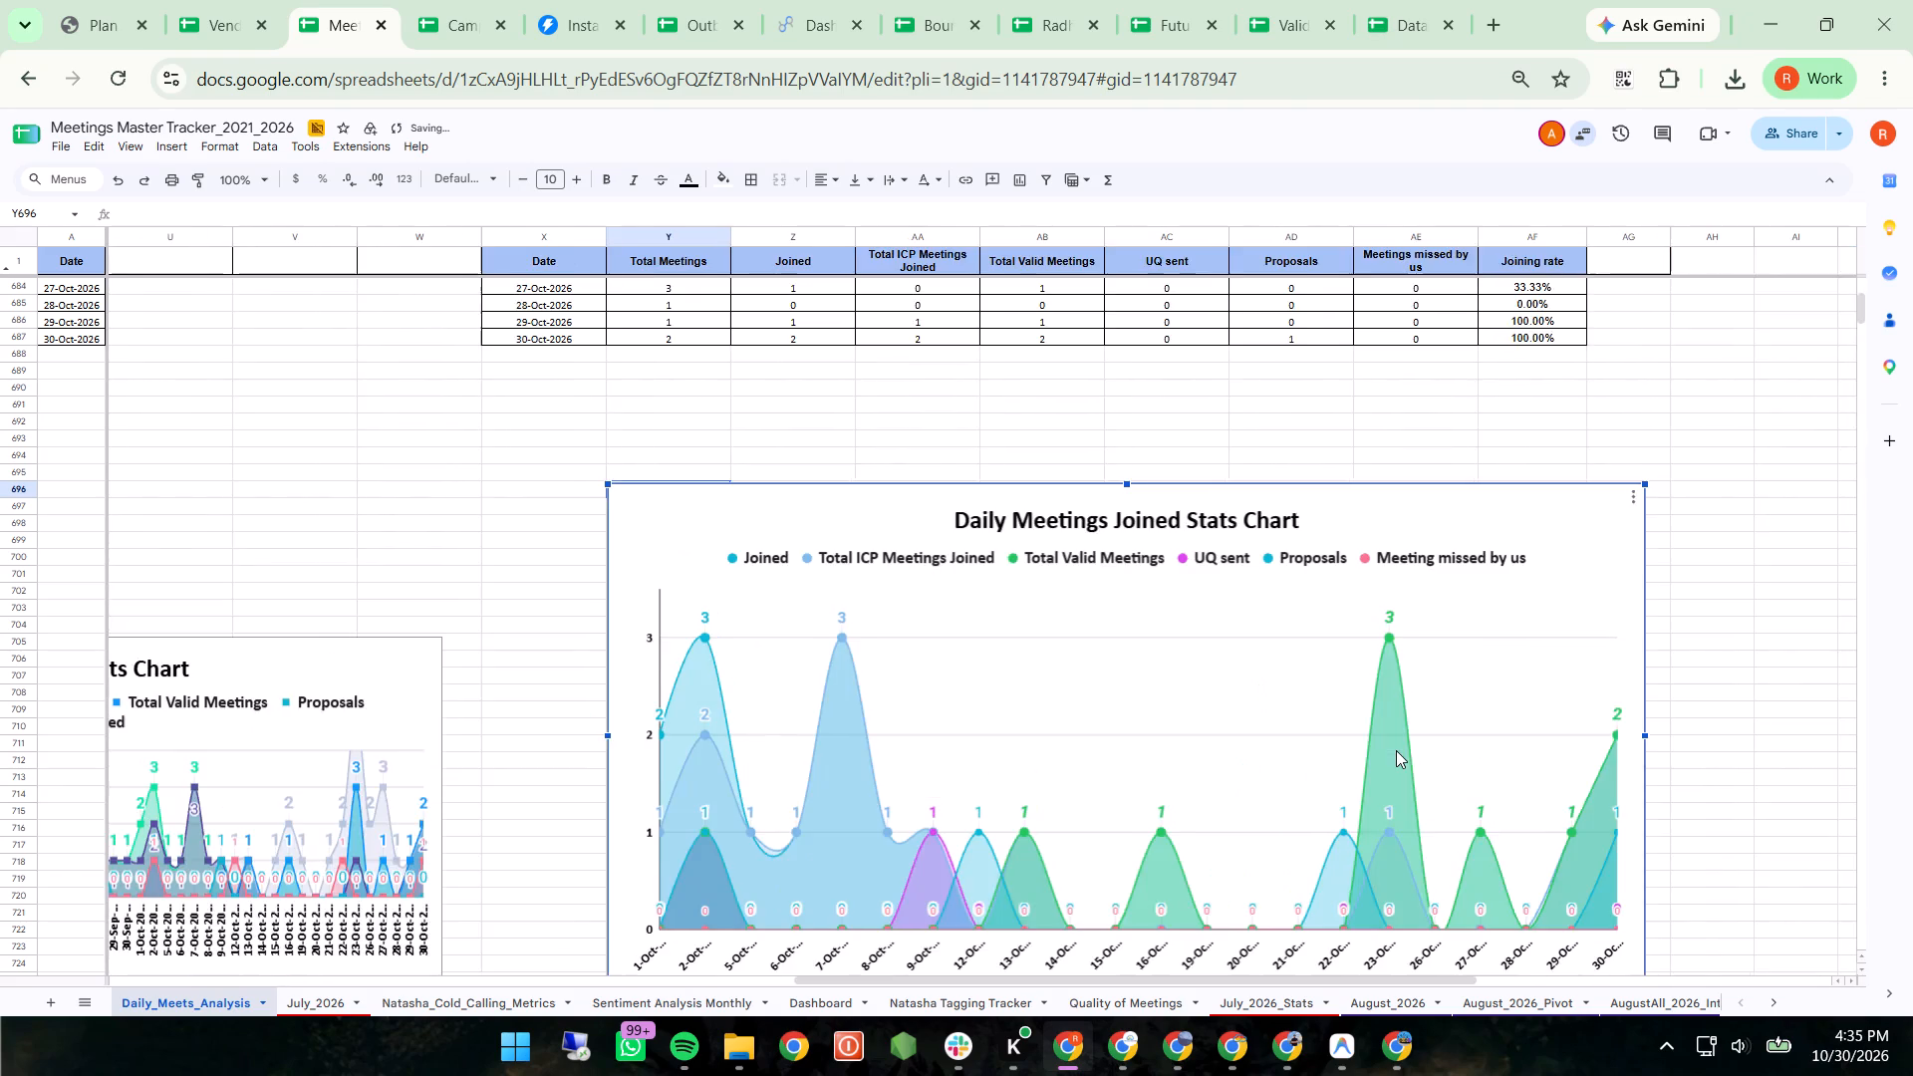
pyautogui.hscroll(-7, 1396, 750)
pyautogui.hscroll(2, 1396, 750)
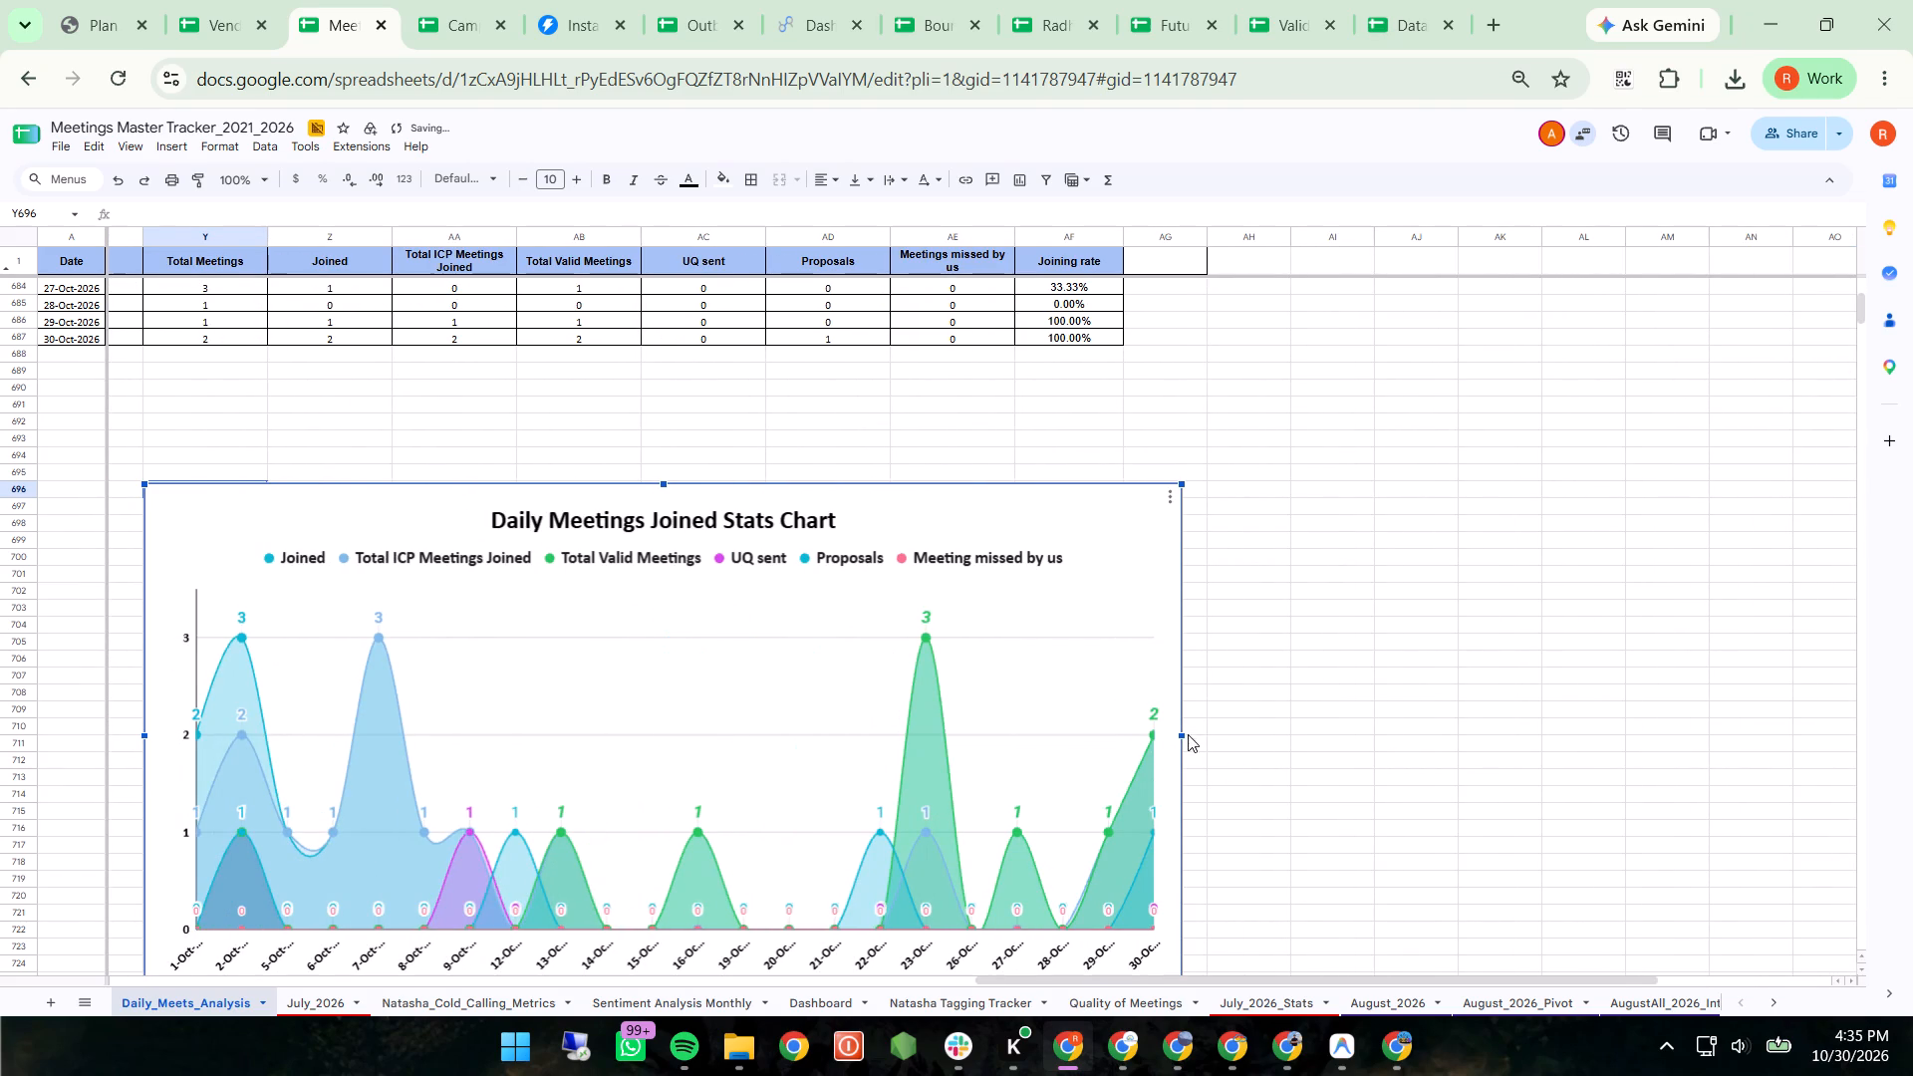
pyautogui.moveTo(1181, 734); pyautogui.dragTo(1045, 735)
pyautogui.hscroll(-5, 1045, 735)
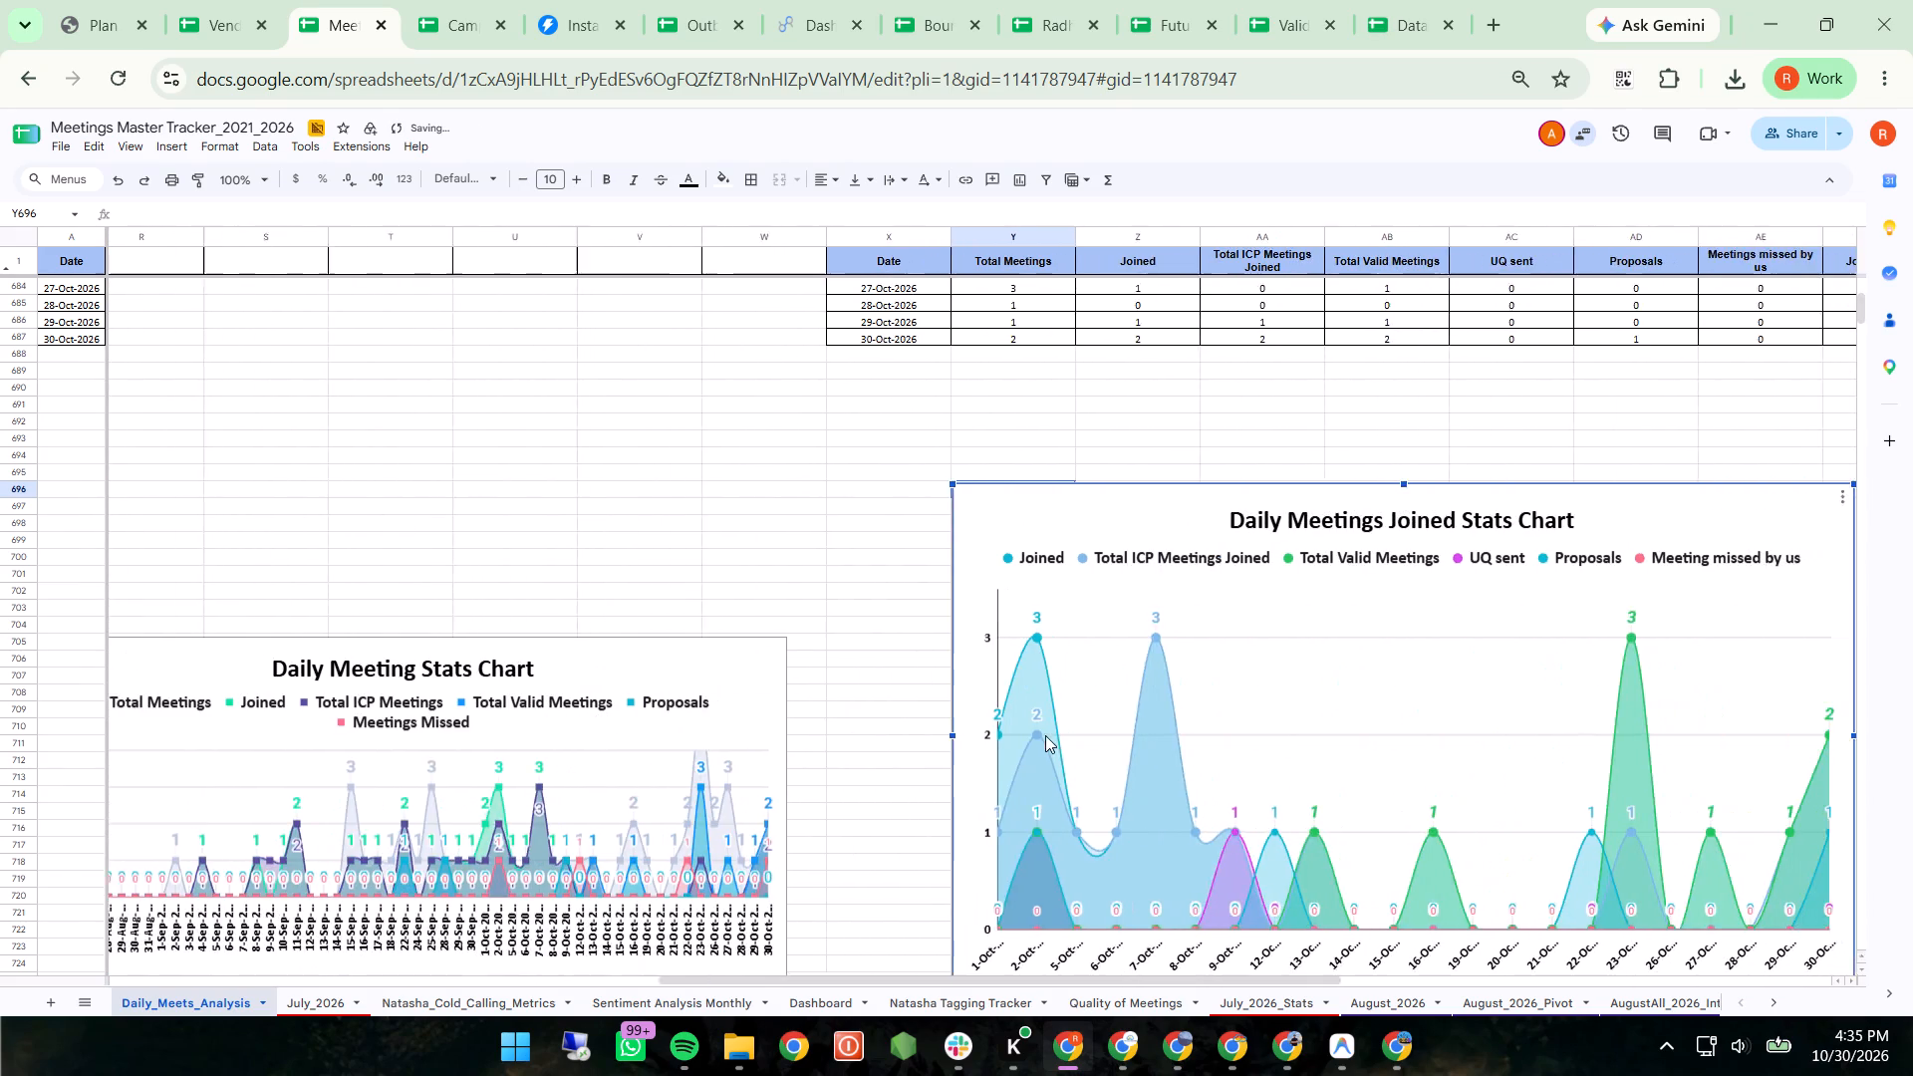
# Set the data range of the pasted Daily Meetings Joined Stats Chart to columns X:AF.
pyautogui.hscroll(-2, 1045, 735)
pyautogui.scroll(1, 1045, 735)
pyautogui.click(1103, 597)
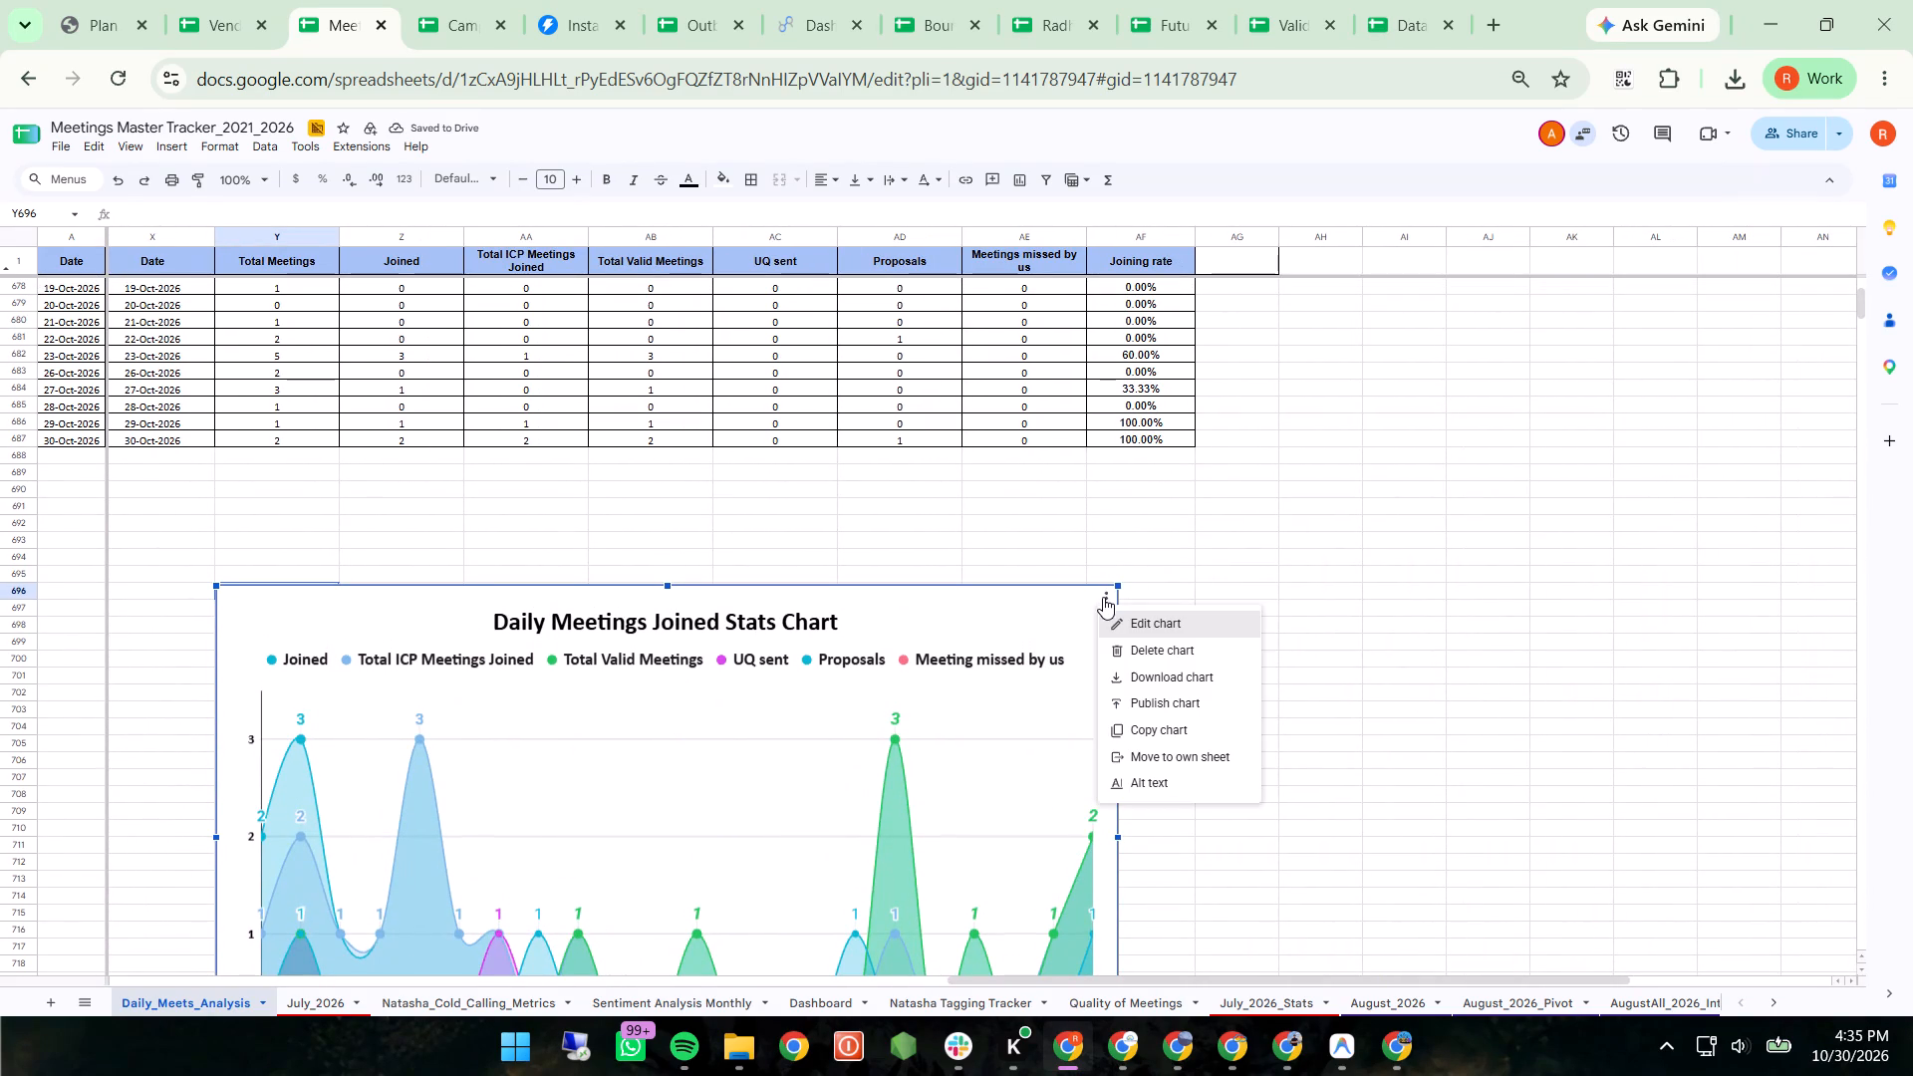
pyautogui.click(1138, 619)
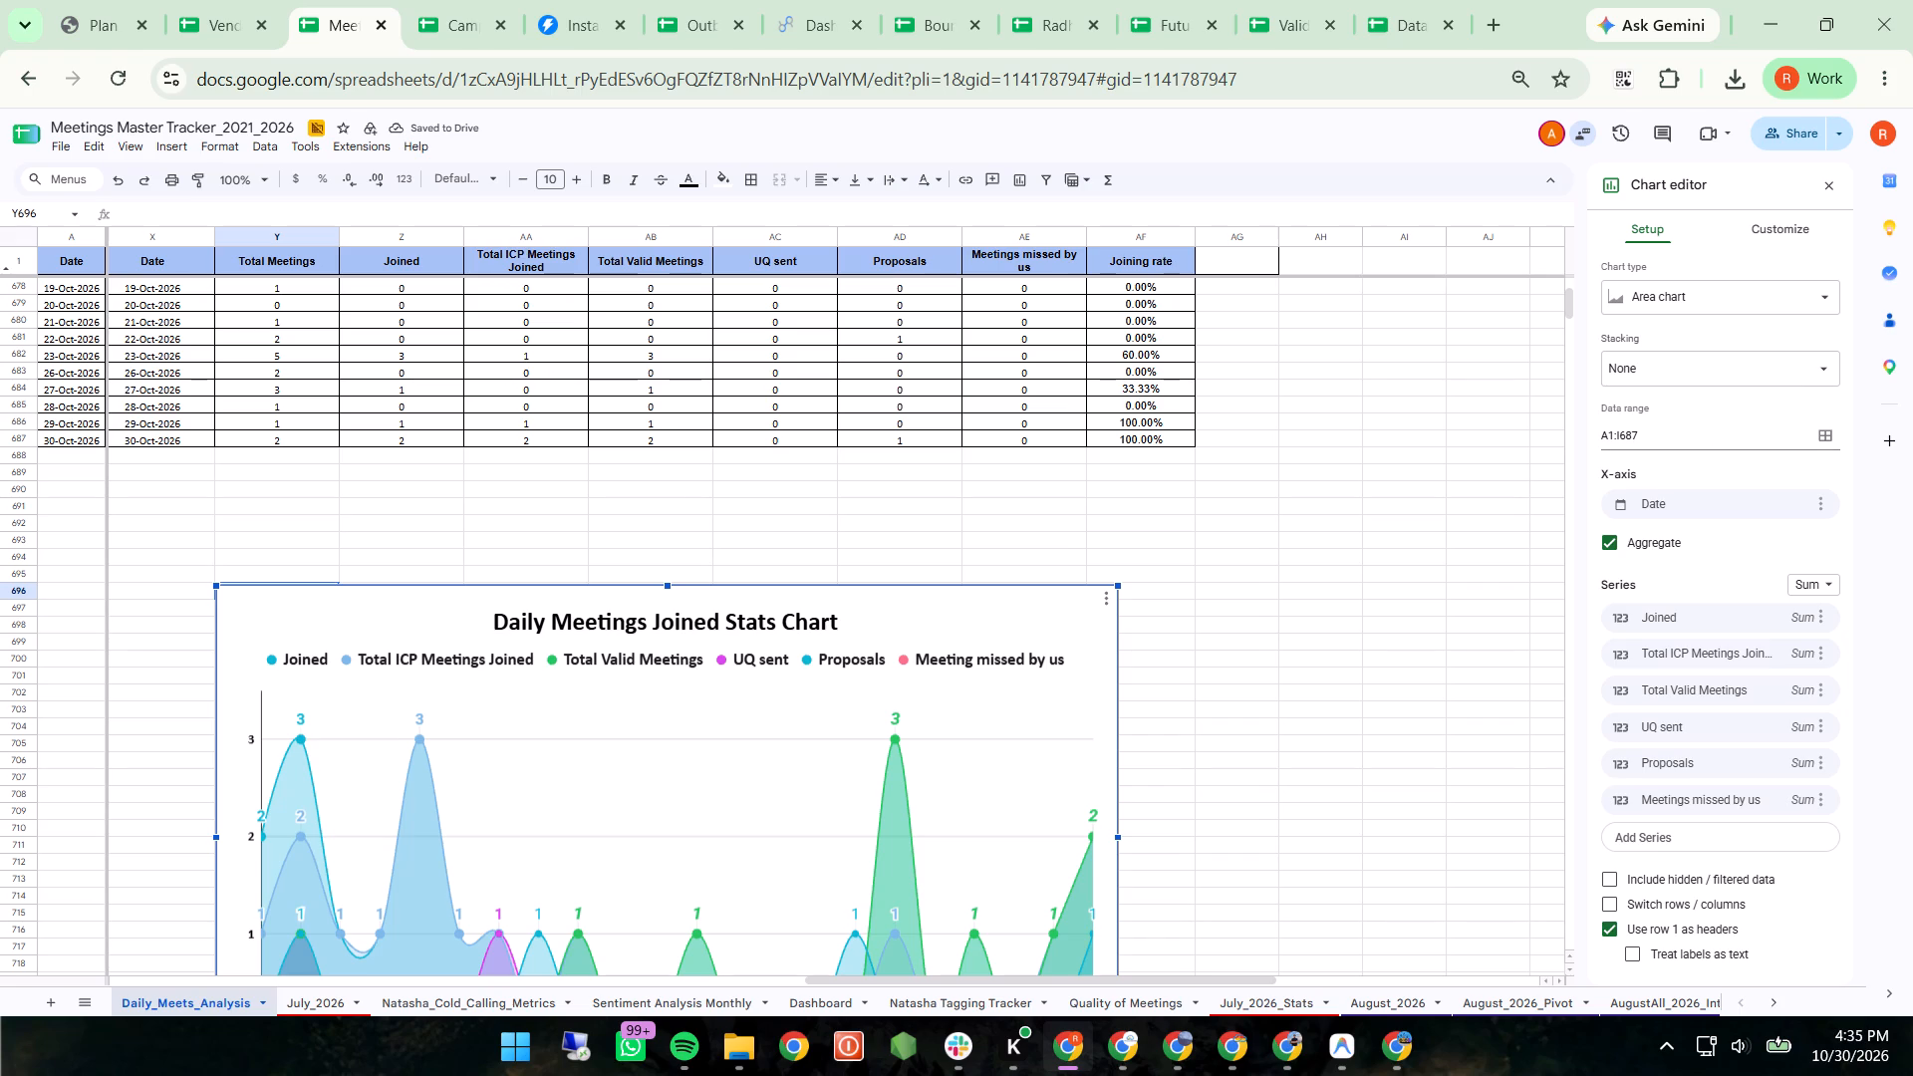
pyautogui.click(1819, 427)
pyautogui.scroll(6, 1172, 610)
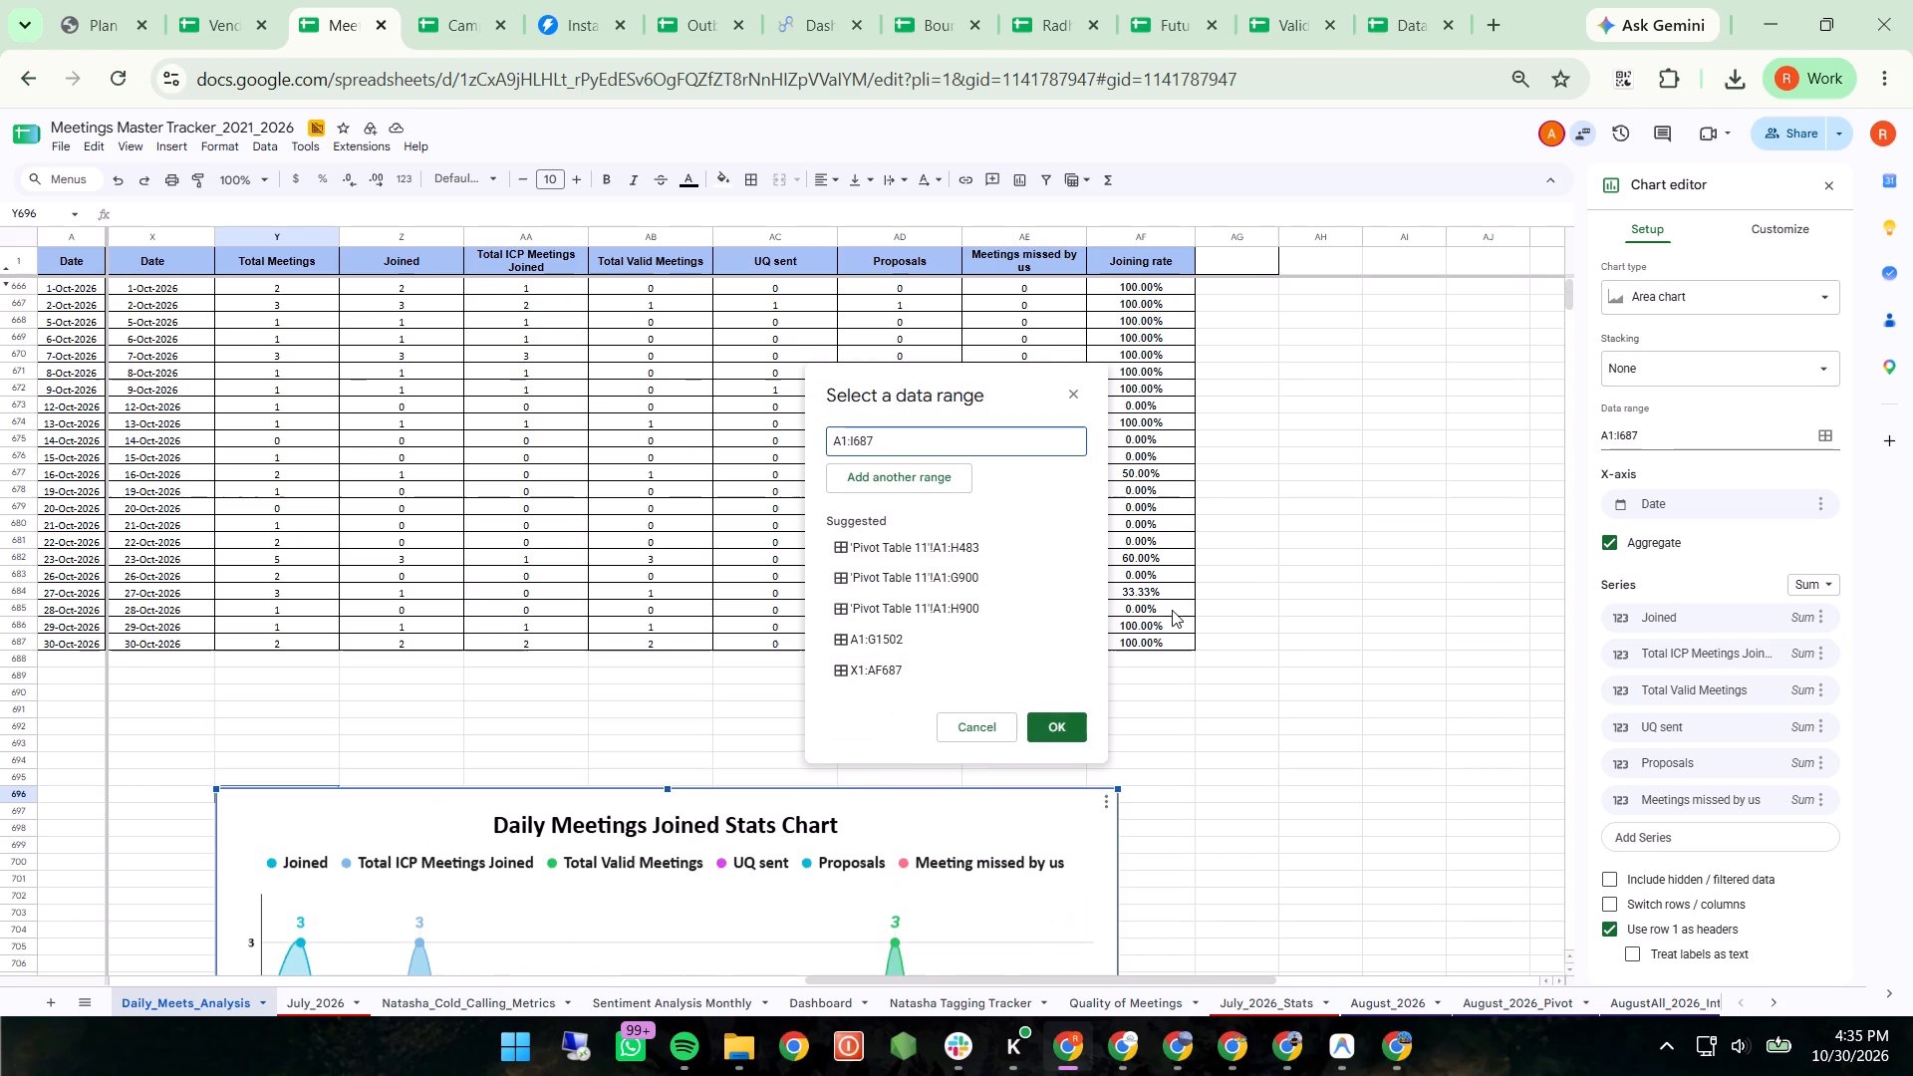
pyautogui.scroll(1, 1172, 610)
pyautogui.hscroll(1, 349, 328)
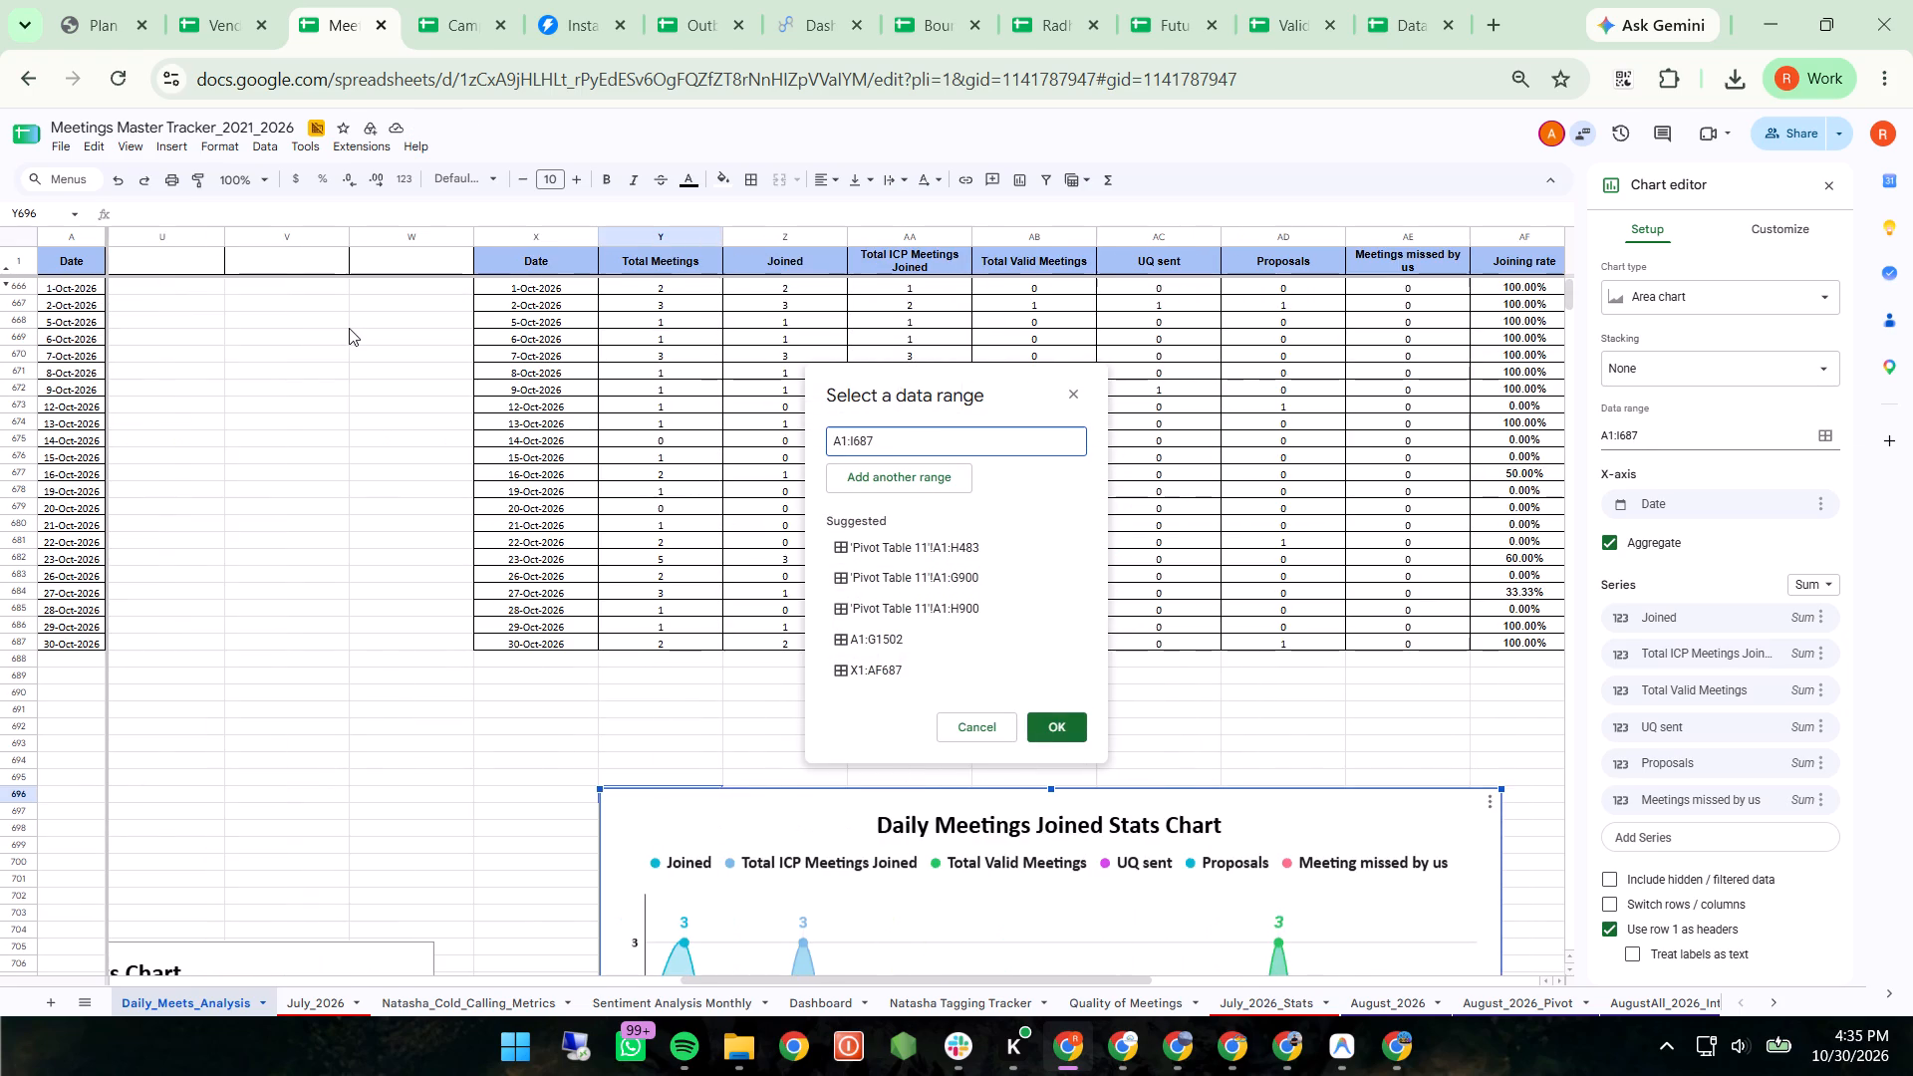
pyautogui.hscroll(1, 349, 328)
pyautogui.click(543, 237)
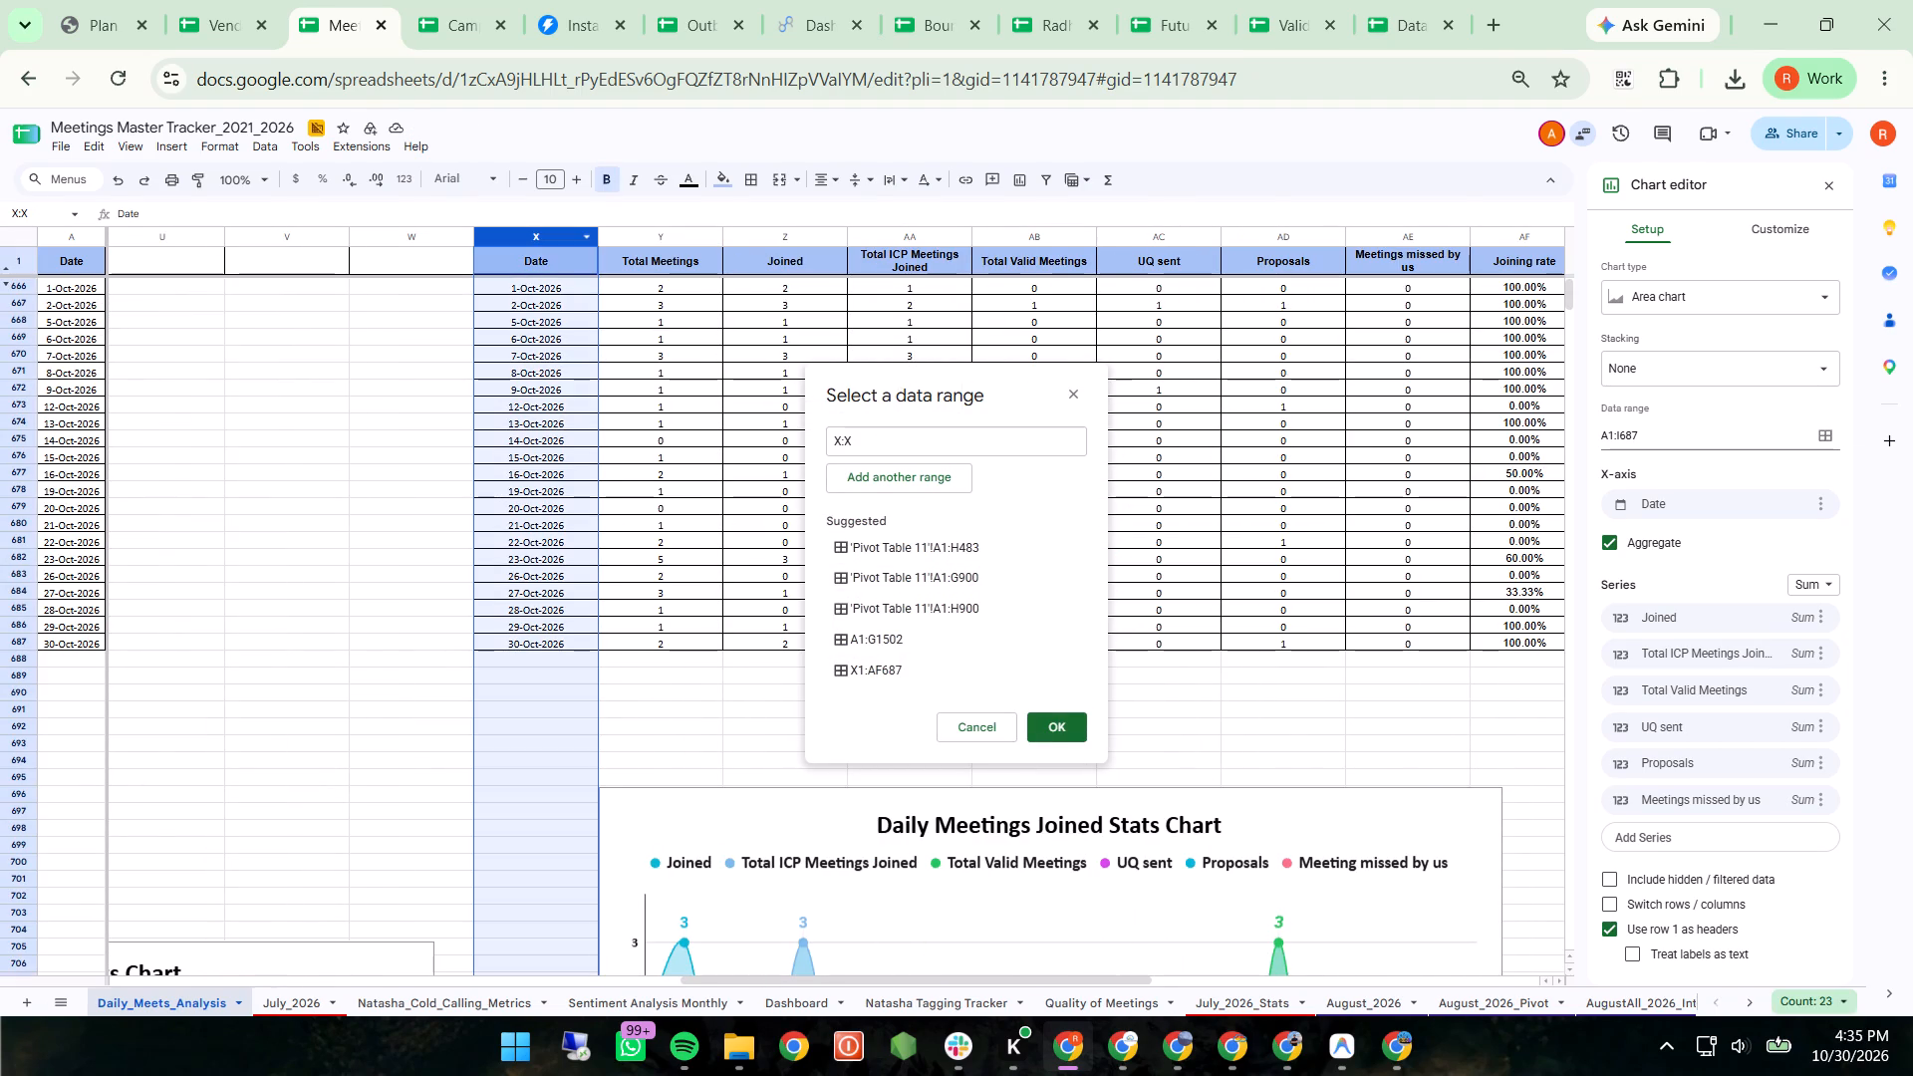
pyautogui.hotkey('shift', 'Right')
pyautogui.hotkey('shift', 'Right')
pyautogui.hotkey('shift', 'Right')
pyautogui.hotkey('shift', 'Right')
pyautogui.hotkey('shift', 'Right')
pyautogui.hotkey('shift', 'Right')
pyautogui.hotkey('shift', 'Right')
pyautogui.hotkey('shift', 'Right')
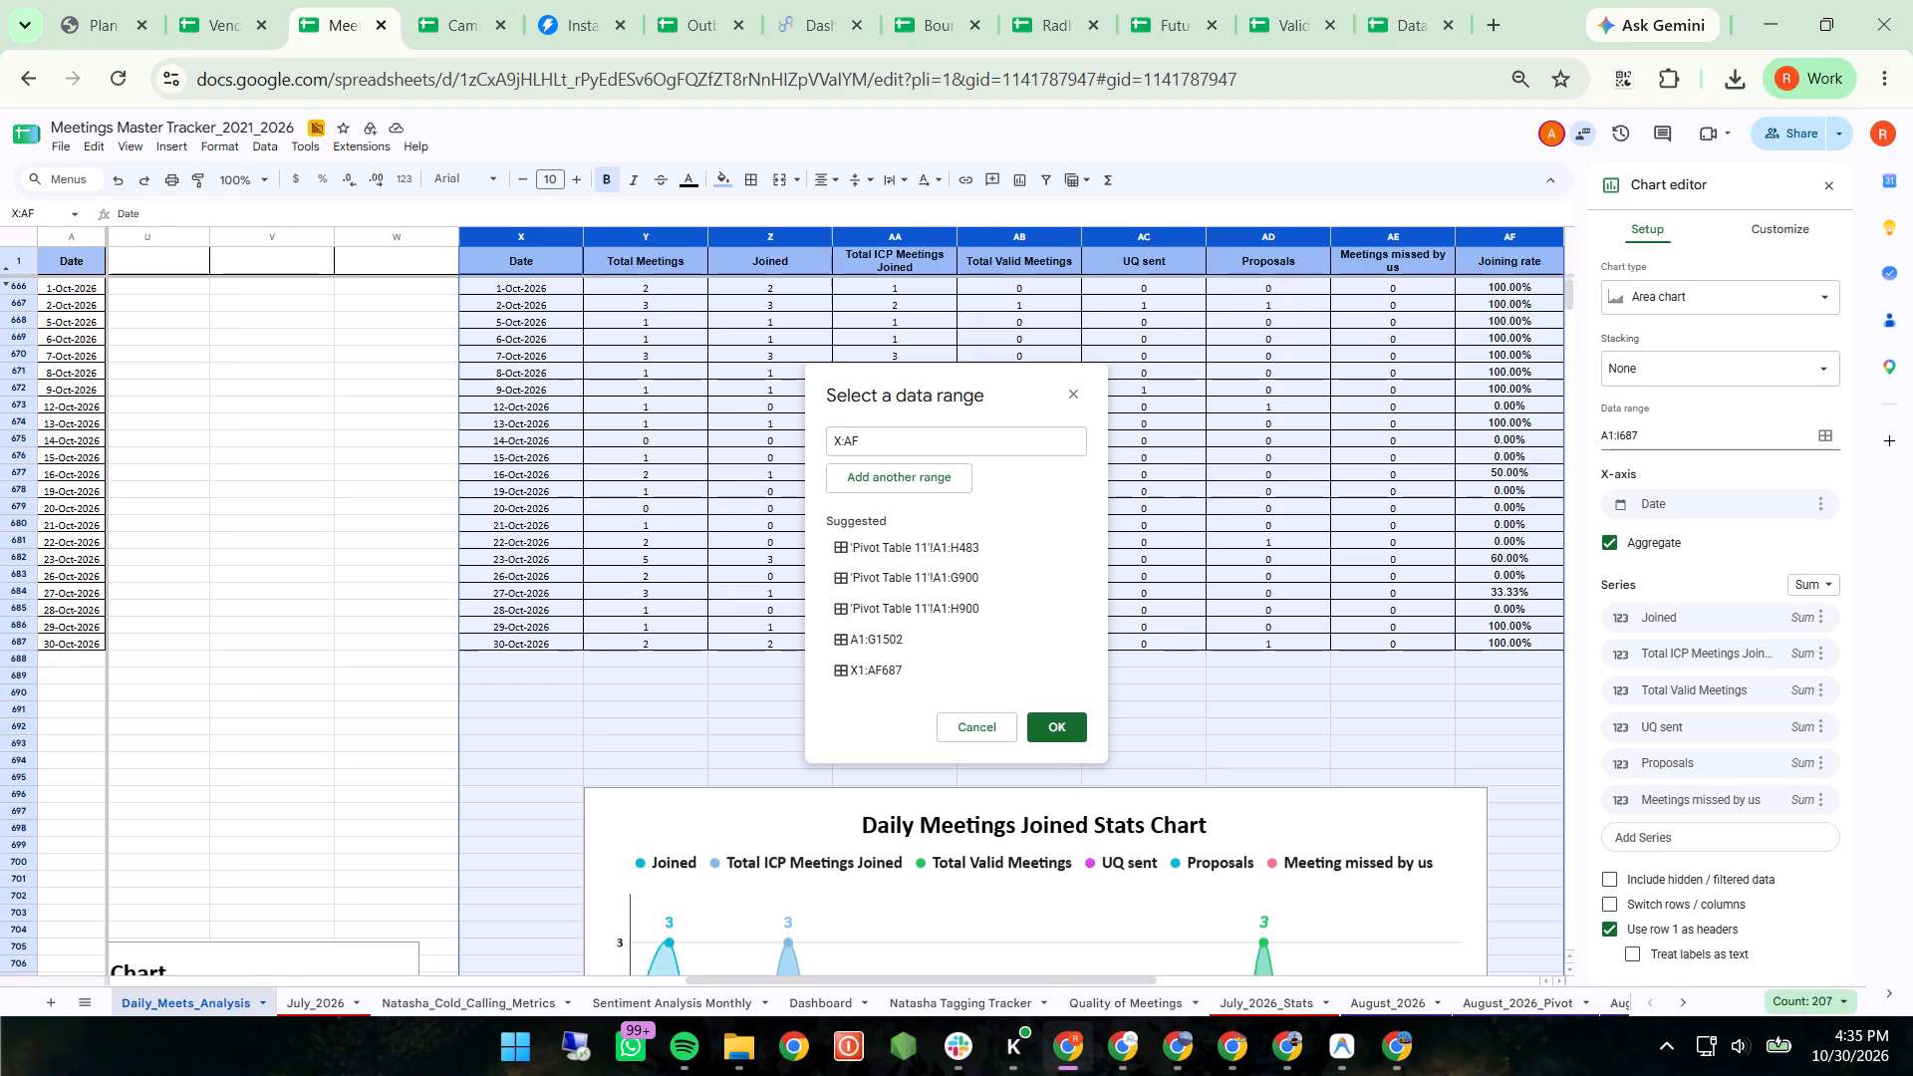
pyautogui.click(1053, 734)
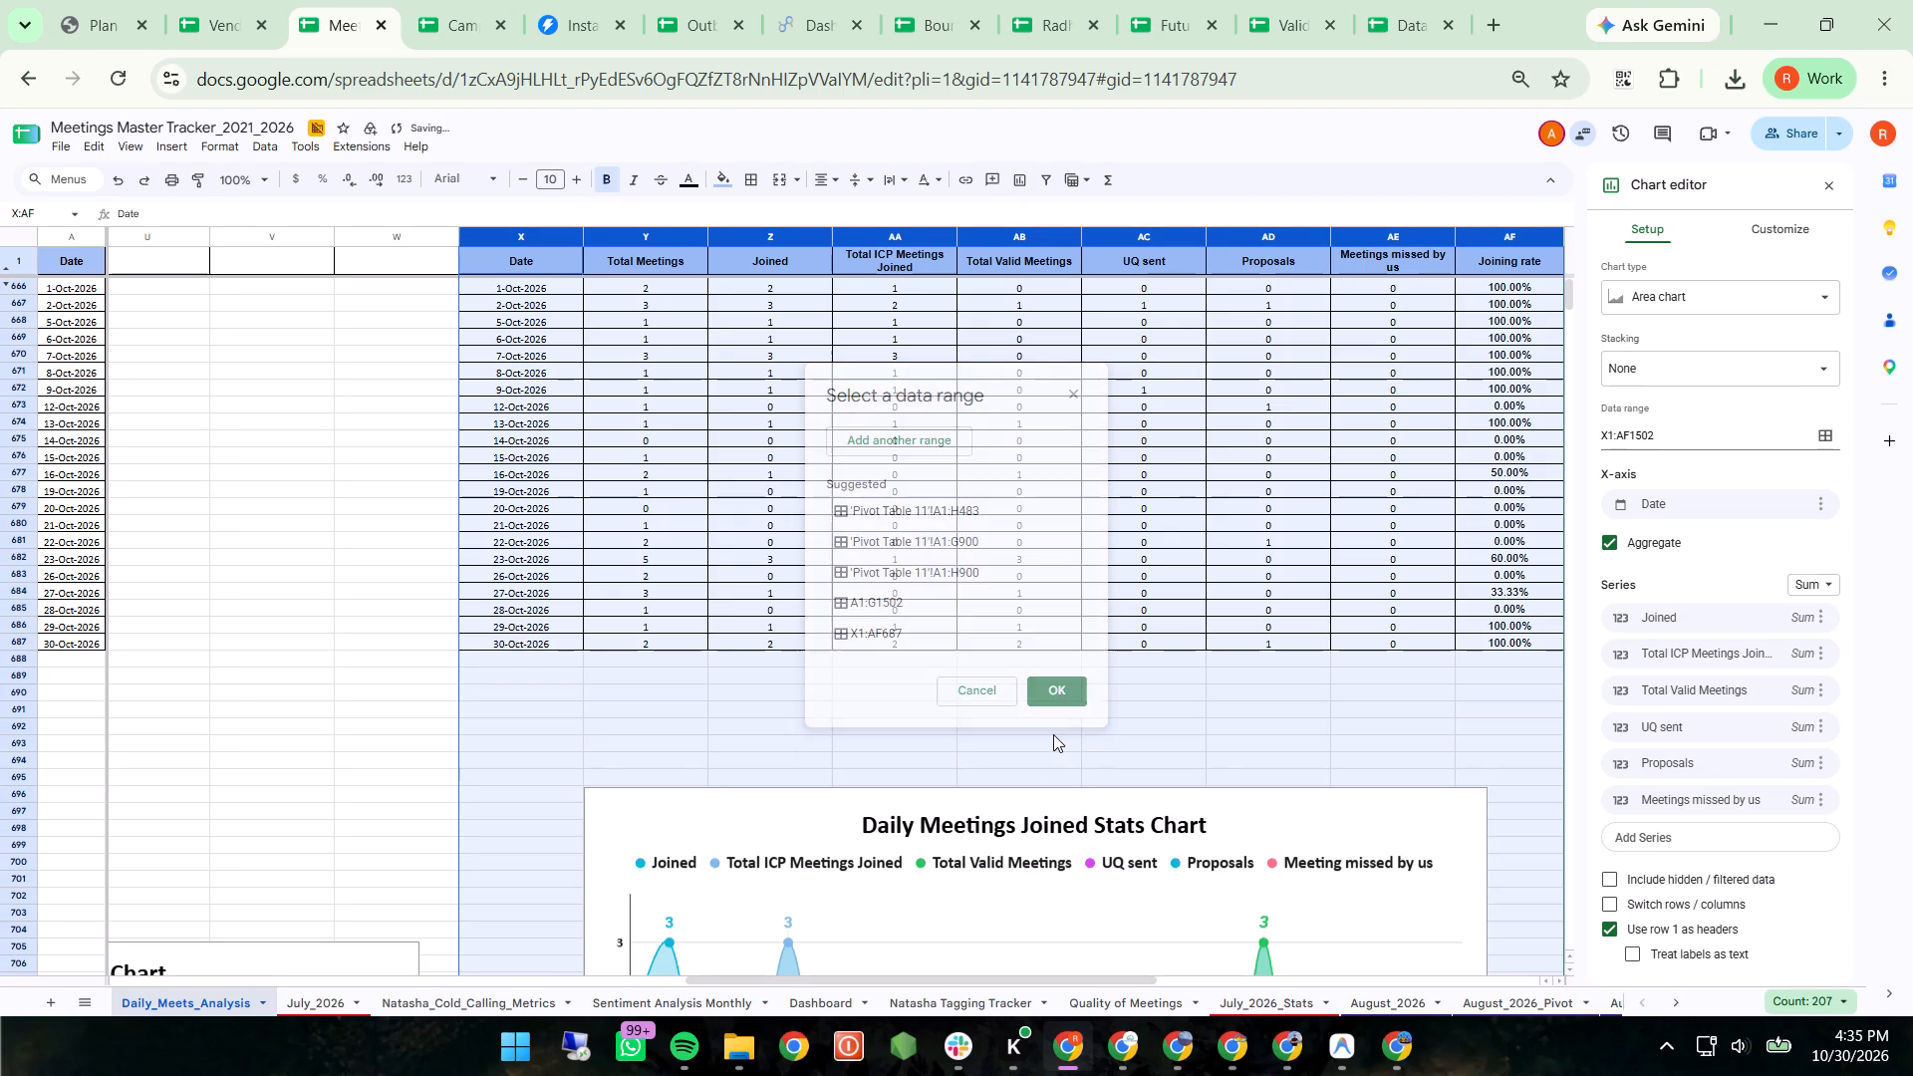
# Move the pasted Daily Meetings Joined Stats Chart directly beneath the duplicate table, starting at column X, row 688.
pyautogui.scroll(-2, 1053, 734)
pyautogui.click(1054, 660)
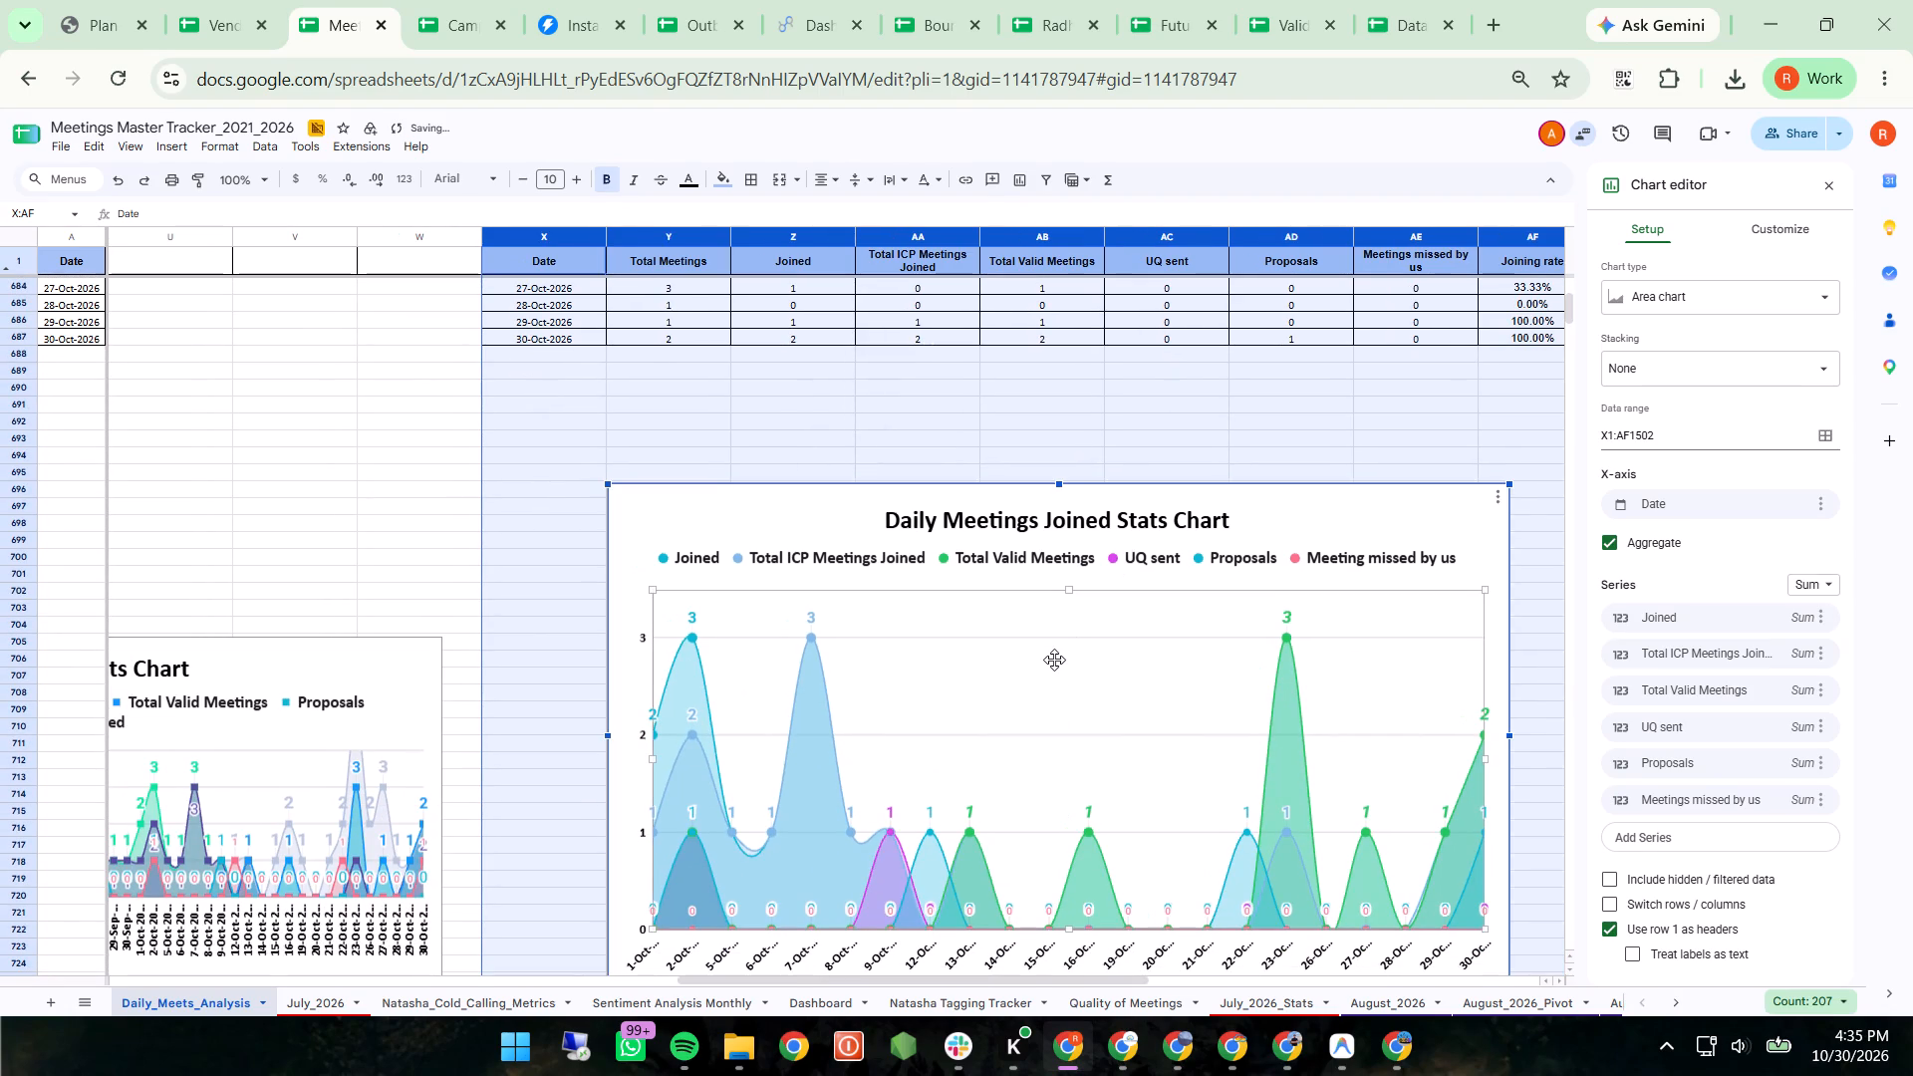
pyautogui.moveTo(1054, 660); pyautogui.dragTo(924, 523)
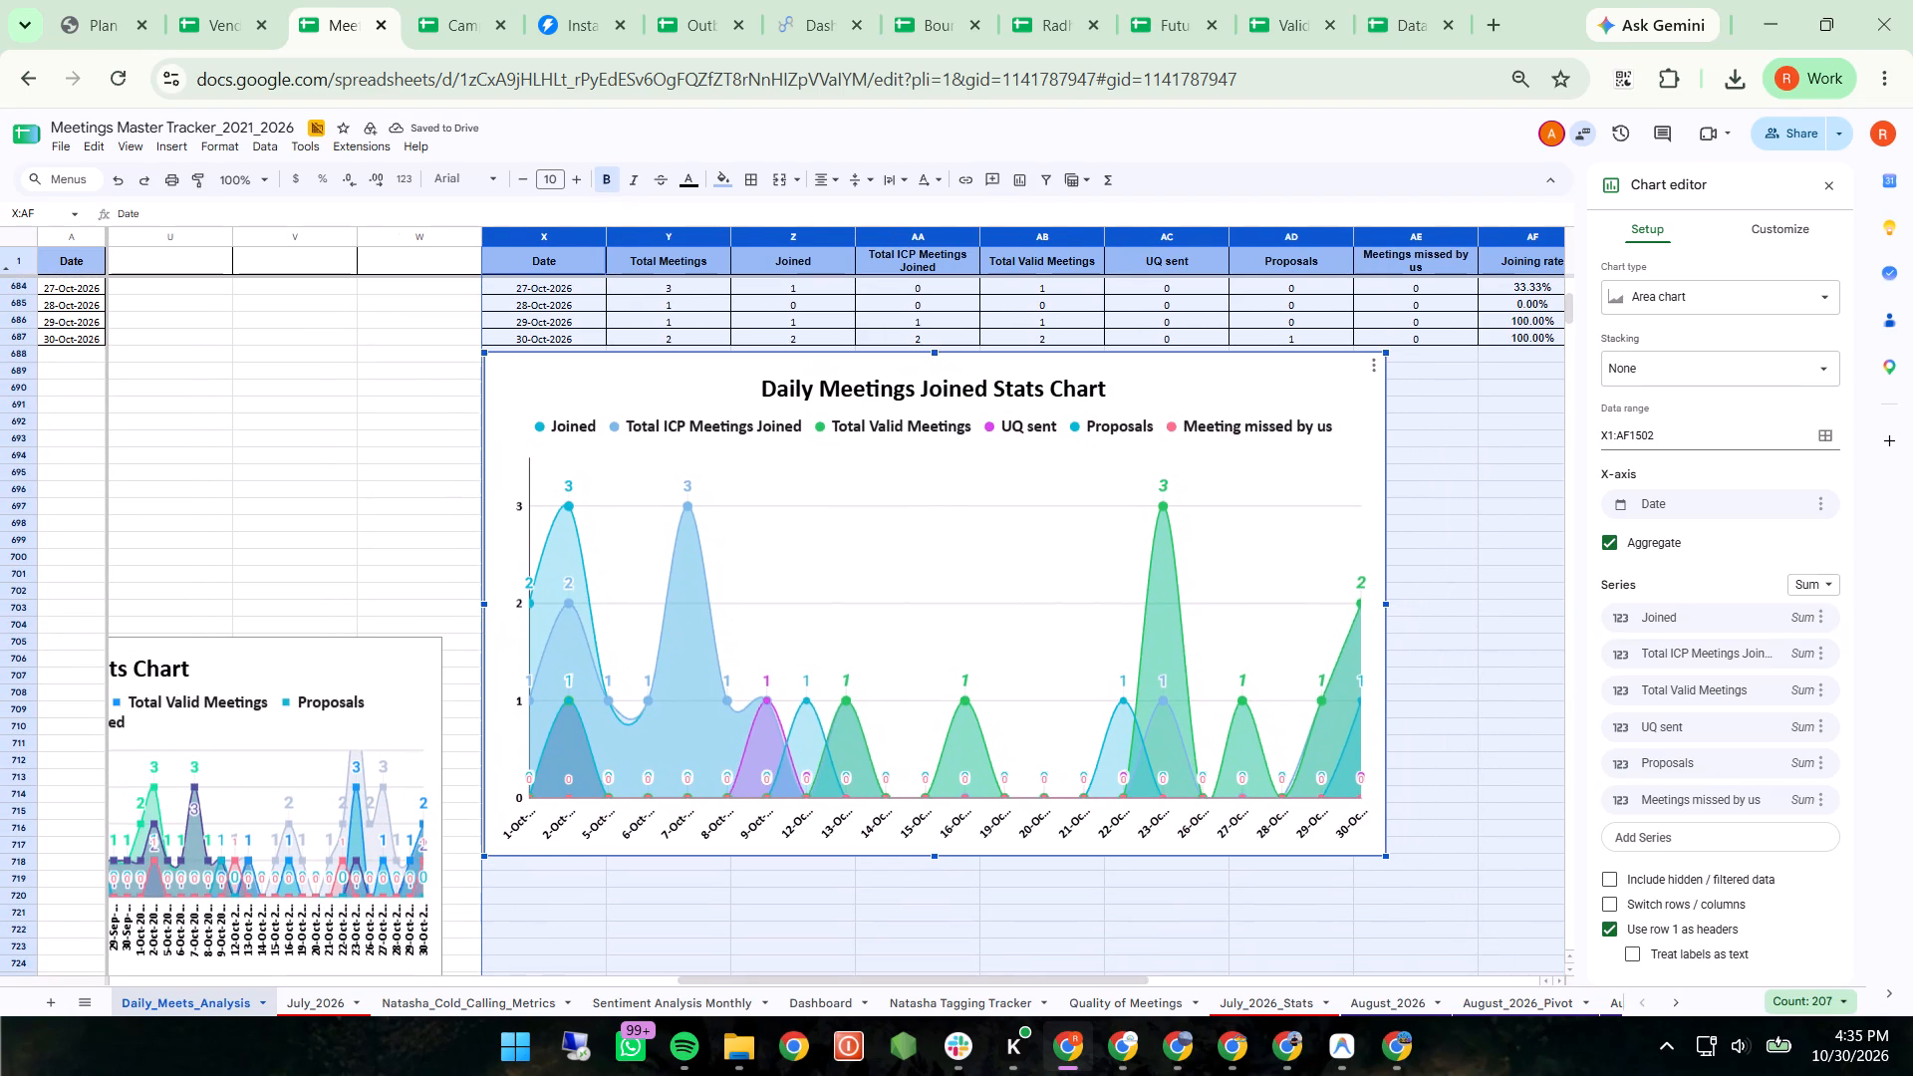
pyautogui.moveTo(924, 523); pyautogui.dragTo(923, 523)
pyautogui.click(1440, 680)
# Copy the wide October Daily Meeting Stats Chart and paste it at cell Z726.
pyautogui.scroll(-1, 1440, 680)
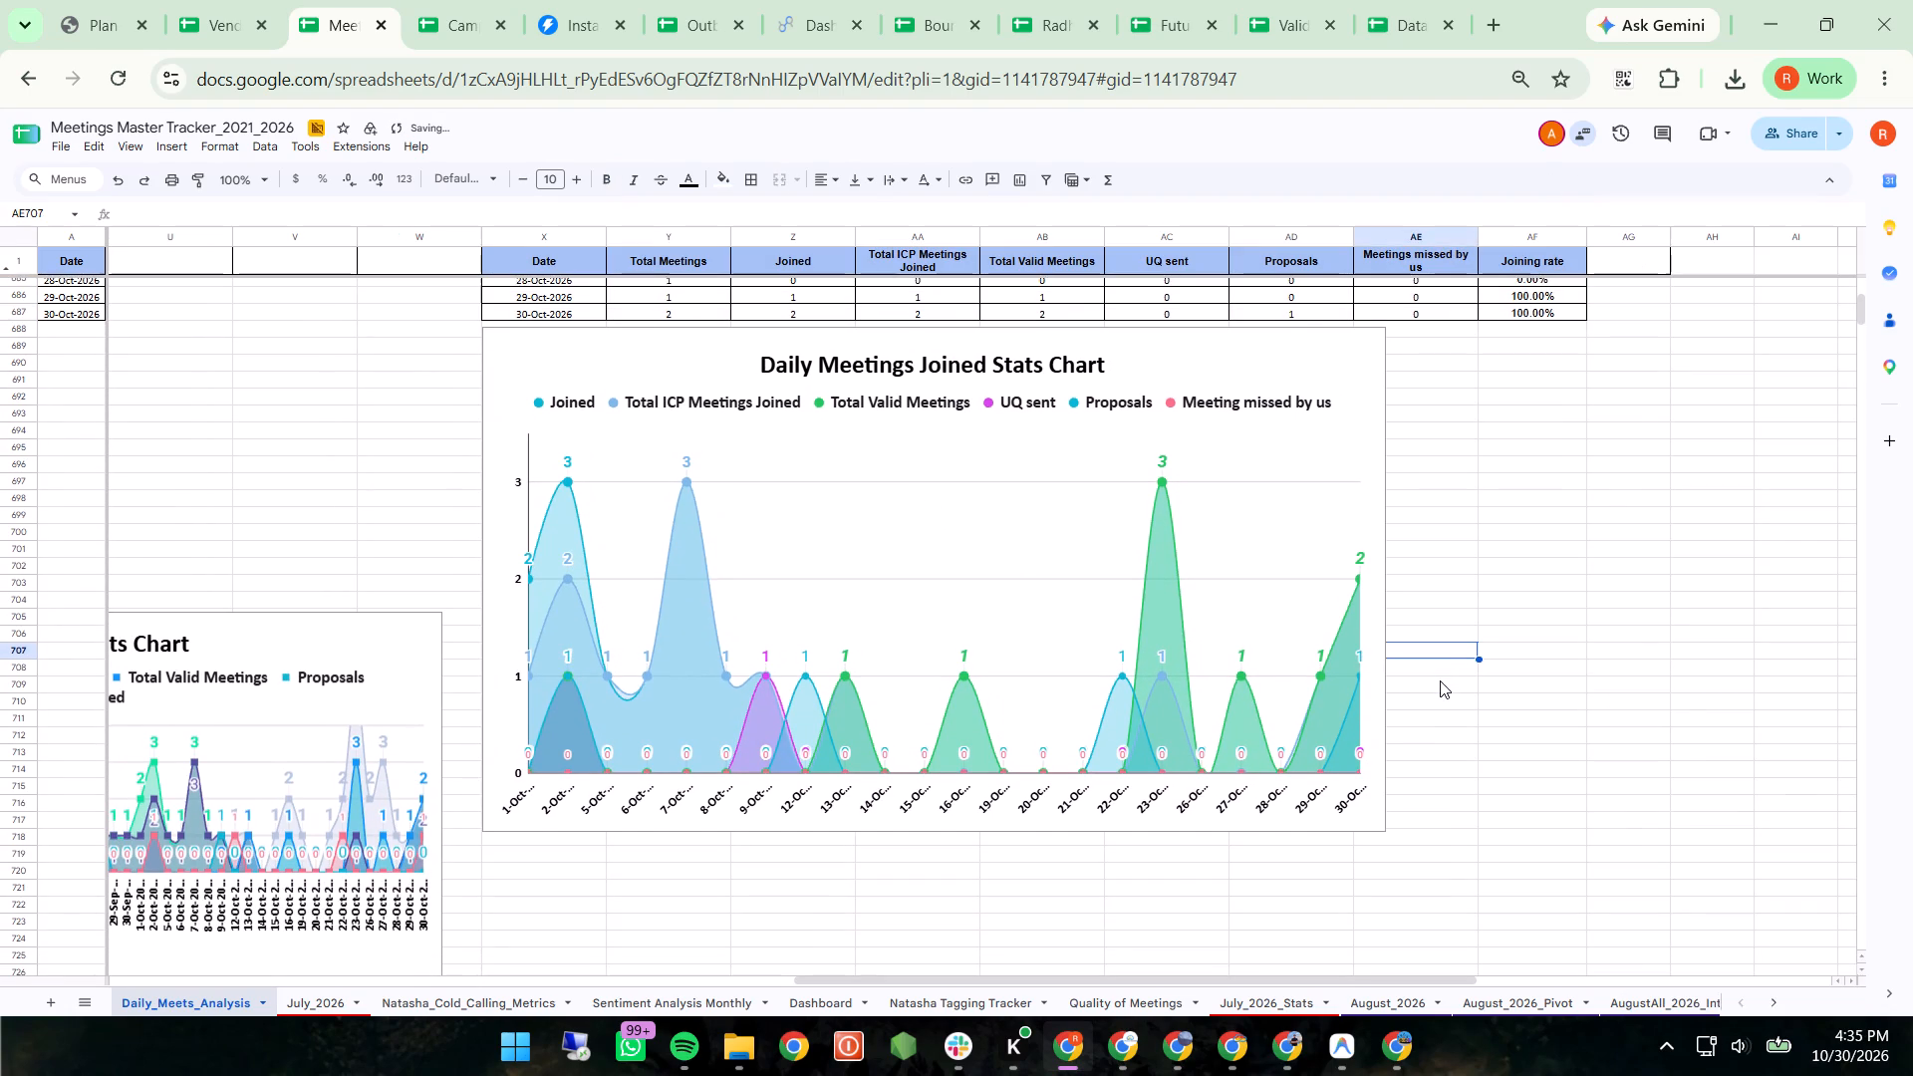
pyautogui.scroll(-2, 1440, 680)
pyautogui.hscroll(5, 1440, 680)
pyautogui.scroll(-1, 1440, 680)
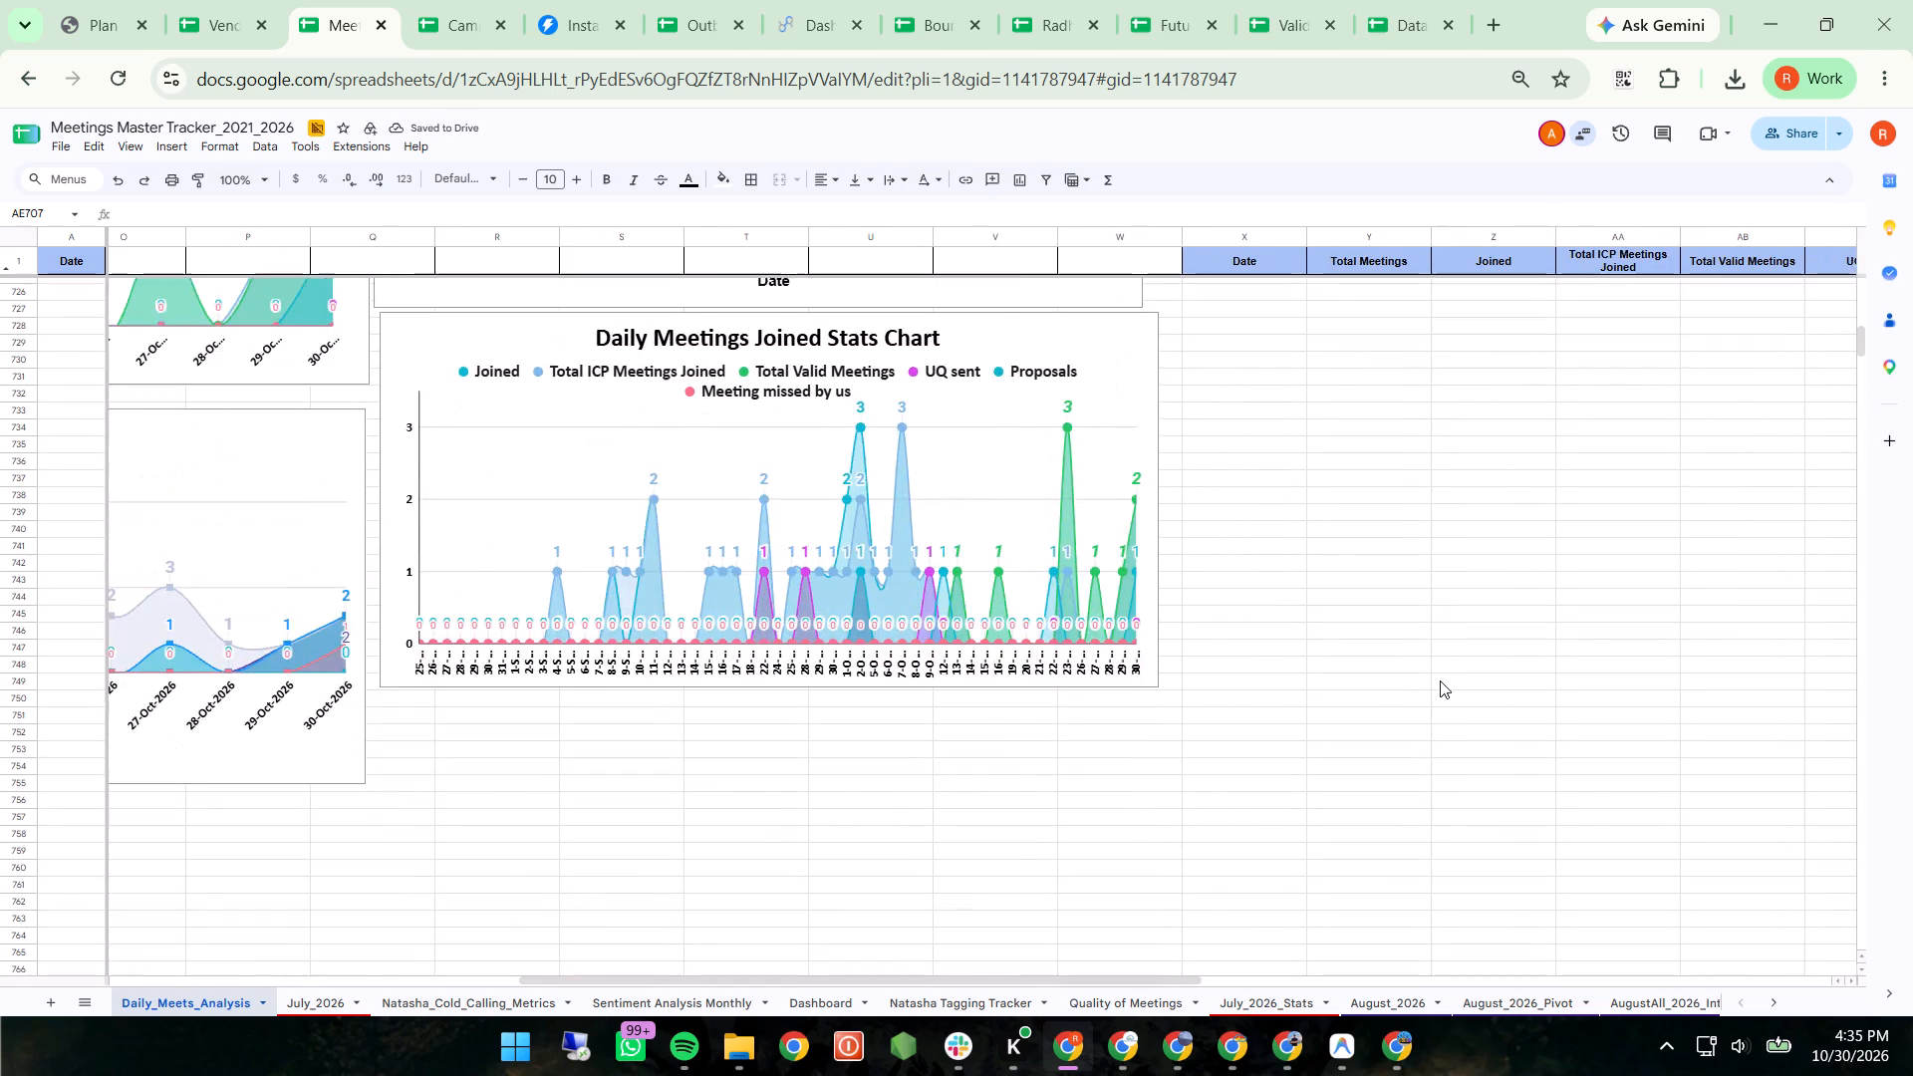
pyautogui.scroll(-2, 1440, 680)
pyautogui.click(764, 605)
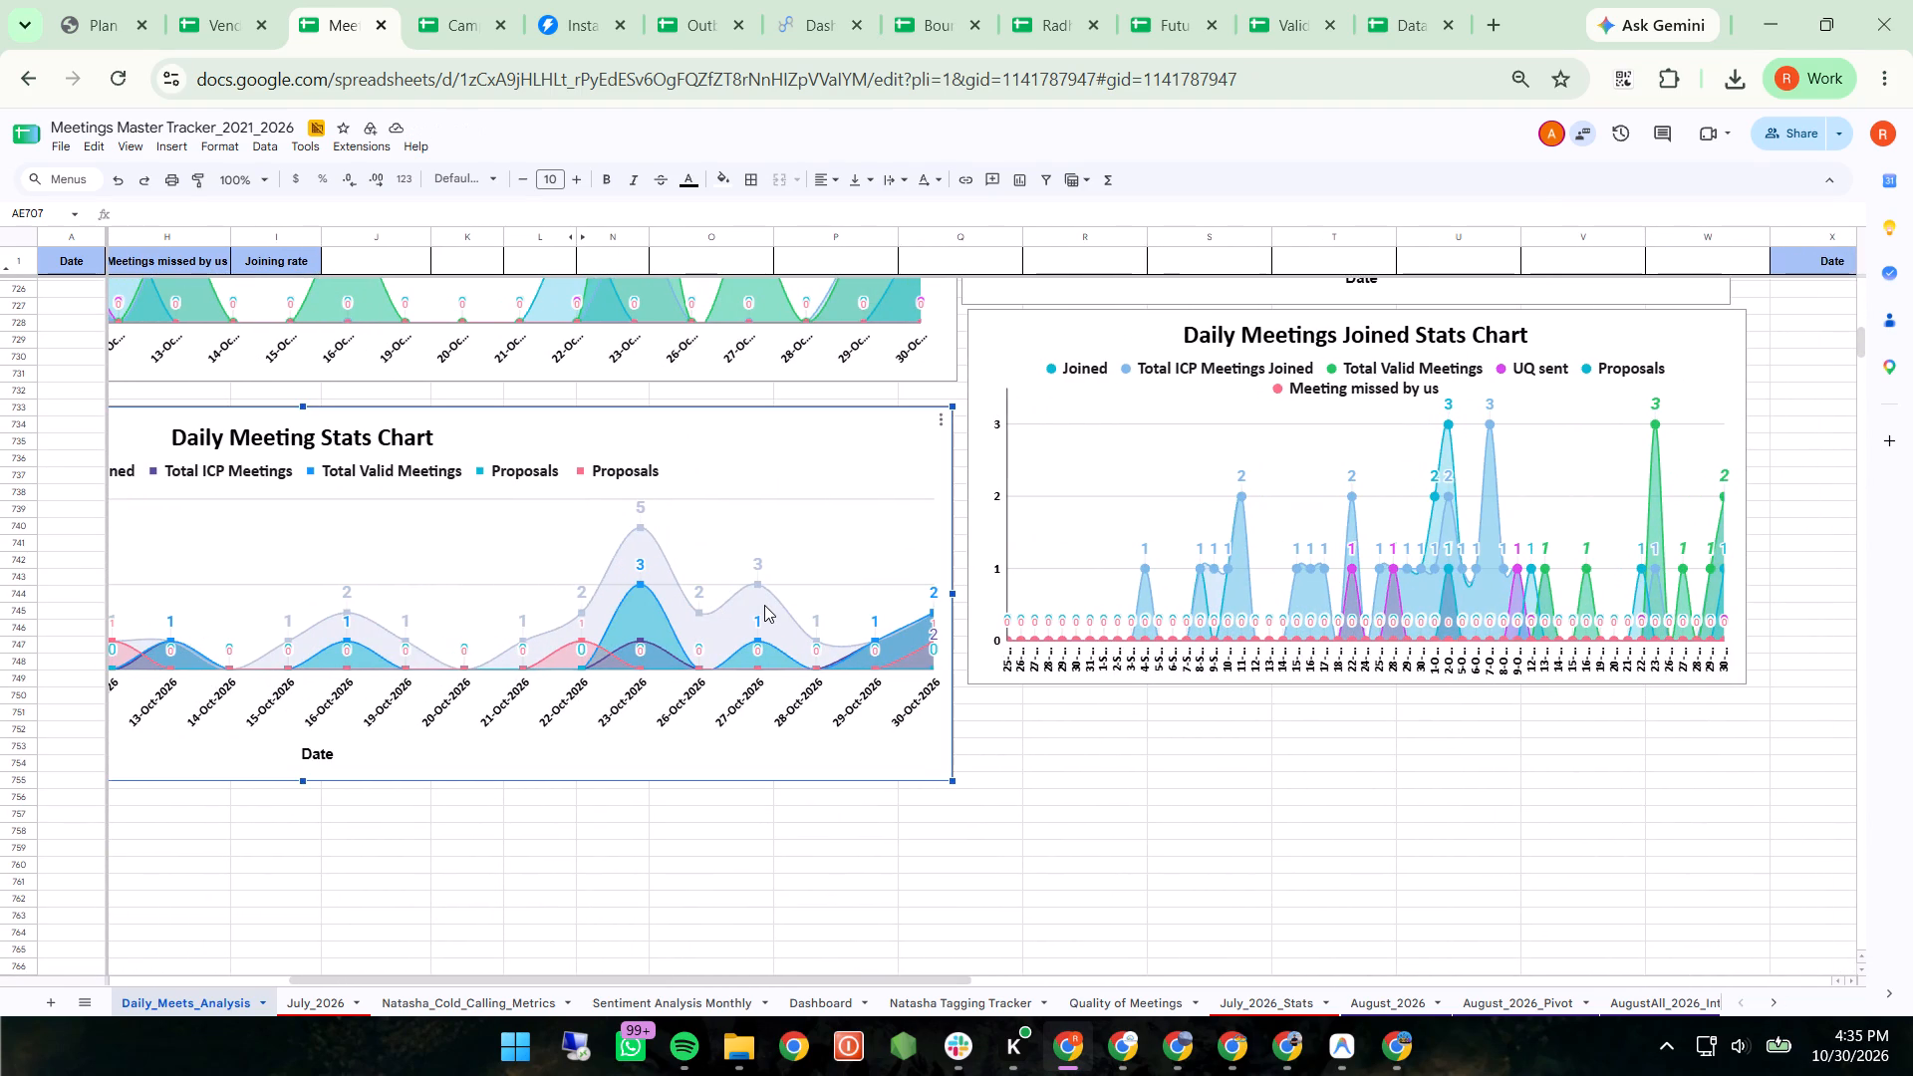
pyautogui.hotkey('ctrl', 'c')
pyautogui.hscroll(-6, 764, 605)
pyautogui.click(1028, 886)
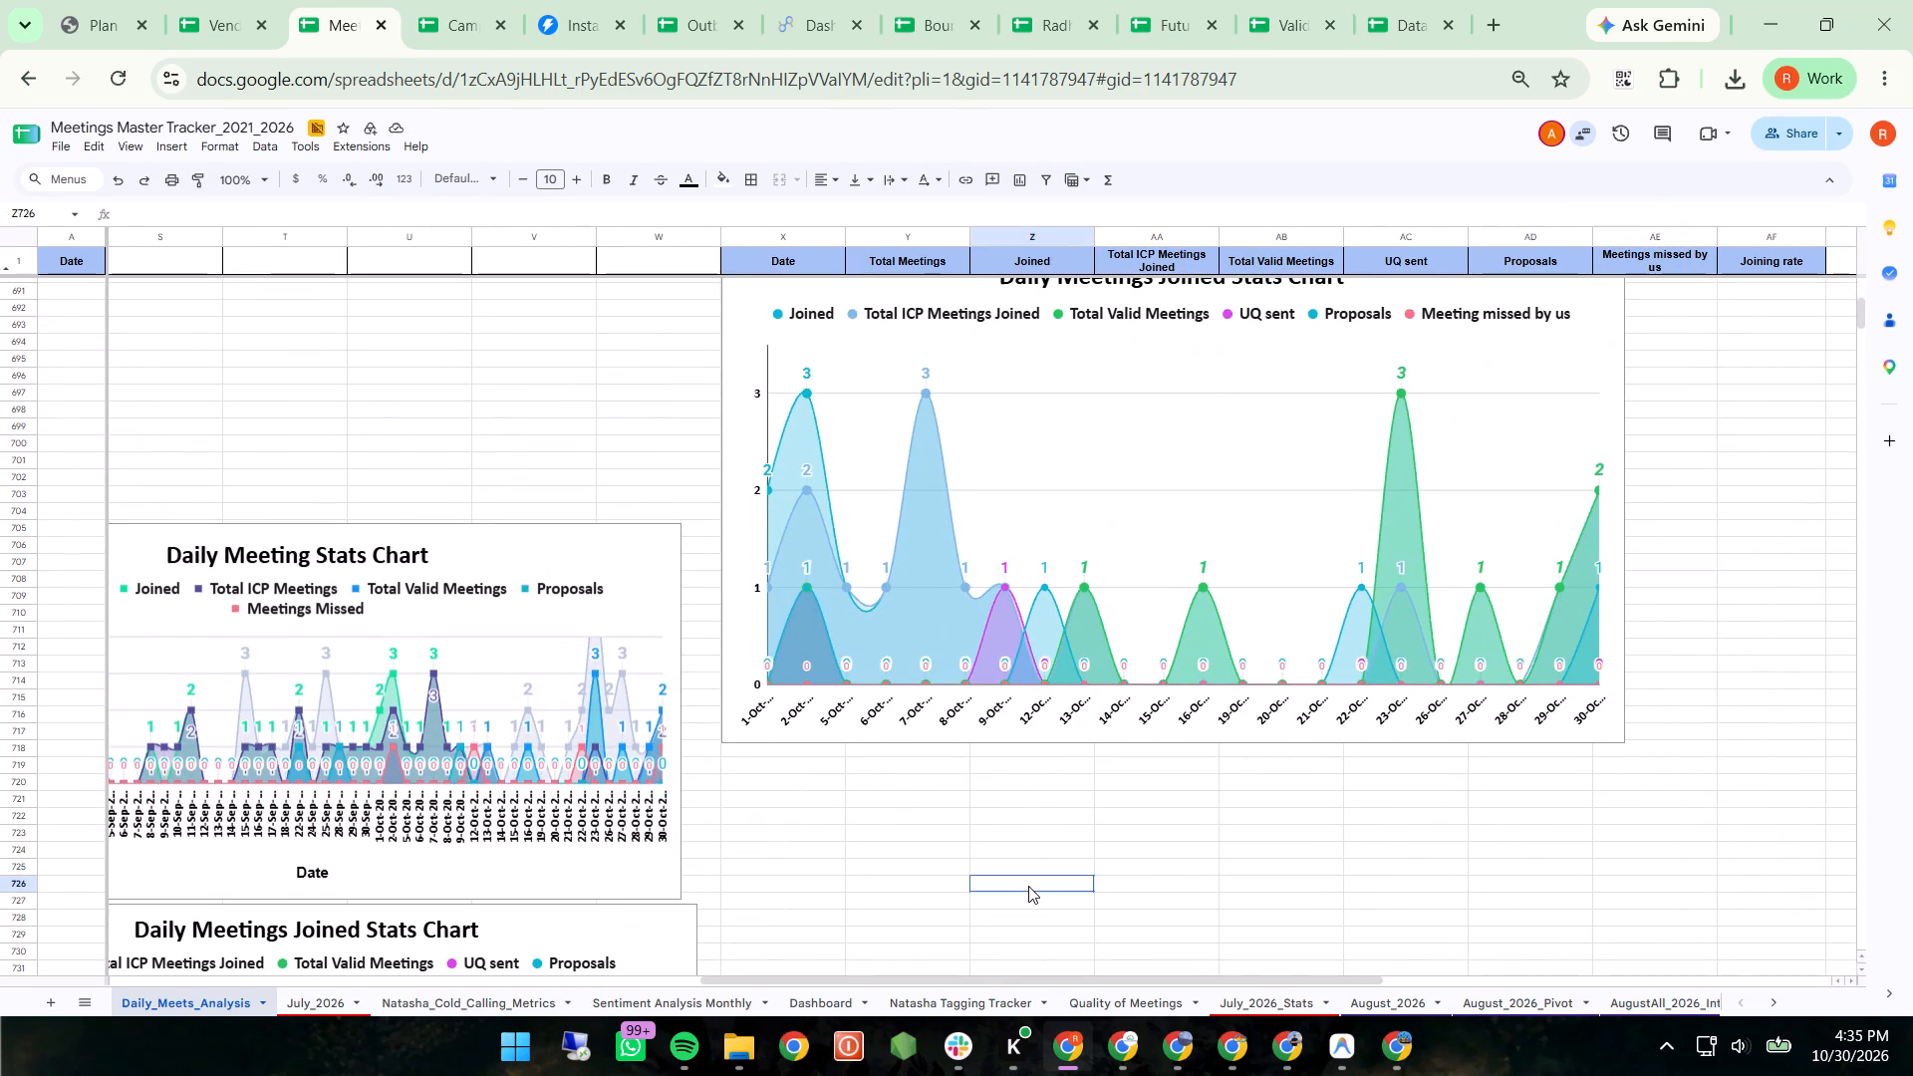
pyautogui.hotkey('ctrl', 'v')
# Move the pasted Daily Meeting Stats Chart to column X, just beneath the pasted Daily Meetings Joined Stats Chart.
pyautogui.click(1266, 845)
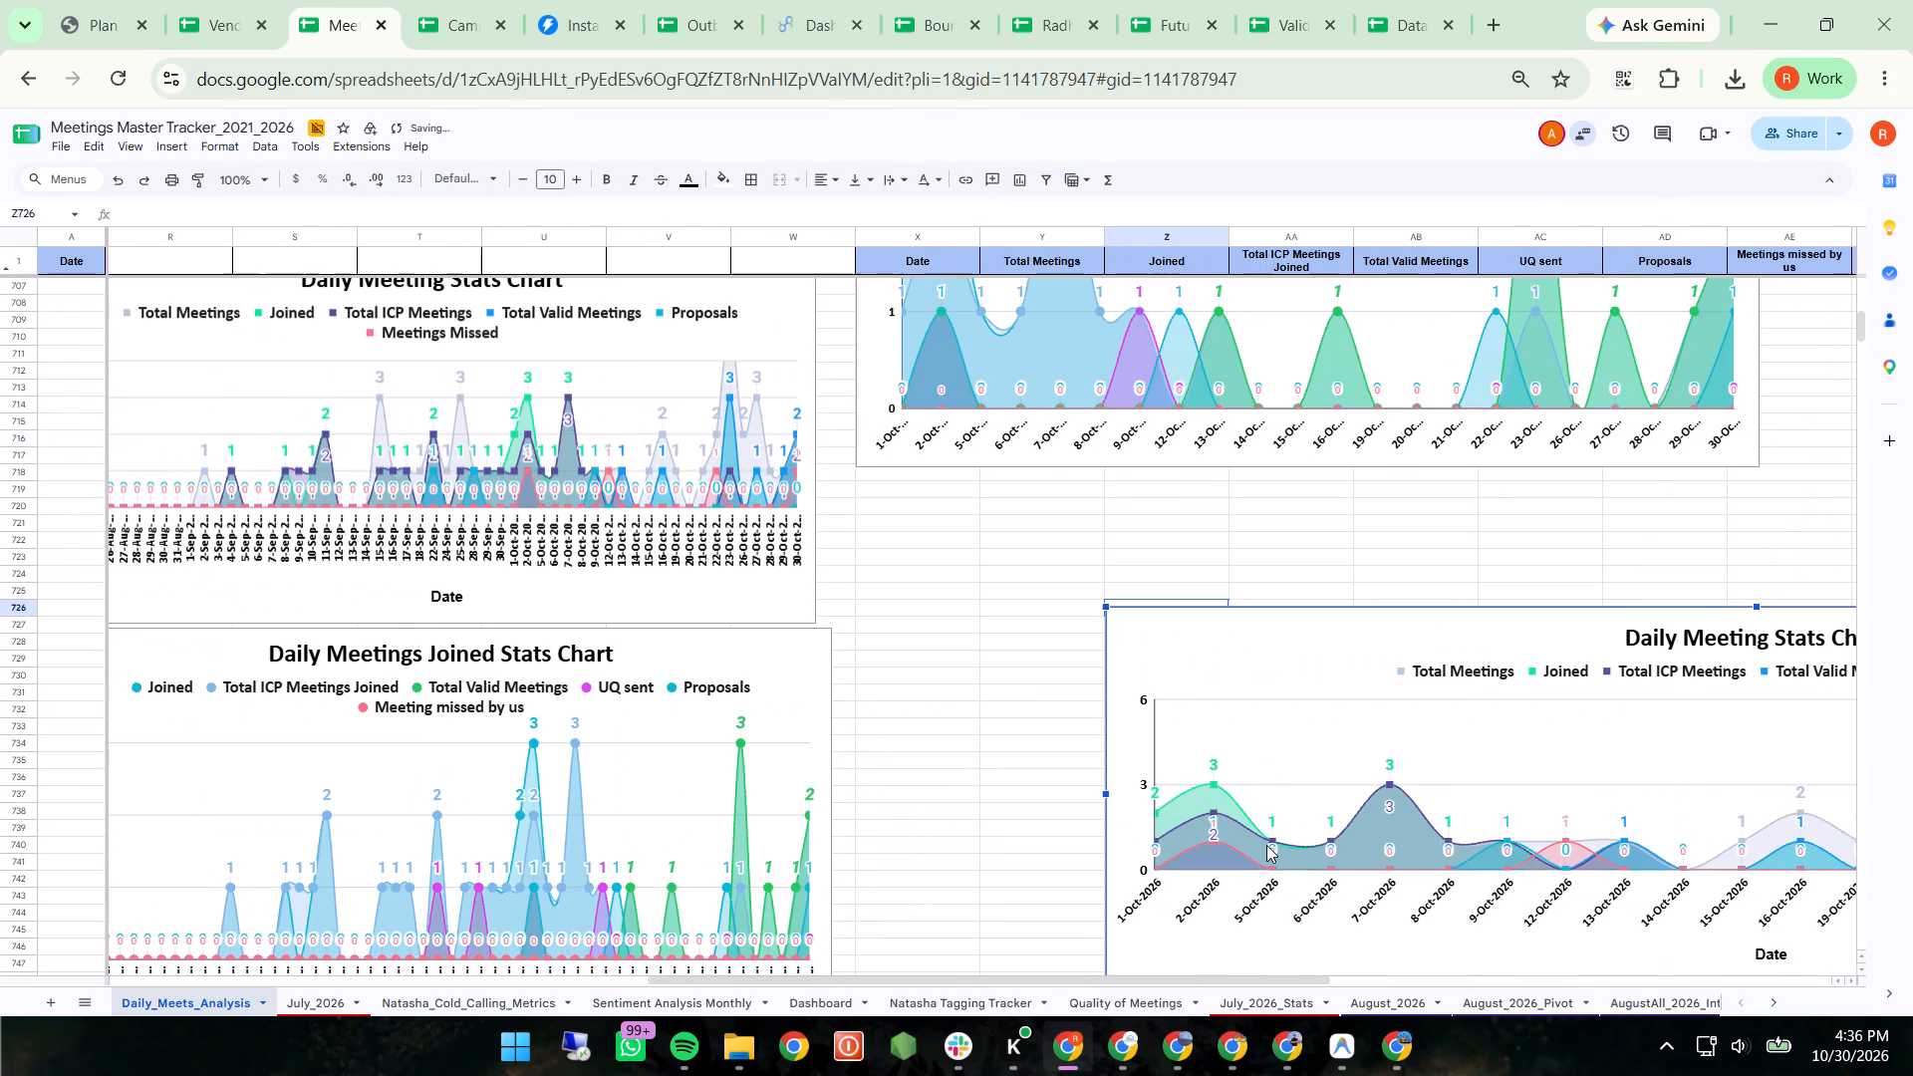
pyautogui.moveTo(1499, 735); pyautogui.dragTo(1242, 610)
# Set the data range of the pasted Daily Meeting Stats Chart to columns X:AF.
pyautogui.hscroll(-4, 1242, 610)
pyautogui.scroll(1, 1242, 610)
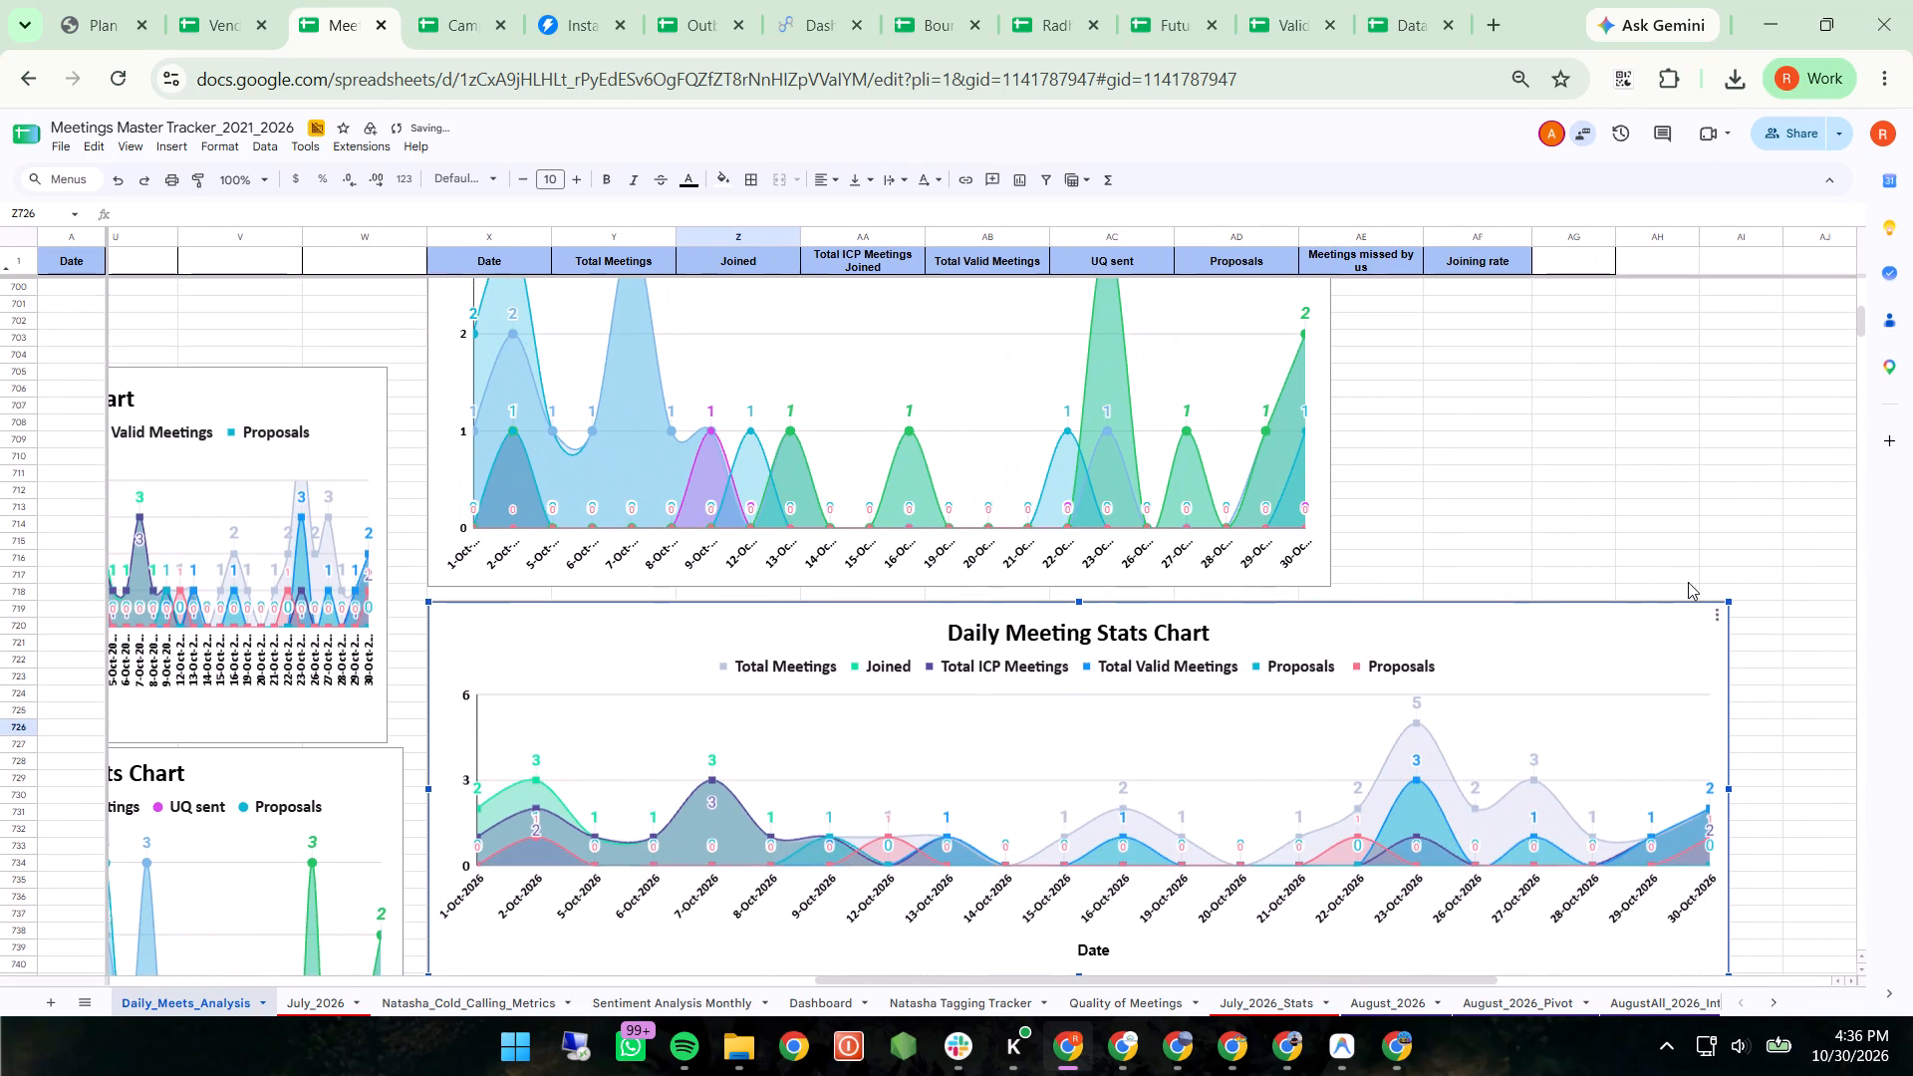
pyautogui.click(1711, 612)
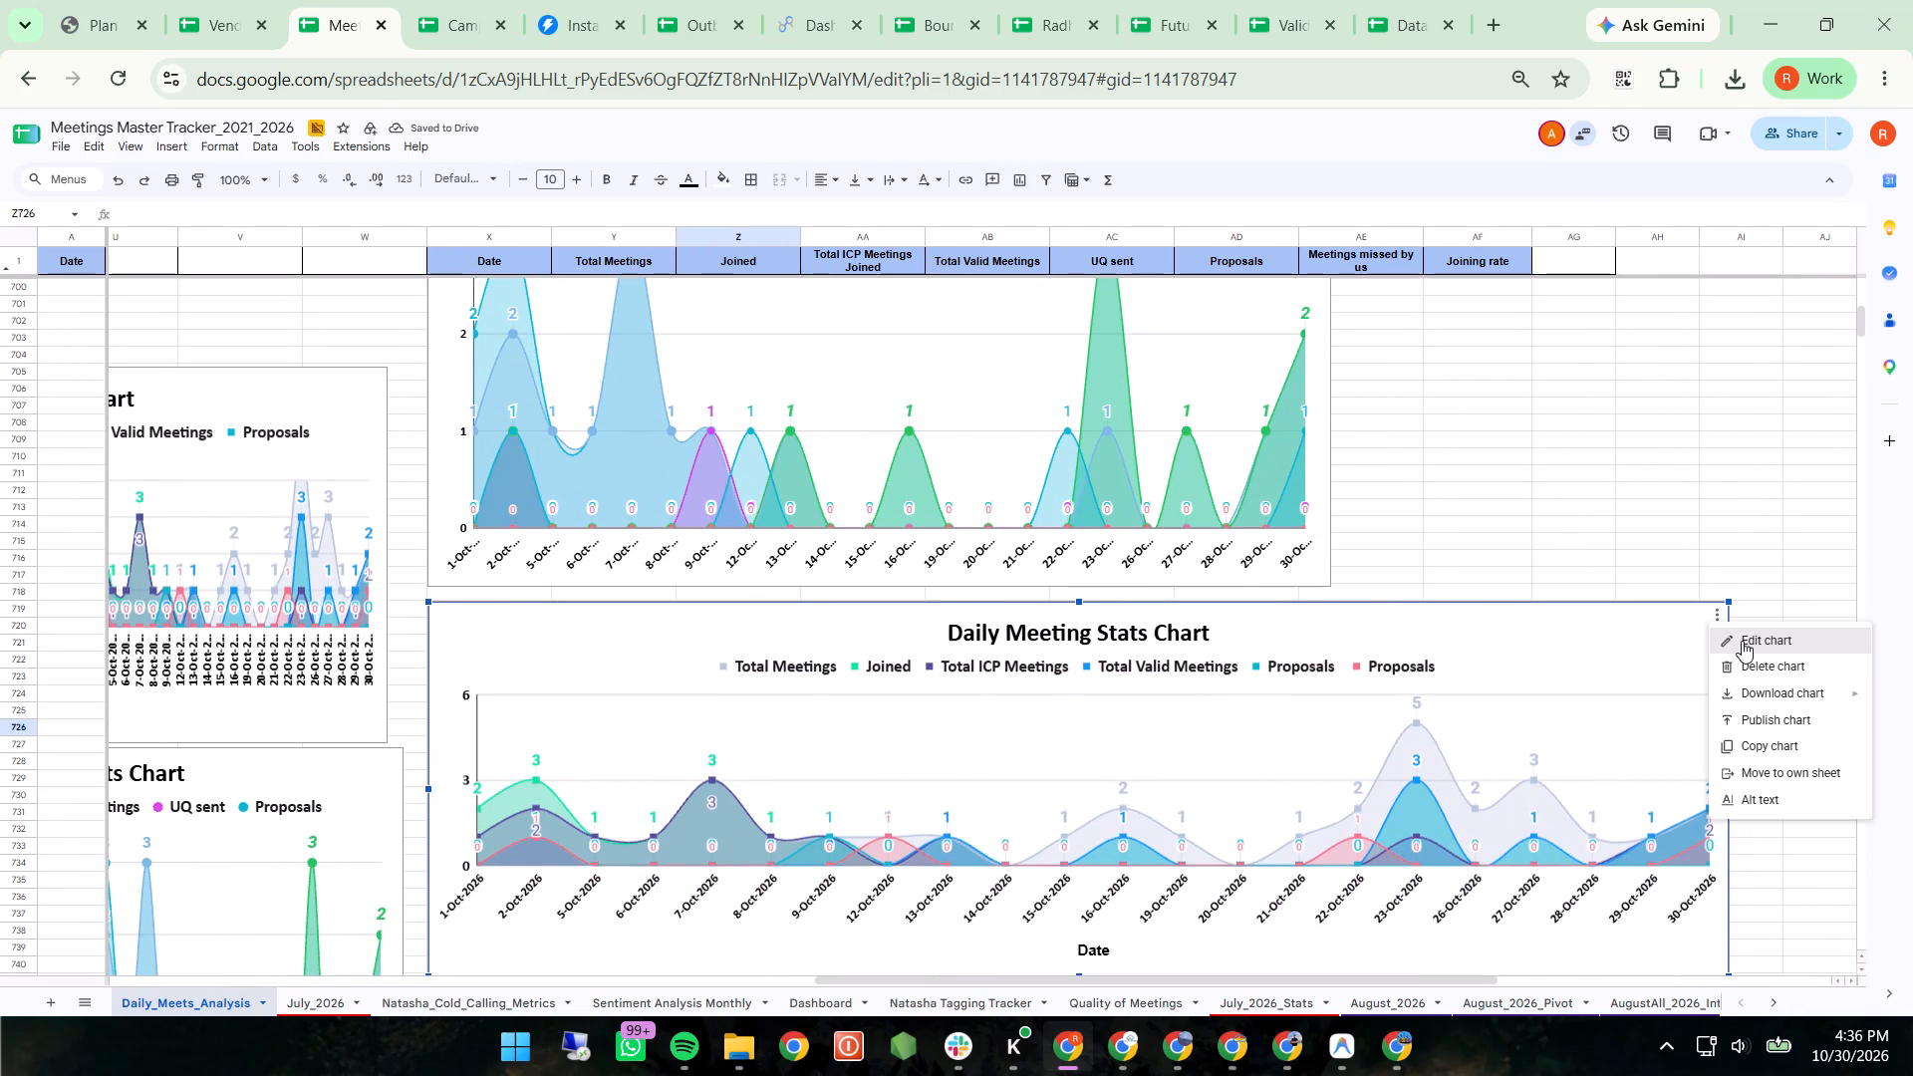
pyautogui.click(1742, 641)
pyautogui.scroll(1, 1691, 574)
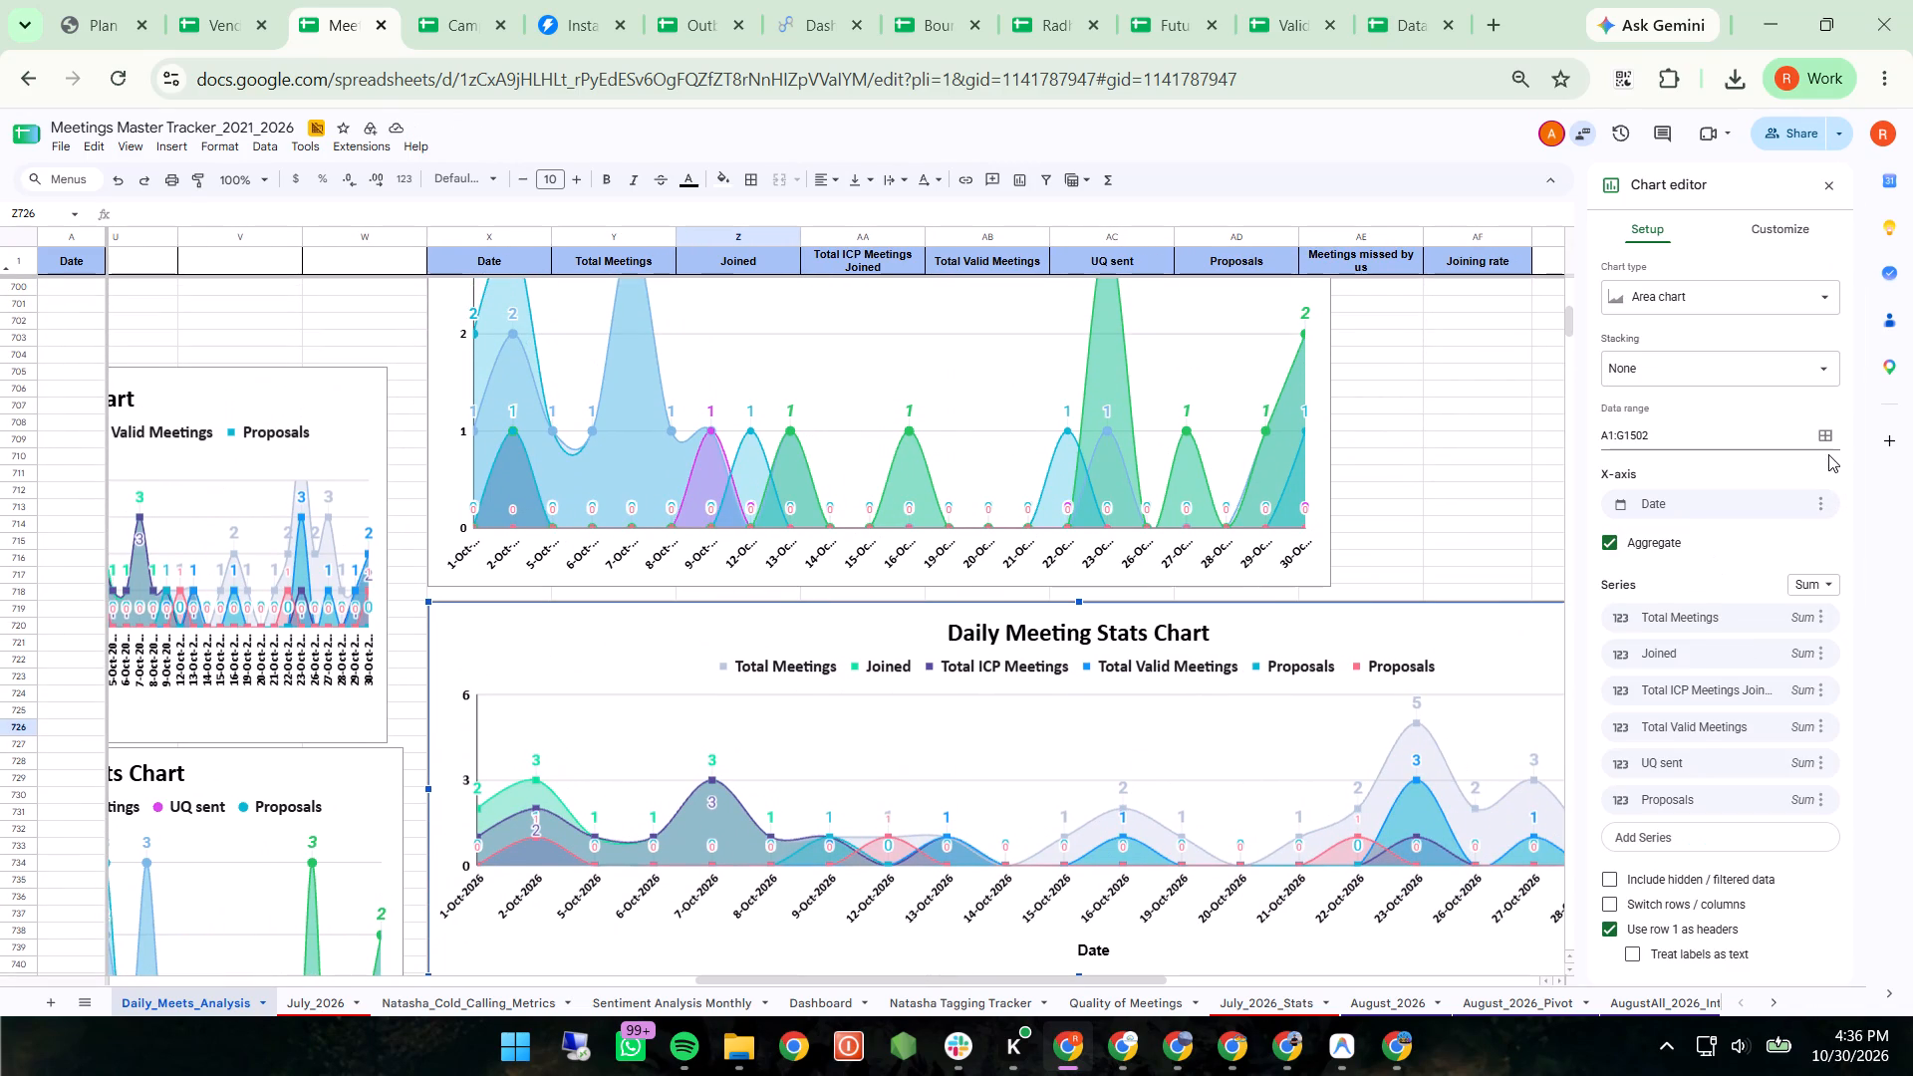
pyautogui.click(1821, 440)
pyautogui.scroll(7, 1377, 462)
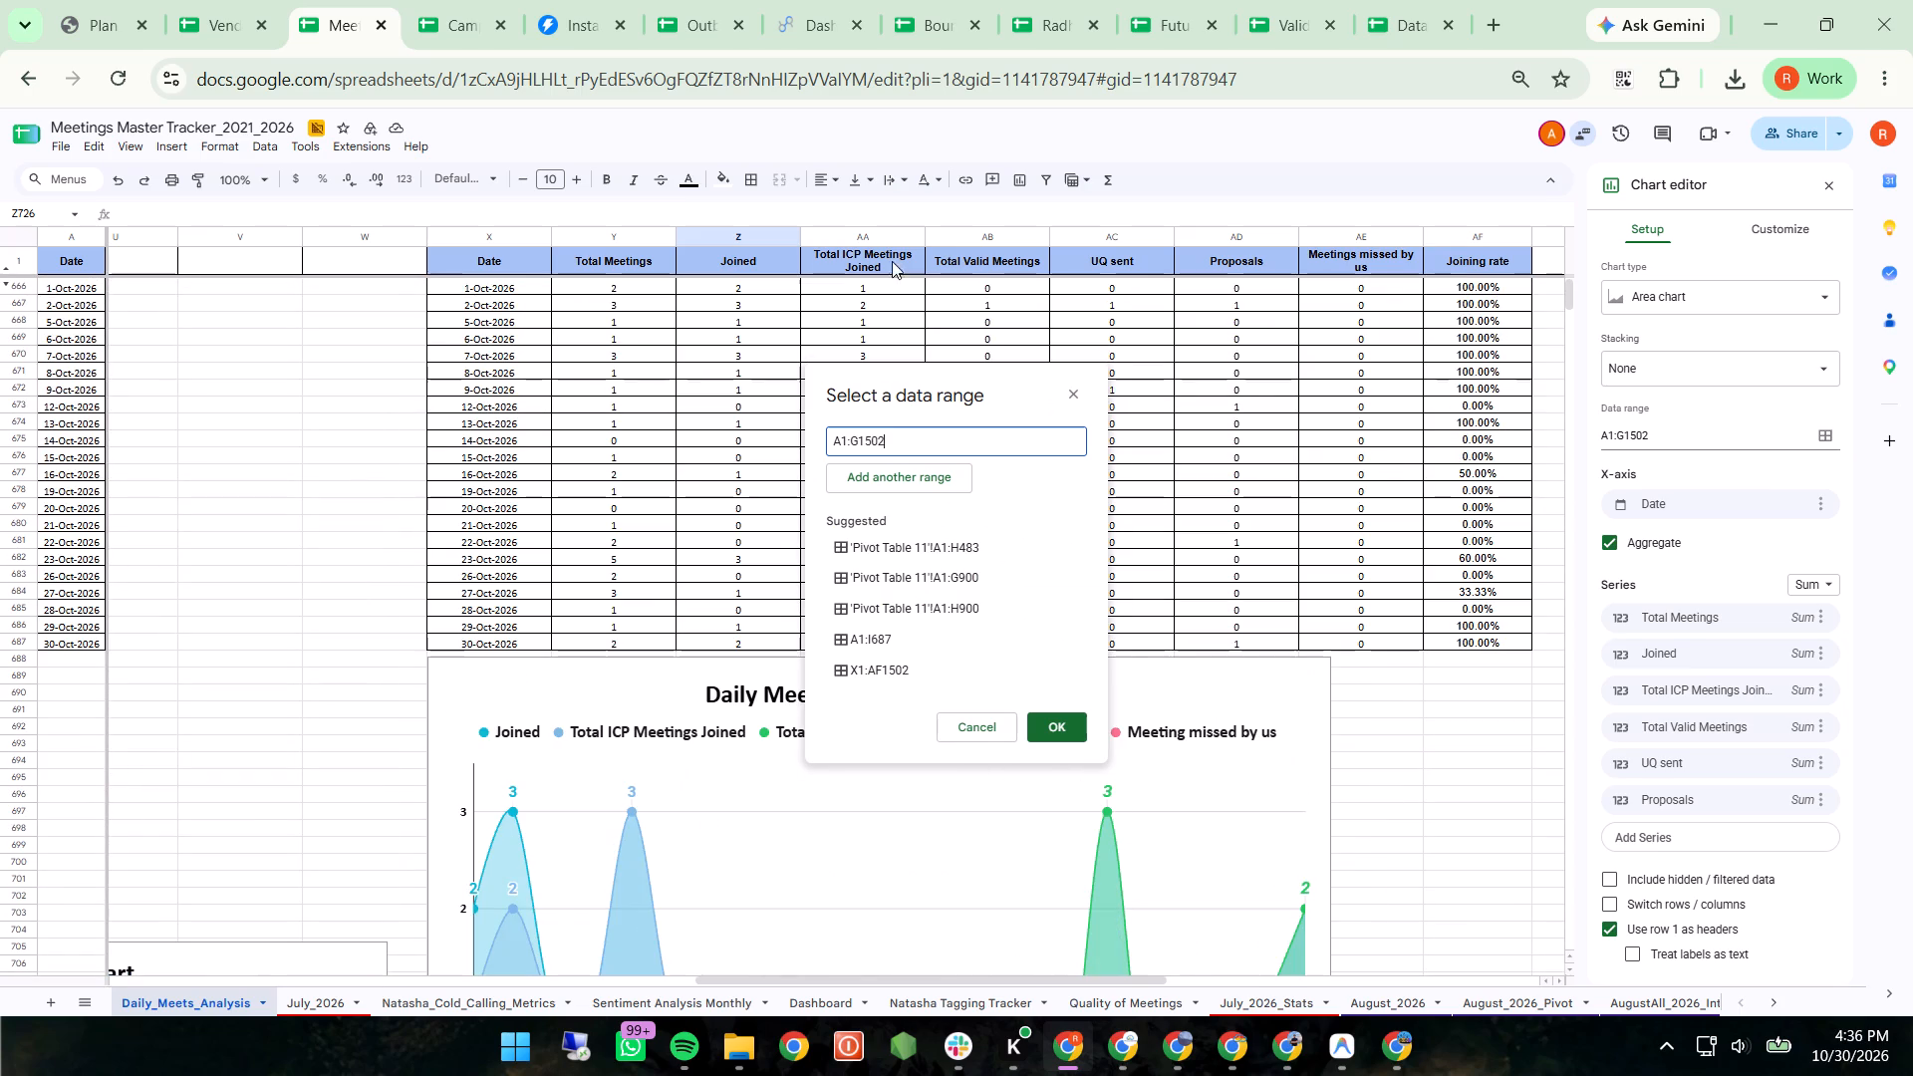
pyautogui.click(488, 234)
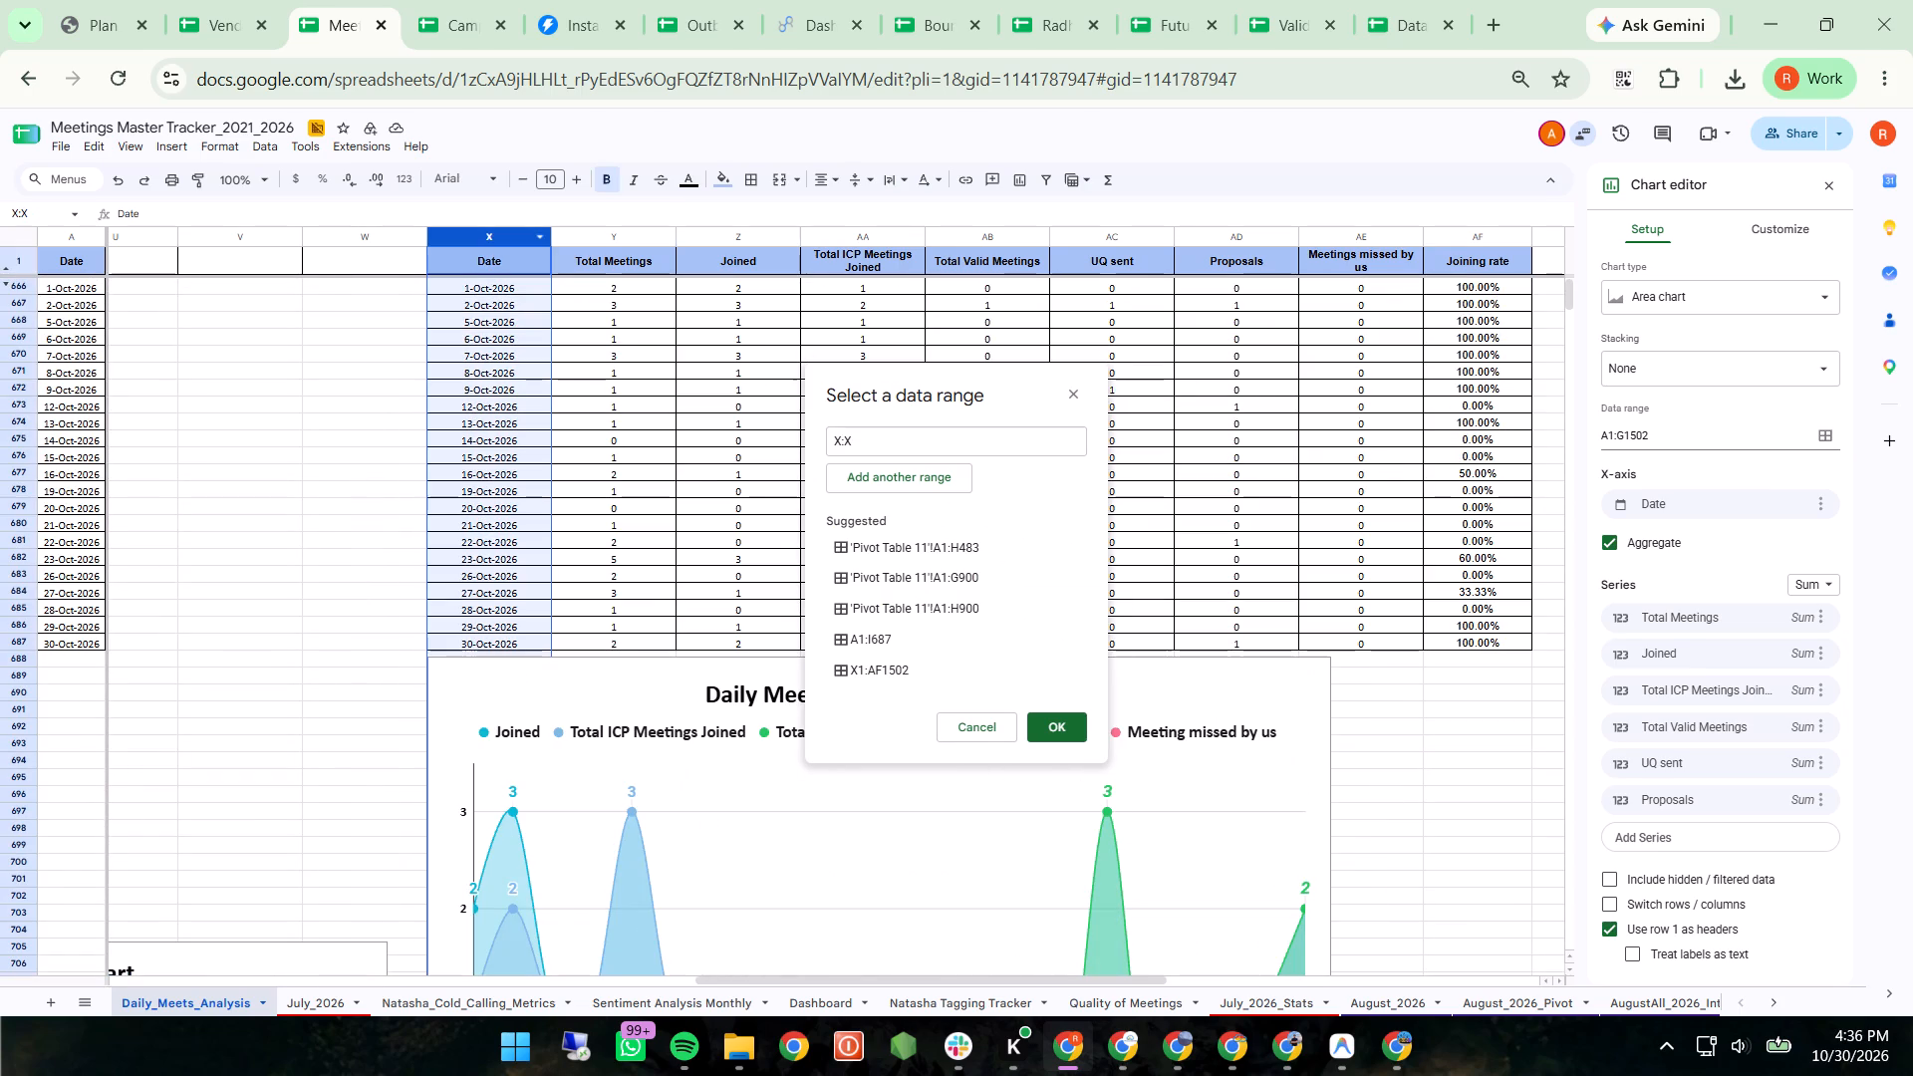
pyautogui.hotkey('shift', 'Right')
pyautogui.hotkey('shift', 'Right')
pyautogui.hotkey('shift', 'Right')
pyautogui.hotkey('shift', 'Right')
pyautogui.hotkey('shift', 'Right')
pyautogui.hotkey('shift', 'Right')
pyautogui.hotkey('shift', 'Right')
pyautogui.hotkey('shift', 'Right')
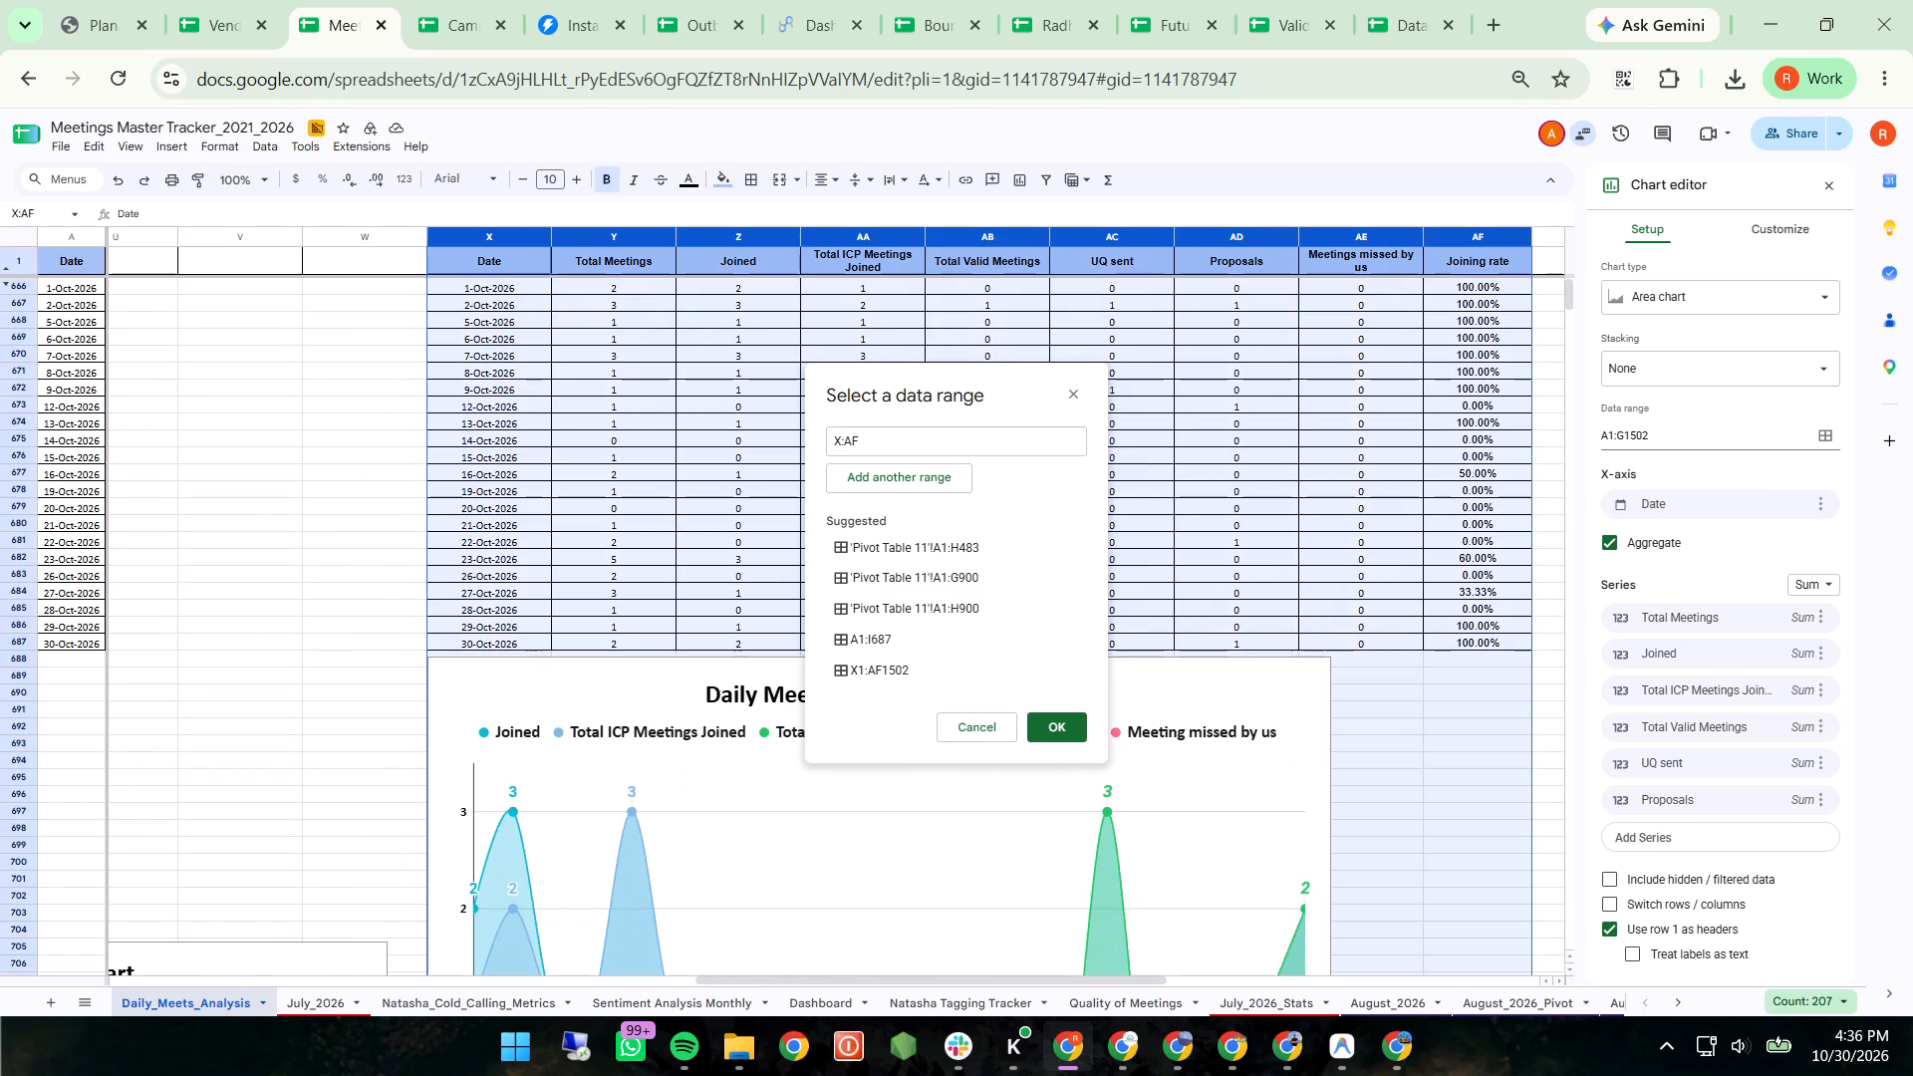
pyautogui.click(1049, 722)
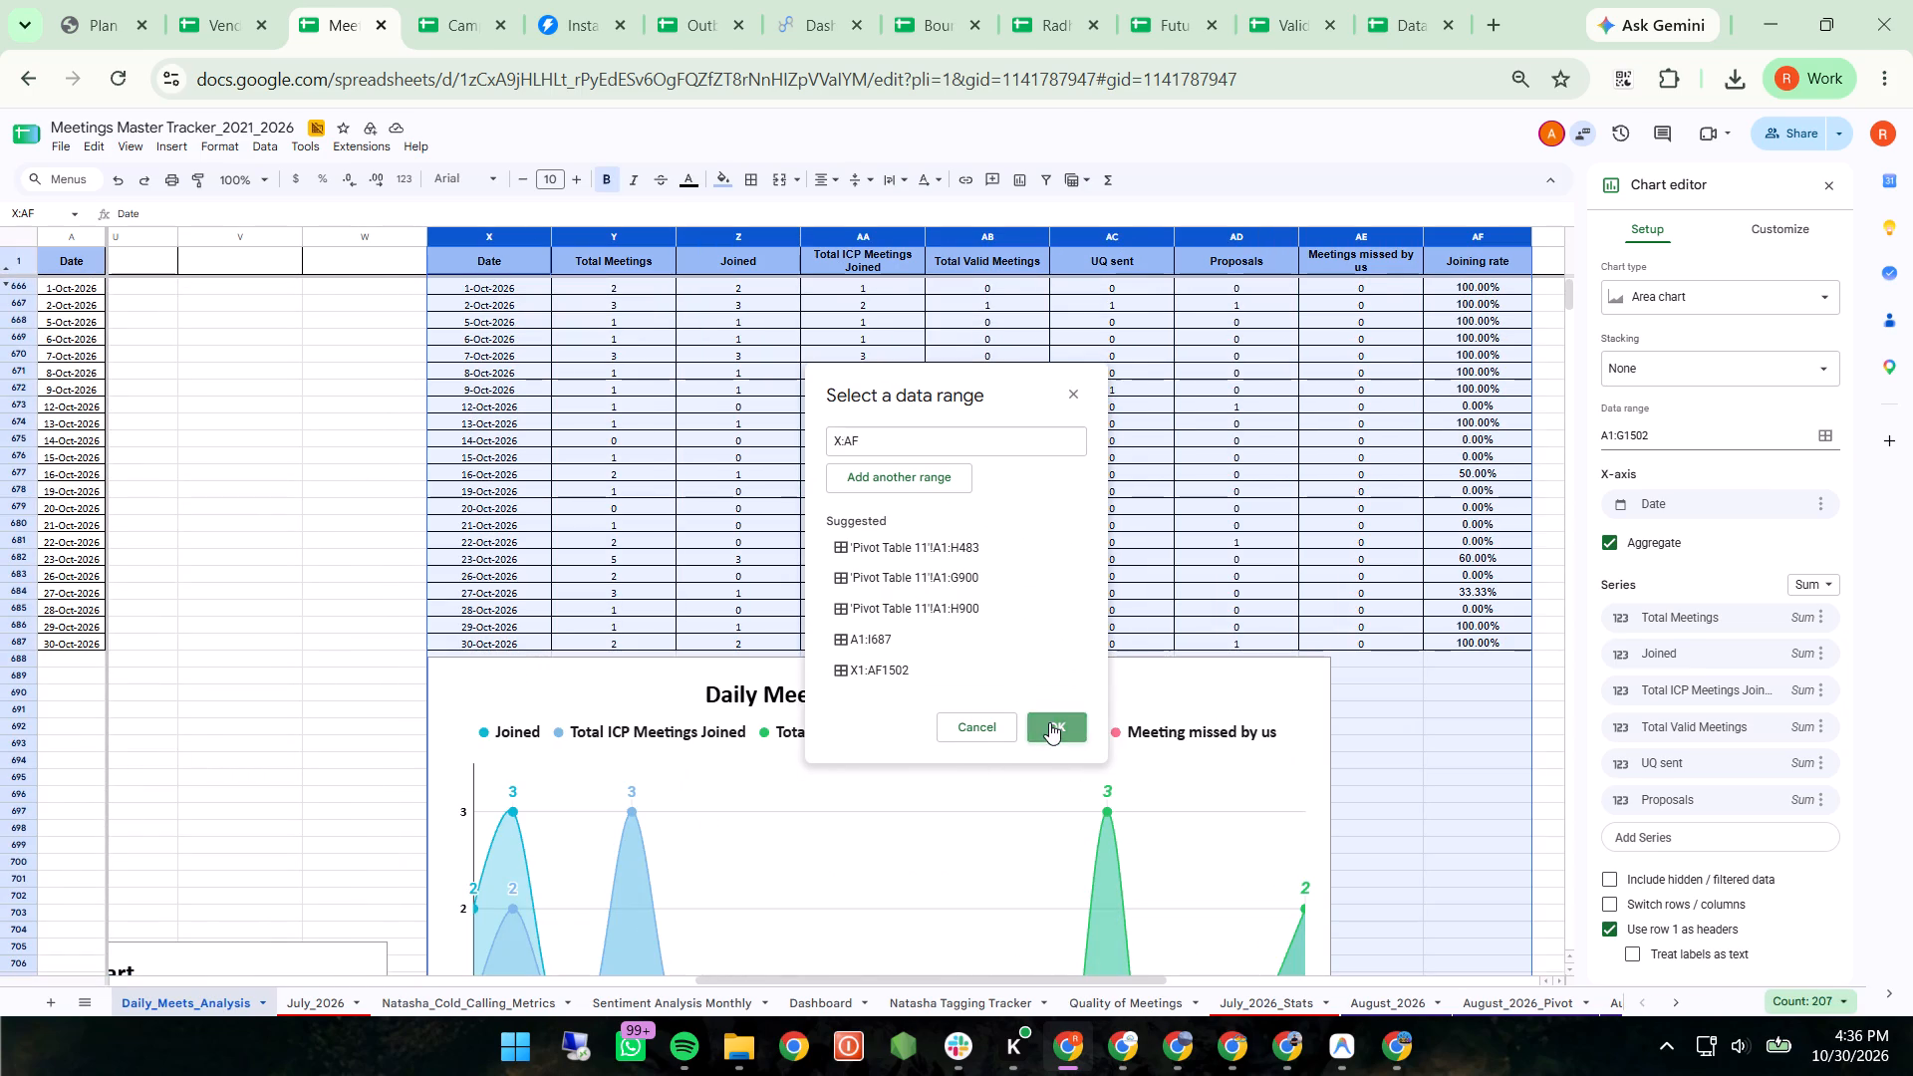
# Examine the pasted Daily Meeting Stats Chart's pink Proposals series settings and its list of series.
pyautogui.scroll(-1, 1412, 815)
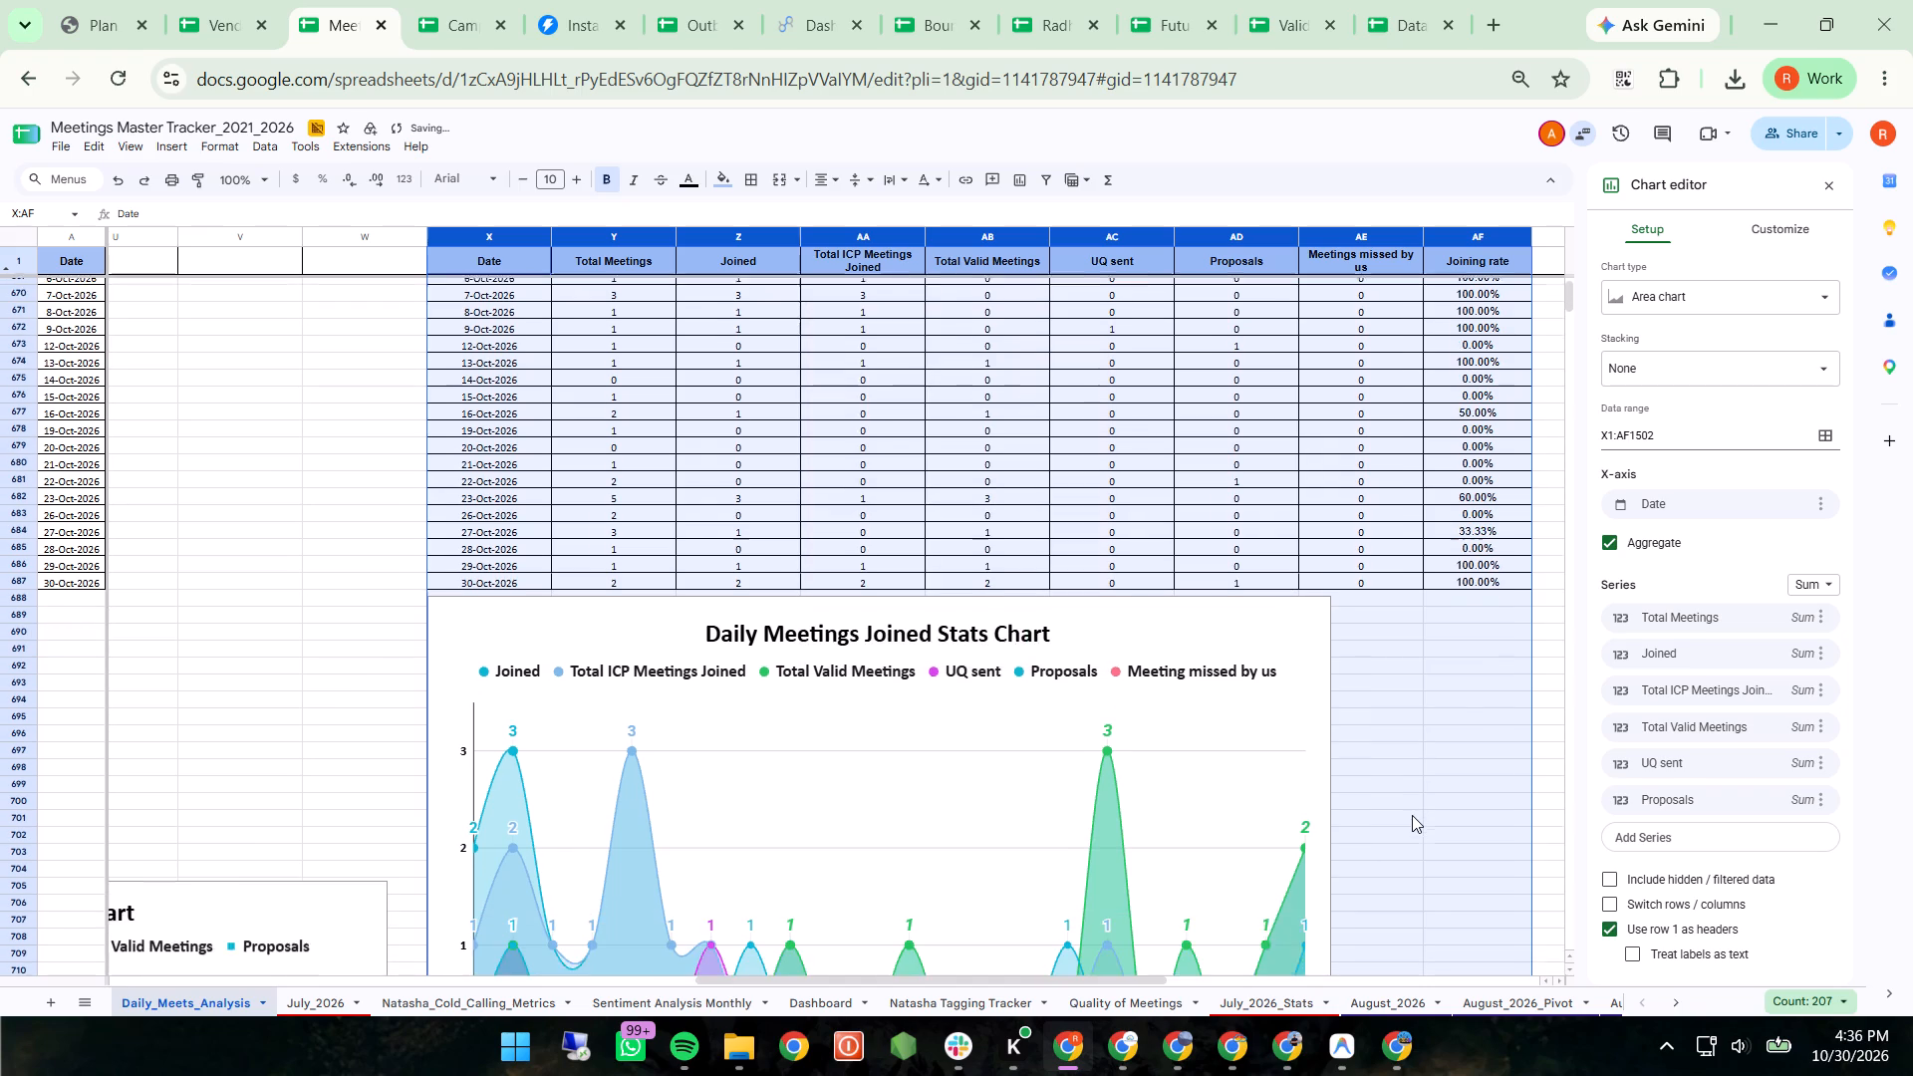
pyautogui.scroll(-5, 1412, 815)
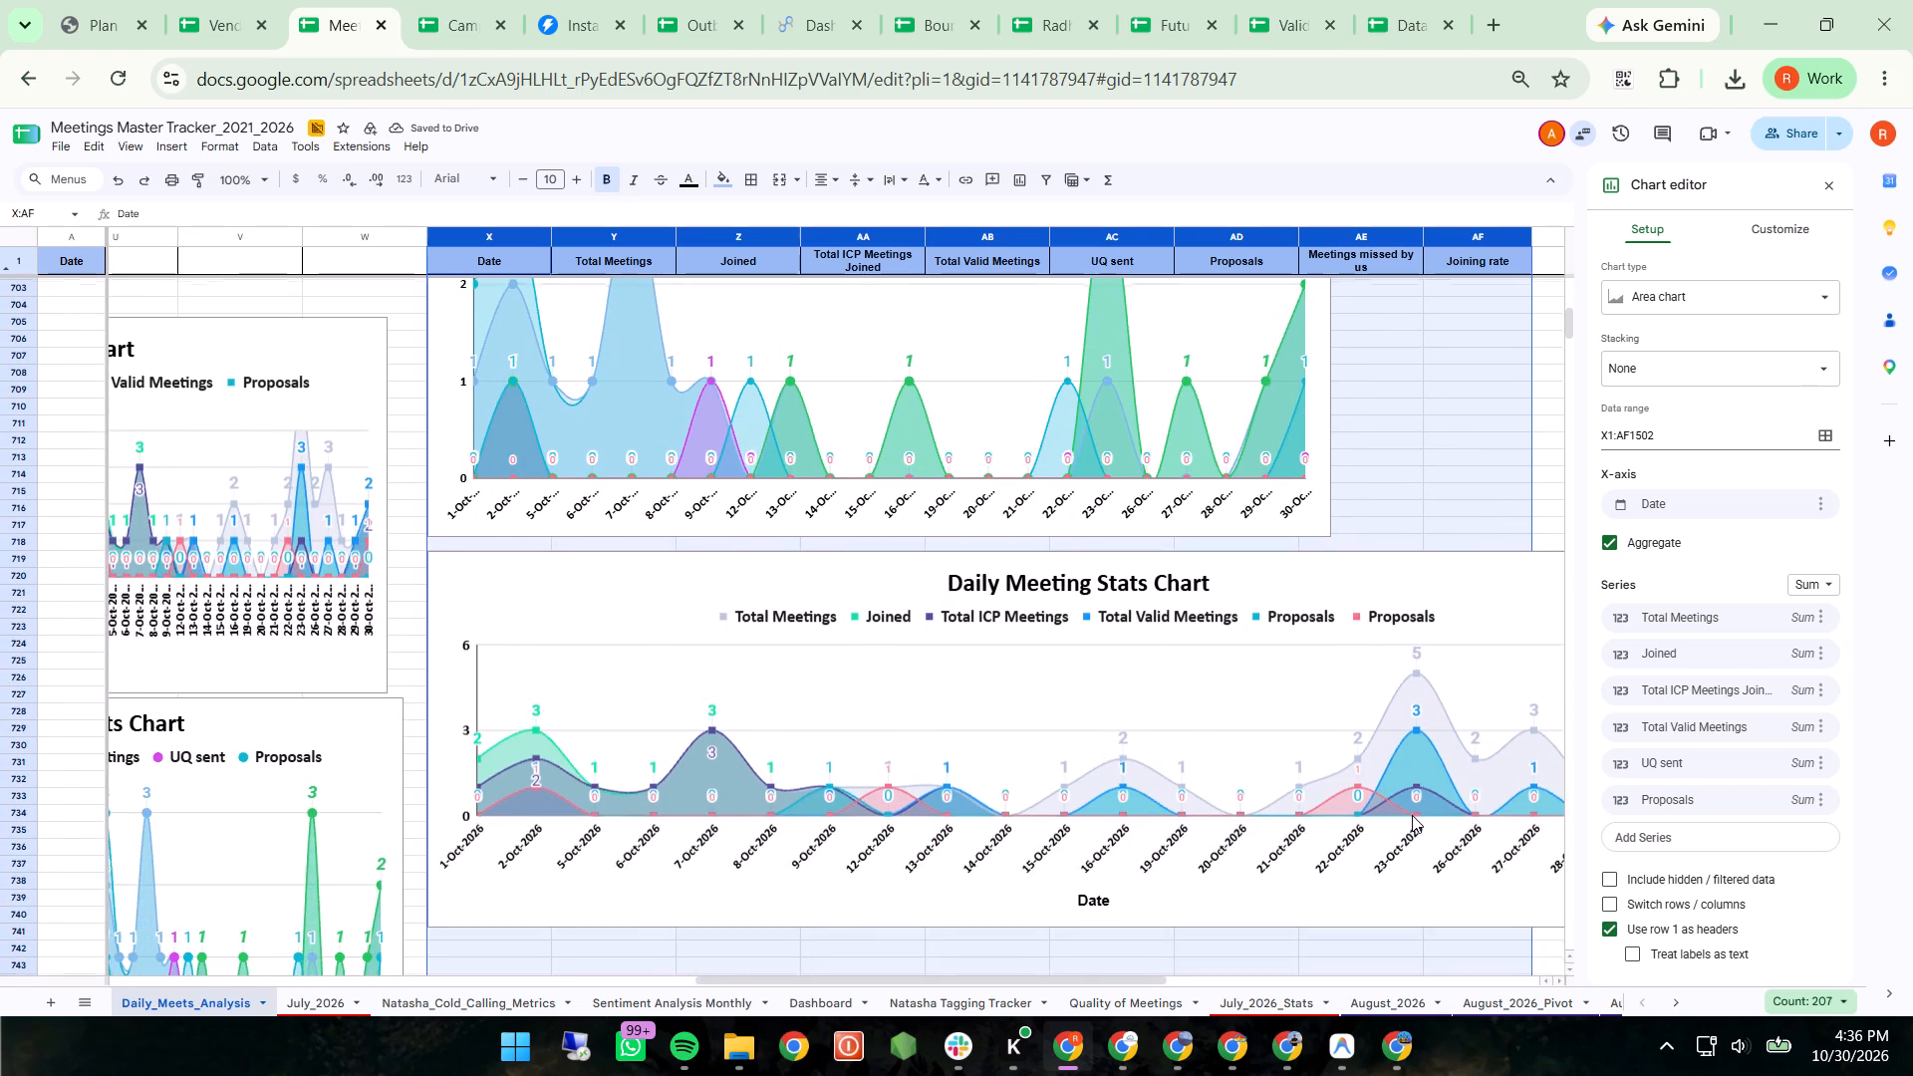
pyautogui.scroll(-1, 1412, 815)
pyautogui.hscroll(-3, 1412, 815)
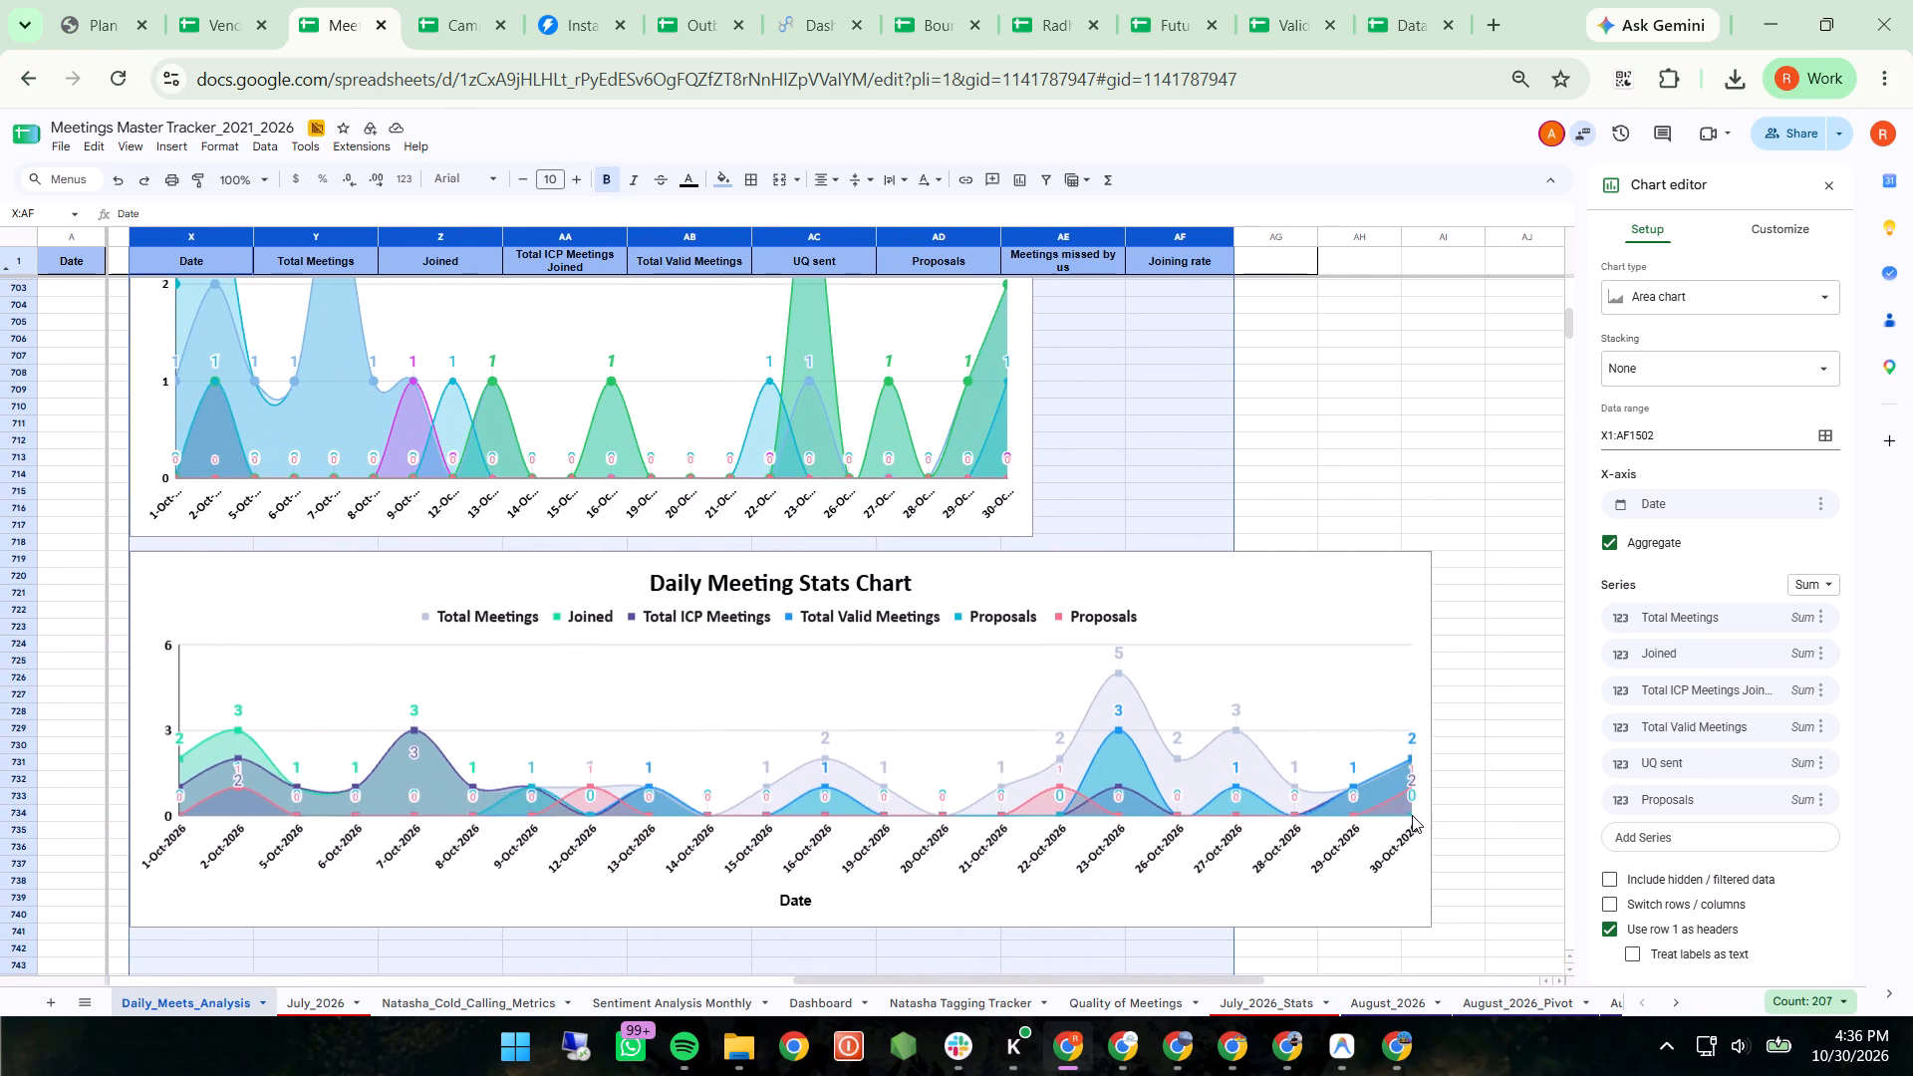
pyautogui.hscroll(-1, 1412, 815)
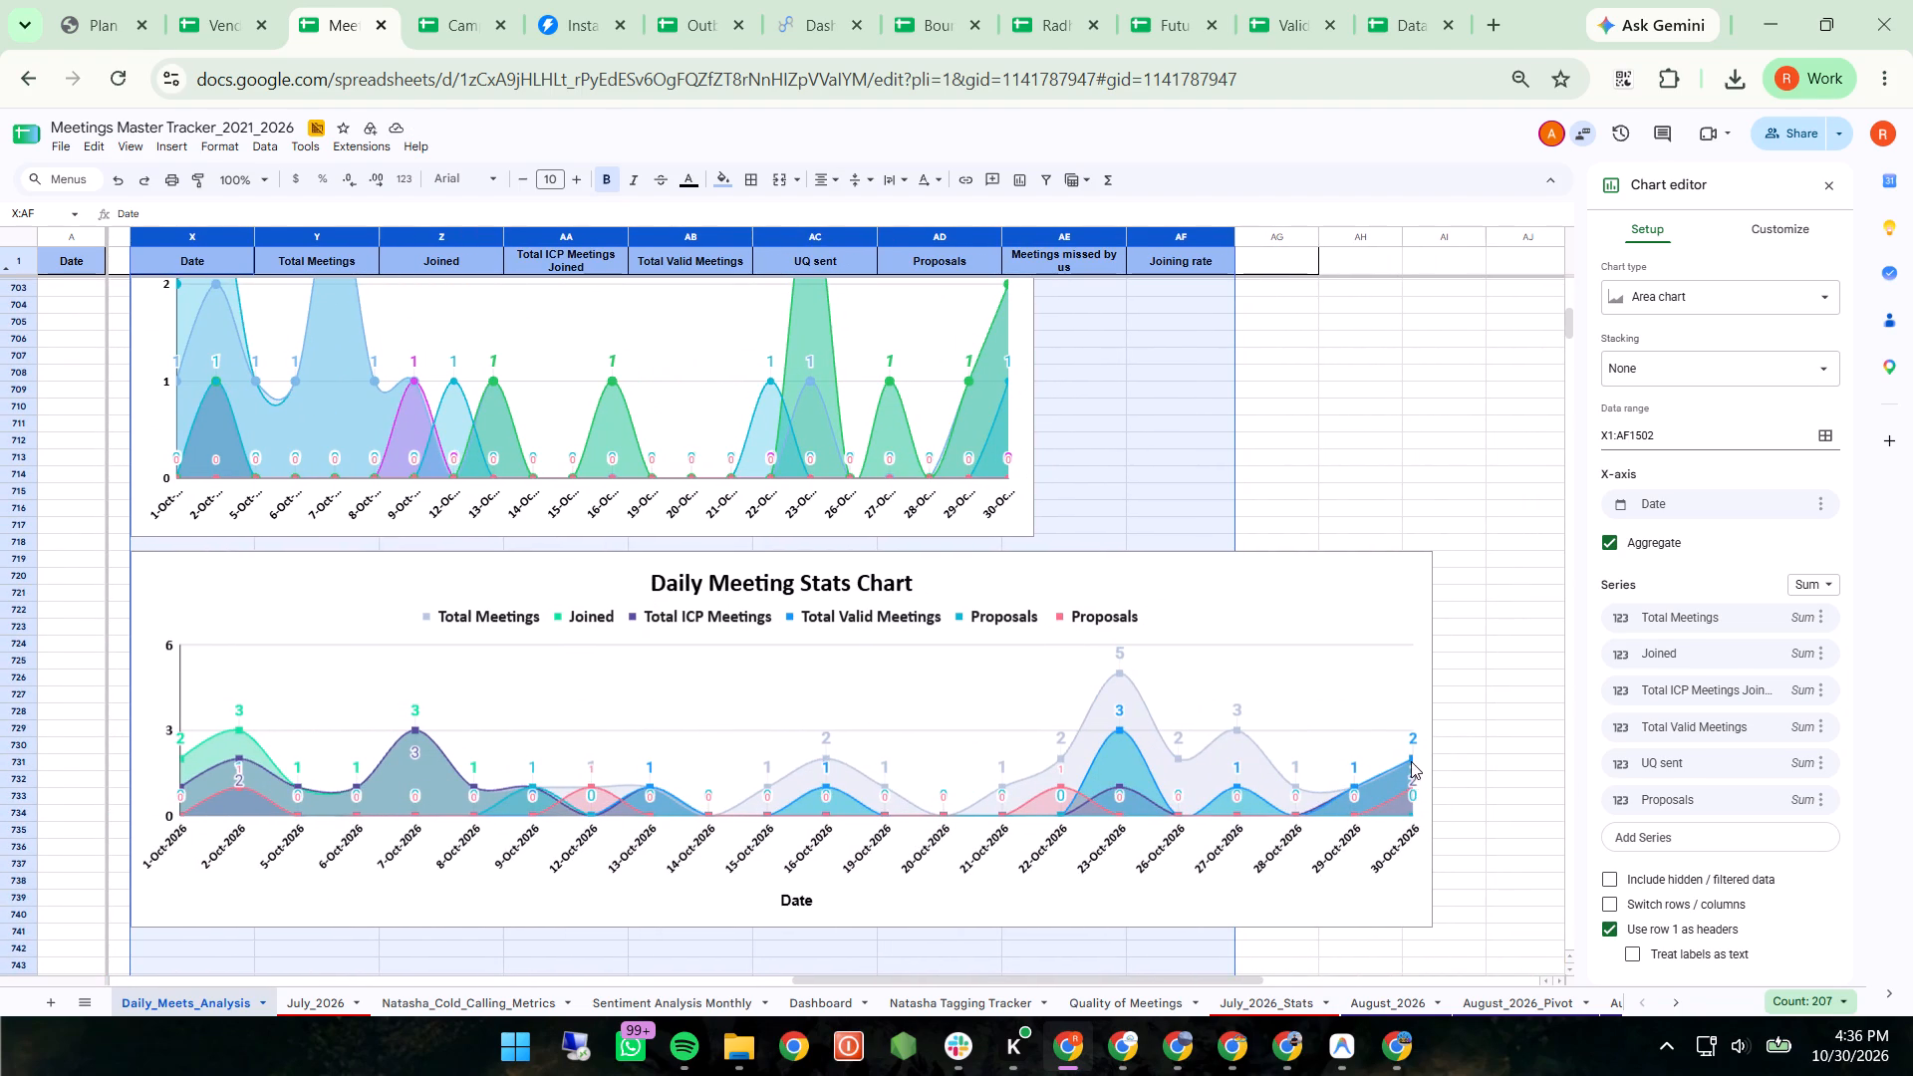
pyautogui.click(1411, 770)
pyautogui.click(1411, 770)
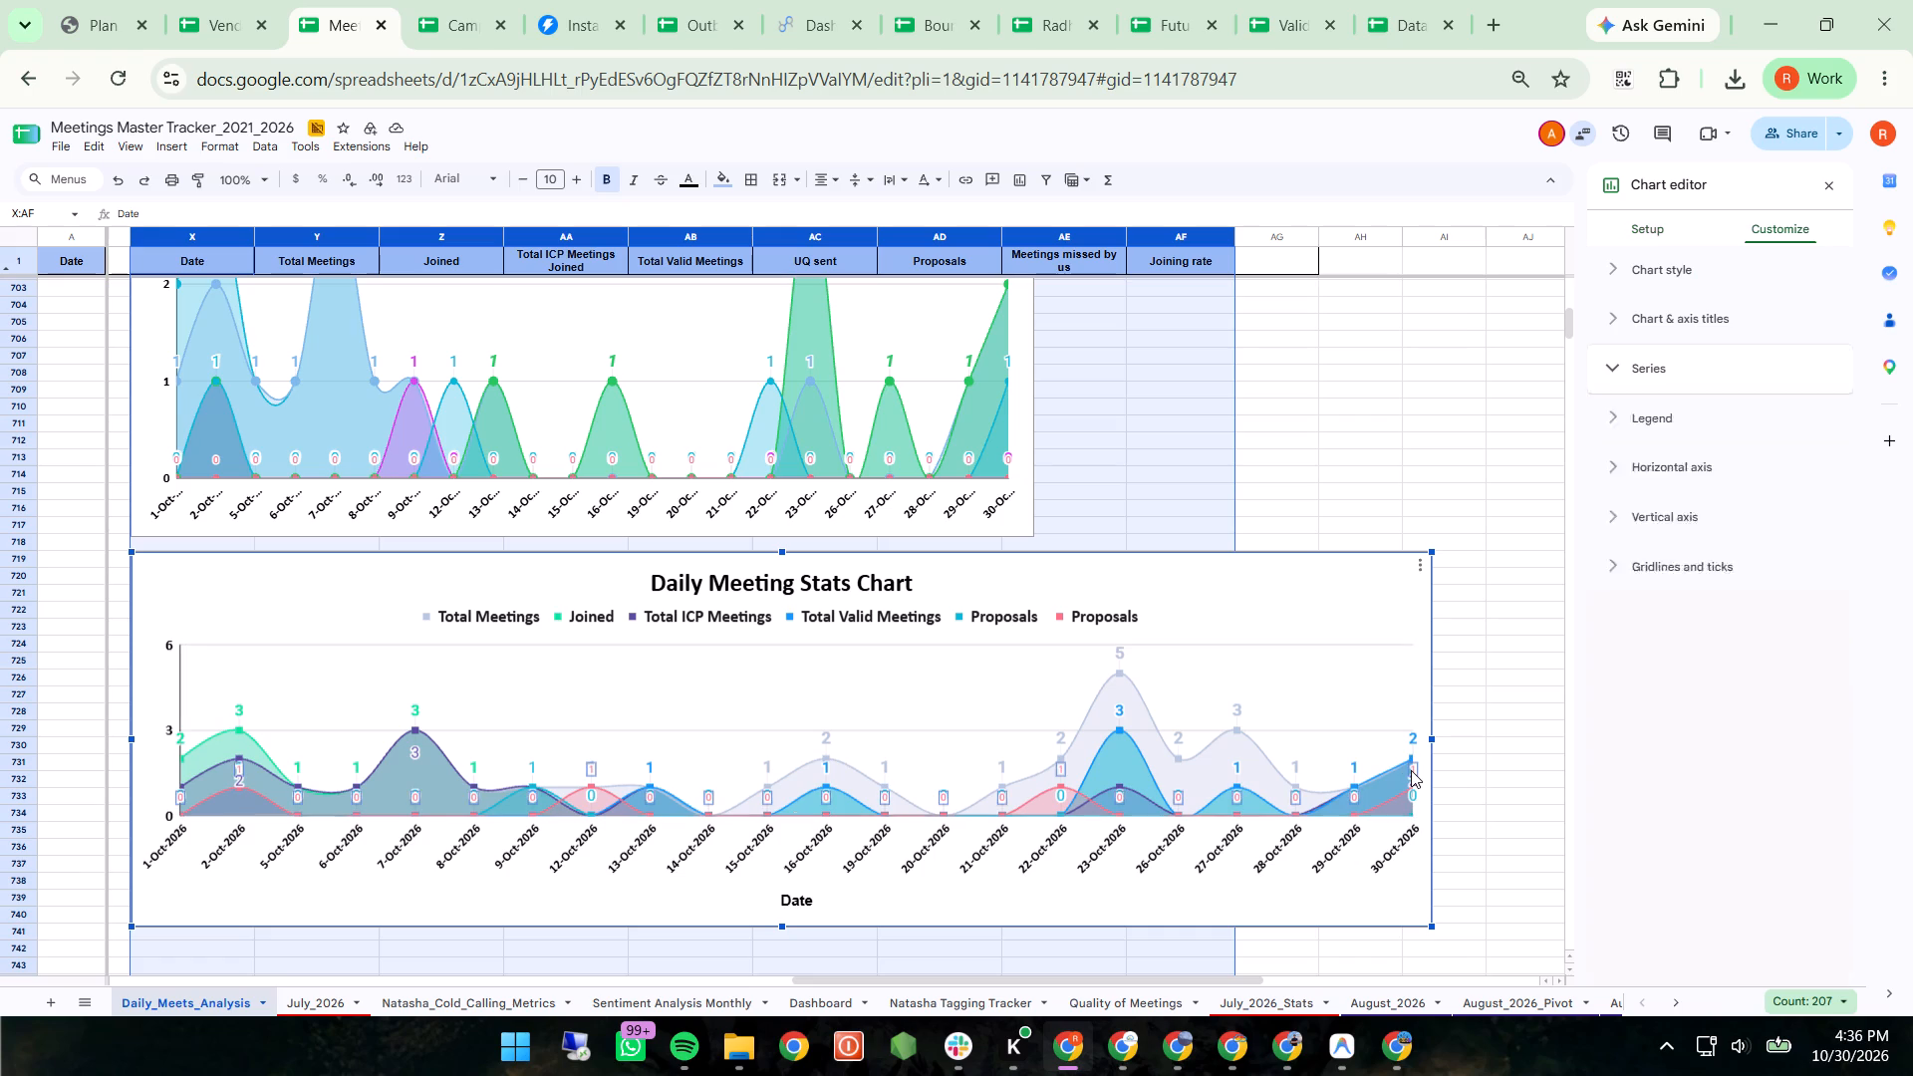
pyautogui.scroll(-1, 1803, 829)
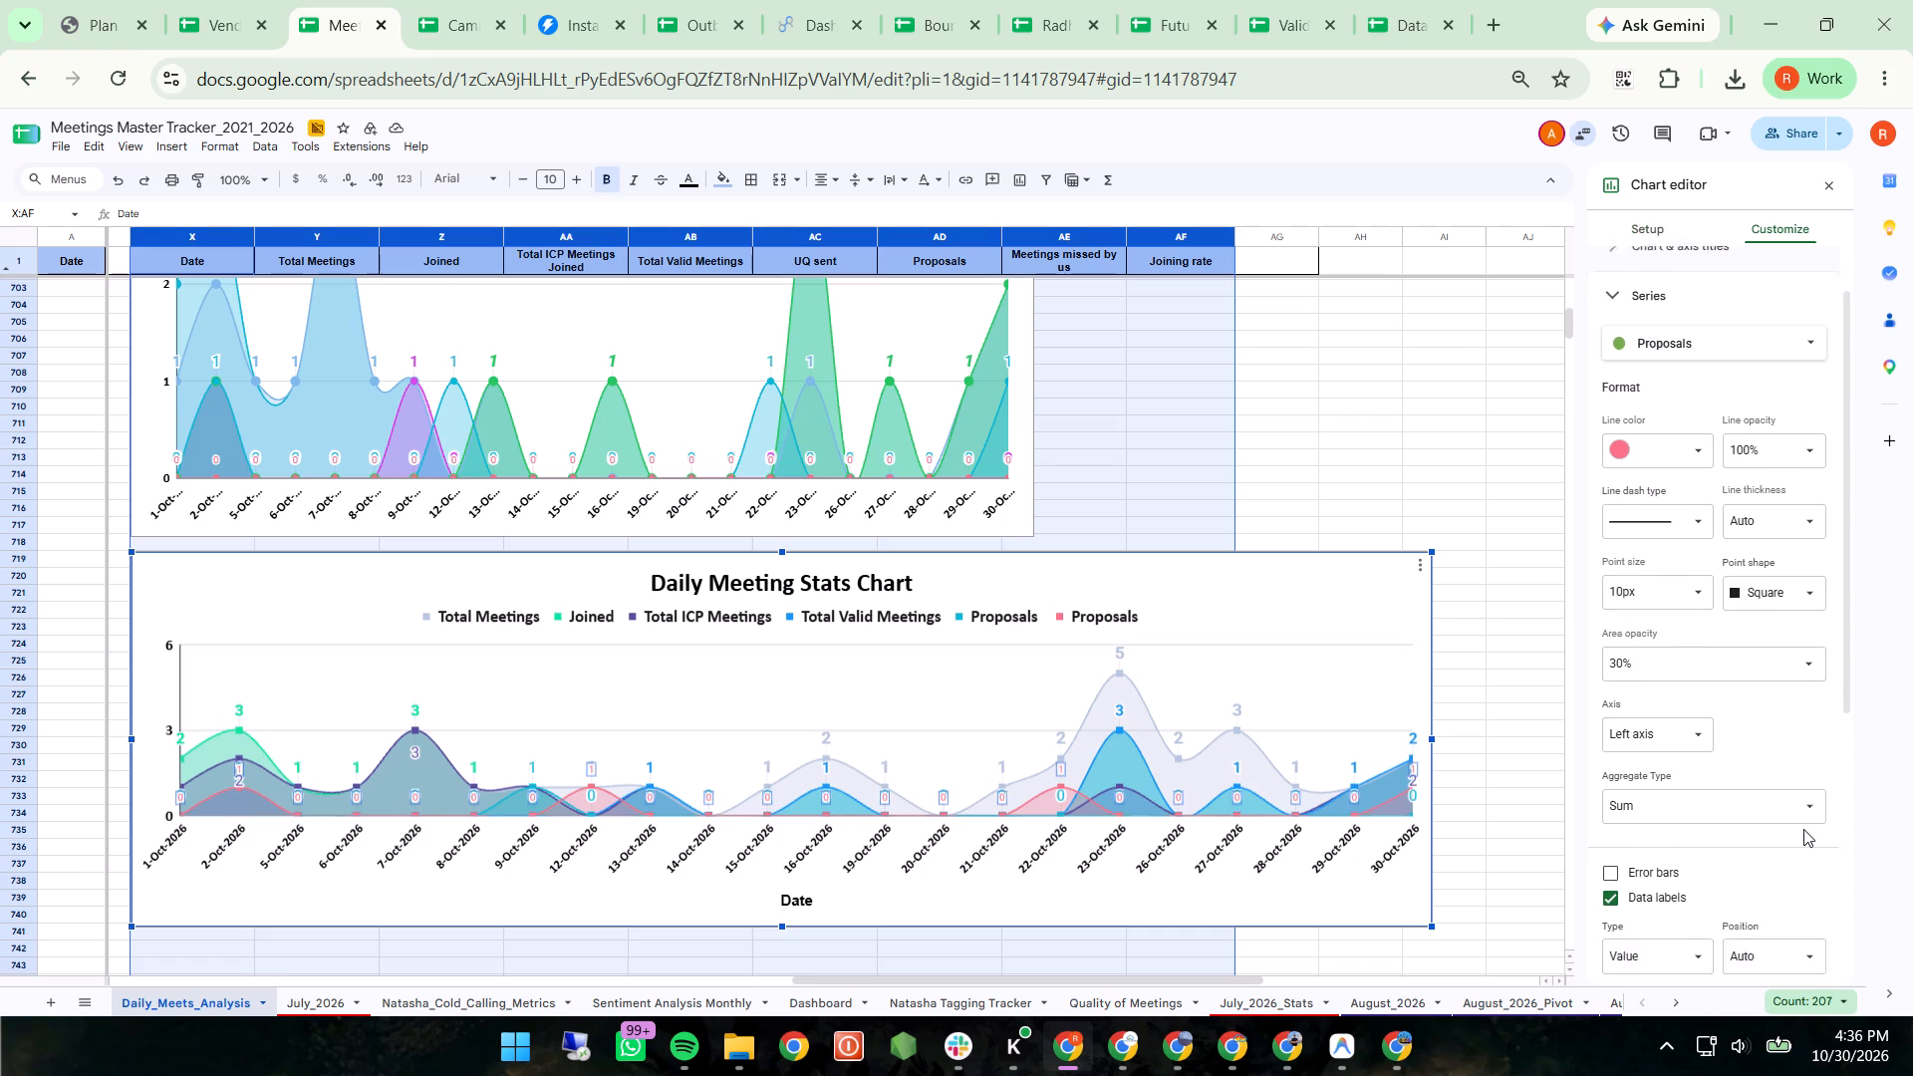
pyautogui.scroll(-1, 1803, 829)
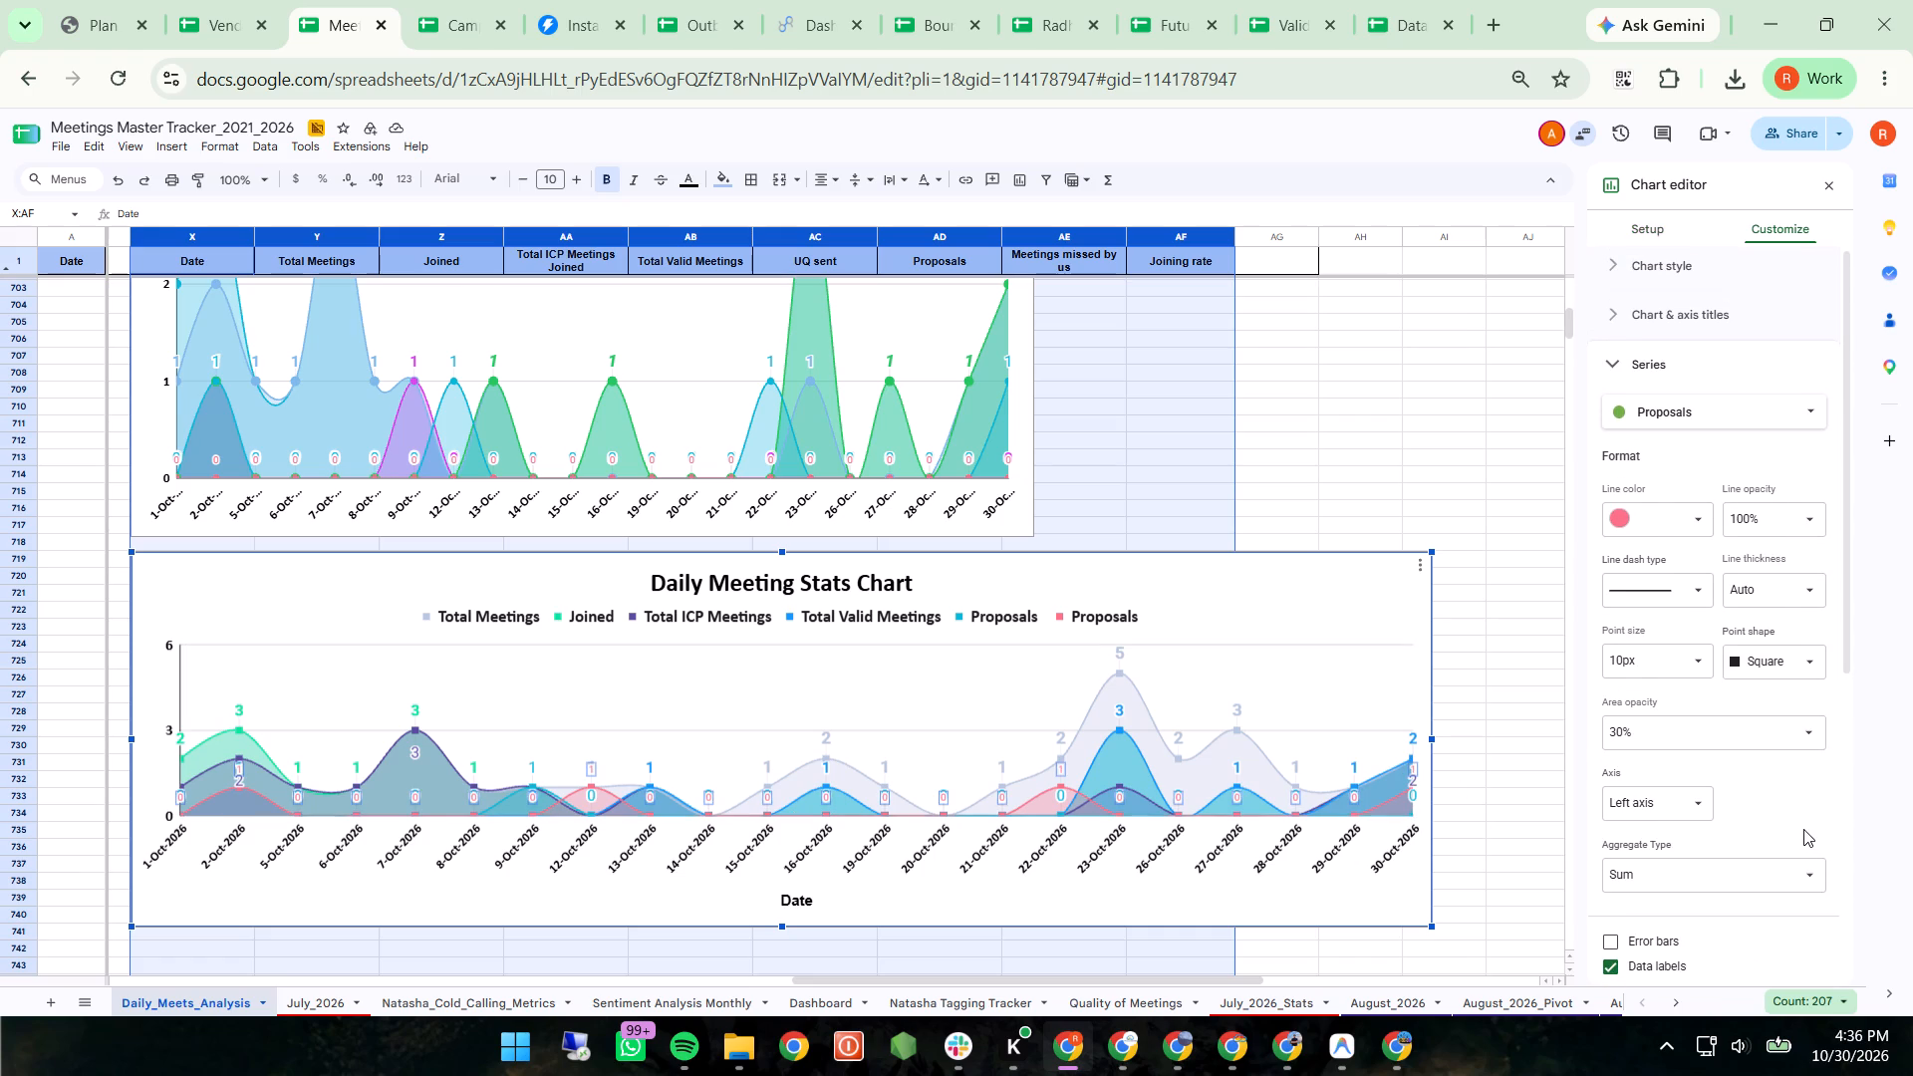
pyautogui.click(1810, 416)
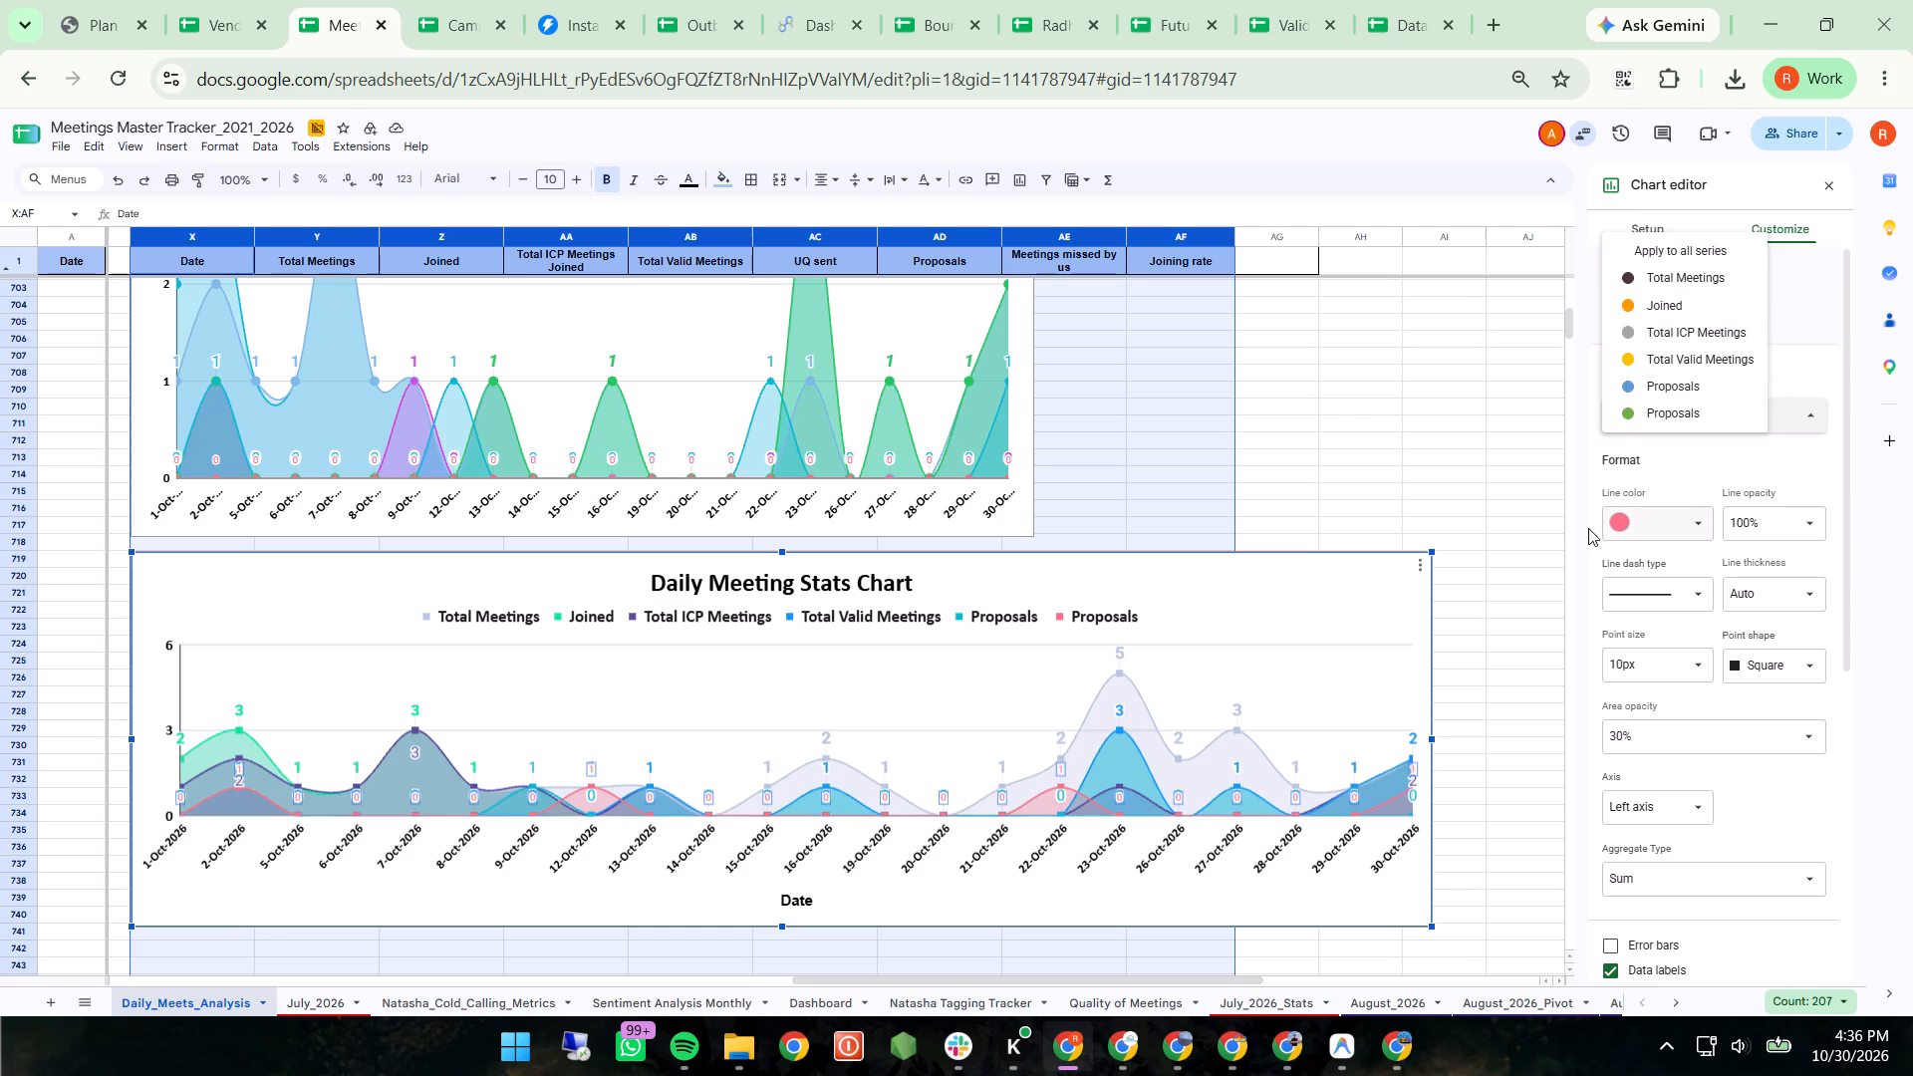
pyautogui.click(1529, 543)
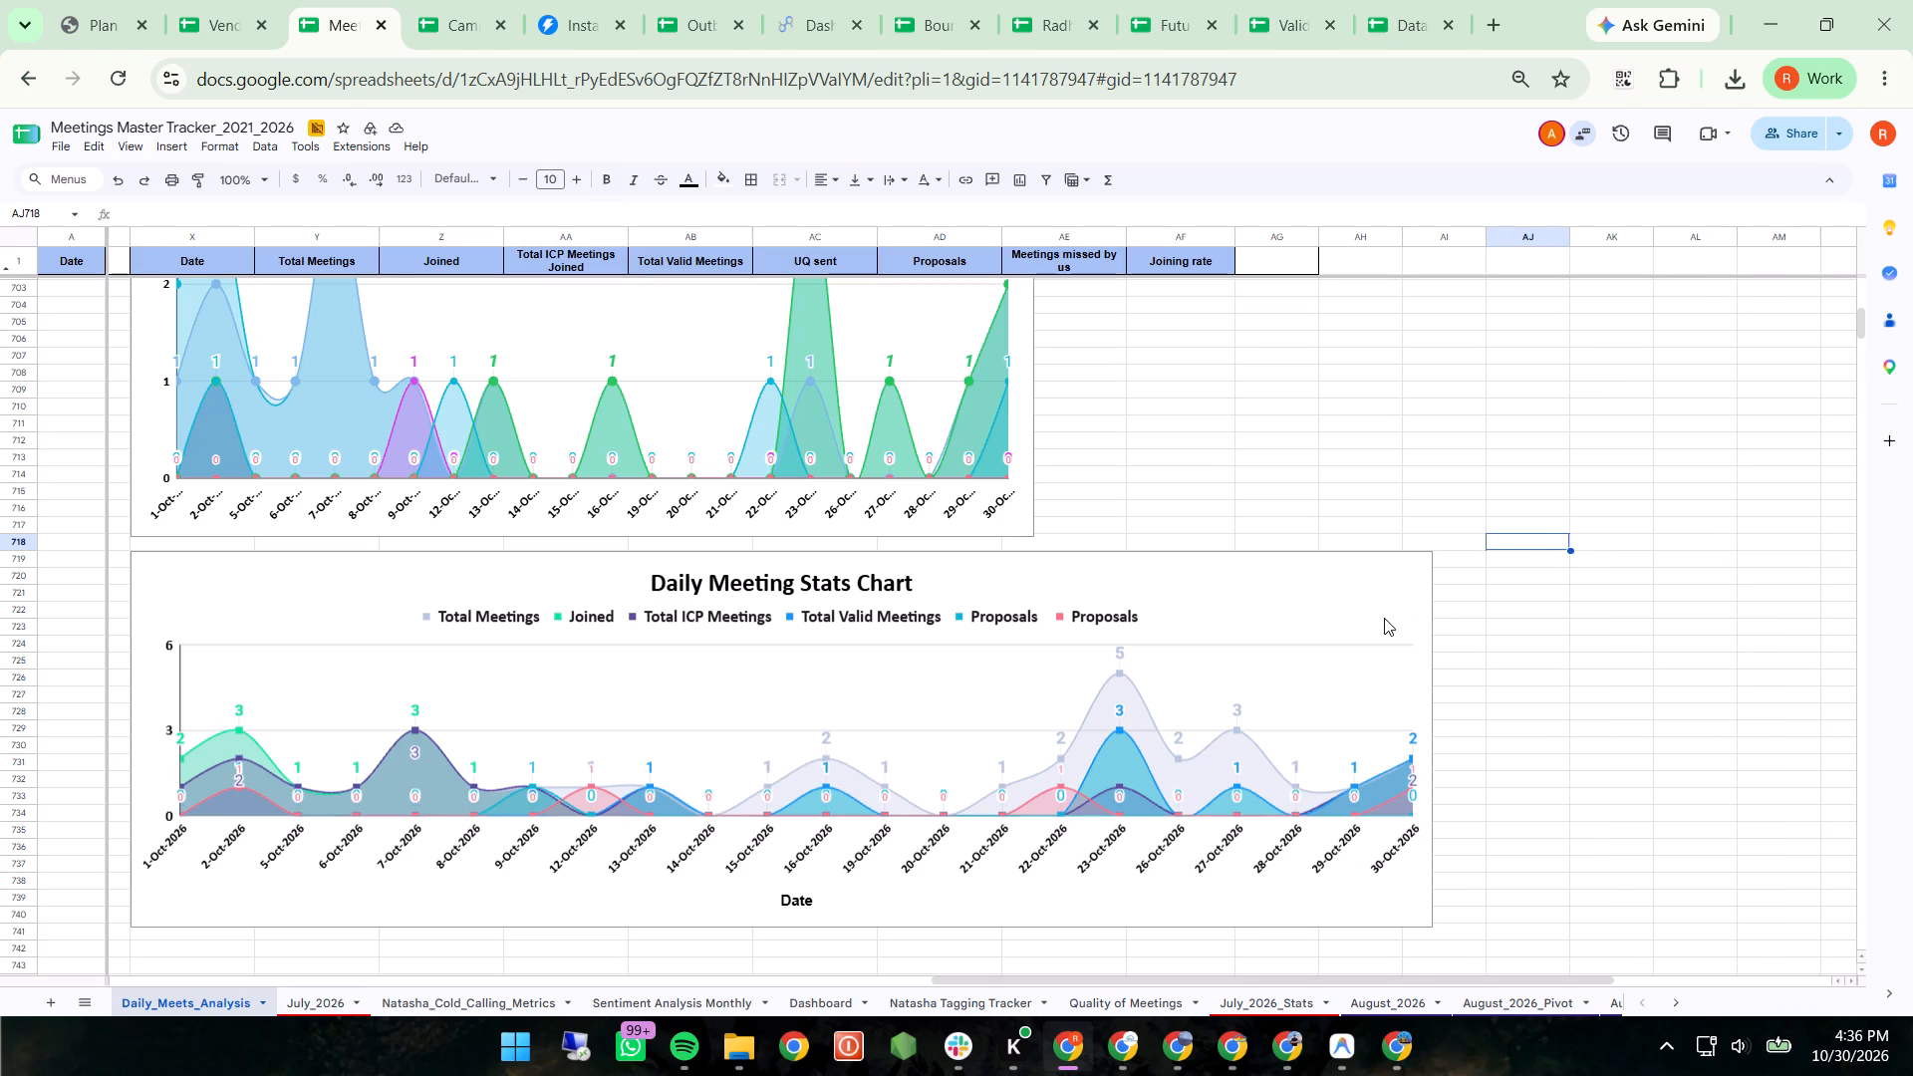
# Add Meetings missed by us as a series to the pasted Daily Meeting Stats Chart.
pyautogui.click(1384, 618)
pyautogui.click(1417, 569)
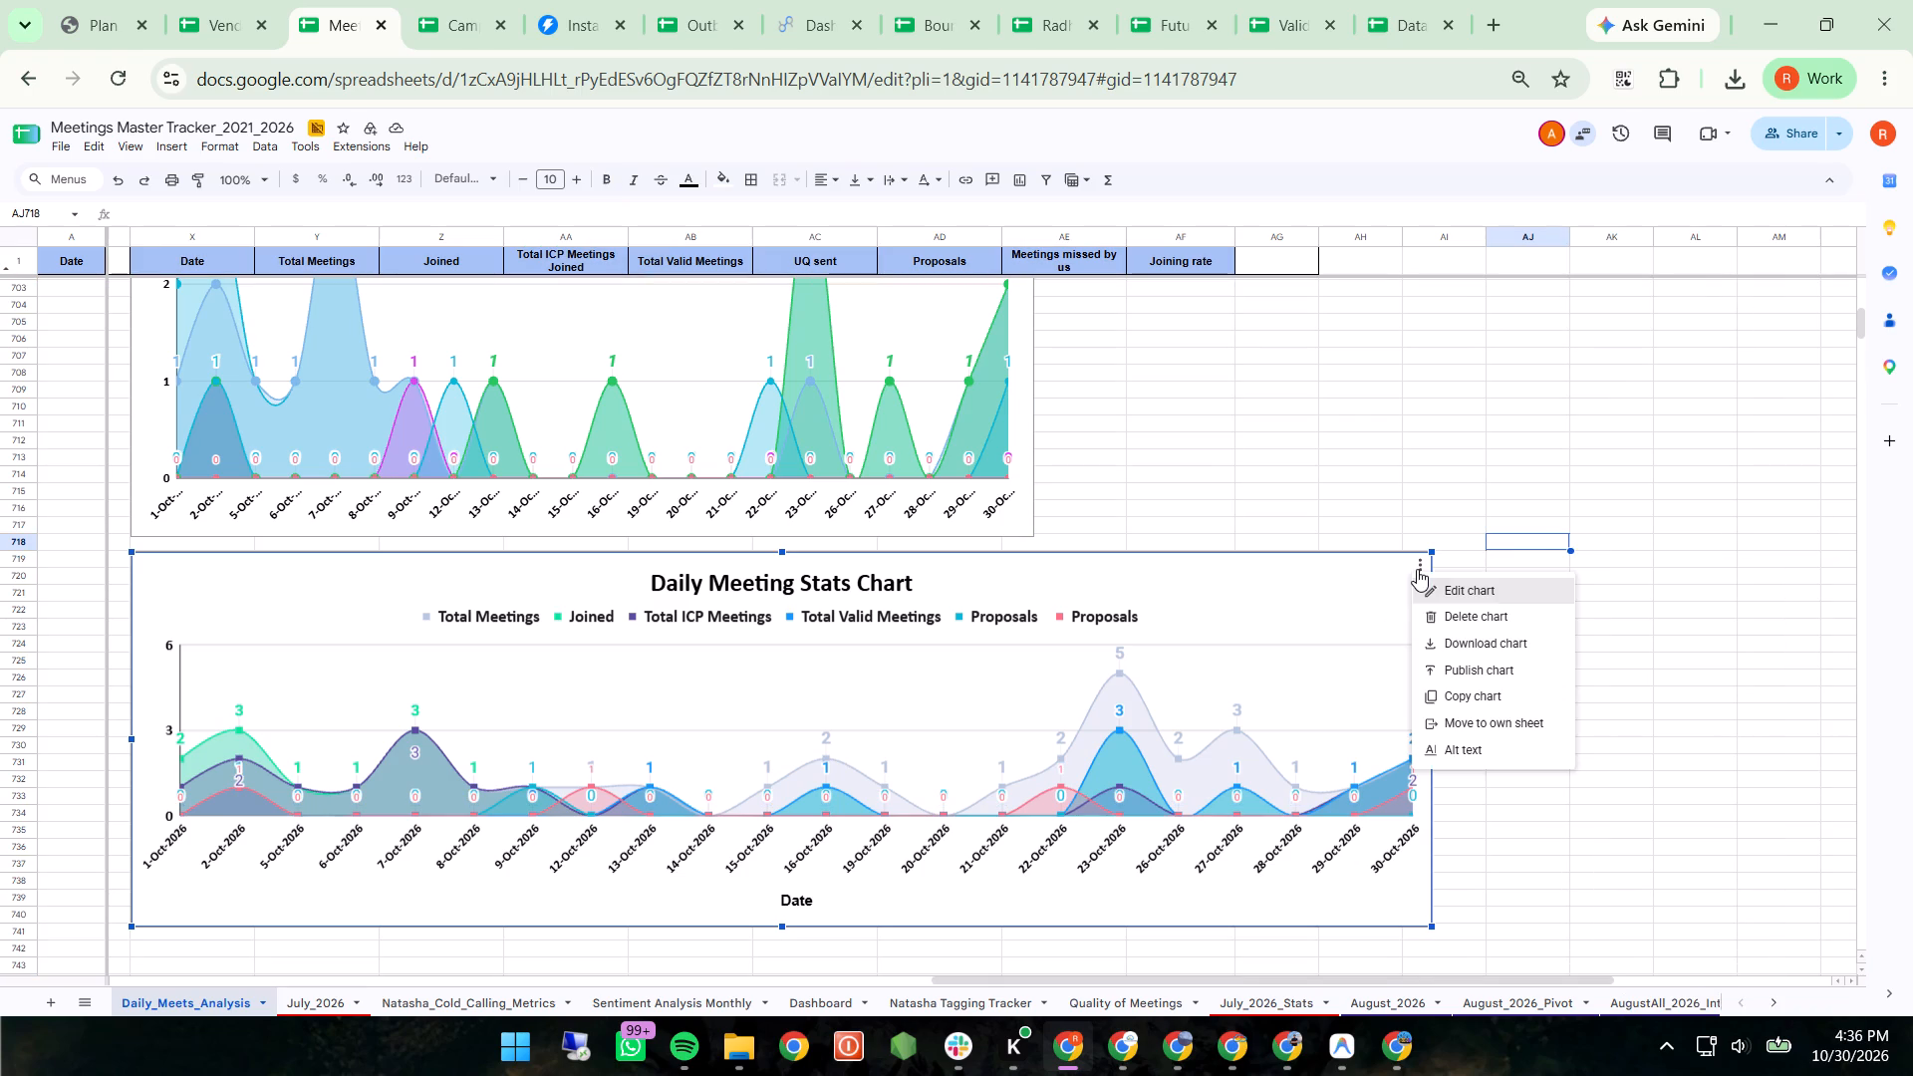
pyautogui.click(1447, 584)
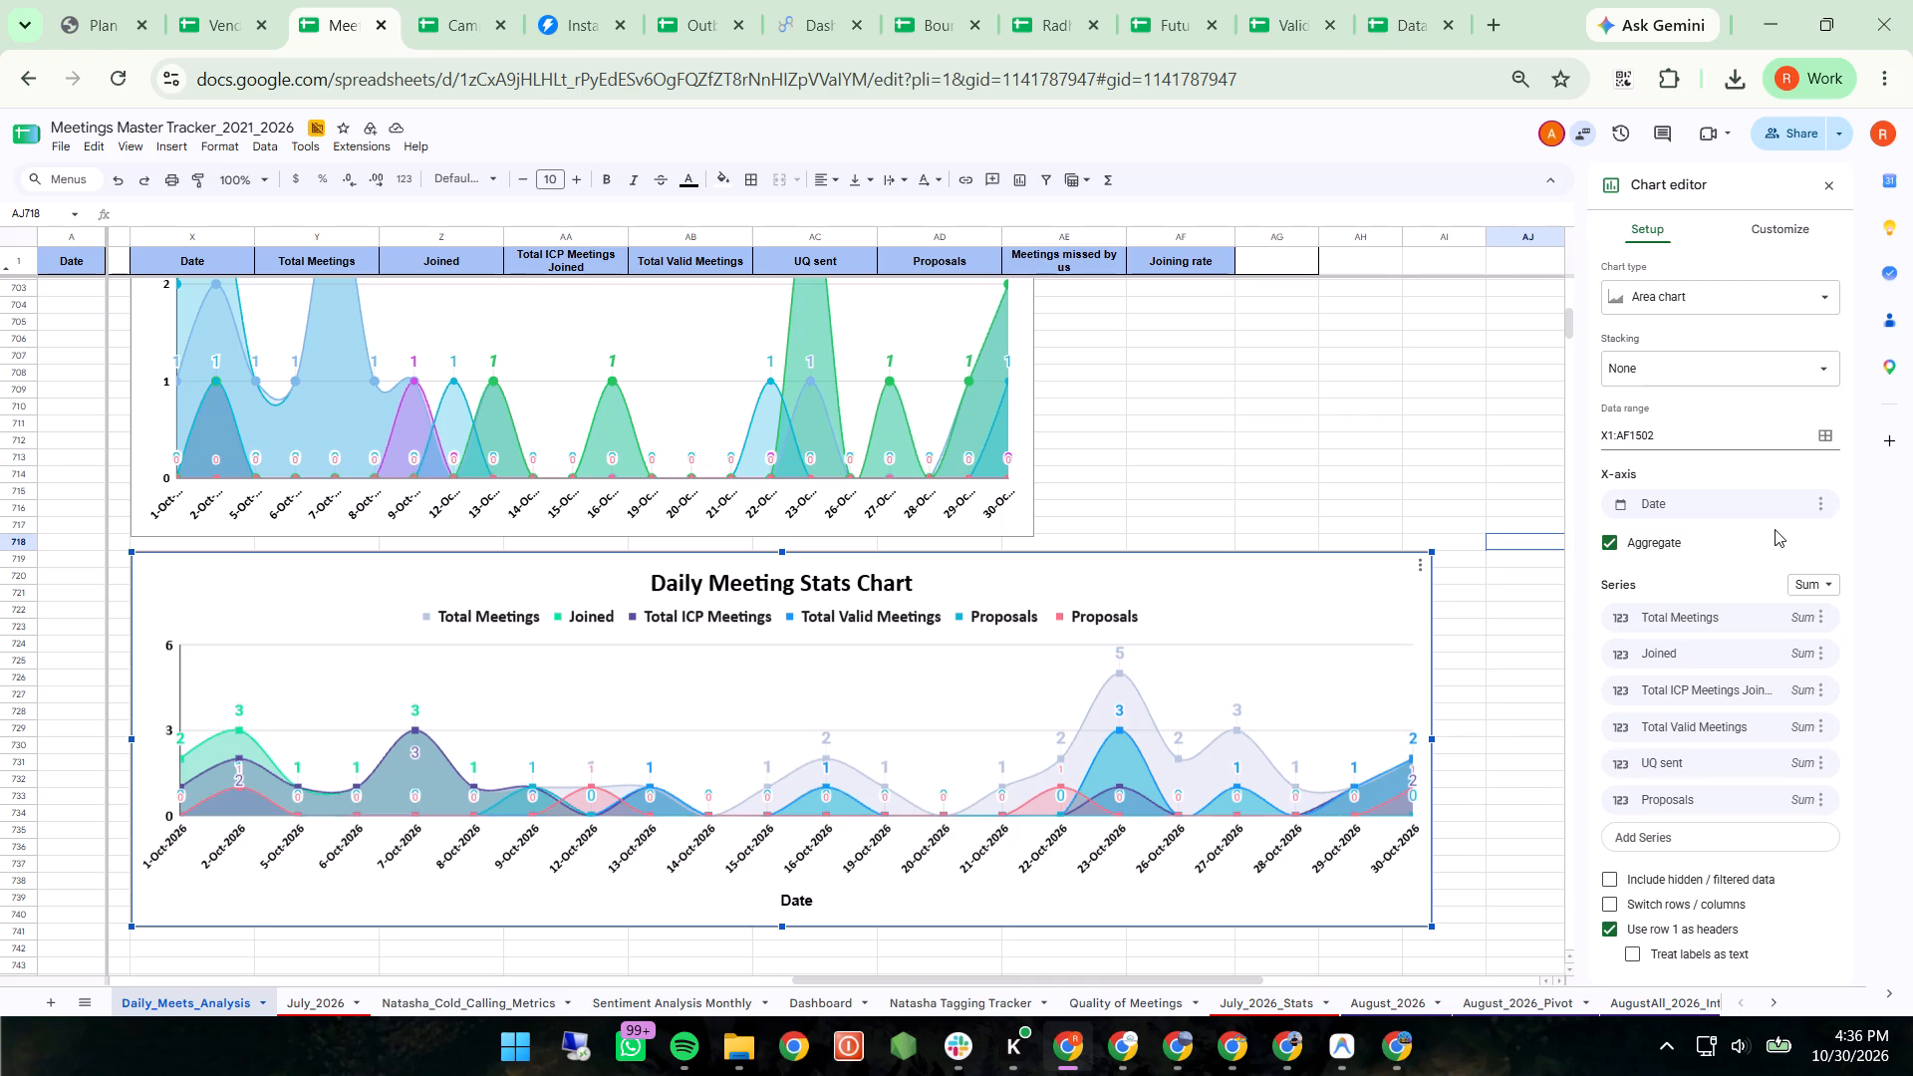
pyautogui.click(1715, 842)
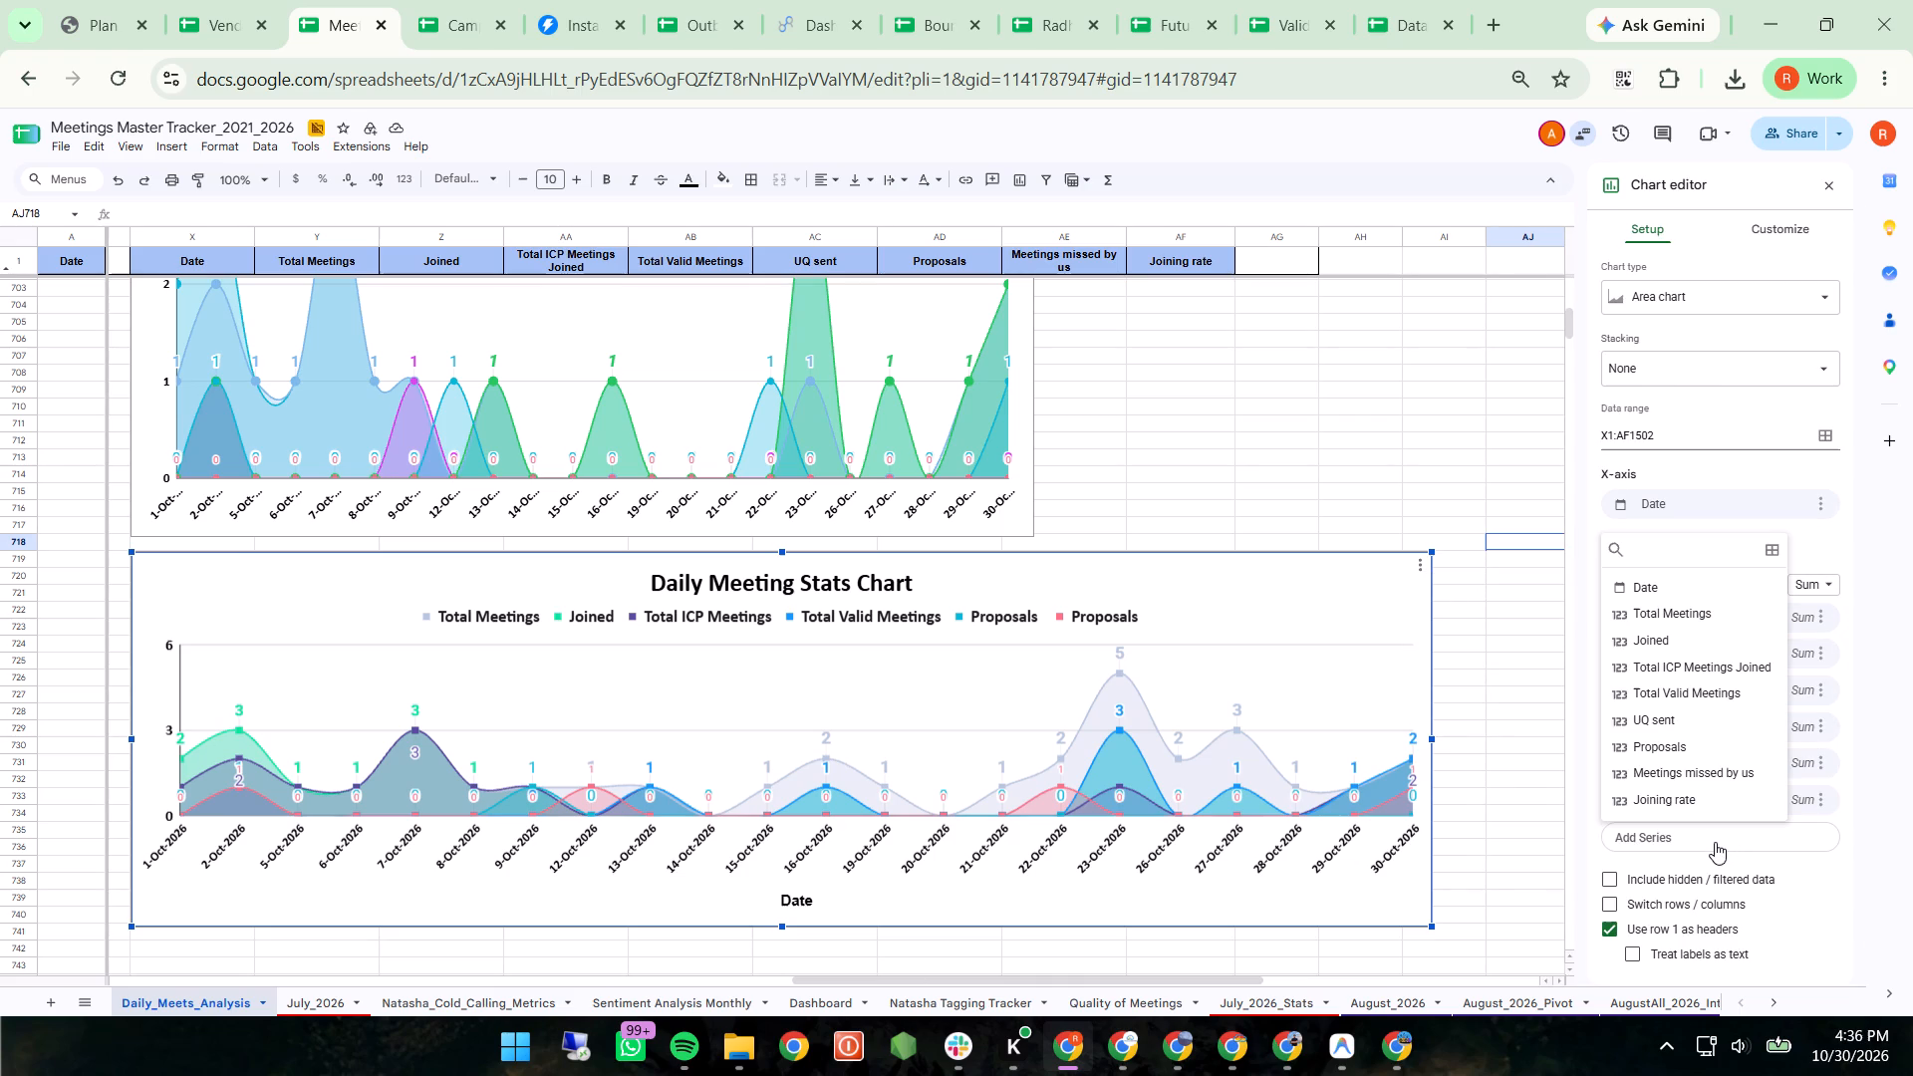
pyautogui.click(1722, 775)
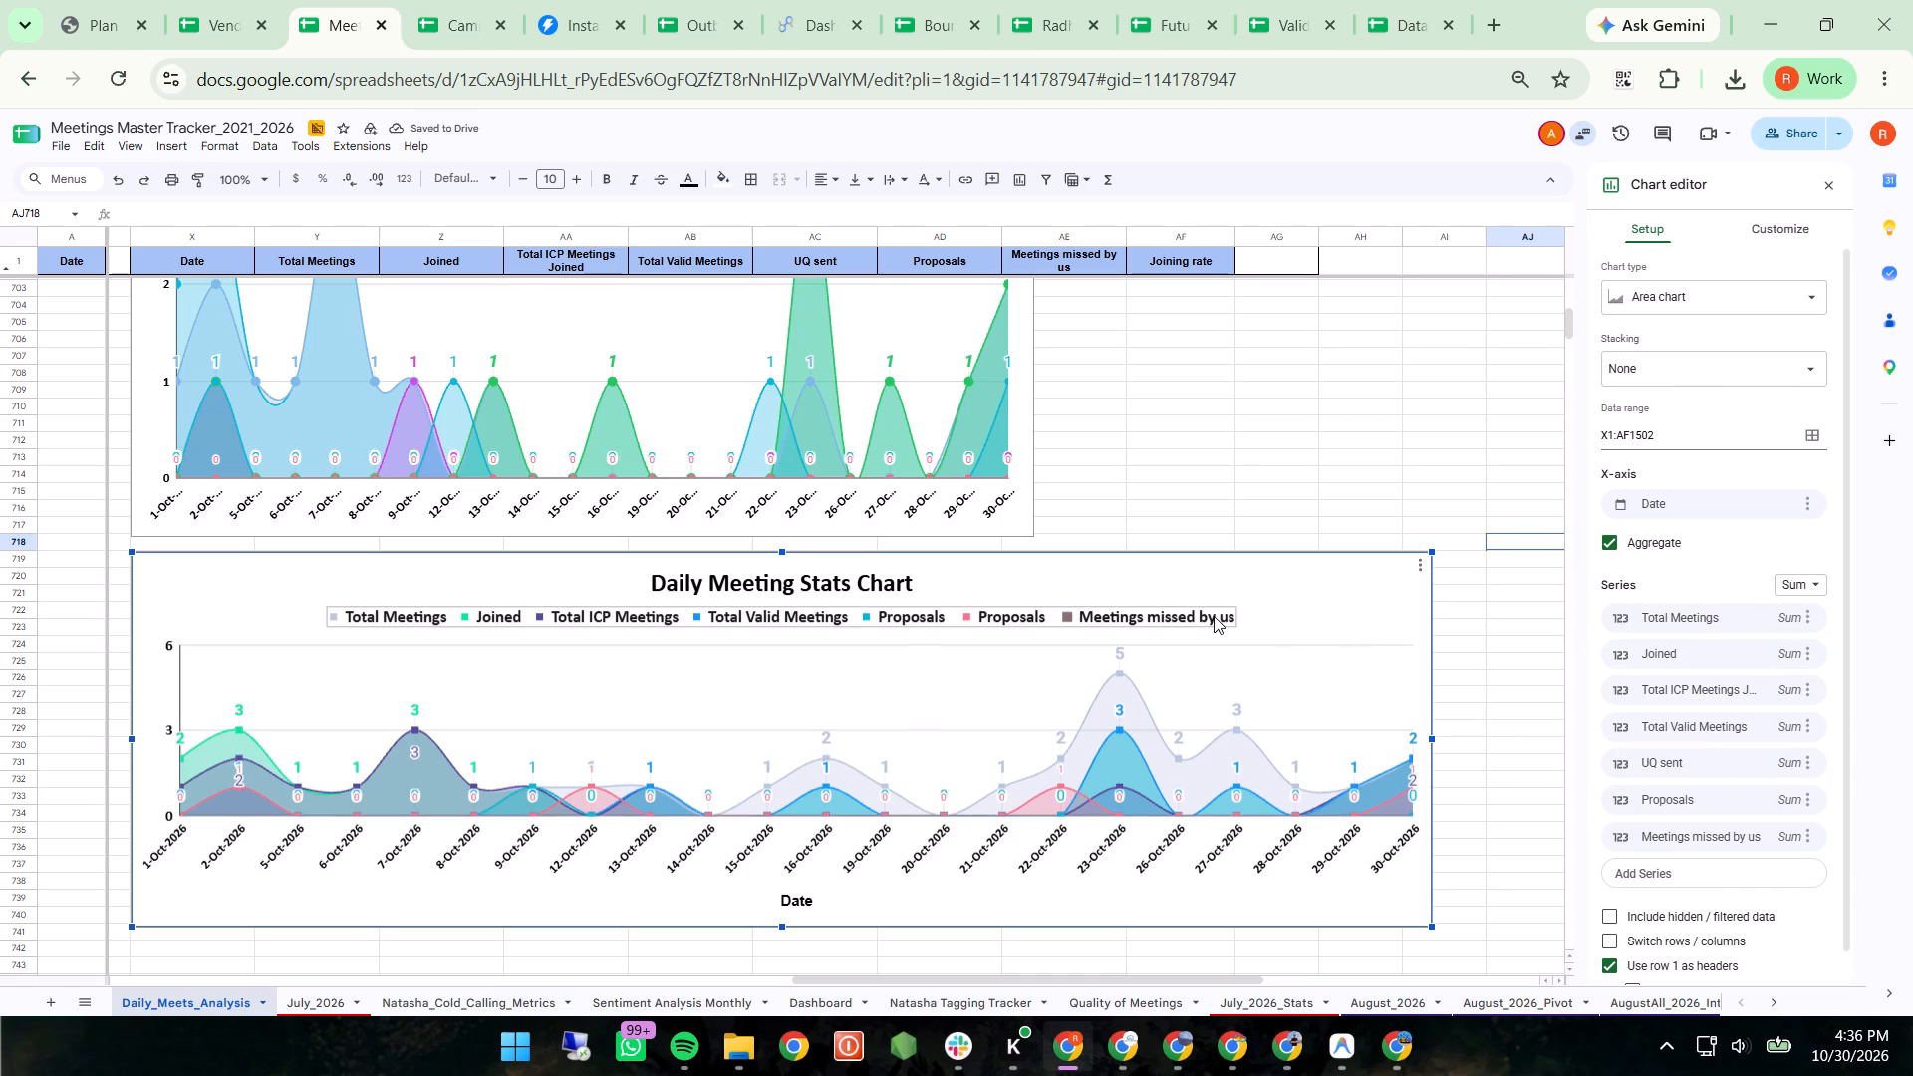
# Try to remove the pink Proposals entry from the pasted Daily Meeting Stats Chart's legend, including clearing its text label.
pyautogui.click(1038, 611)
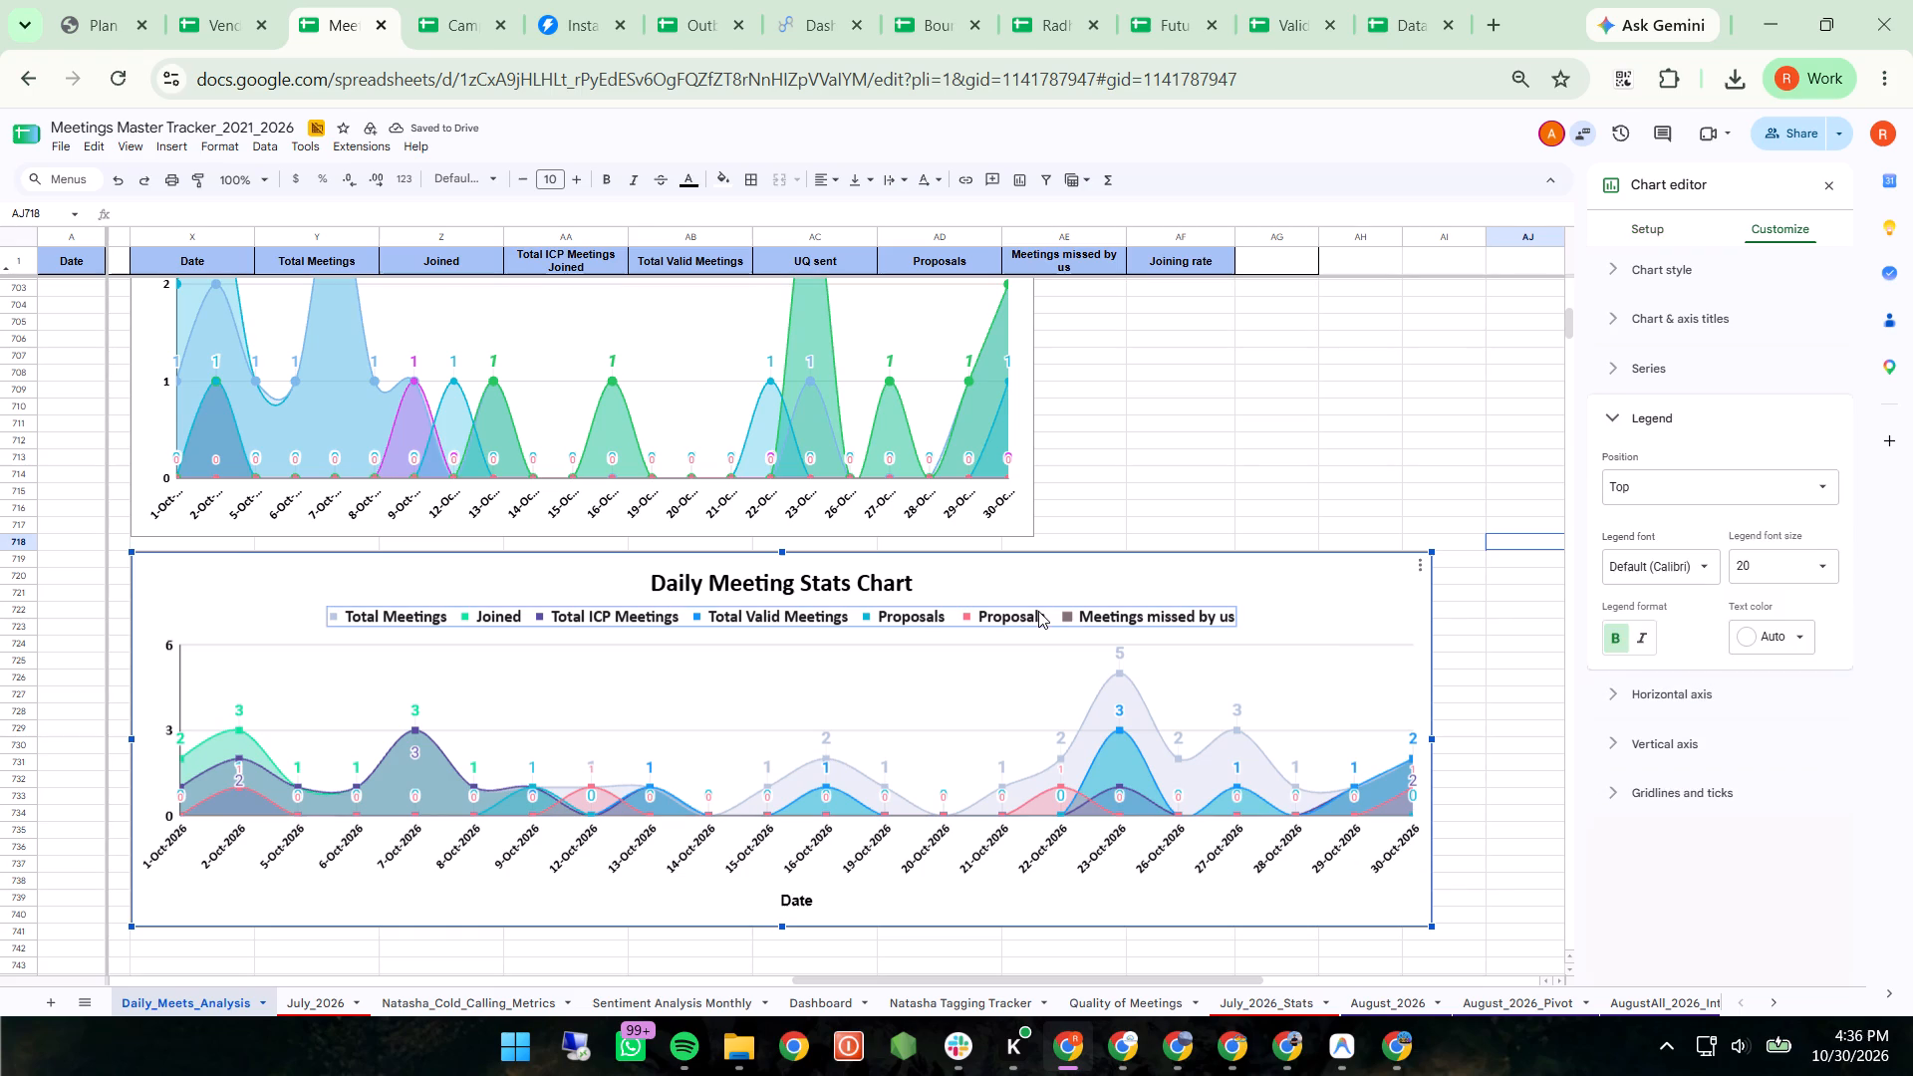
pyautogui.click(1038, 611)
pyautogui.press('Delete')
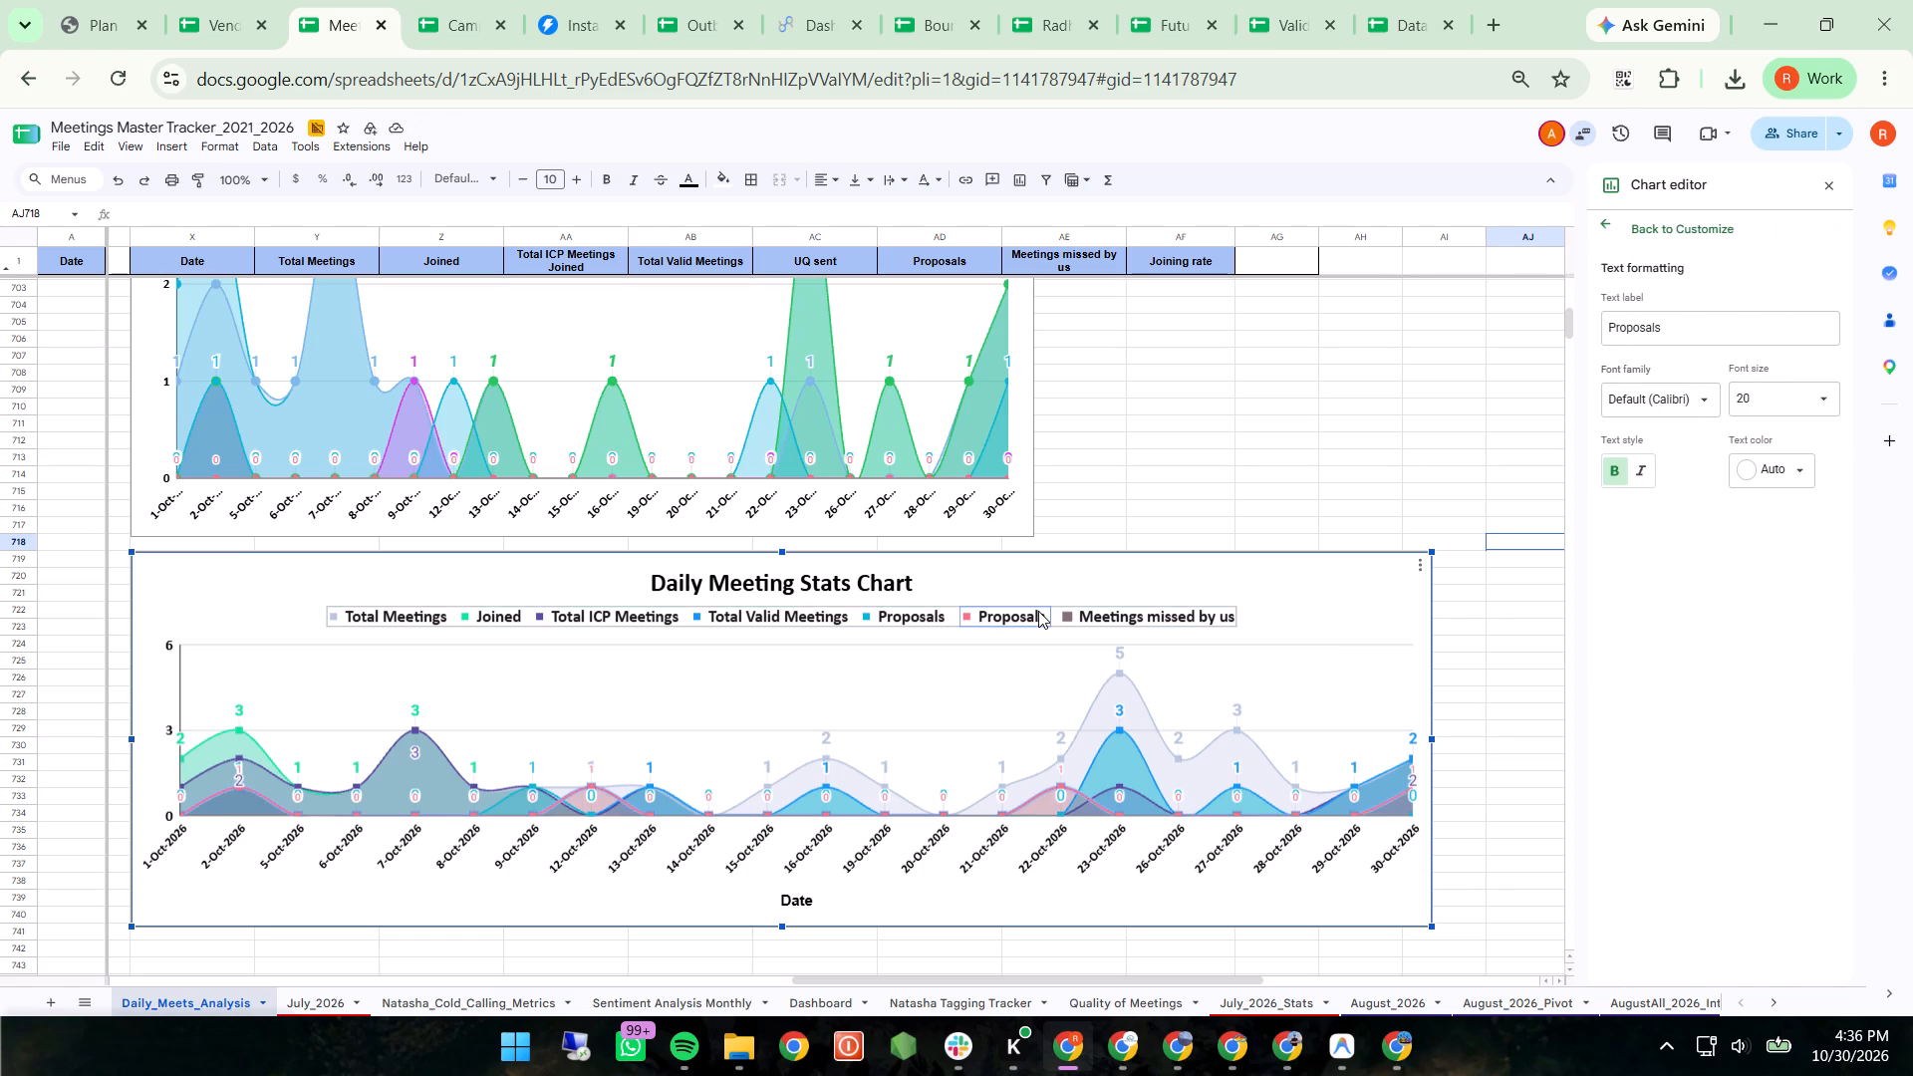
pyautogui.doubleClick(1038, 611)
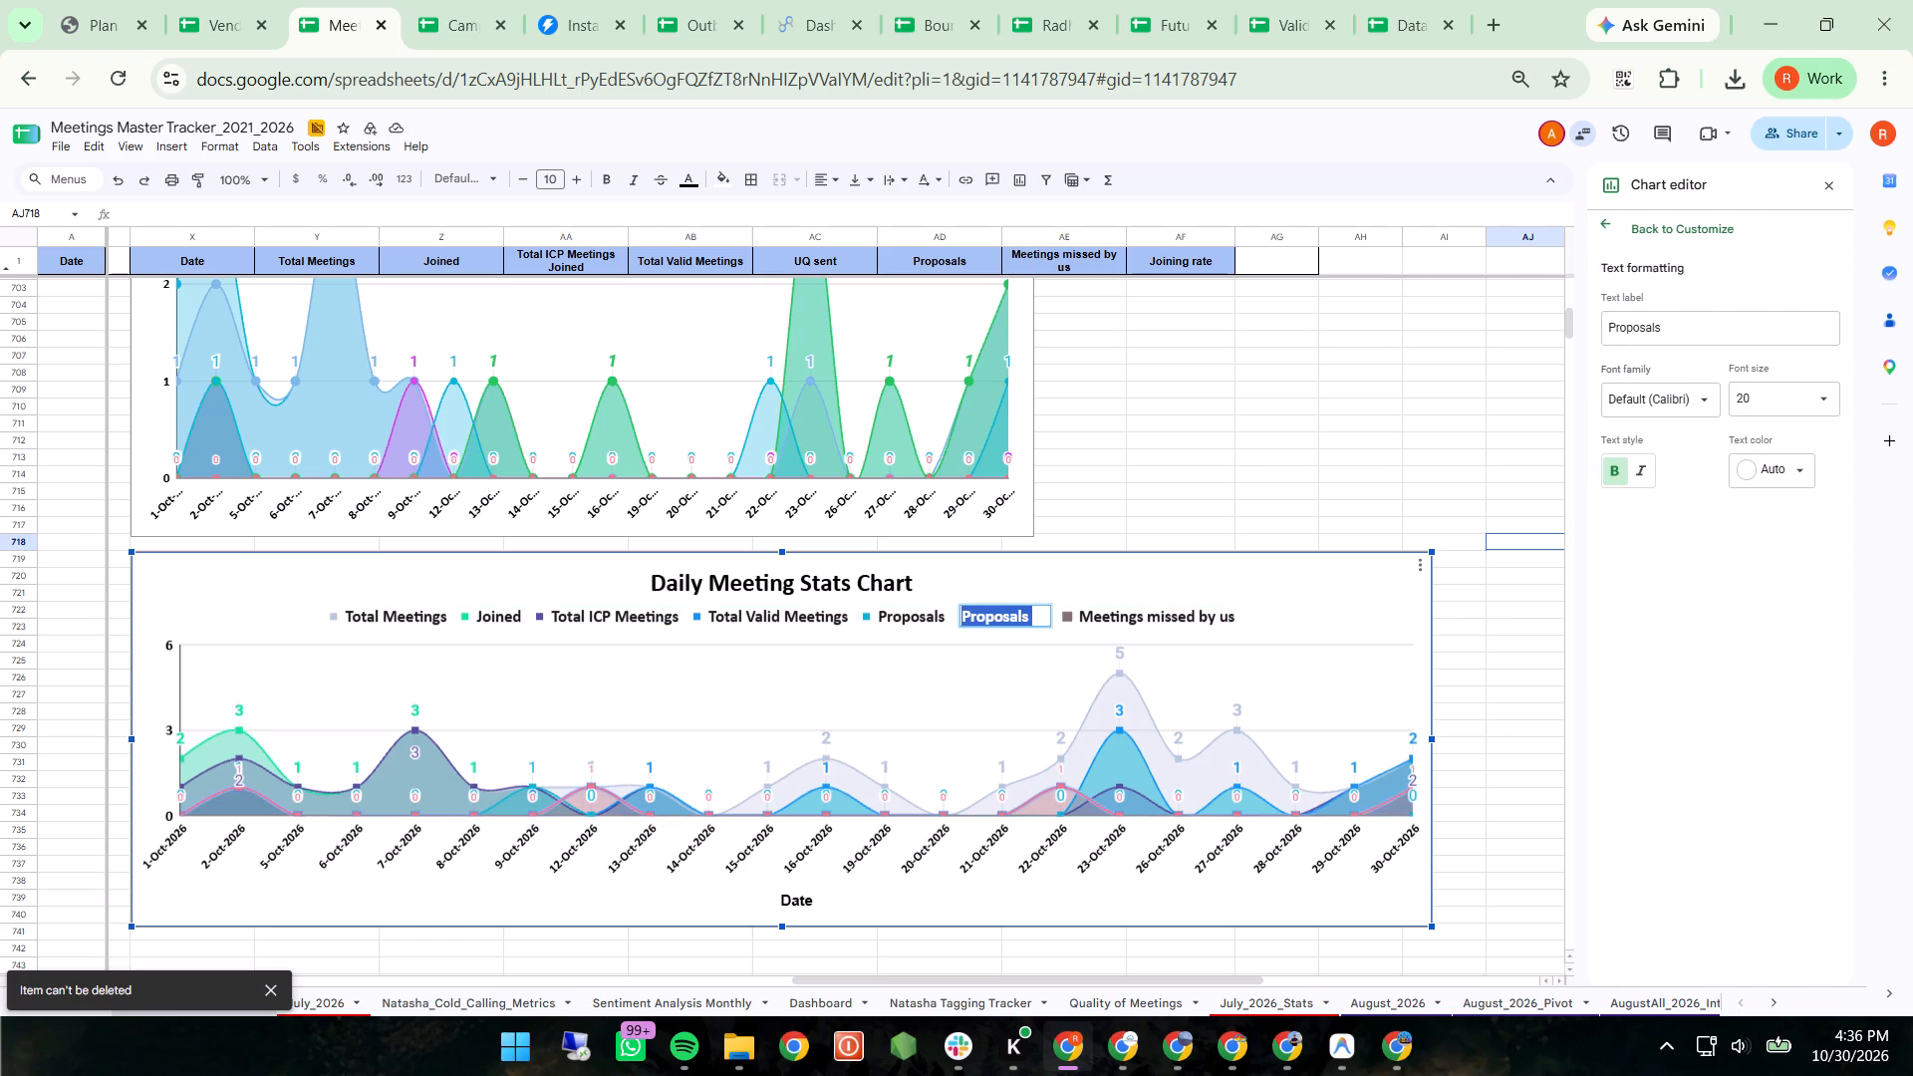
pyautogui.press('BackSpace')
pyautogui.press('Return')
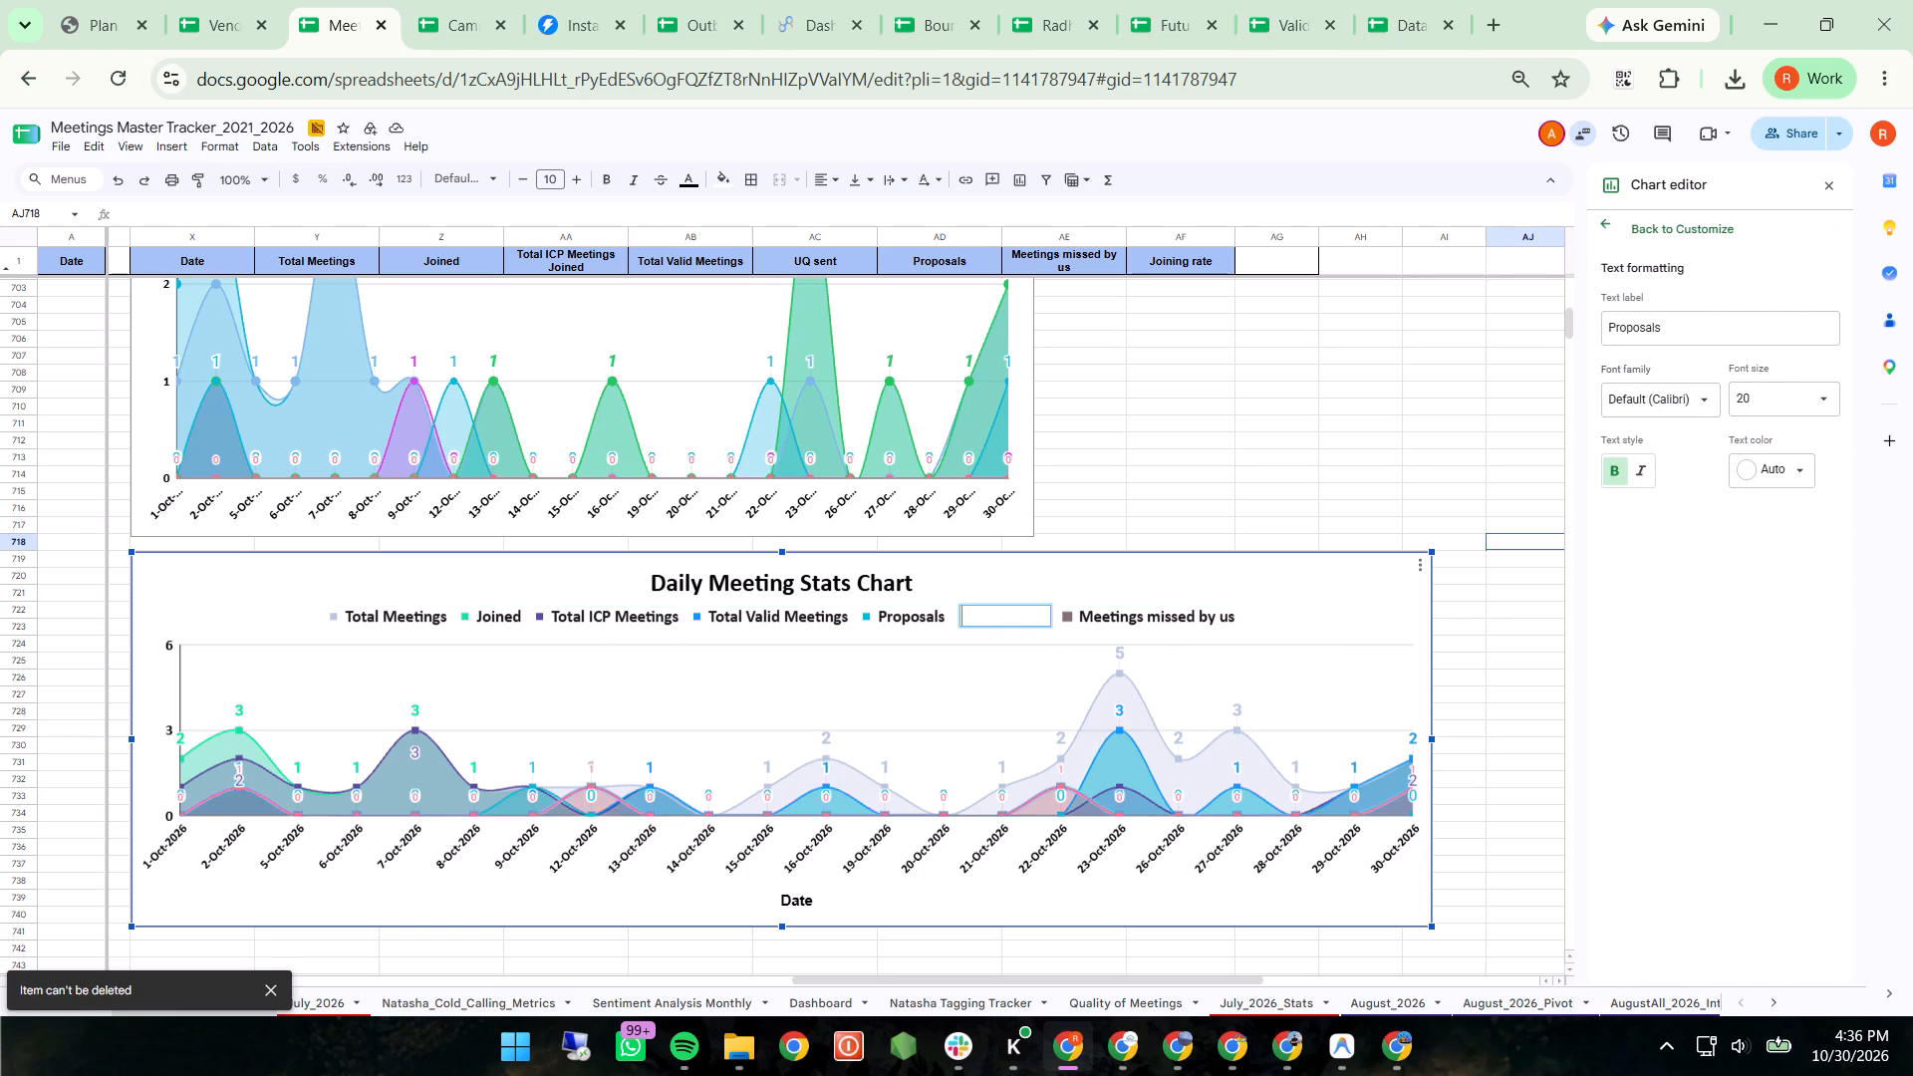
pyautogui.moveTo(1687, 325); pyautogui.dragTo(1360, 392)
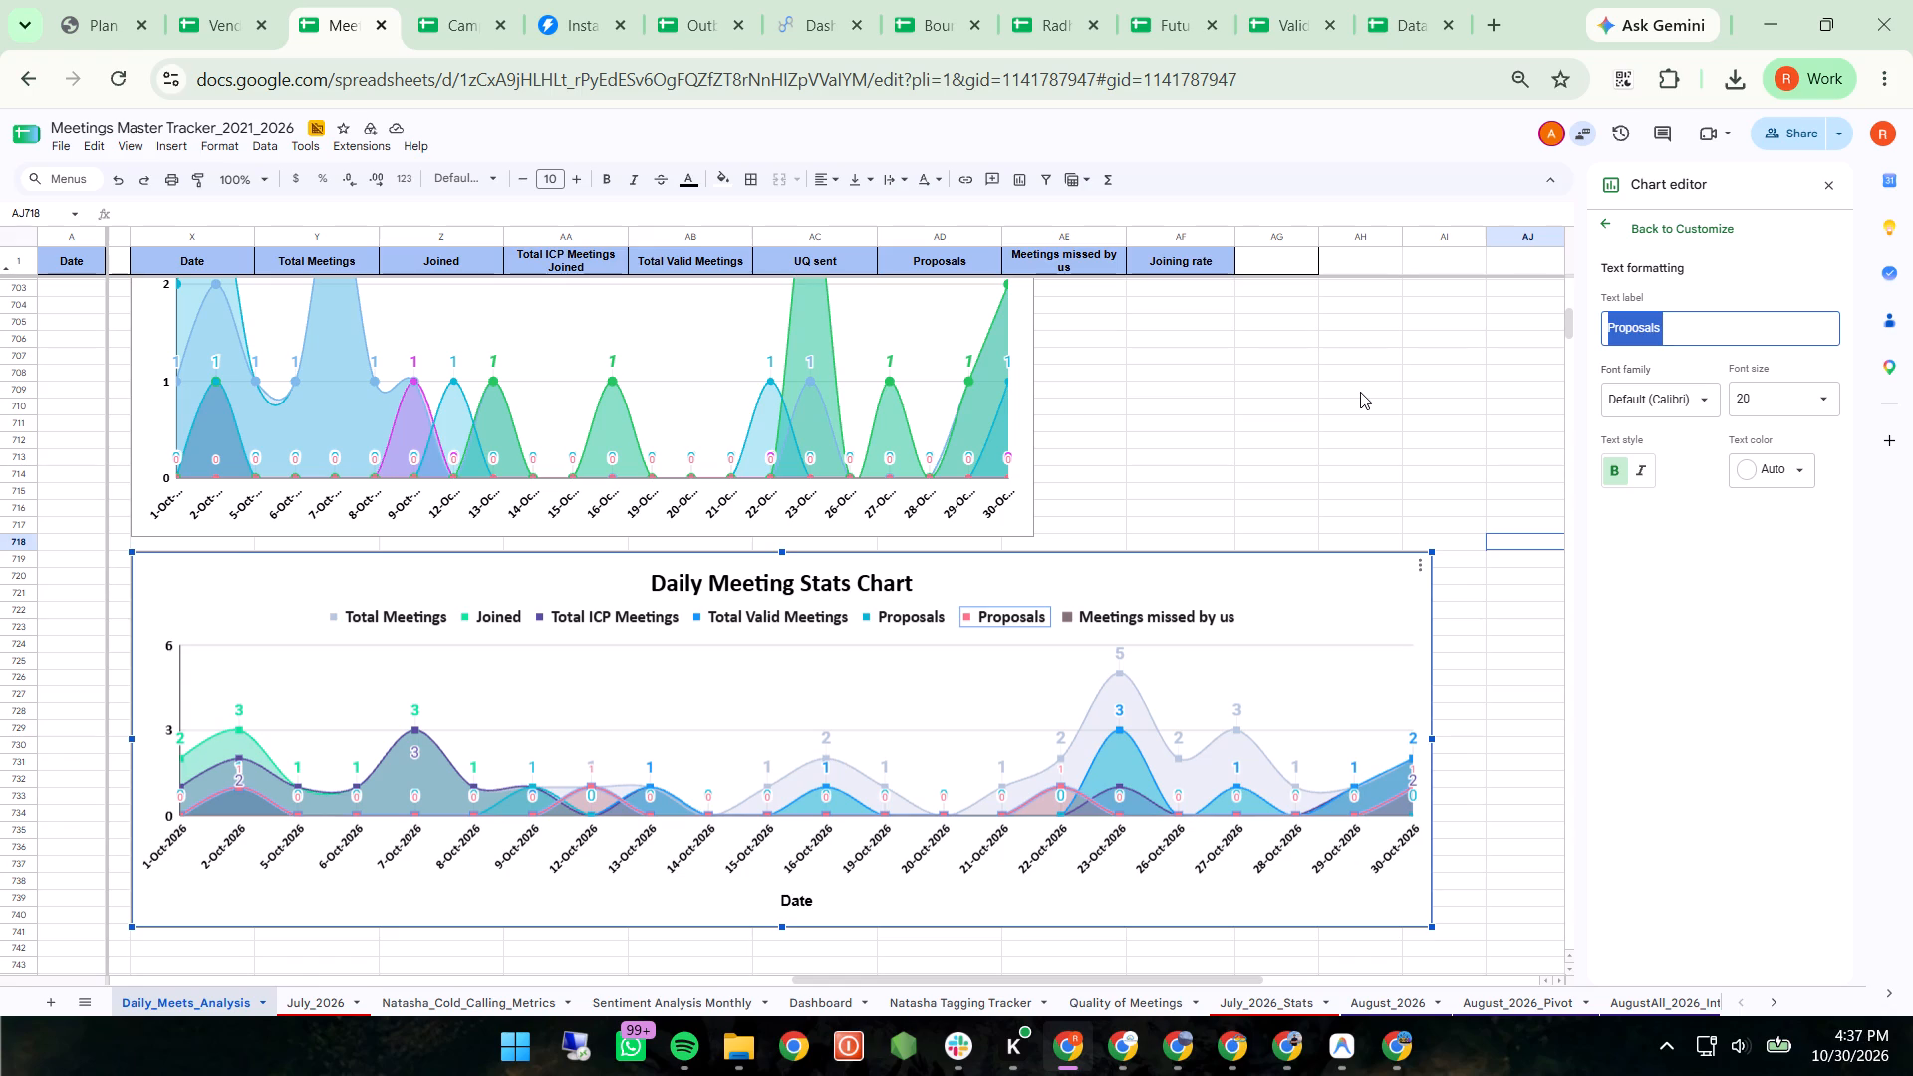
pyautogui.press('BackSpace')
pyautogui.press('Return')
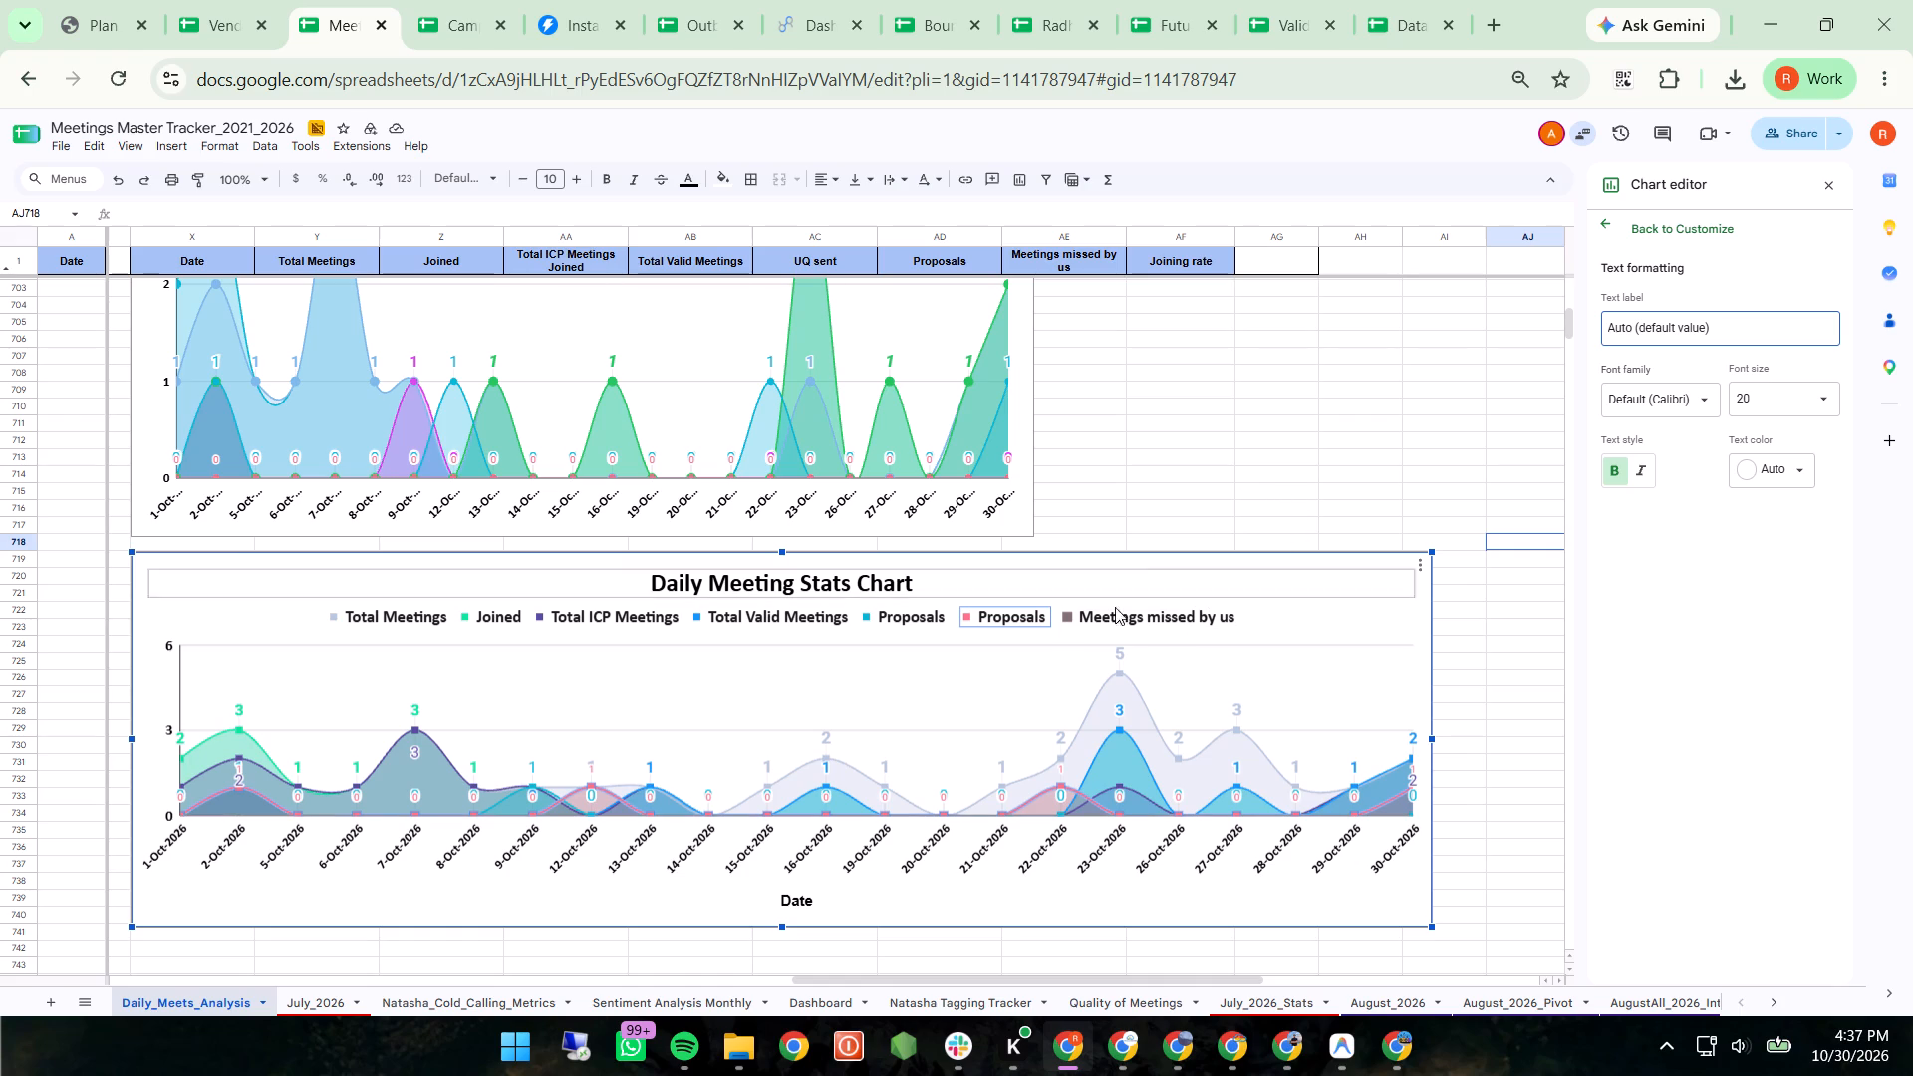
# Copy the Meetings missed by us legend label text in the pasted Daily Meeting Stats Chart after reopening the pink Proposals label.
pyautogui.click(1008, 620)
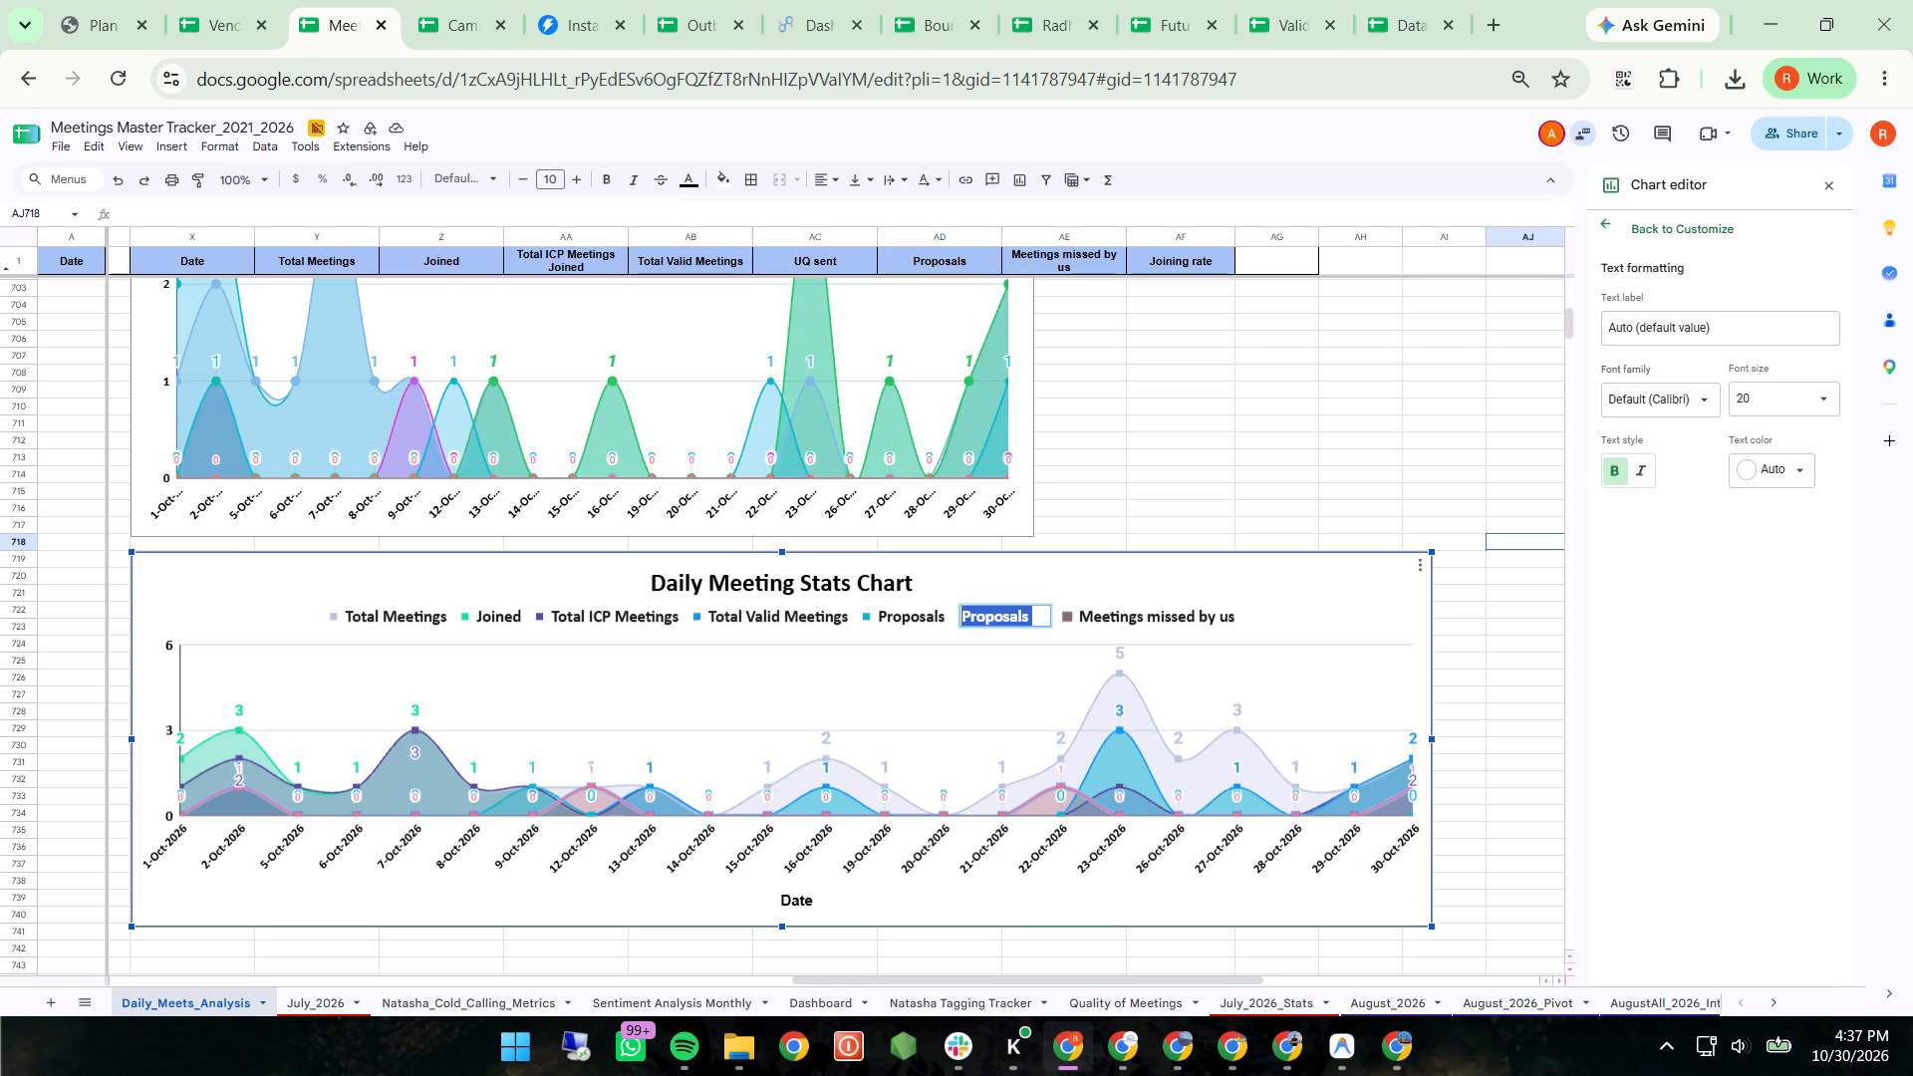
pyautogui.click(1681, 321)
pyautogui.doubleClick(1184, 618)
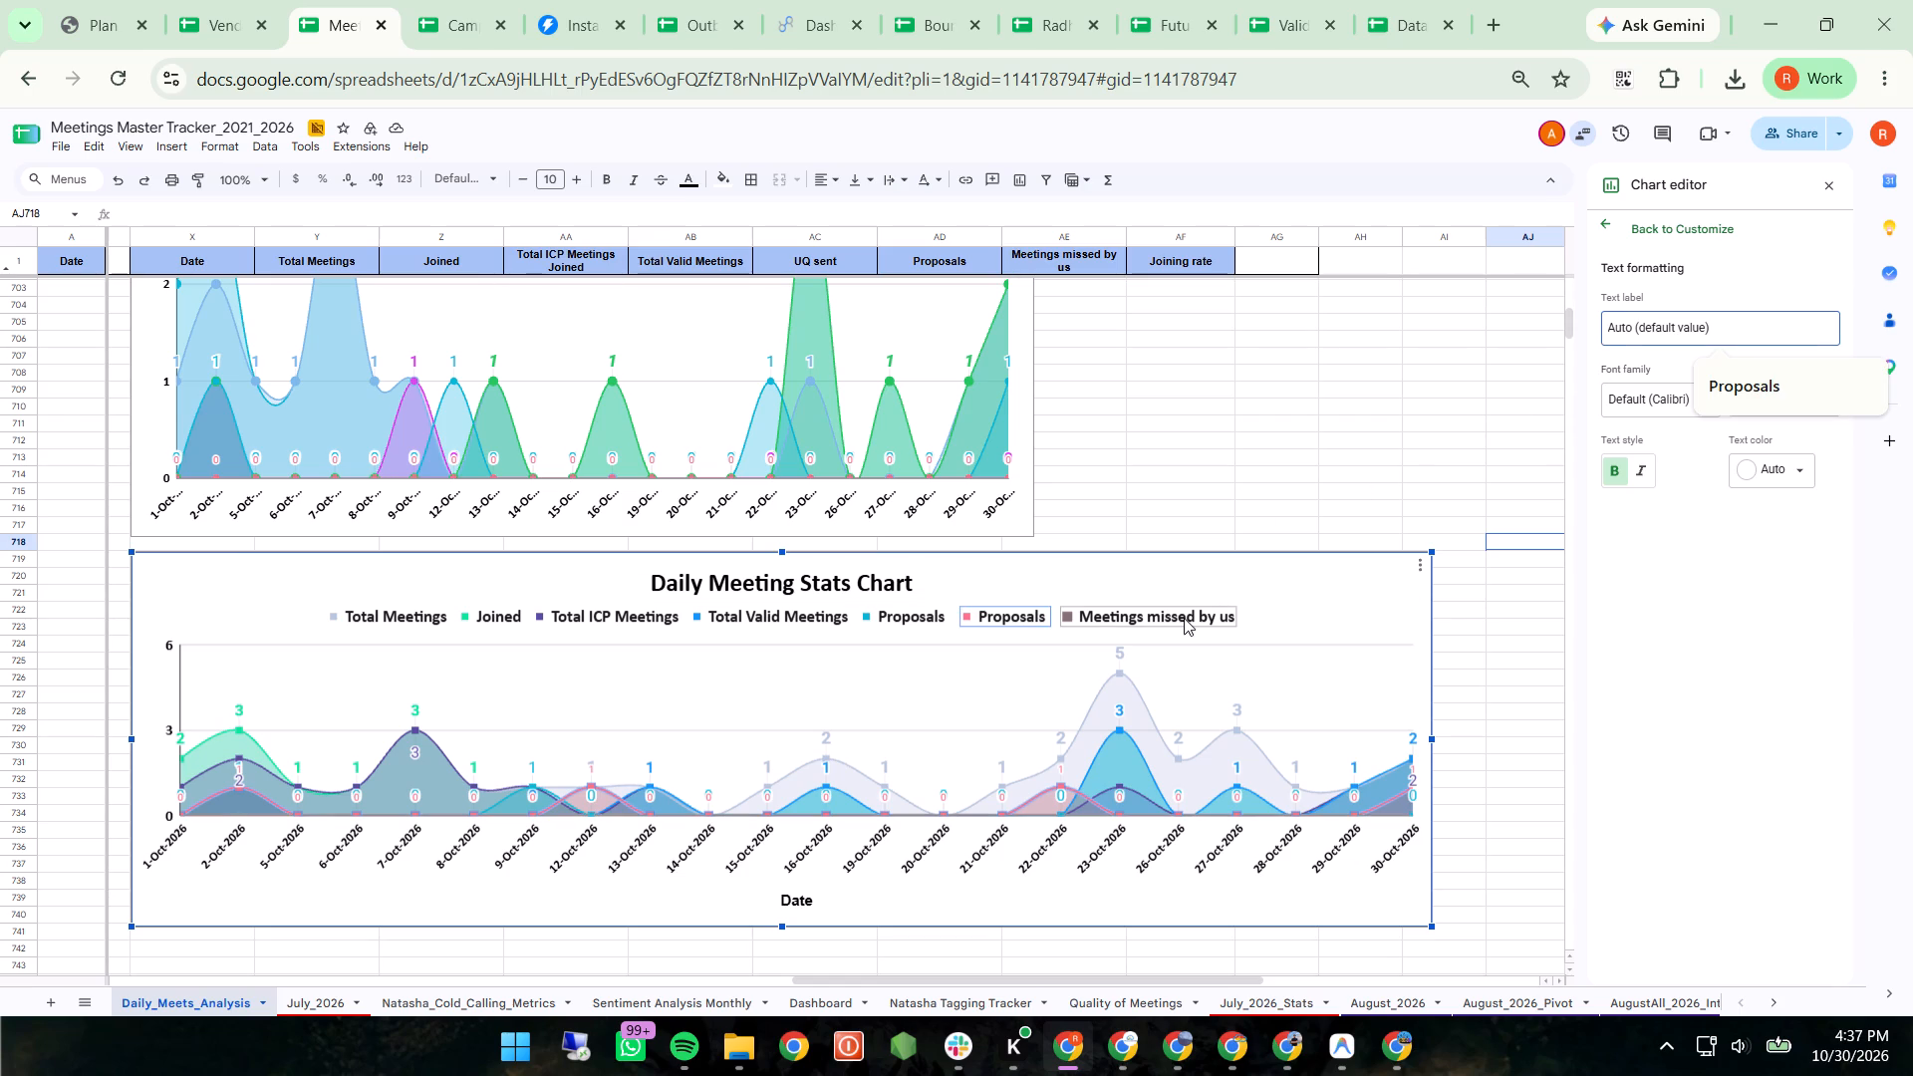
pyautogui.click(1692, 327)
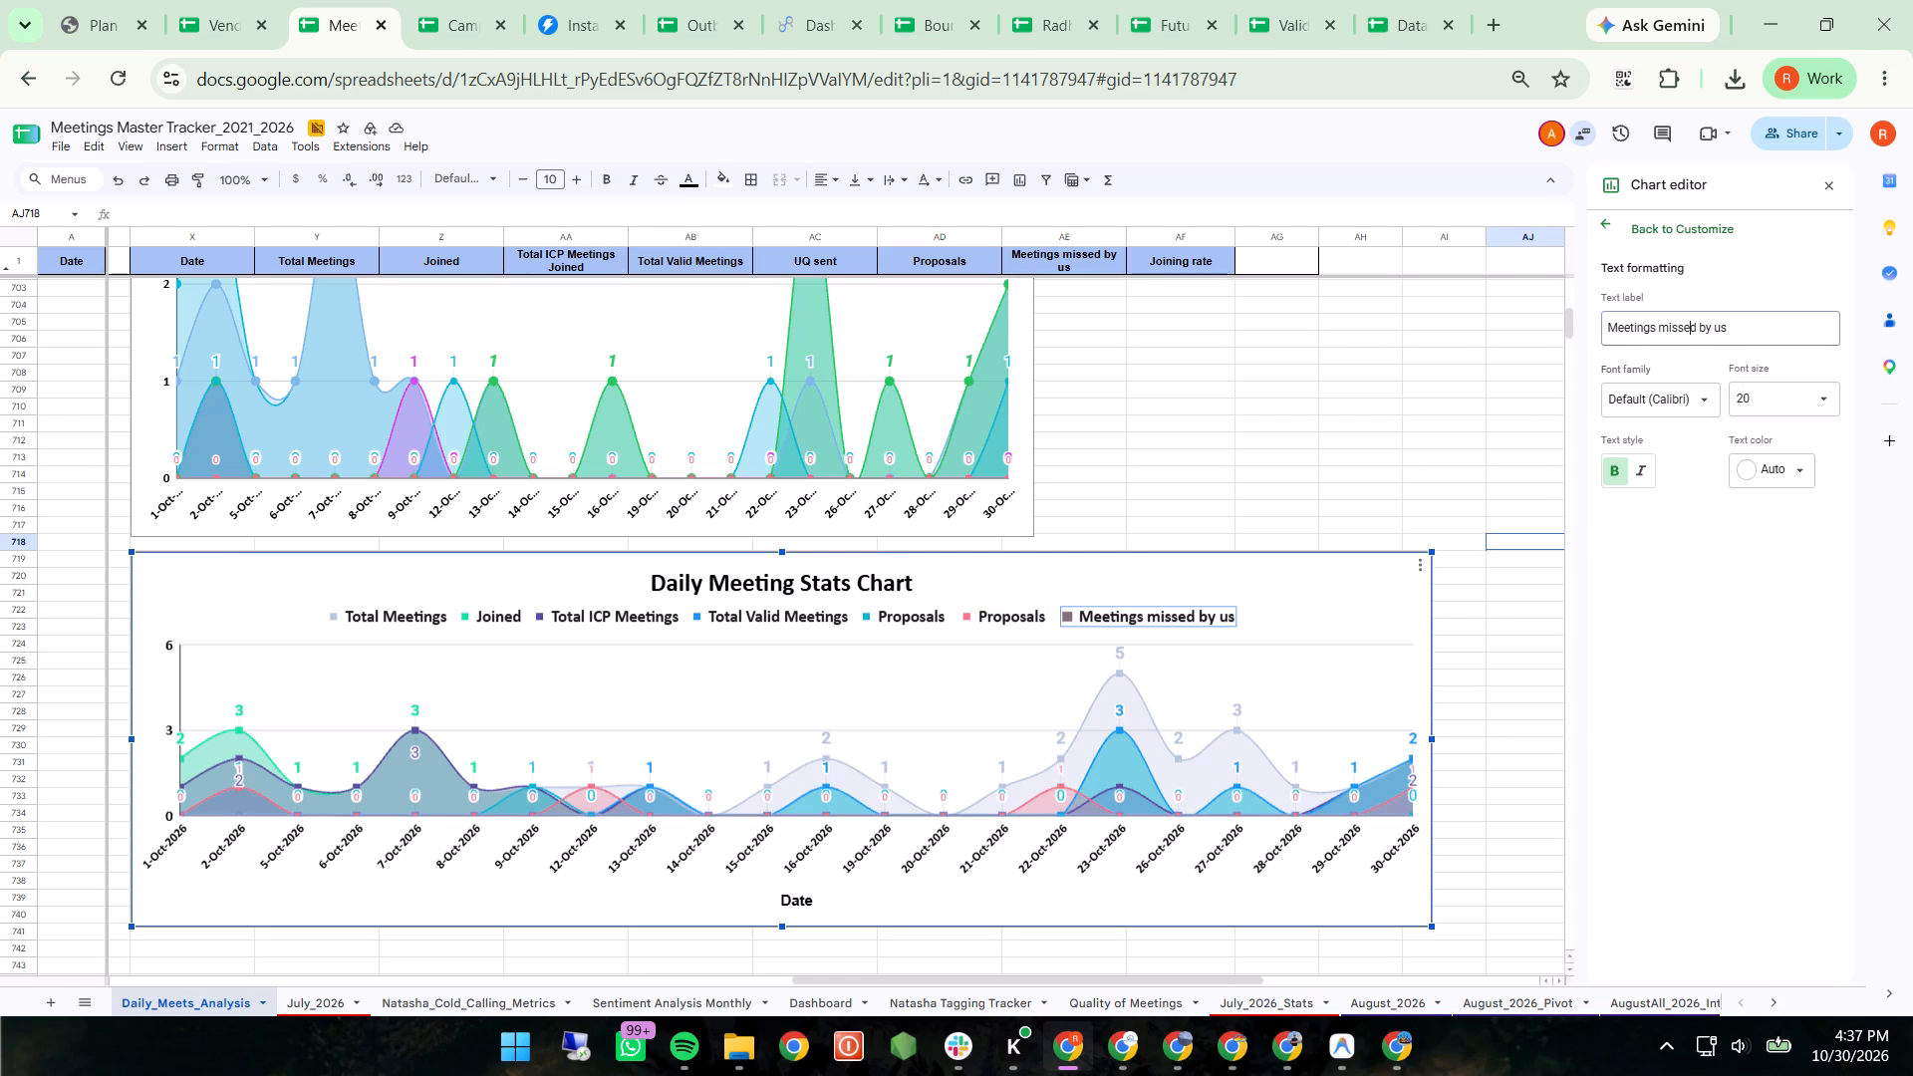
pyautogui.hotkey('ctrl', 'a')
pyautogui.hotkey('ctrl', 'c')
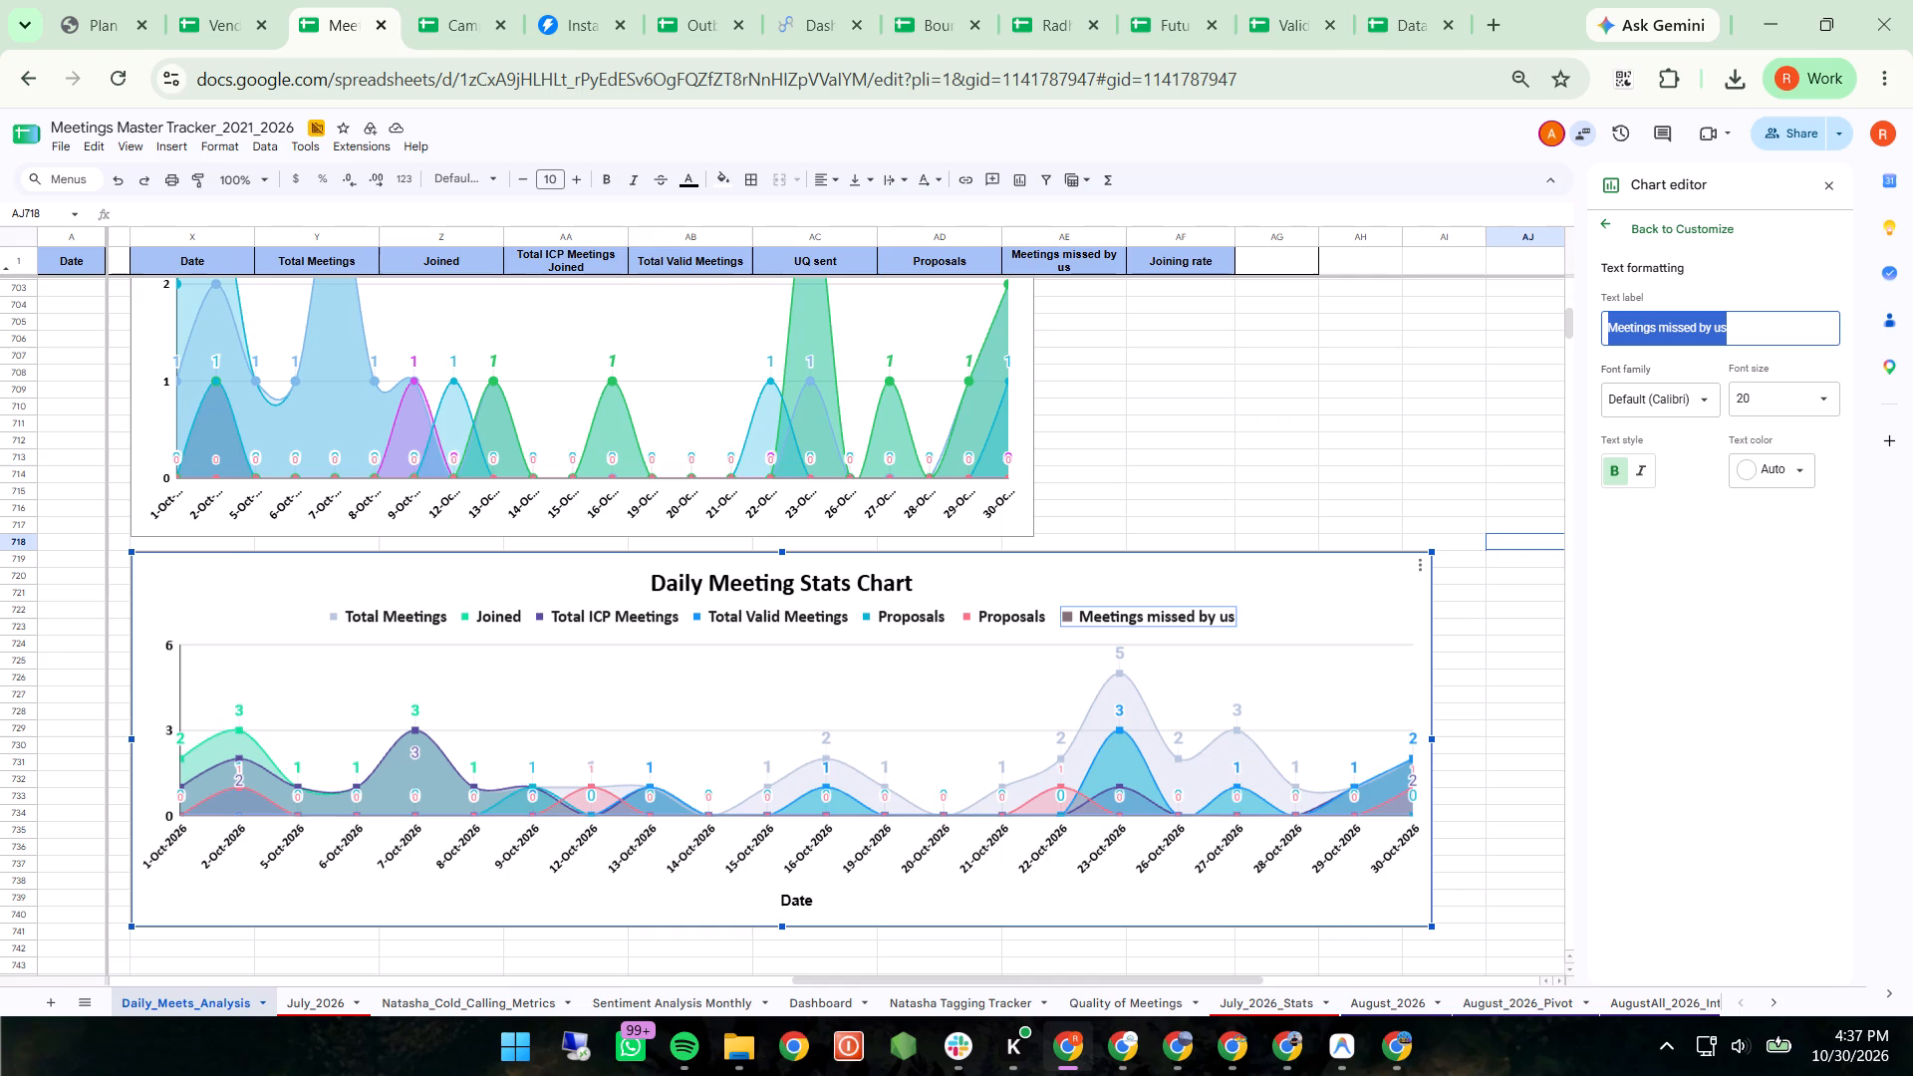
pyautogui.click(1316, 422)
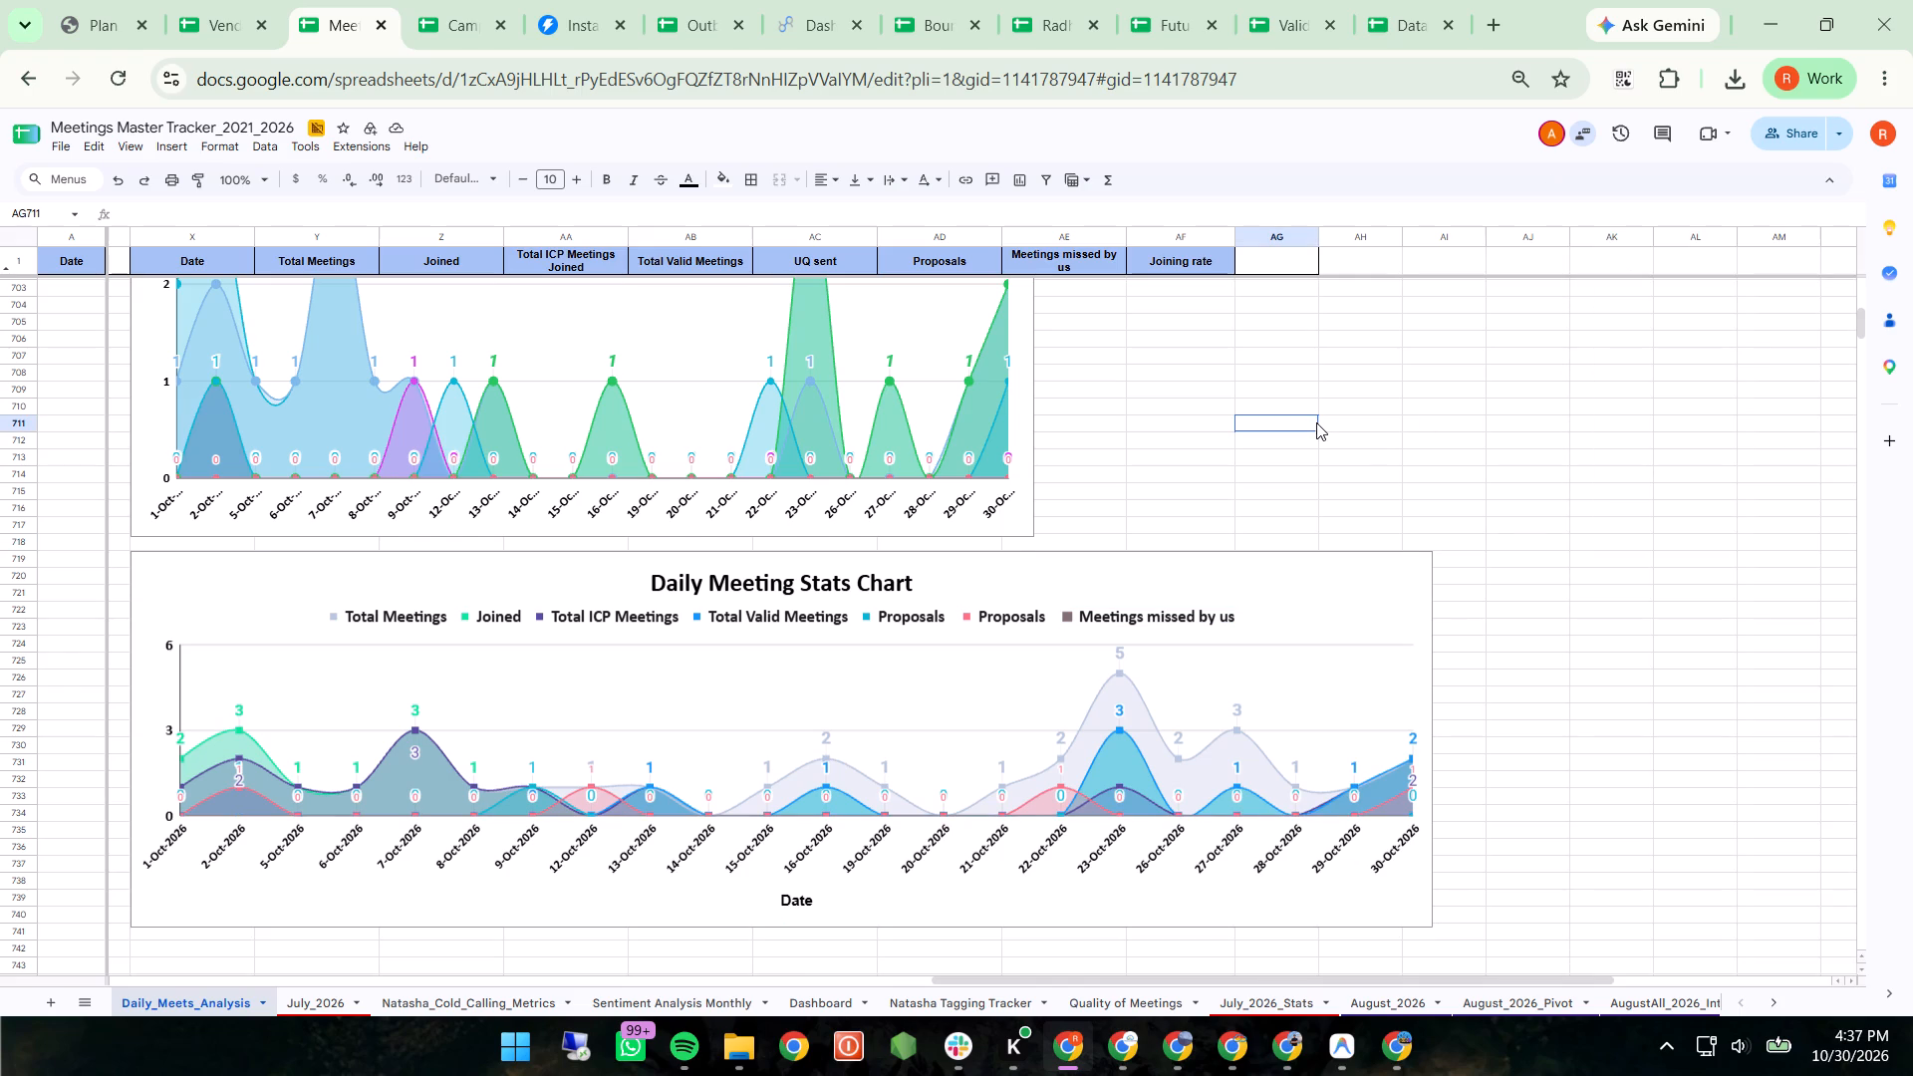
# Compare the pasted charts beneath the October table in X:AF with the original stats charts beside them.
pyautogui.scroll(1, 1316, 422)
pyautogui.hscroll(6, 1316, 422)
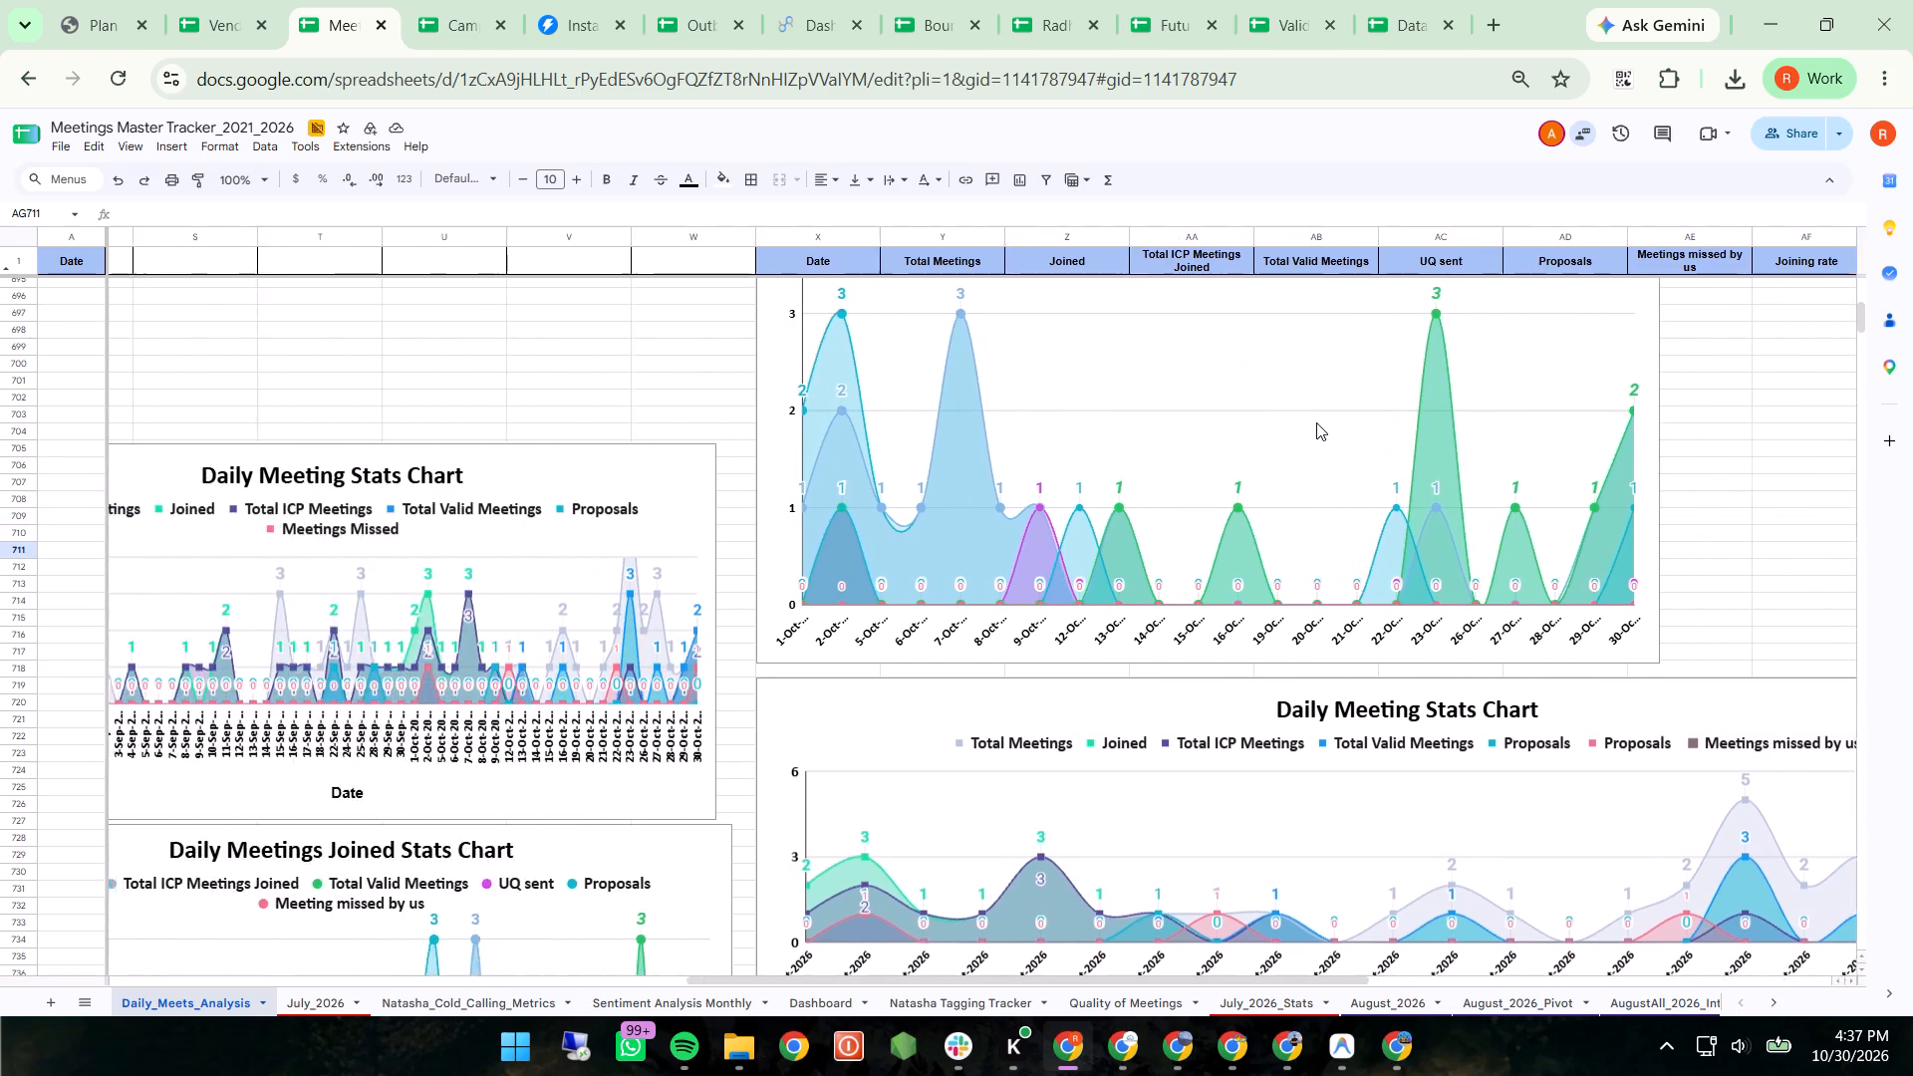
pyautogui.hscroll(2, 1316, 422)
pyautogui.hscroll(-6, 1322, 505)
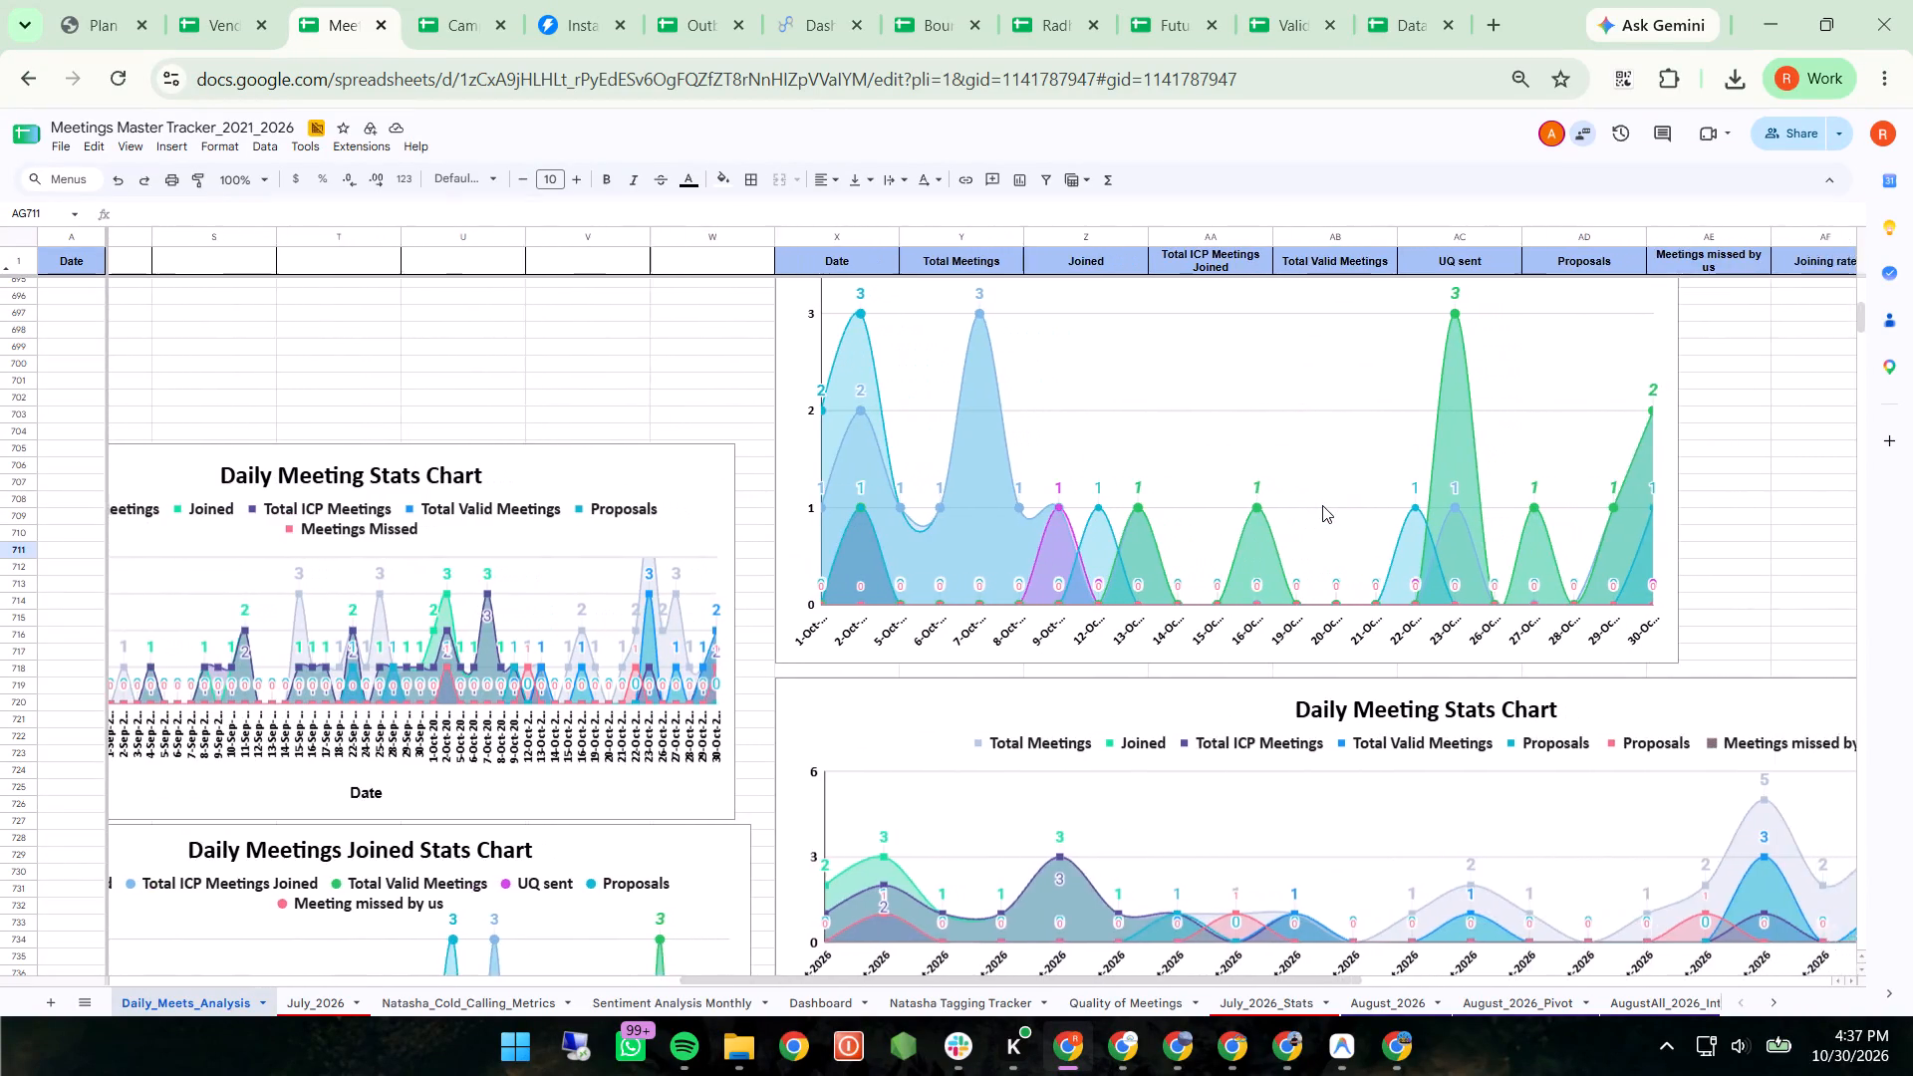
pyautogui.hscroll(-1, 1322, 505)
pyautogui.scroll(2, 1322, 505)
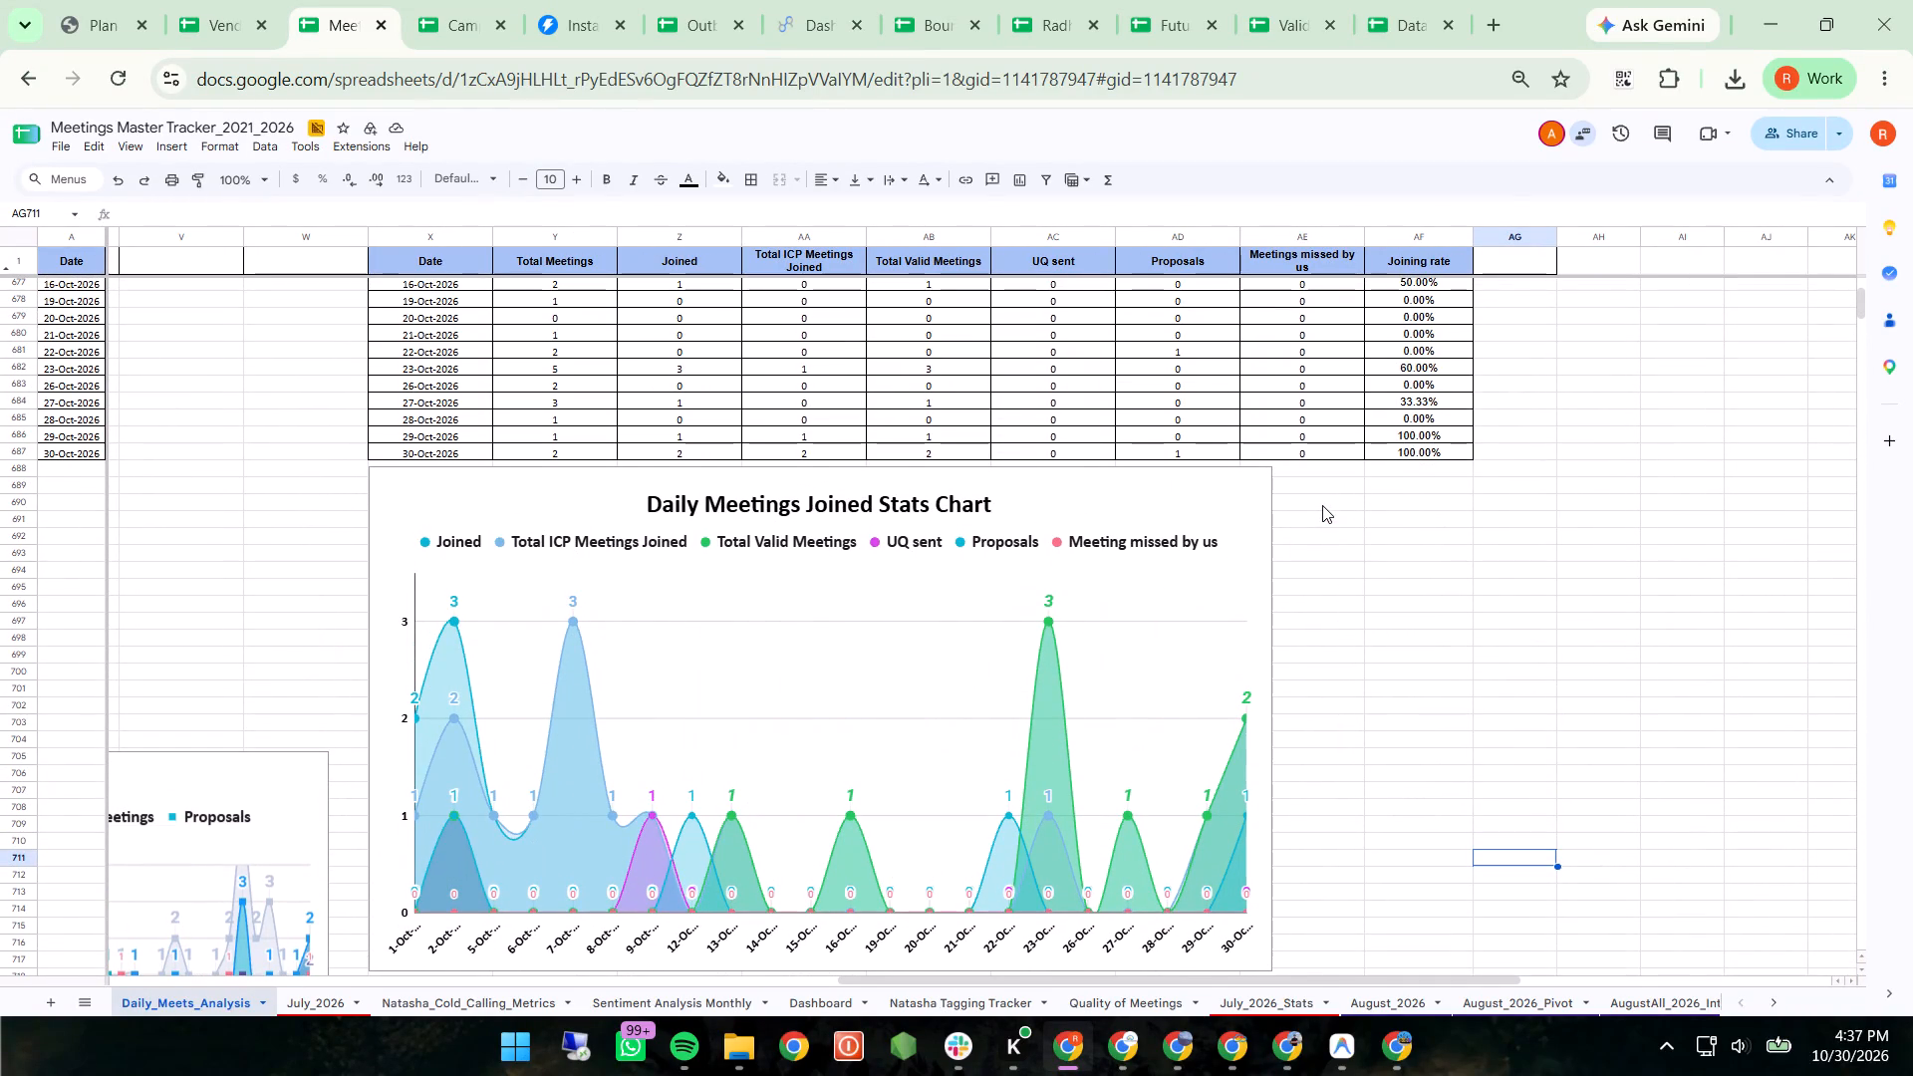
pyautogui.scroll(-2, 1322, 505)
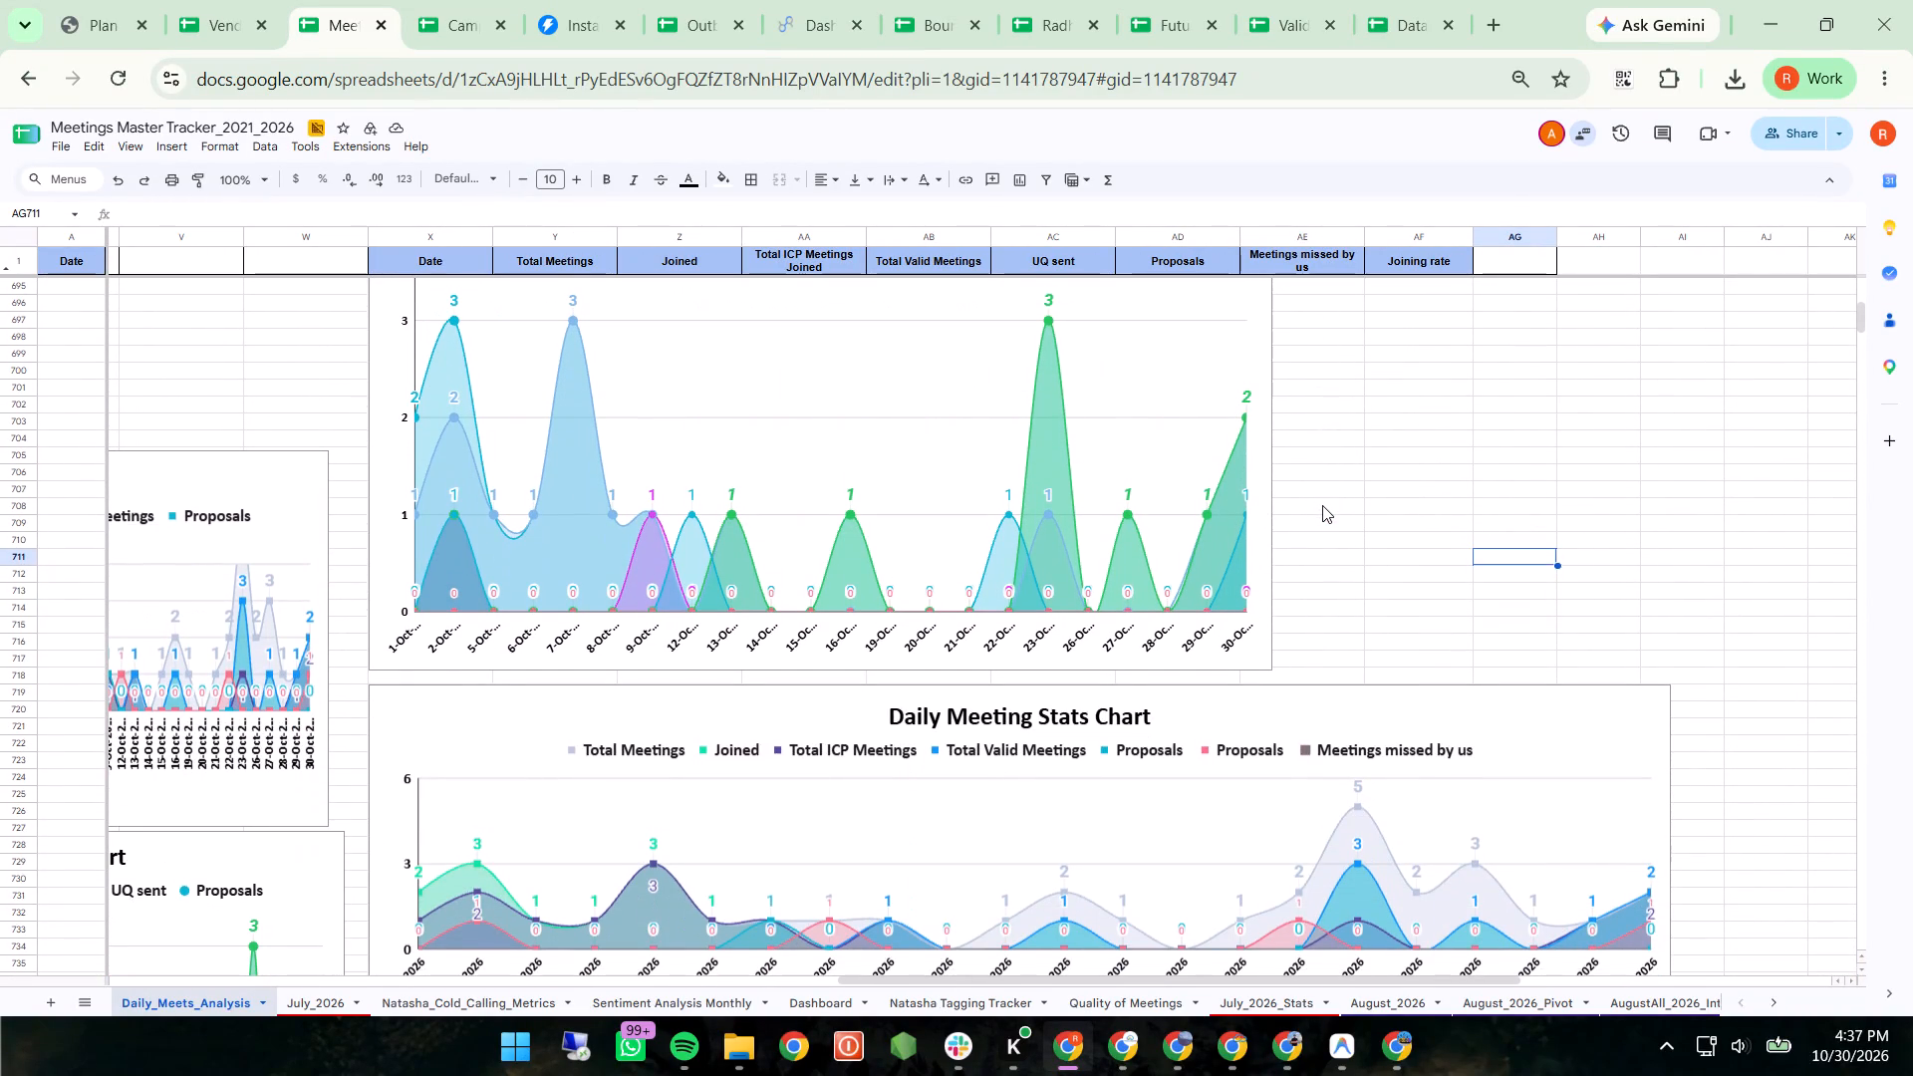
pyautogui.scroll(-2, 1322, 505)
# Delete the pasted Daily Meeting Stats Chart beneath the October table in X:AF.
pyautogui.click(1634, 709)
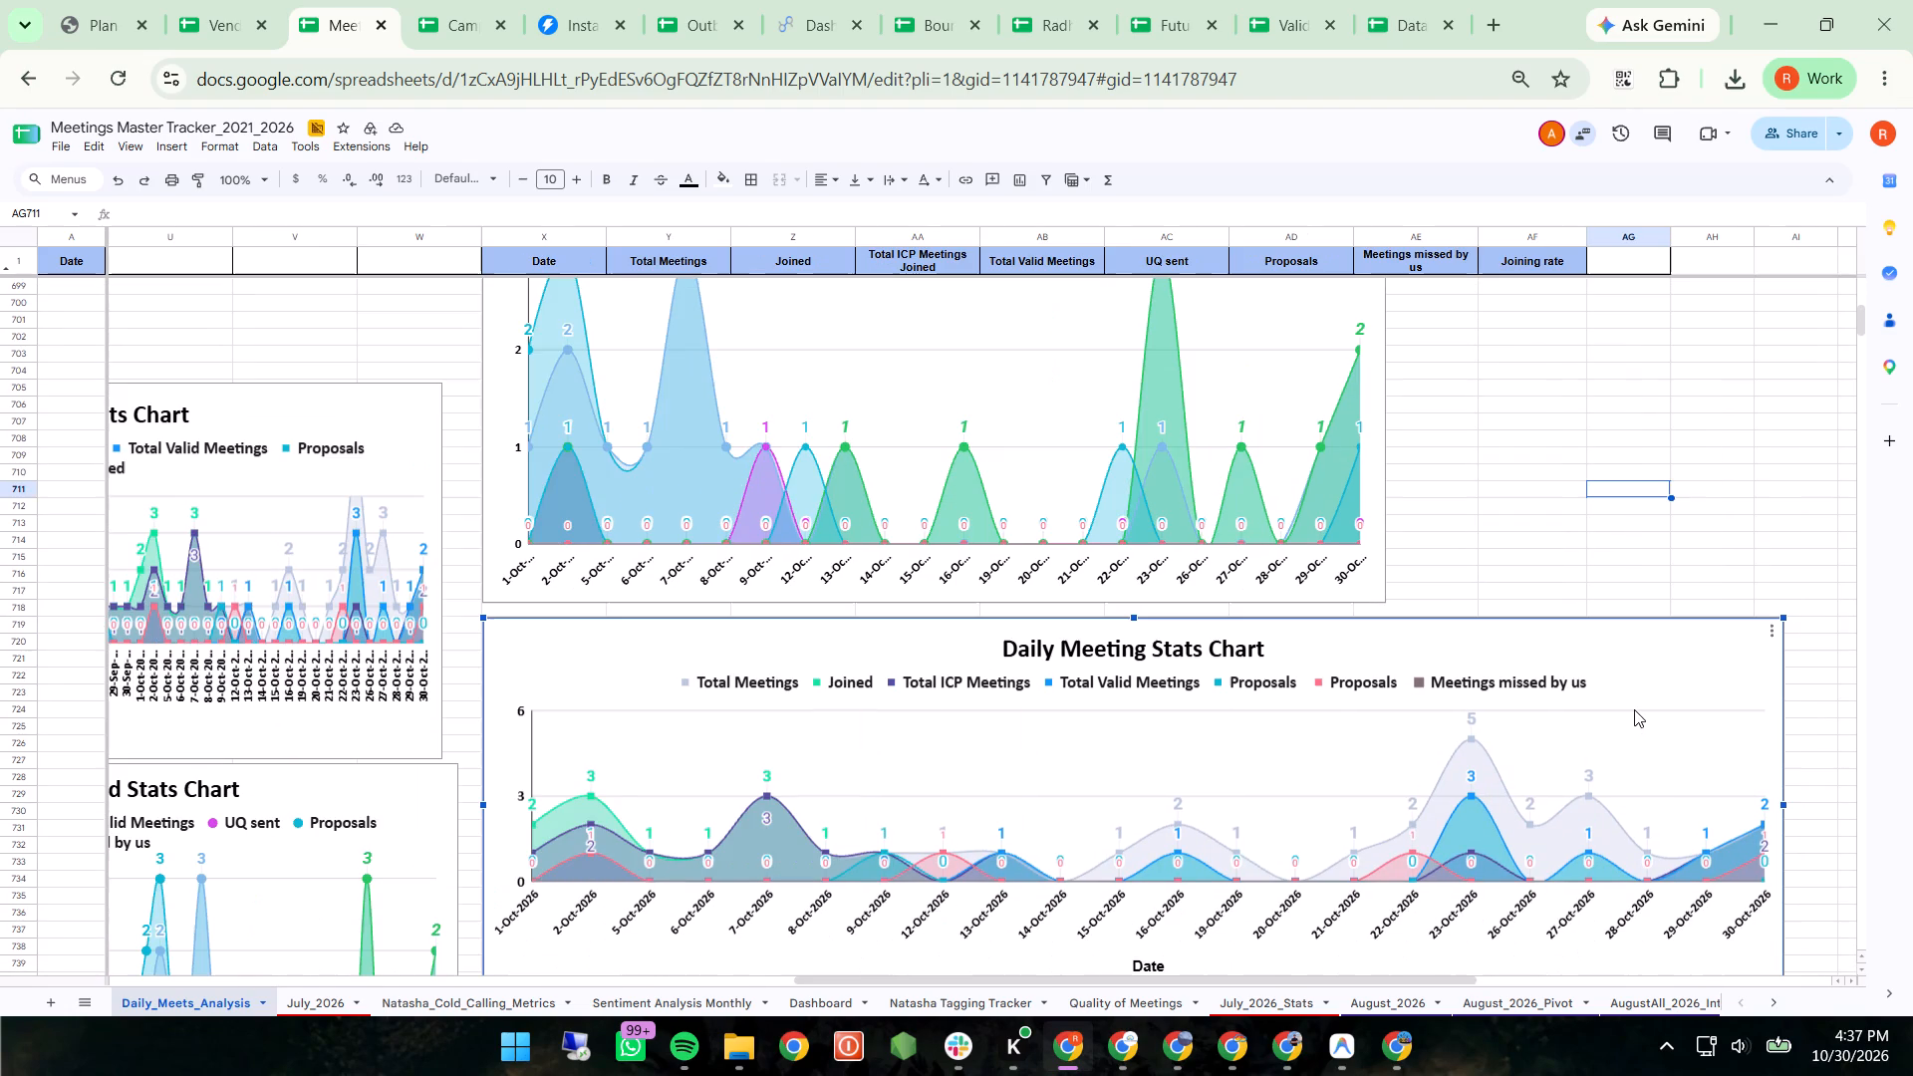
pyautogui.click(1774, 634)
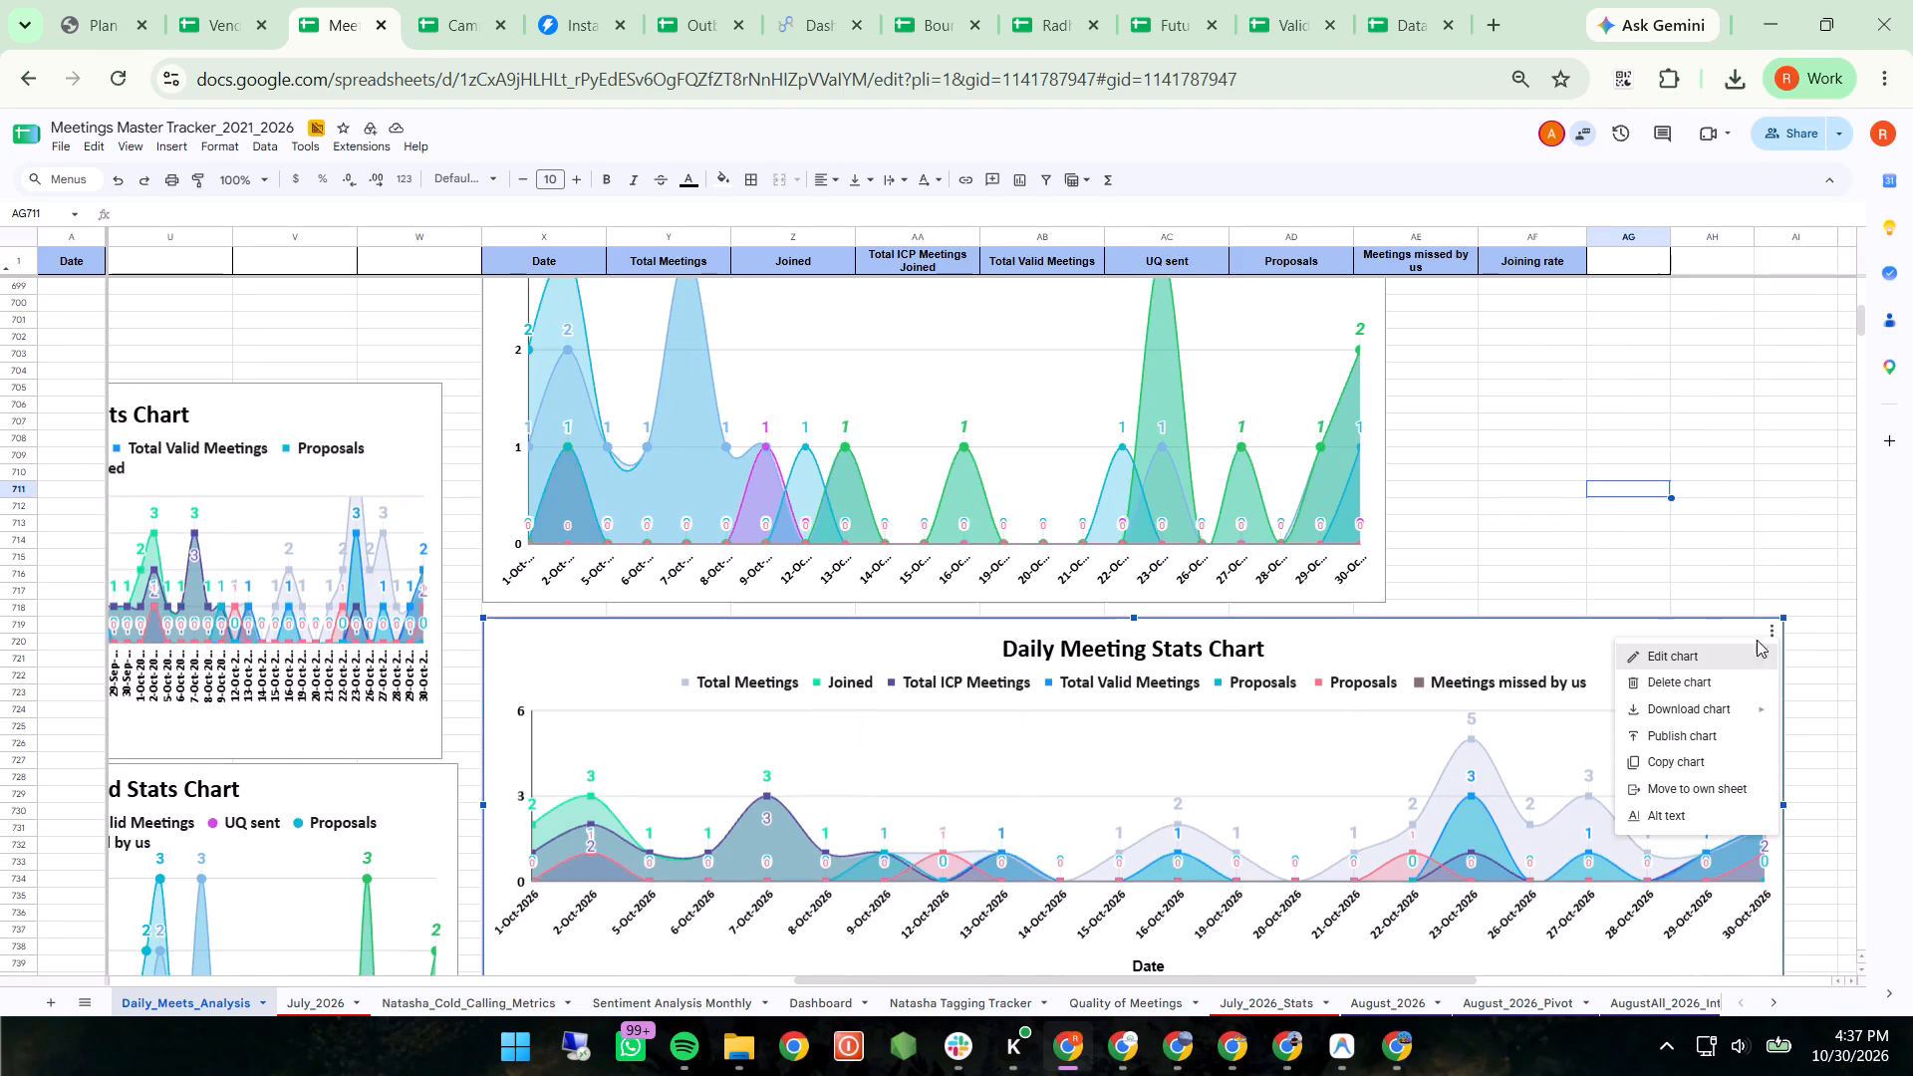
pyautogui.click(1687, 686)
# Insert a new chart from the October table range X1:AF687, including the header row.
pyautogui.scroll(3, 1687, 686)
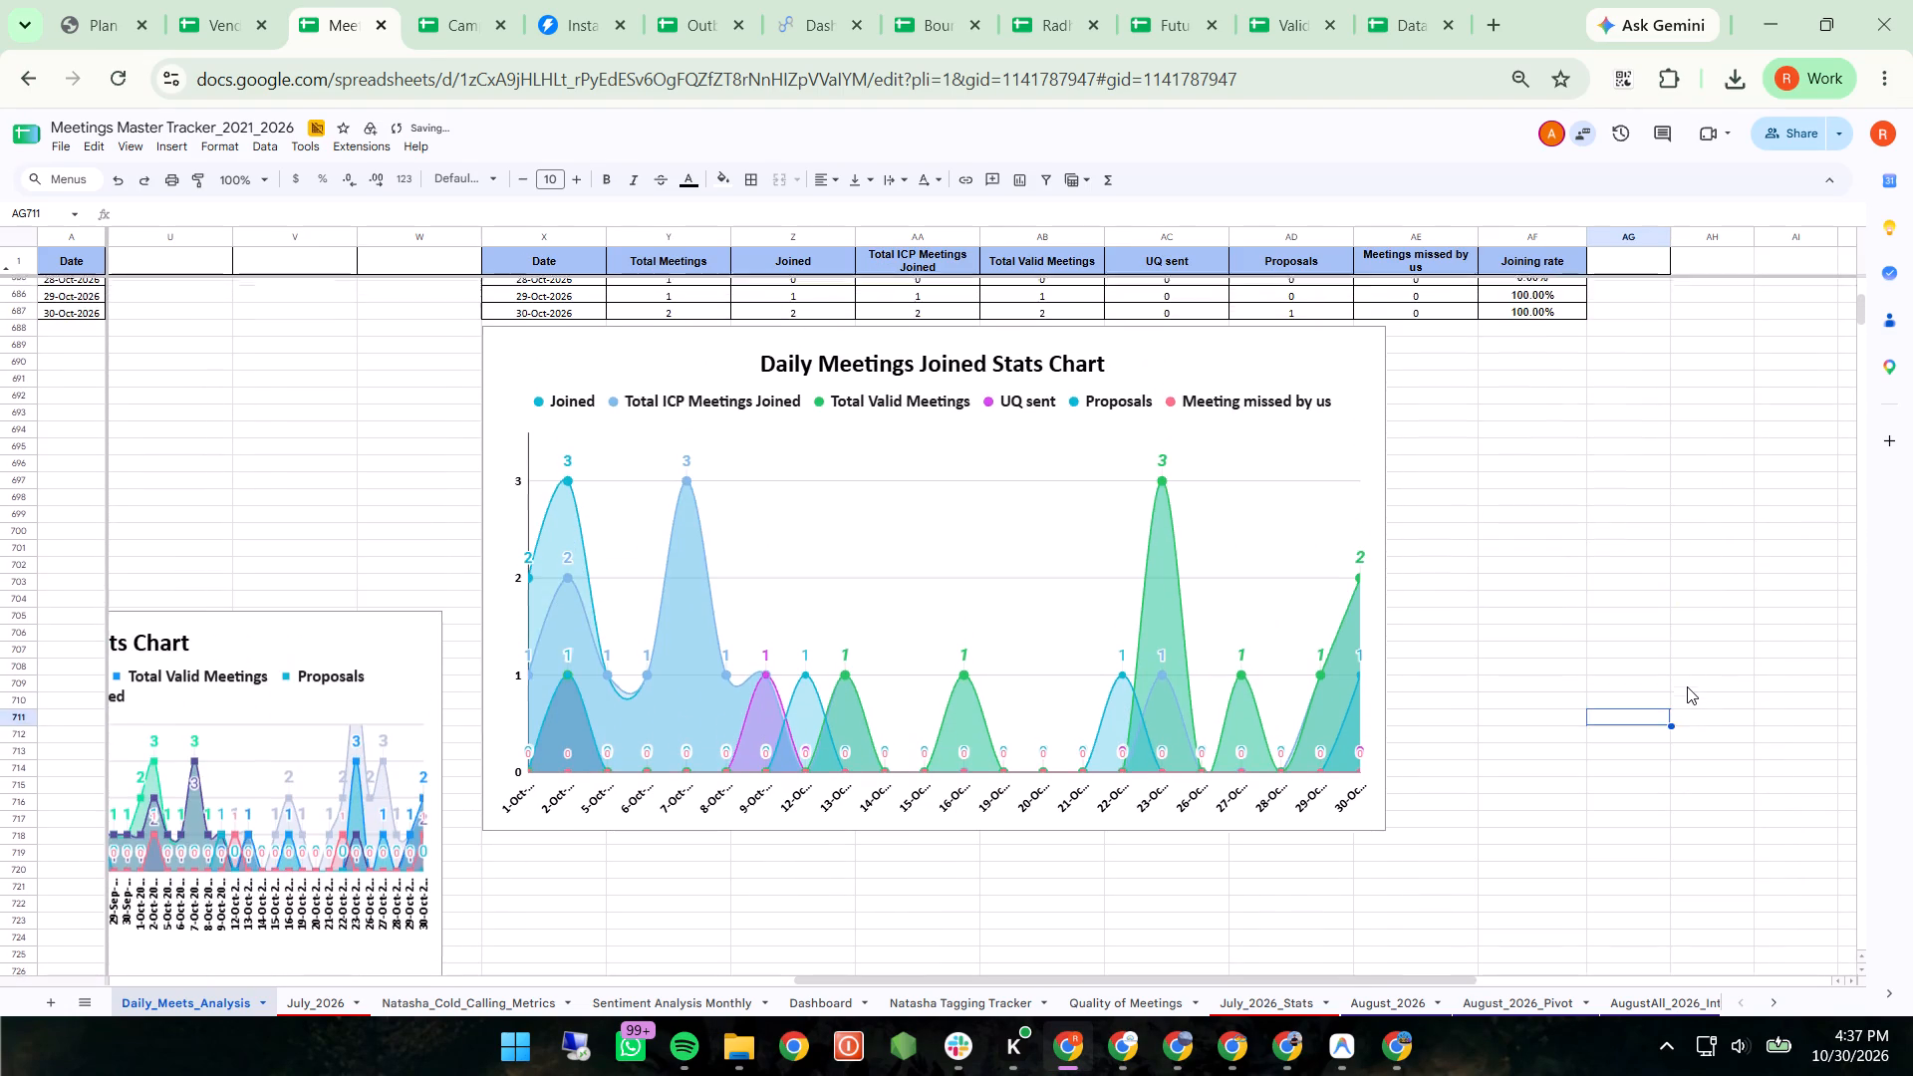
pyautogui.scroll(5, 1687, 686)
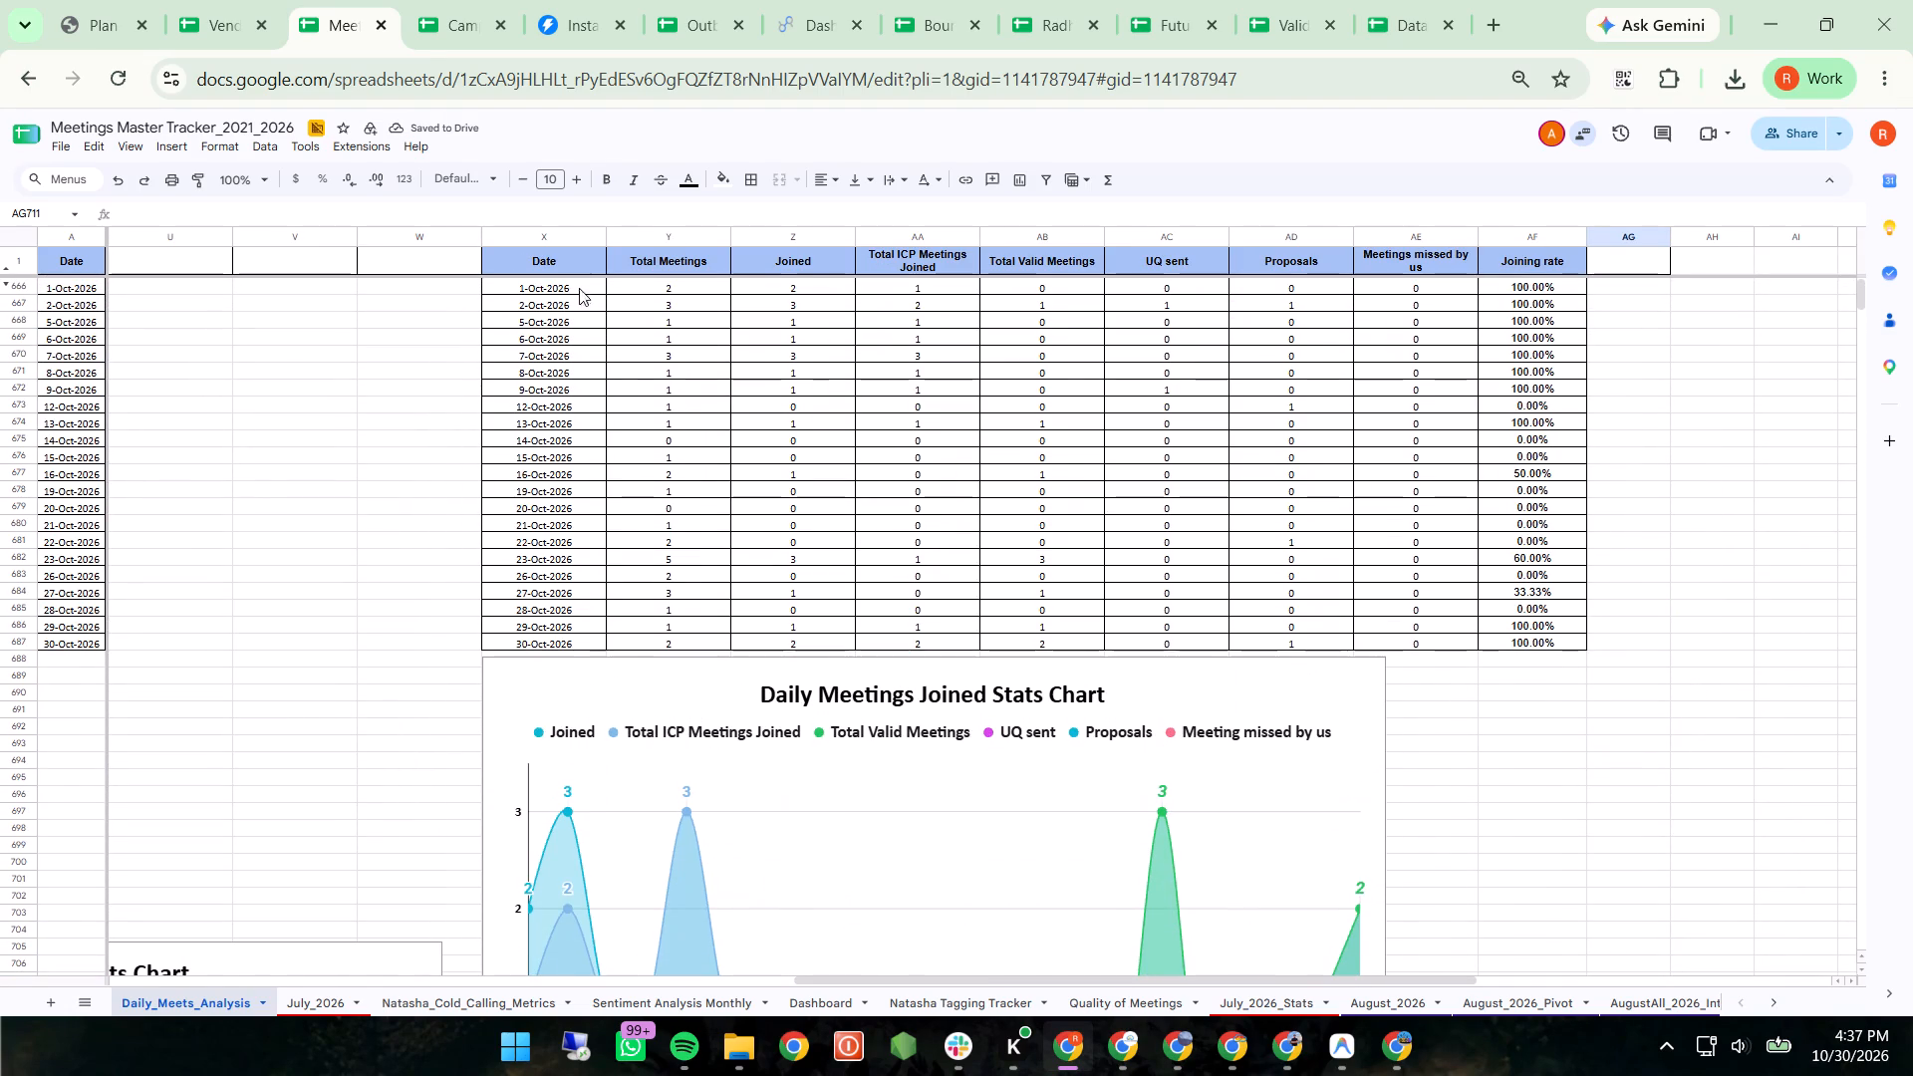
pyautogui.click(567, 268)
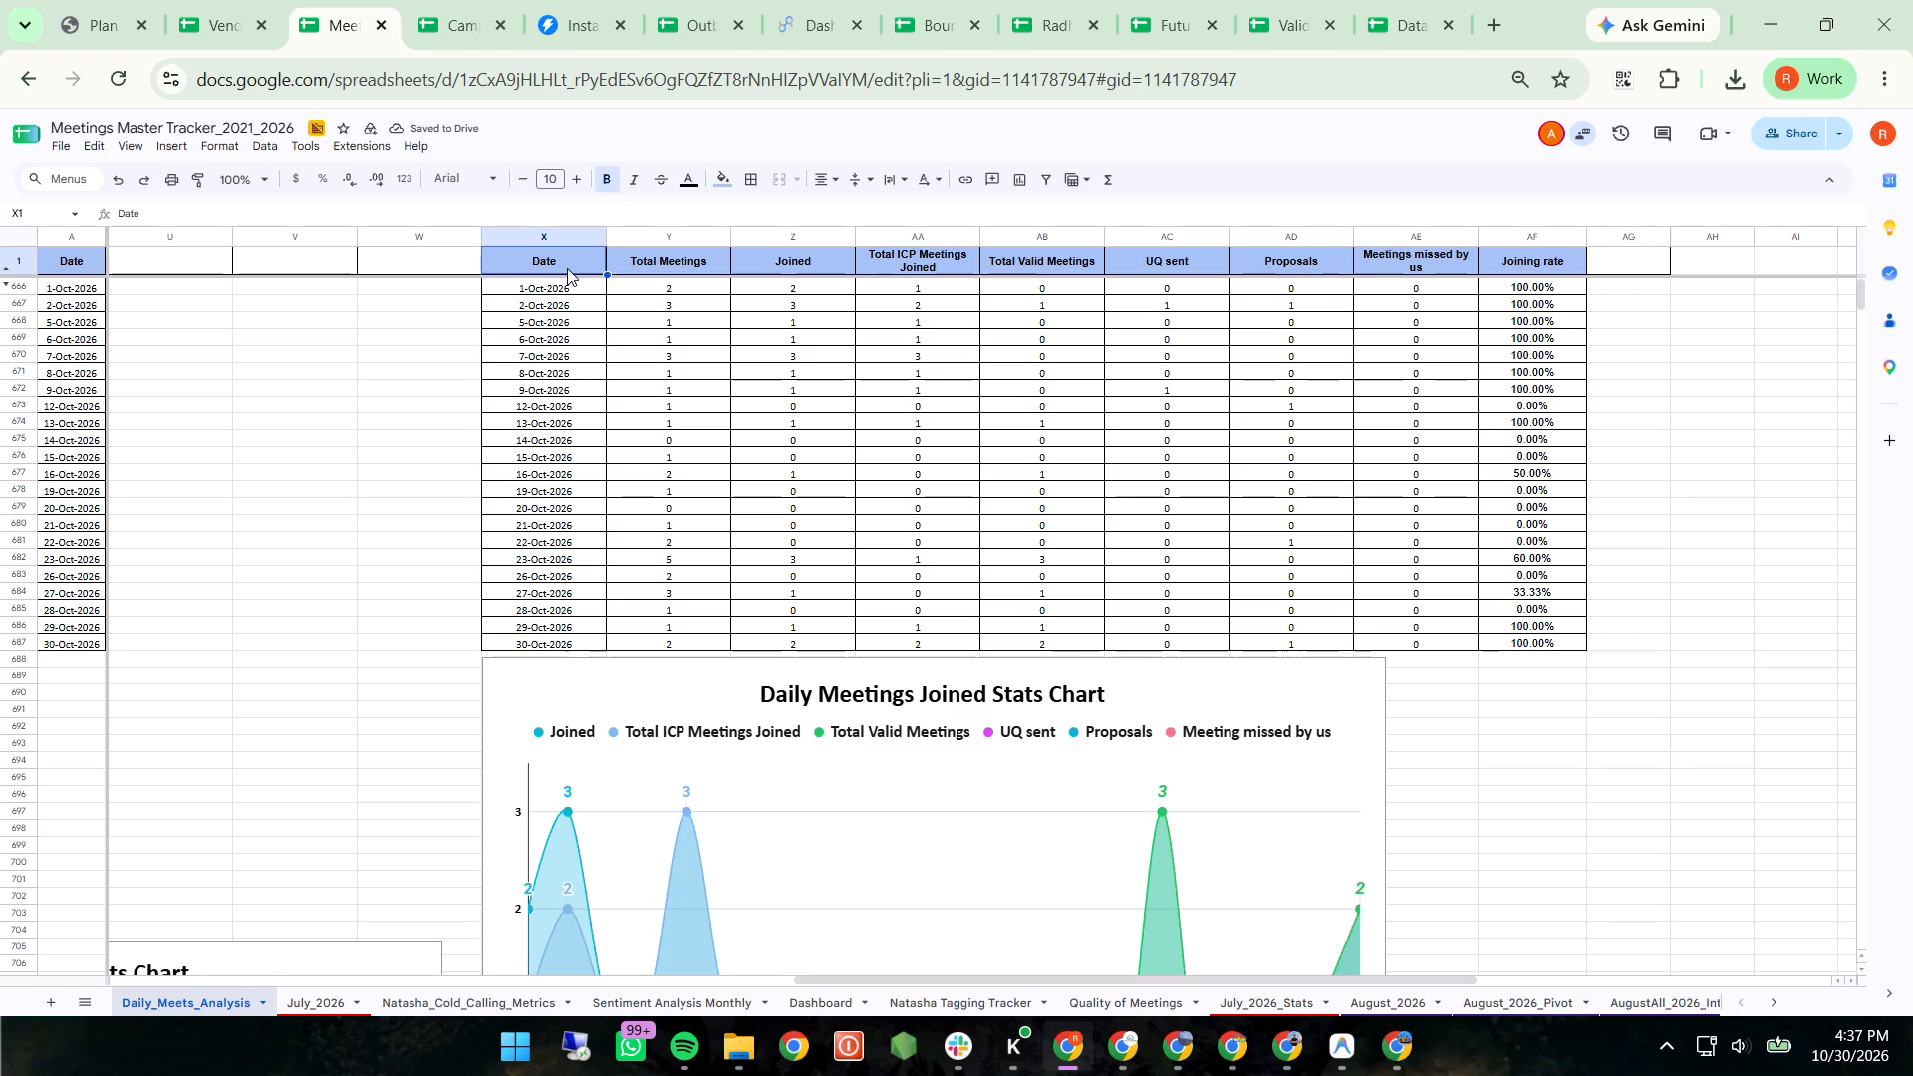
pyautogui.hotkey('shift', 'Right')
pyautogui.hotkey('shift', 'Right')
pyautogui.hotkey('shift', 'Right')
pyautogui.hotkey('shift', 'Right')
pyautogui.hotkey('shift', 'Right')
pyautogui.hotkey('shift', 'Right')
pyautogui.hotkey('shift', 'Right')
pyautogui.hotkey('shift', 'Right')
pyautogui.hotkey('shift', 'Right')
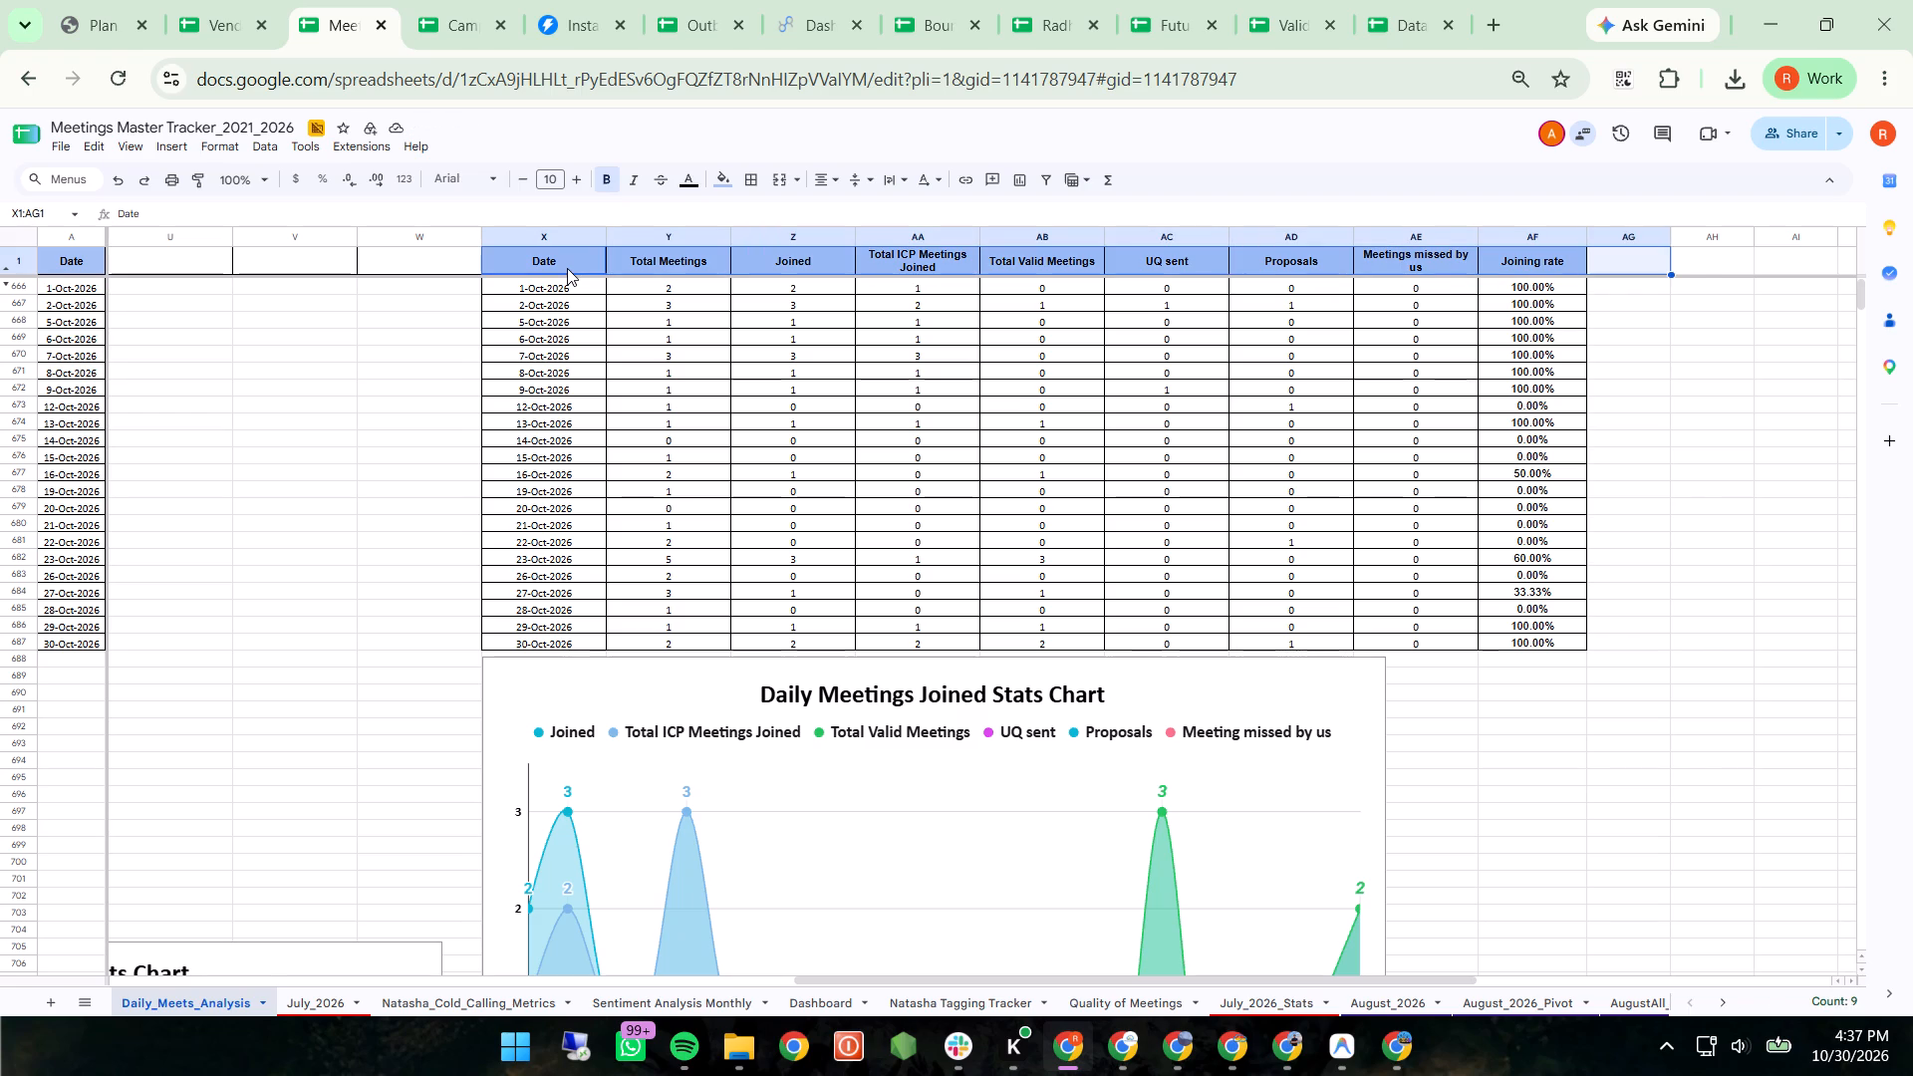
pyautogui.hotkey('shift', 'Left')
pyautogui.hotkey('shift', 'Down')
pyautogui.hotkey('shift', 'Down')
pyautogui.hotkey('shift', 'Down')
pyautogui.hotkey('shift', 'Down')
pyautogui.hotkey('shift', 'Down')
pyautogui.hotkey('shift', 'Down')
pyautogui.hotkey('shift', 'Down')
pyautogui.hotkey('shift', 'Down')
pyautogui.hotkey('shift', 'Down')
pyautogui.hotkey('shift', 'Down')
pyautogui.hotkey('shift', 'Down')
pyautogui.hotkey('shift', 'Down')
pyautogui.hotkey('shift', 'Down')
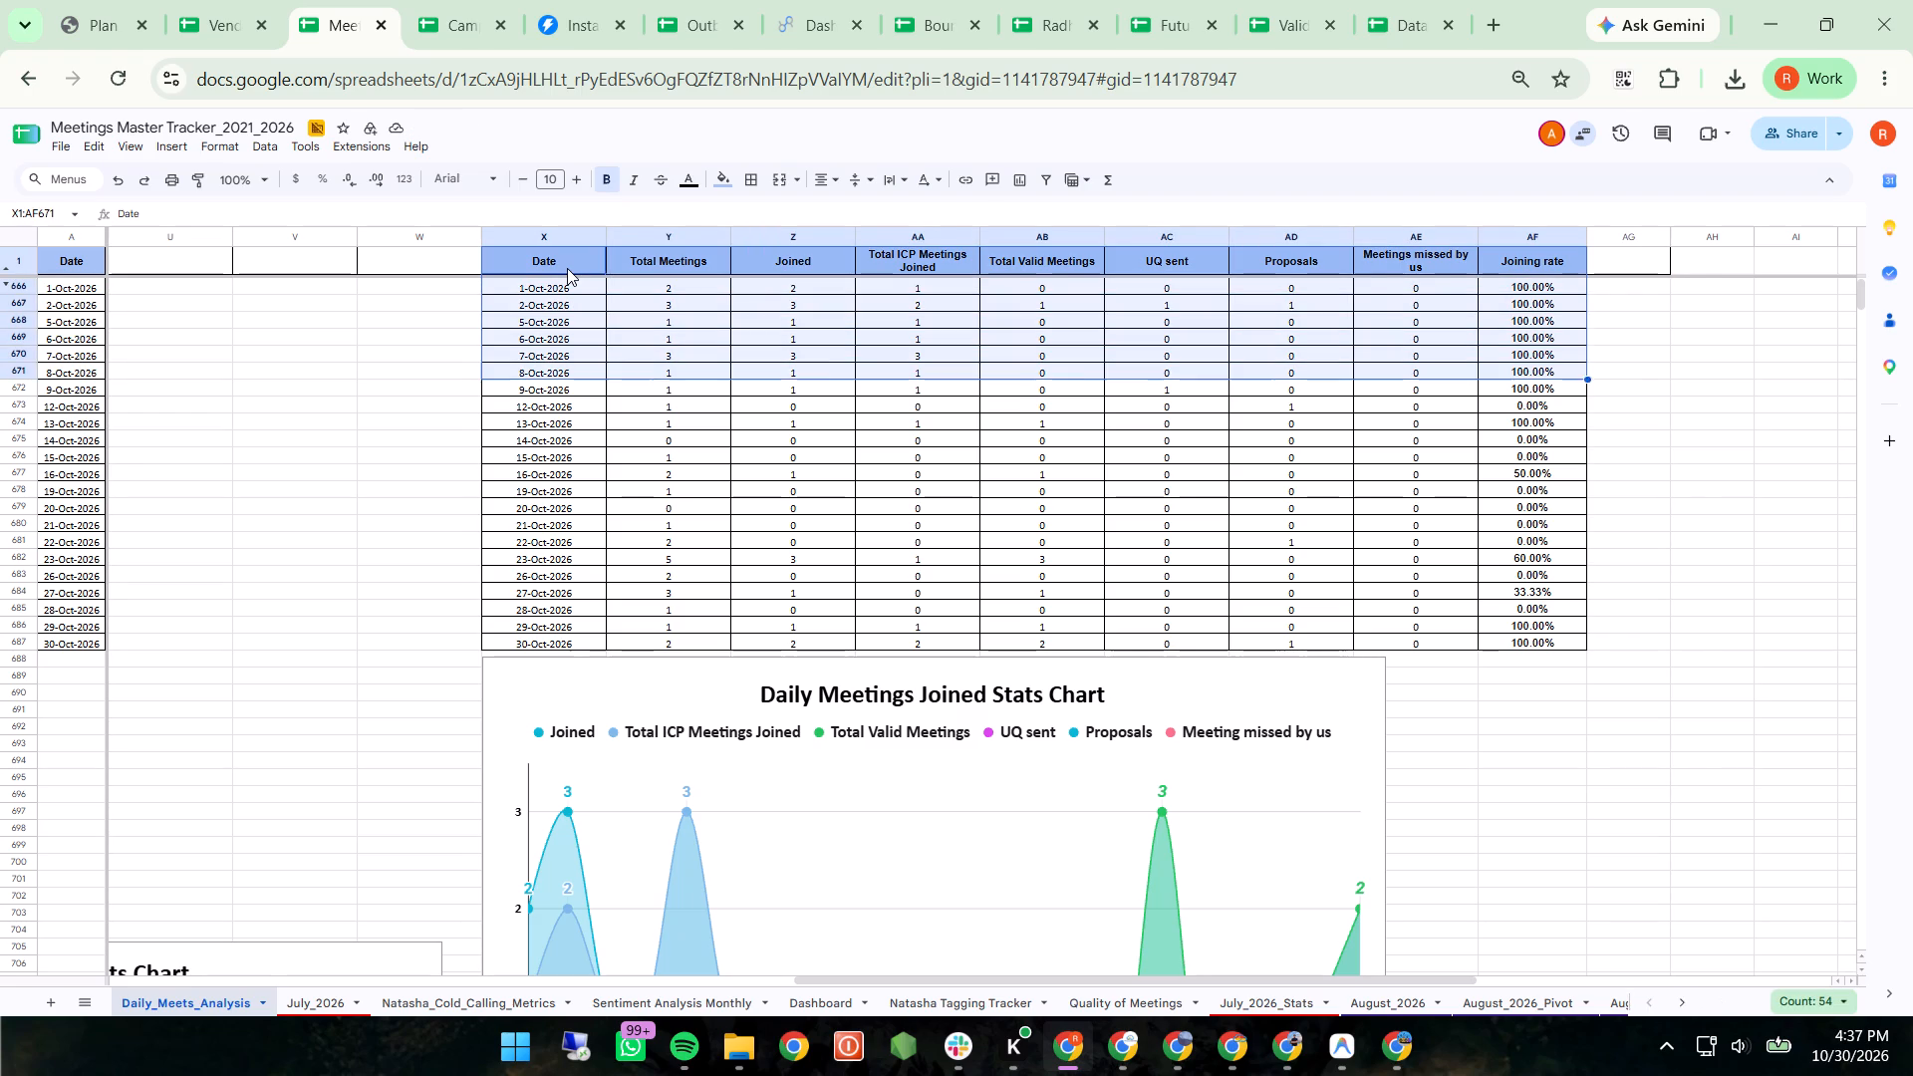
pyautogui.hotkey('shift', 'Down')
pyautogui.hotkey('shift', 'Down')
pyautogui.hotkey('shift', 'Down')
pyautogui.hotkey('shift', 'Down')
pyautogui.hotkey('shift', 'Down')
pyautogui.hotkey('shift', 'Down')
pyautogui.hotkey('shift', 'Down')
pyautogui.hotkey('shift', 'Down')
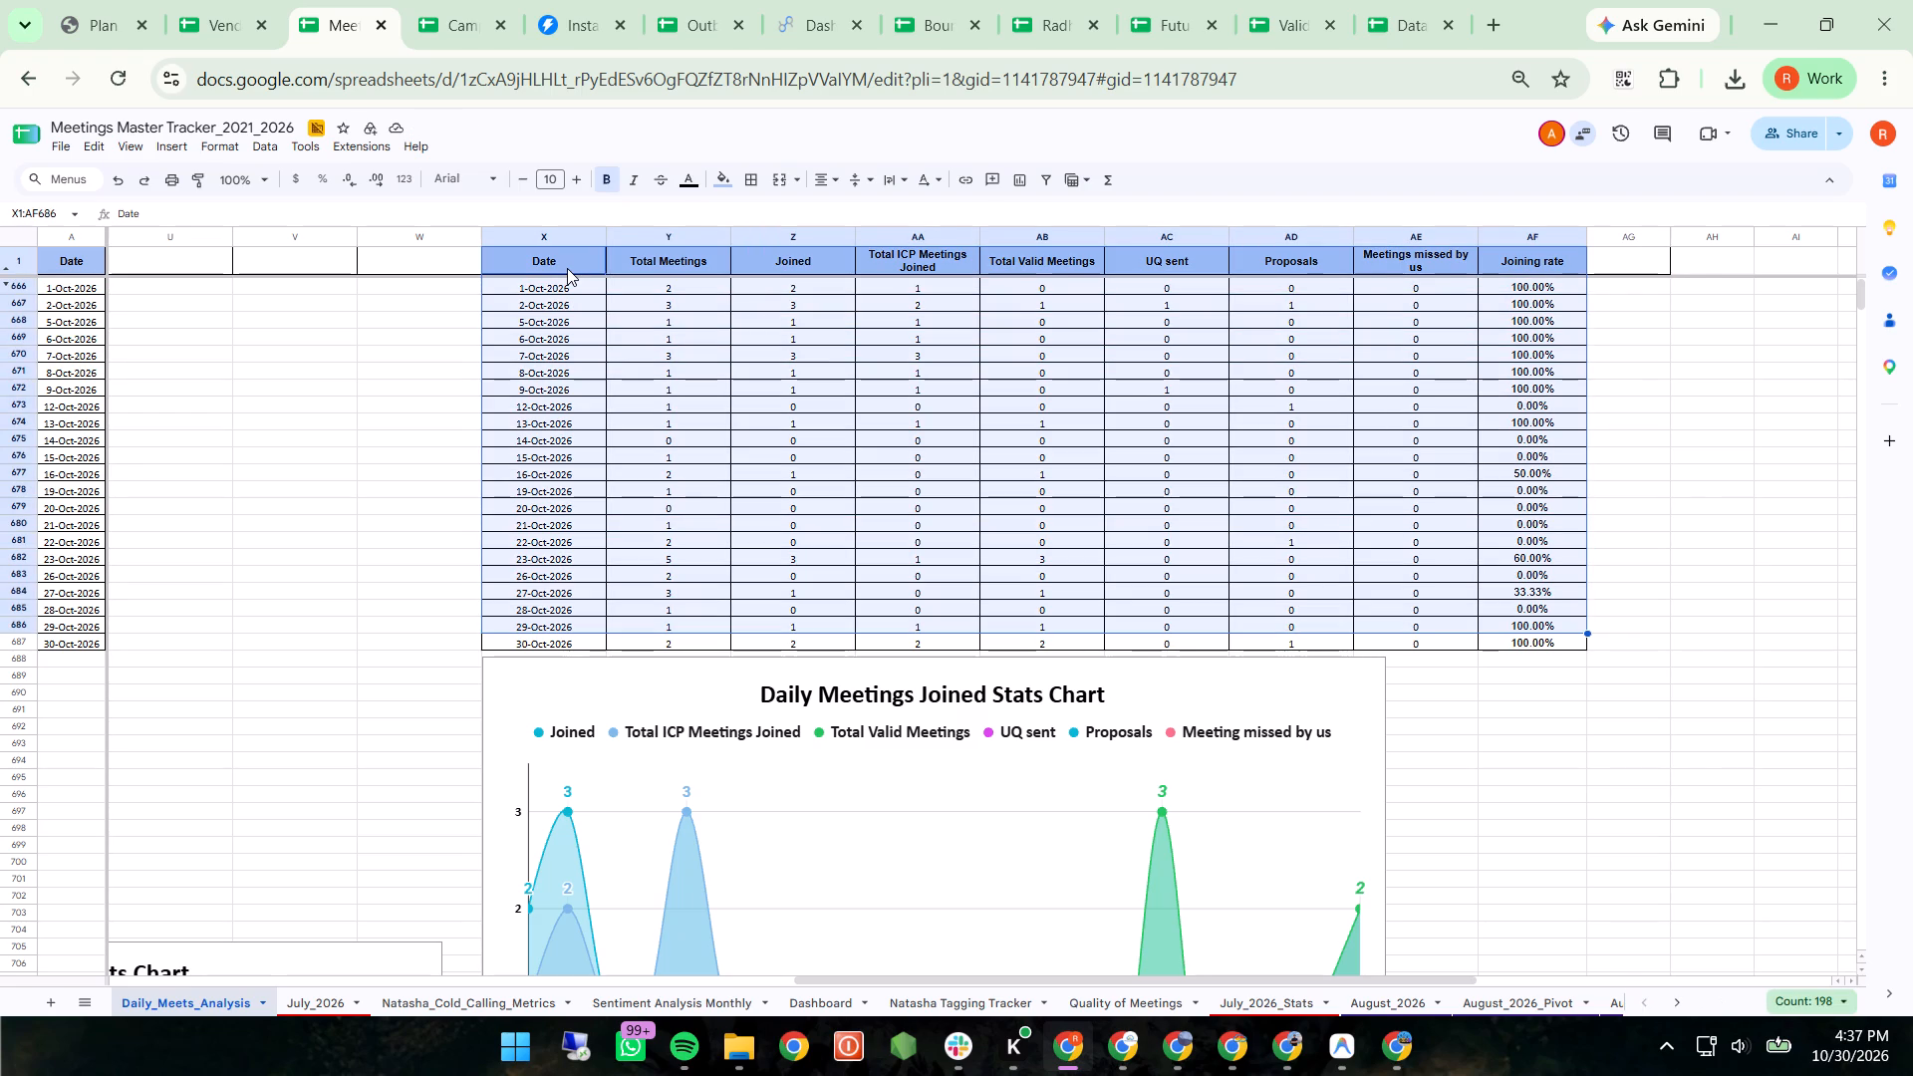
pyautogui.hotkey('shift', 'Down')
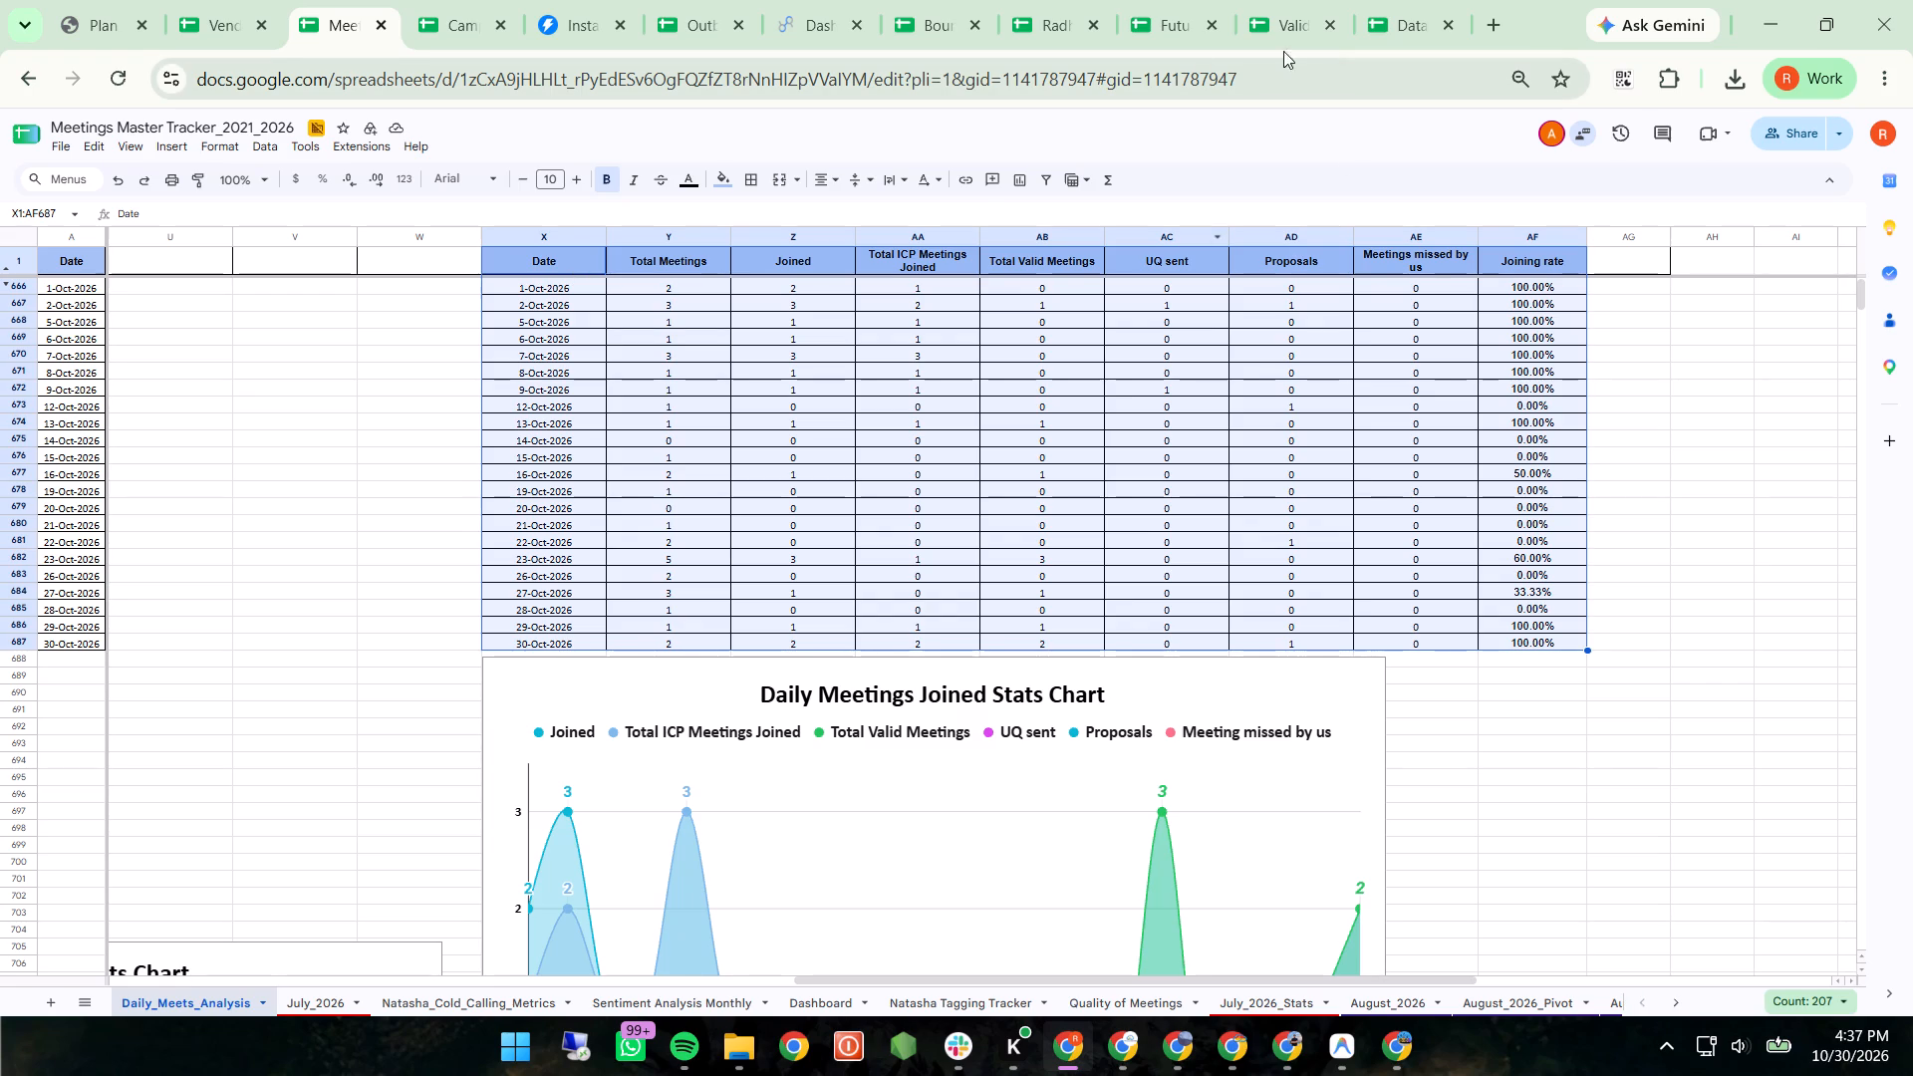
pyautogui.click(1018, 173)
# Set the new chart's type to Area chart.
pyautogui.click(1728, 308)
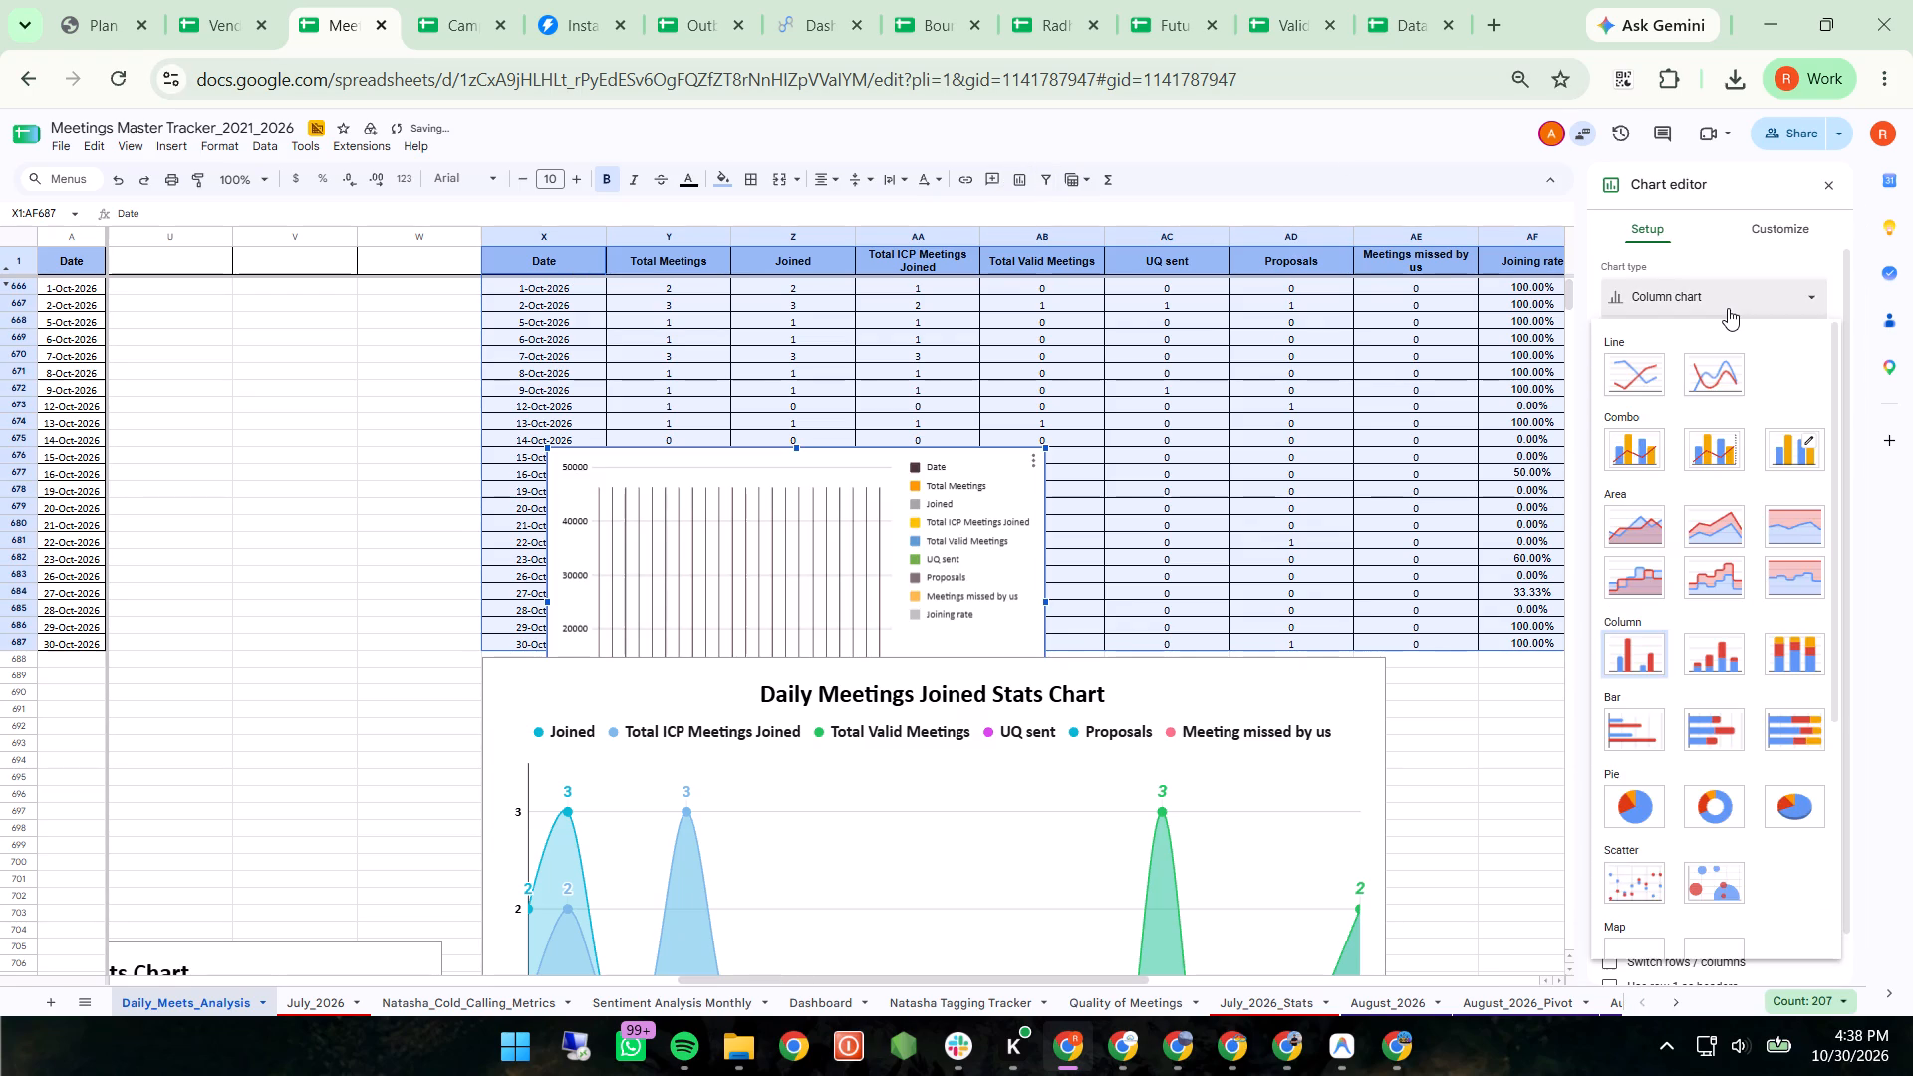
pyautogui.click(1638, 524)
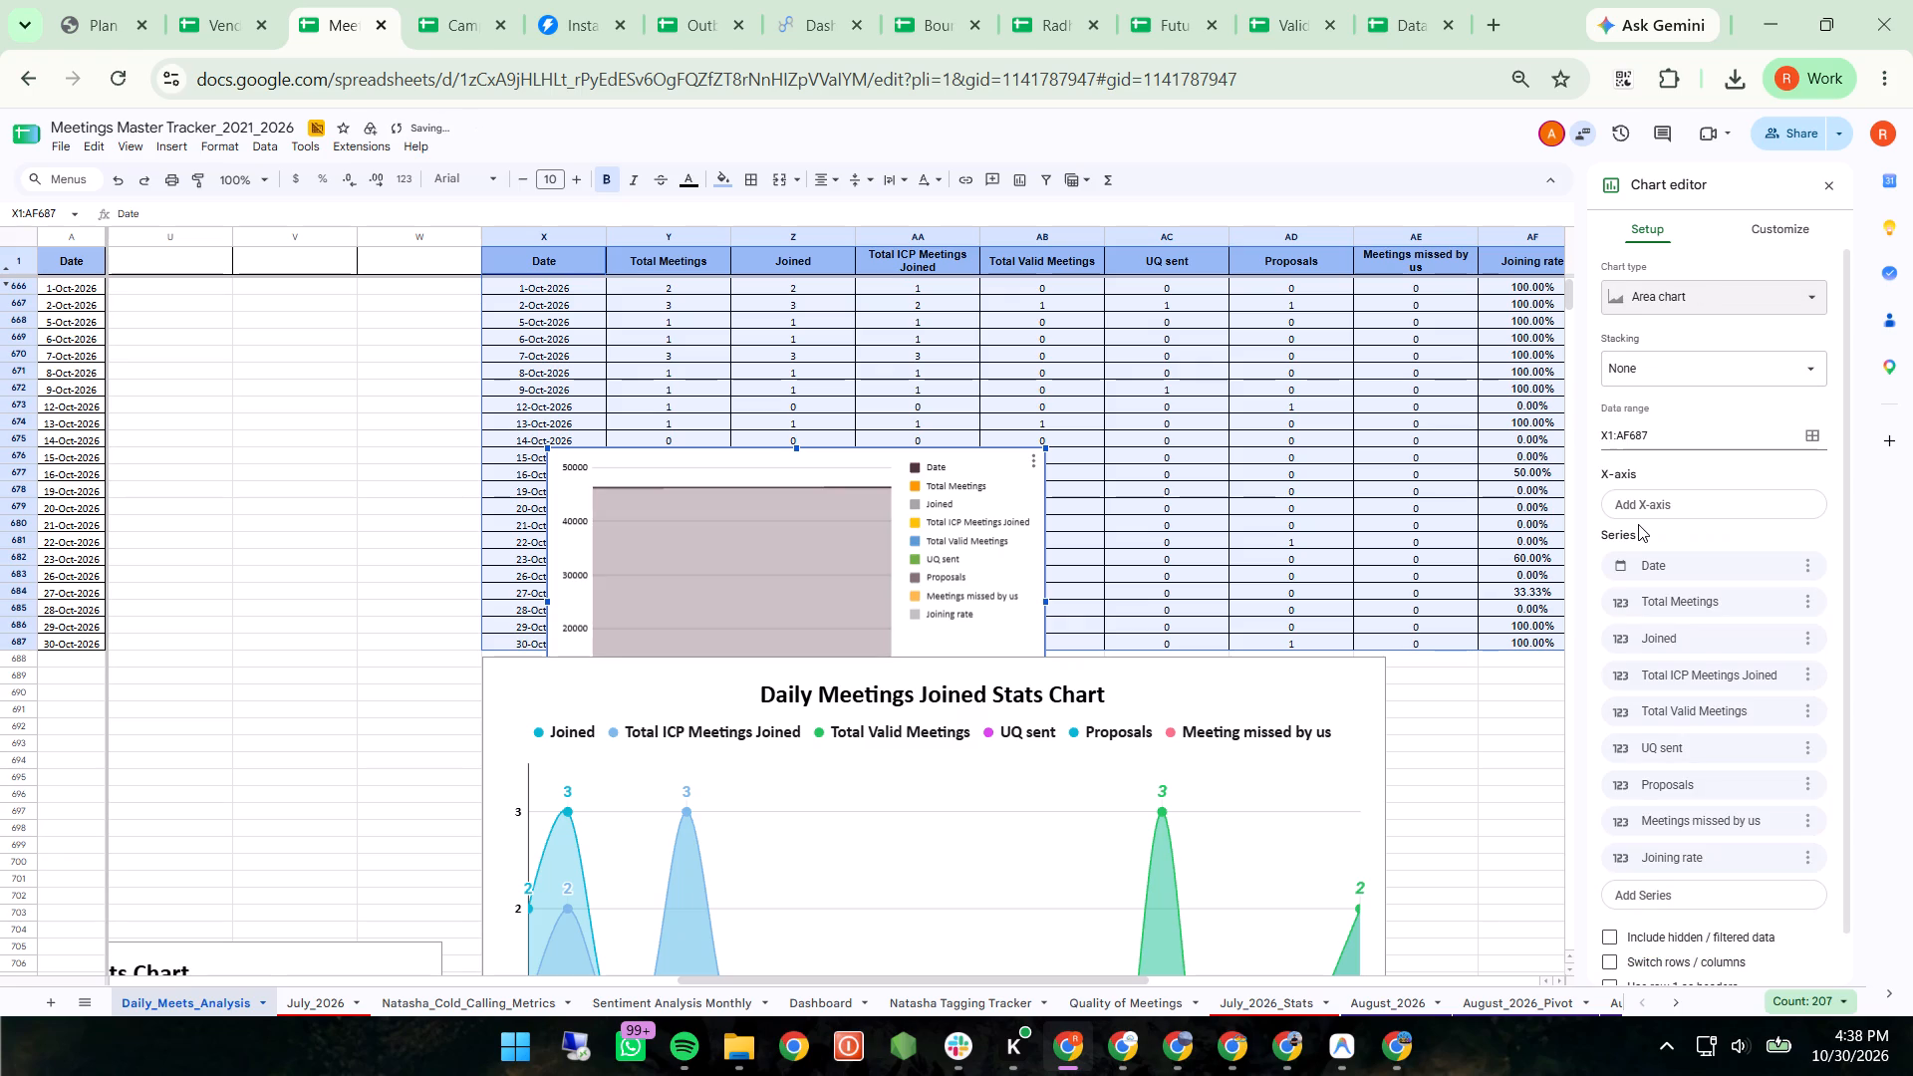
# Set Date as the new chart's X-axis.
pyautogui.click(1675, 499)
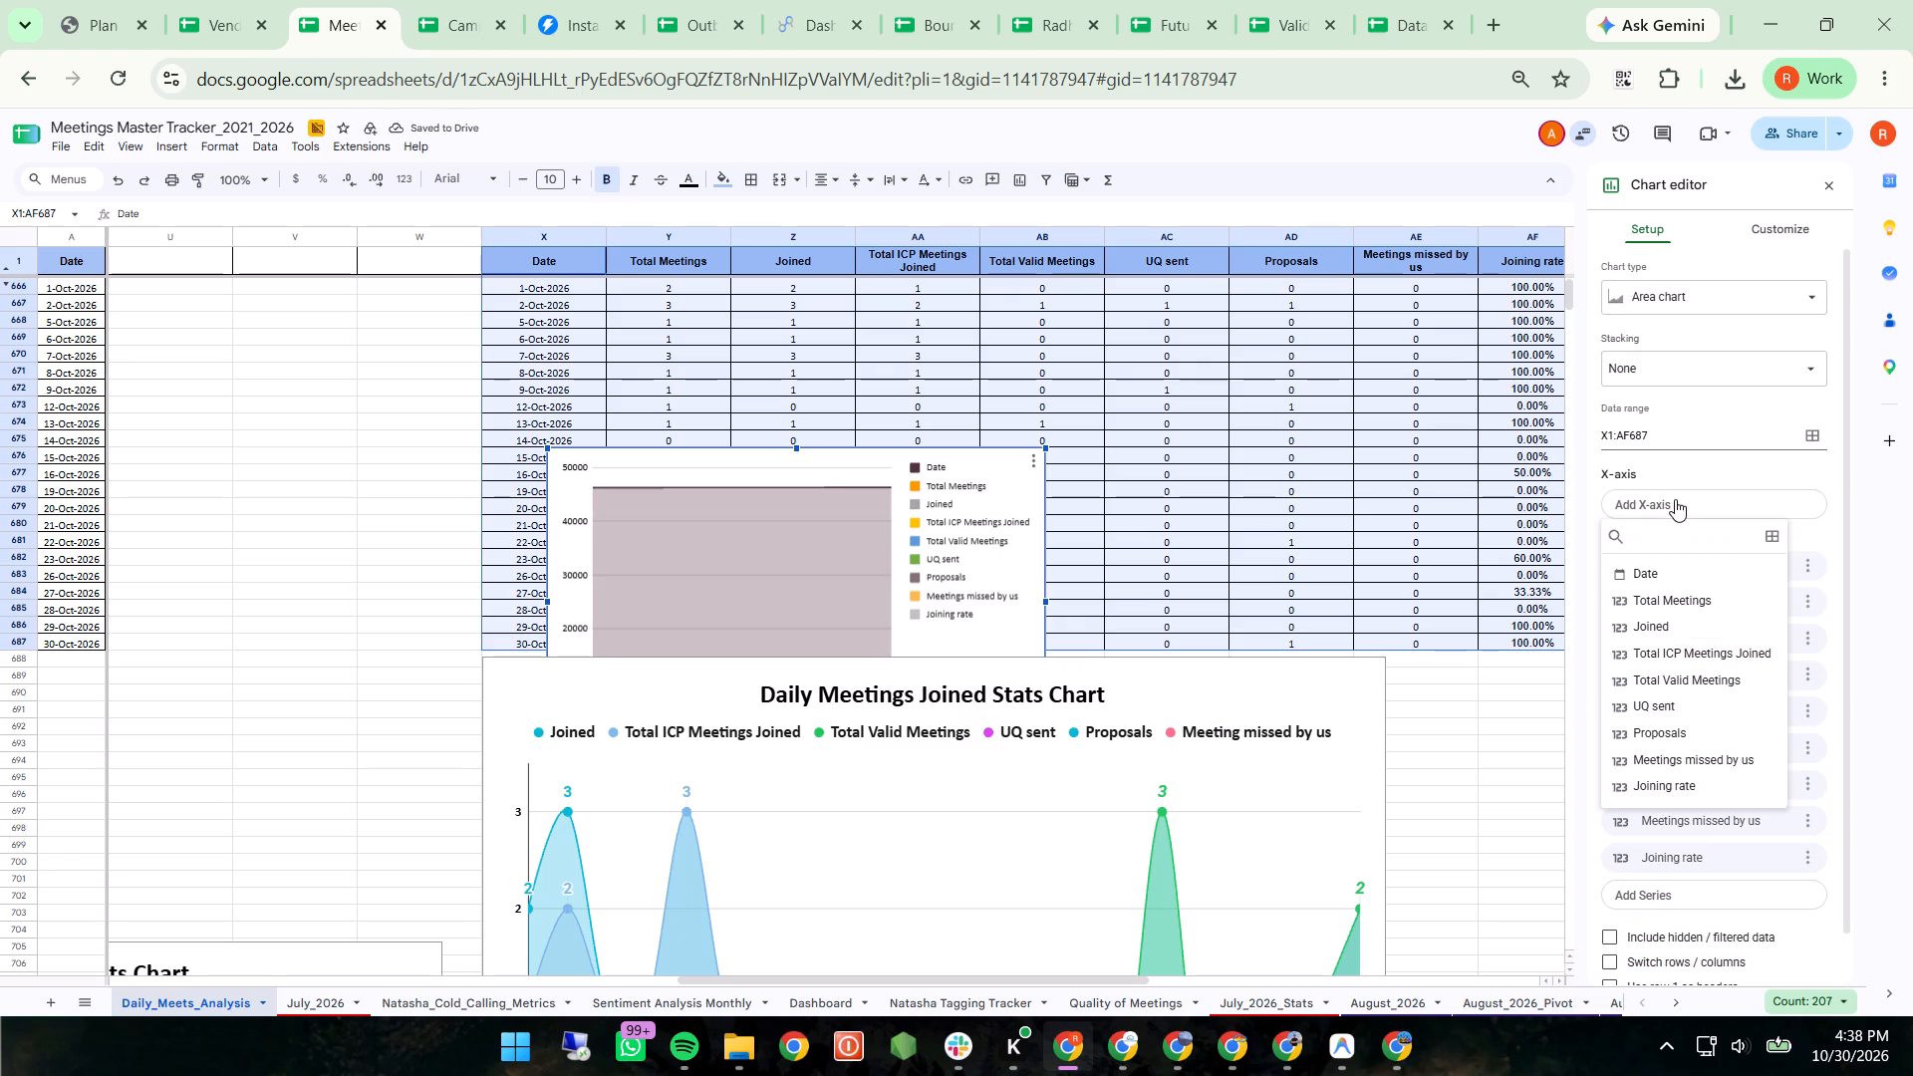
pyautogui.click(1655, 566)
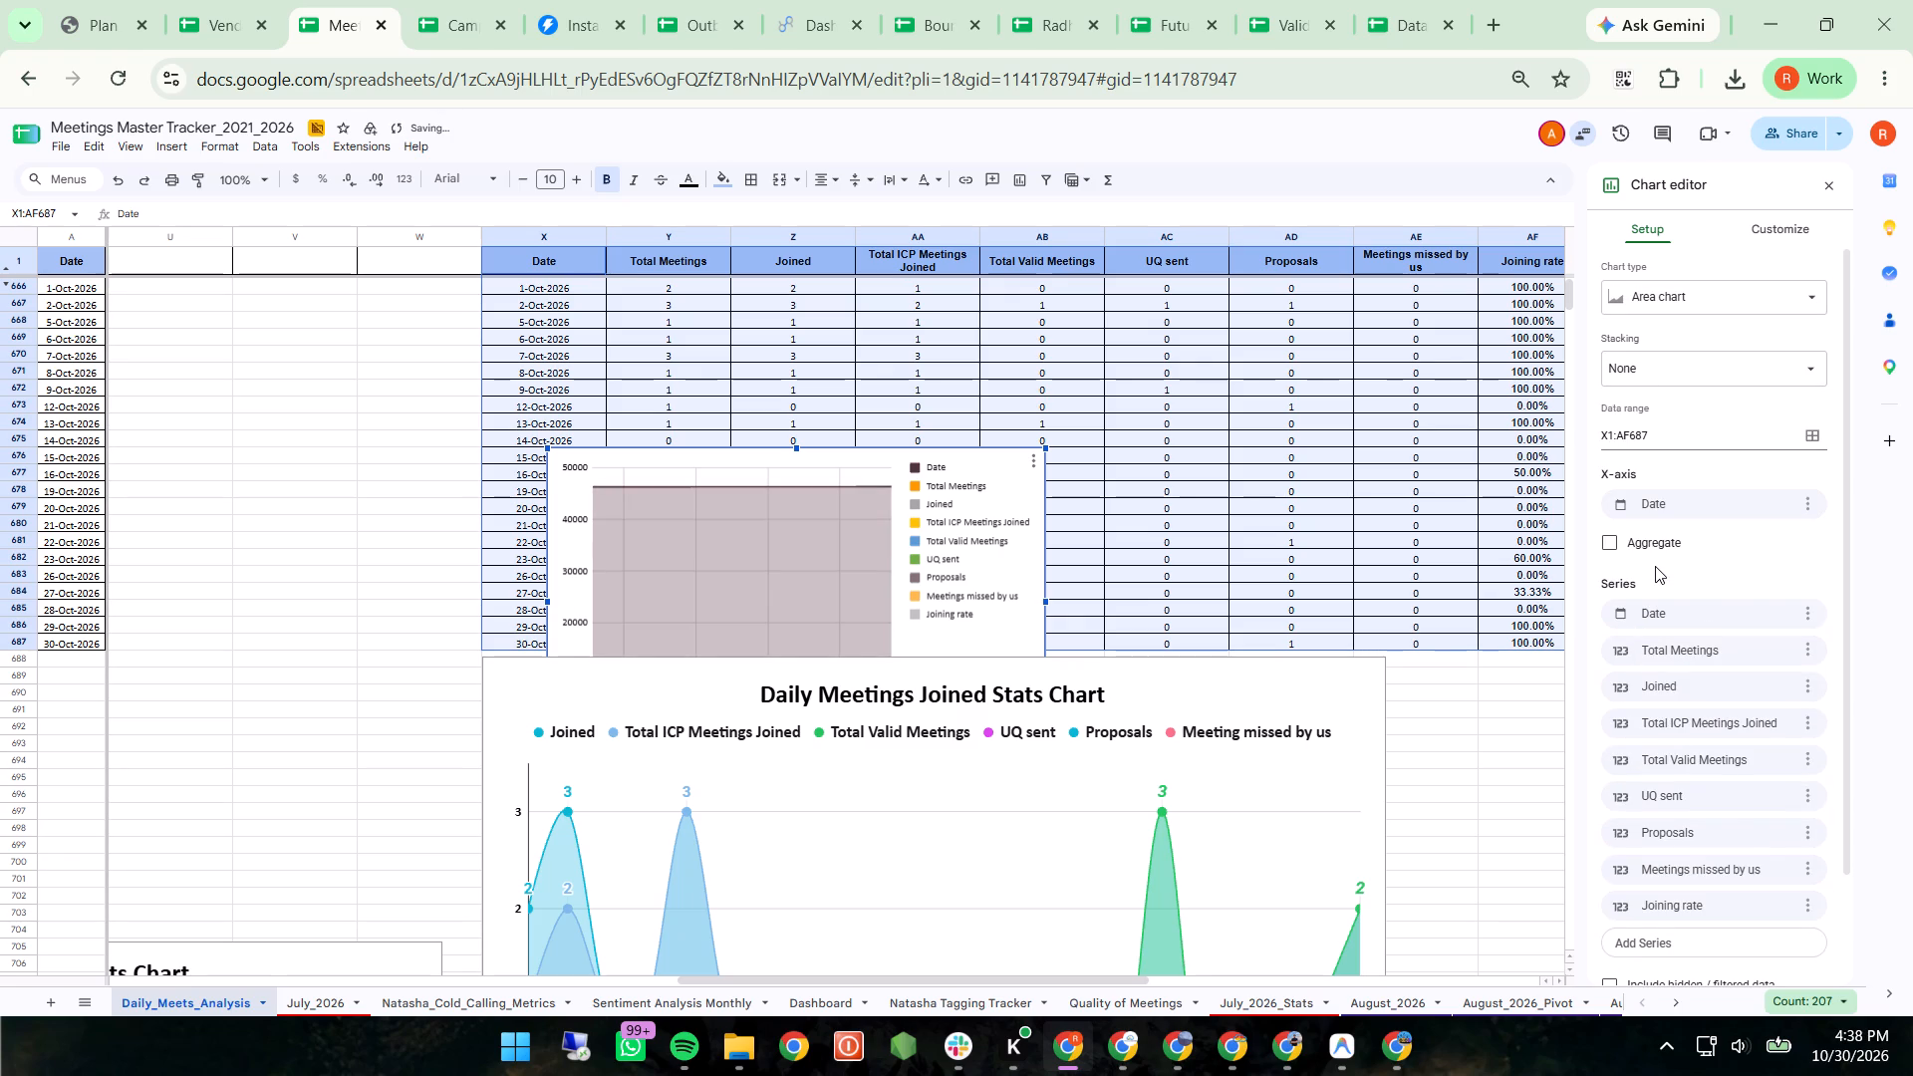
# Change the new chart's type to 100% stacked stepped area chart.
pyautogui.scroll(-1, 1708, 584)
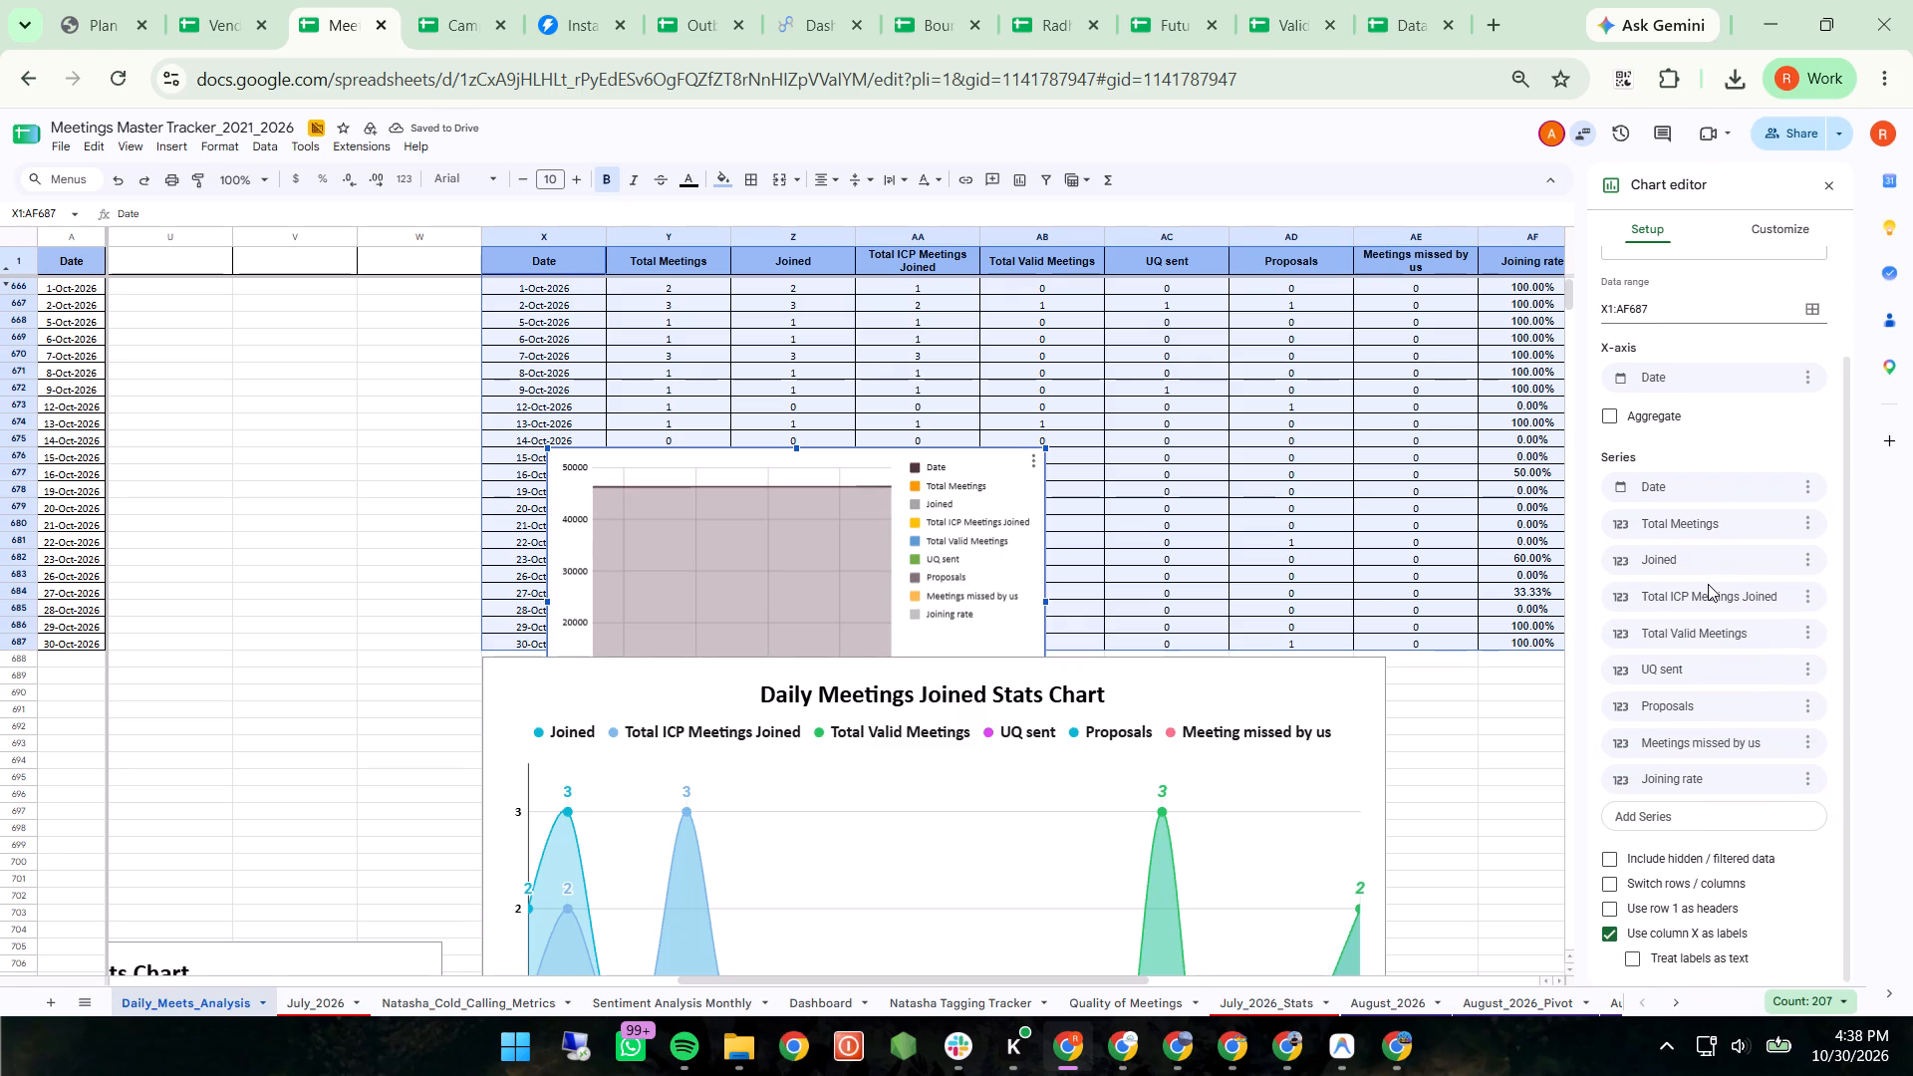
pyautogui.scroll(-1, 1708, 584)
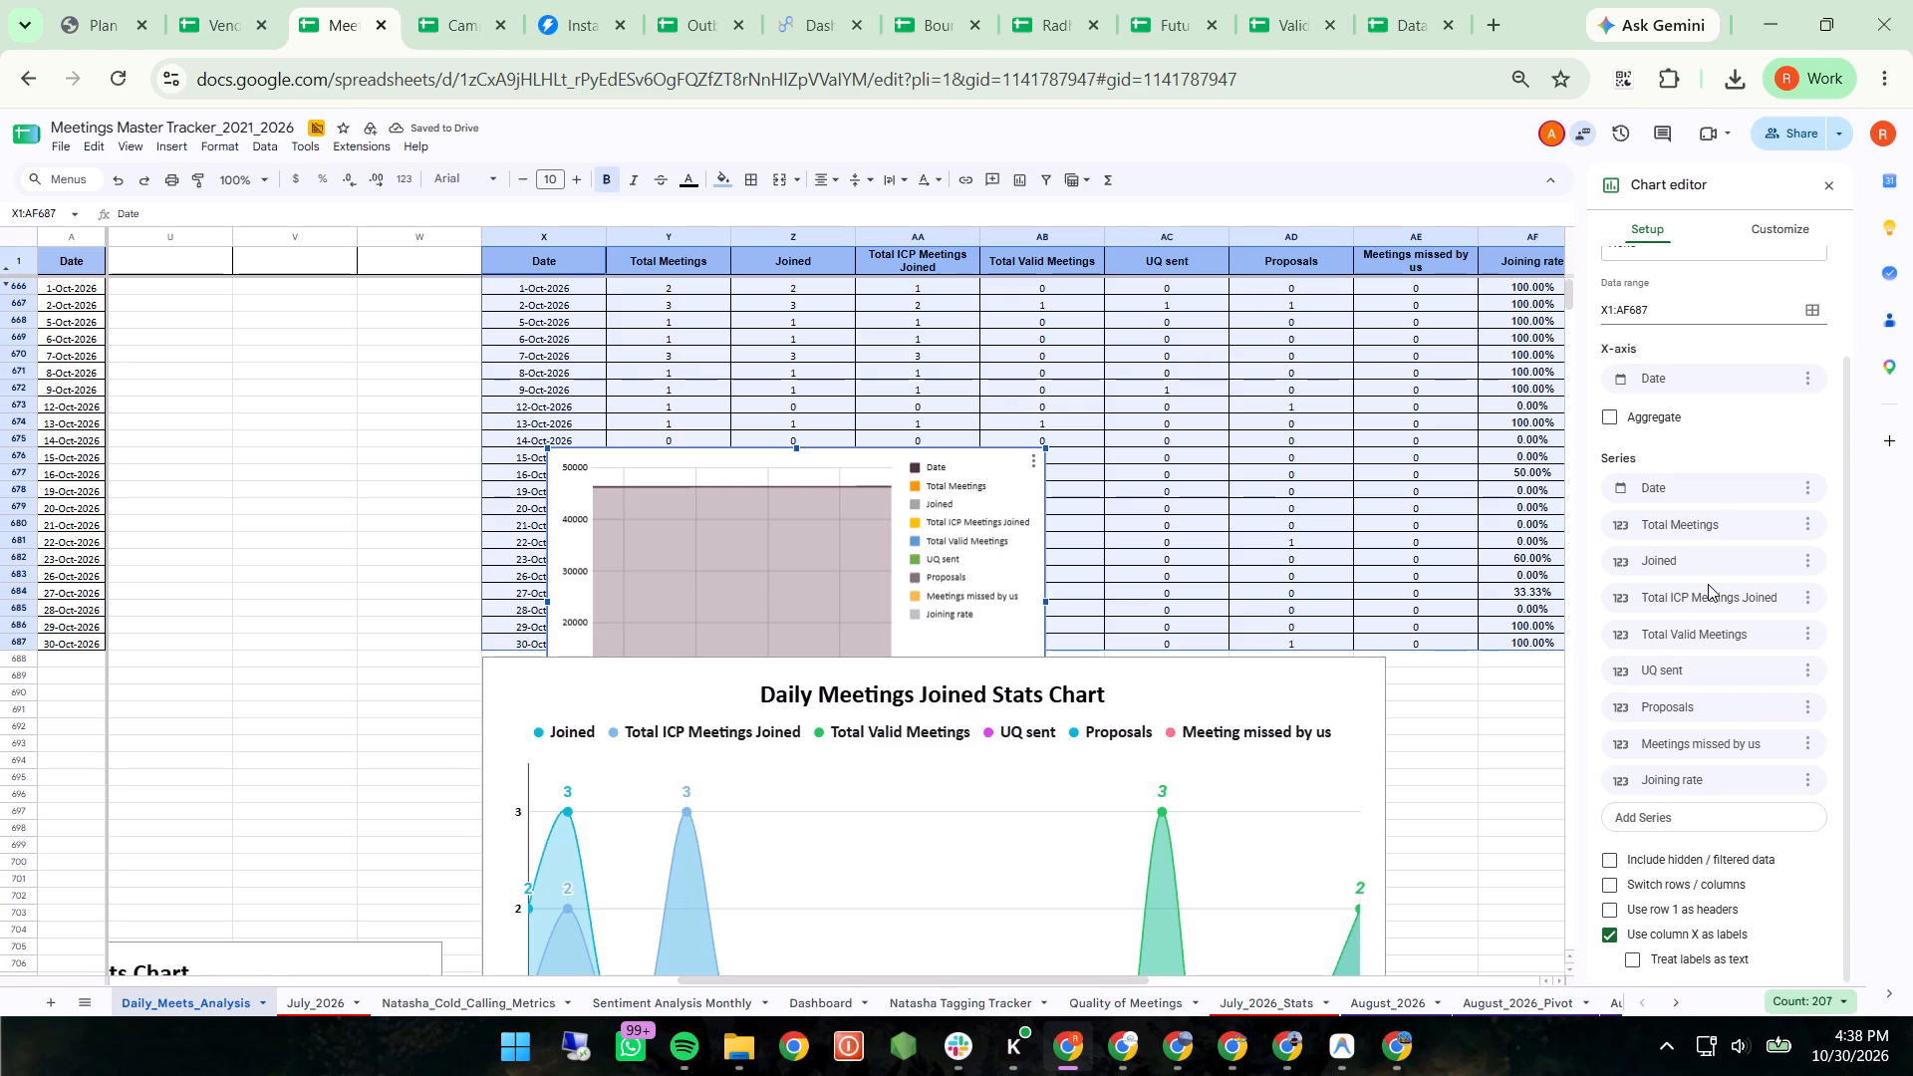
pyautogui.scroll(3, 1708, 584)
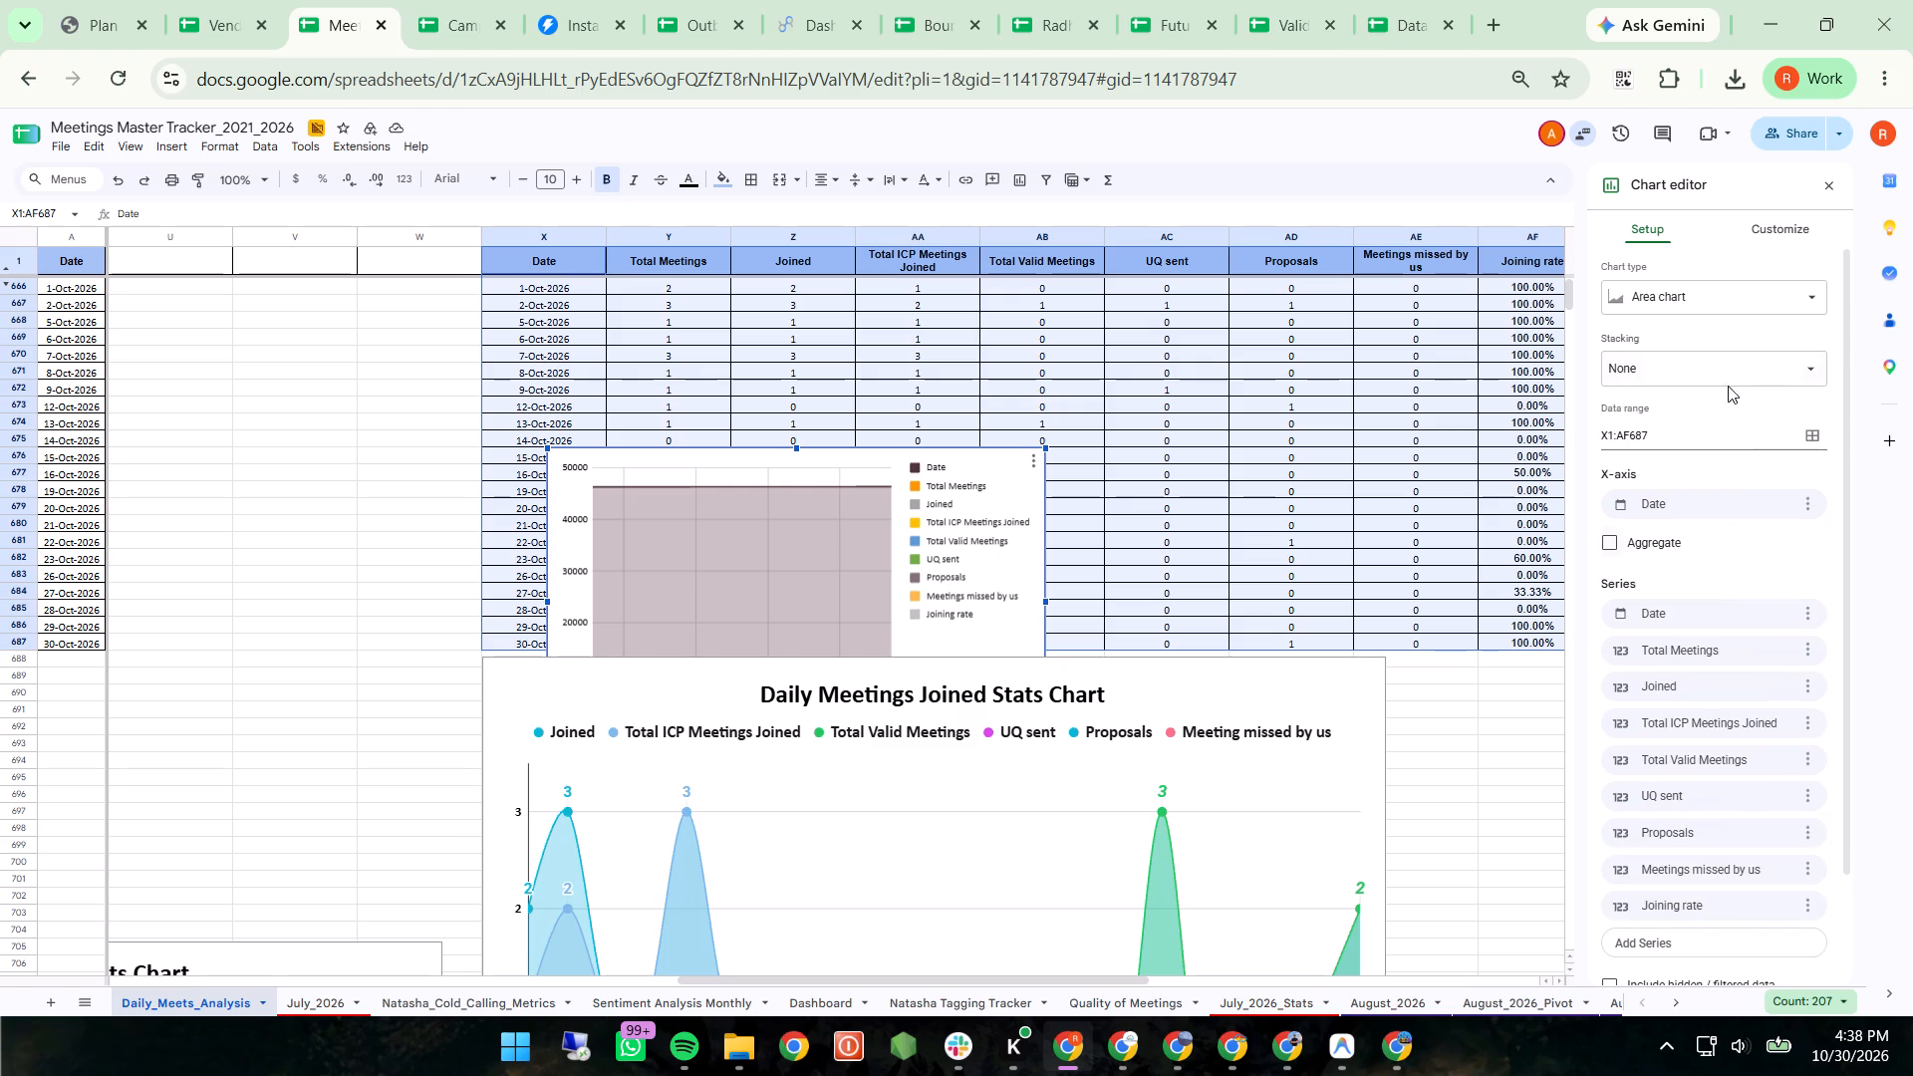
pyautogui.click(1728, 293)
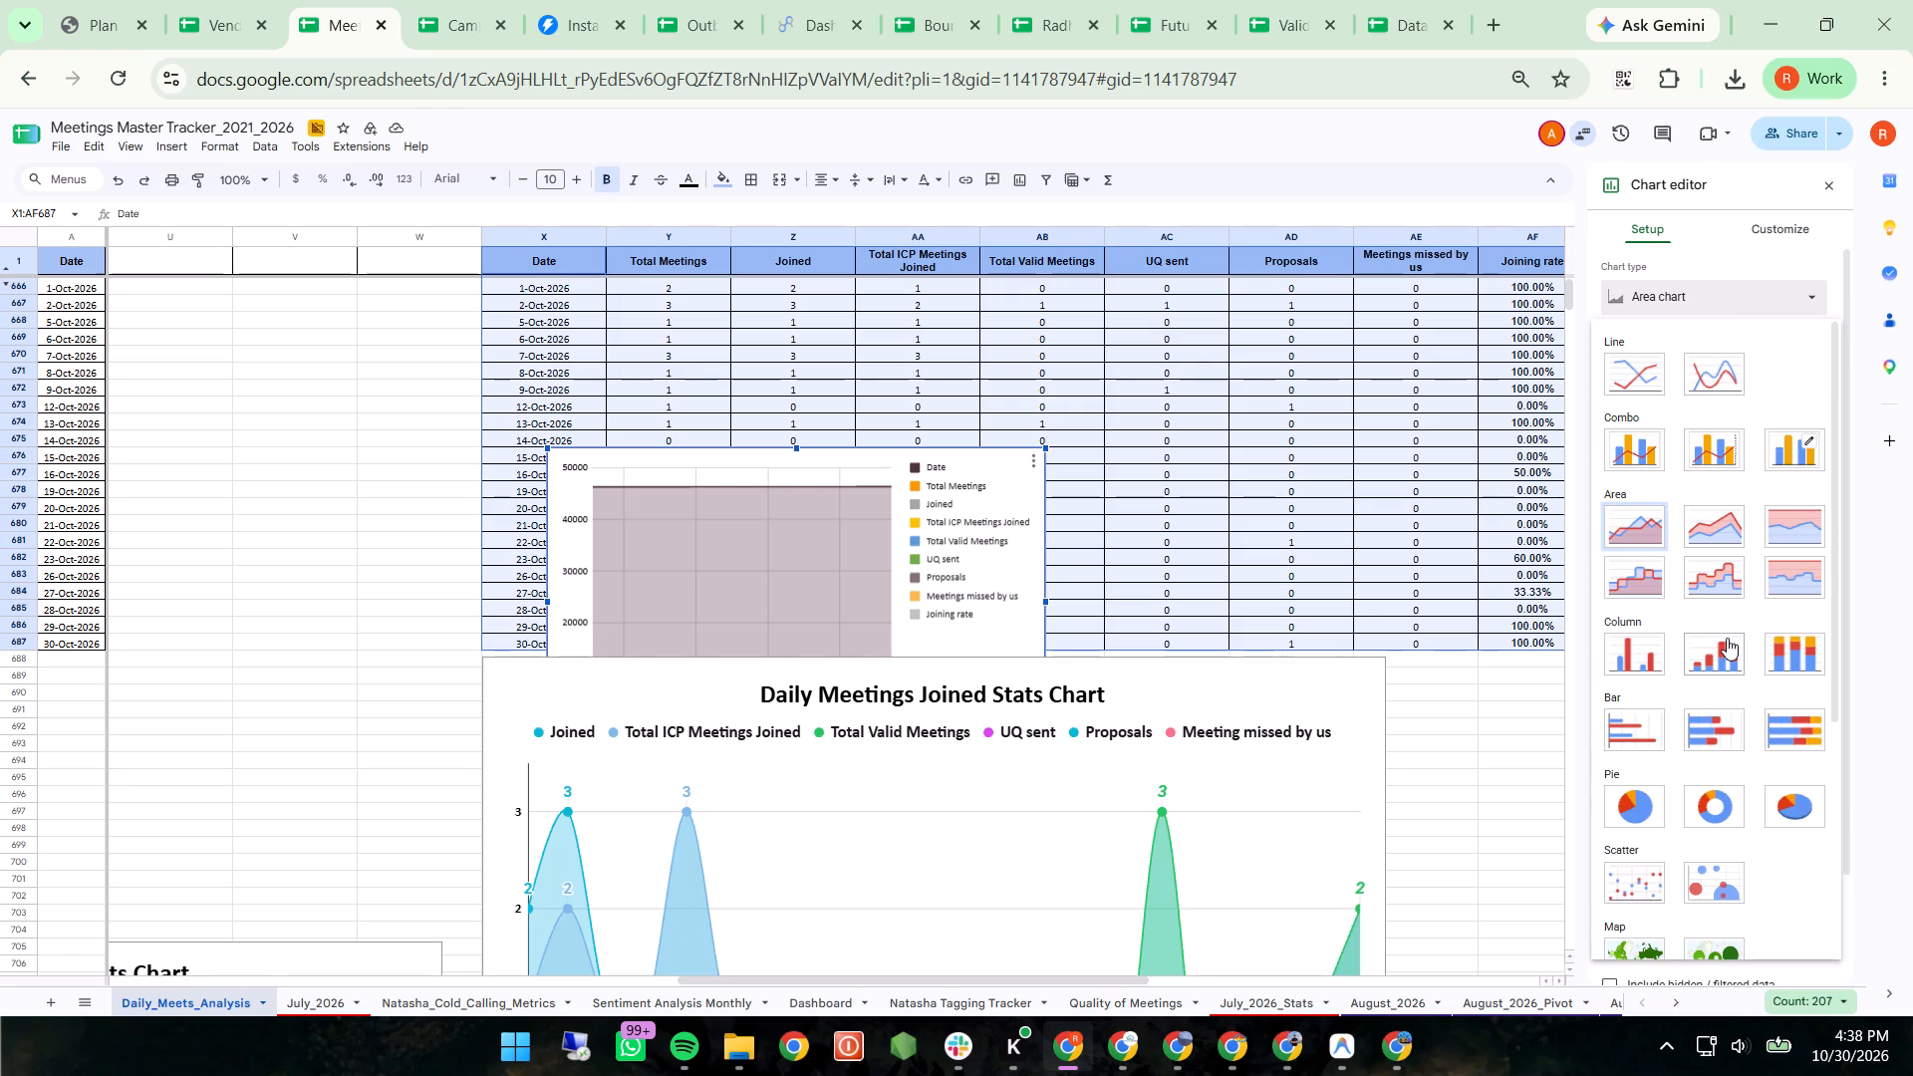
pyautogui.click(1795, 574)
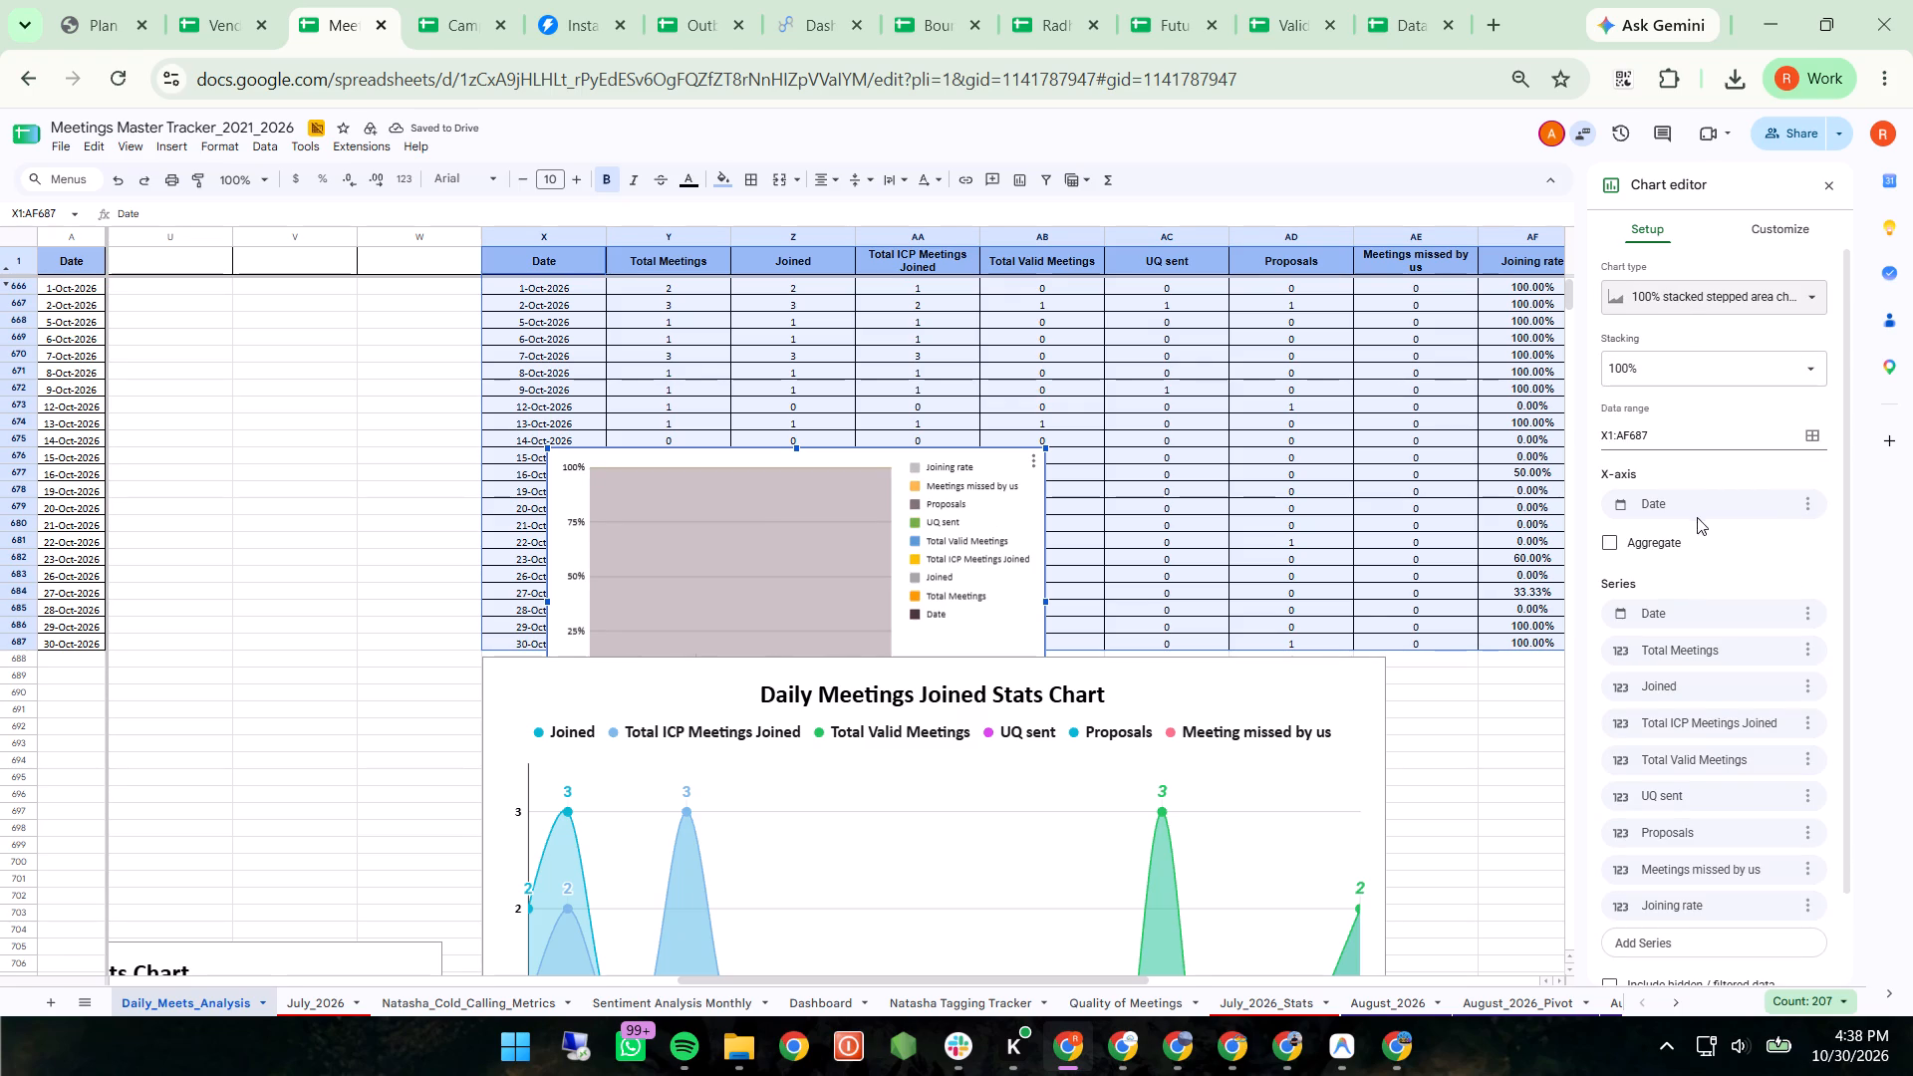
# Delete the newly inserted 100% stacked stepped area chart overlapping the duplicate October table.
pyautogui.click(1805, 609)
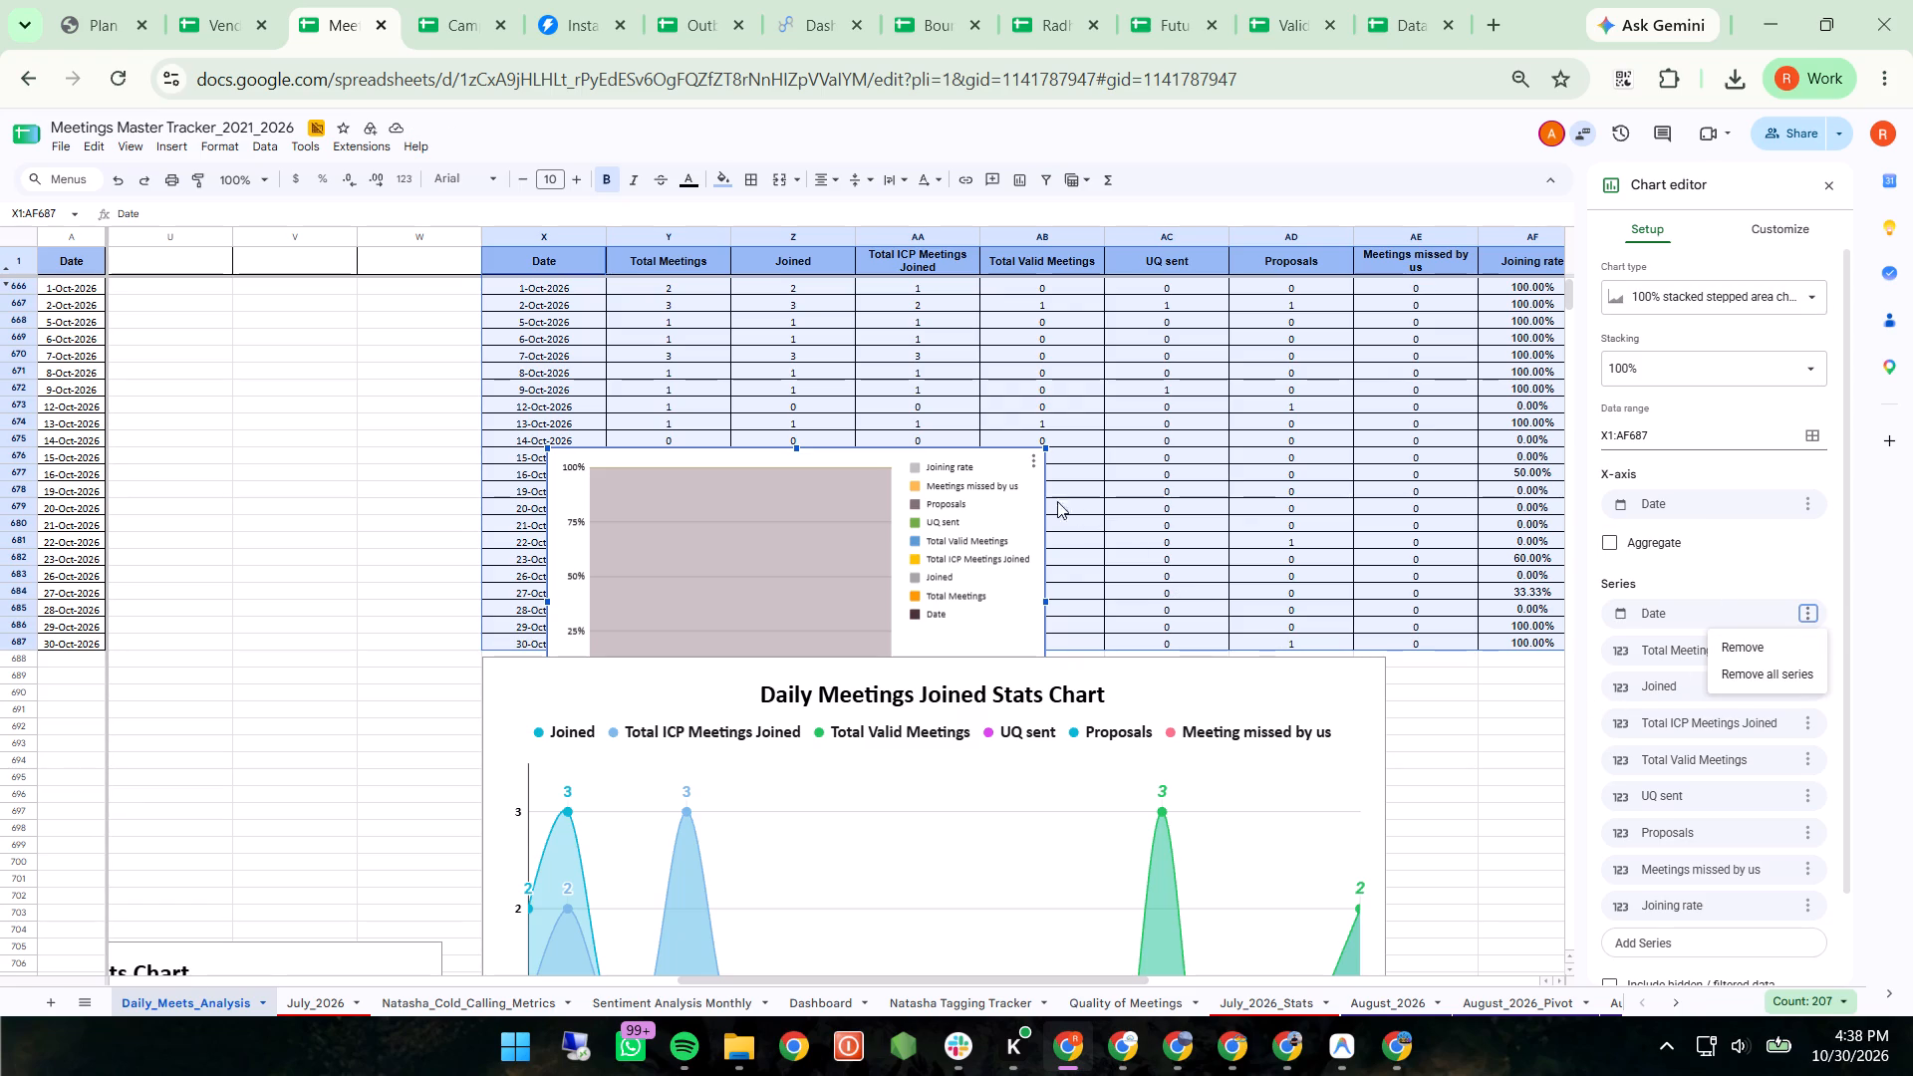
pyautogui.click(1032, 462)
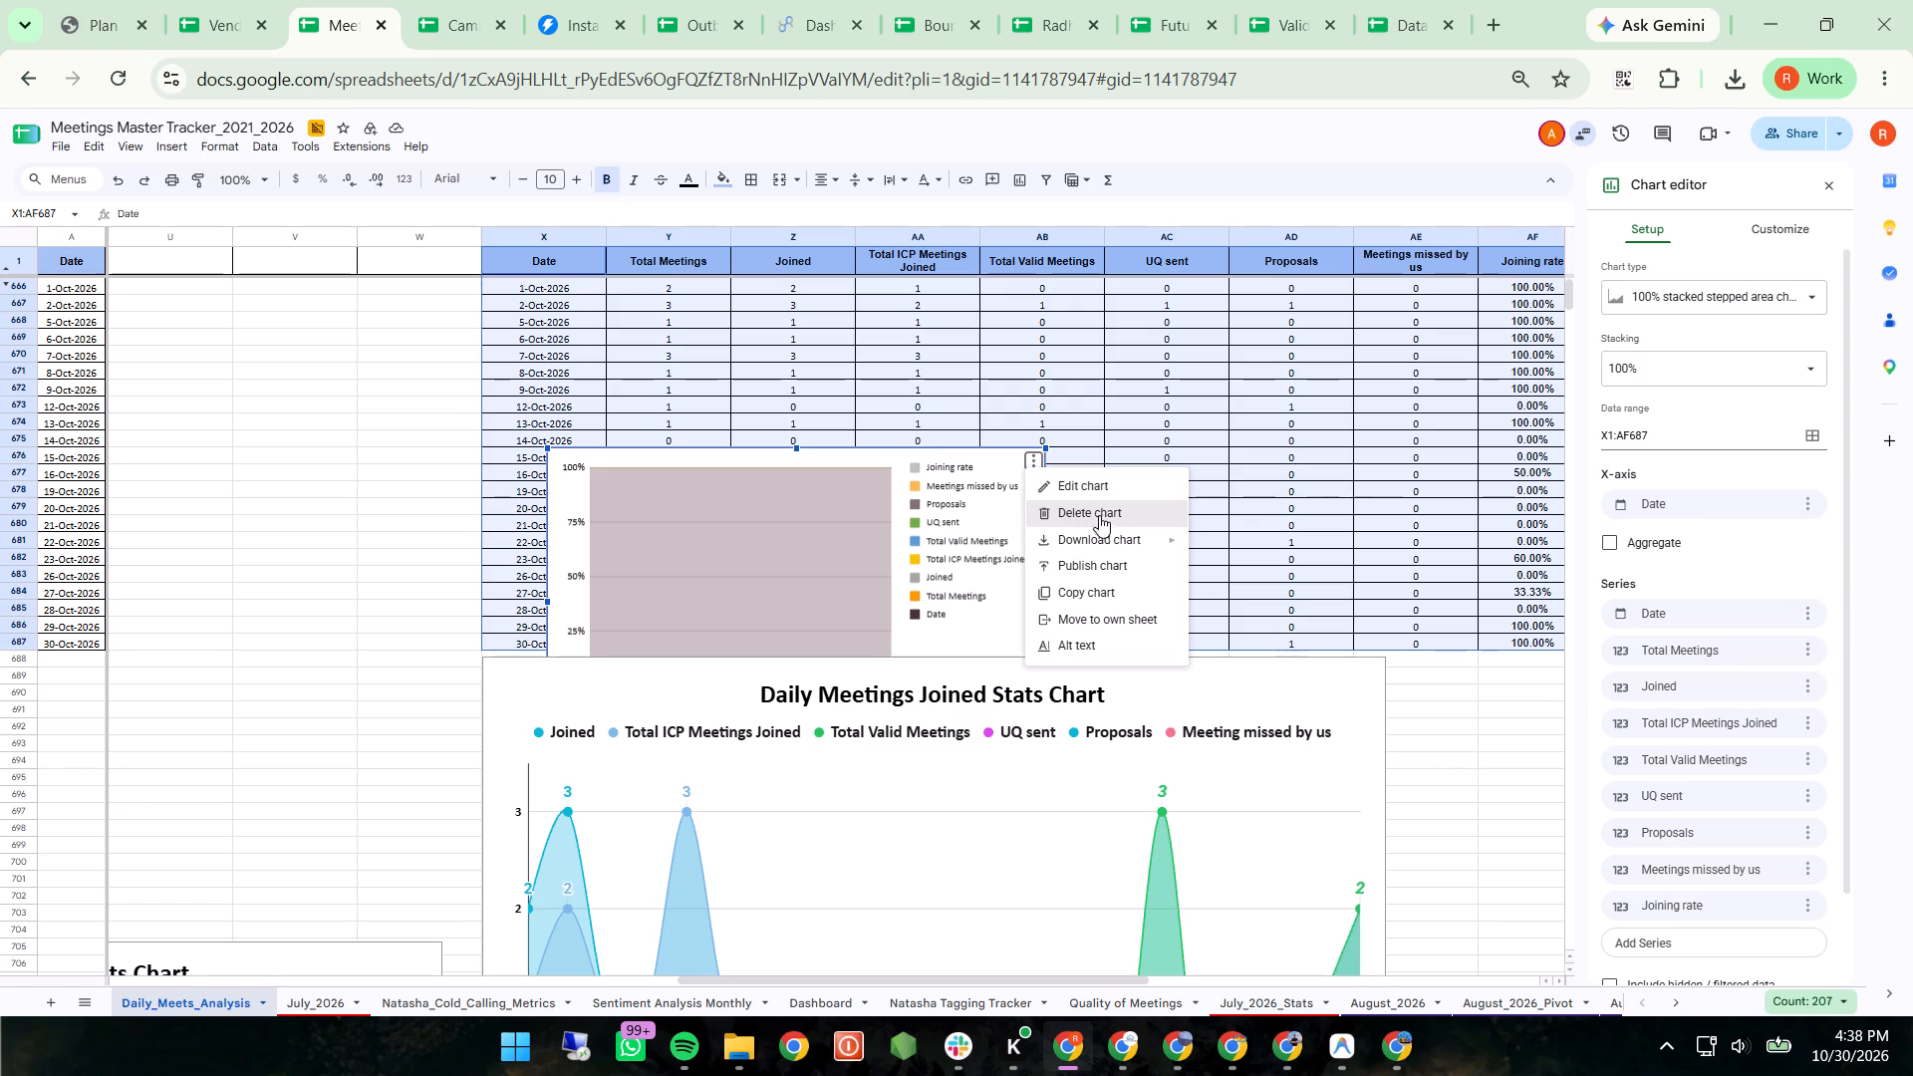
pyautogui.click(1096, 514)
pyautogui.click(1528, 755)
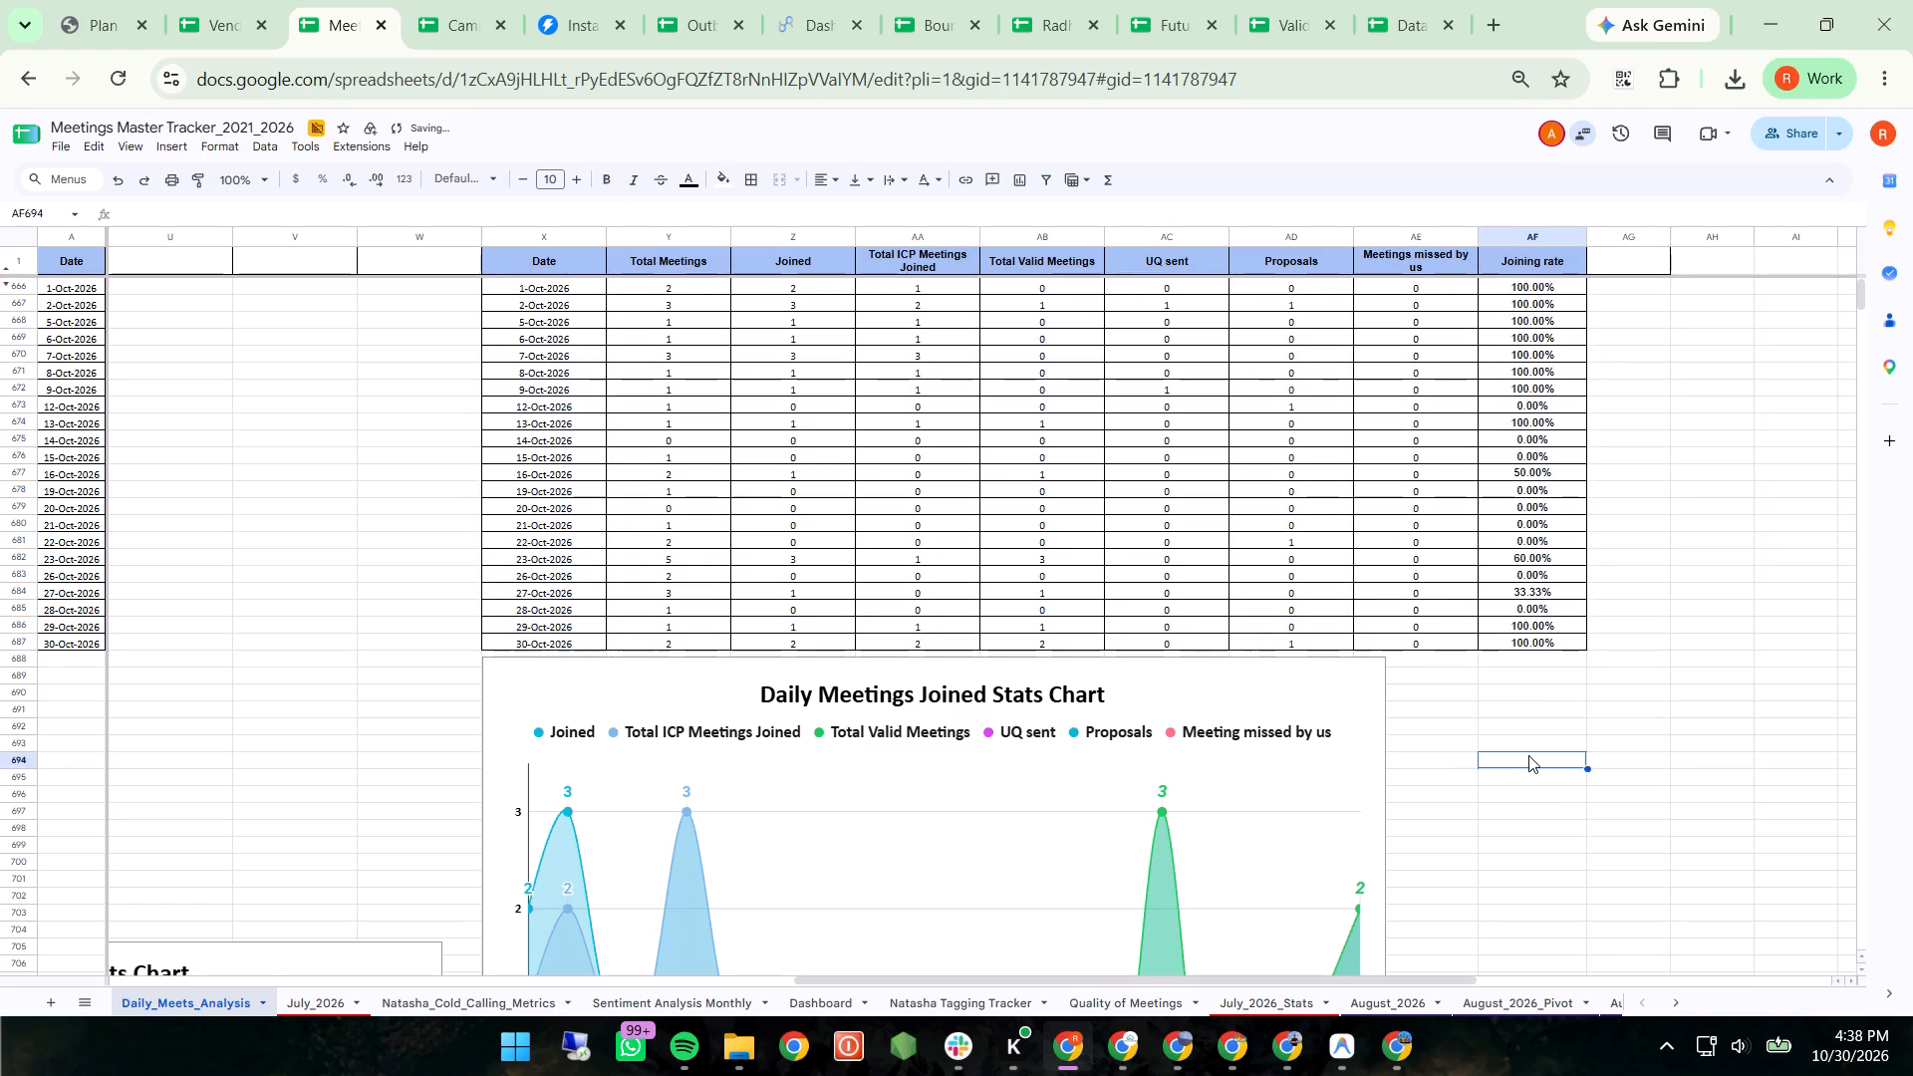
# Clear the contents of the duplicate October table in X1:AF687, including its headers.
pyautogui.scroll(-5, 1528, 755)
pyautogui.hscroll(2, 1528, 755)
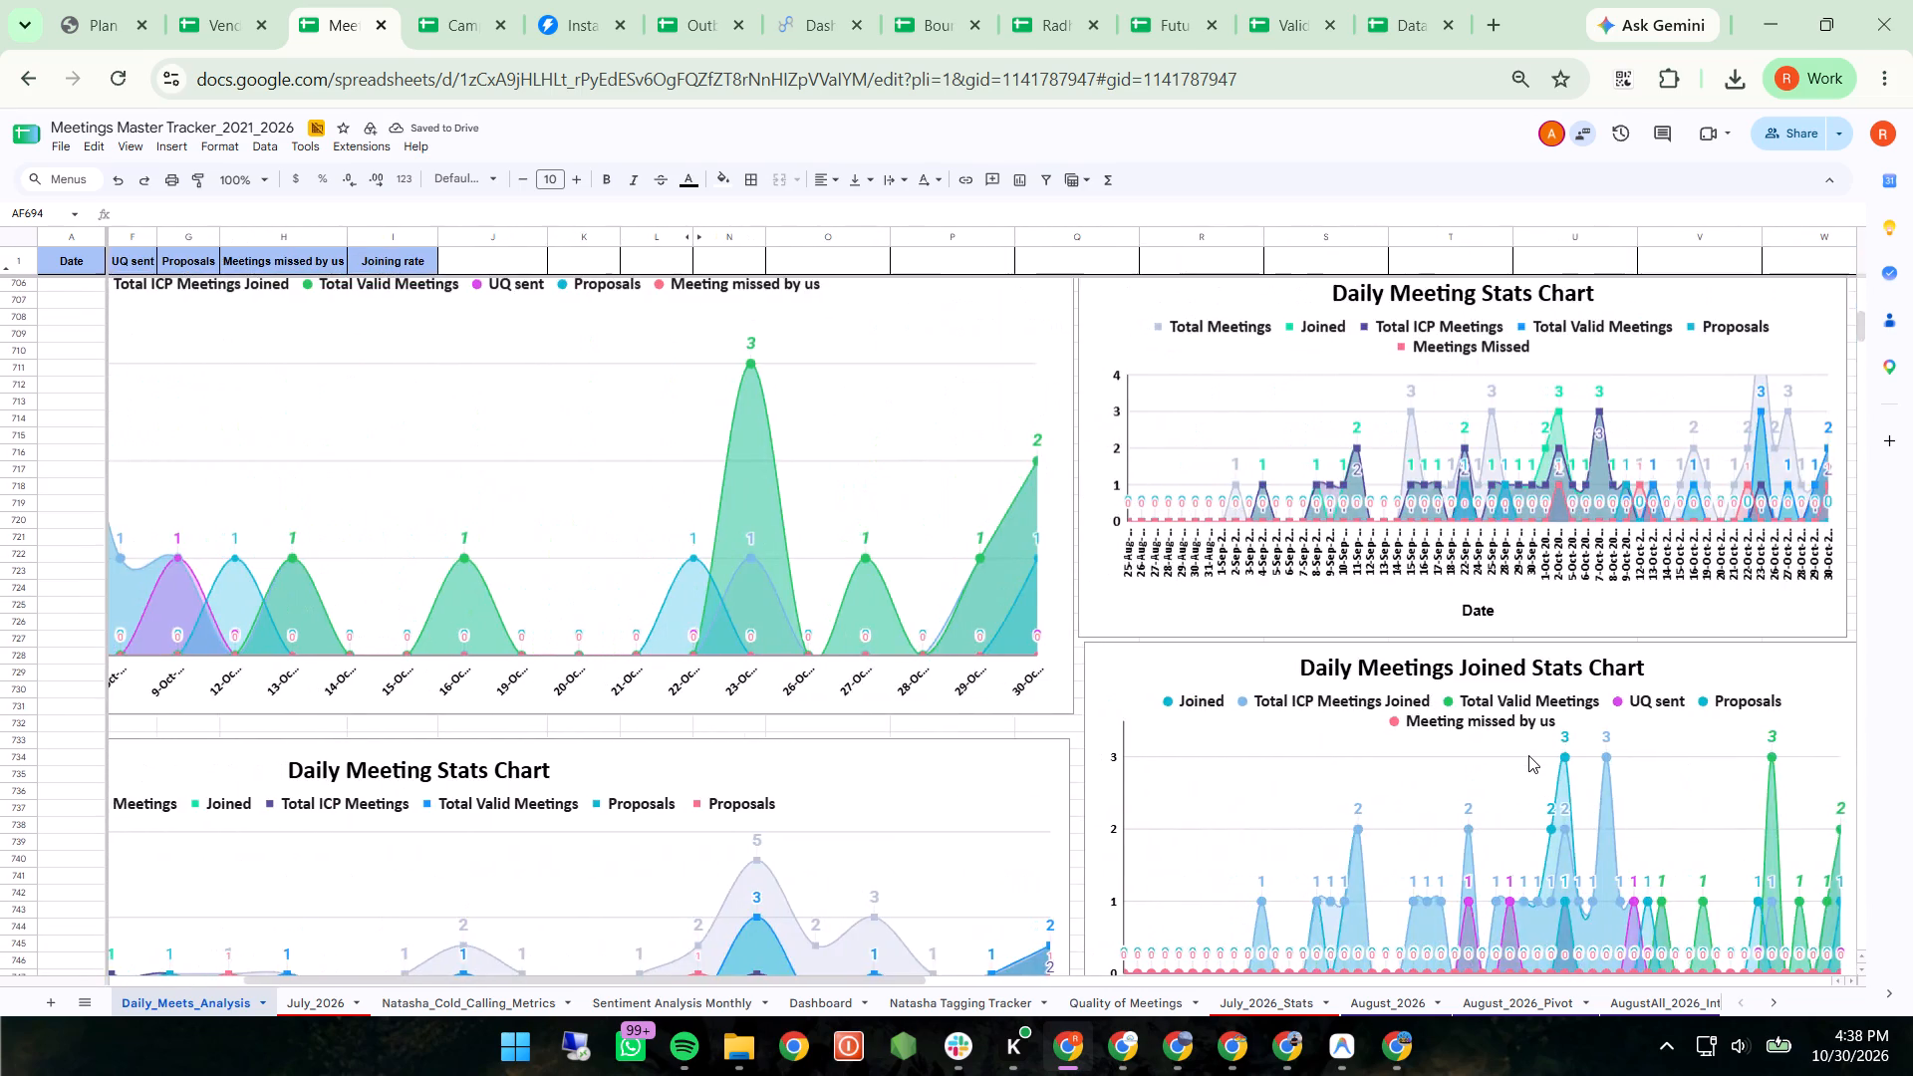
pyautogui.scroll(9, 1528, 755)
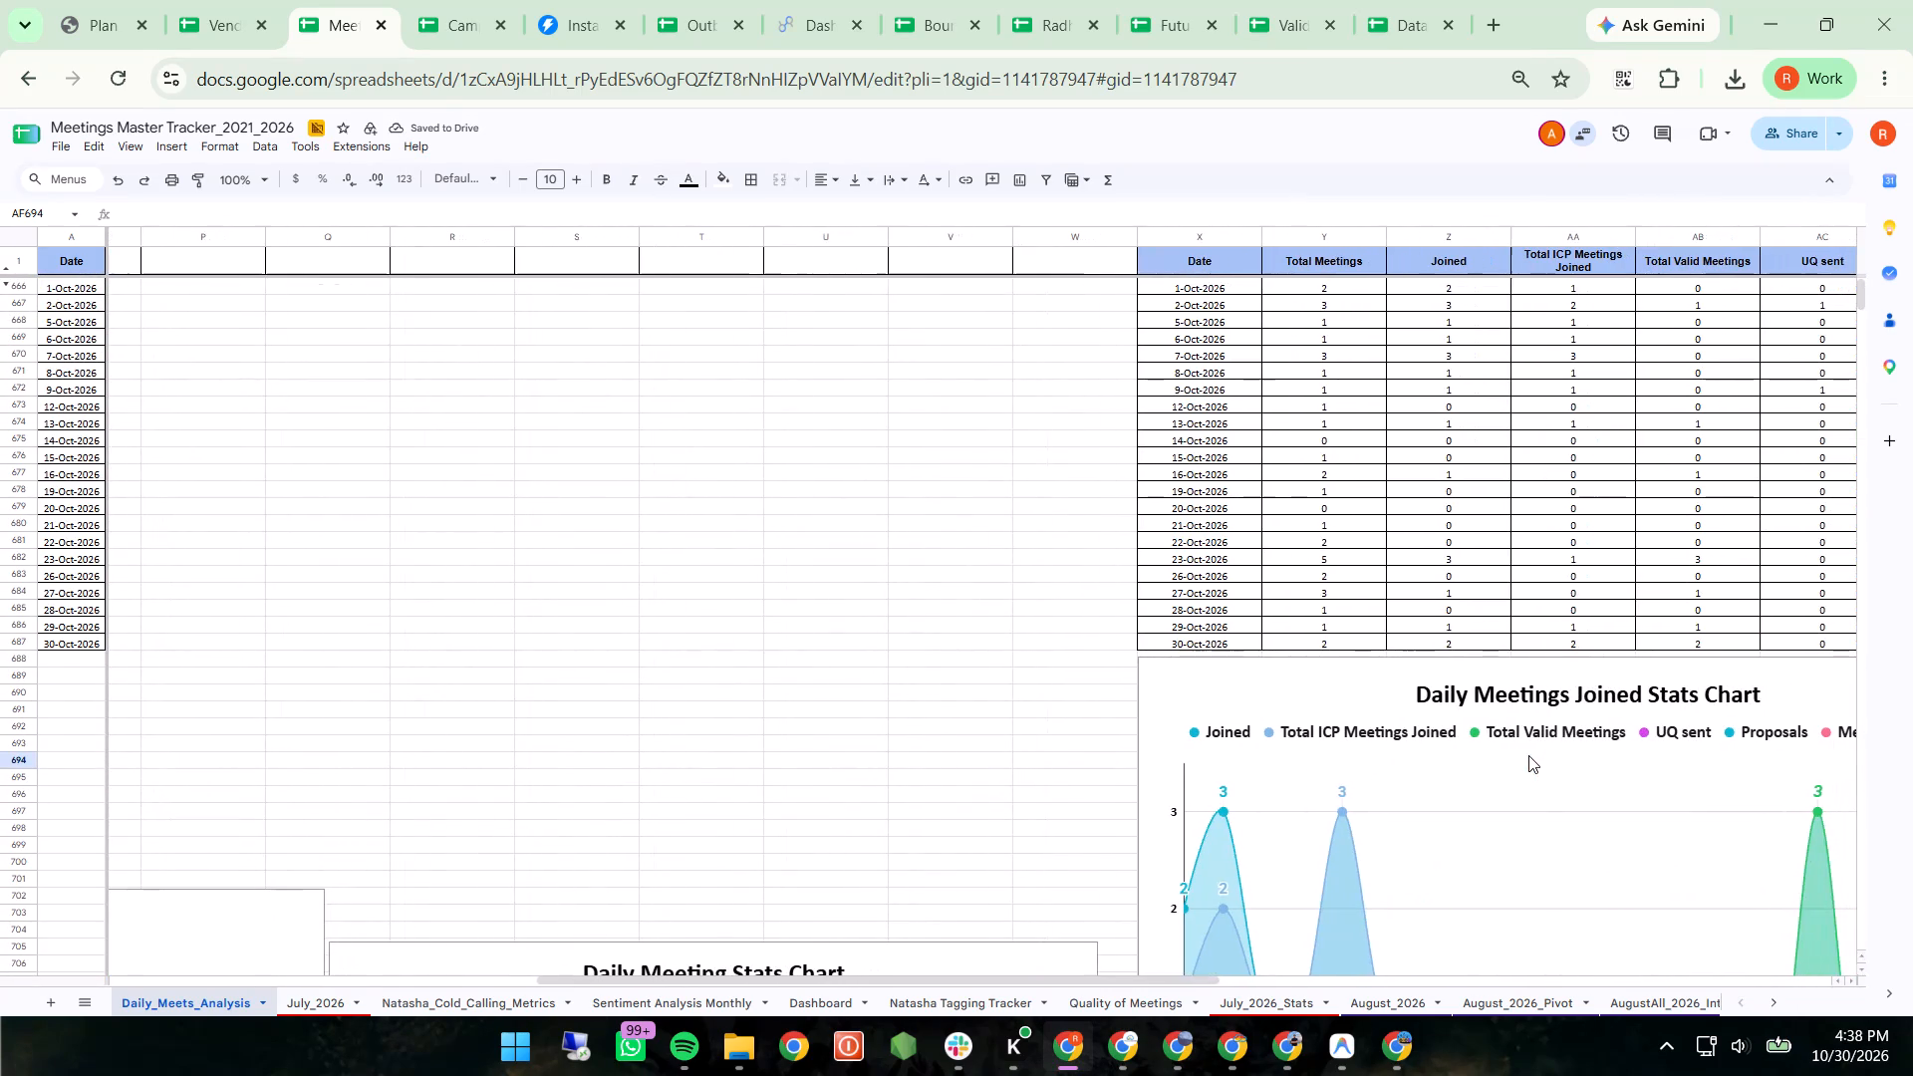
pyautogui.click(1201, 256)
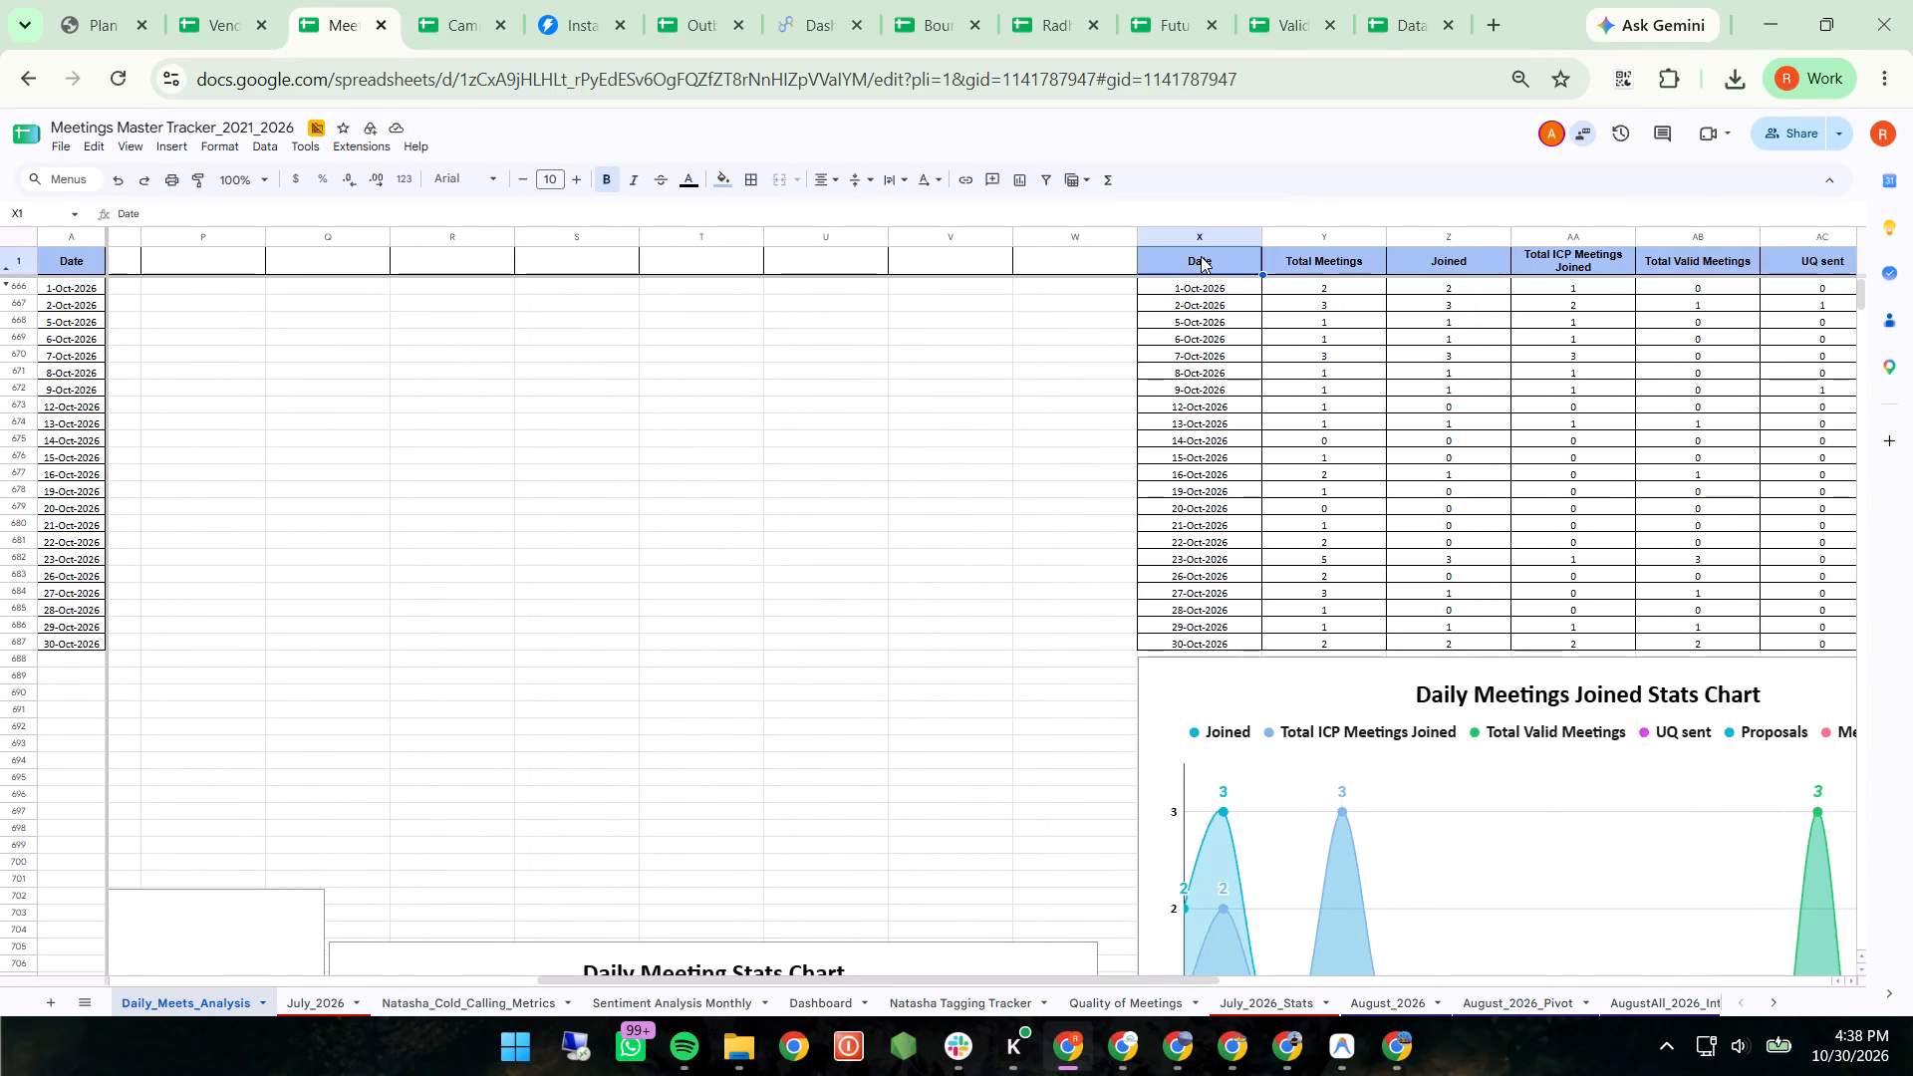
pyautogui.hotkey('shift', 'Right')
pyautogui.hotkey('shift', 'Right')
pyautogui.hotkey('shift', 'Right')
pyautogui.hotkey('shift', 'Right')
pyautogui.hotkey('shift', 'Right')
pyautogui.hotkey('shift', 'Right')
pyautogui.hotkey('shift', 'Right')
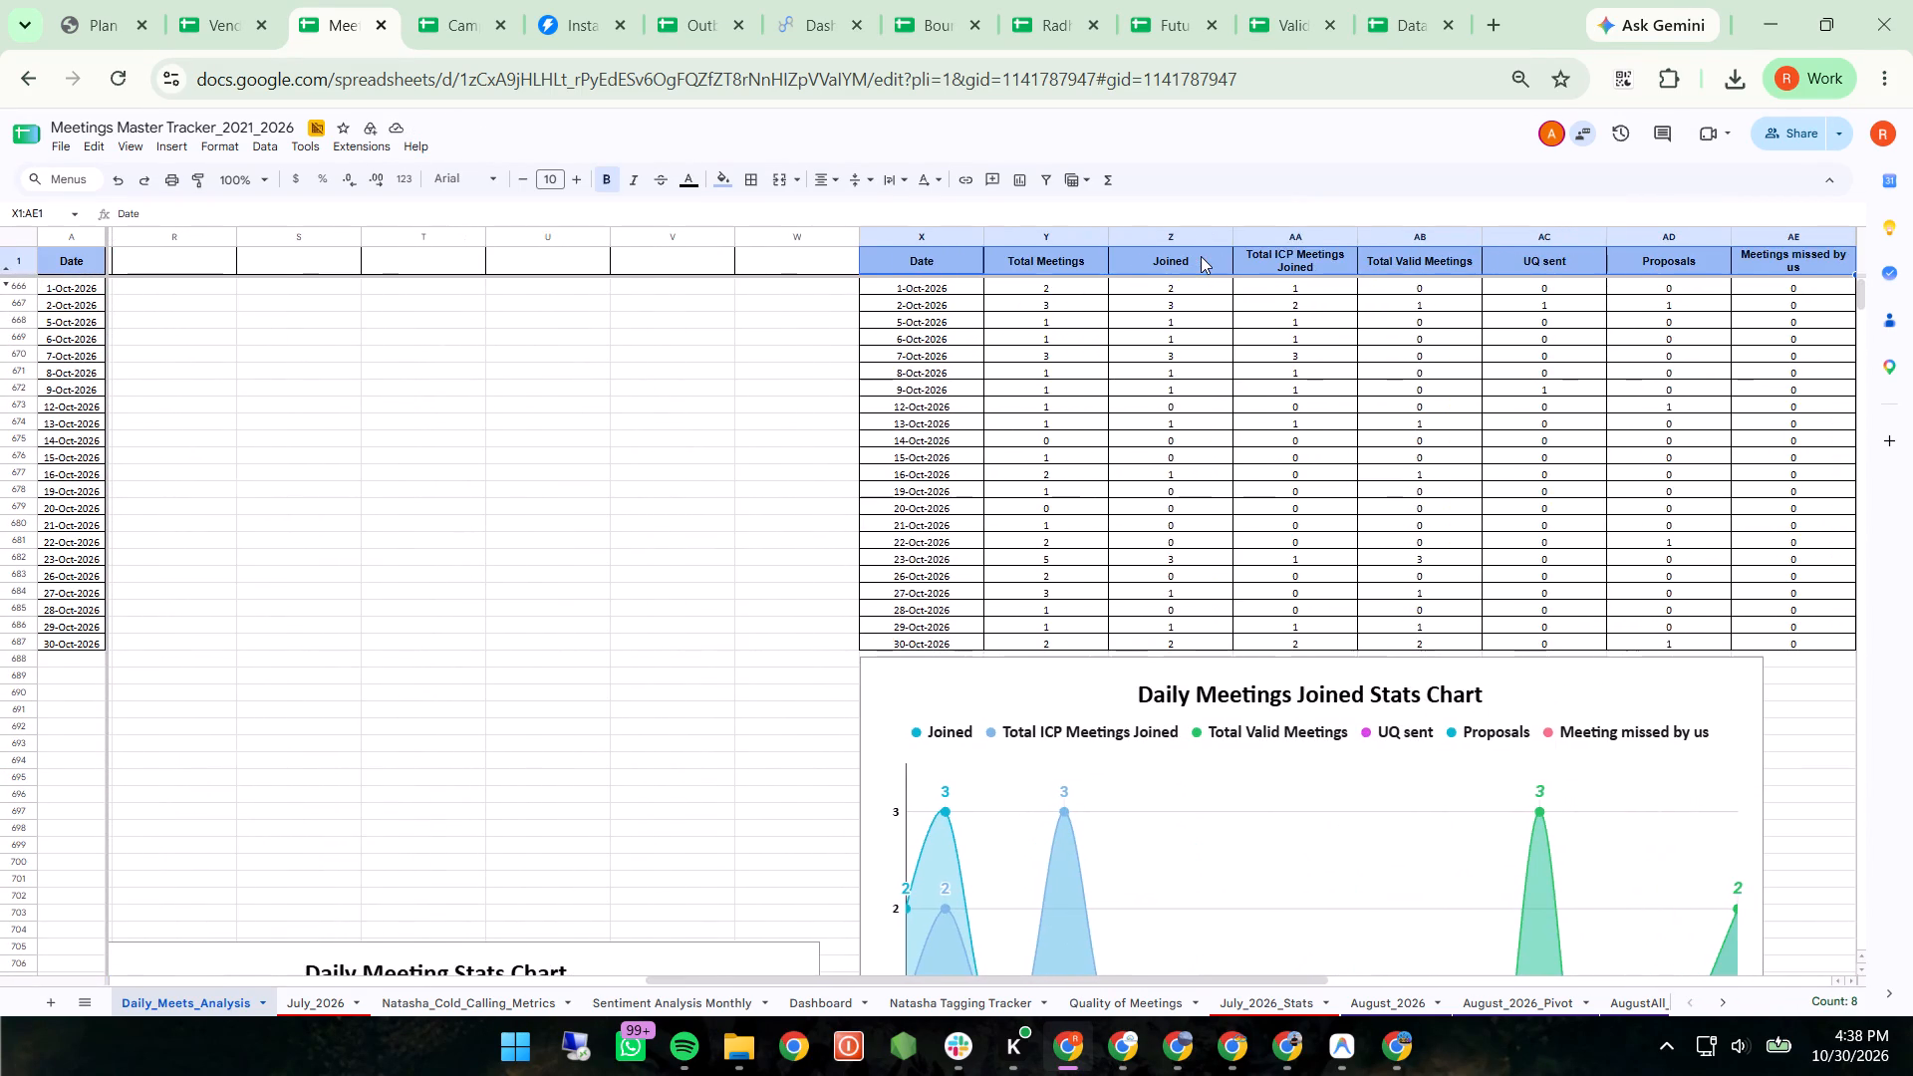
pyautogui.hotkey('shift', 'Right')
pyautogui.hscroll(-2, 1201, 256)
pyautogui.hotkey('shift', 'Right')
pyautogui.hotkey('shift', 'Right')
pyautogui.hotkey('shift', 'Right')
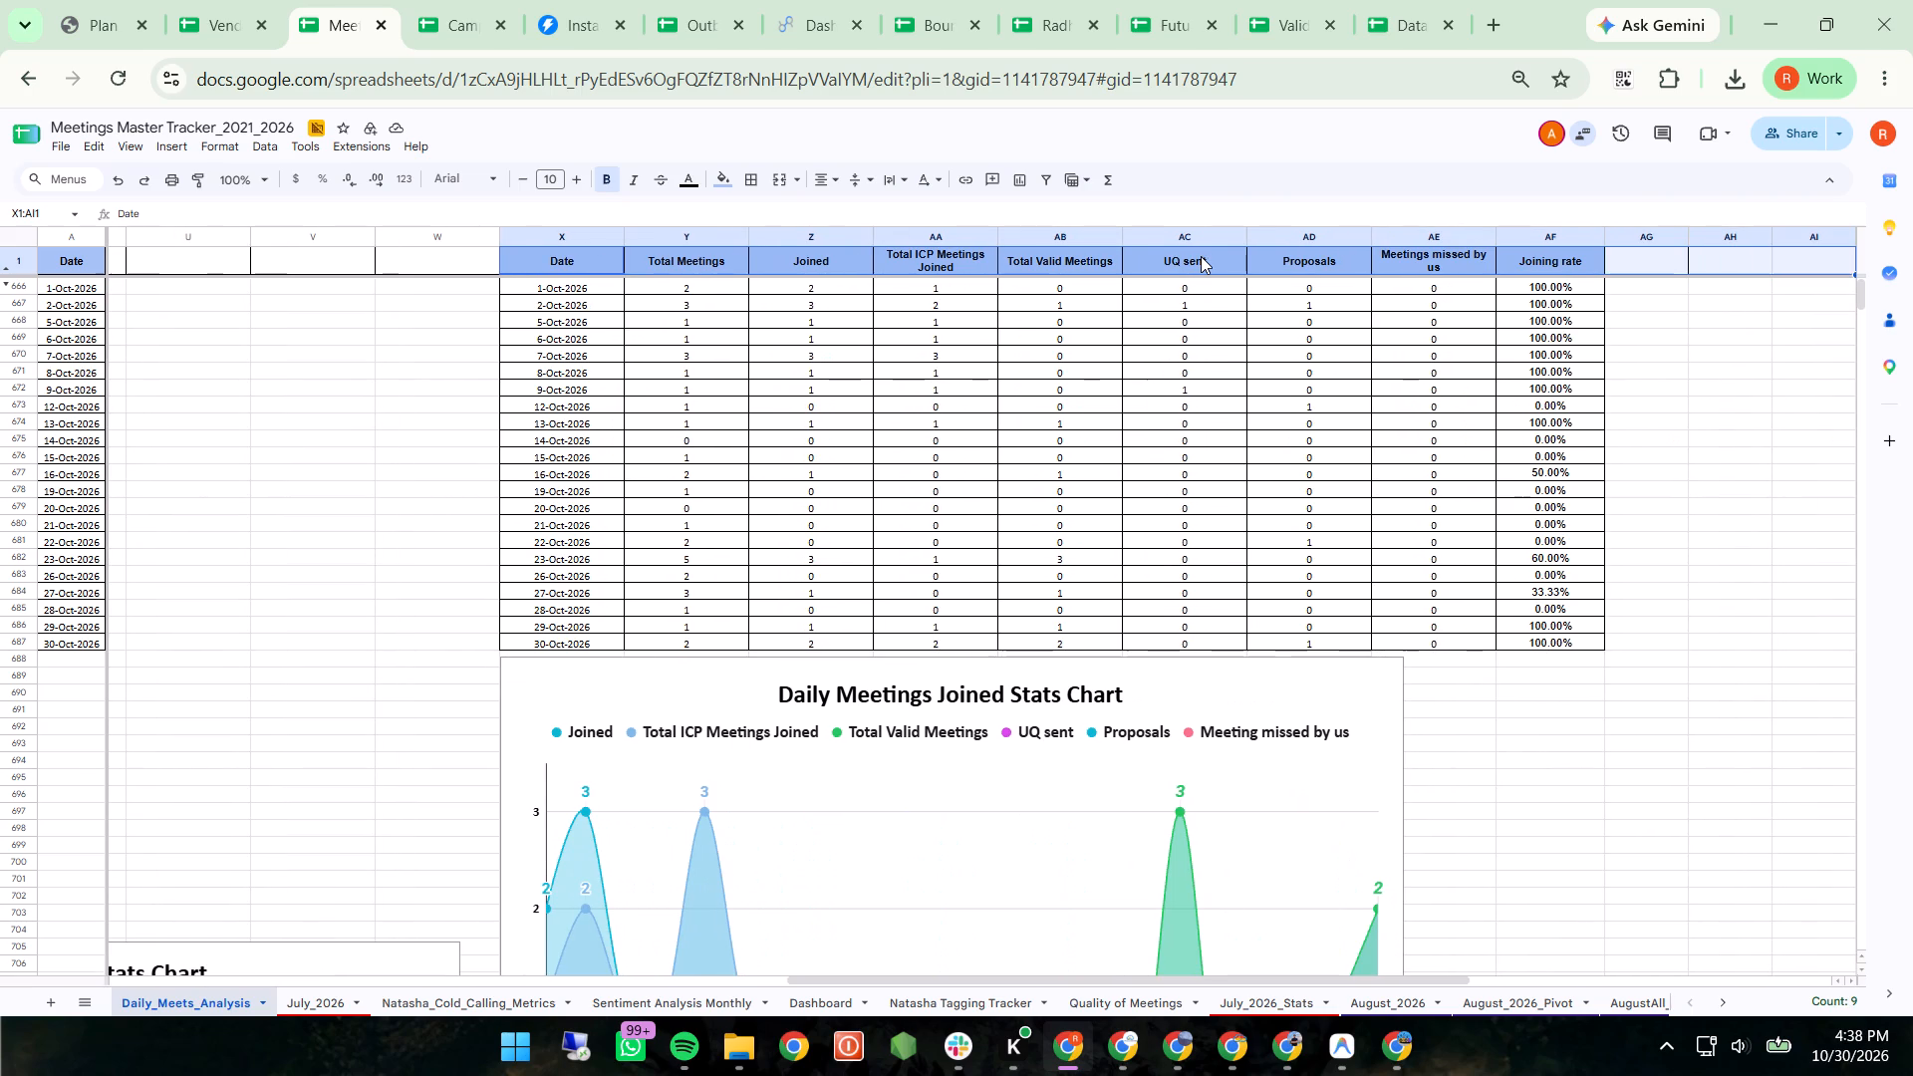
pyautogui.hotkey('shift', 'Left')
pyautogui.hotkey('shift', 'Left')
pyautogui.hotkey('shift', 'Left')
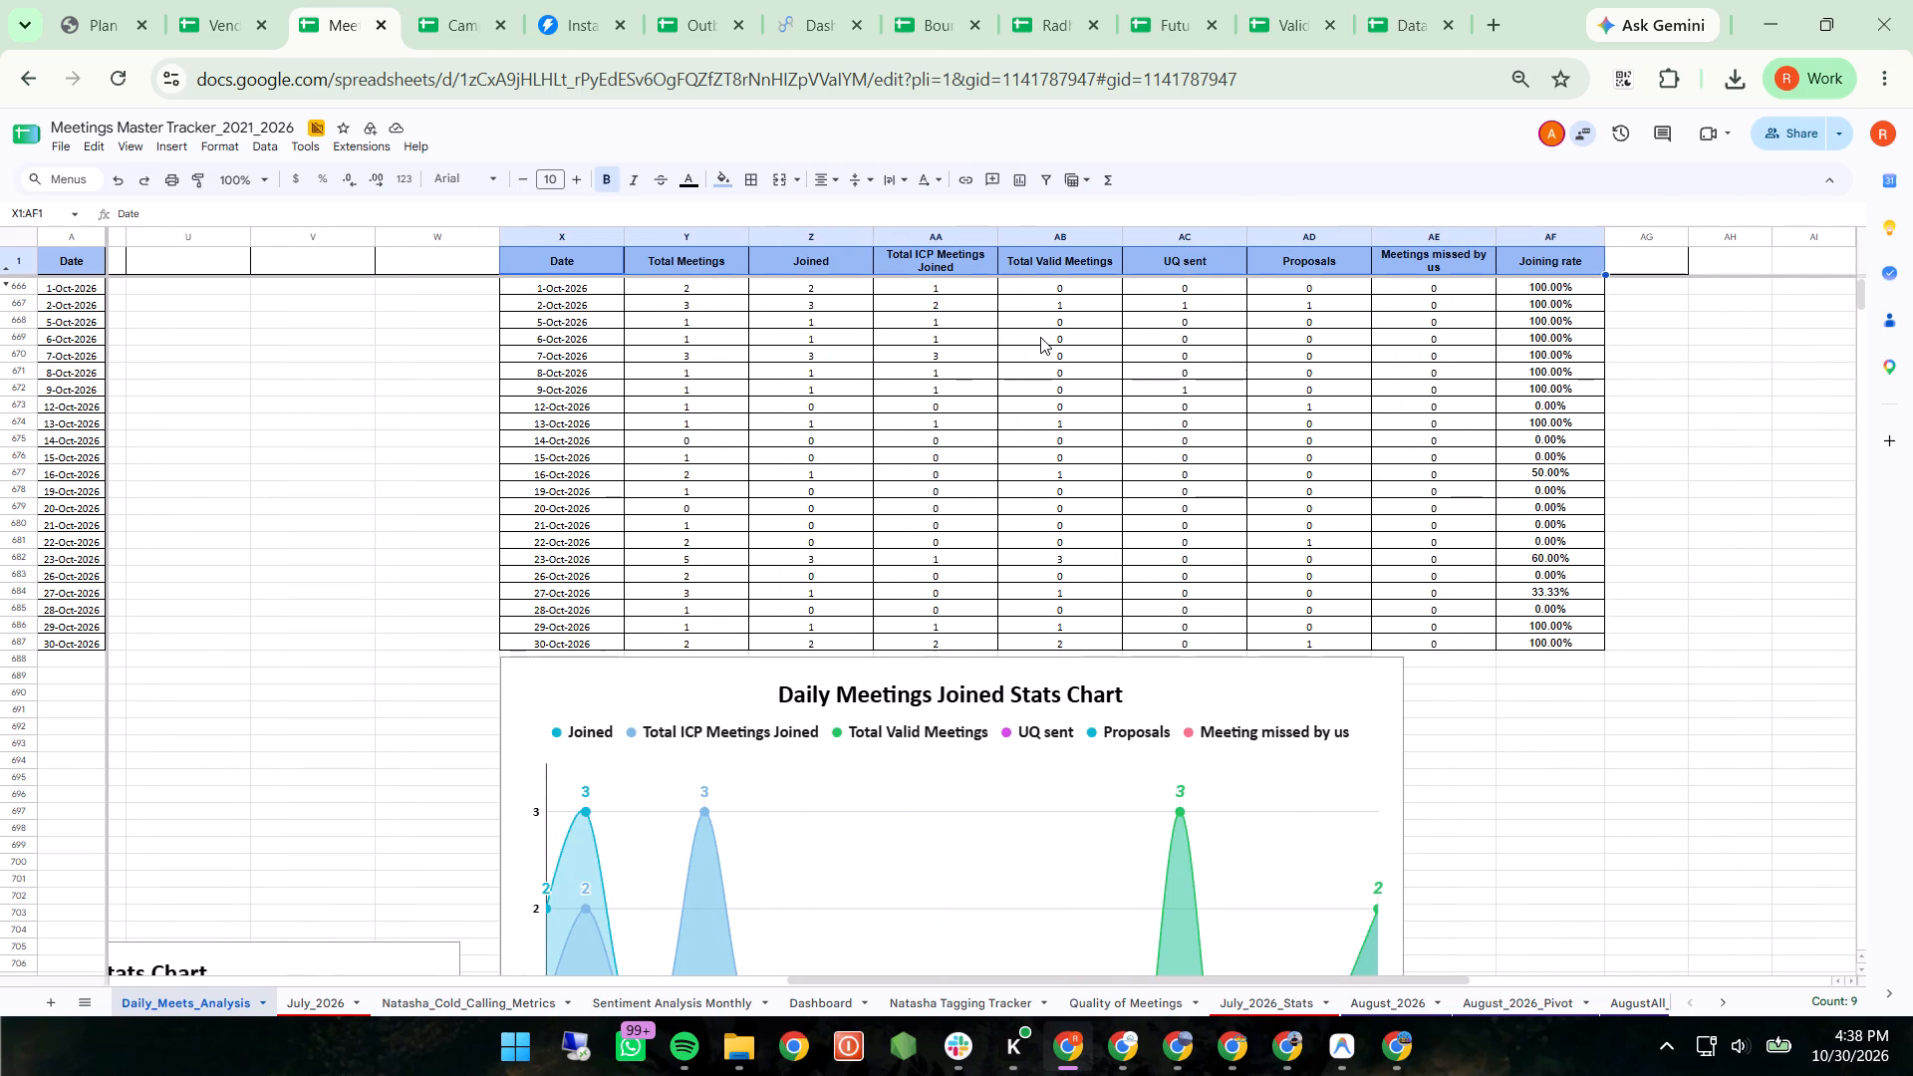
pyautogui.hotkey('ctrl', 'shift', 'Down')
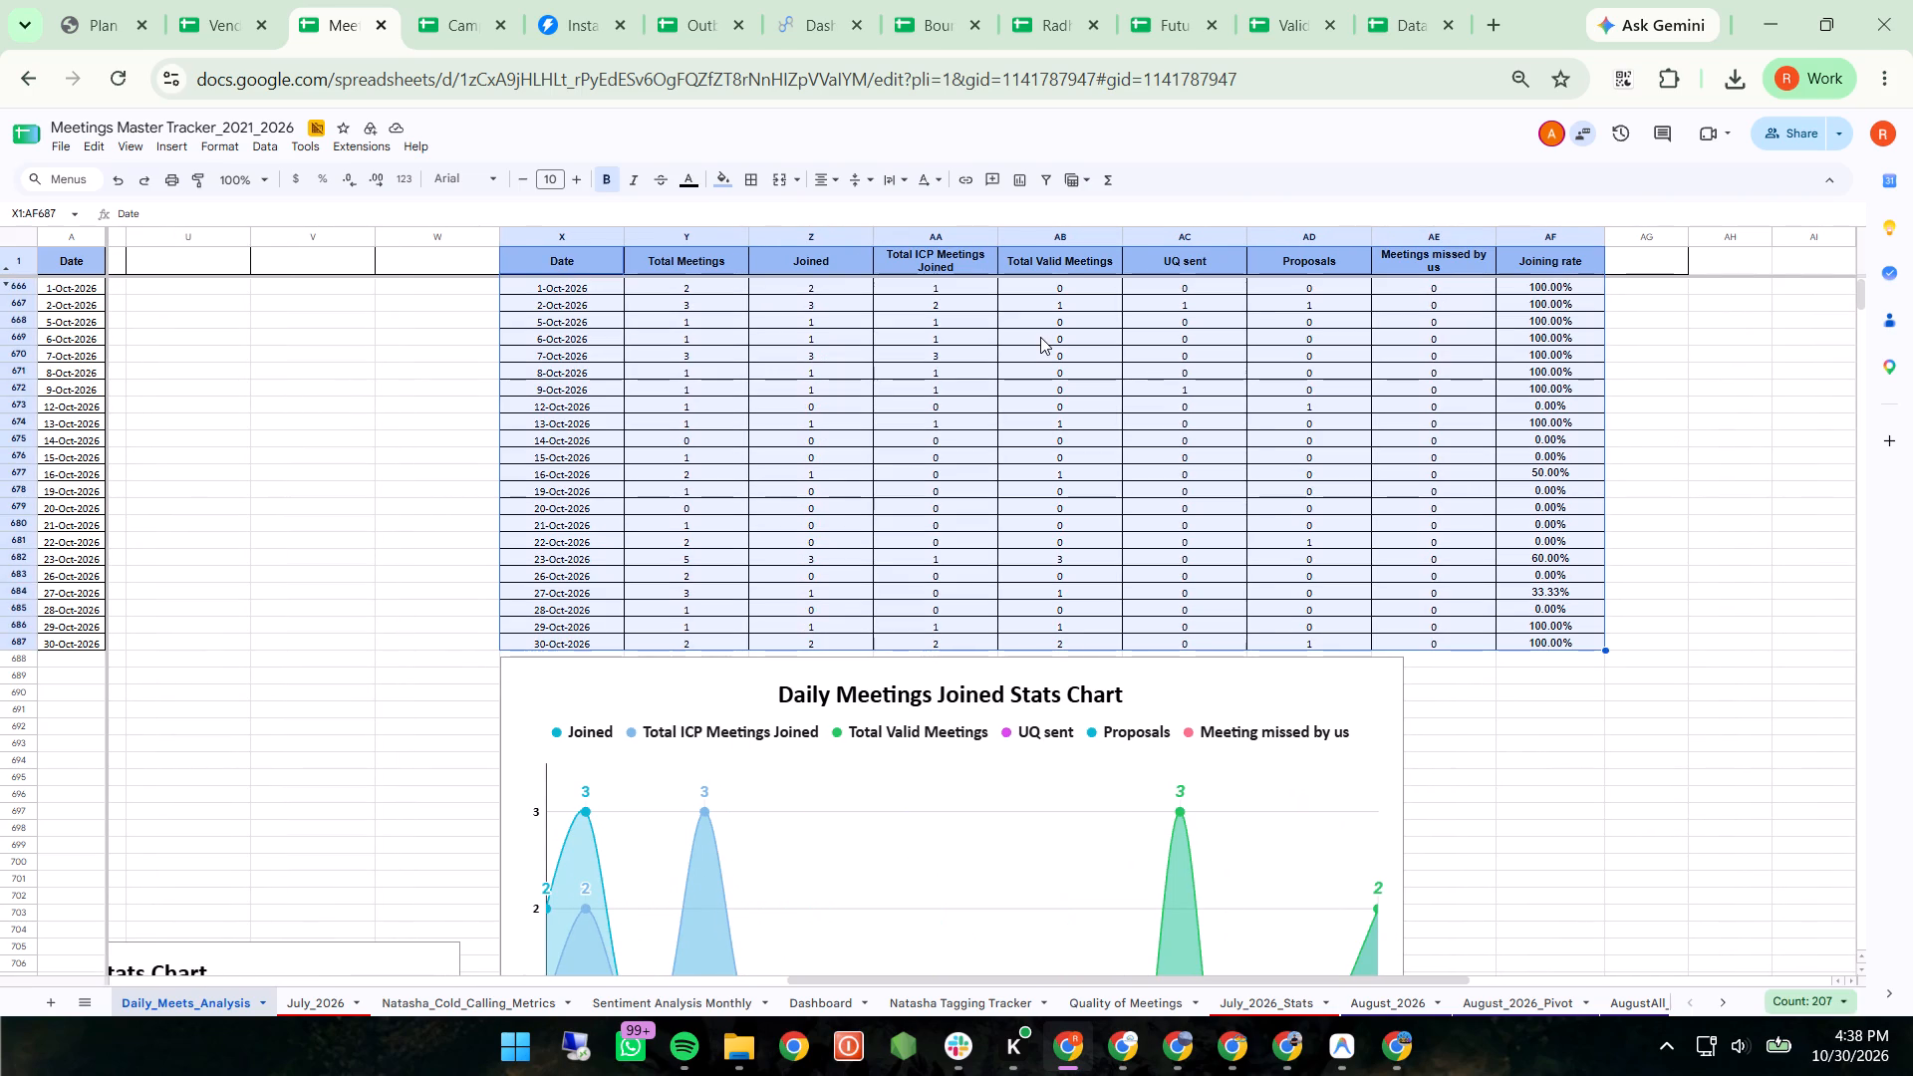
pyautogui.press('Delete')
# Delete the emptied duplicate of the Daily Meetings Joined Stats Chart beneath the cleared X:AF table.
pyautogui.scroll(-3, 1040, 337)
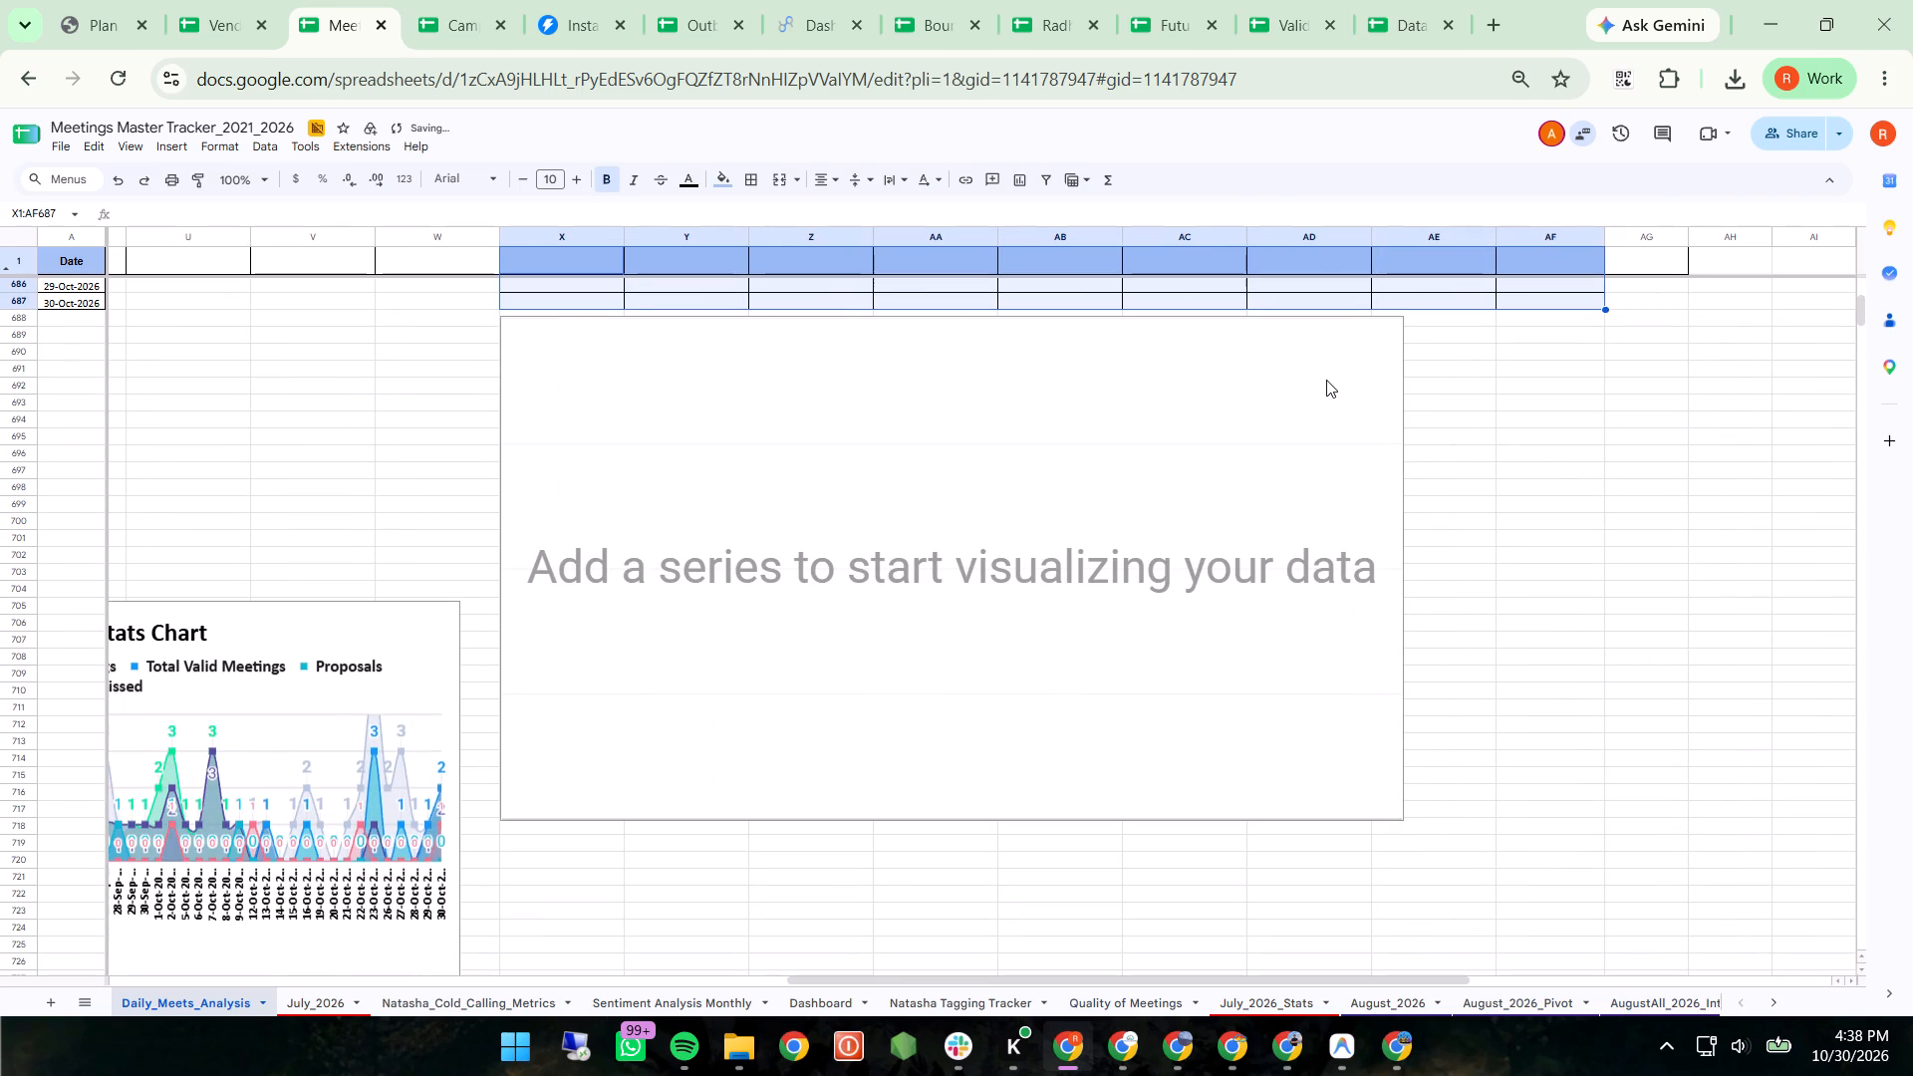
pyautogui.click(1326, 380)
pyautogui.moveTo(1393, 327); pyautogui.dragTo(1425, 374)
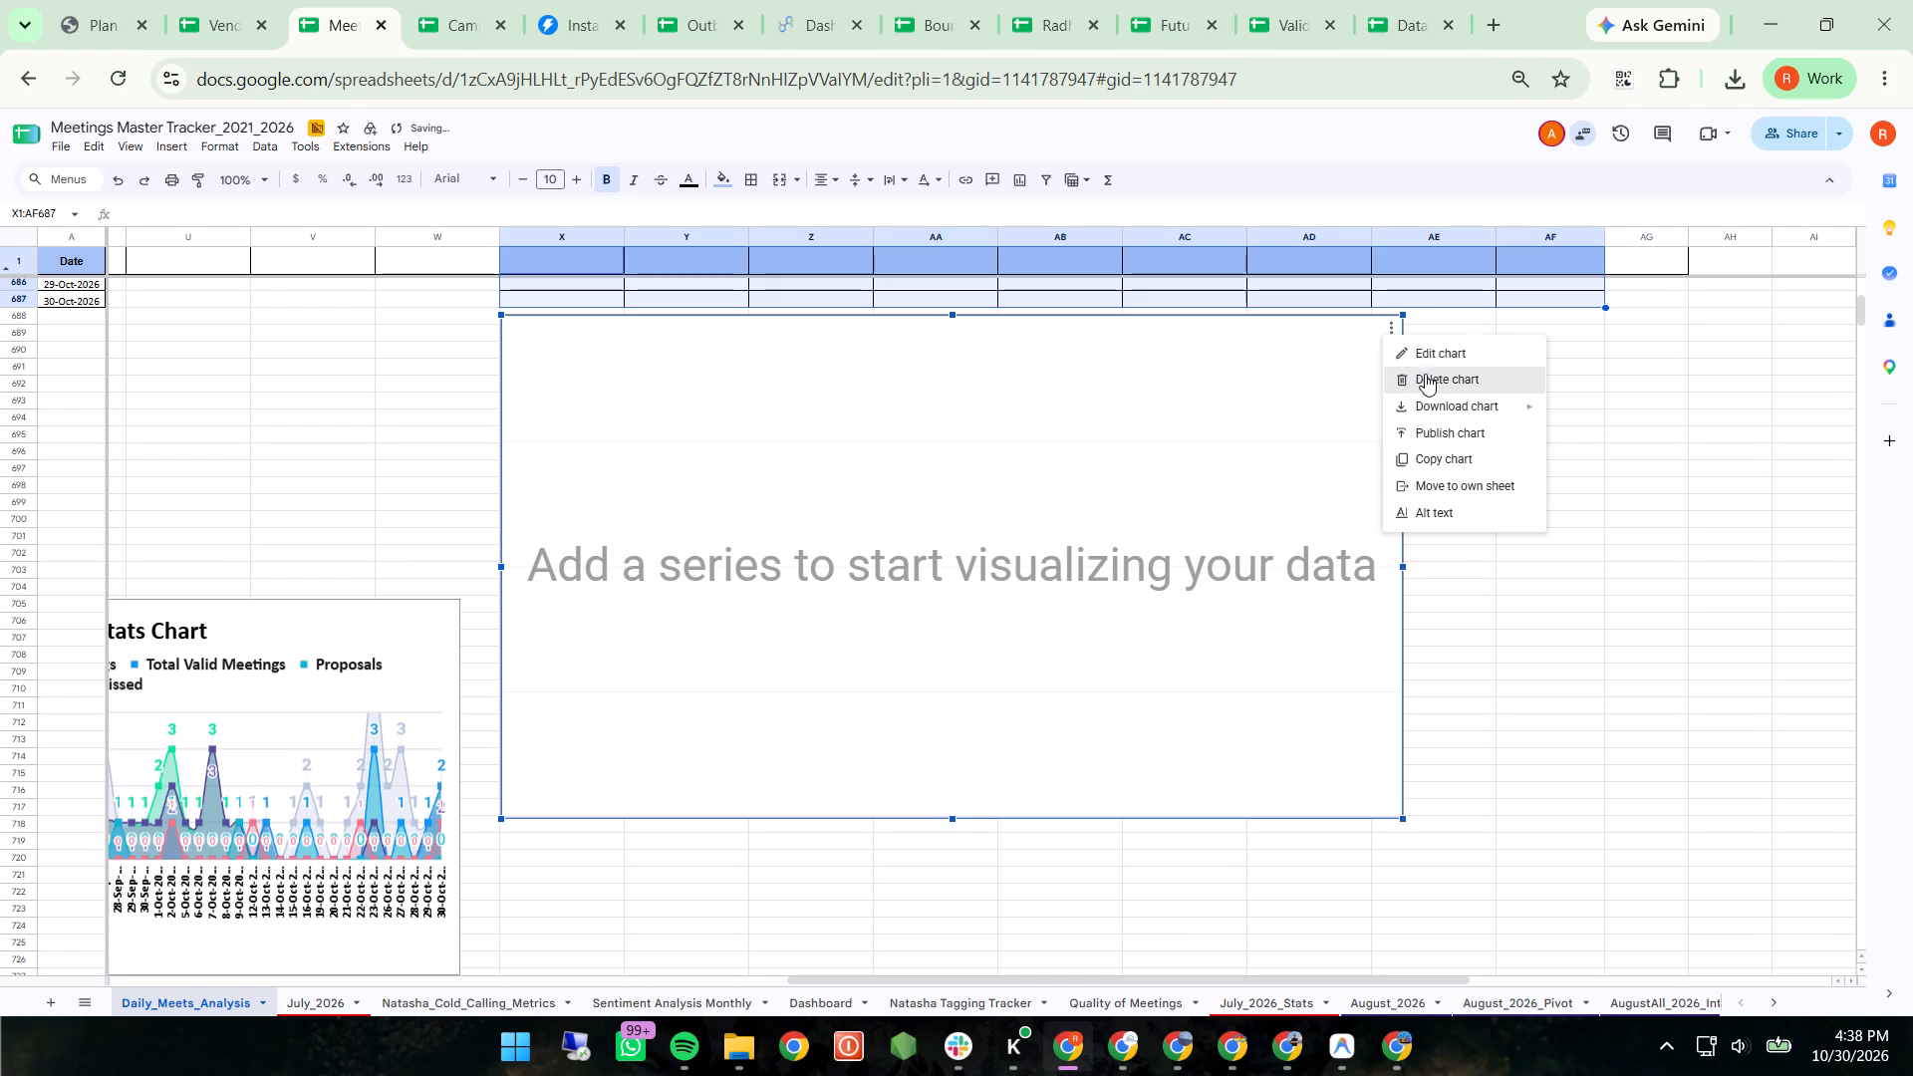
pyautogui.moveTo(1425, 374); pyautogui.dragTo(1426, 375)
pyautogui.click(1426, 375)
pyautogui.rightClick(1322, 626)
pyautogui.click(1106, 643)
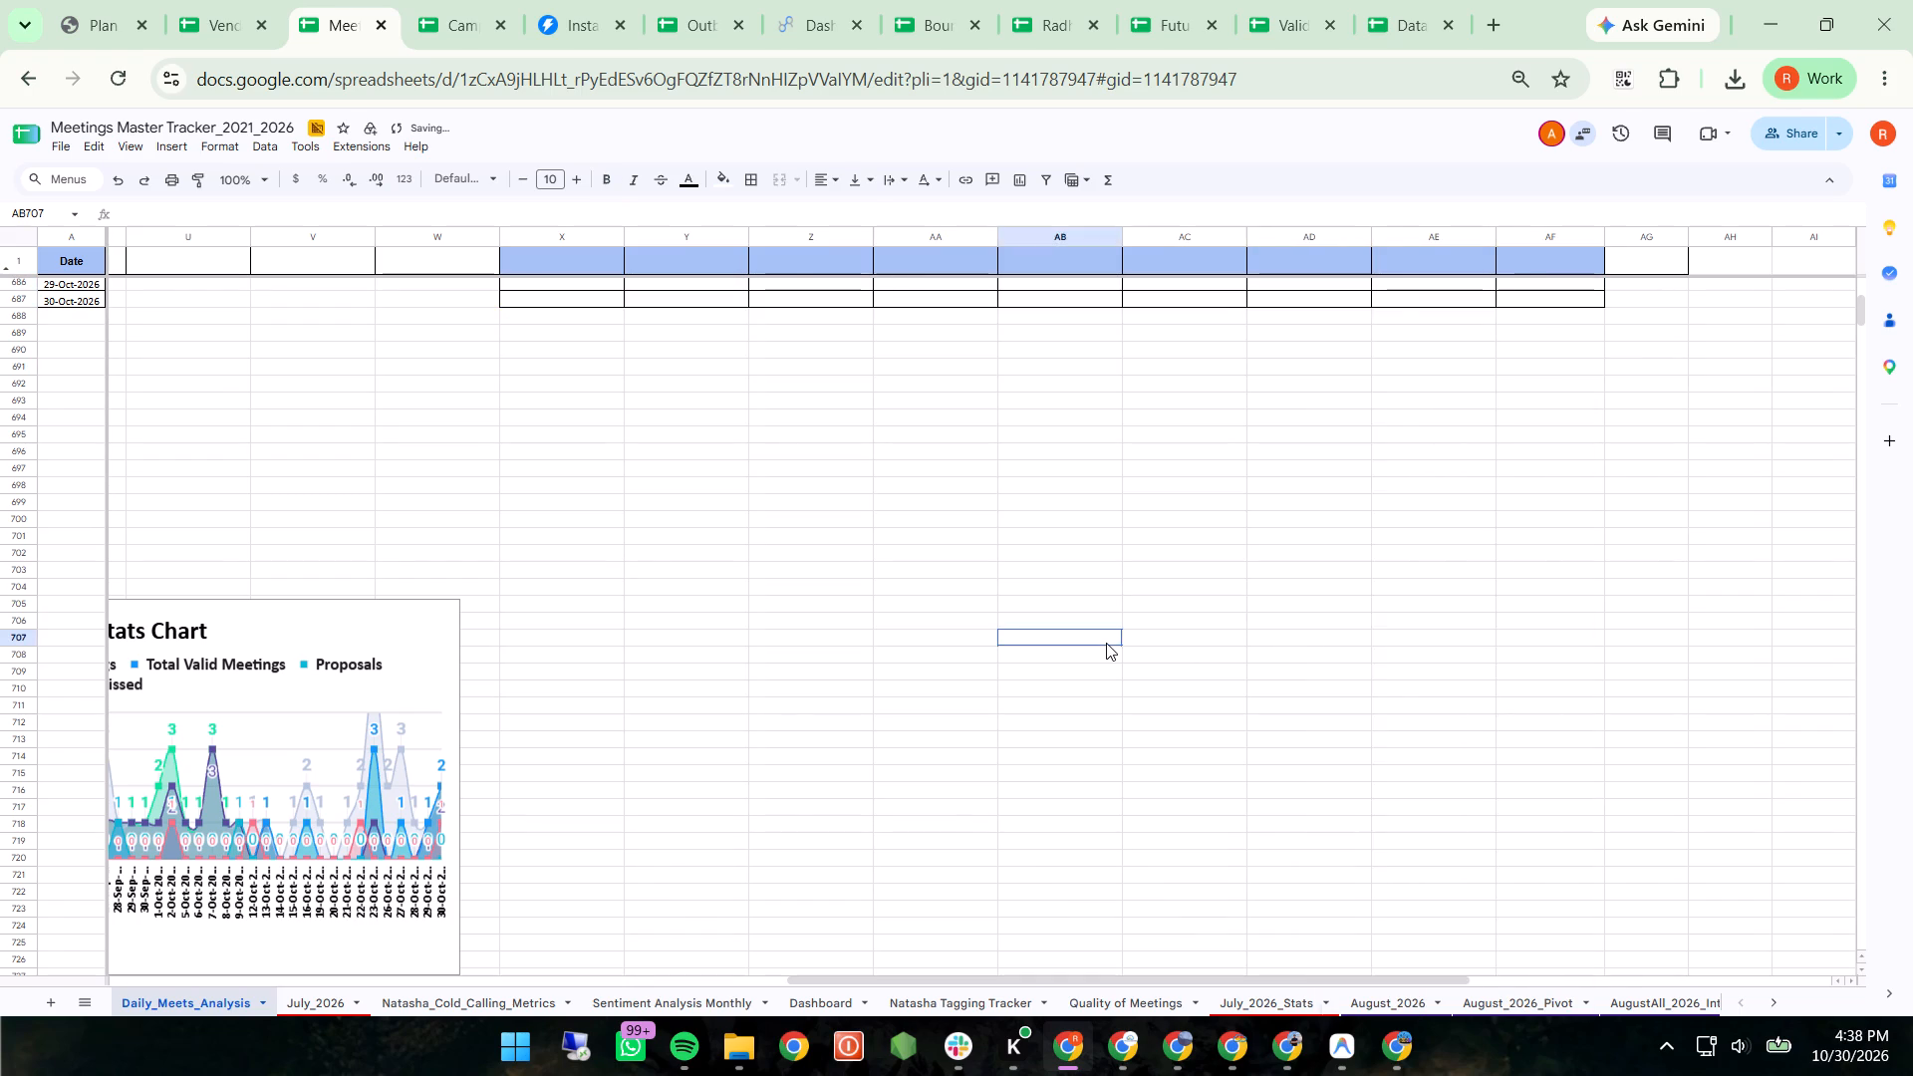
# Examine the original October Daily Meeting Stats Chart's current series and the series available to add.
pyautogui.hscroll(6, 1106, 643)
pyautogui.scroll(-3, 1106, 643)
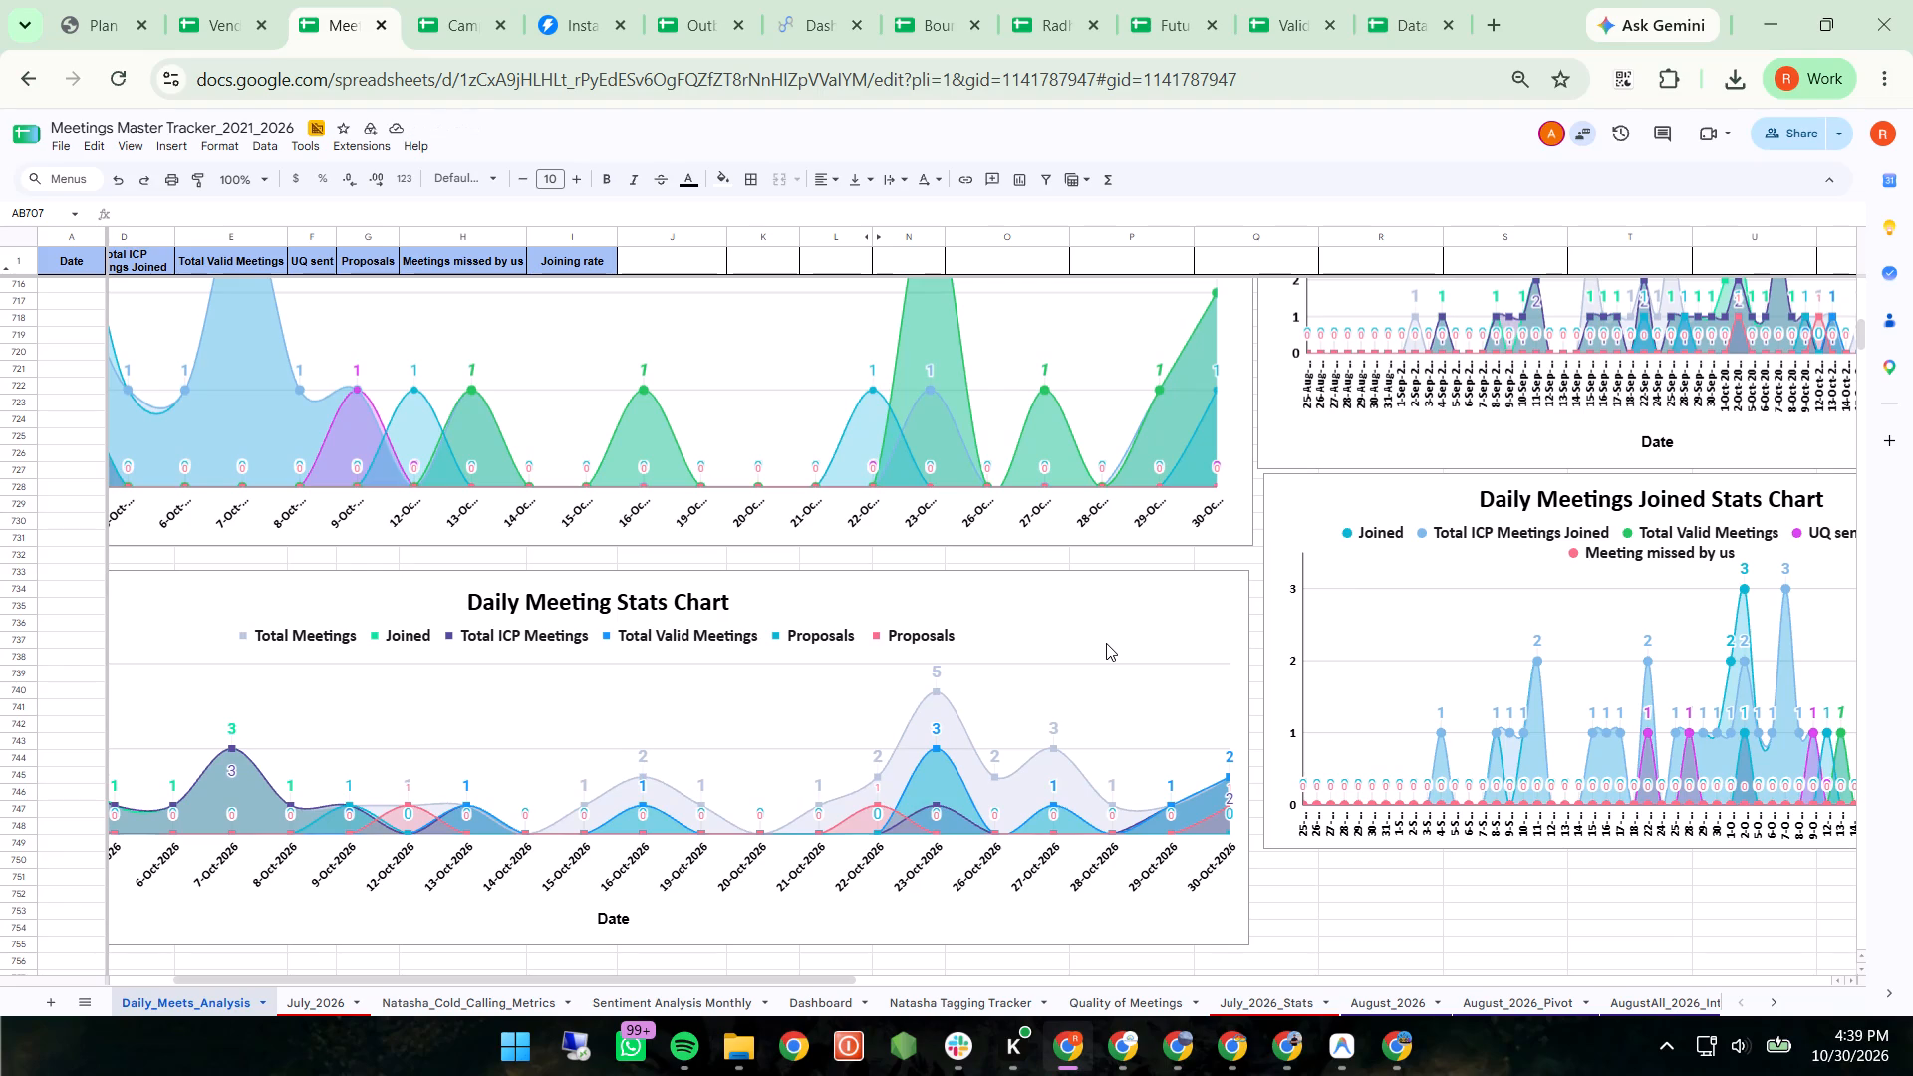
pyautogui.click(877, 803)
pyautogui.doubleClick(877, 803)
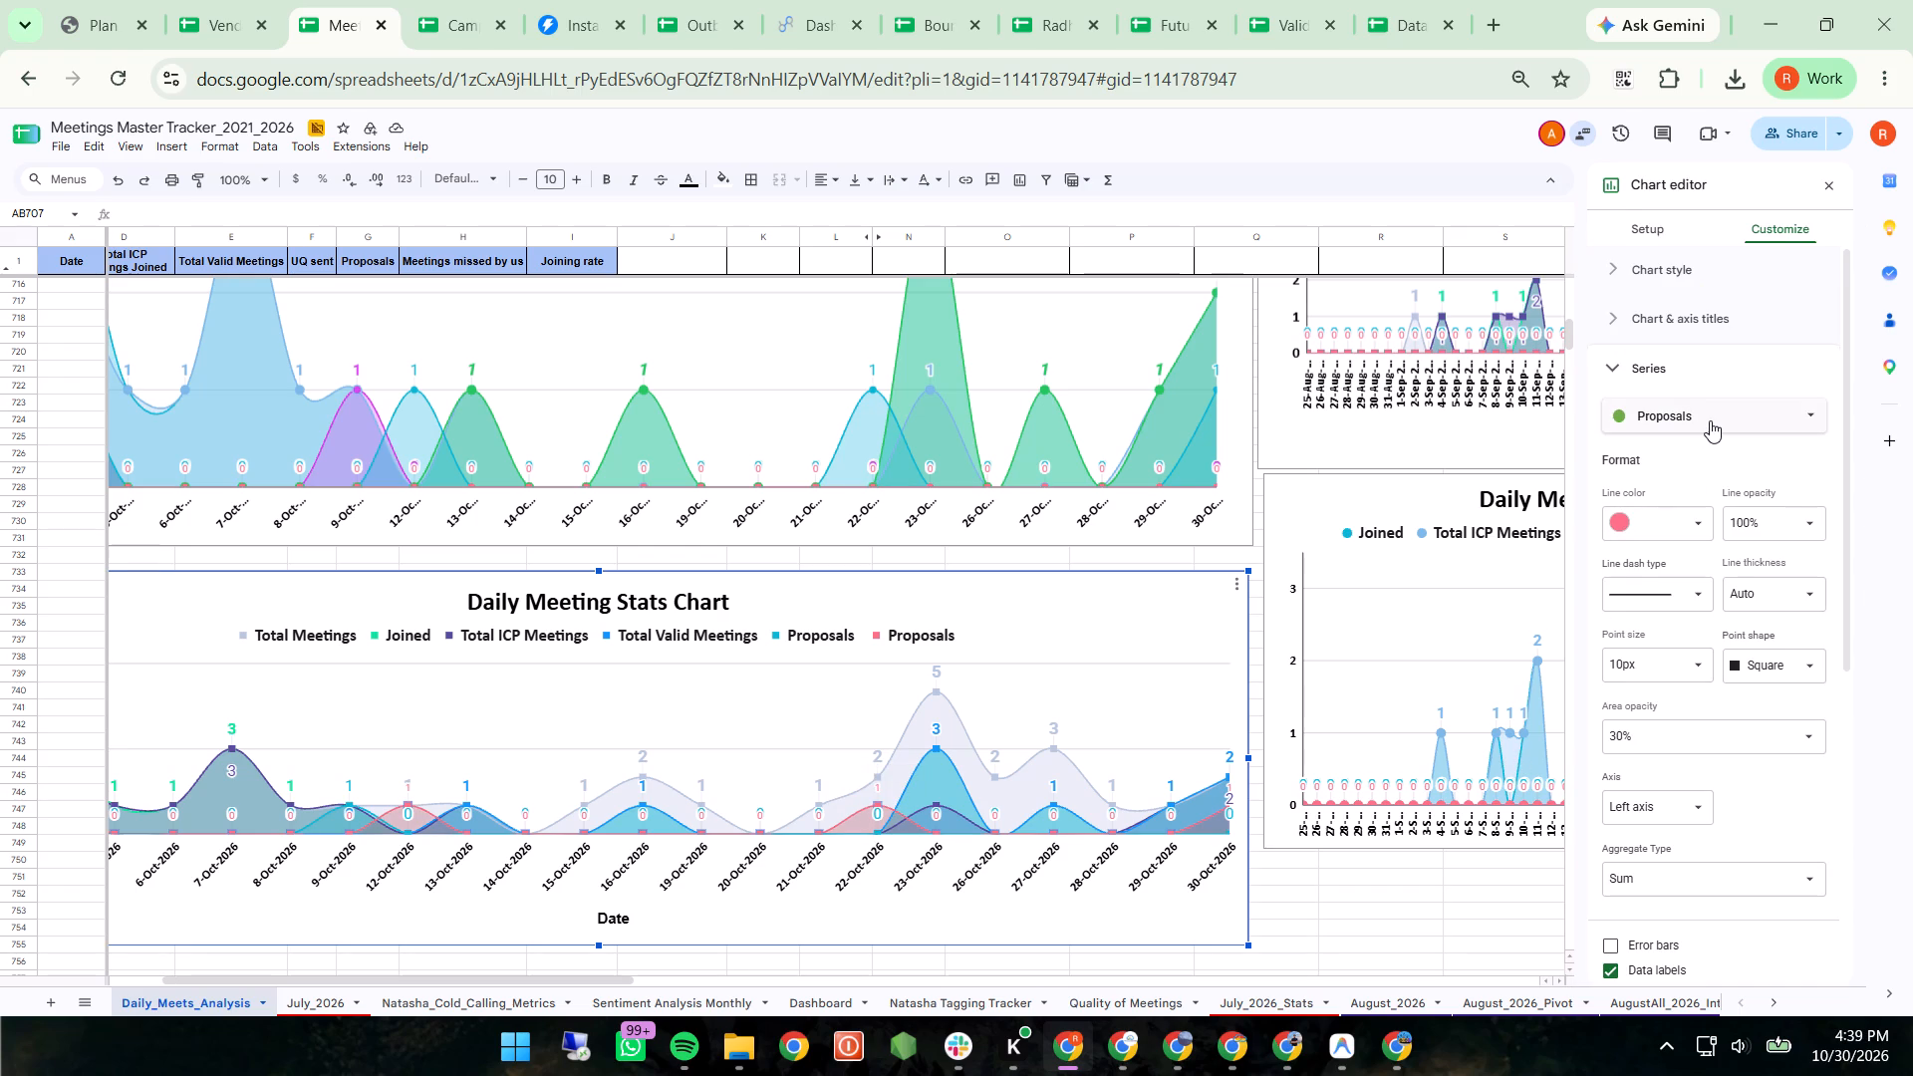
pyautogui.click(1710, 420)
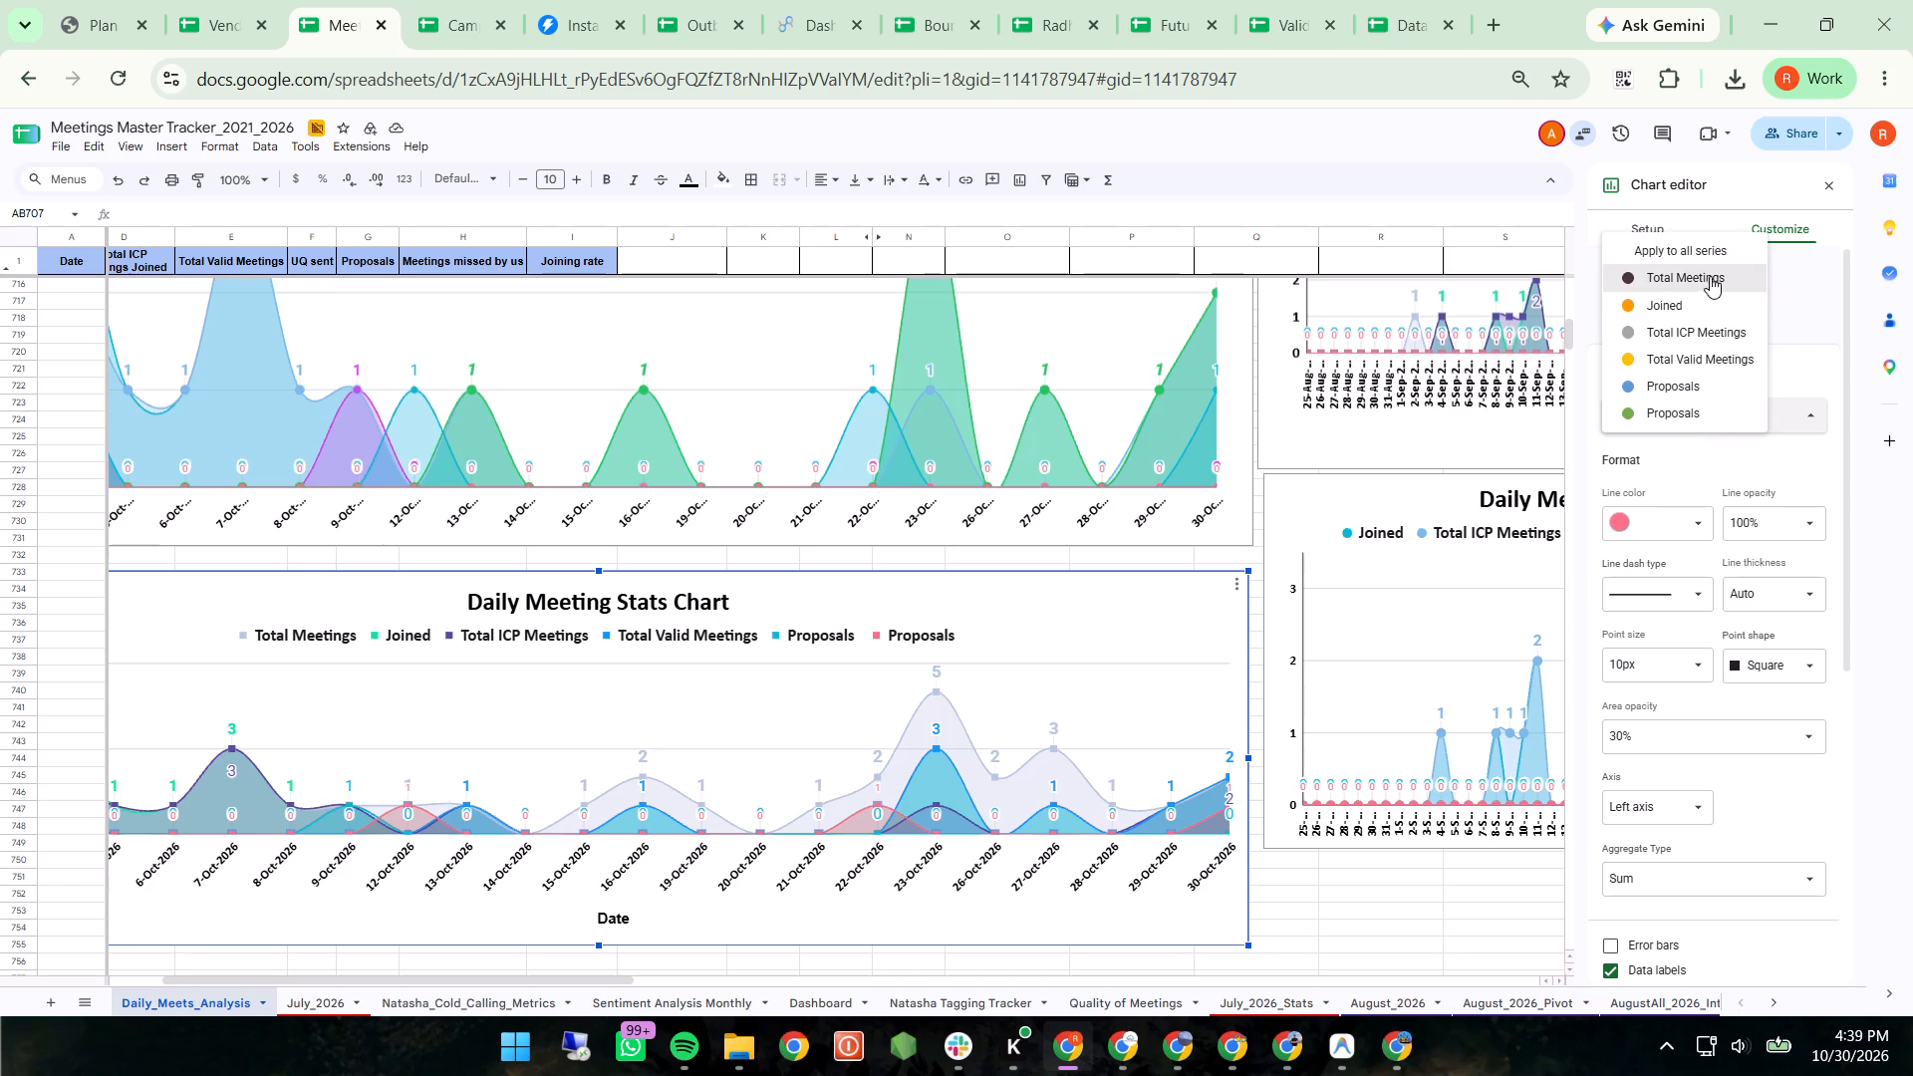
pyautogui.click(1702, 250)
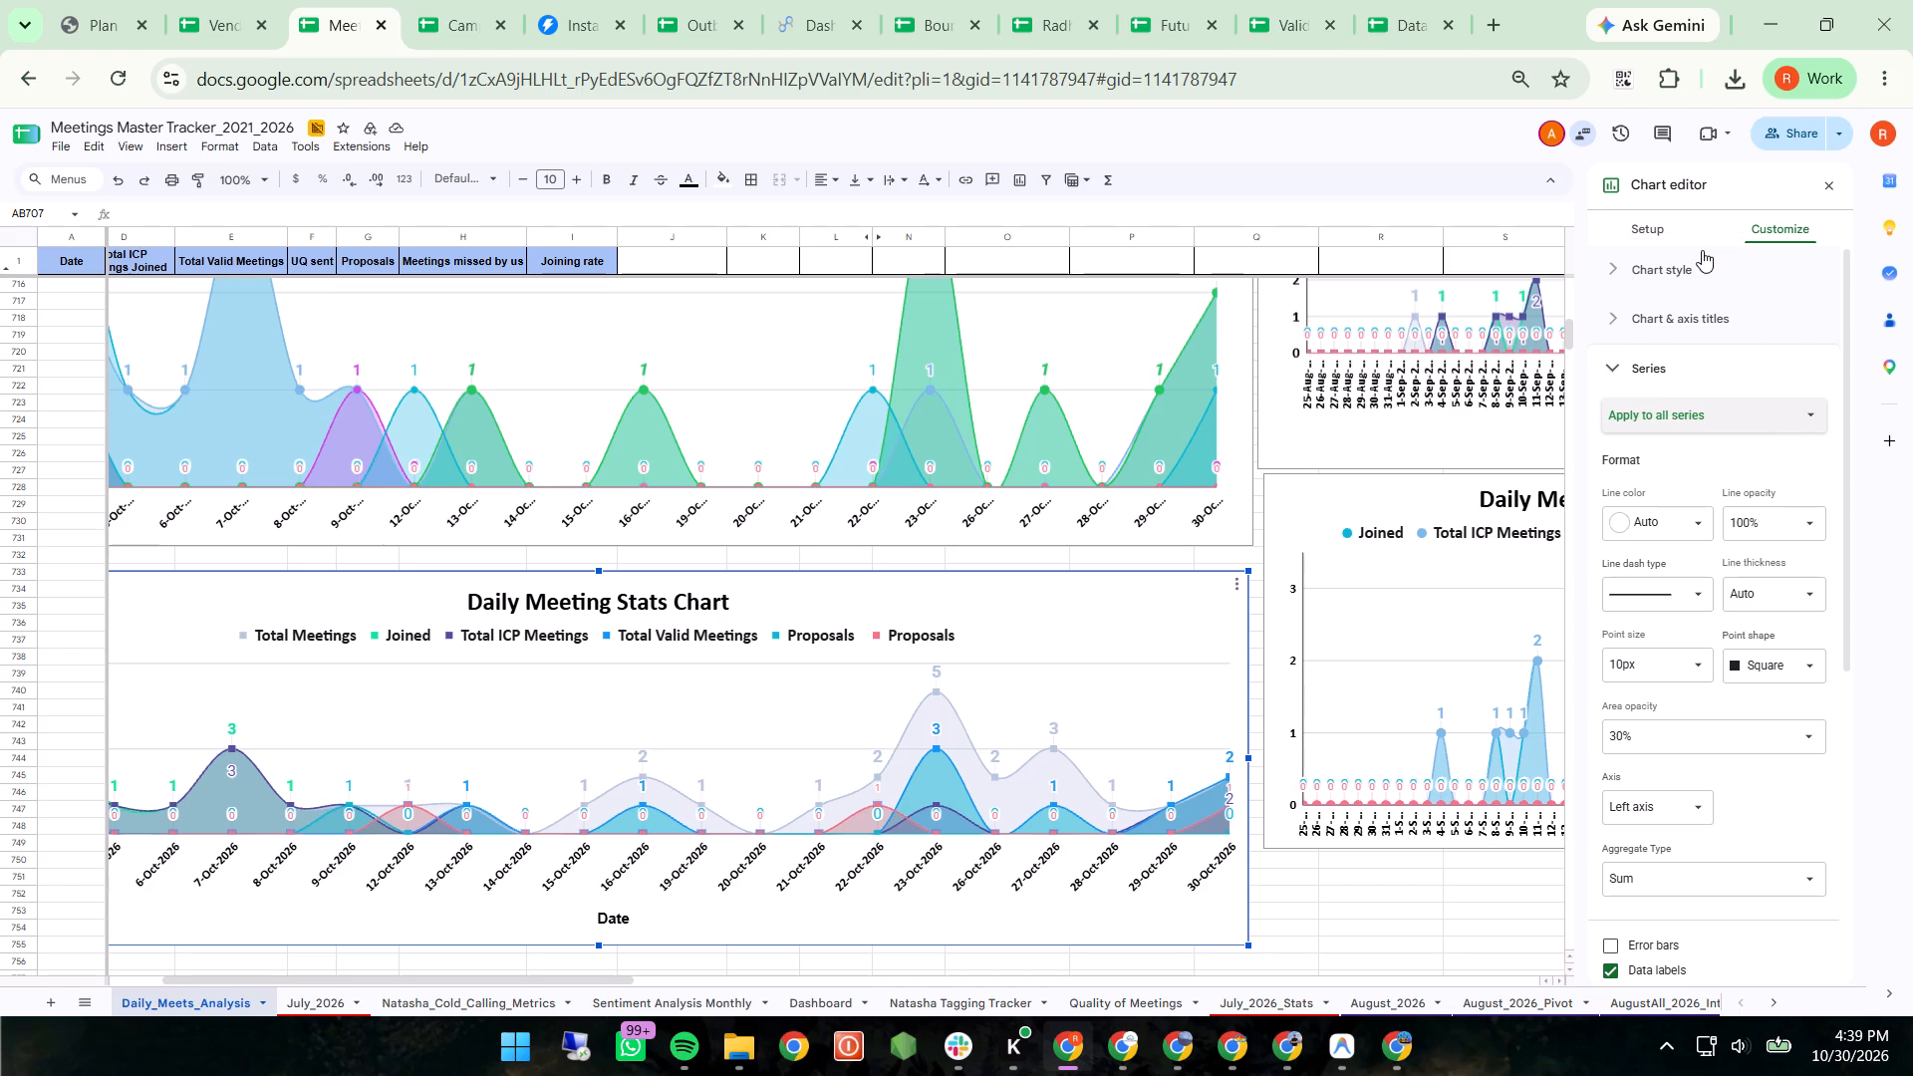
pyautogui.click(1704, 421)
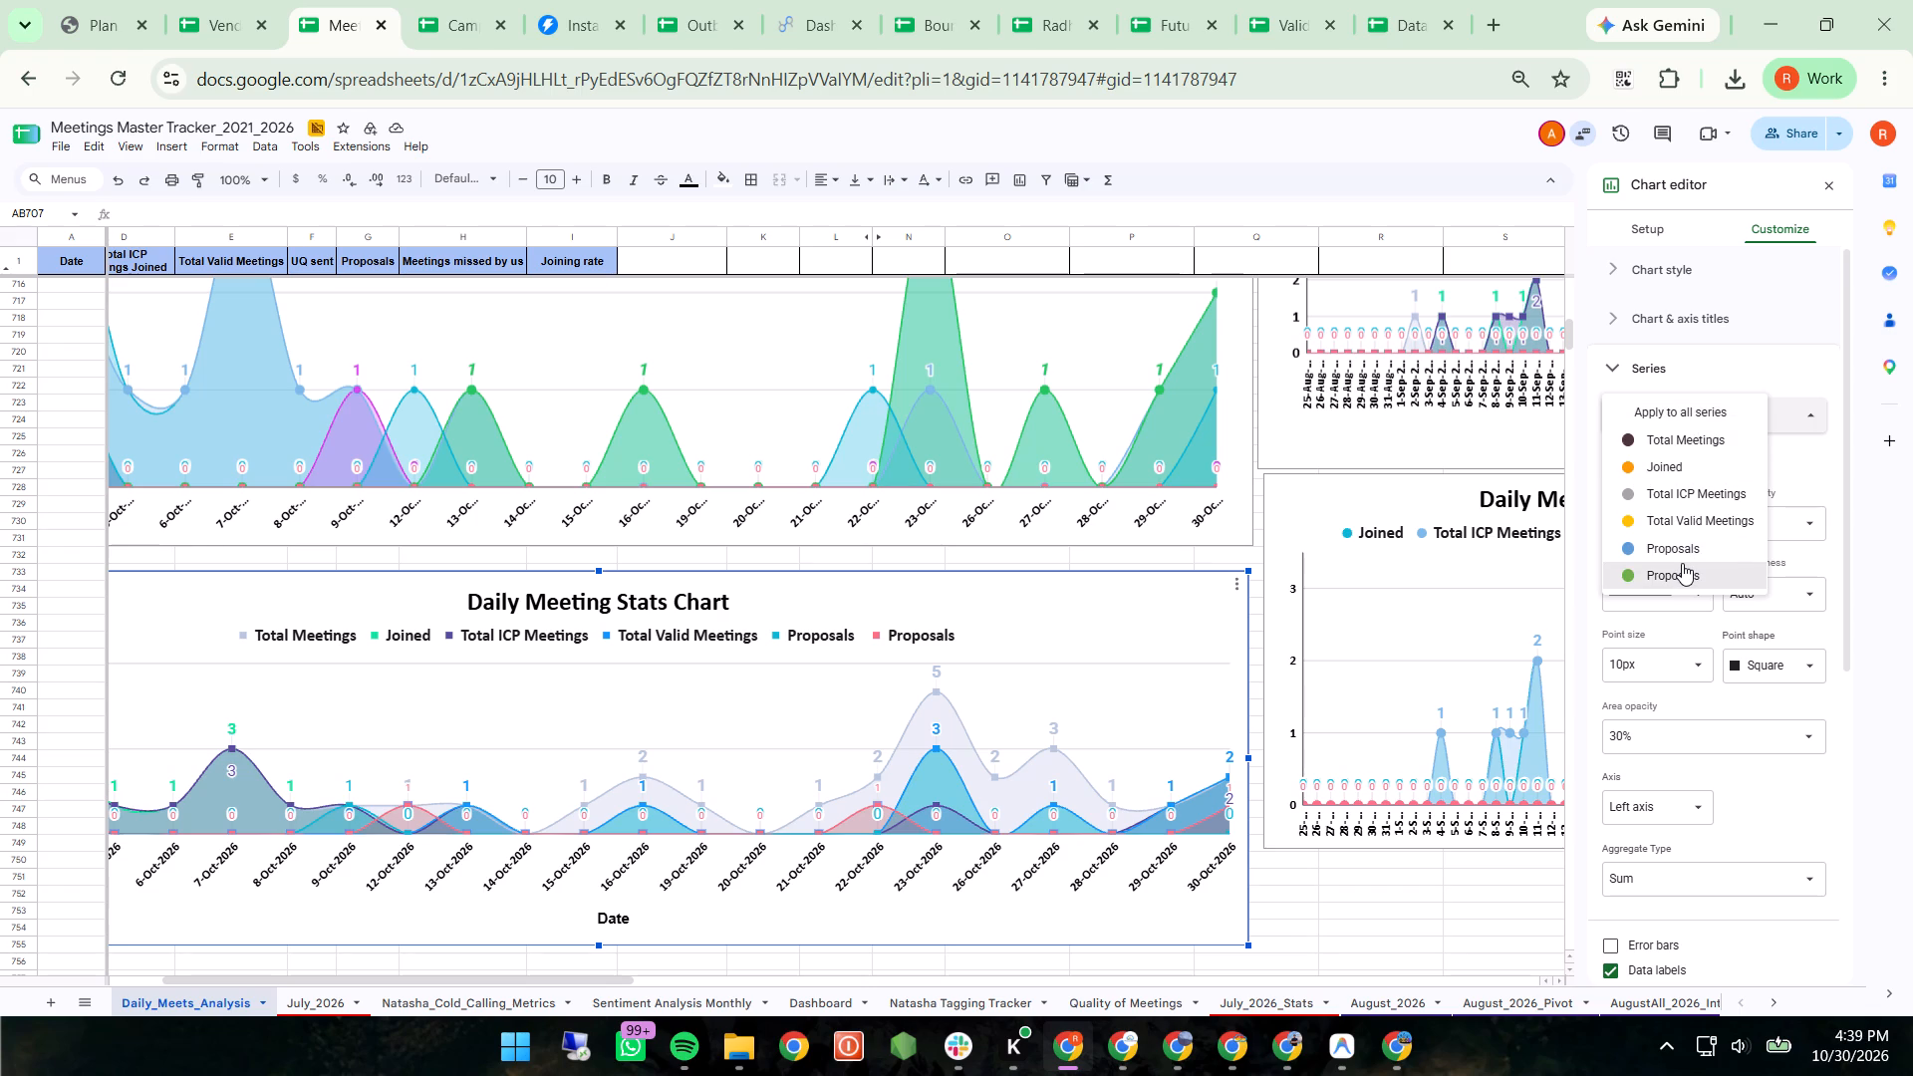
pyautogui.click(1657, 231)
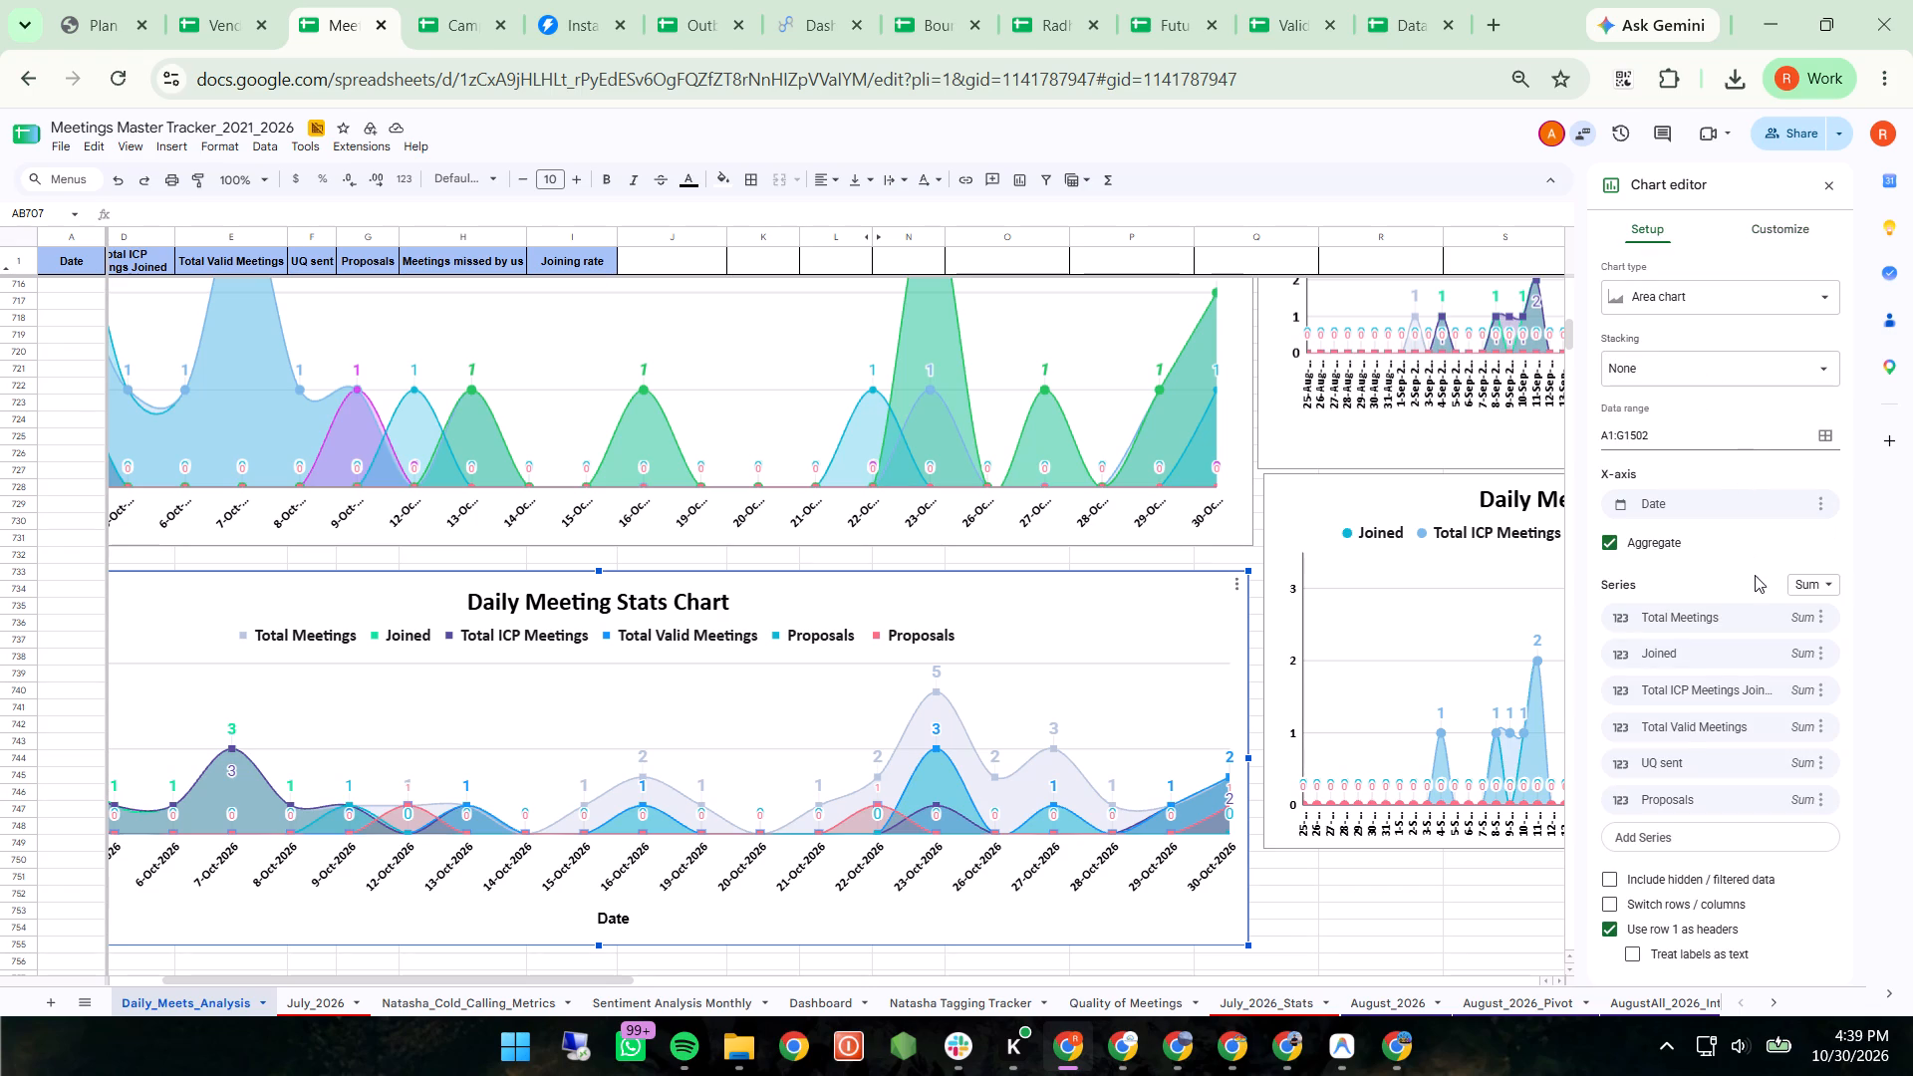
pyautogui.click(1728, 832)
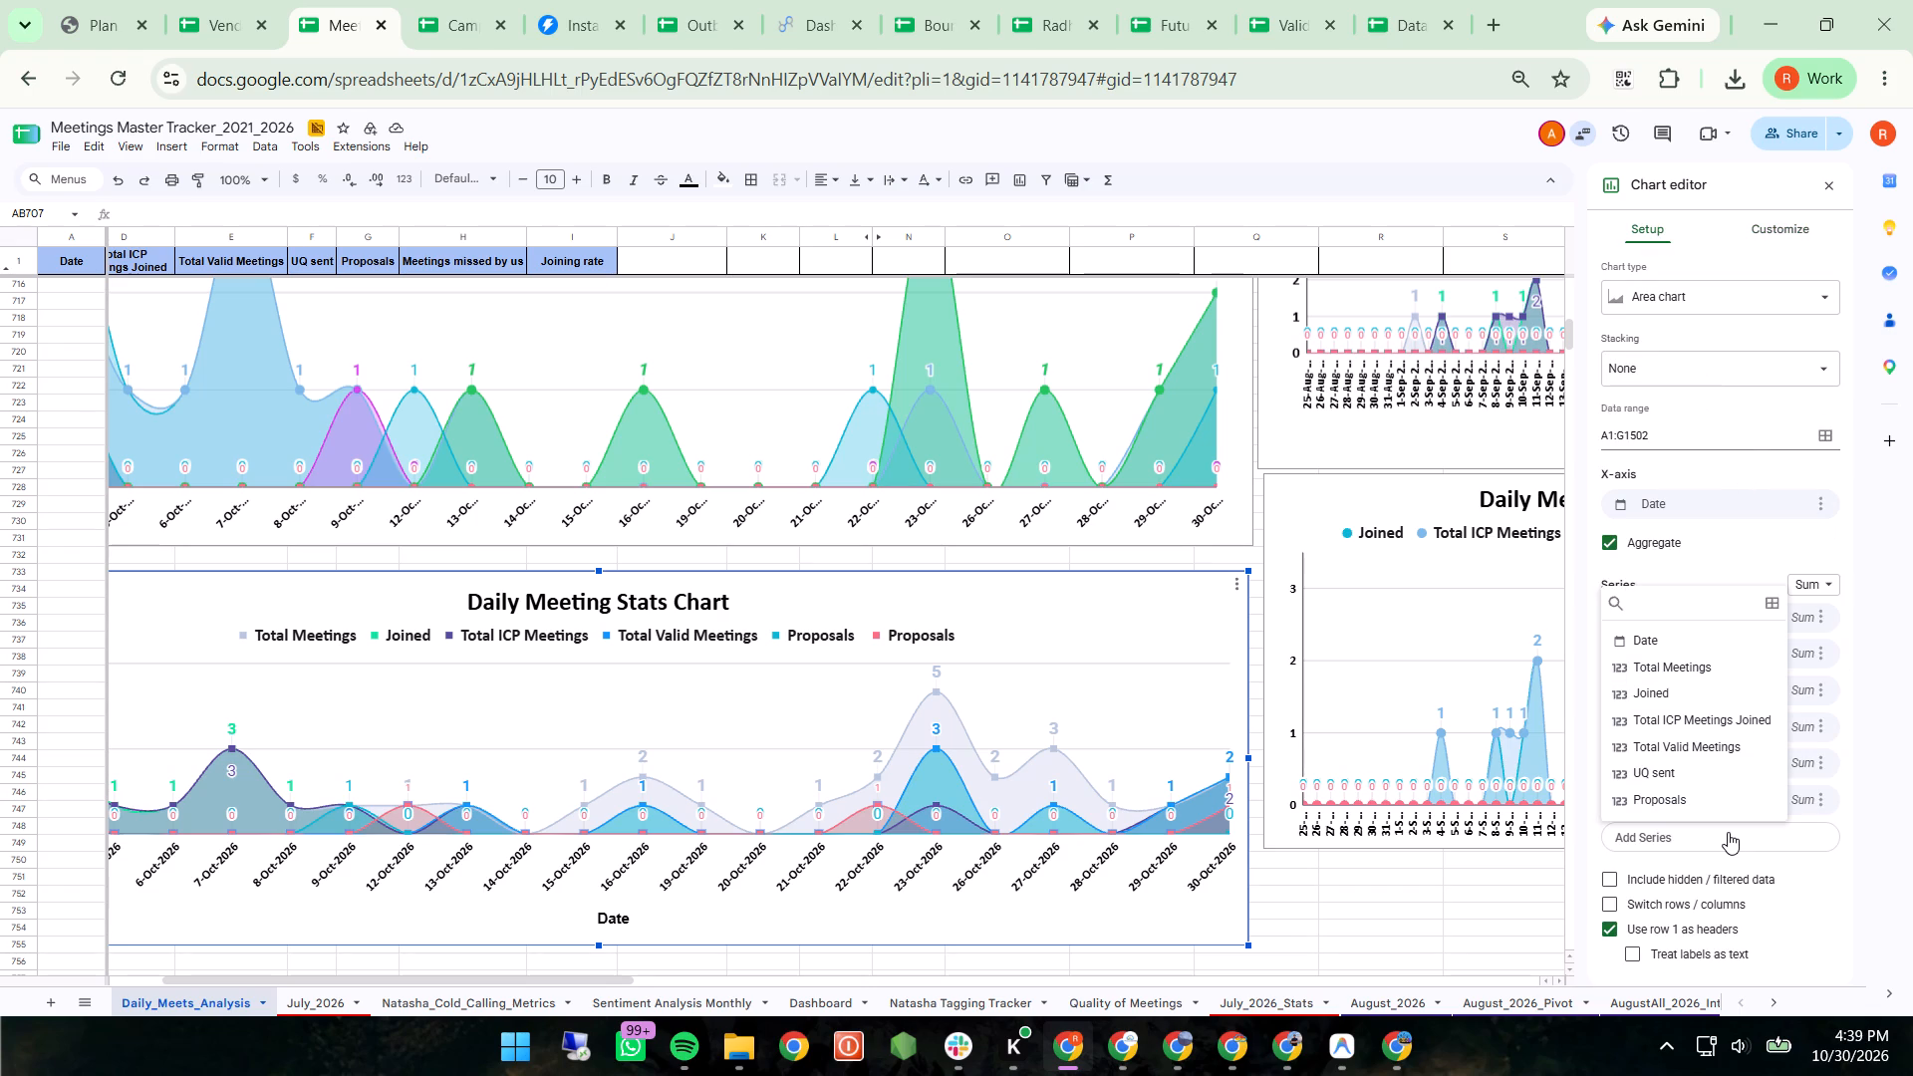
pyautogui.click(1698, 849)
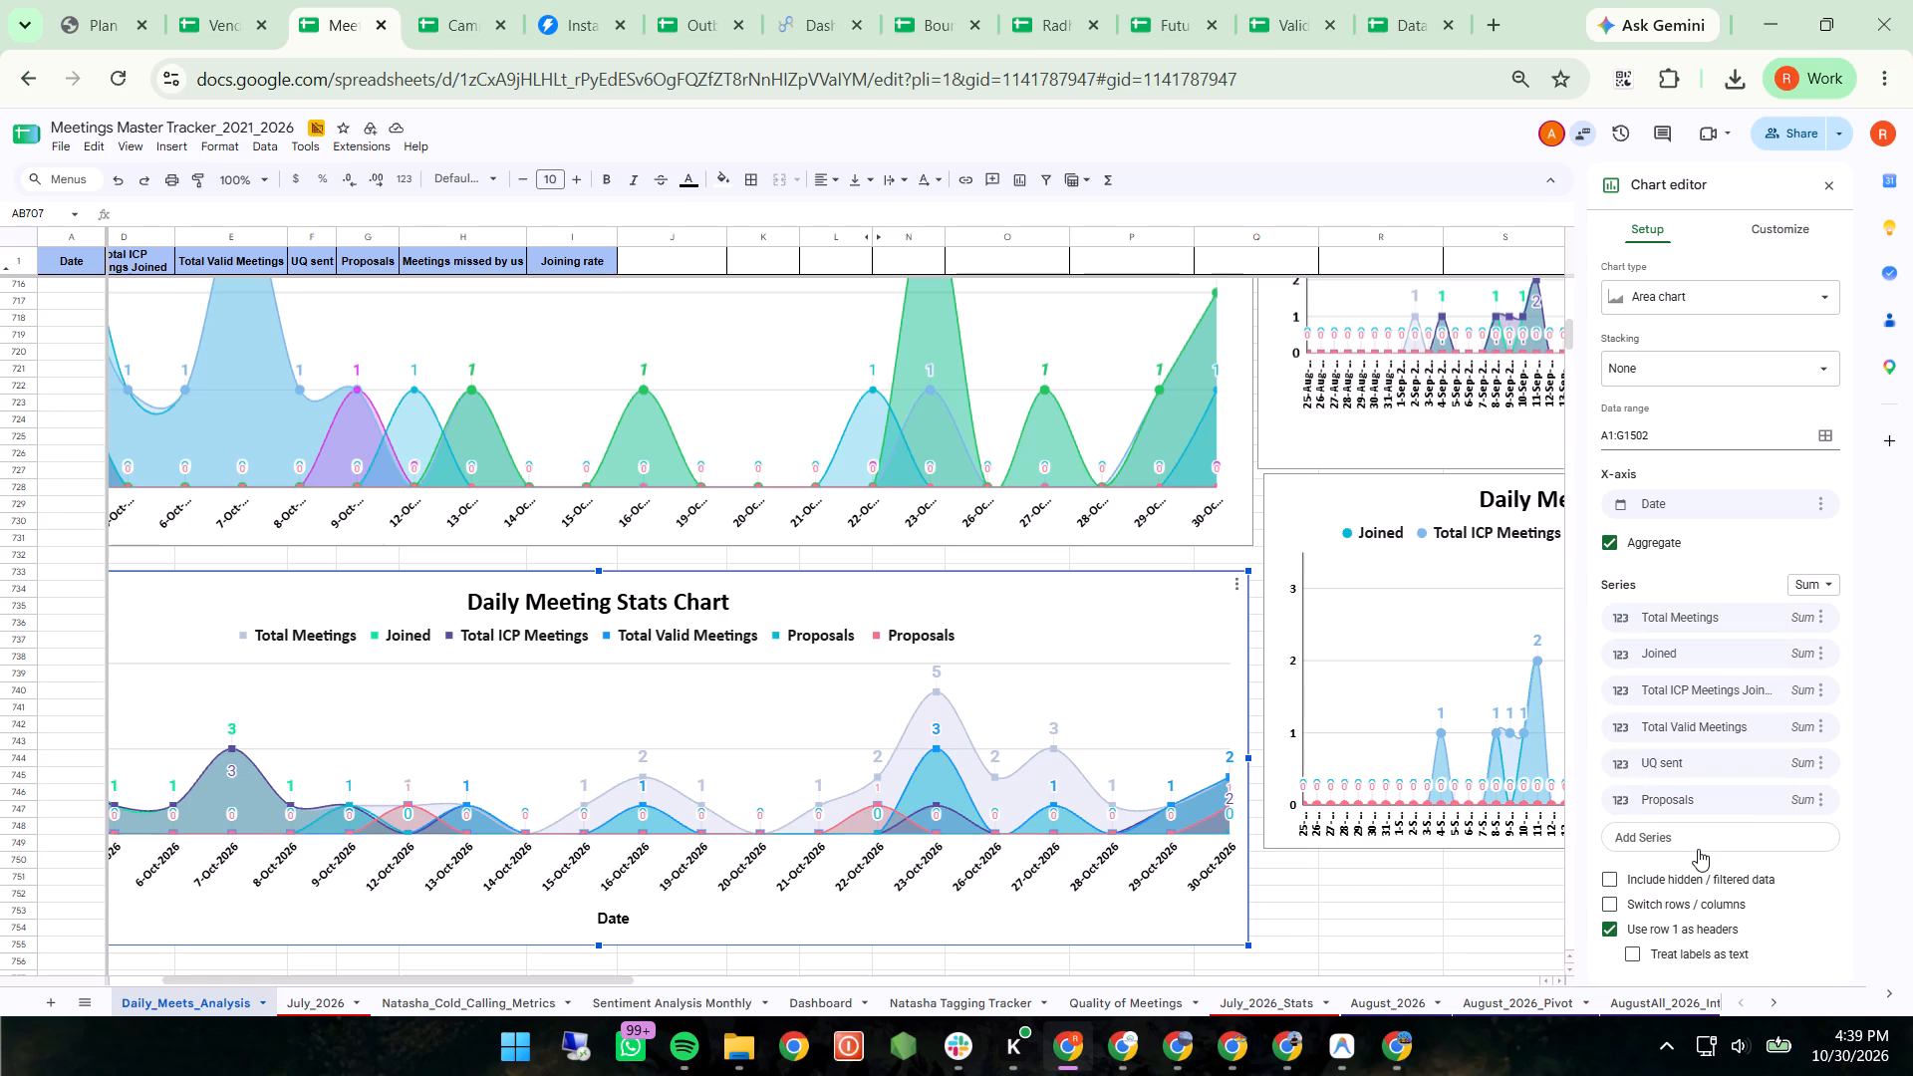
pyautogui.click(1698, 849)
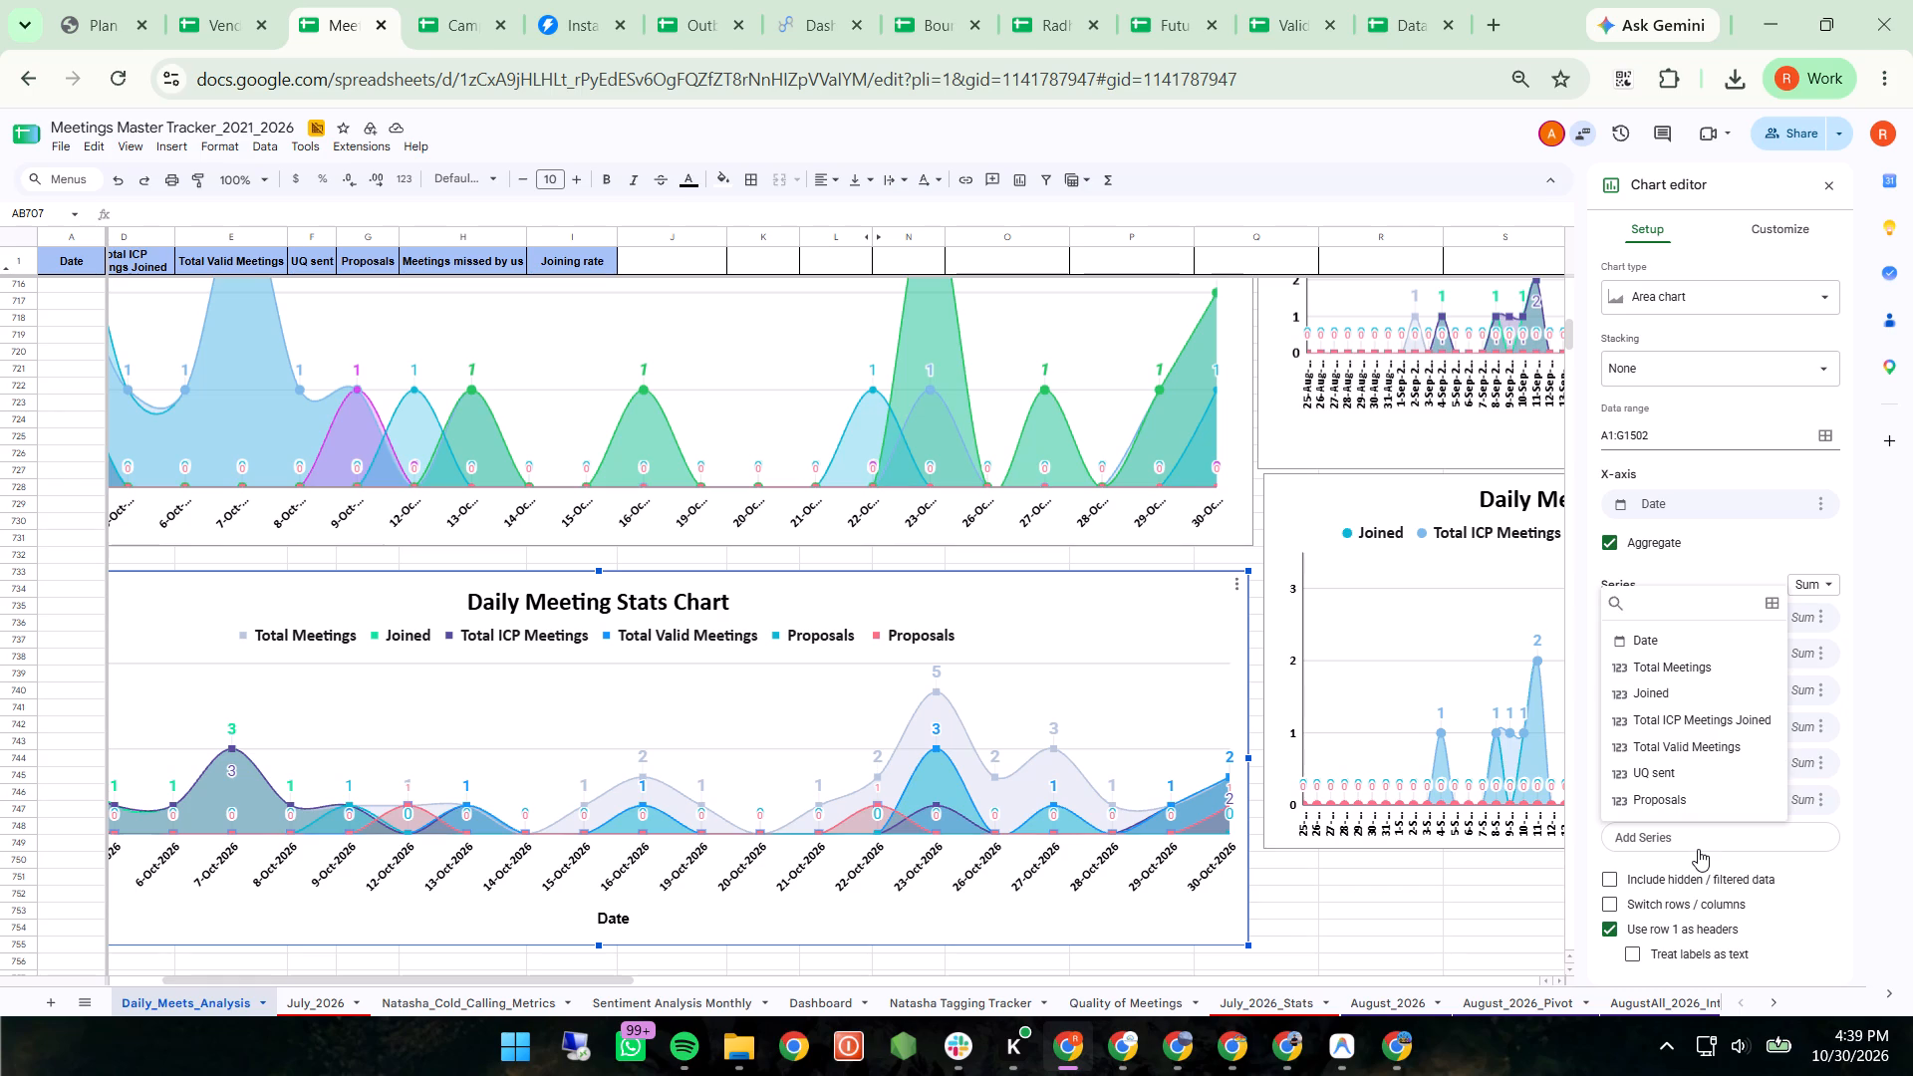
# Set the Daily Meeting Stats Chart's data range to A1:H1502.
pyautogui.click(1625, 434)
pyautogui.press('BackSpace')
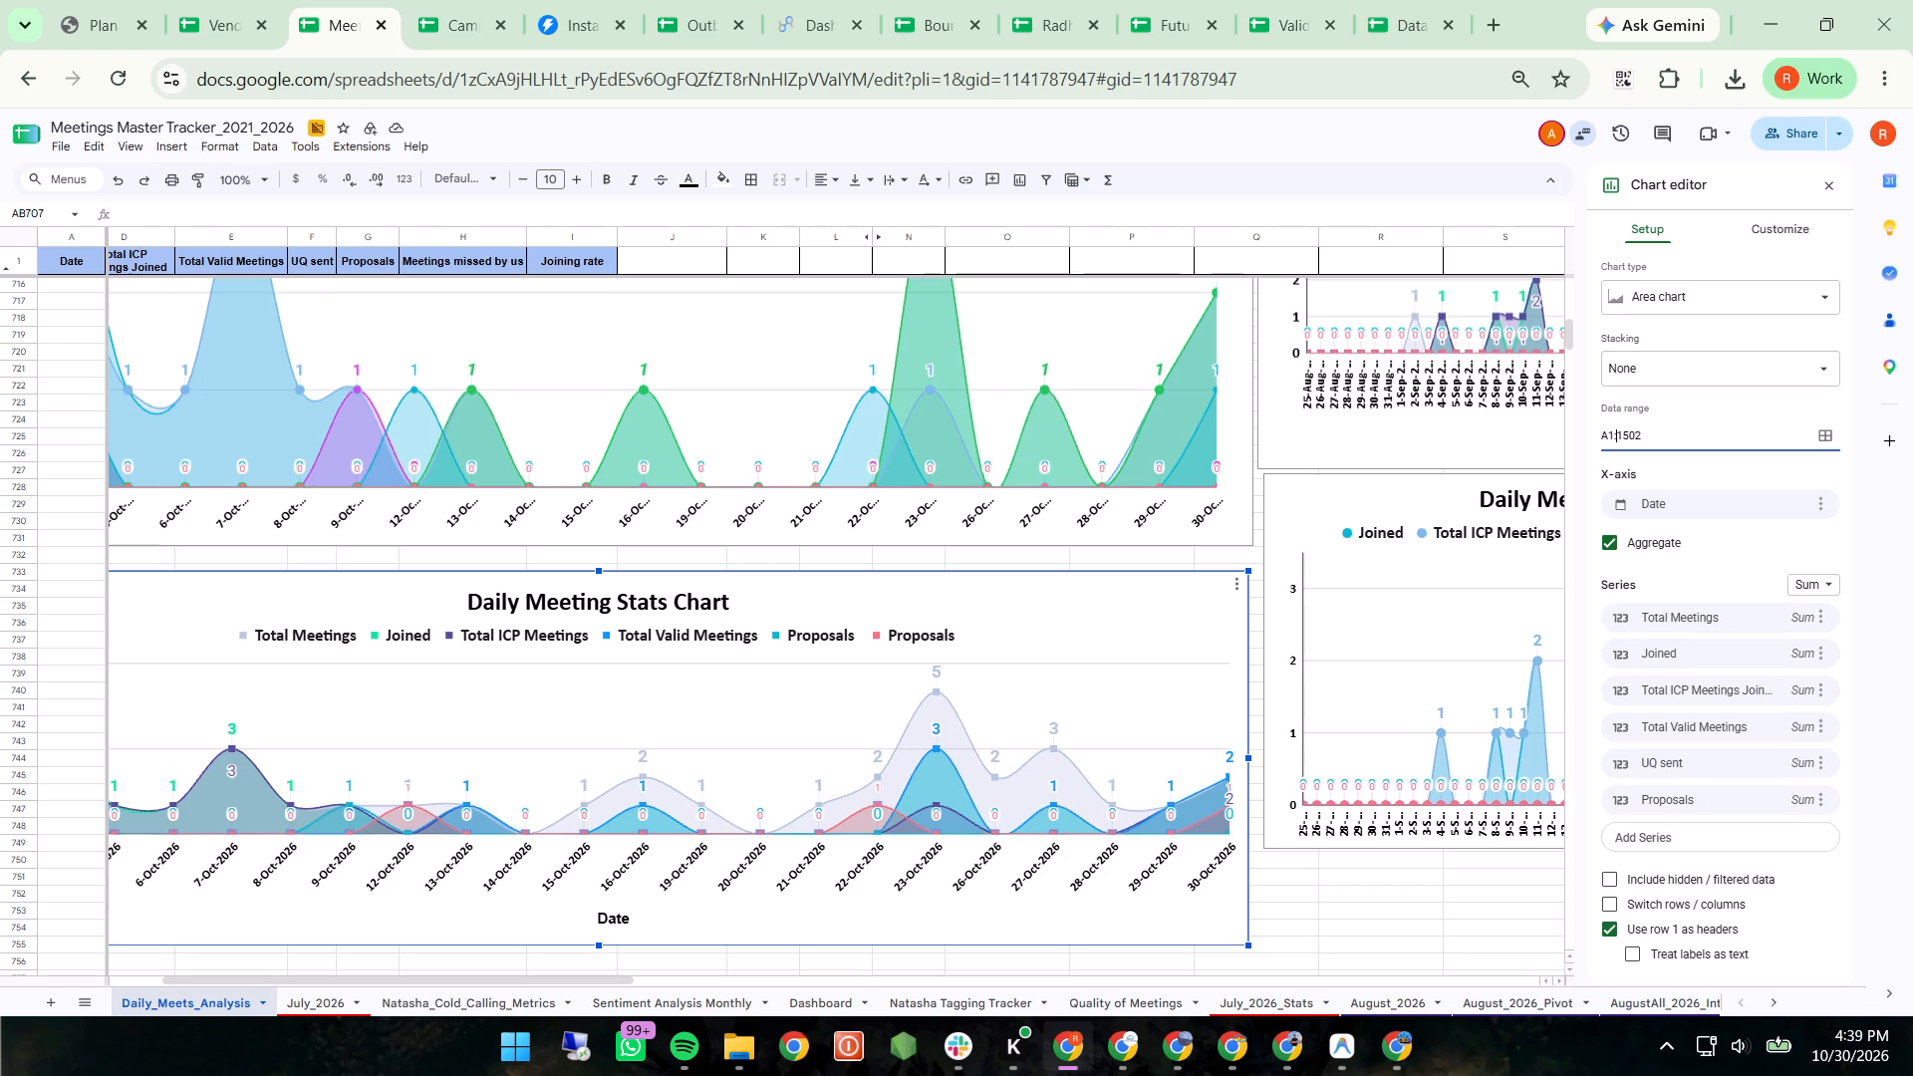
pyautogui.hotkey('shift', 'h')
pyautogui.click(1462, 923)
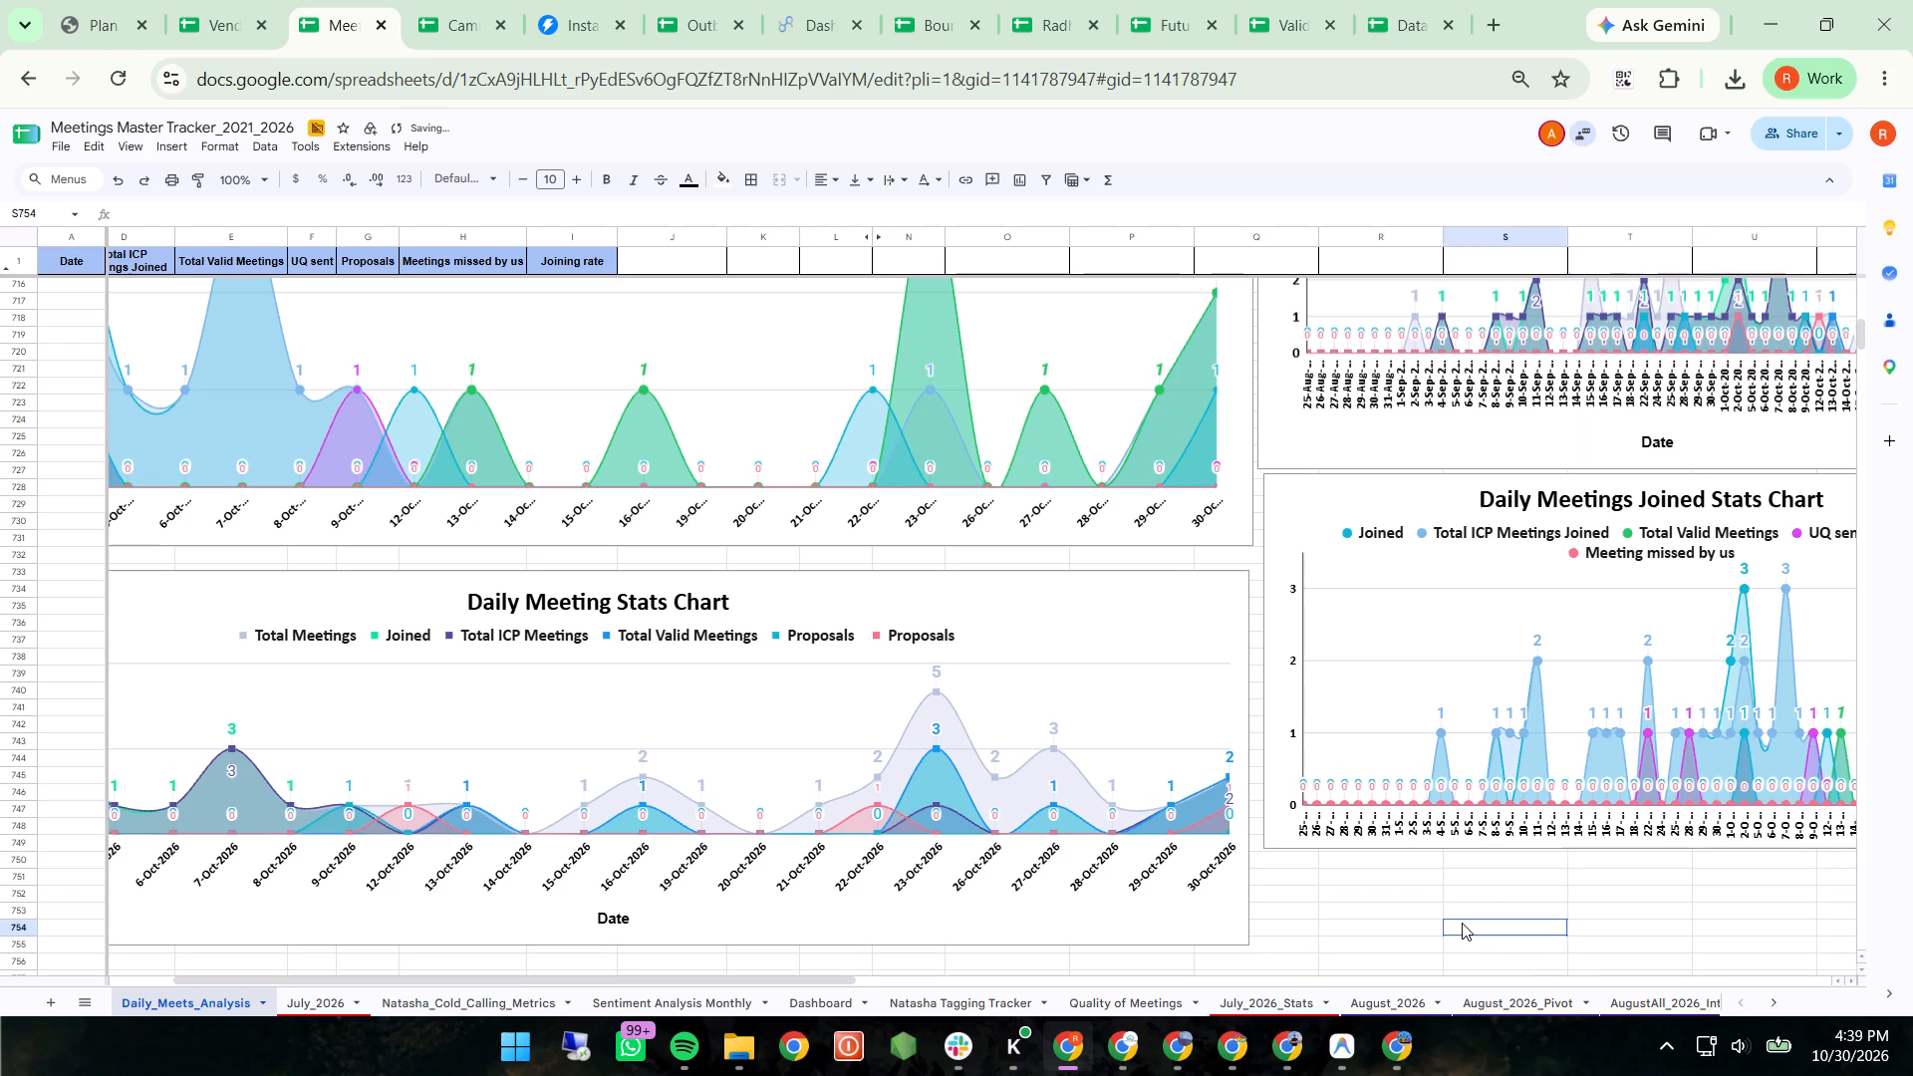
# Add Meetings missed by us as a series in the Daily Meeting Stats Chart.
pyautogui.click(1182, 656)
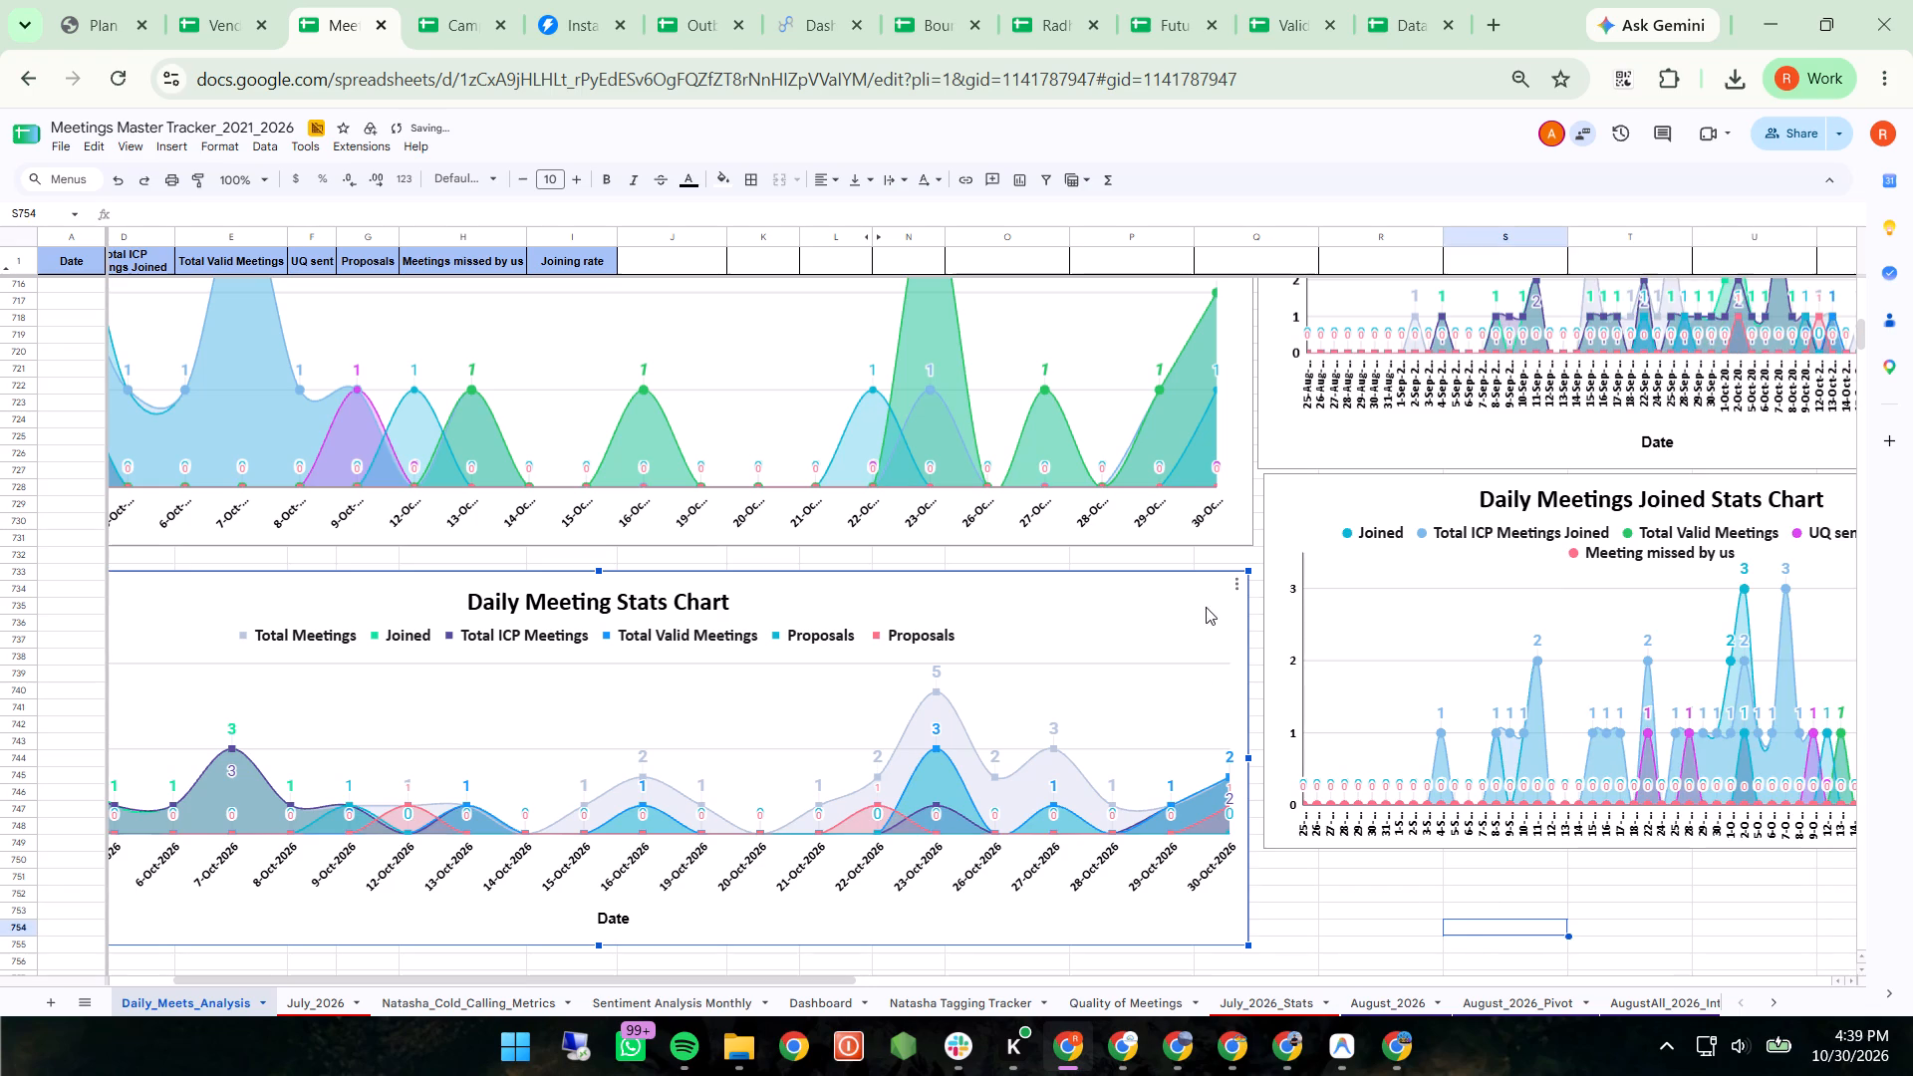
pyautogui.click(1238, 585)
pyautogui.click(1268, 618)
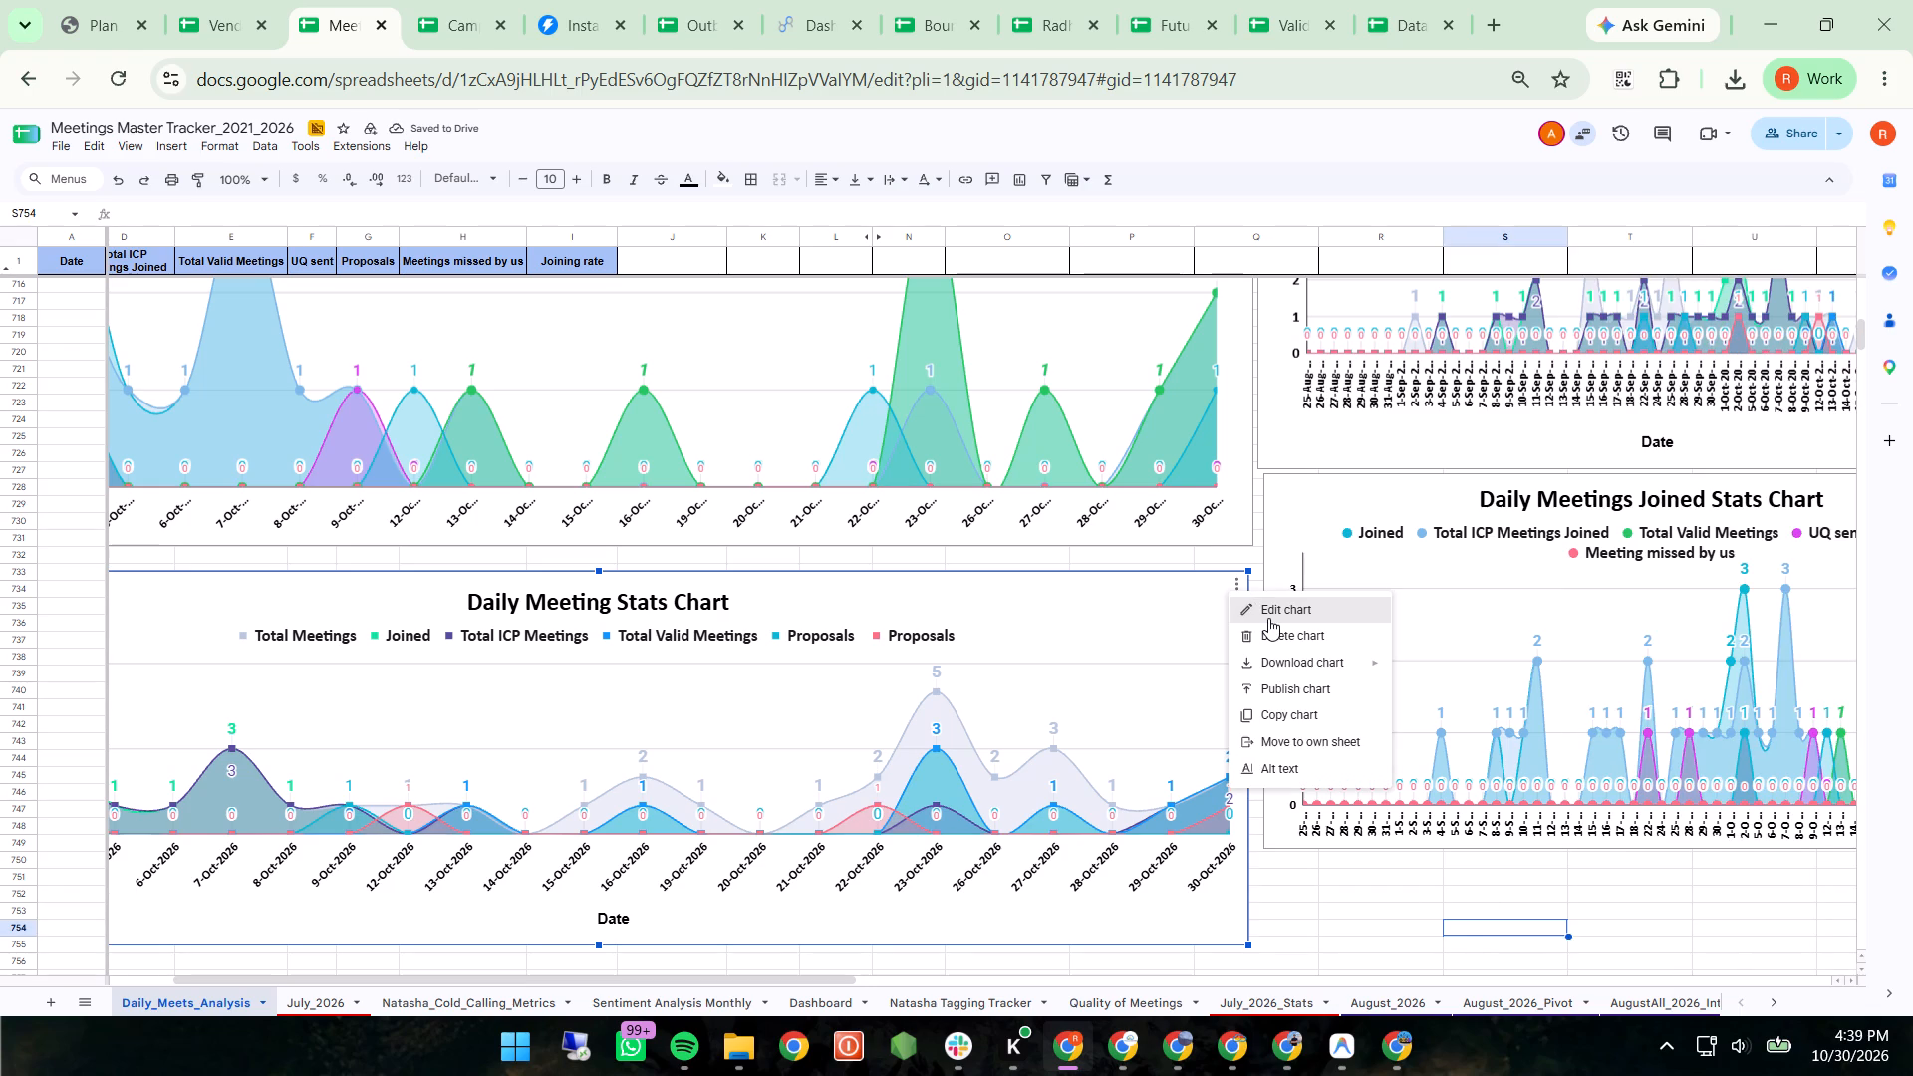
pyautogui.click(1722, 838)
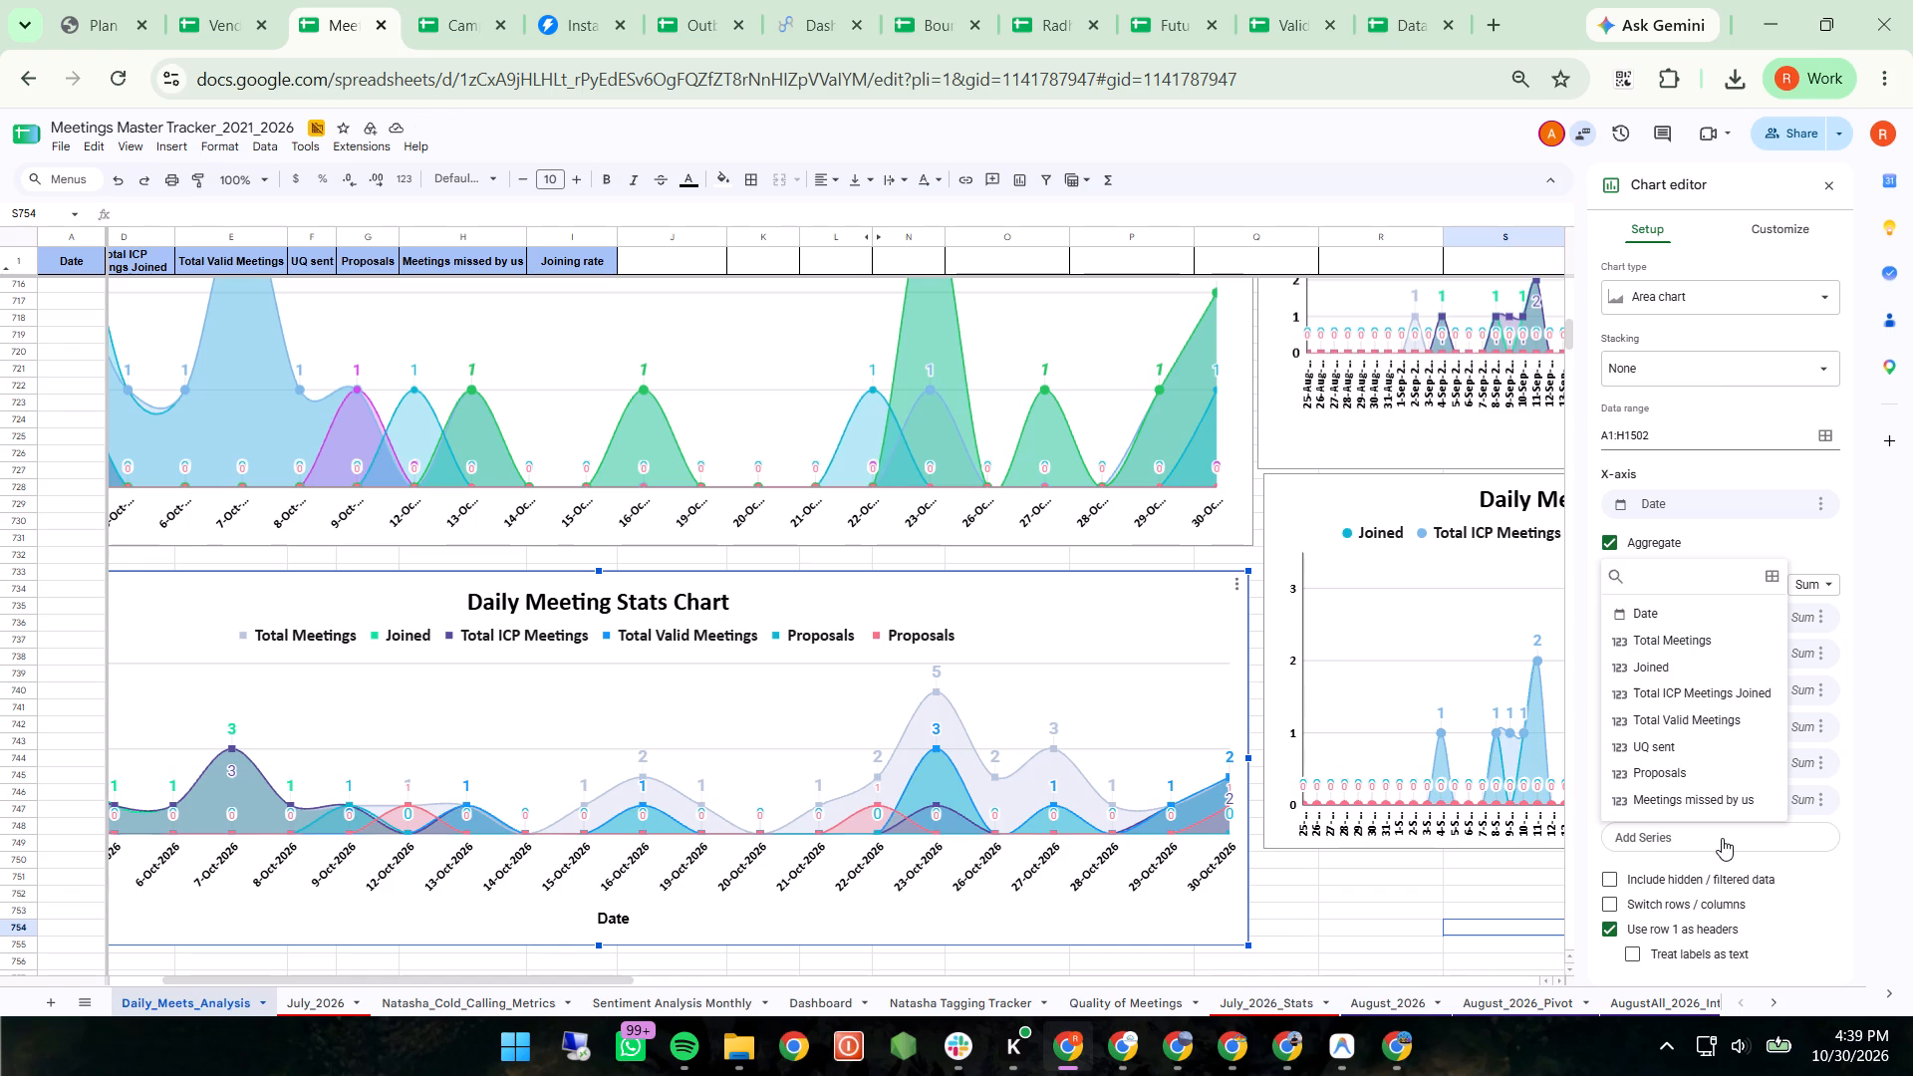
pyautogui.click(1722, 806)
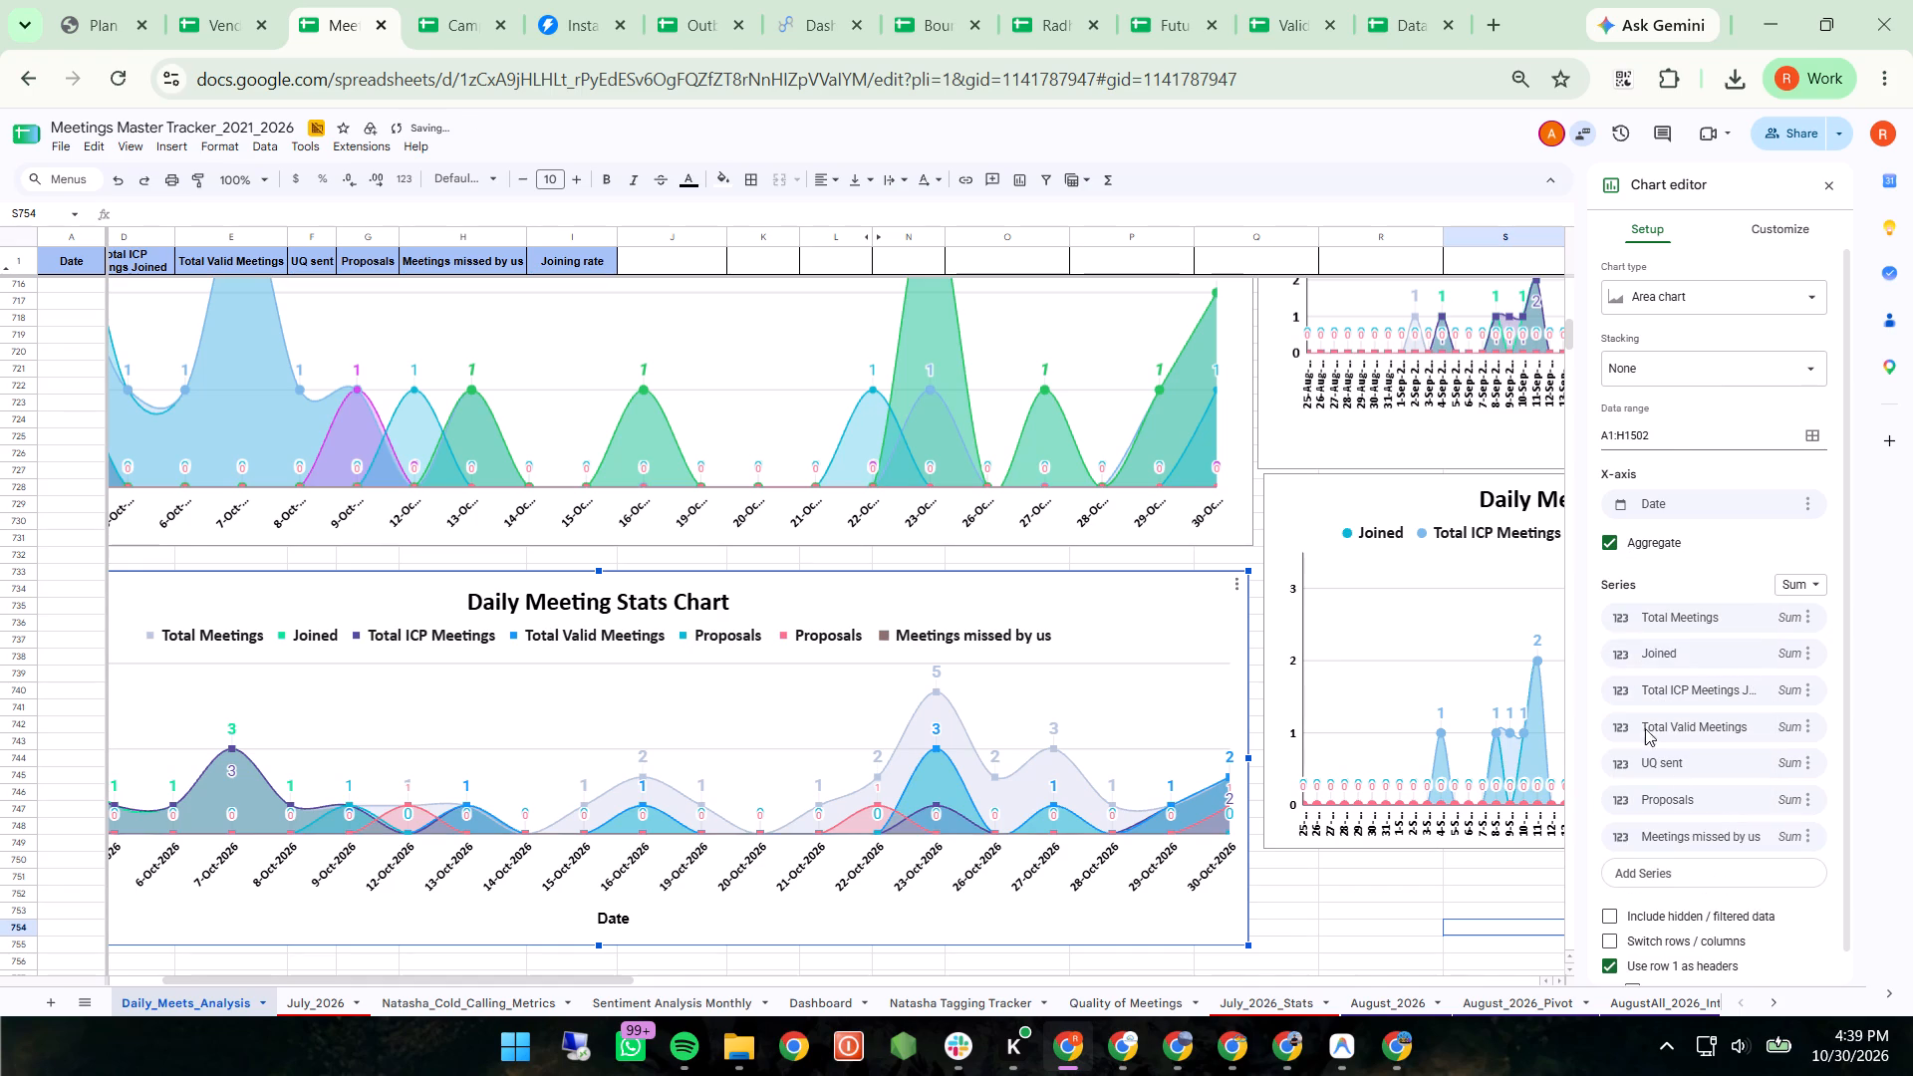
# Examine the Daily Meeting Stats Chart's legend settings and the text labels of its second Proposals and Meetings missed by us entries.
pyautogui.click(1763, 242)
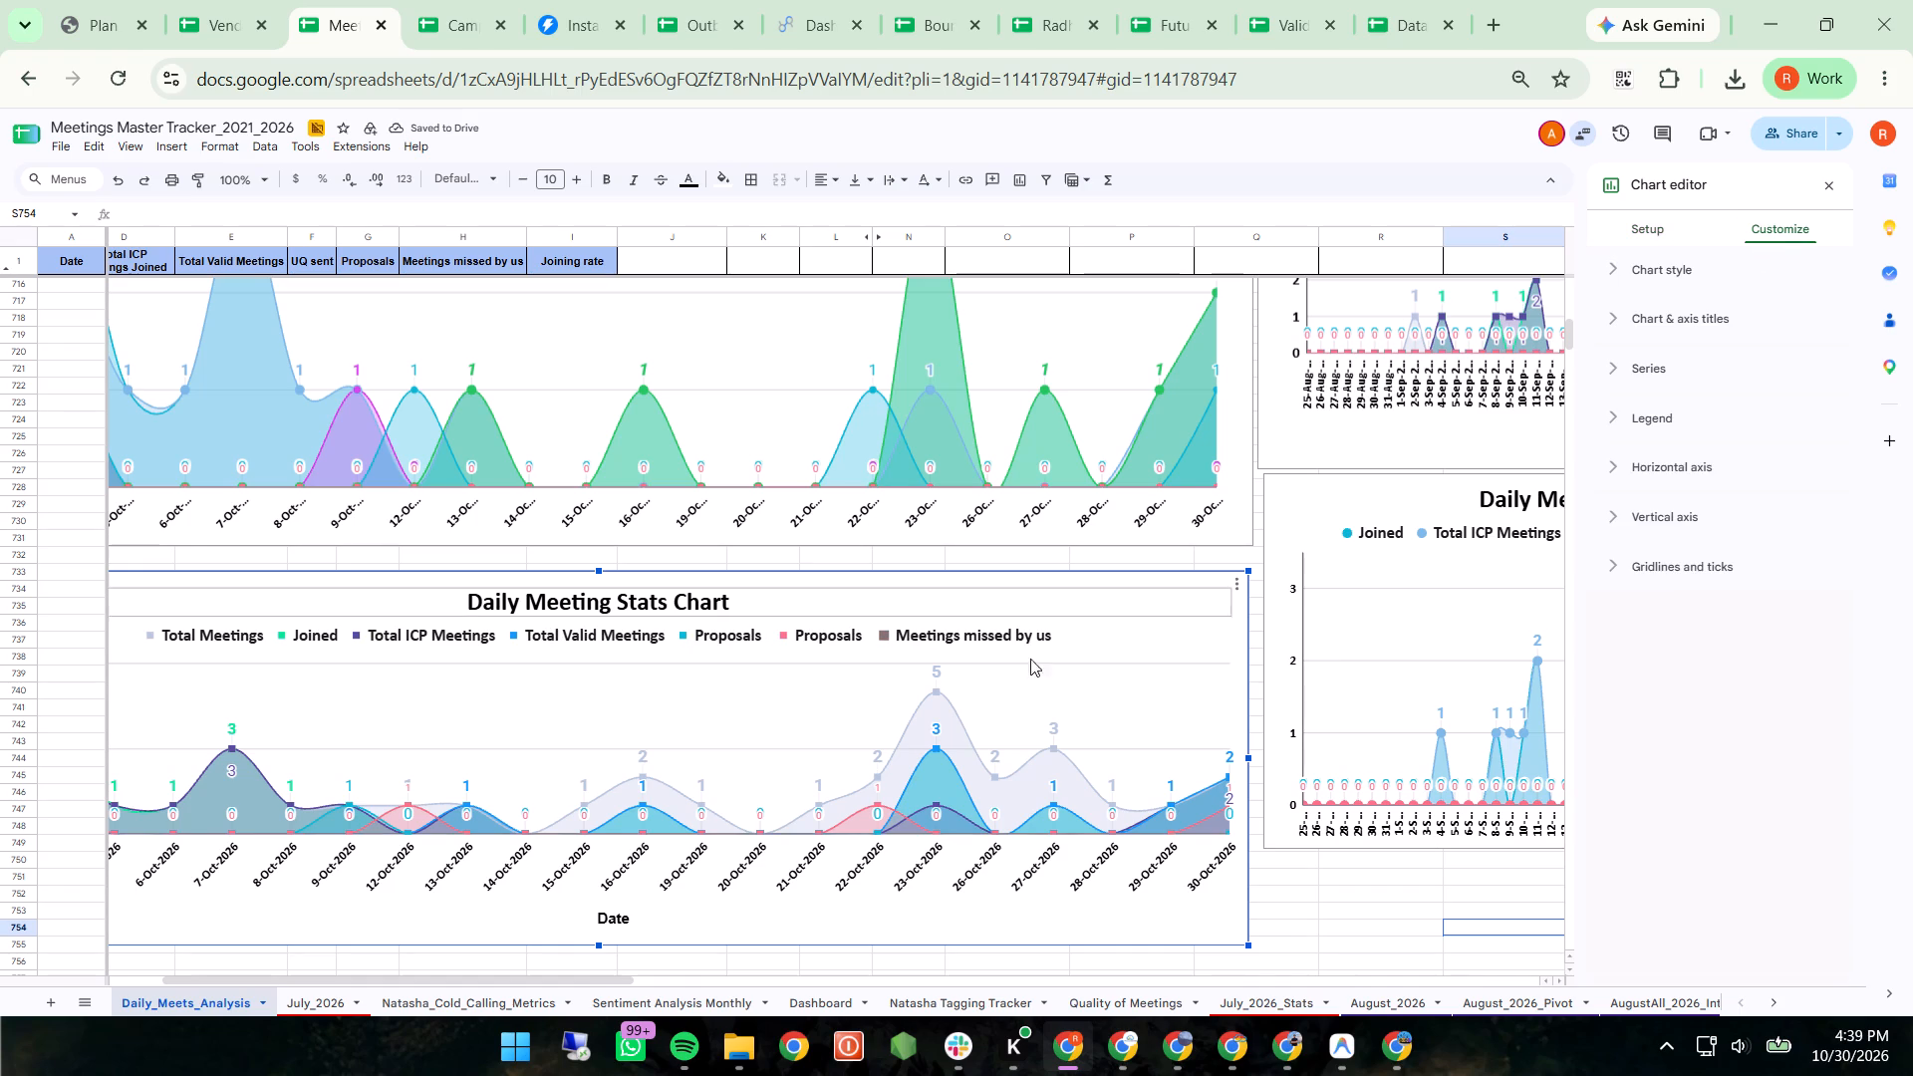
pyautogui.click(814, 639)
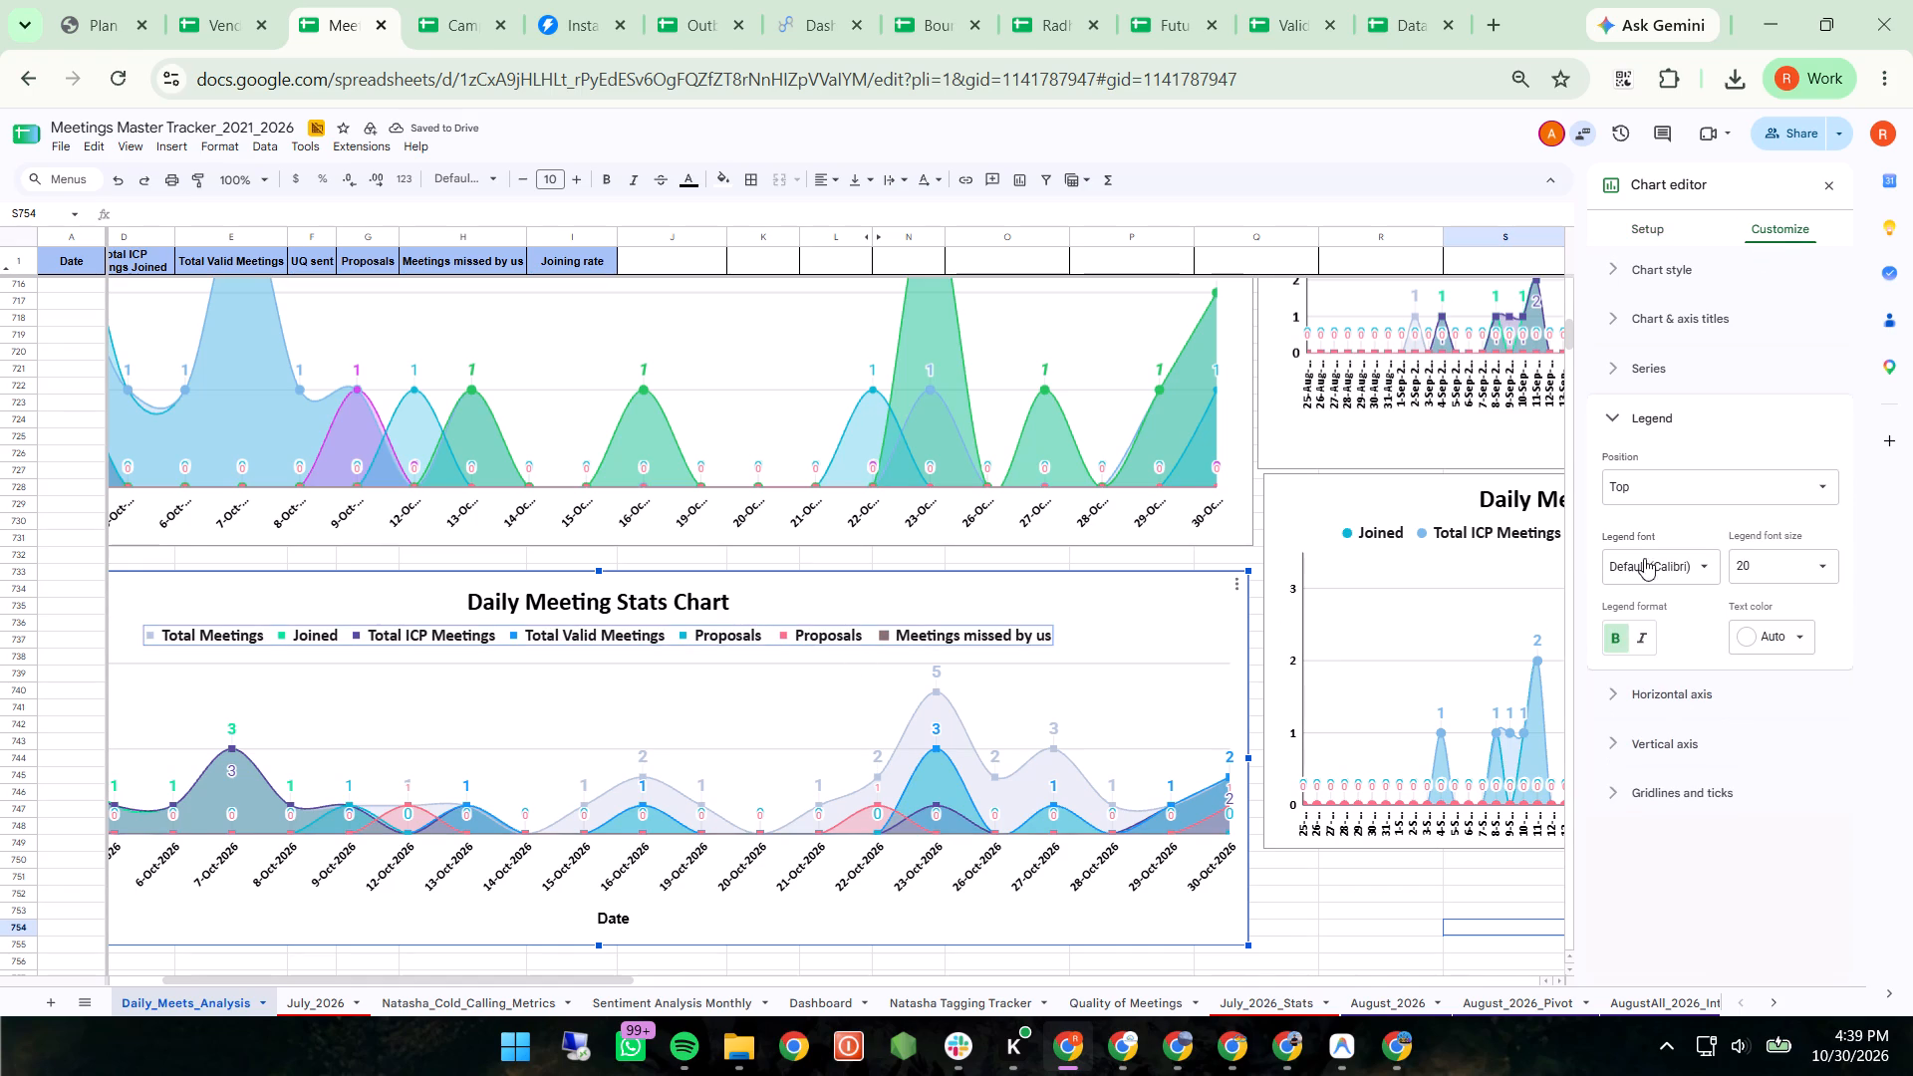
pyautogui.click(1791, 497)
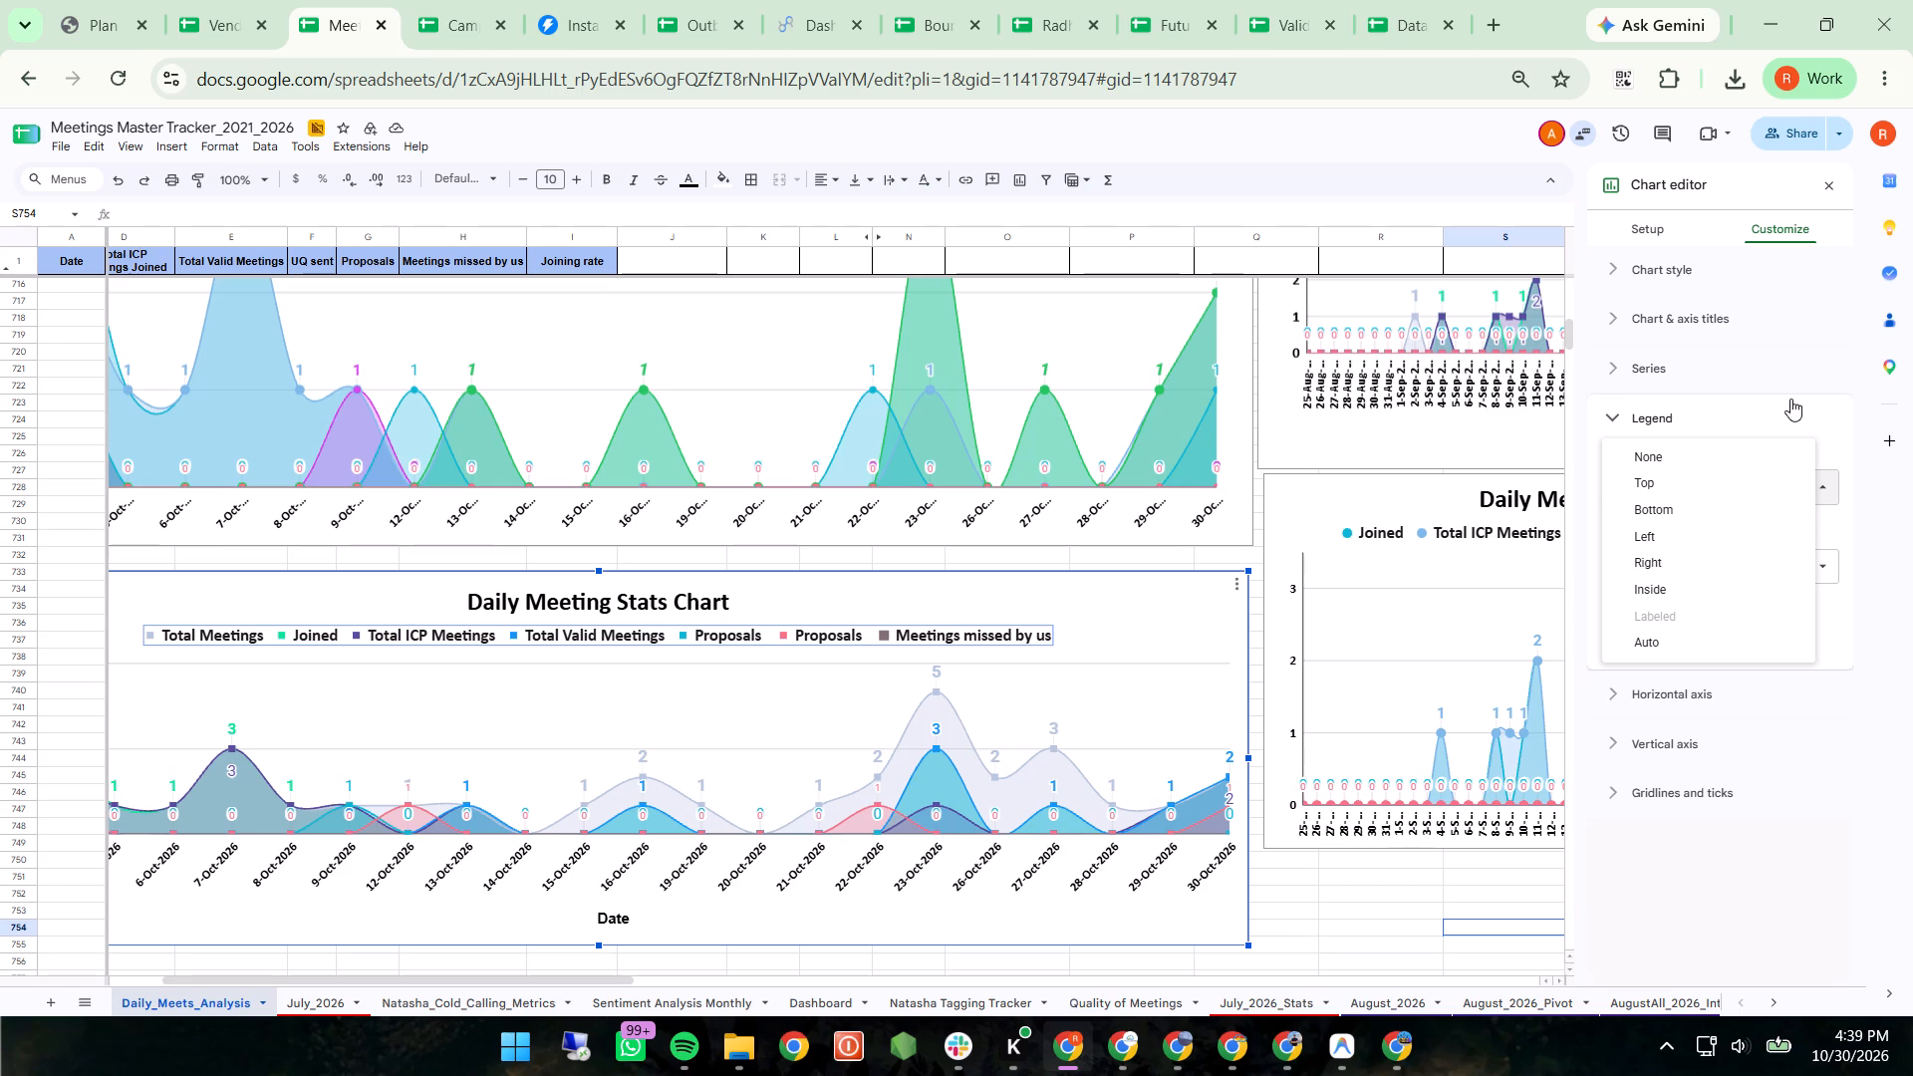
pyautogui.doubleClick(826, 633)
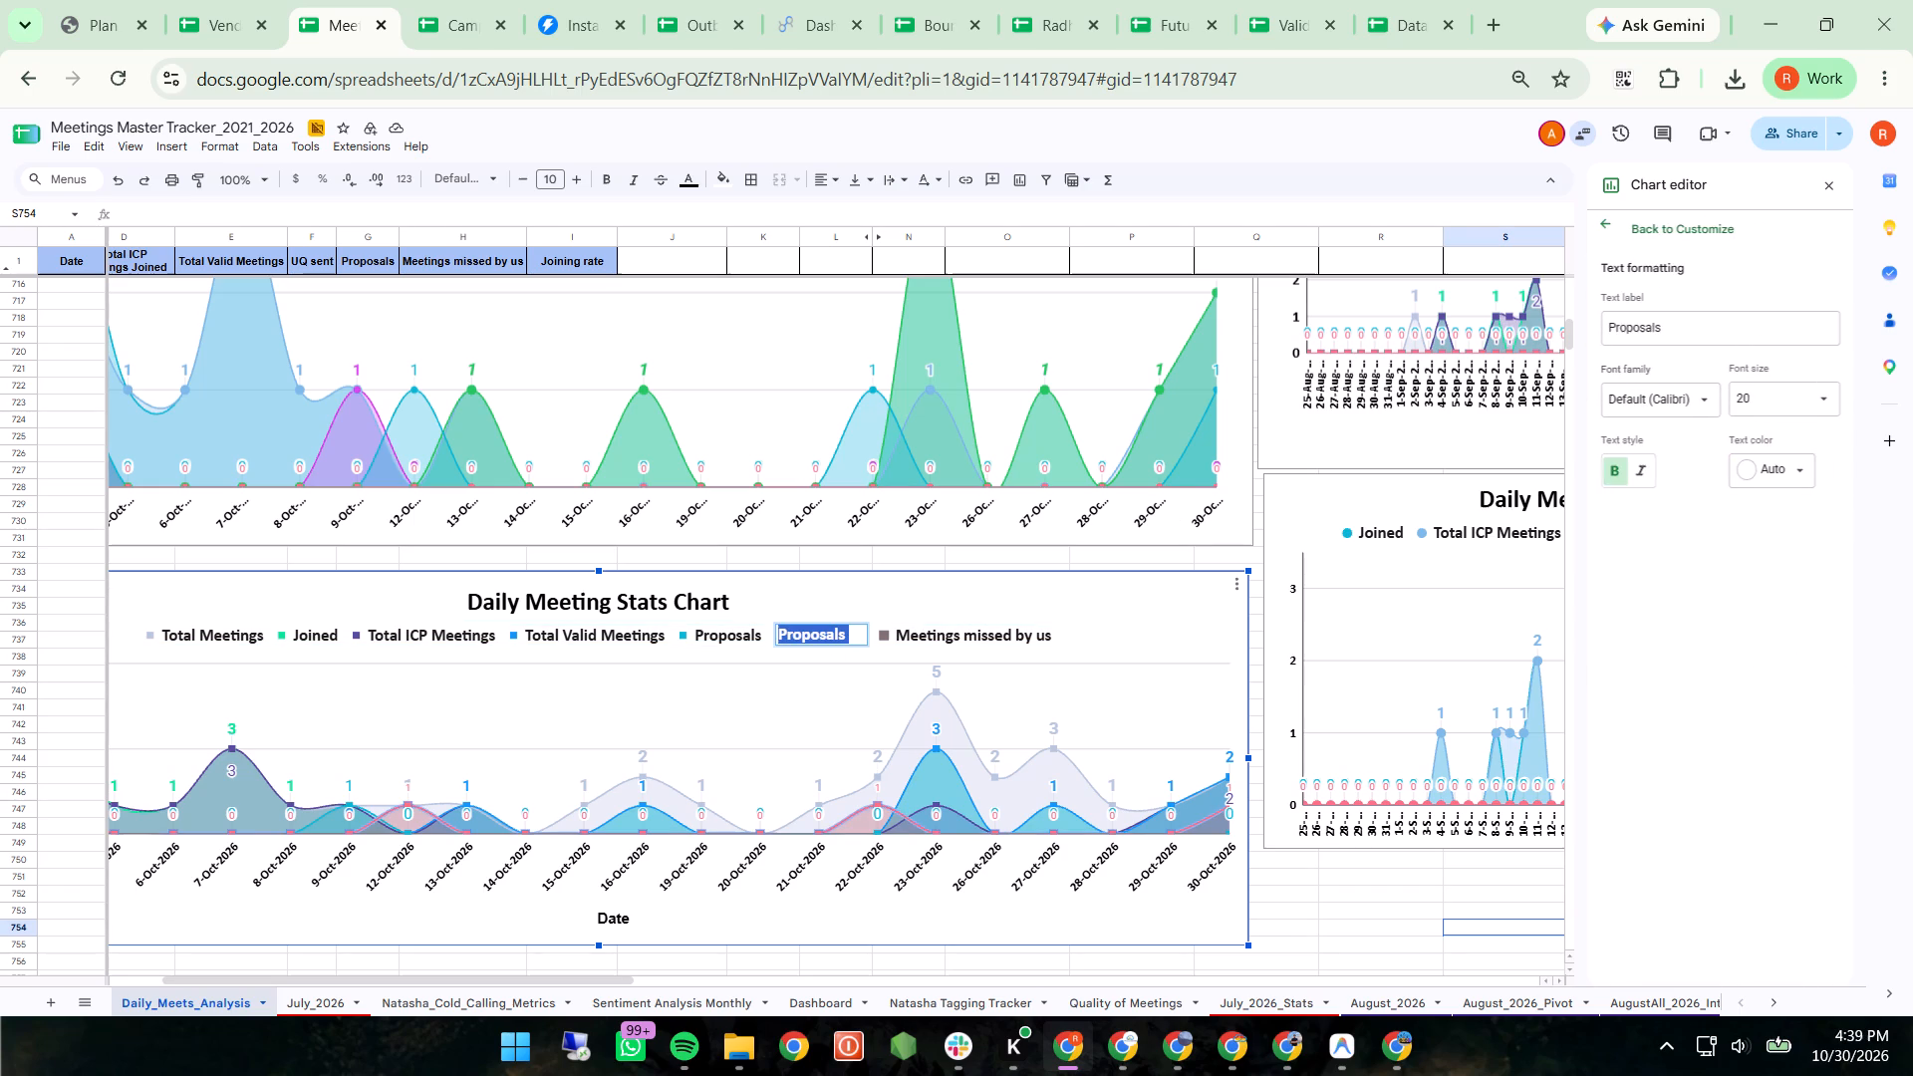
pyautogui.click(1718, 327)
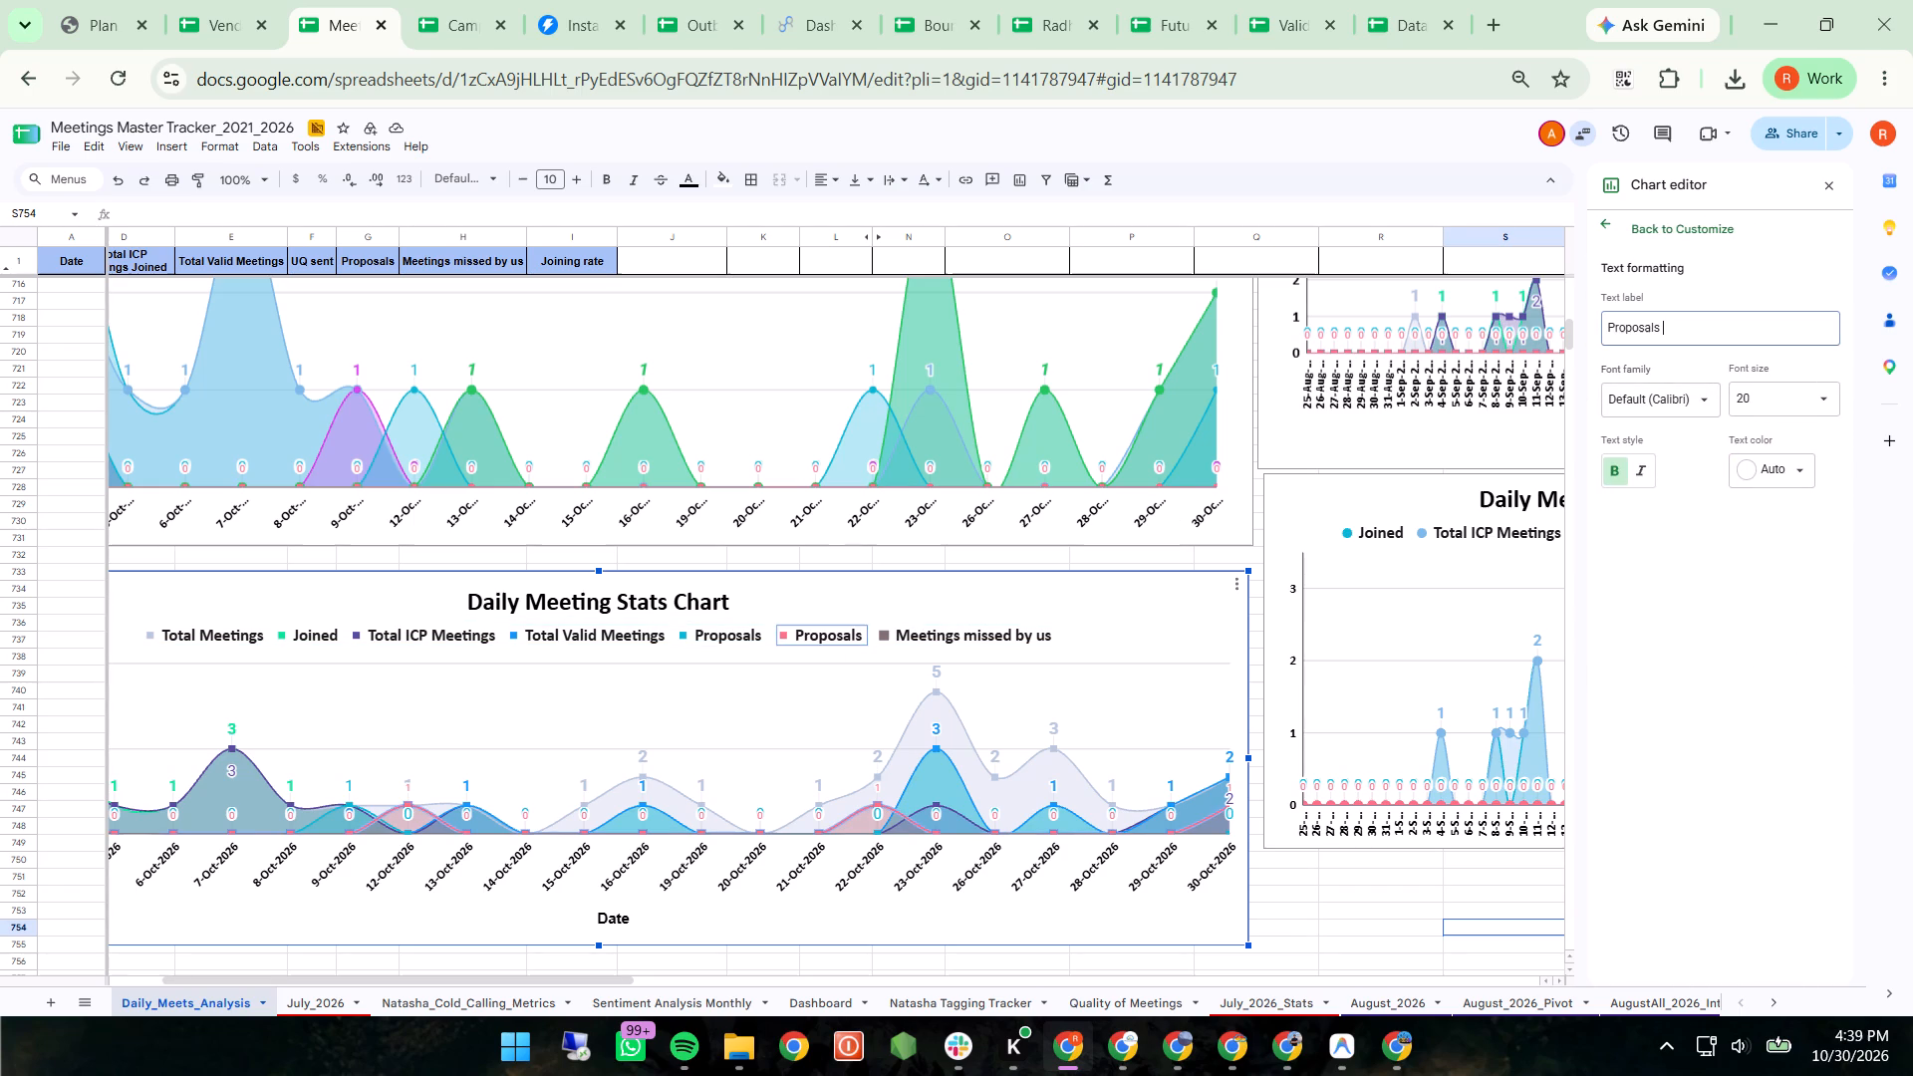
pyautogui.click(1619, 226)
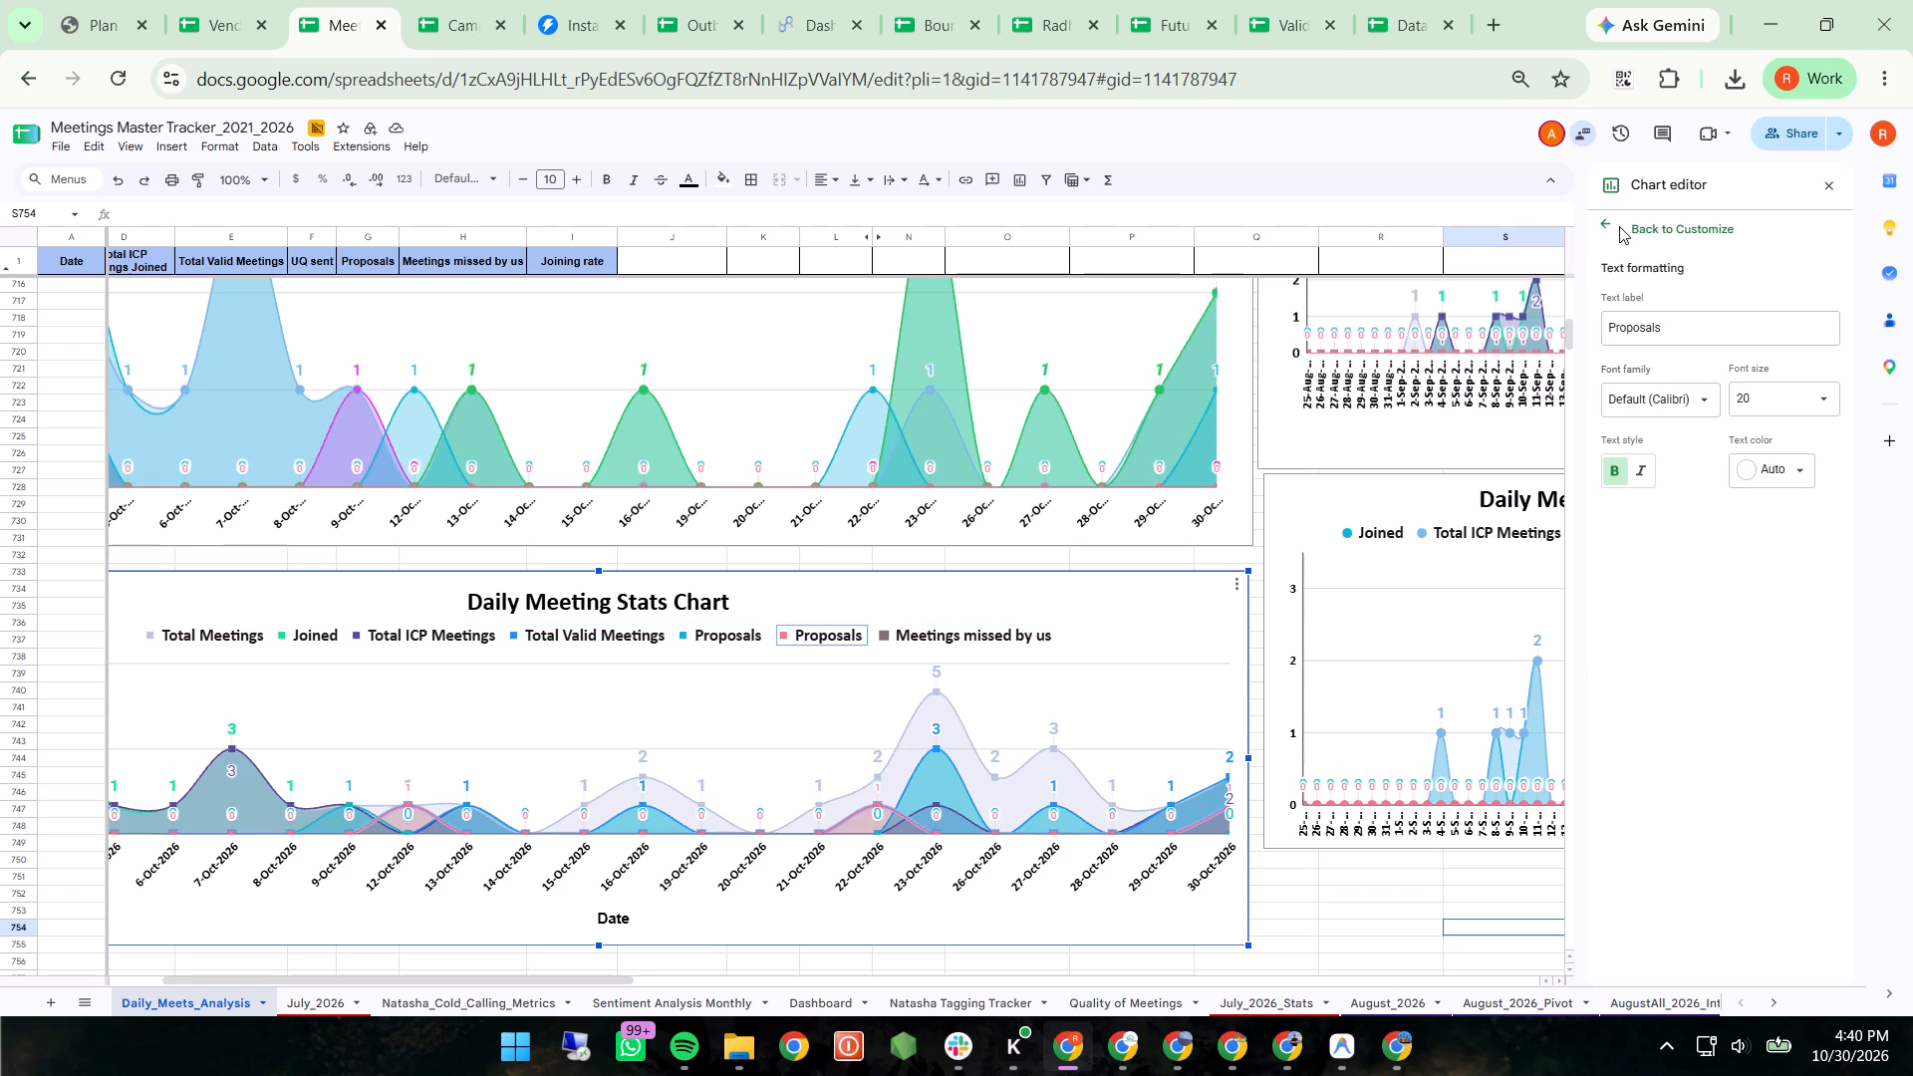
pyautogui.click(1607, 226)
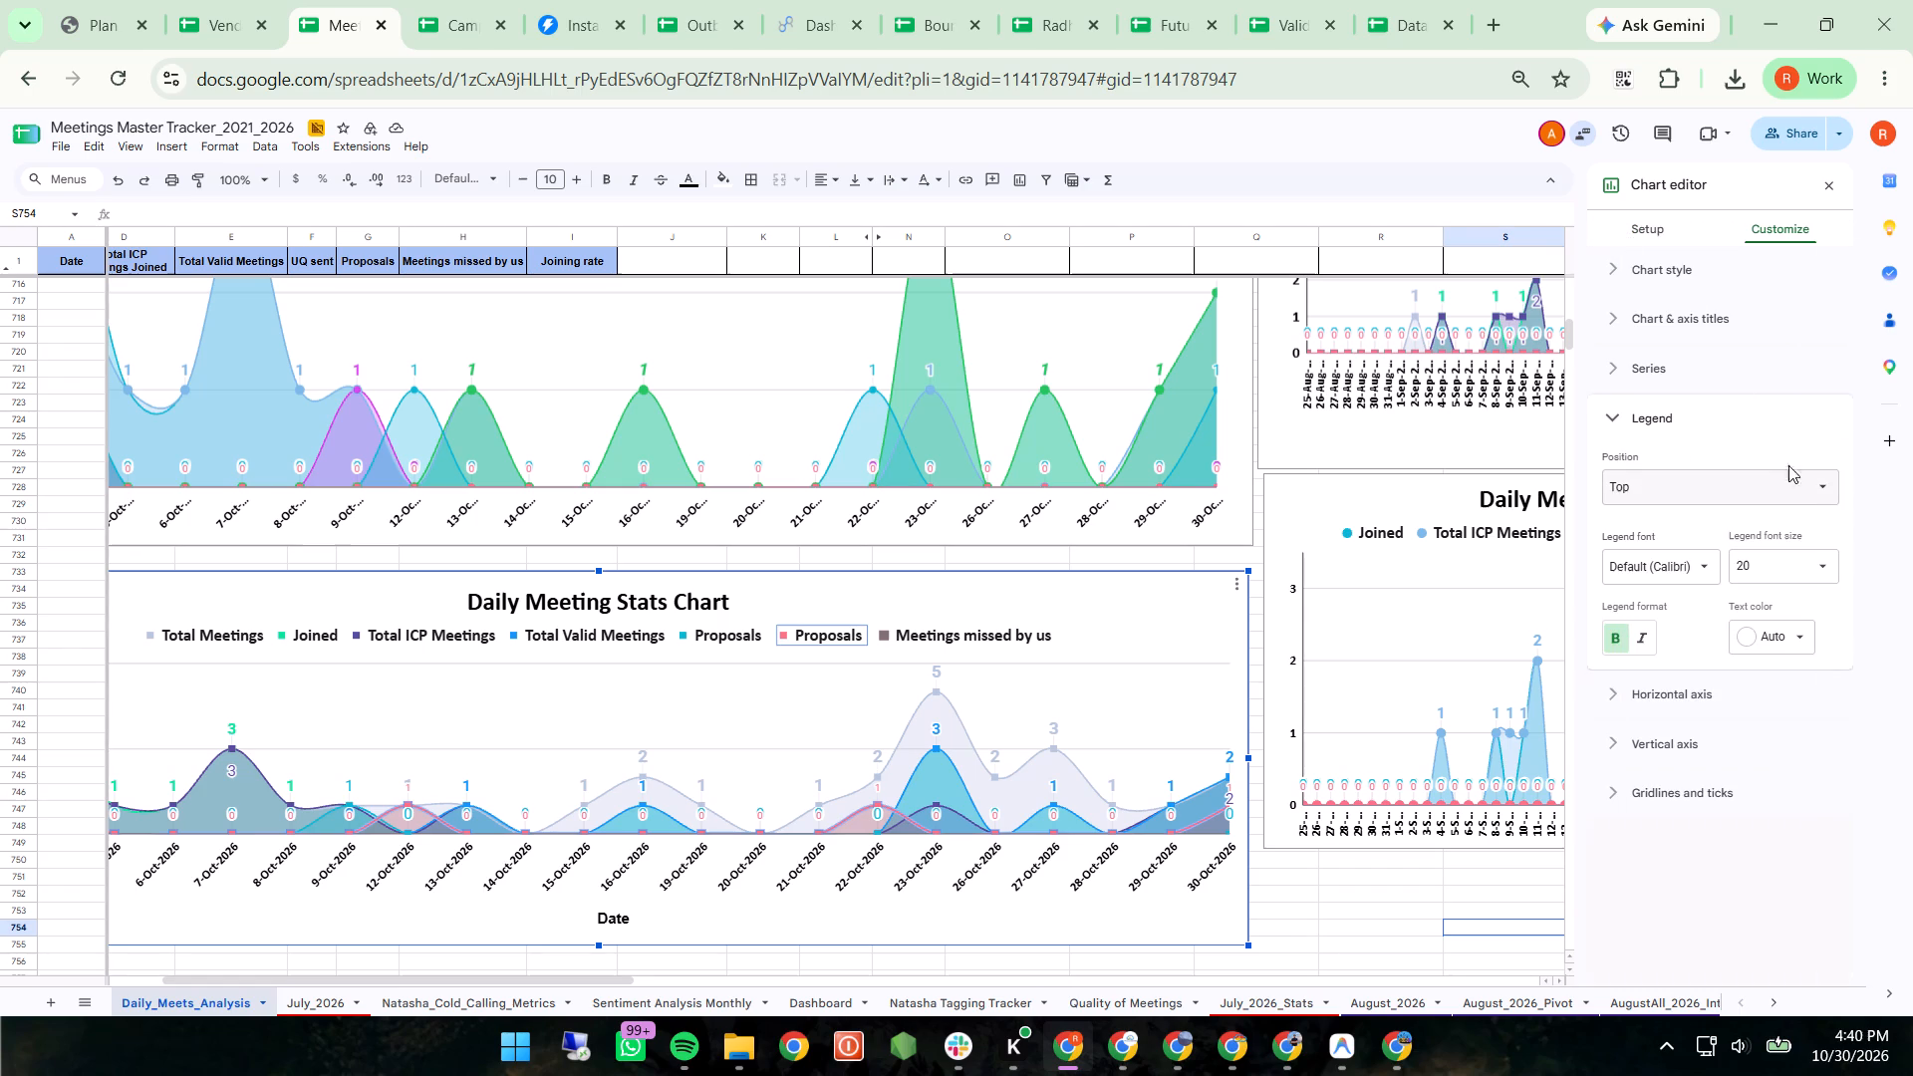
pyautogui.doubleClick(820, 638)
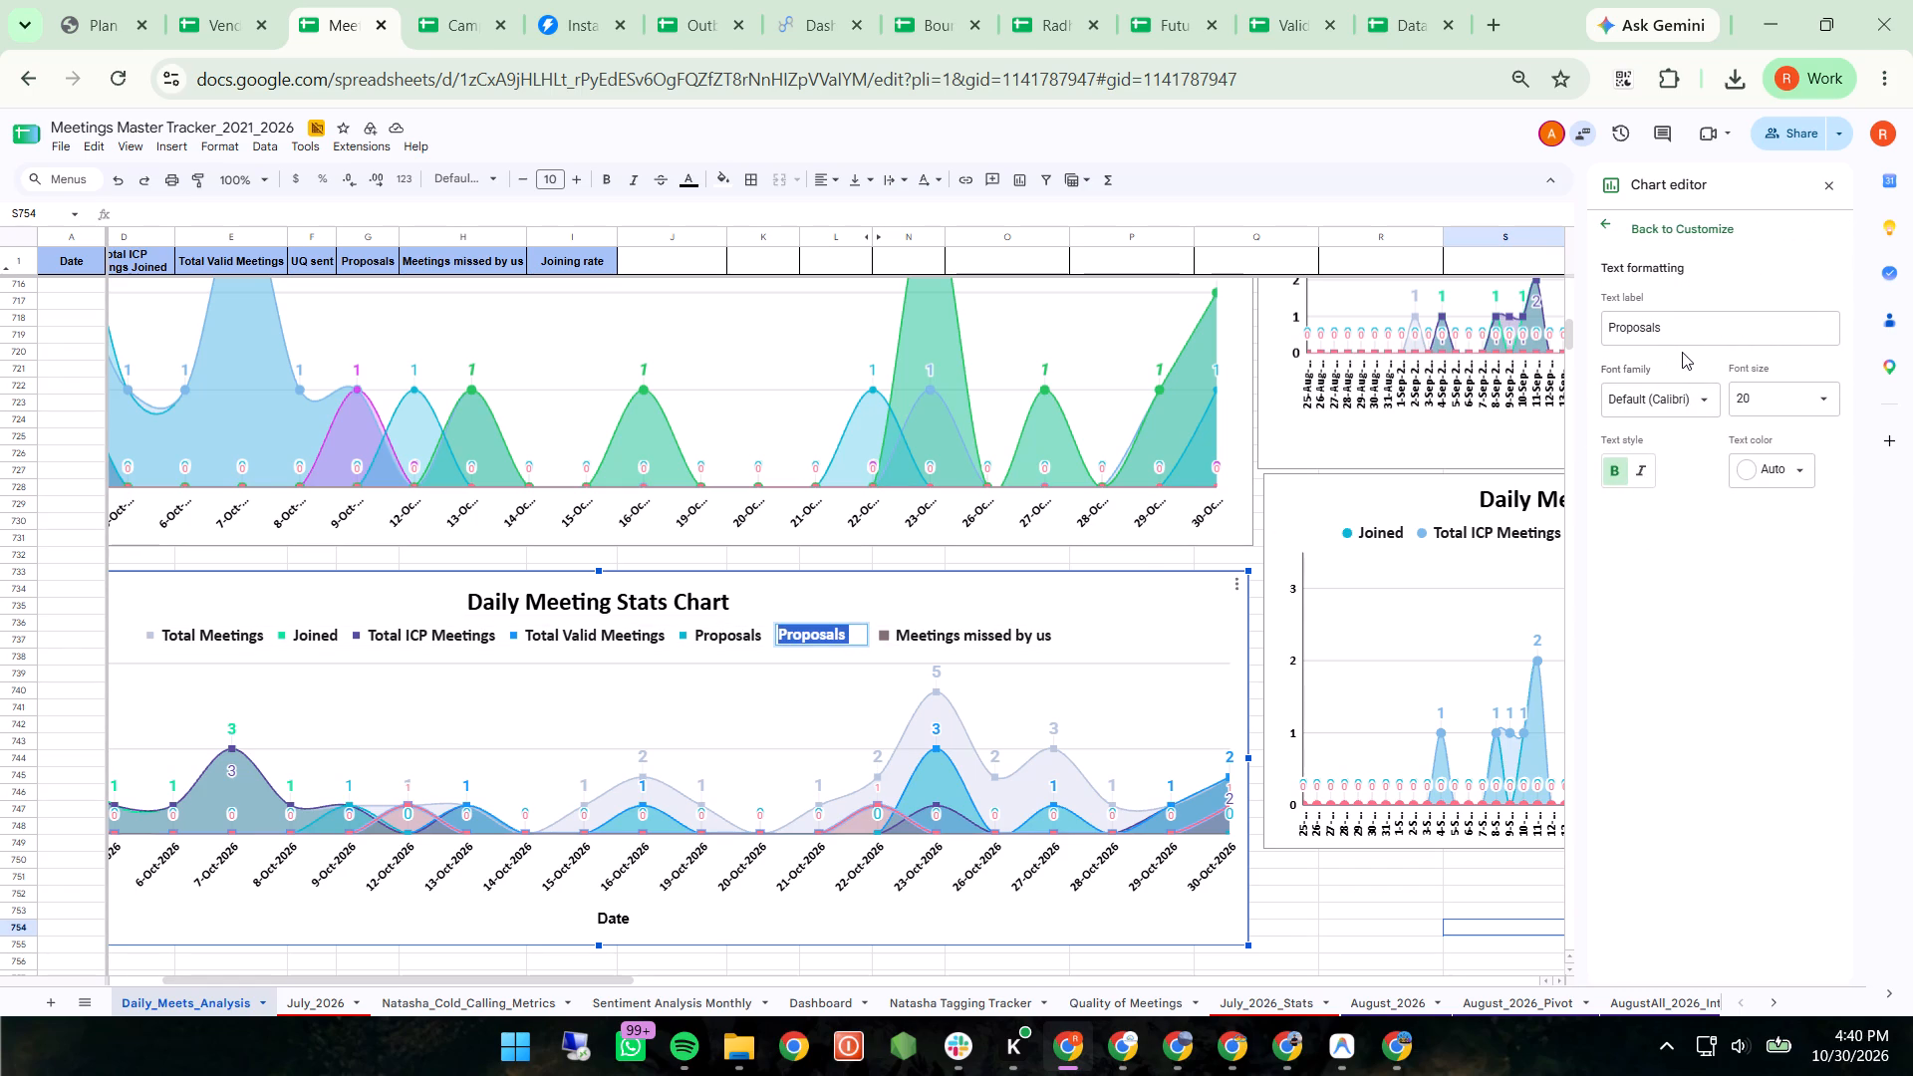
pyautogui.moveTo(1714, 331); pyautogui.dragTo(1633, 358)
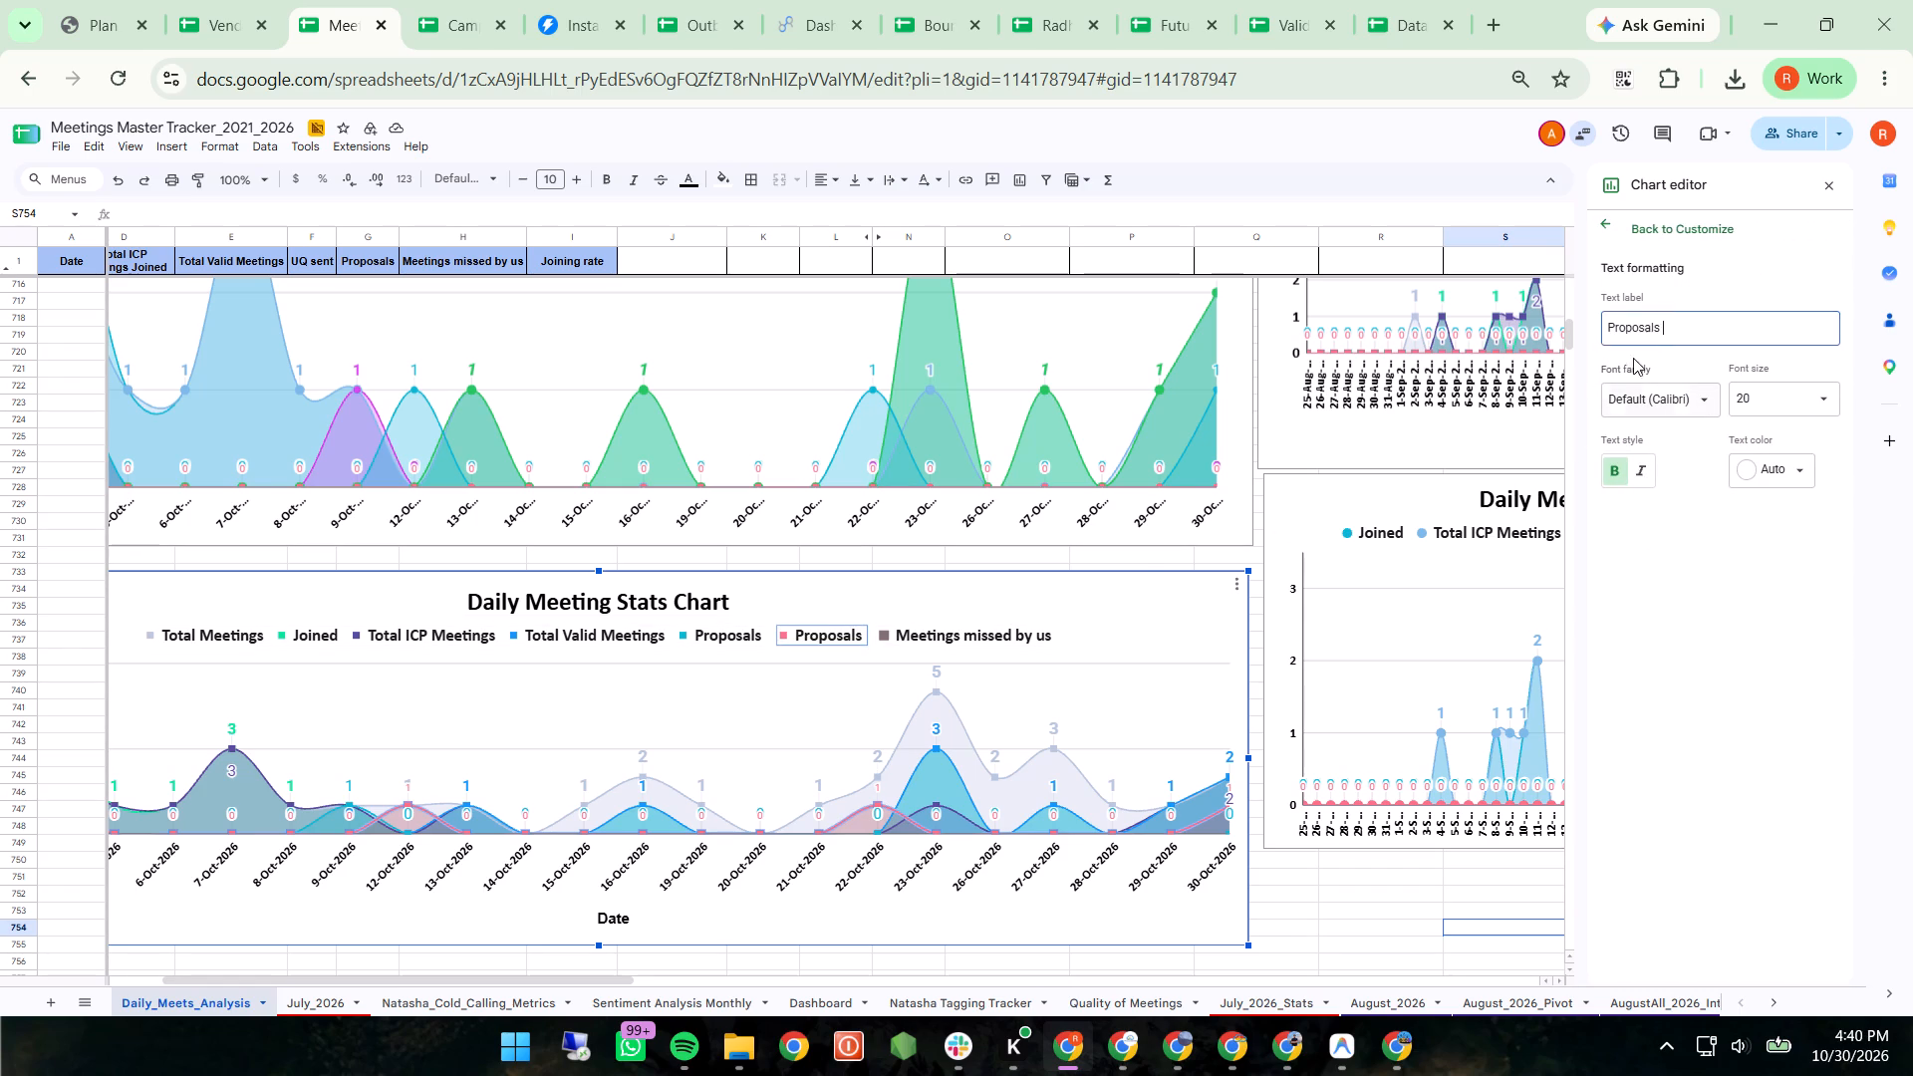
pyautogui.moveTo(1633, 358); pyautogui.dragTo(1558, 373)
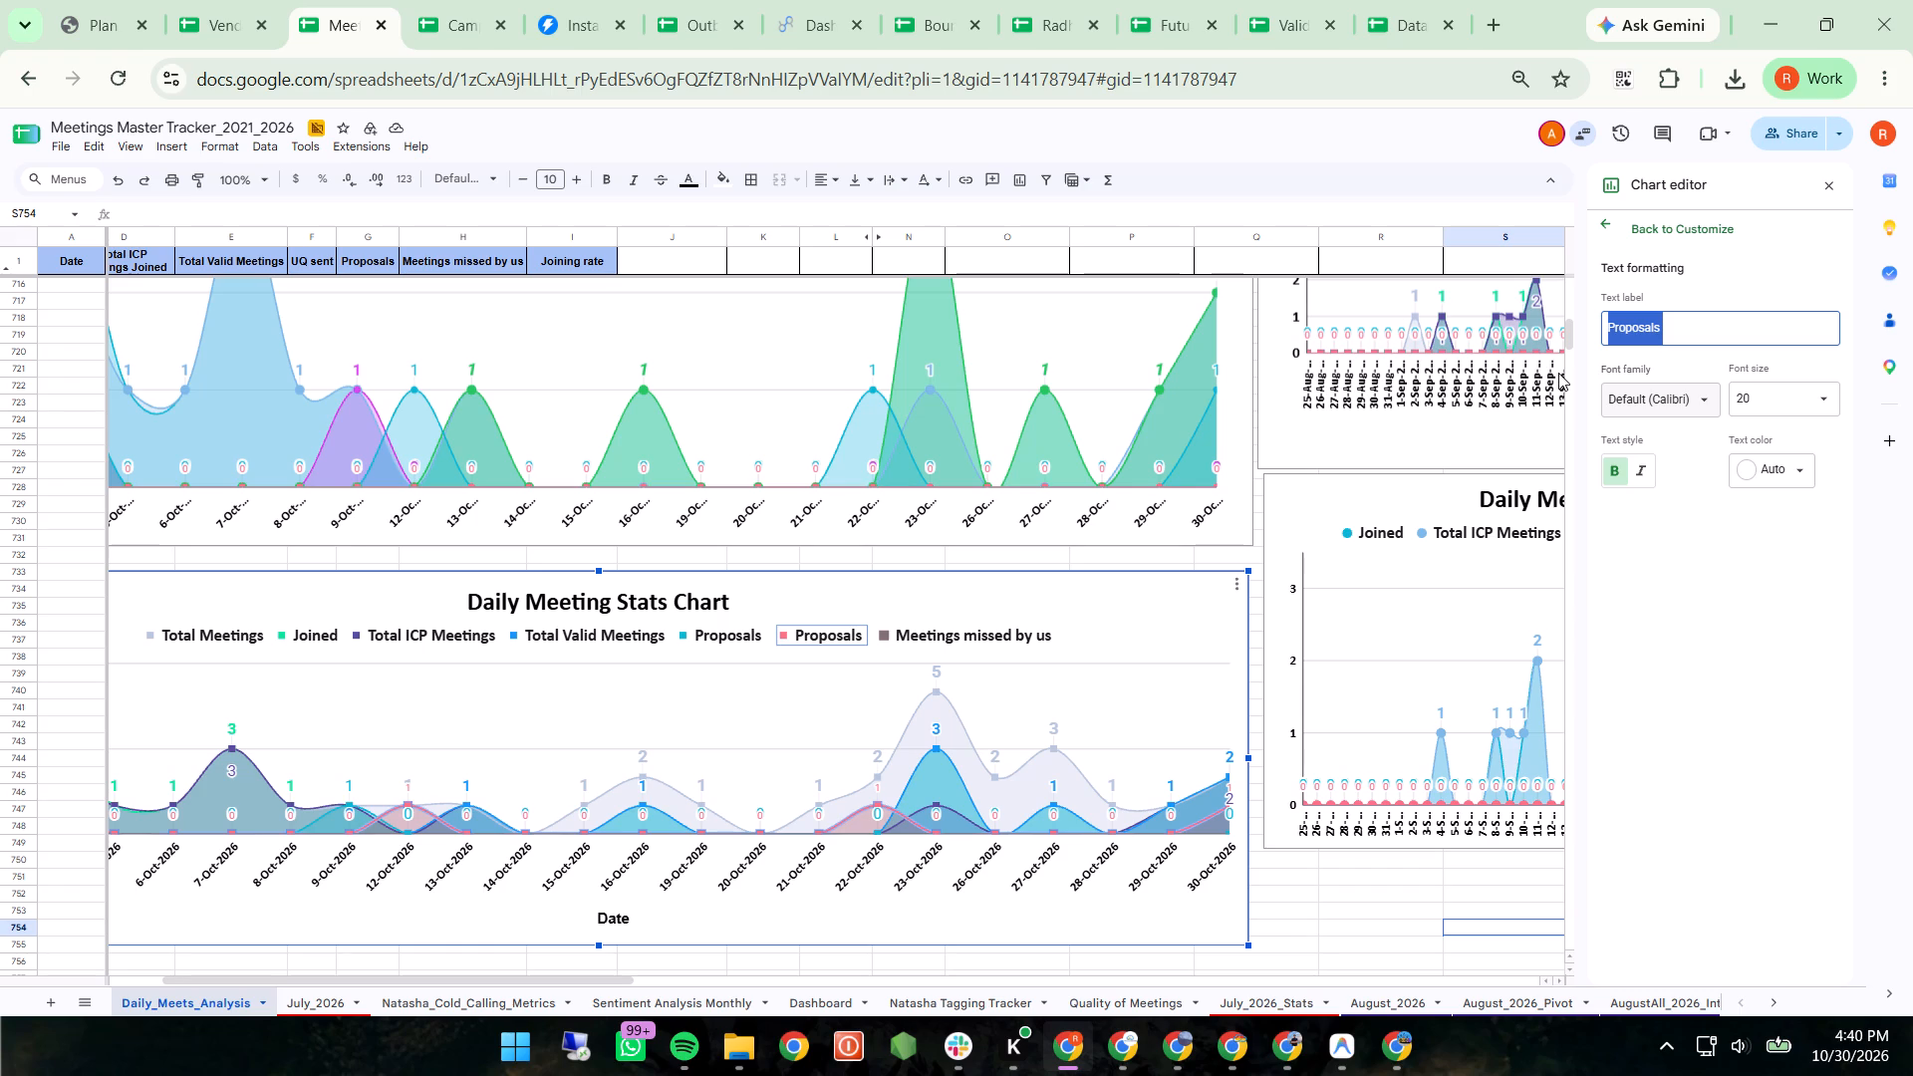
pyautogui.click(1598, 233)
pyautogui.click(1607, 228)
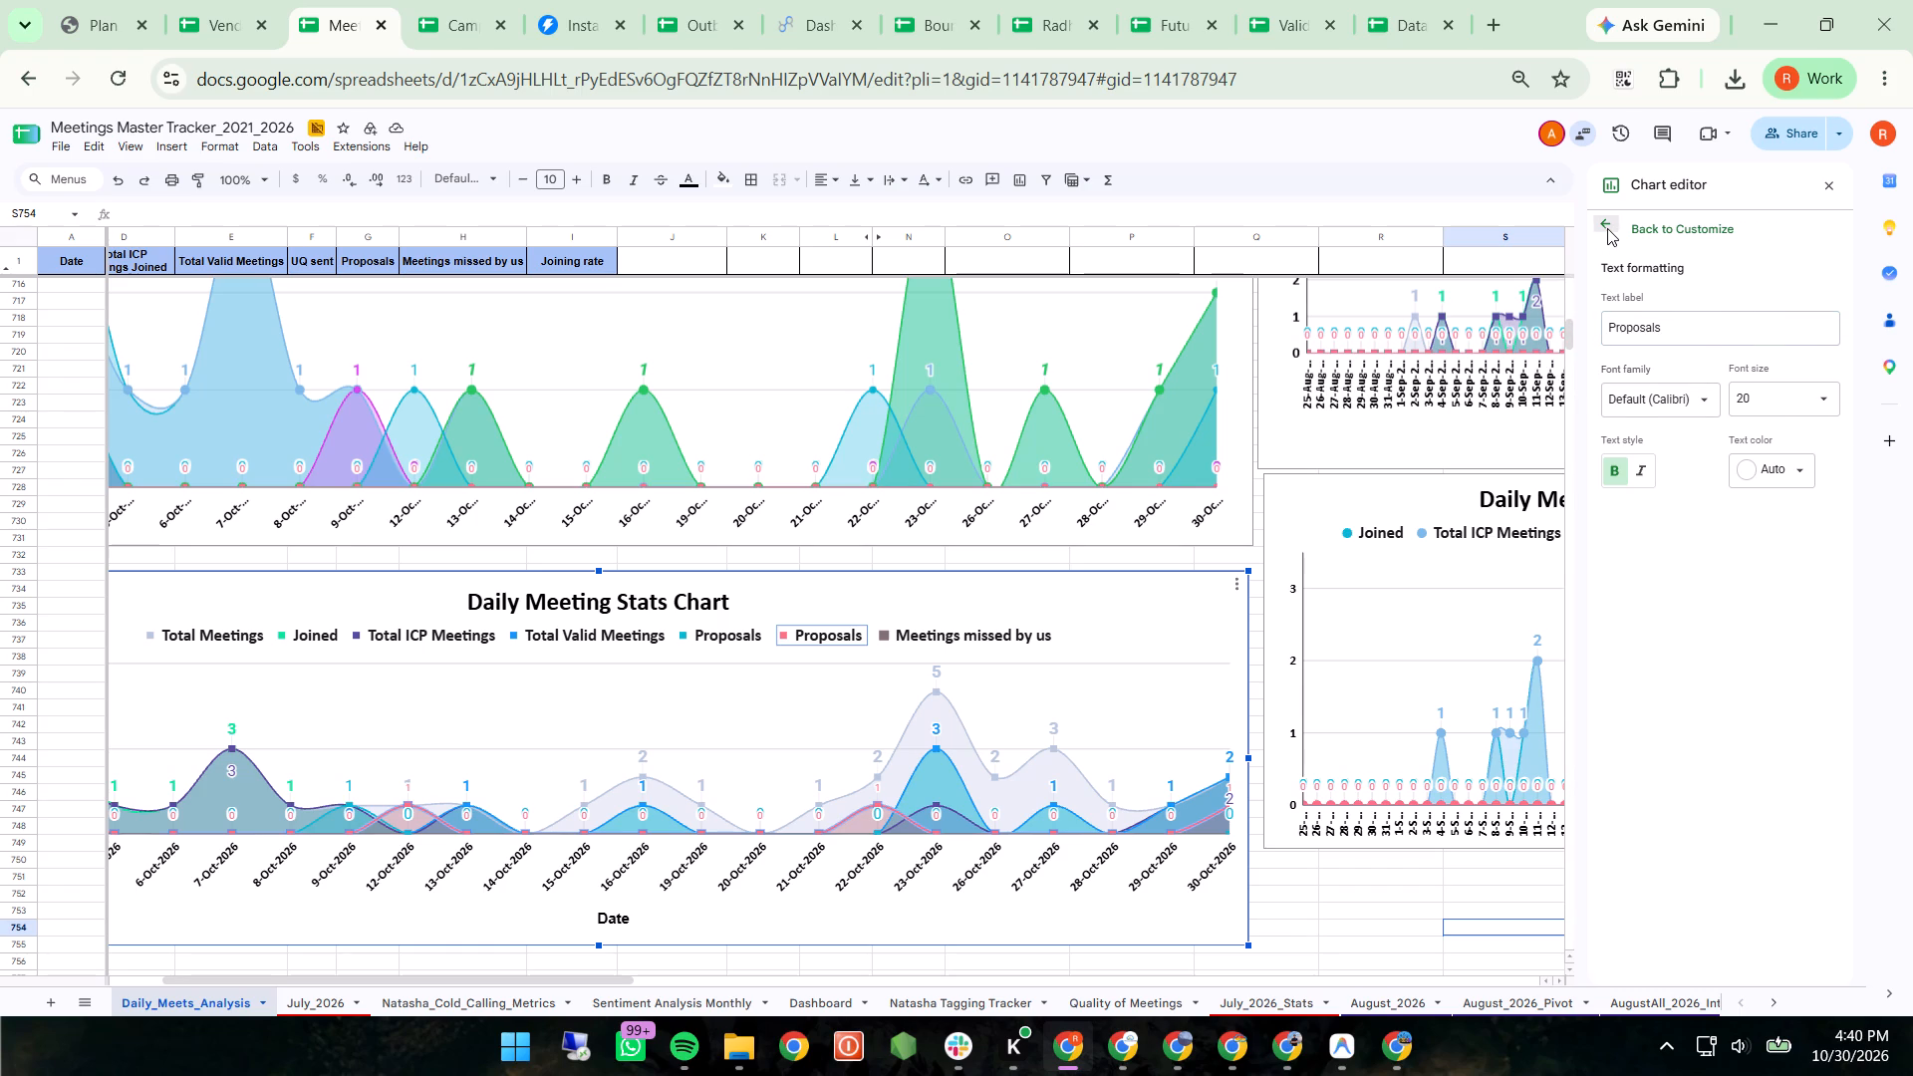
pyautogui.scroll(-1, 1626, 531)
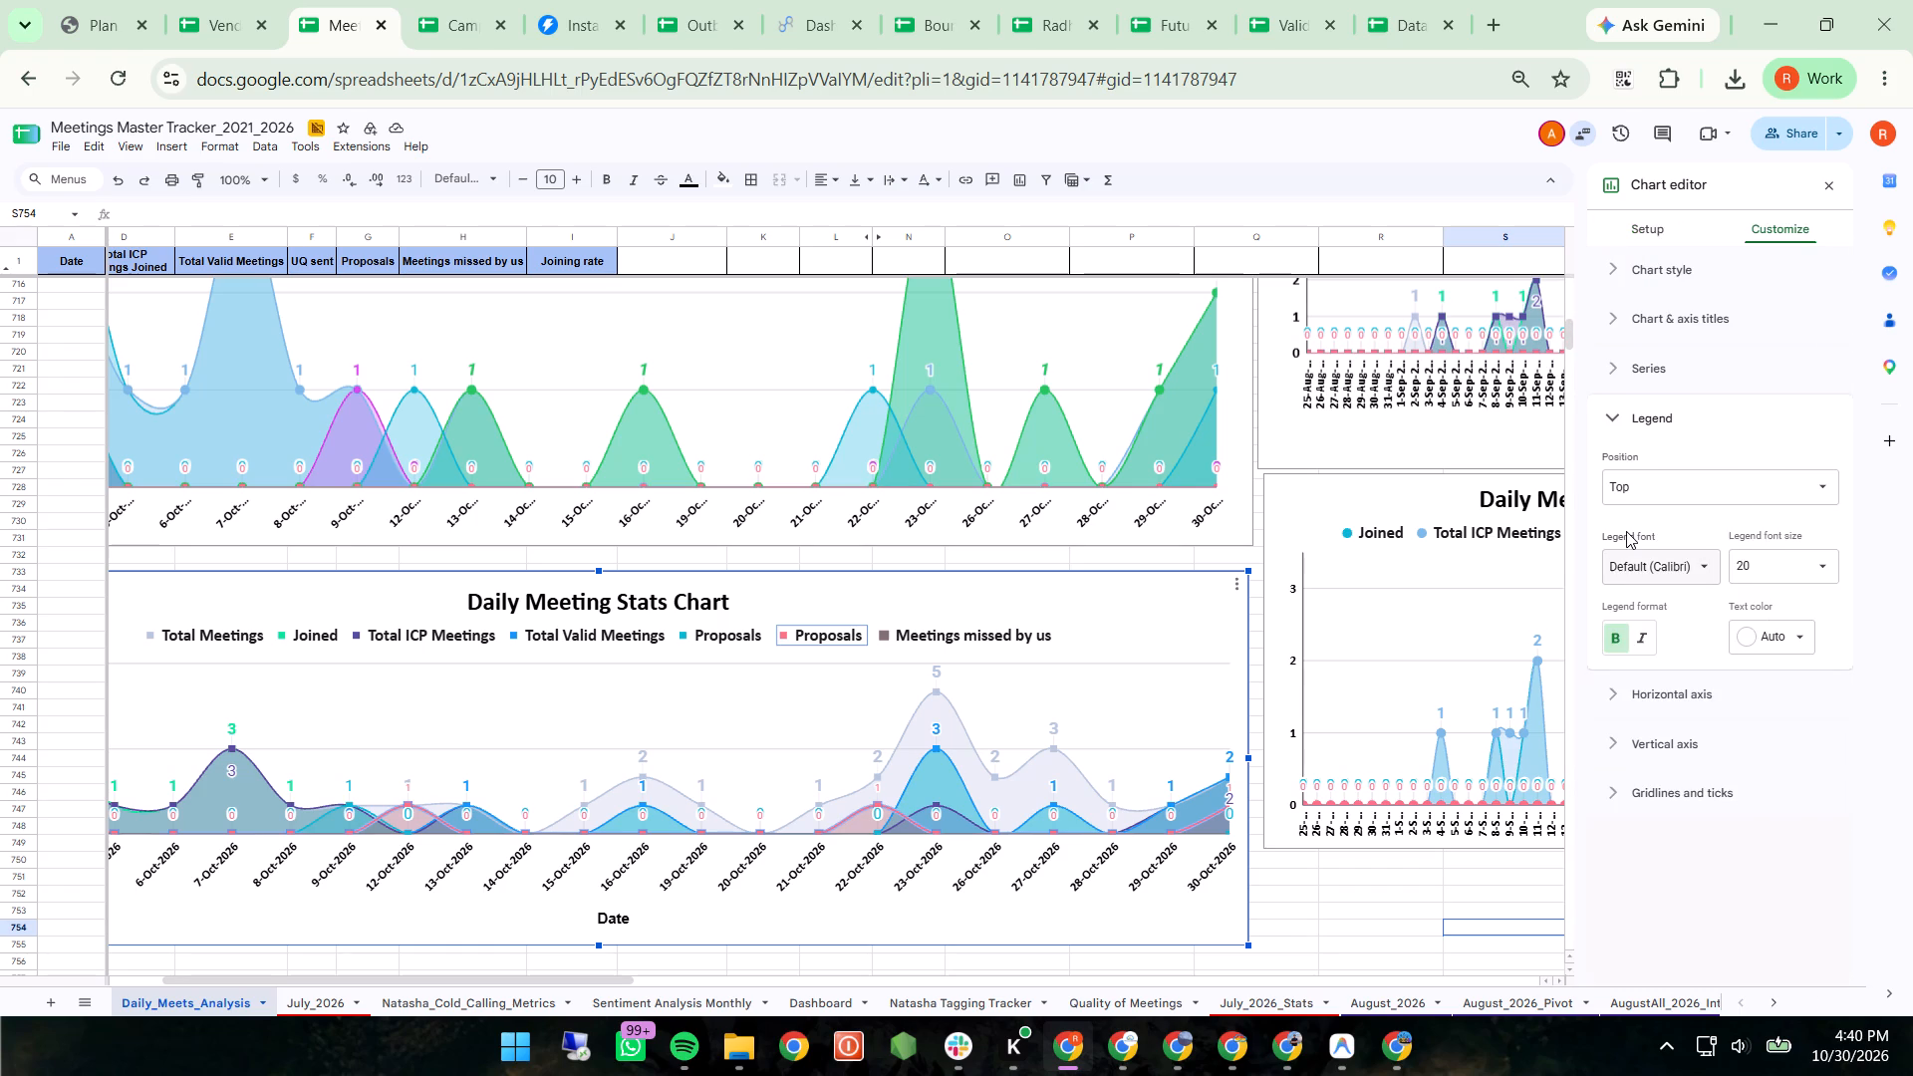
pyautogui.click(955, 634)
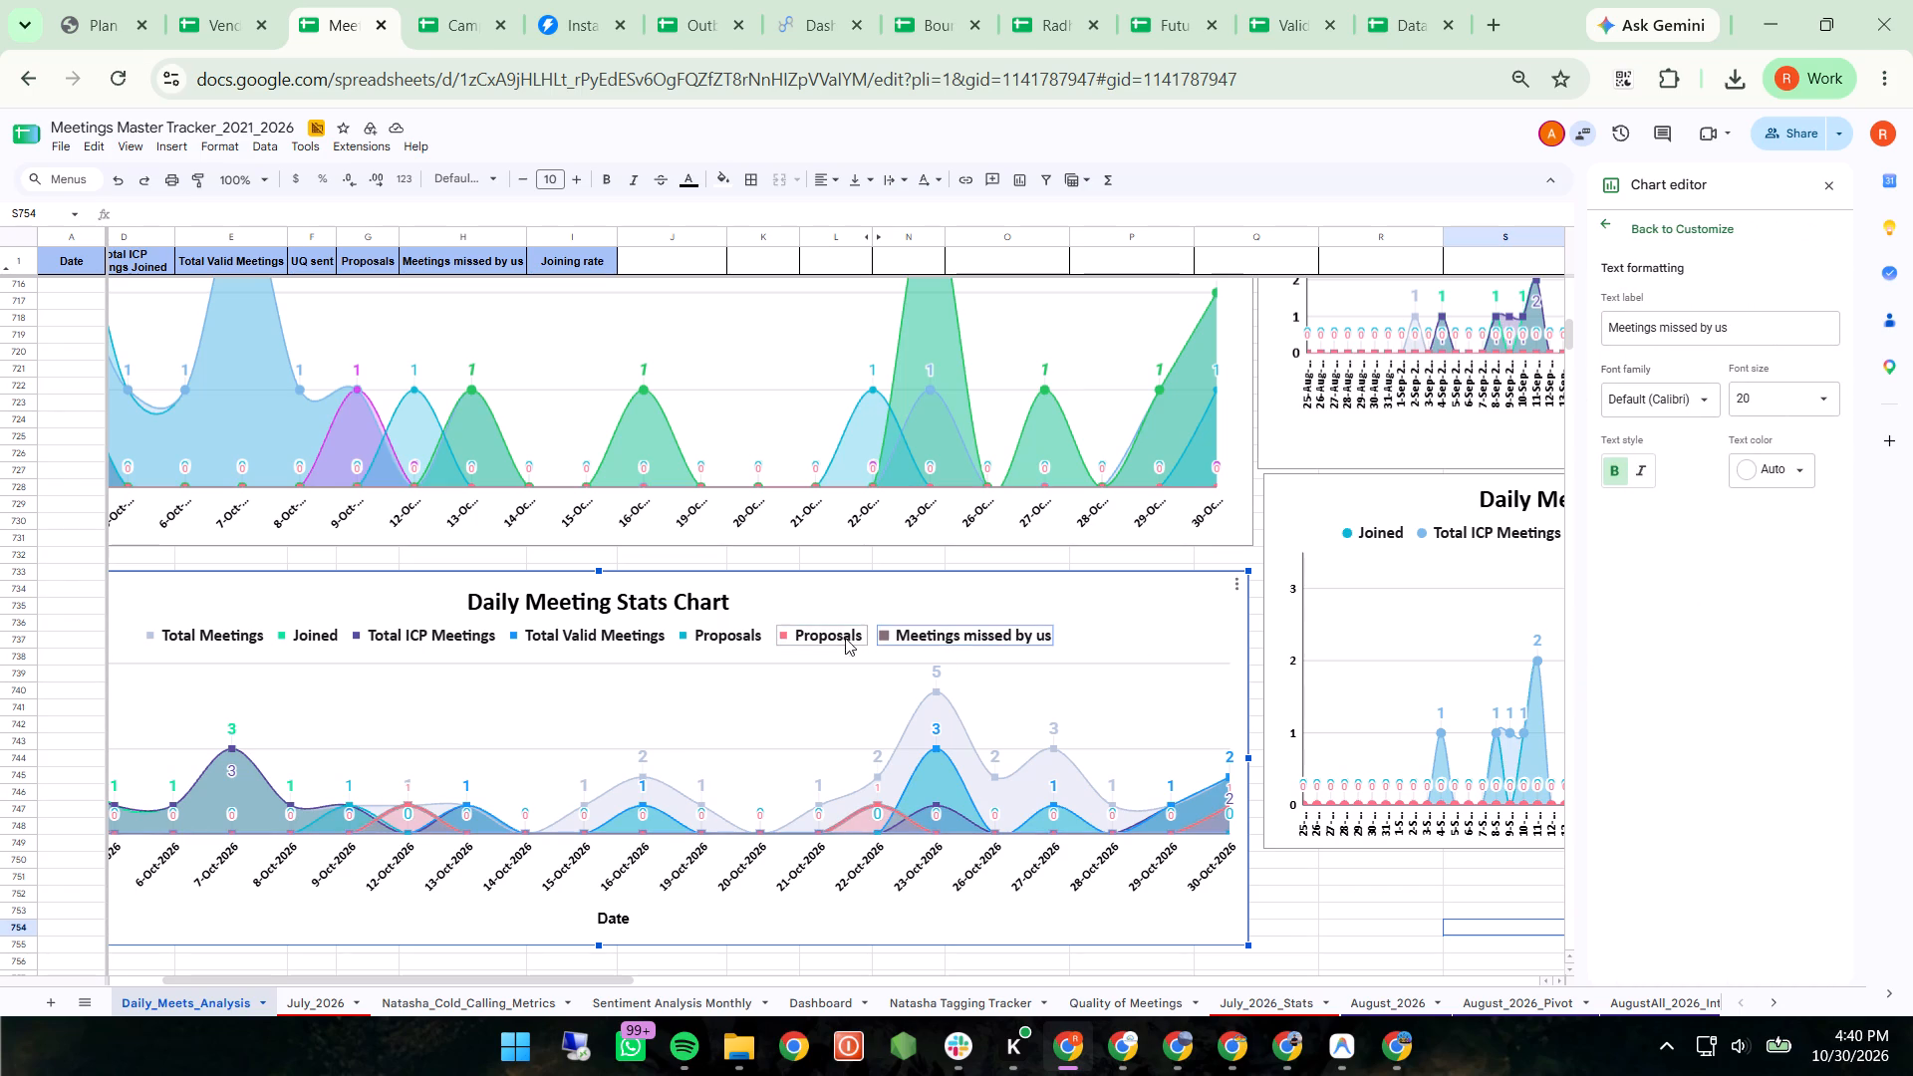
pyautogui.click(890, 637)
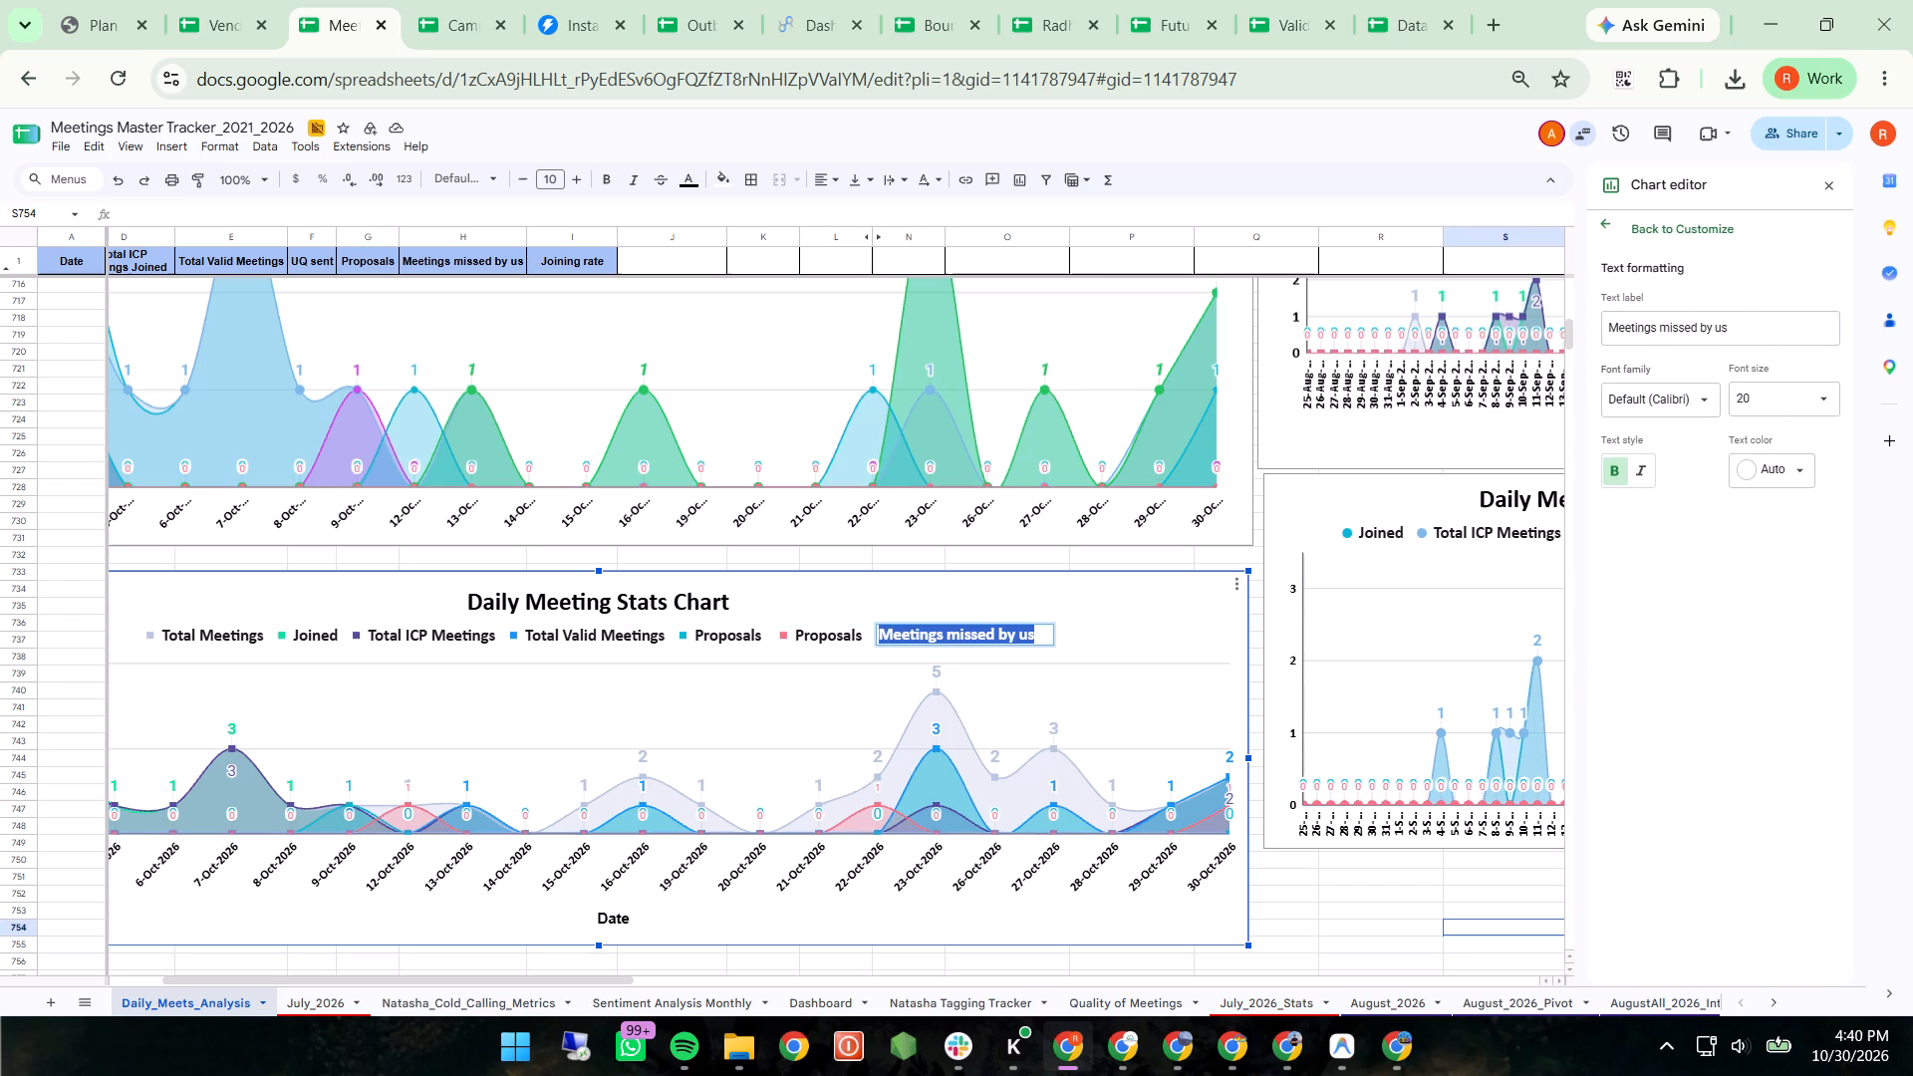
pyautogui.click(936, 811)
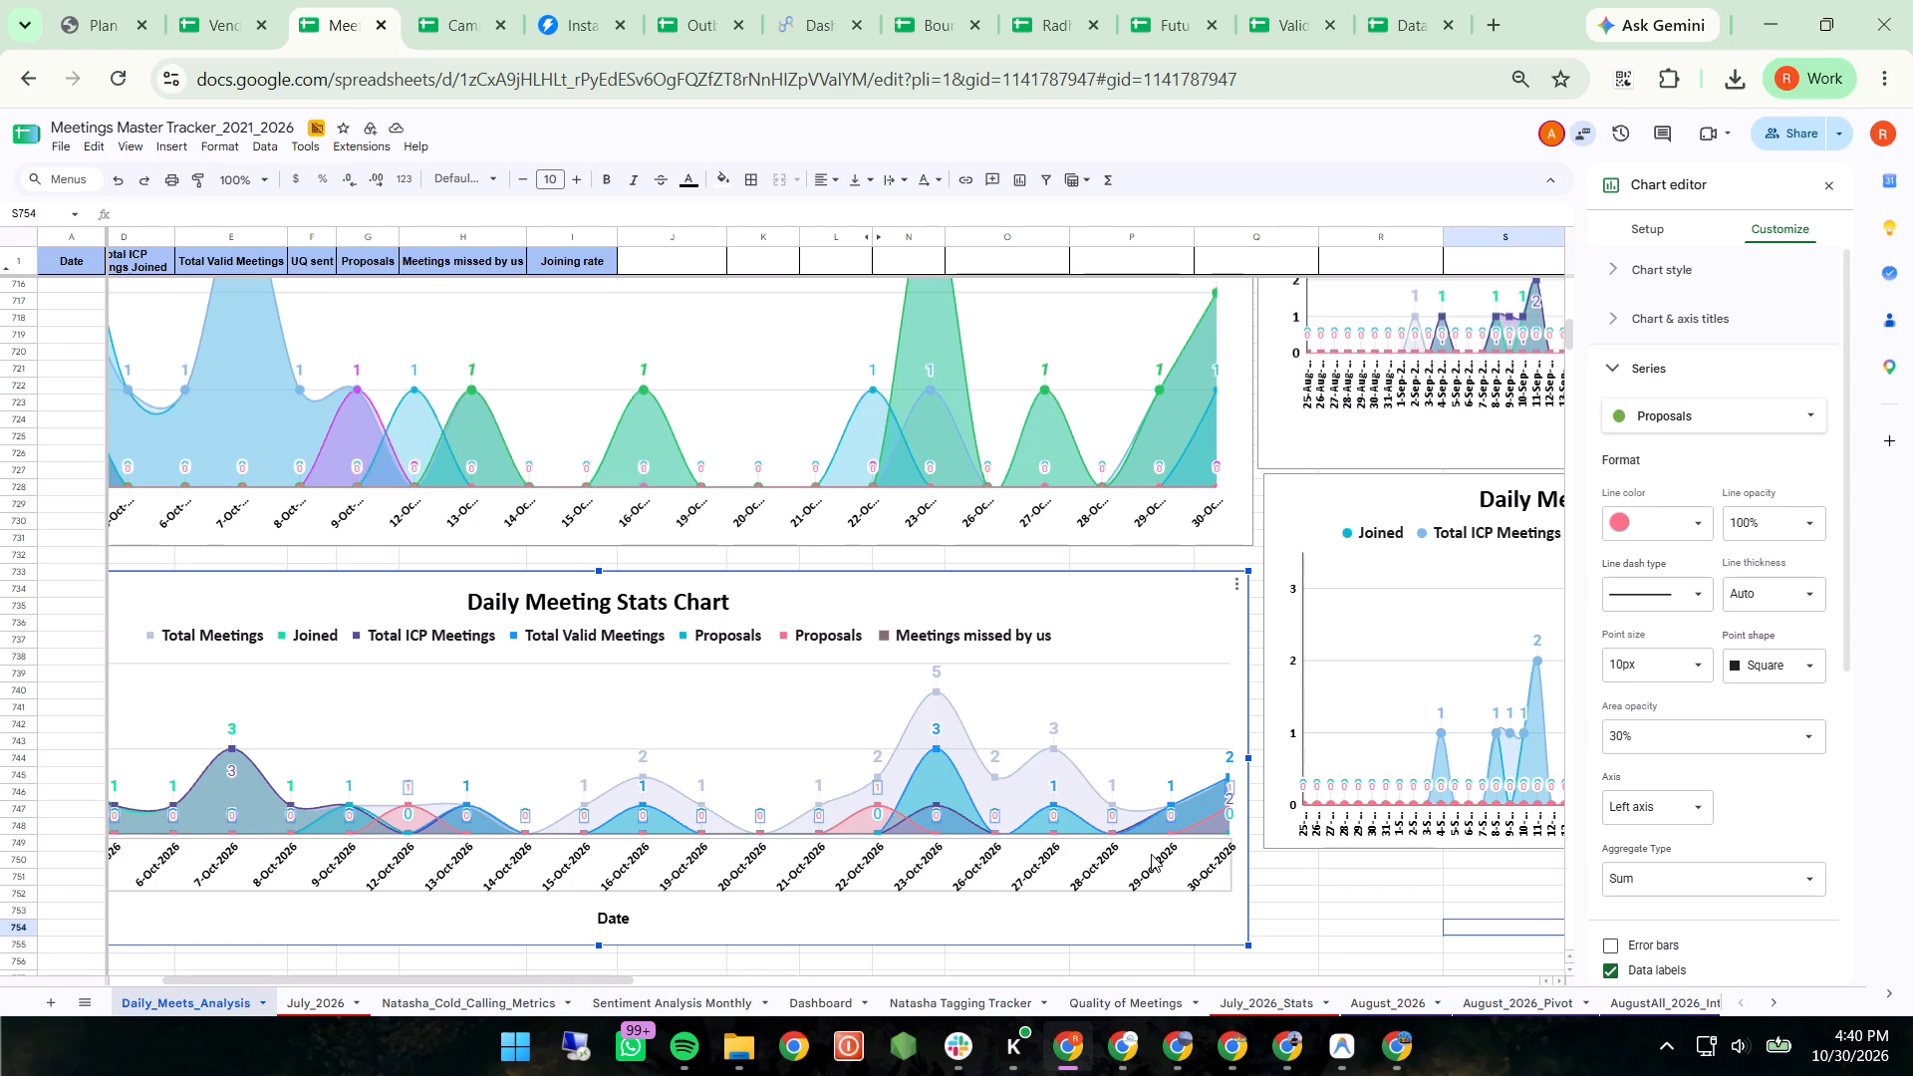
pyautogui.click(1328, 928)
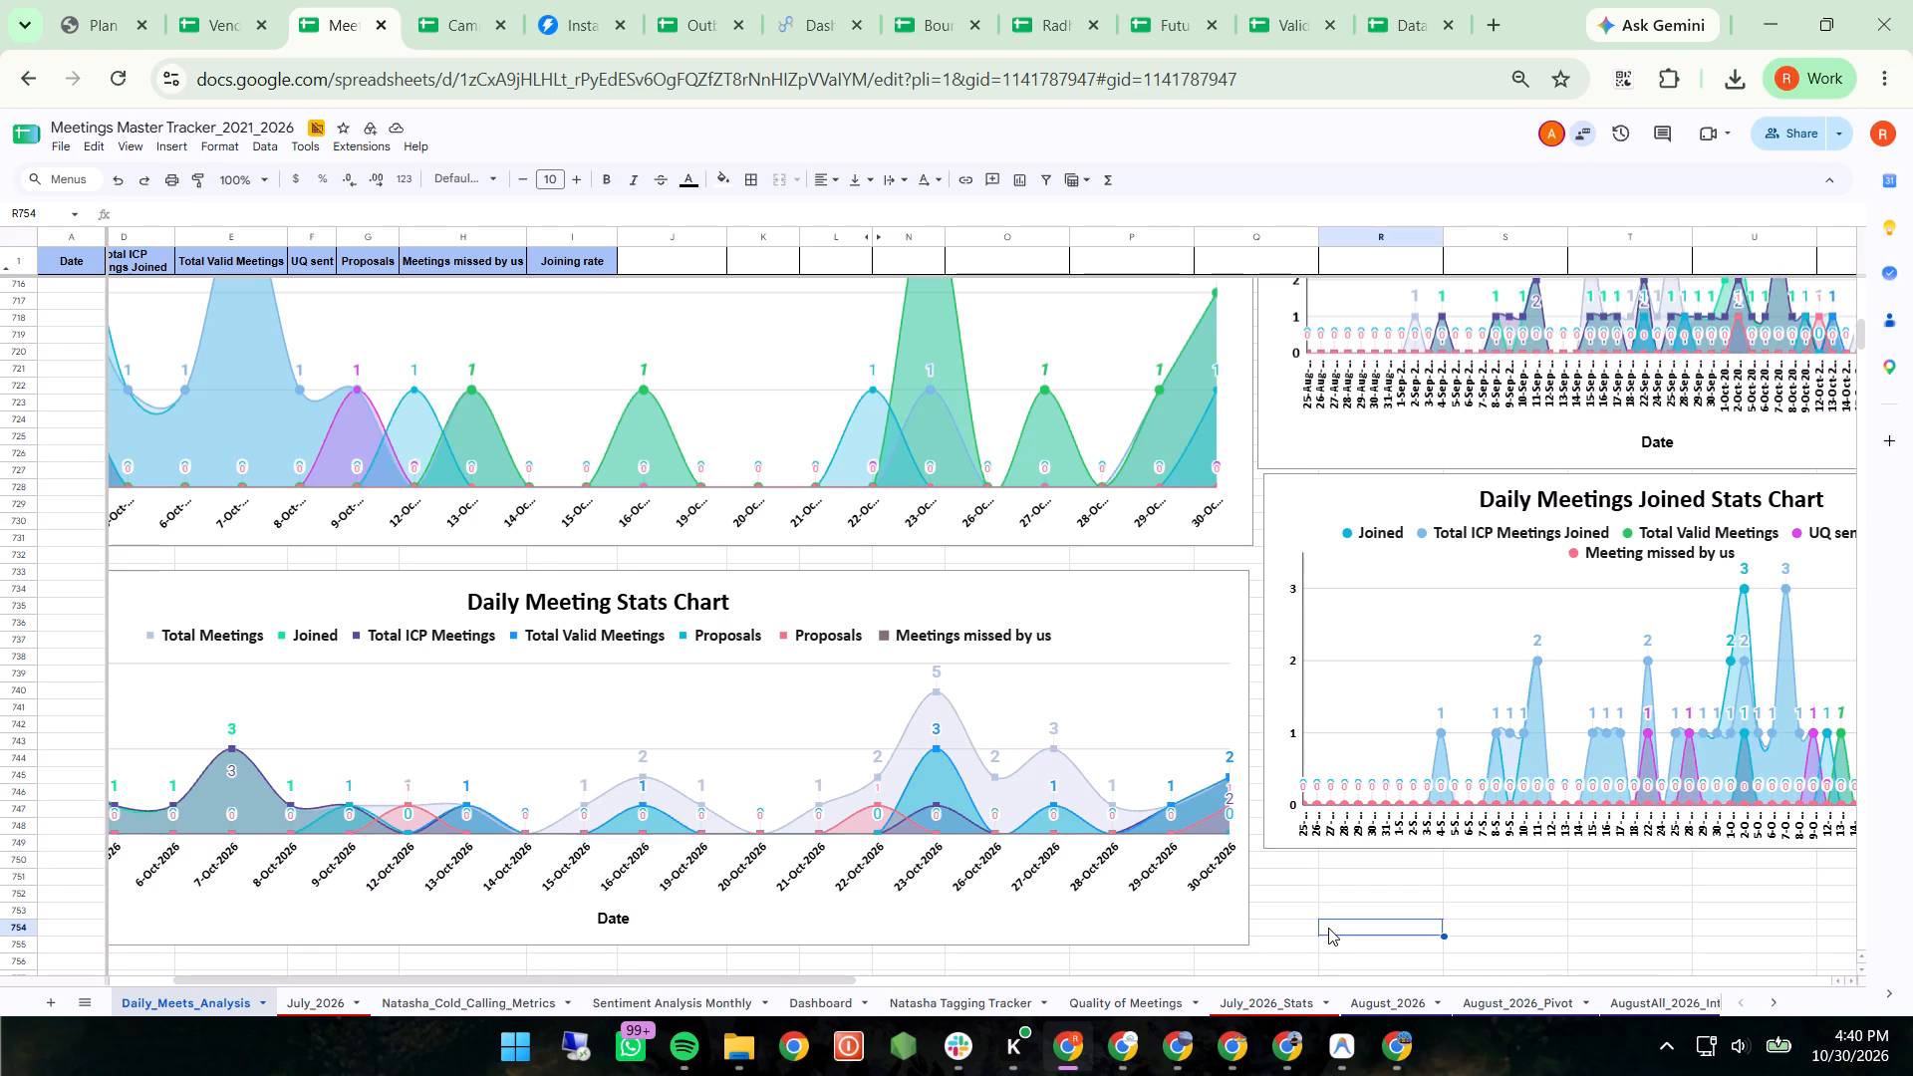
# Set the Meetings missed by us series' line colour to the pink sampled from the second Proposals legend marker.
pyautogui.click(1055, 818)
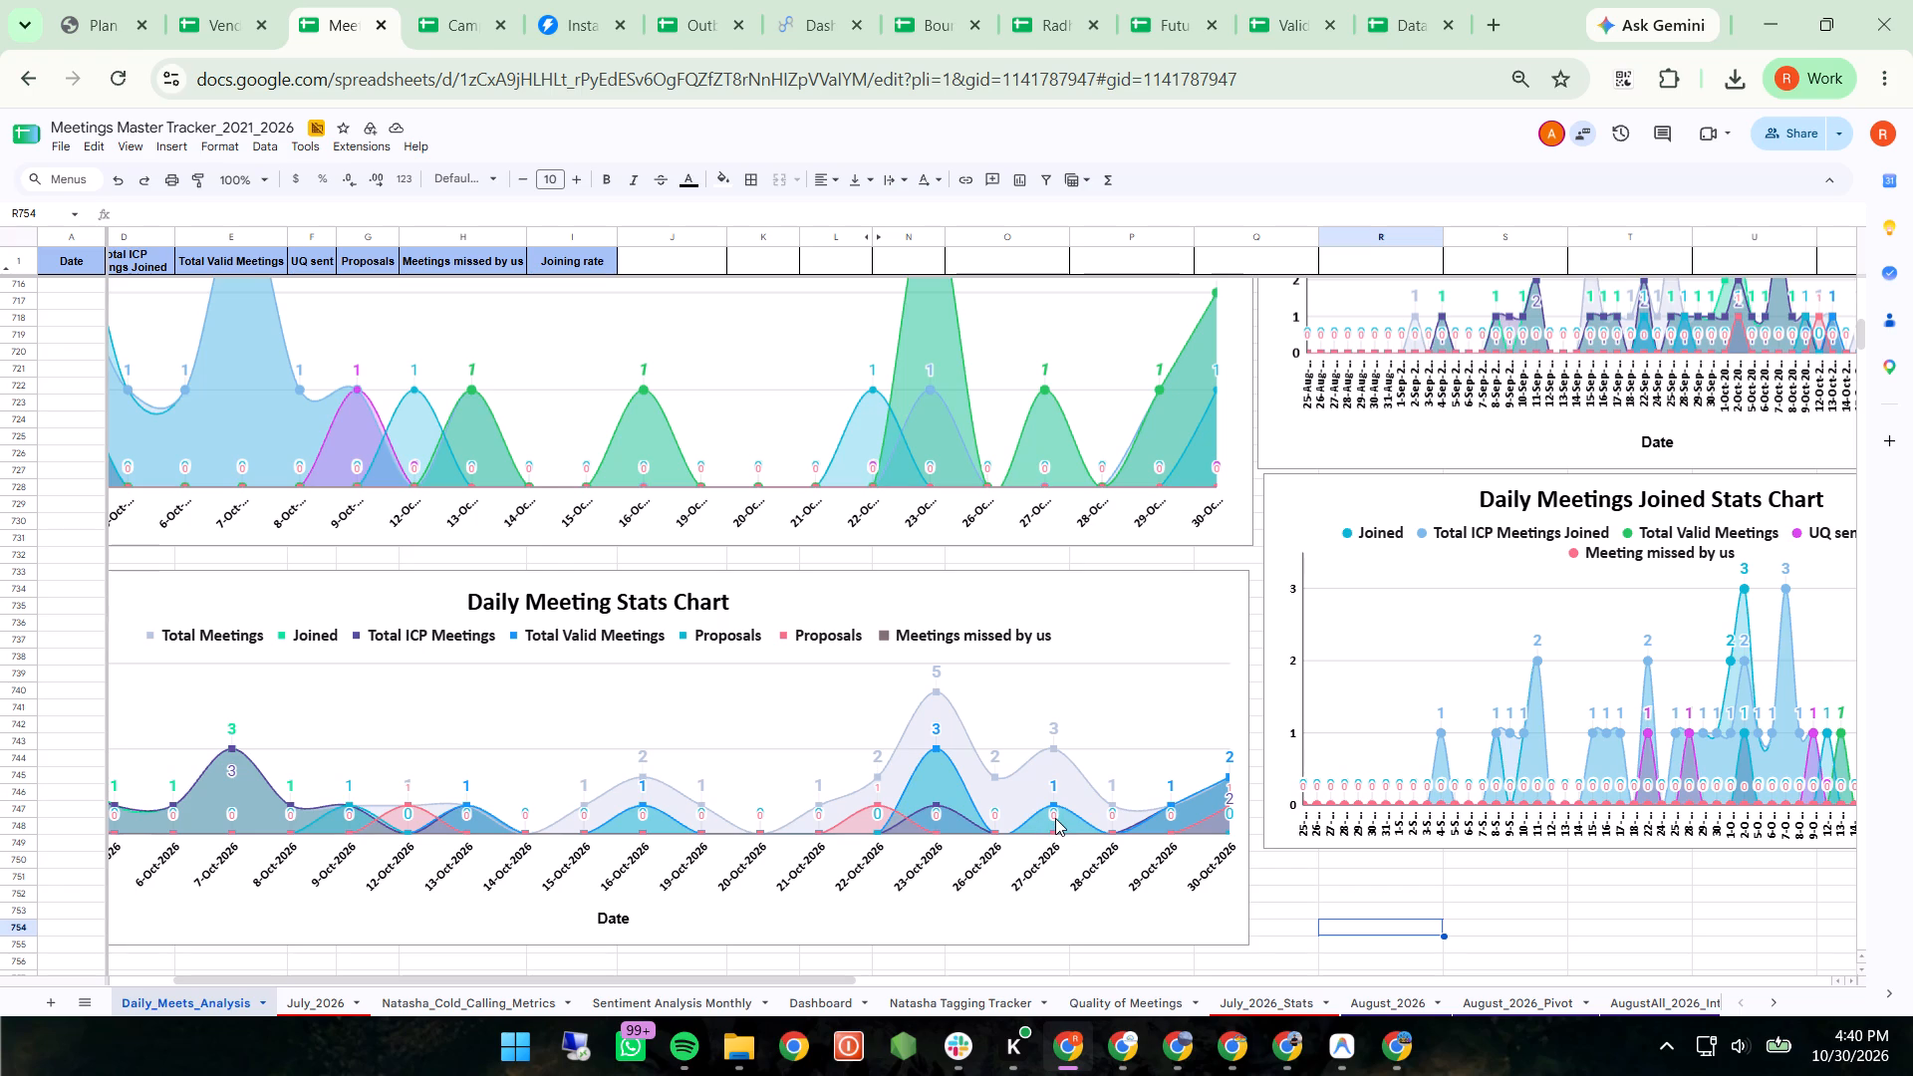
pyautogui.doubleClick(1055, 818)
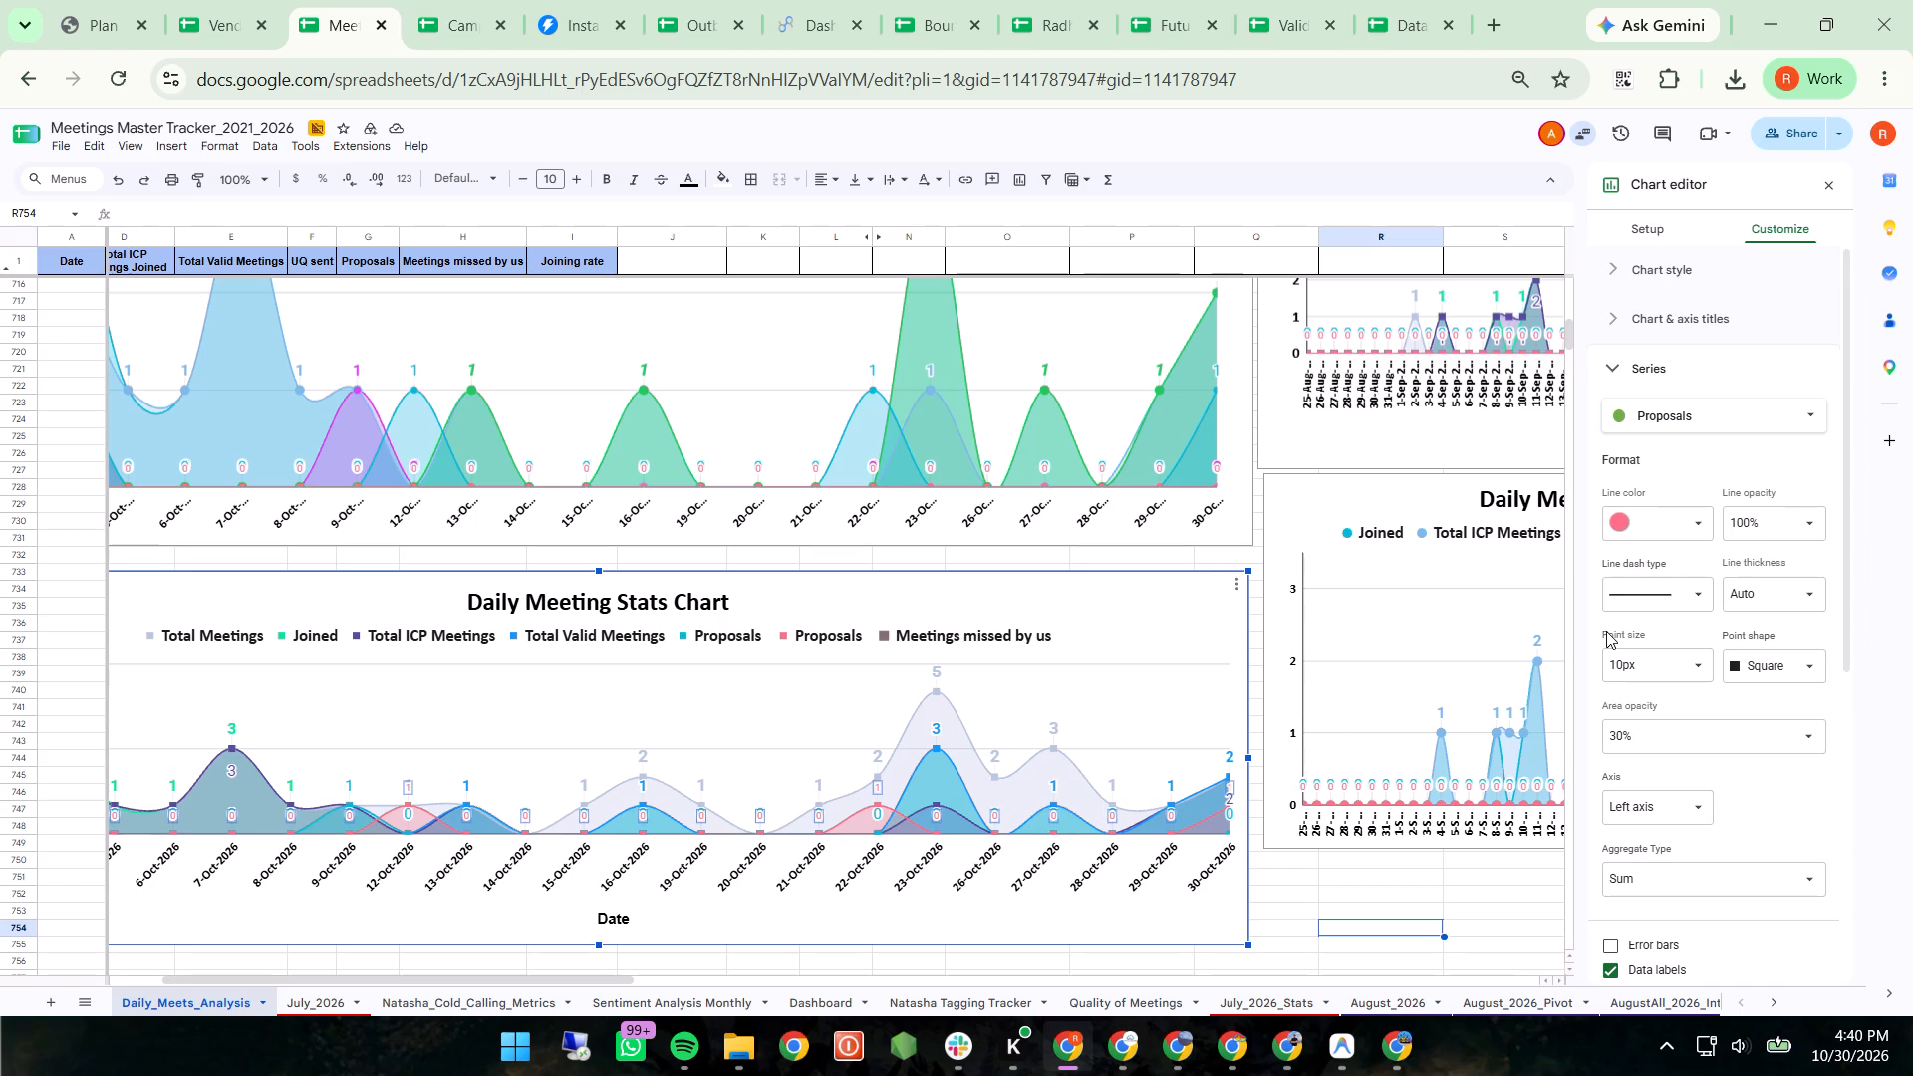
pyautogui.click(1744, 423)
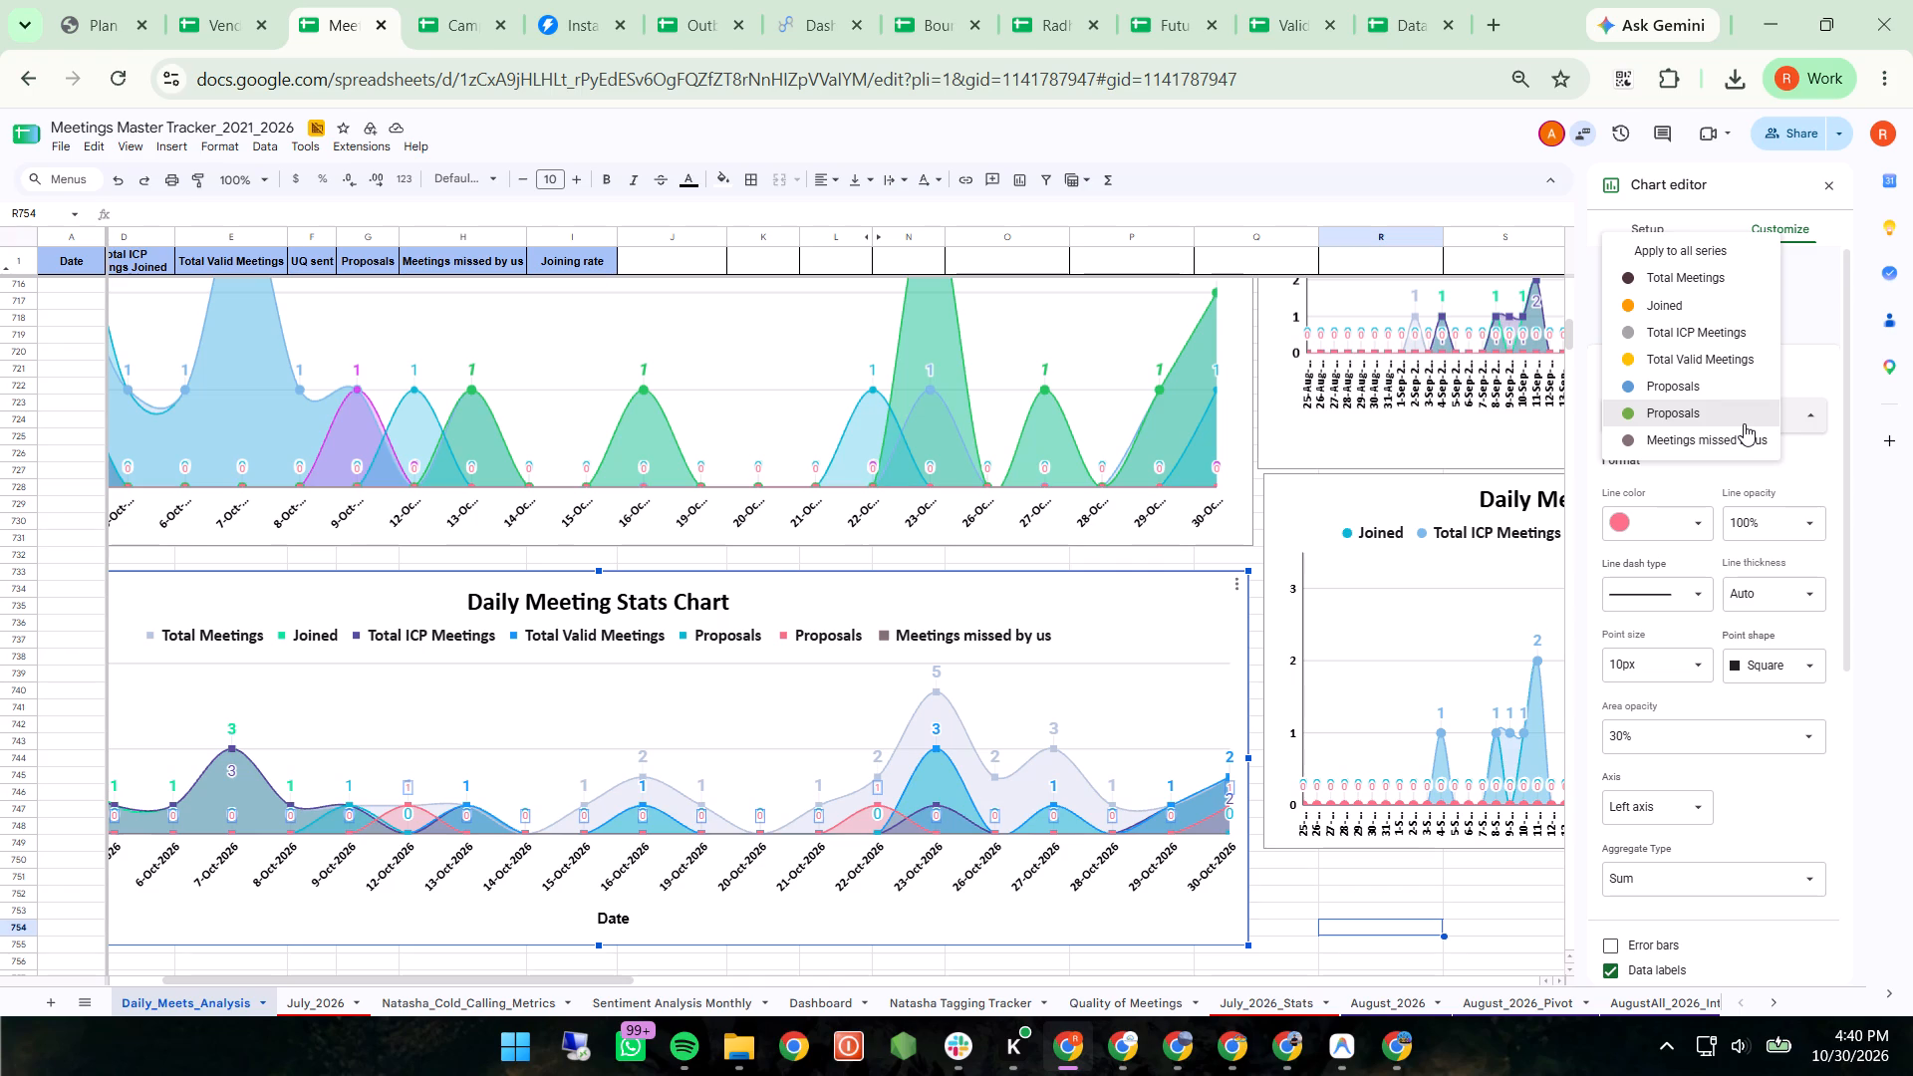
pyautogui.click(1736, 436)
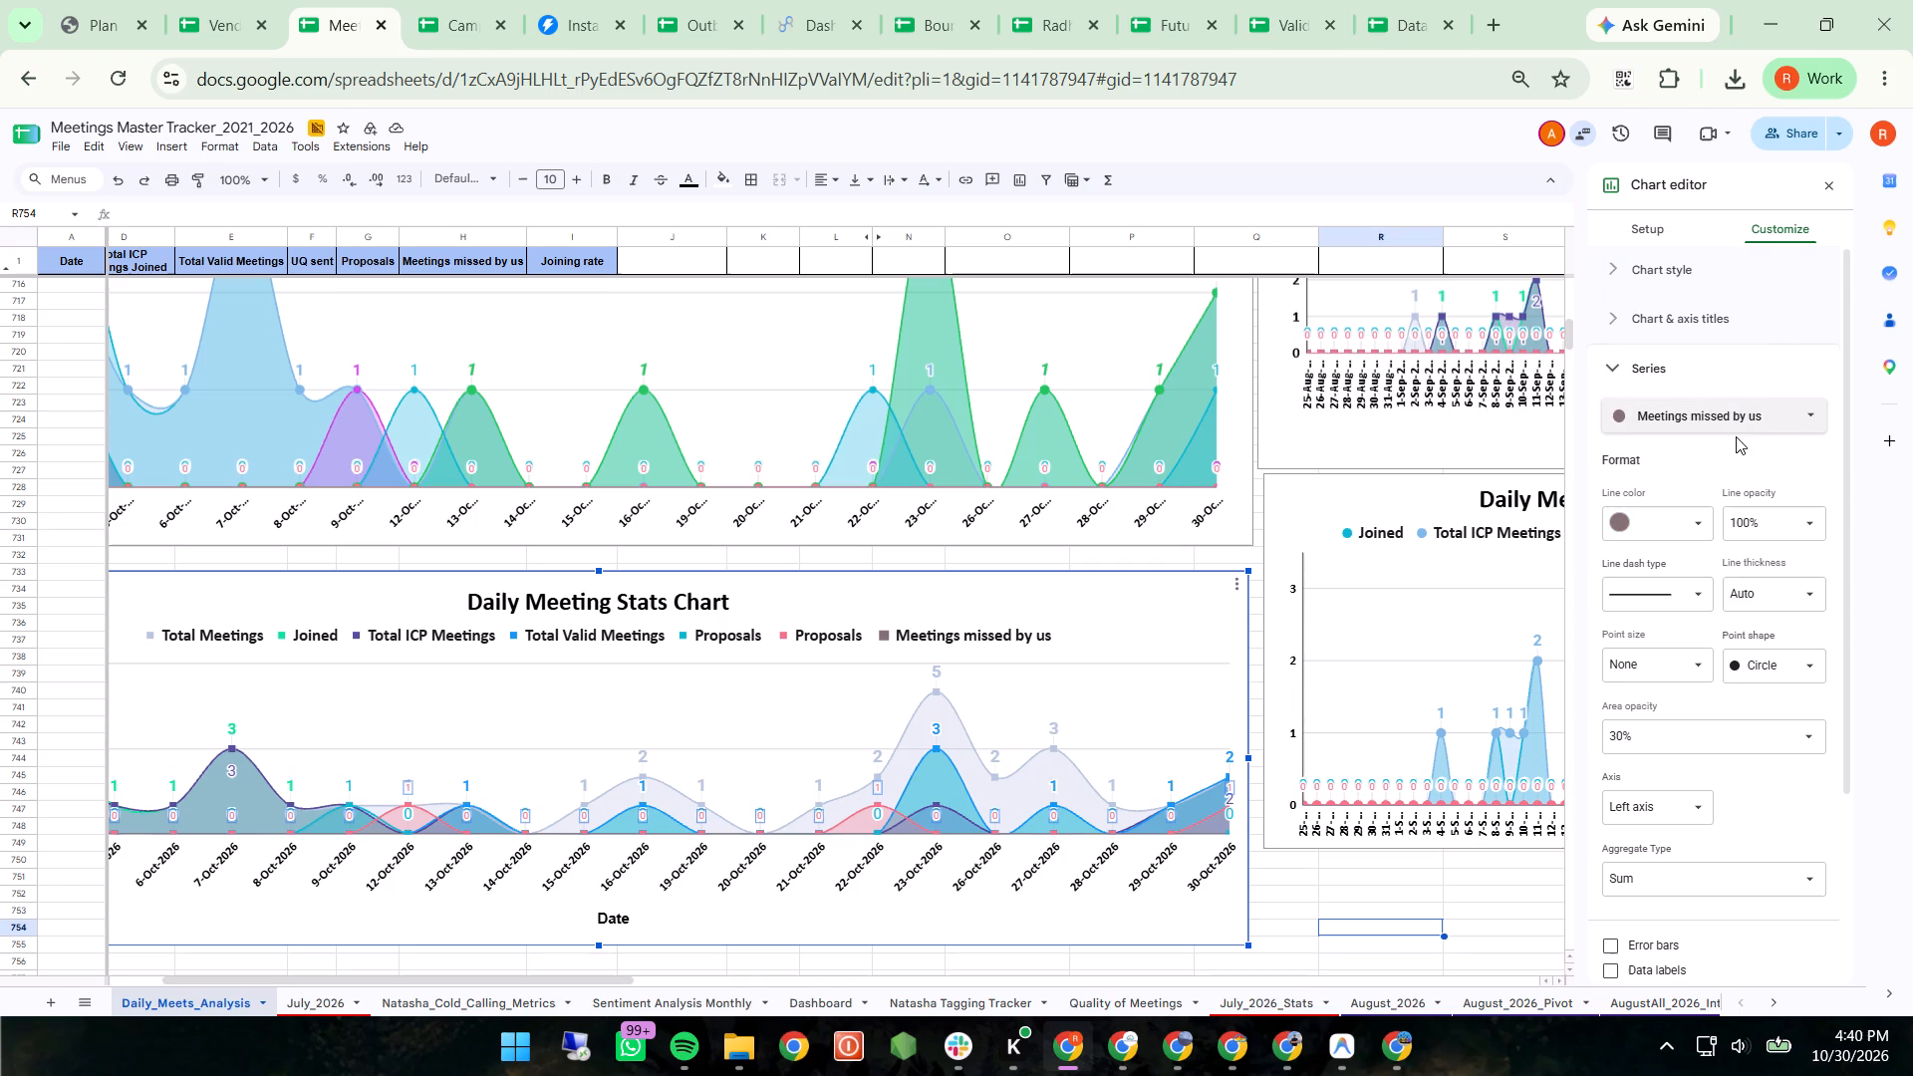
pyautogui.click(1707, 528)
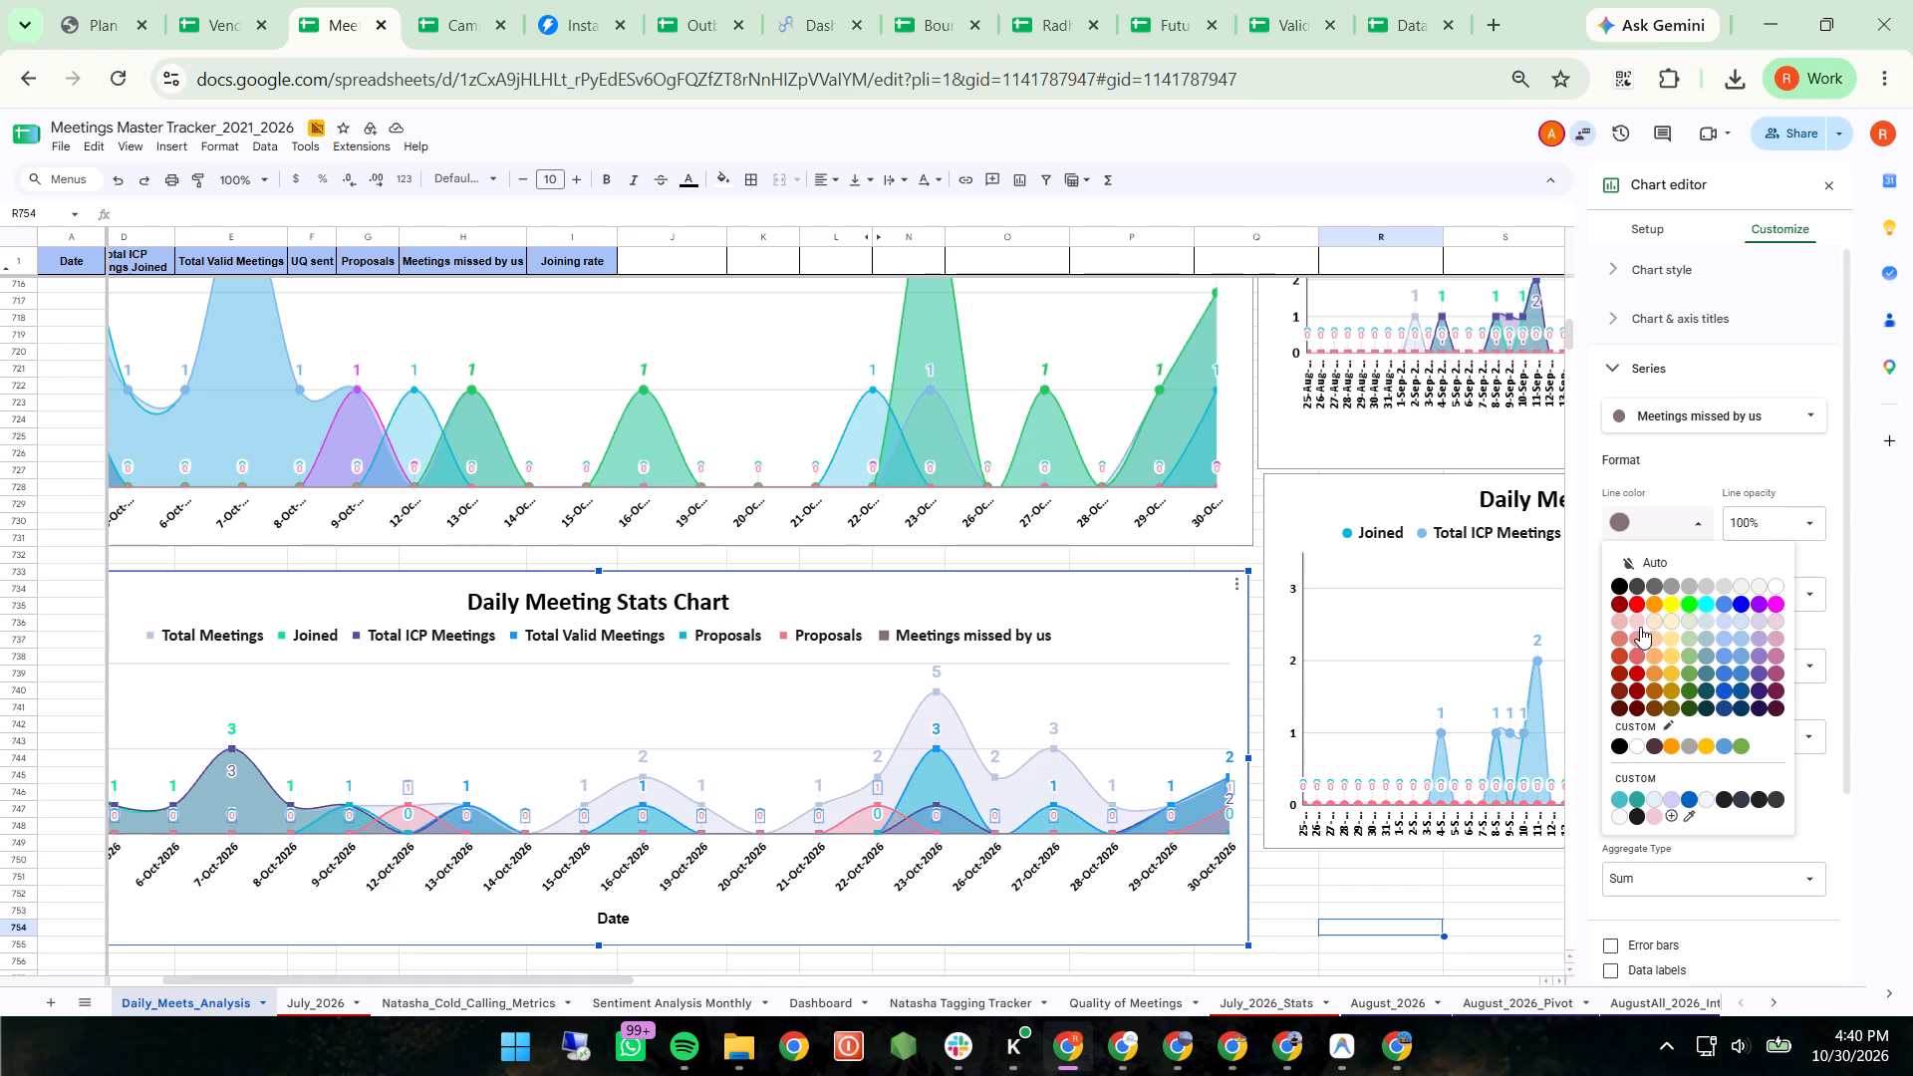
pyautogui.click(1653, 622)
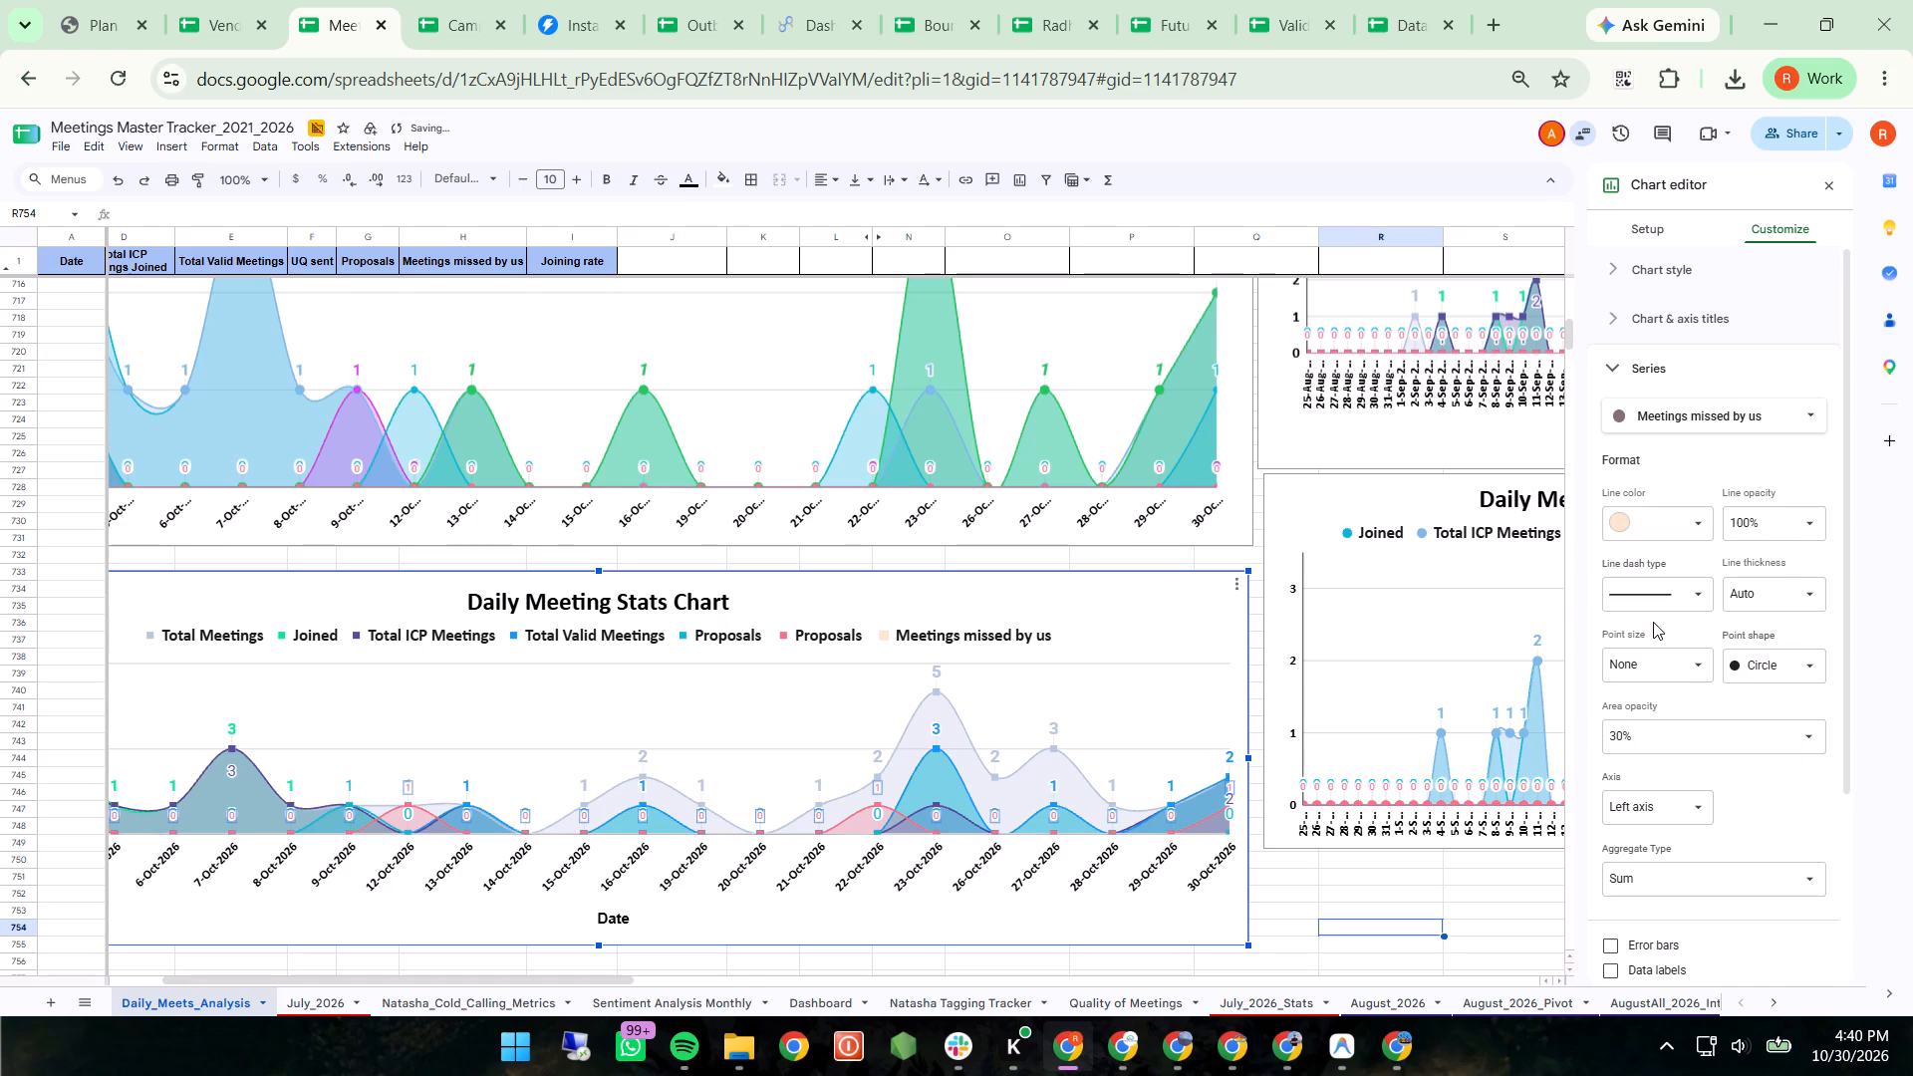
pyautogui.click(1696, 529)
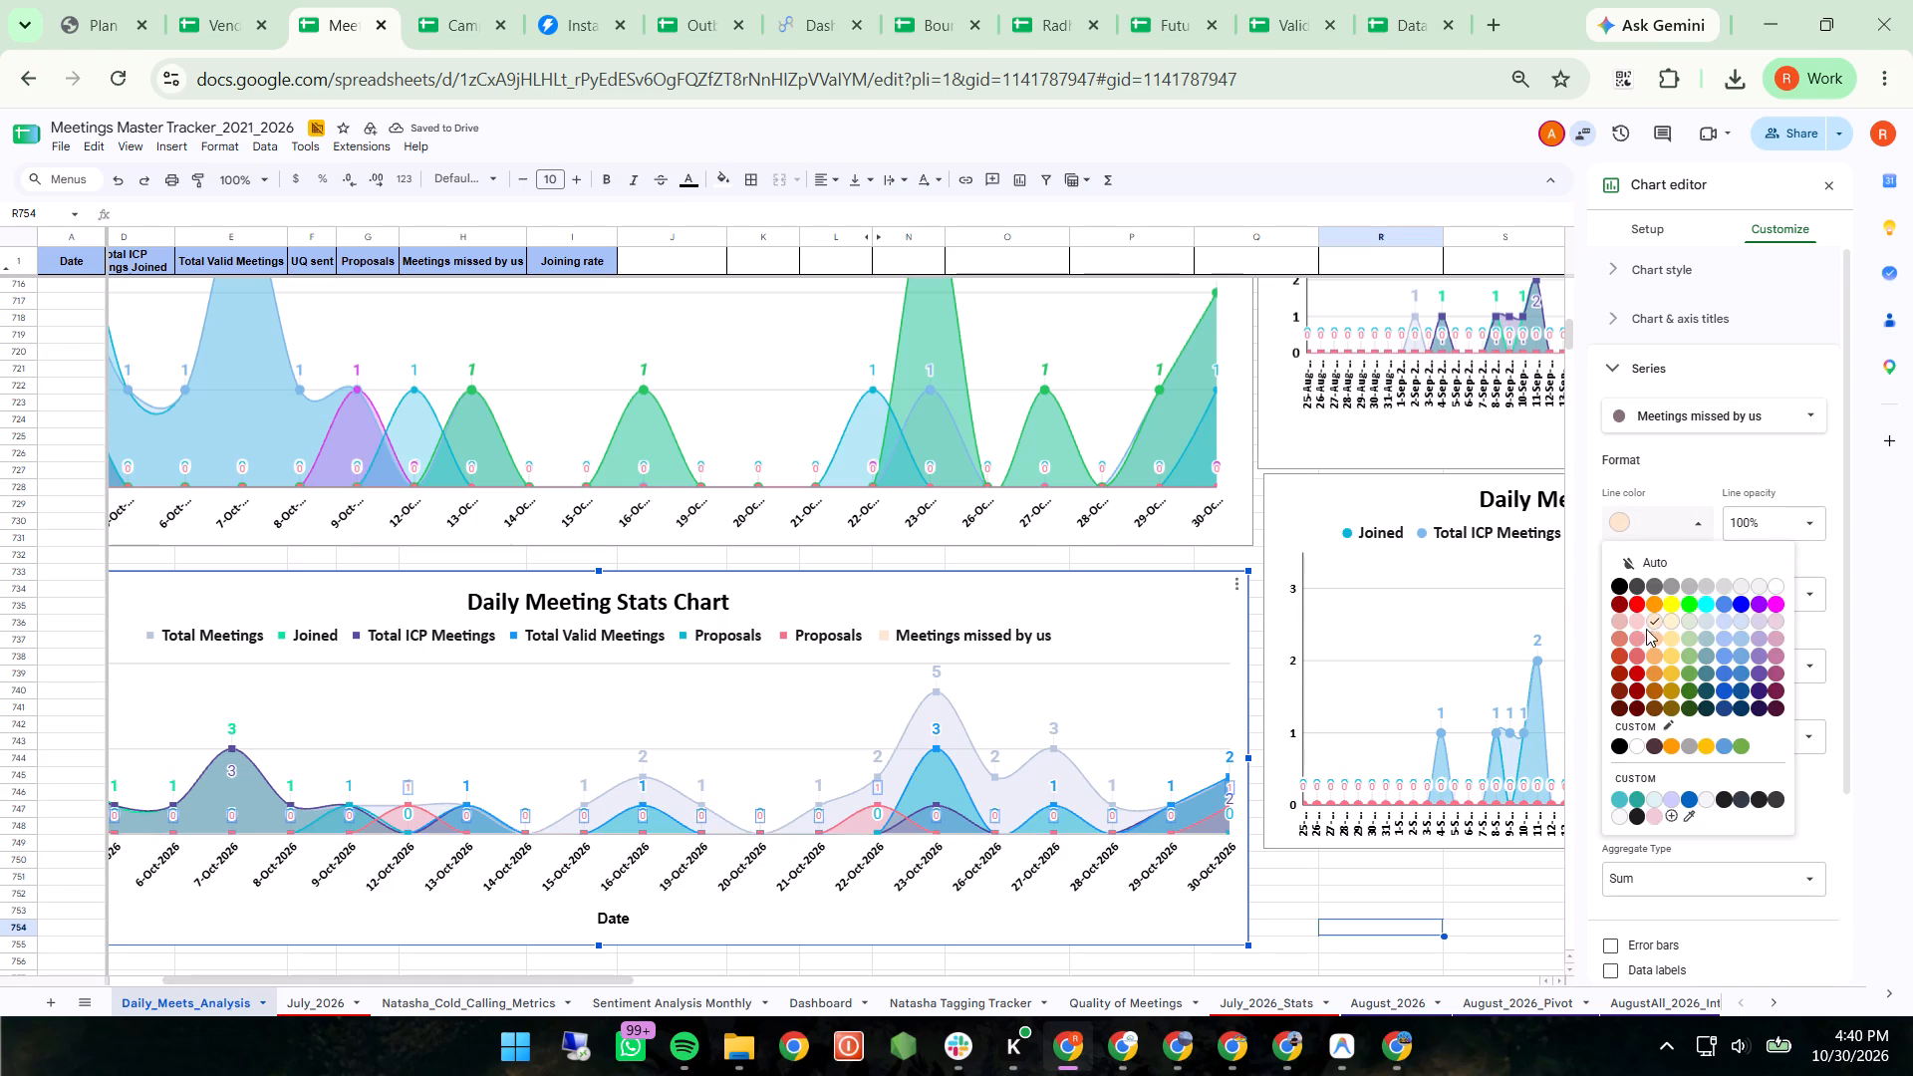
pyautogui.click(1619, 623)
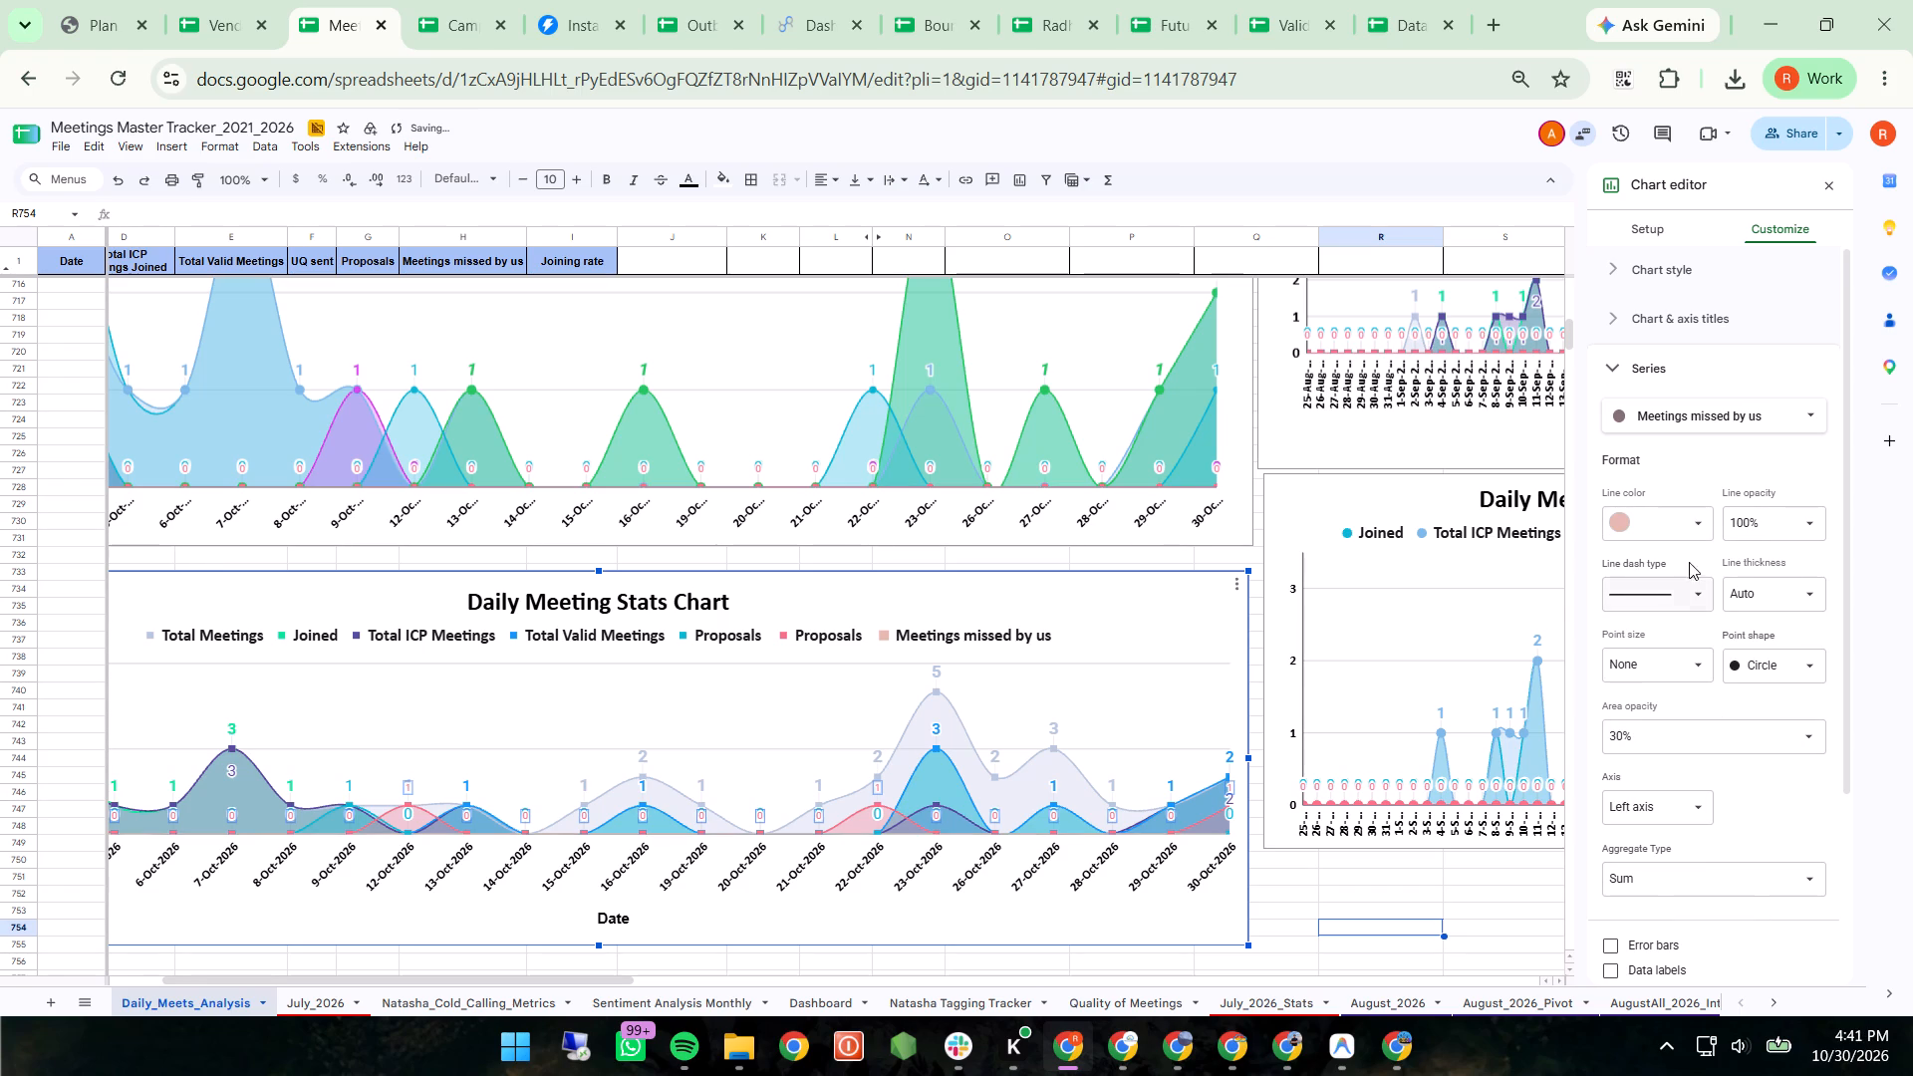
pyautogui.click(1698, 529)
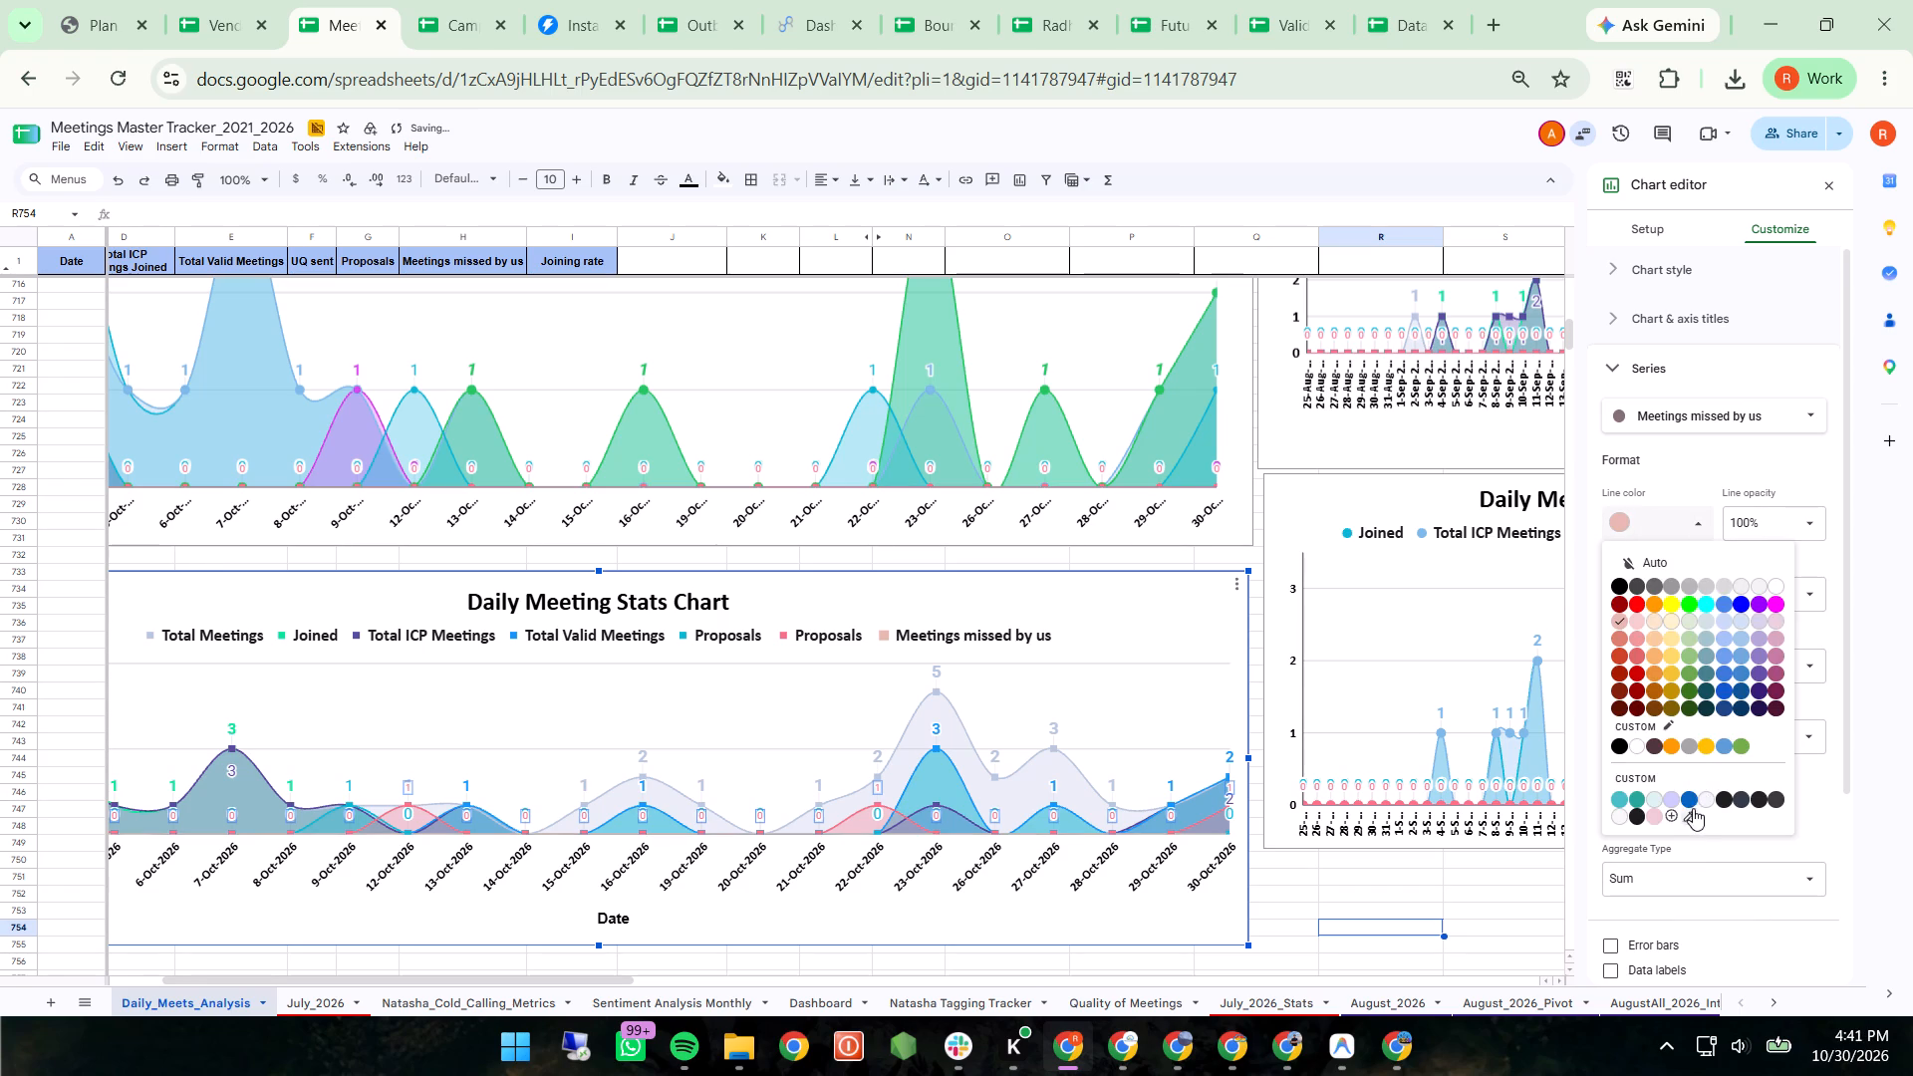
pyautogui.click(1690, 817)
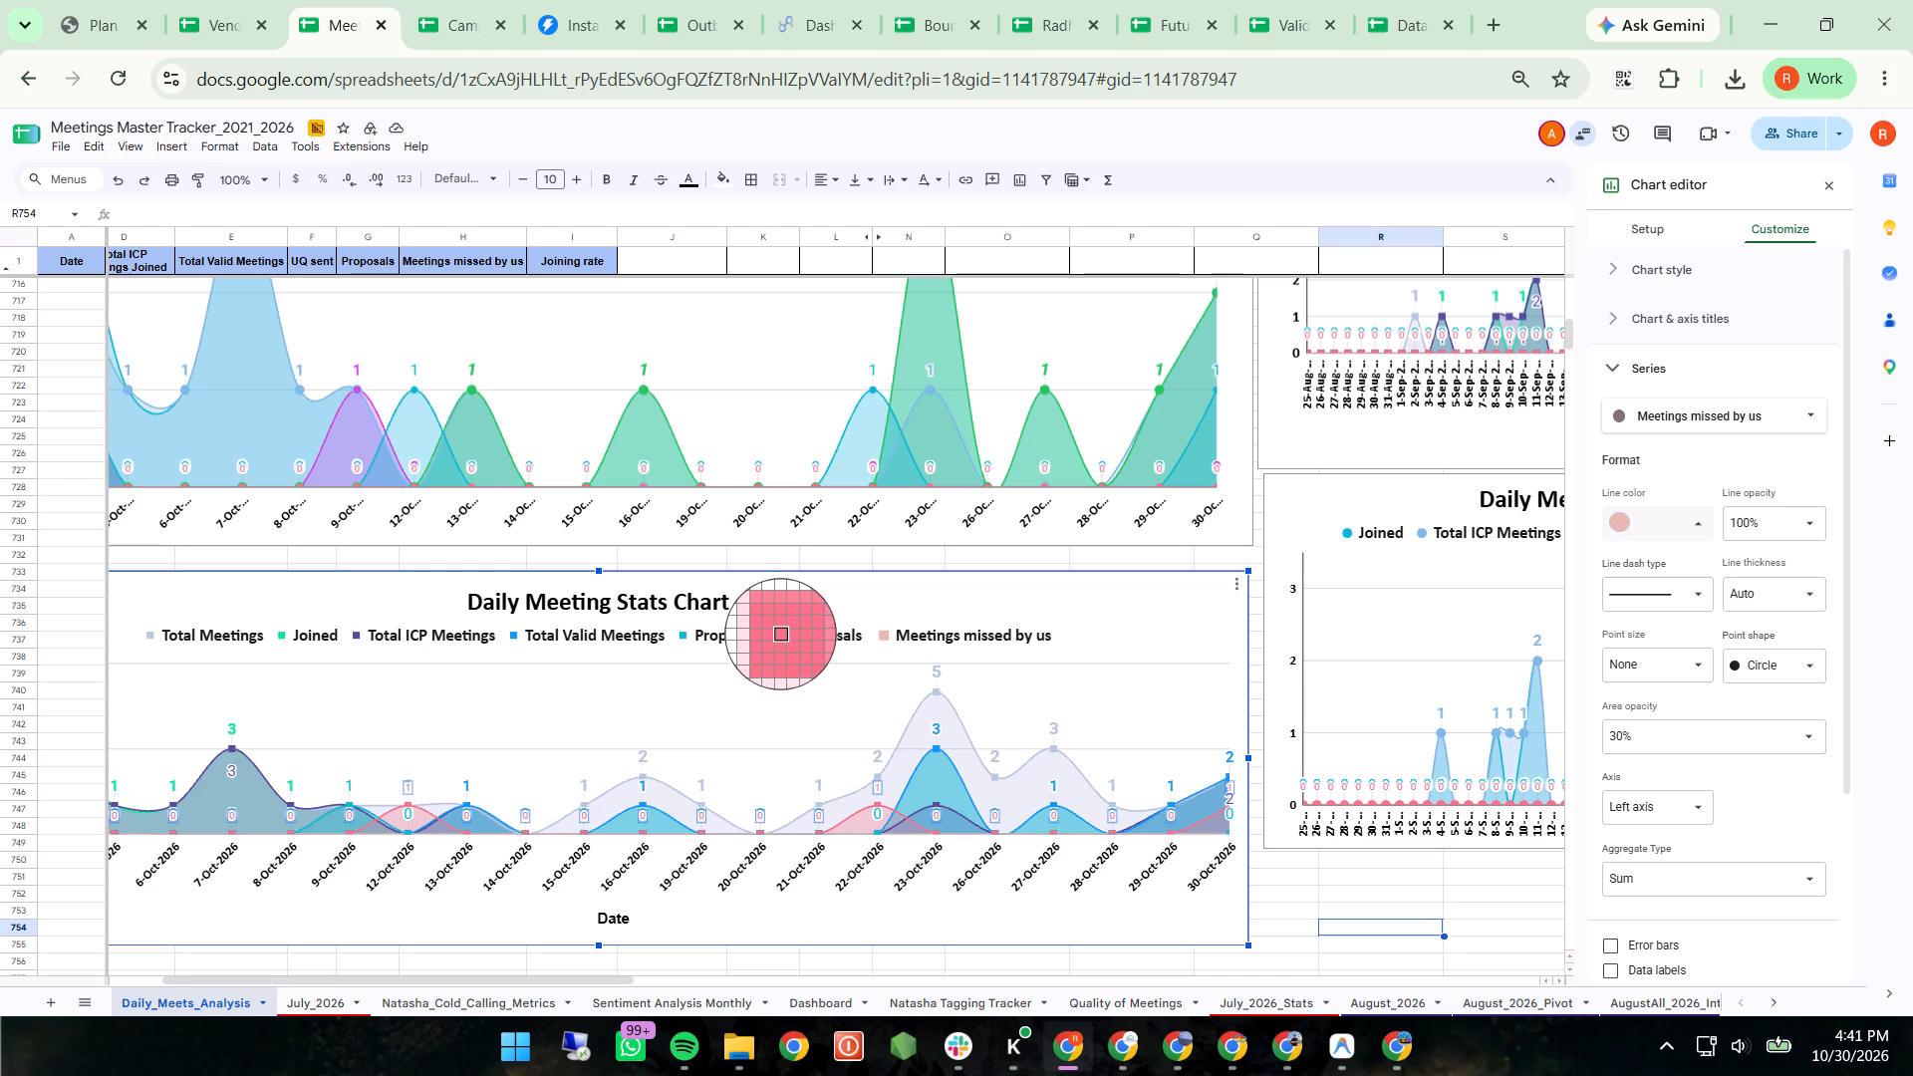
pyautogui.press('Return')
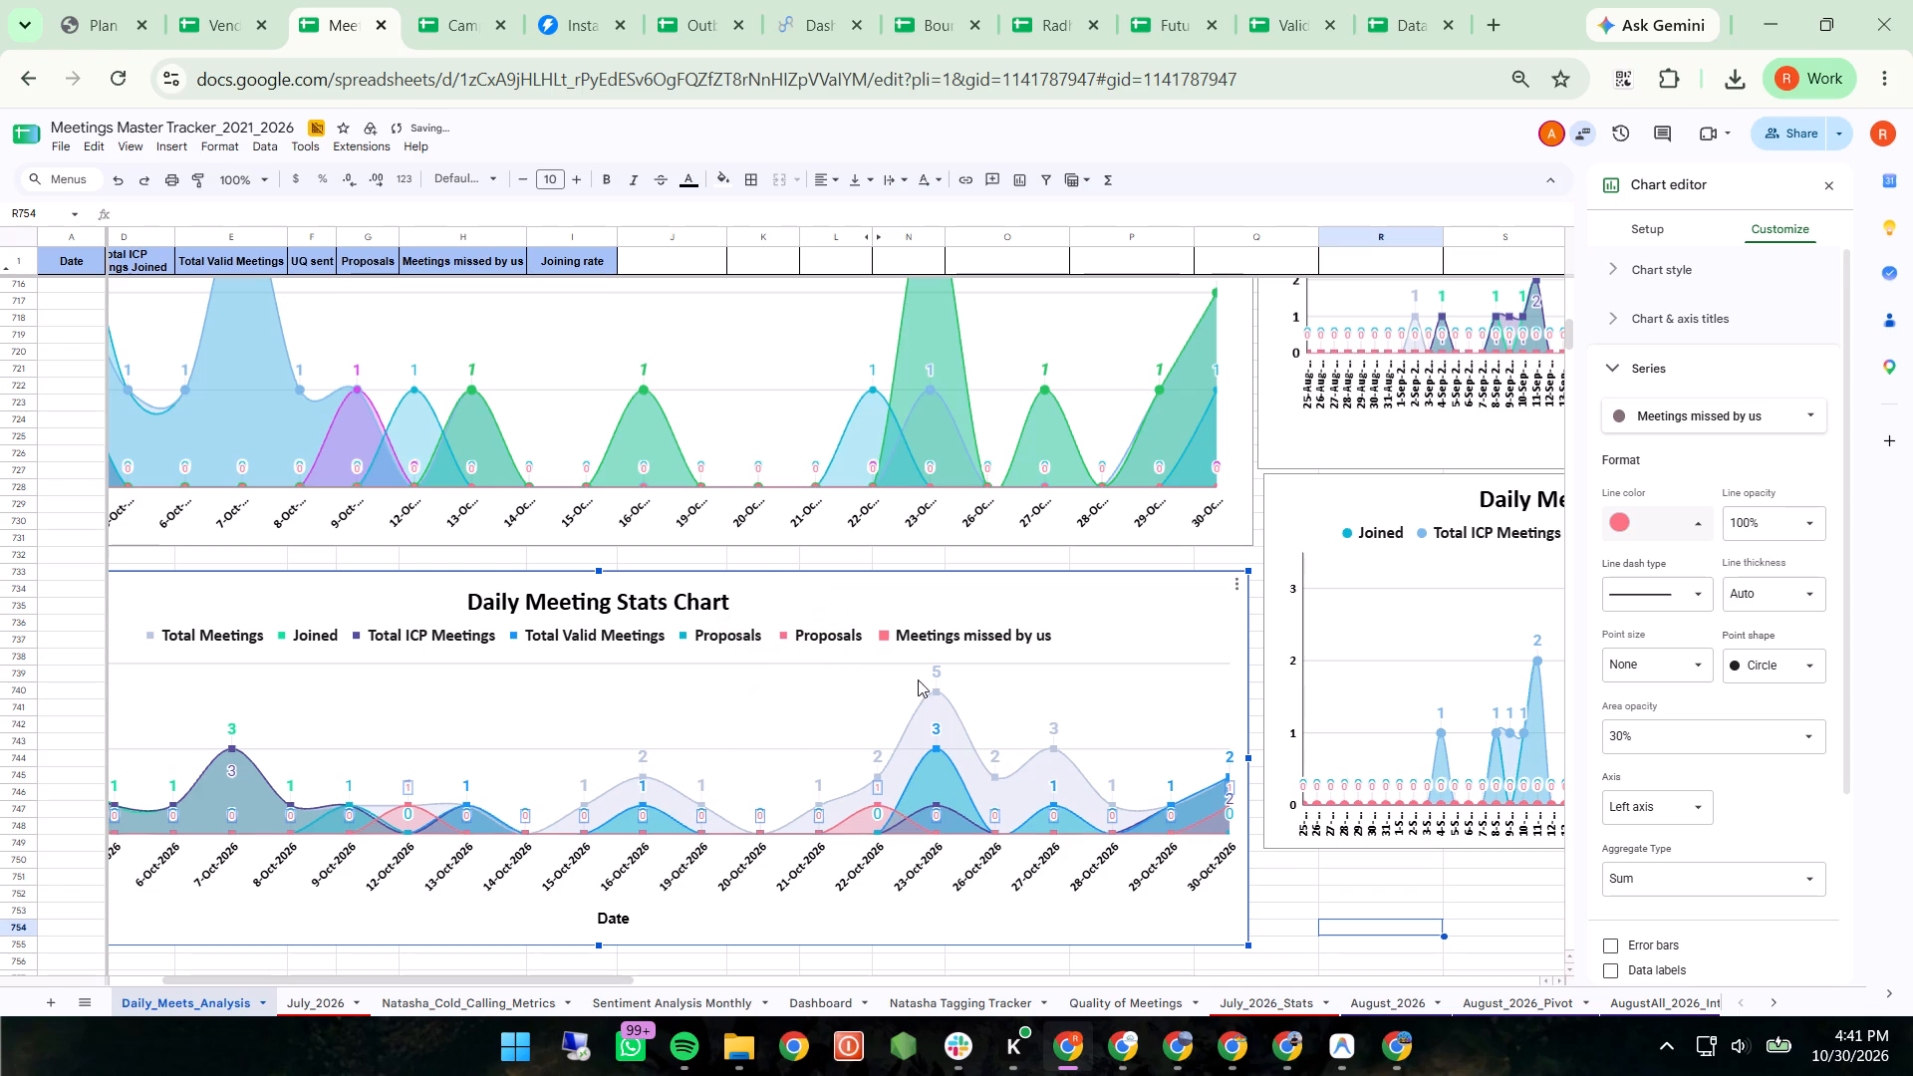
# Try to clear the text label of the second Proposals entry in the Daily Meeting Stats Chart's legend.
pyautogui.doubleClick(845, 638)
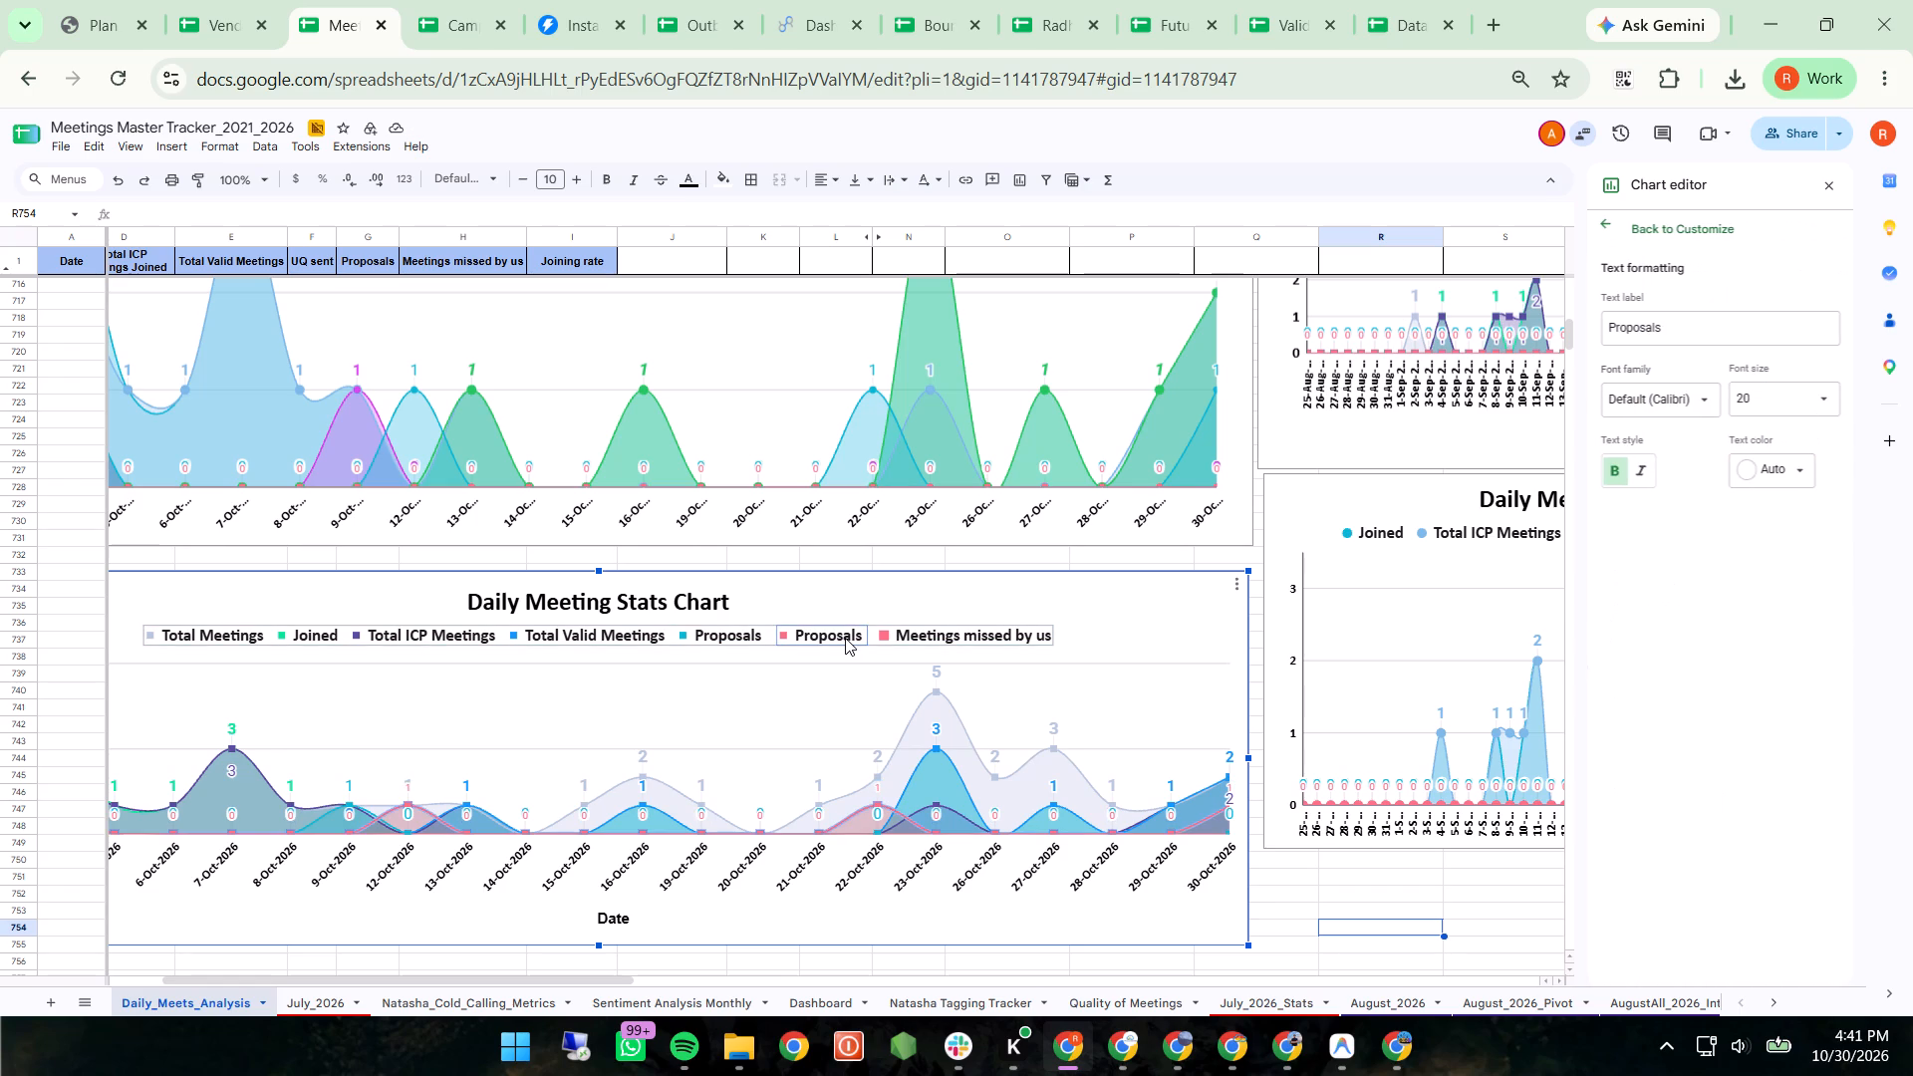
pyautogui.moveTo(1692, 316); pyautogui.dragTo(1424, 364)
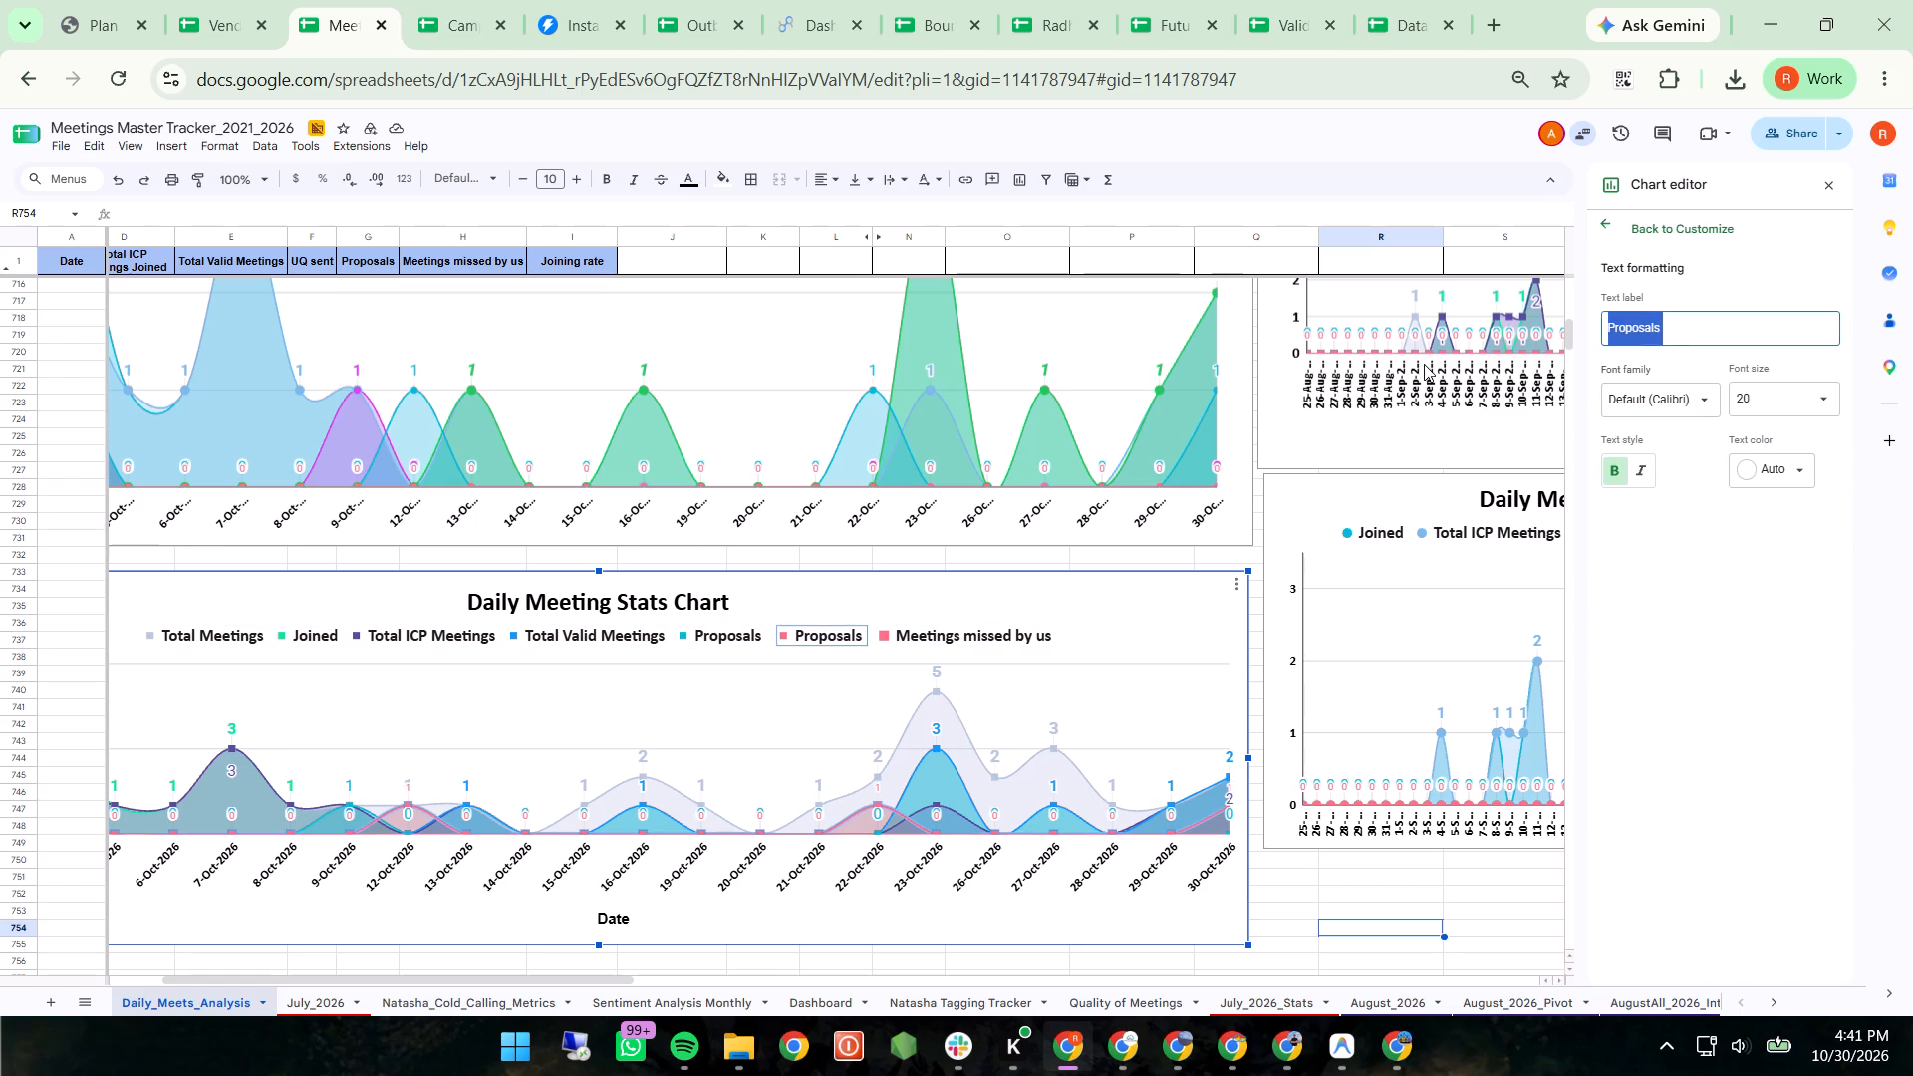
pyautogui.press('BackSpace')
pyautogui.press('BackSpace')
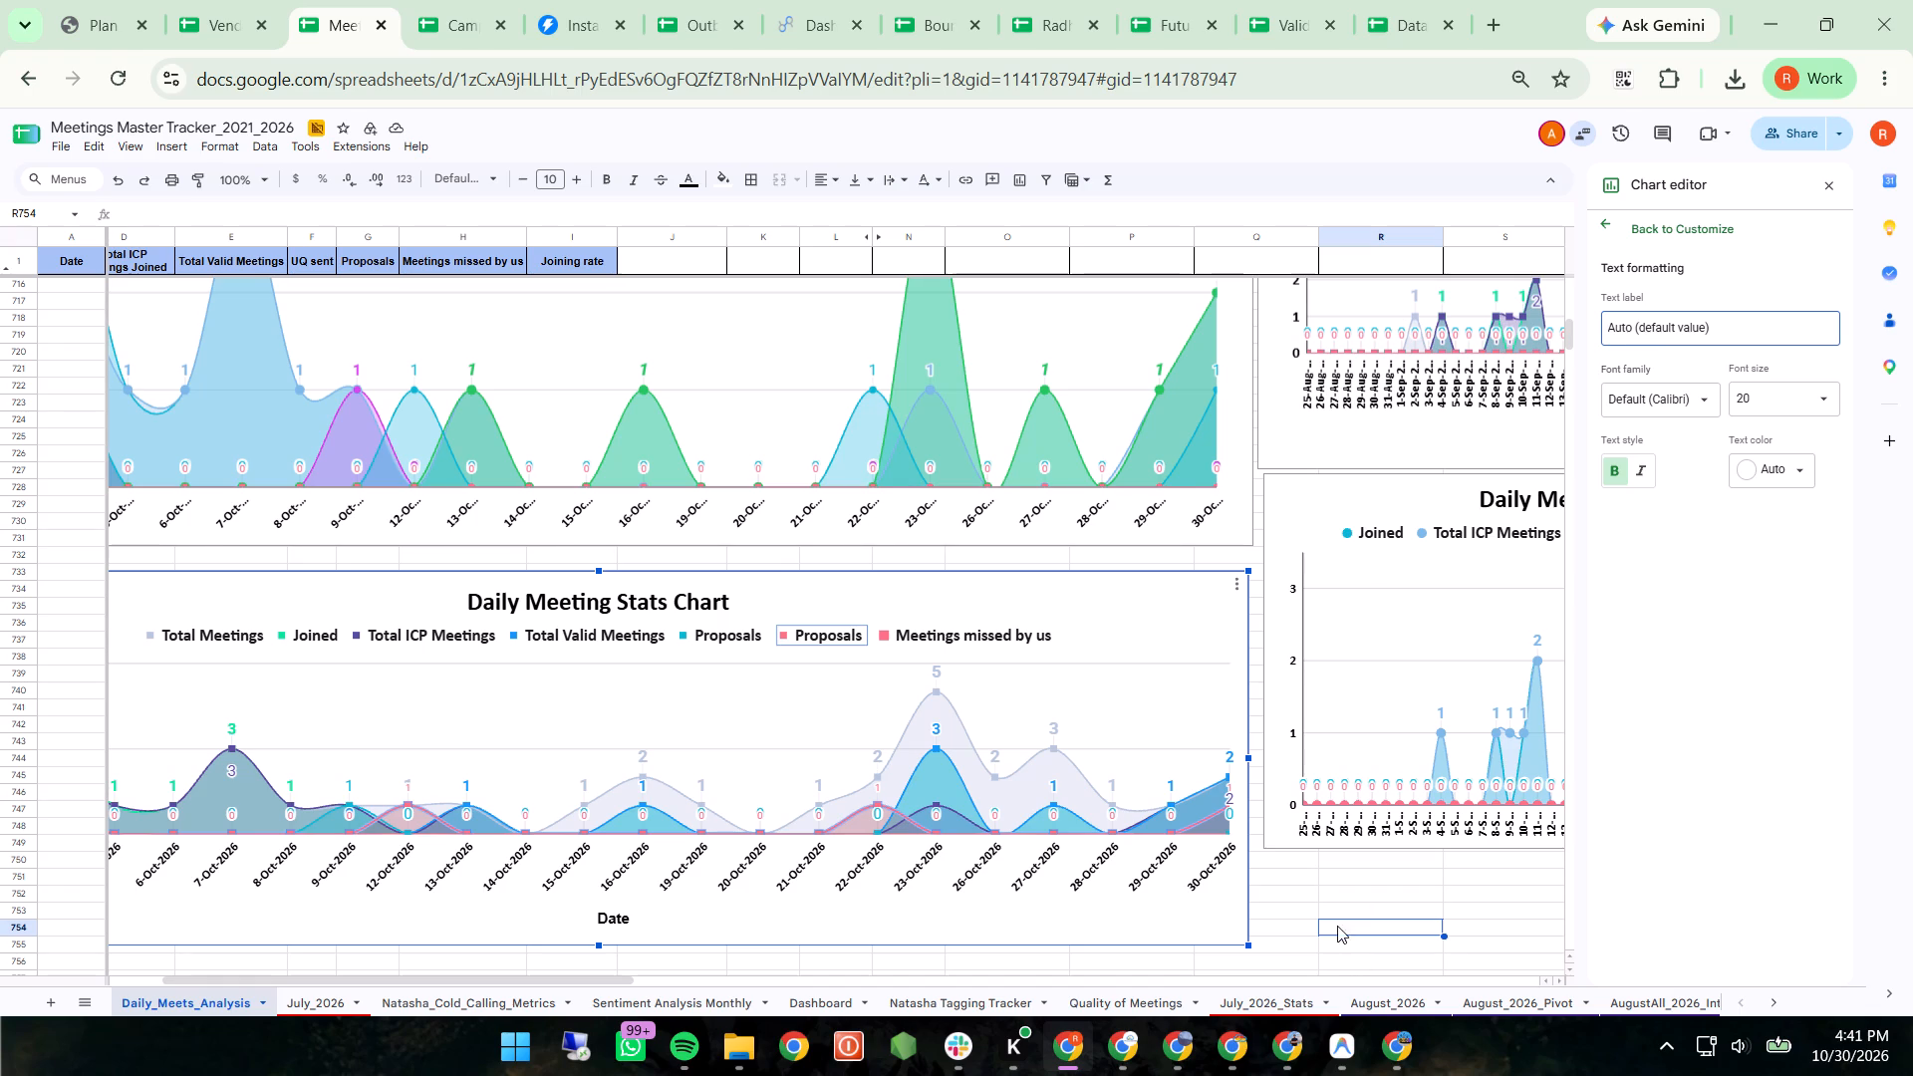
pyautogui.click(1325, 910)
# Compare the October Daily Meeting Stats Chart with the neighbouring longer-period Daily Meeting Stats and Daily Meetings Joined charts.
pyautogui.scroll(1, 1325, 910)
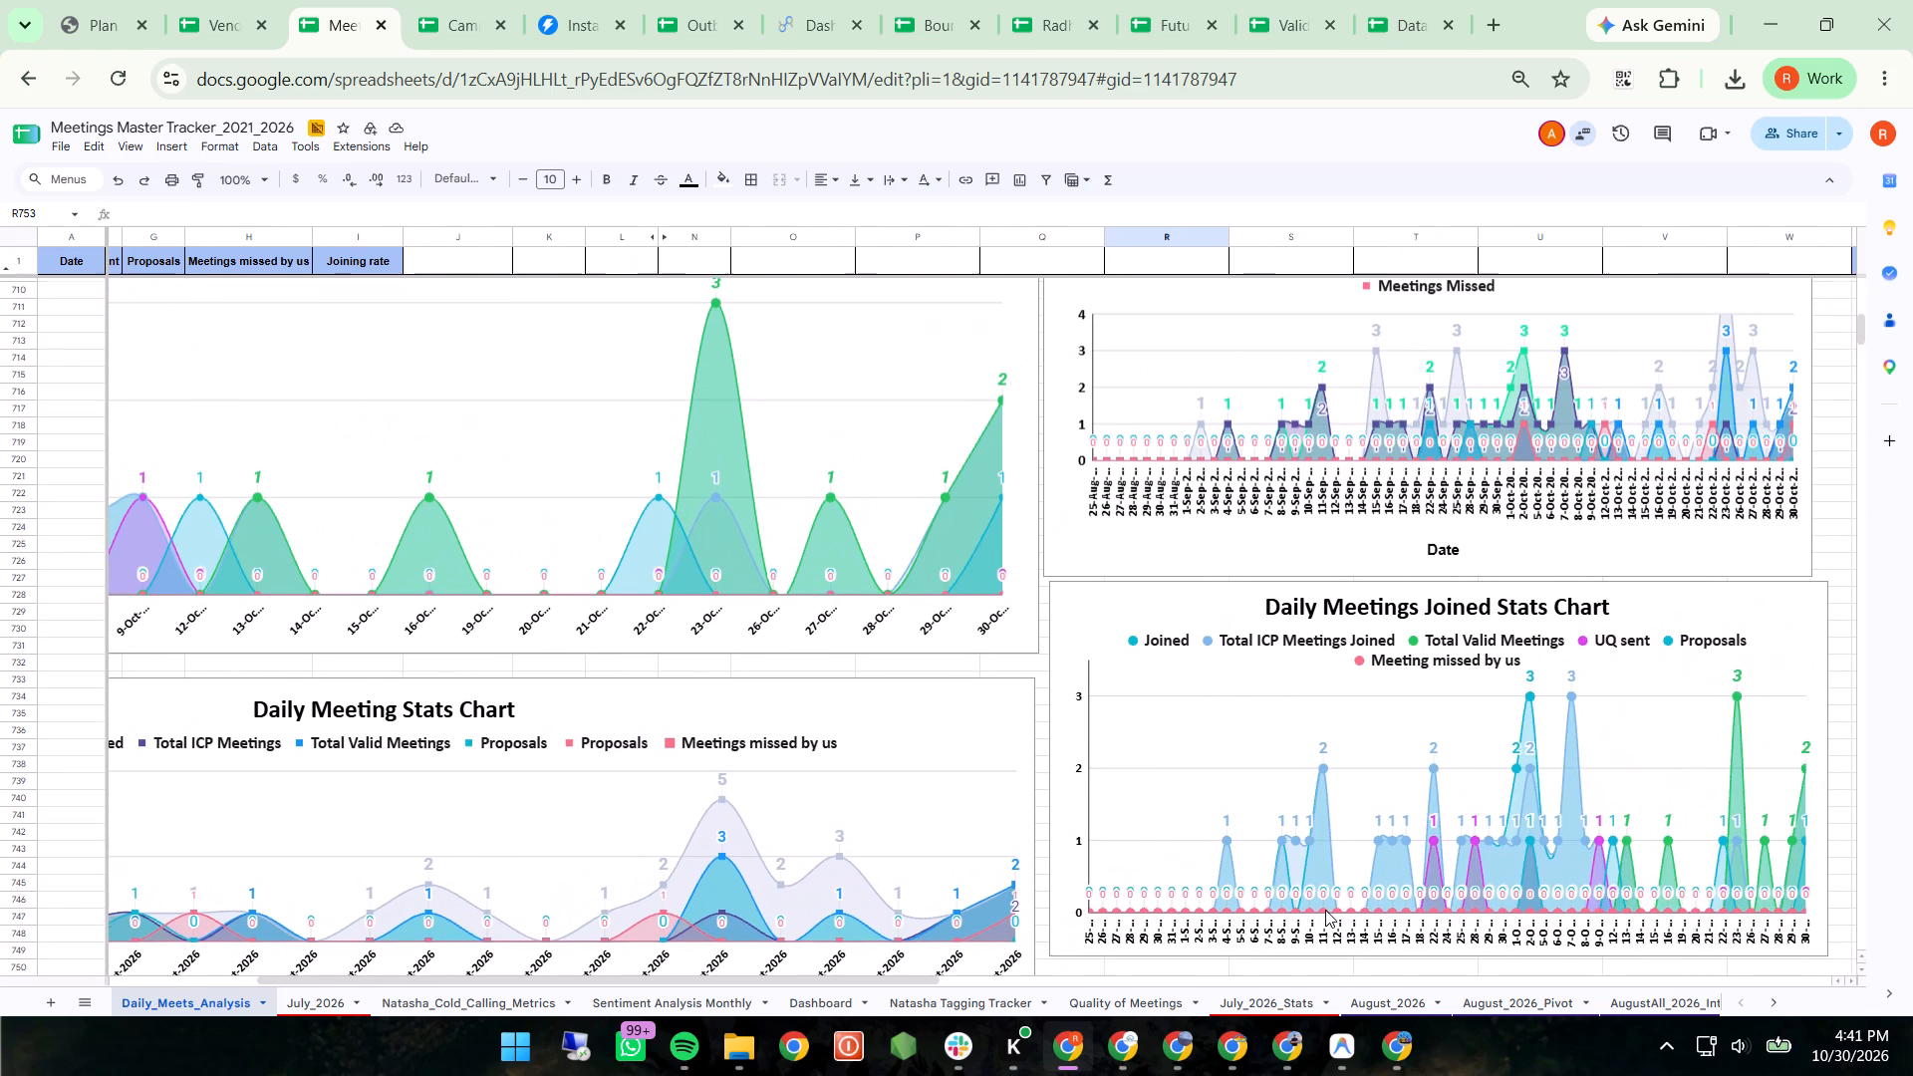
pyautogui.scroll(1, 1325, 910)
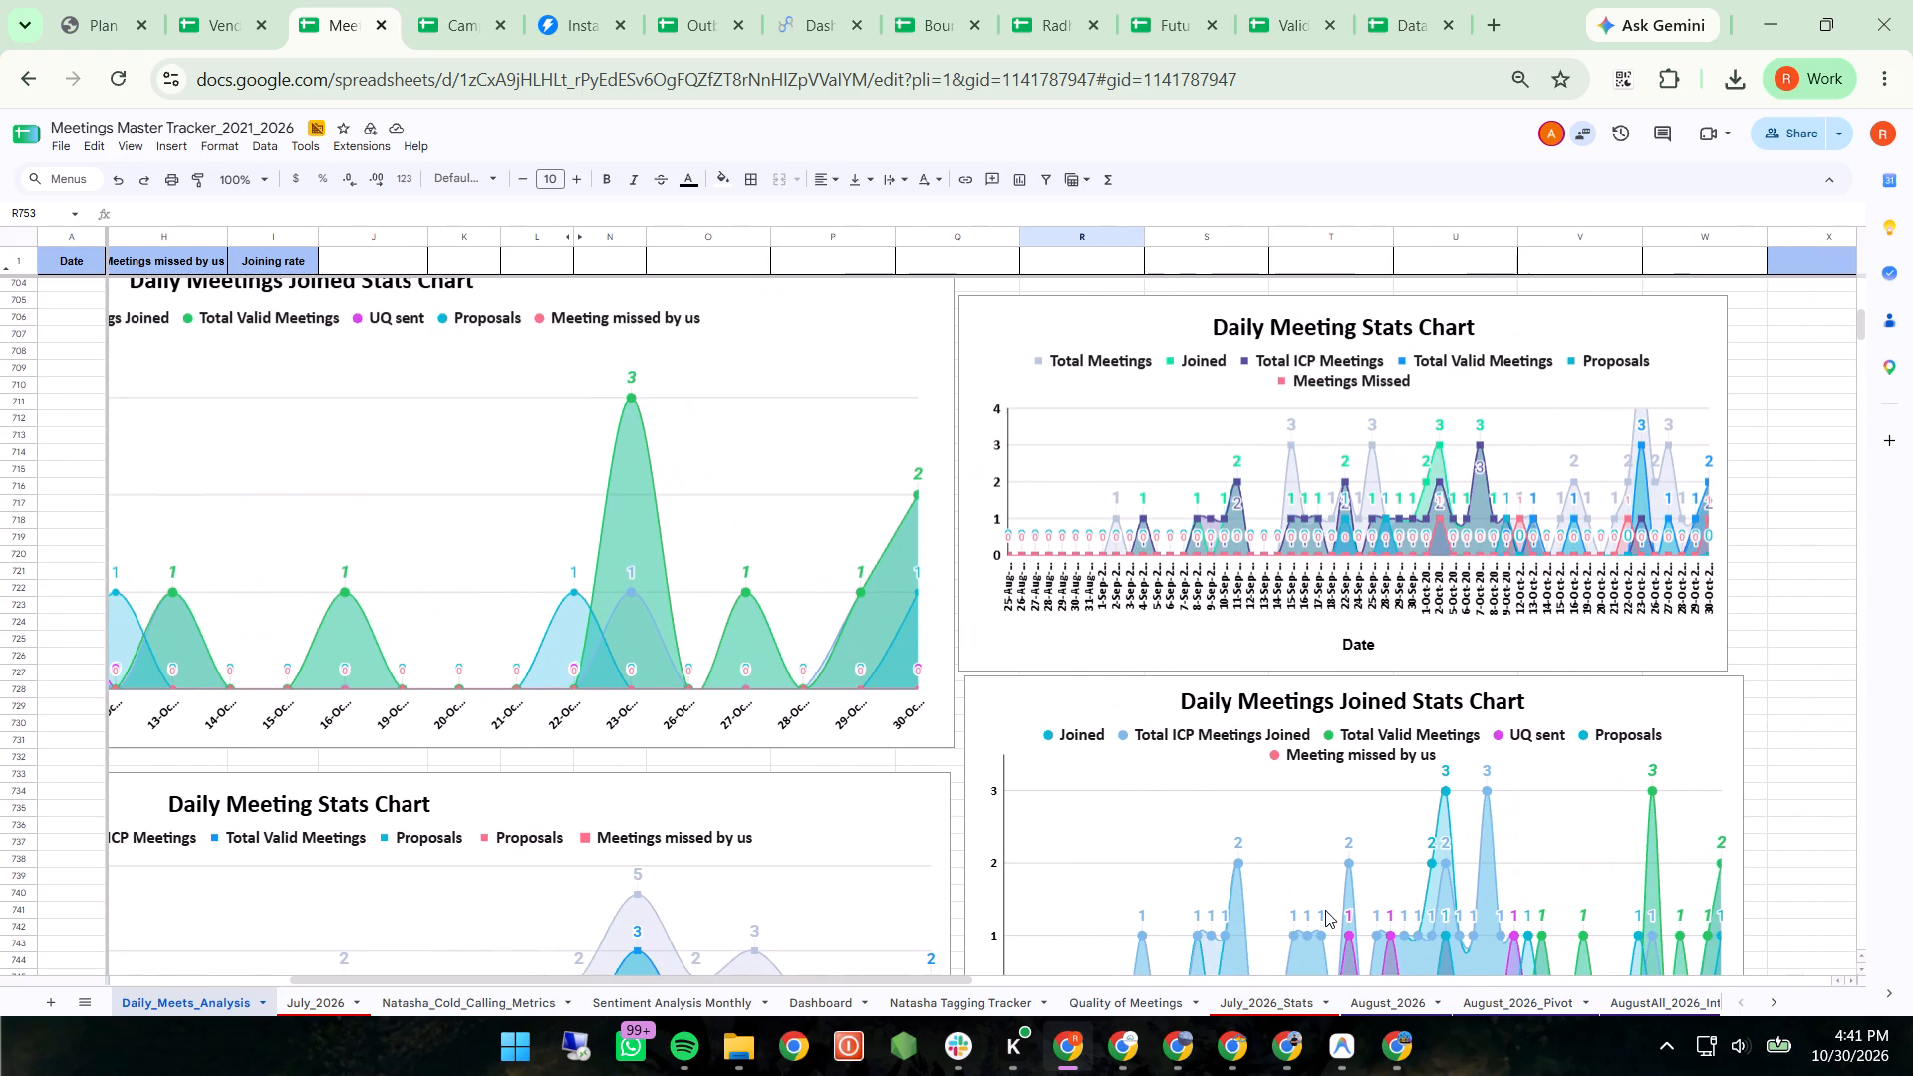
pyautogui.scroll(-1, 1325, 910)
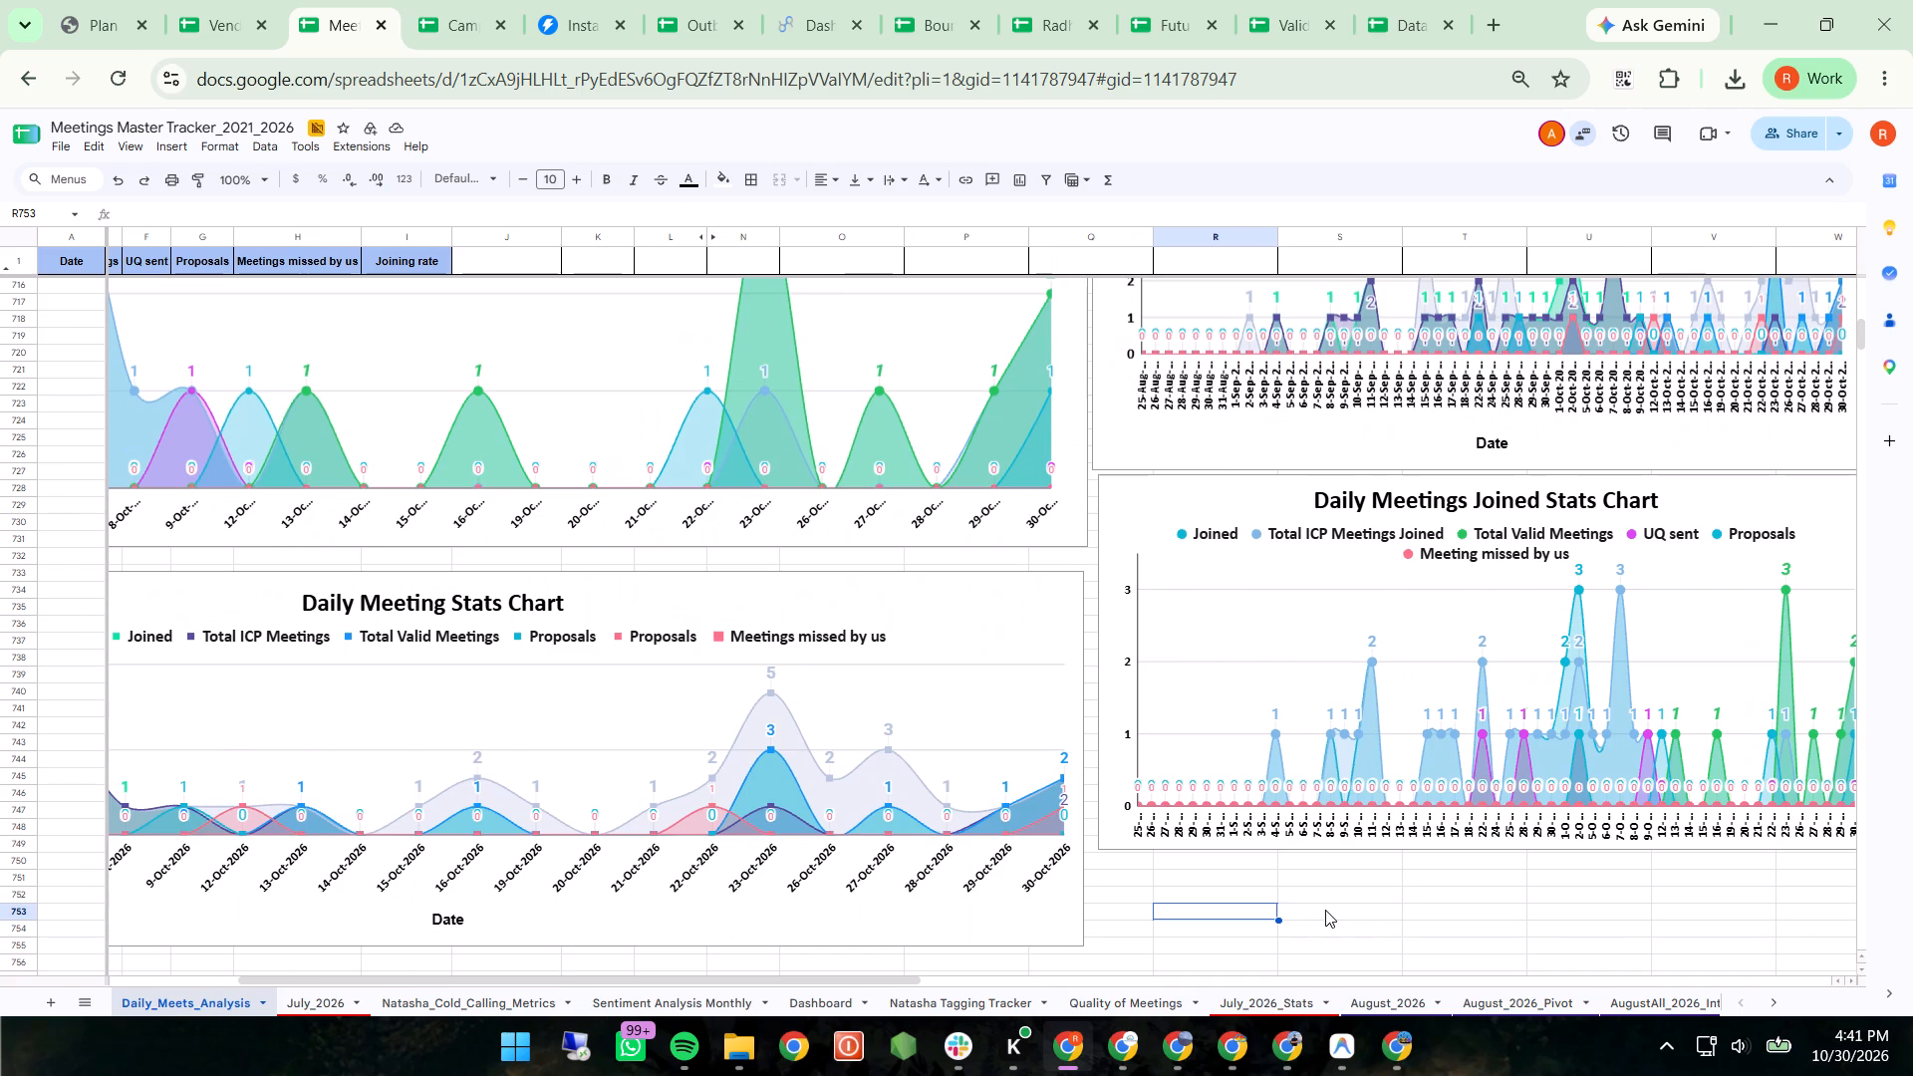
pyautogui.hscroll(2, 1325, 910)
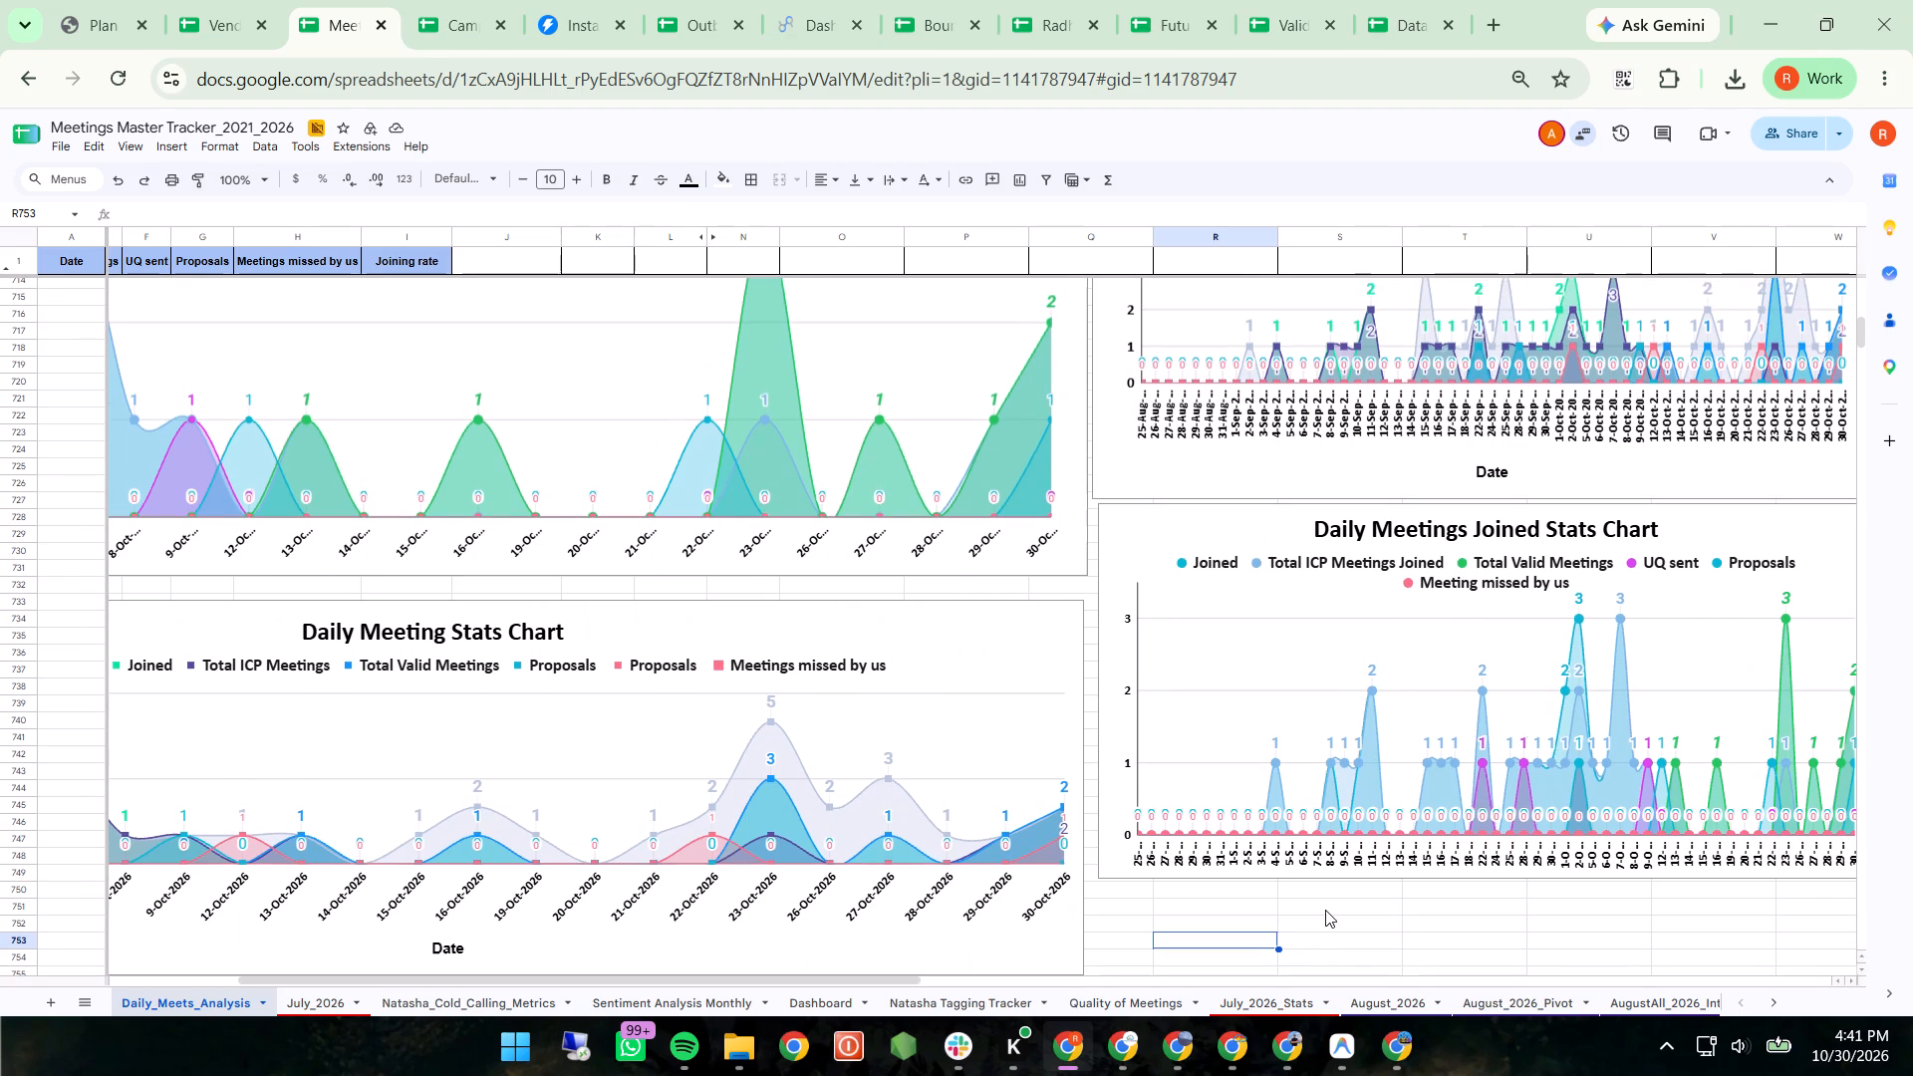
pyautogui.hscroll(3, 1325, 910)
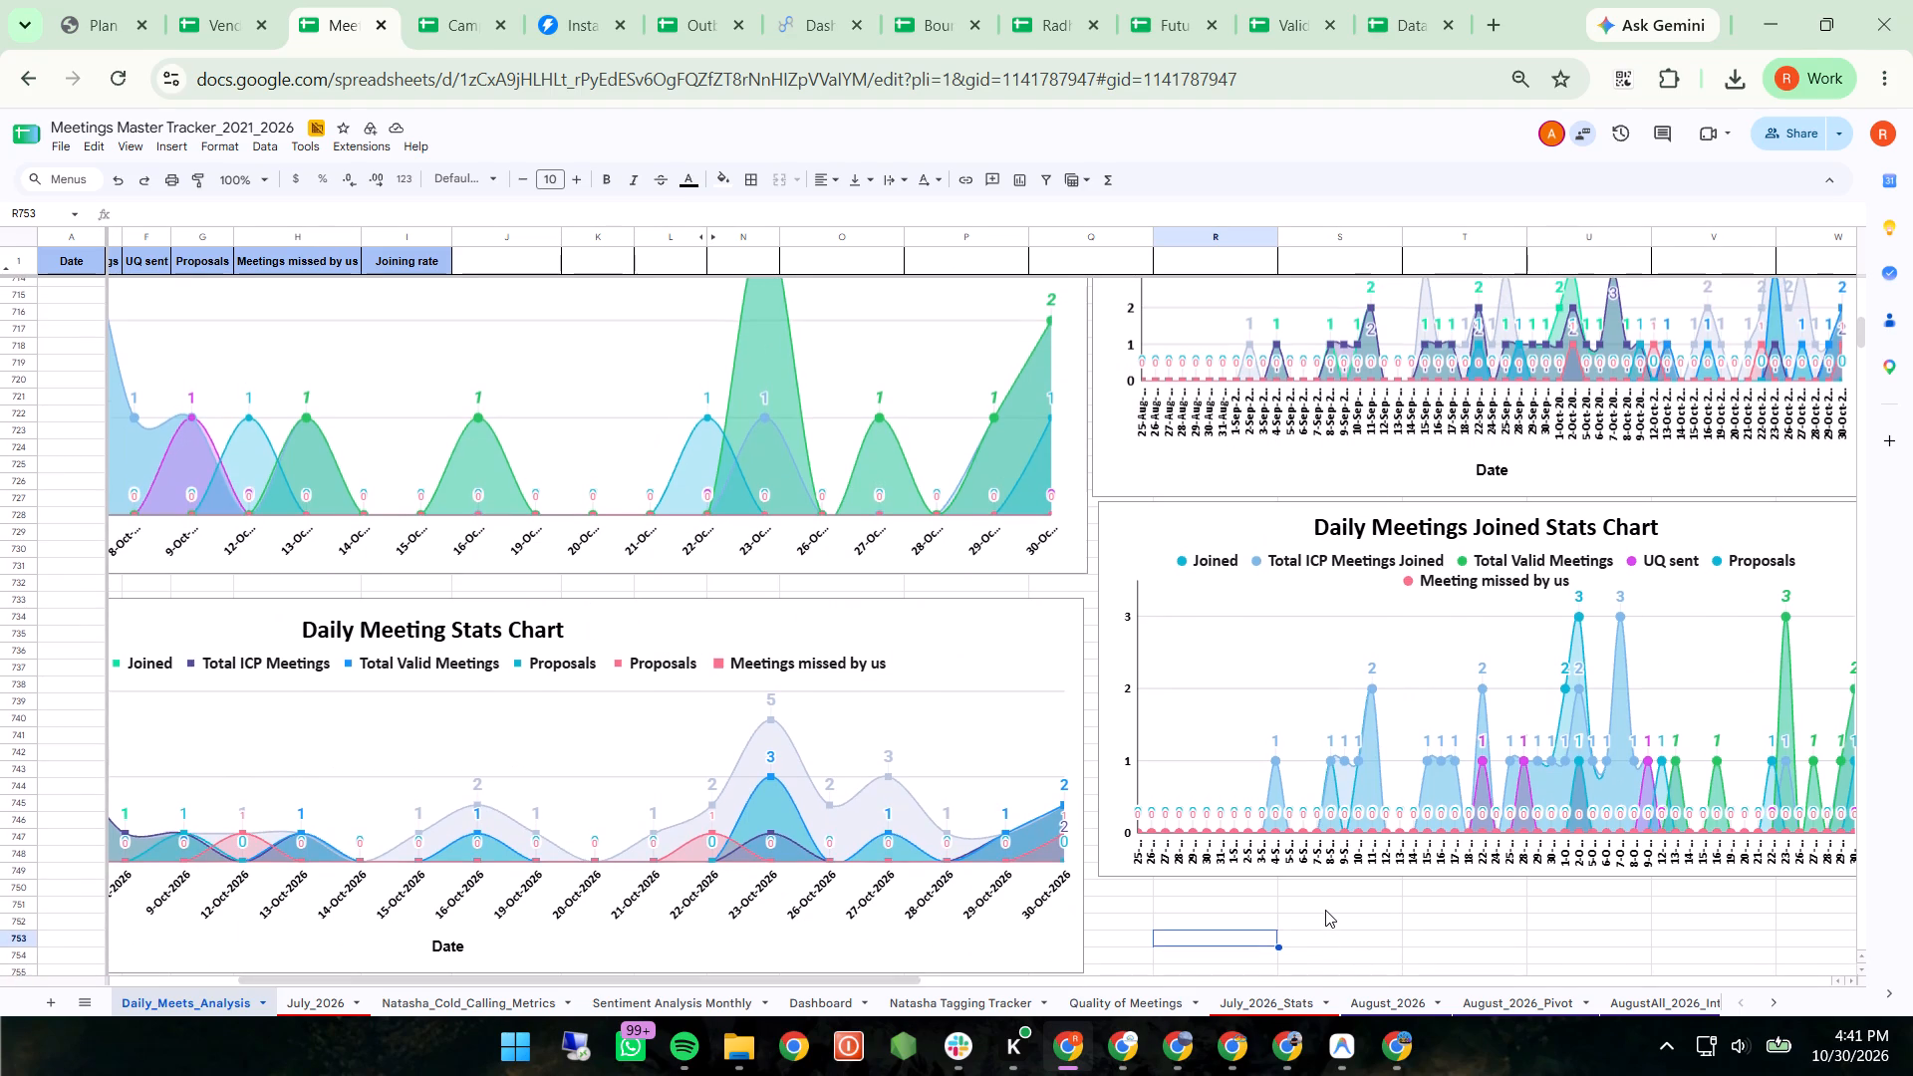
pyautogui.hscroll(2, 1325, 910)
pyautogui.scroll(8, 1325, 910)
pyautogui.hscroll(2, 1325, 910)
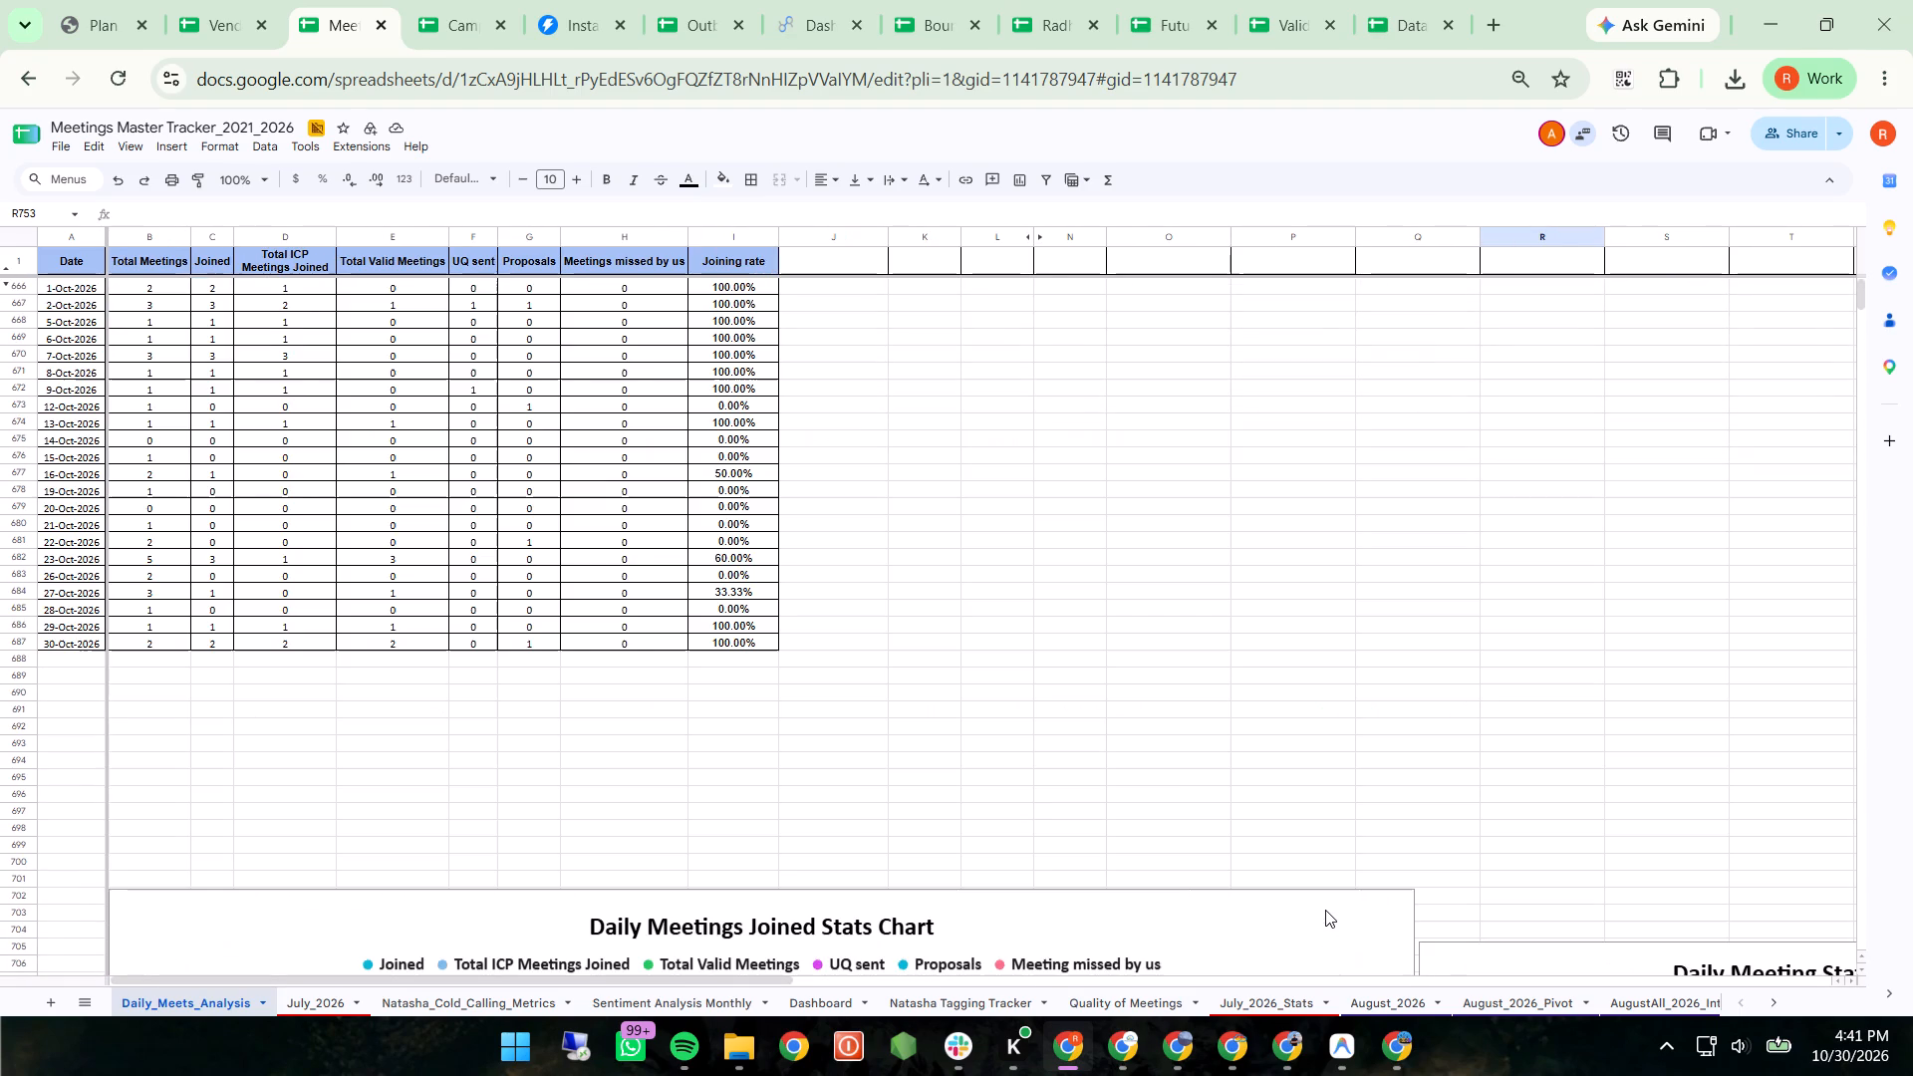
pyautogui.hscroll(2, 1325, 910)
pyautogui.press('shift+super+s')
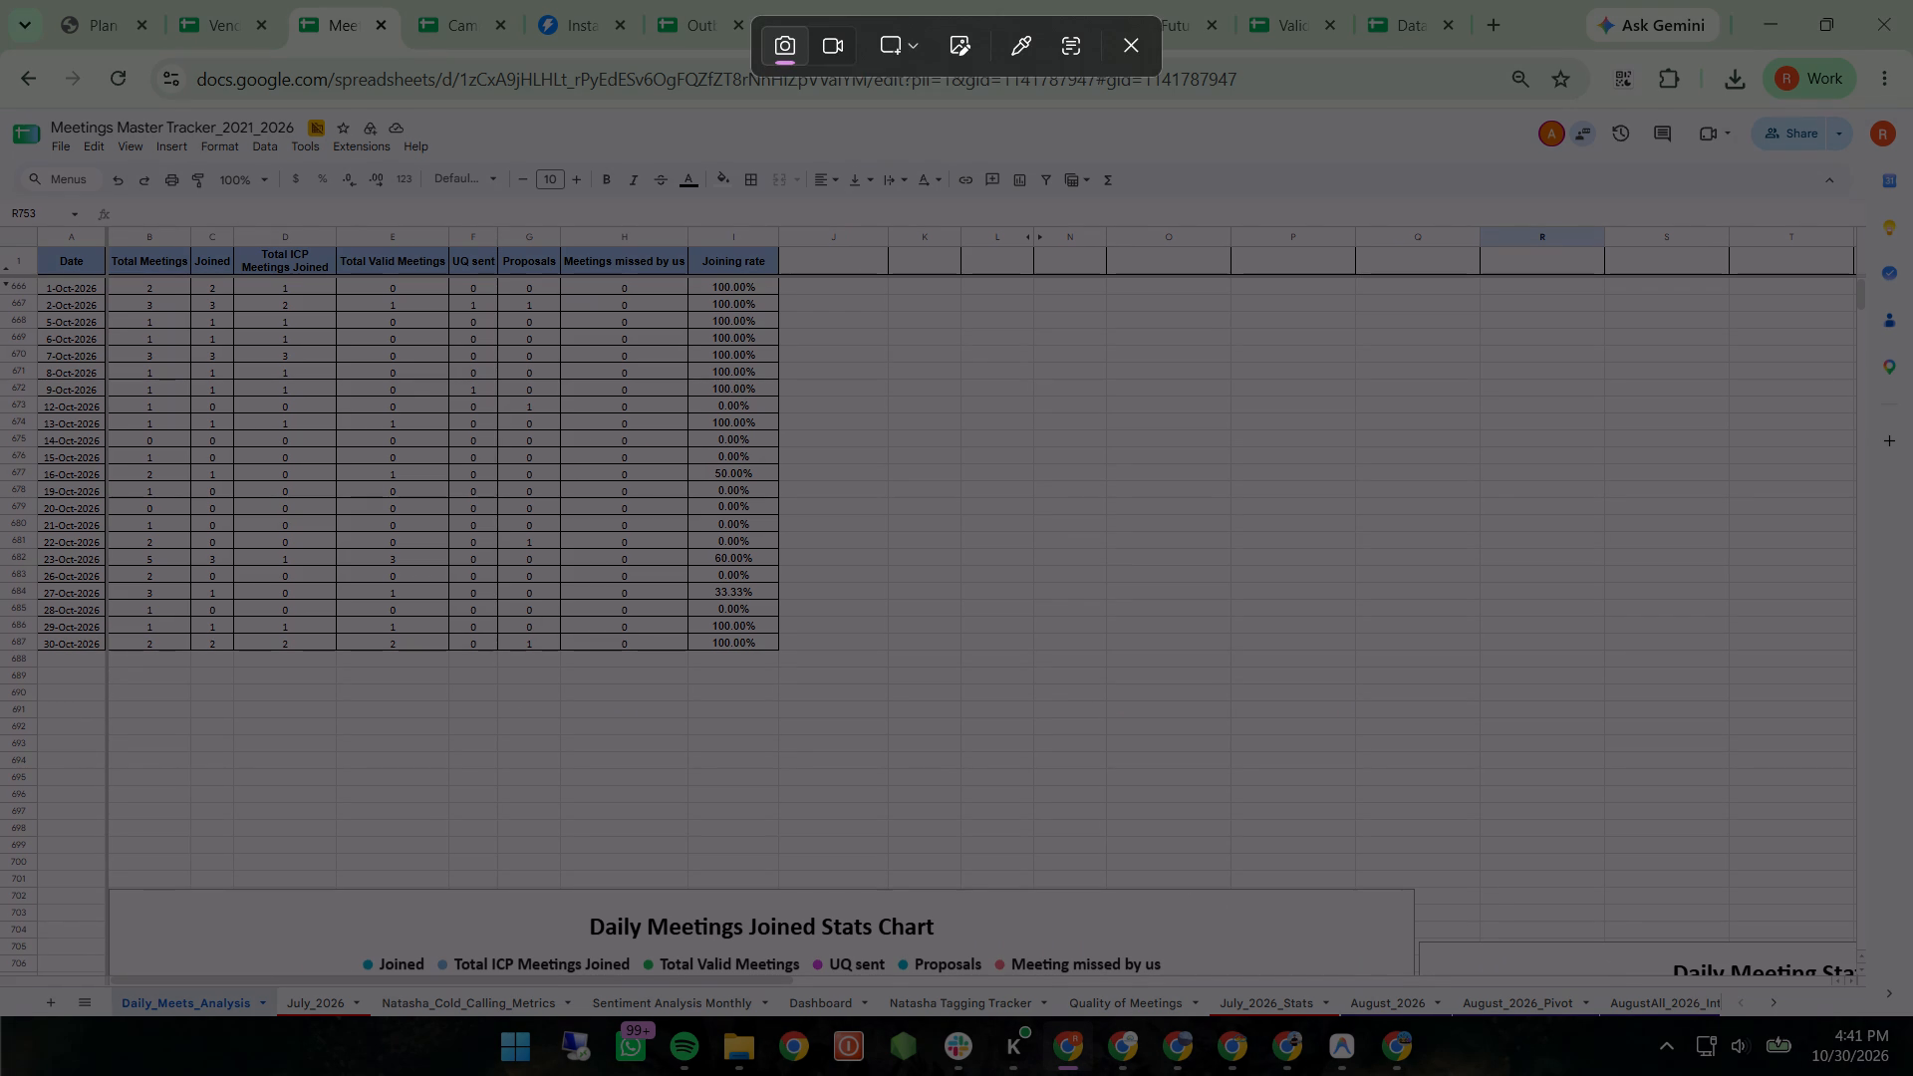
pyautogui.moveTo(37, 240); pyautogui.dragTo(849, 680)
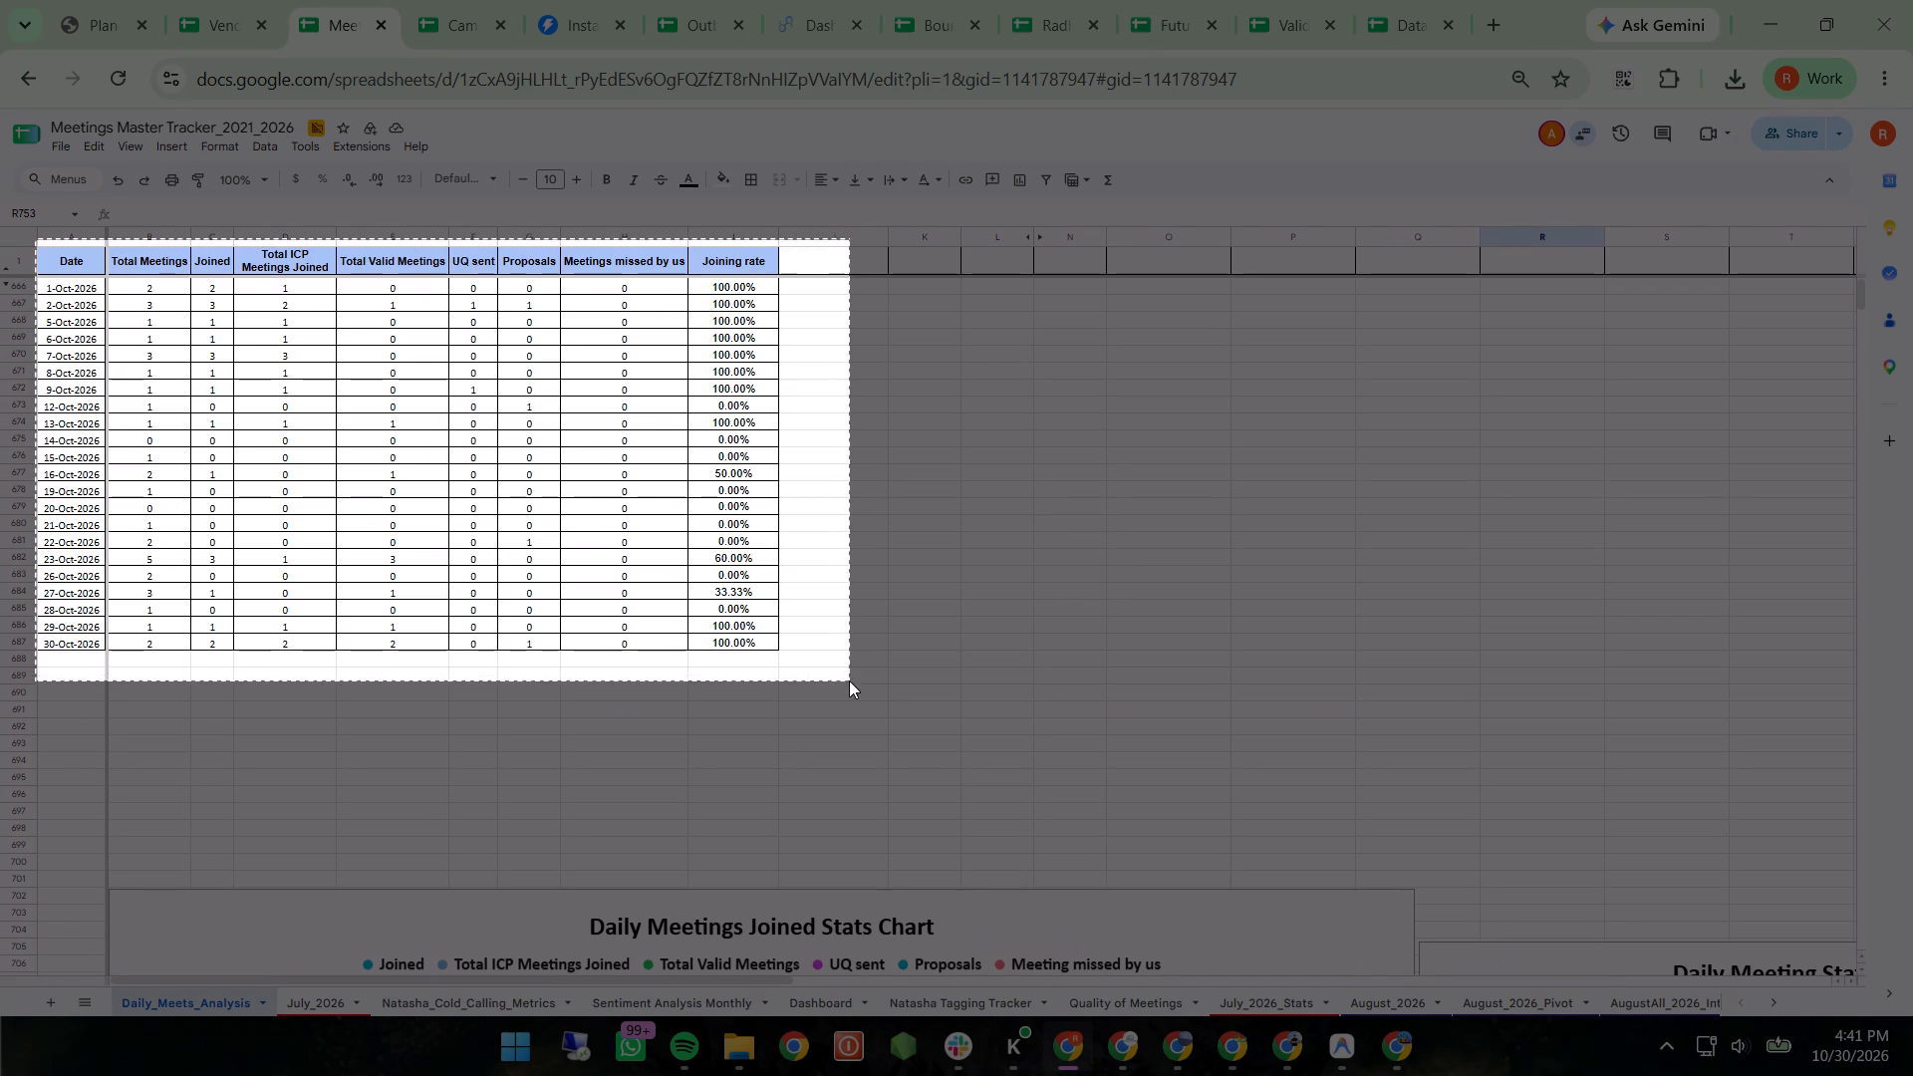
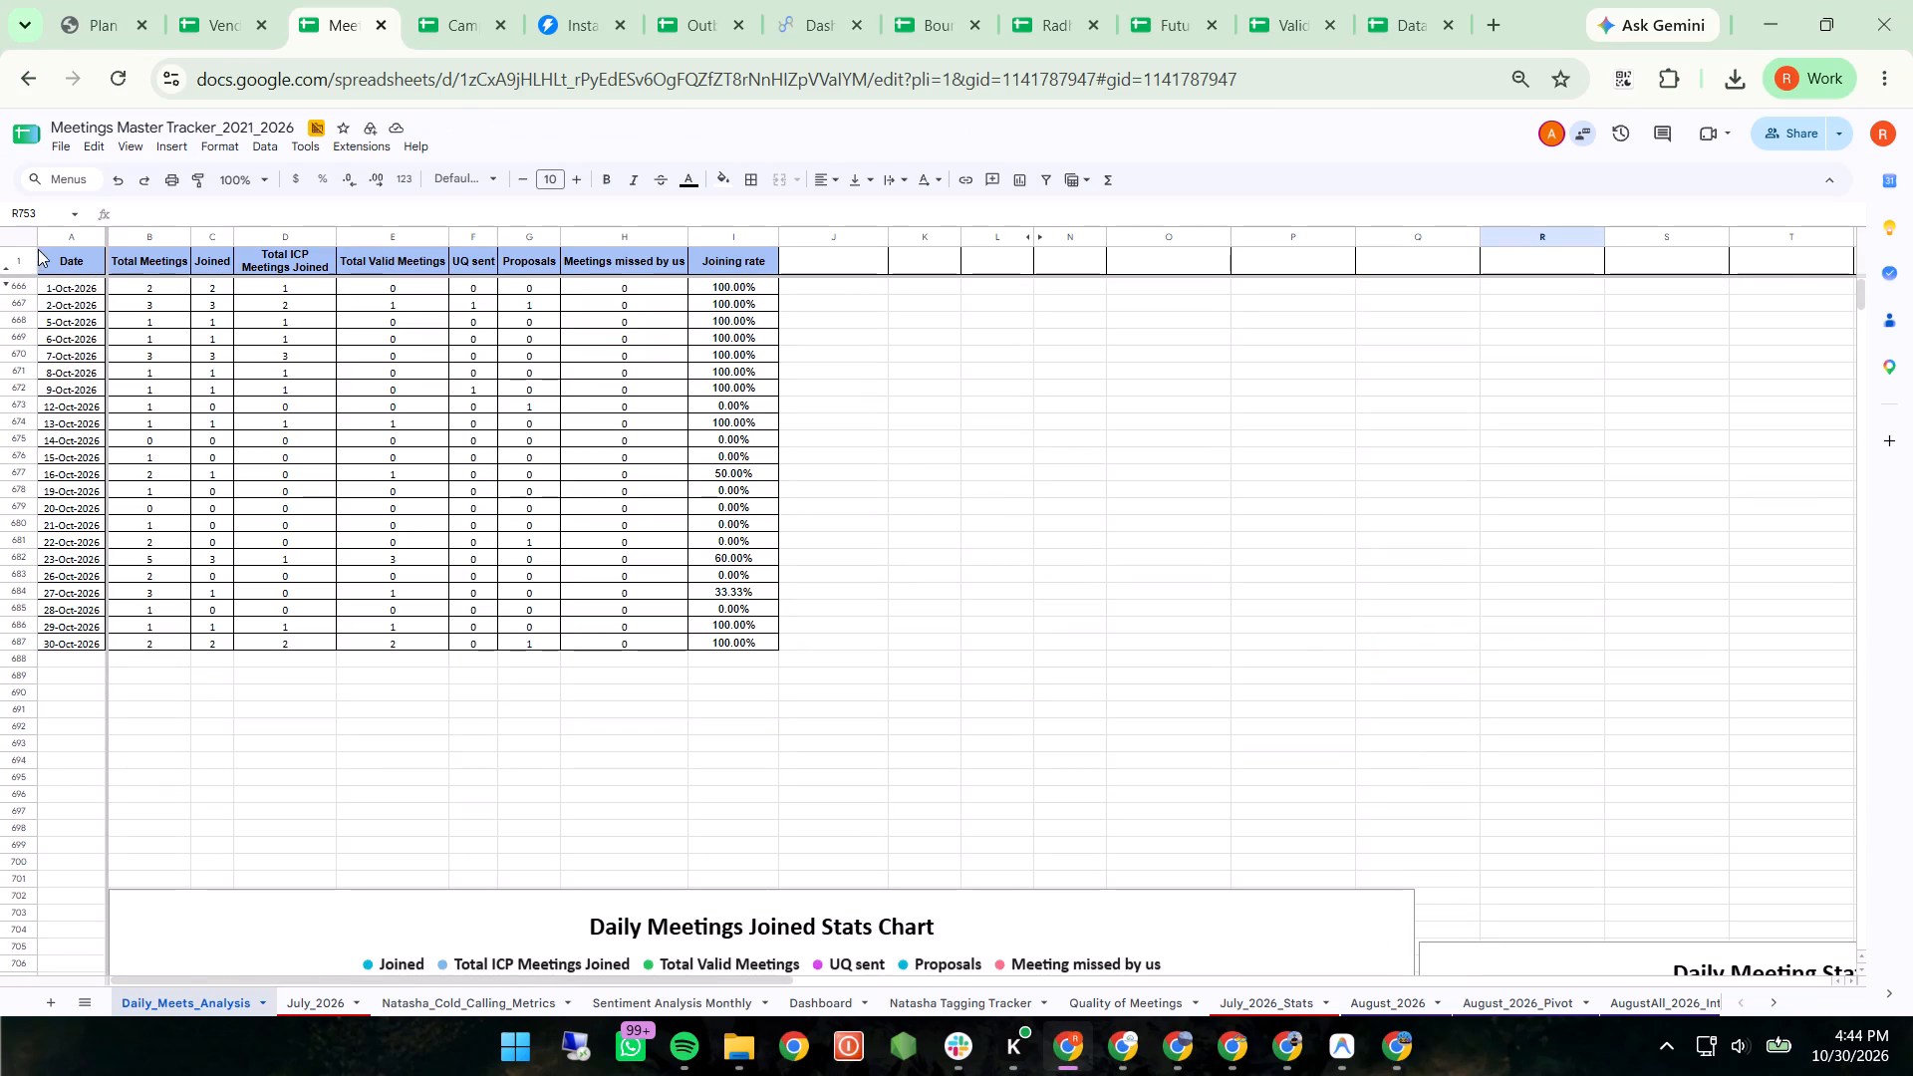
pyautogui.click(43, 253)
pyautogui.hotkey('shift', 'Right')
pyautogui.hotkey('shift', 'Right')
pyautogui.hotkey('shift', 'Right')
pyautogui.hotkey('shift', 'Right')
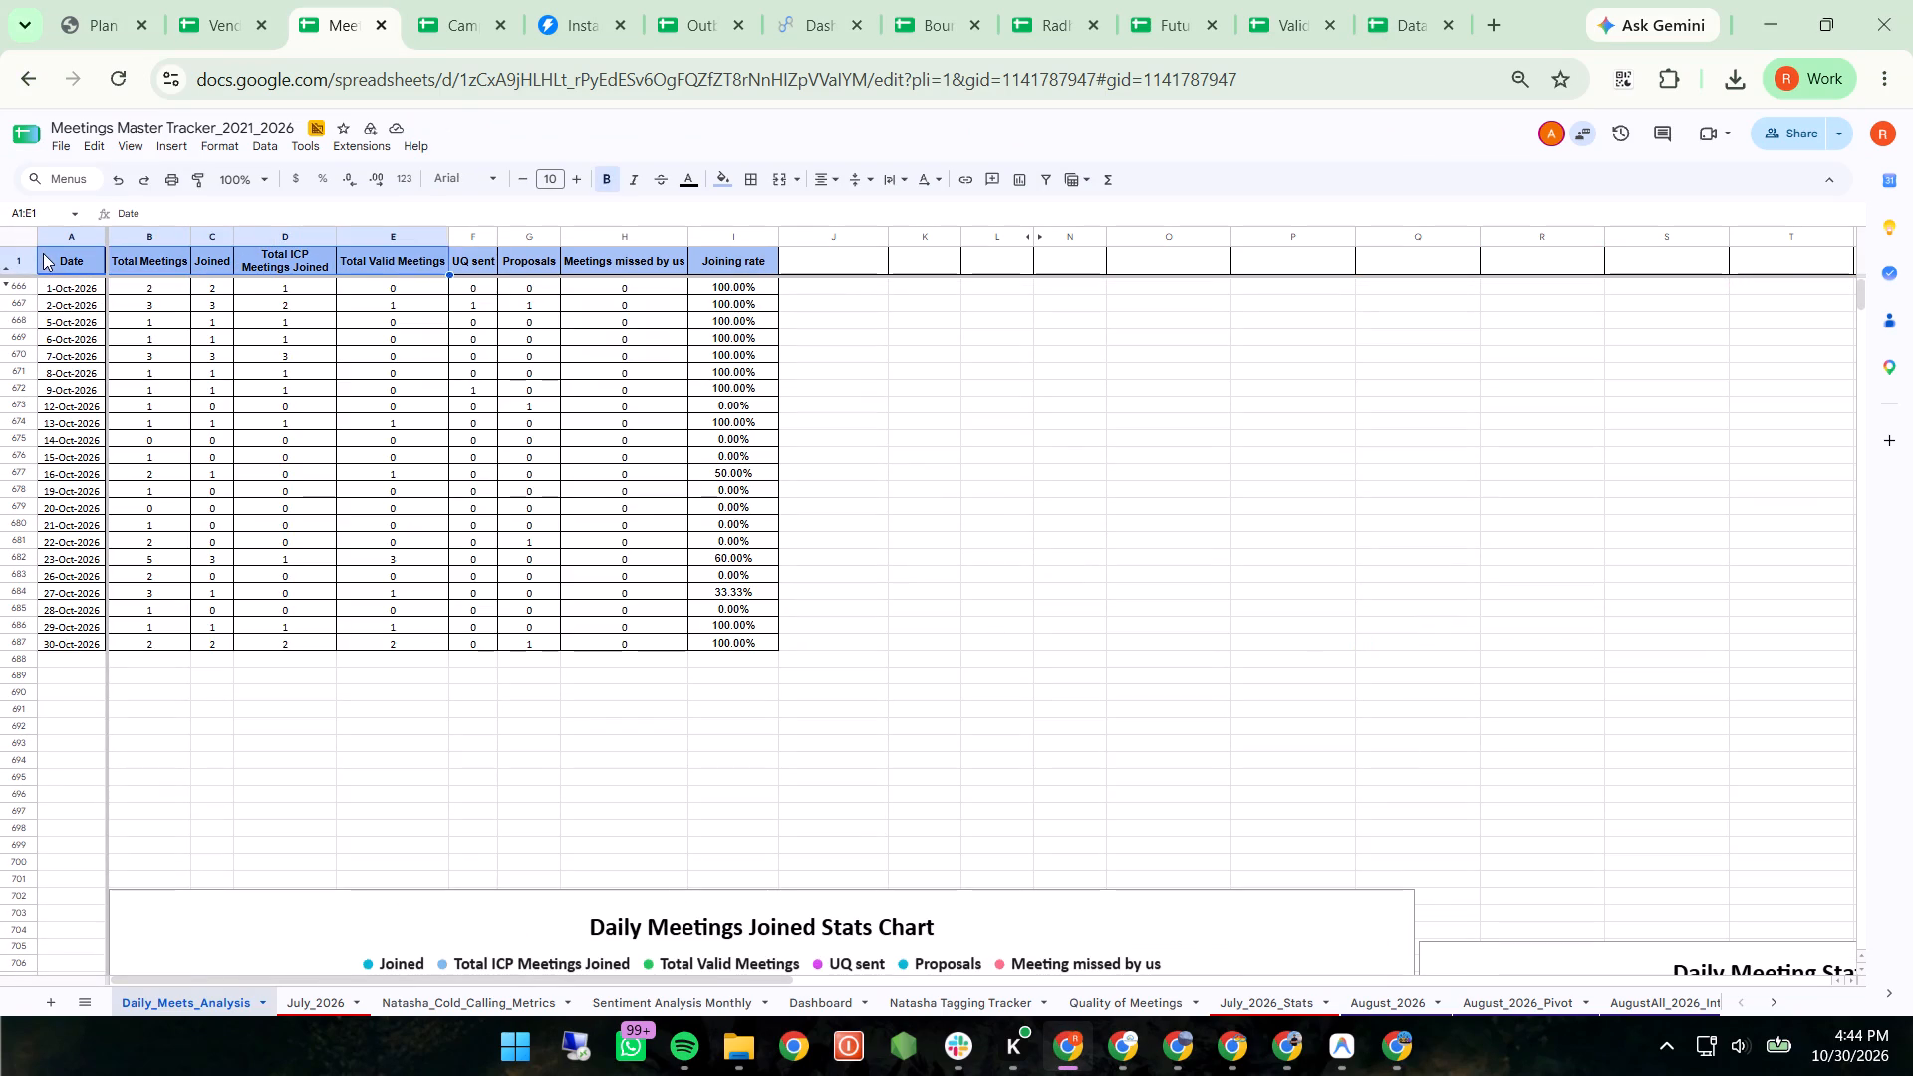
pyautogui.hotkey('shift', 'Right')
pyautogui.hotkey('shift', 'Right')
pyautogui.hotkey('shift', 'Right')
pyautogui.hotkey('shift', 'Right')
pyautogui.hotkey('ctrl', 'shift', 'Down')
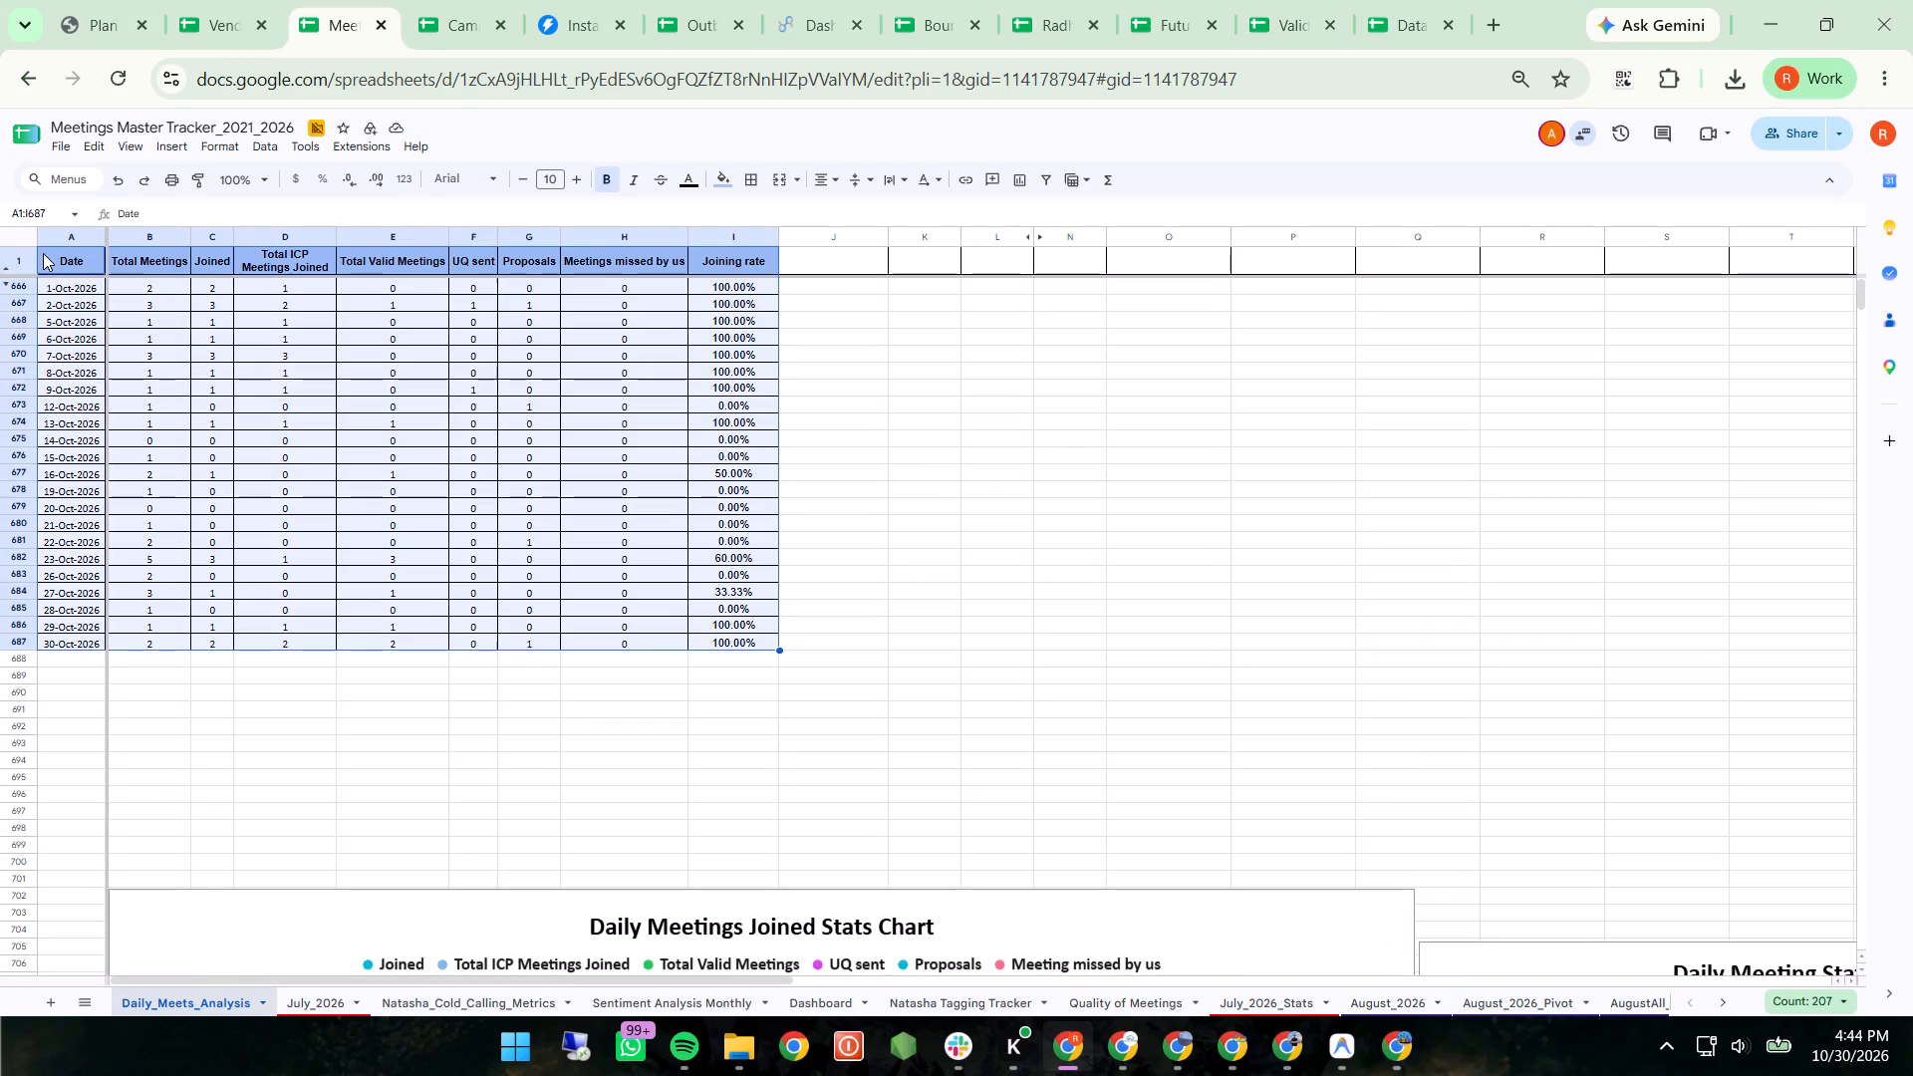
pyautogui.hotkey('ctrl', 'c')
pyautogui.hotkey('ctrl', 'c')
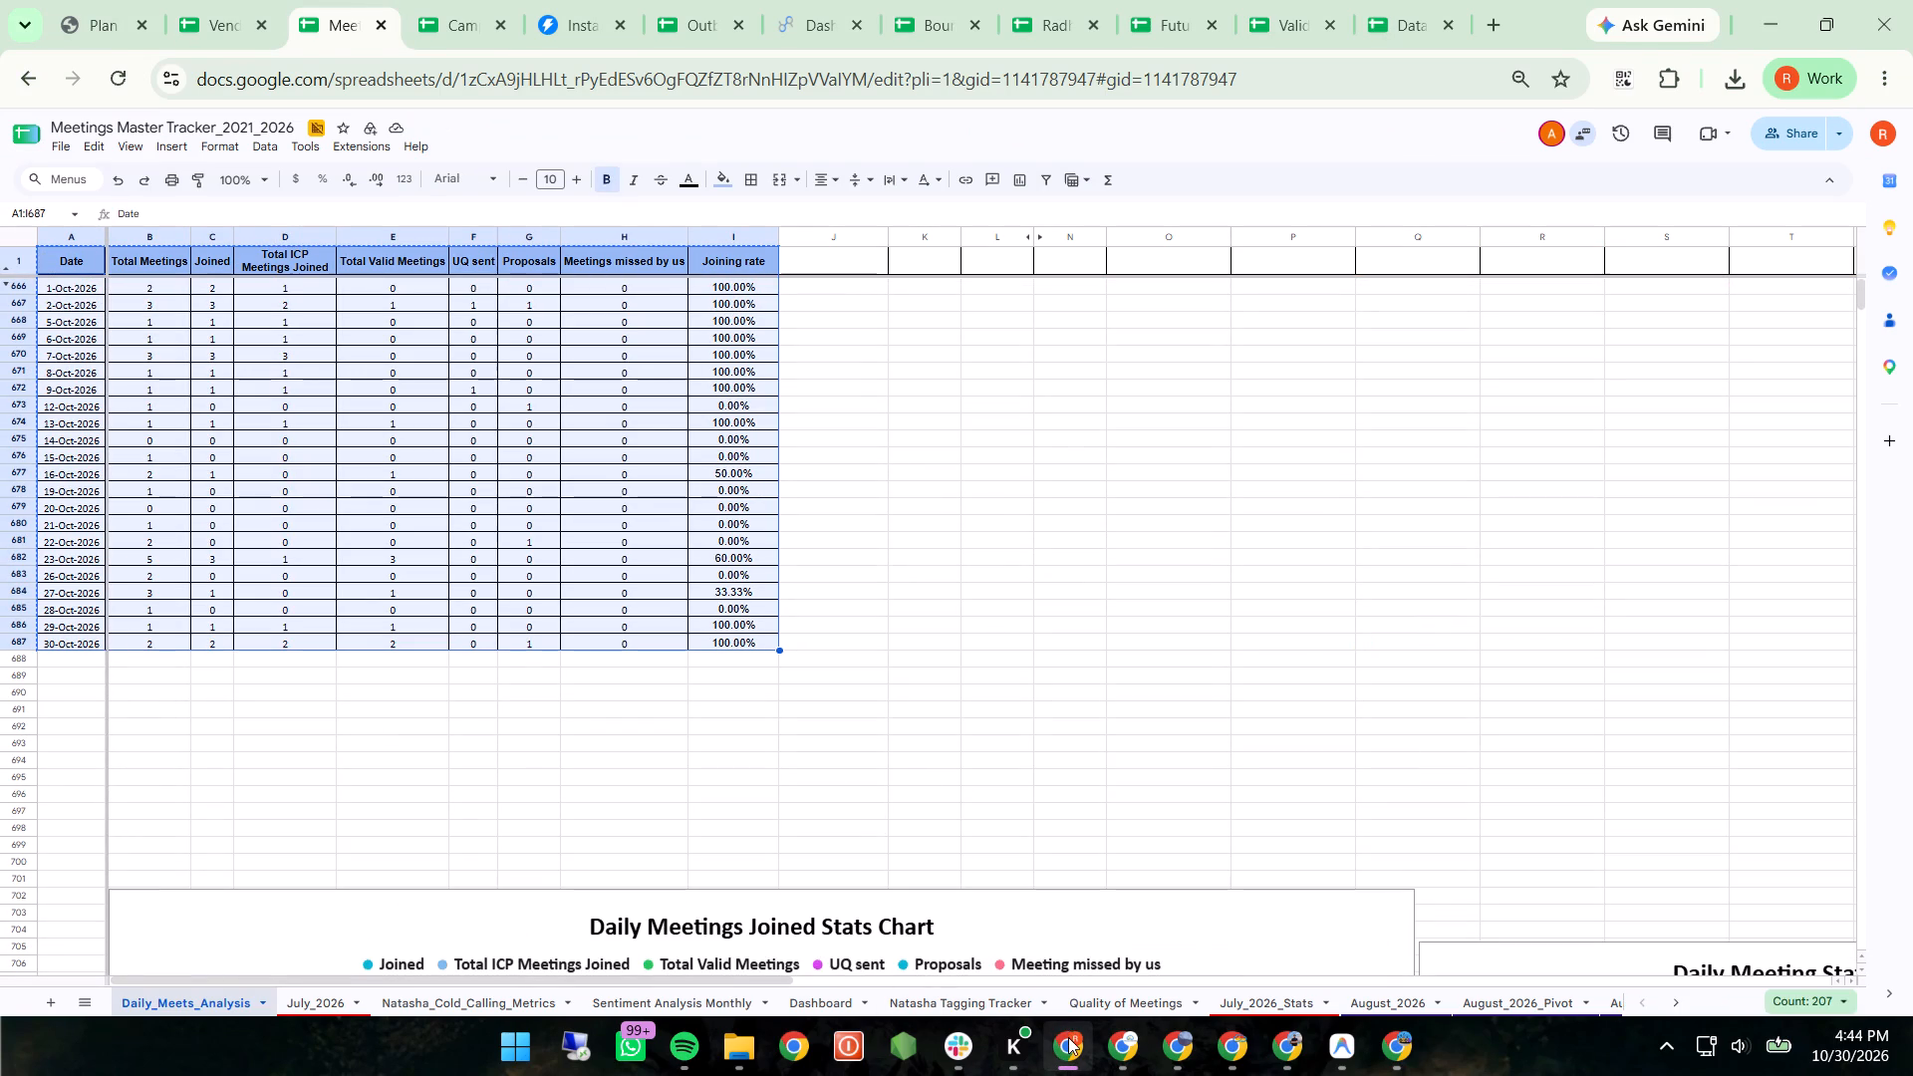
# Add a new sheet after Birthday in the Data Ripping spreadsheet and paste the copied meetings table at A1.
pyautogui.click(1068, 1037)
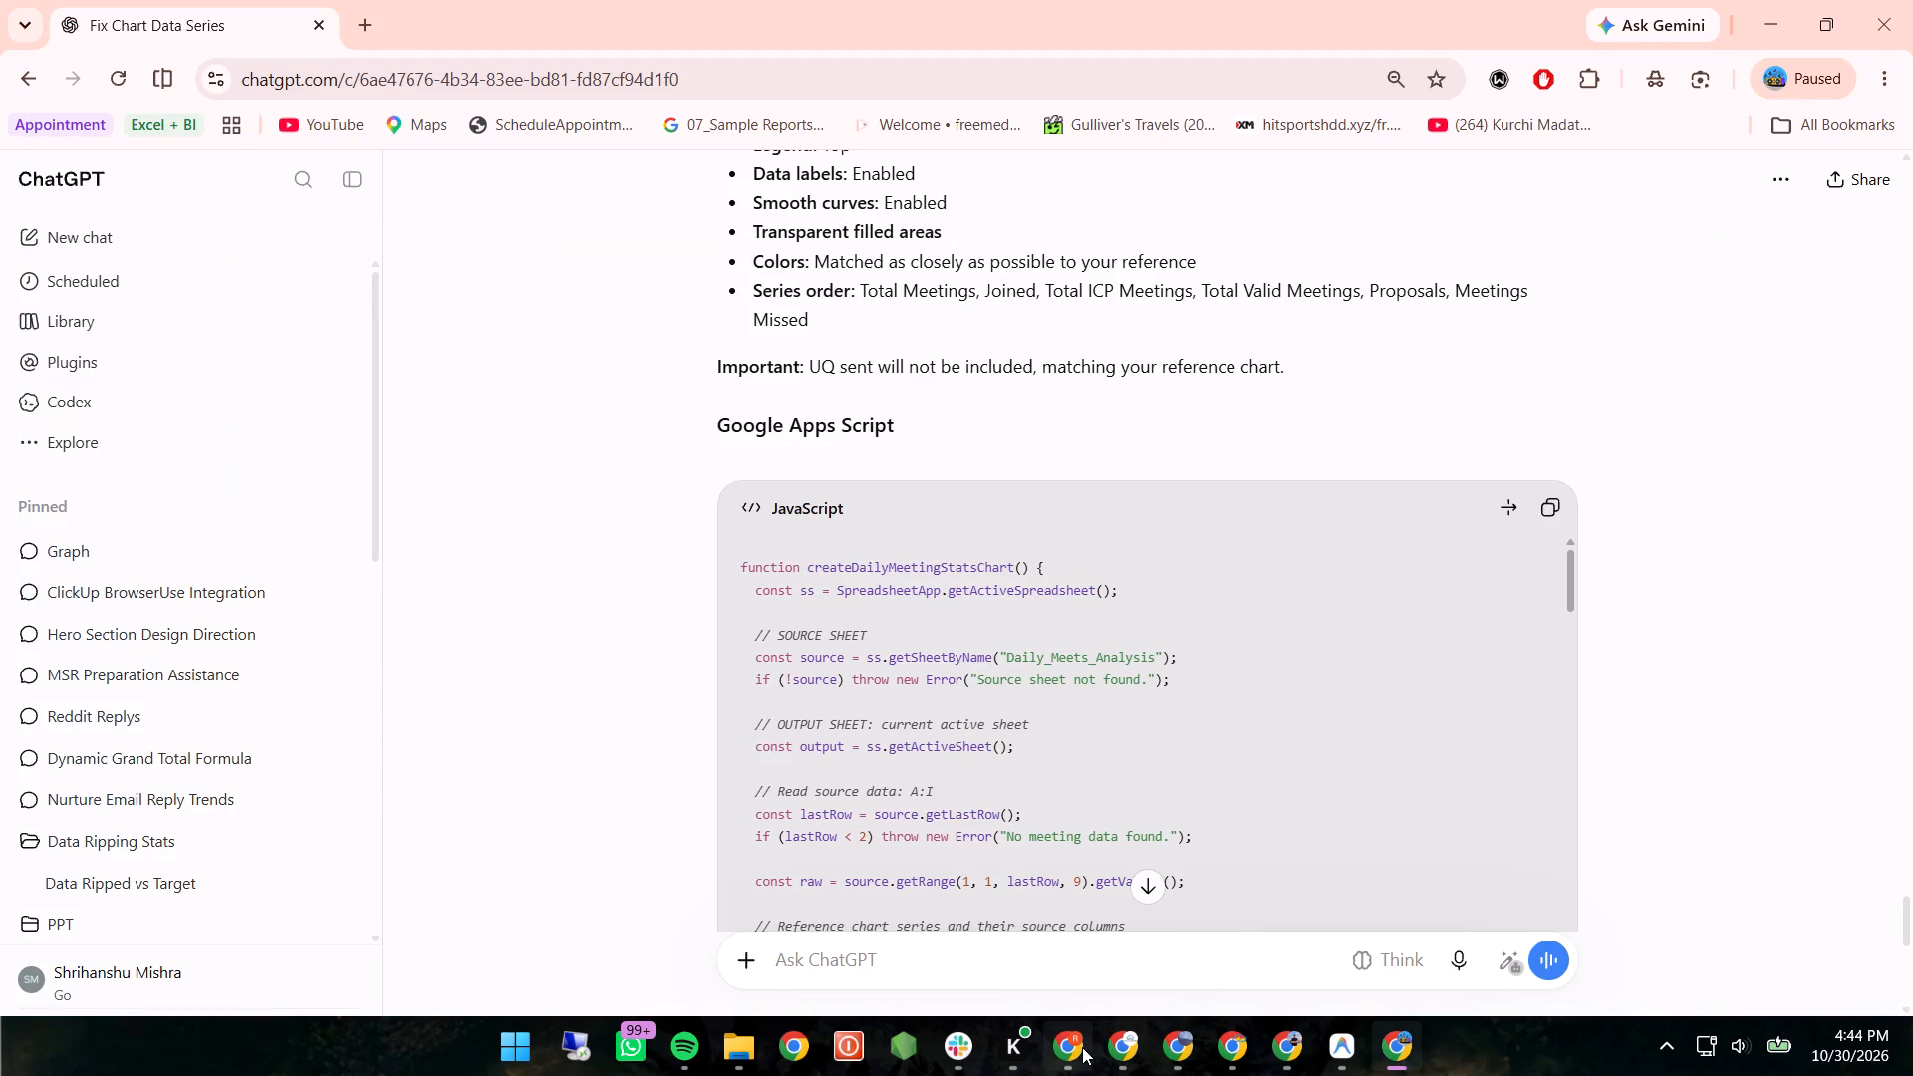
pyautogui.click(1082, 1047)
pyautogui.click(1410, 24)
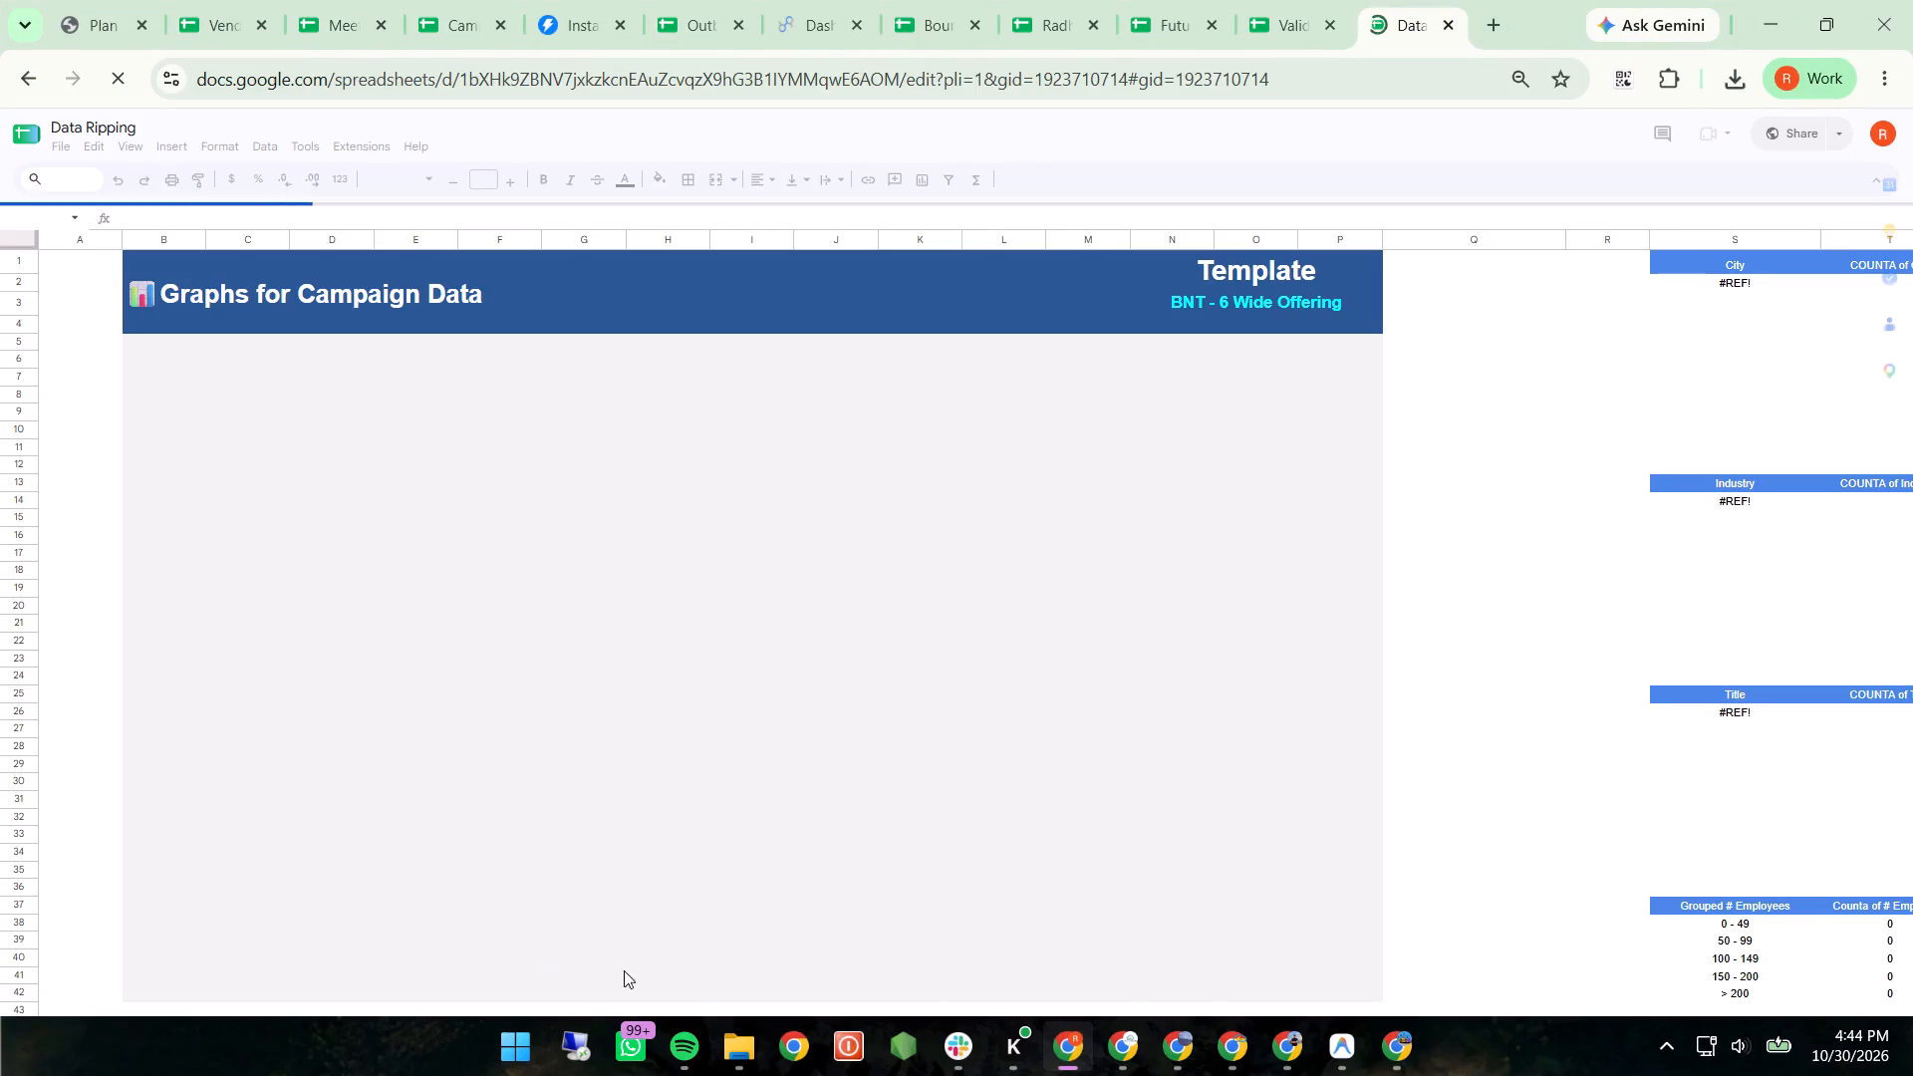
pyautogui.click(43, 1004)
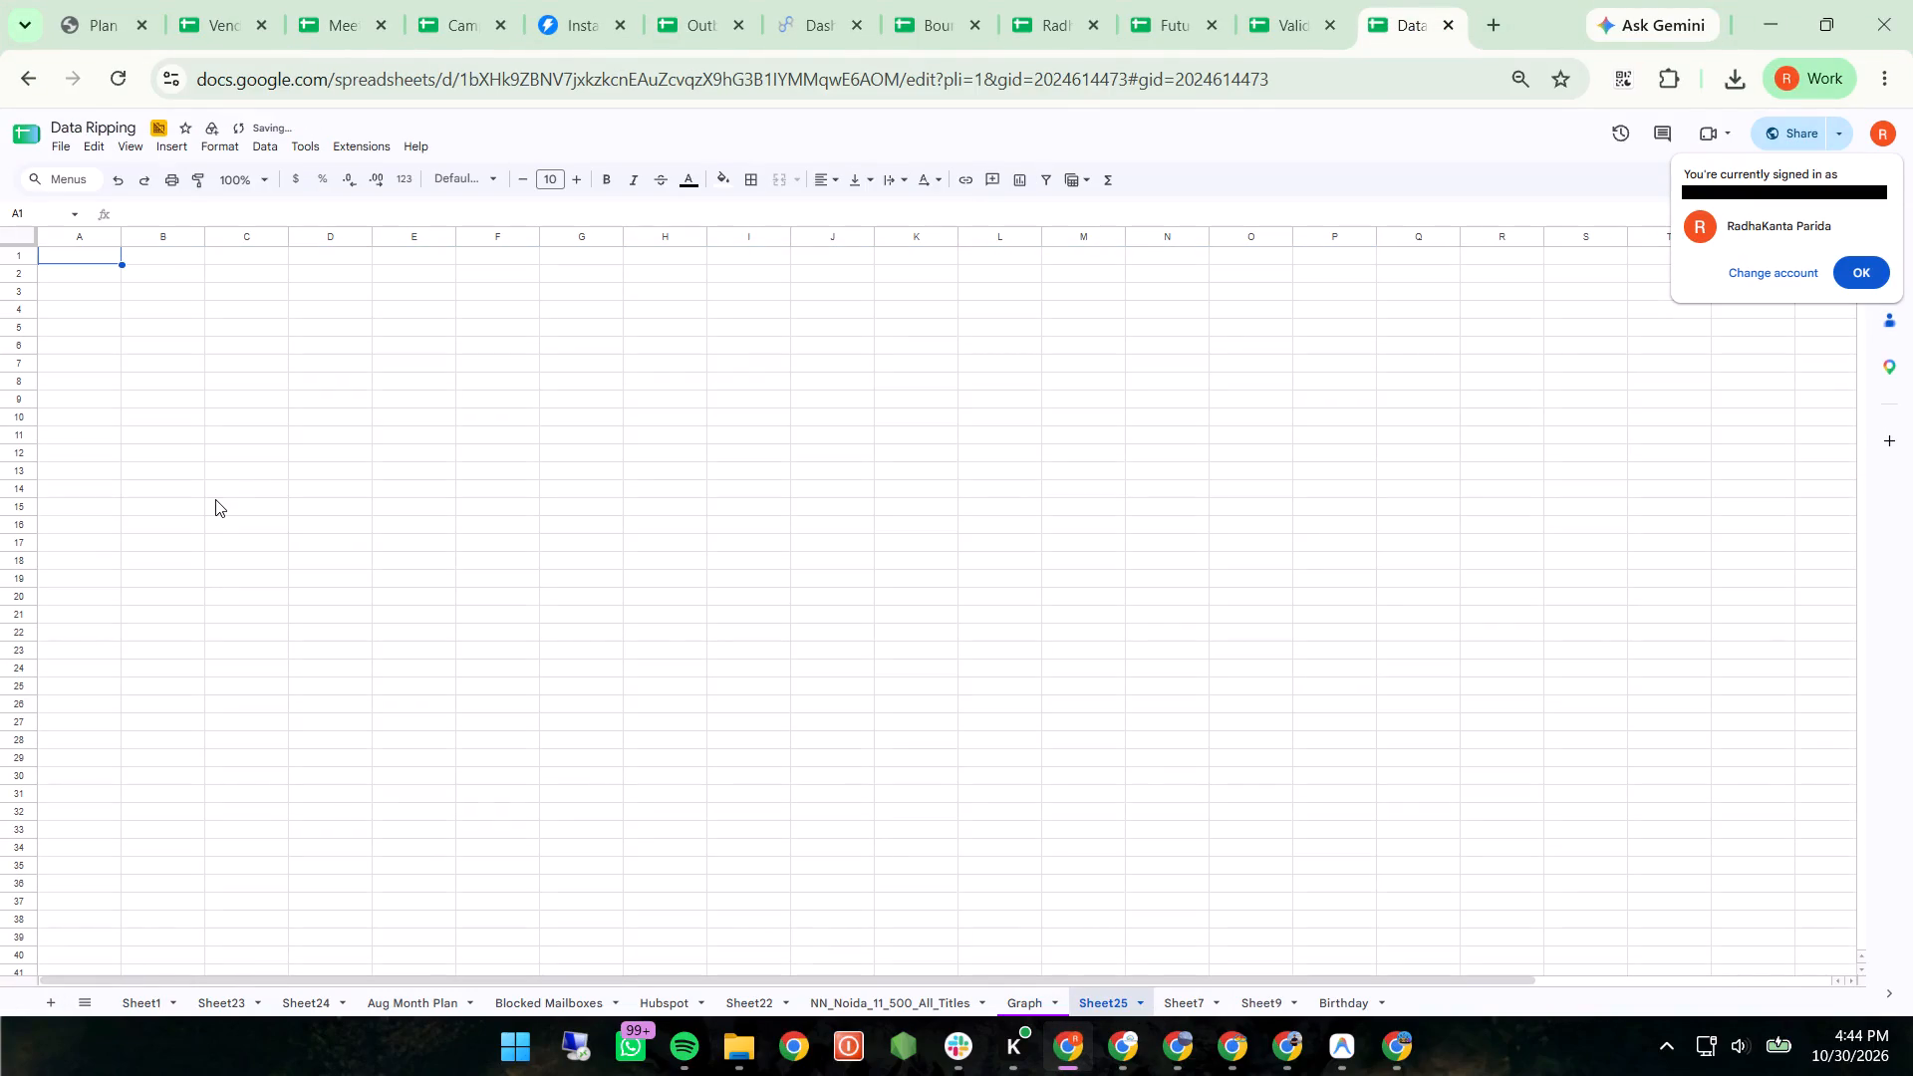
pyautogui.moveTo(1101, 1009); pyautogui.dragTo(1275, 1006)
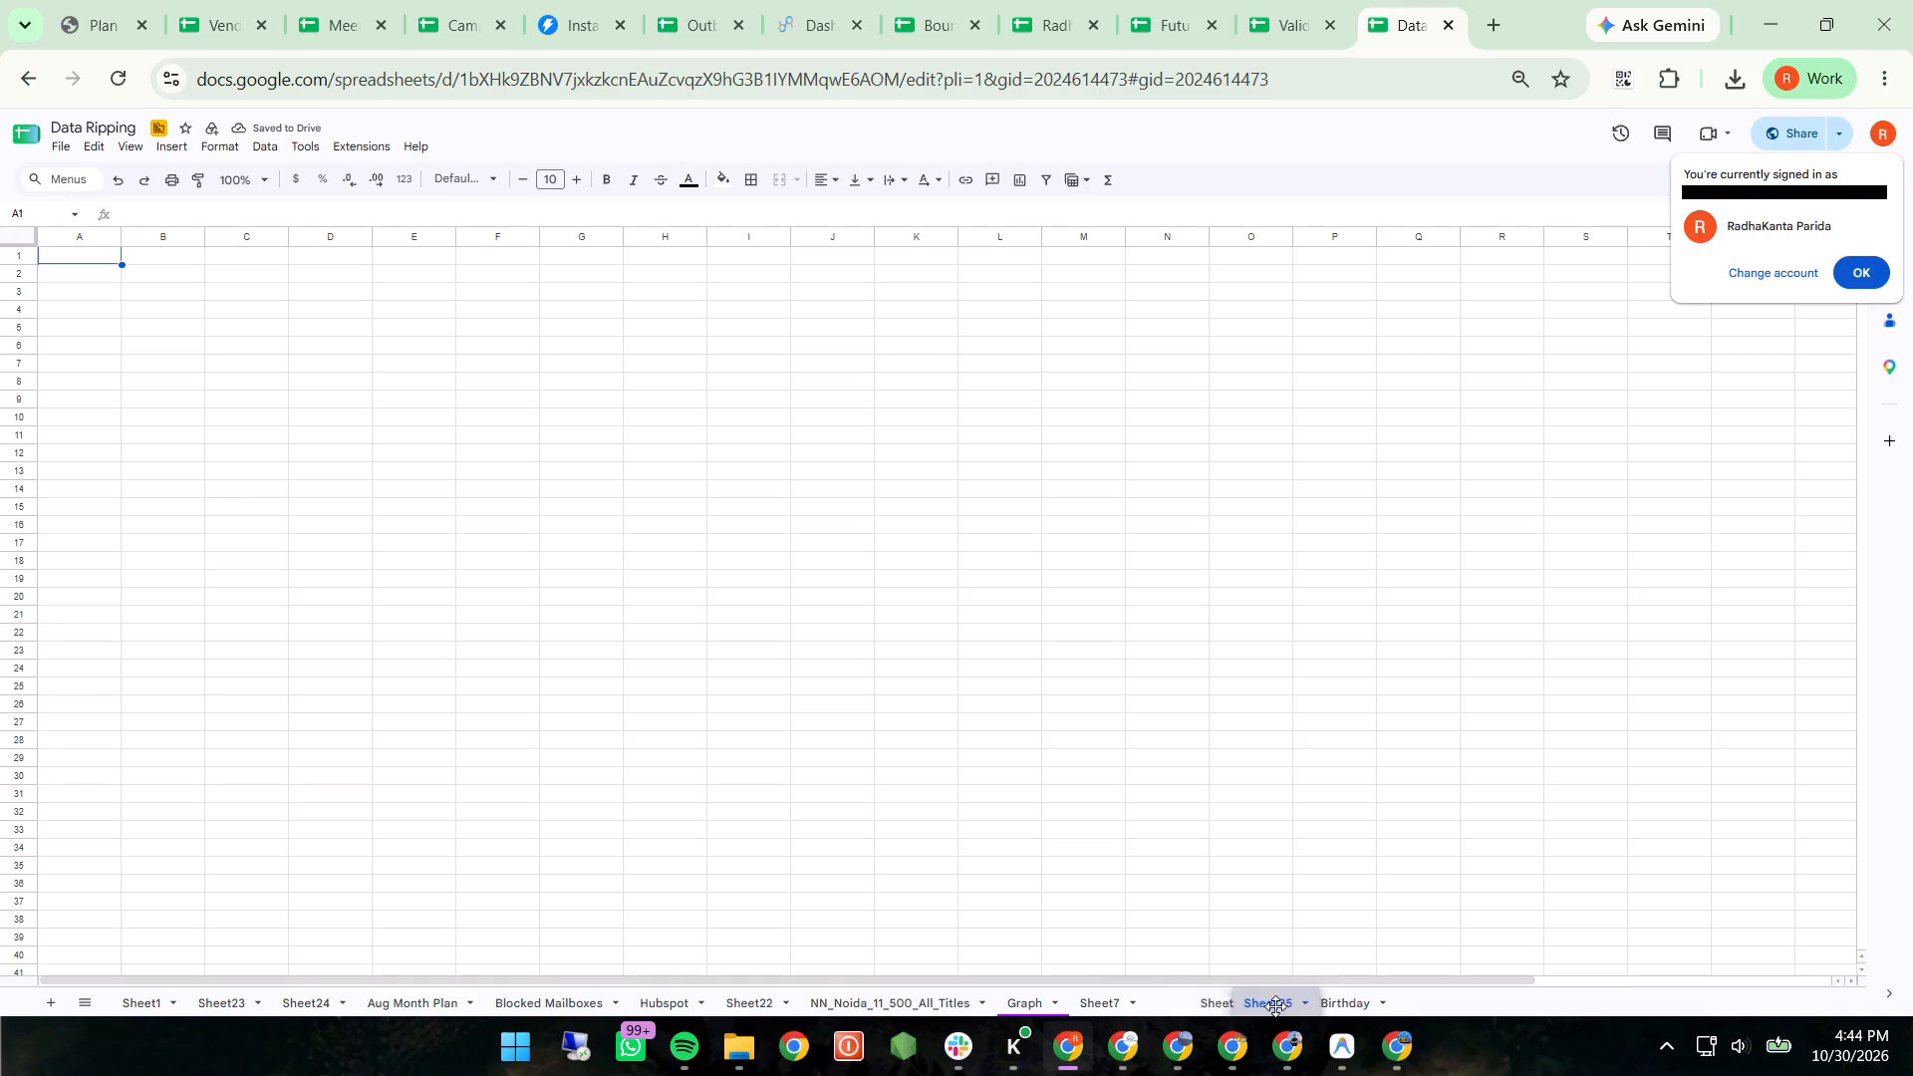
pyautogui.moveTo(1275, 1006); pyautogui.dragTo(1324, 998)
pyautogui.hotkey('ctrl', 'v')
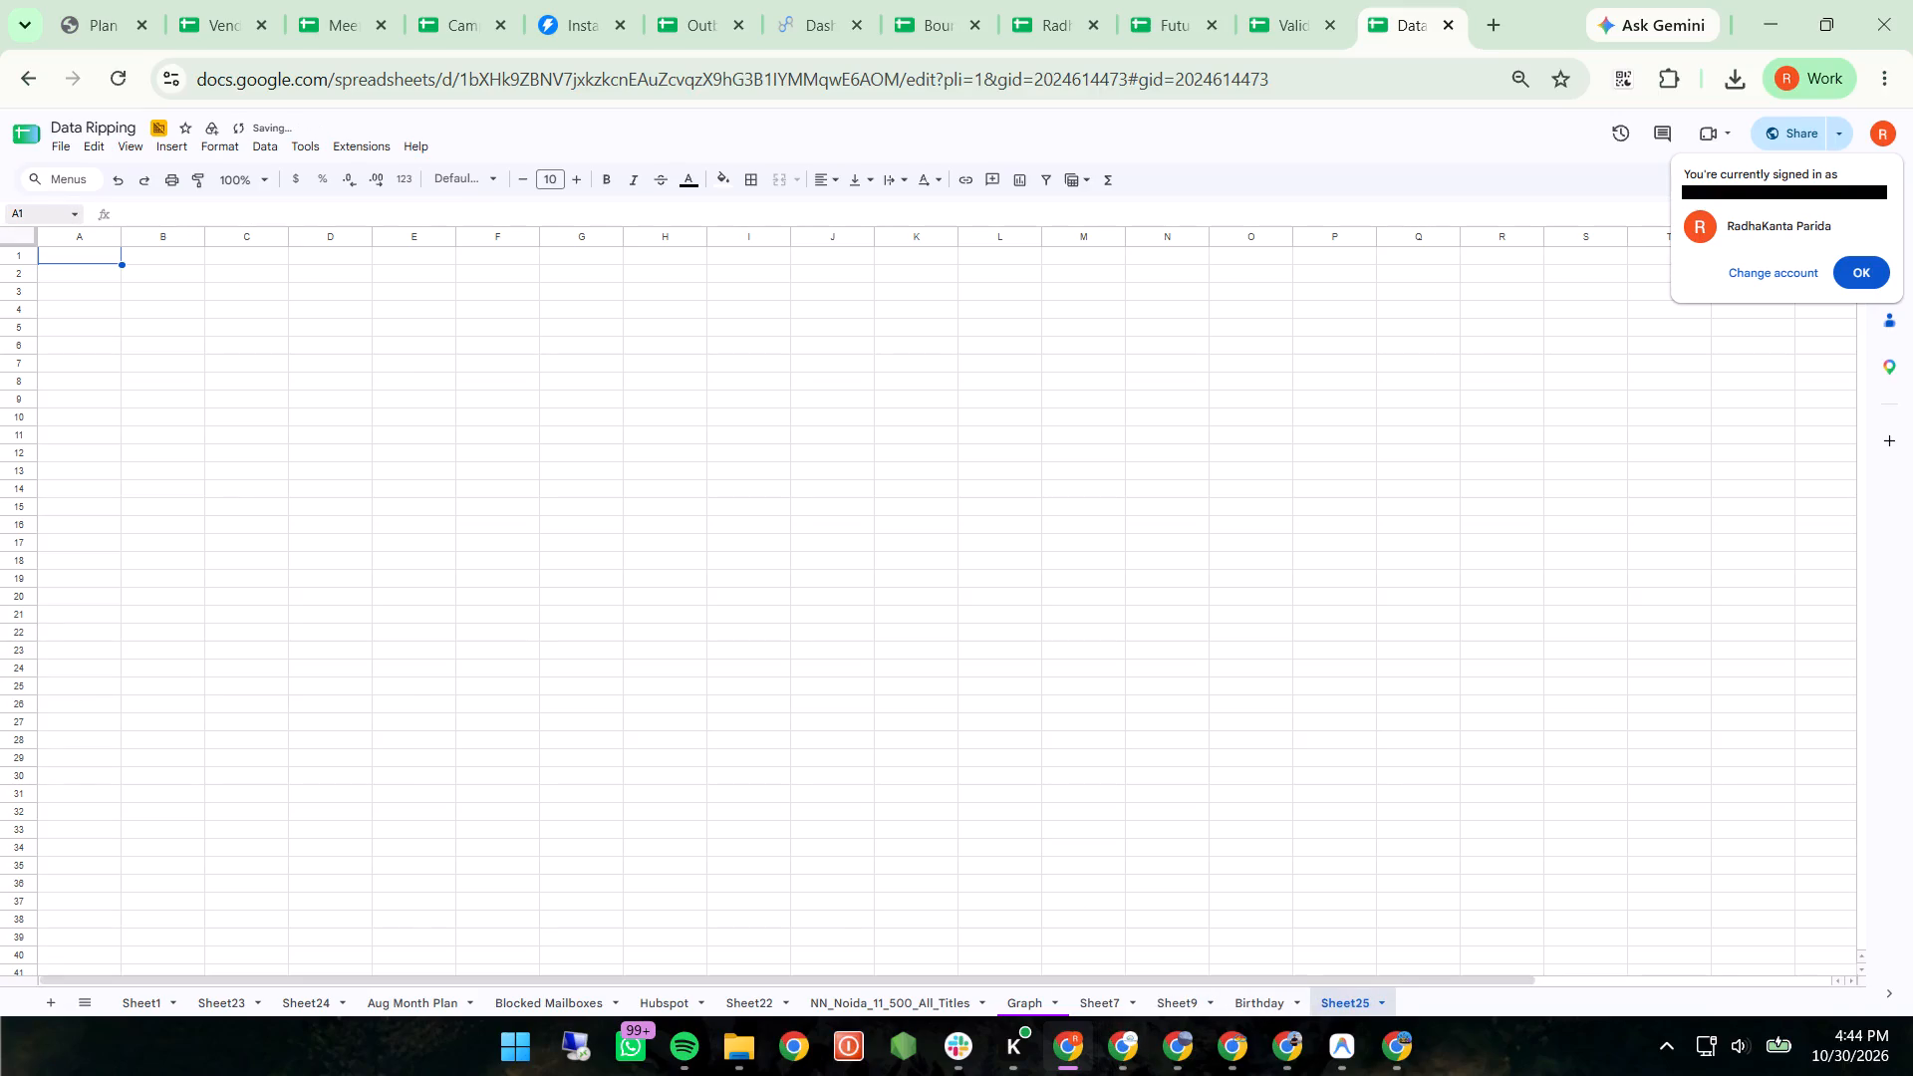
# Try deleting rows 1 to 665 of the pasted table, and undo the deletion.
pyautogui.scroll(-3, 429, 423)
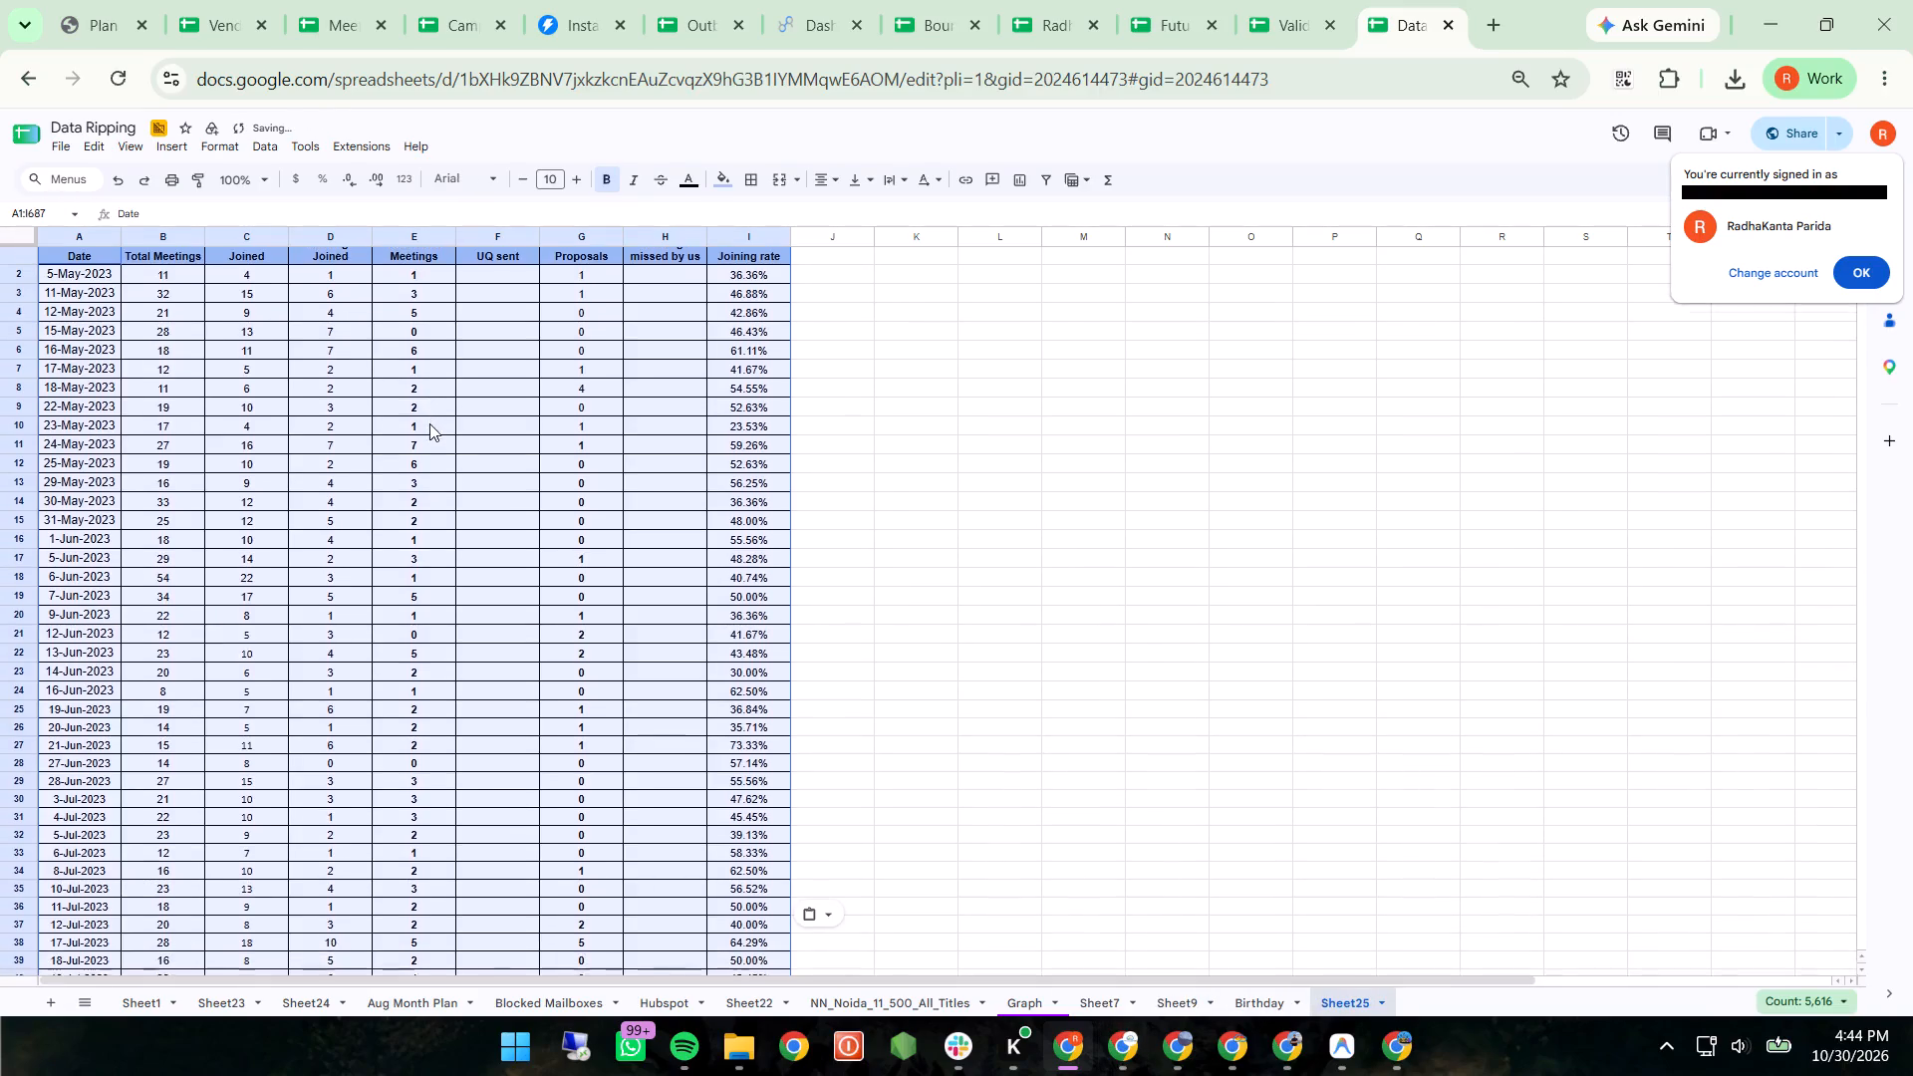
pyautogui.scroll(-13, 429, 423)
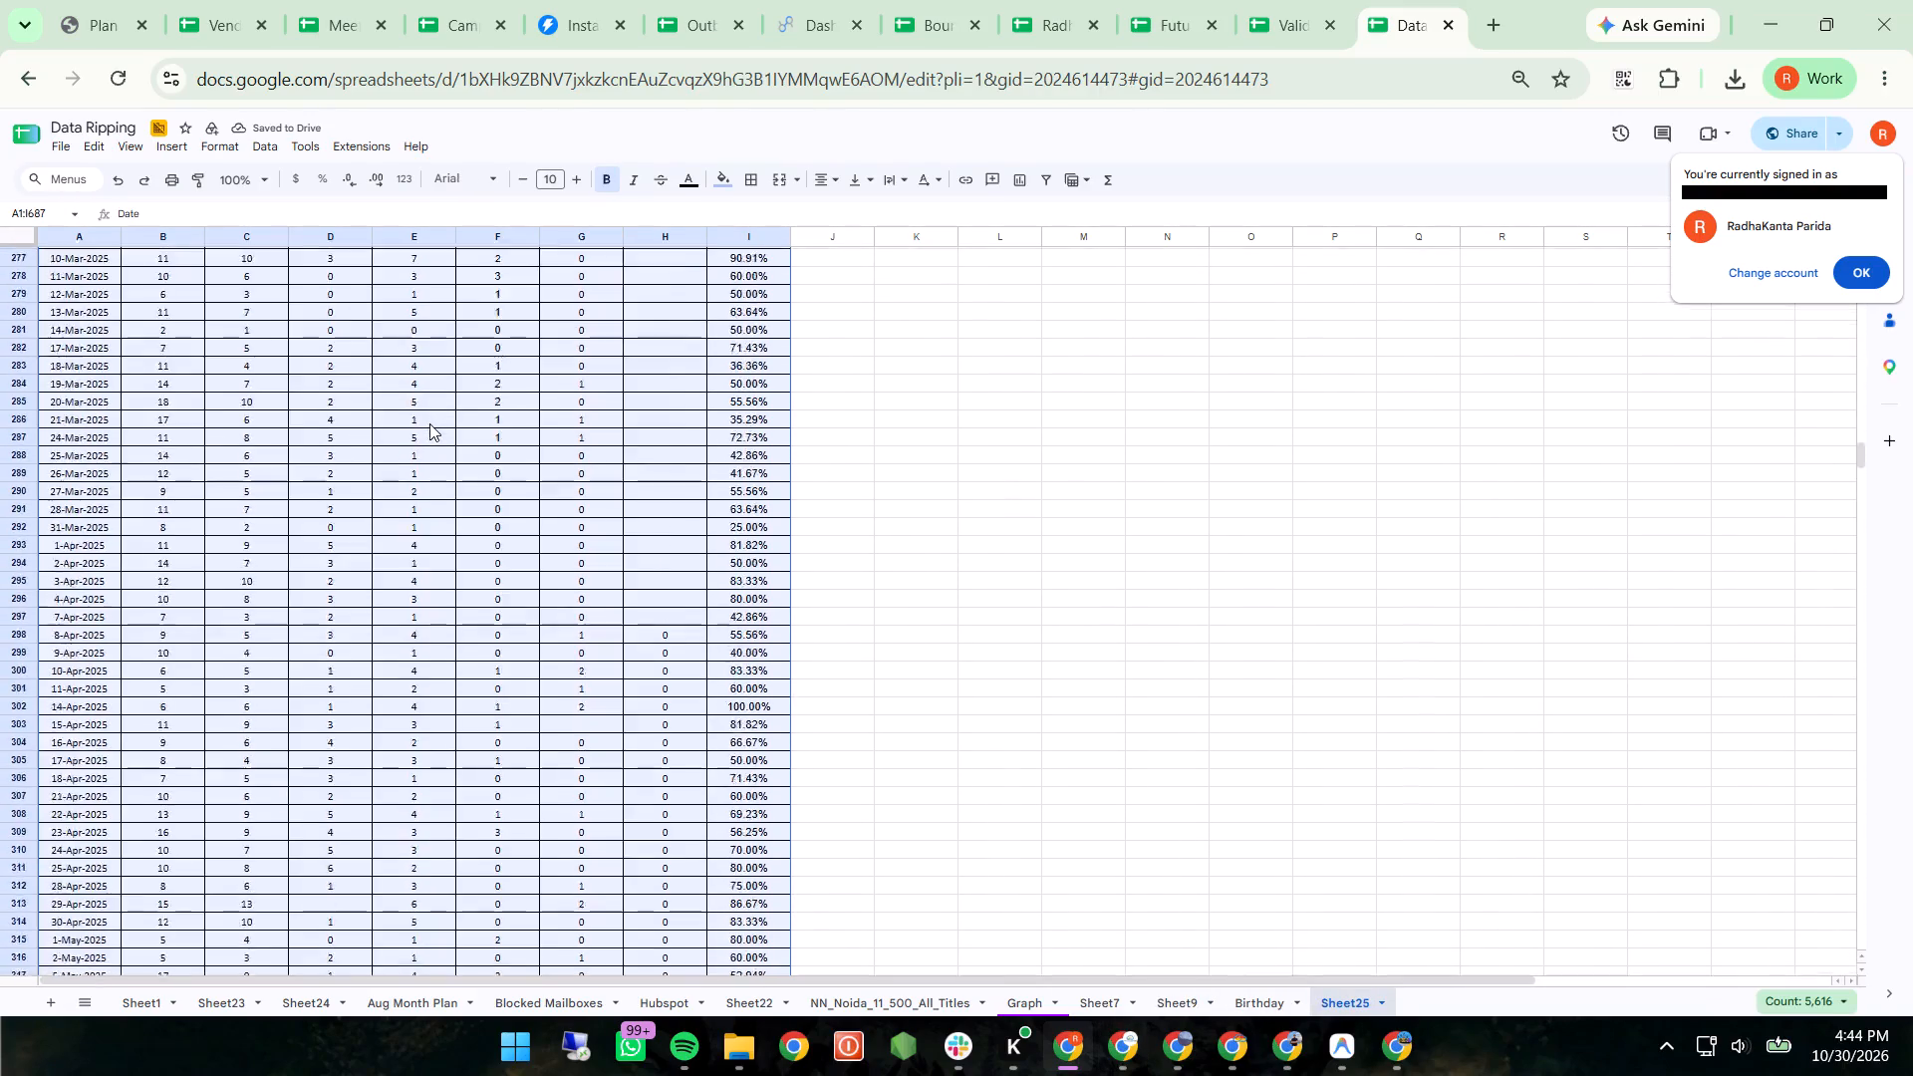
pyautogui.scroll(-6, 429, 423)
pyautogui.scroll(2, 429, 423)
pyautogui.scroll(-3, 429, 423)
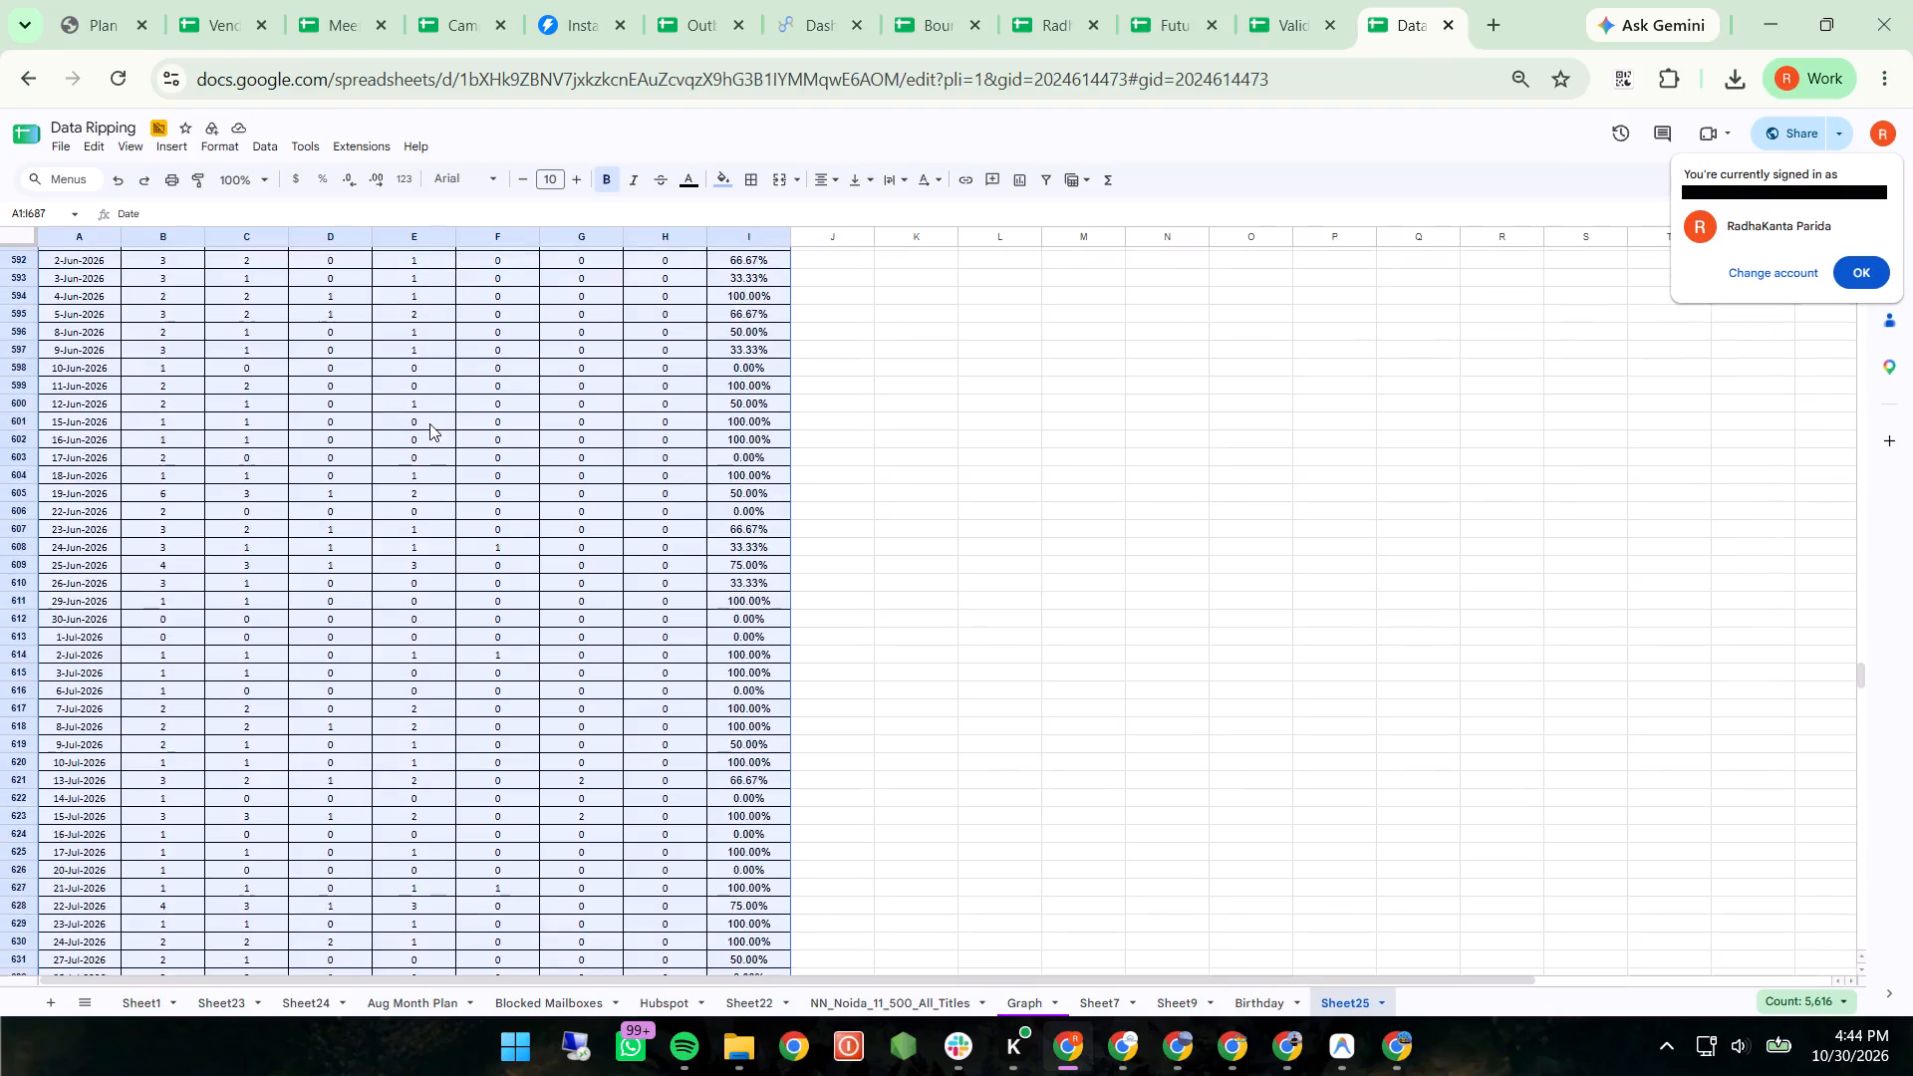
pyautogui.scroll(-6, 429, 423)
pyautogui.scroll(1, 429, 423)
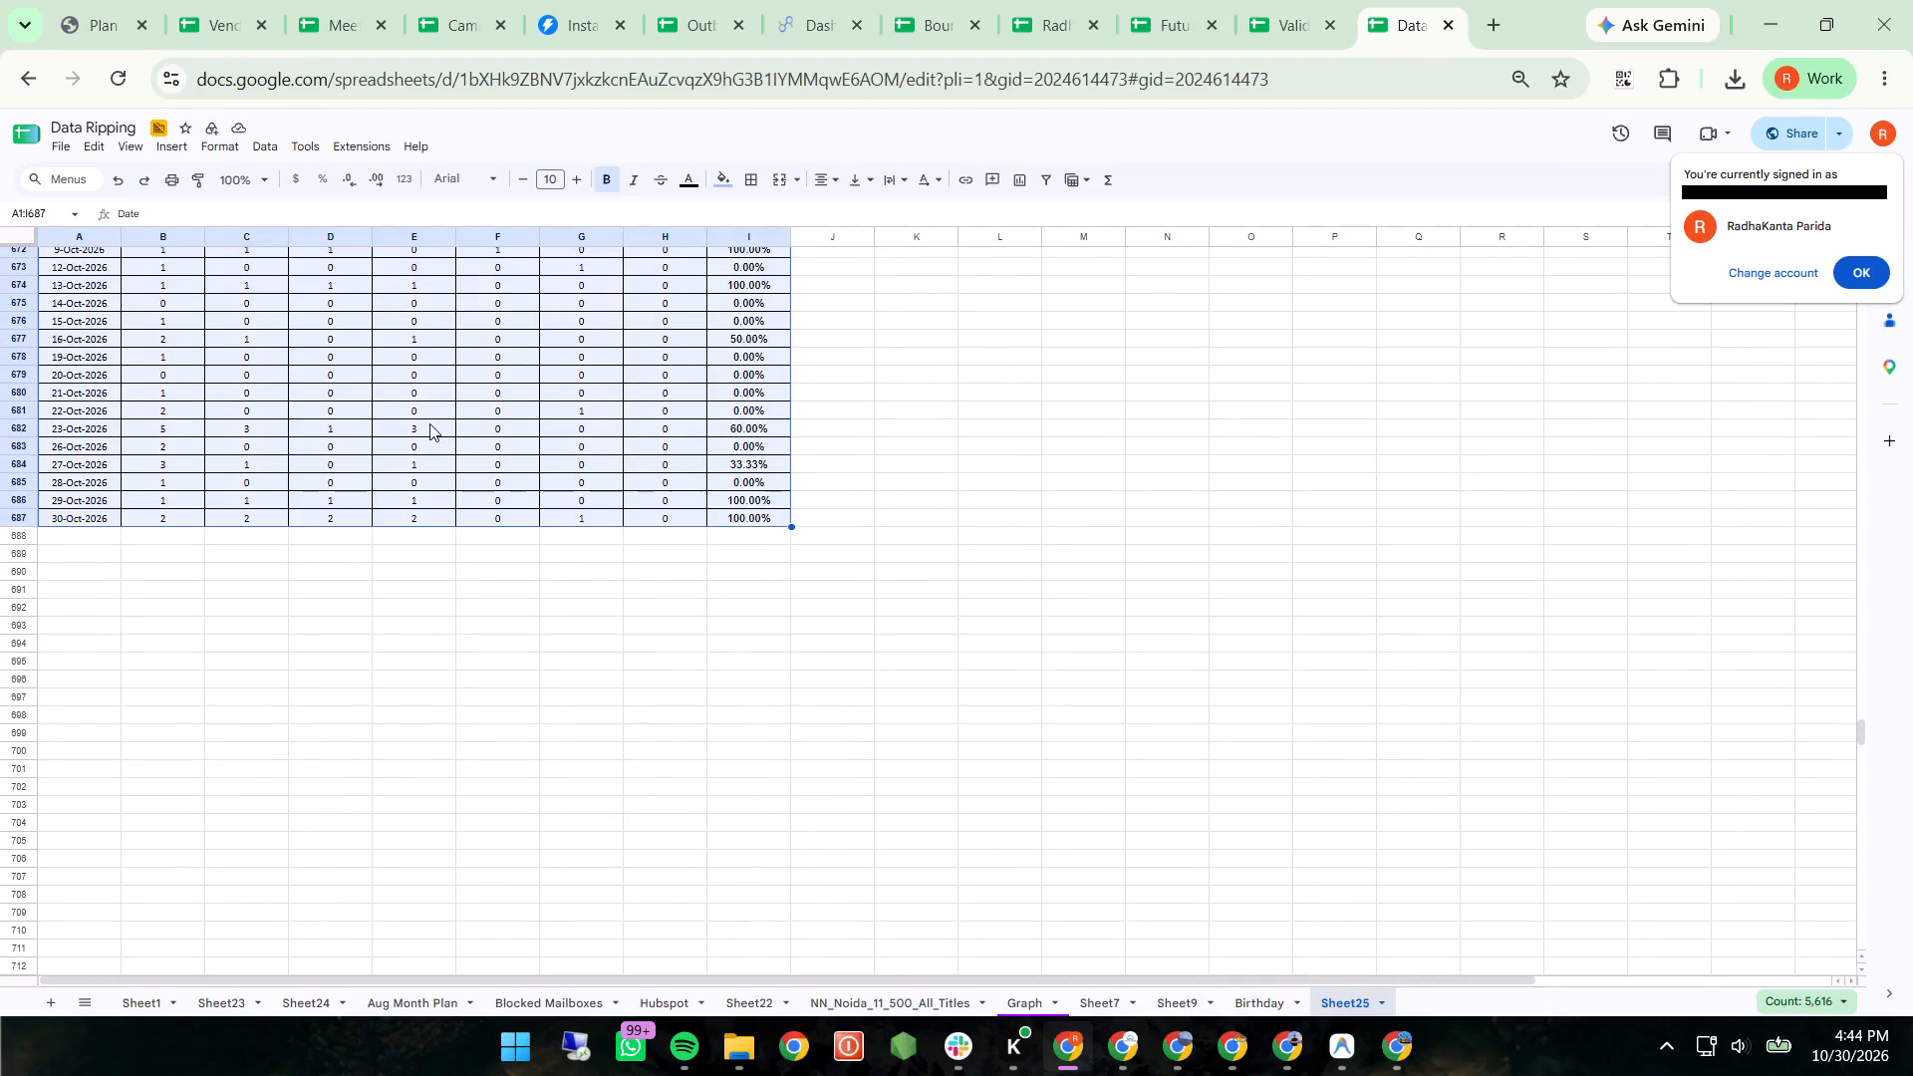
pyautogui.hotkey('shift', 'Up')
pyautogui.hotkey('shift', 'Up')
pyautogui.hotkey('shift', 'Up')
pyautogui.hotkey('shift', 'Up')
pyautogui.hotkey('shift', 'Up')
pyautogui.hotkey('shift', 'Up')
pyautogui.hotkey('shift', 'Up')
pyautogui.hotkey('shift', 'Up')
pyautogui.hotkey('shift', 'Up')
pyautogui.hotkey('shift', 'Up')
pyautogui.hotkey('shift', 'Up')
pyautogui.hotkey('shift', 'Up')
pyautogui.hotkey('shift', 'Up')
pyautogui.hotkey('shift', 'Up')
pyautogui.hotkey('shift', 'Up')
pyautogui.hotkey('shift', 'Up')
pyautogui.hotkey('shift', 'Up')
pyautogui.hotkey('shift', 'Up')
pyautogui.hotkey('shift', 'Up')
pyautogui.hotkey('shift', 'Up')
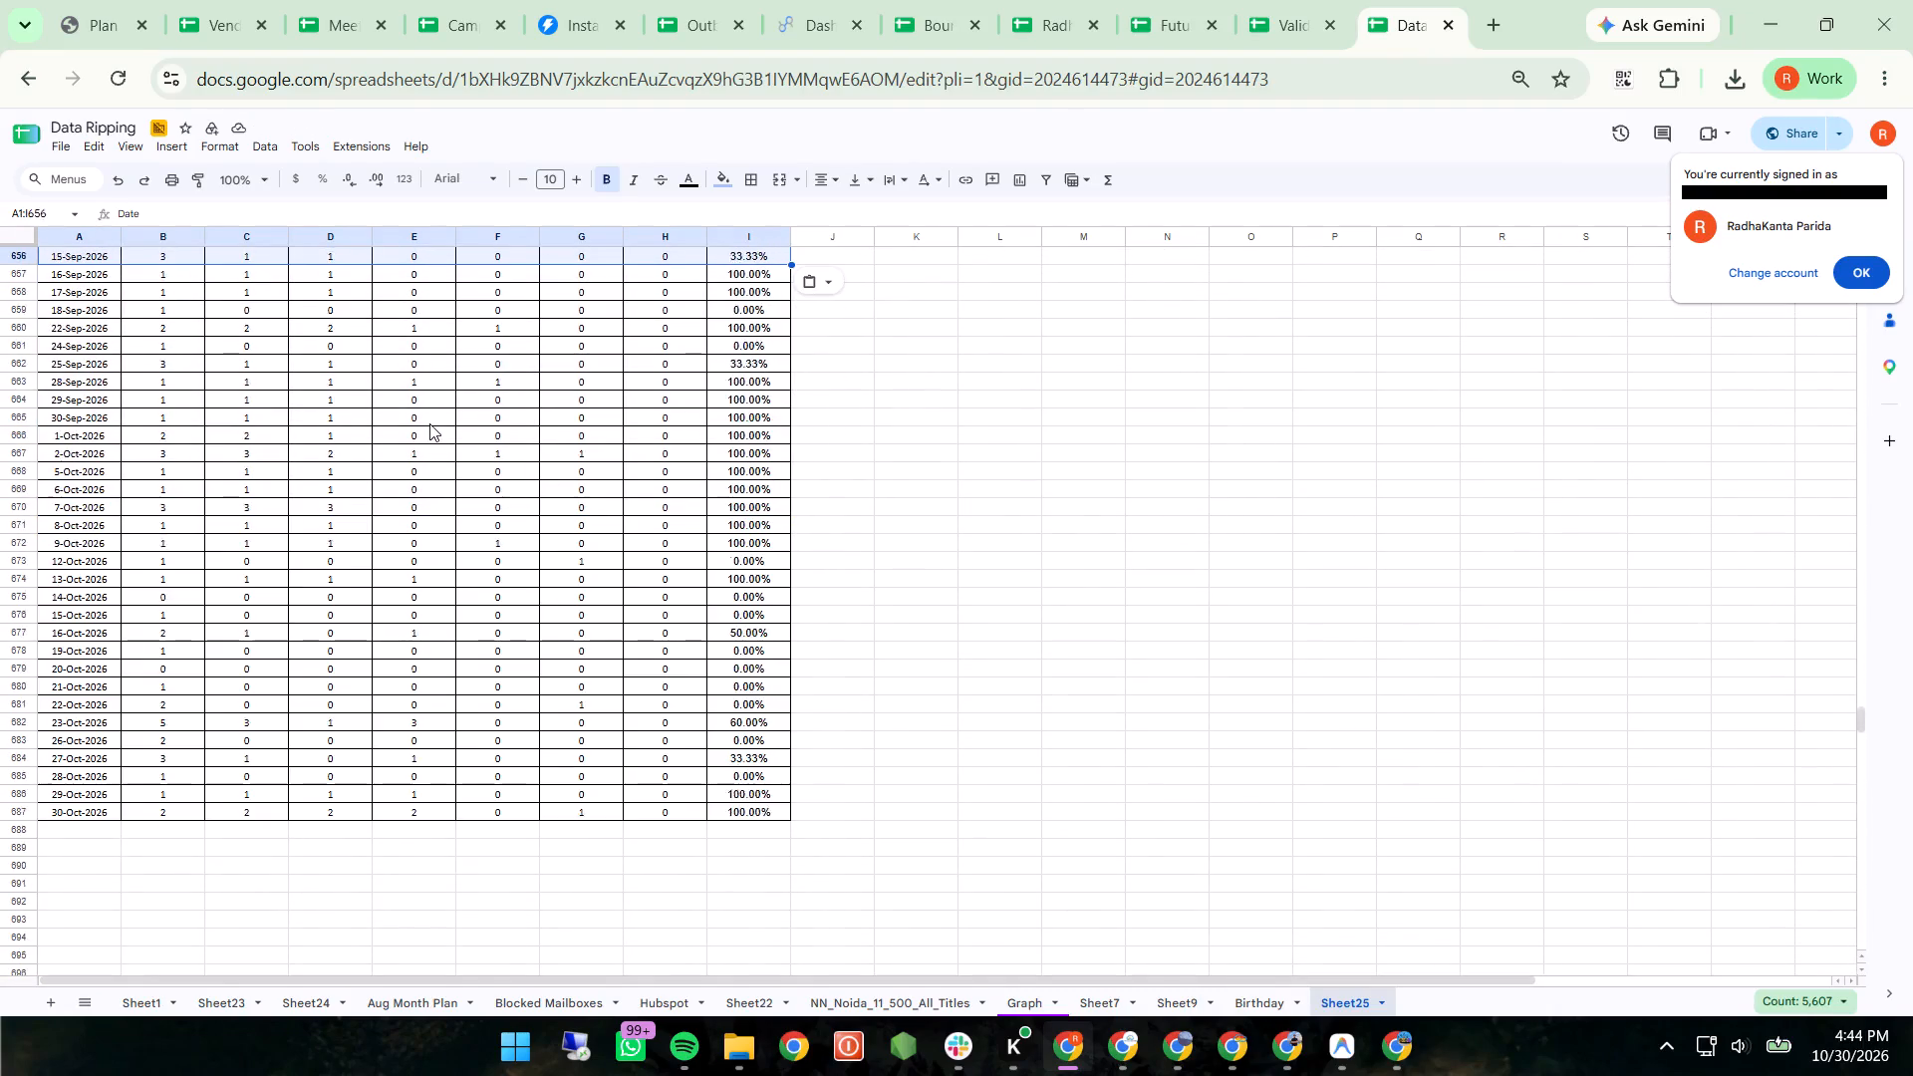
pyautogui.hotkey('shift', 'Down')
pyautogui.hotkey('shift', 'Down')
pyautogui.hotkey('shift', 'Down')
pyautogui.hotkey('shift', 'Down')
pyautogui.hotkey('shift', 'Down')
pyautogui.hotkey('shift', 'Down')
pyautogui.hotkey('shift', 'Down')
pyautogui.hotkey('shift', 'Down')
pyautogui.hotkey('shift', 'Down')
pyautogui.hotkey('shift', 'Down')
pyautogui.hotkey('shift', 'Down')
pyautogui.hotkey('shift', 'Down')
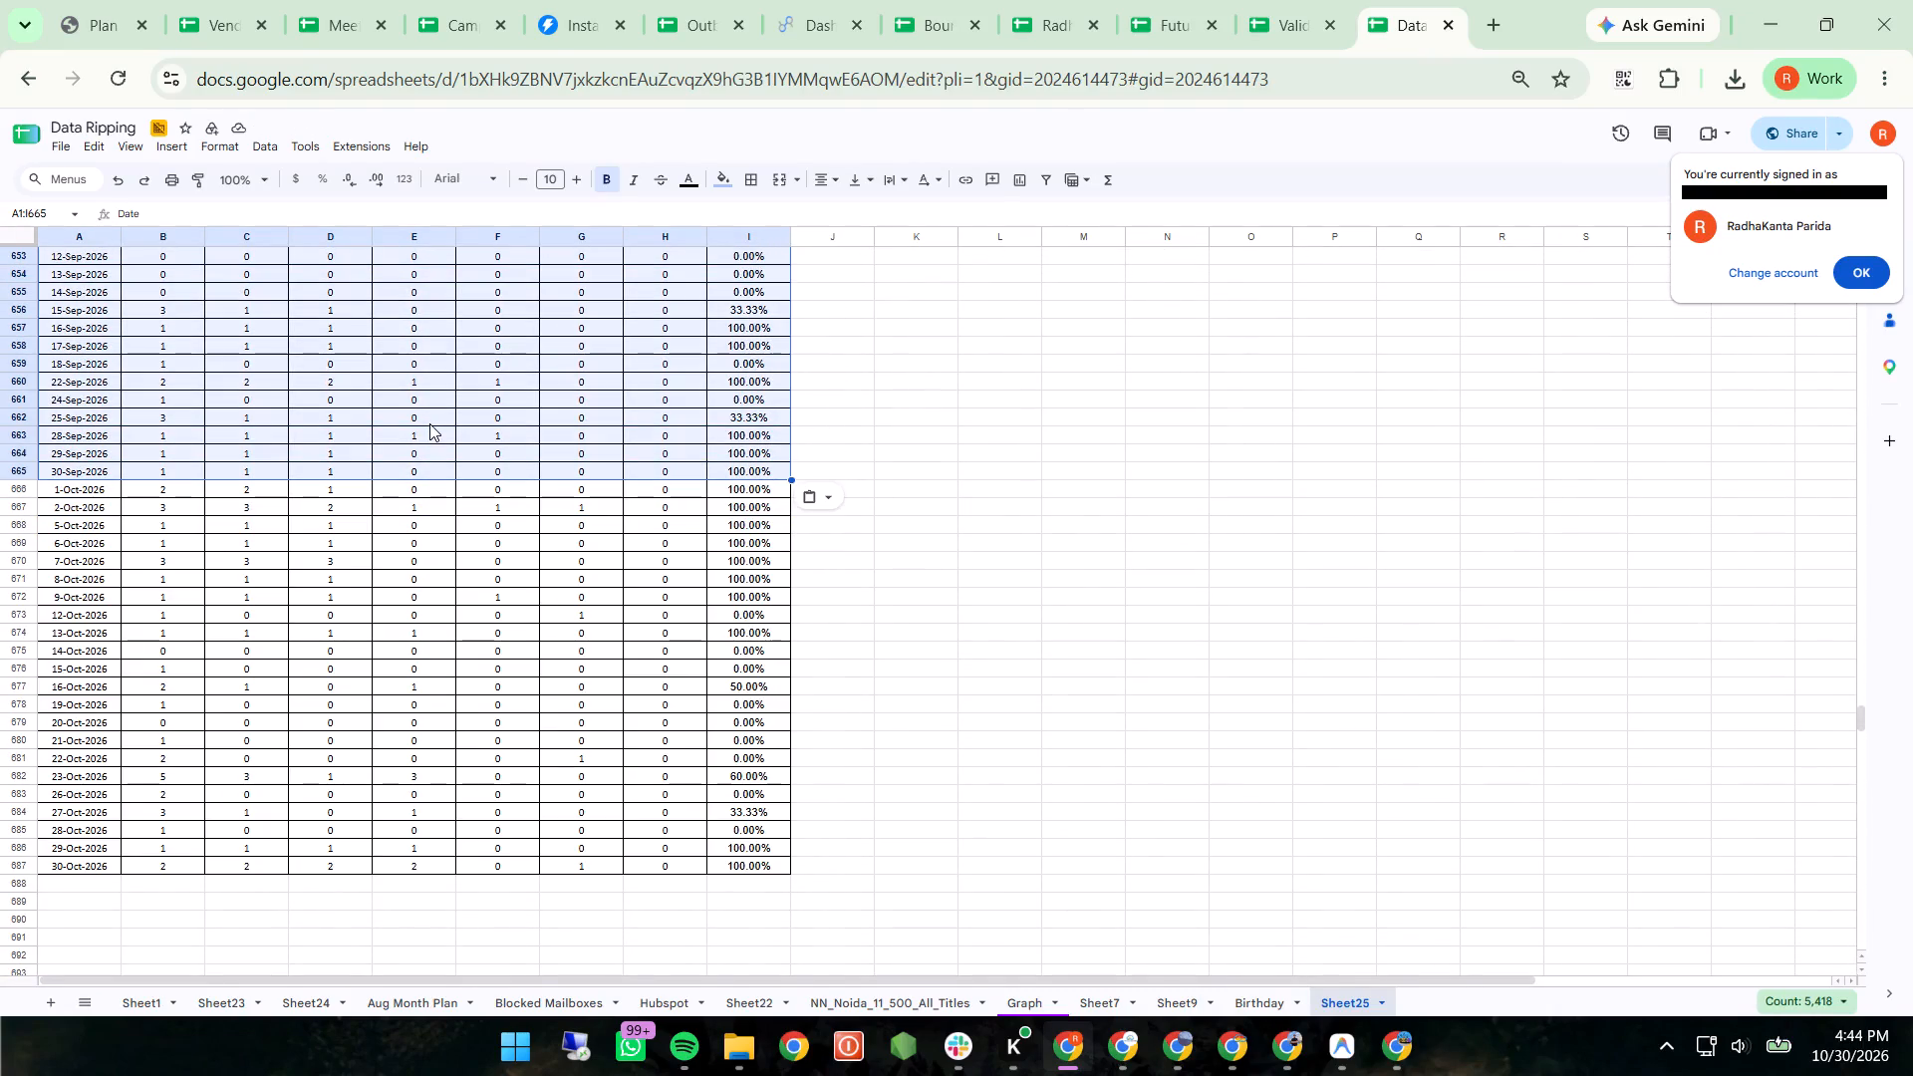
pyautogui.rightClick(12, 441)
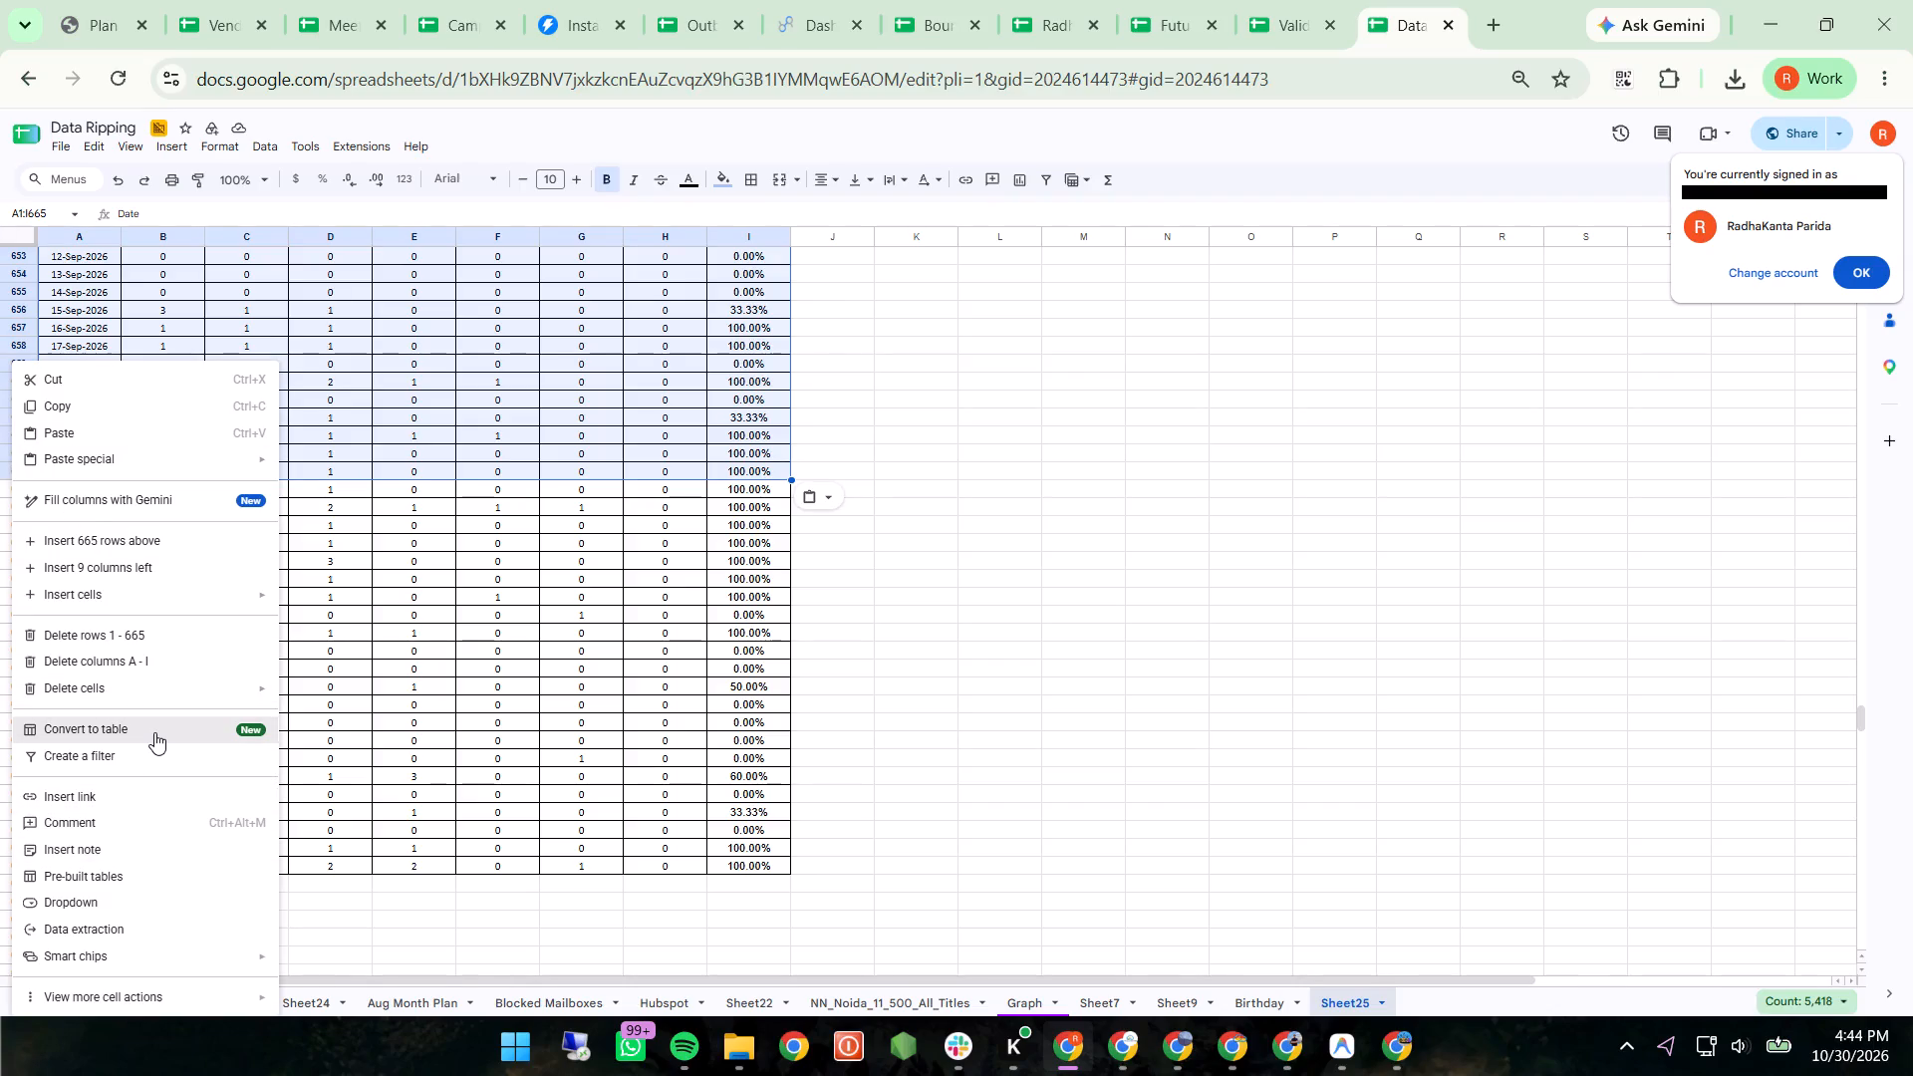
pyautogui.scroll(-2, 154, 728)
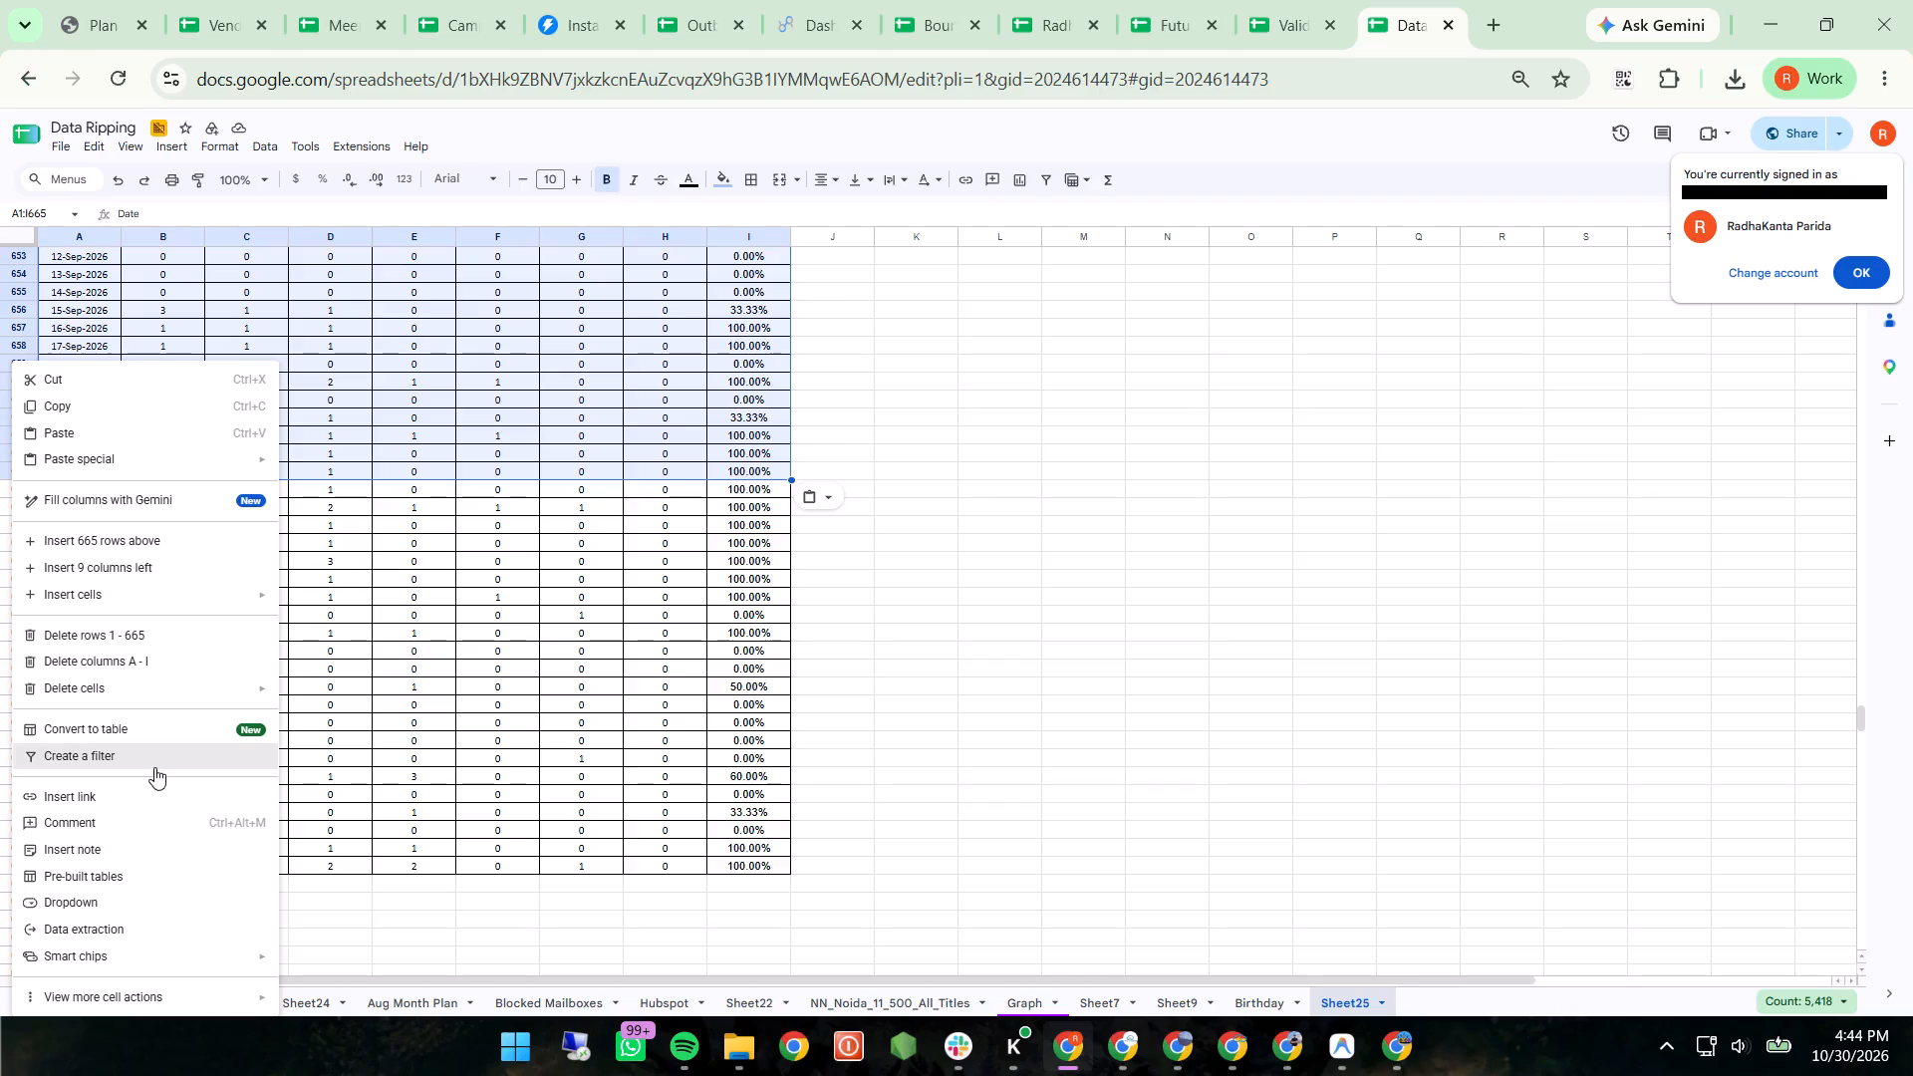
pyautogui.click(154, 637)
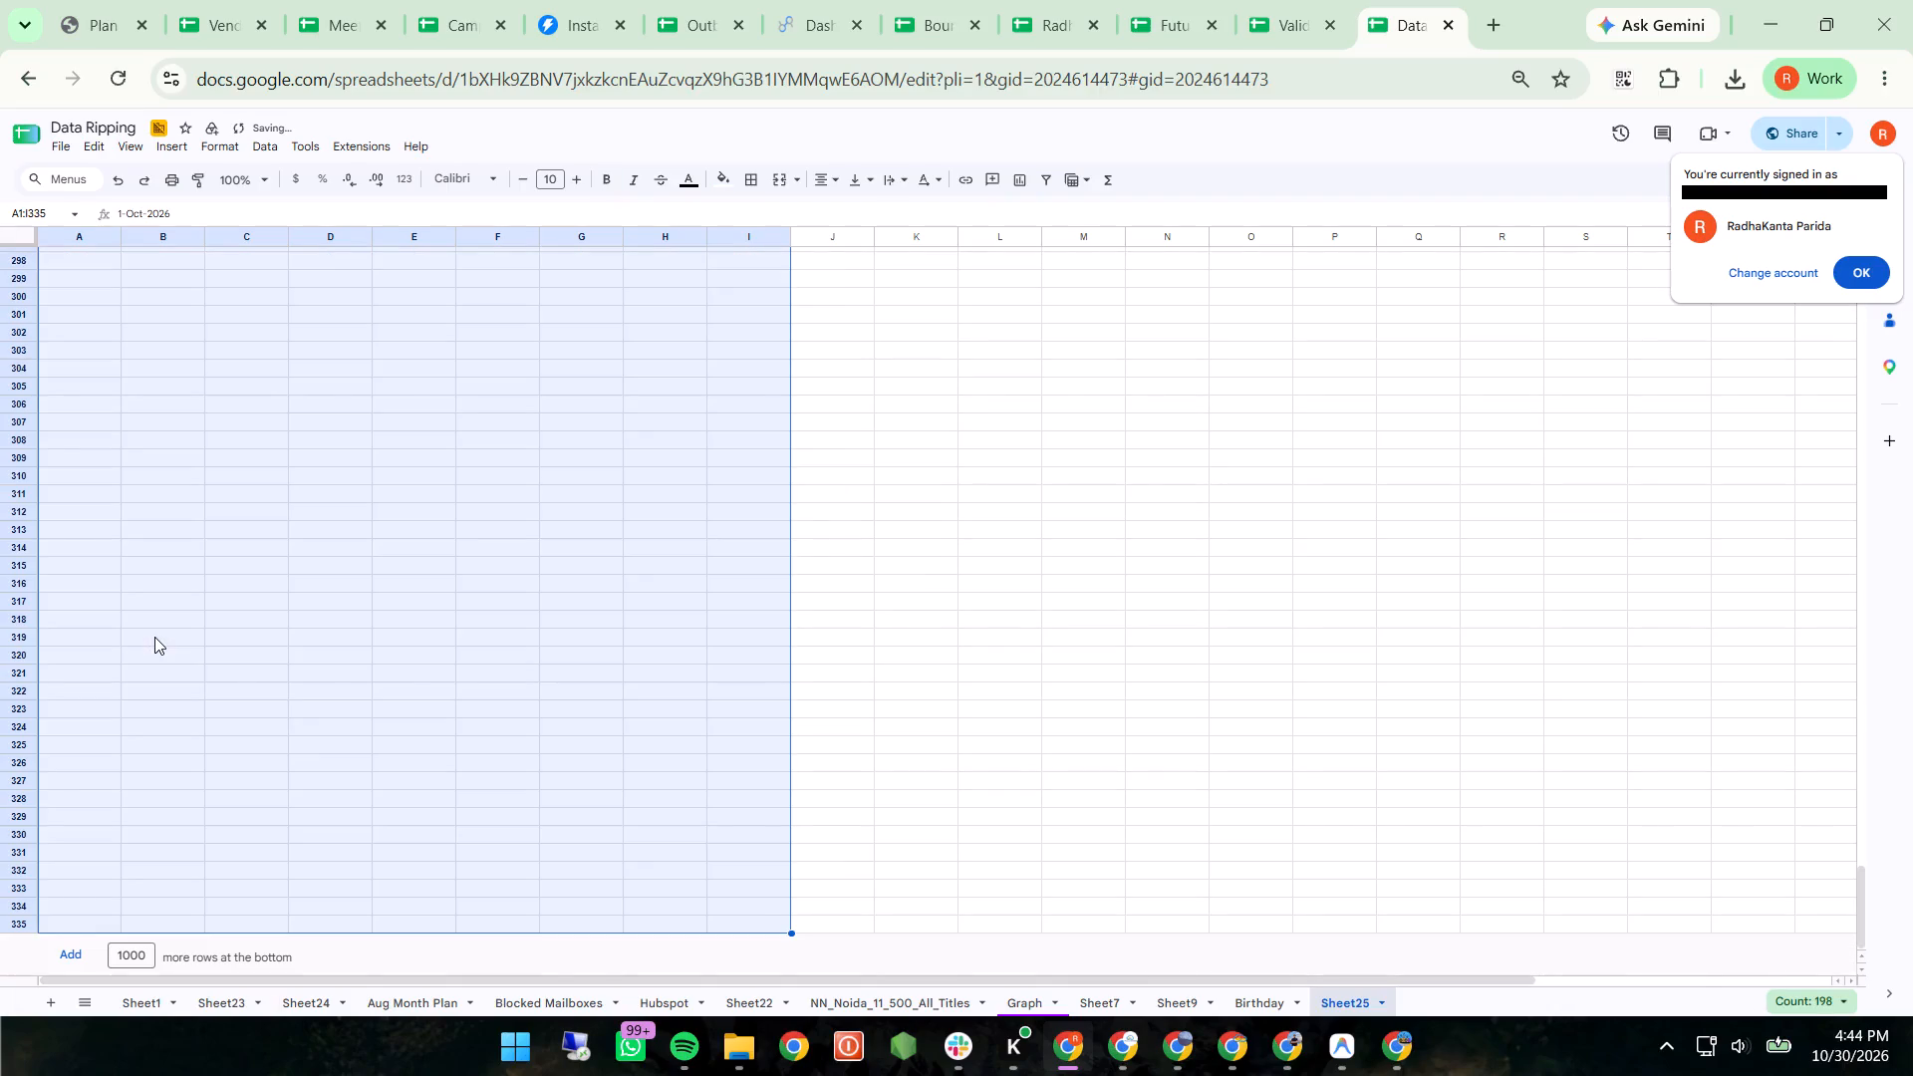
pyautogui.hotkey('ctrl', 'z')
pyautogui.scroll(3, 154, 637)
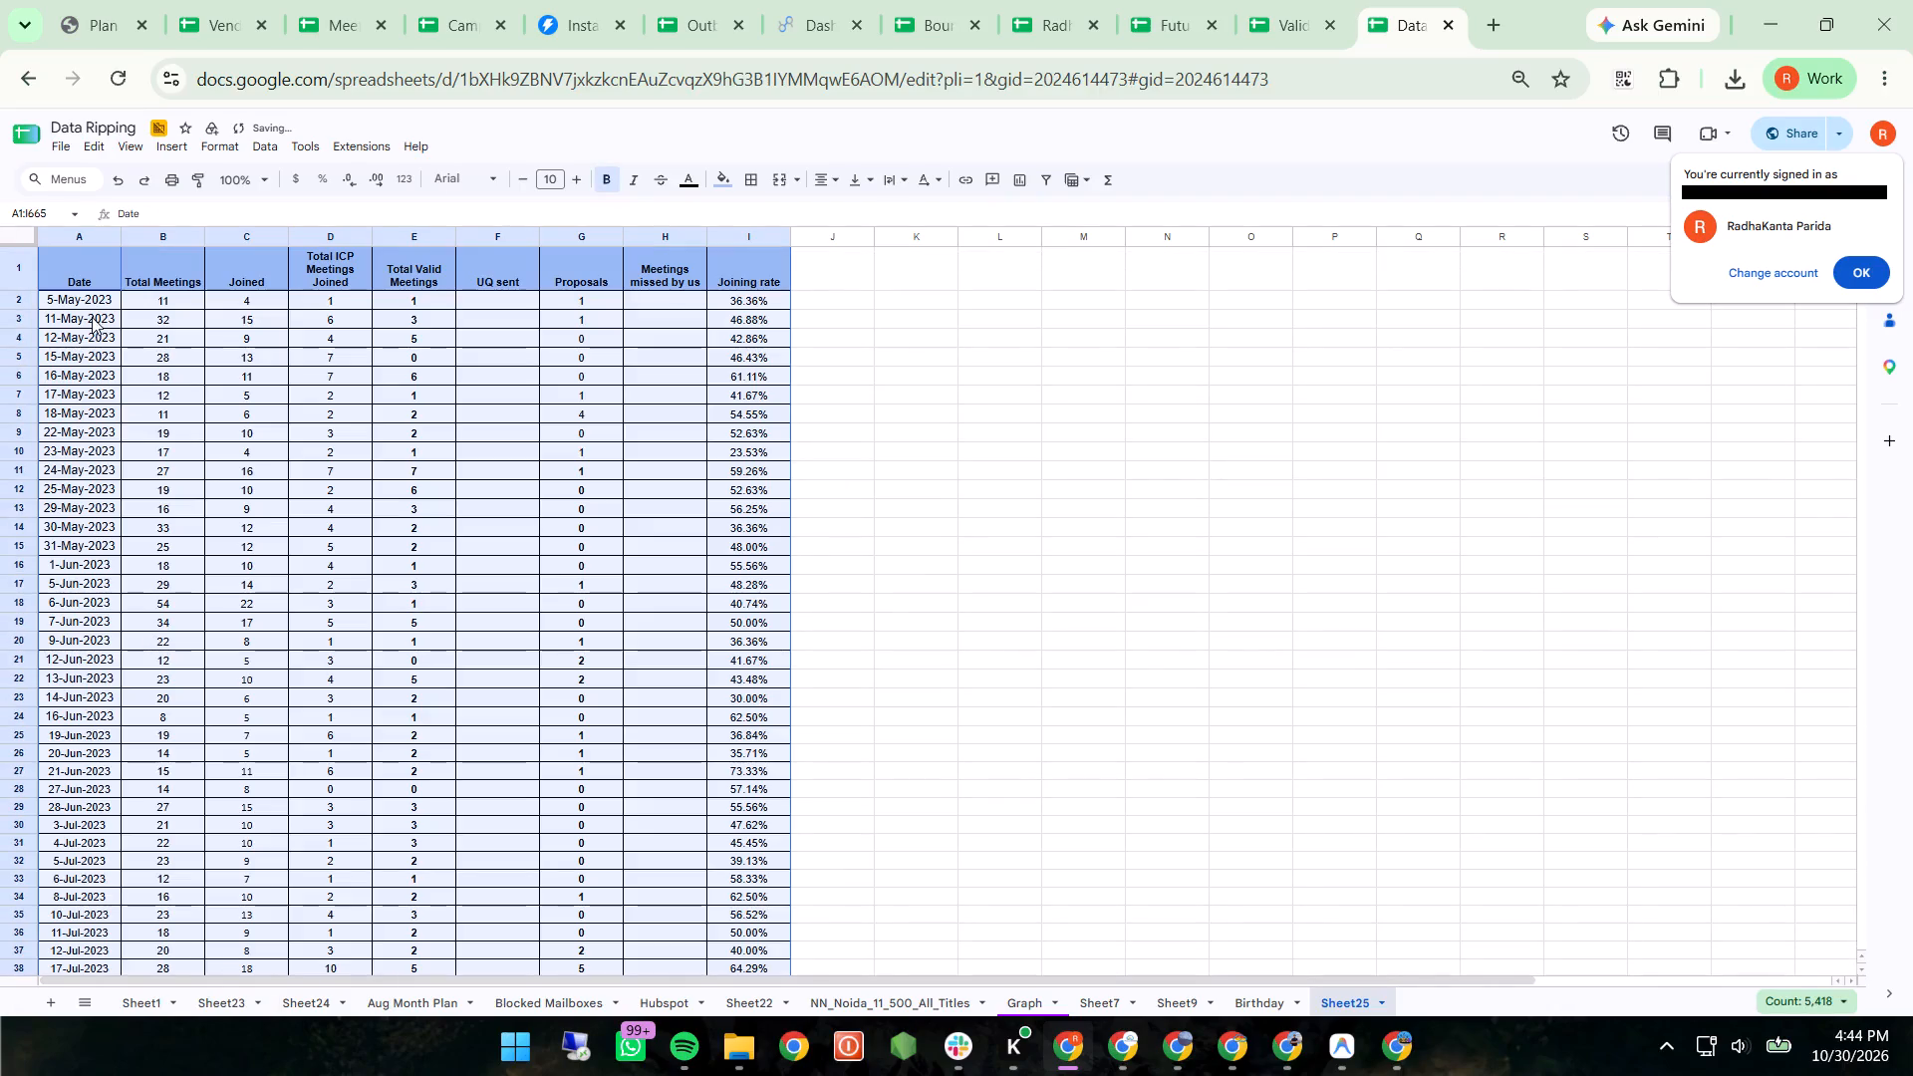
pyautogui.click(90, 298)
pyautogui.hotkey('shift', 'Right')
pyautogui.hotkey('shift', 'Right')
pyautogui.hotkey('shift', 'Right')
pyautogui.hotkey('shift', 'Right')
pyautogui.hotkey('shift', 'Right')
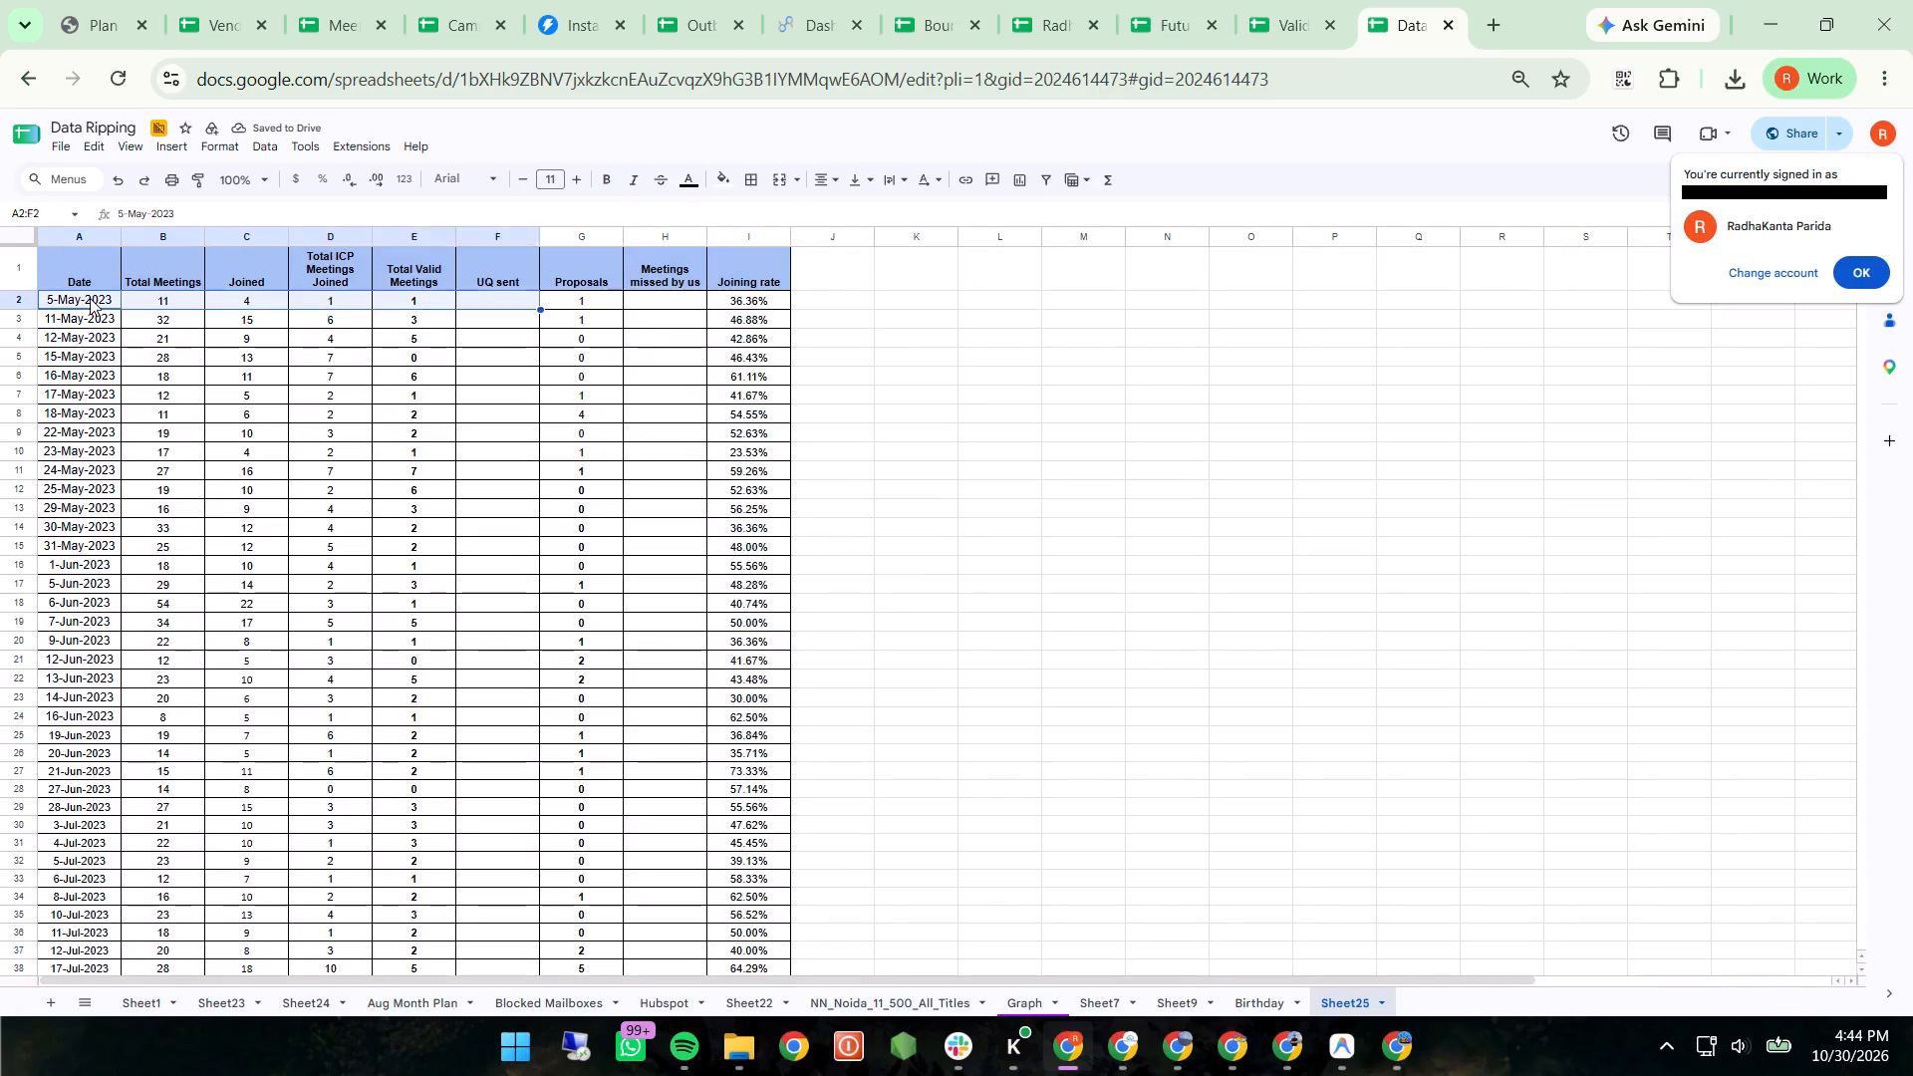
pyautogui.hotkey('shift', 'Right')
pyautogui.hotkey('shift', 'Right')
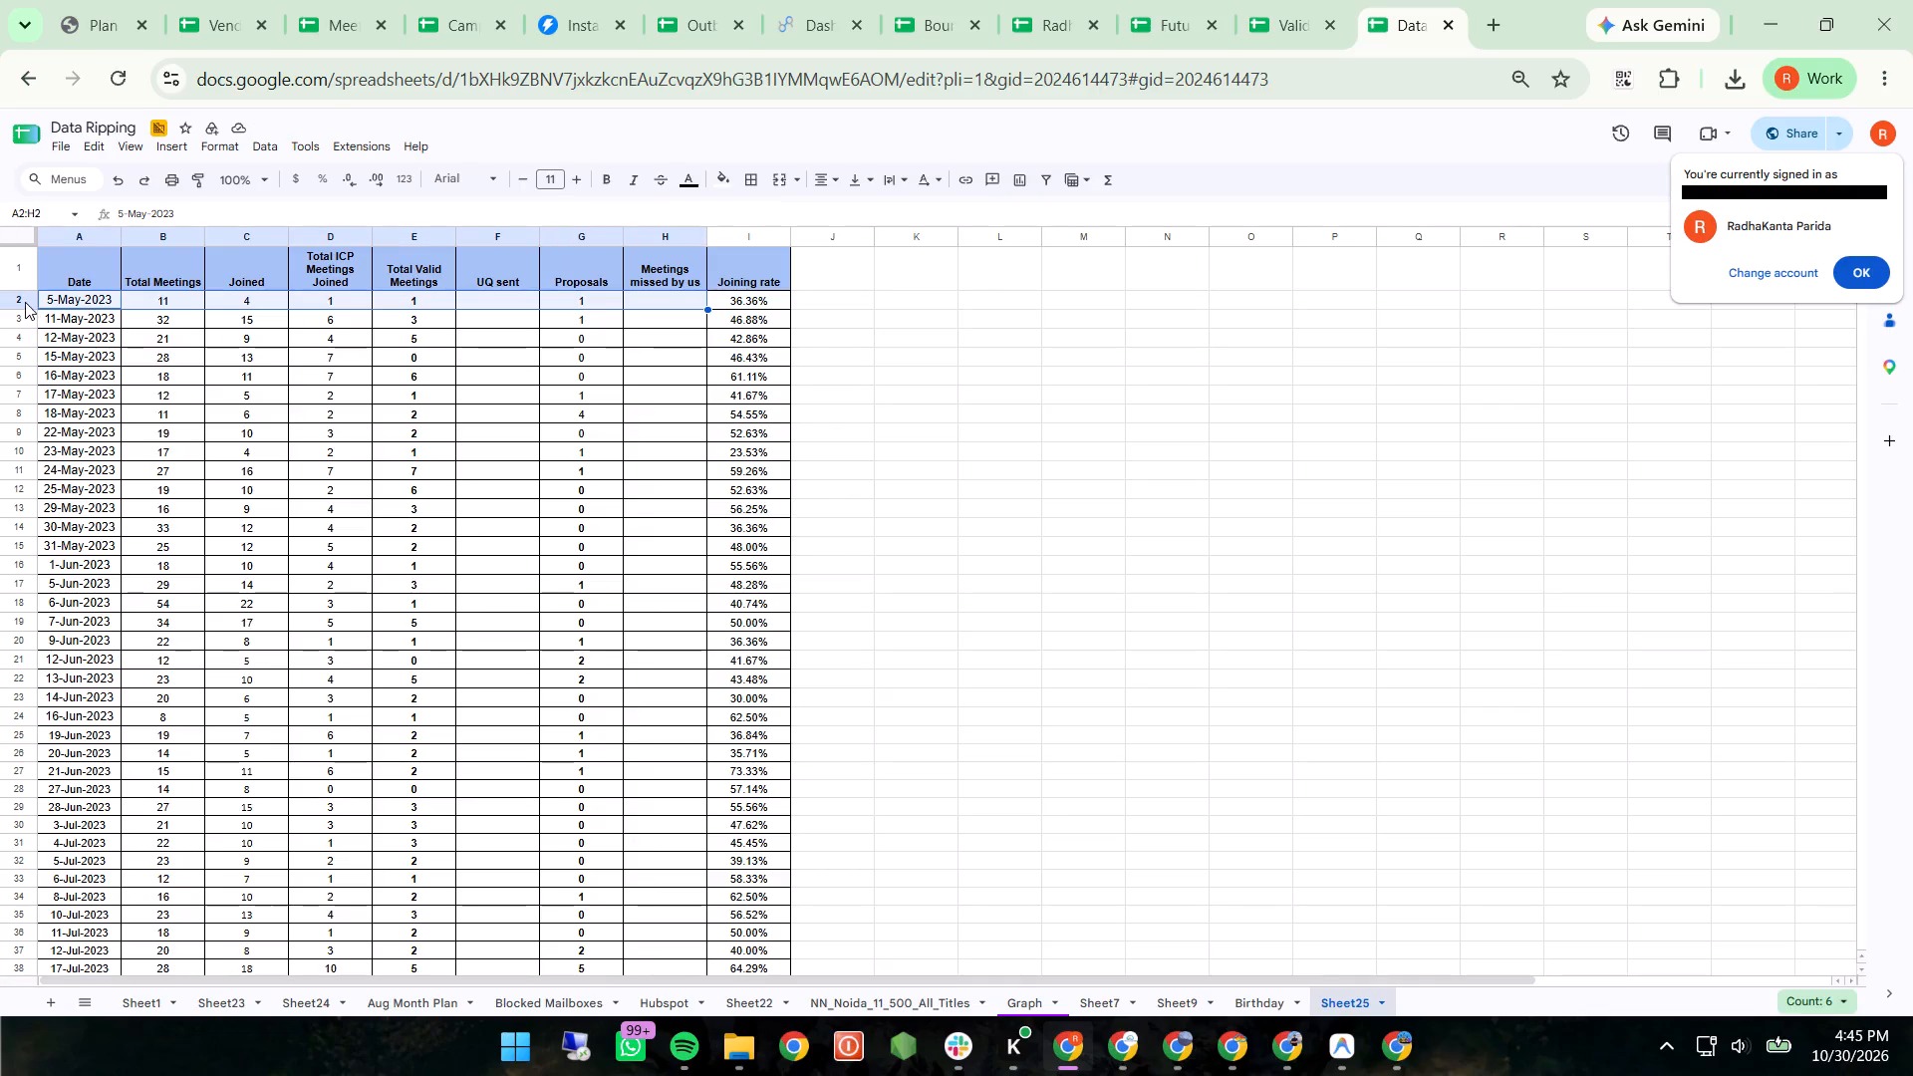
# Hide rows 2 to 665 of the new sheet, from 5-May-2023 through 30-Sep-2026, keeping the header and the October rows.
pyautogui.click(25, 302)
pyautogui.hotkey('ctrl', 'shift', 'Down')
pyautogui.scroll(-2, 25, 302)
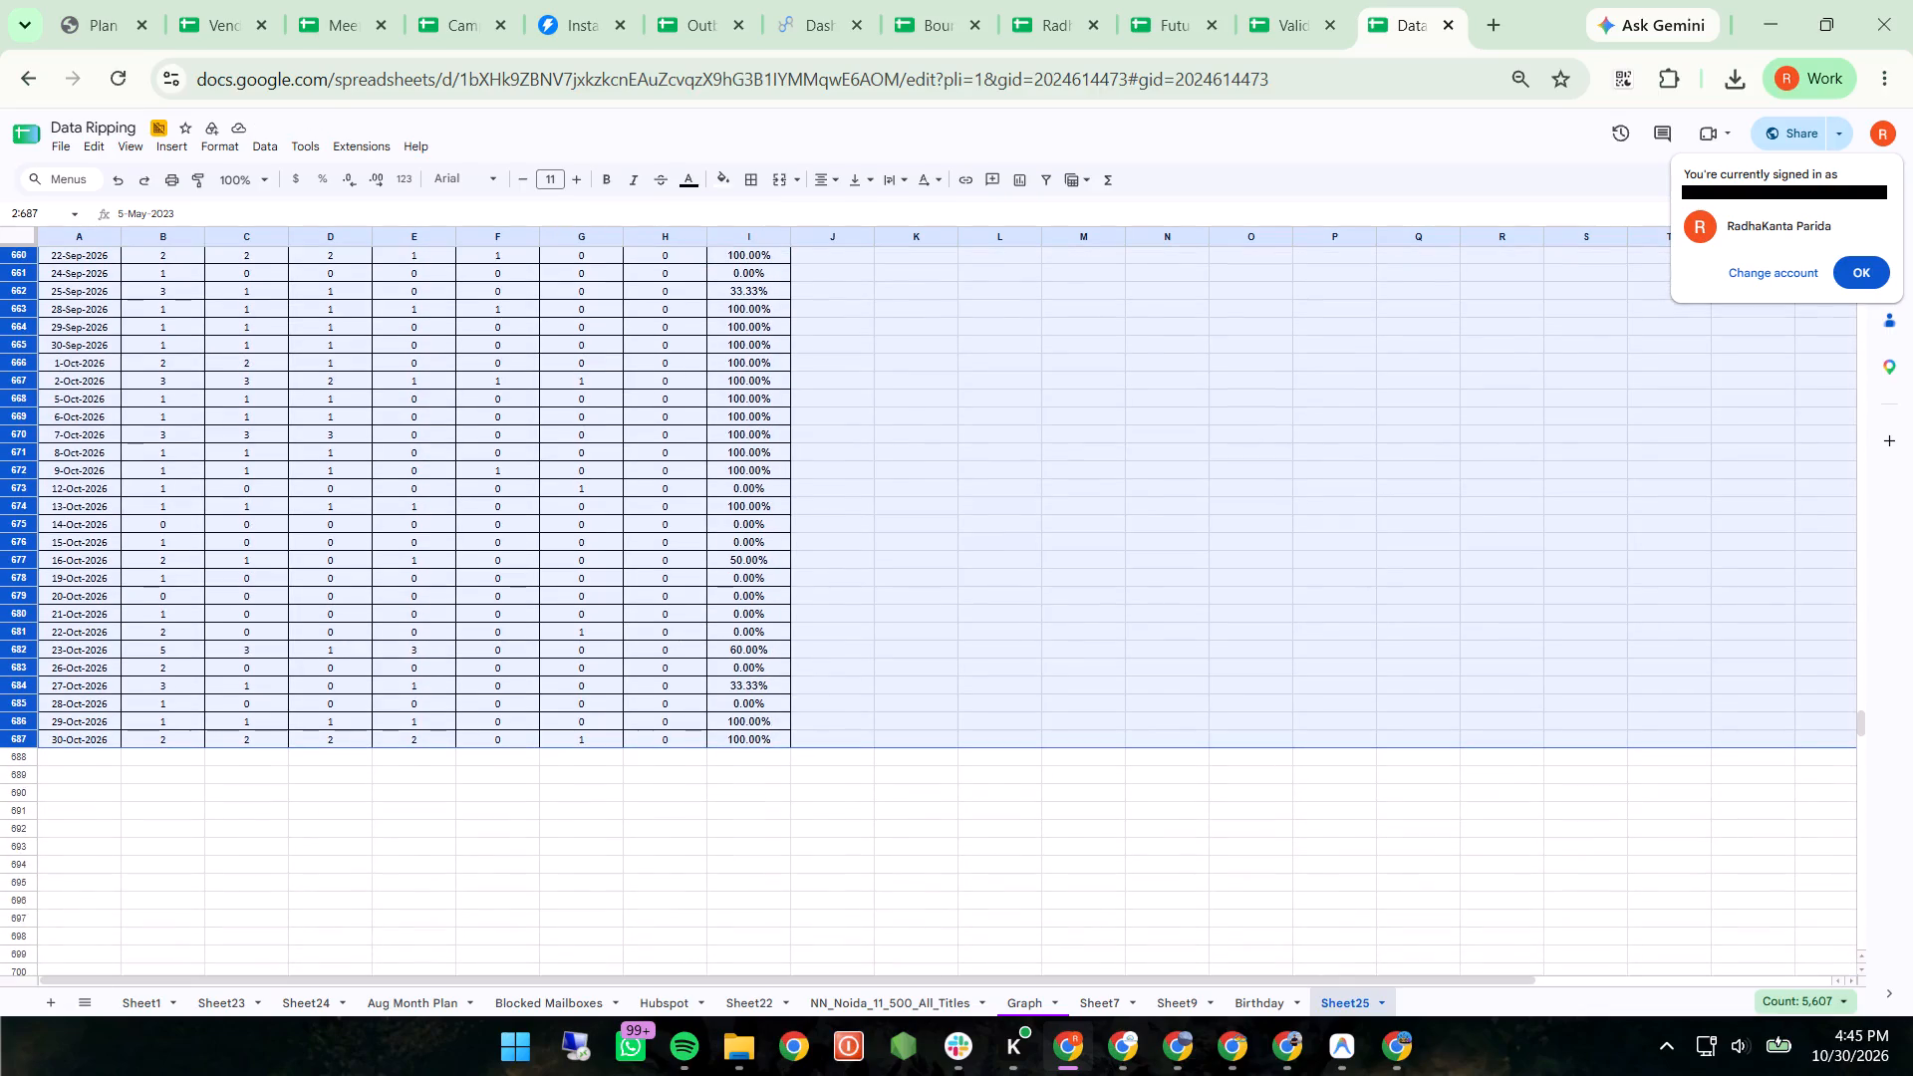
pyautogui.hotkey('shift', 'Up')
pyautogui.hotkey('shift', 'Up')
pyautogui.hotkey('shift', 'Up')
pyautogui.hotkey('shift', 'Up')
pyautogui.hotkey('shift', 'Up')
pyautogui.hotkey('shift', 'Up')
pyautogui.hotkey('shift', 'Up')
pyautogui.hotkey('shift', 'Up')
pyautogui.hotkey('shift', 'Up')
pyautogui.hotkey('shift', 'Up')
pyautogui.hotkey('shift', 'Up')
pyautogui.hotkey('shift', 'Up')
pyautogui.hotkey('shift', 'Up')
pyautogui.hotkey('shift', 'Up')
pyautogui.hotkey('shift', 'Up')
pyautogui.hotkey('shift', 'Up')
pyautogui.hotkey('shift', 'Up')
pyautogui.hotkey('shift', 'Up')
pyautogui.hotkey('shift', 'Up')
pyautogui.hotkey('shift', 'Up')
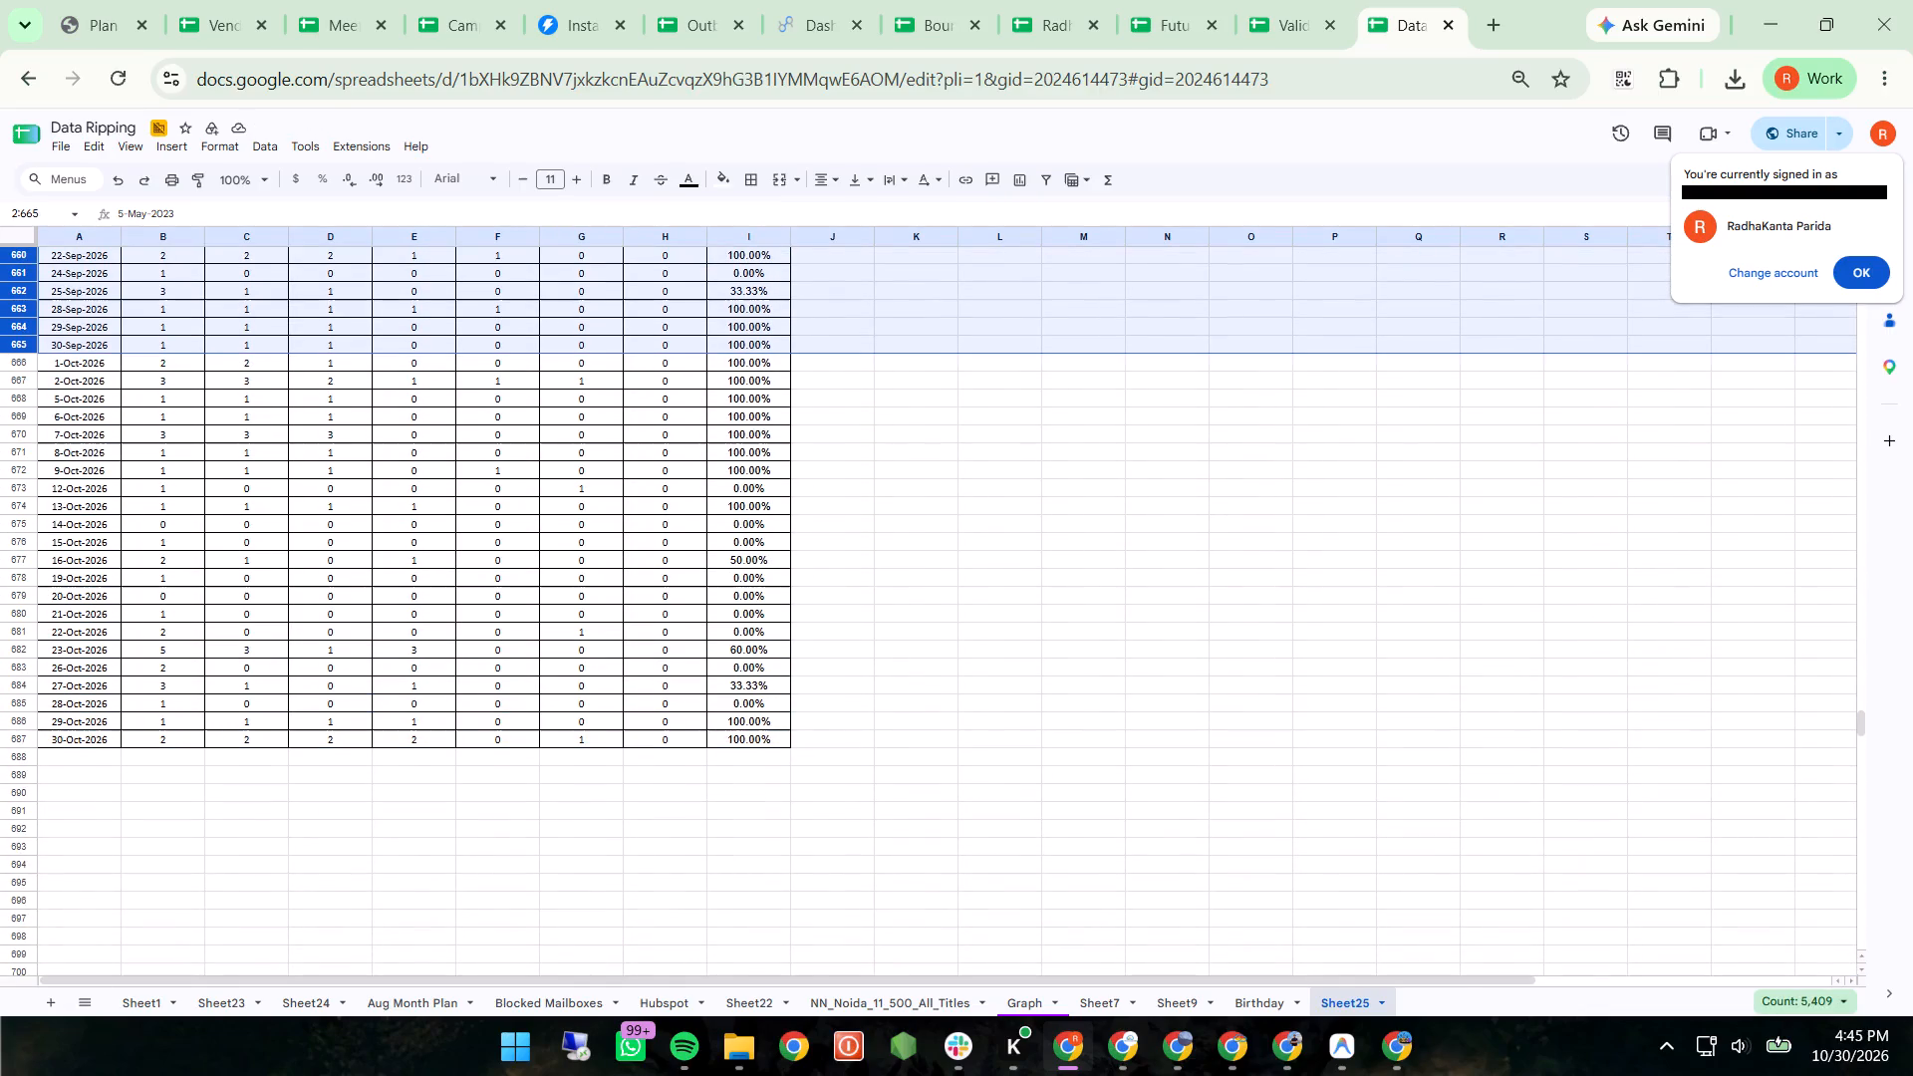
pyautogui.hotkey('shift', 'Up')
pyautogui.hotkey('shift', 'Down')
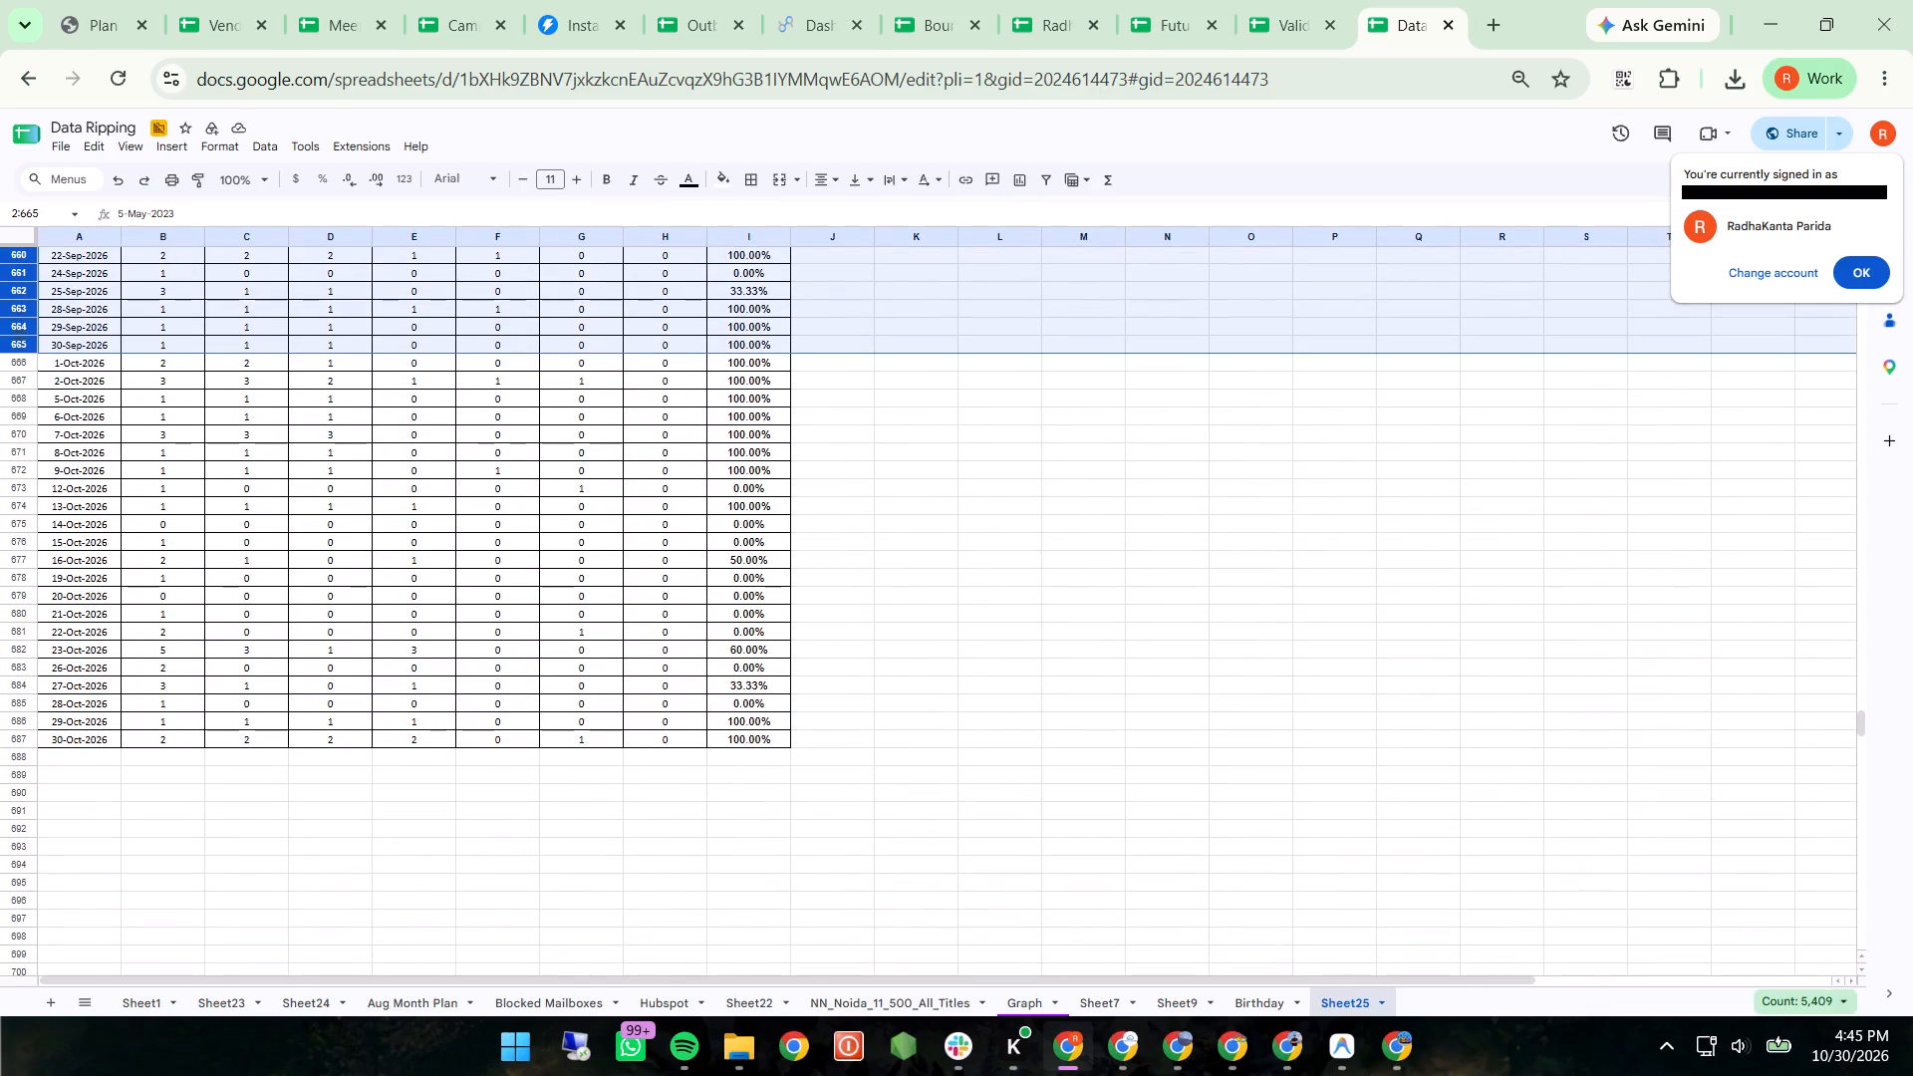
pyautogui.rightClick(20, 332)
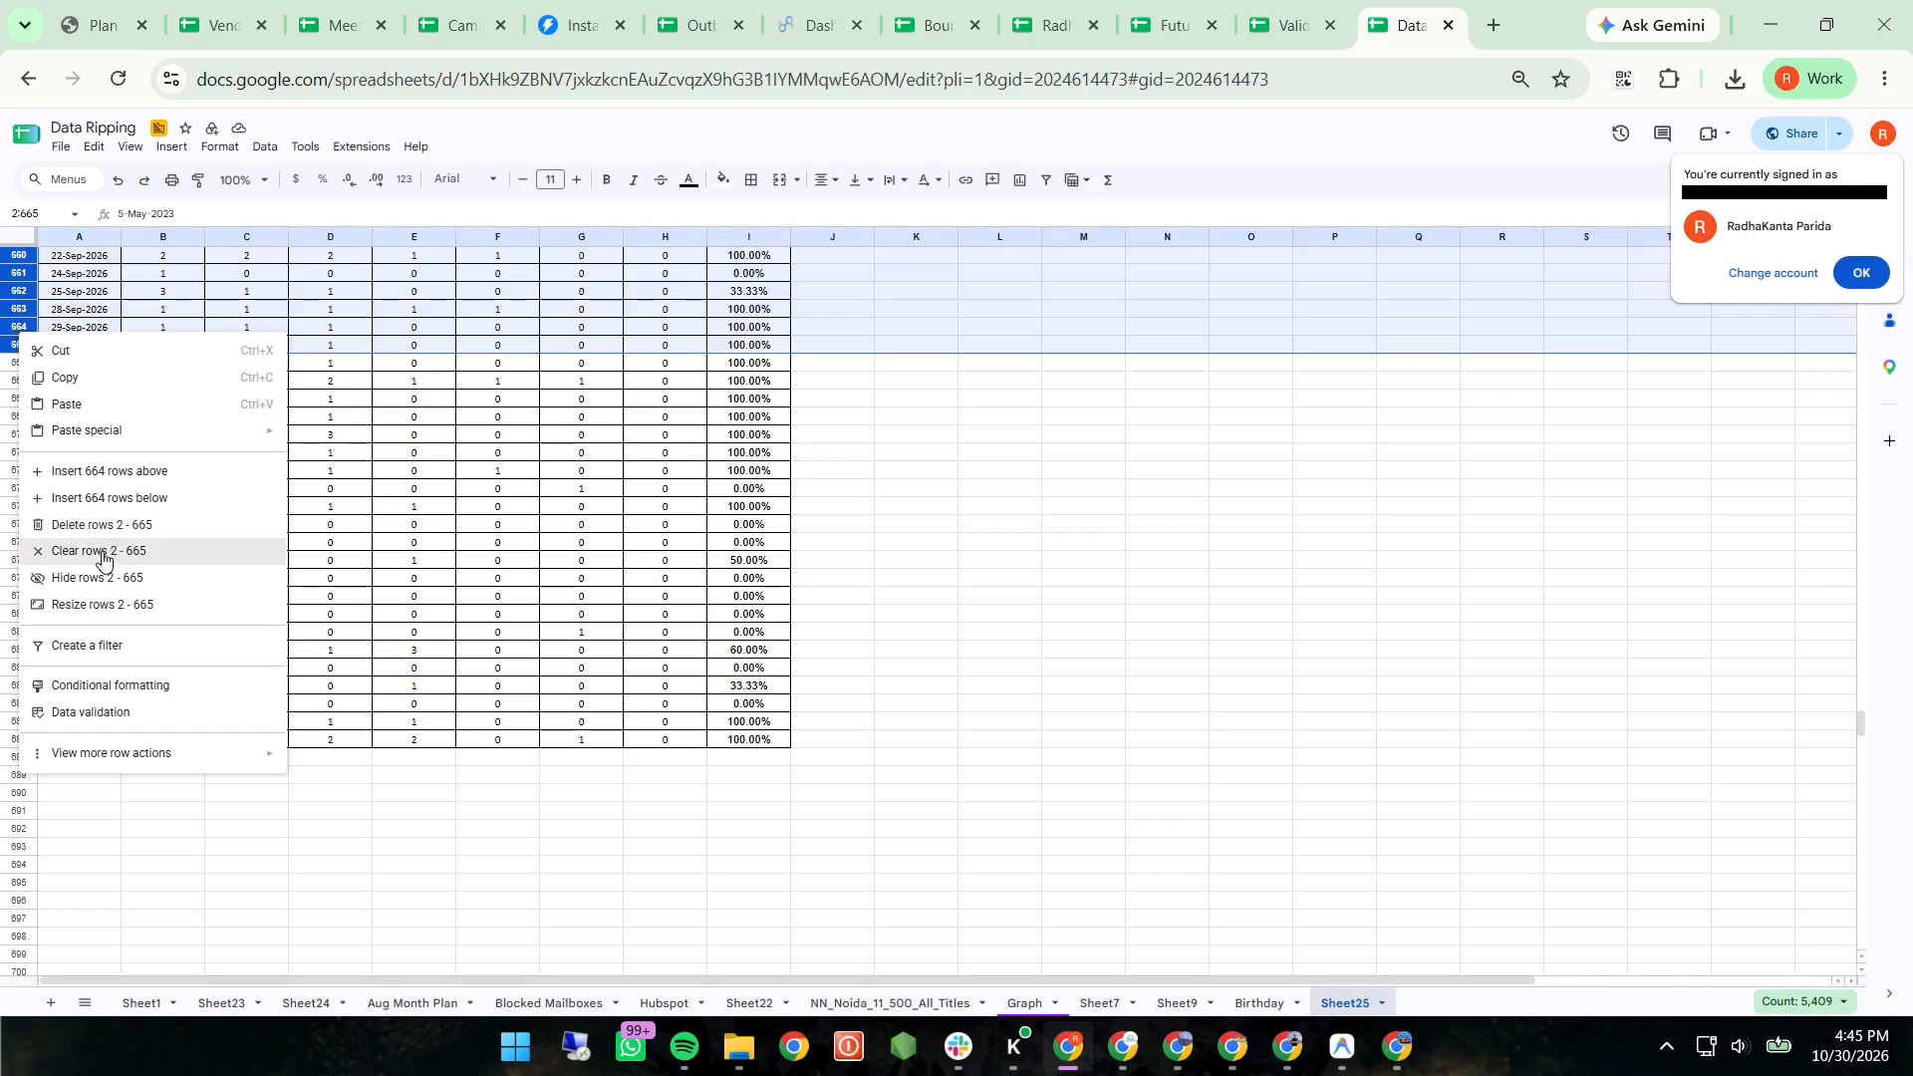
pyautogui.click(100, 568)
pyautogui.click(947, 550)
pyautogui.scroll(6, 947, 550)
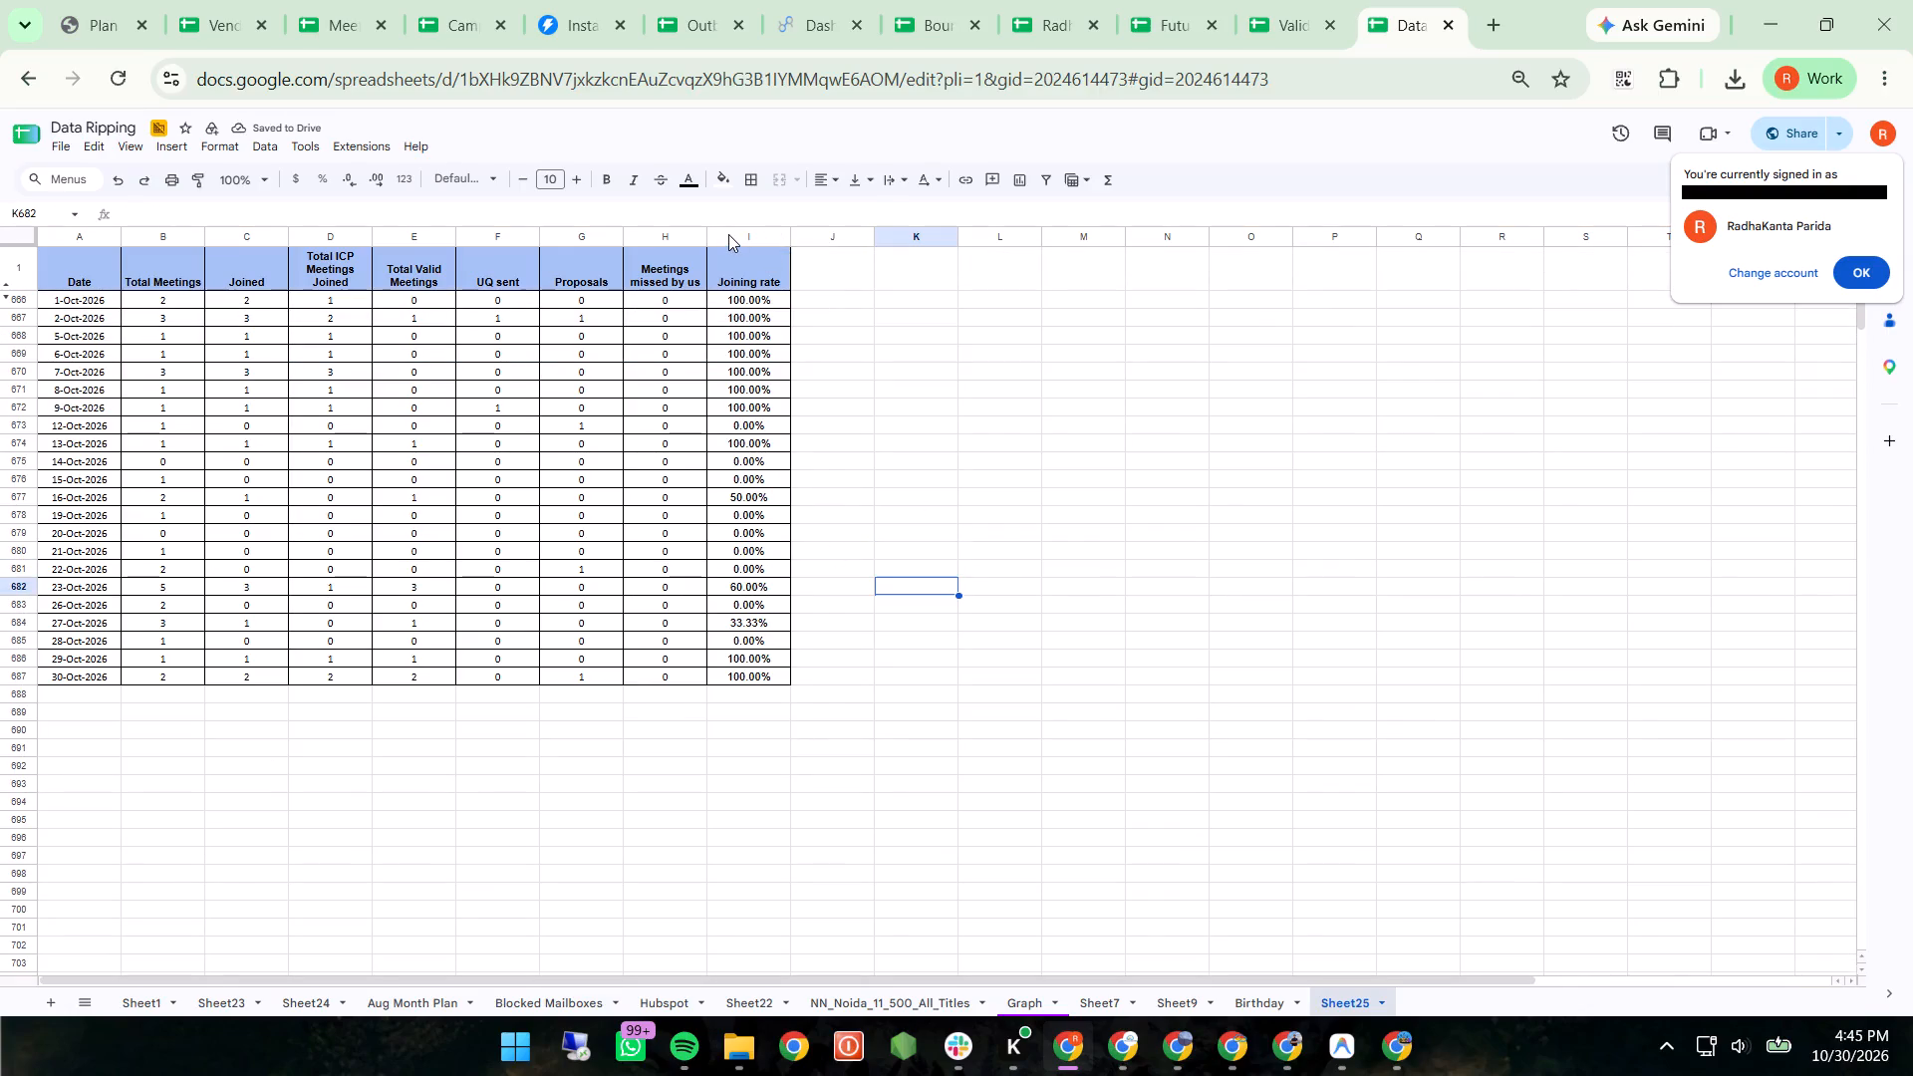
# Open the Apps Script editor for the Data Ripping spreadsheet.
pyautogui.click(376, 139)
pyautogui.click(405, 229)
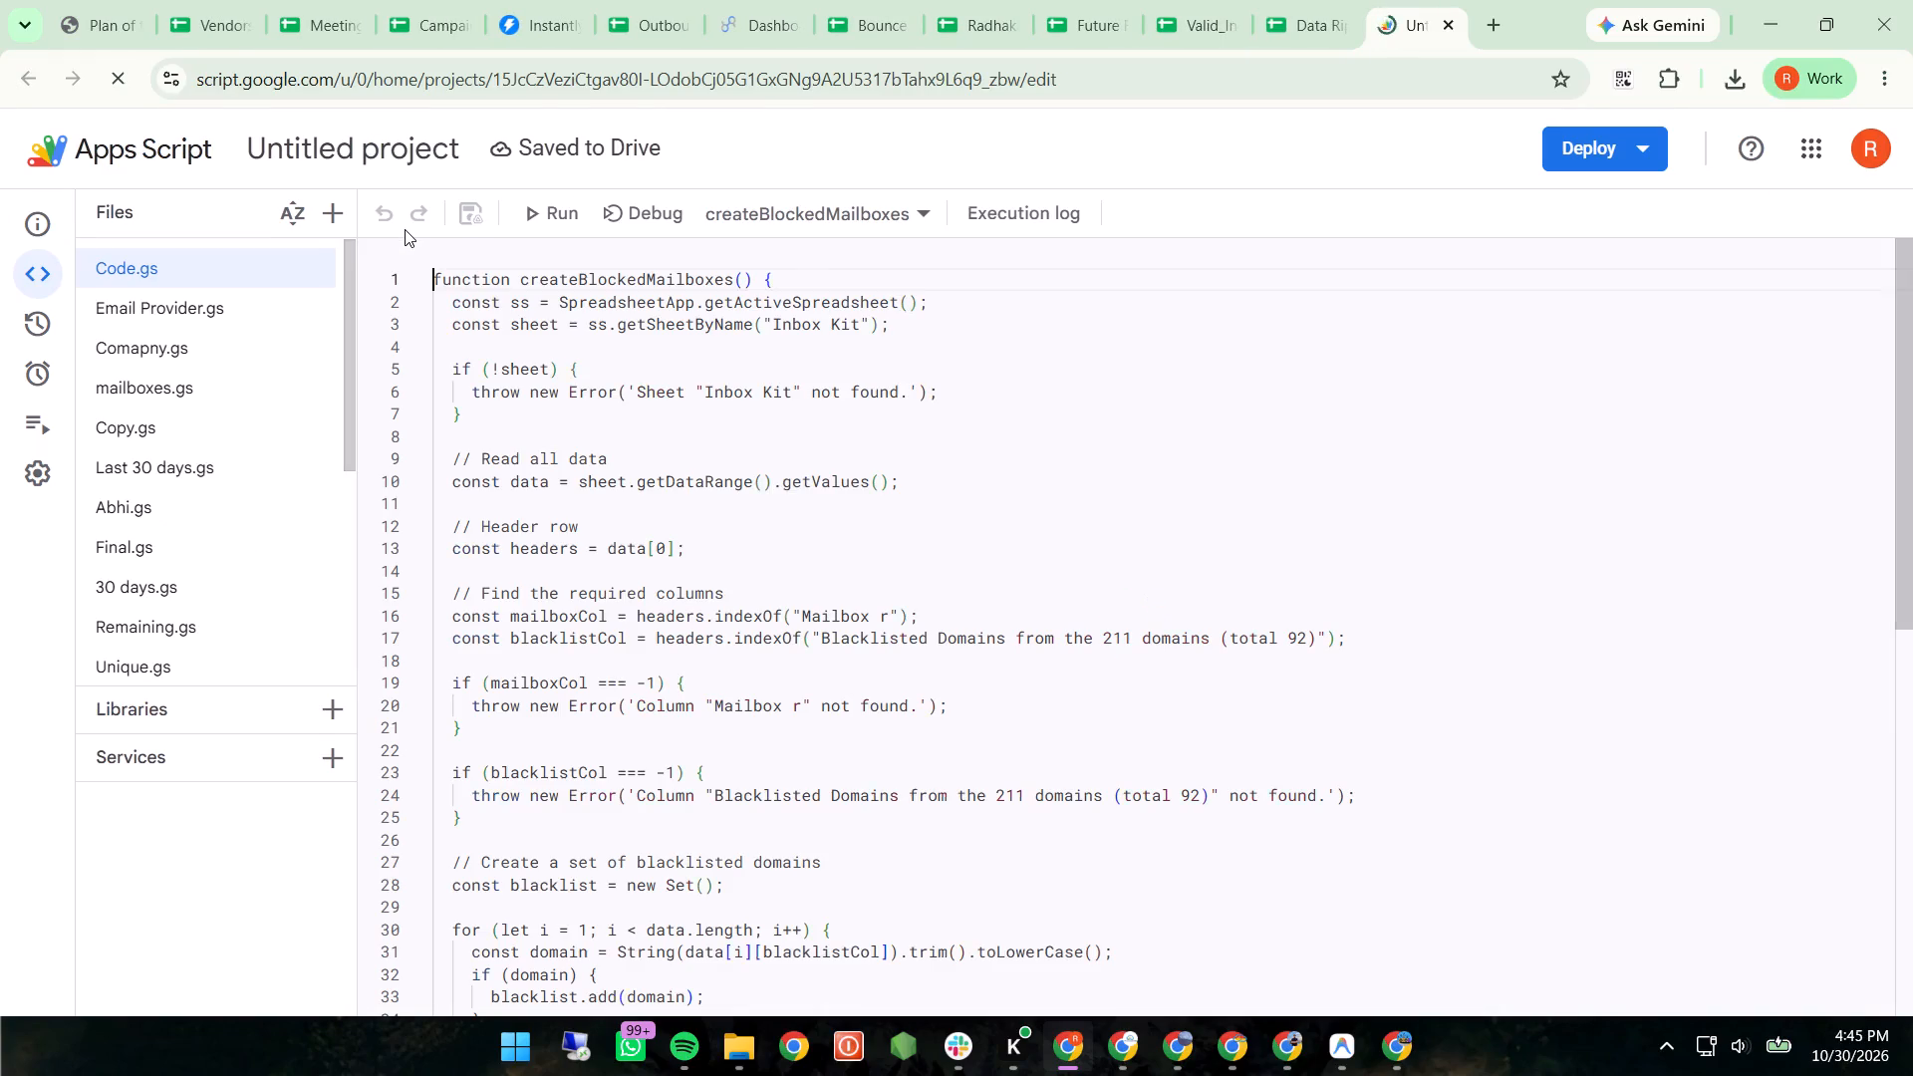
# Add a new script file to the project and replace its default code with the copied createDailyMeetingStatsChart script.
pyautogui.click(333, 204)
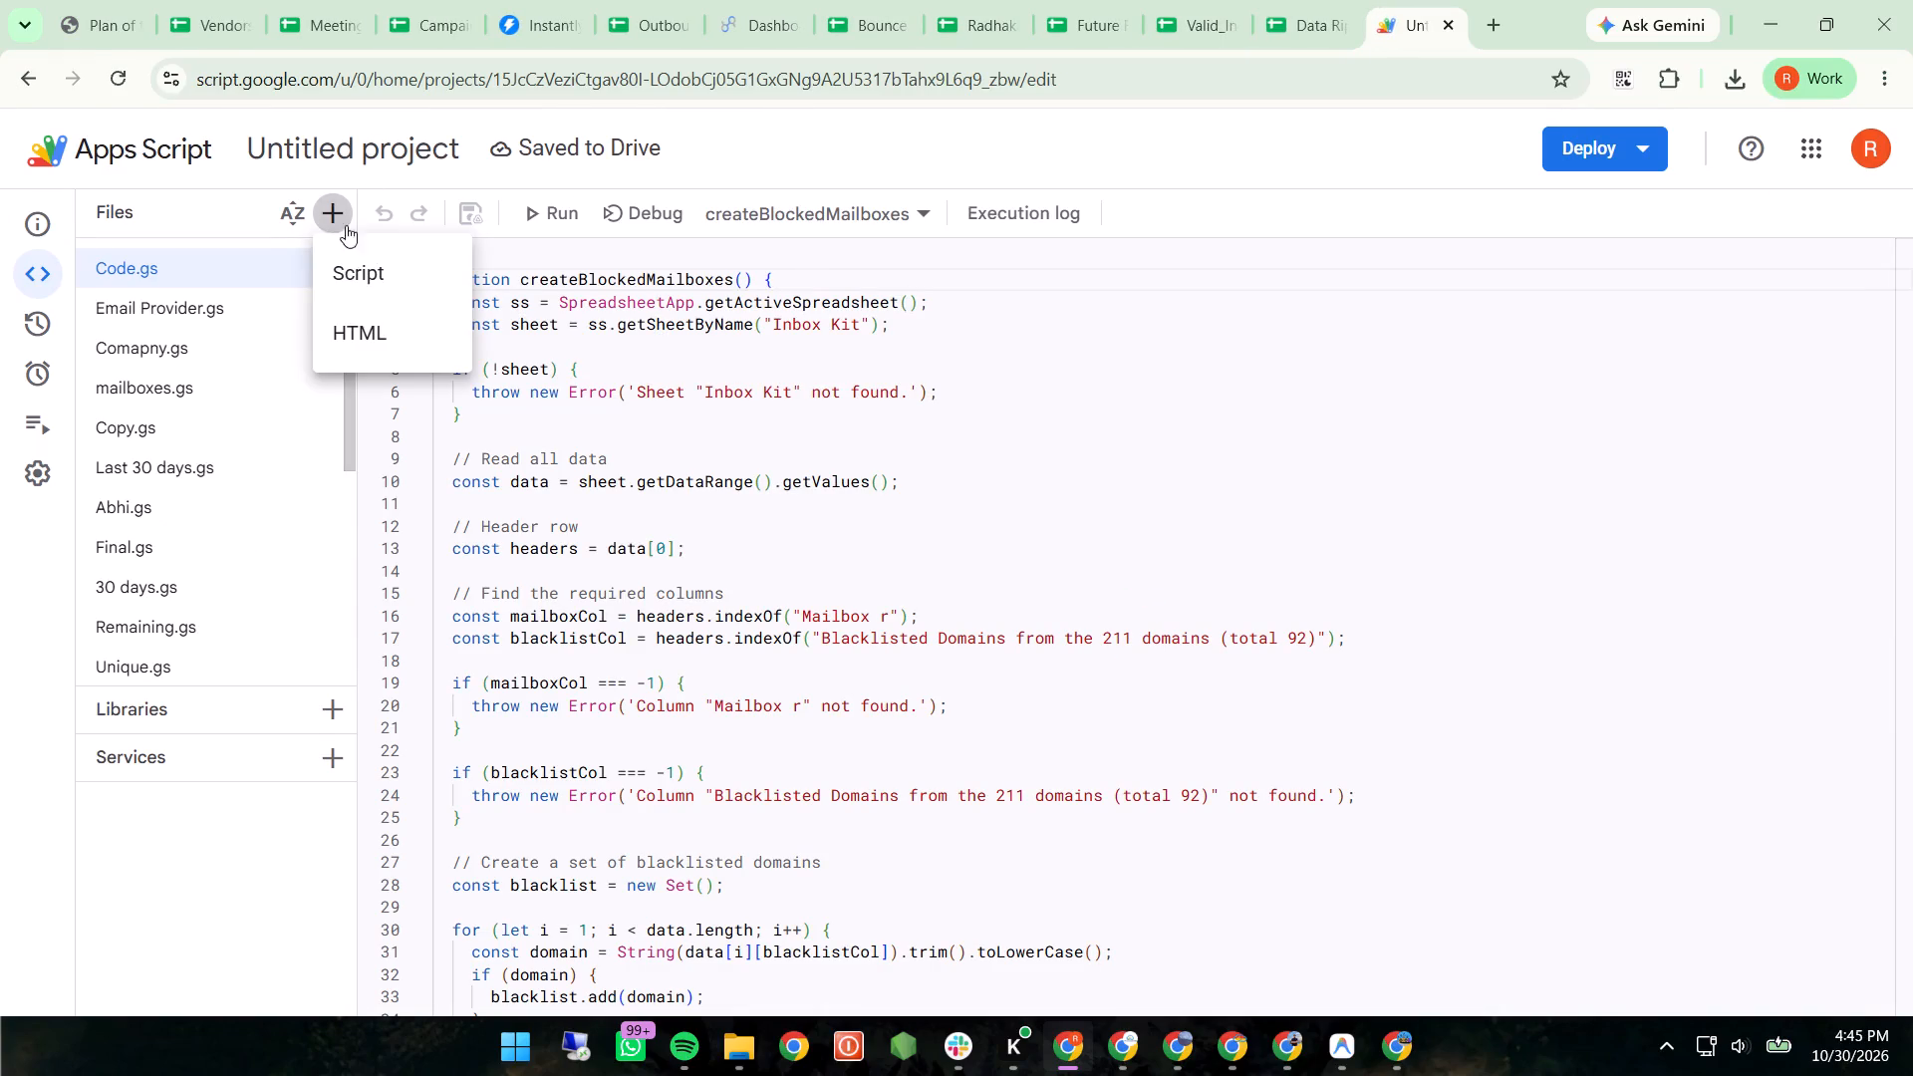
pyautogui.click(366, 266)
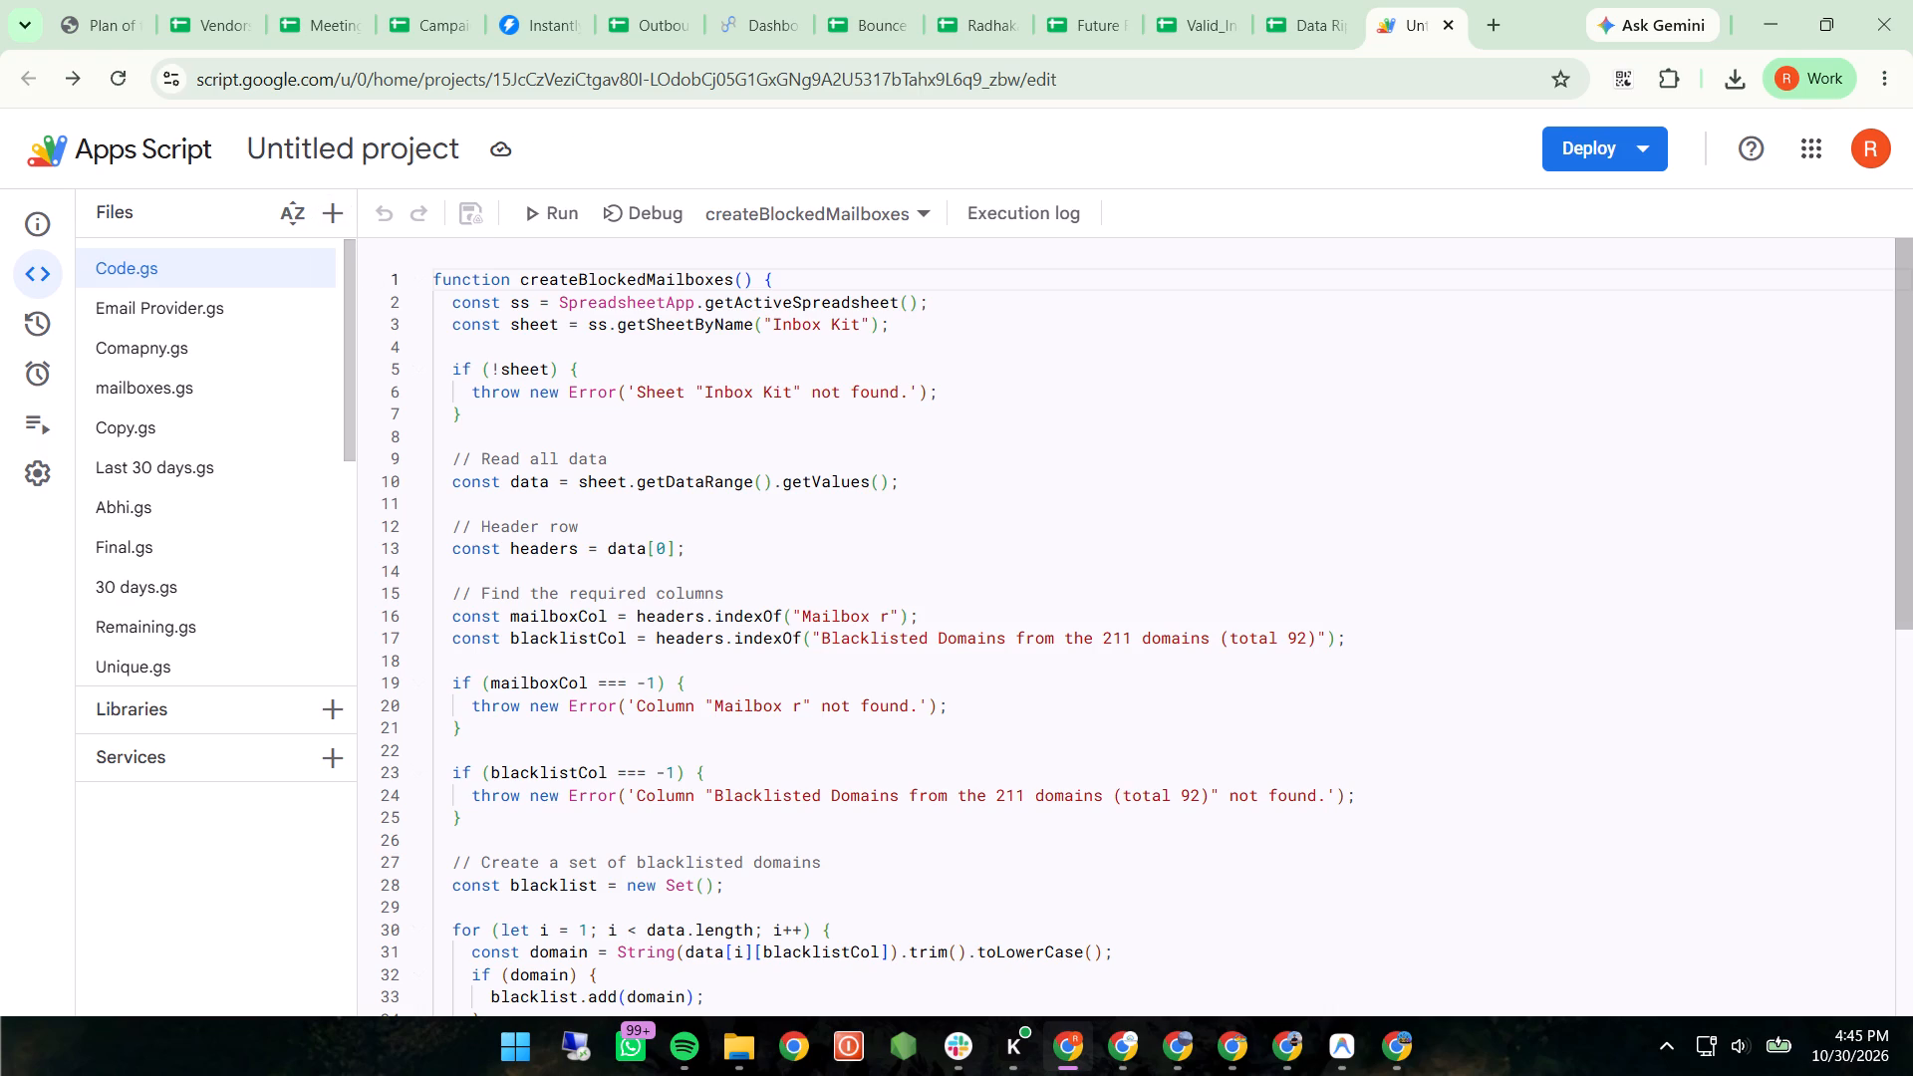
pyautogui.click(246, 277)
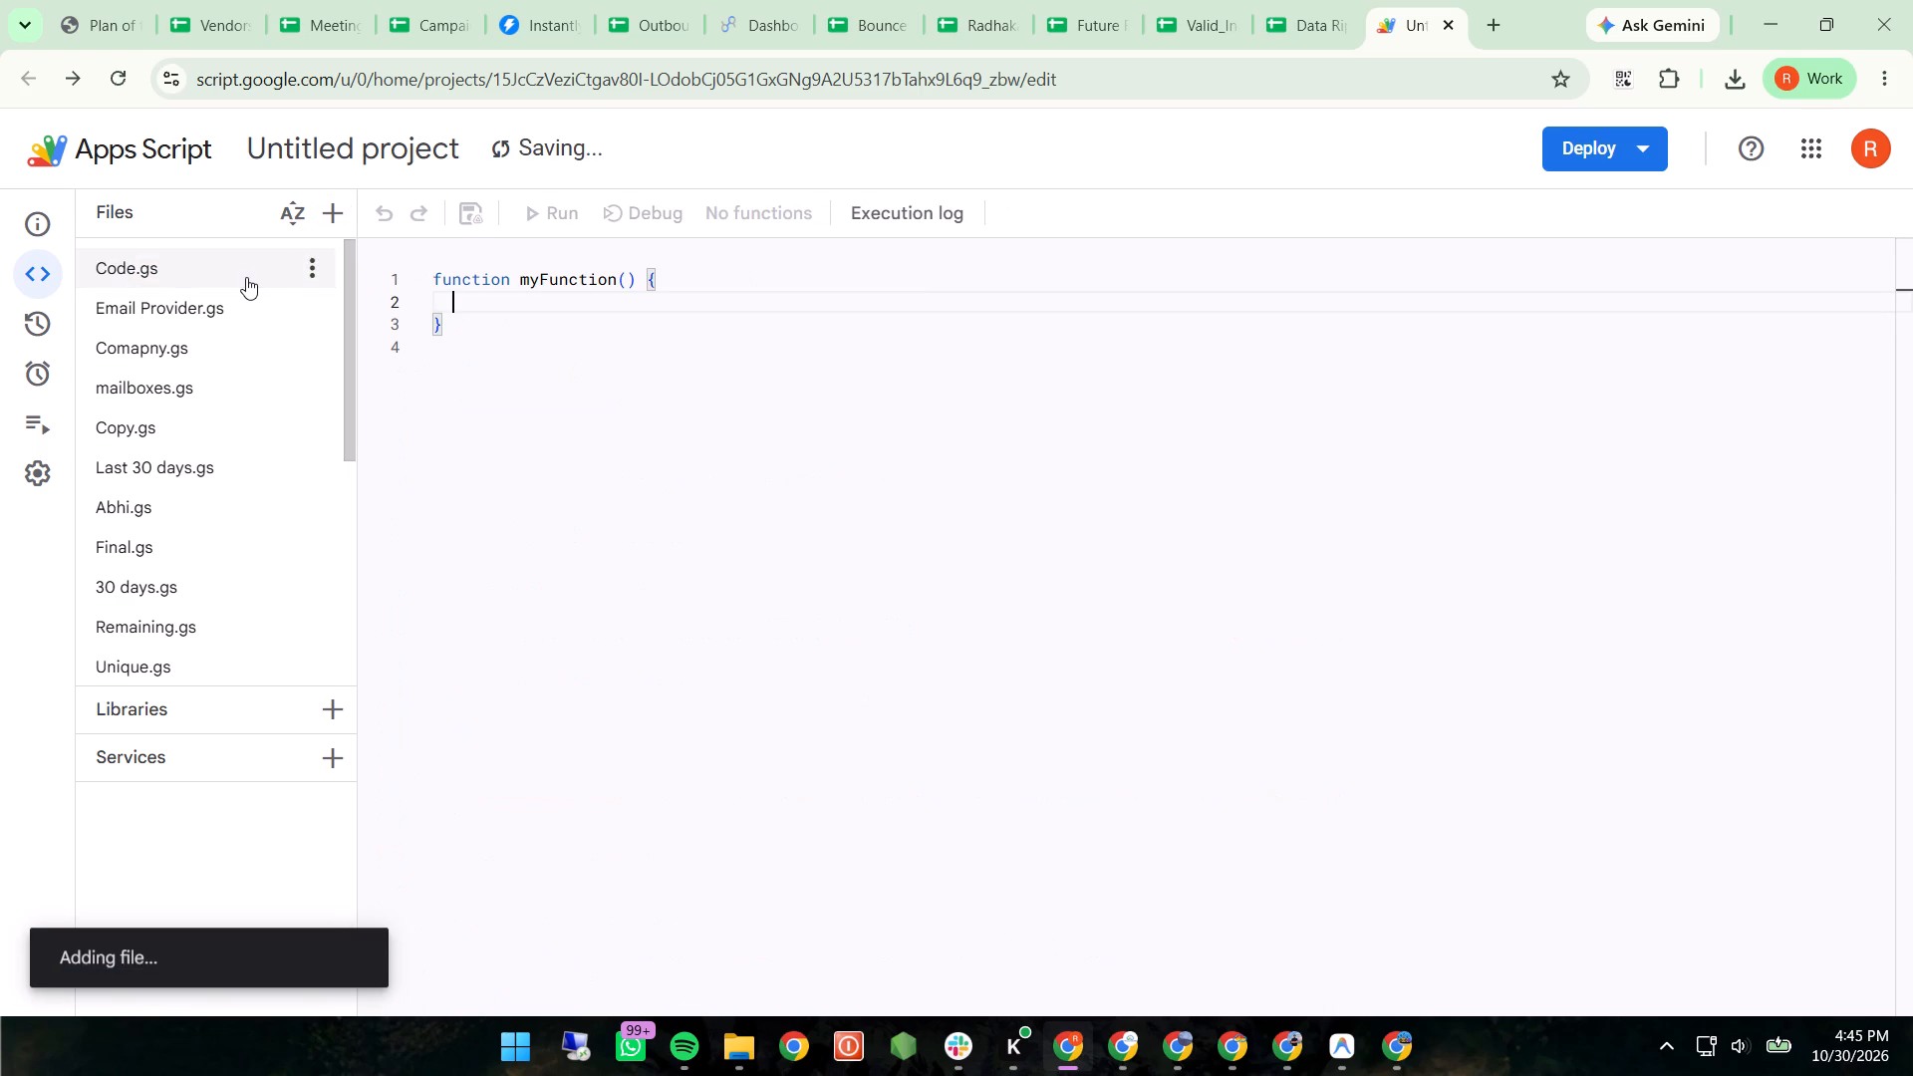
pyautogui.hotkey('ctrl', 'a')
pyautogui.press('super+v')
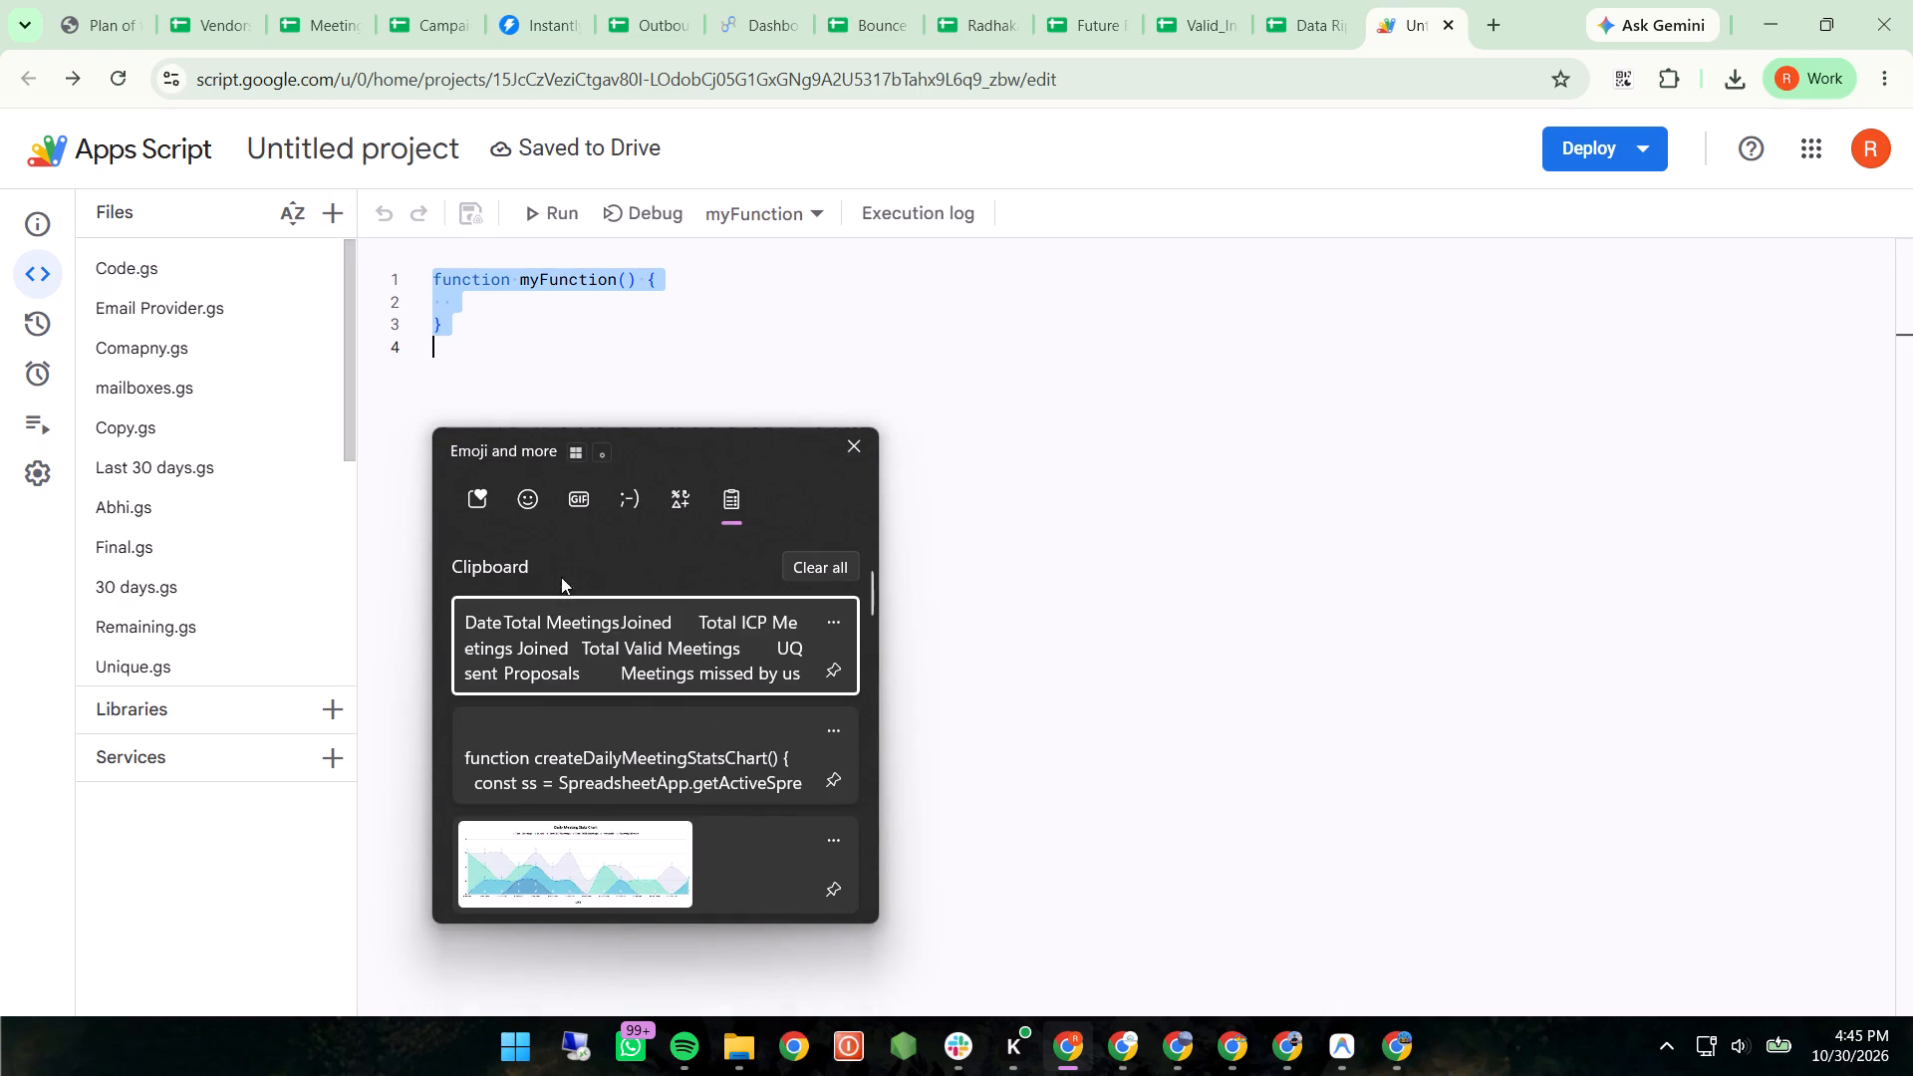
pyautogui.click(557, 759)
pyautogui.hotkey('ctrl', 'v')
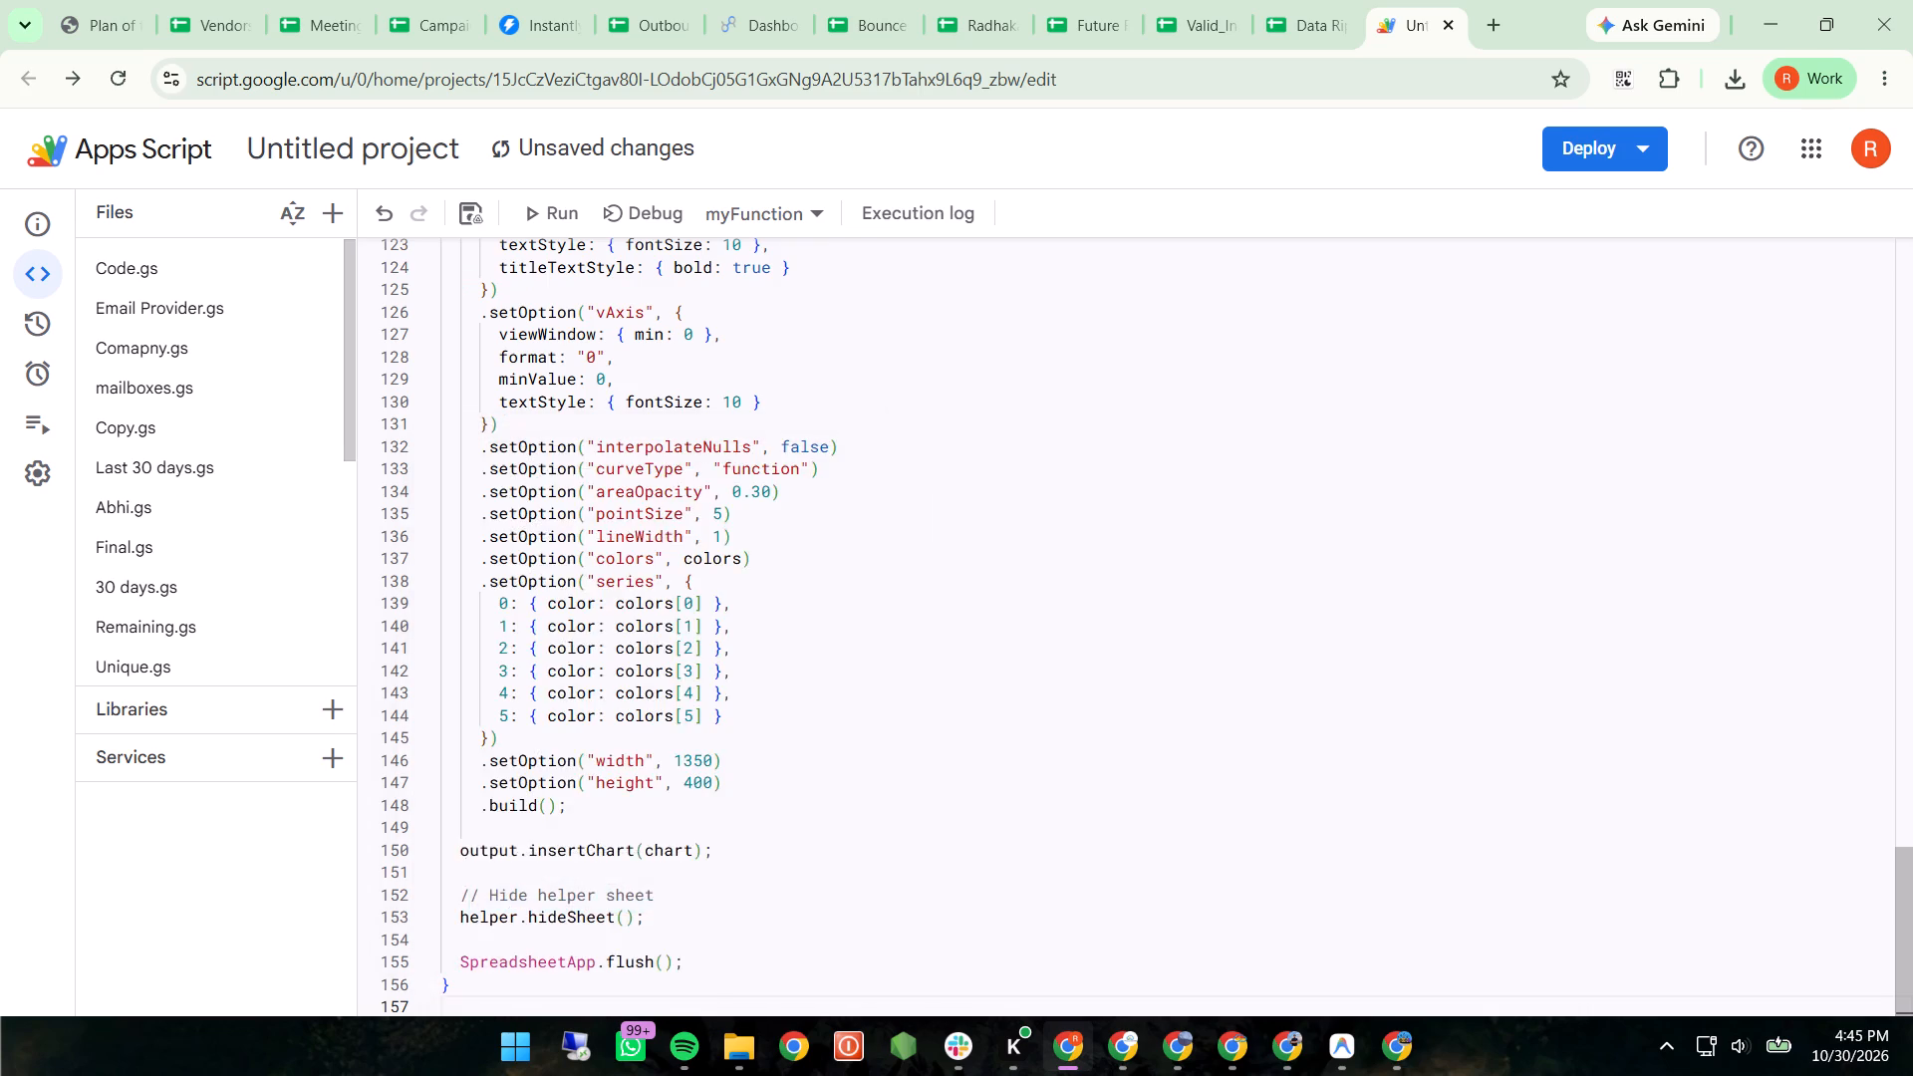
# Replace the source sheet name "Daily_Meets_Analysis" in the script with Sheet25, copied from the Data Ripping sheet's name.
pyautogui.scroll(17, 668, 522)
pyautogui.scroll(9, 668, 522)
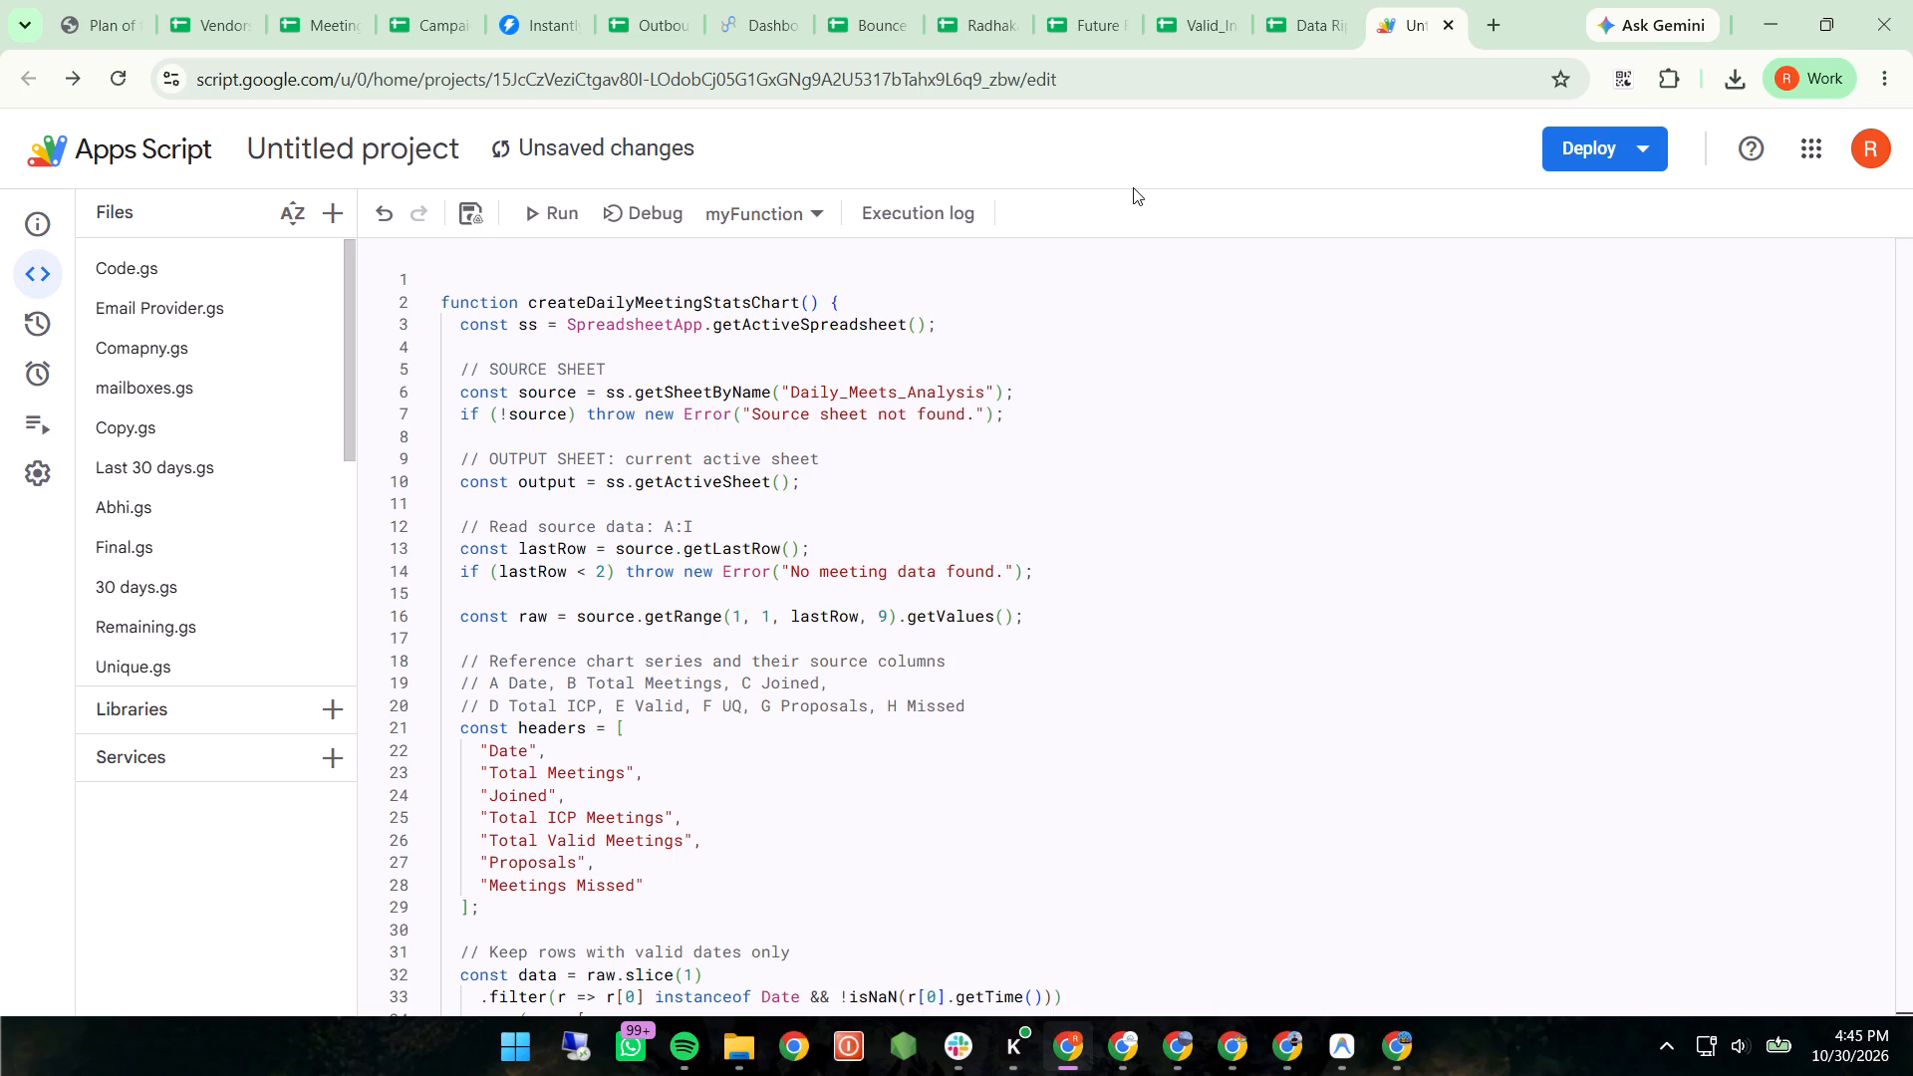
pyautogui.click(314, 9)
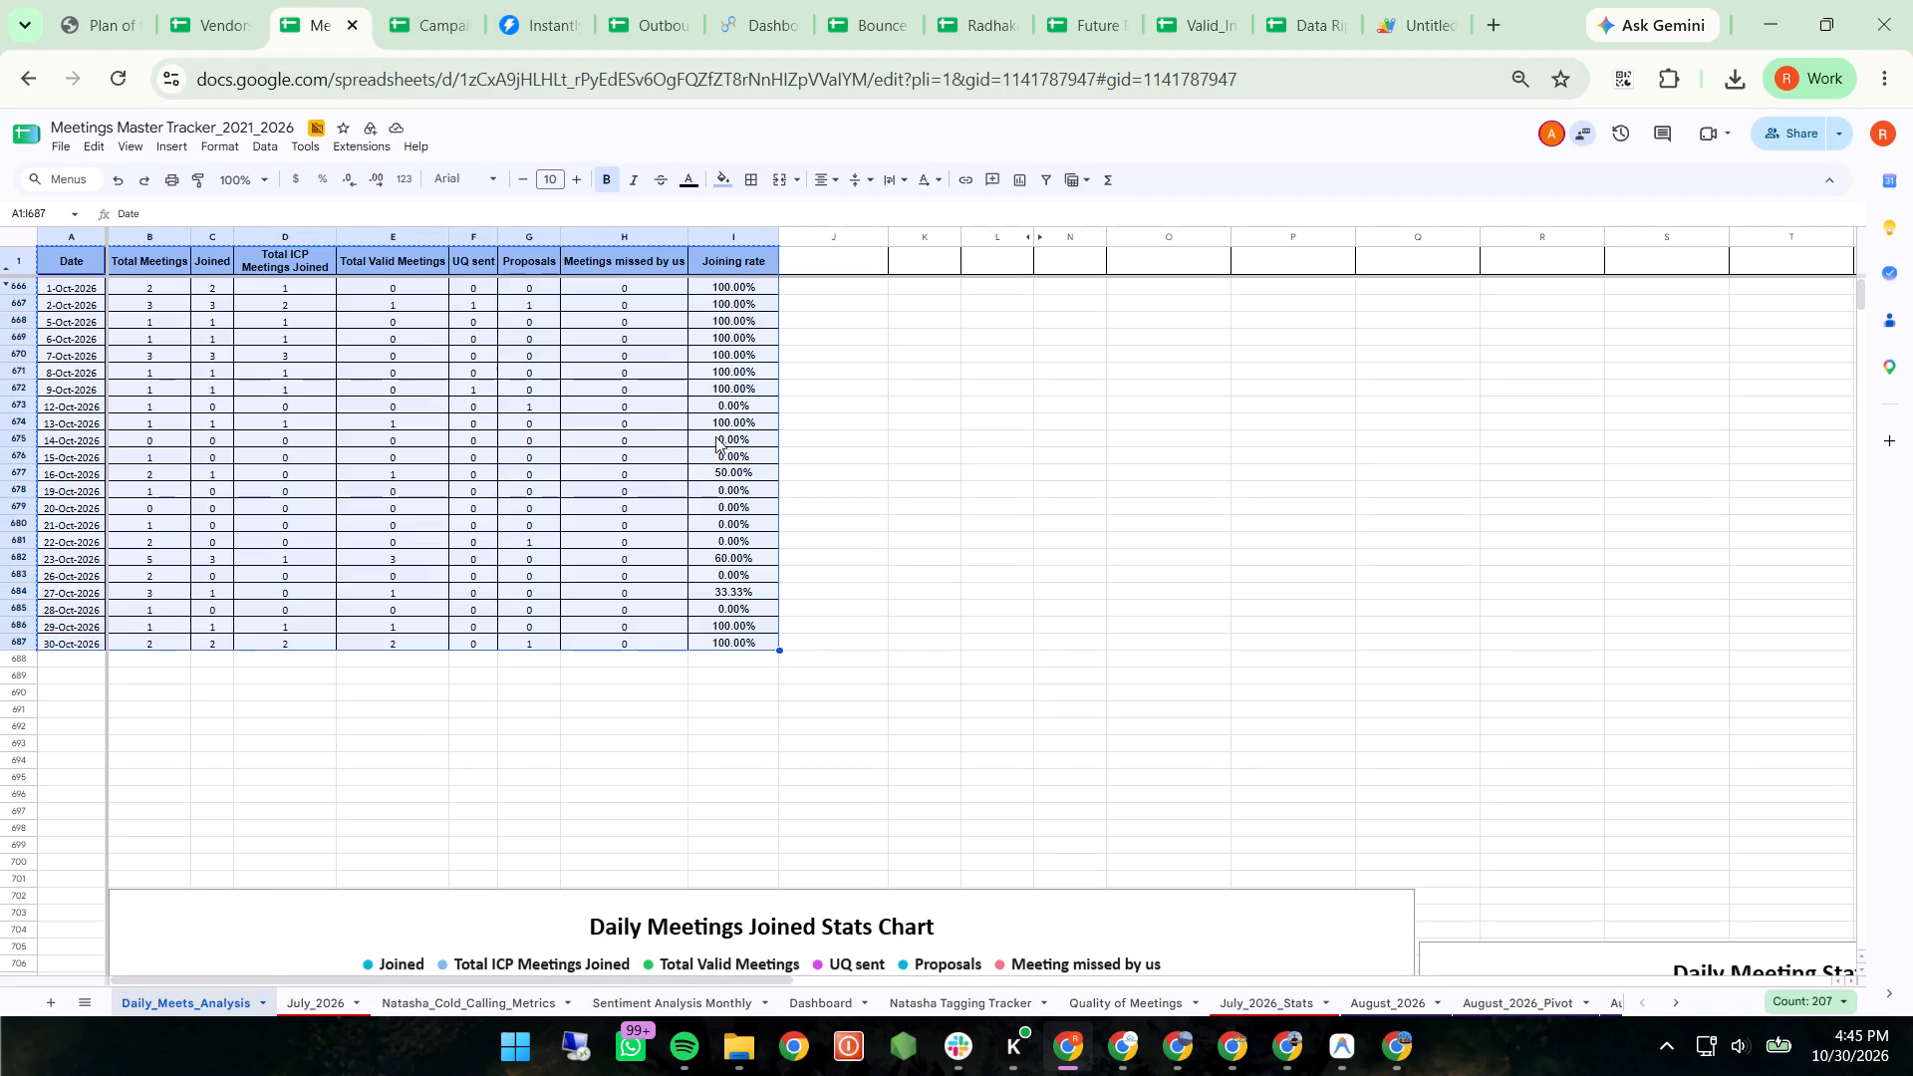
pyautogui.click(1025, 551)
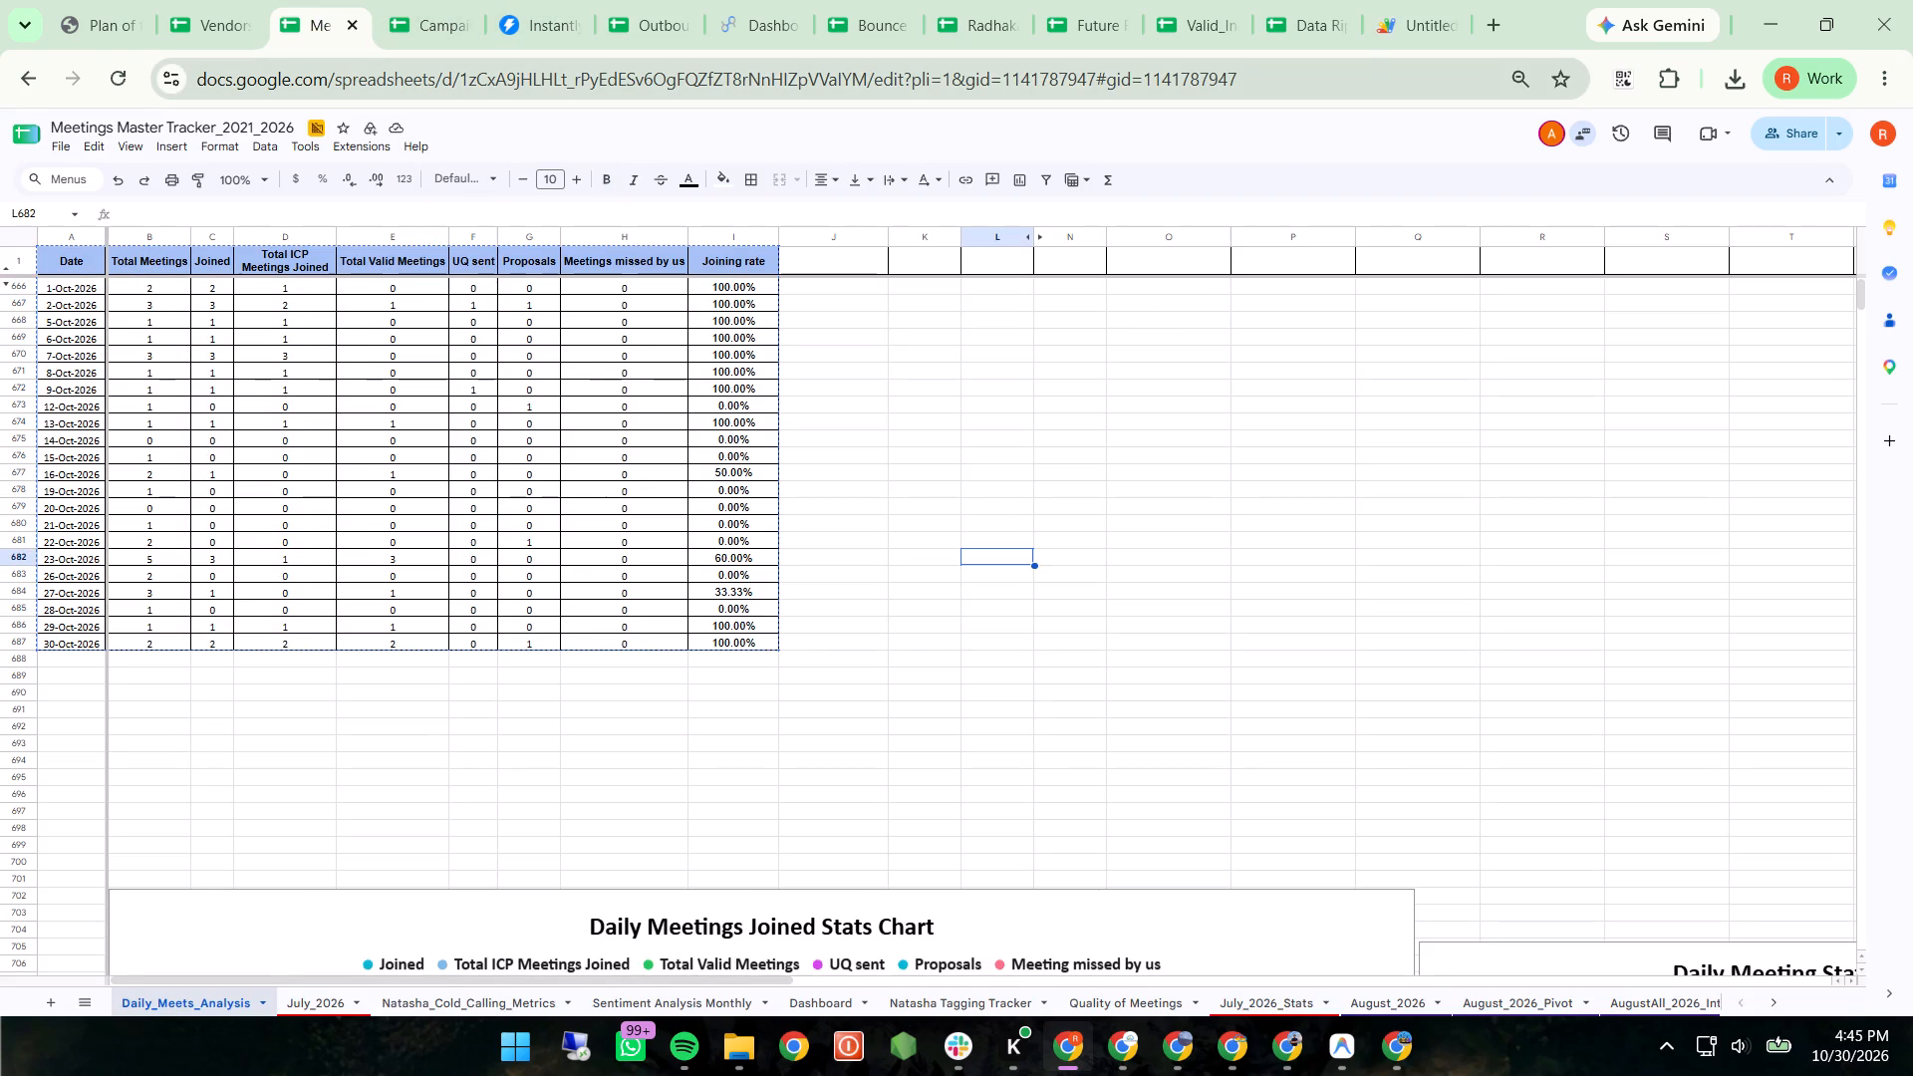
pyautogui.click(1391, 1)
pyautogui.click(1308, 16)
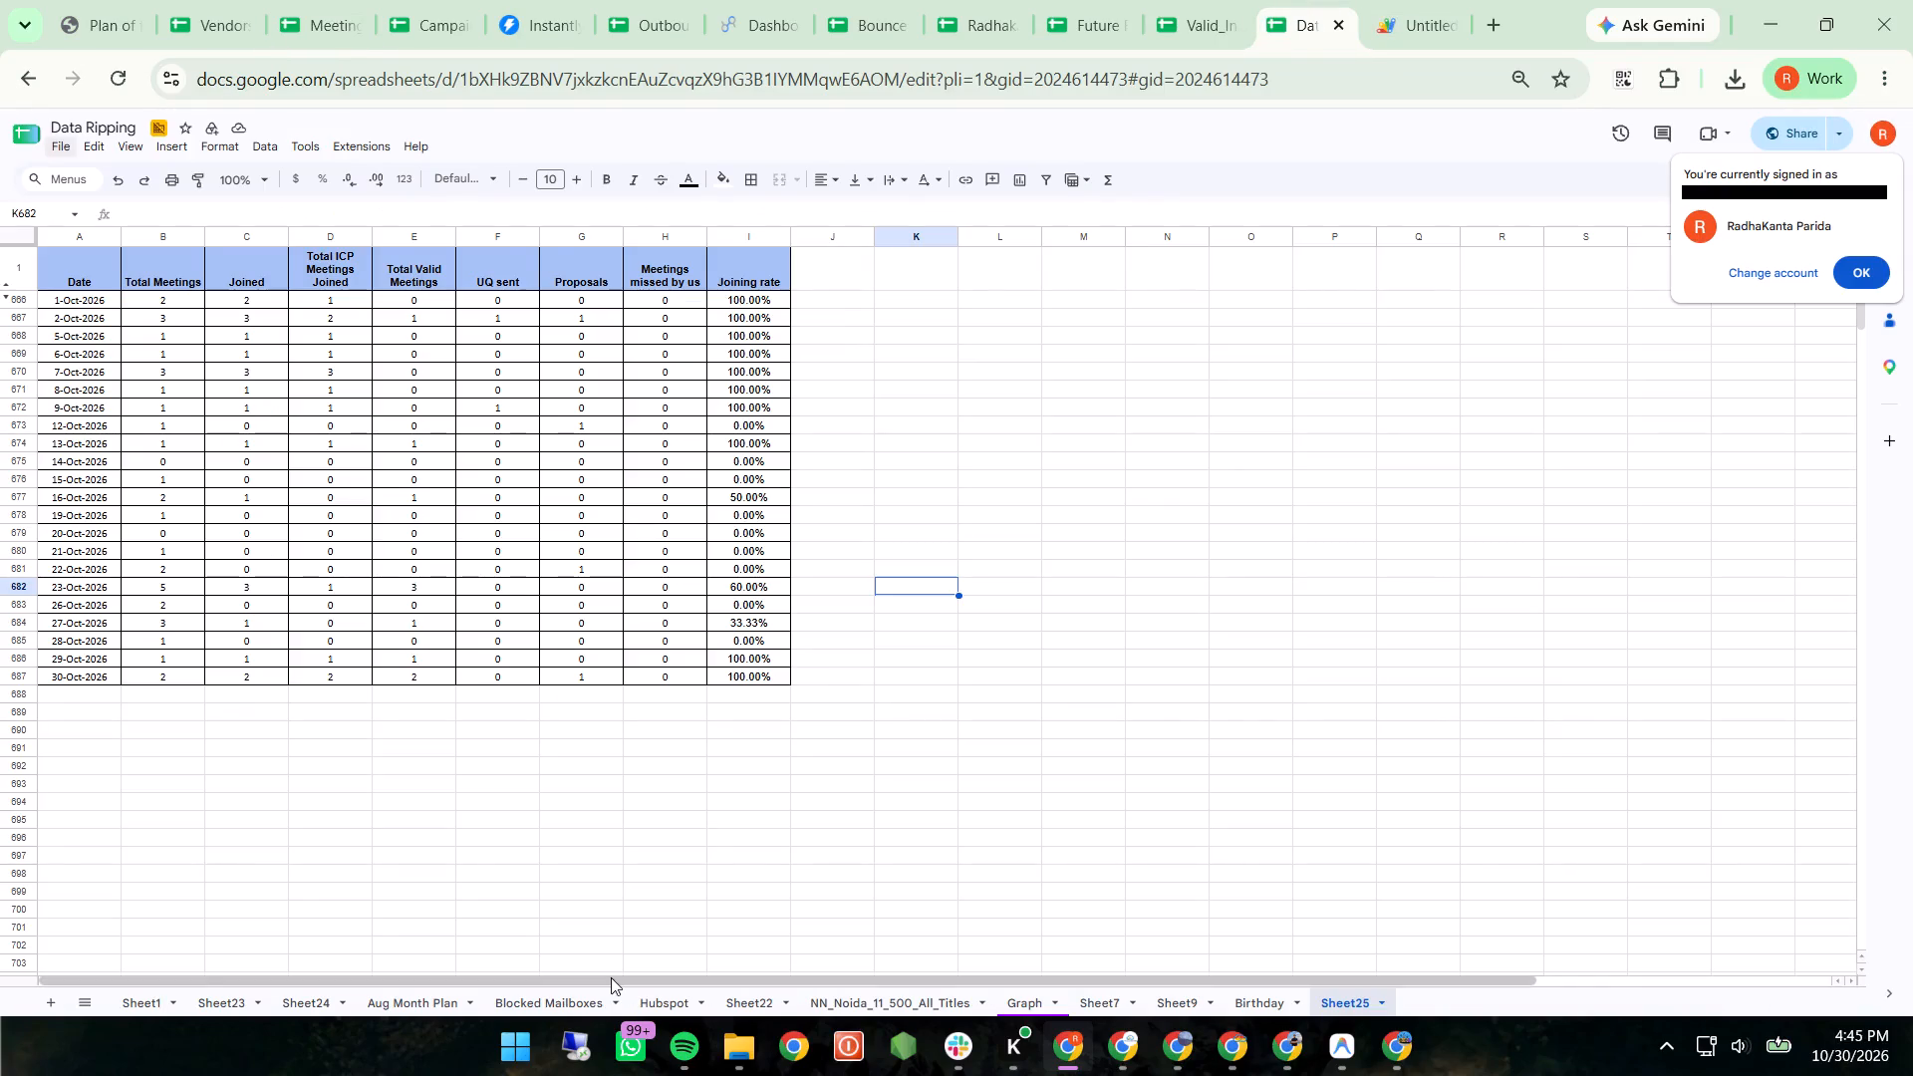
pyautogui.doubleClick(1334, 999)
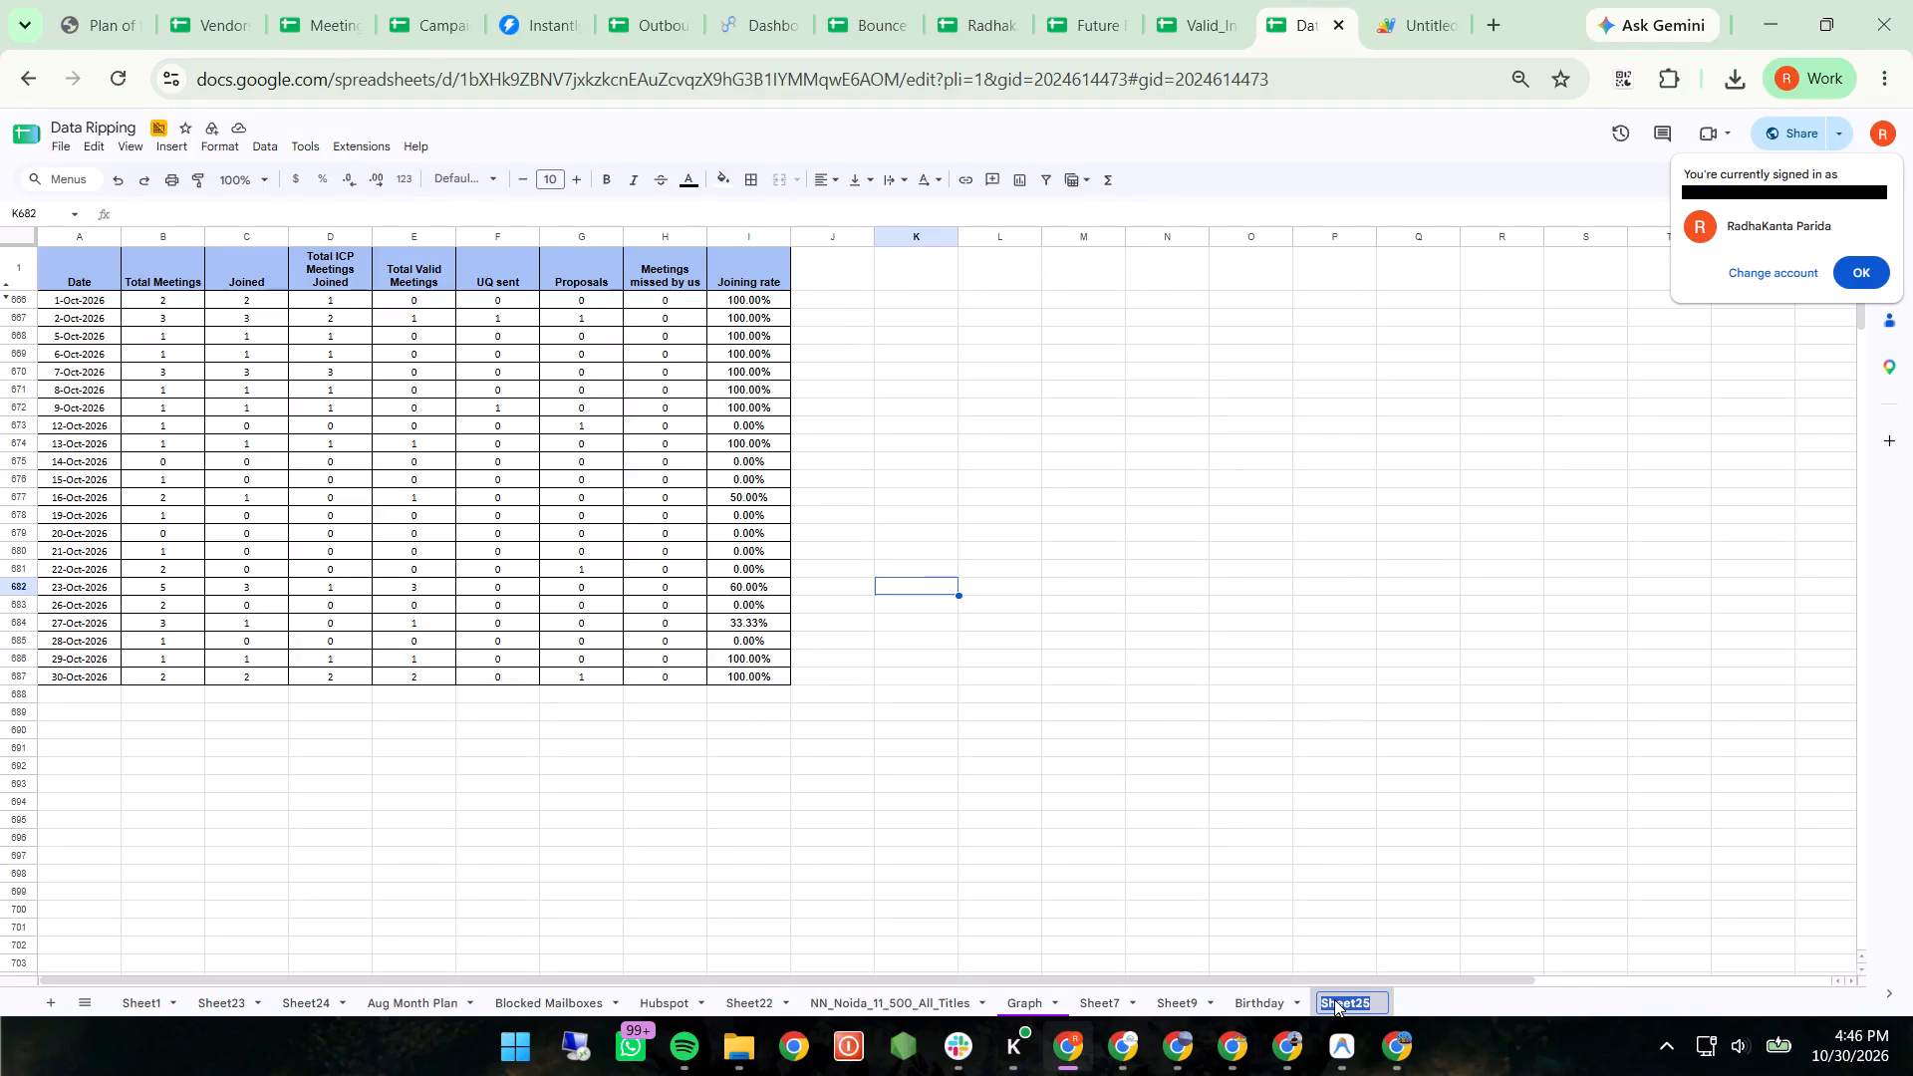
pyautogui.hotkey('ctrl', 'c')
pyautogui.hotkey('ctrl', 'c')
pyautogui.click(1416, 29)
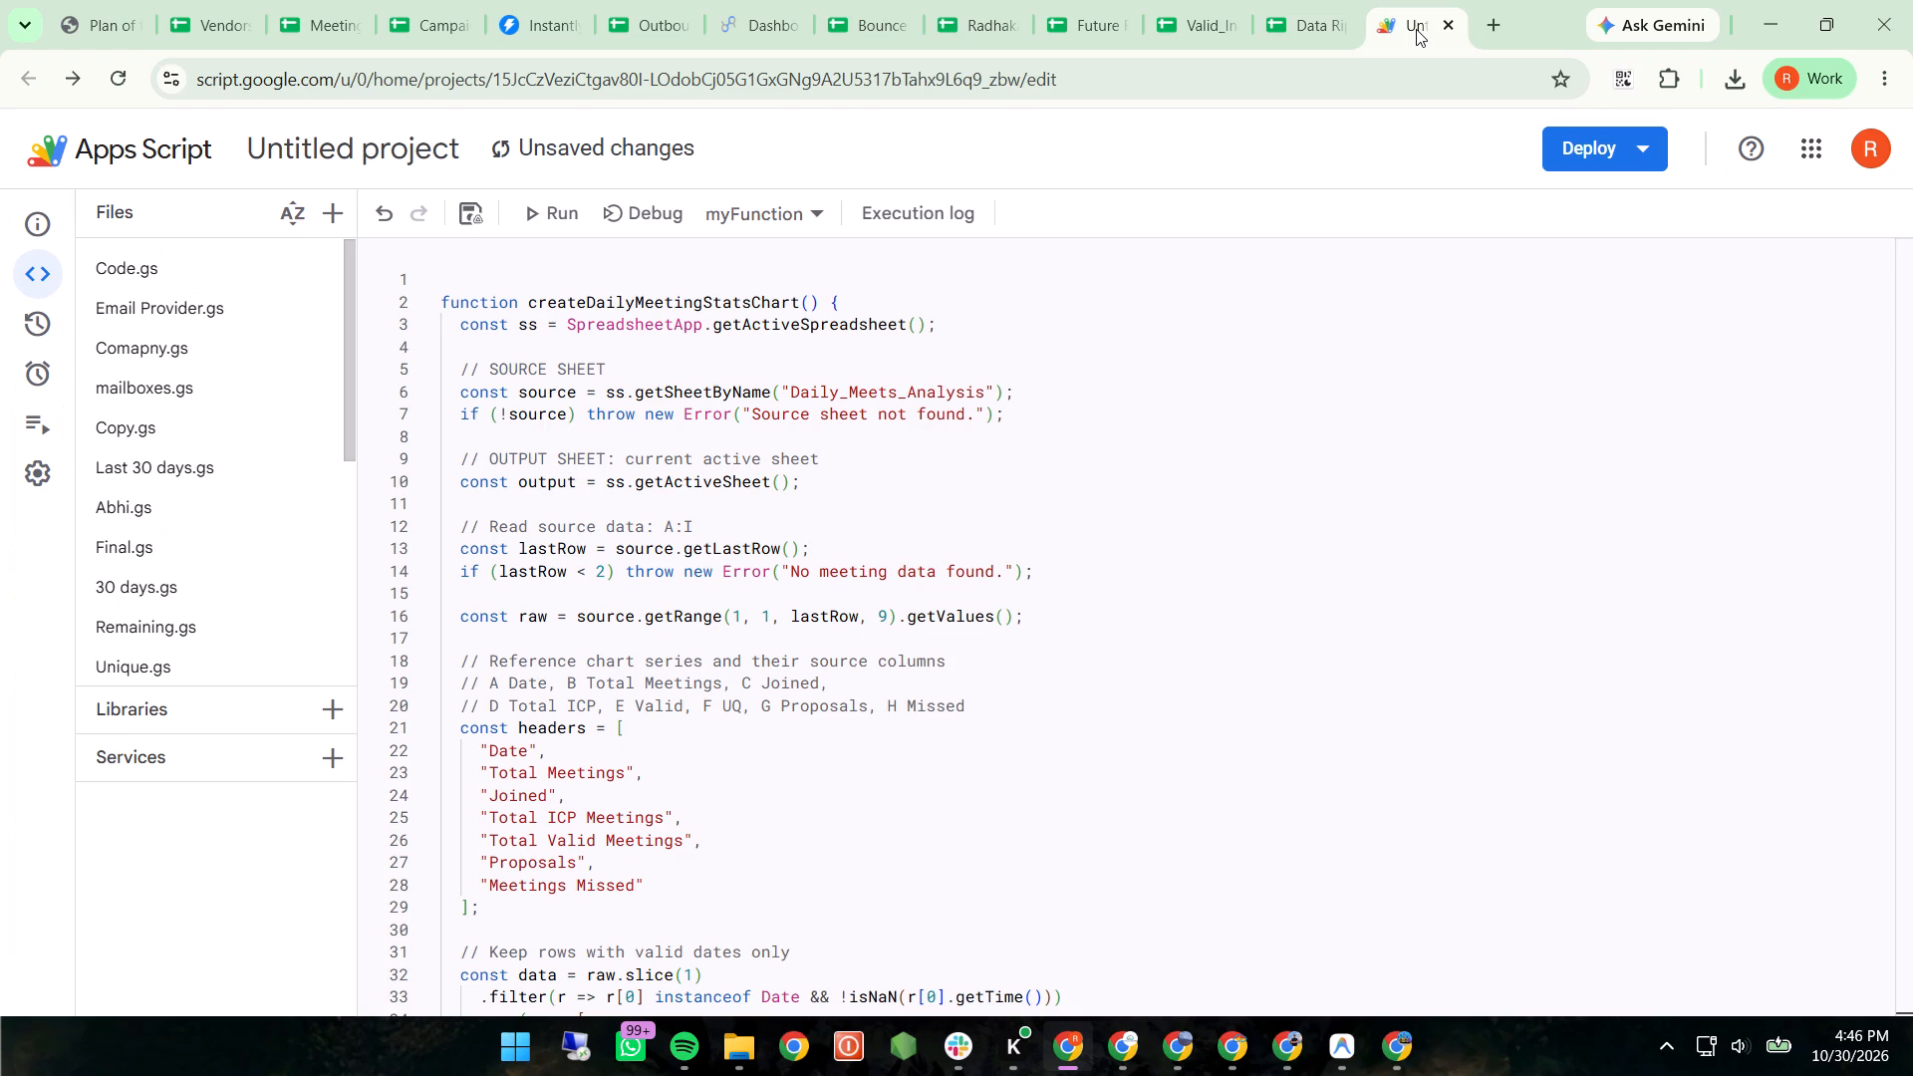
pyautogui.click(941, 345)
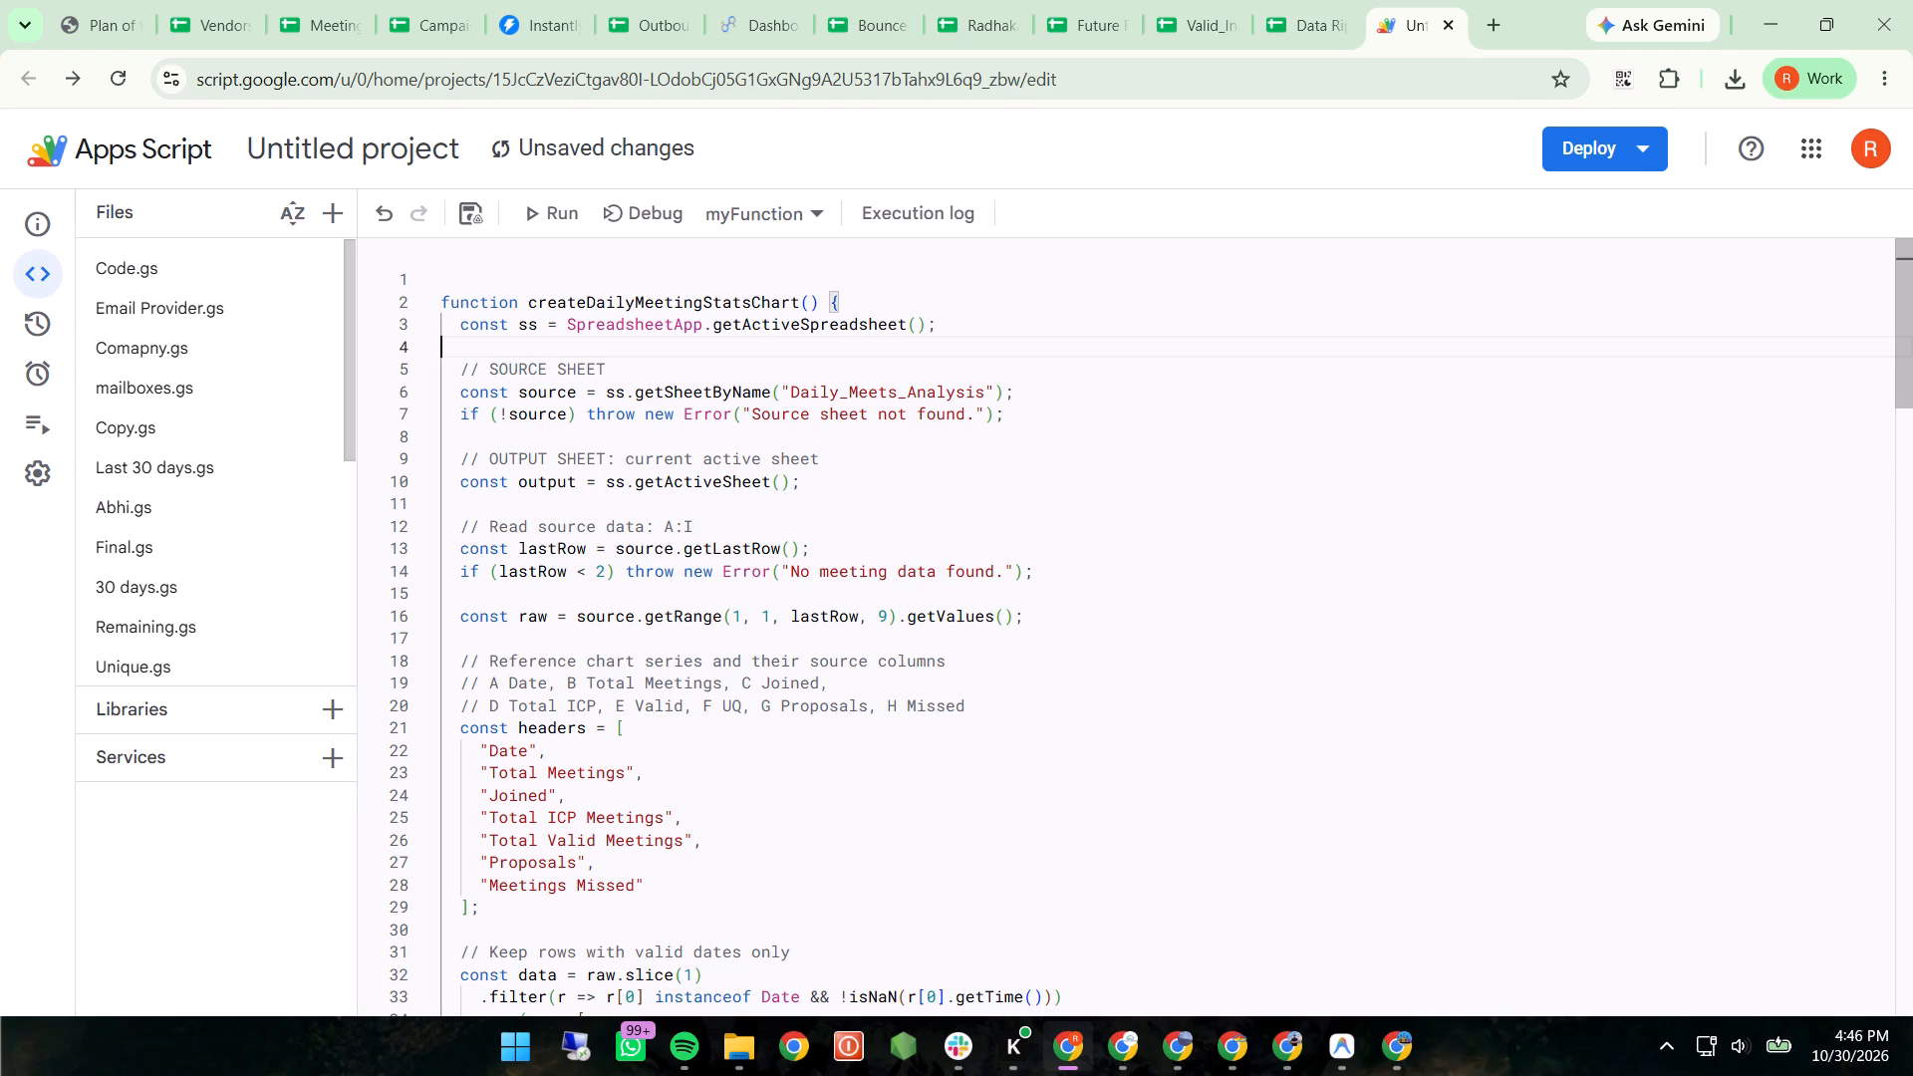
pyautogui.click(975, 389)
pyautogui.press('Right')
pyautogui.hotkey('shift', 'Left')
pyautogui.hotkey('shift', 'Left')
pyautogui.hotkey('shift', 'Left')
pyautogui.hotkey('shift', 'Left')
pyautogui.hotkey('shift', 'Left')
pyautogui.hotkey('shift', 'Left')
pyautogui.hotkey('shift', 'Left')
pyautogui.hotkey('shift', 'Left')
pyautogui.hotkey('shift', 'Left')
pyautogui.hotkey('shift', 'Left')
pyautogui.hotkey('shift', 'Left')
pyautogui.hotkey('shift', 'Left')
pyautogui.hotkey('shift', 'Left')
pyautogui.hotkey('shift', 'Left')
pyautogui.hotkey('shift', 'Left')
pyautogui.hotkey('shift', 'Left')
pyautogui.hotkey('shift', 'Left')
pyautogui.hotkey('shift', 'Left')
pyautogui.hotkey('shift', 'Left')
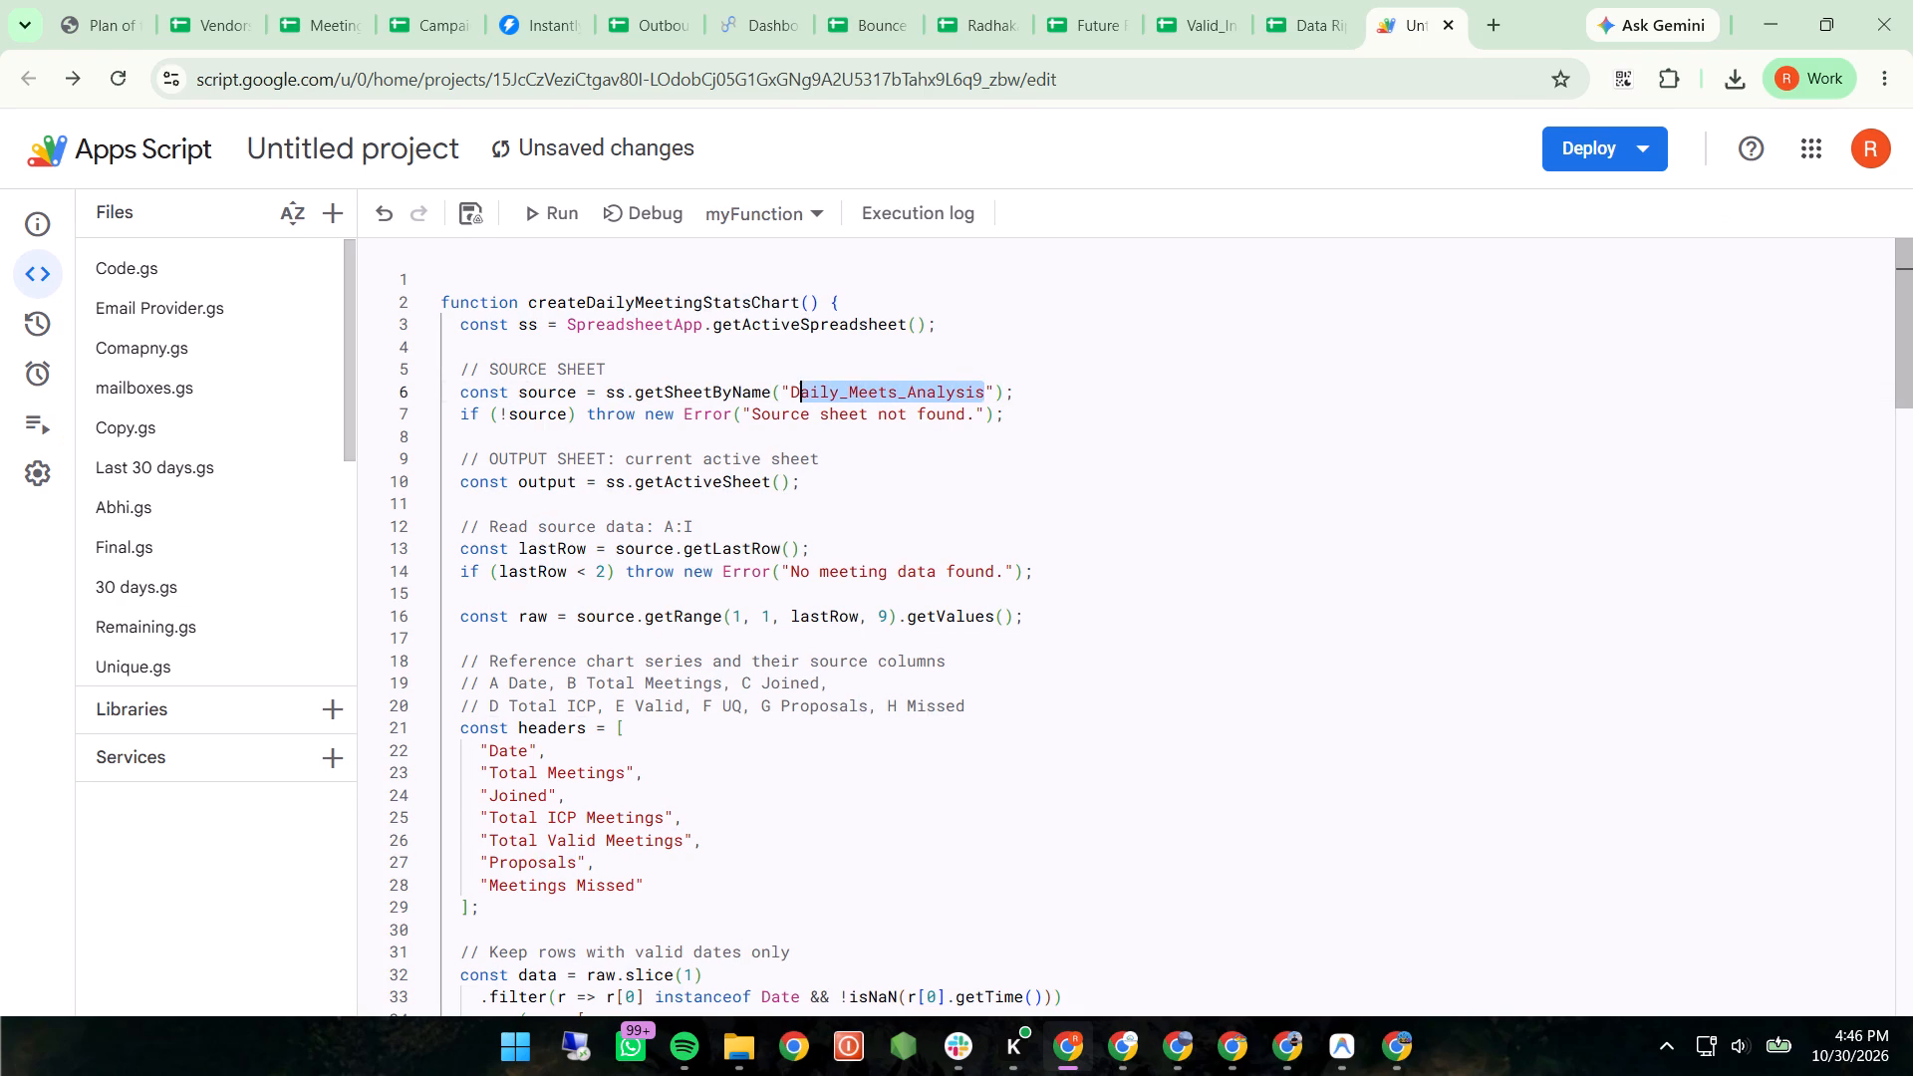
pyautogui.hotkey('shift', 'Left')
pyautogui.hotkey('ctrl', 'v')
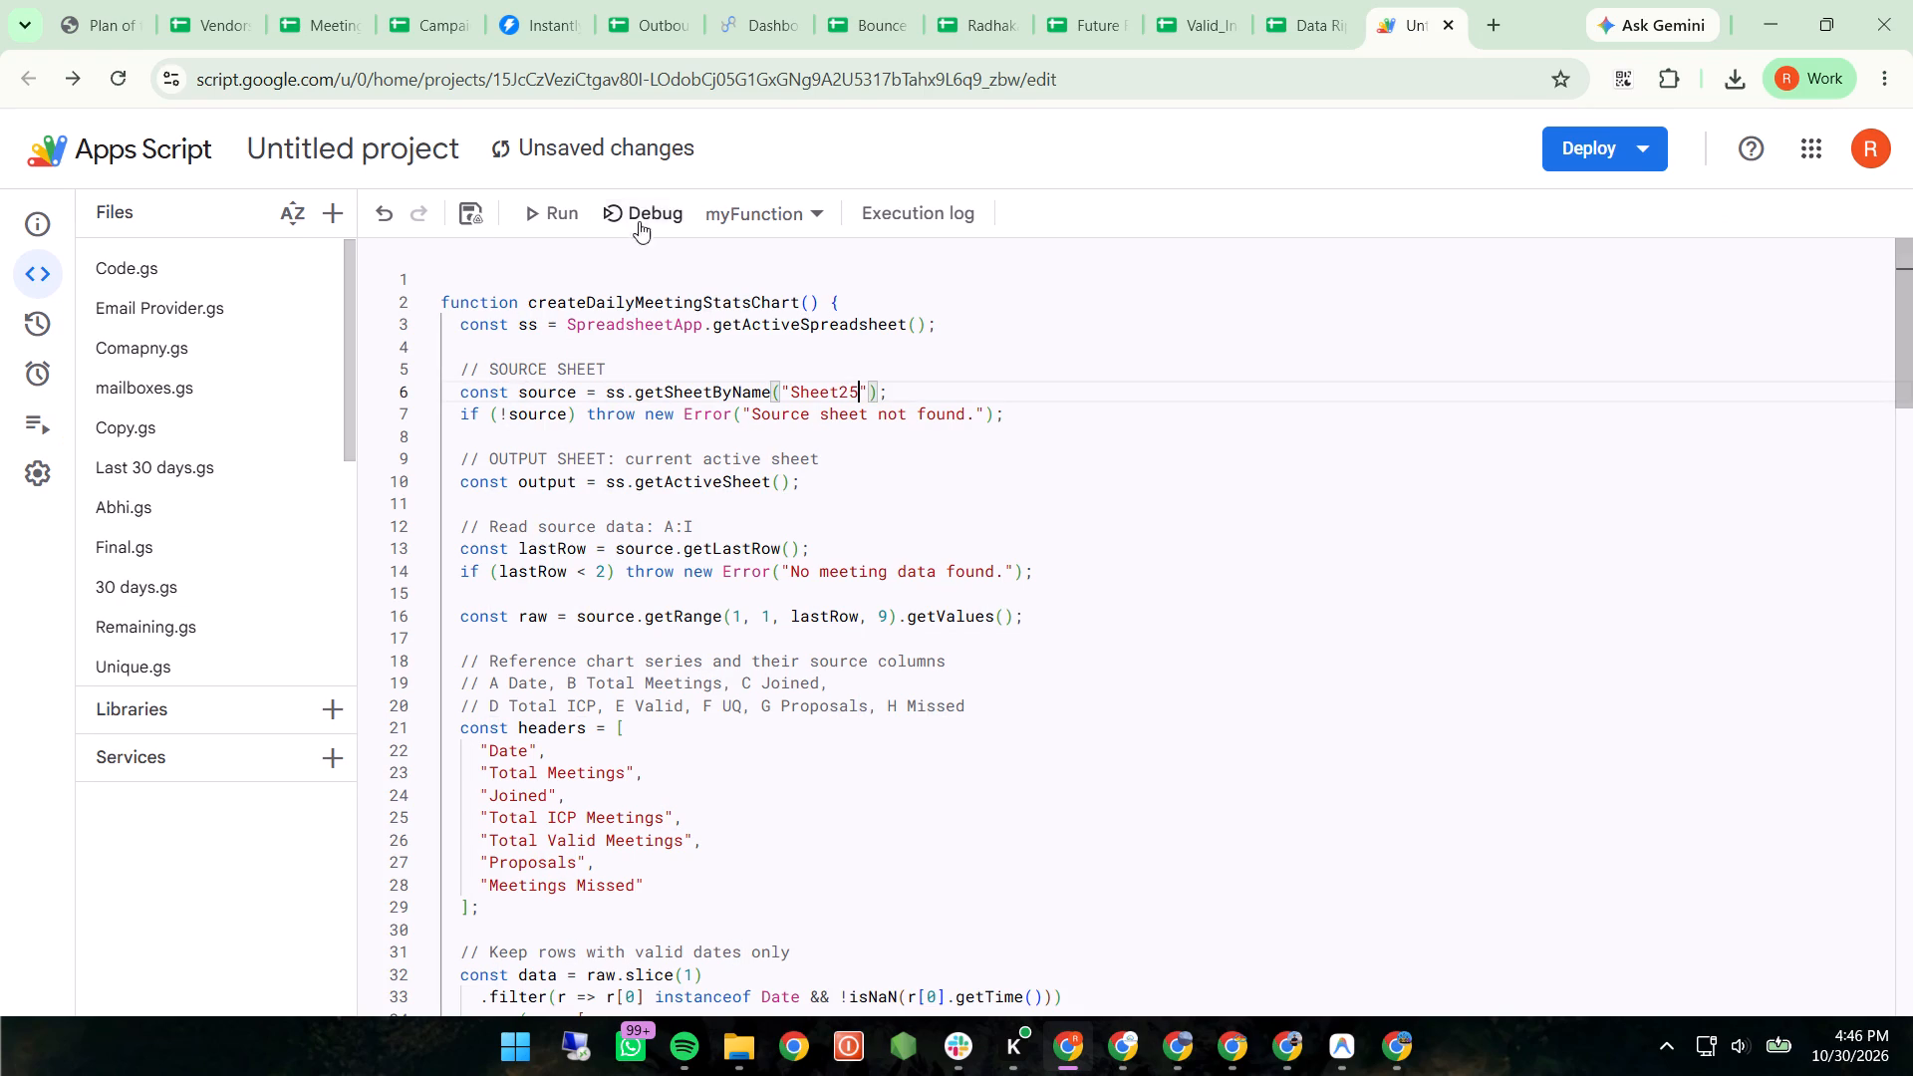
# Save the script project and run createDailyMeetingStatsChart.
pyautogui.click(454, 200)
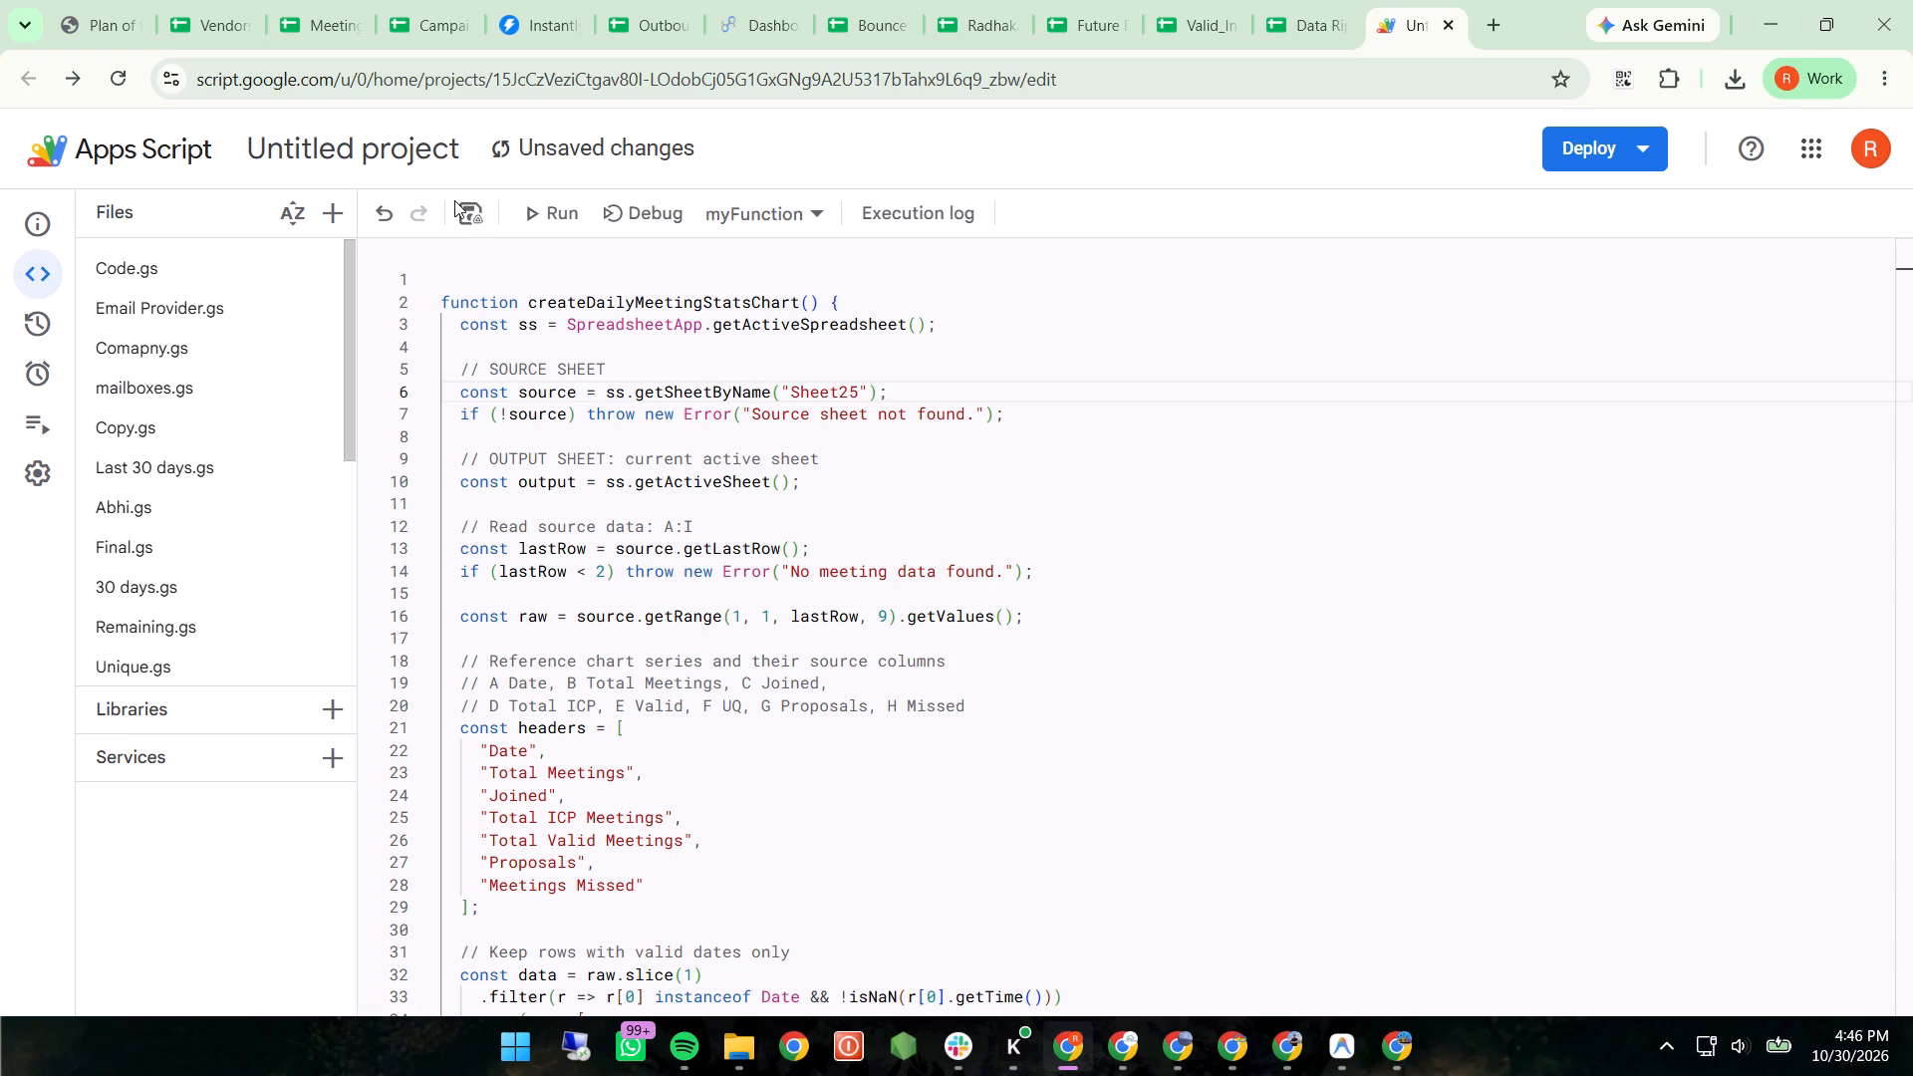
pyautogui.click(471, 211)
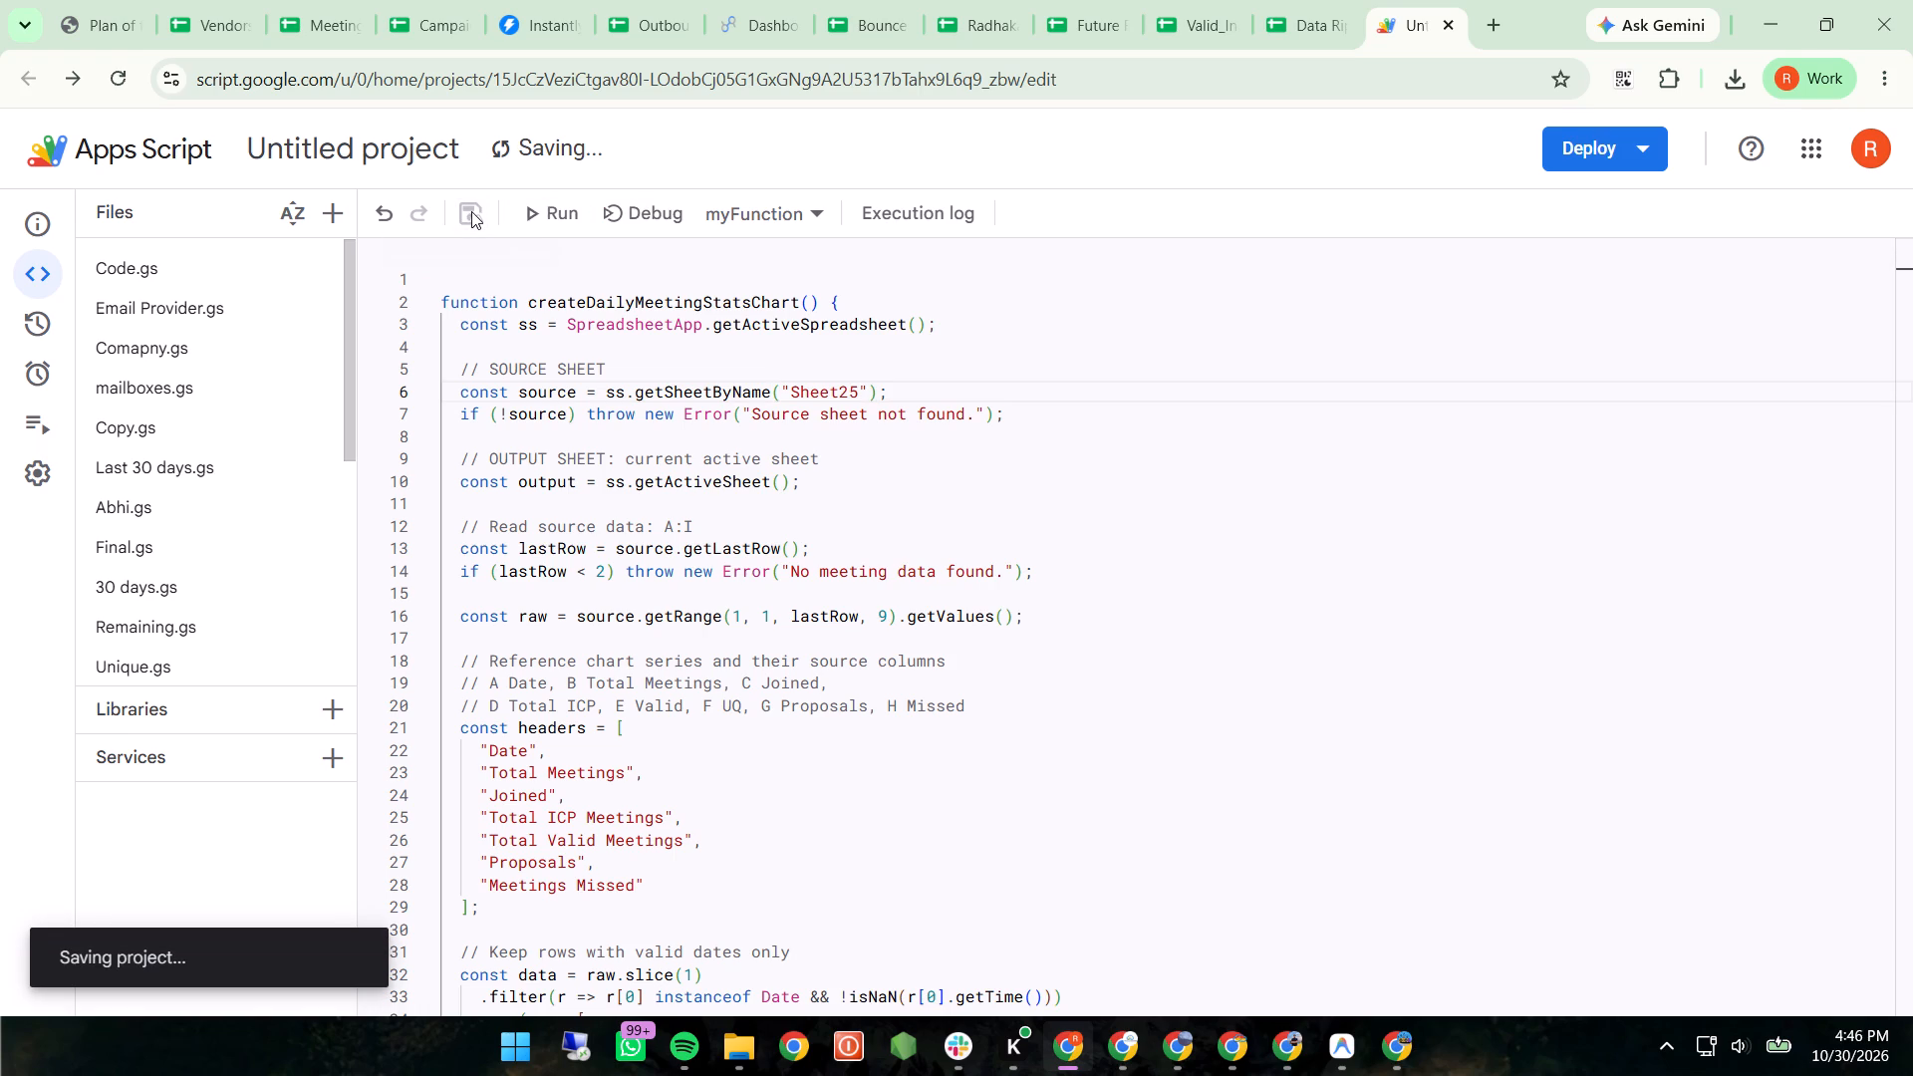
pyautogui.click(533, 204)
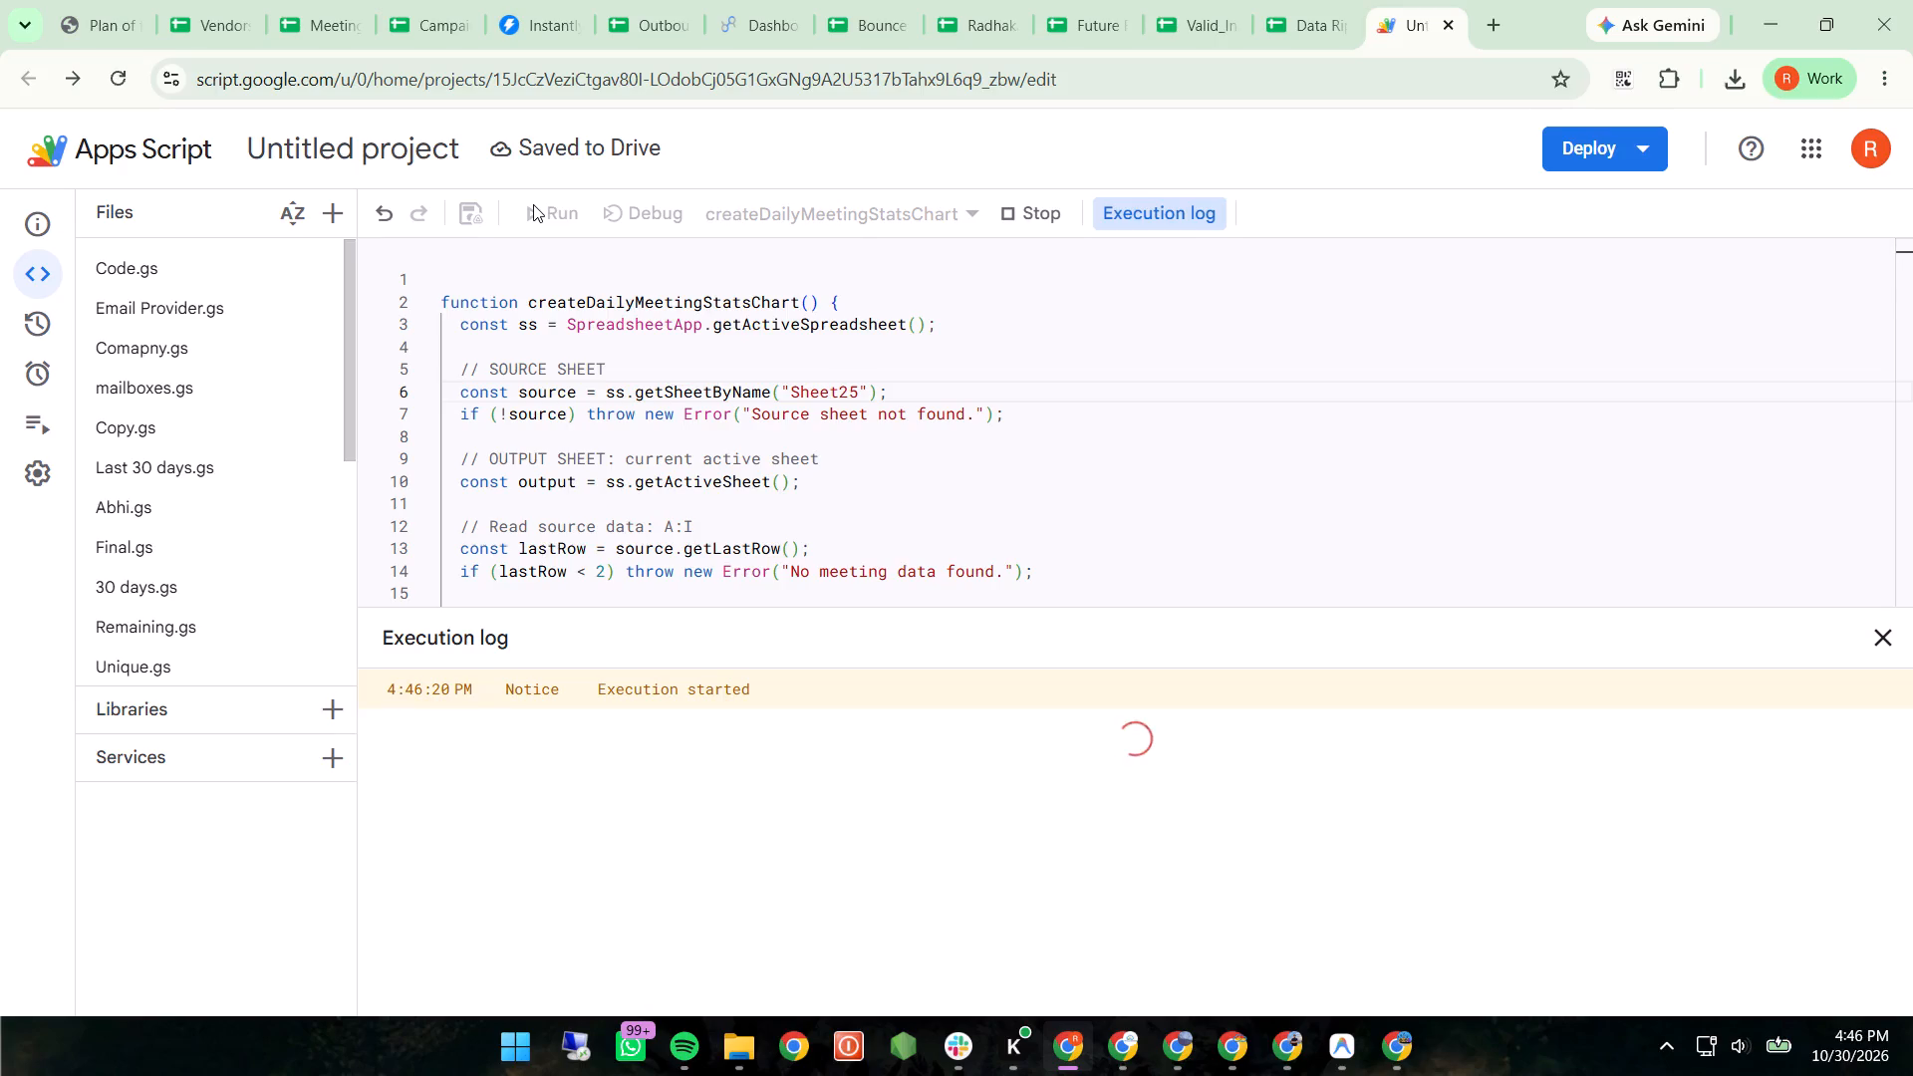
# Examine the script's output in Data Ripping, checking the Daily Meeting Stats Chart beside the Sheet25 table.
pyautogui.click(1356, 21)
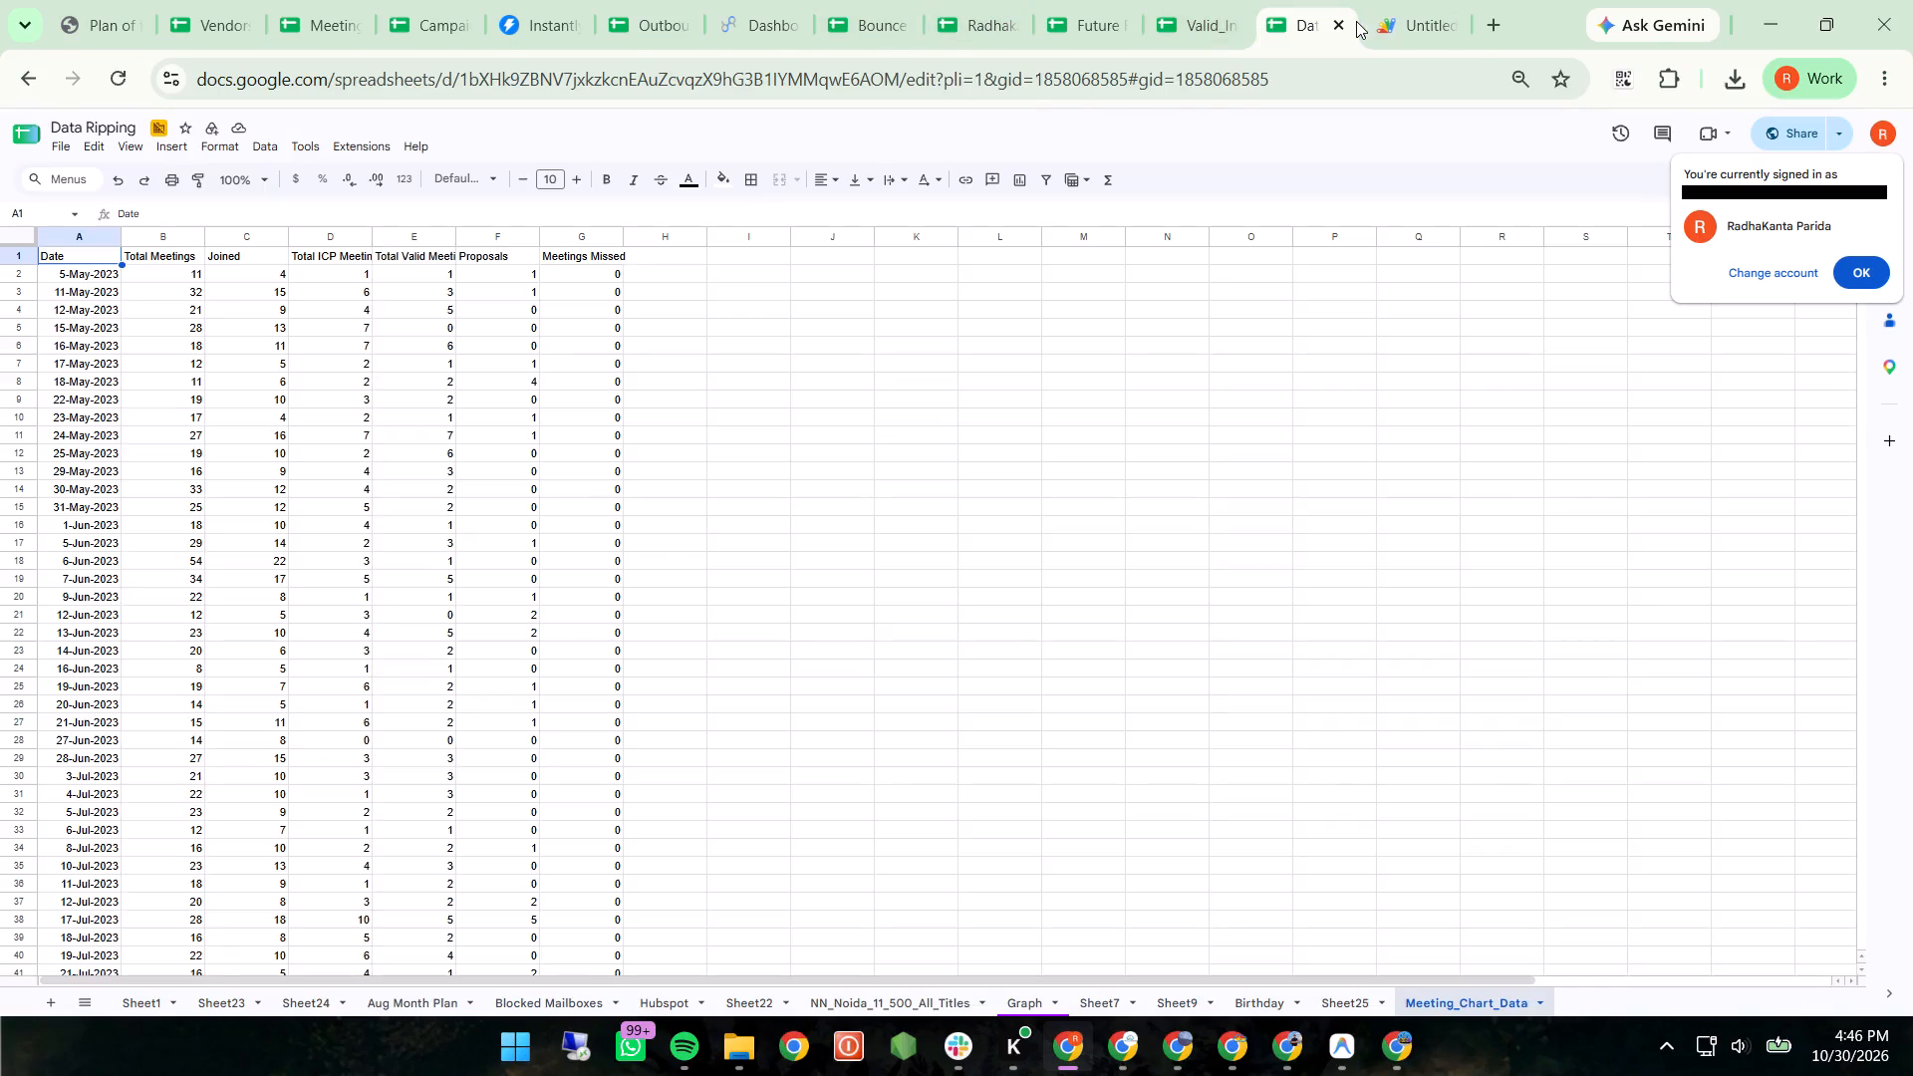
pyautogui.scroll(-1, 874, 604)
pyautogui.scroll(2, 874, 604)
pyautogui.hscroll(-2, 874, 604)
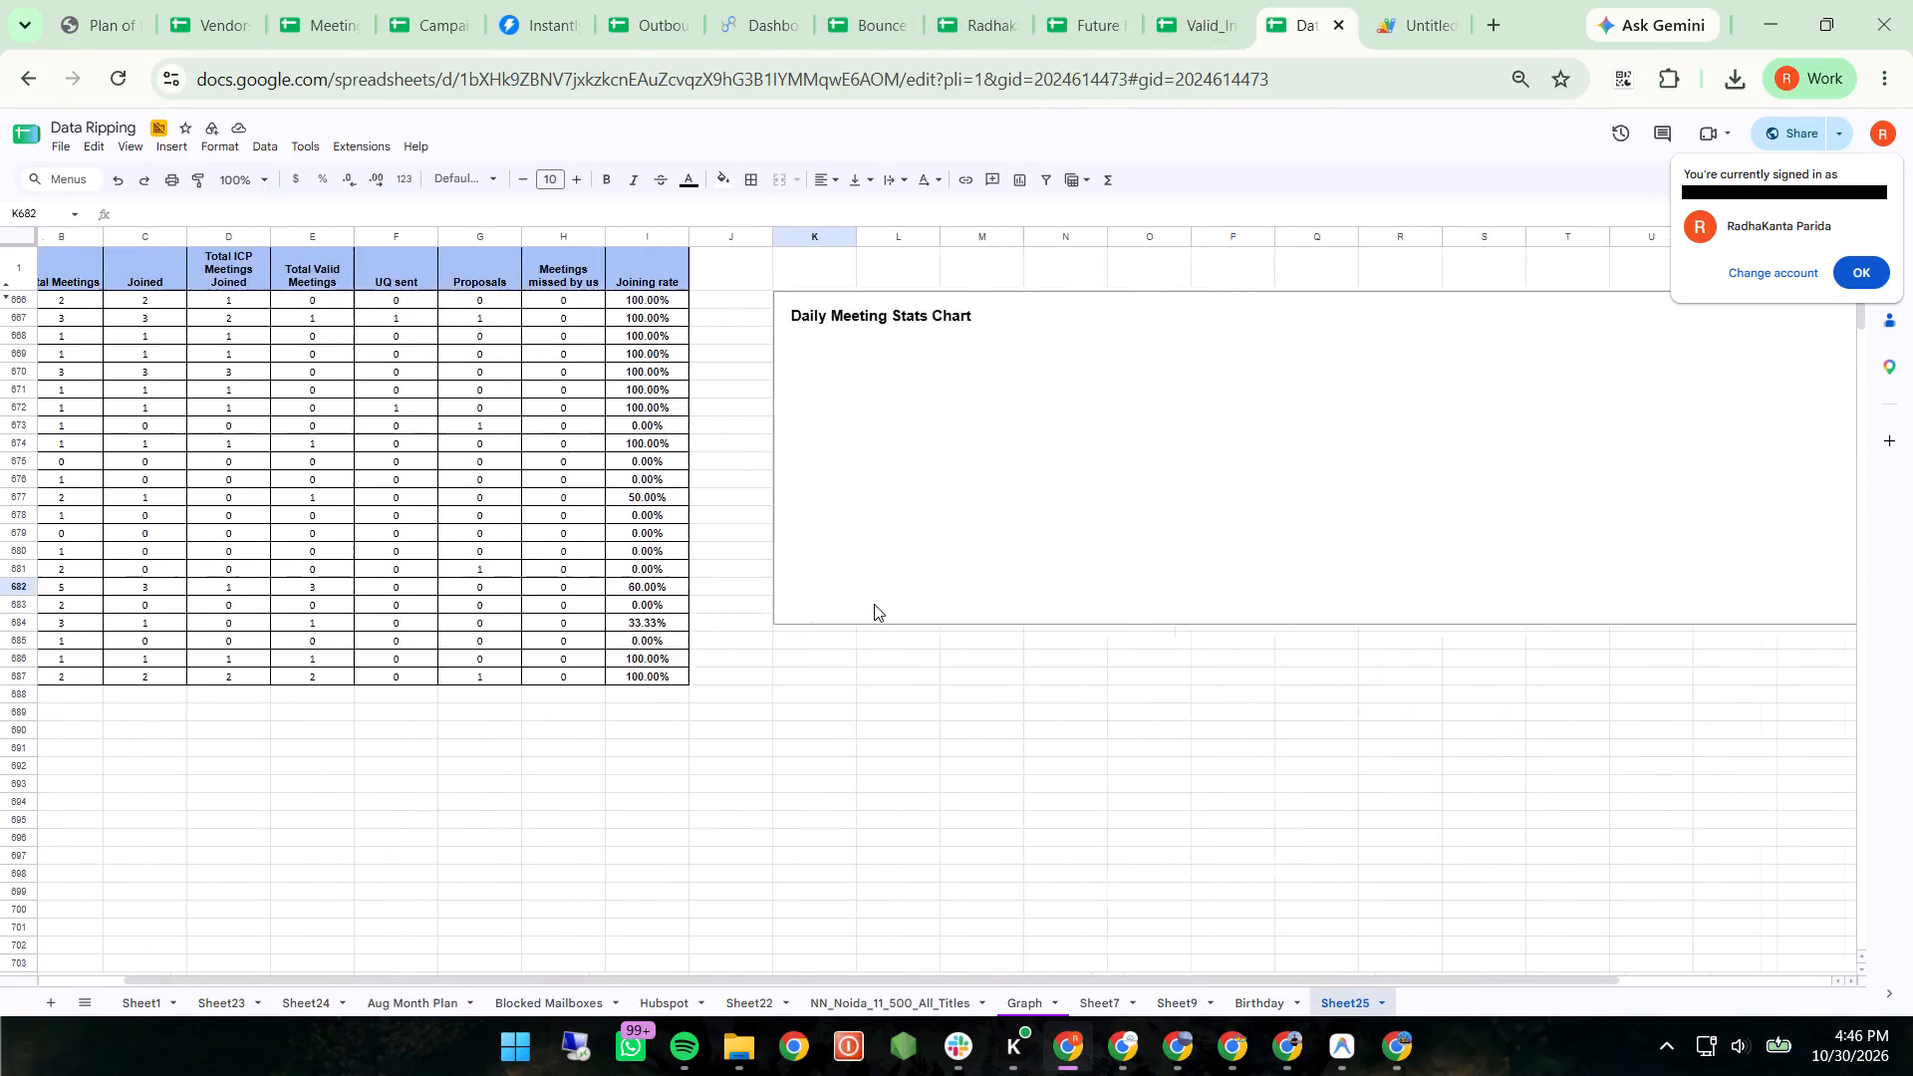
pyautogui.hscroll(-5, 874, 604)
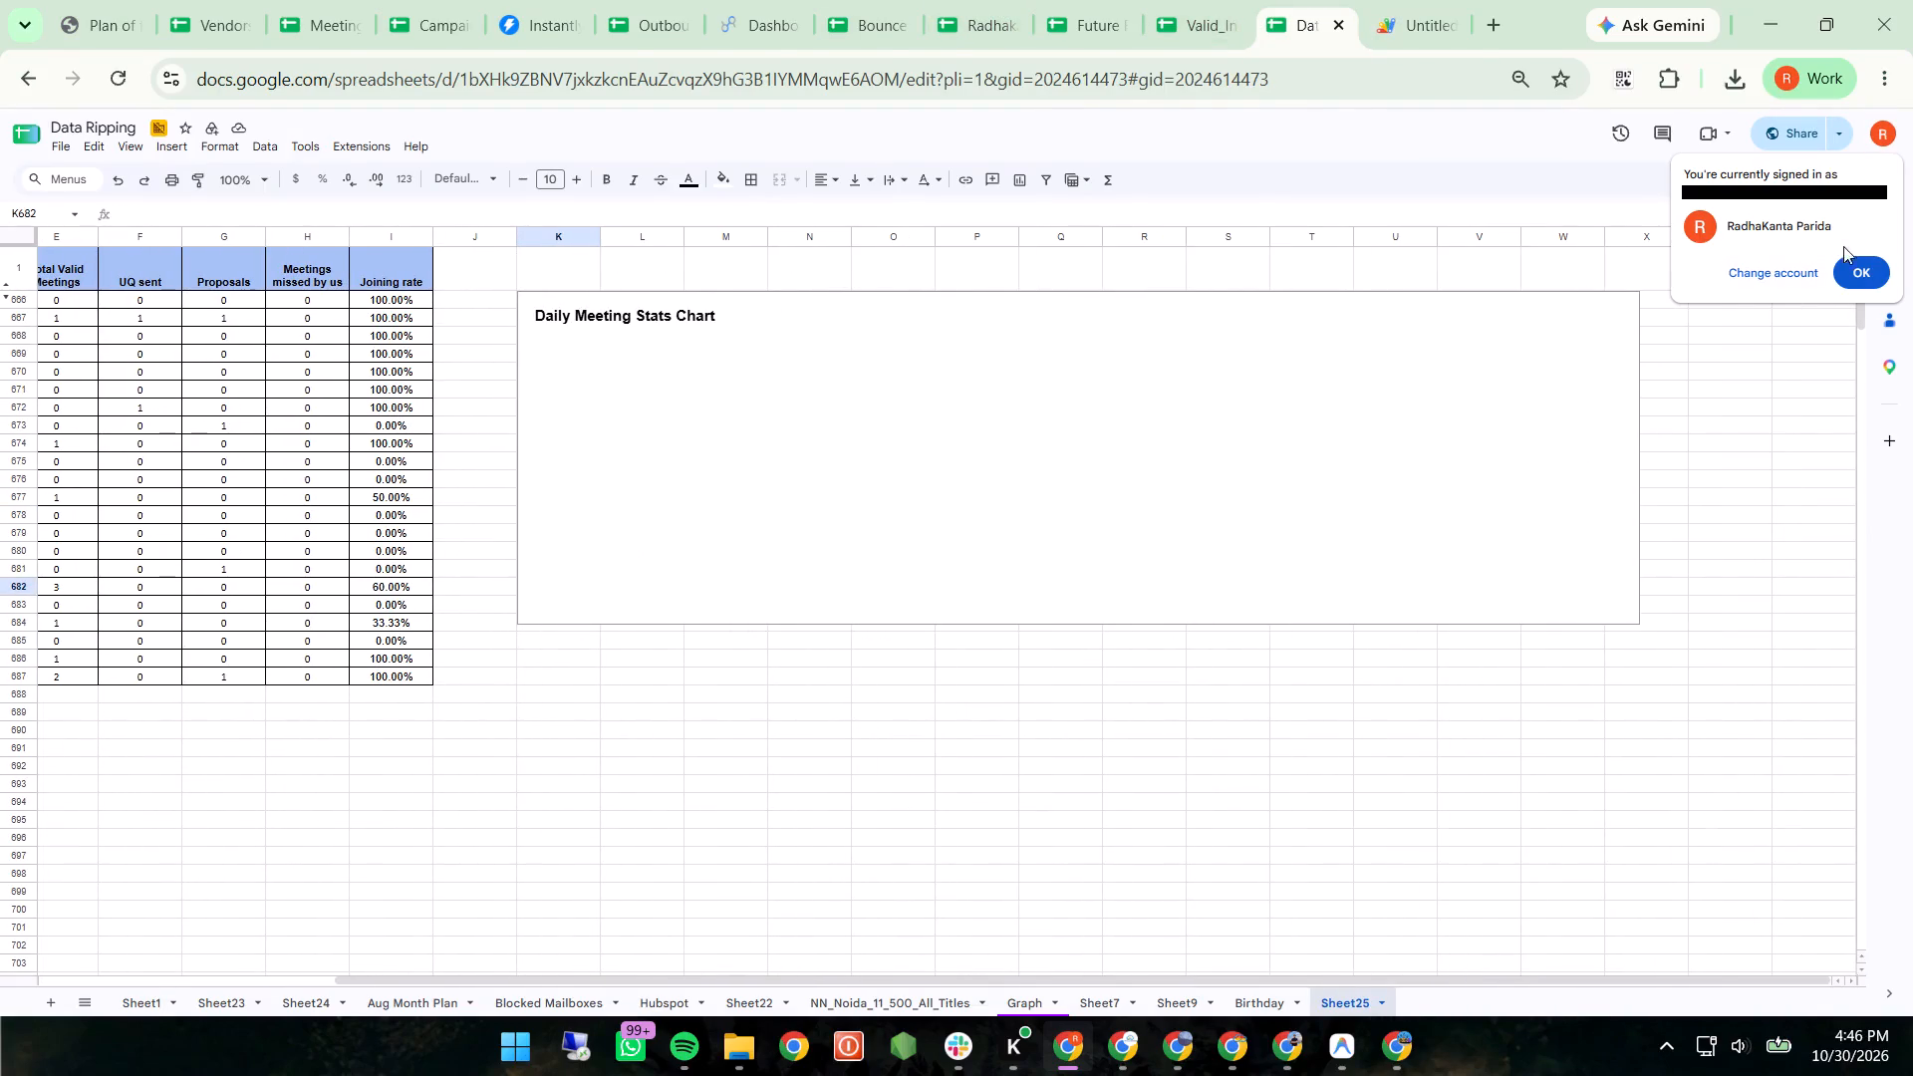
pyautogui.click(1853, 273)
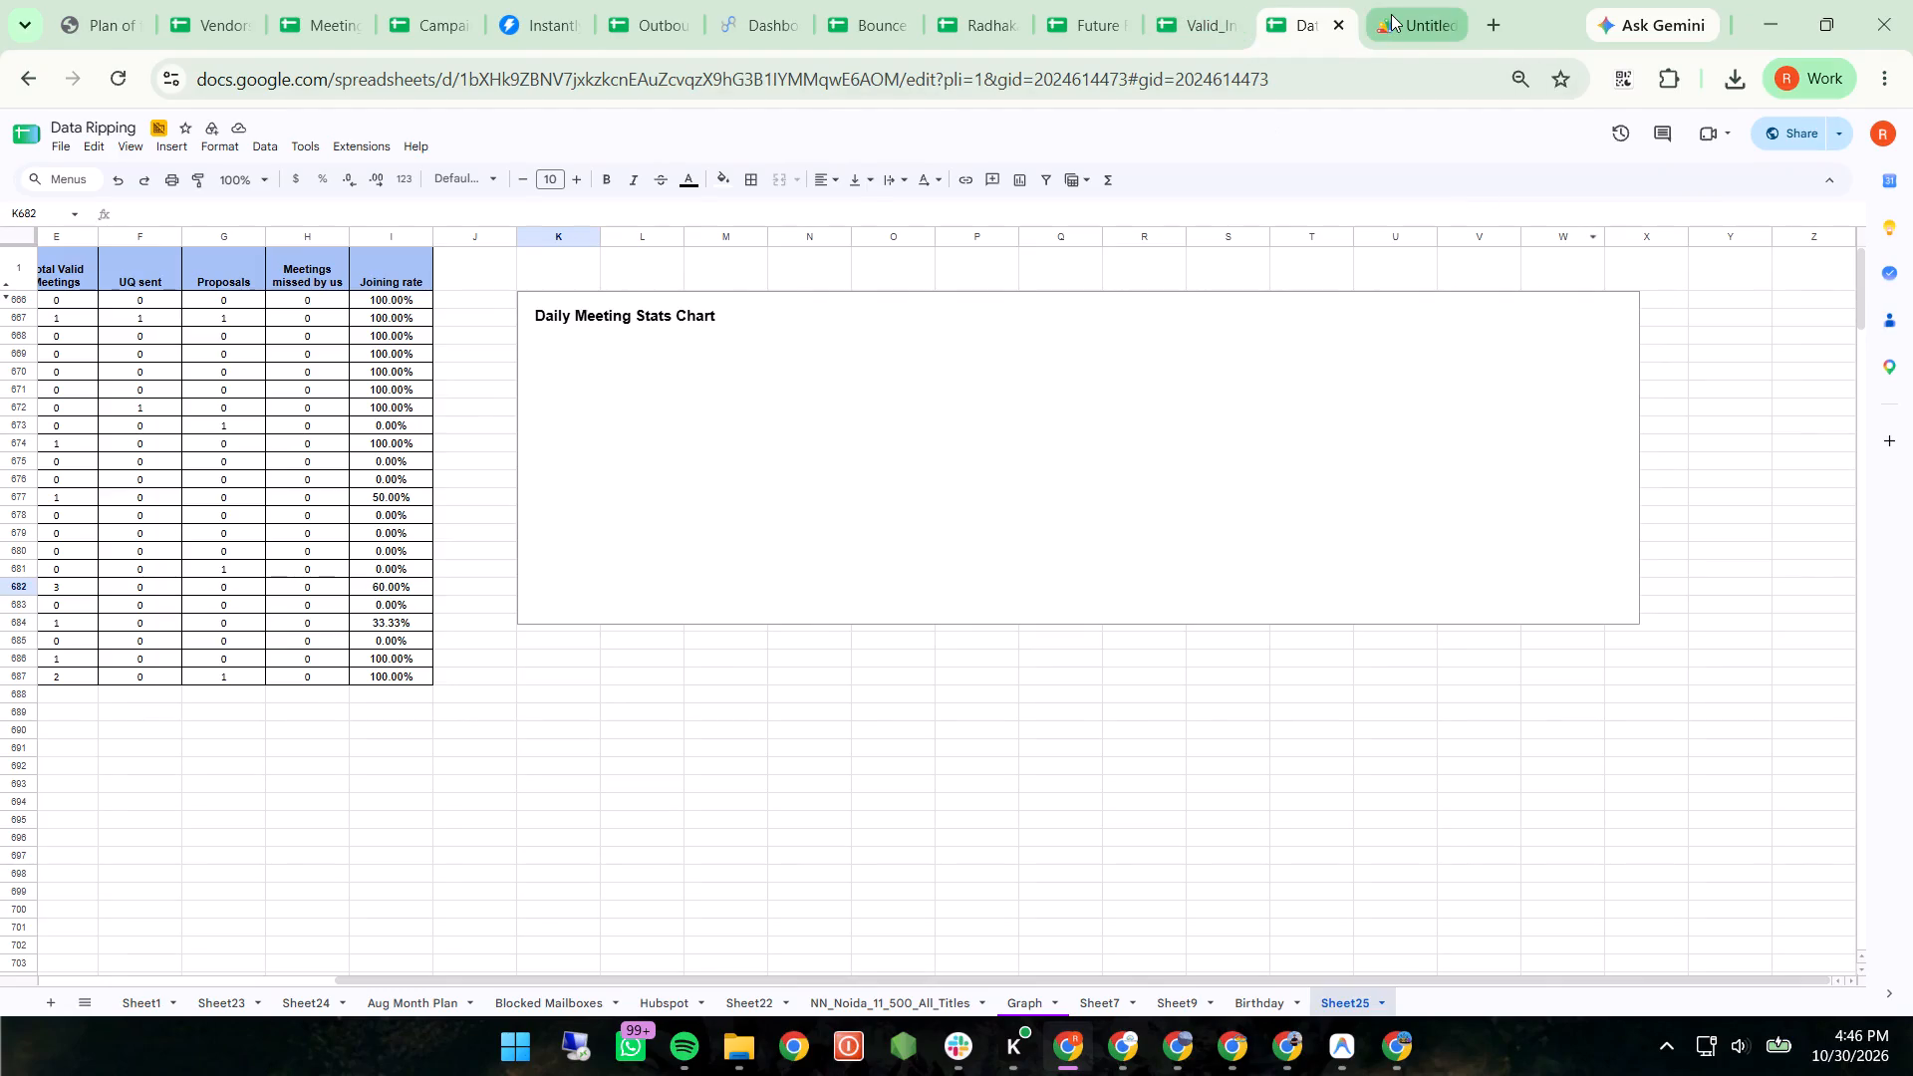
pyautogui.click(1391, 14)
pyautogui.click(1296, 3)
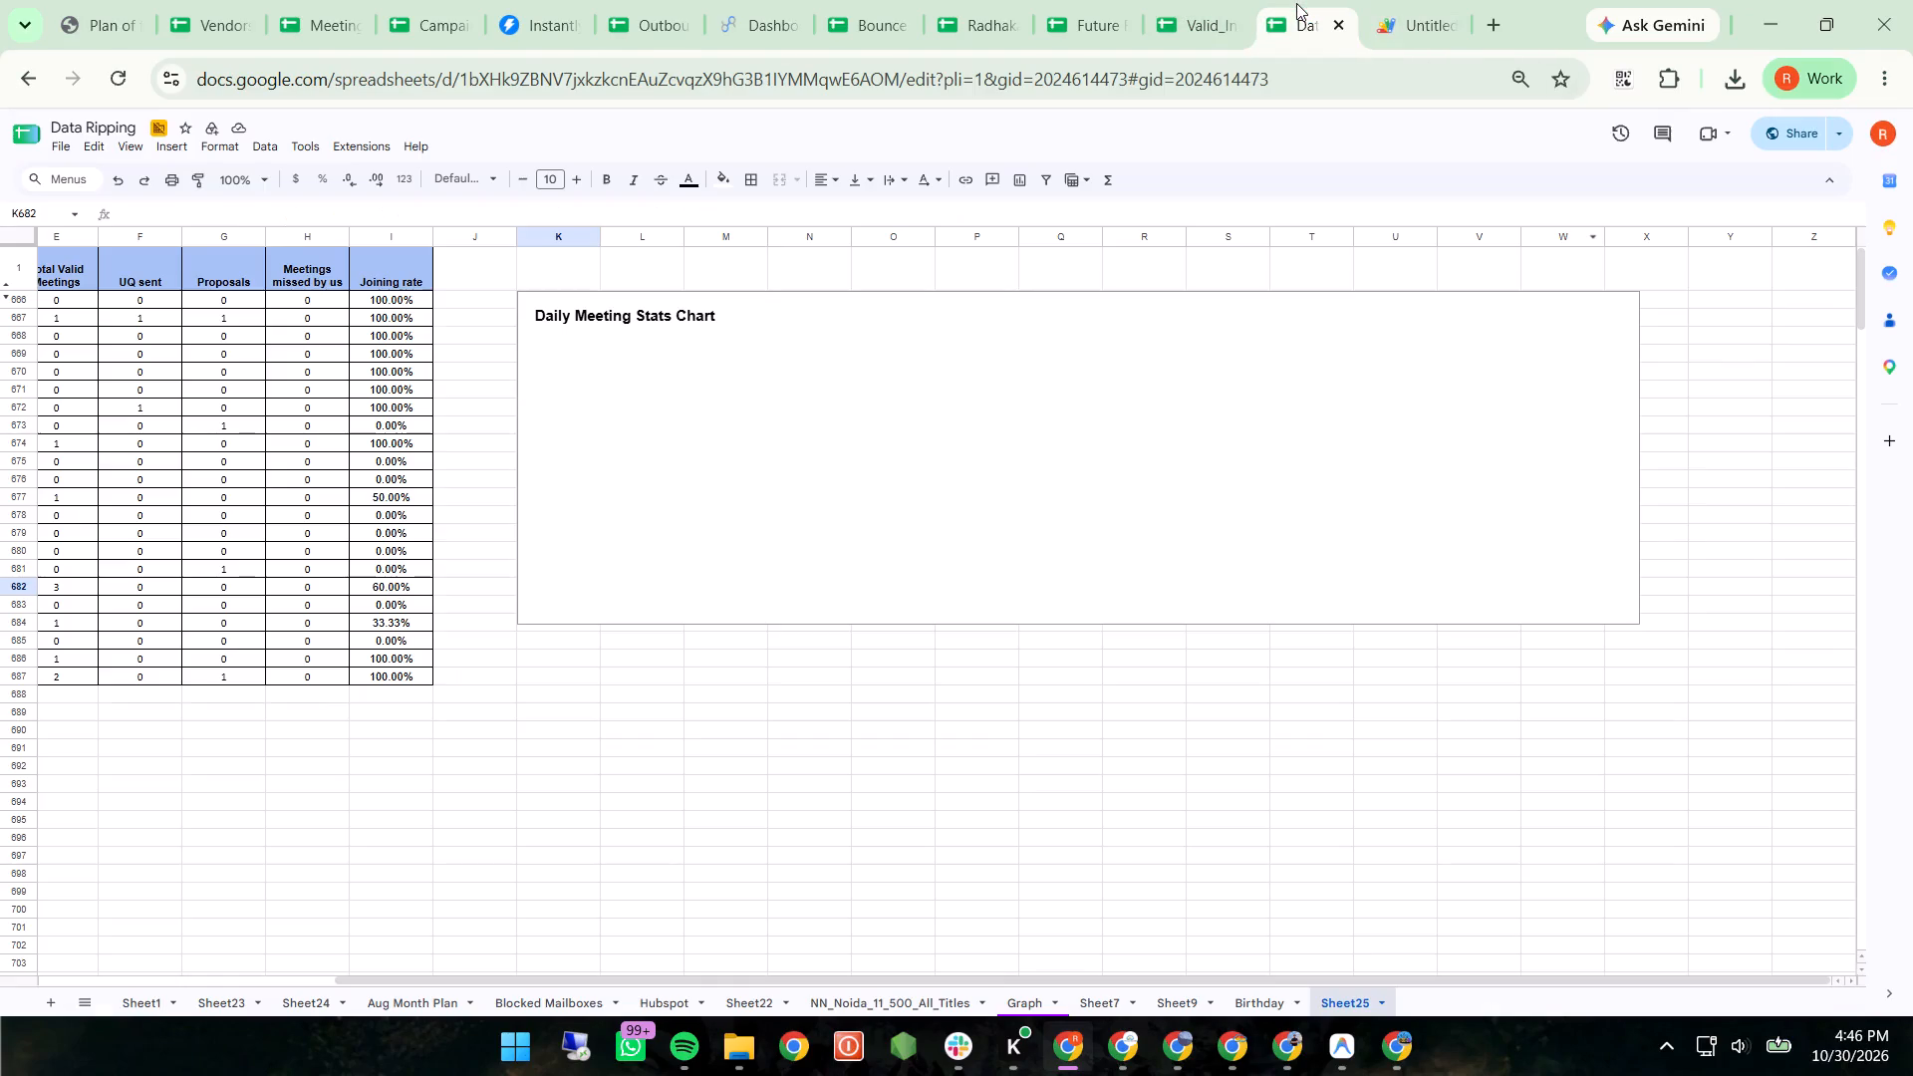
pyautogui.scroll(-4, 1126, 588)
pyautogui.scroll(10, 1126, 588)
pyautogui.hscroll(-3, 1126, 588)
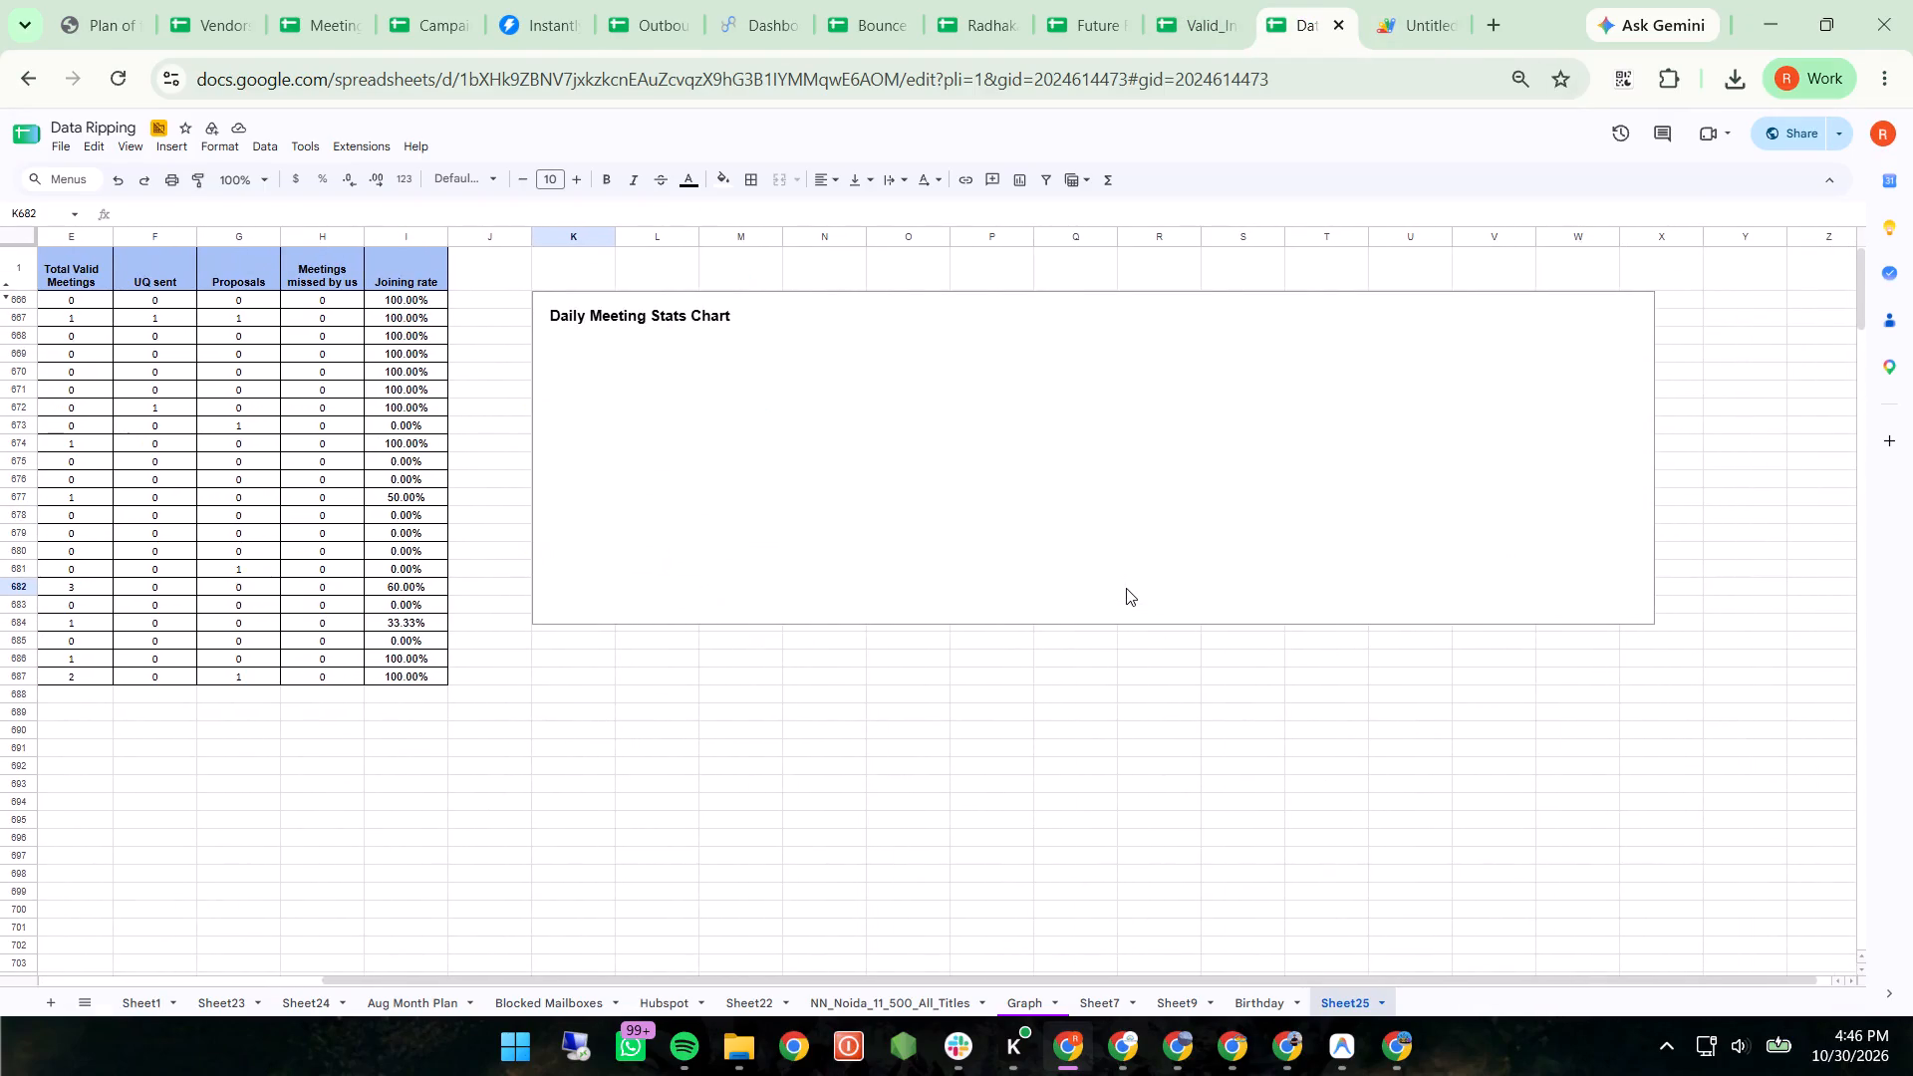
pyautogui.hscroll(1, 1126, 588)
pyautogui.press('shift+super+s')
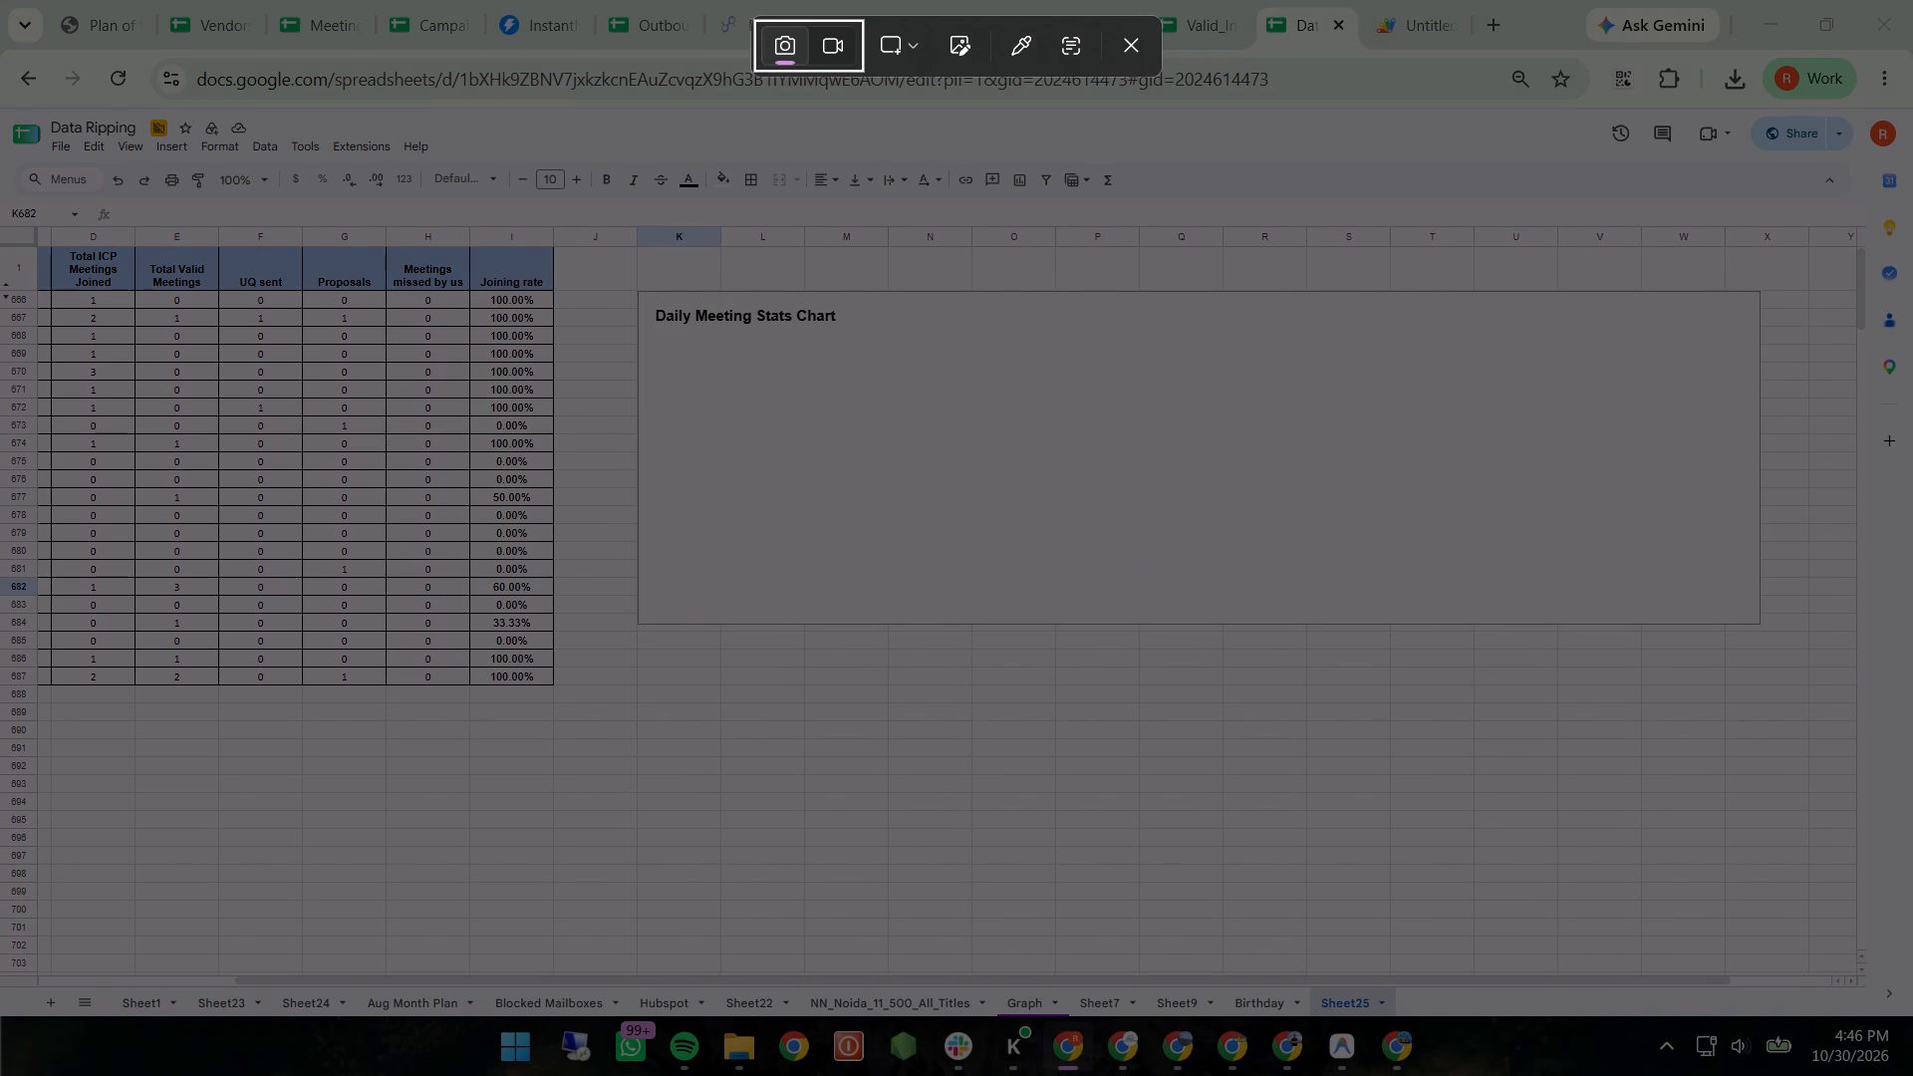
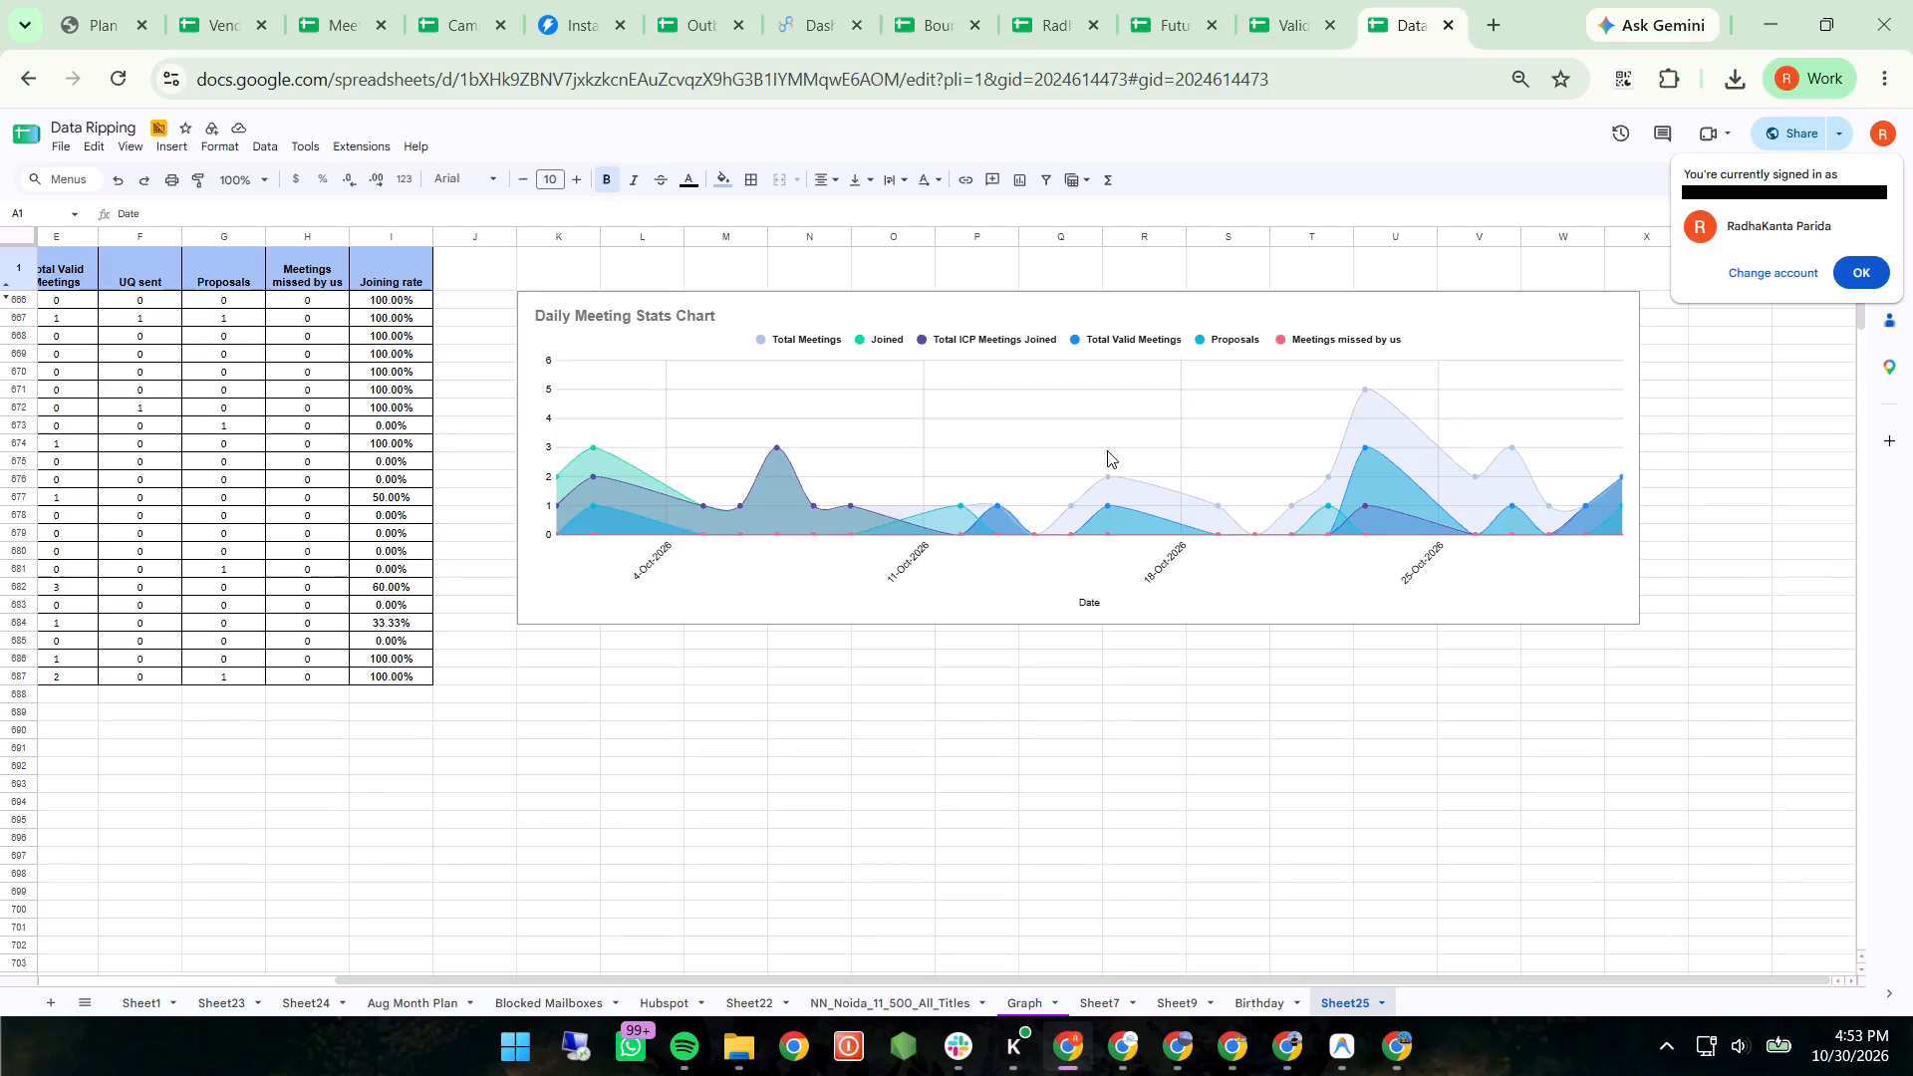
pyautogui.moveTo(1107, 450); pyautogui.dragTo(1115, 416)
pyautogui.click(1115, 416)
pyautogui.moveTo(1115, 416); pyautogui.dragTo(1131, 711)
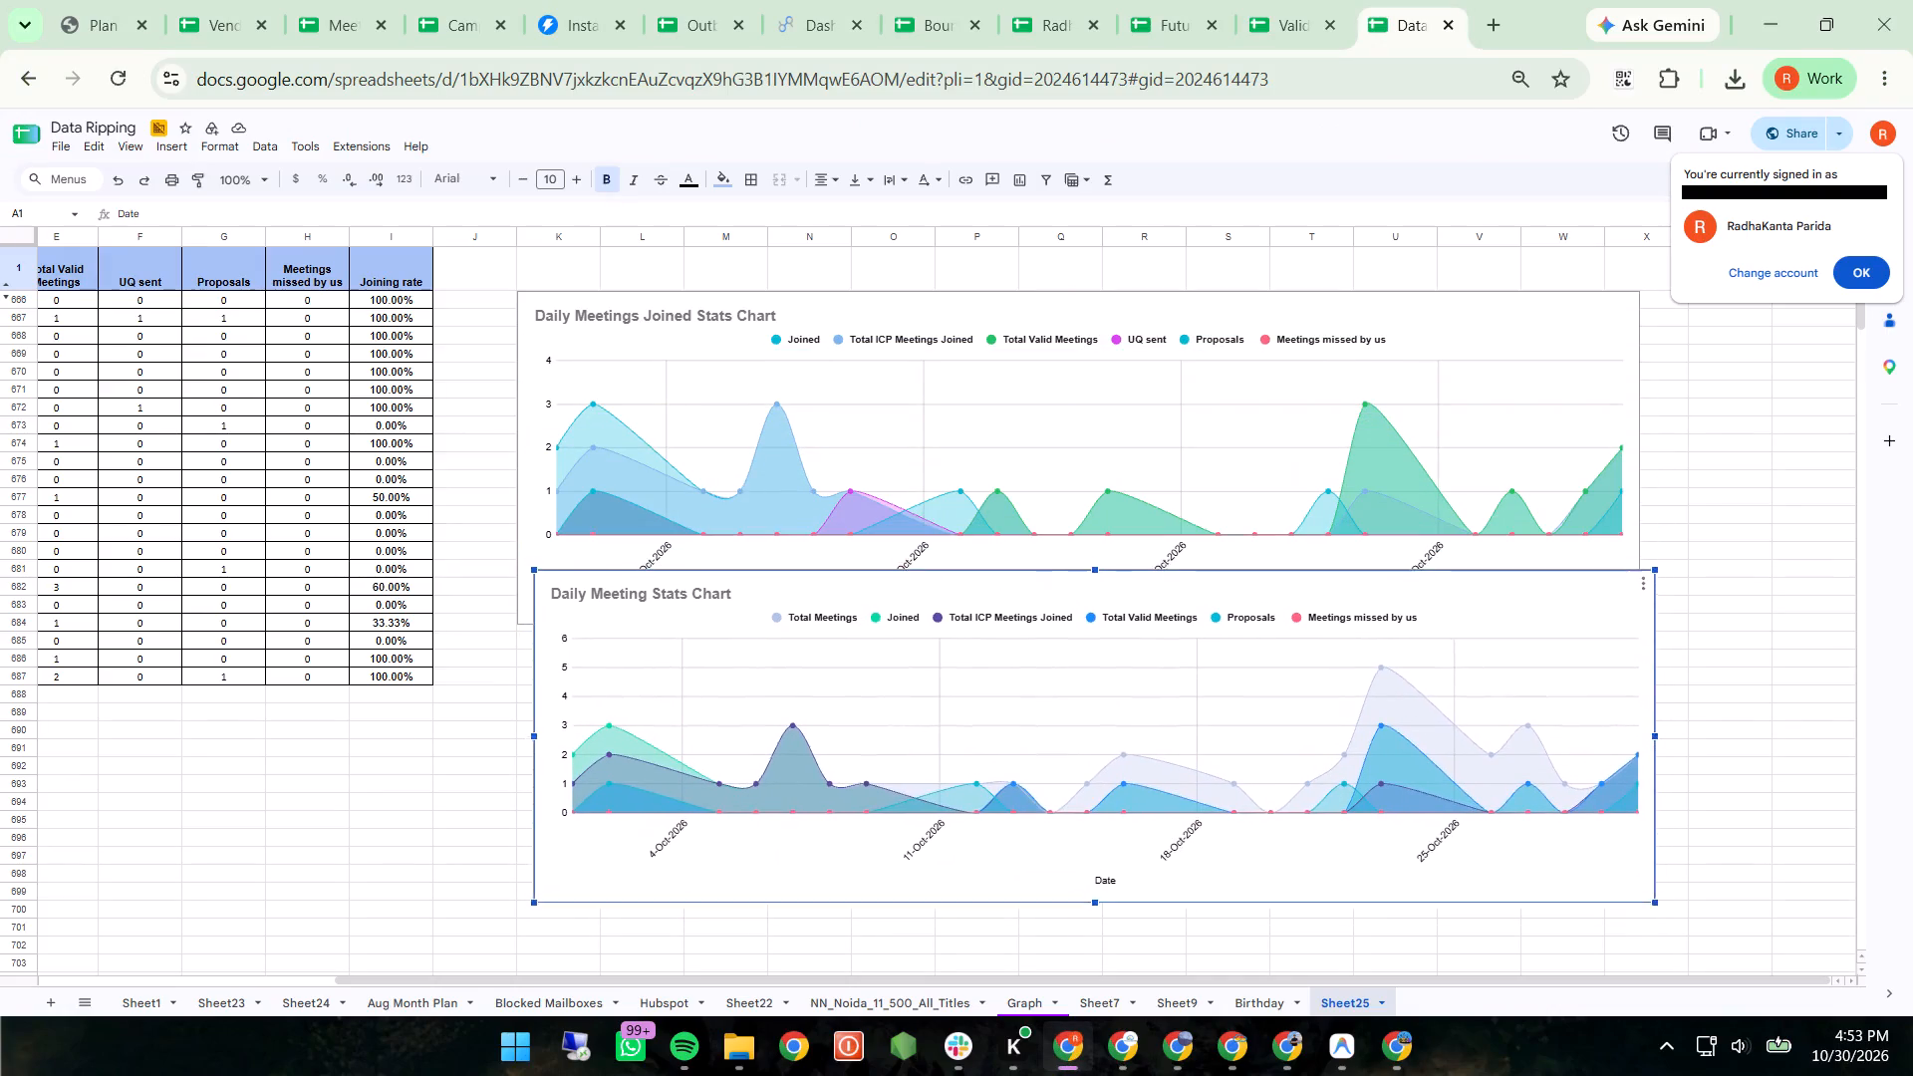
pyautogui.moveTo(1131, 711); pyautogui.dragTo(1115, 774)
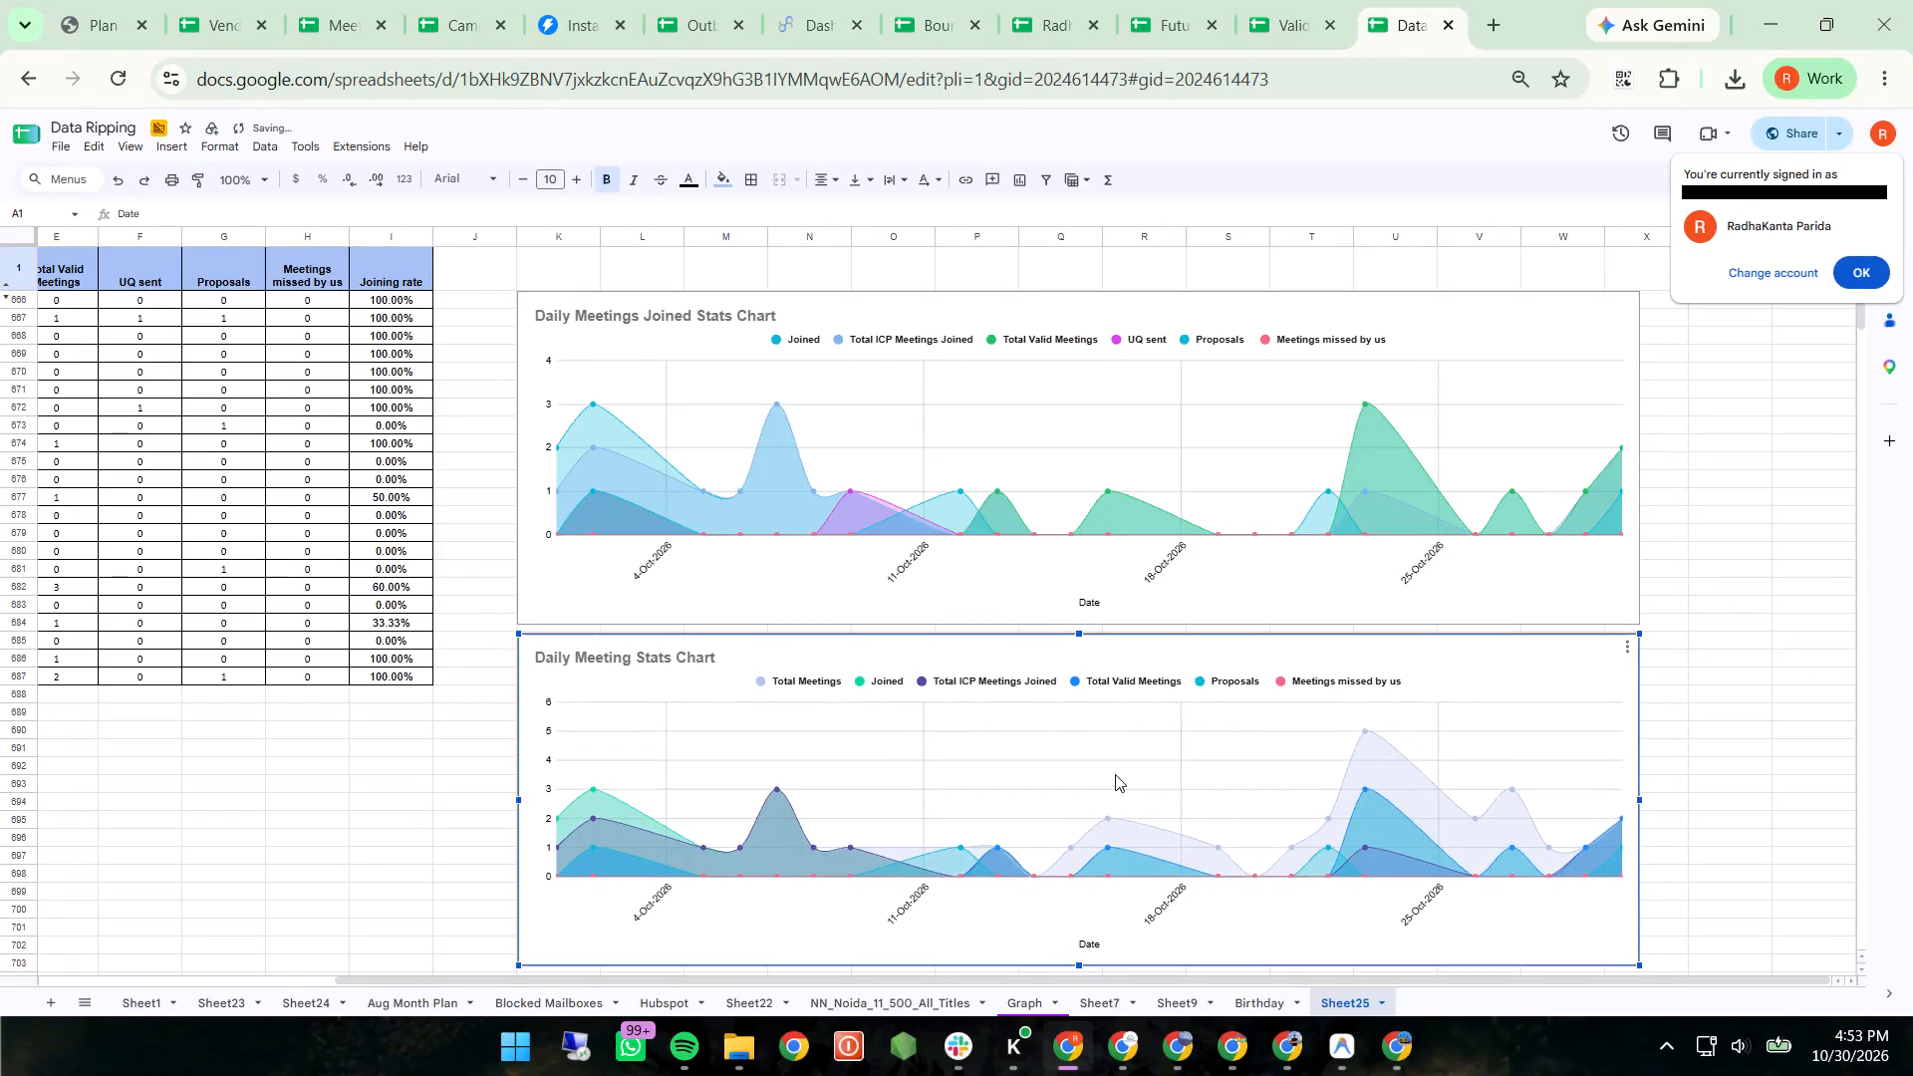
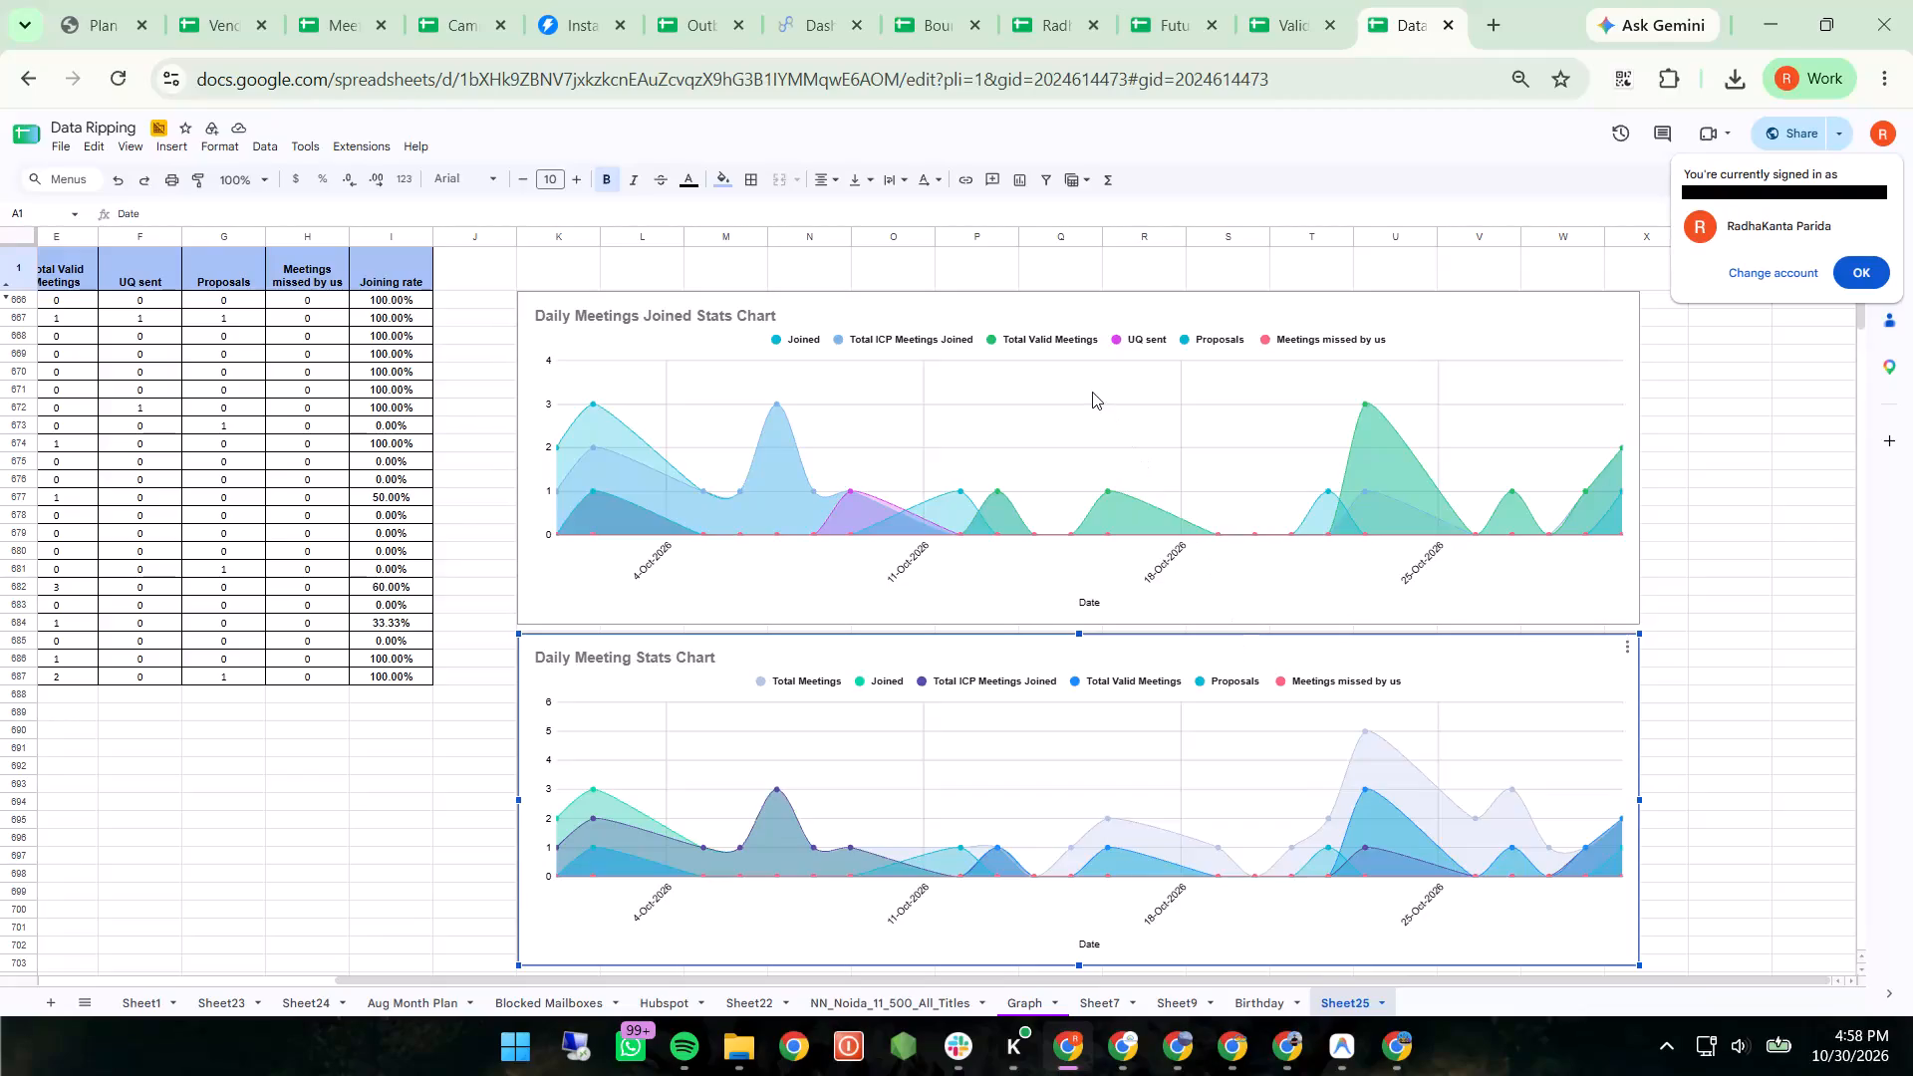
# Set the Daily Meeting Stats Chart to treat its column A labels as text.
pyautogui.click(1092, 392)
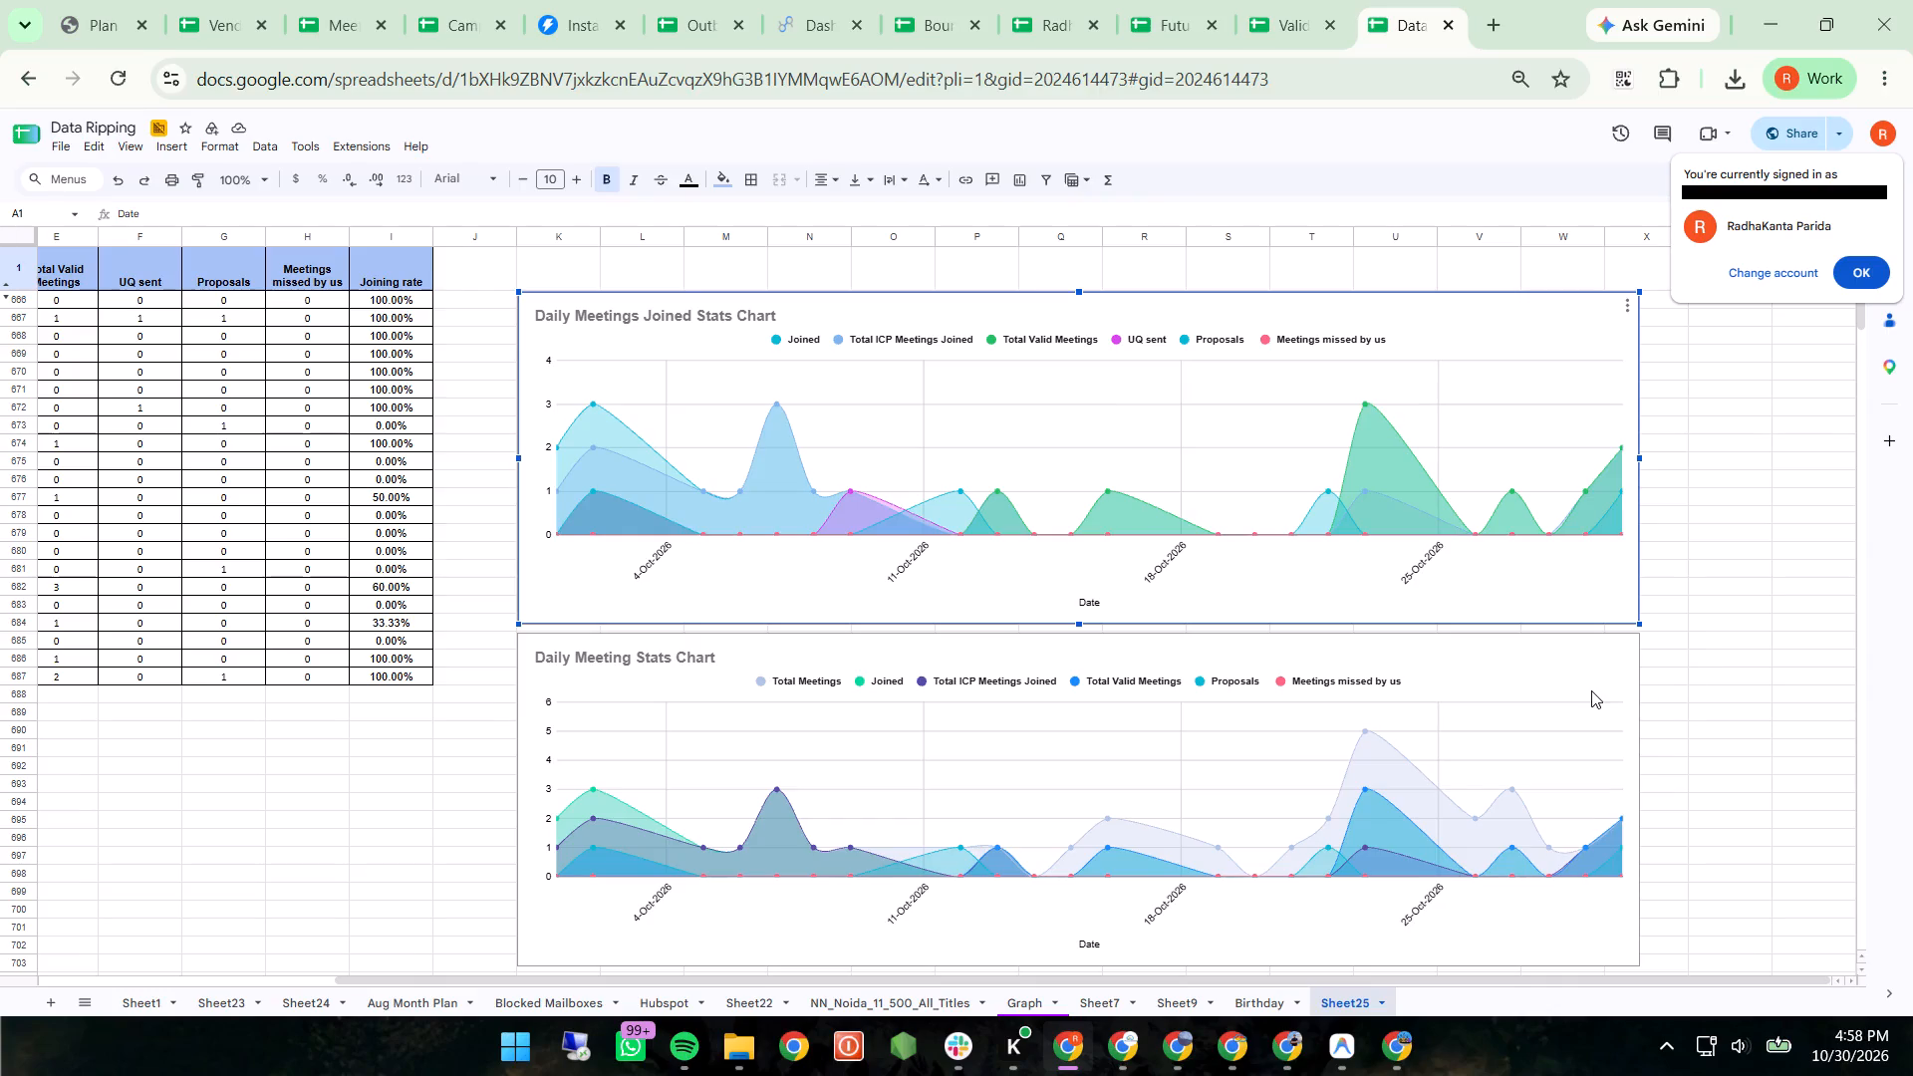
pyautogui.click(1499, 702)
pyautogui.click(1582, 667)
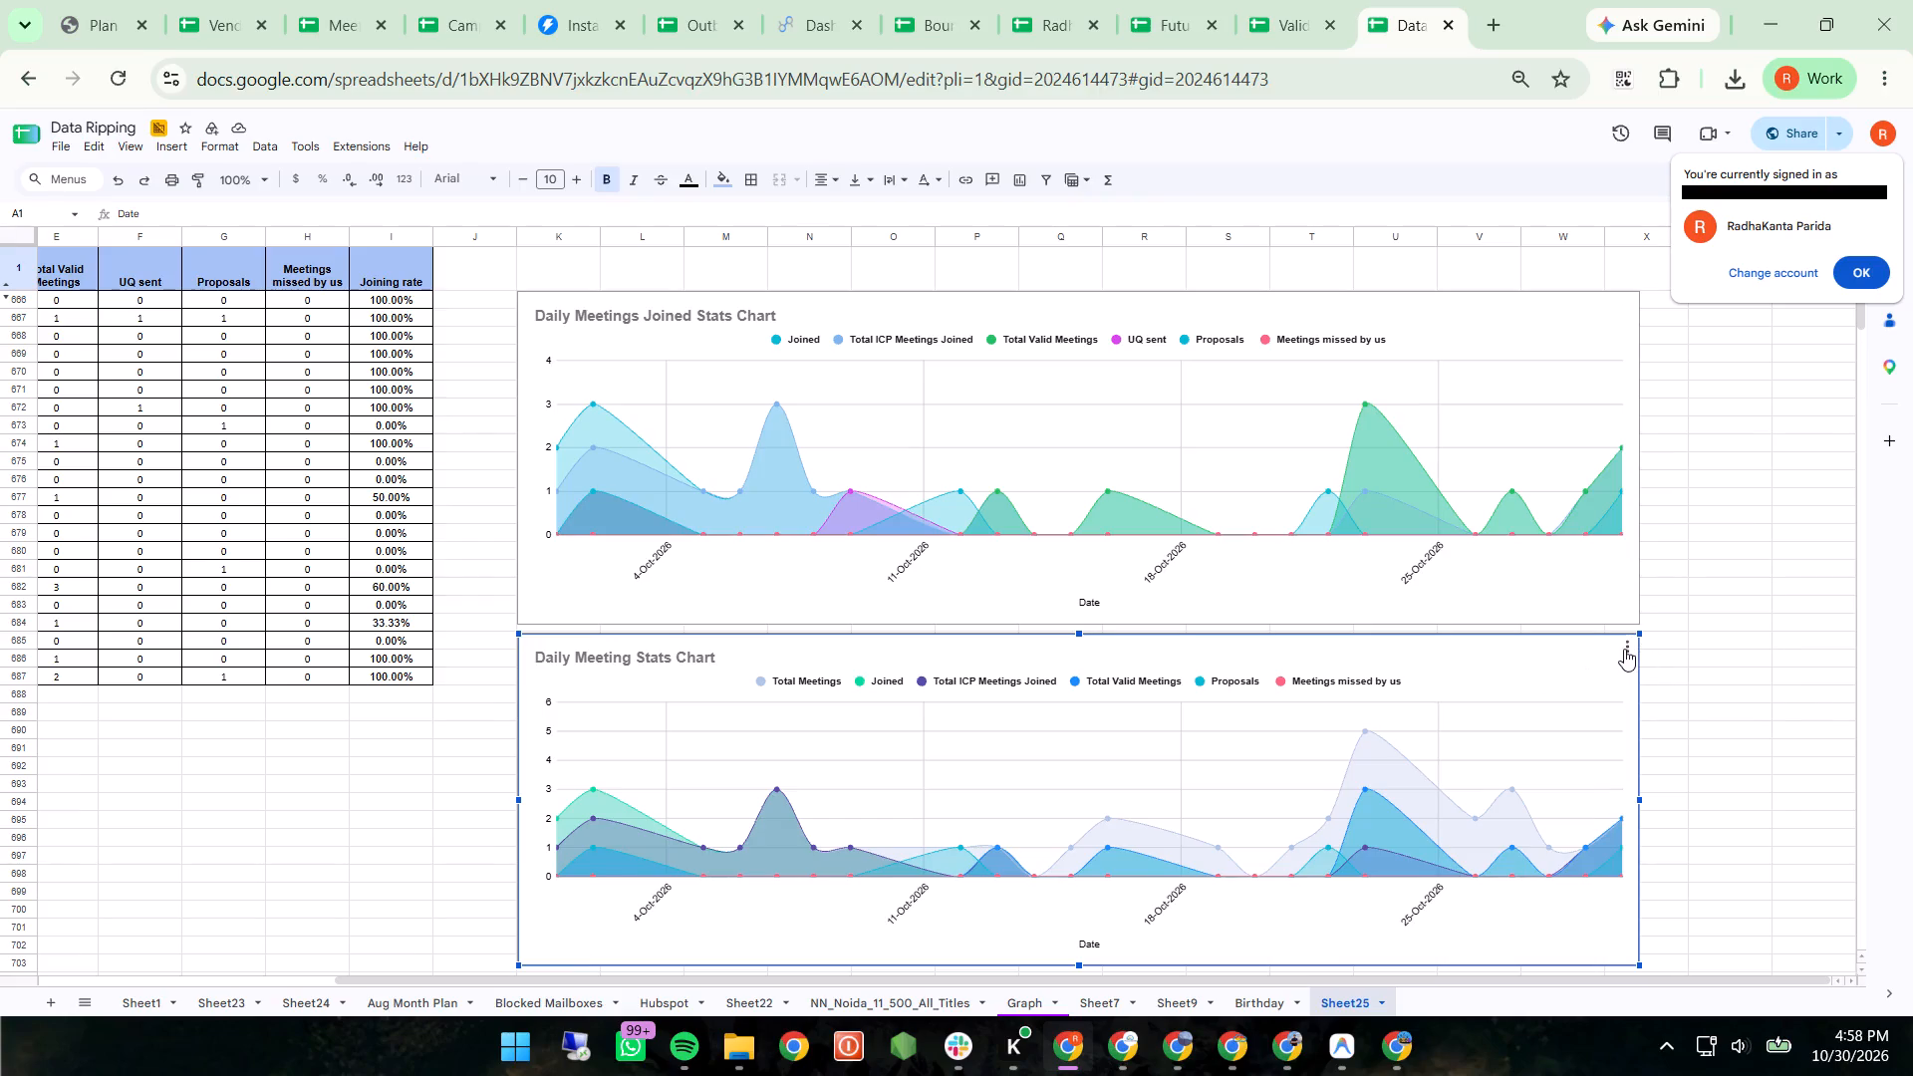
pyautogui.click(1624, 649)
pyautogui.click(1653, 676)
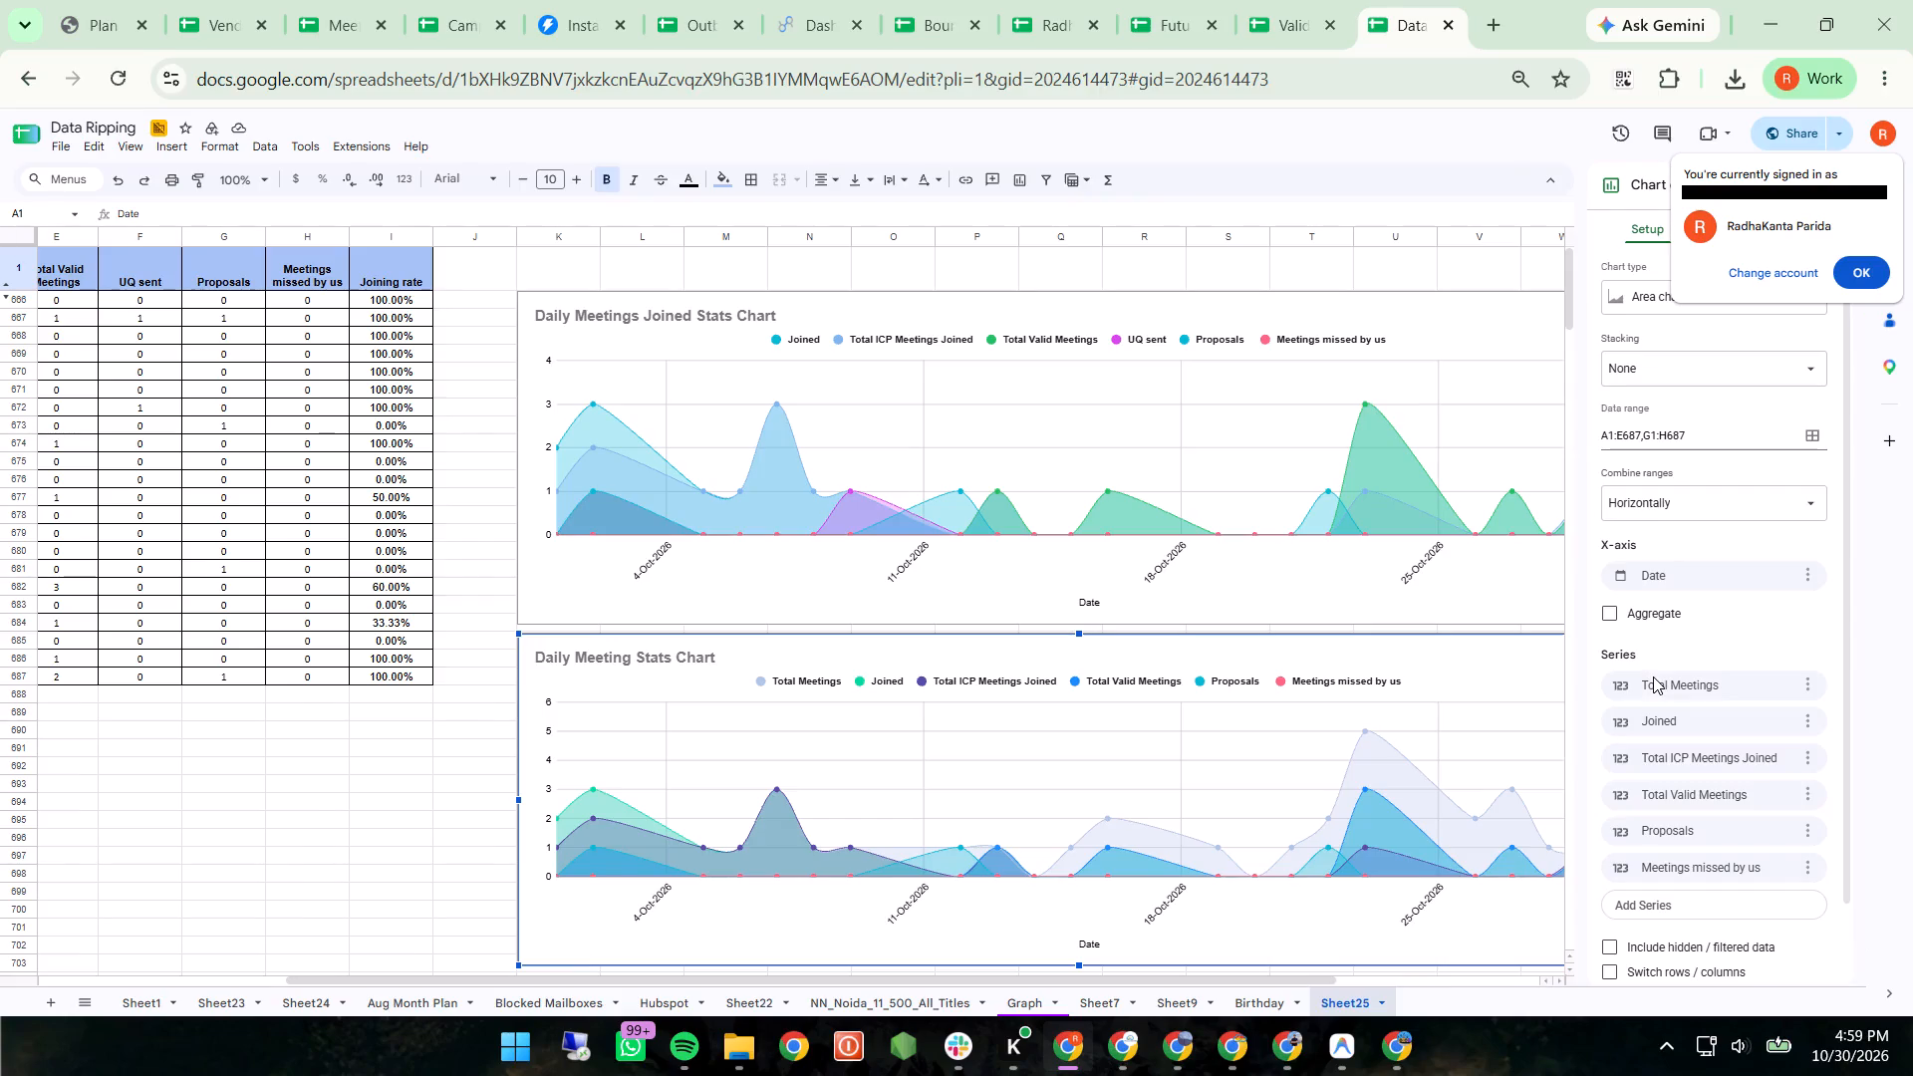
pyautogui.scroll(-2, 1730, 733)
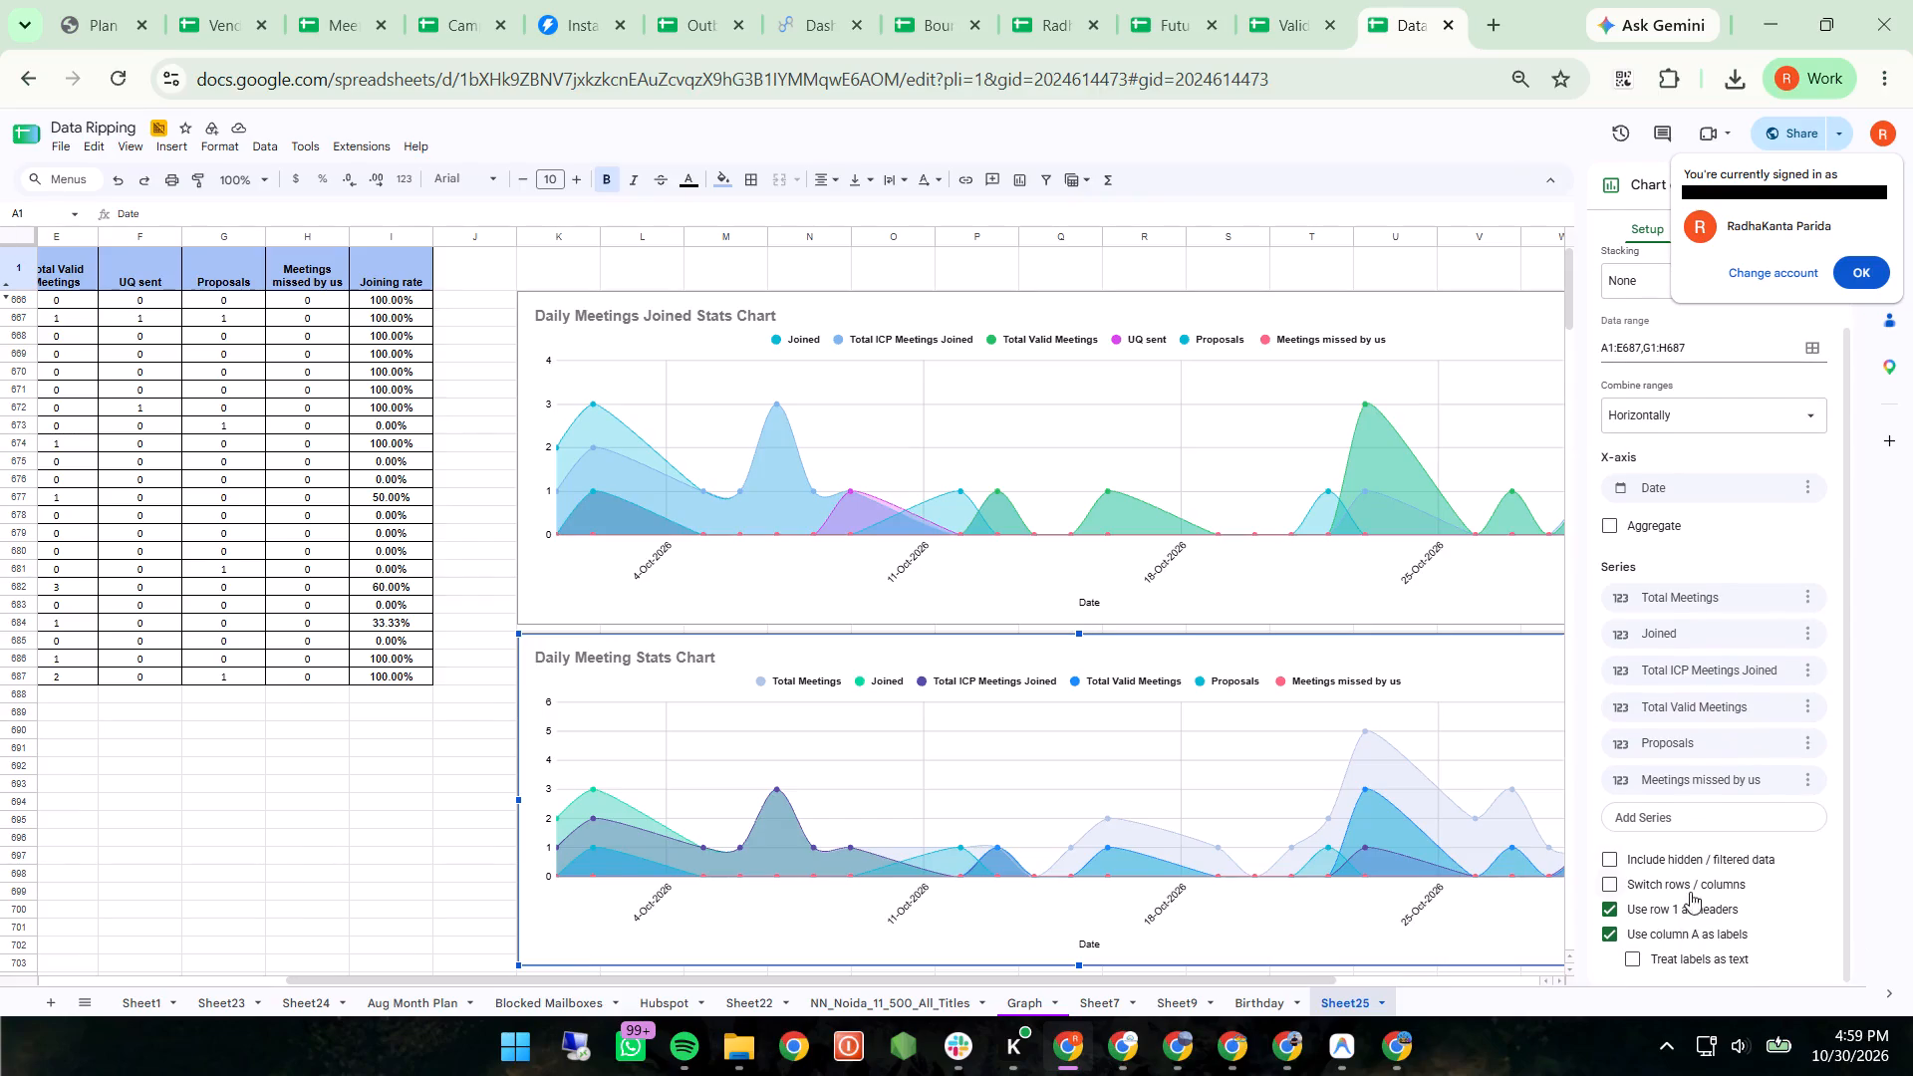
pyautogui.click(1640, 954)
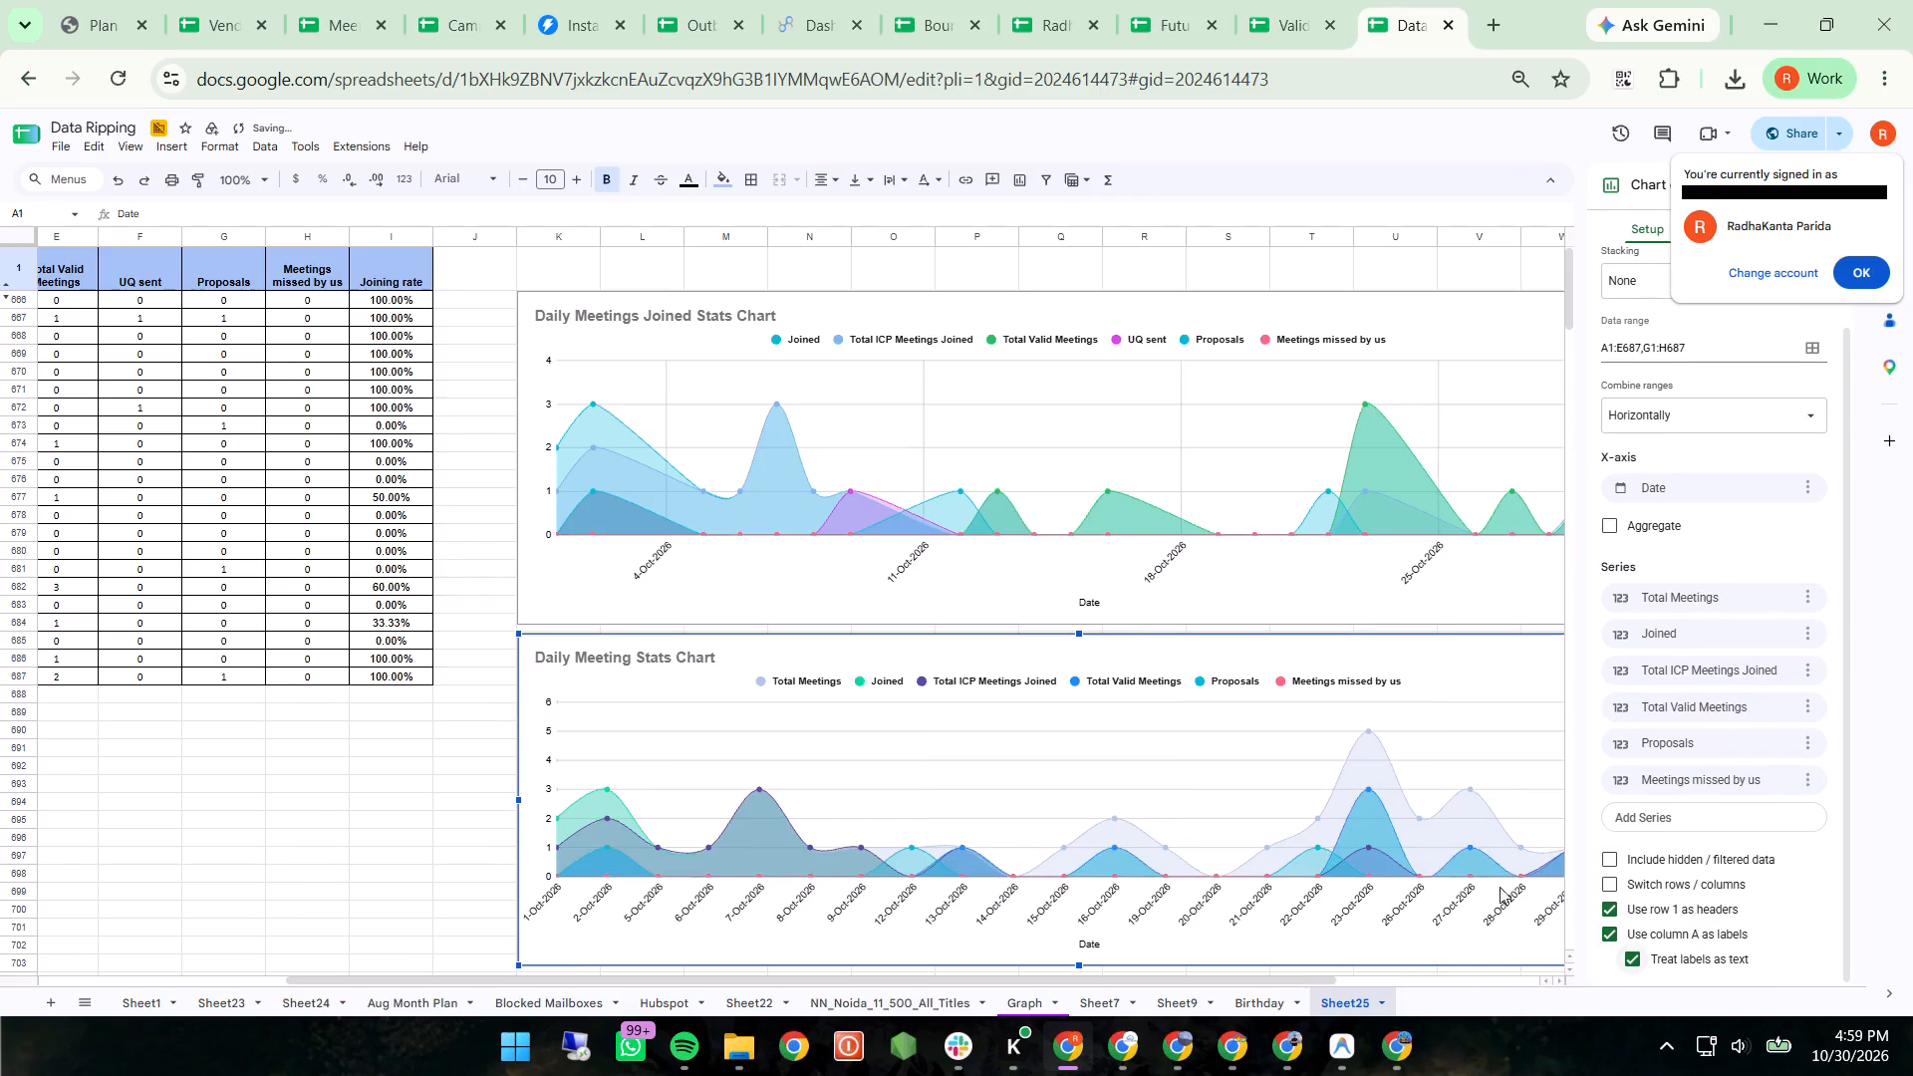
# Turn on data labels for the Total Meetings, Total Valid Meetings and Meetings missed by us series of the Daily Meeting Stats Chart.
pyautogui.hscroll(-1, 1351, 798)
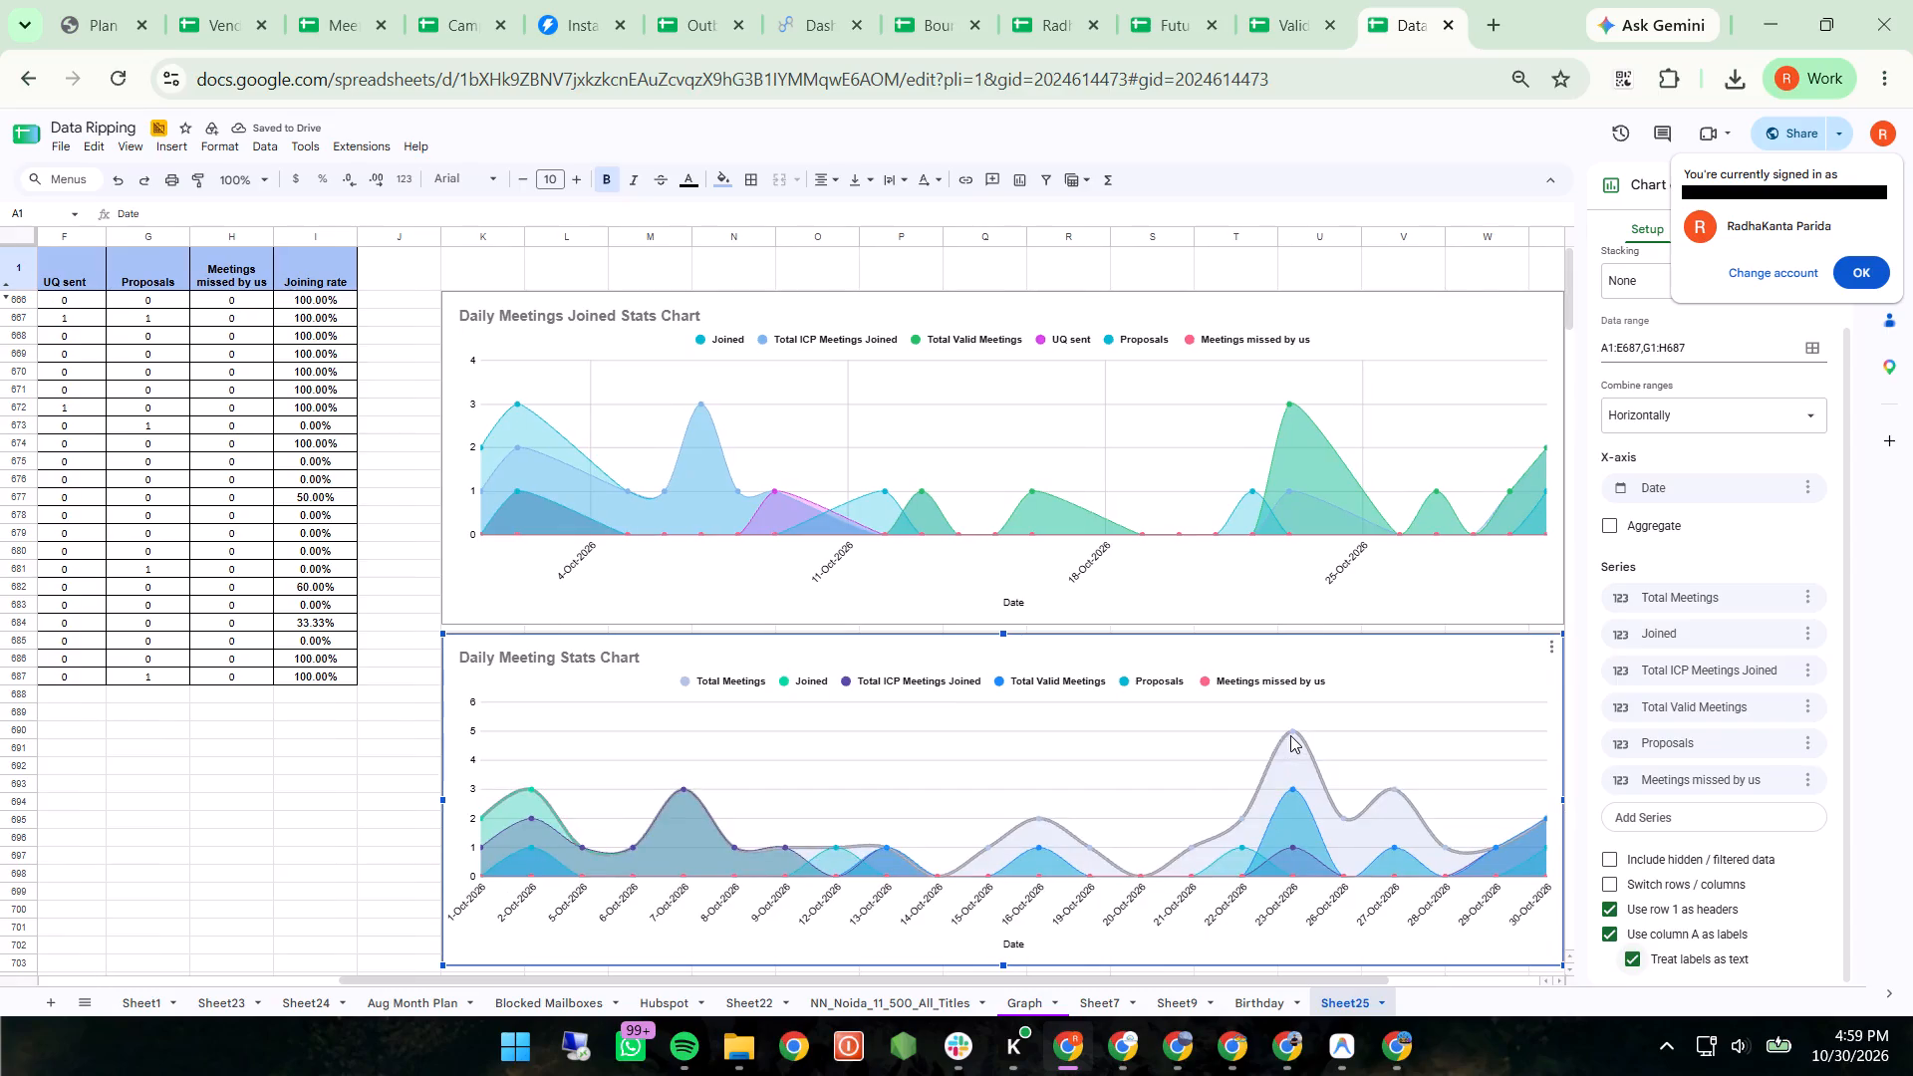
pyautogui.click(1291, 734)
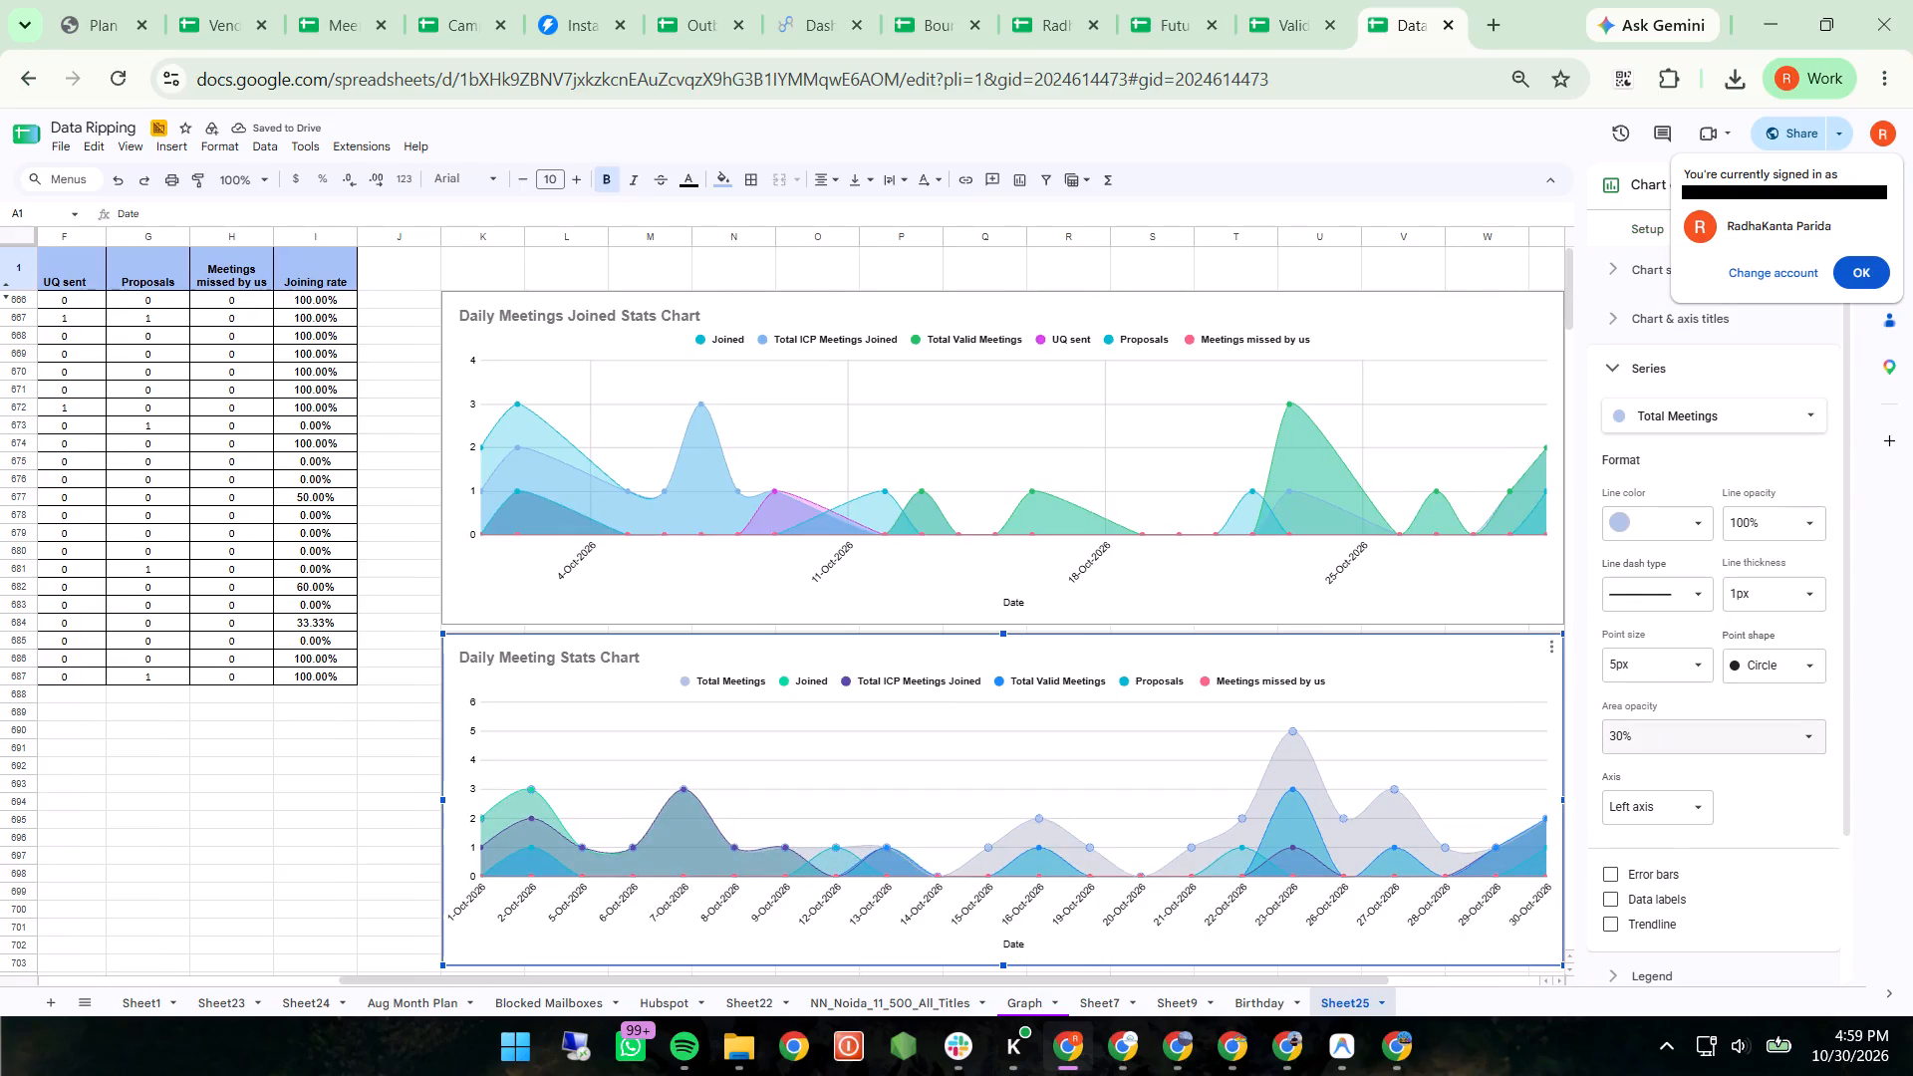
pyautogui.click(1610, 894)
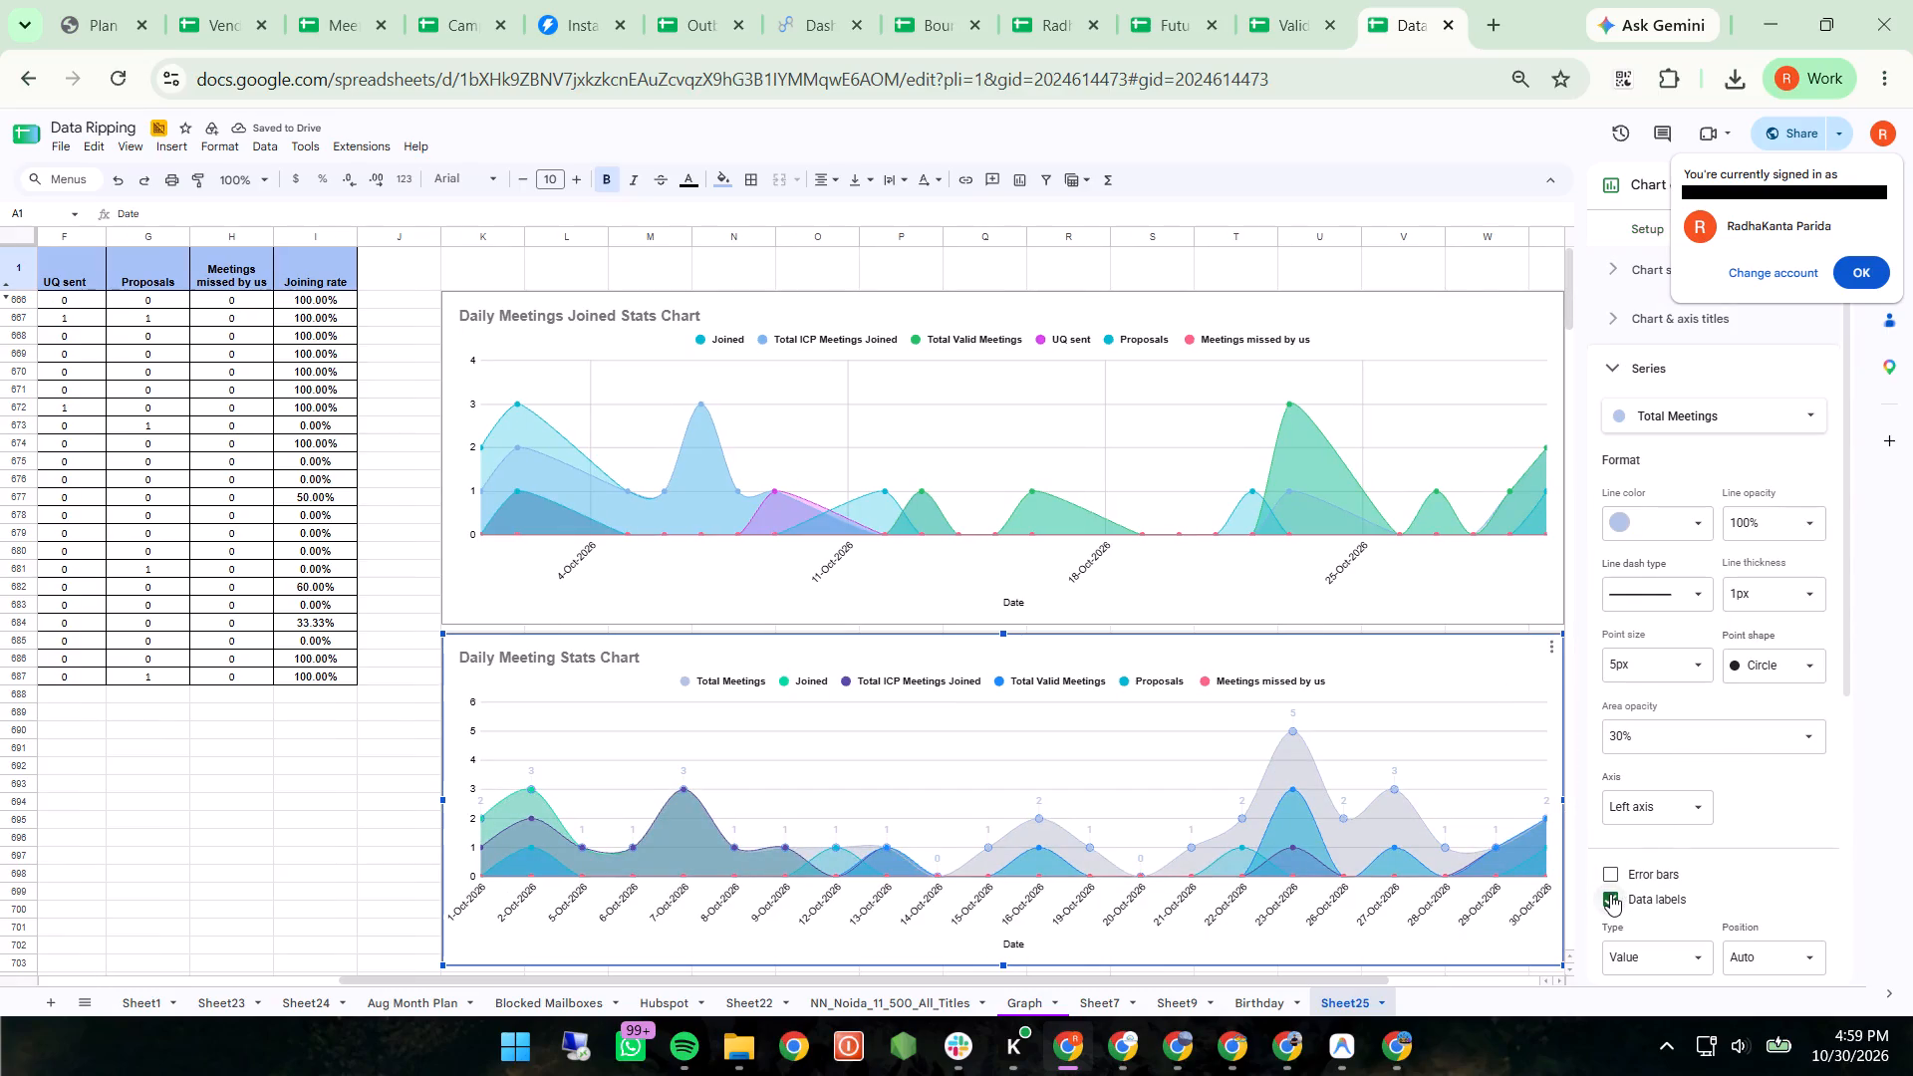
pyautogui.click(1291, 792)
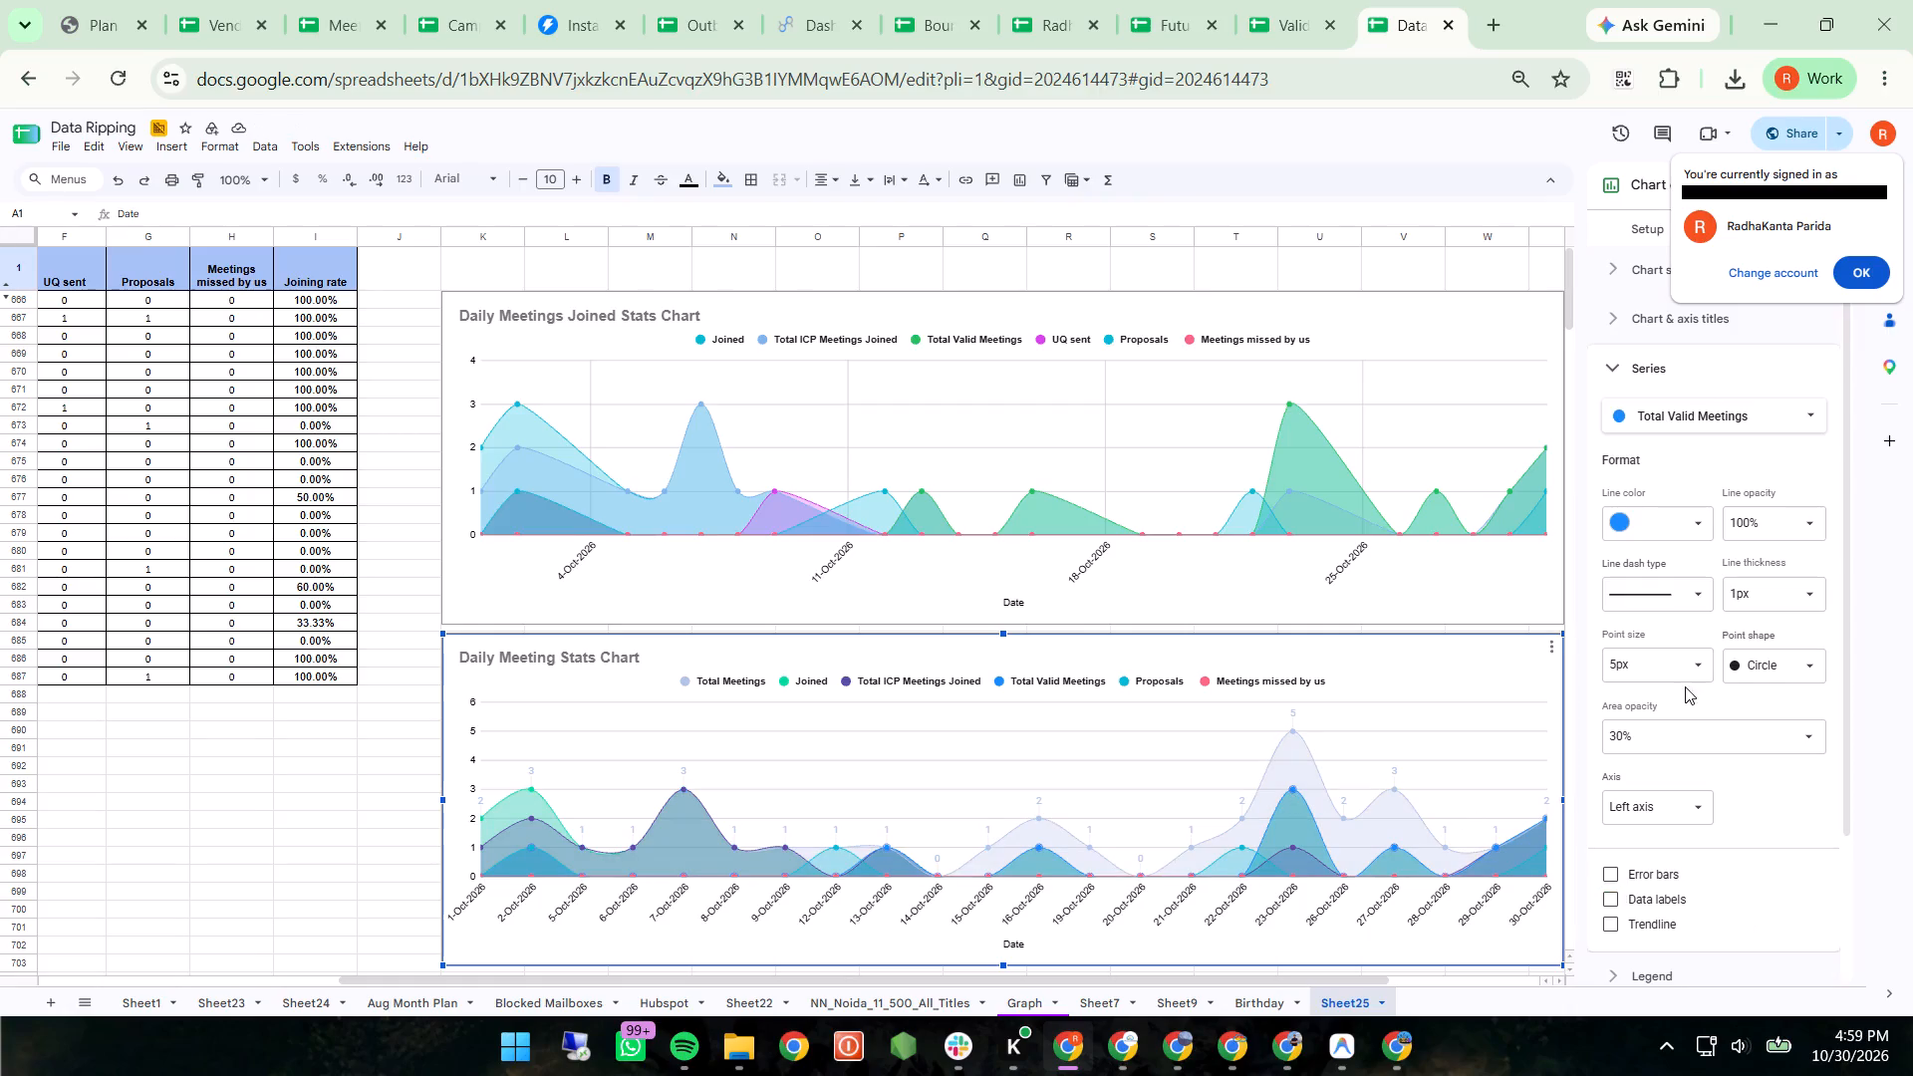
pyautogui.click(1612, 896)
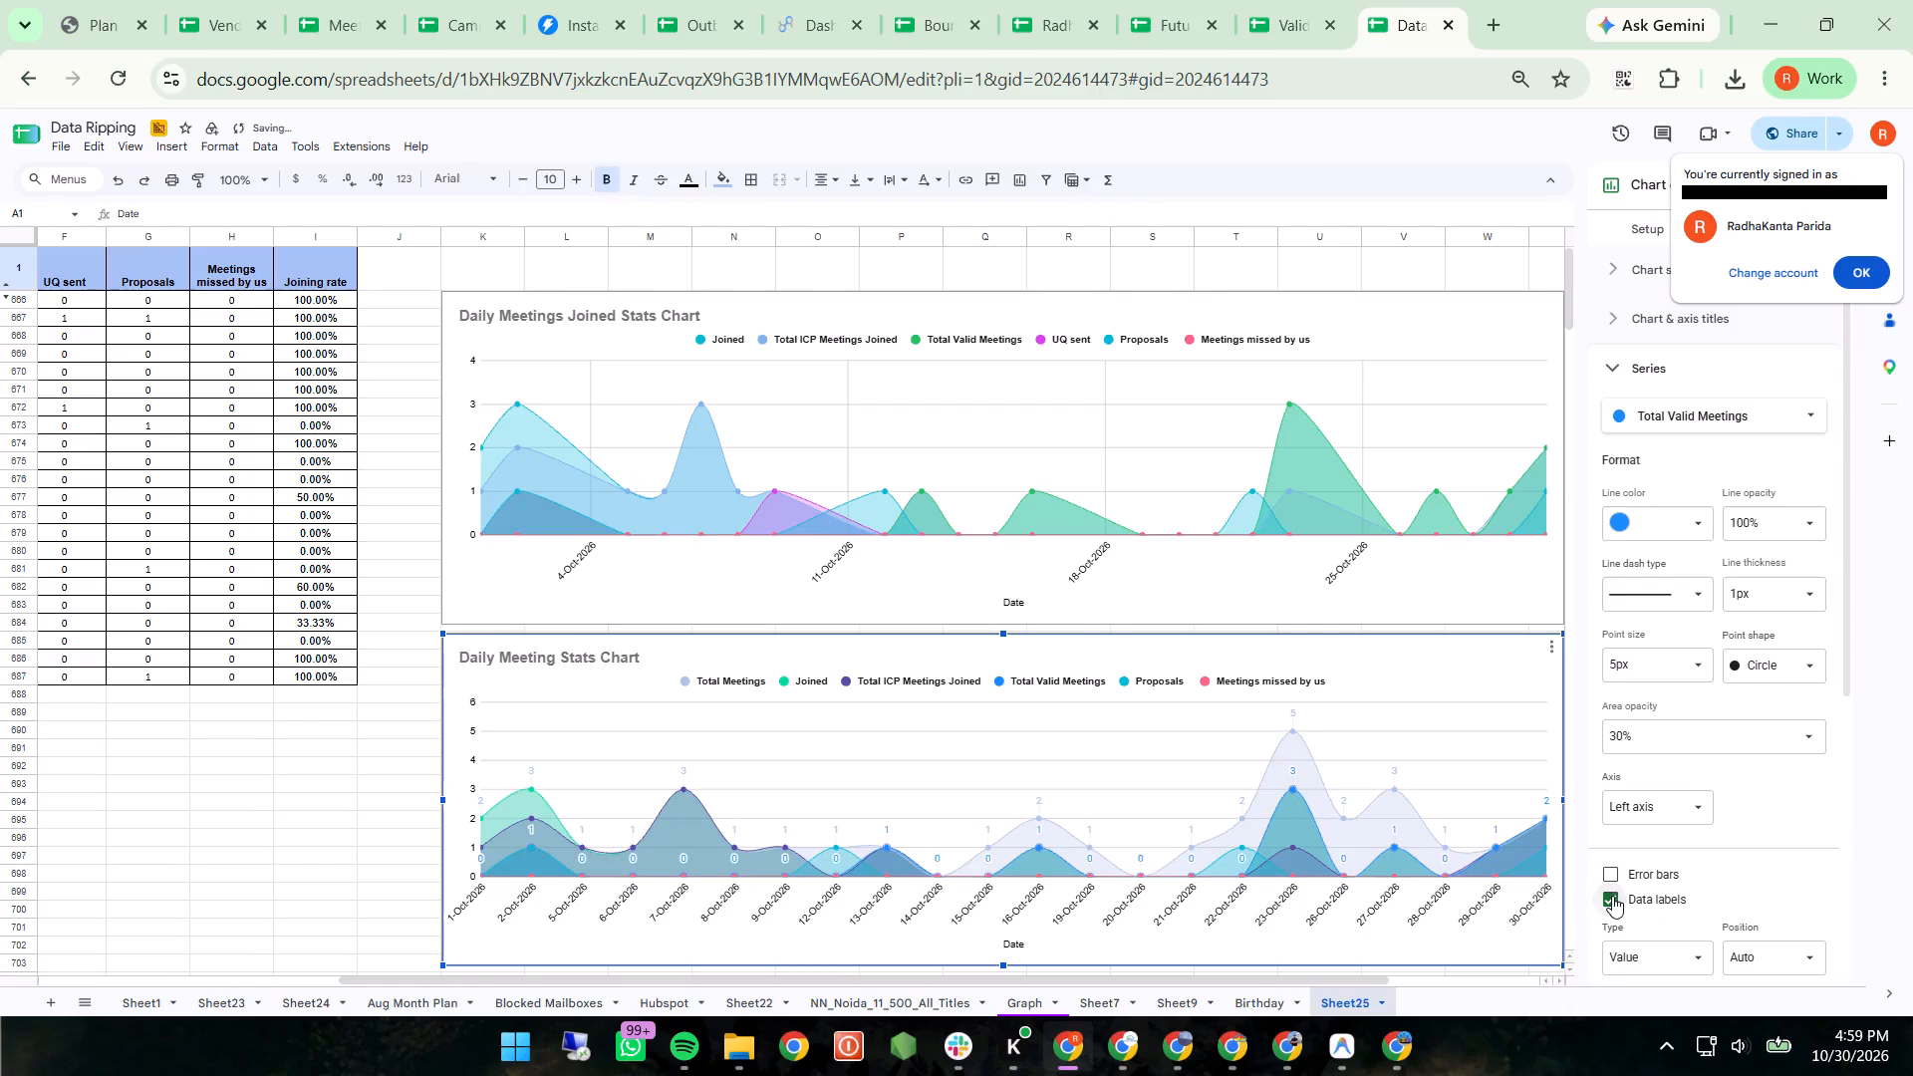
pyautogui.click(1496, 875)
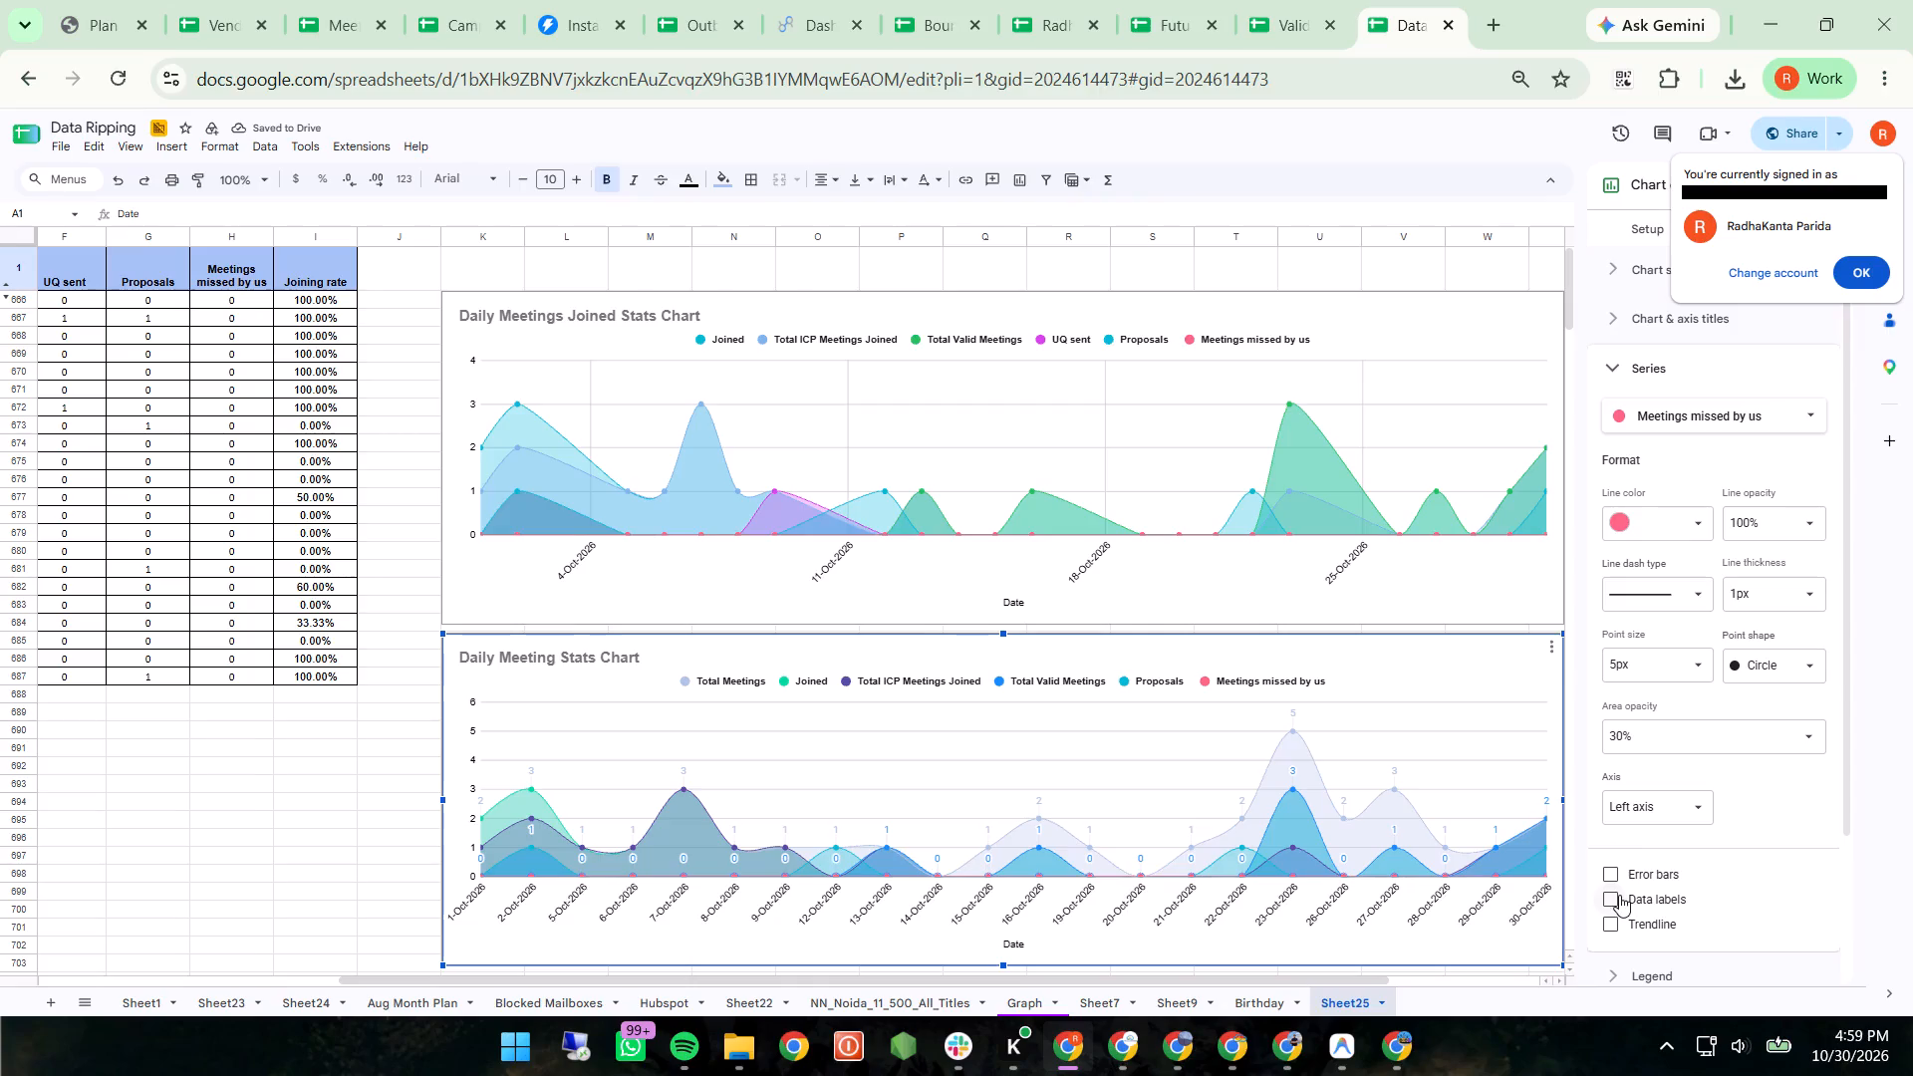
pyautogui.click(1614, 895)
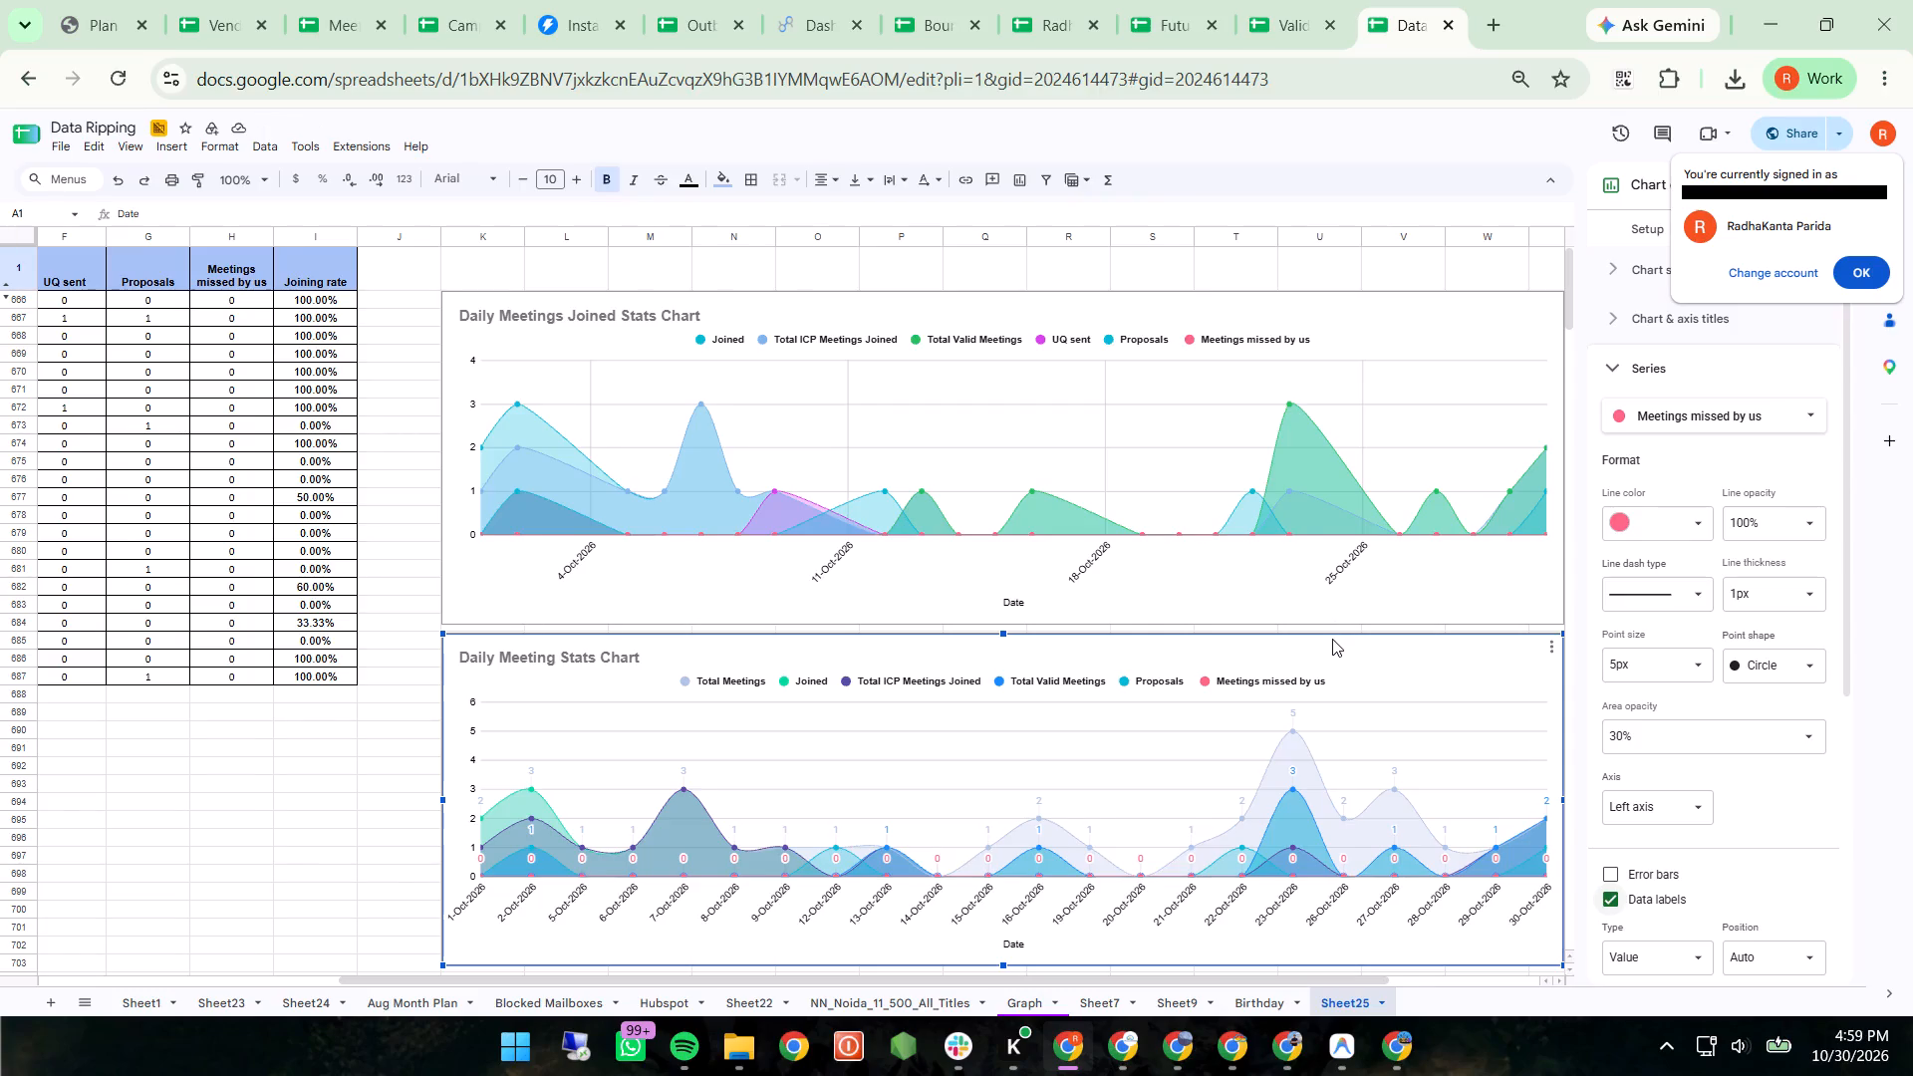
# Show the axis line on the vertical axis of the Daily Meeting Stats Chart.
pyautogui.hscroll(-1, 1332, 639)
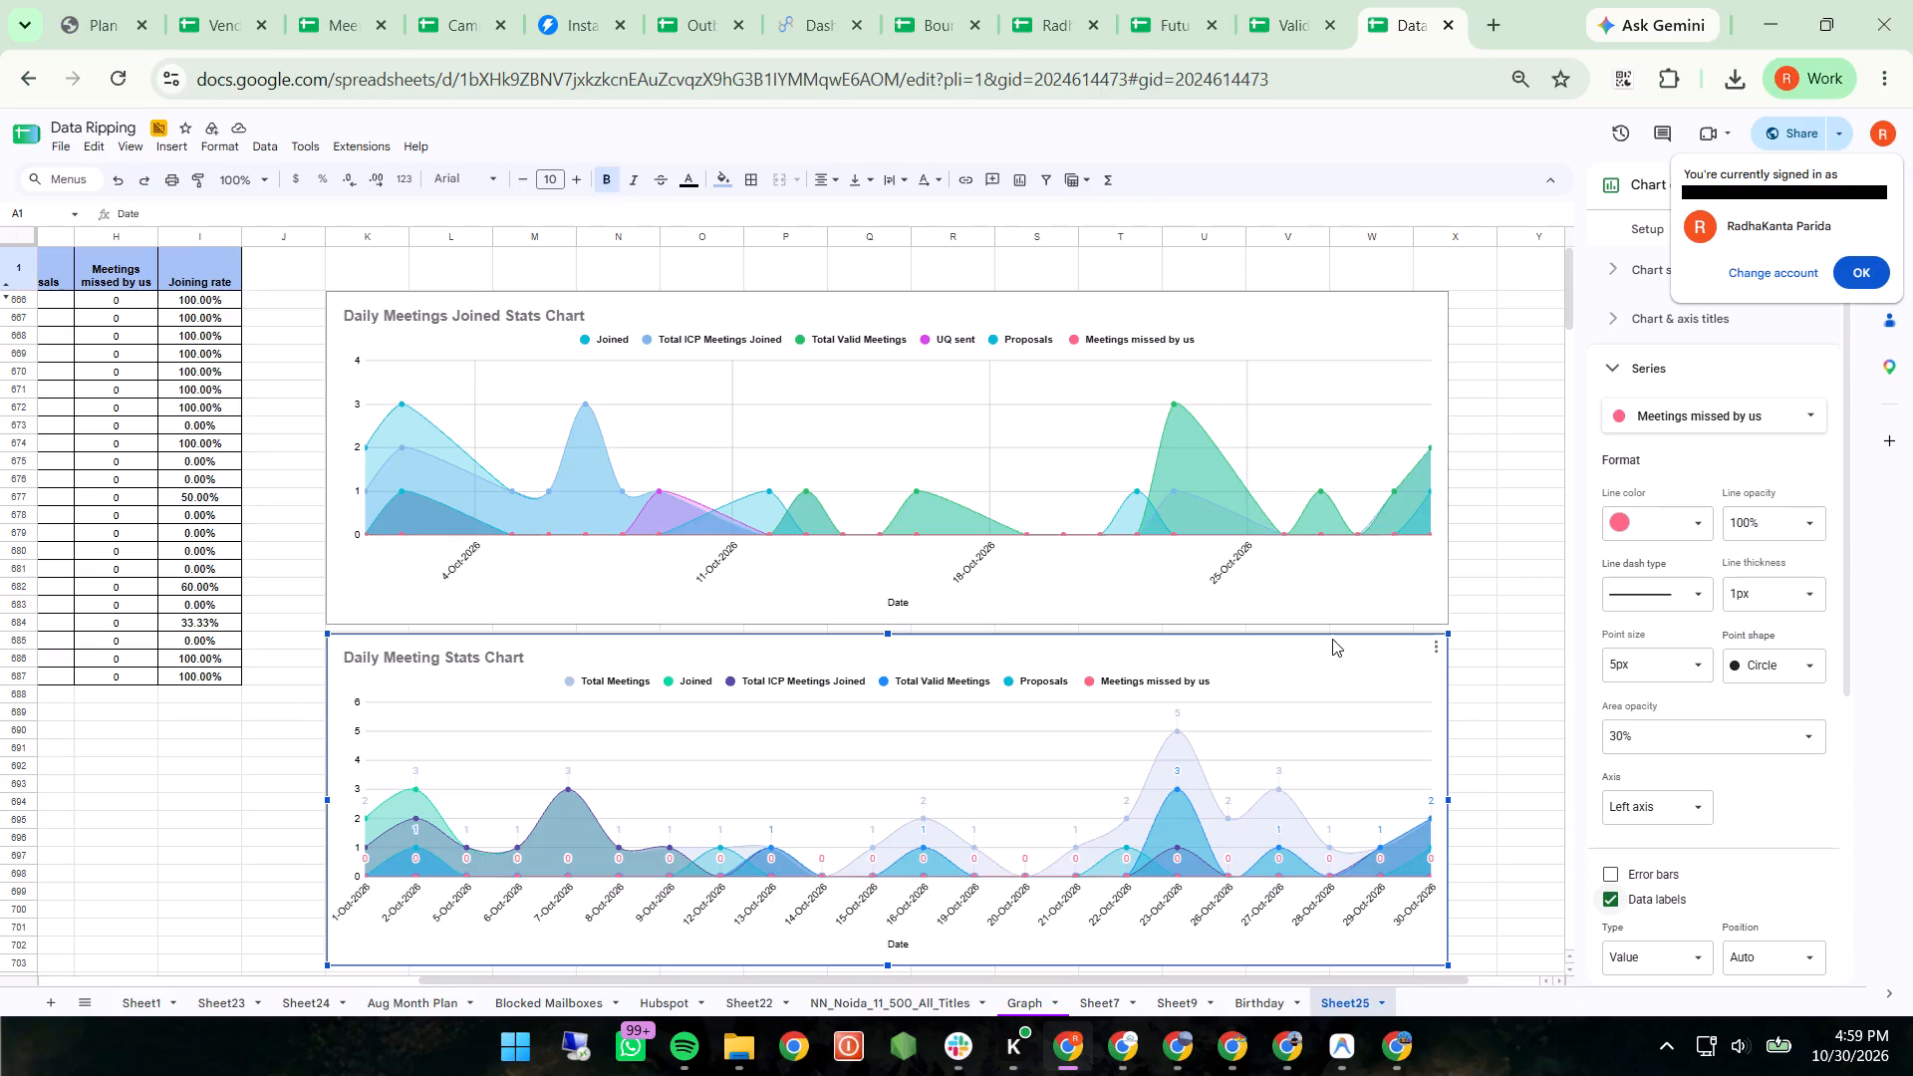
pyautogui.click(359, 701)
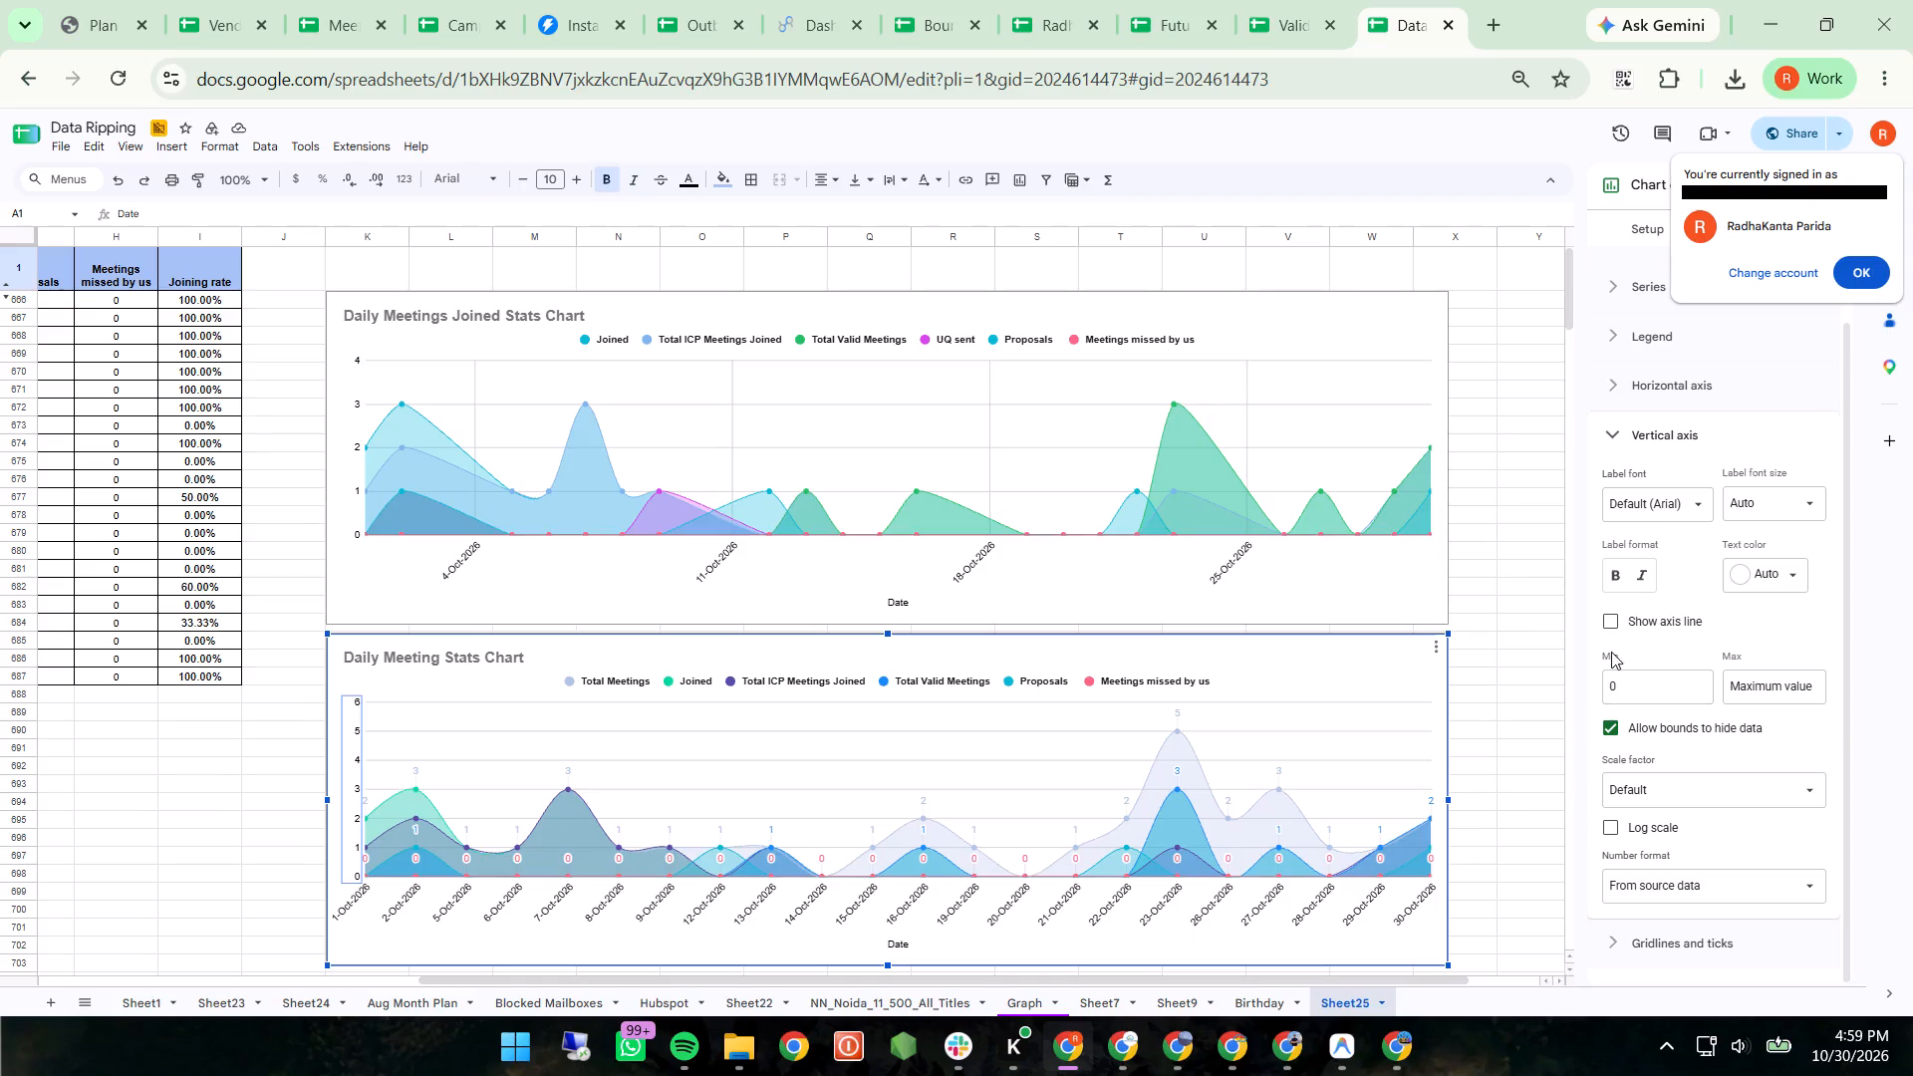
pyautogui.click(1611, 618)
# Set the vertical axis gridlines' major step to 3 in the Daily Meeting Stats Chart and close the chart editor.
pyautogui.scroll(-2, 1739, 811)
pyautogui.click(1726, 938)
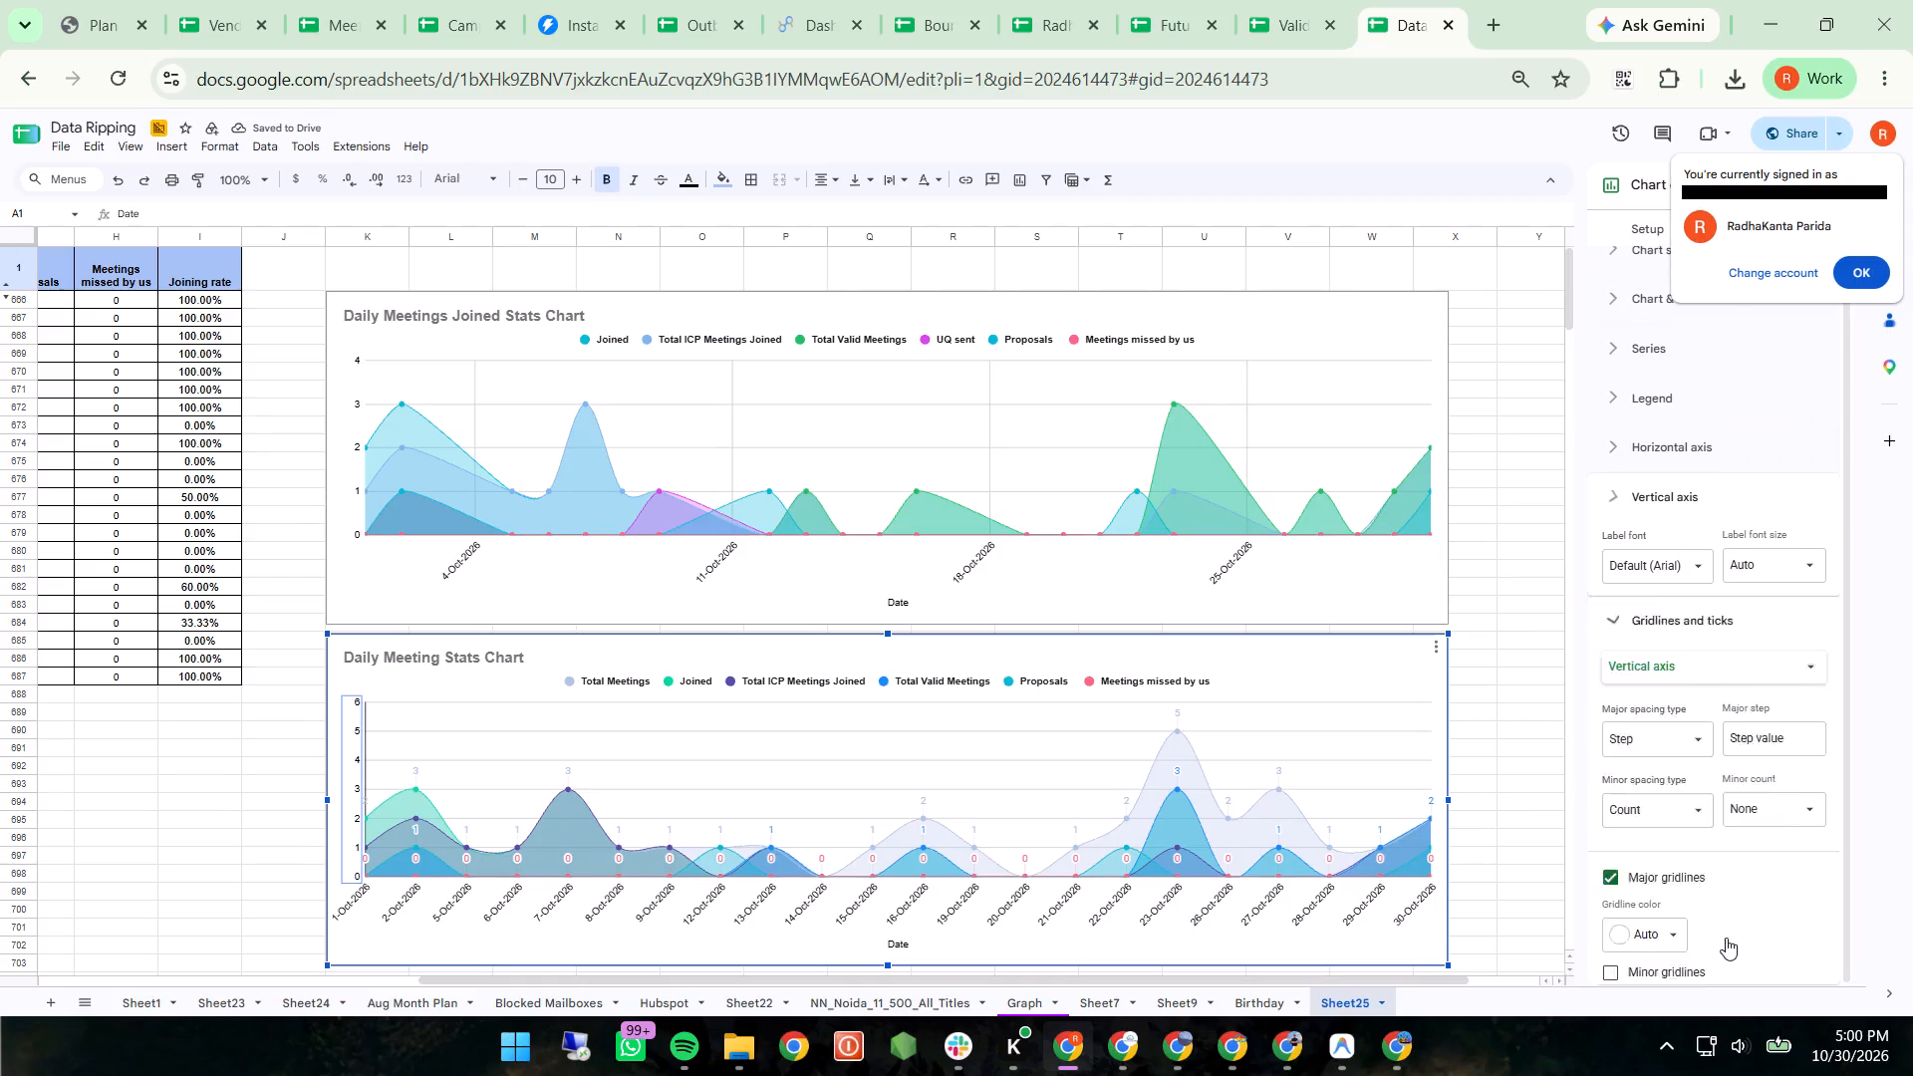
pyautogui.click(1770, 670)
pyautogui.press('3')
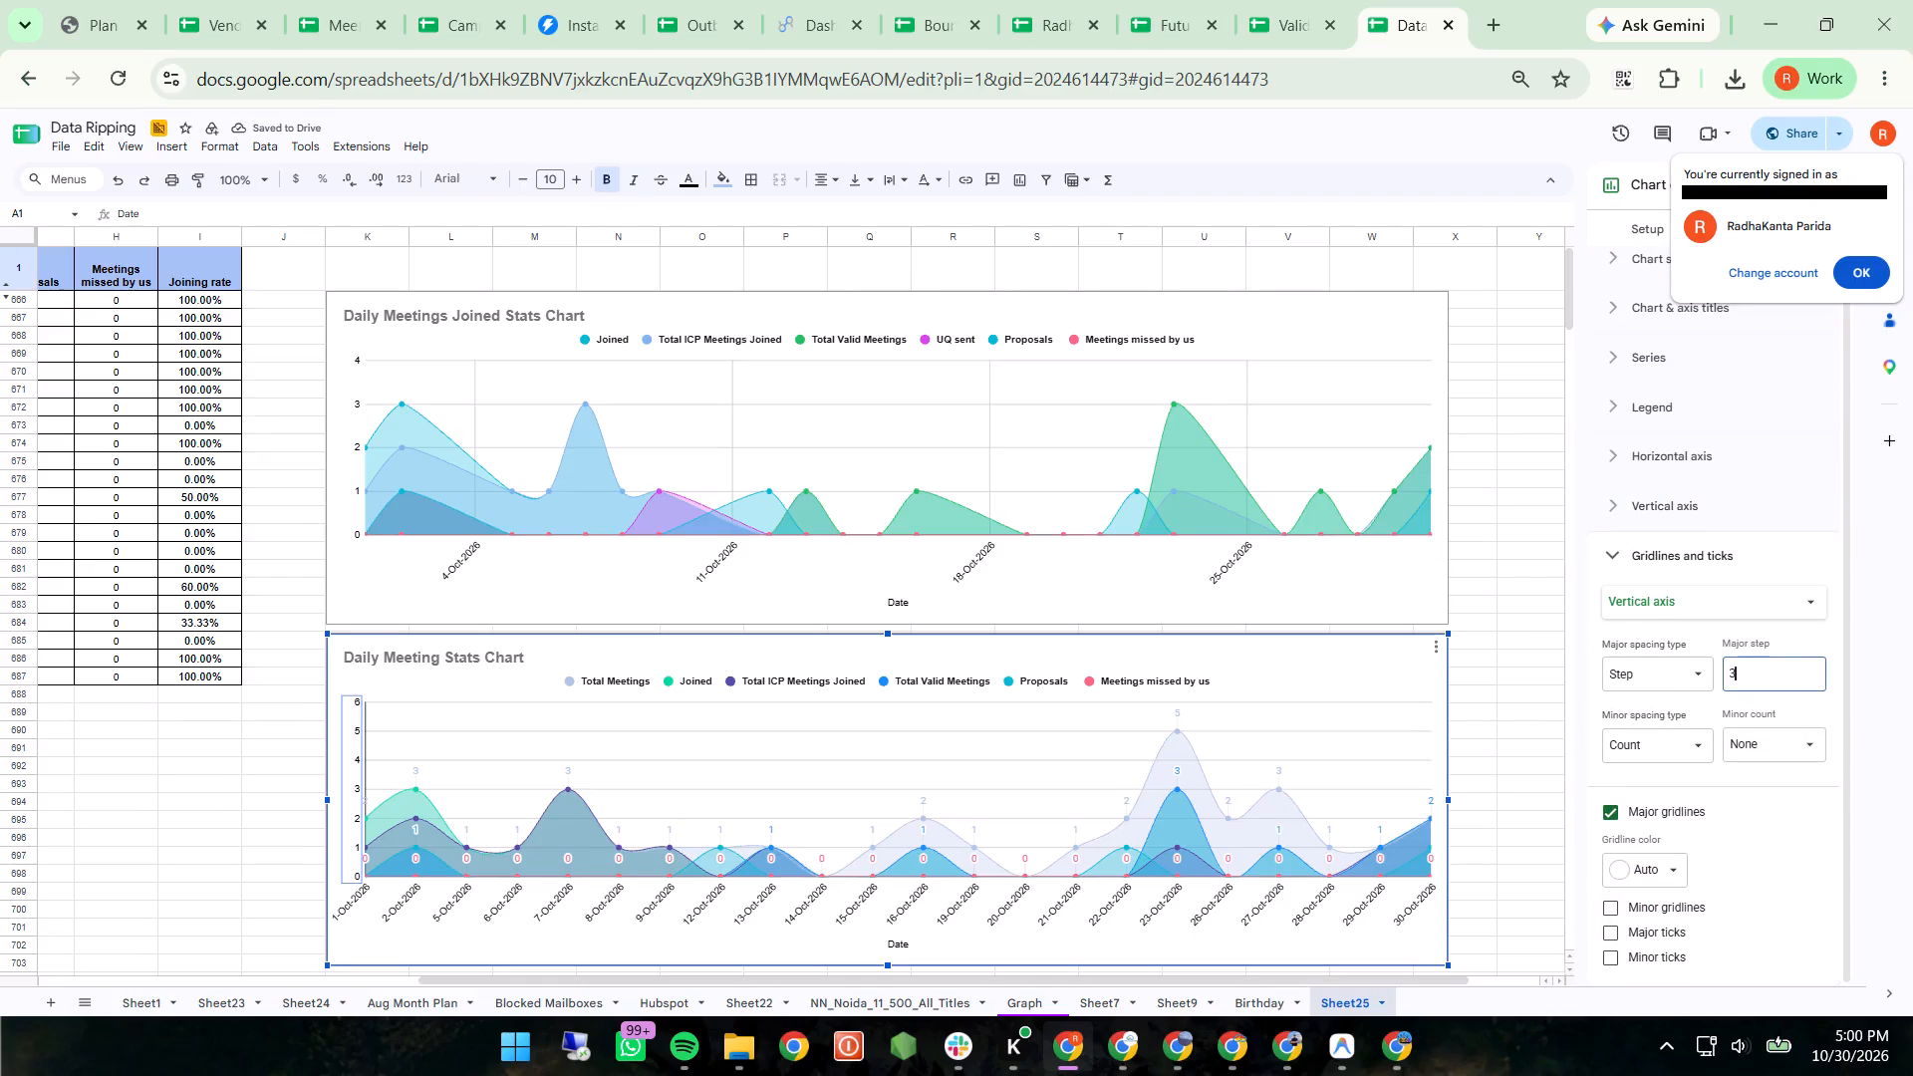
pyautogui.click(1527, 642)
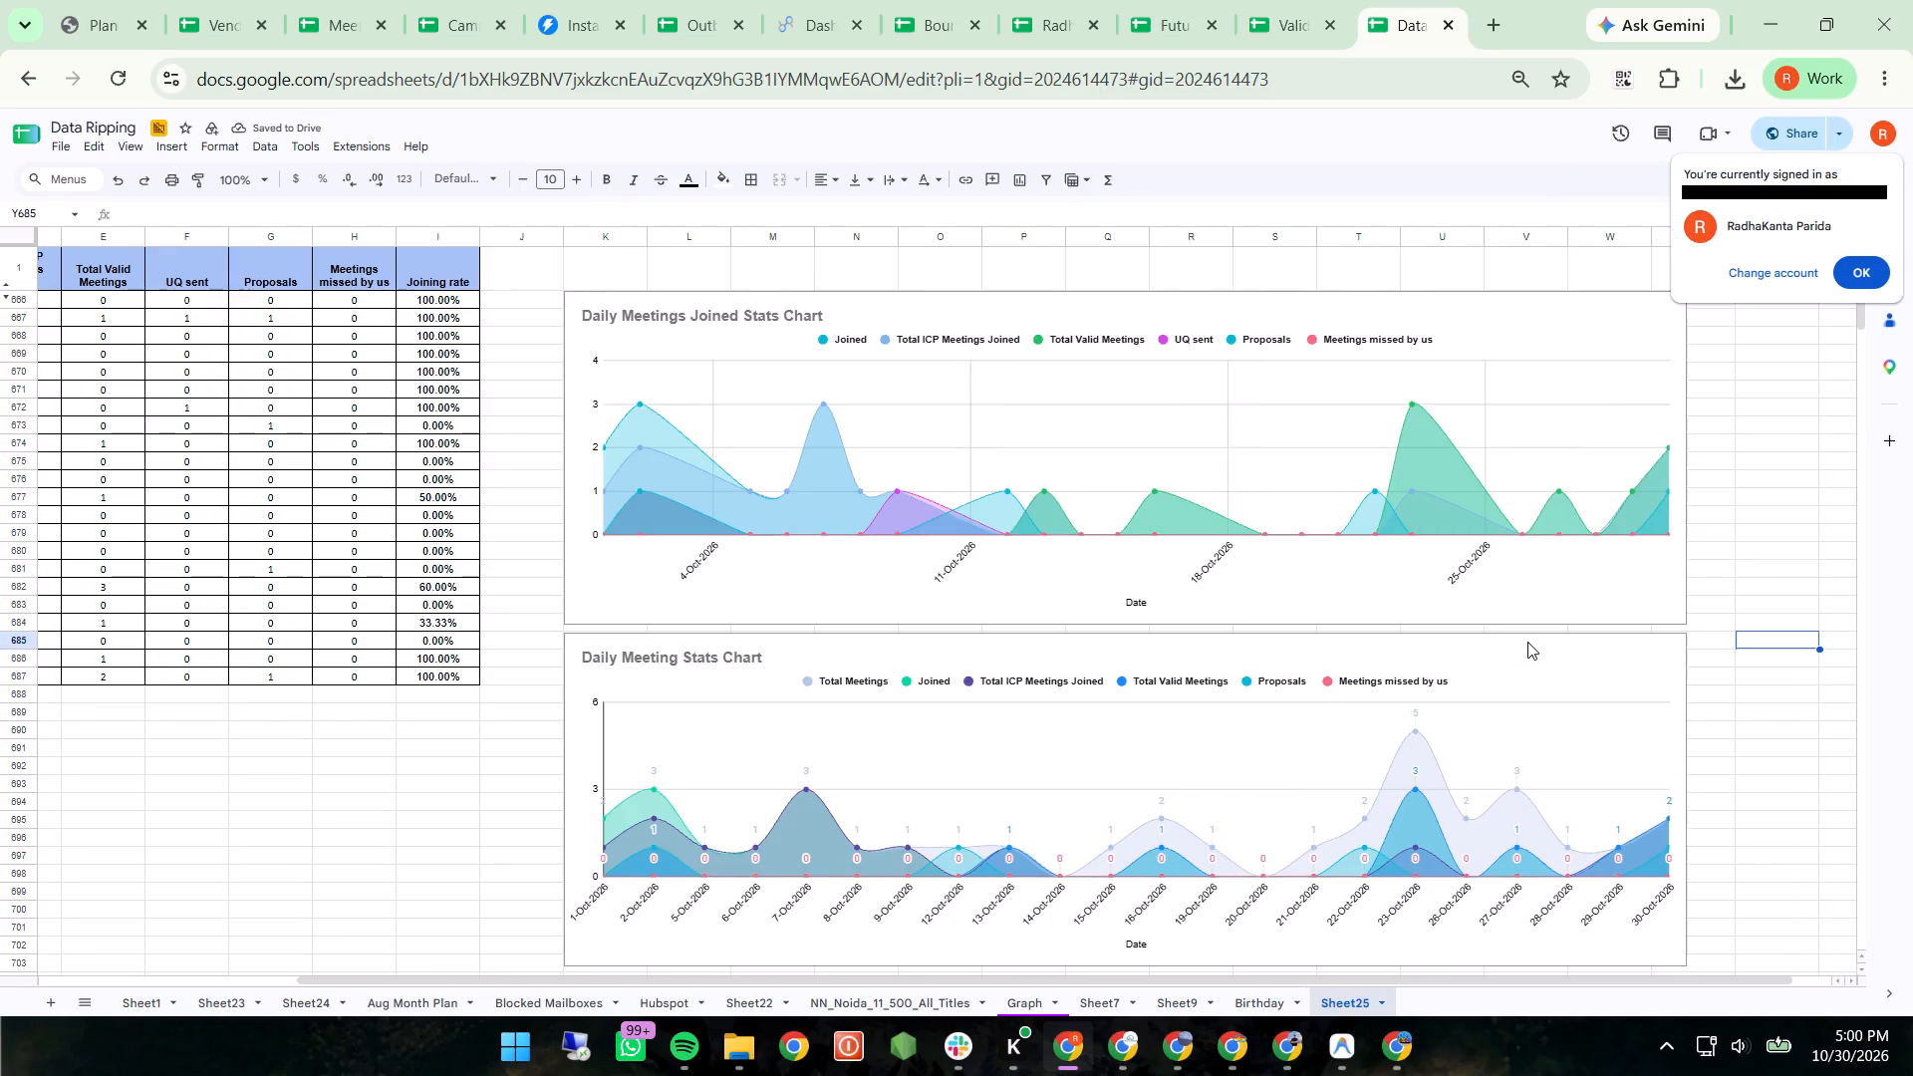
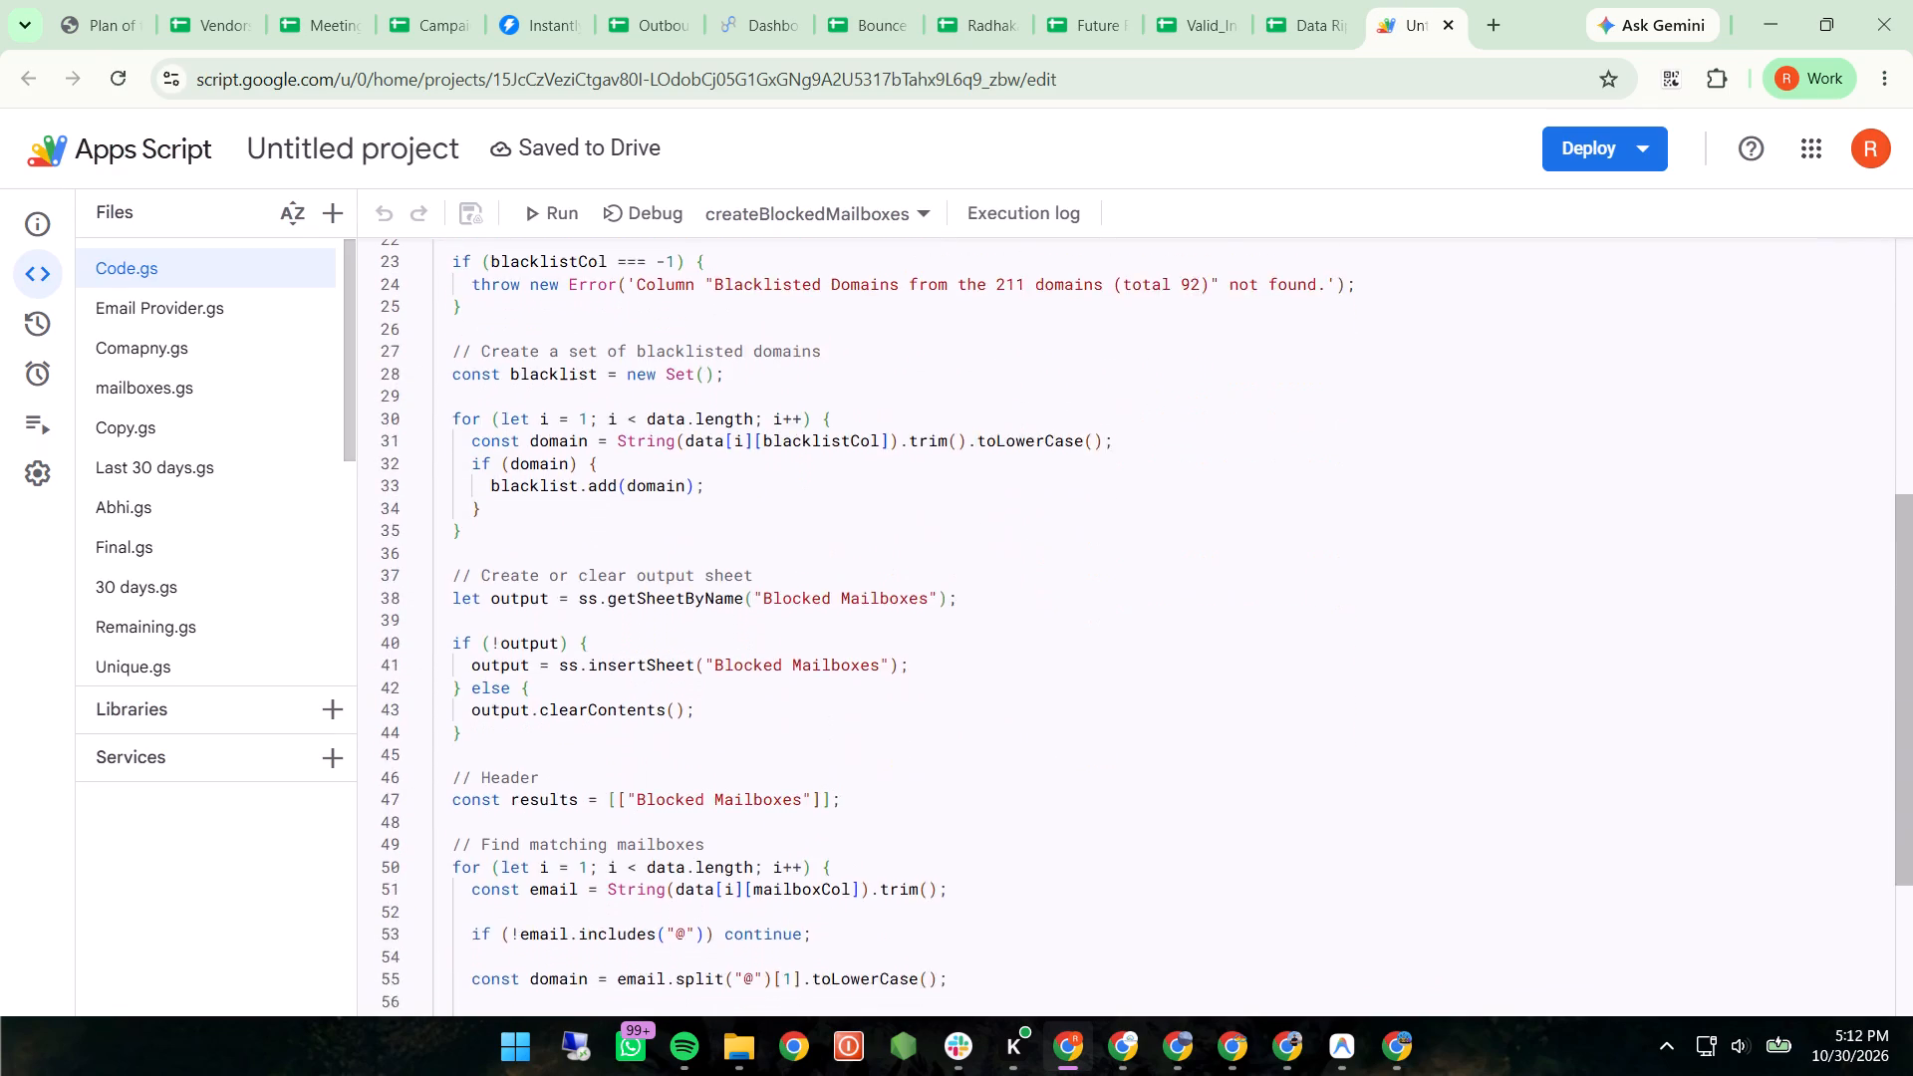
pyautogui.scroll(-7, 612, 500)
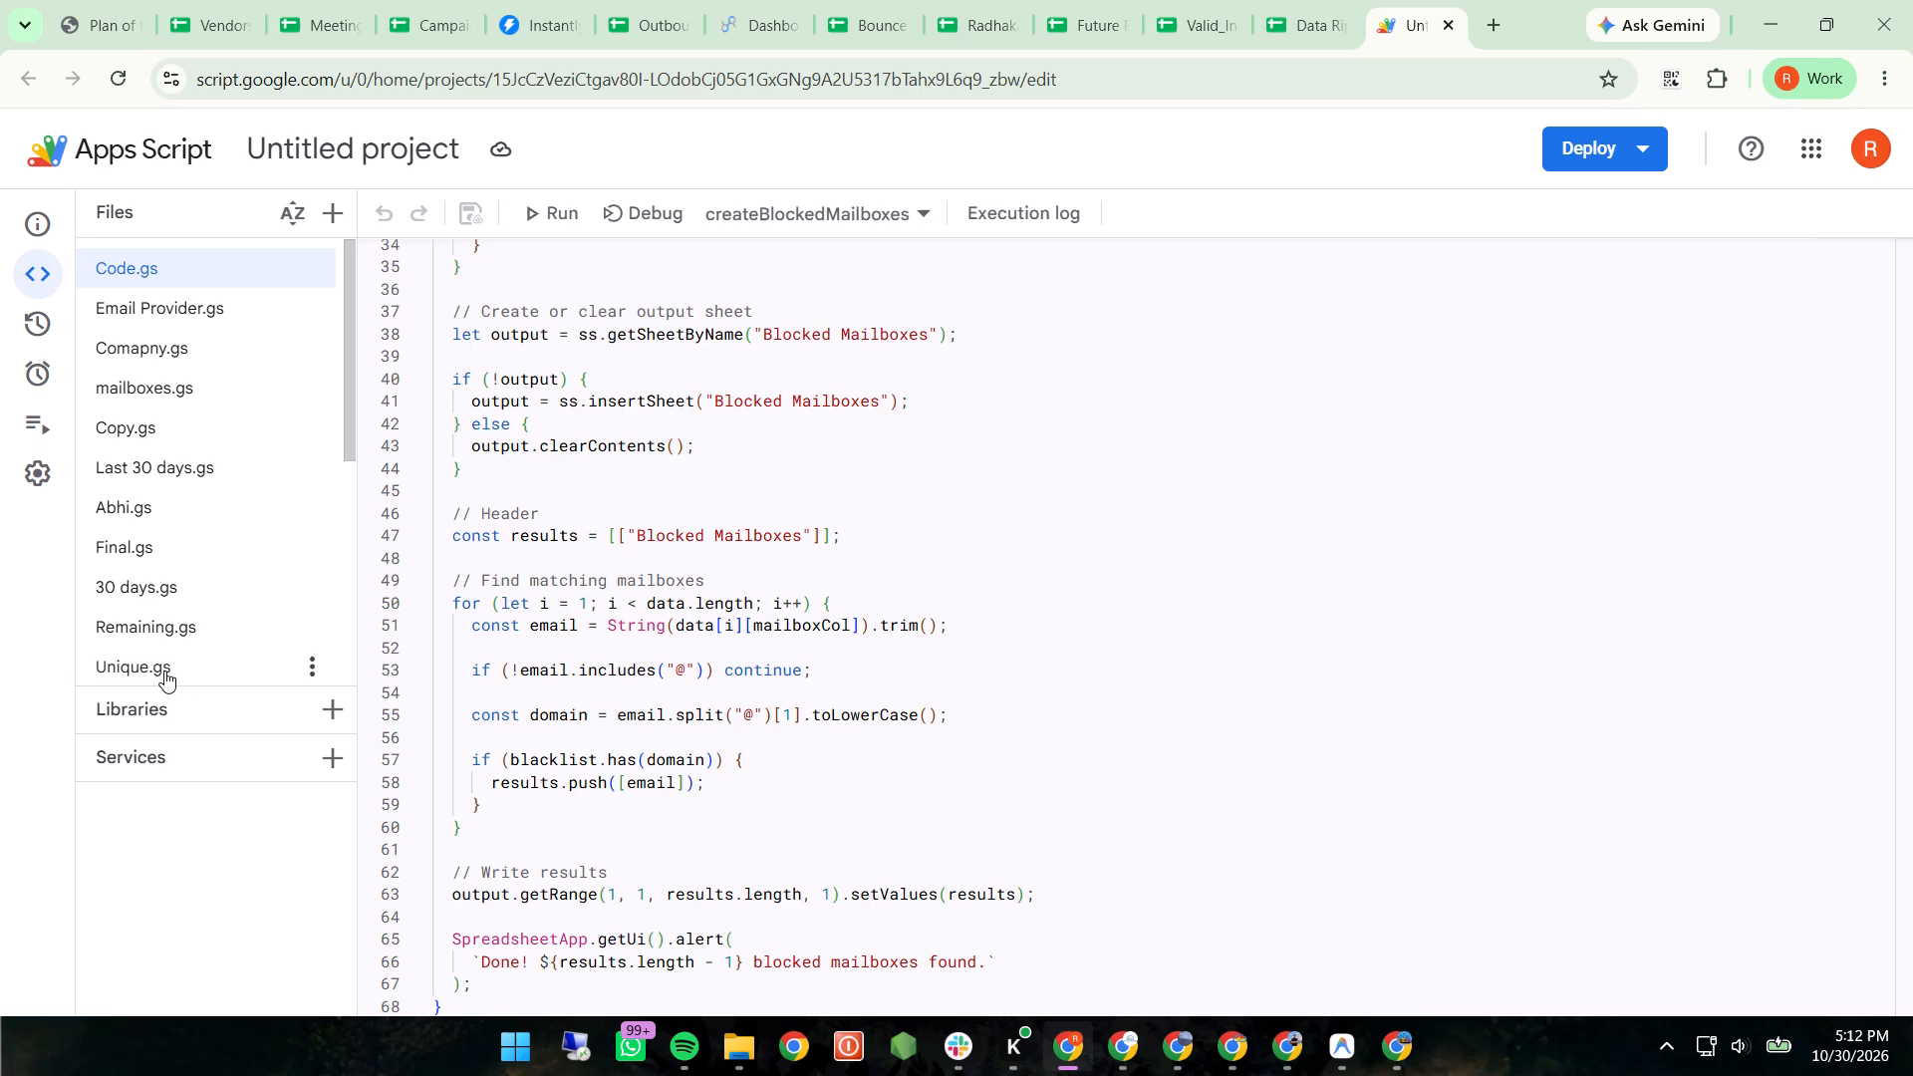
pyautogui.click(164, 671)
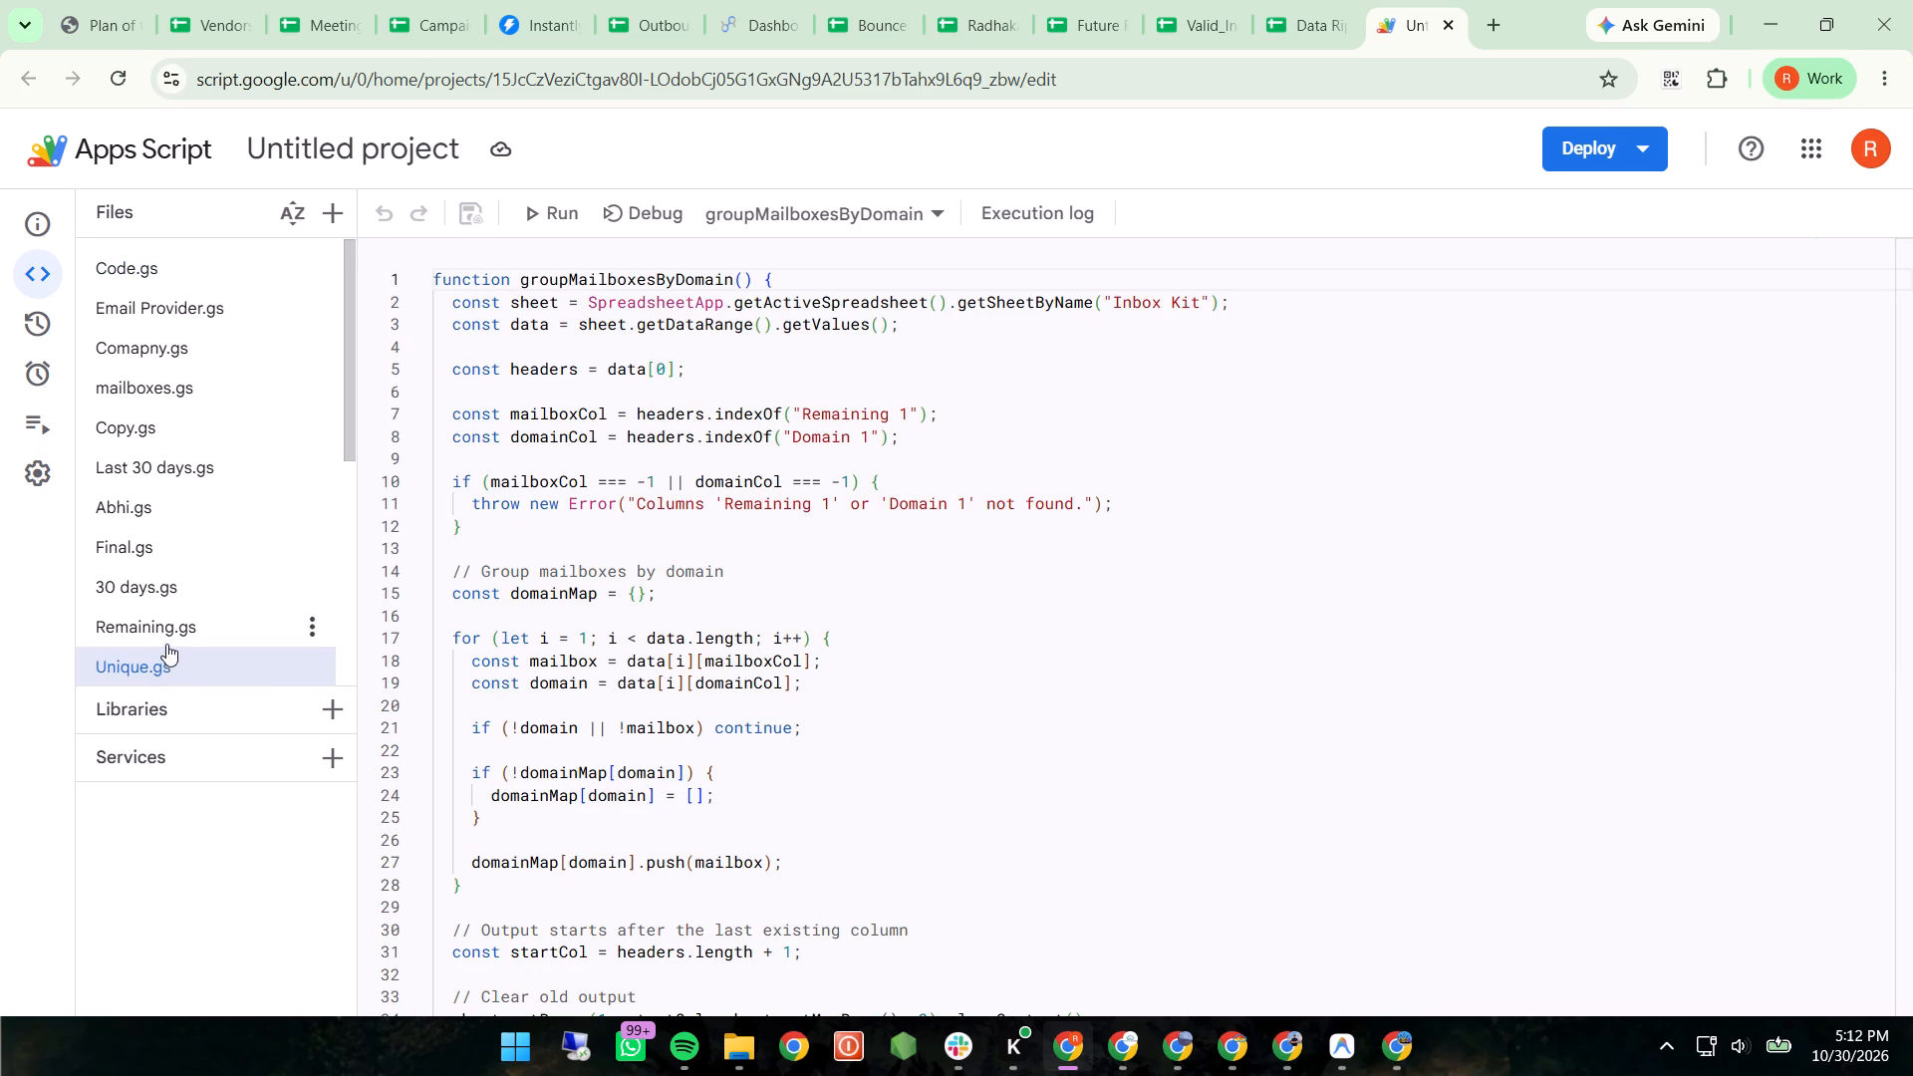
pyautogui.click(167, 638)
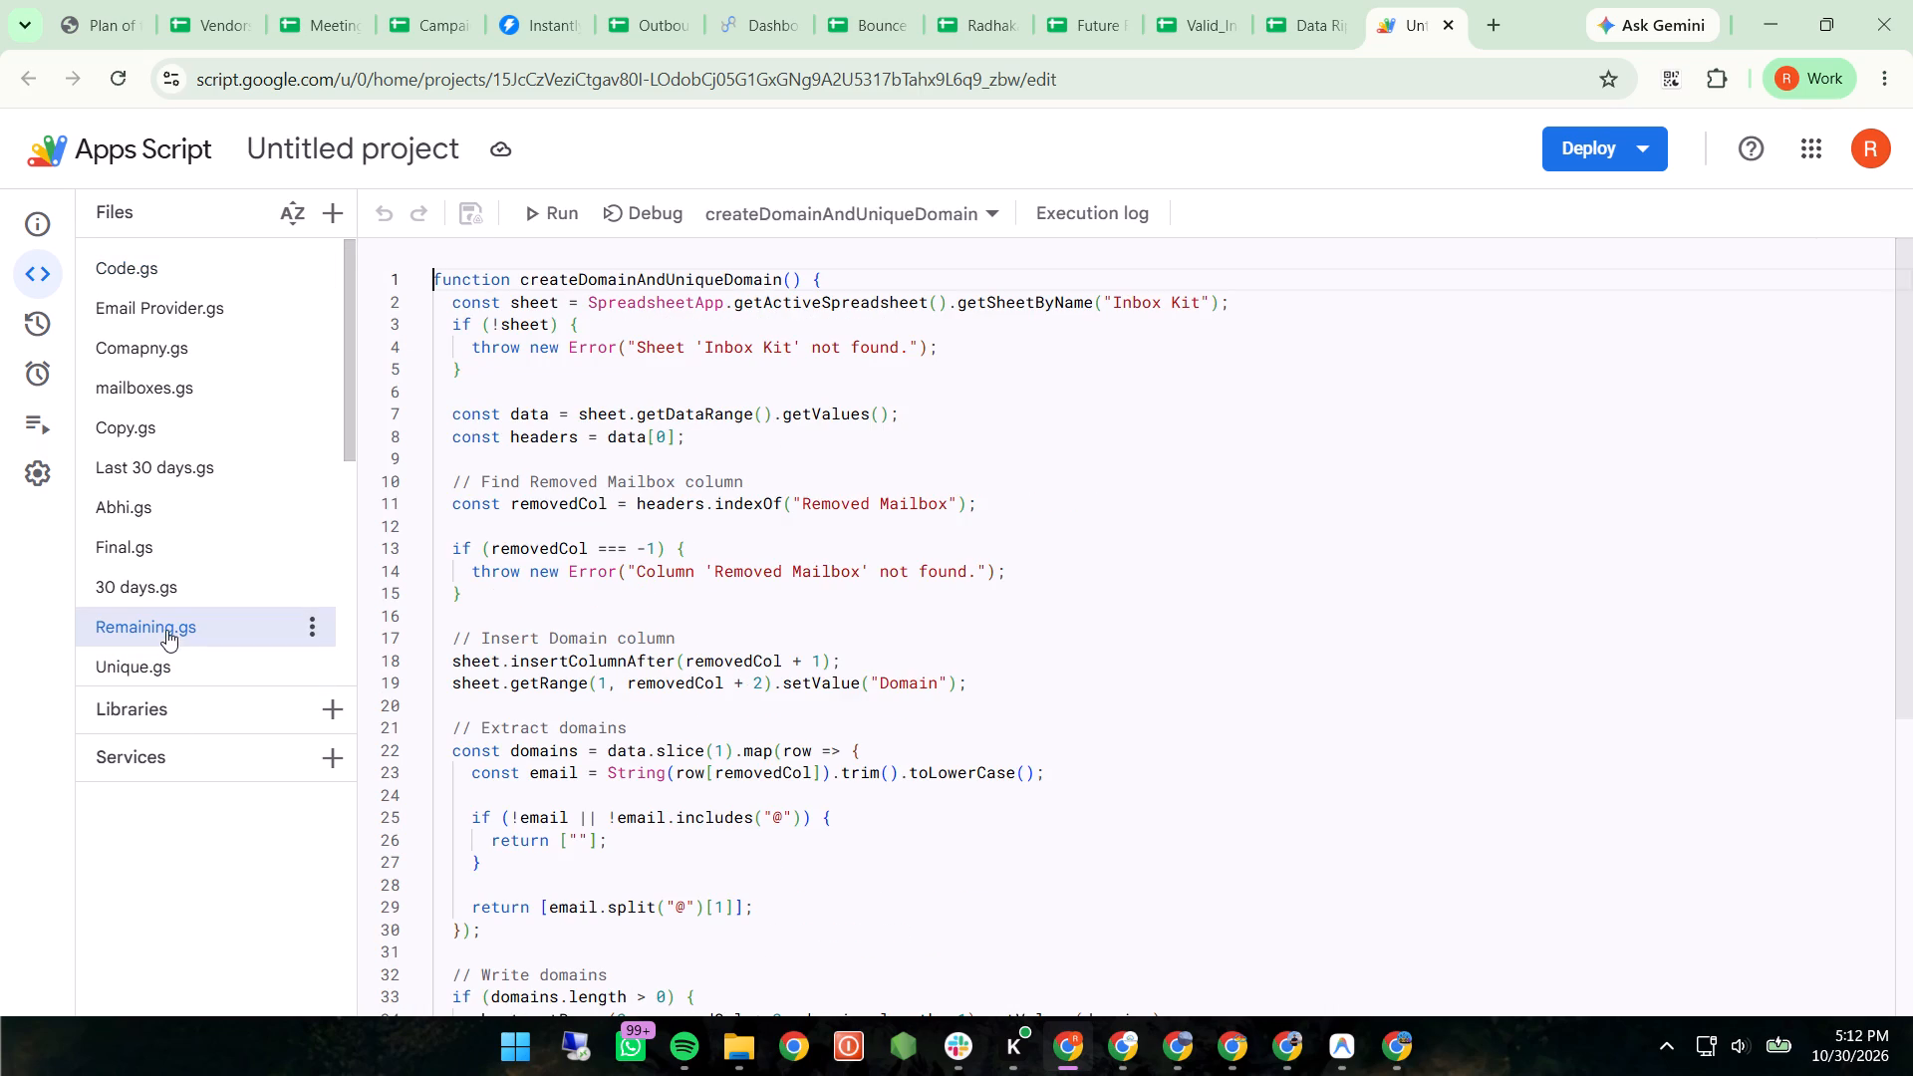
pyautogui.click(161, 585)
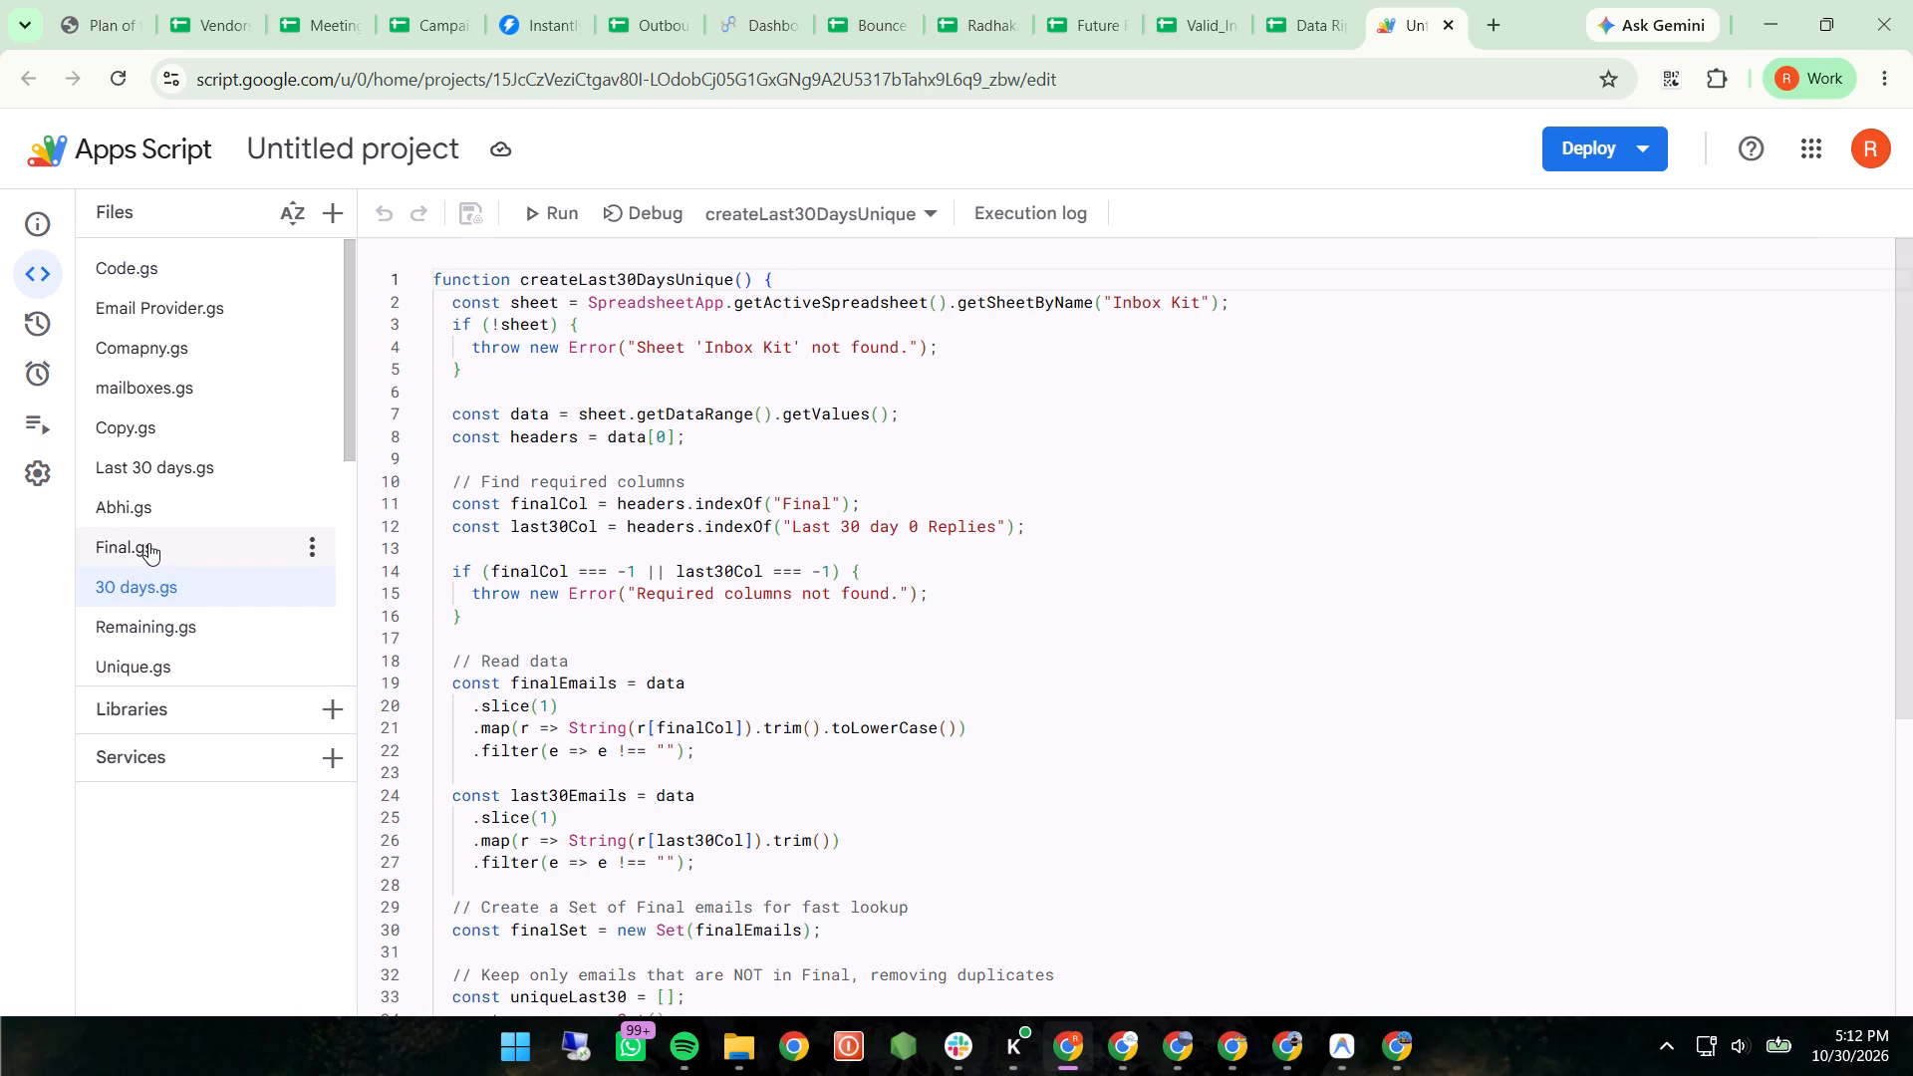
pyautogui.click(148, 543)
pyautogui.click(139, 512)
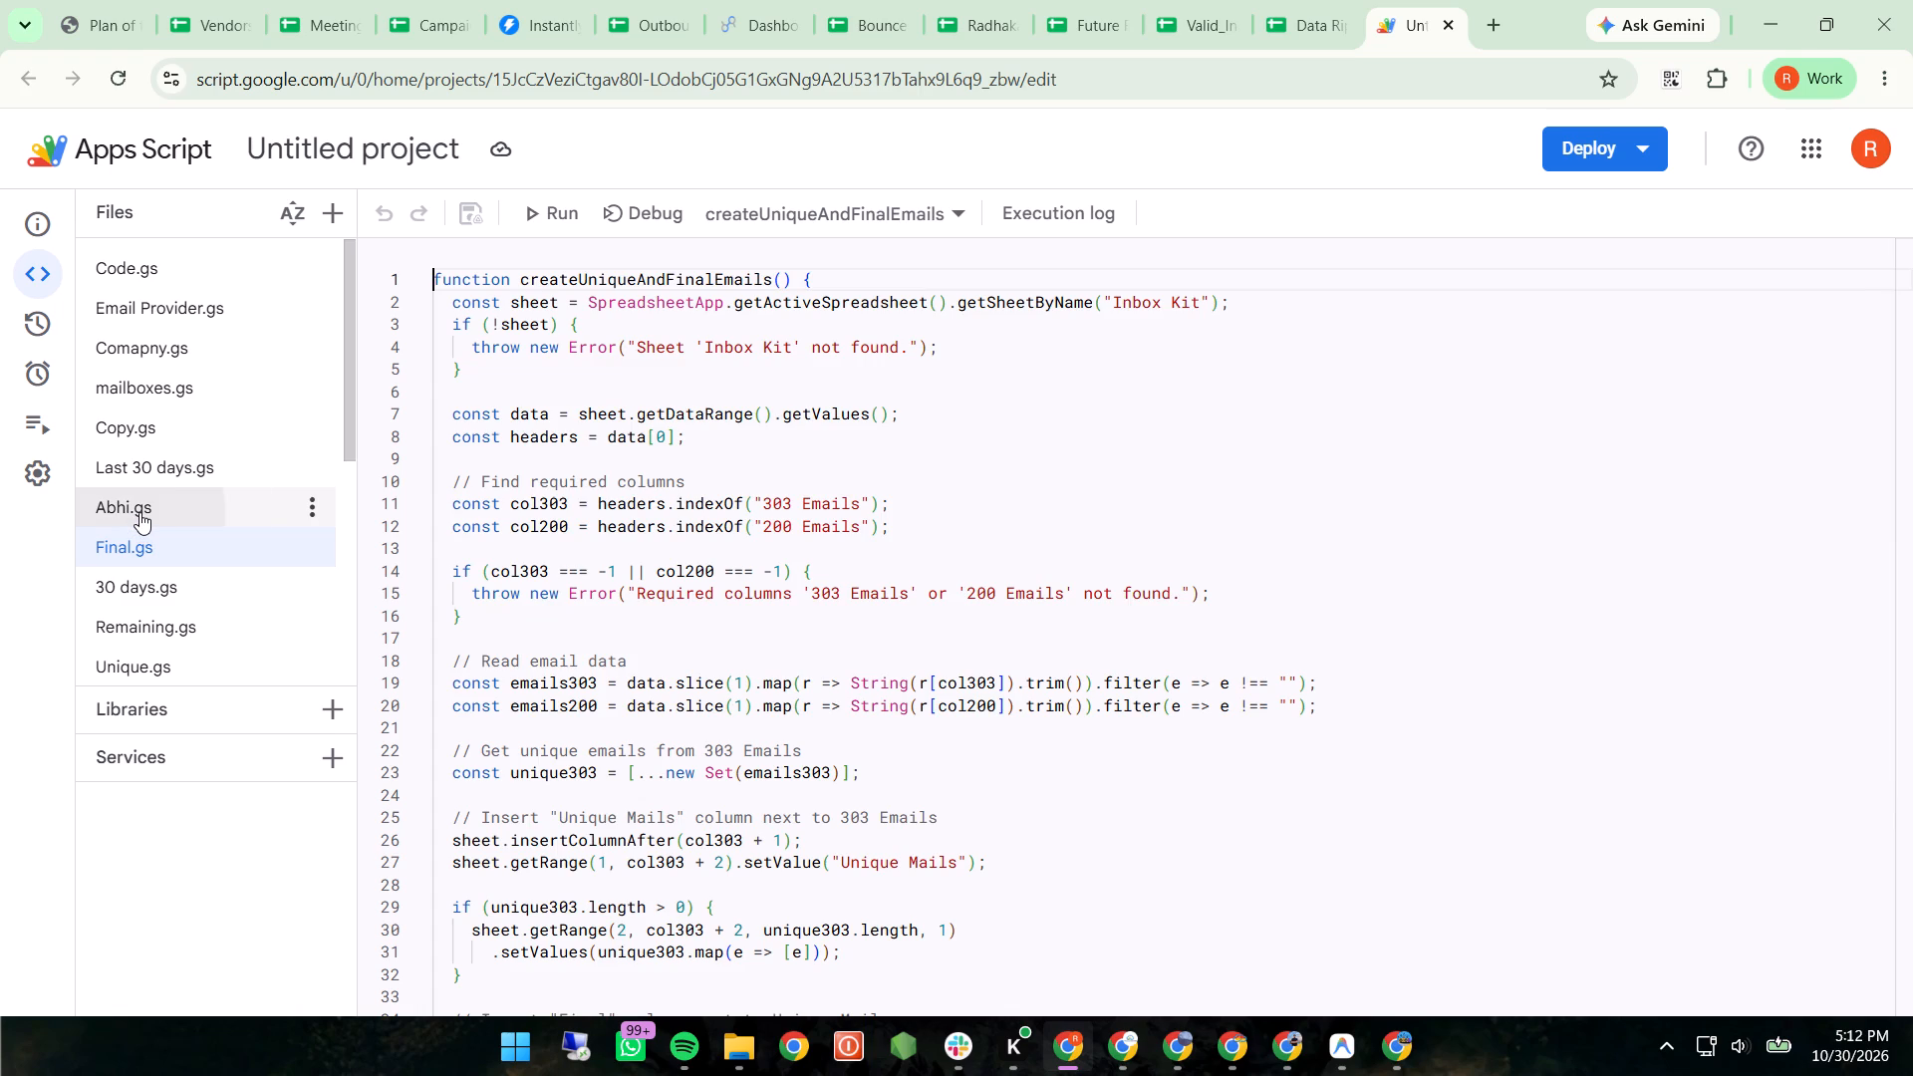
pyautogui.click(141, 470)
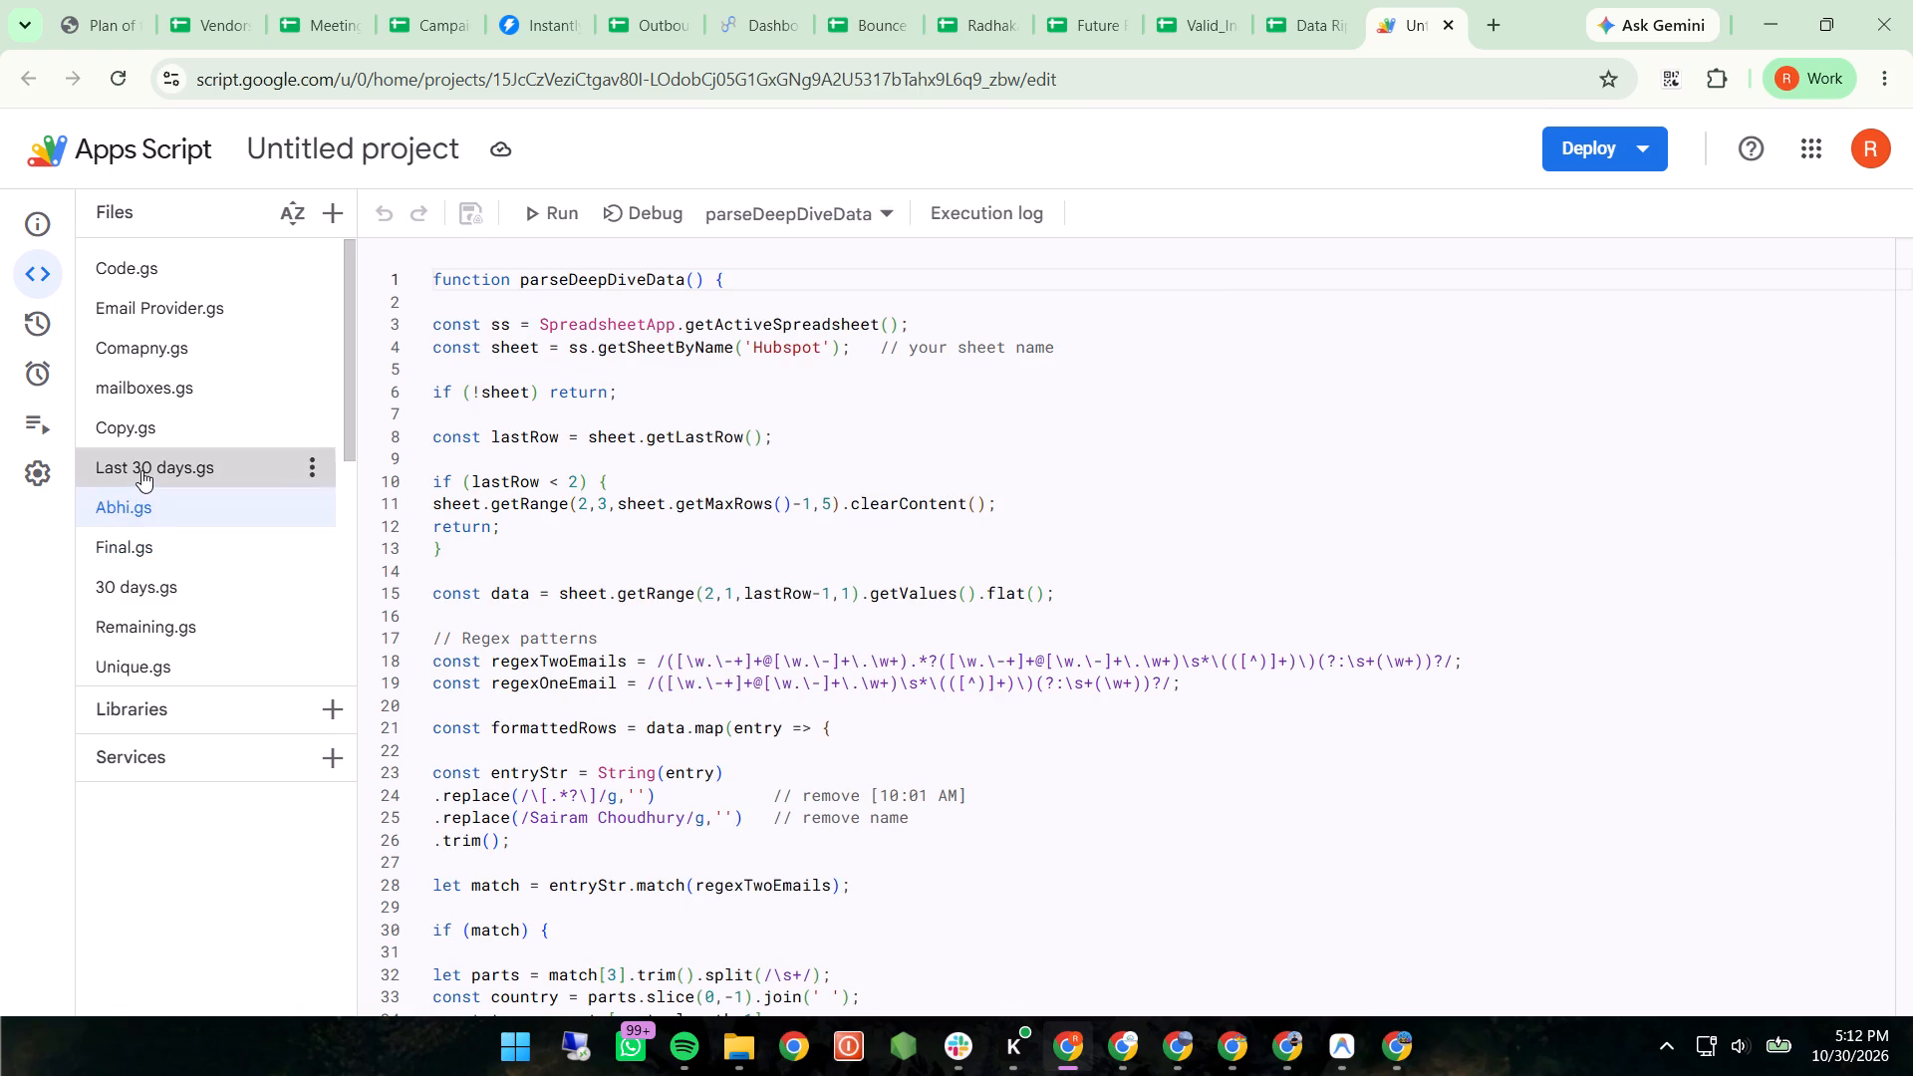
pyautogui.click(136, 419)
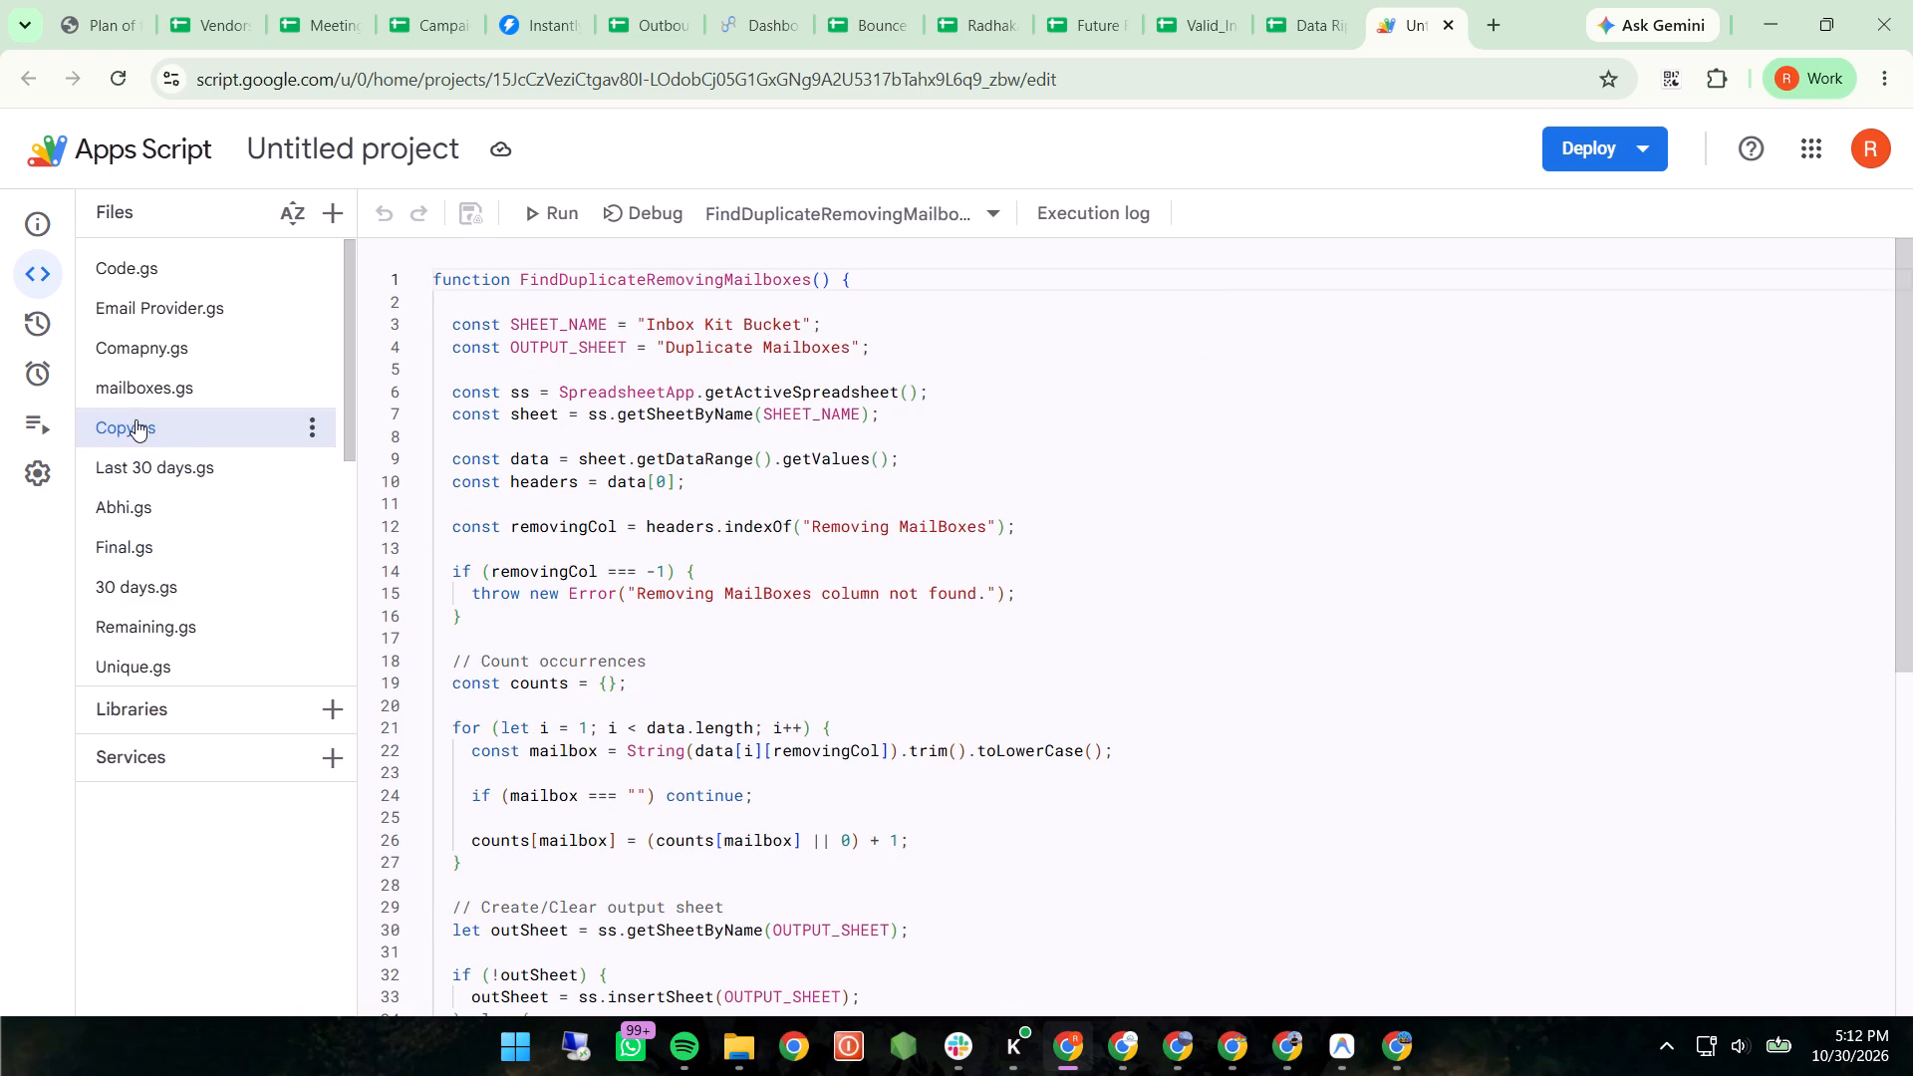
pyautogui.click(137, 397)
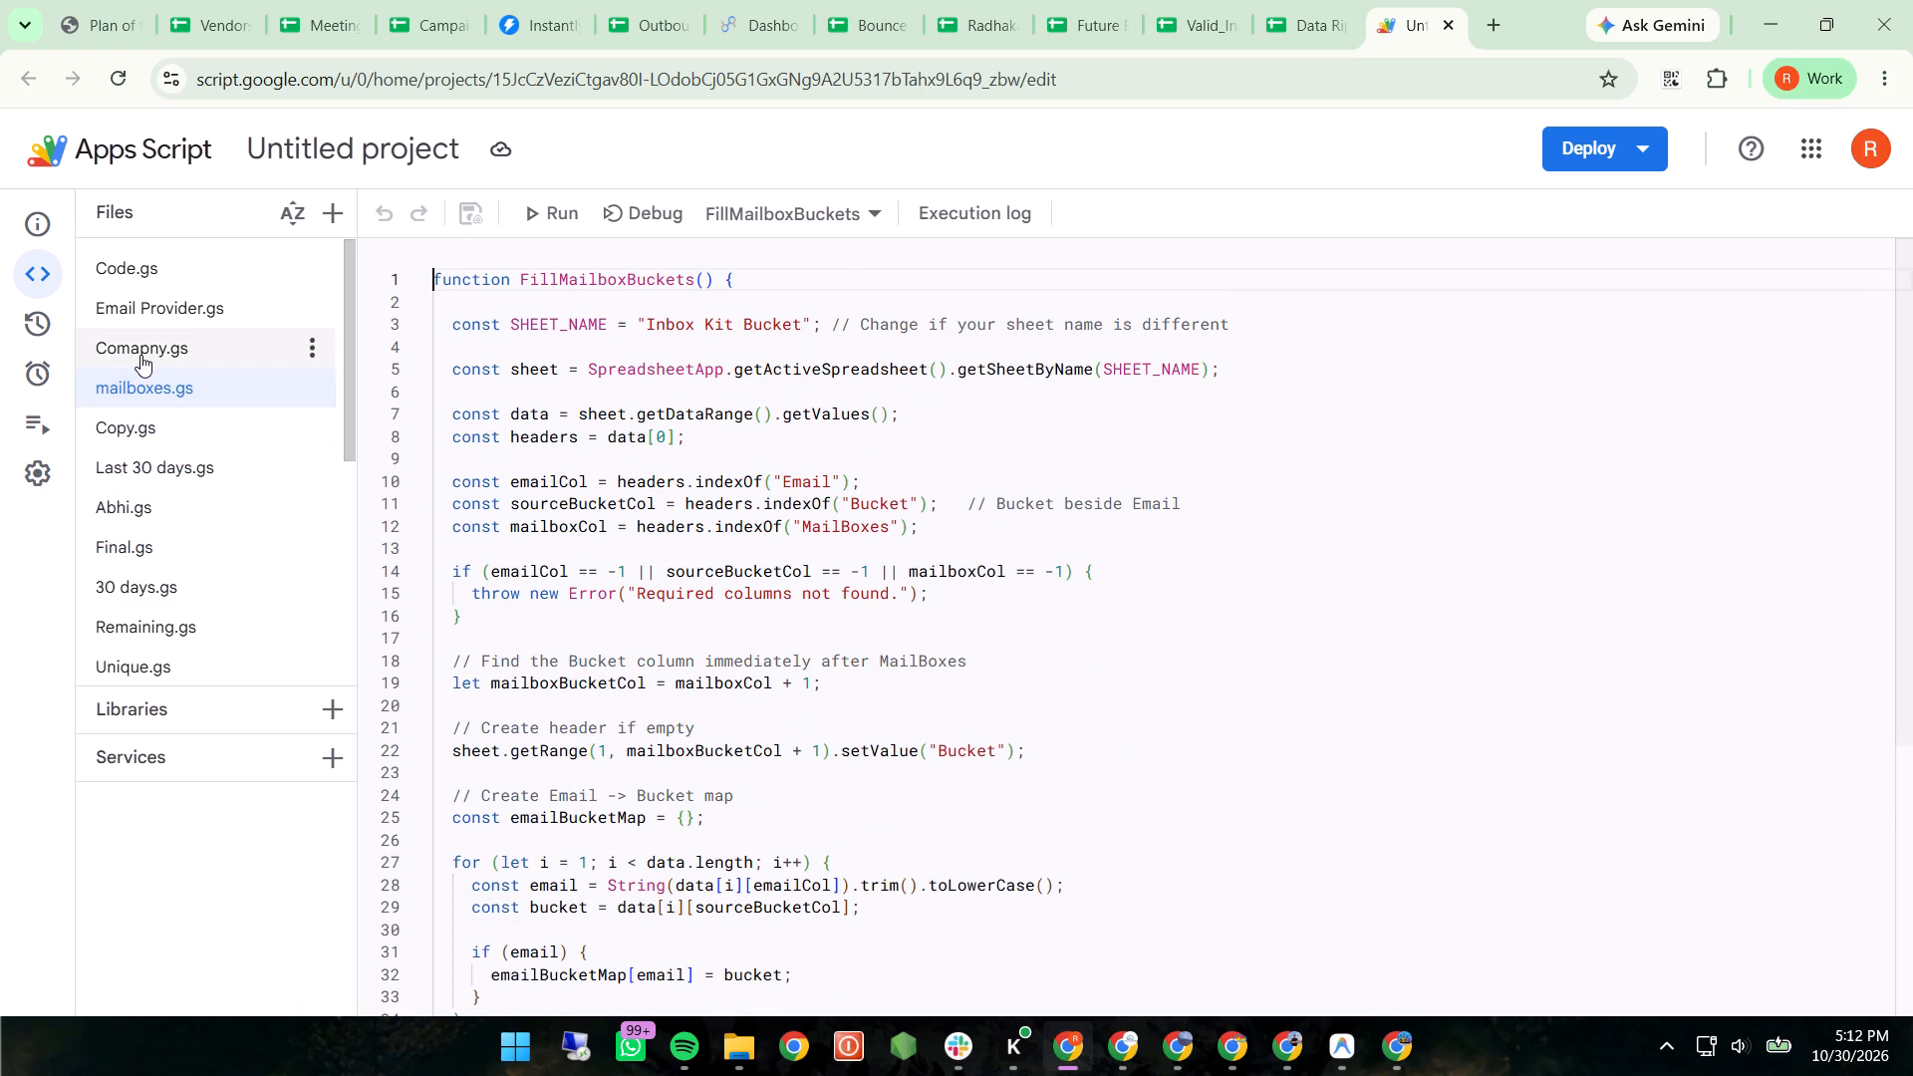
pyautogui.click(140, 355)
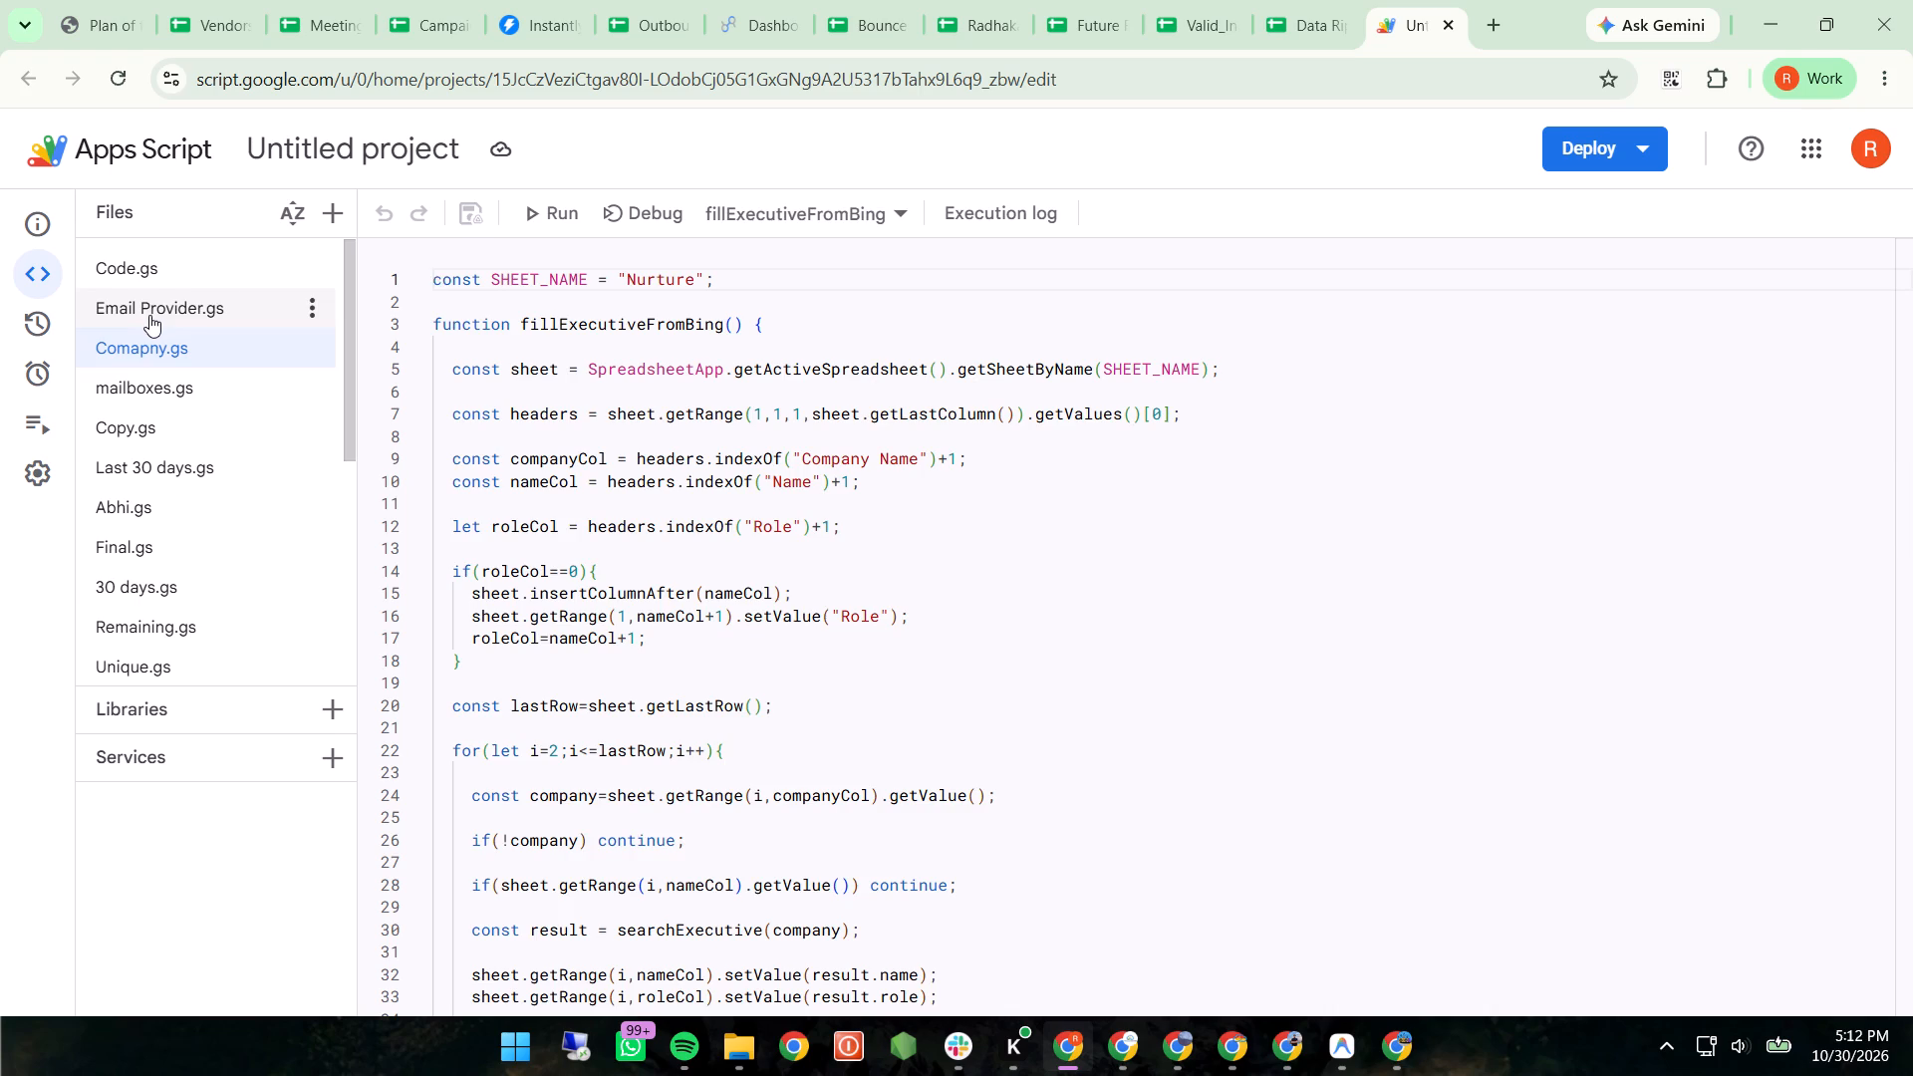
pyautogui.click(149, 315)
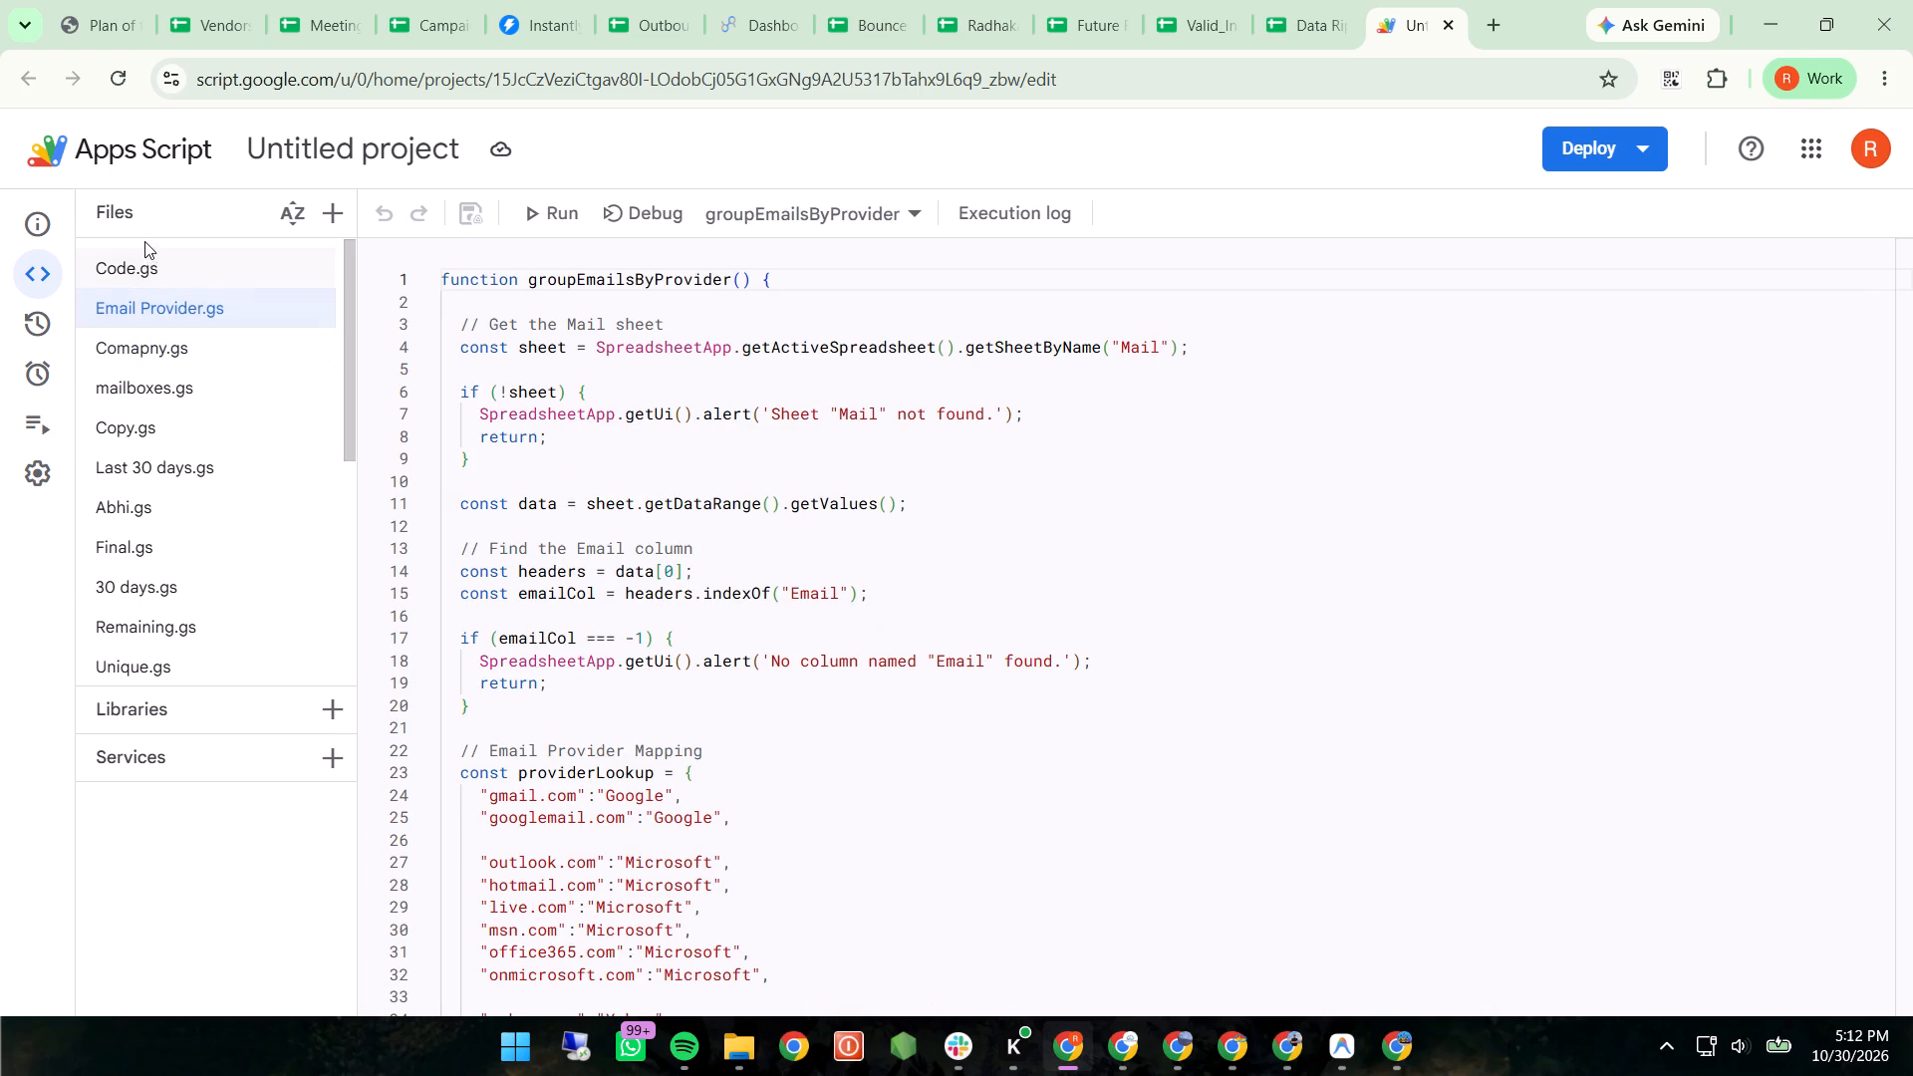
pyautogui.click(135, 258)
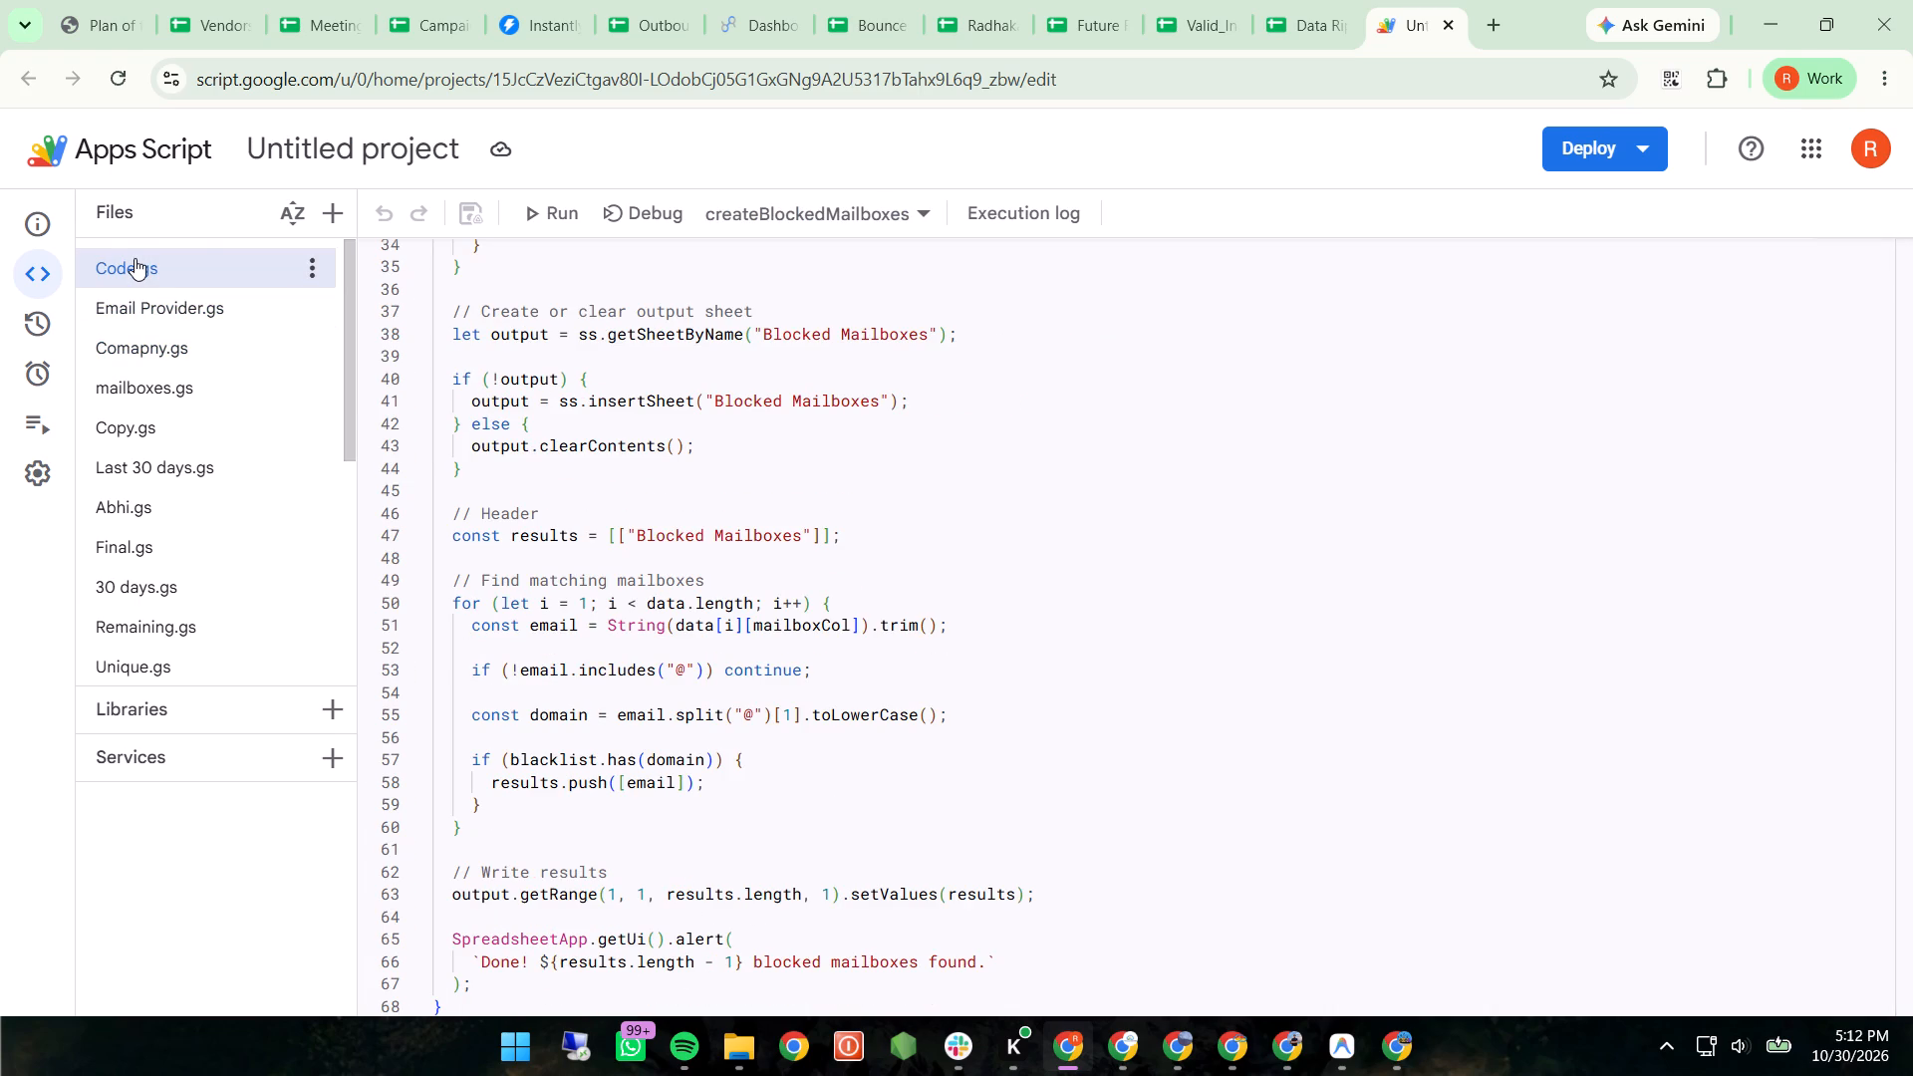
# Add a new script file to the Apps Script project.
pyautogui.click(339, 205)
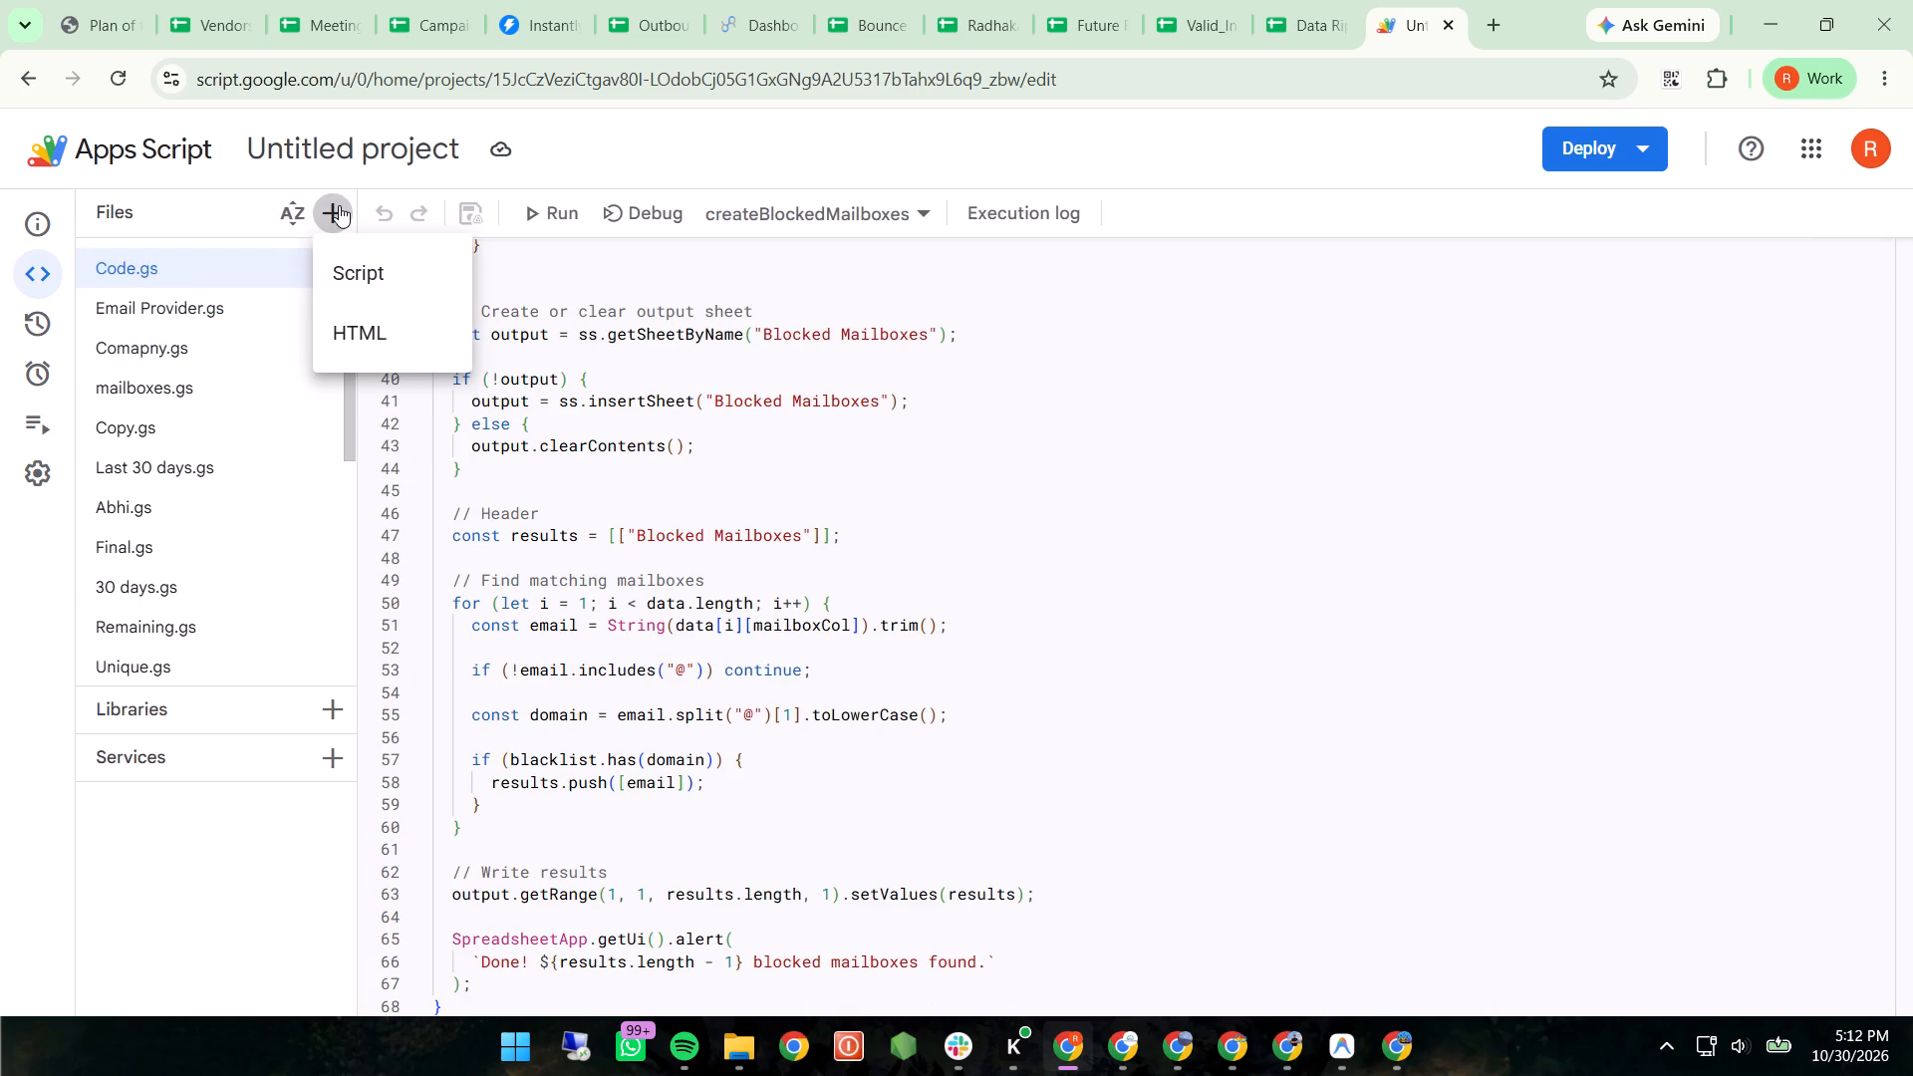
pyautogui.click(360, 263)
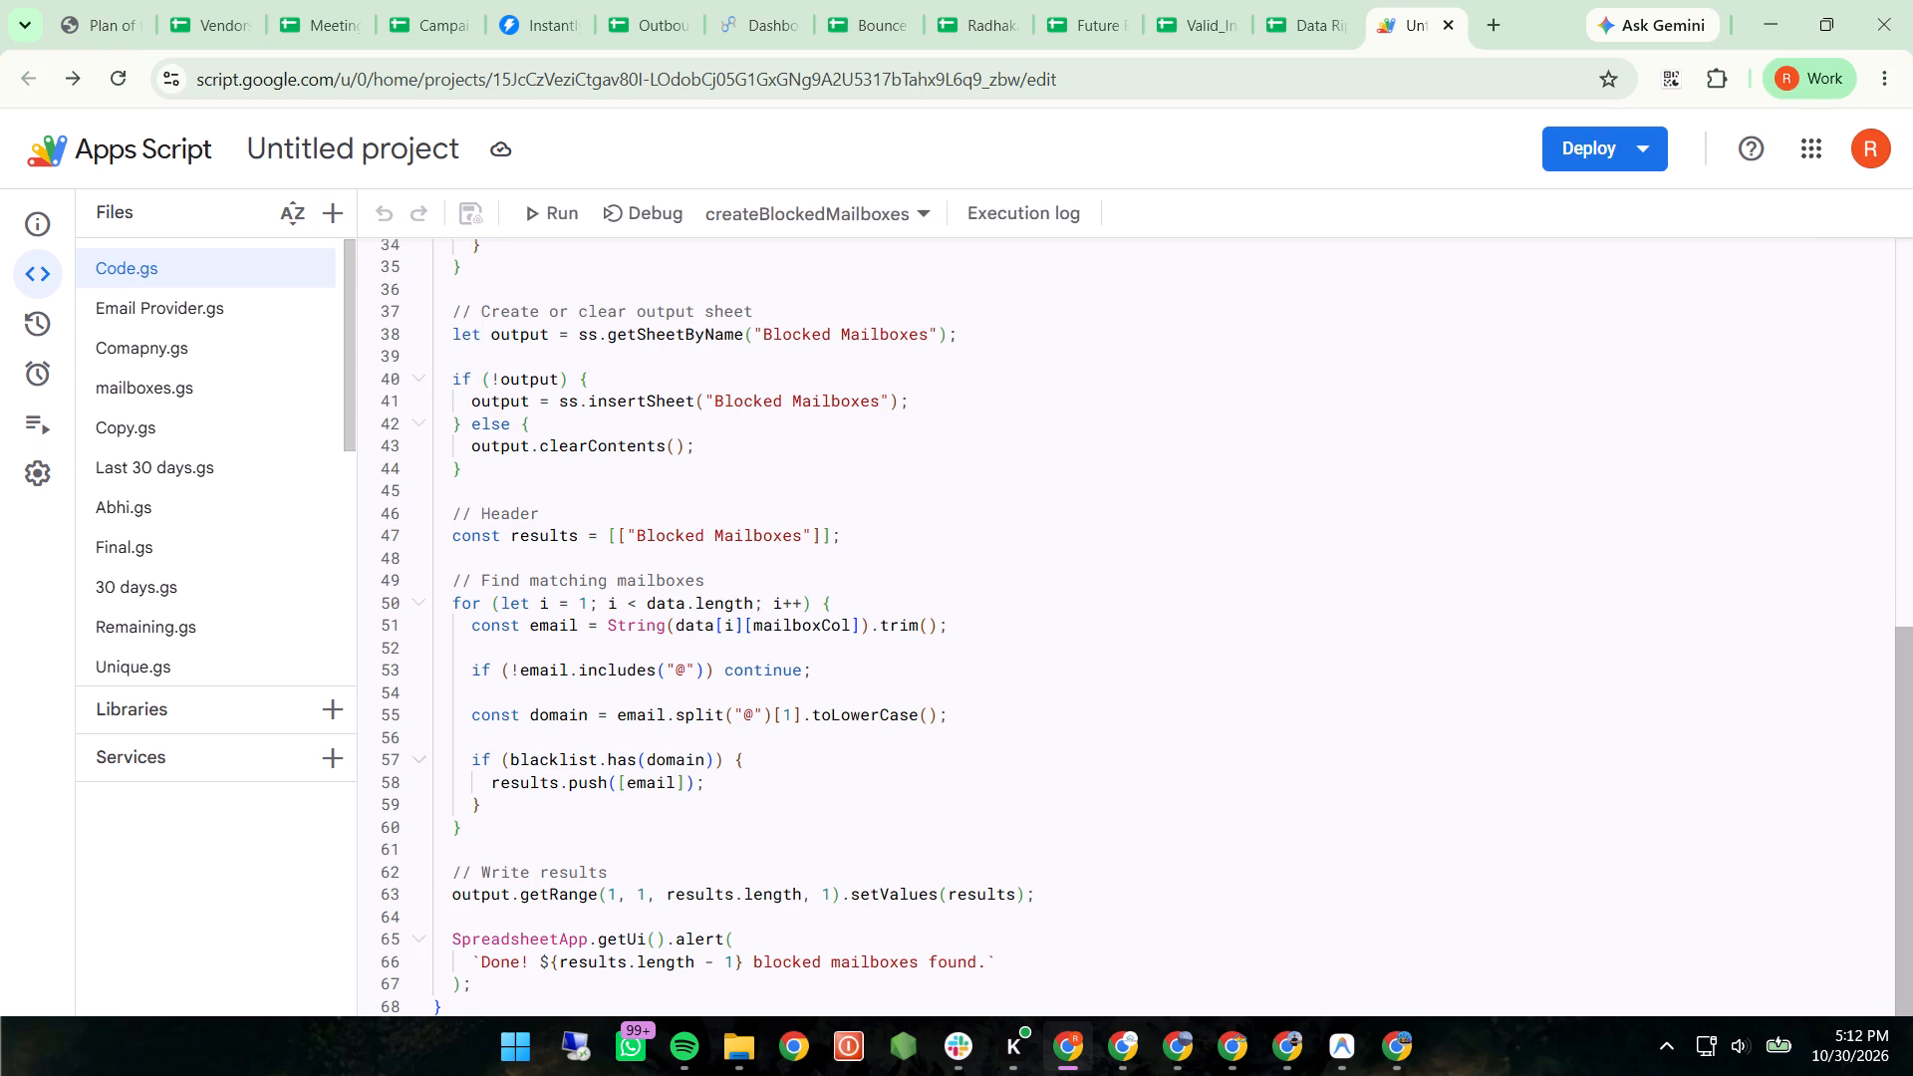
pyautogui.scroll(4, 239, 556)
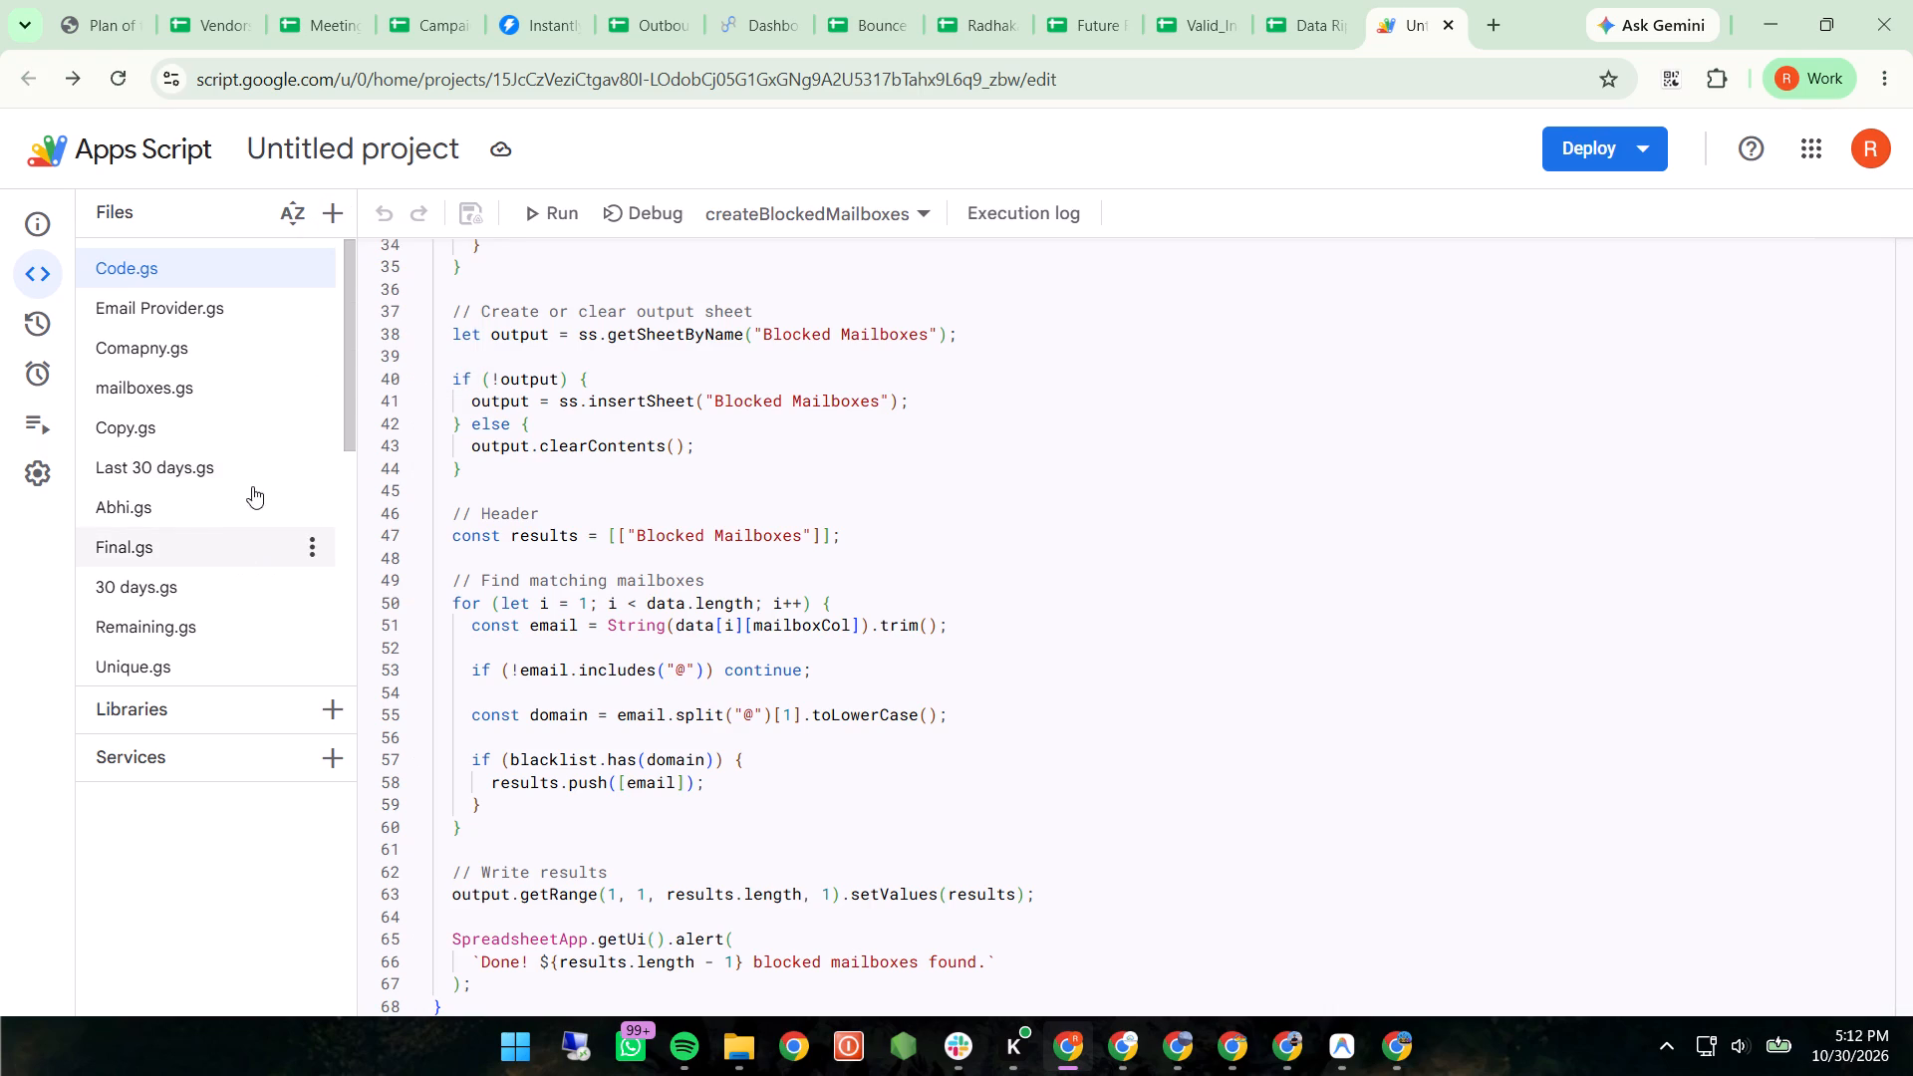
pyautogui.scroll(-4, 802, 541)
pyautogui.scroll(5, 802, 541)
pyautogui.scroll(17, 802, 541)
pyautogui.click(334, 207)
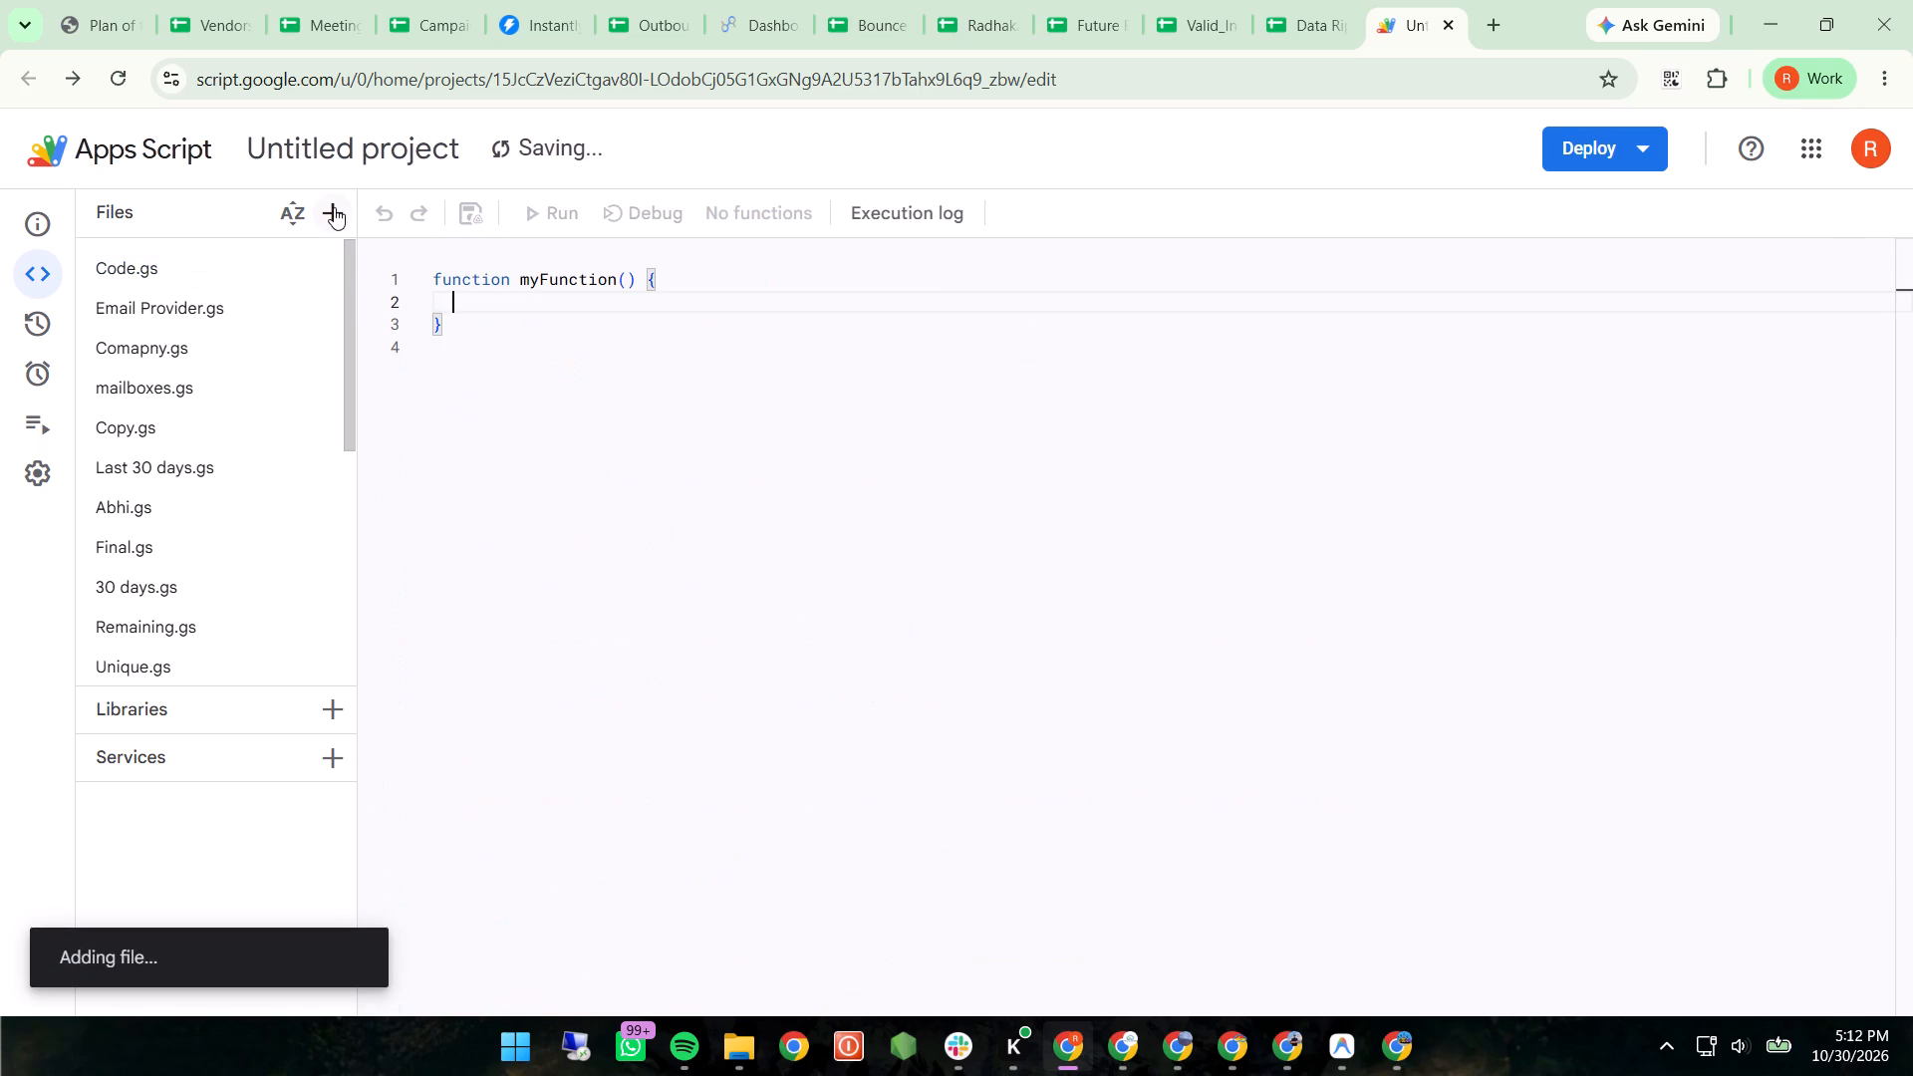
# Replace the new file's placeholder function with the copied createDailyMeetingAreaChart script and save the project.
pyautogui.click(571, 366)
pyautogui.hotkey('ctrl', 'a')
pyautogui.hotkey('ctrl', 'v')
pyautogui.scroll(8, 571, 366)
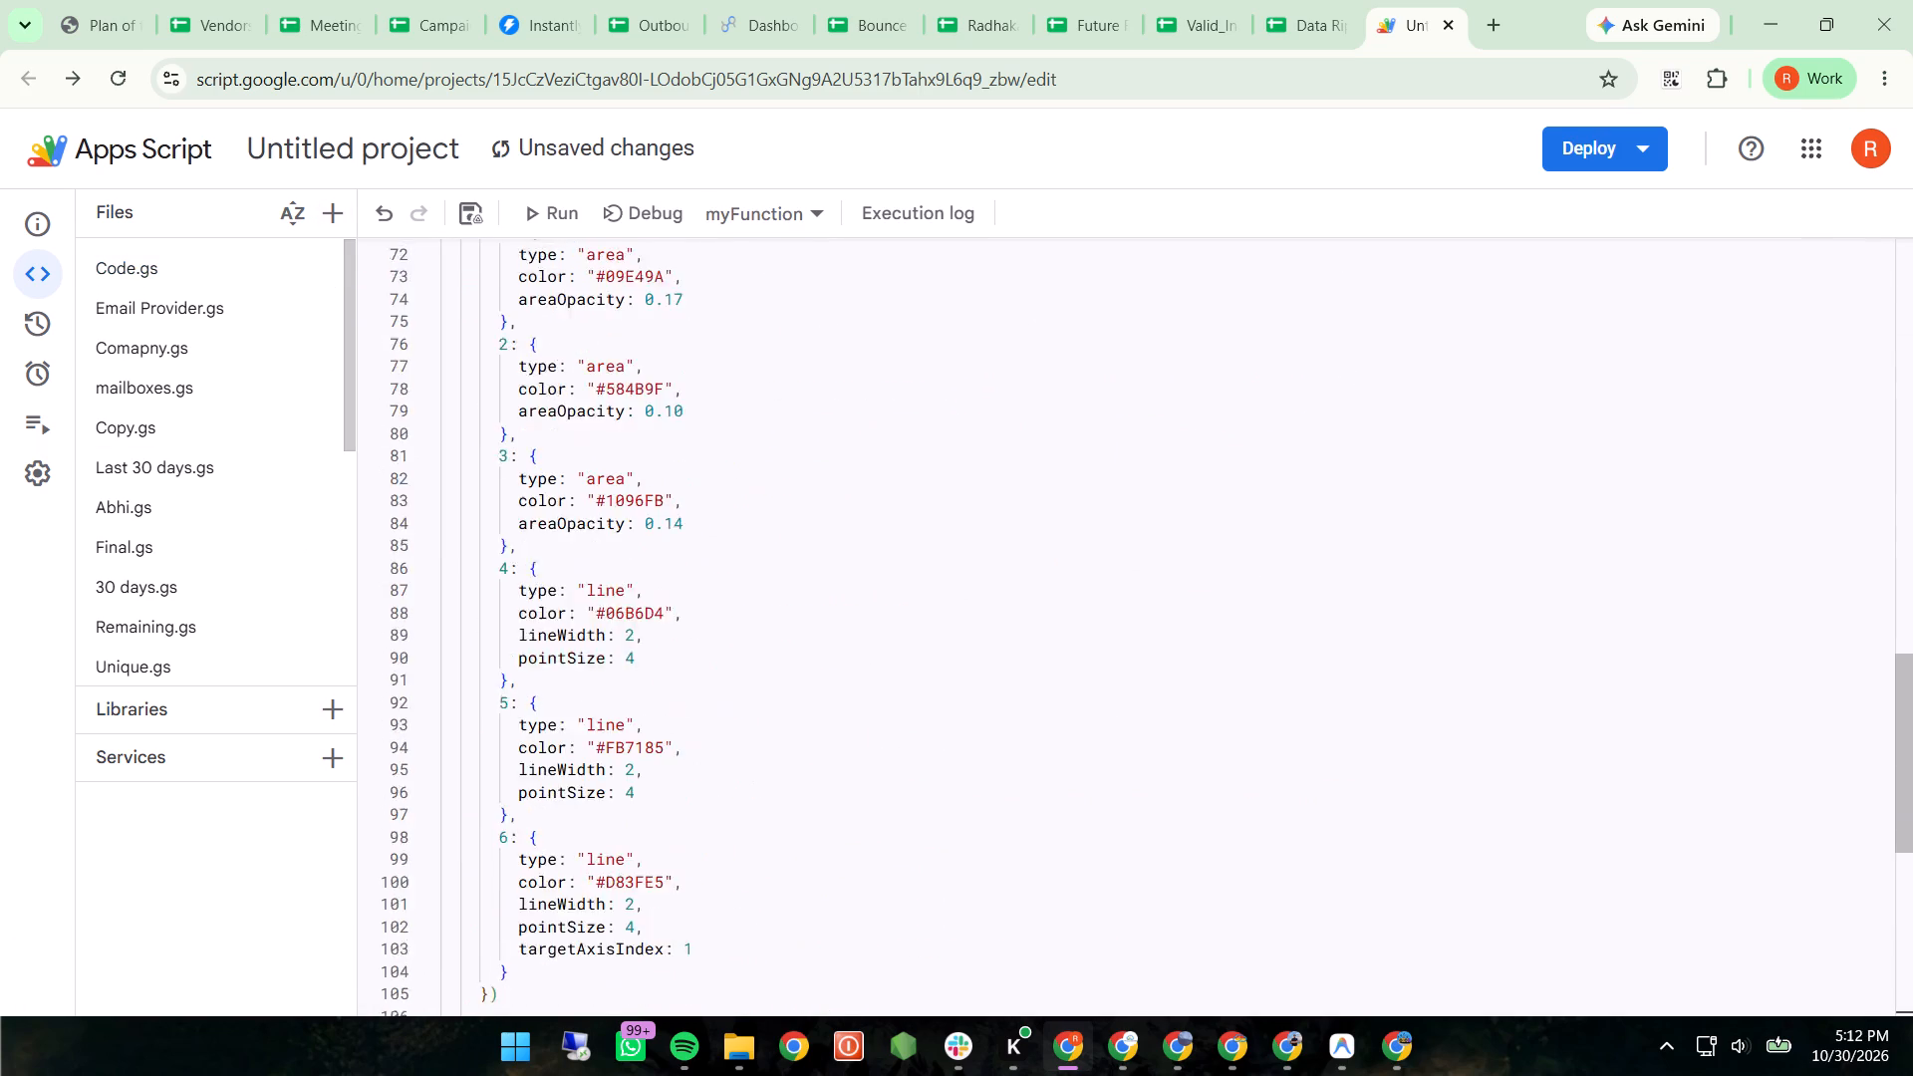
pyautogui.scroll(15, 571, 366)
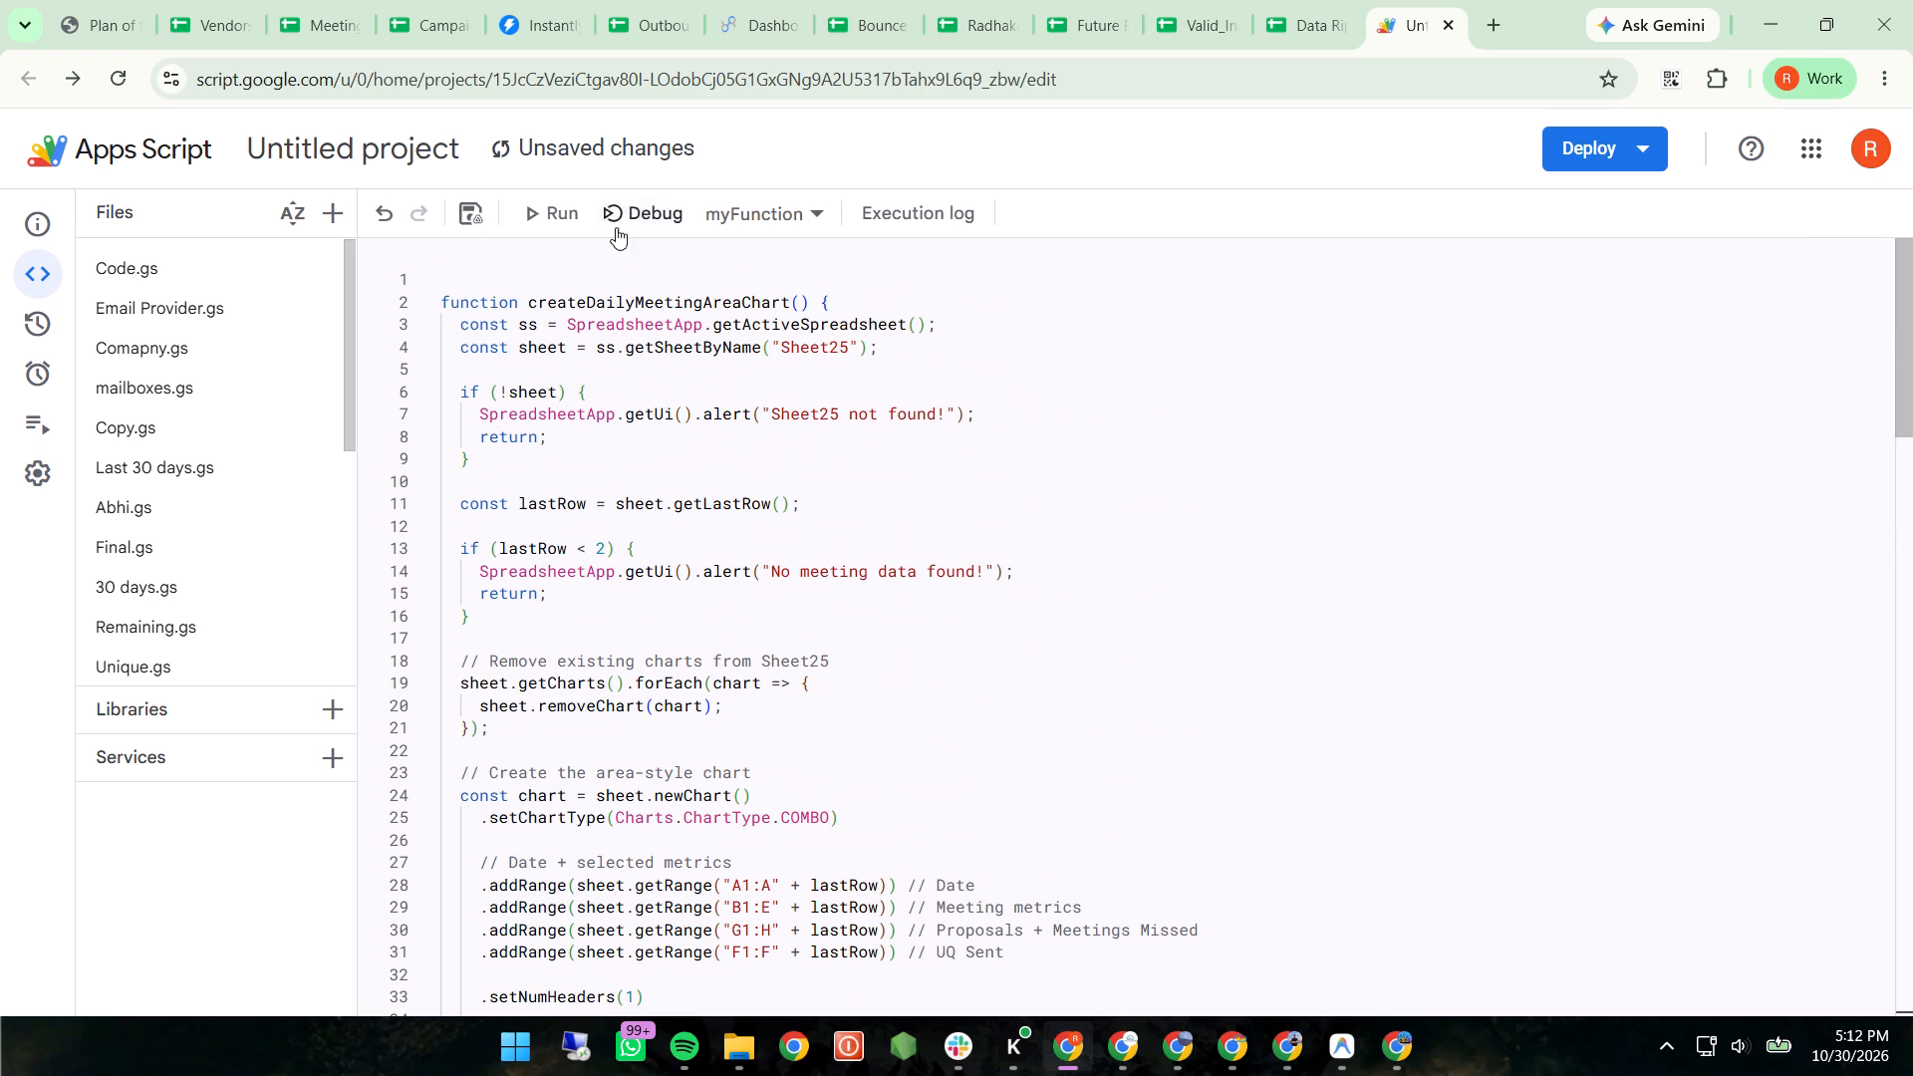
pyautogui.click(476, 210)
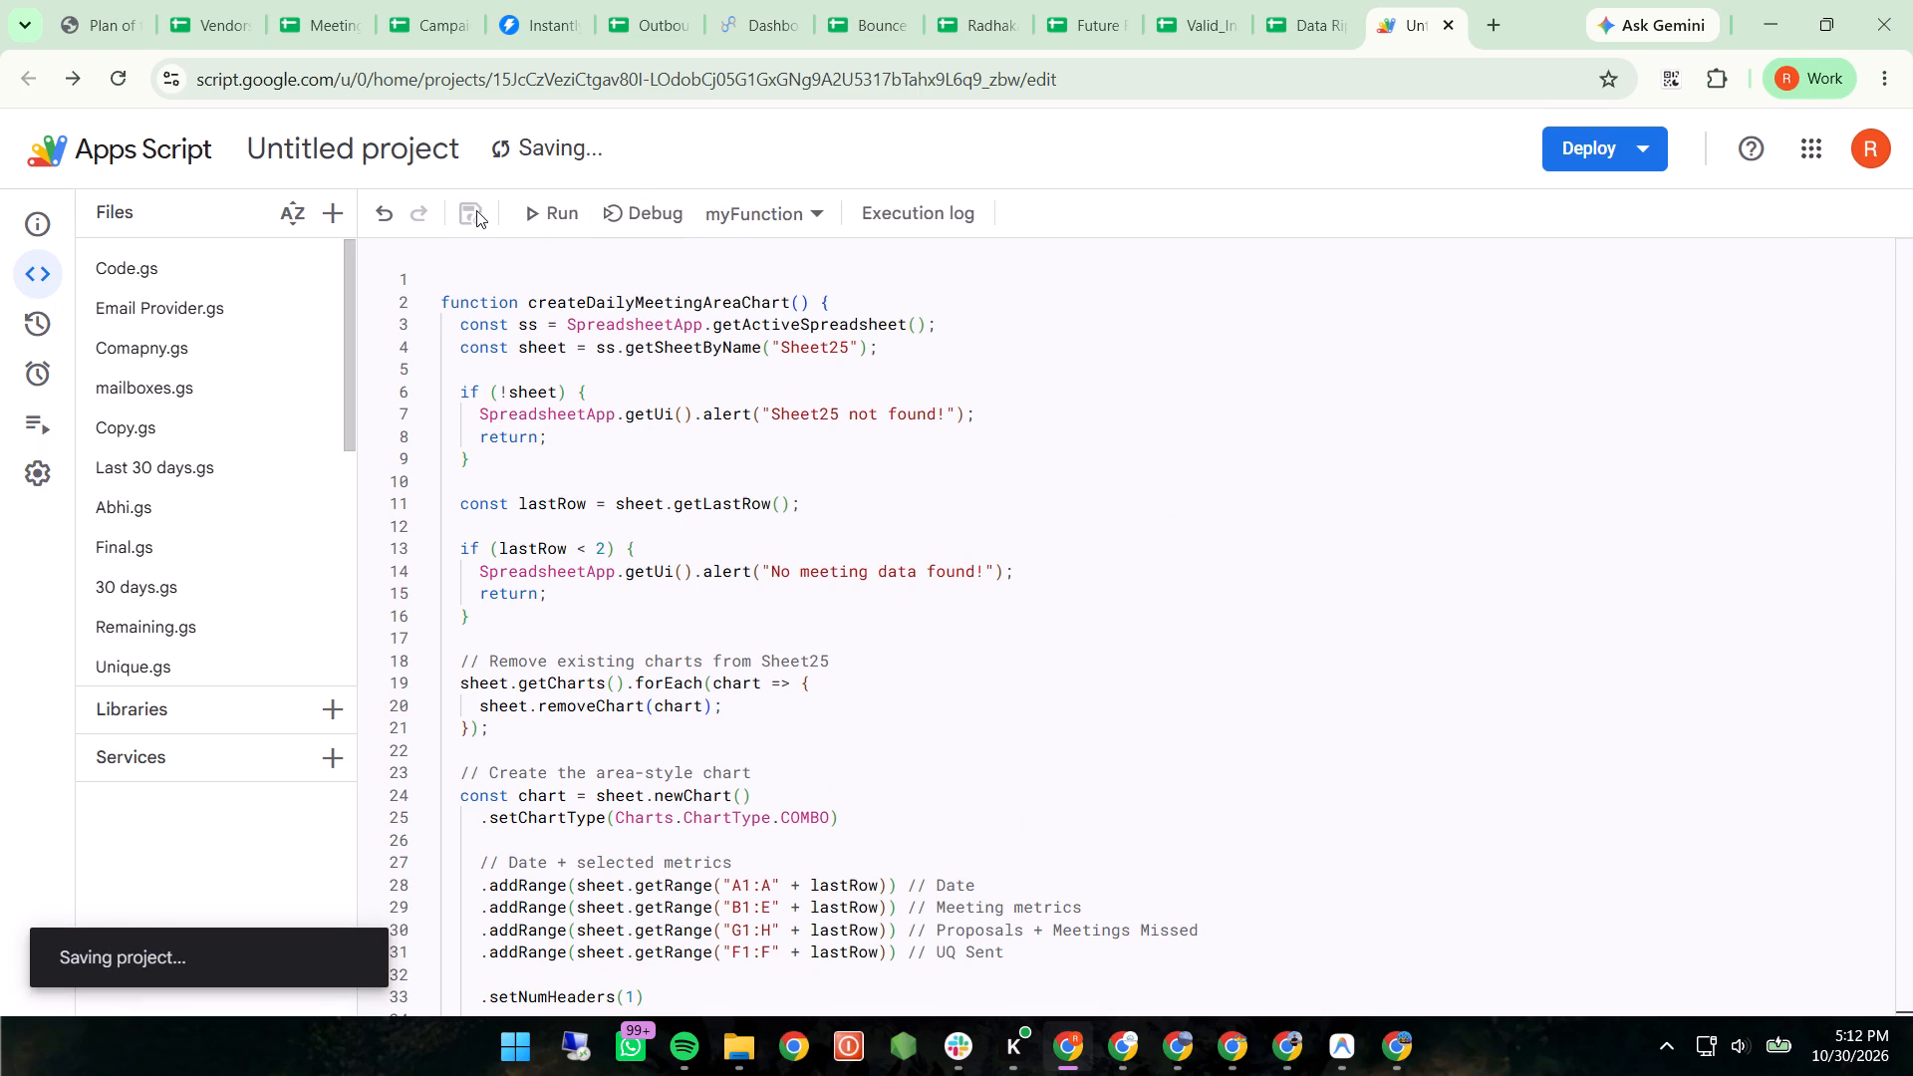
# Run createDailyMeetingAreaChart and dismiss its alert in the Data Ripping spreadsheet.
pyautogui.click(540, 209)
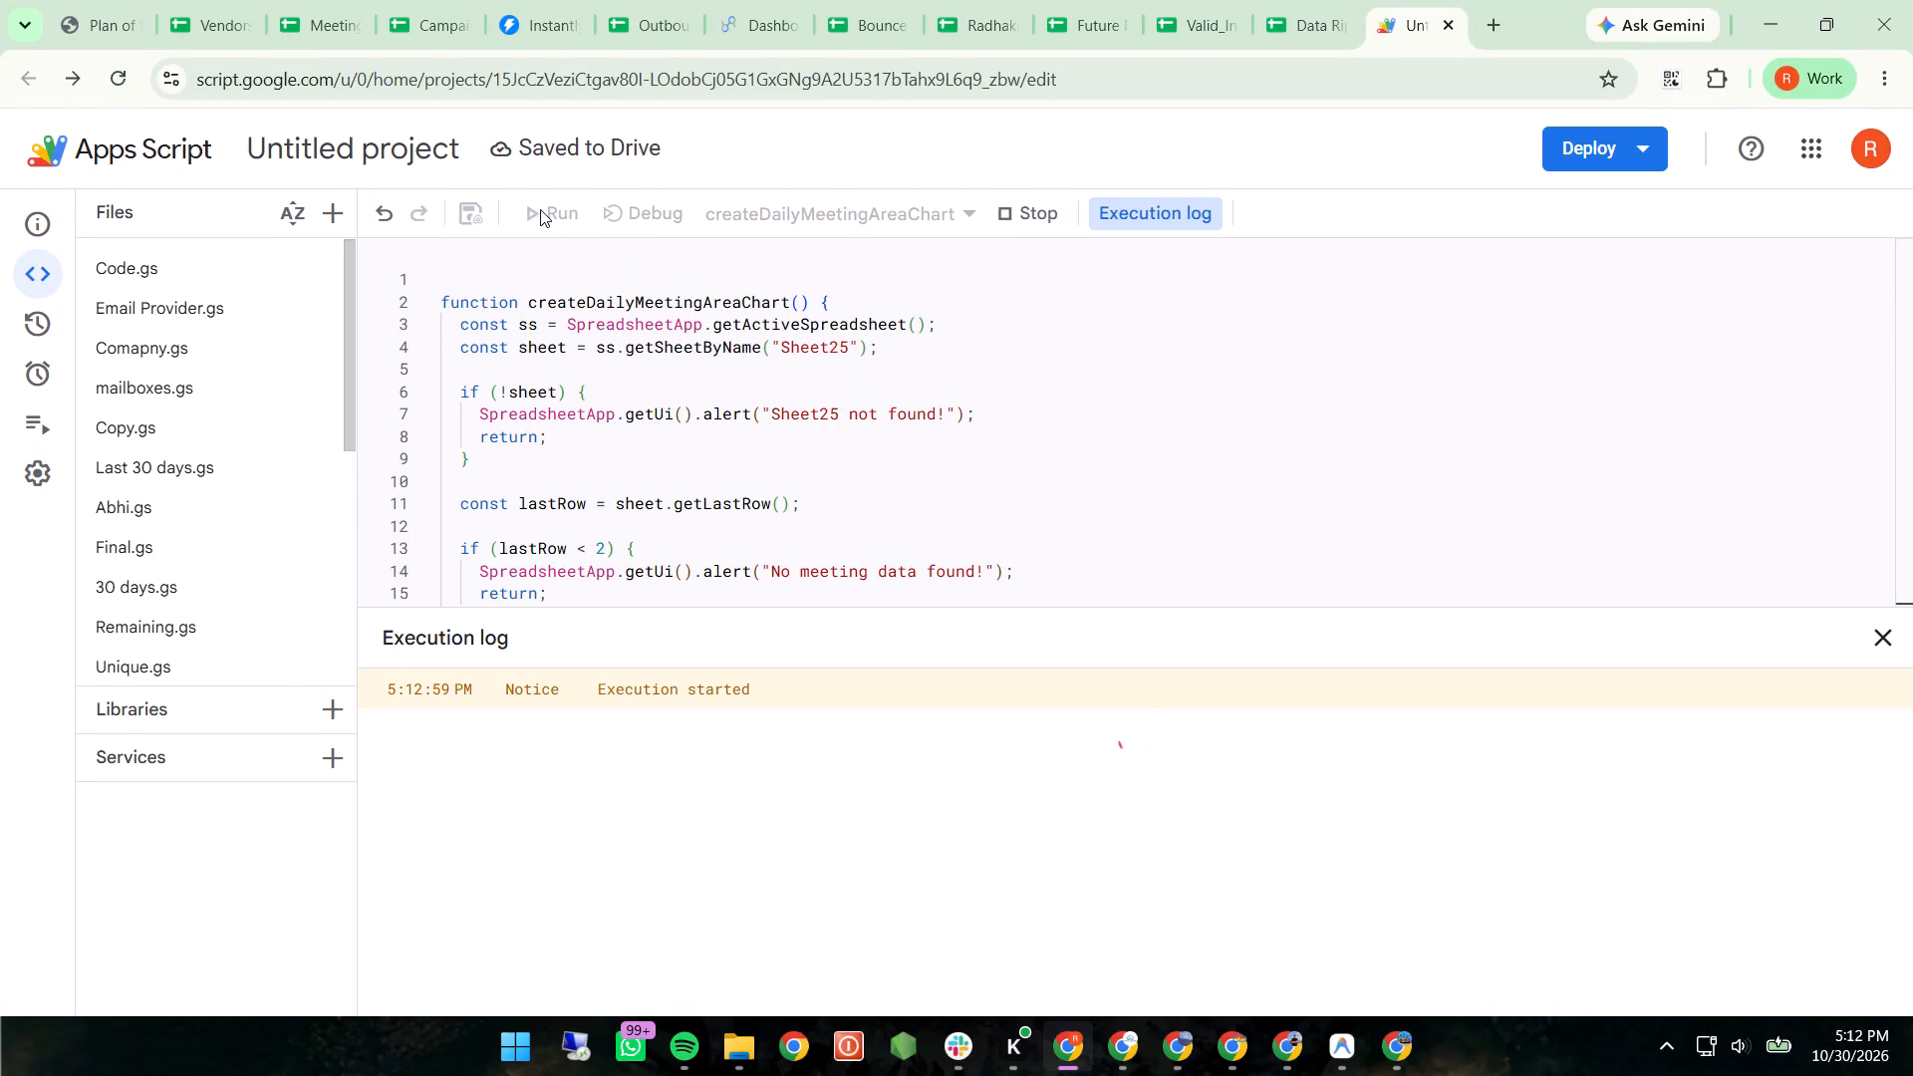
pyautogui.click(1297, 21)
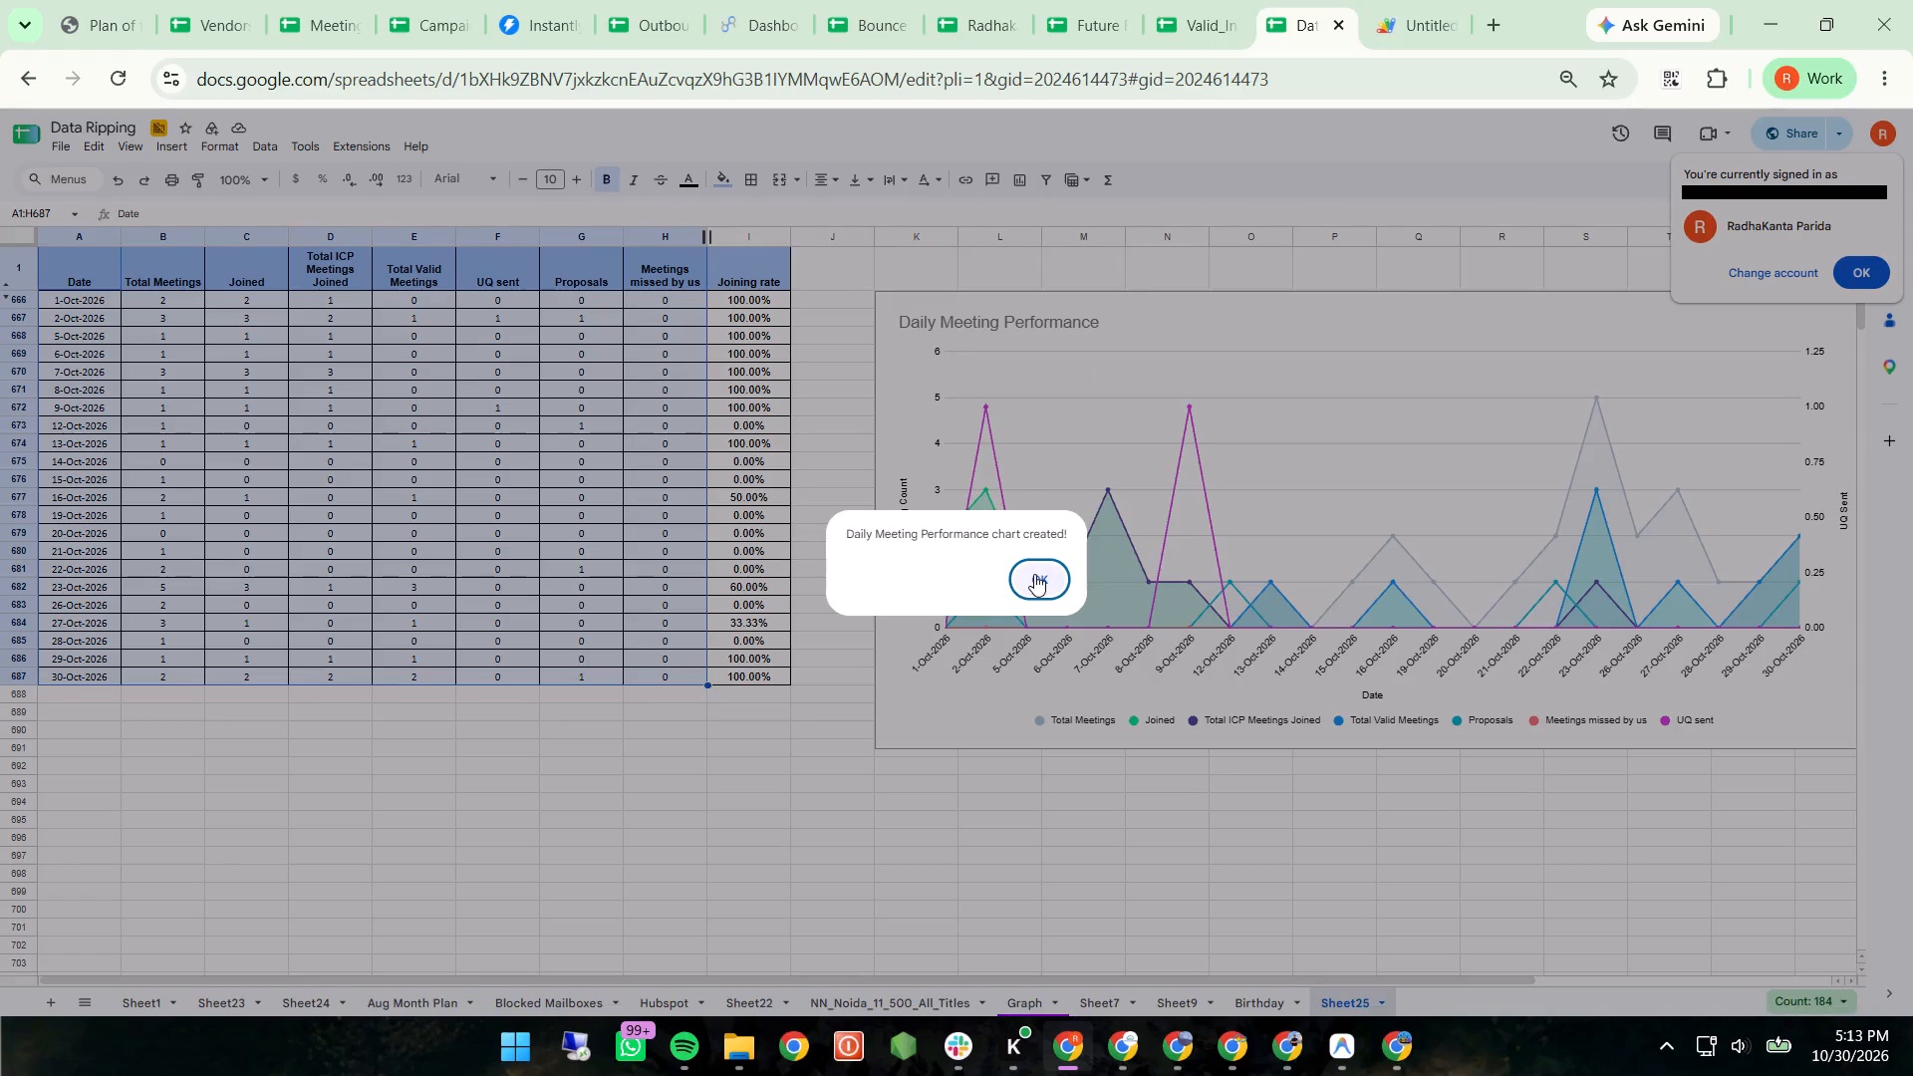
pyautogui.click(1034, 574)
# Examine the new Daily Meeting Performance chart in Sheet25, including the UQ sent peak at 9-Oct-2026.
pyautogui.hscroll(-1, 1034, 574)
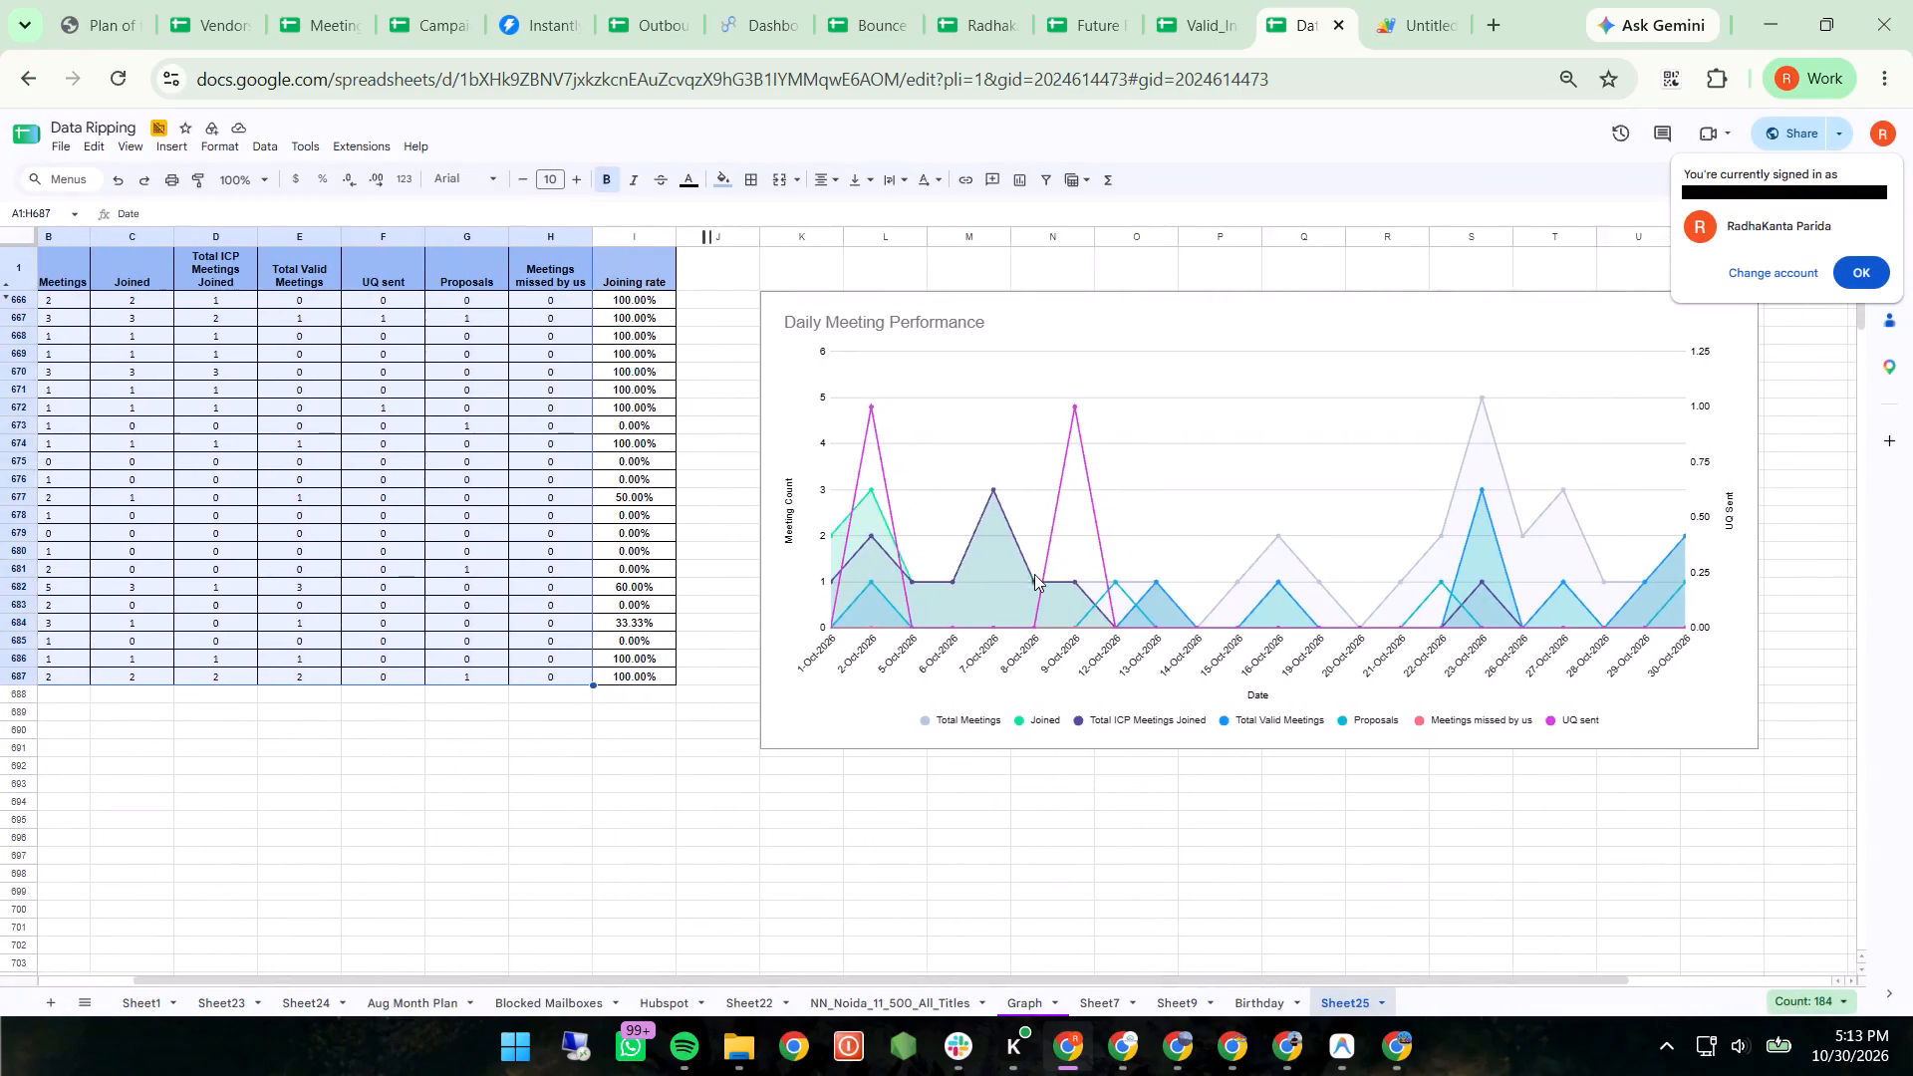
pyautogui.hscroll(-1, 1034, 574)
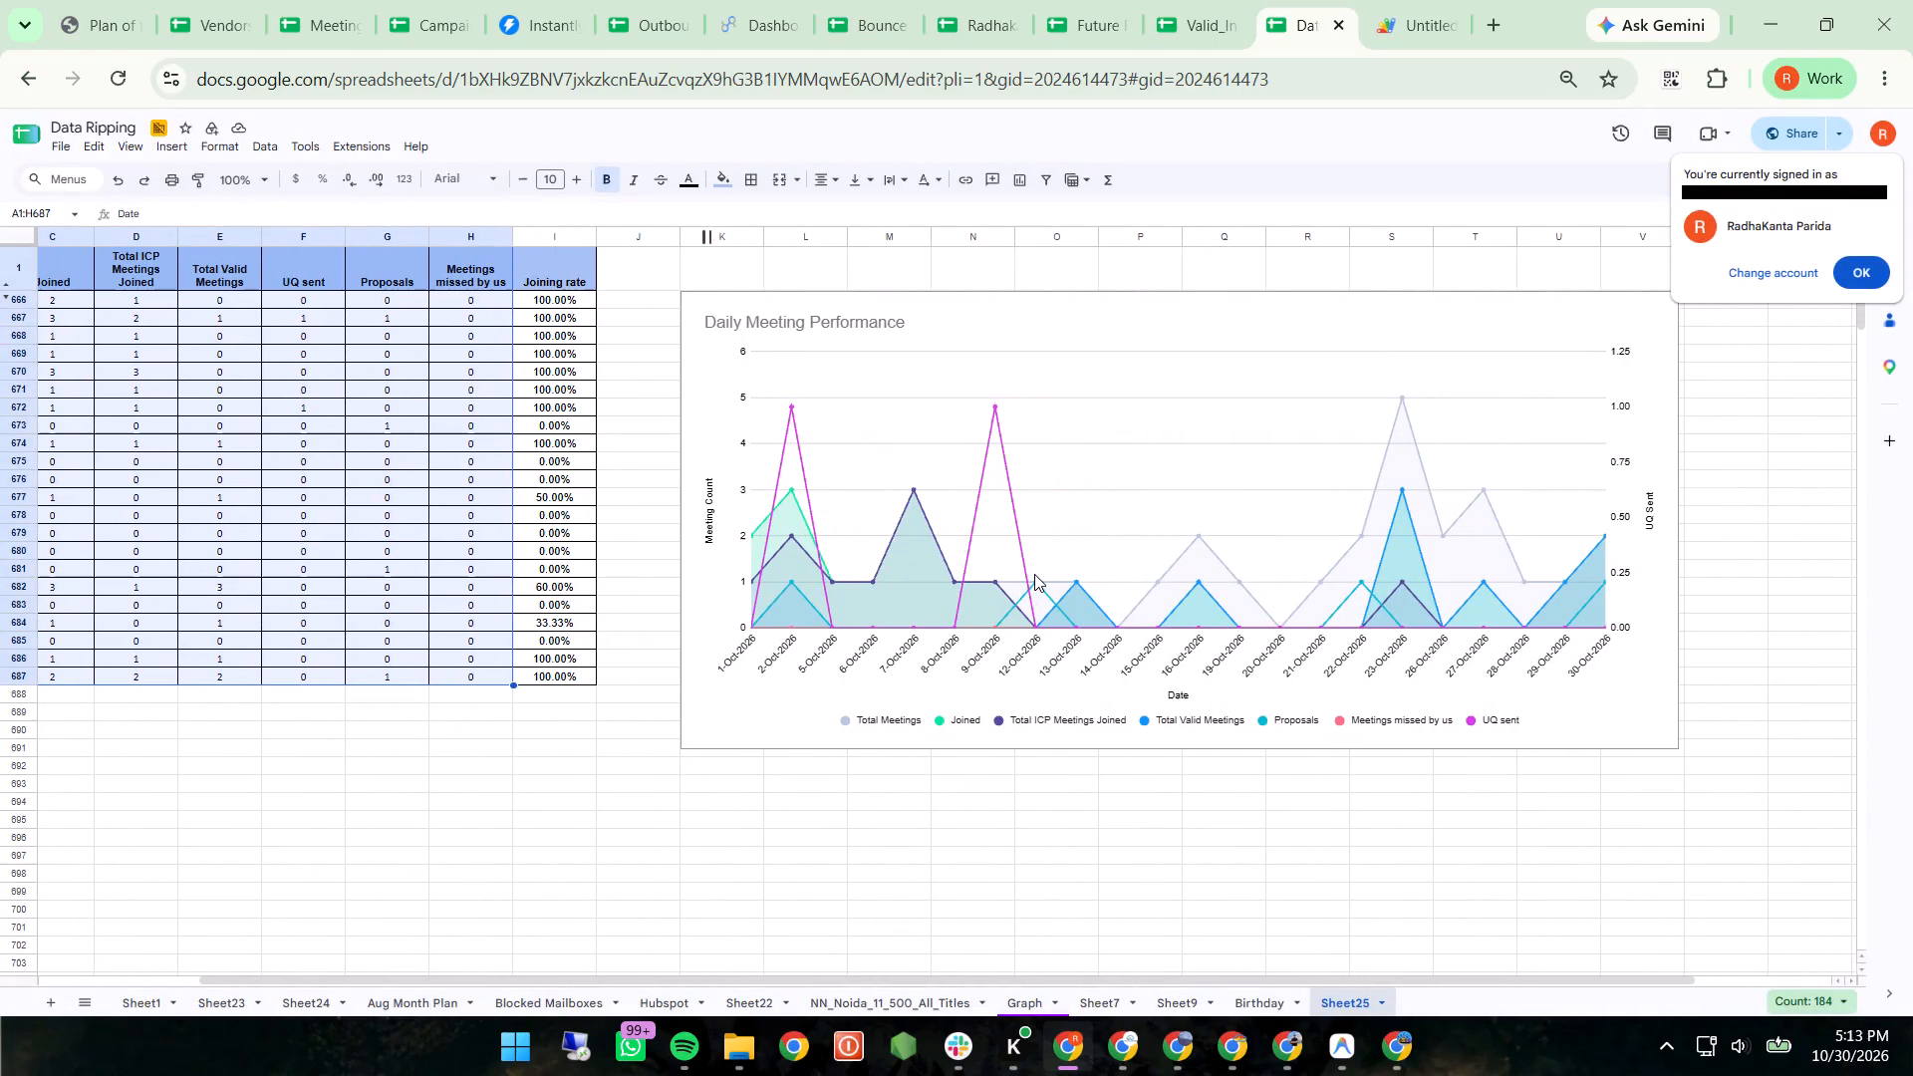
pyautogui.hscroll(-3, 1034, 574)
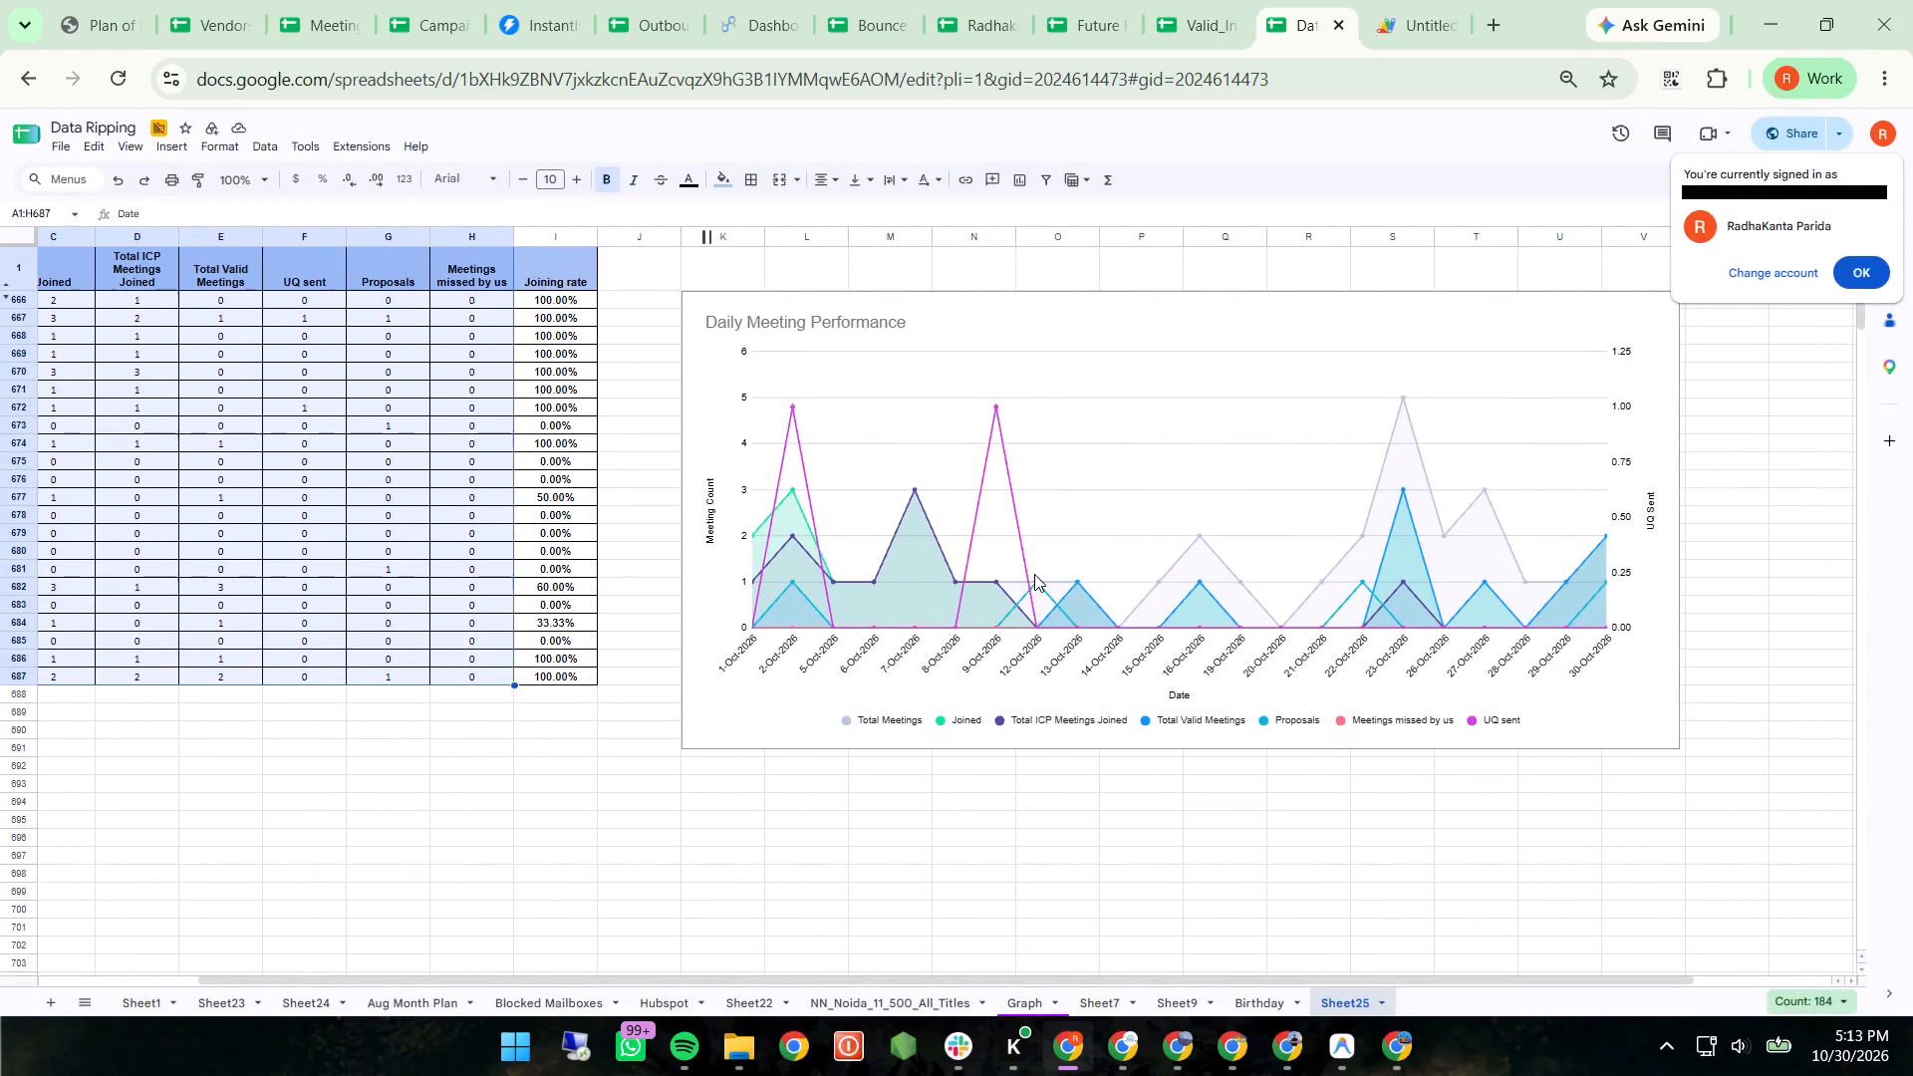
pyautogui.hscroll(-2, 1034, 574)
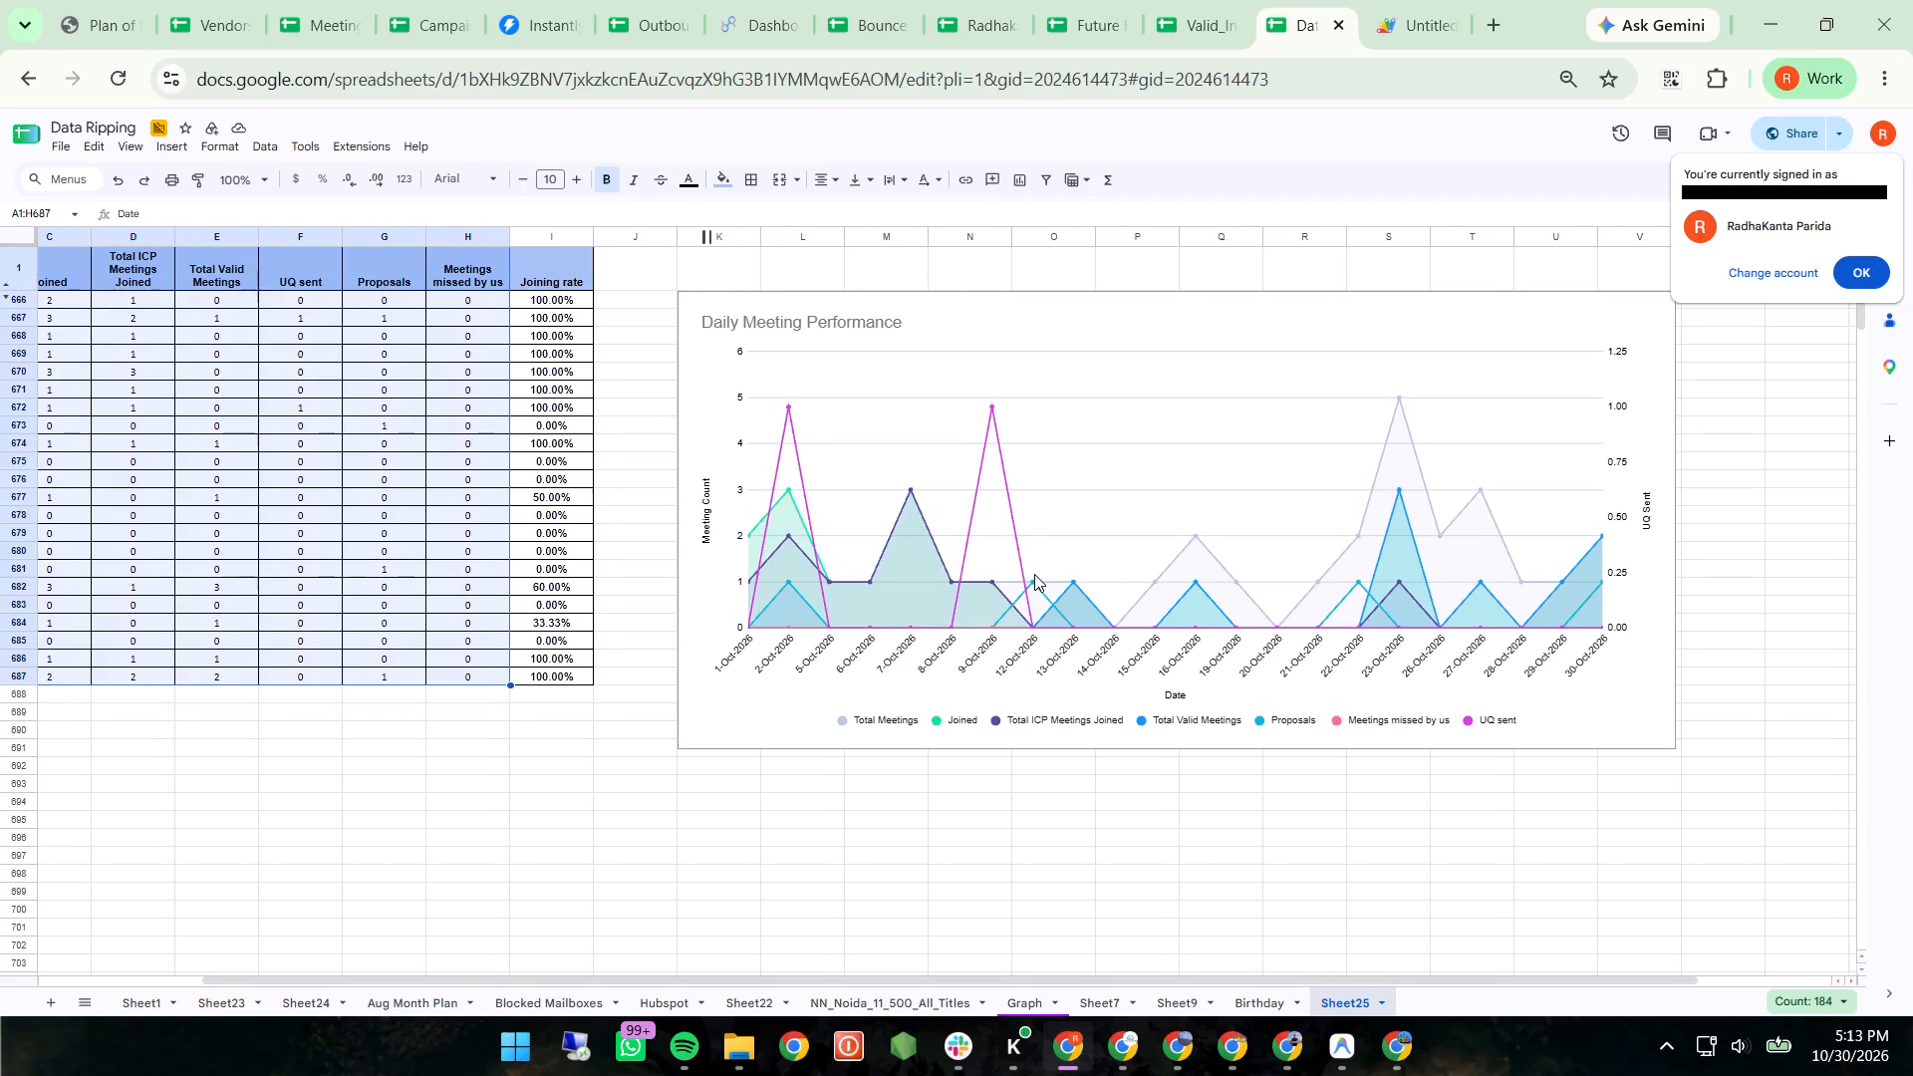
pyautogui.hscroll(-1, 1034, 574)
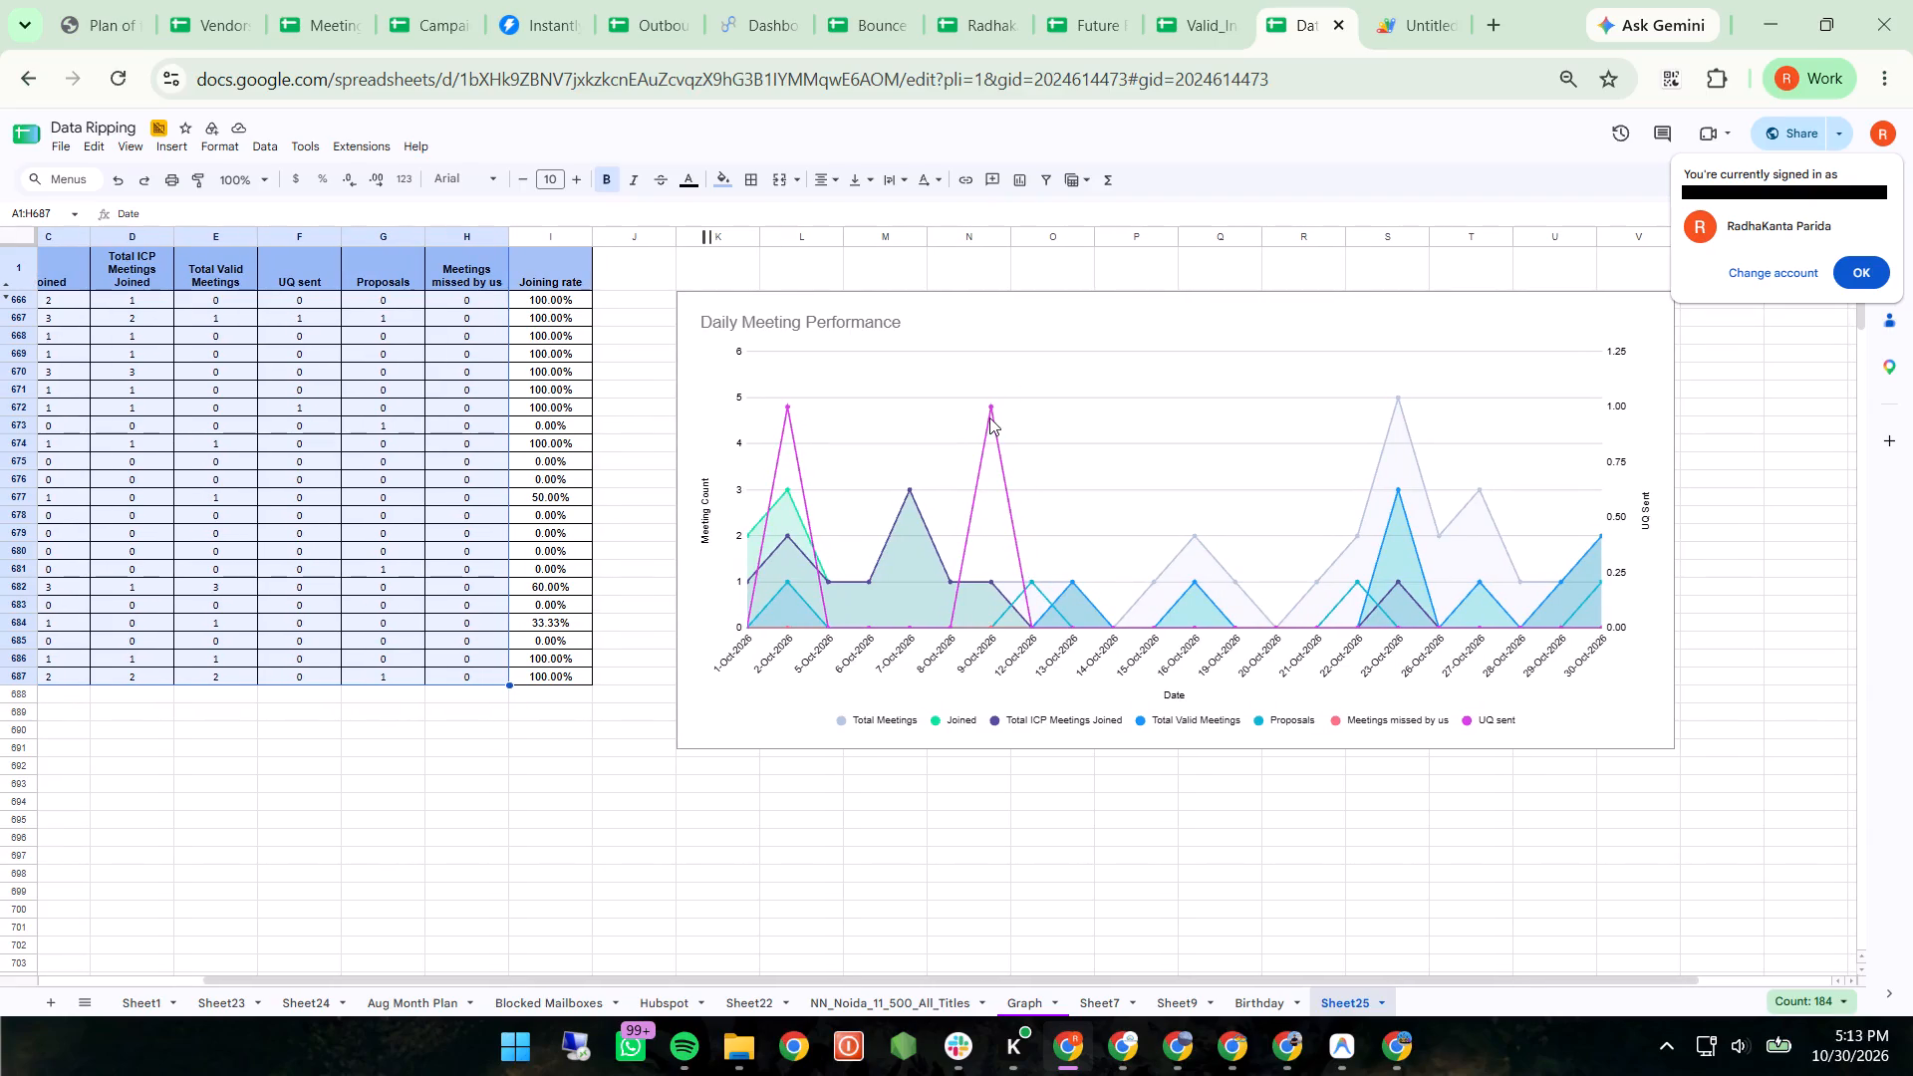
pyautogui.click(992, 411)
pyautogui.click(992, 411)
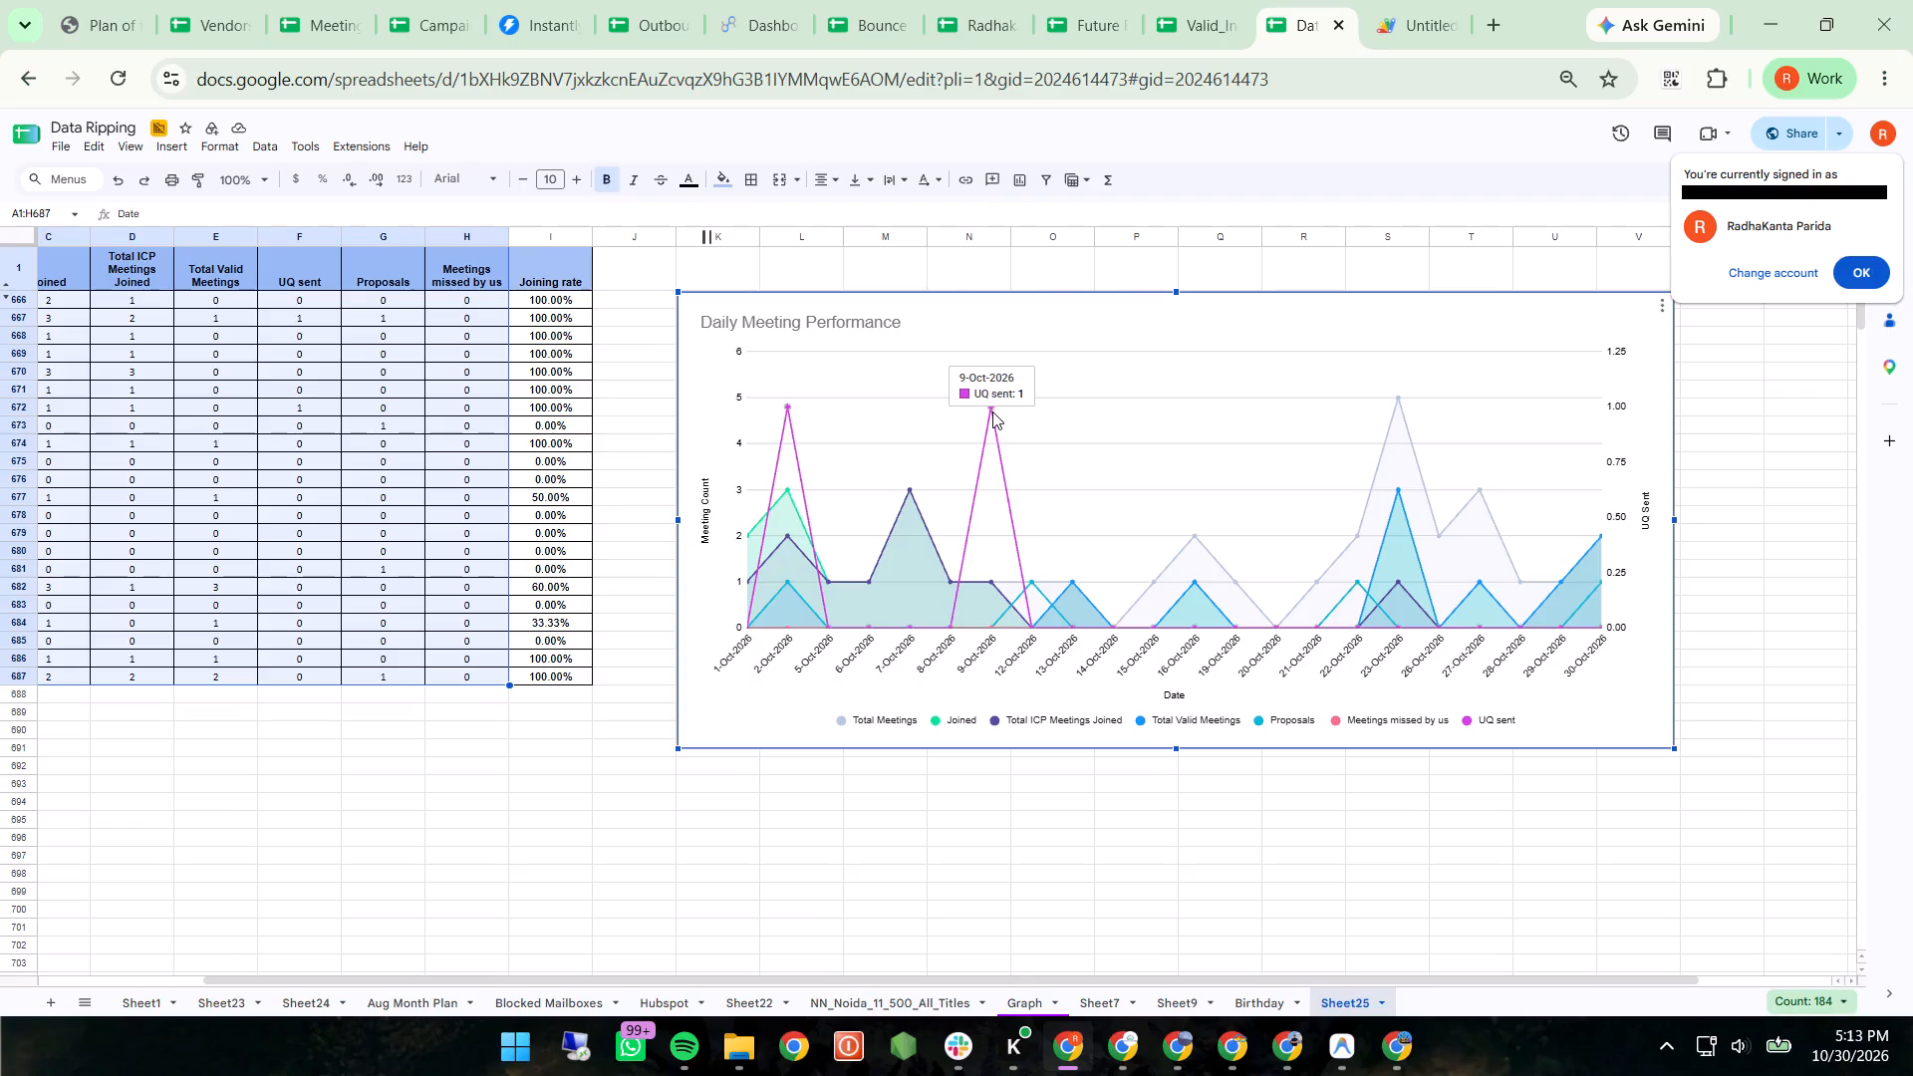
pyautogui.click(1392, 1045)
pyautogui.scroll(4, 1629, 629)
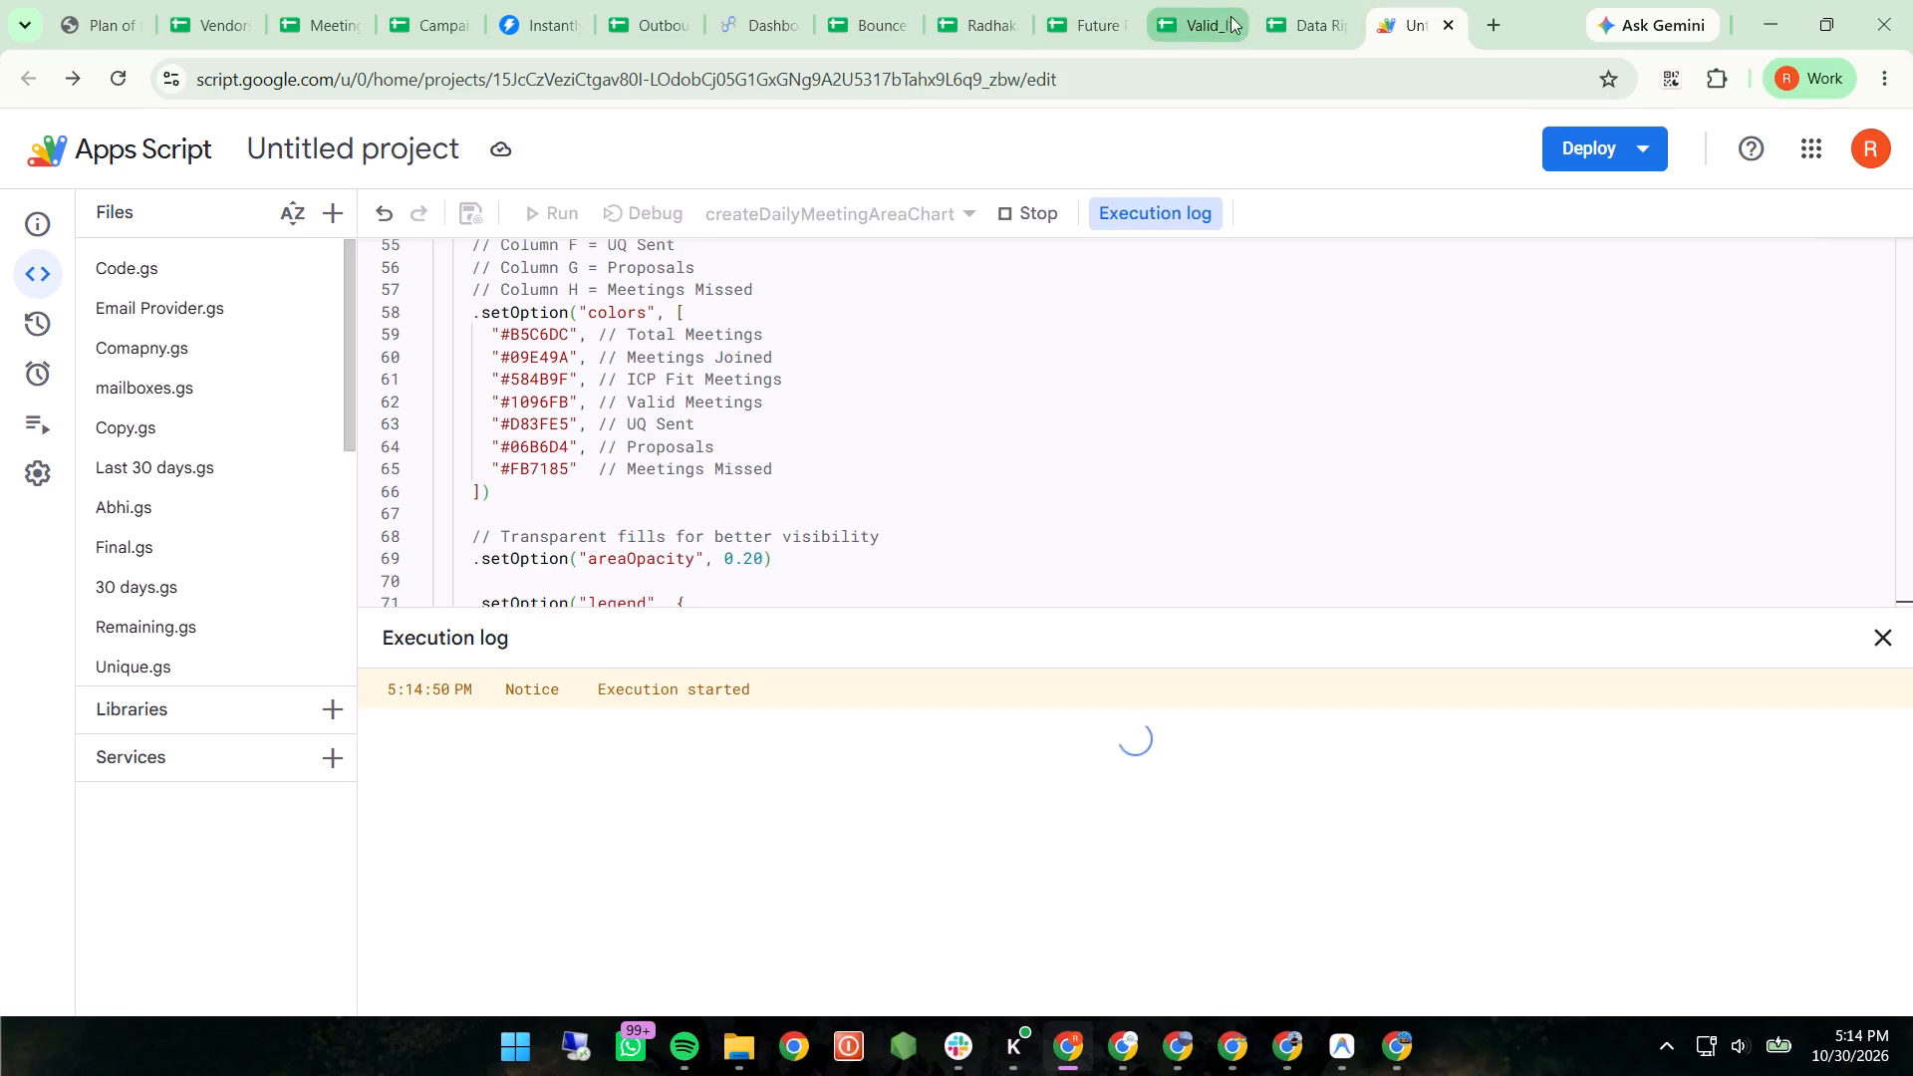
pyautogui.click(1303, 26)
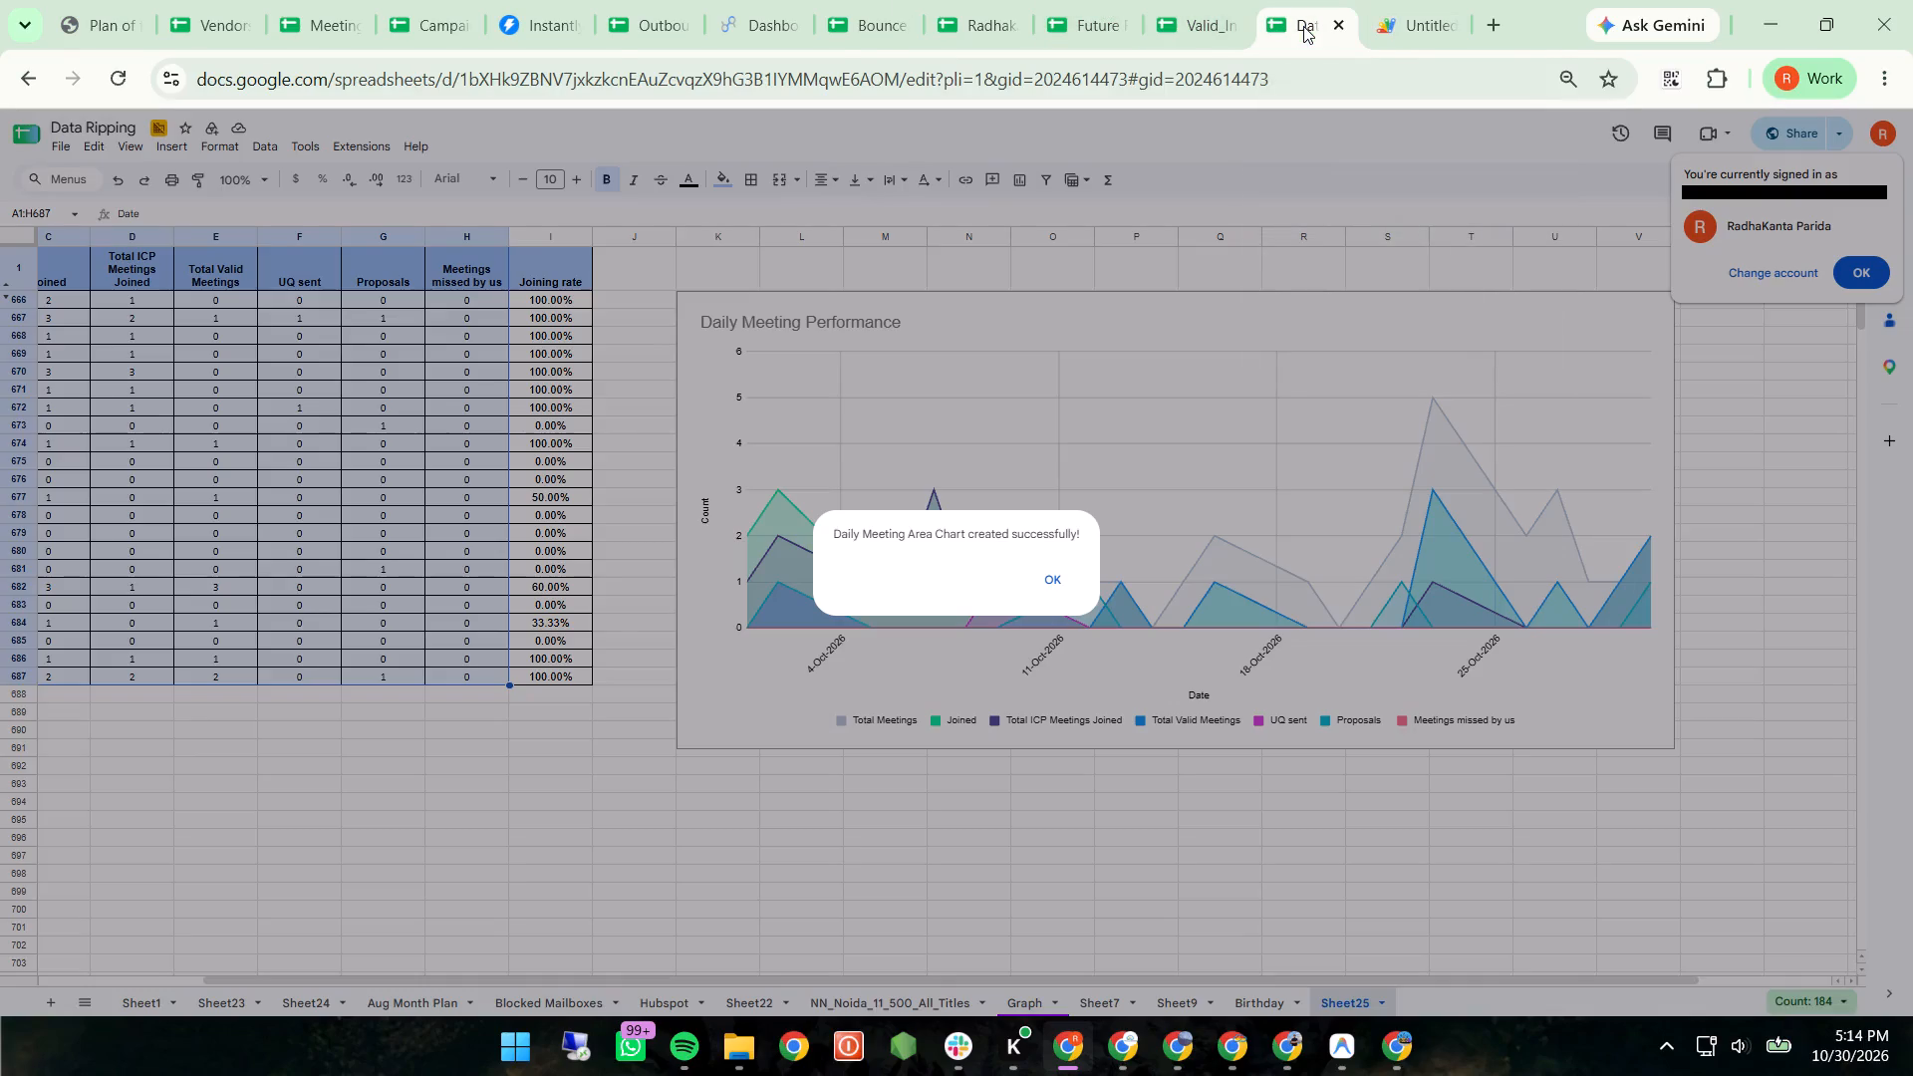
pyautogui.click(1053, 582)
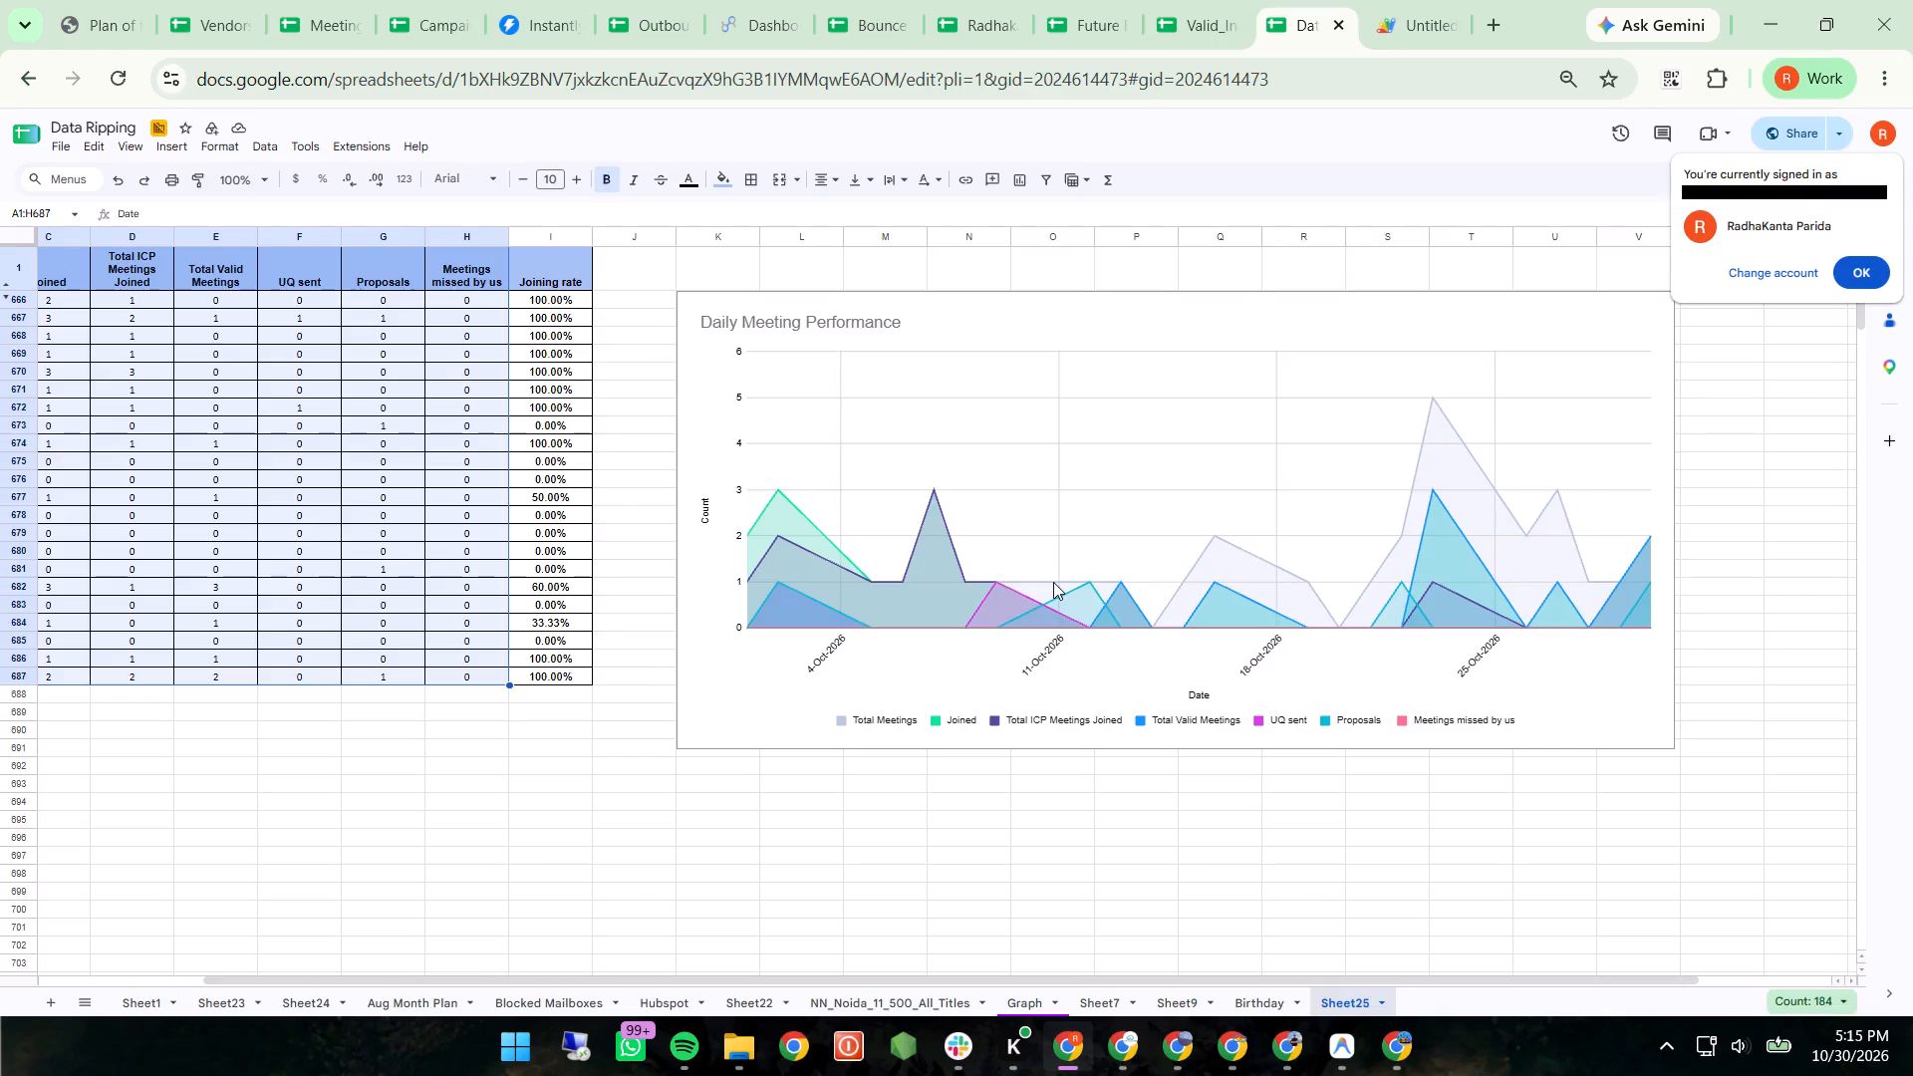
# Inspect the new area chart in Sheet25 and open the Joined series' settings from its early-October peak.
pyautogui.hscroll(-1, 1053, 582)
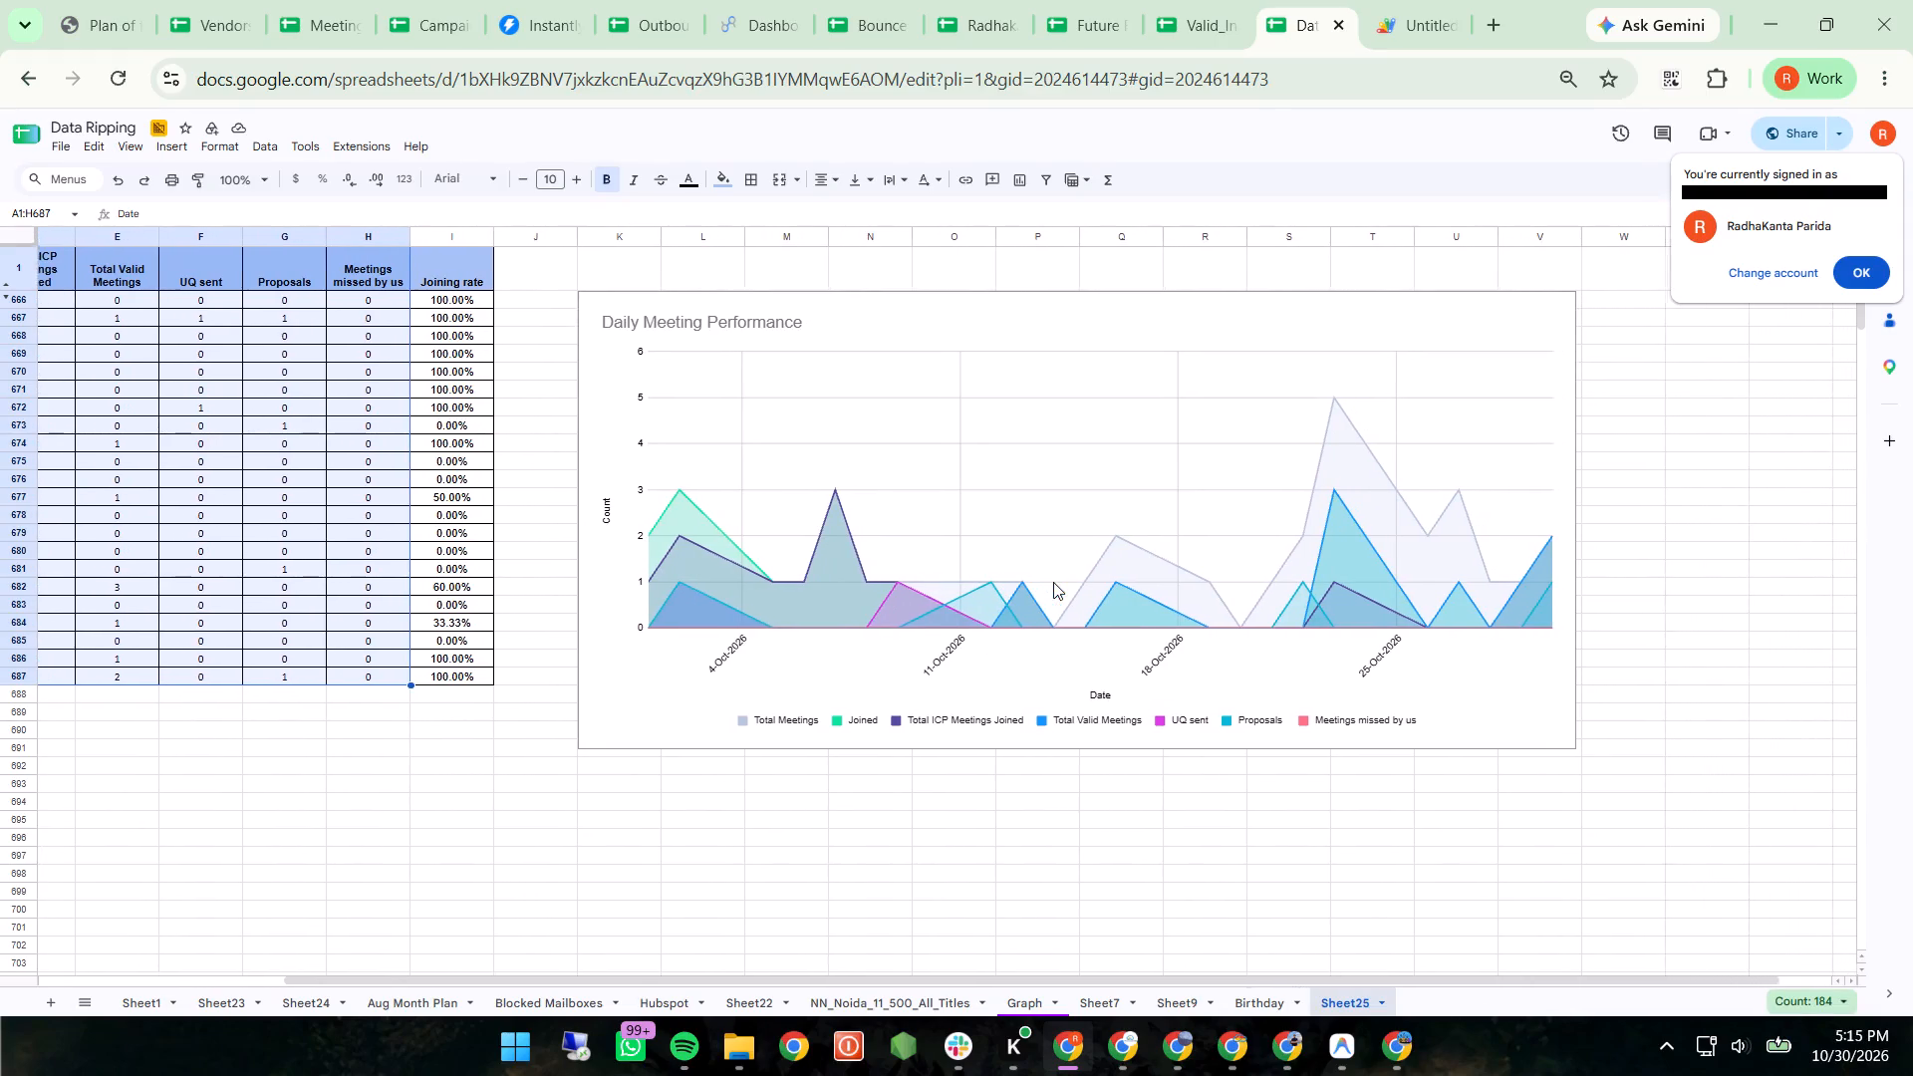
pyautogui.hscroll(-1, 1053, 582)
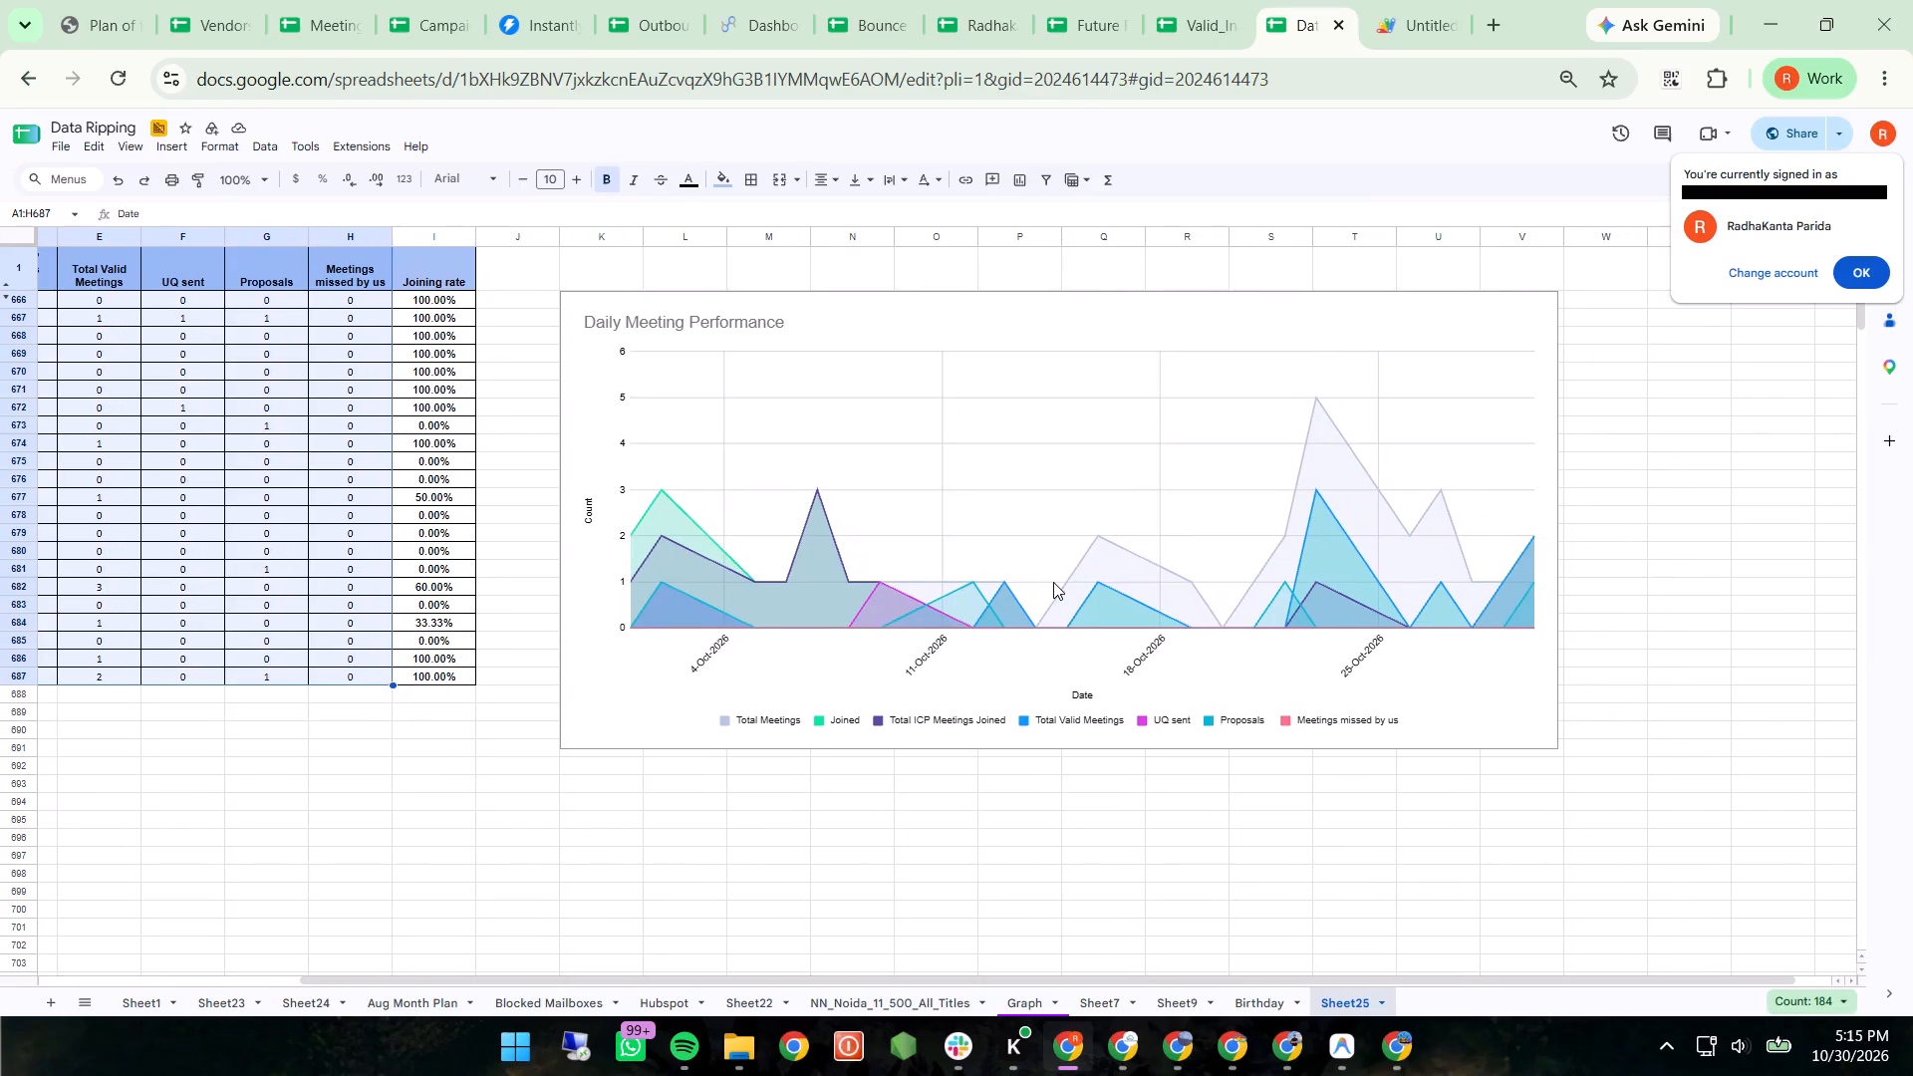
pyautogui.hscroll(-1, 1053, 582)
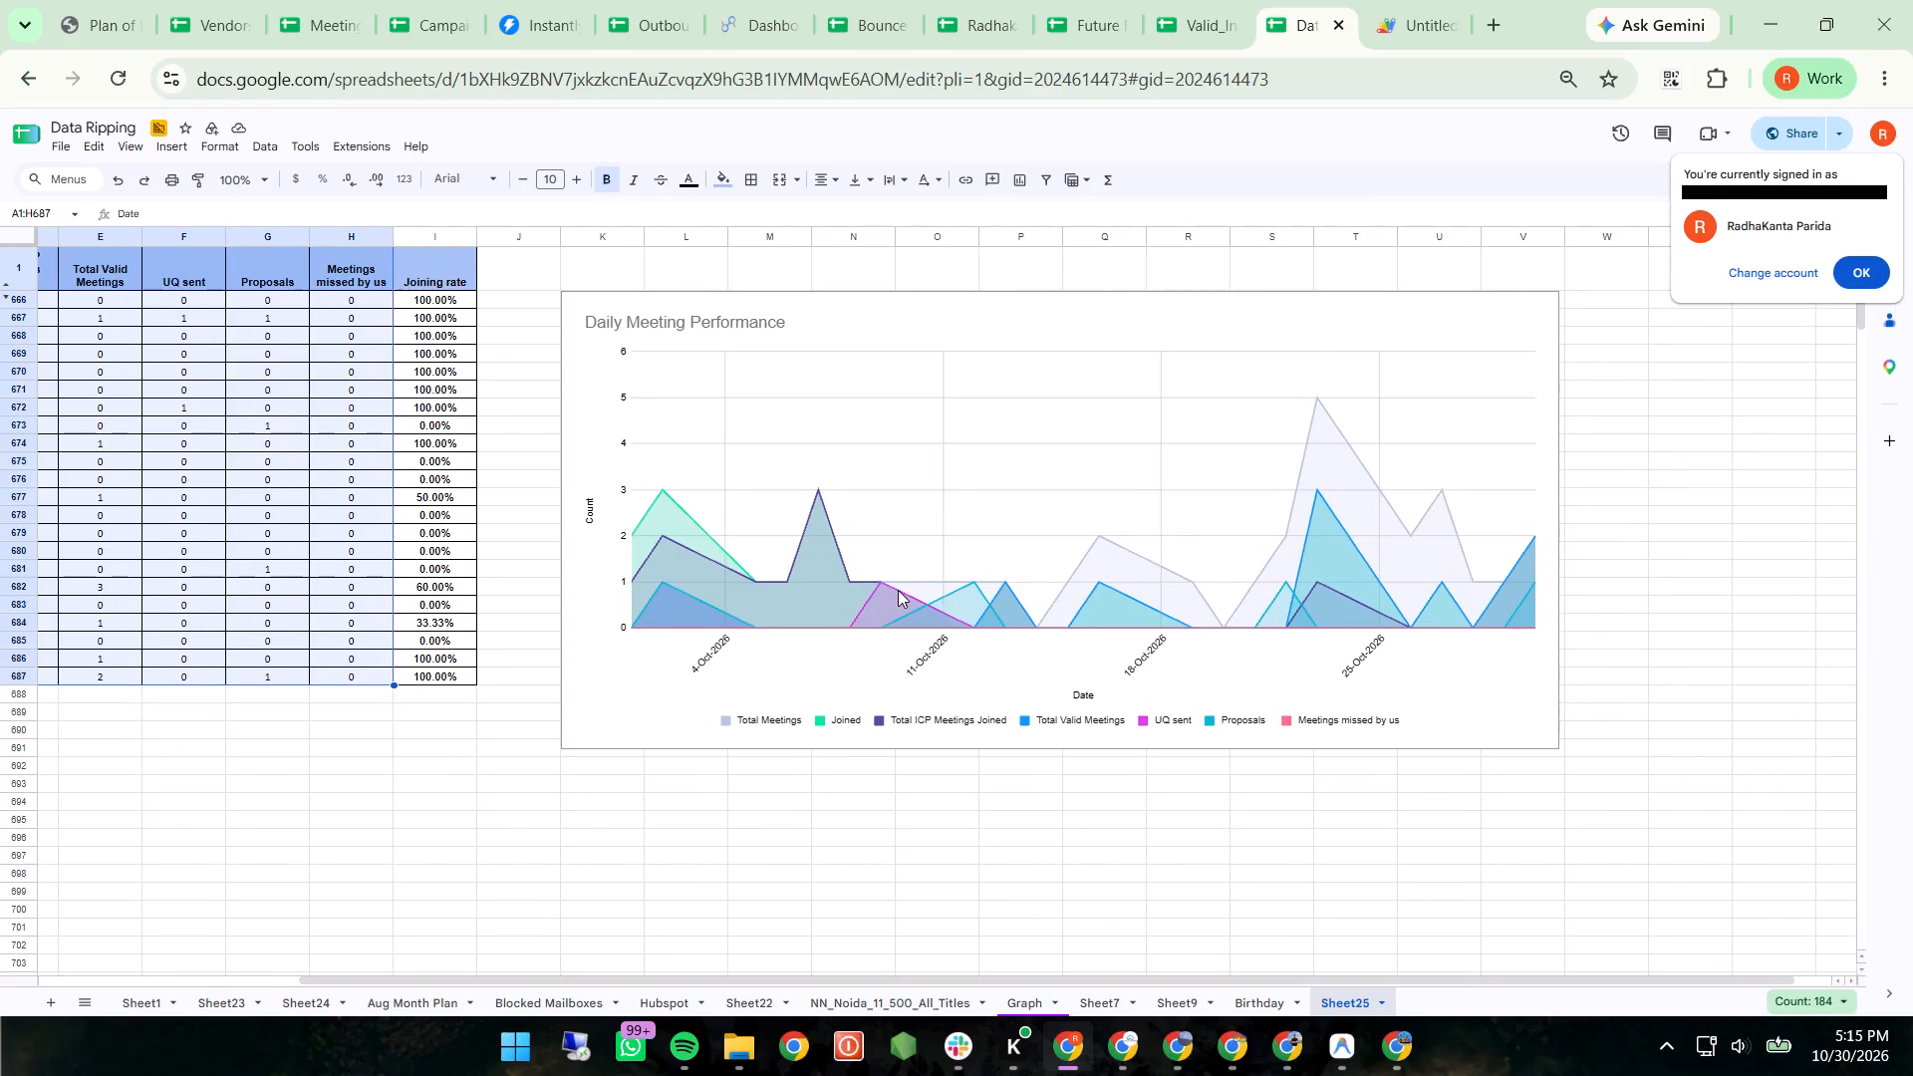
pyautogui.click(655, 491)
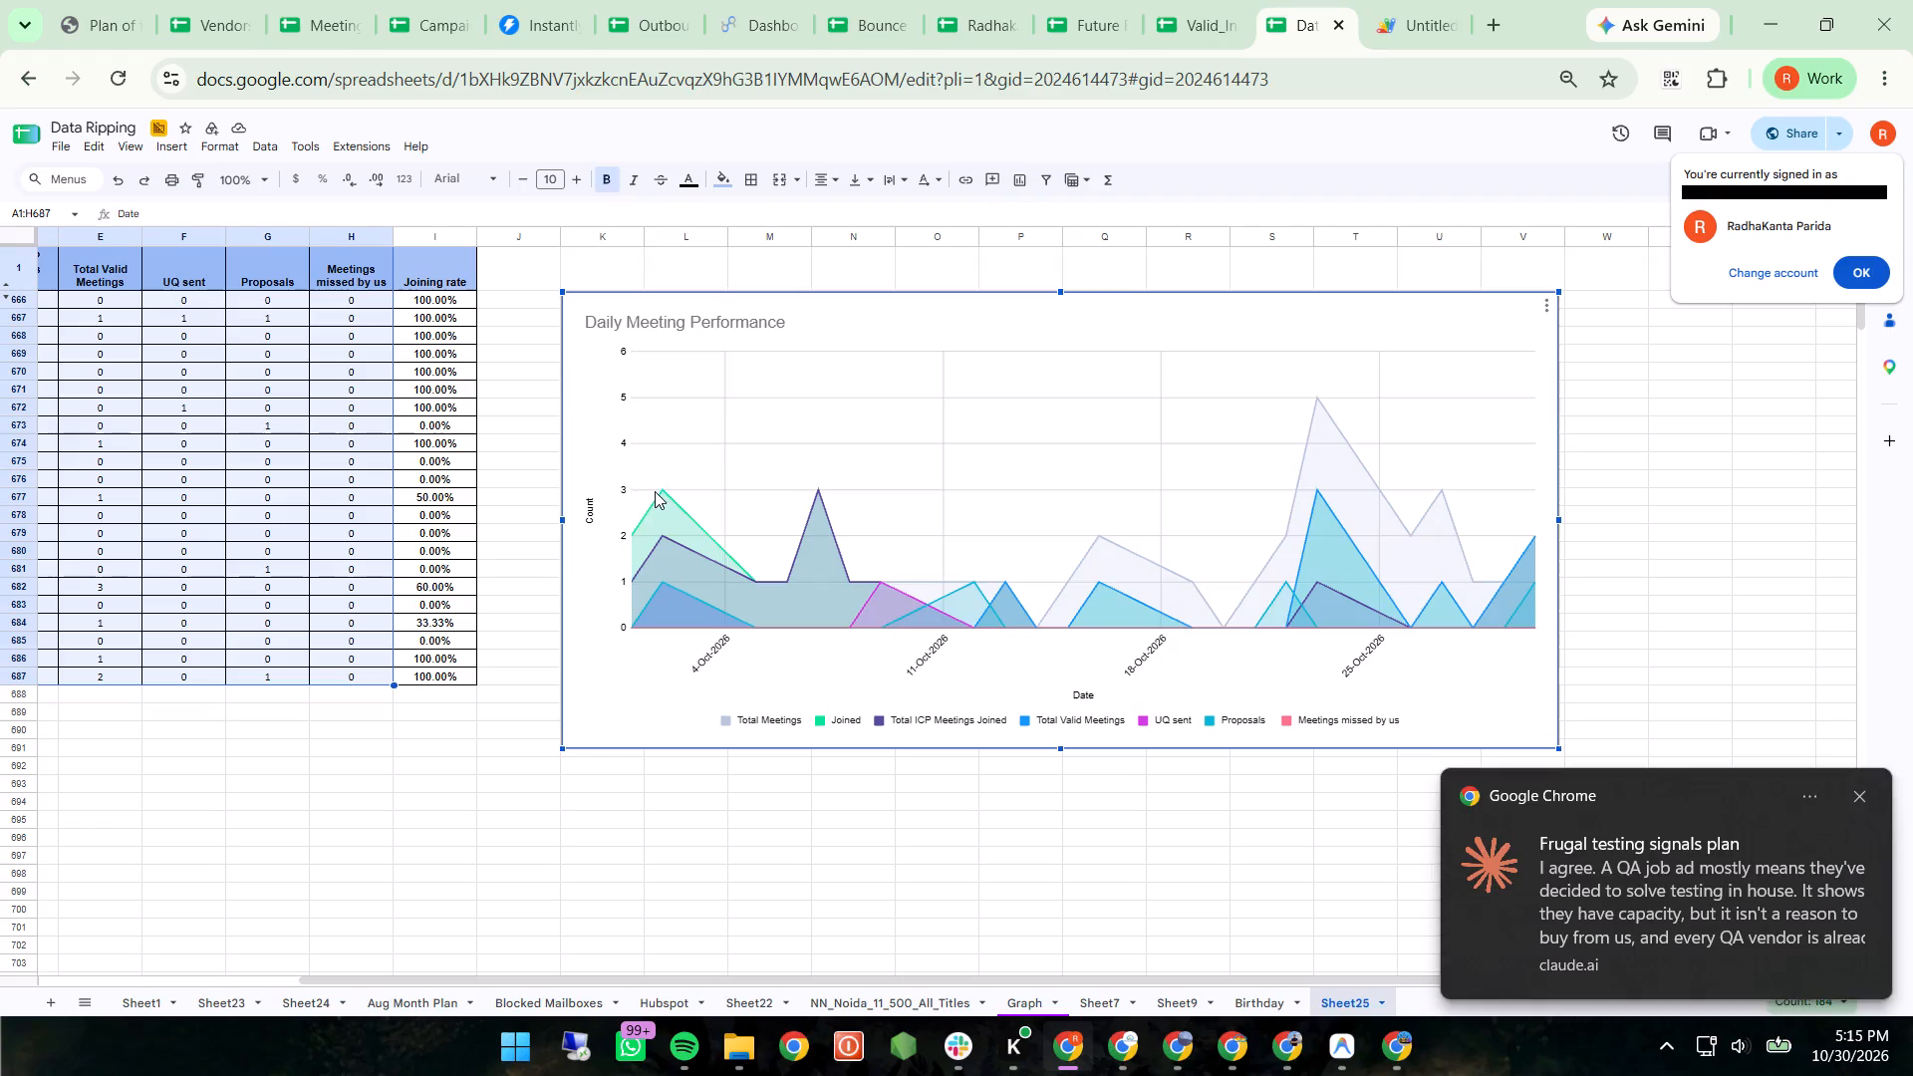
pyautogui.click(655, 491)
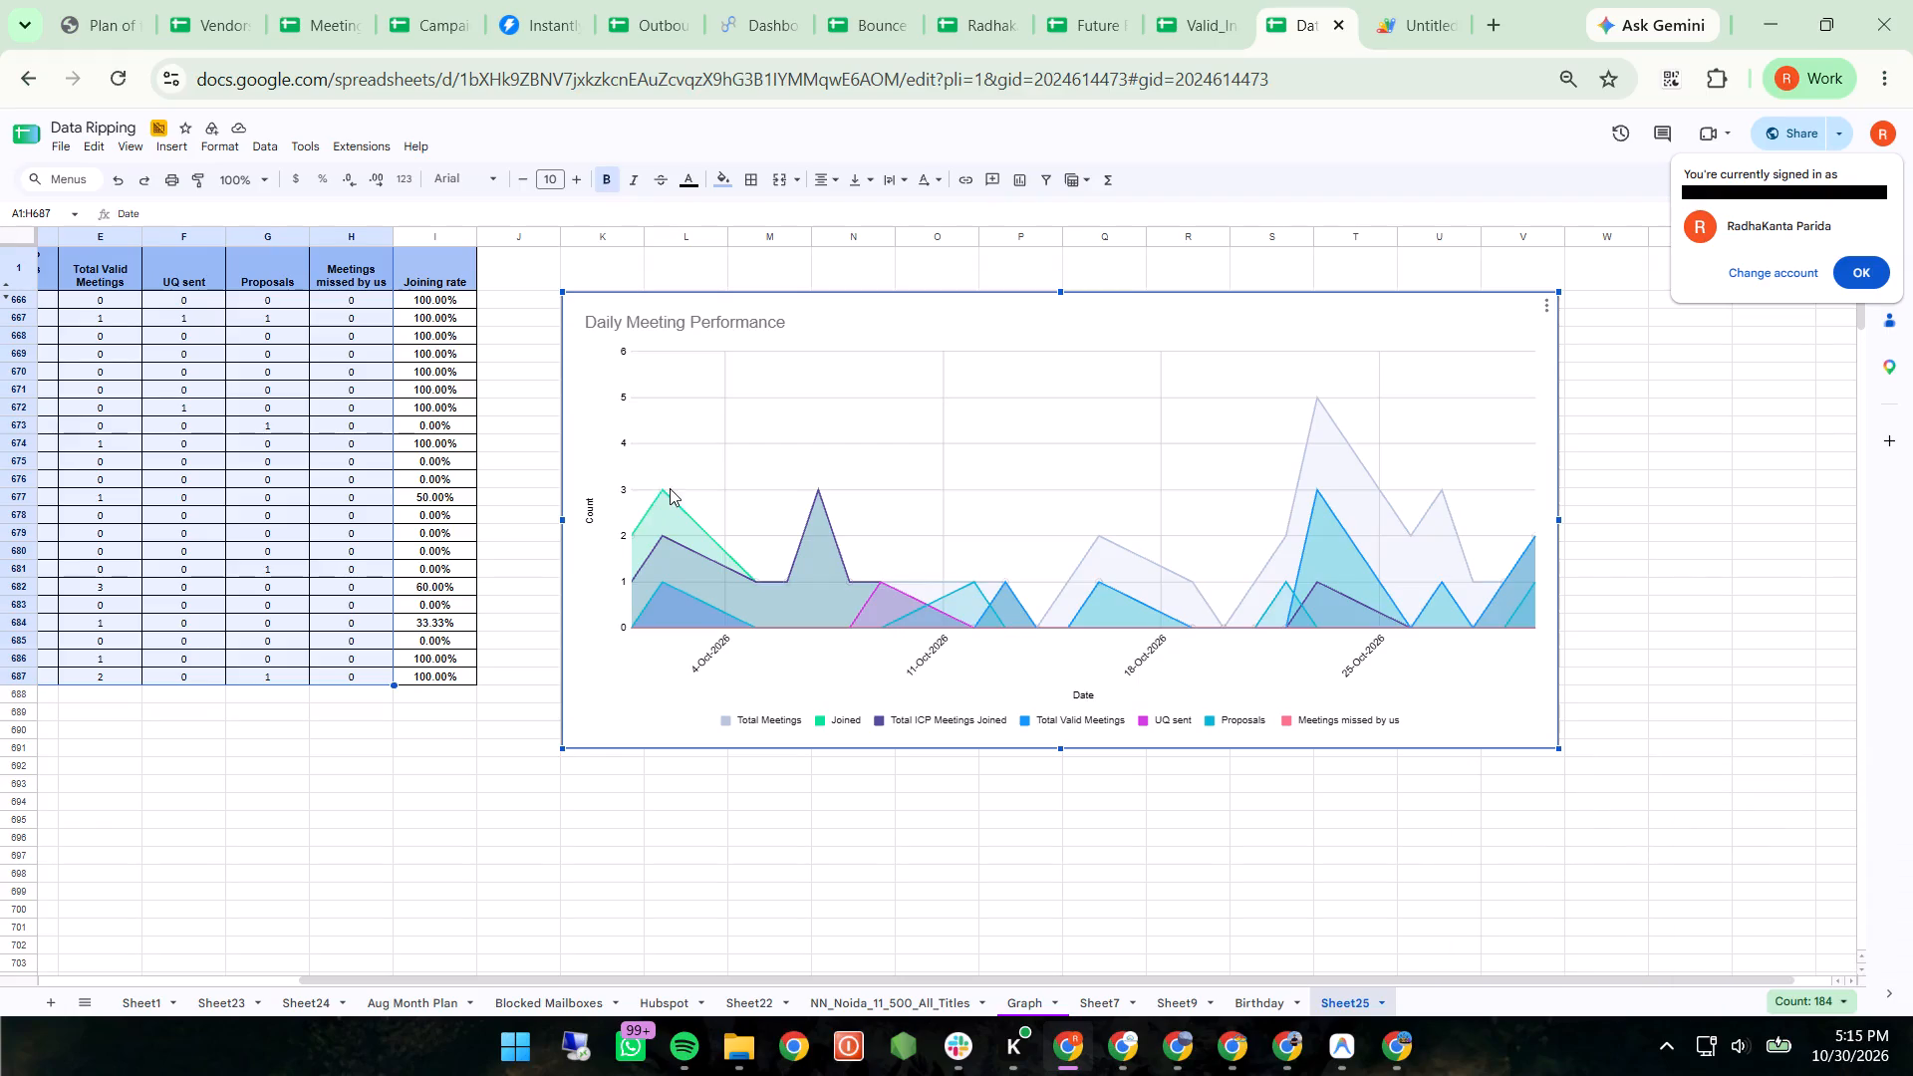
pyautogui.click(662, 490)
pyautogui.doubleClick(662, 490)
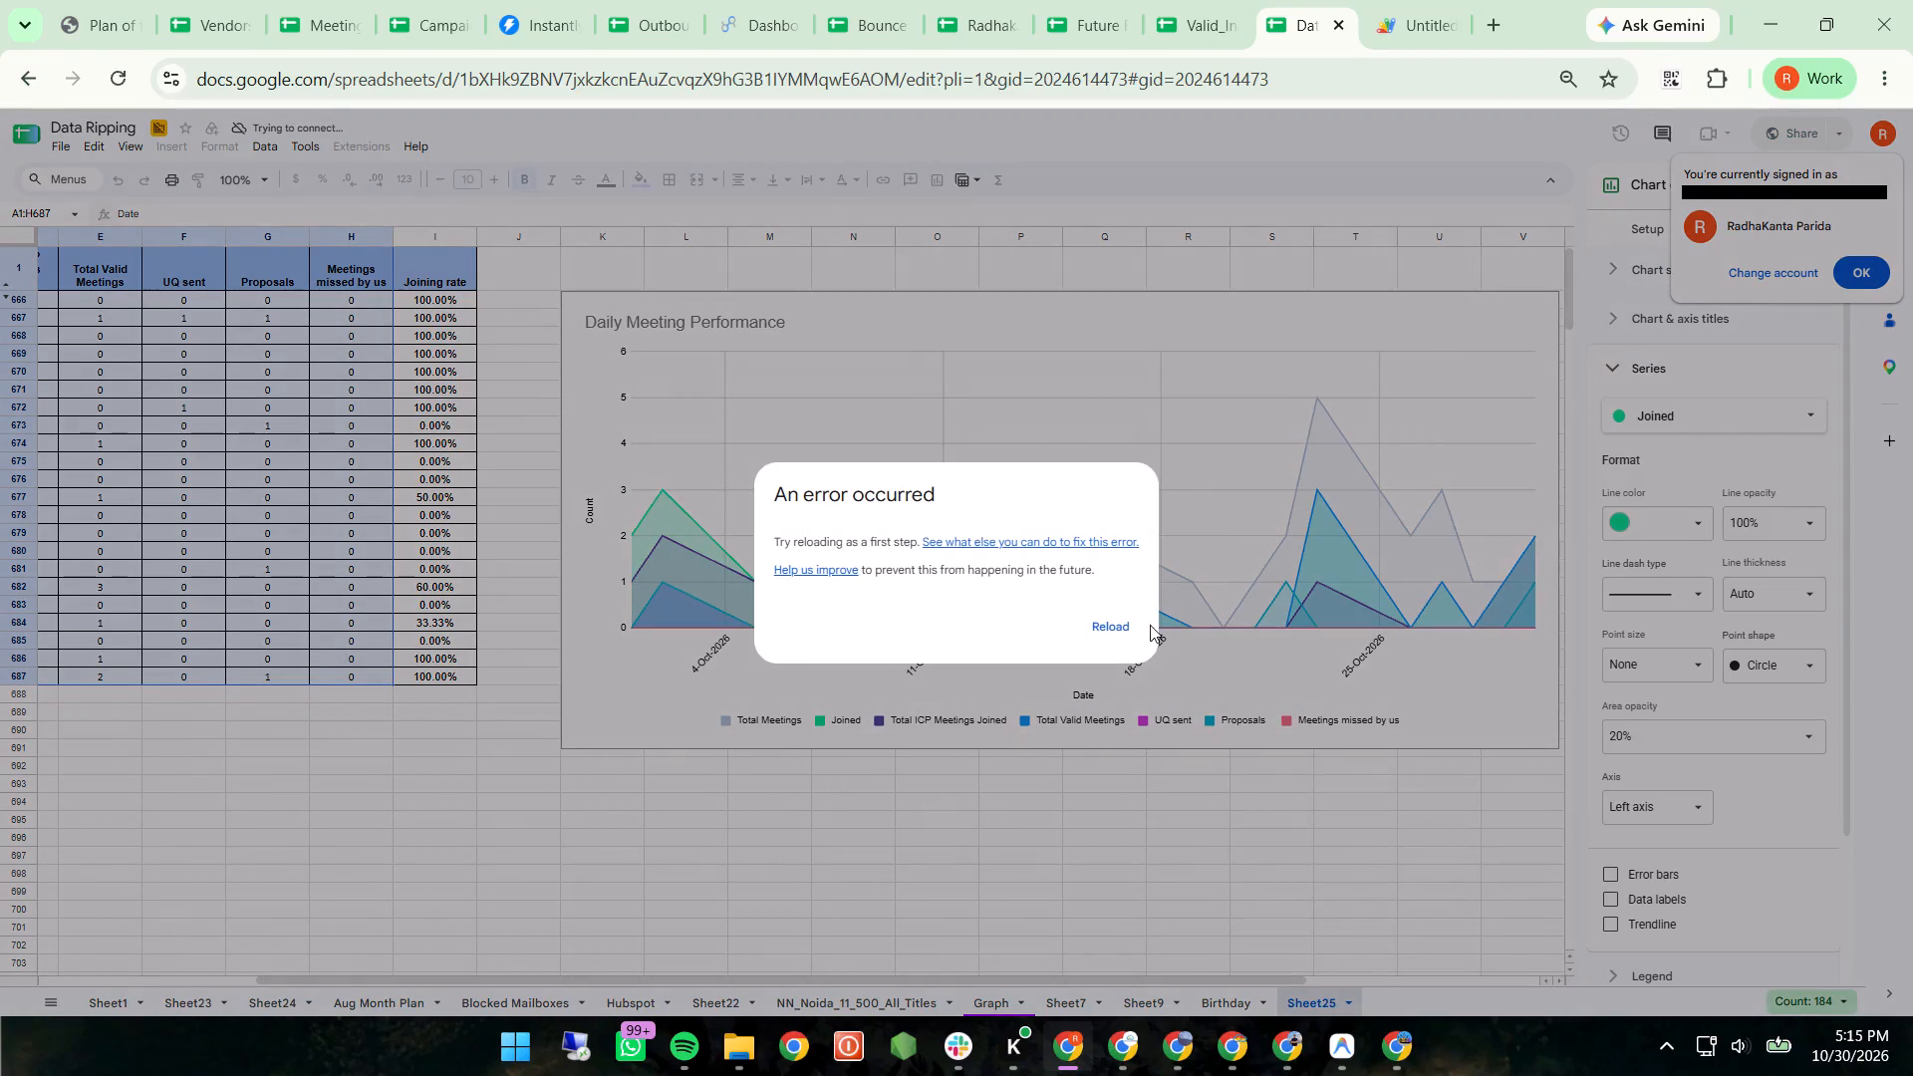
# Reload the Data Ripping spreadsheet from the error notice.
pyautogui.click(1120, 631)
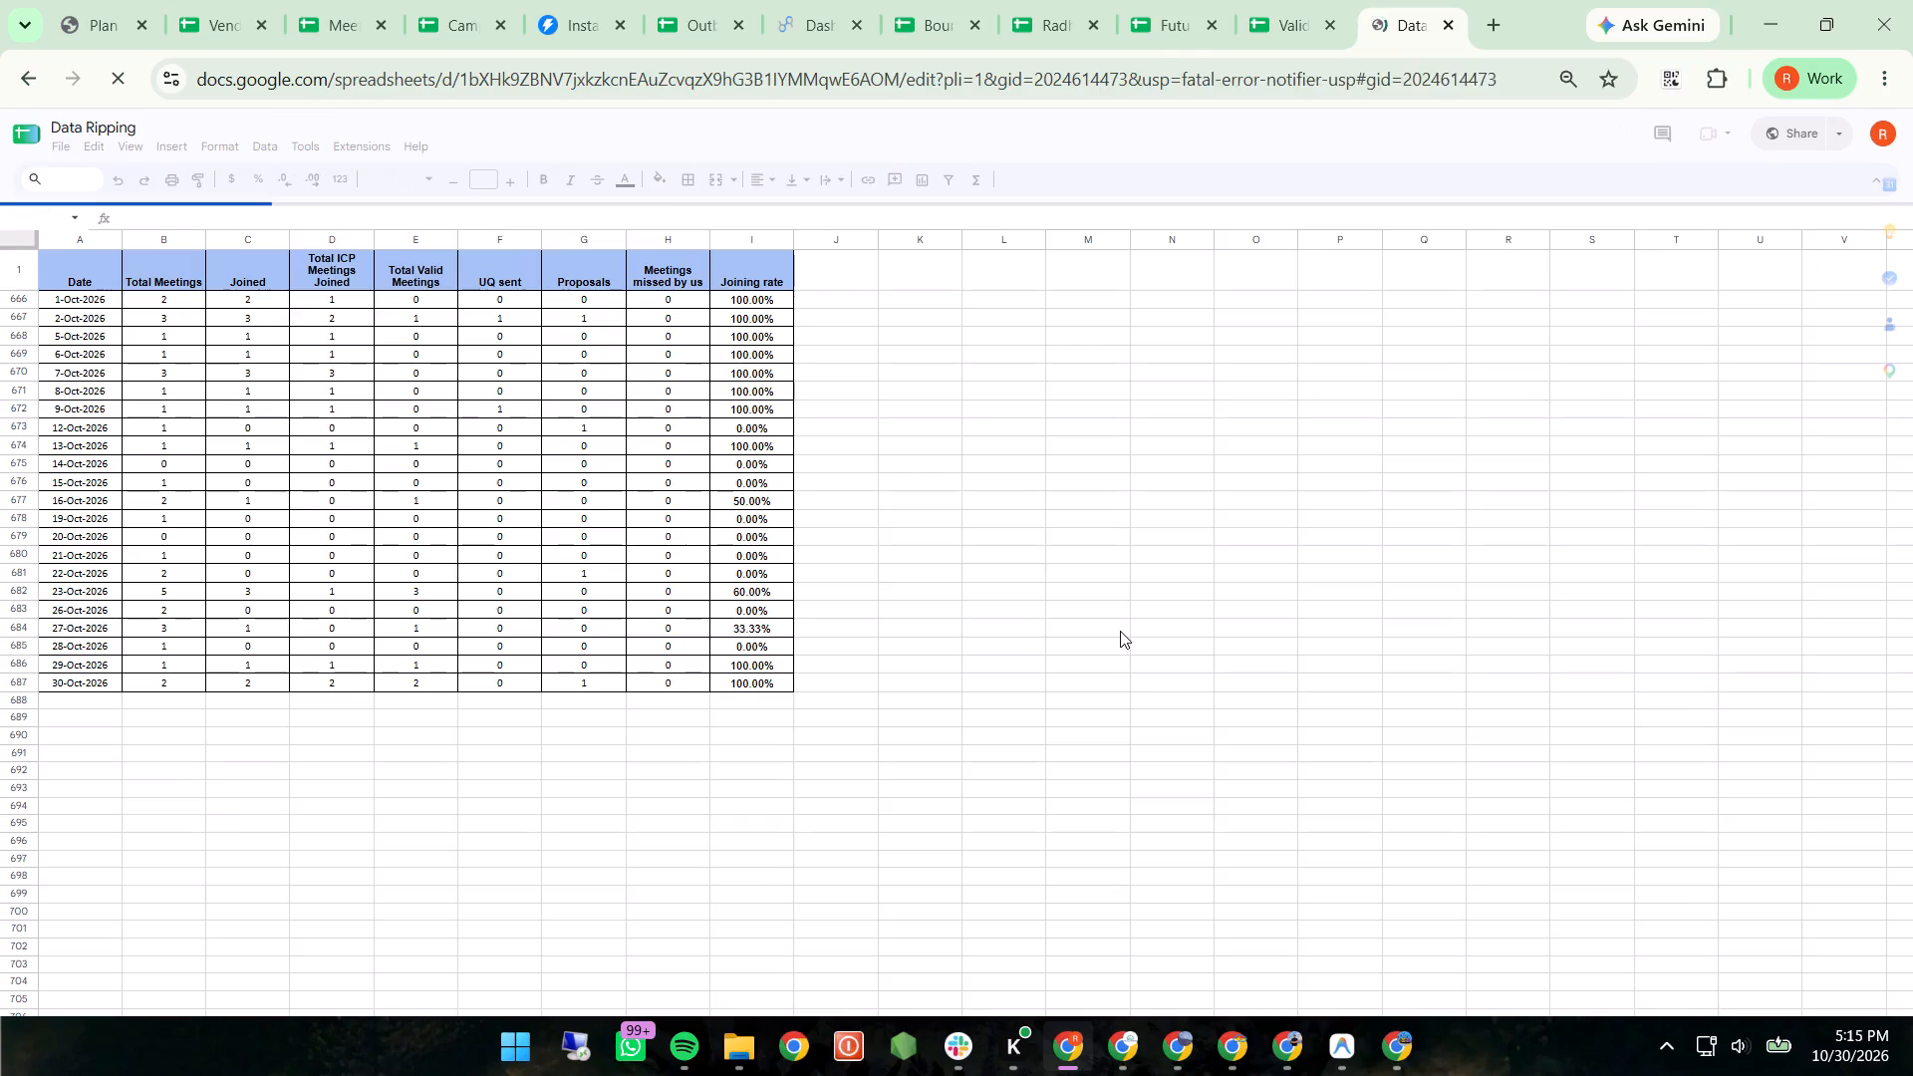
# Open the Daily Meeting Performance chart for editing, dismiss the signed-in account notice, and treat the column A labels as text.
pyautogui.hscroll(-1, 1120, 631)
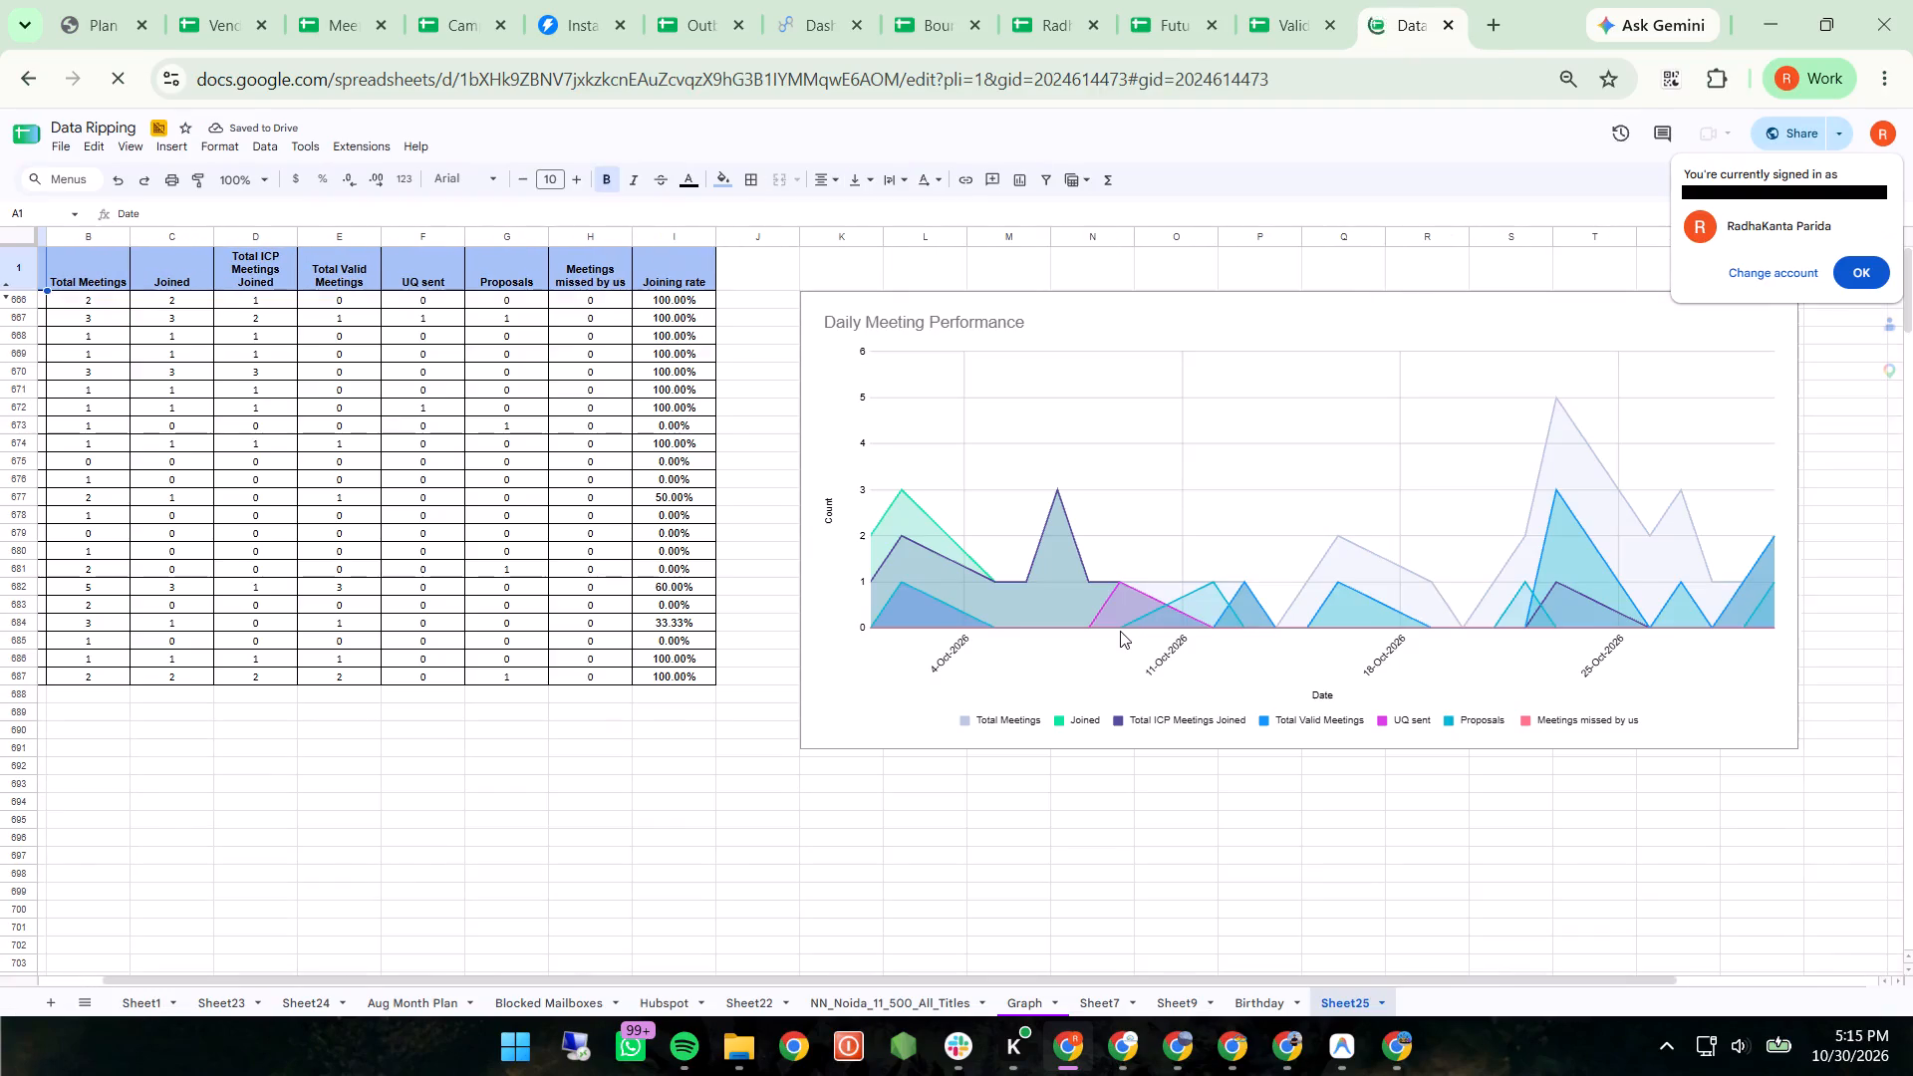
pyautogui.scroll(1, 1120, 631)
pyautogui.hscroll(-1, 1120, 631)
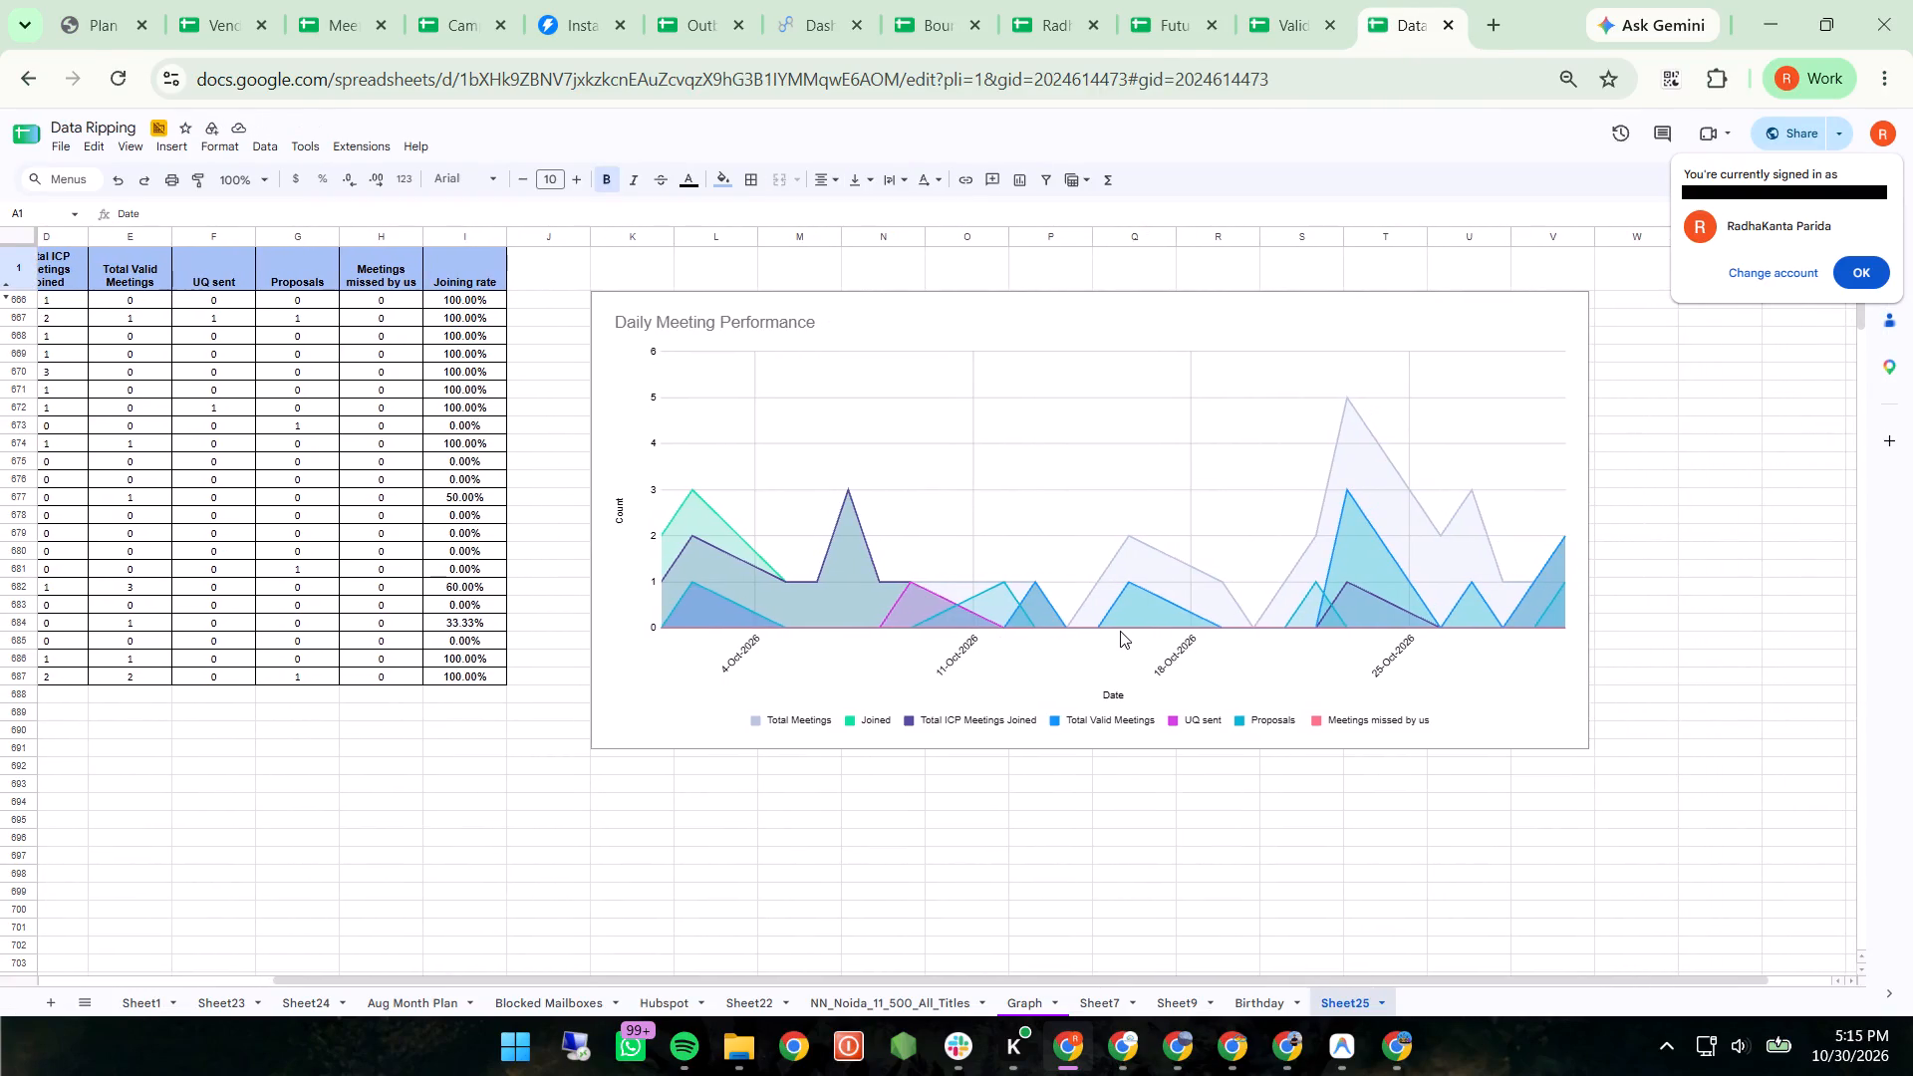
pyautogui.hscroll(-2, 1120, 631)
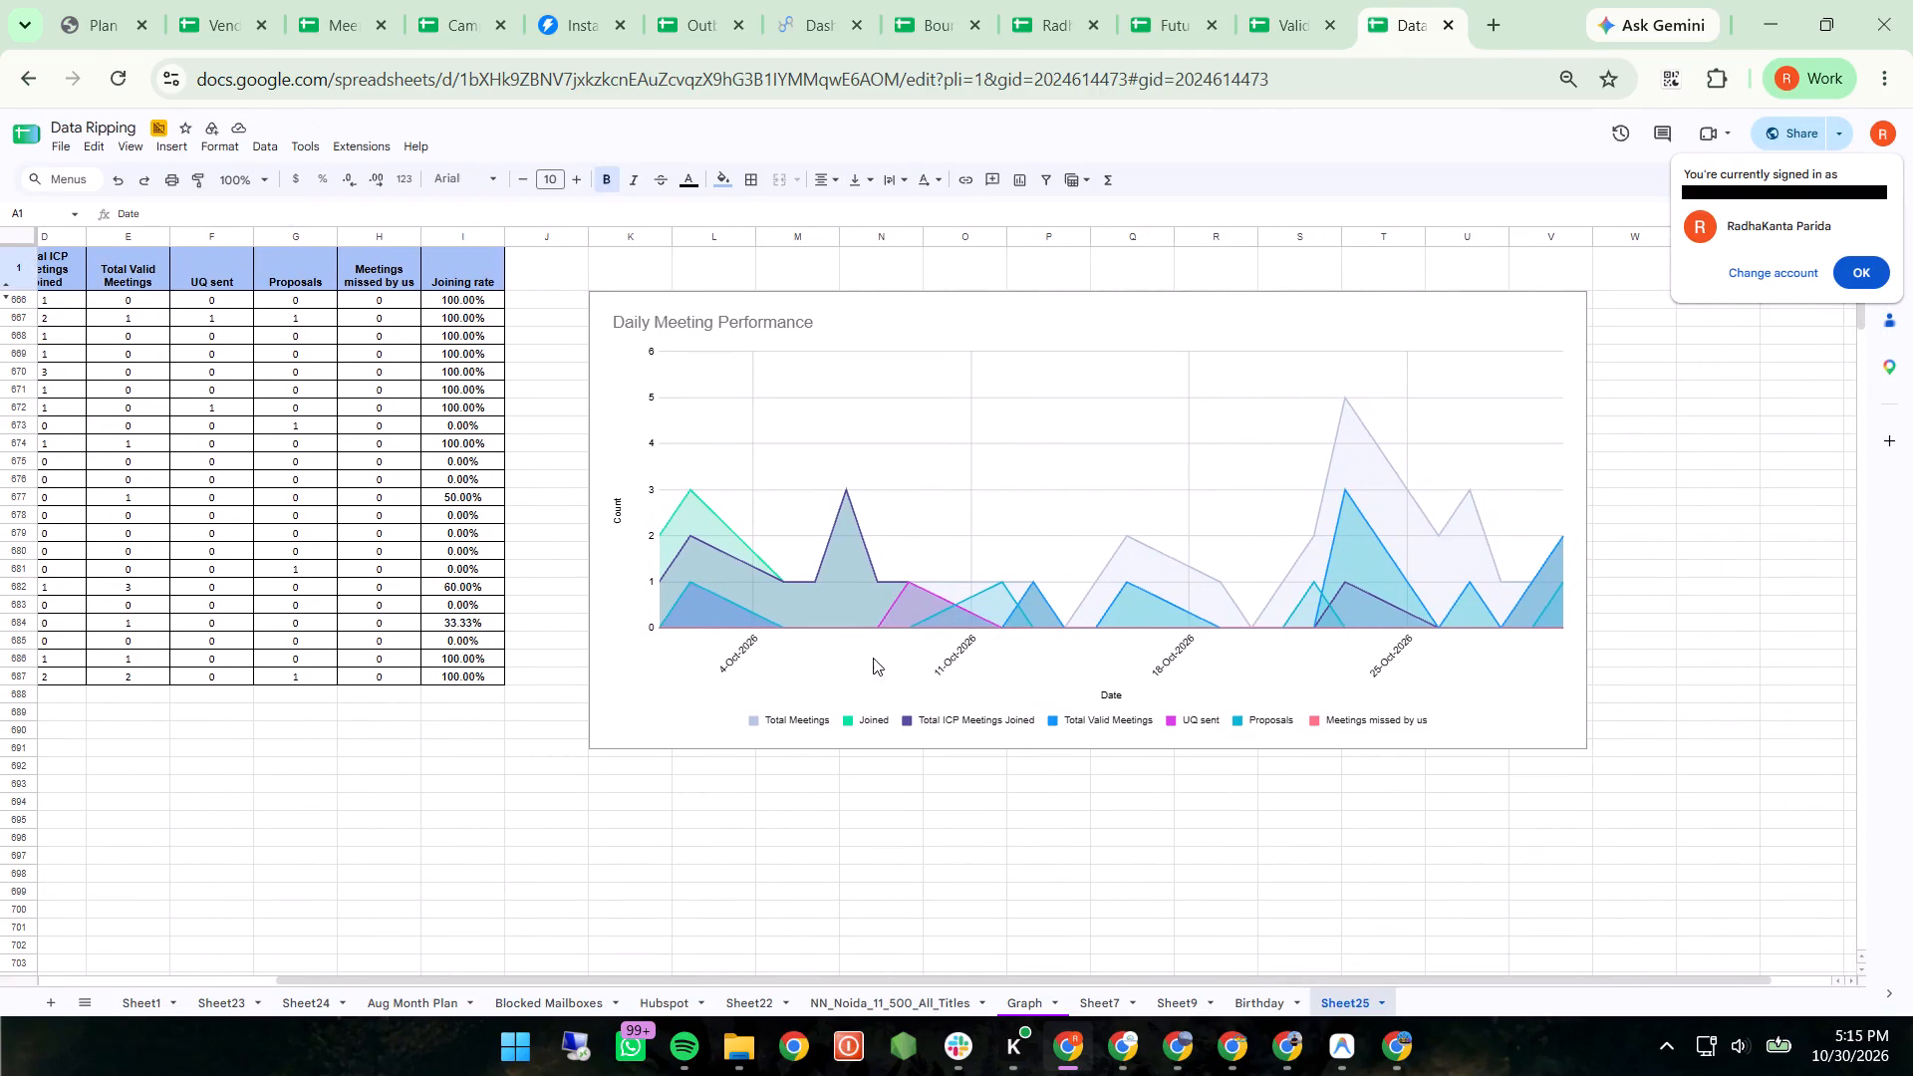
pyautogui.click(673, 629)
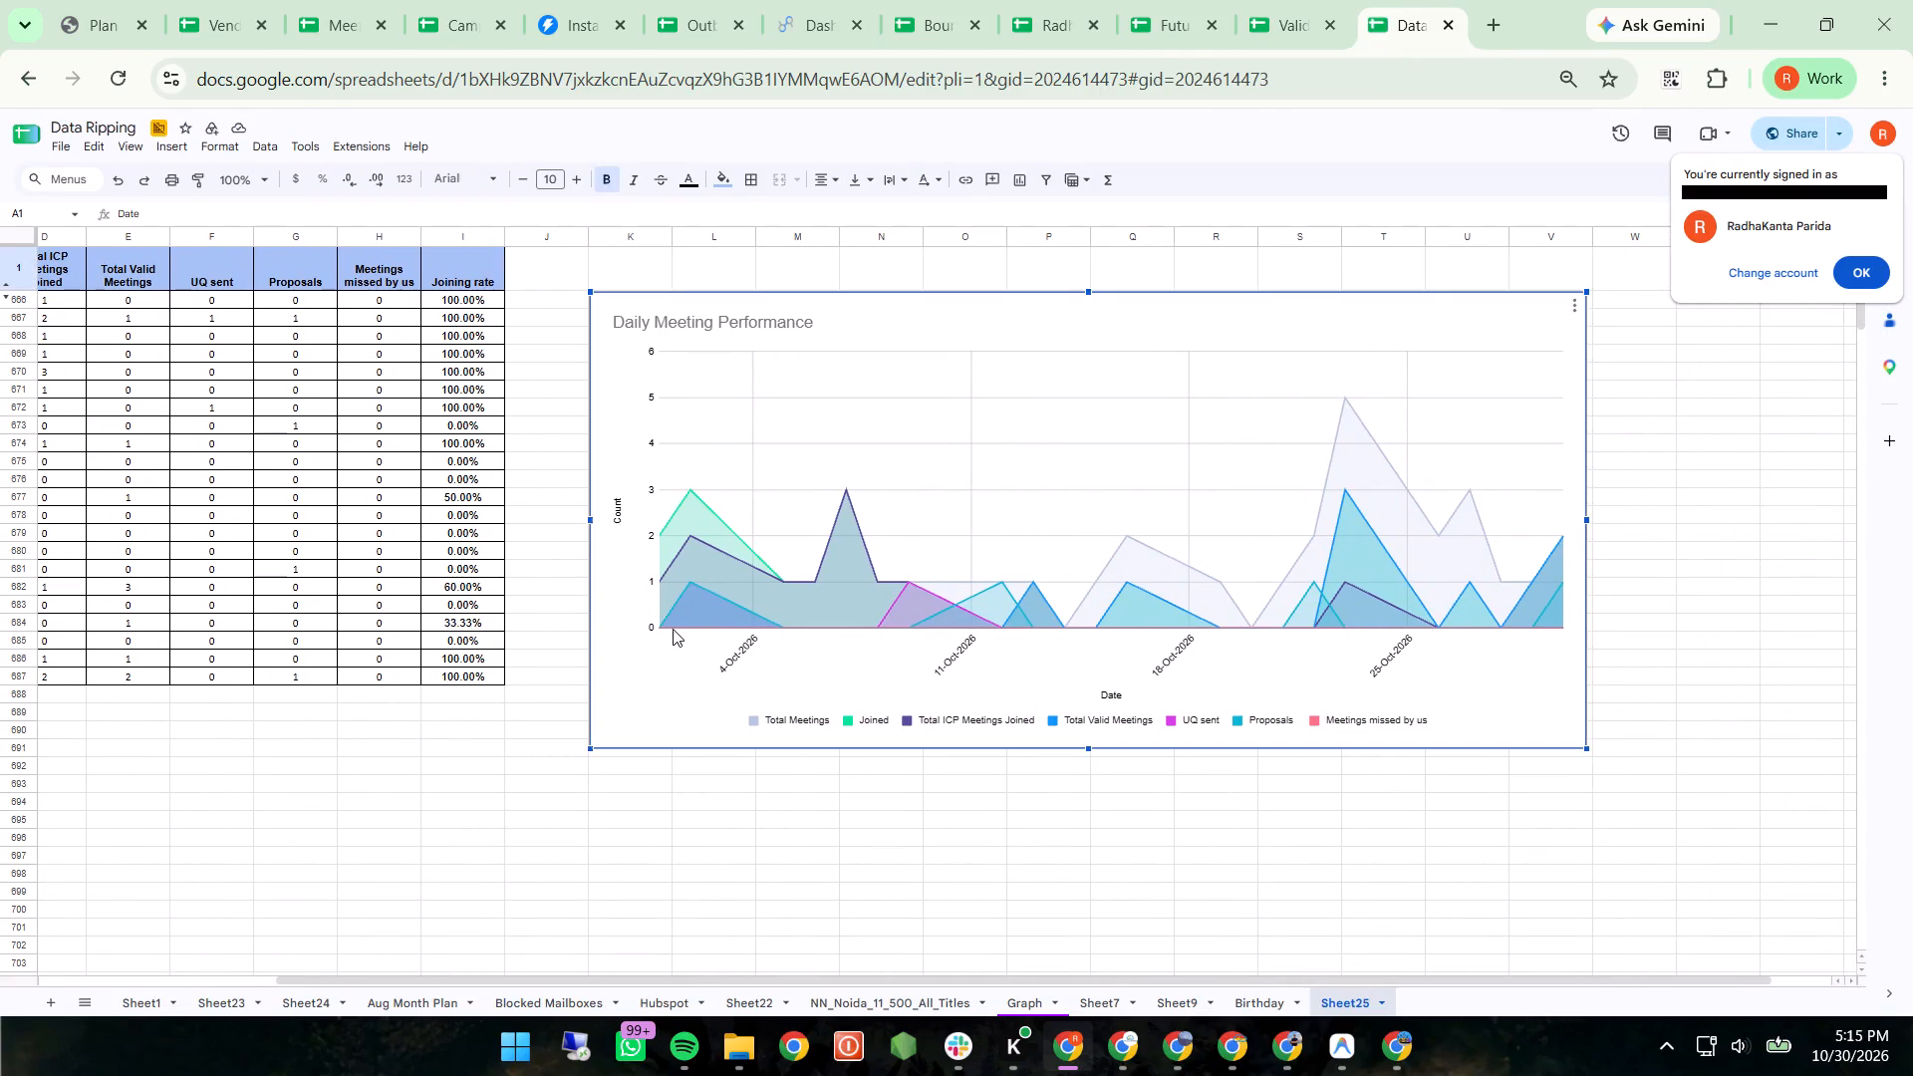
pyautogui.click(673, 629)
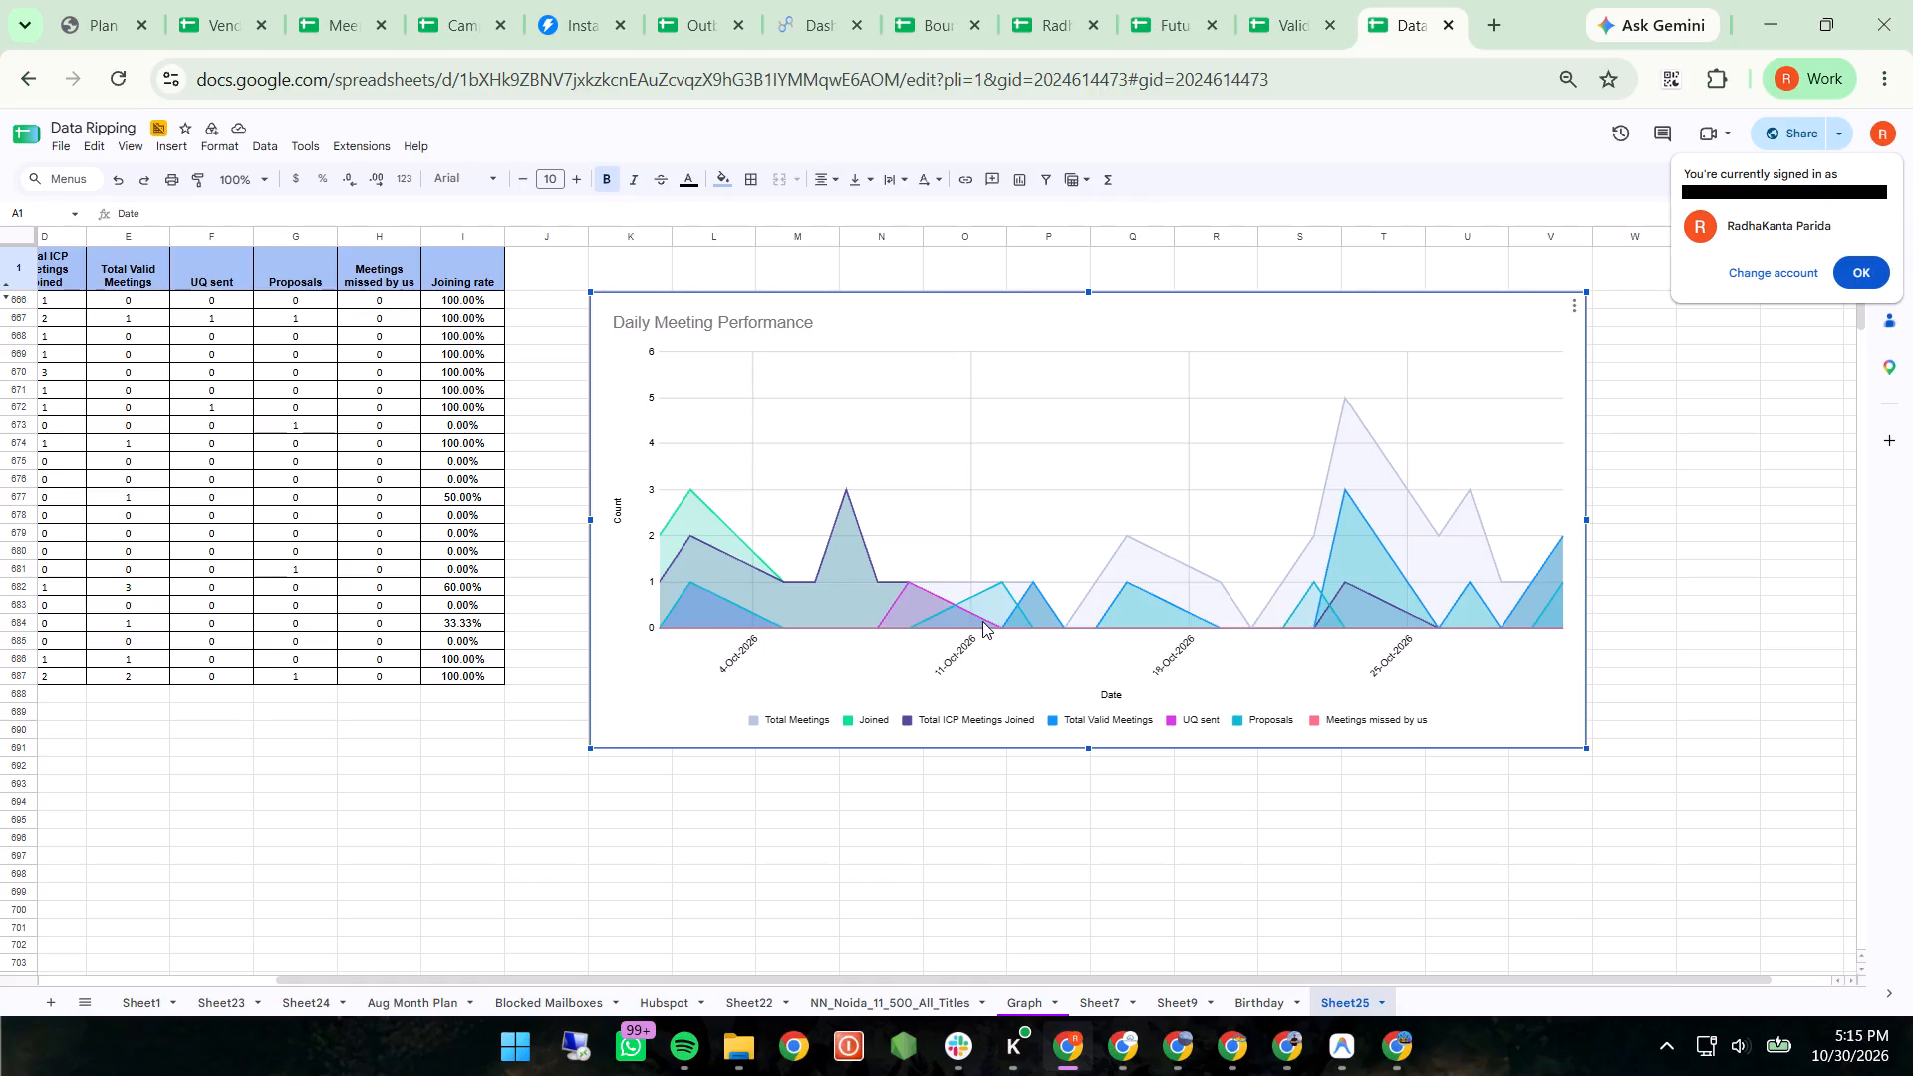
pyautogui.doubleClick(981, 623)
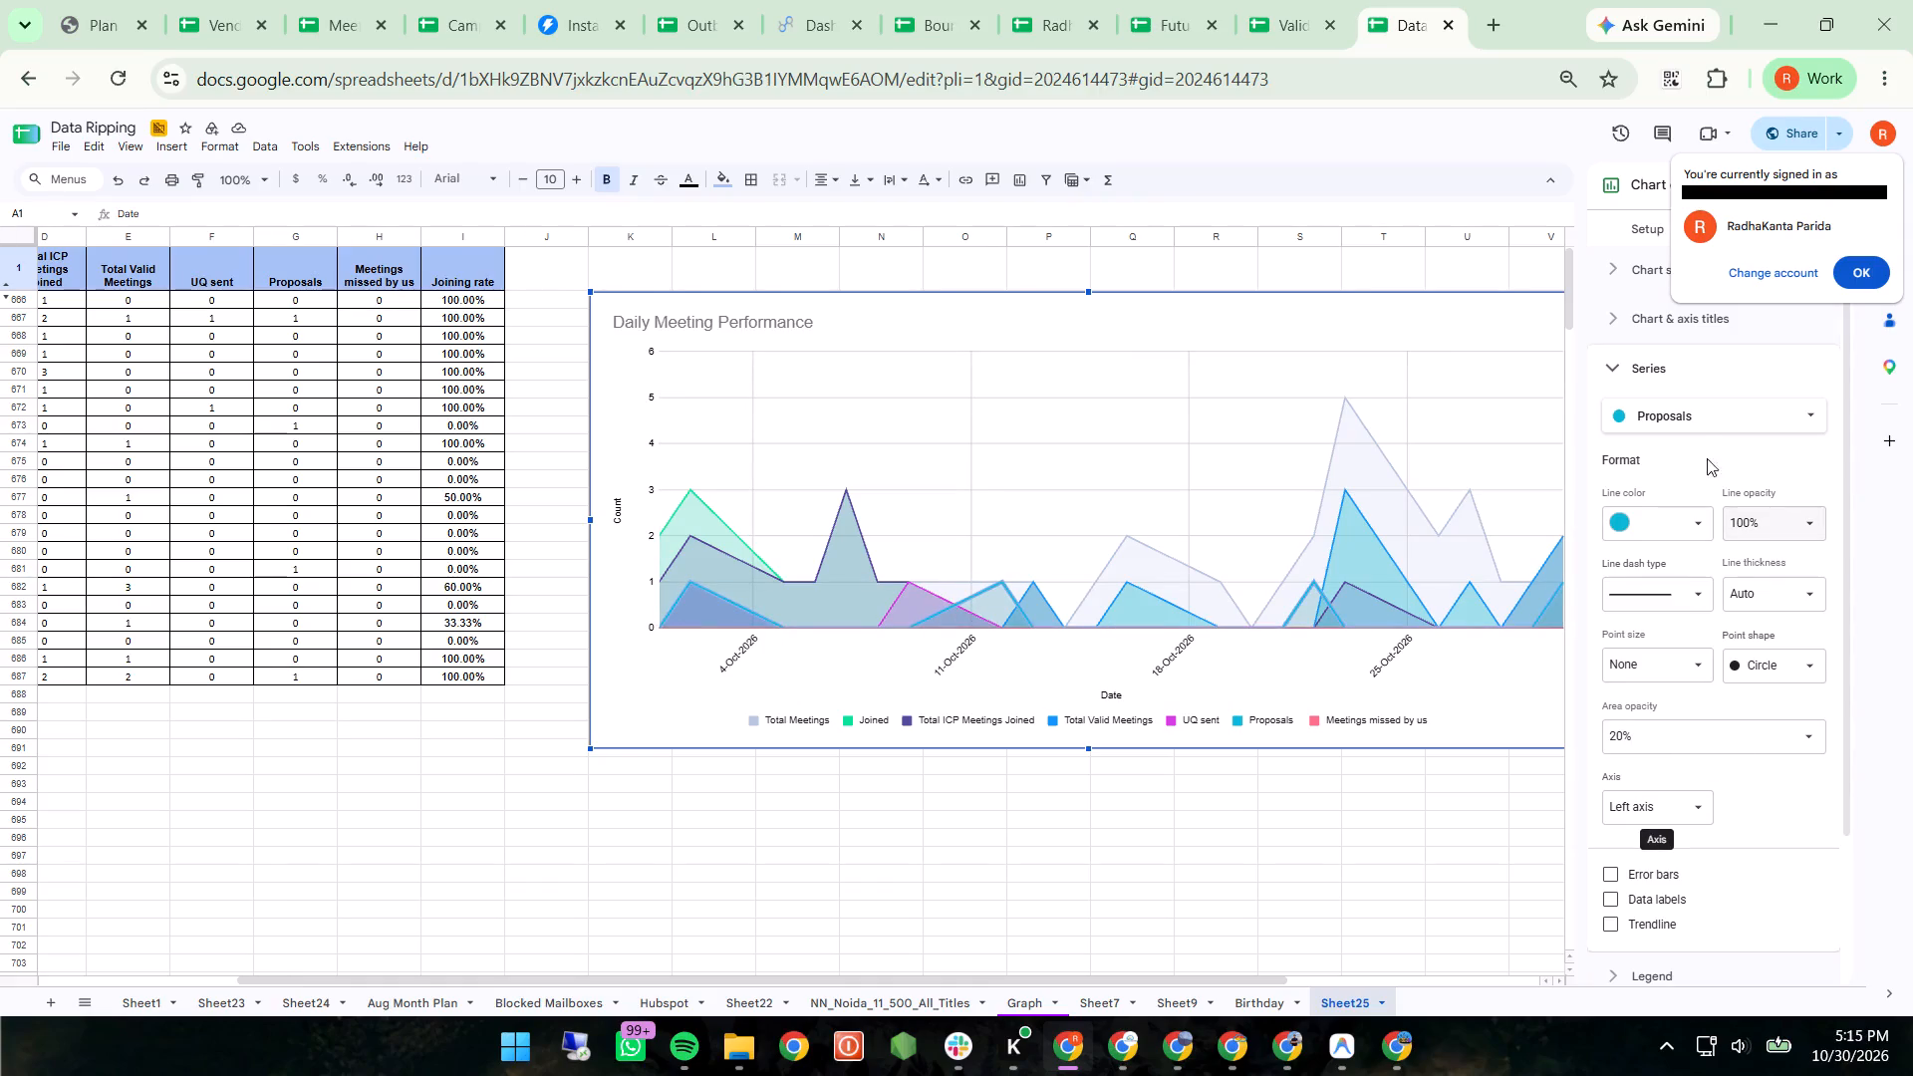
pyautogui.click(1856, 270)
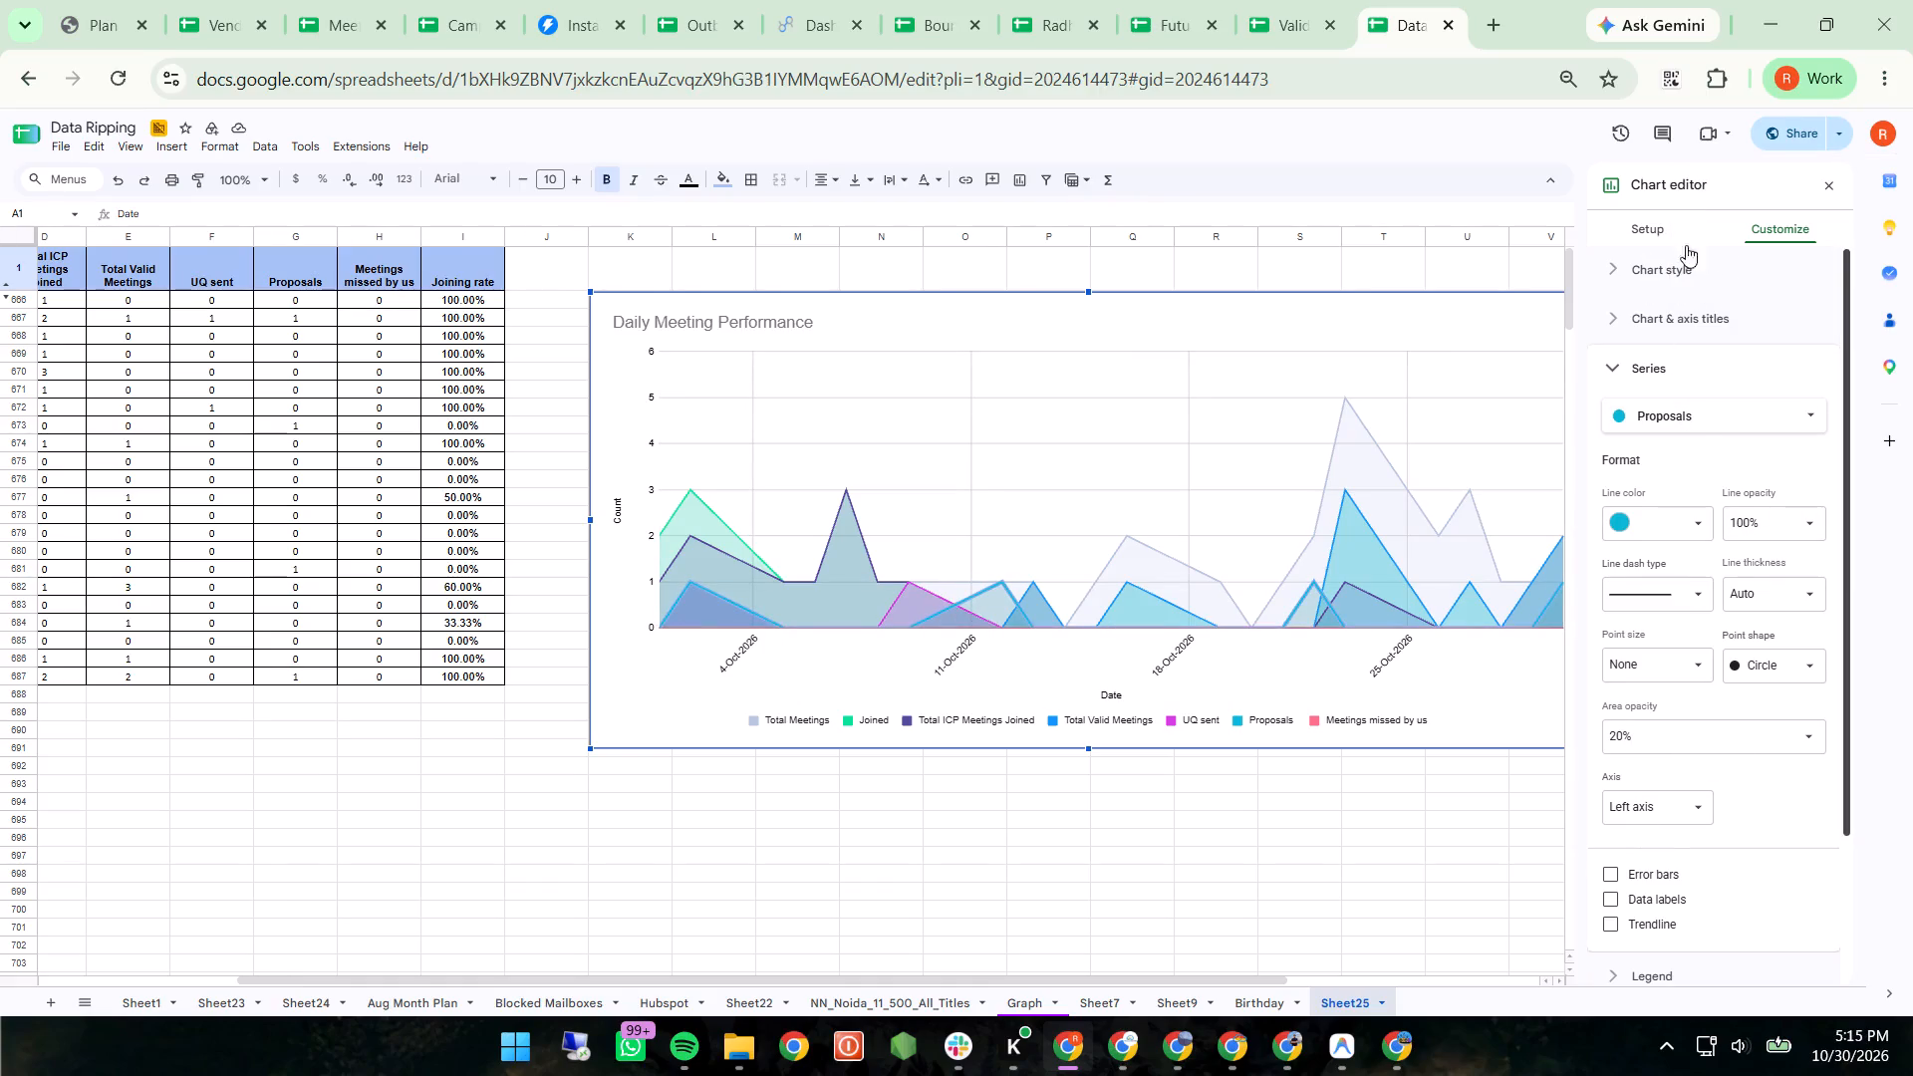
pyautogui.click(1647, 233)
pyautogui.scroll(-1, 1747, 693)
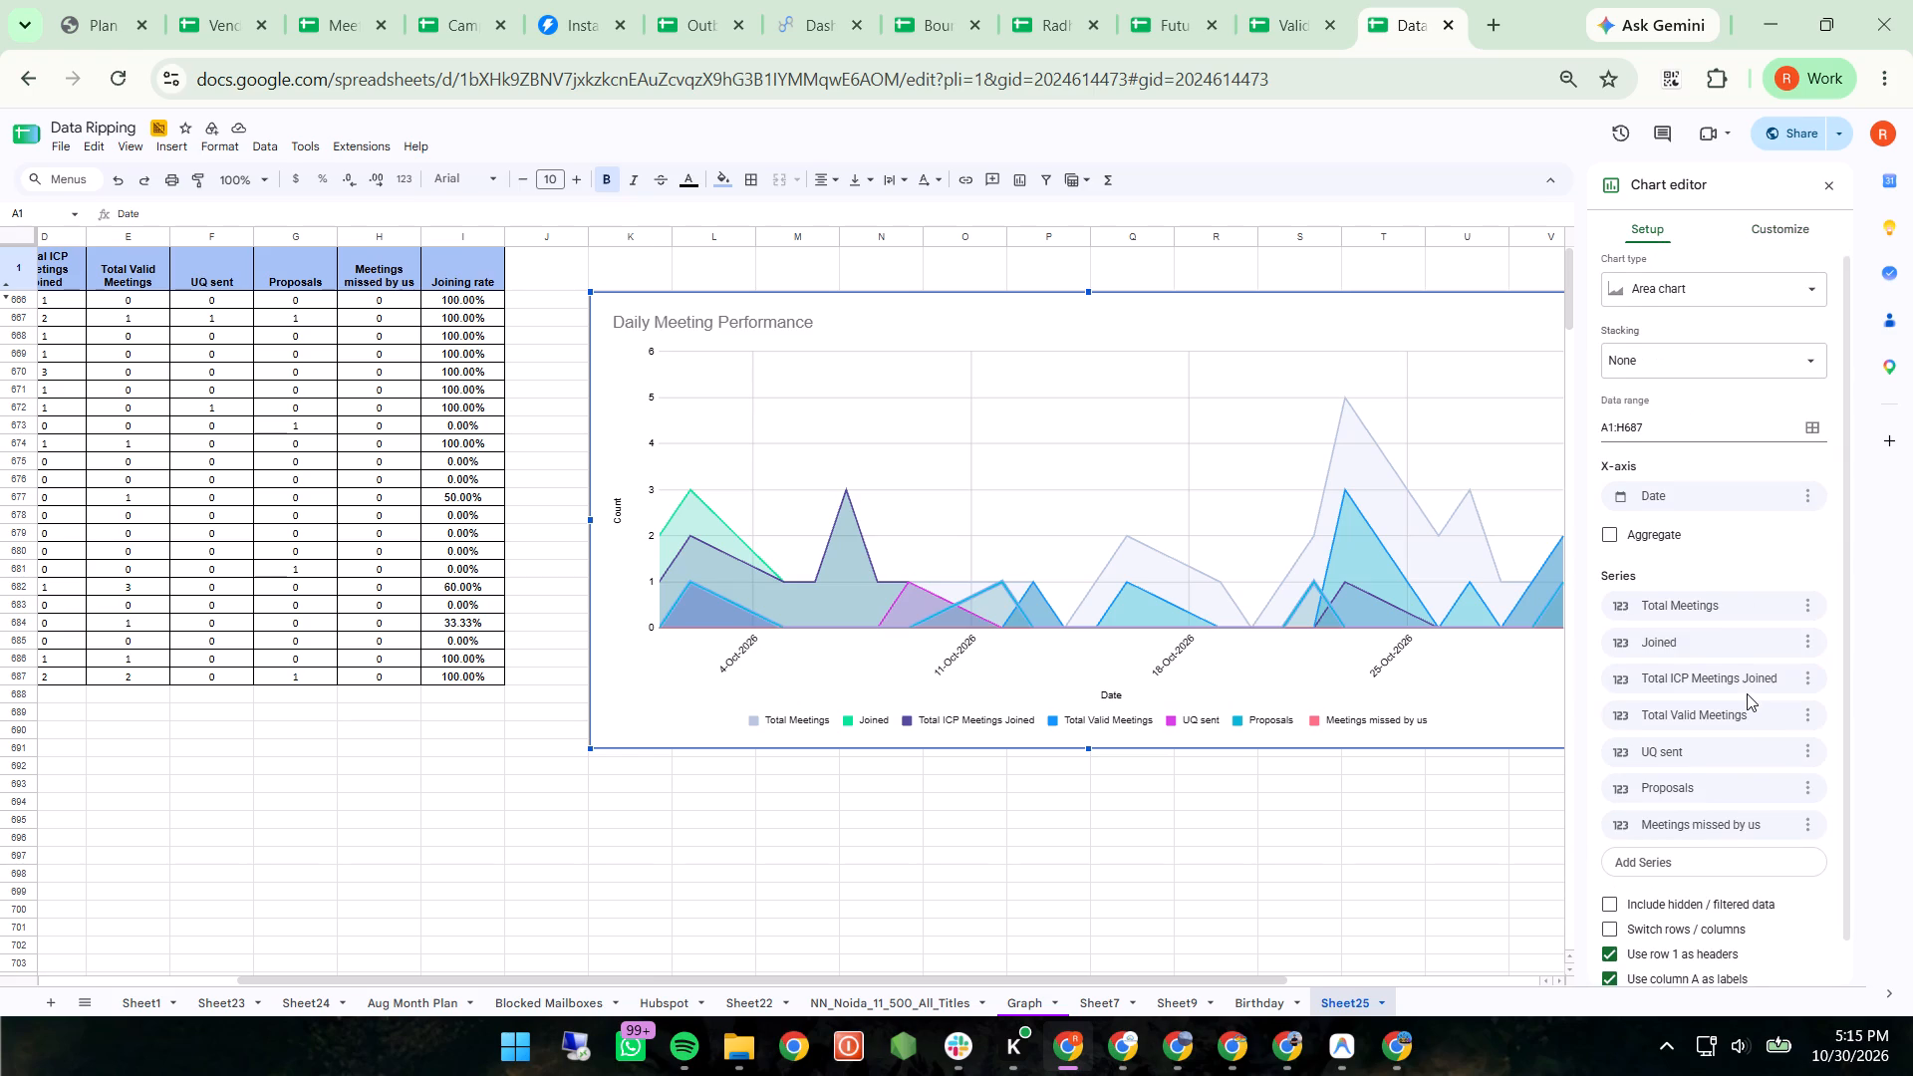
pyautogui.scroll(-1, 1747, 693)
pyautogui.click(1639, 960)
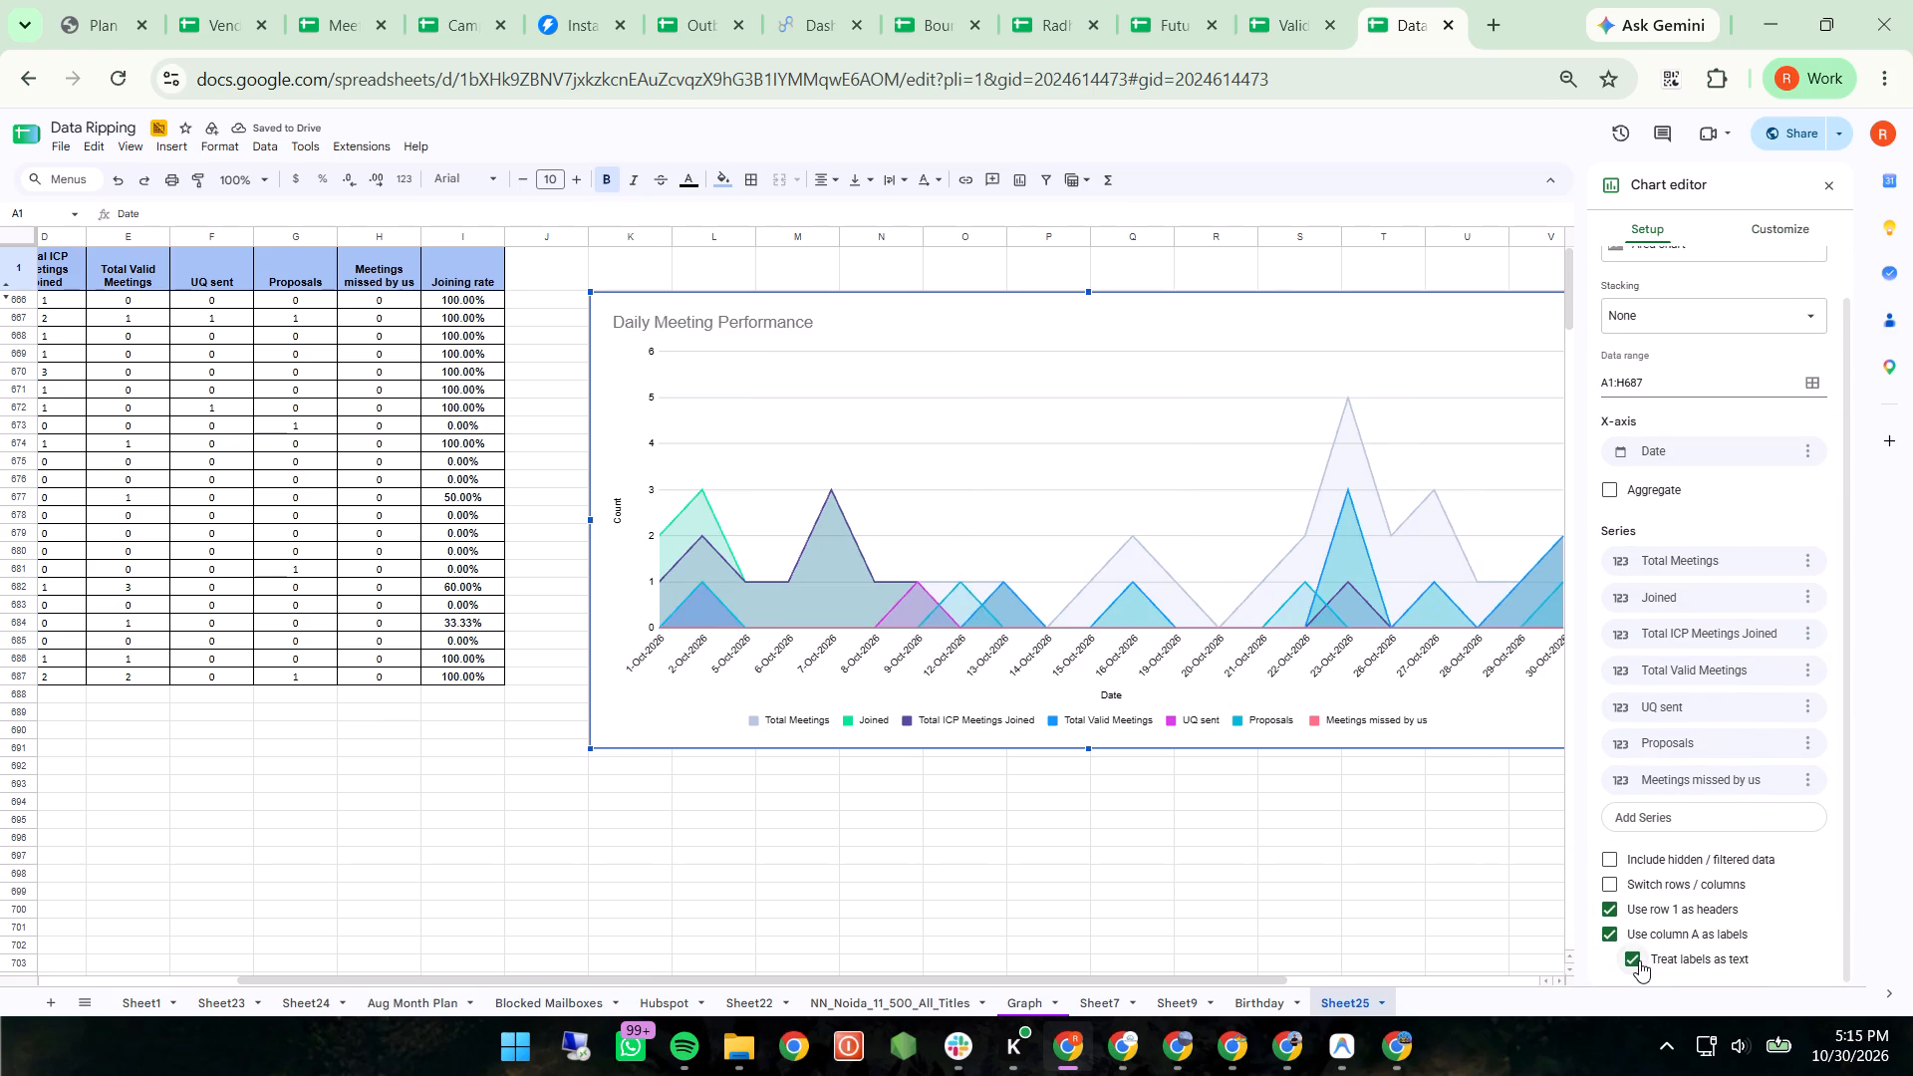
# Turn on data labels for the Proposals series and the Total ICP Meetings Joined series of the area chart.
pyautogui.hscroll(-2, 1331, 731)
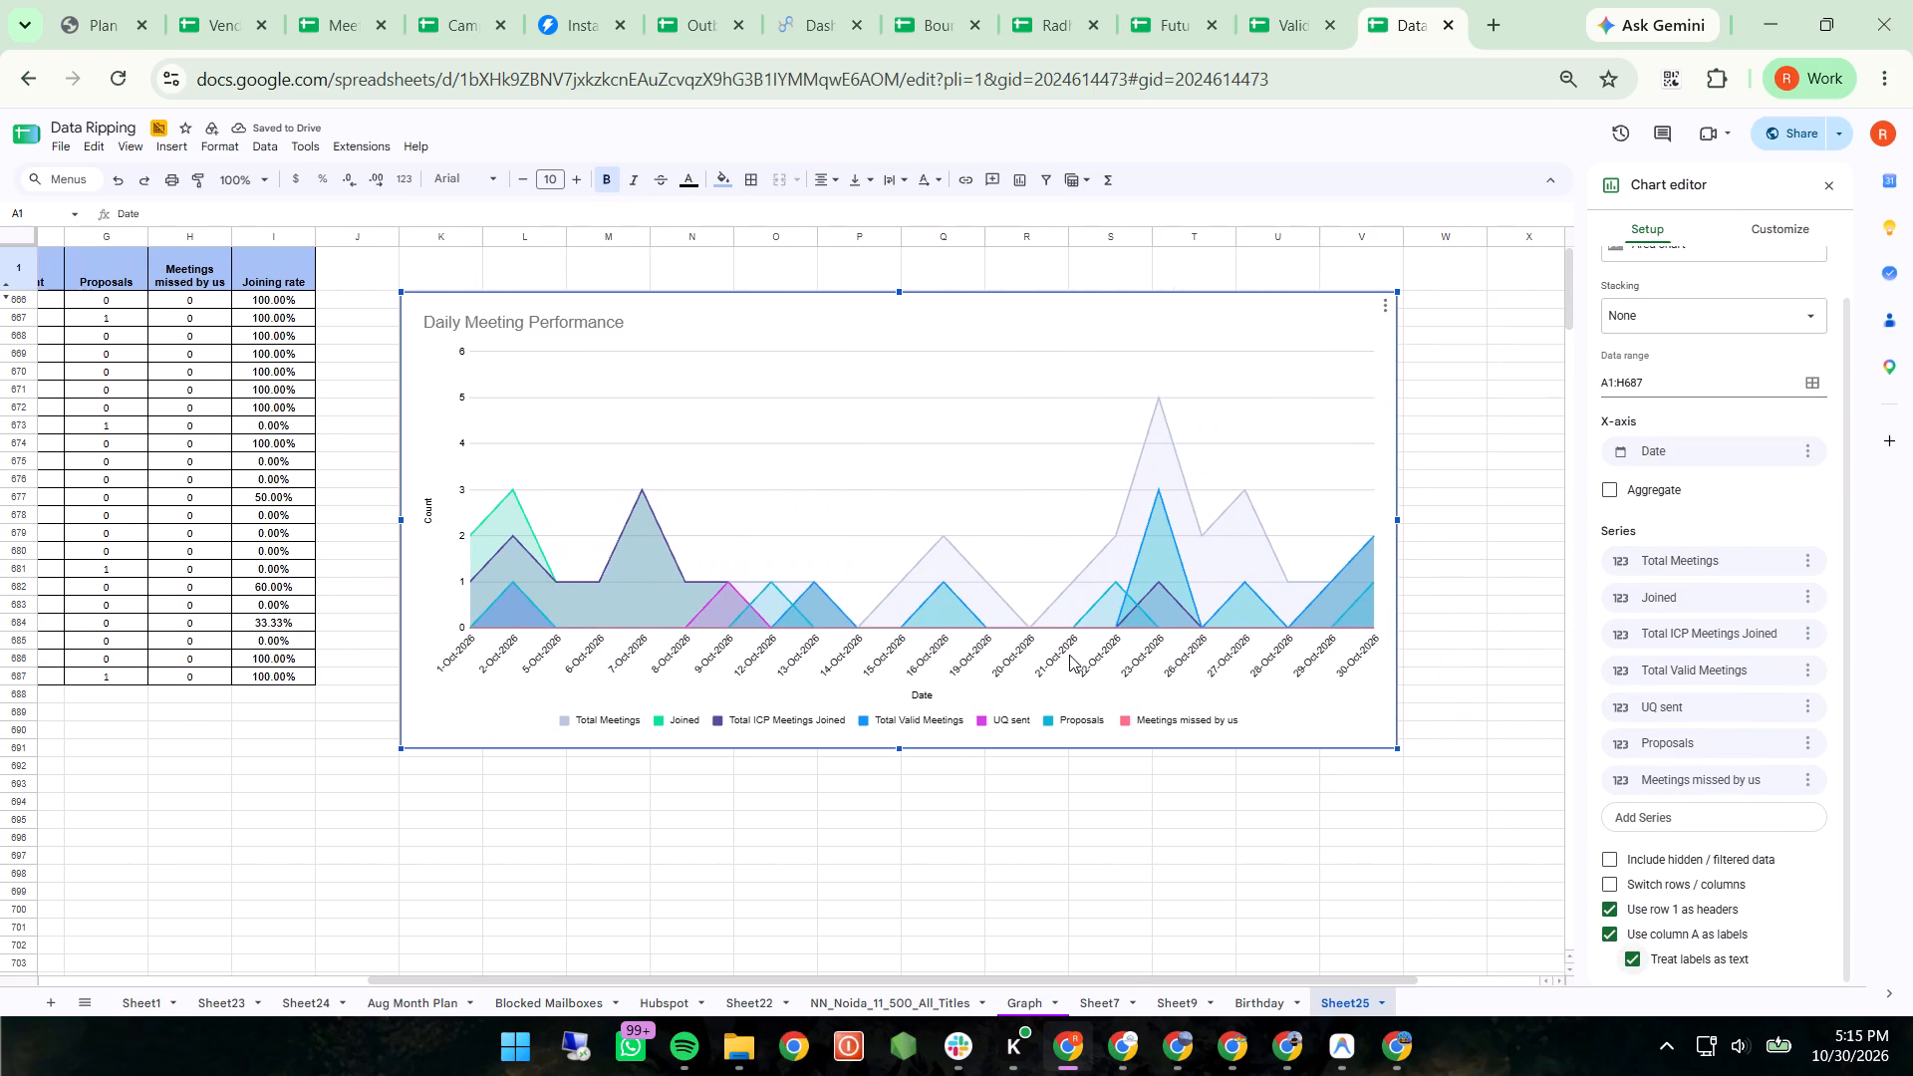
pyautogui.click(515, 488)
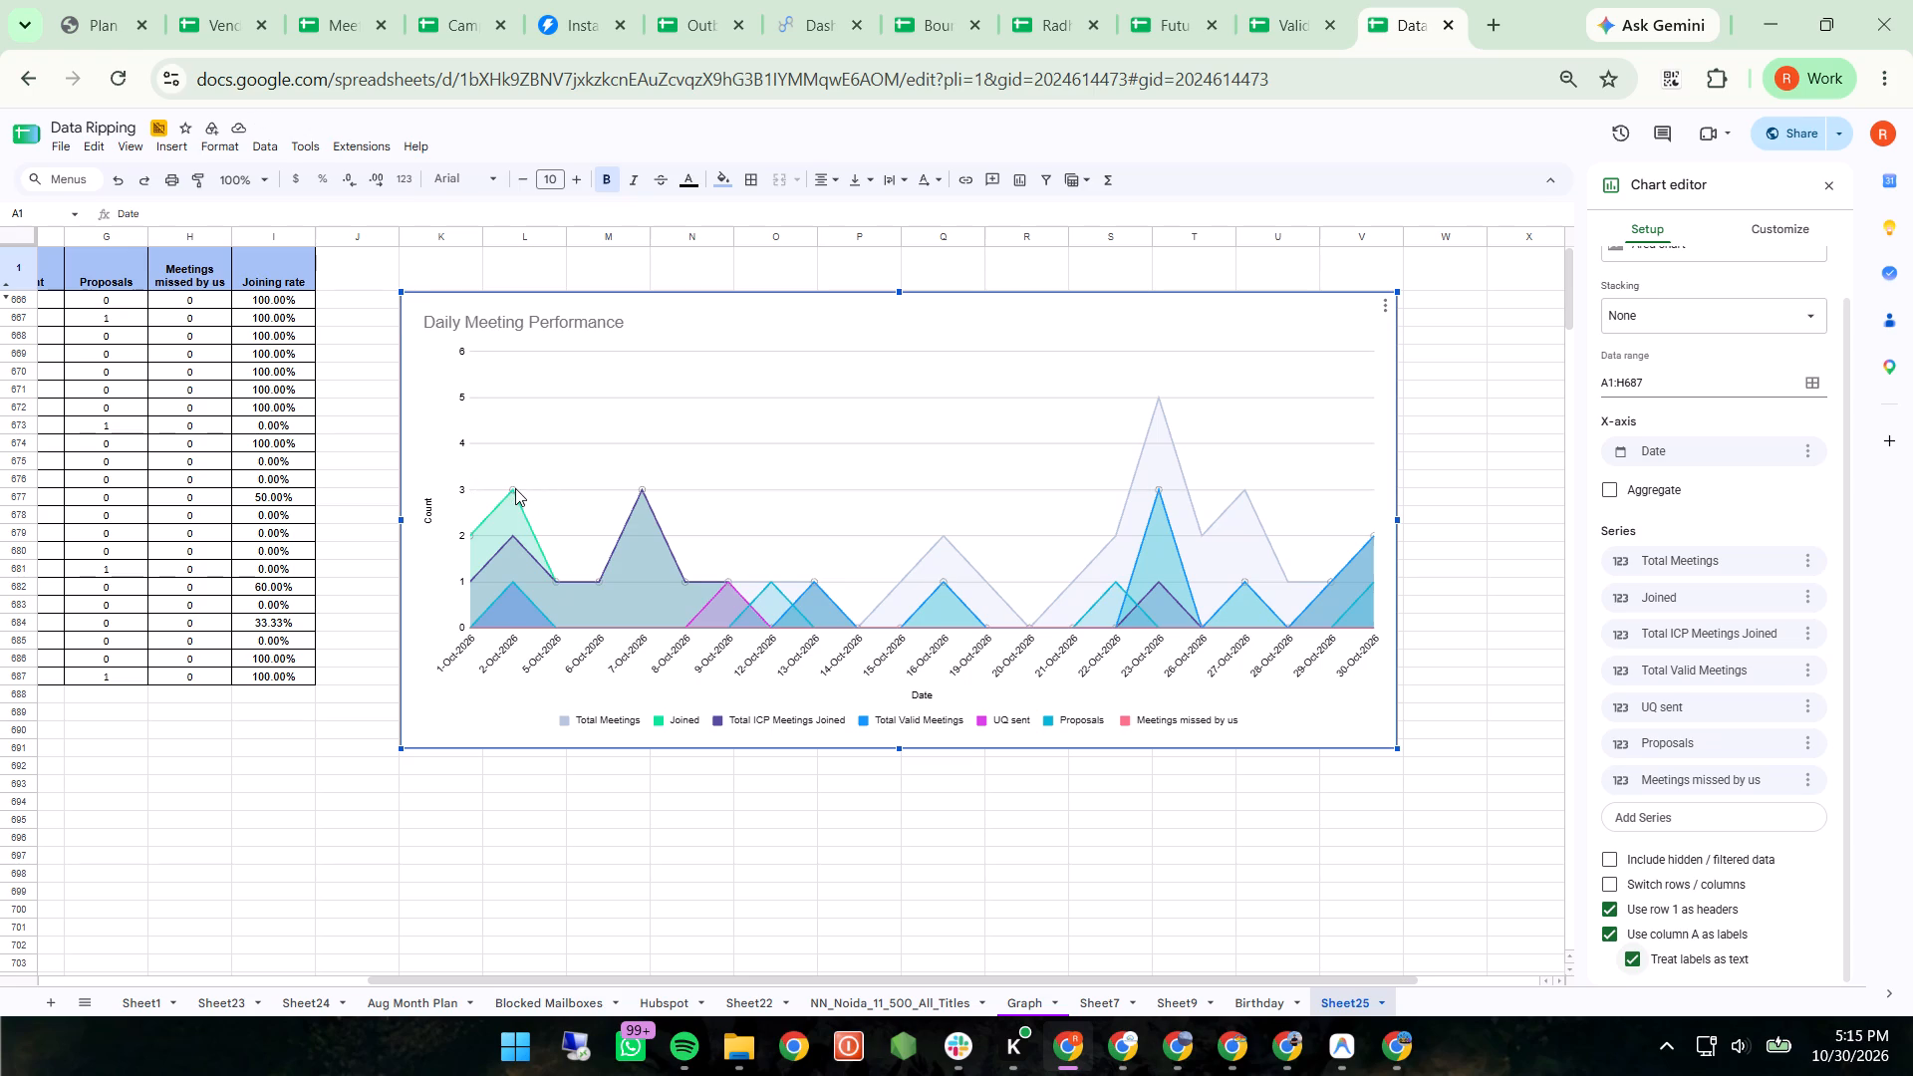
pyautogui.click(1763, 233)
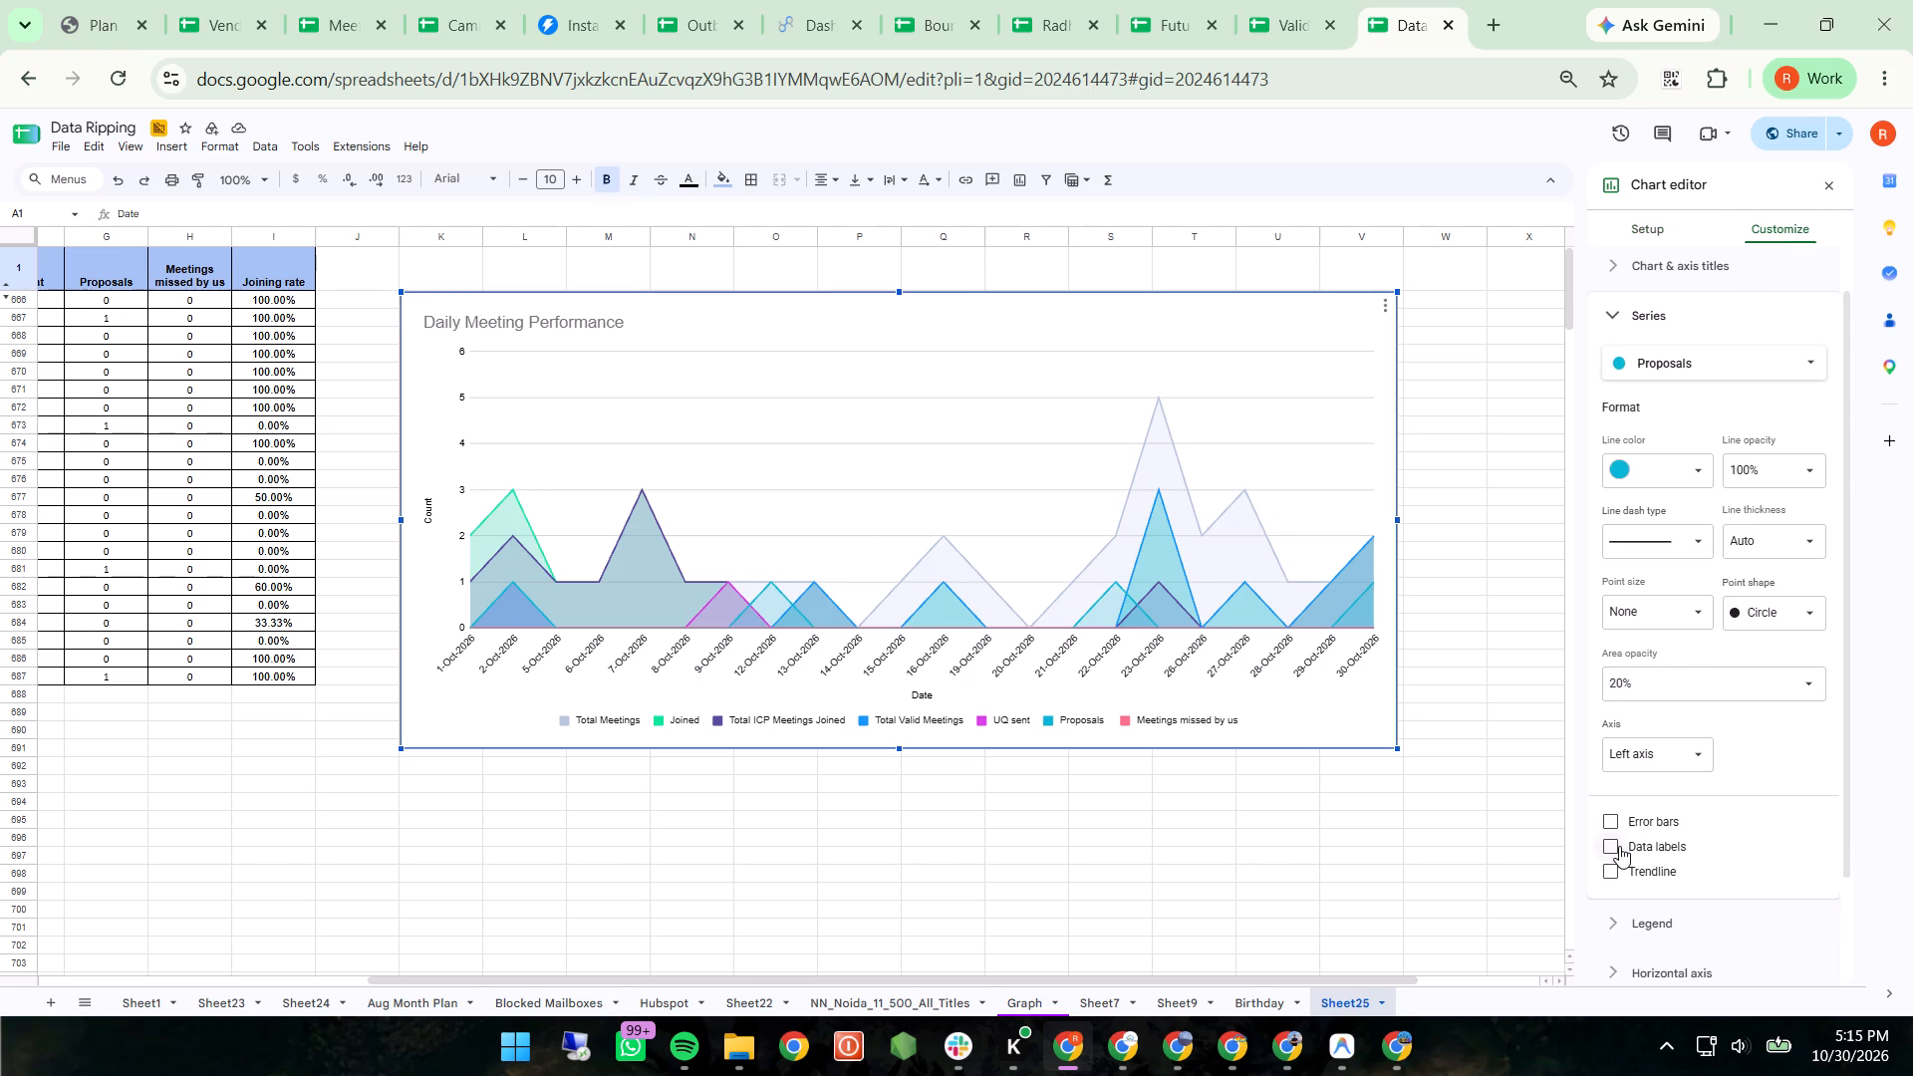
pyautogui.click(1612, 846)
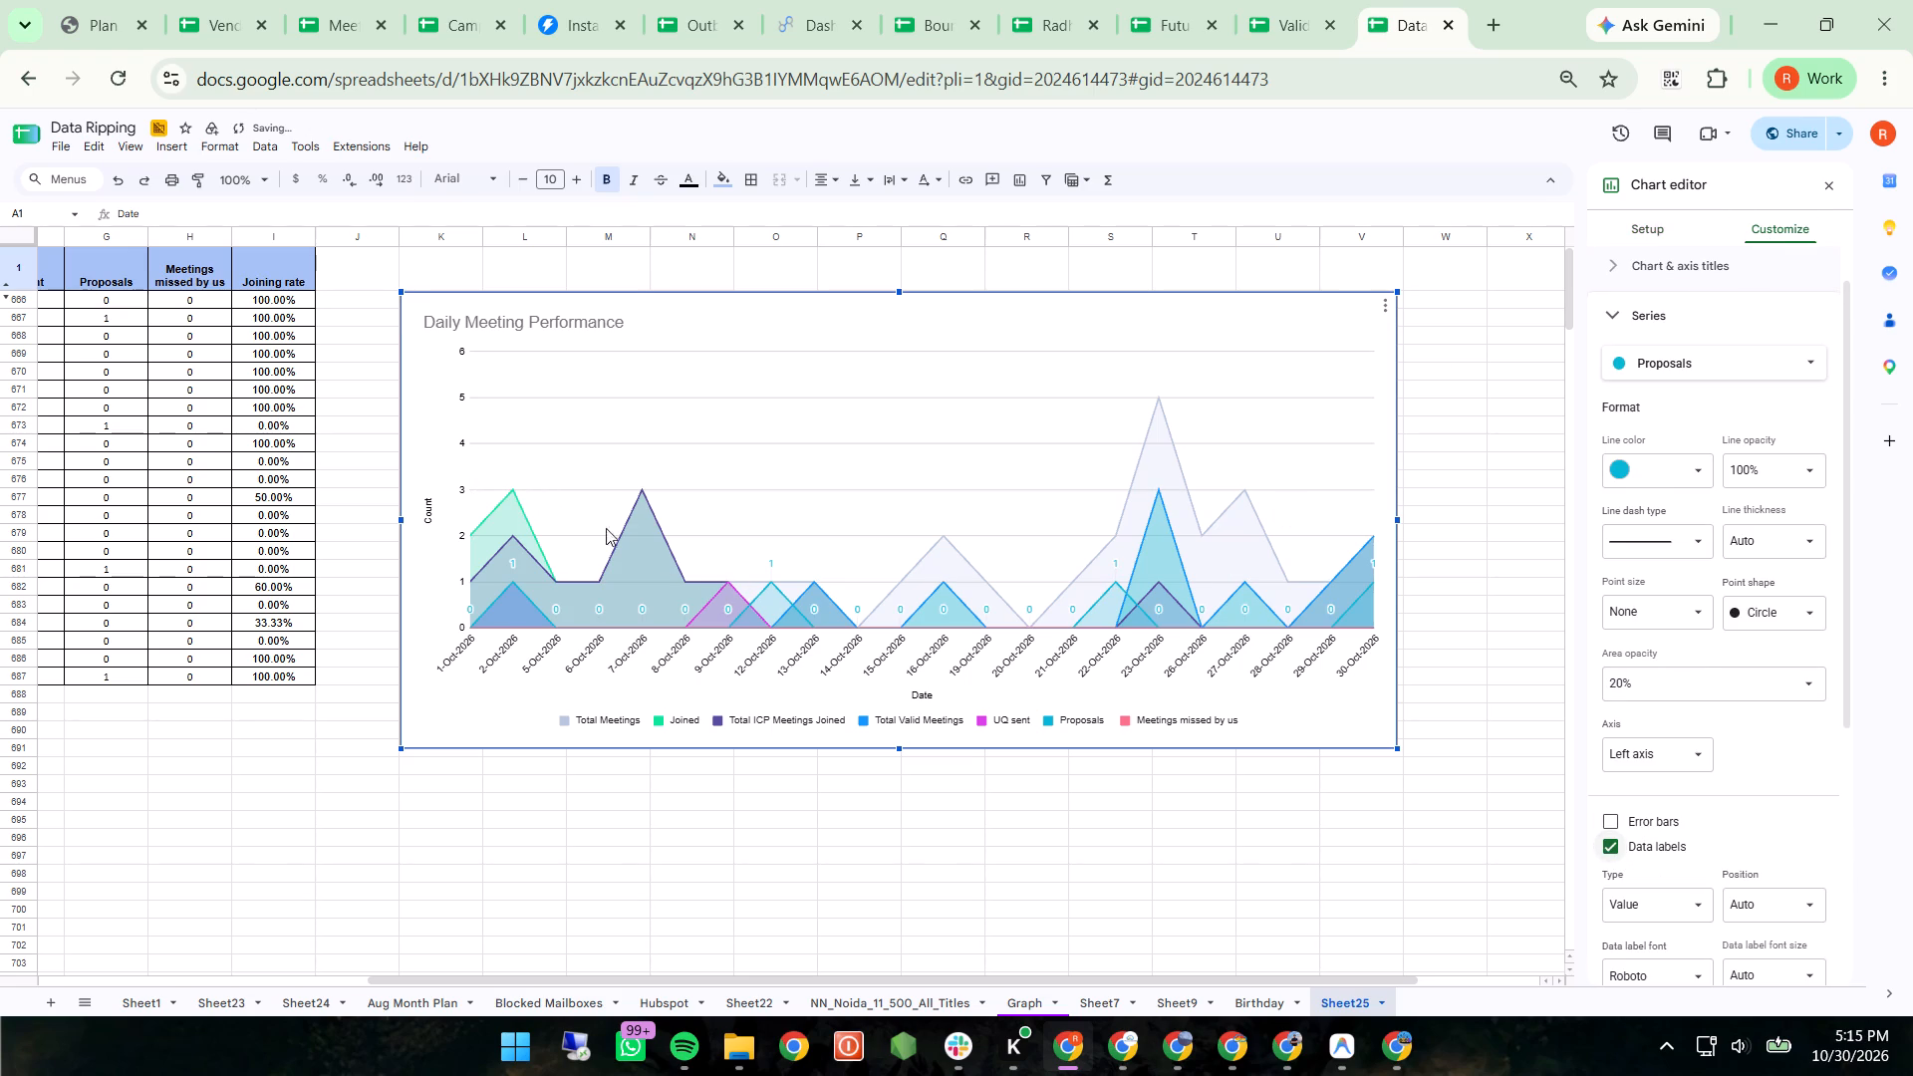
pyautogui.click(513, 492)
pyautogui.scroll(-1, 1679, 695)
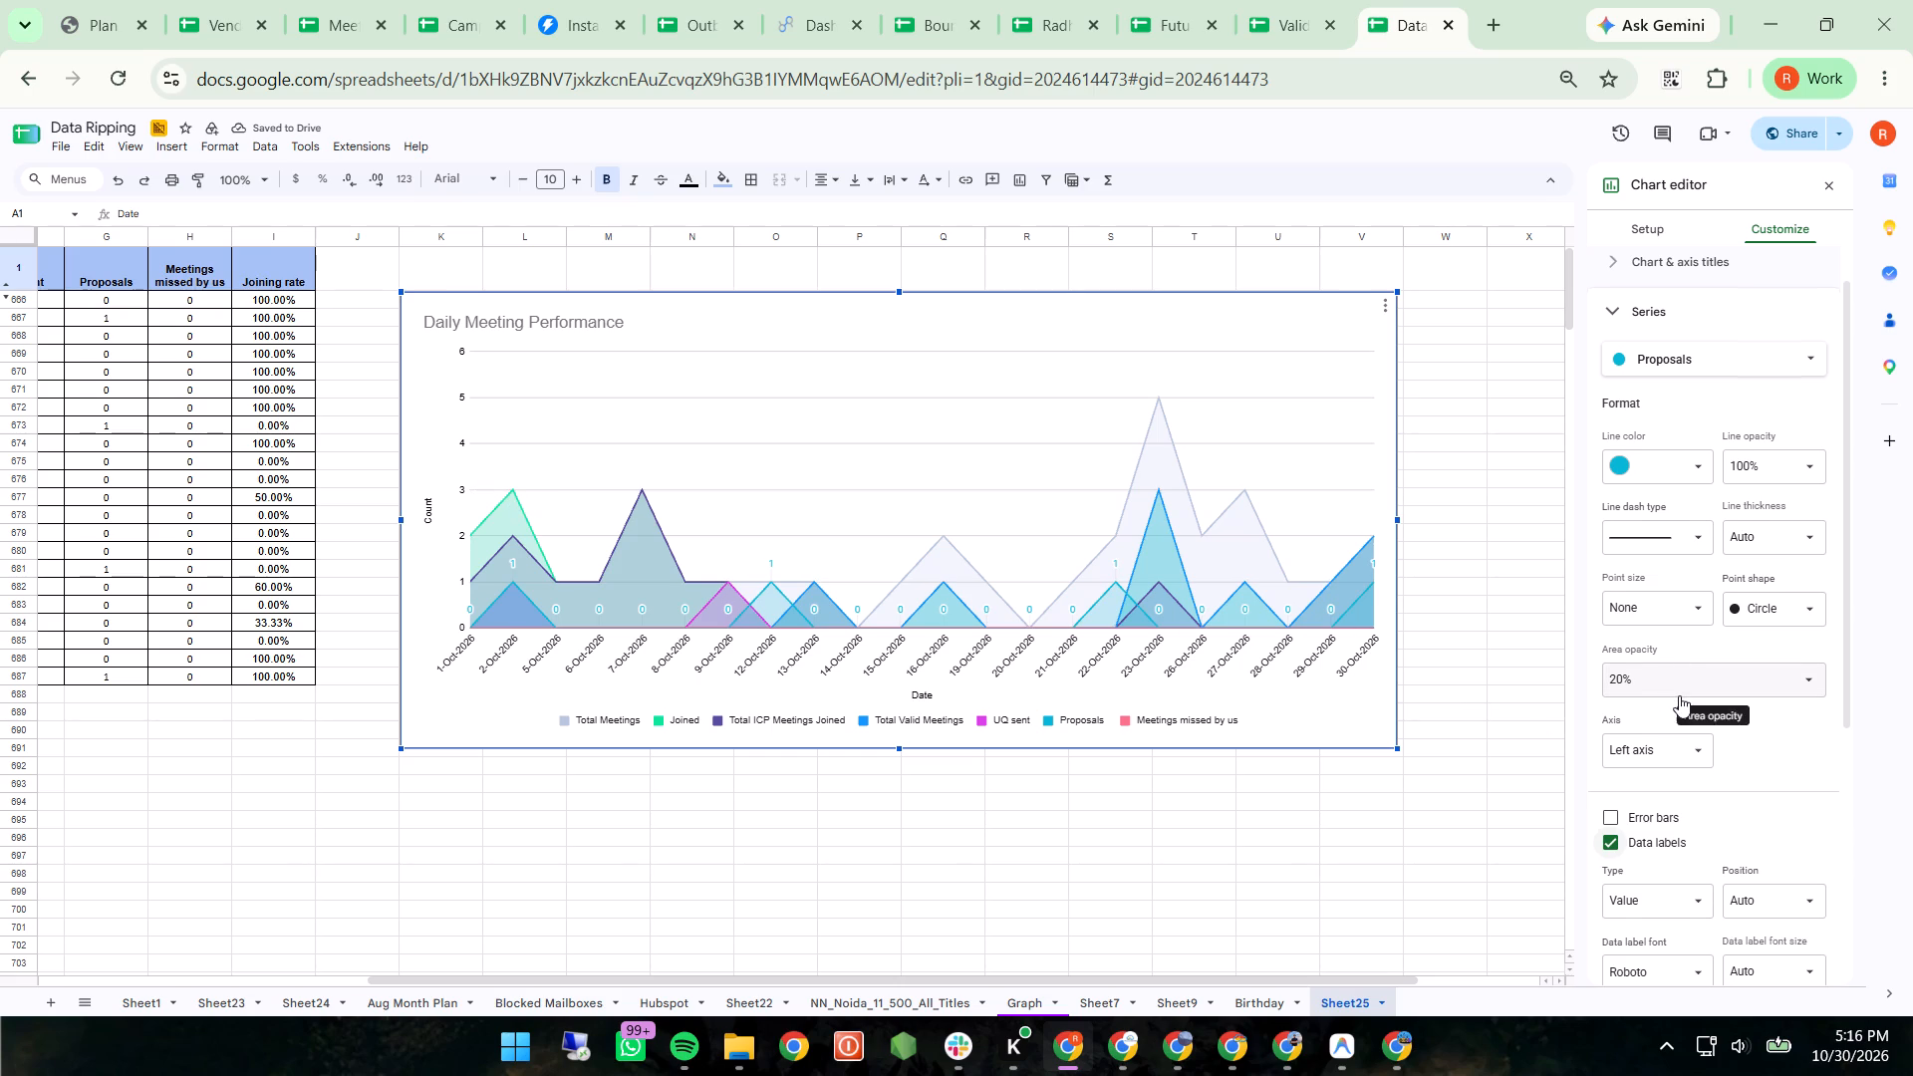
pyautogui.scroll(-1, 1679, 695)
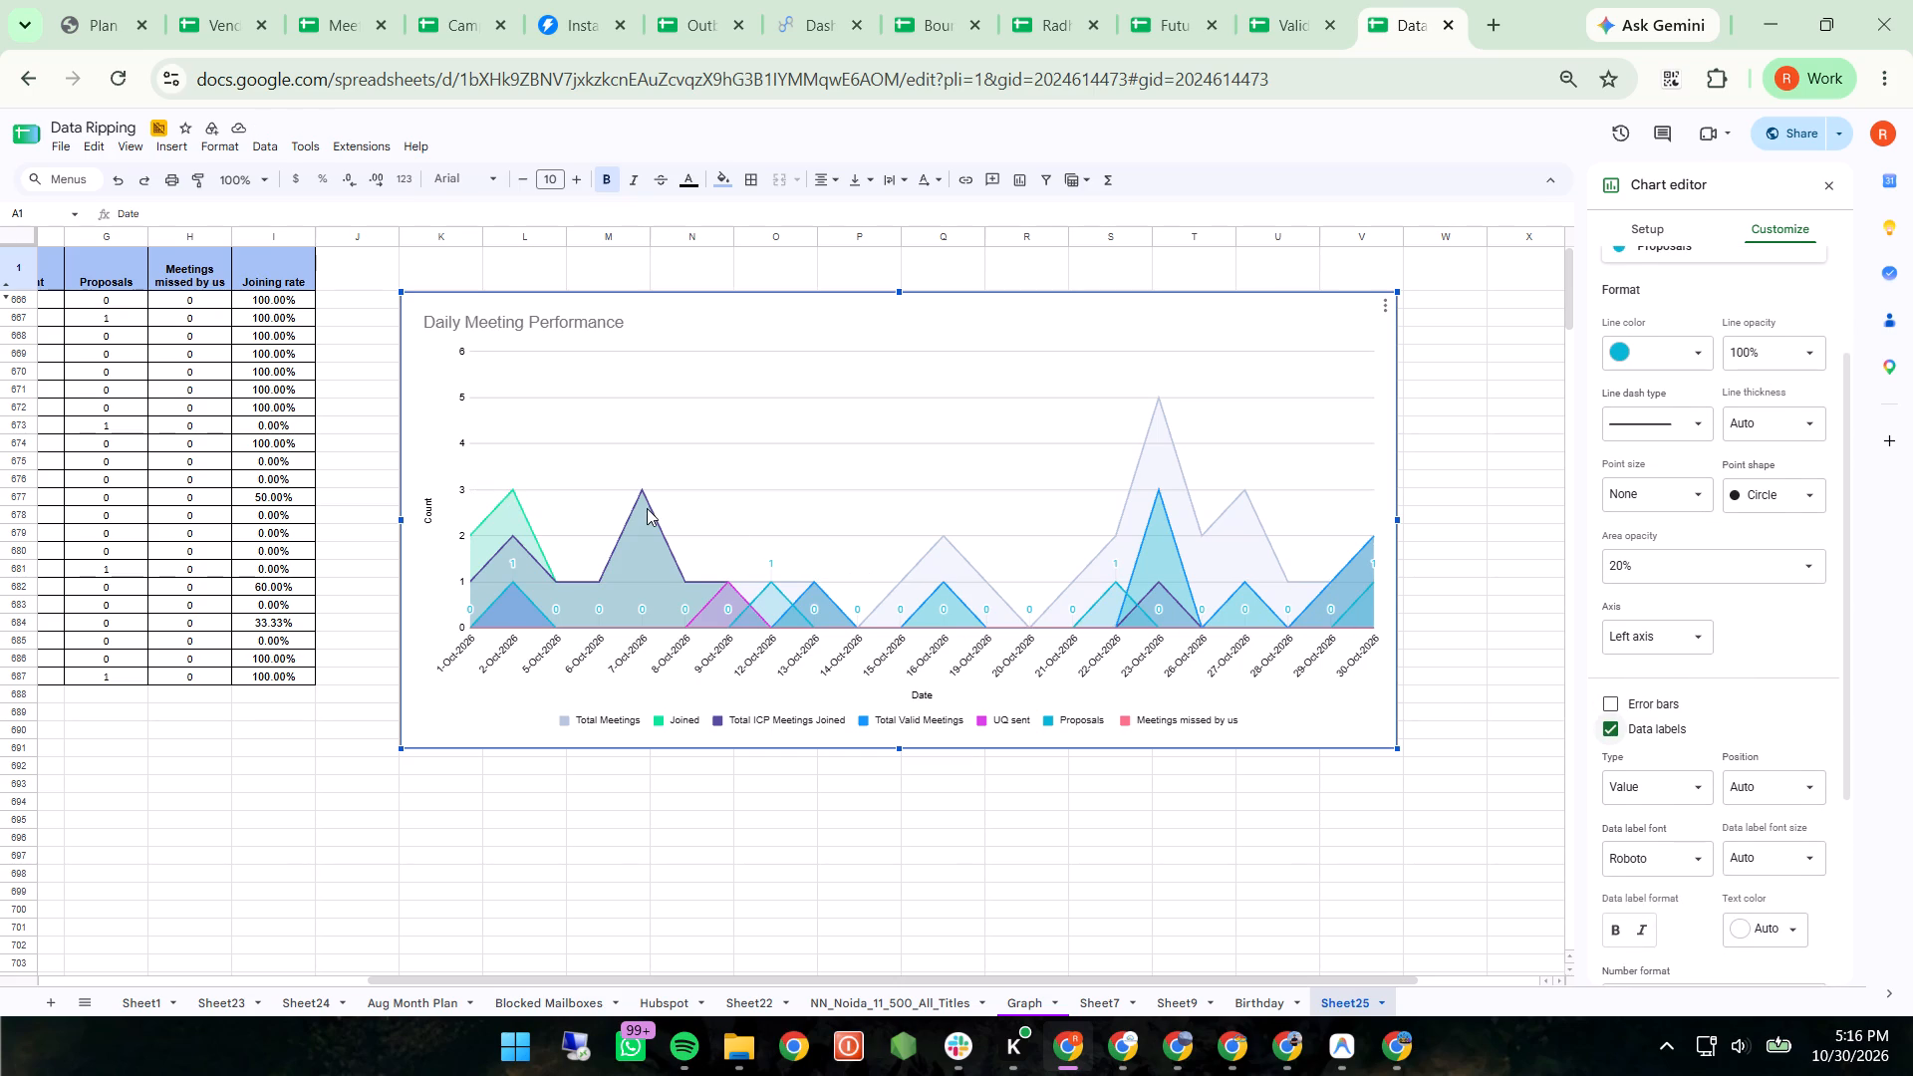
pyautogui.click(640, 490)
pyautogui.doubleClick(640, 490)
pyautogui.click(1615, 797)
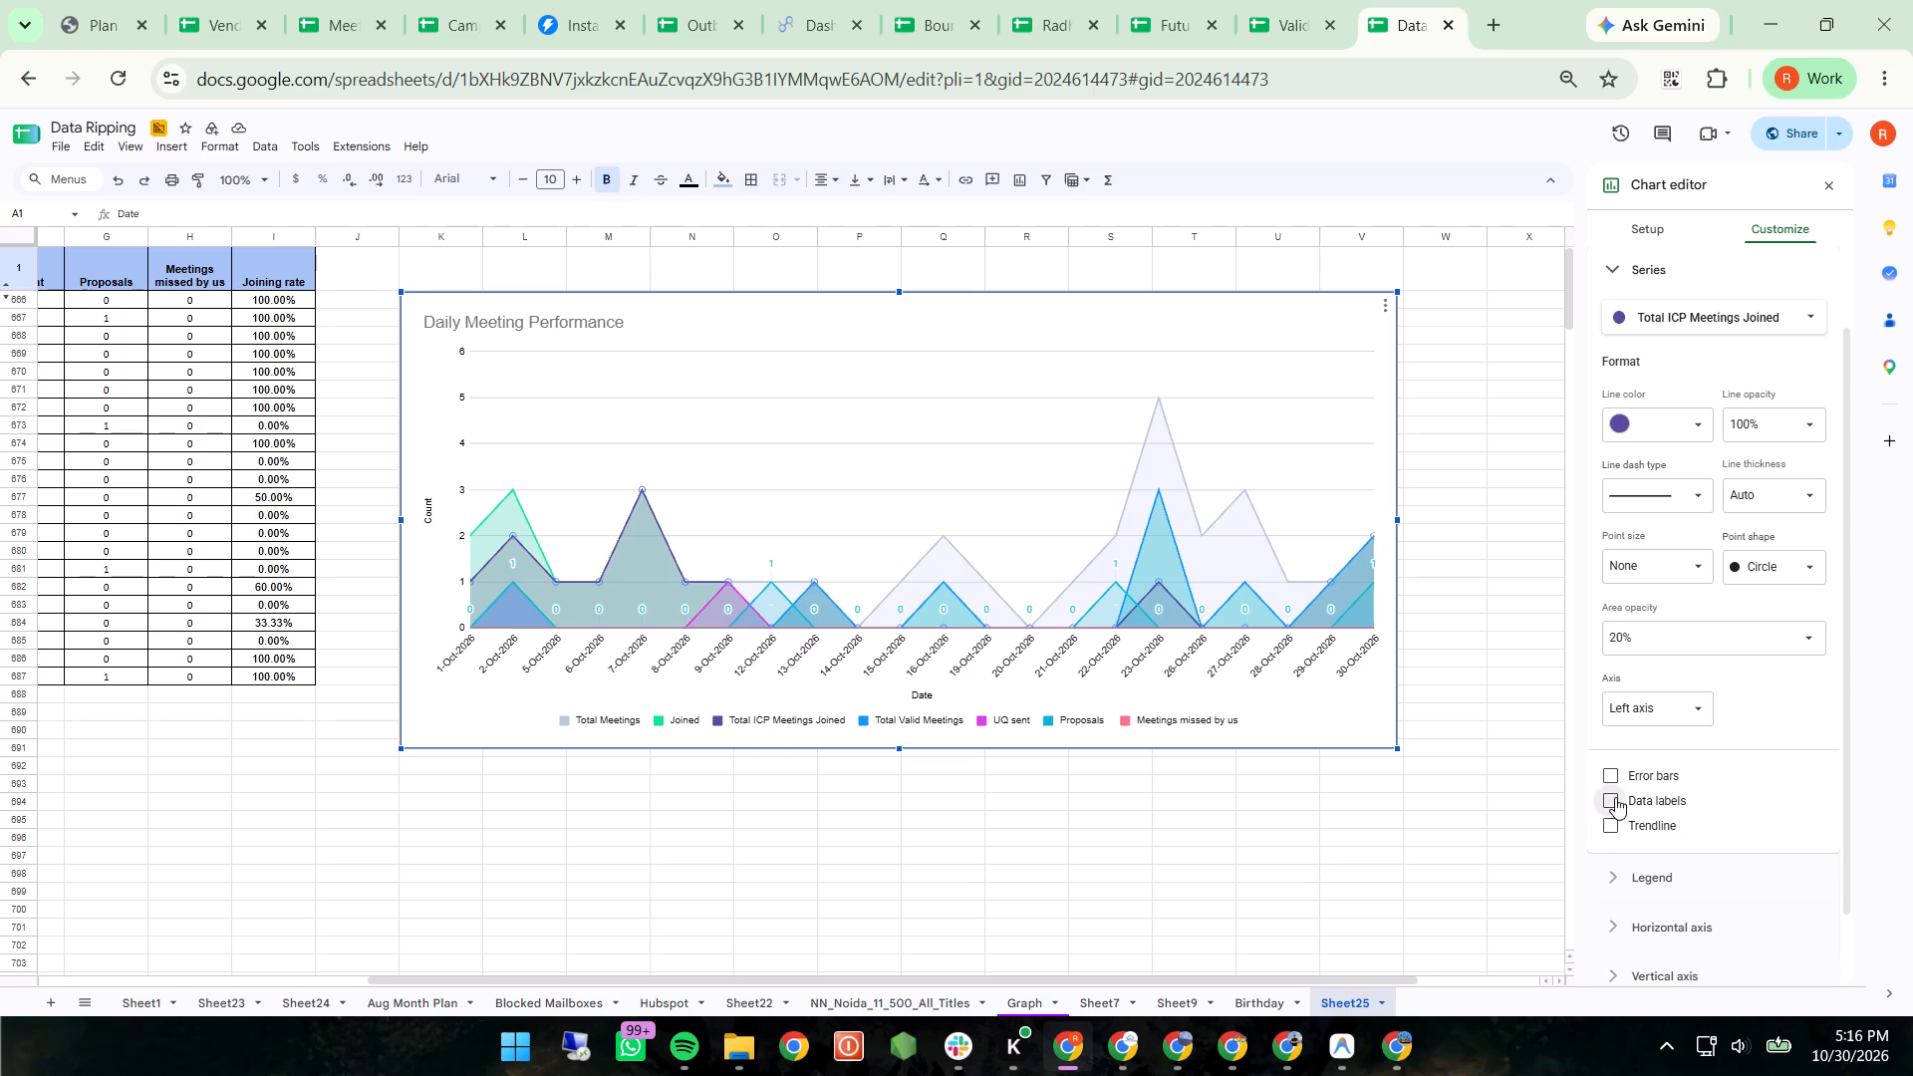
# Turn on data labels for the Joined series and the Total Meetings series of the area chart.
pyautogui.doubleClick(513, 488)
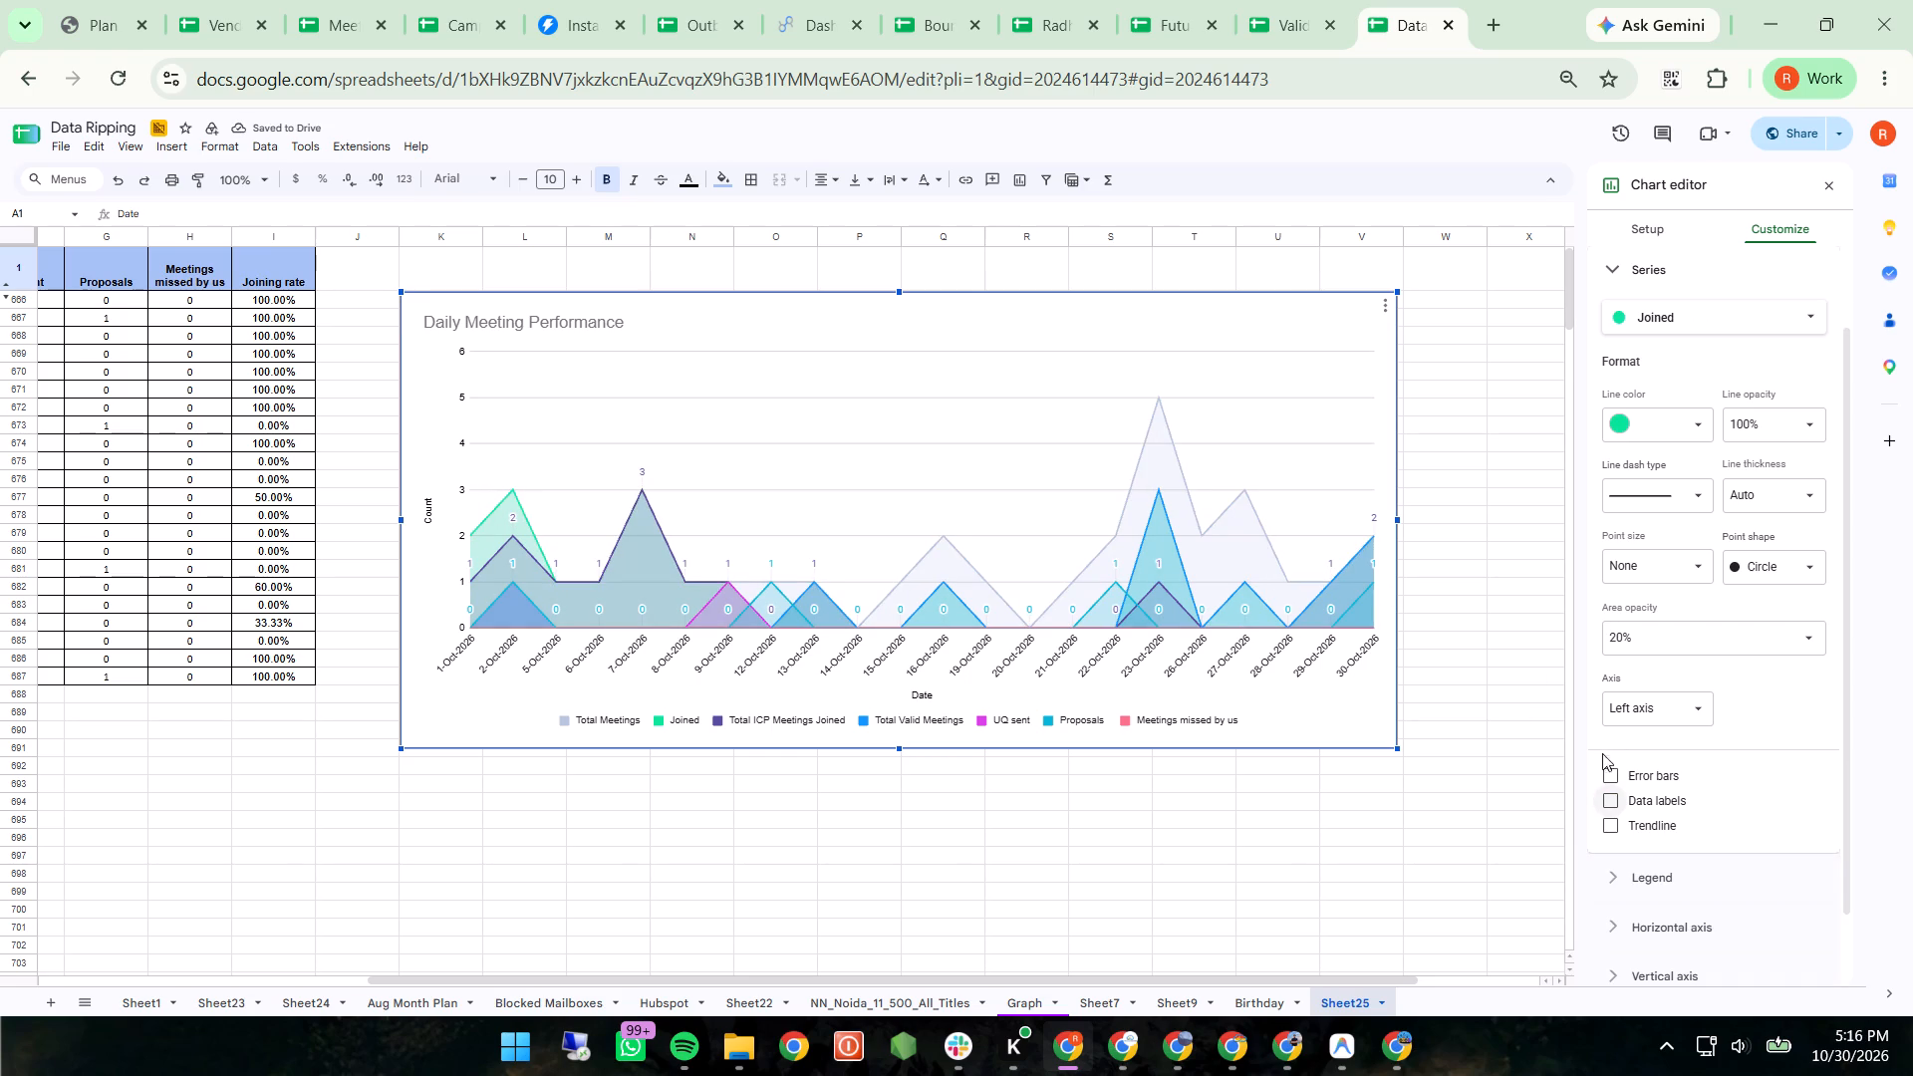
pyautogui.click(1607, 794)
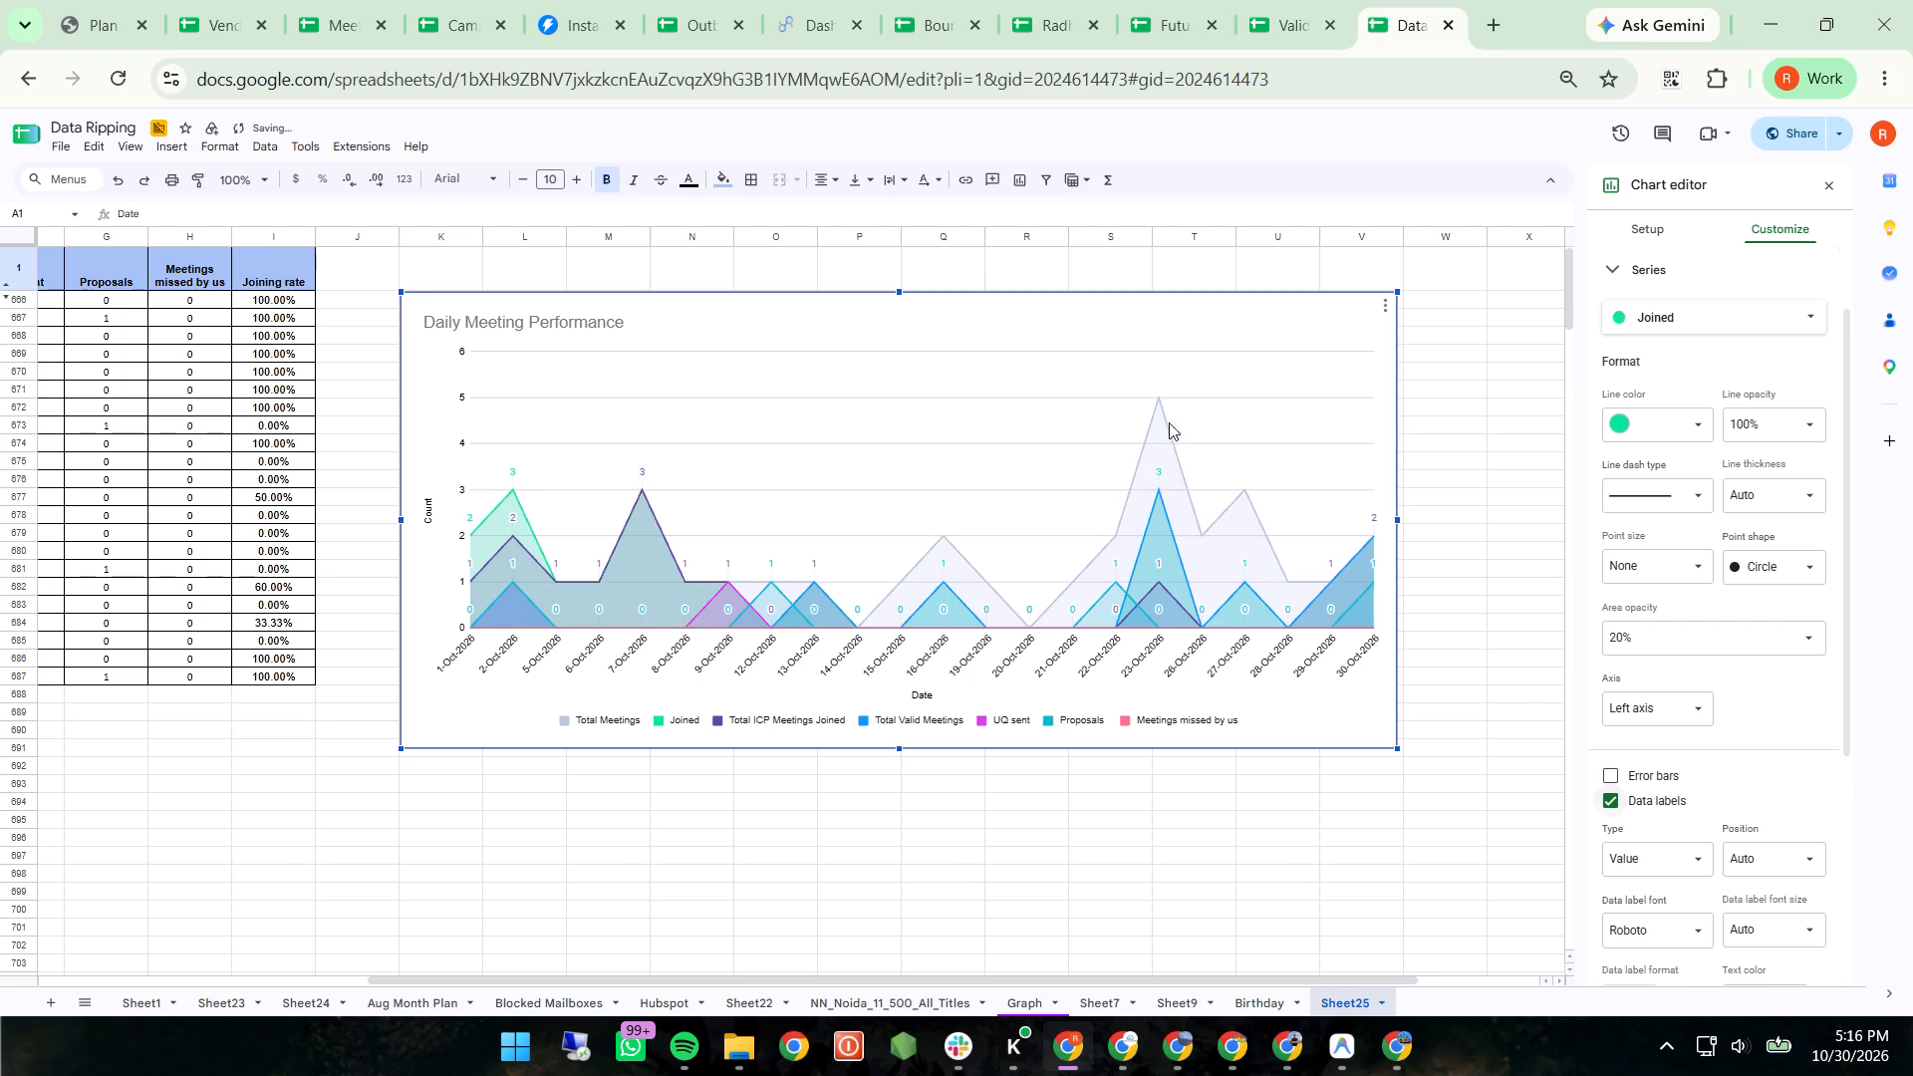
pyautogui.doubleClick(1160, 399)
pyautogui.click(1160, 399)
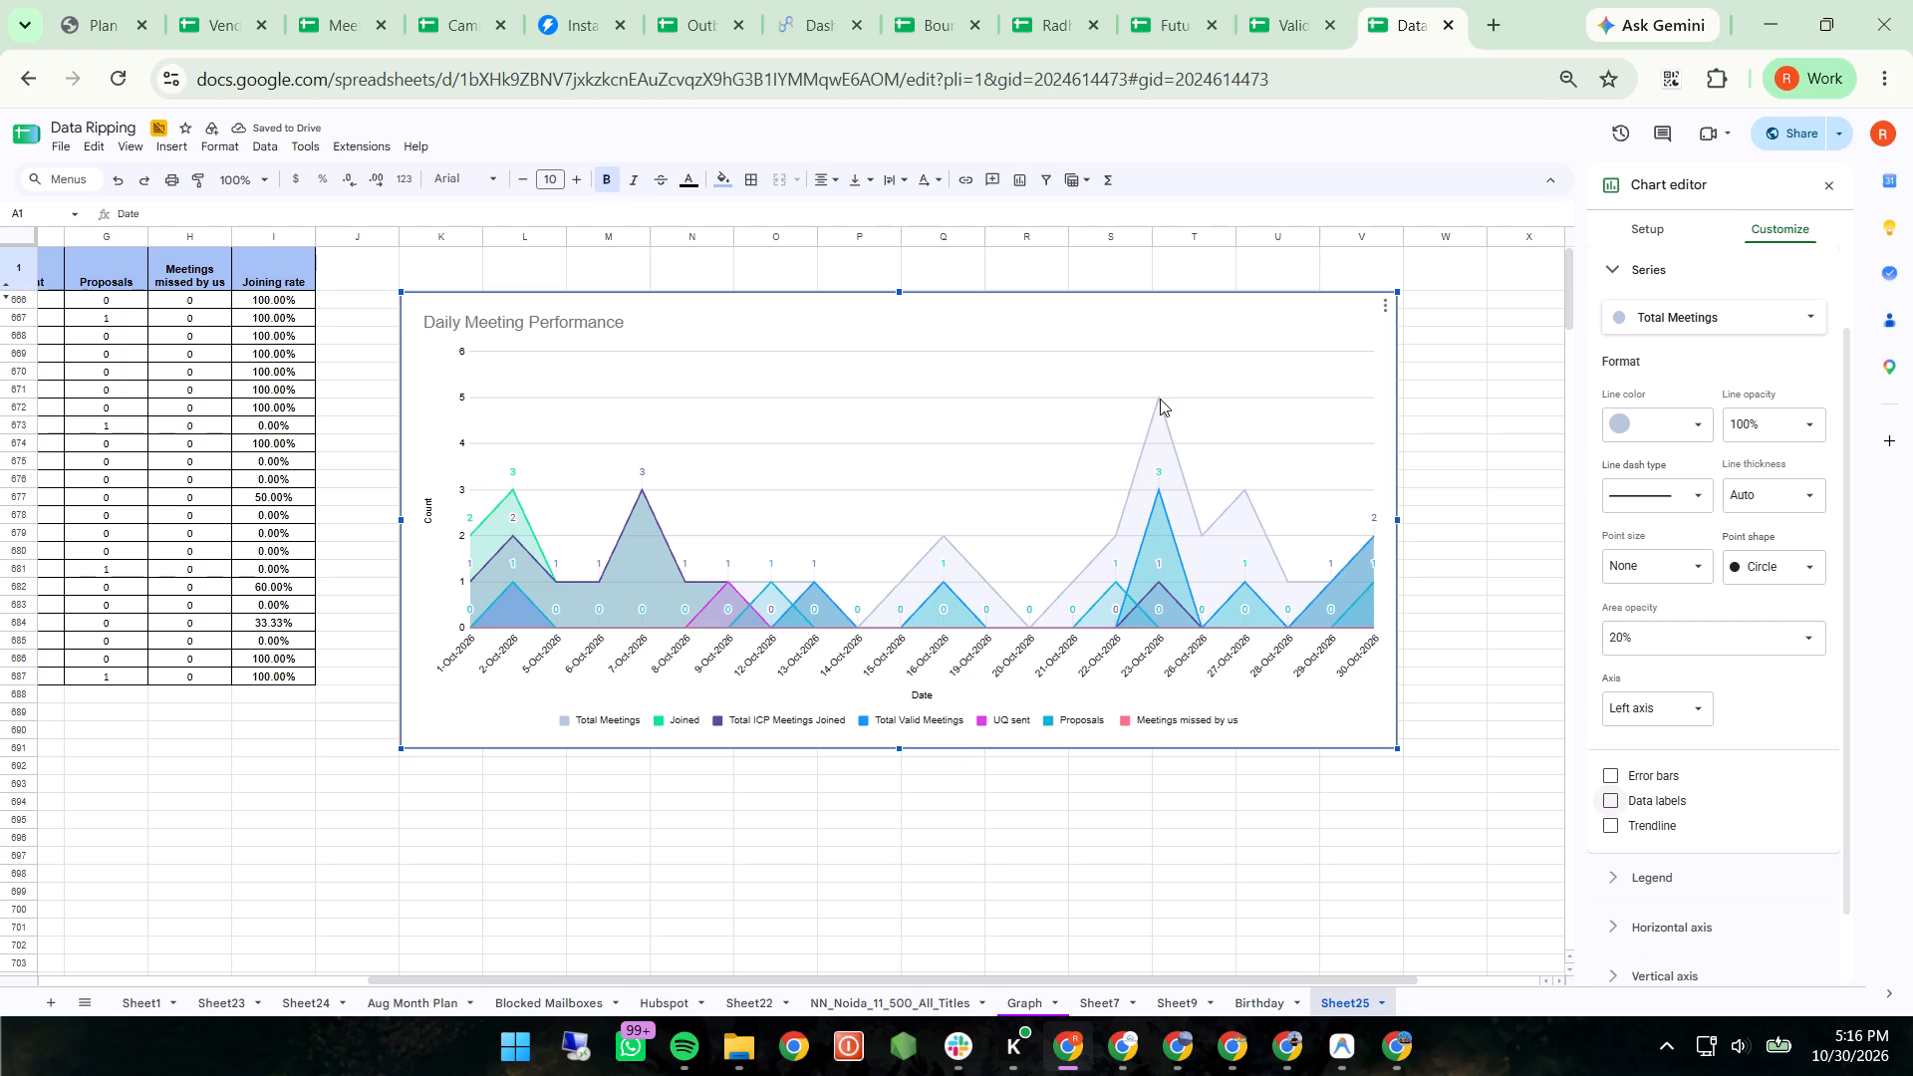
pyautogui.click(1609, 802)
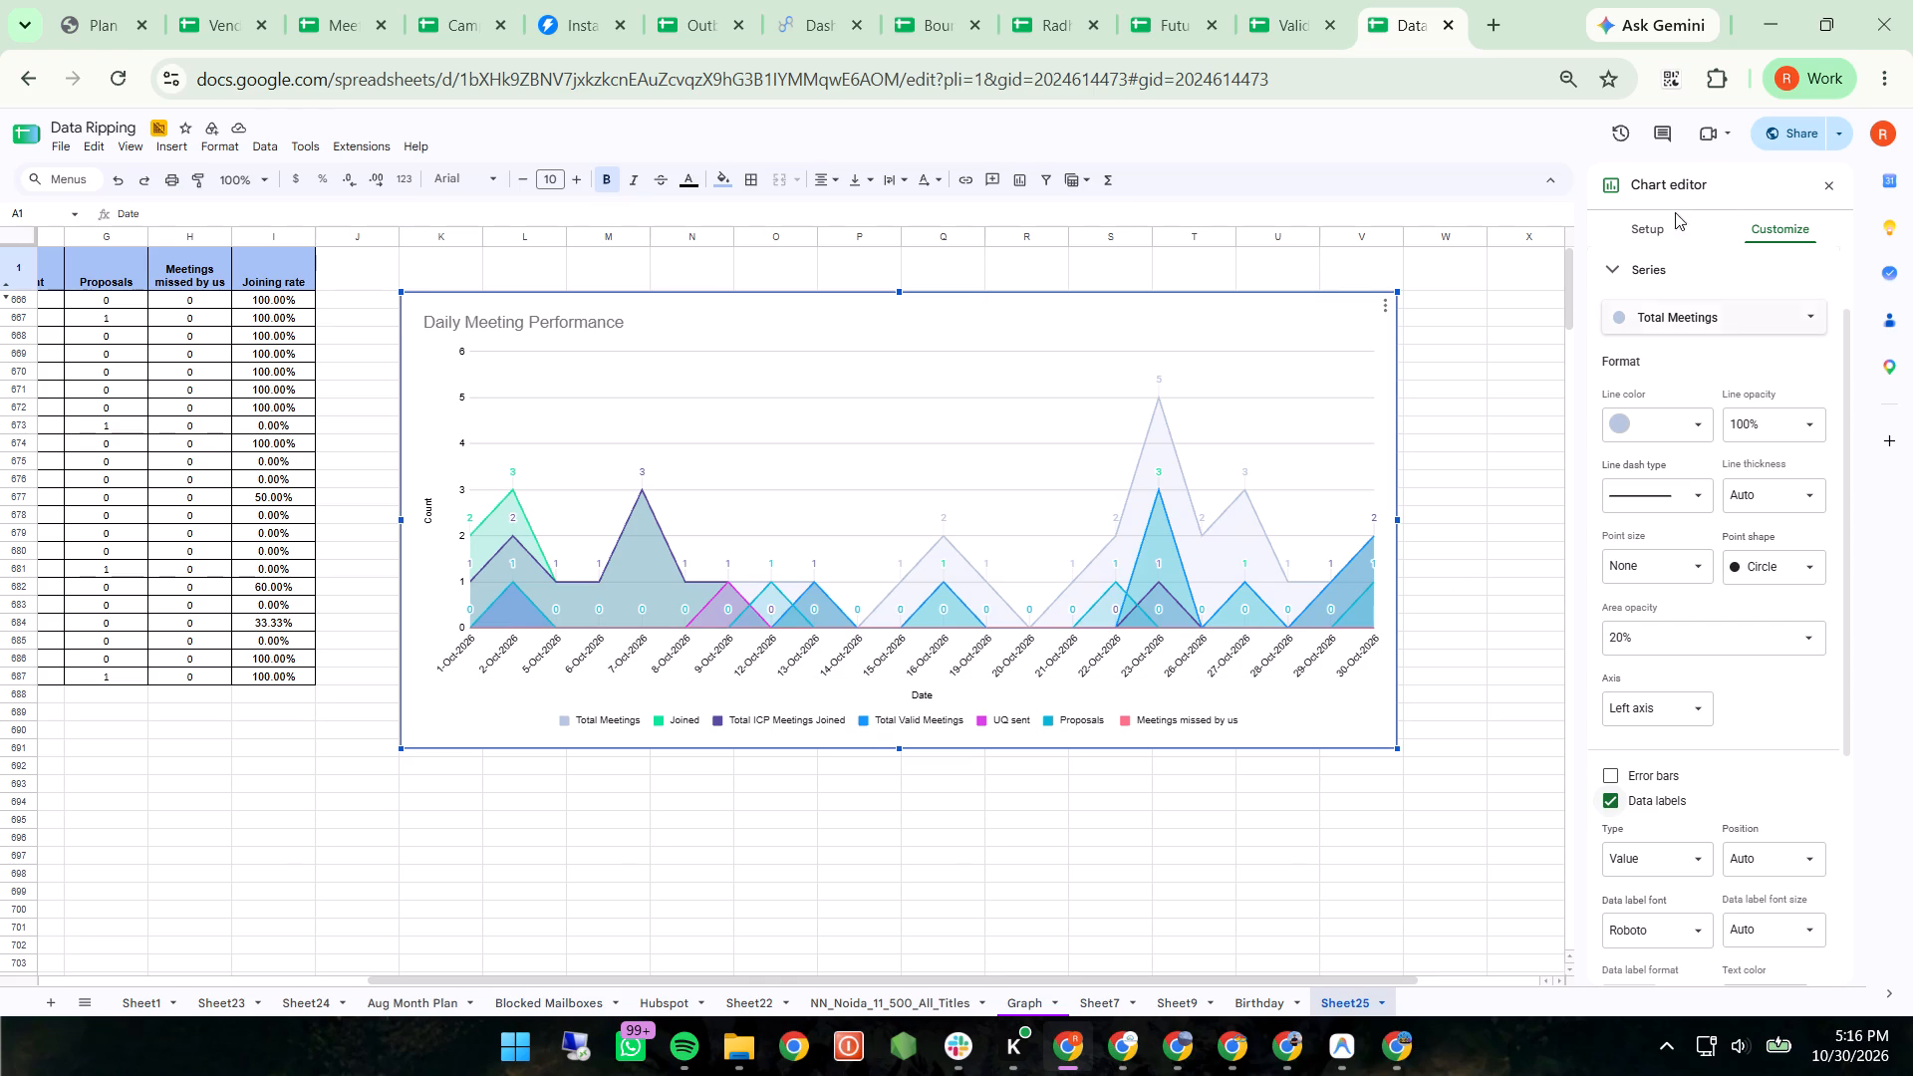
# Set the chart's vertical axis maximum to 6 and its major gridline step to 3.
pyautogui.click(464, 352)
pyautogui.click(1740, 684)
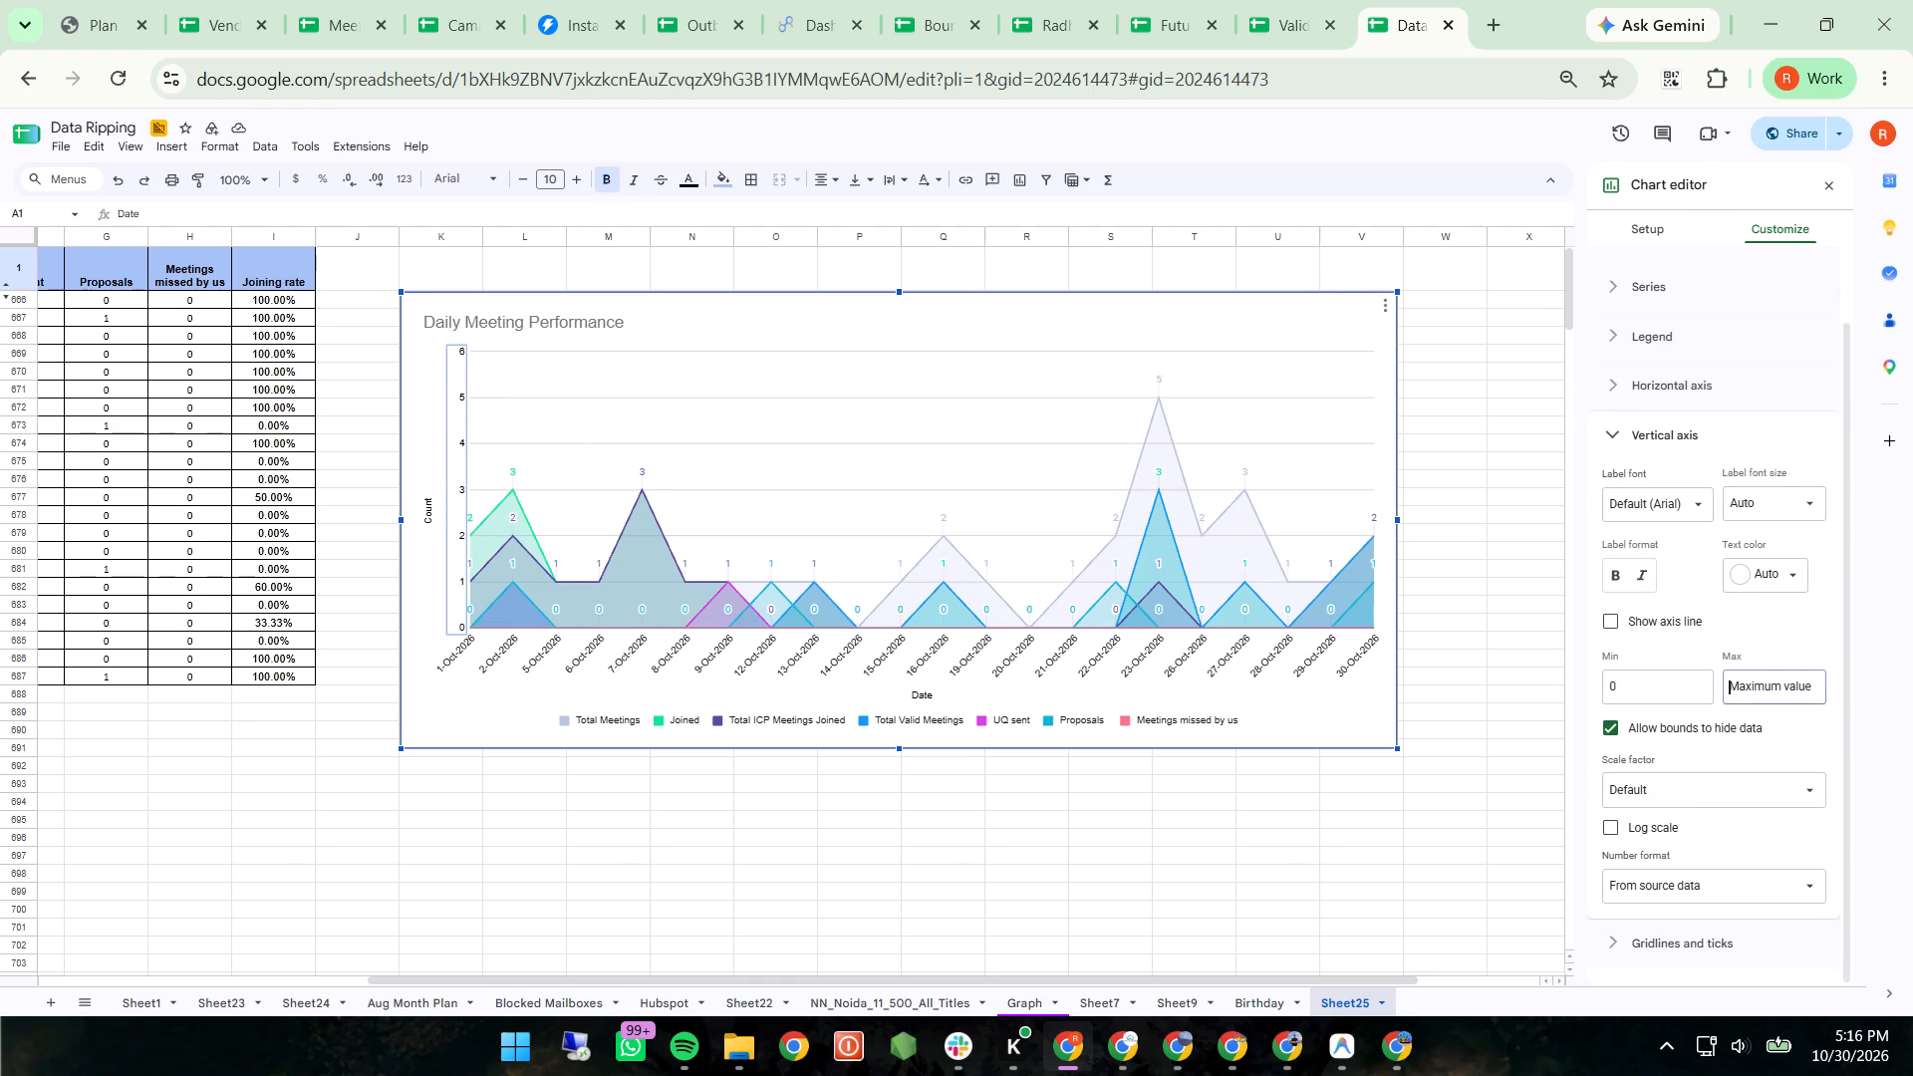
pyautogui.press('6')
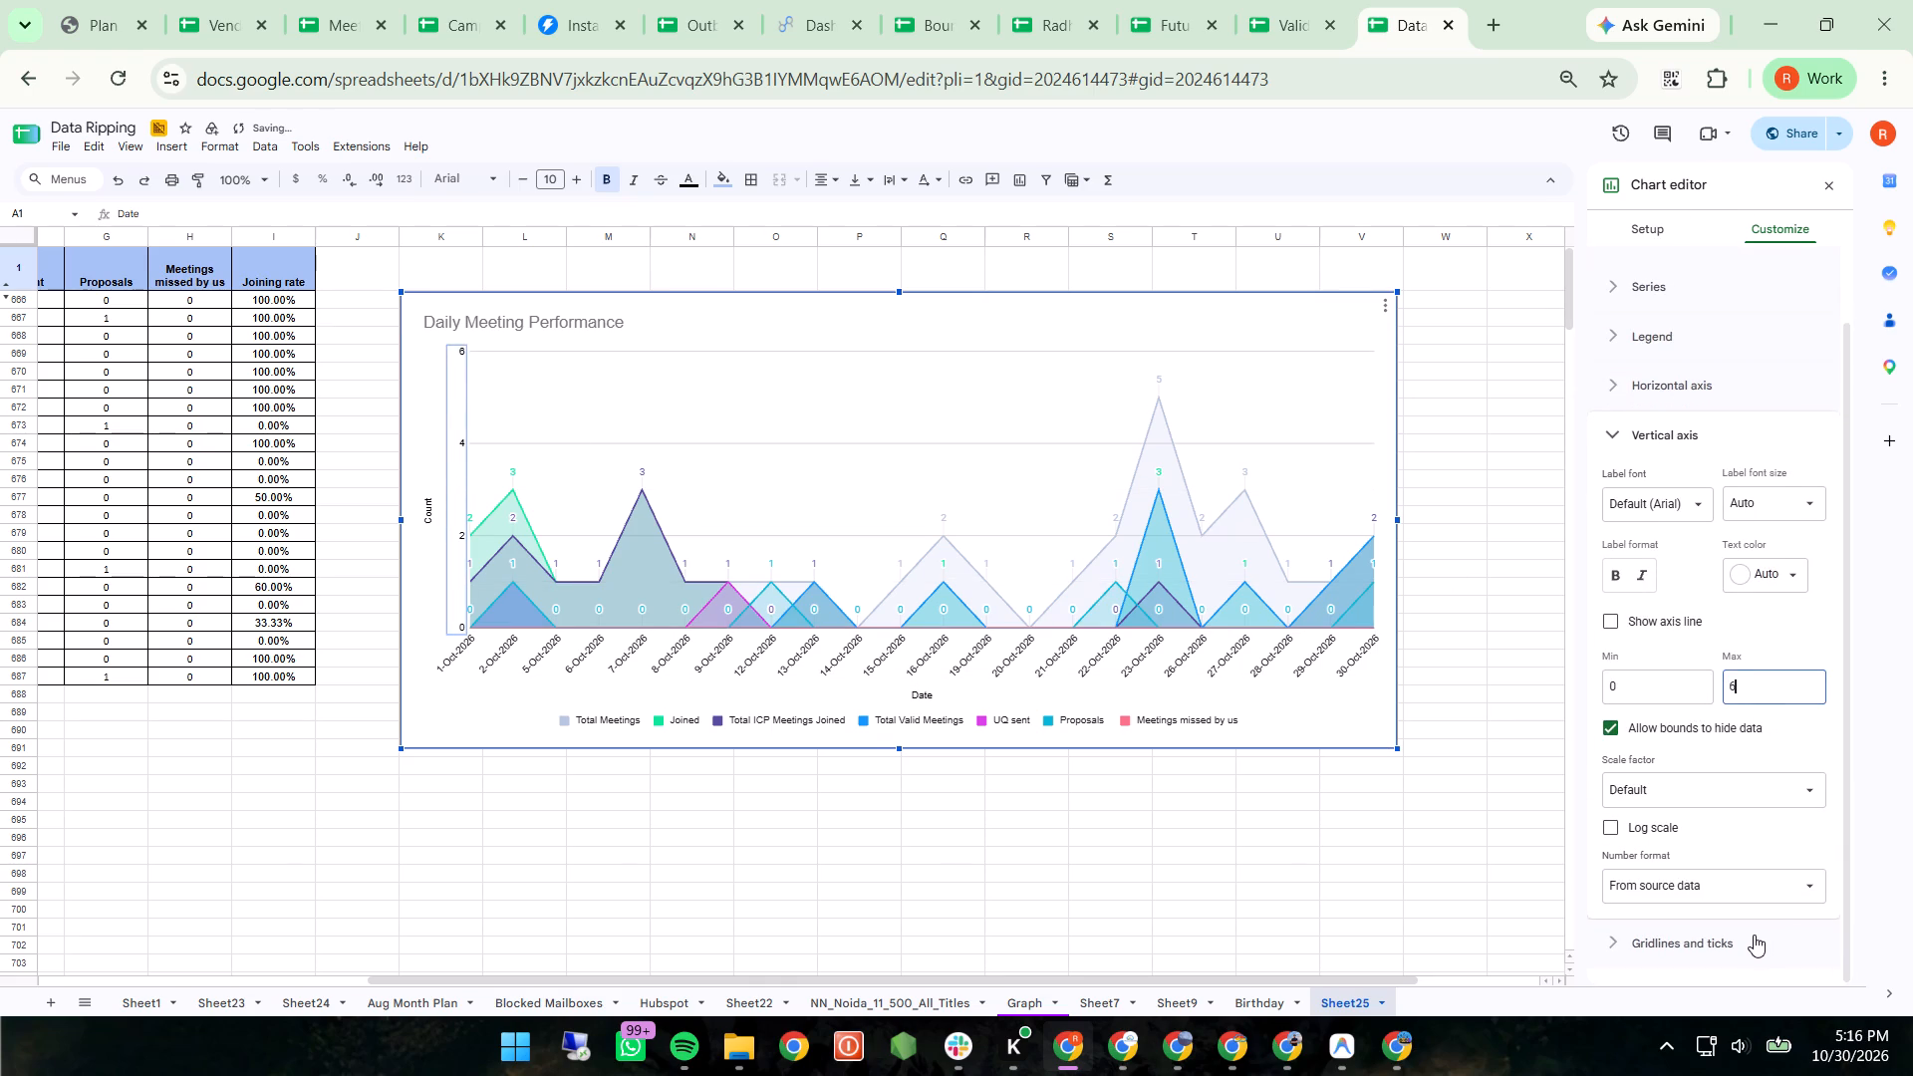
pyautogui.click(1754, 935)
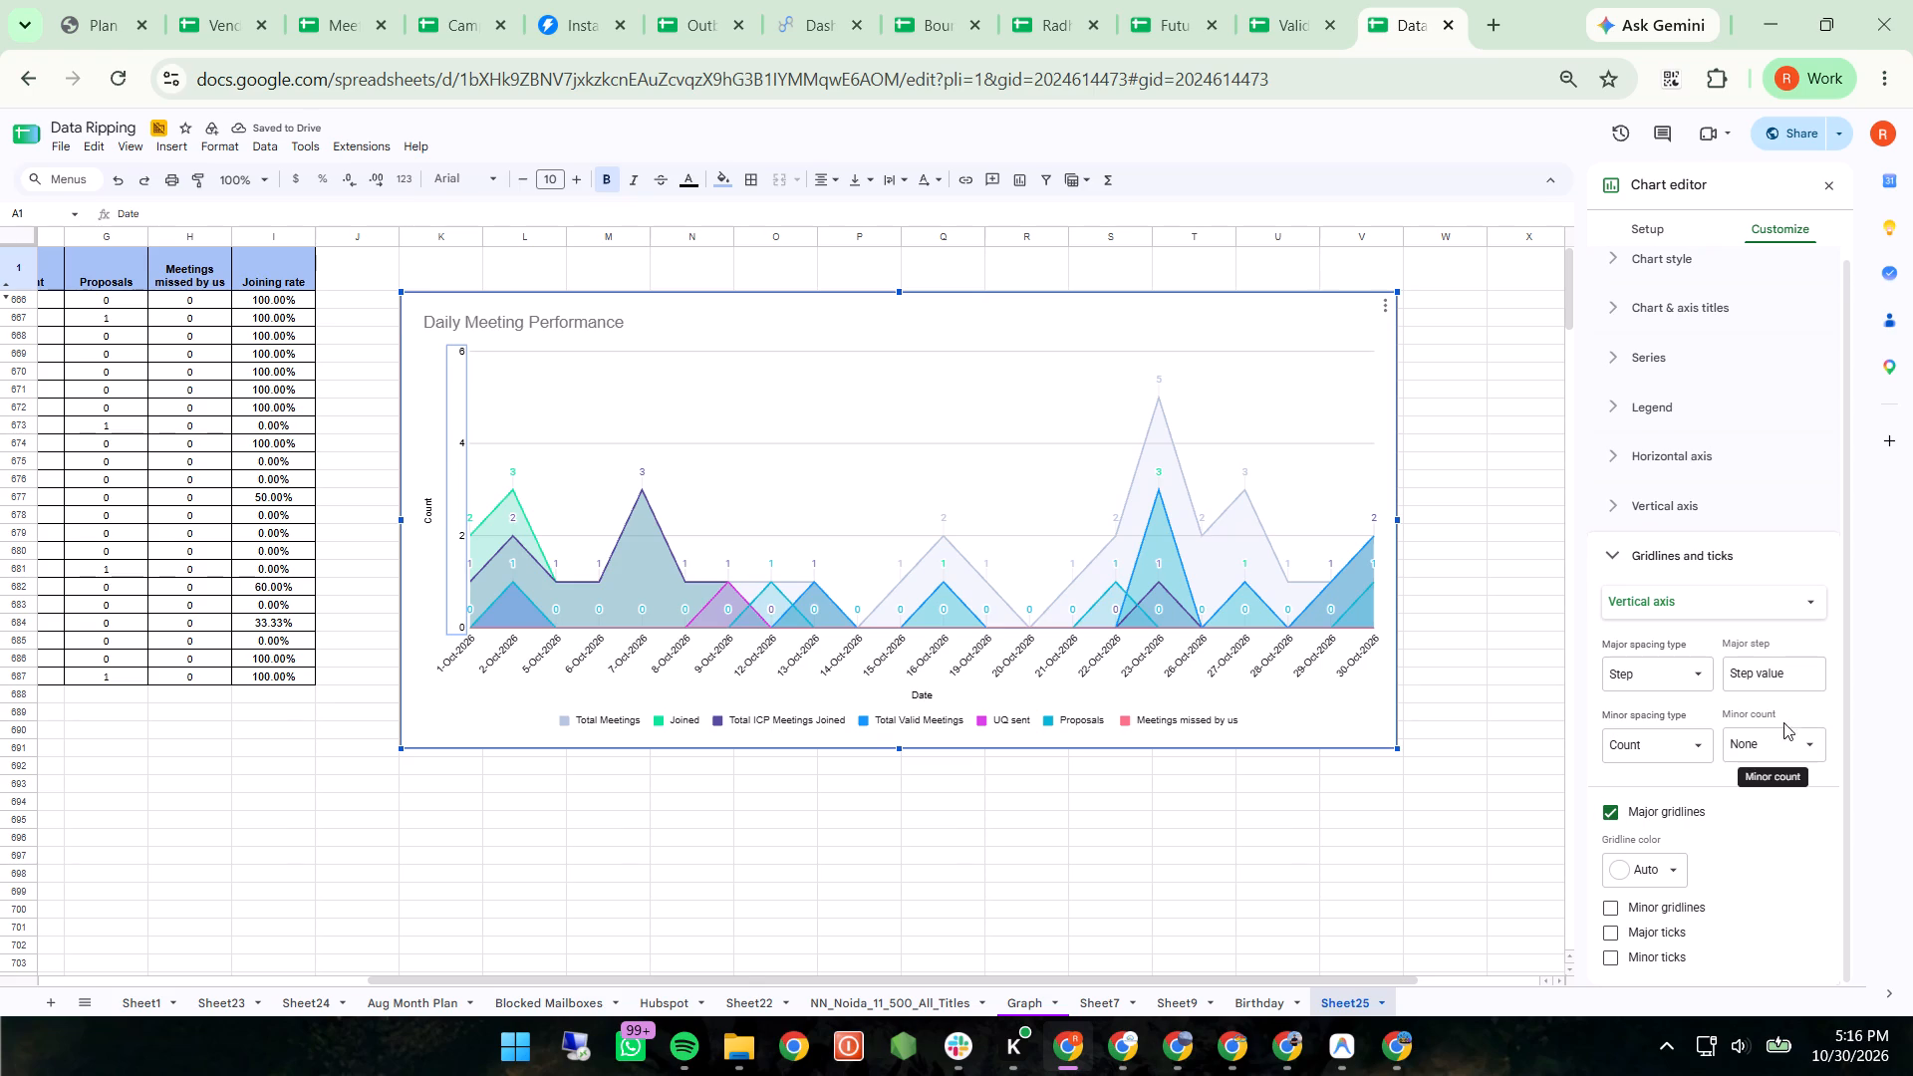
pyautogui.click(1773, 671)
pyautogui.press('3')
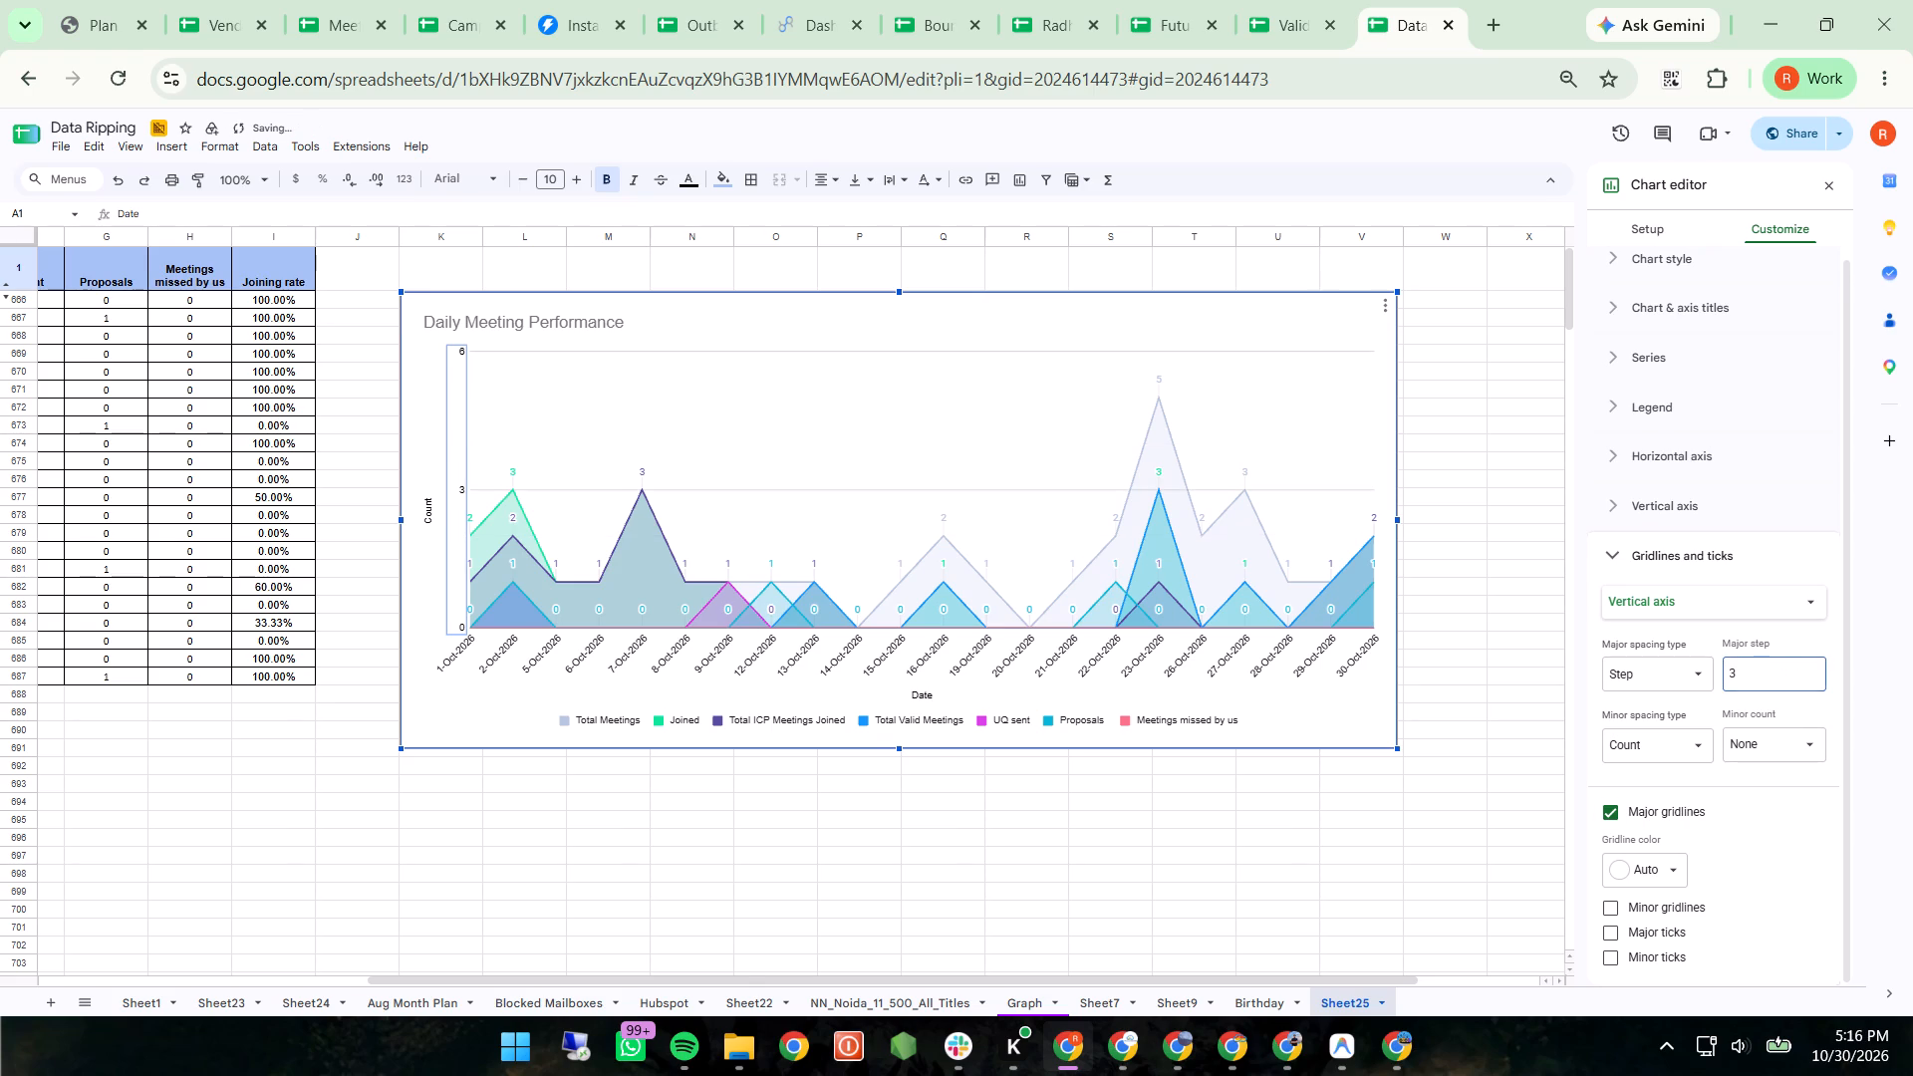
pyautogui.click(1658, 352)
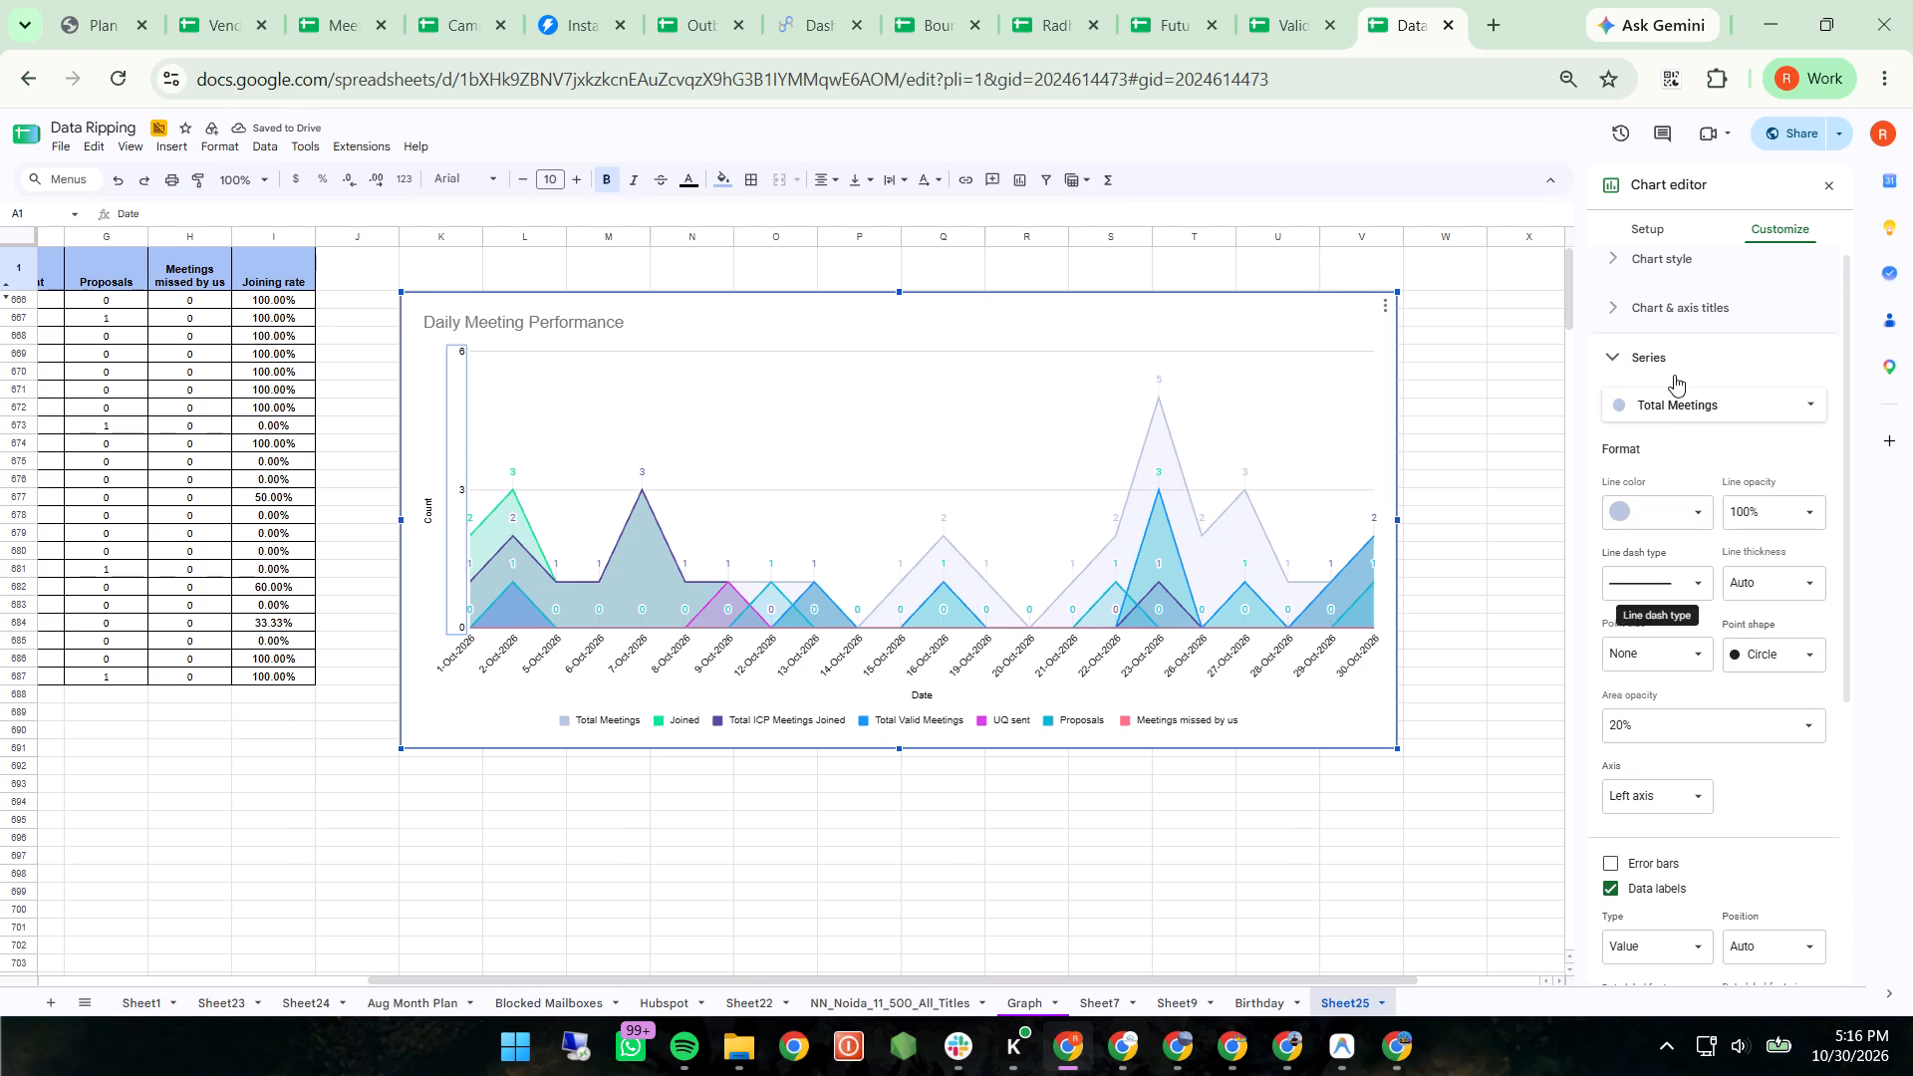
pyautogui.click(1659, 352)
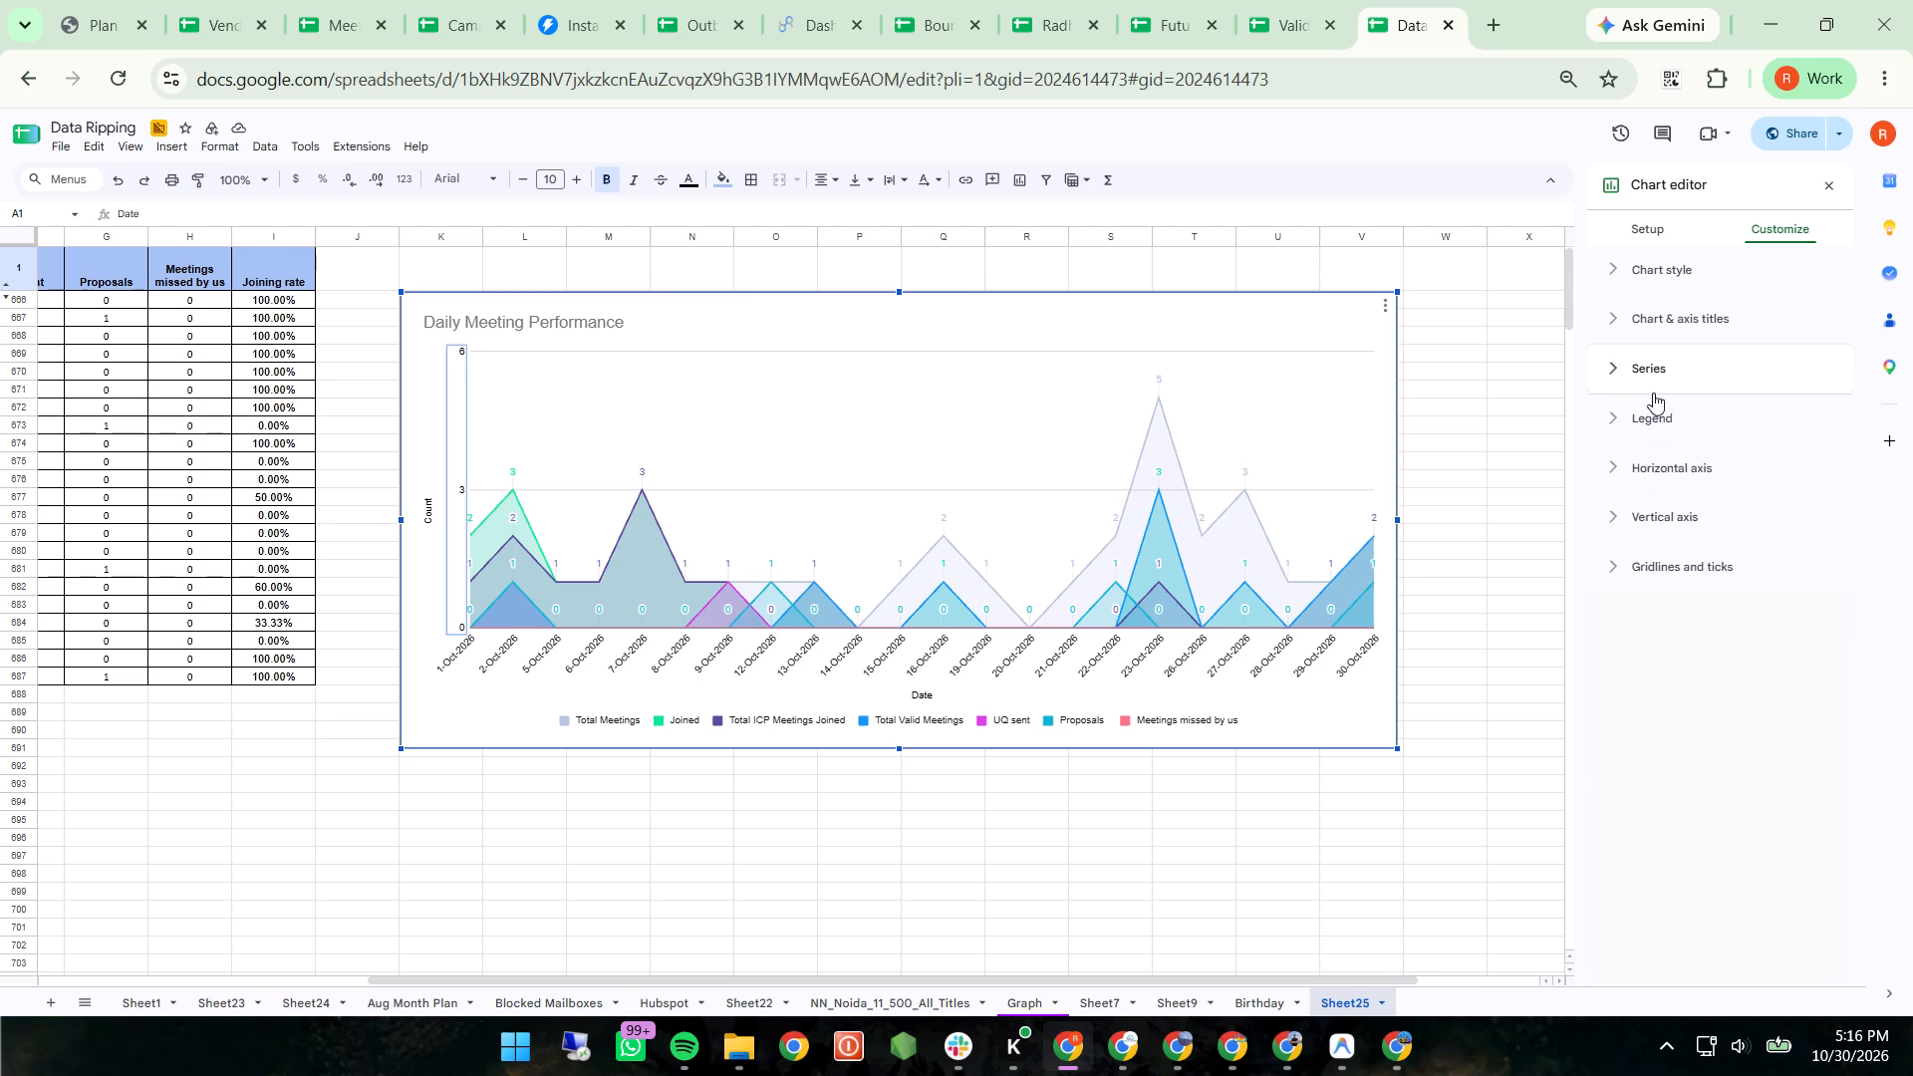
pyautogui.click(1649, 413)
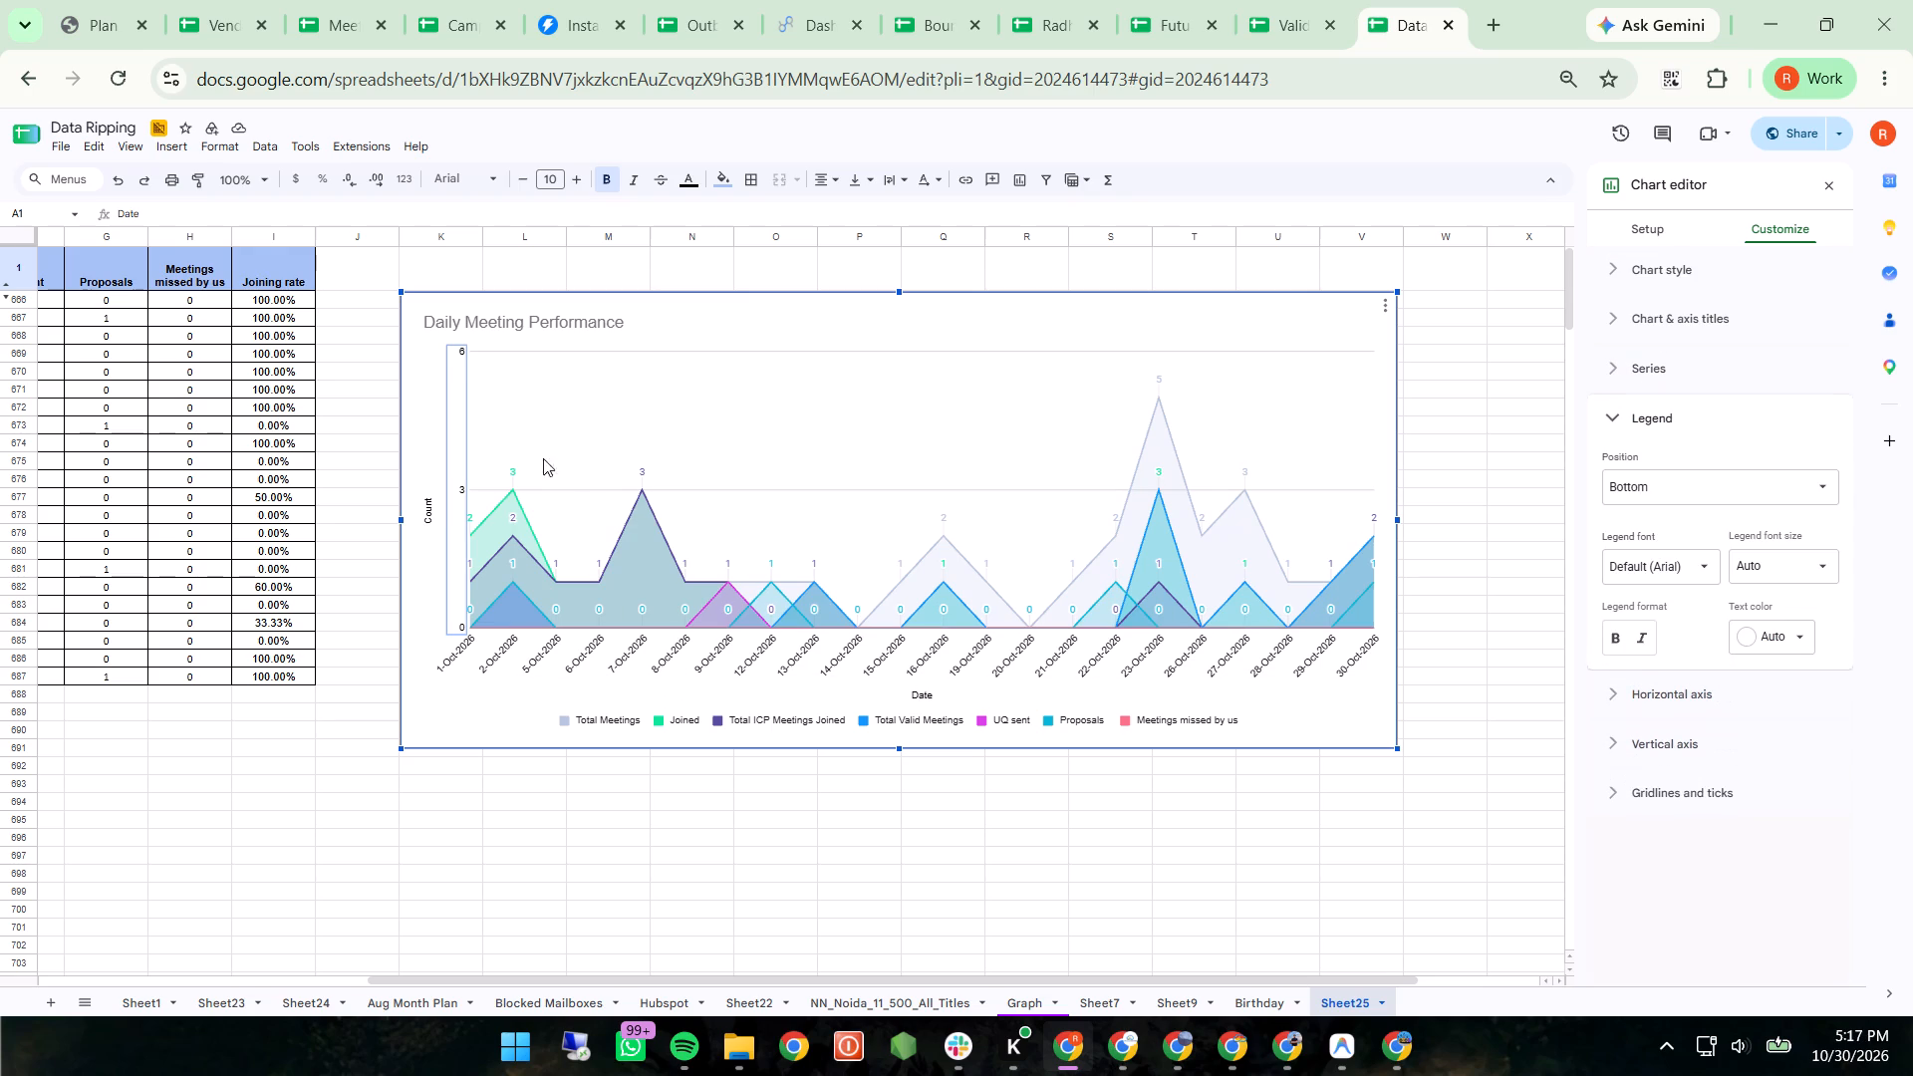
# Show the axis line on the chart's vertical axis and leave the chart editor.
pyautogui.click(465, 487)
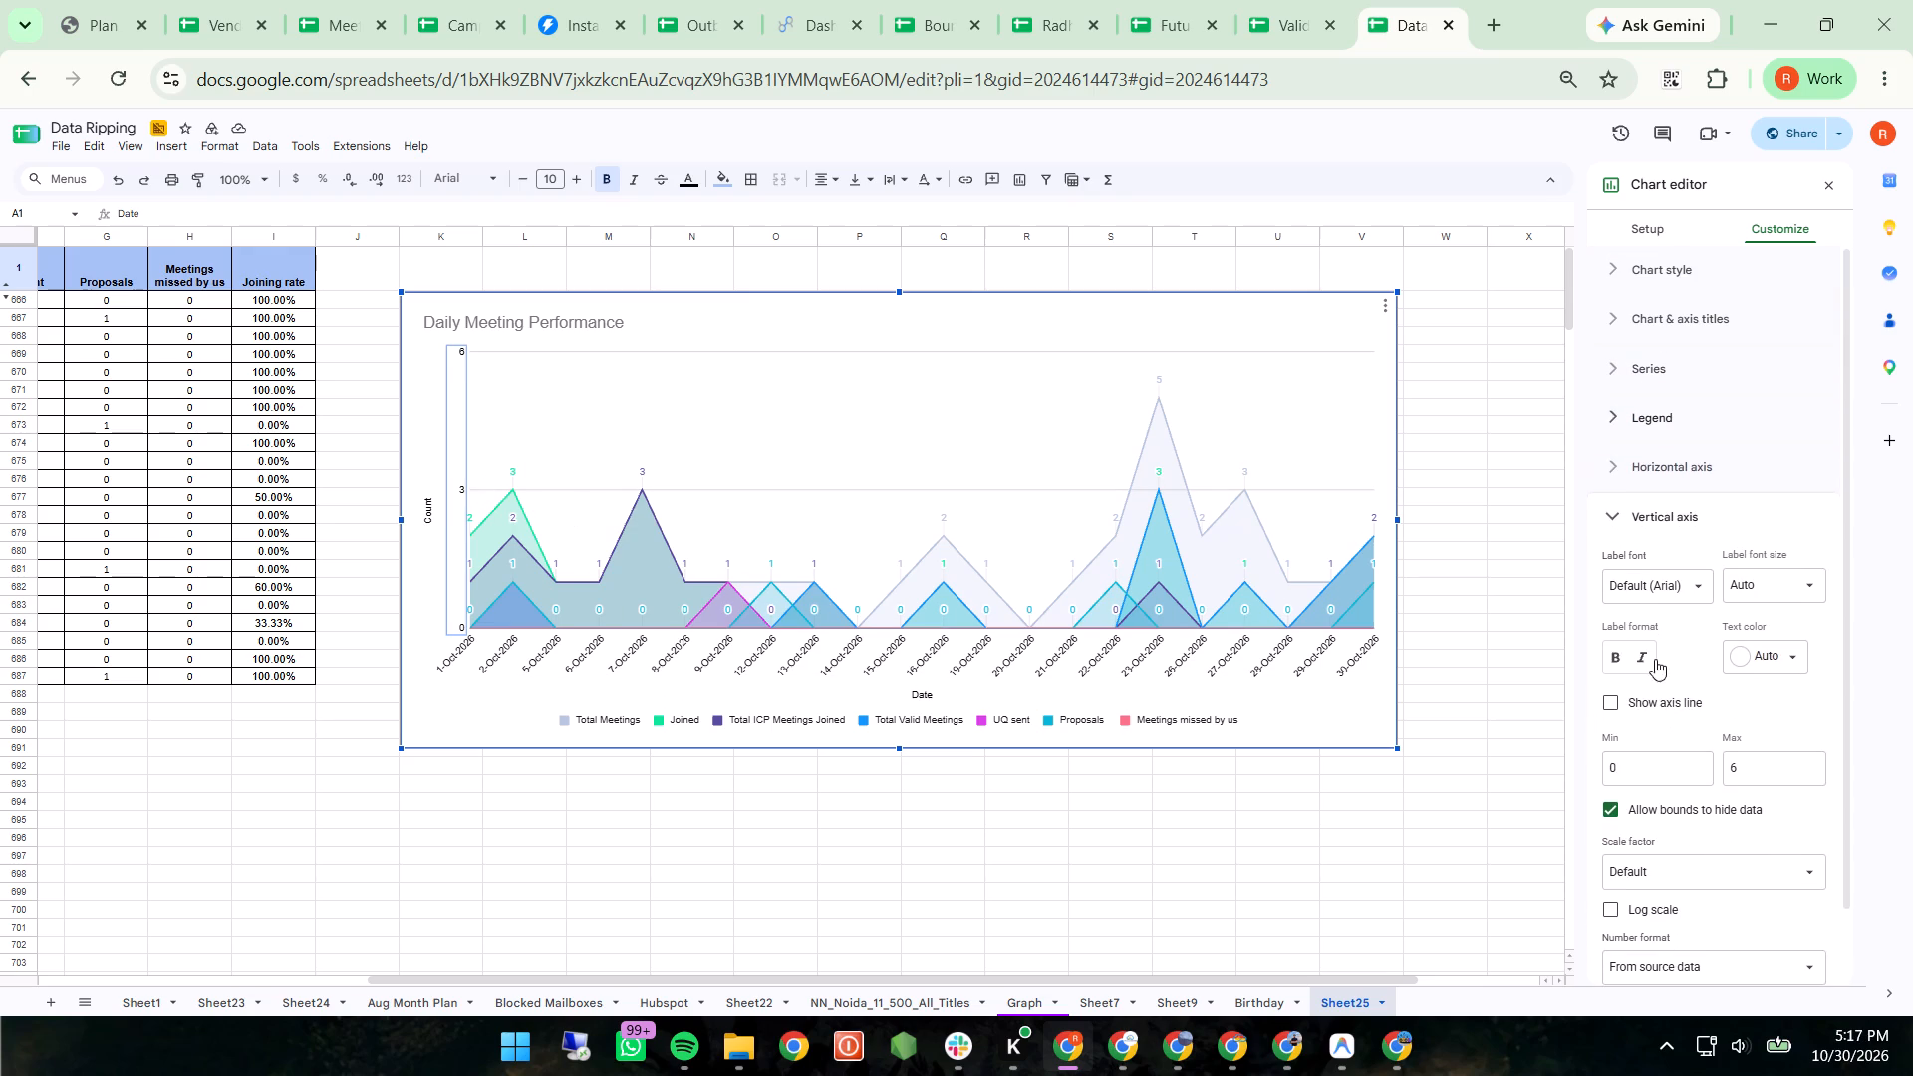
pyautogui.click(1603, 704)
pyautogui.click(1181, 869)
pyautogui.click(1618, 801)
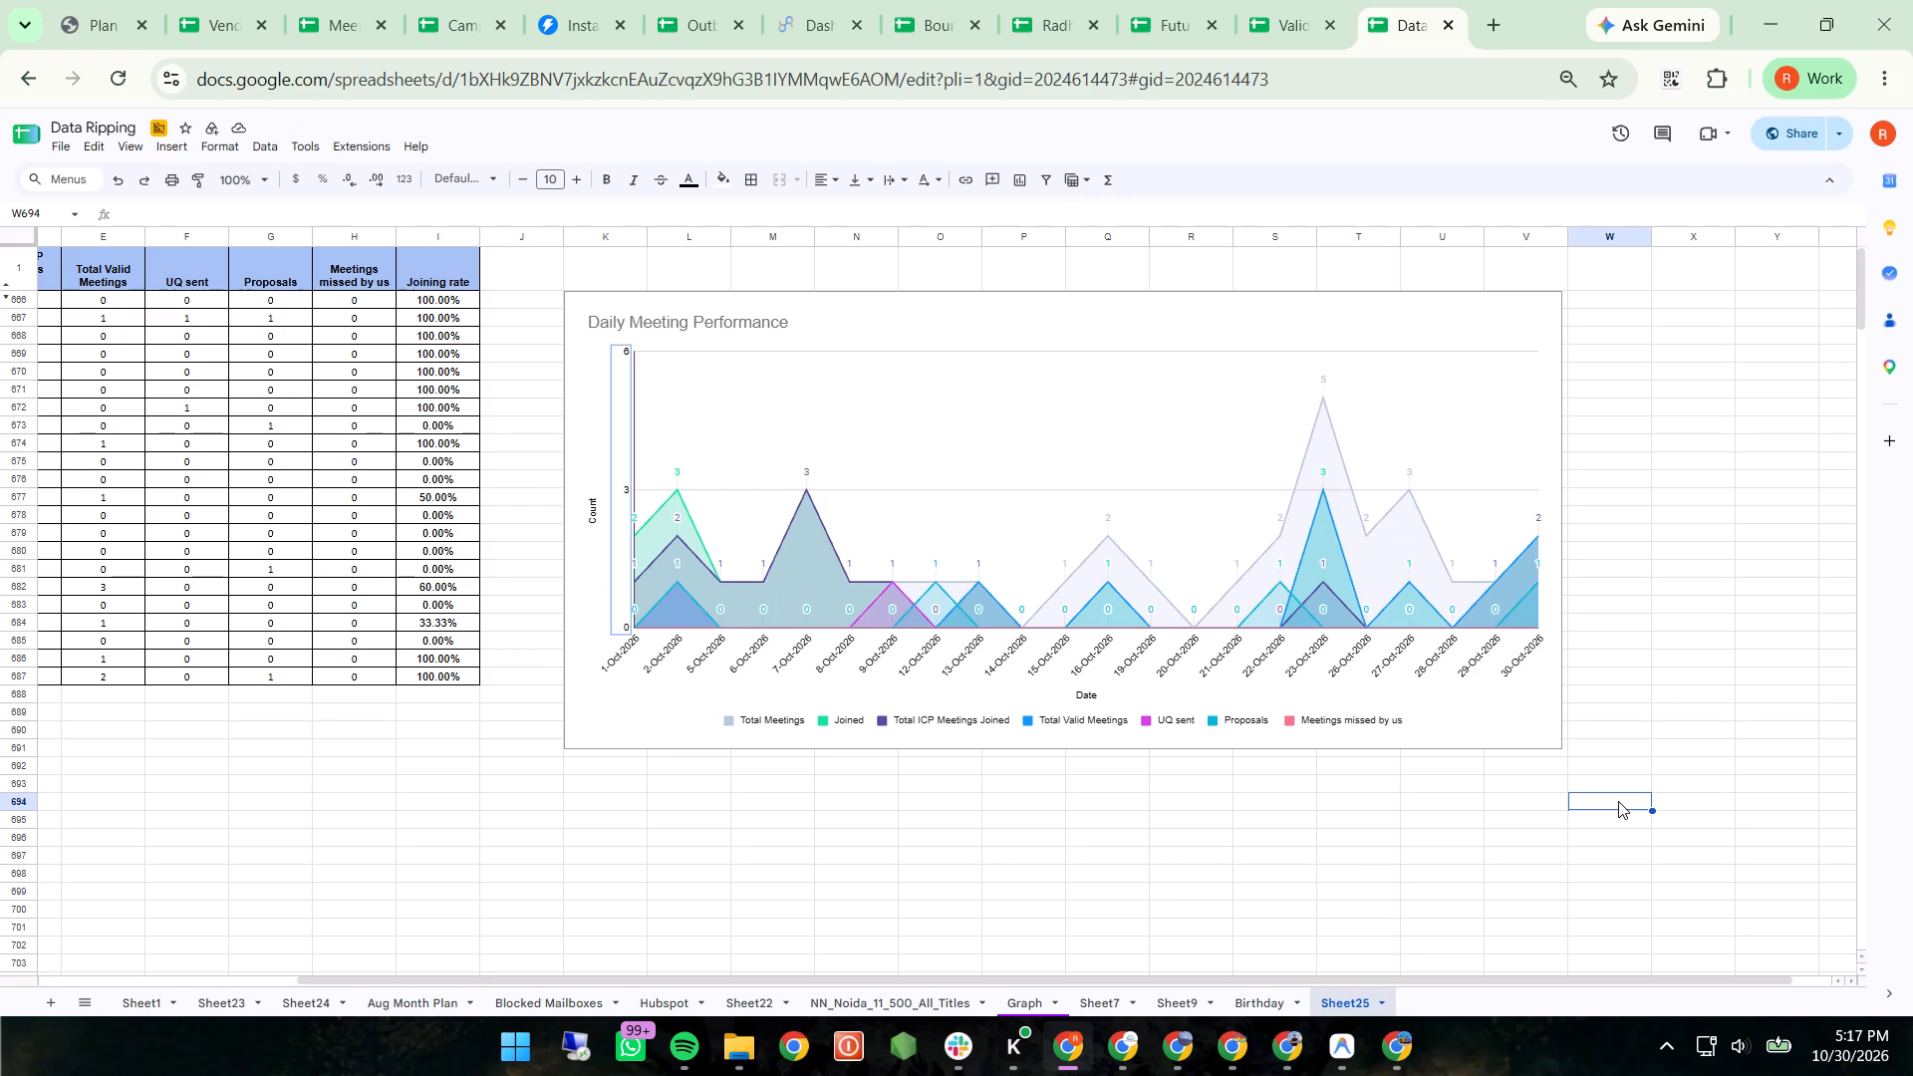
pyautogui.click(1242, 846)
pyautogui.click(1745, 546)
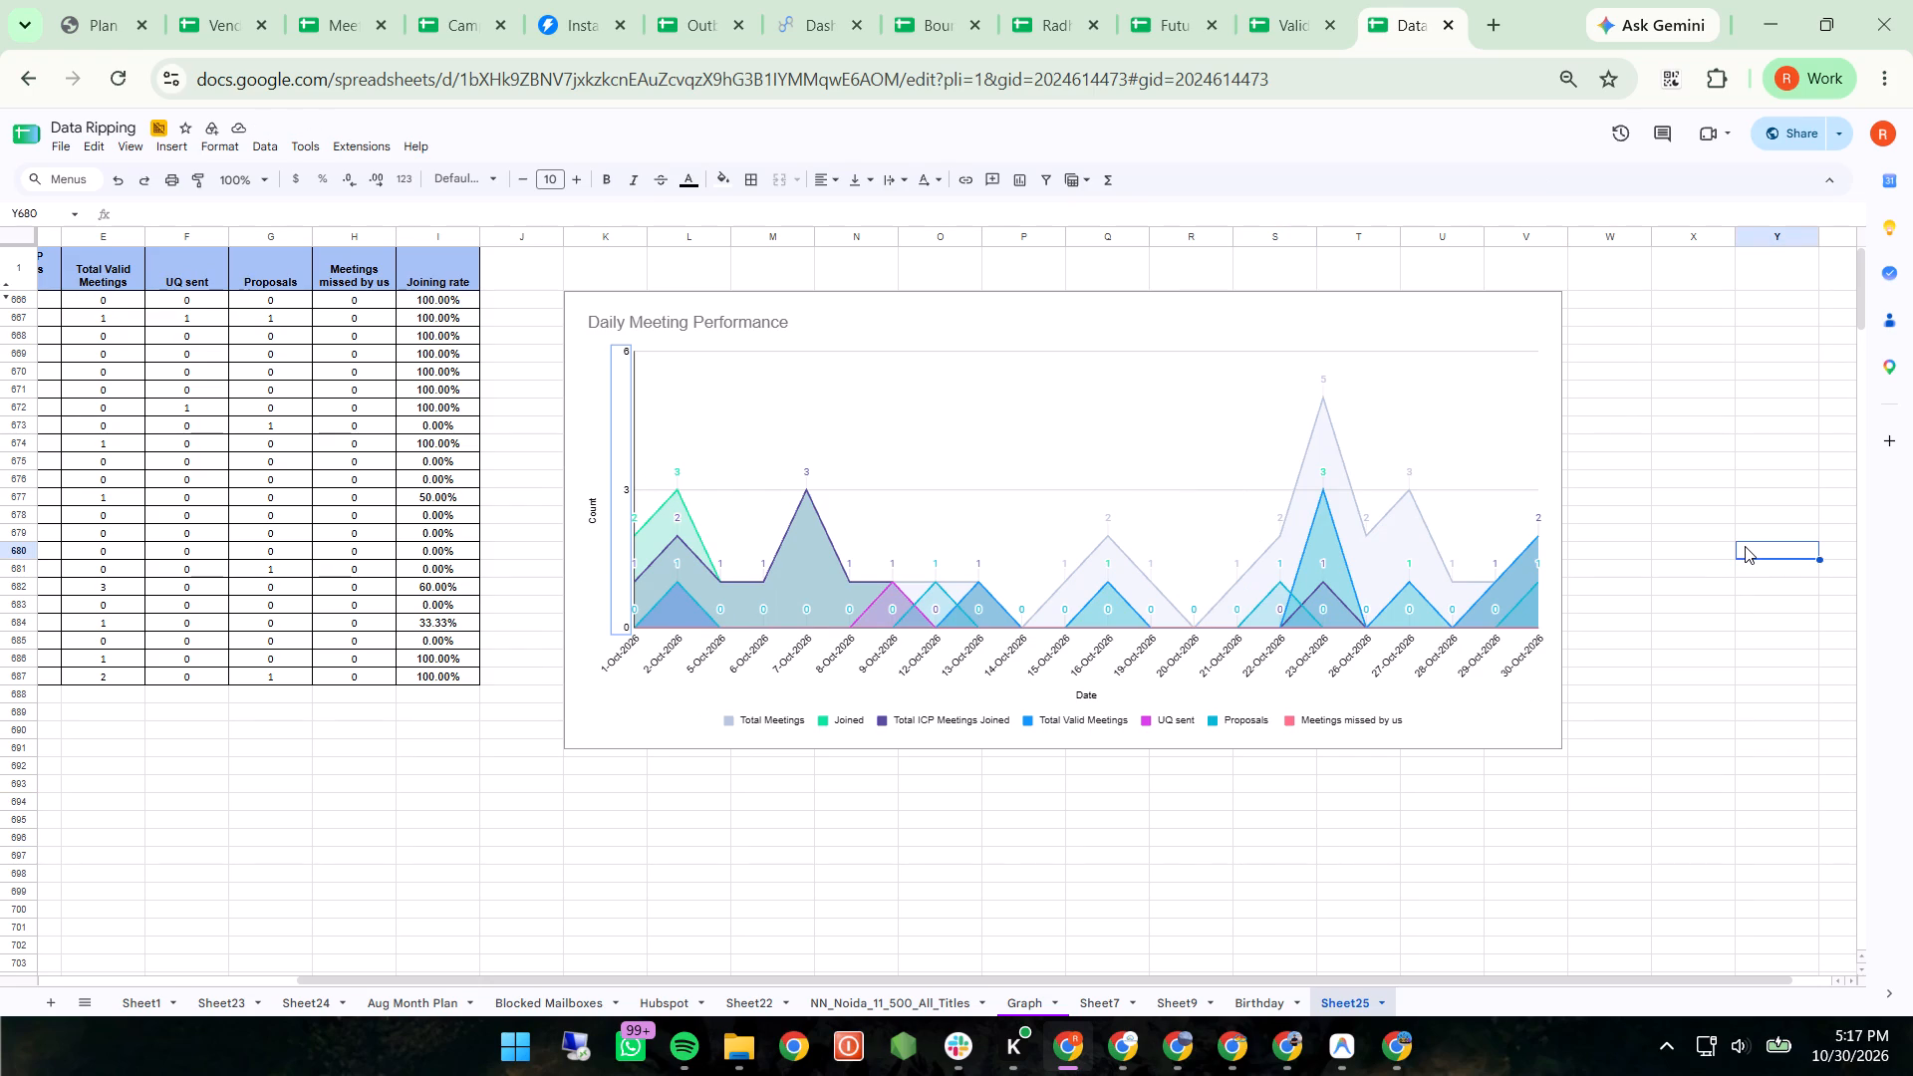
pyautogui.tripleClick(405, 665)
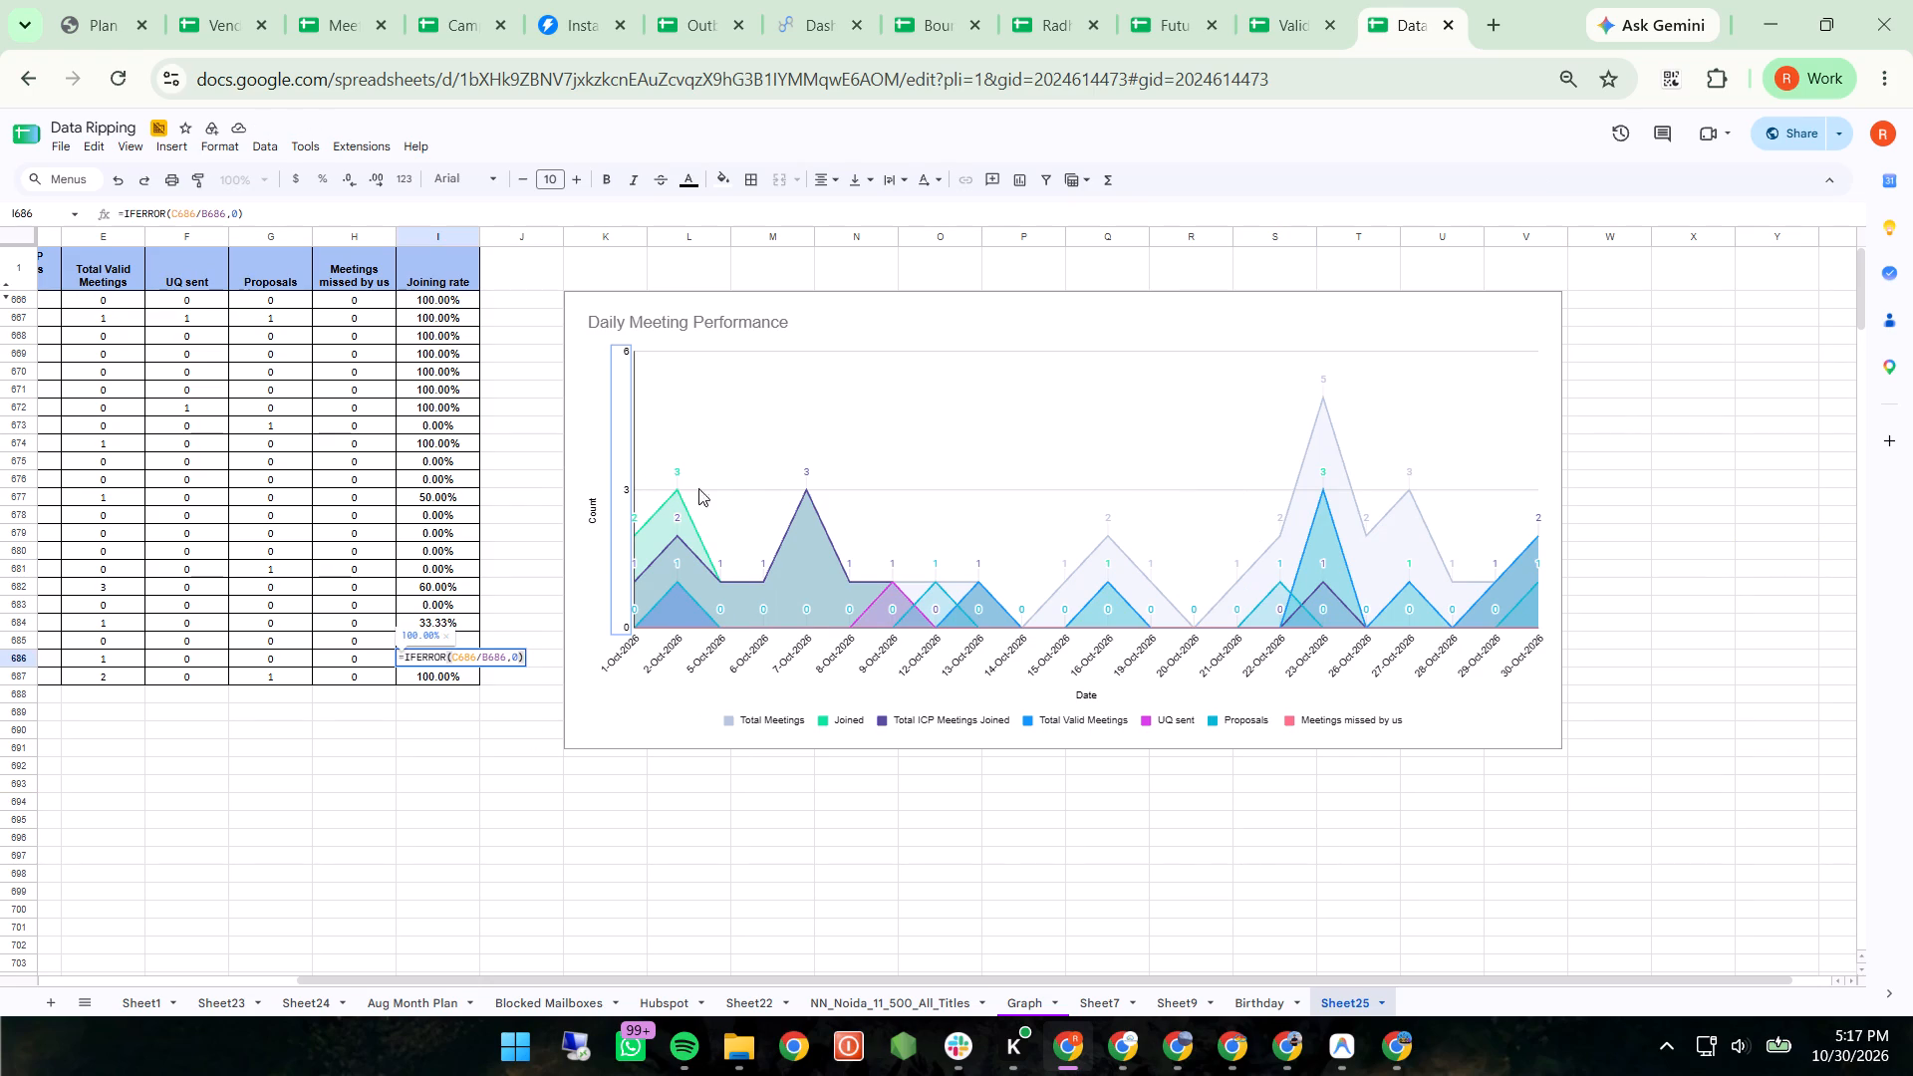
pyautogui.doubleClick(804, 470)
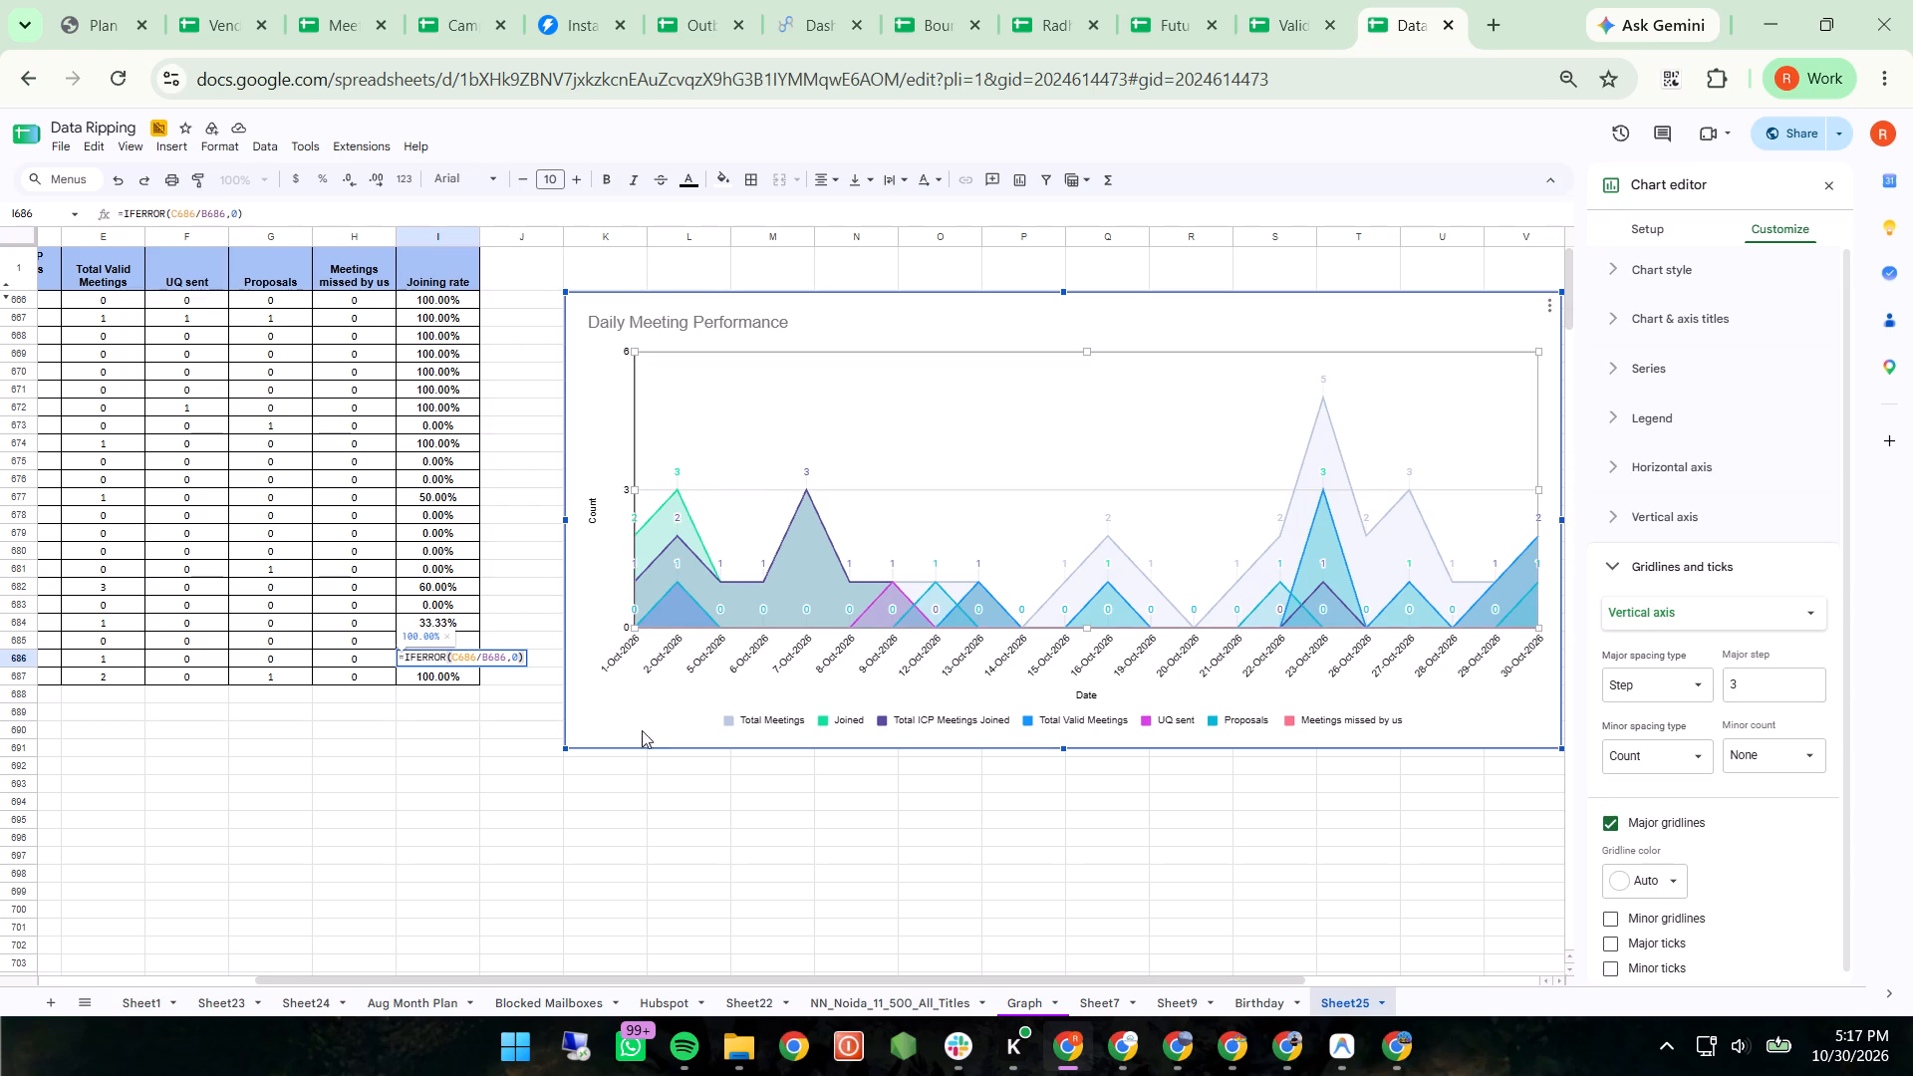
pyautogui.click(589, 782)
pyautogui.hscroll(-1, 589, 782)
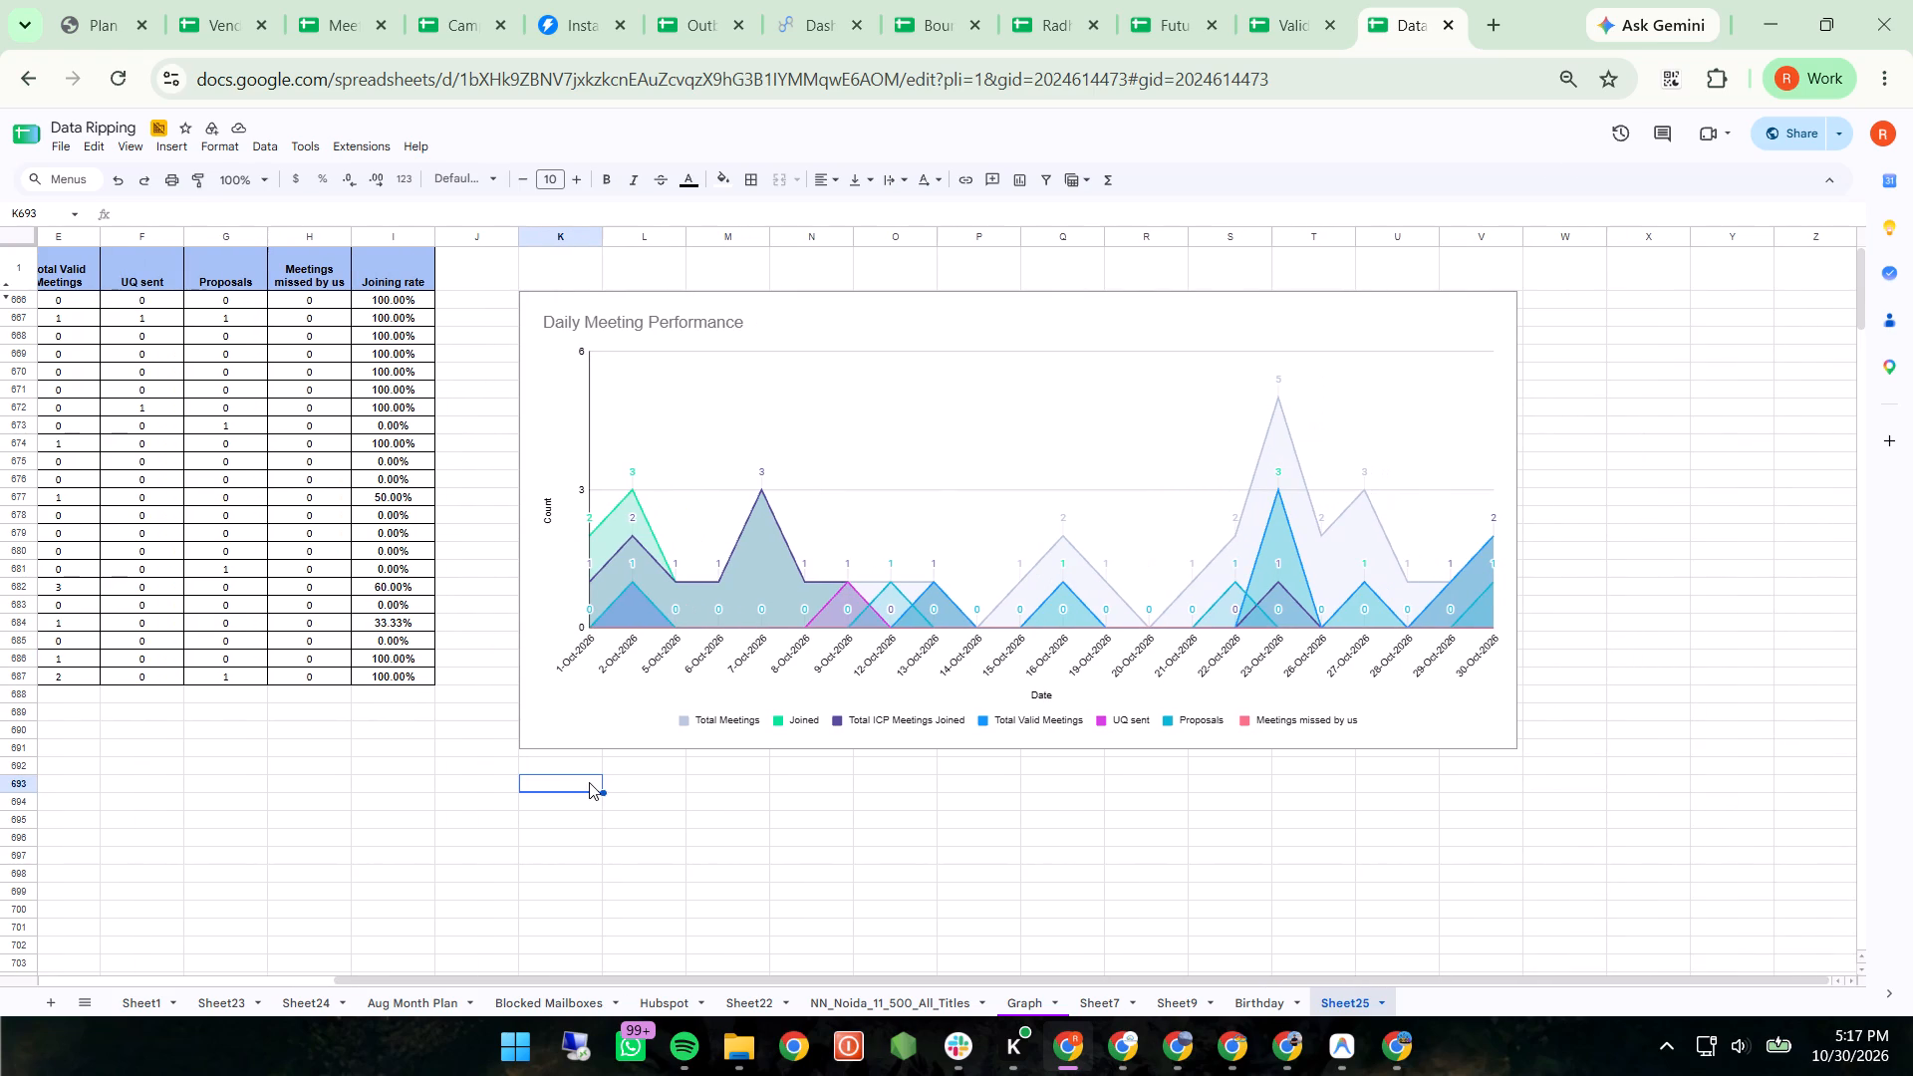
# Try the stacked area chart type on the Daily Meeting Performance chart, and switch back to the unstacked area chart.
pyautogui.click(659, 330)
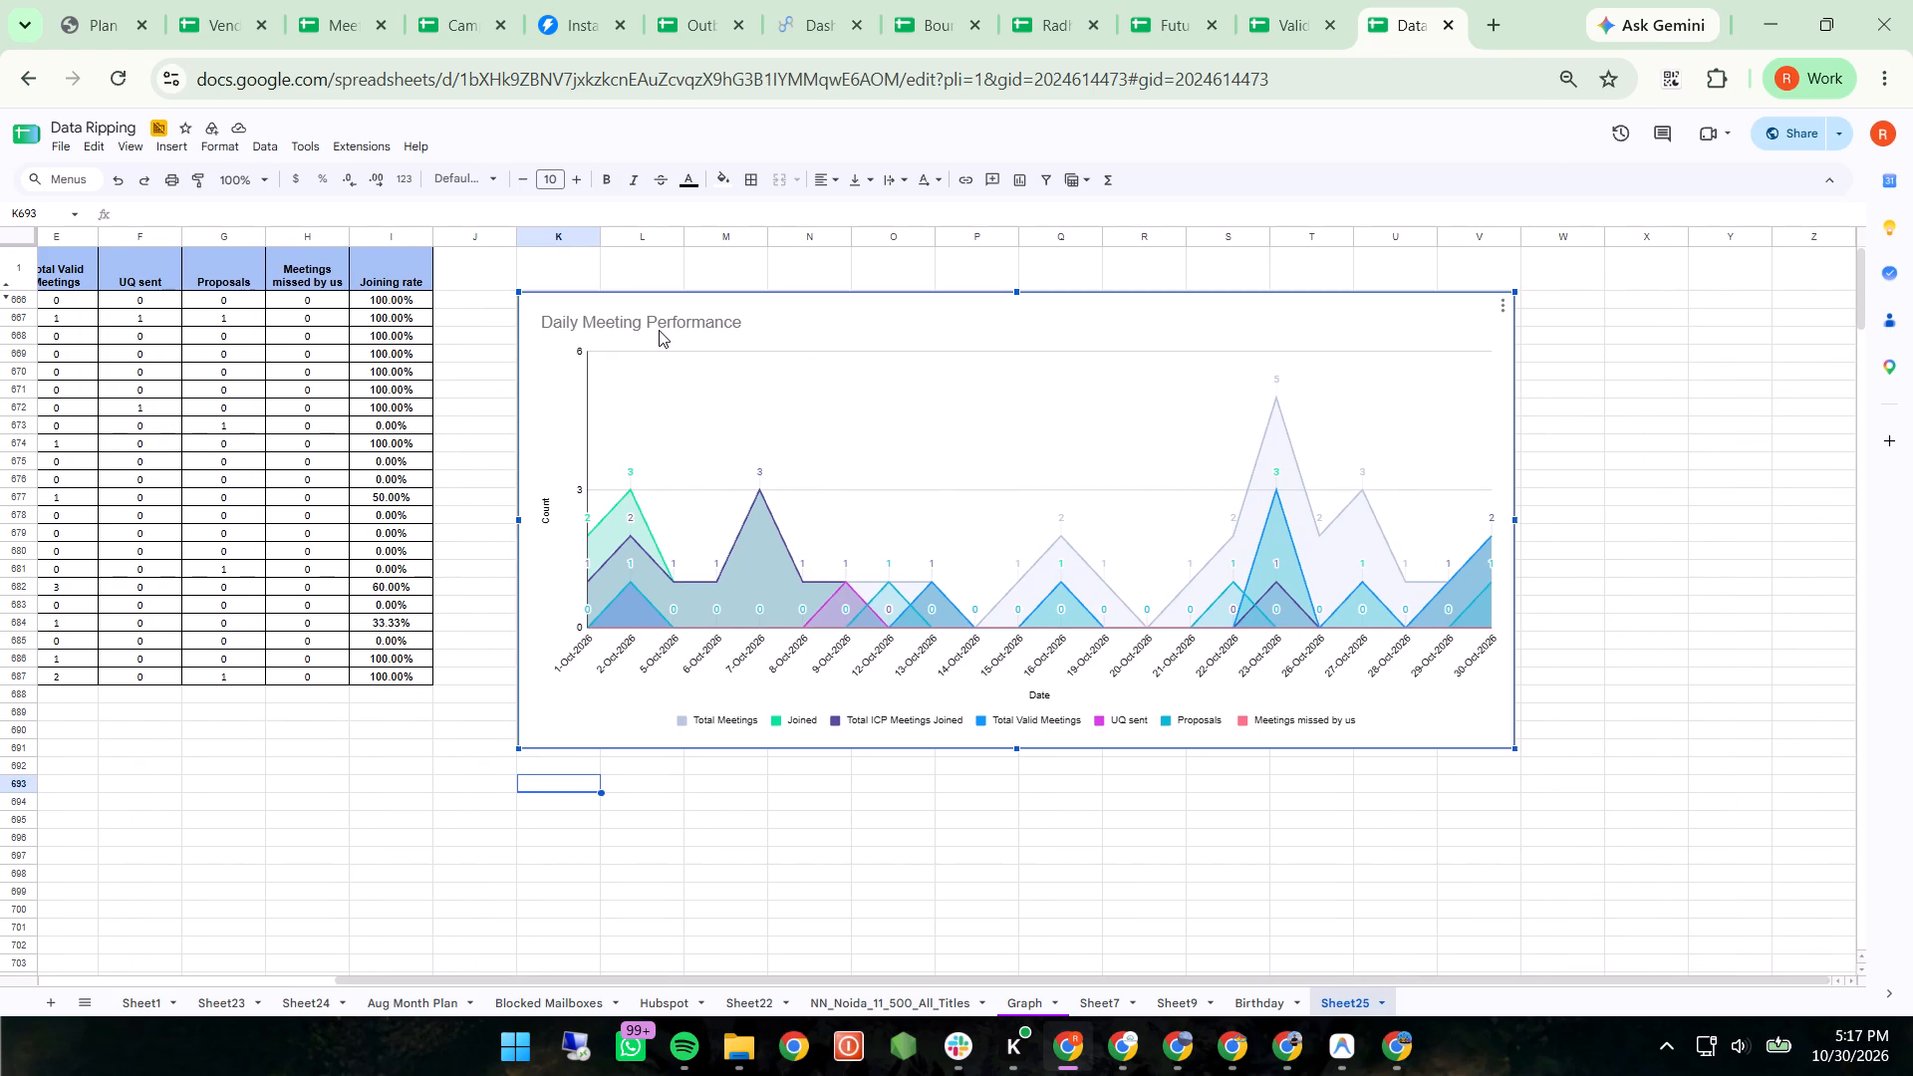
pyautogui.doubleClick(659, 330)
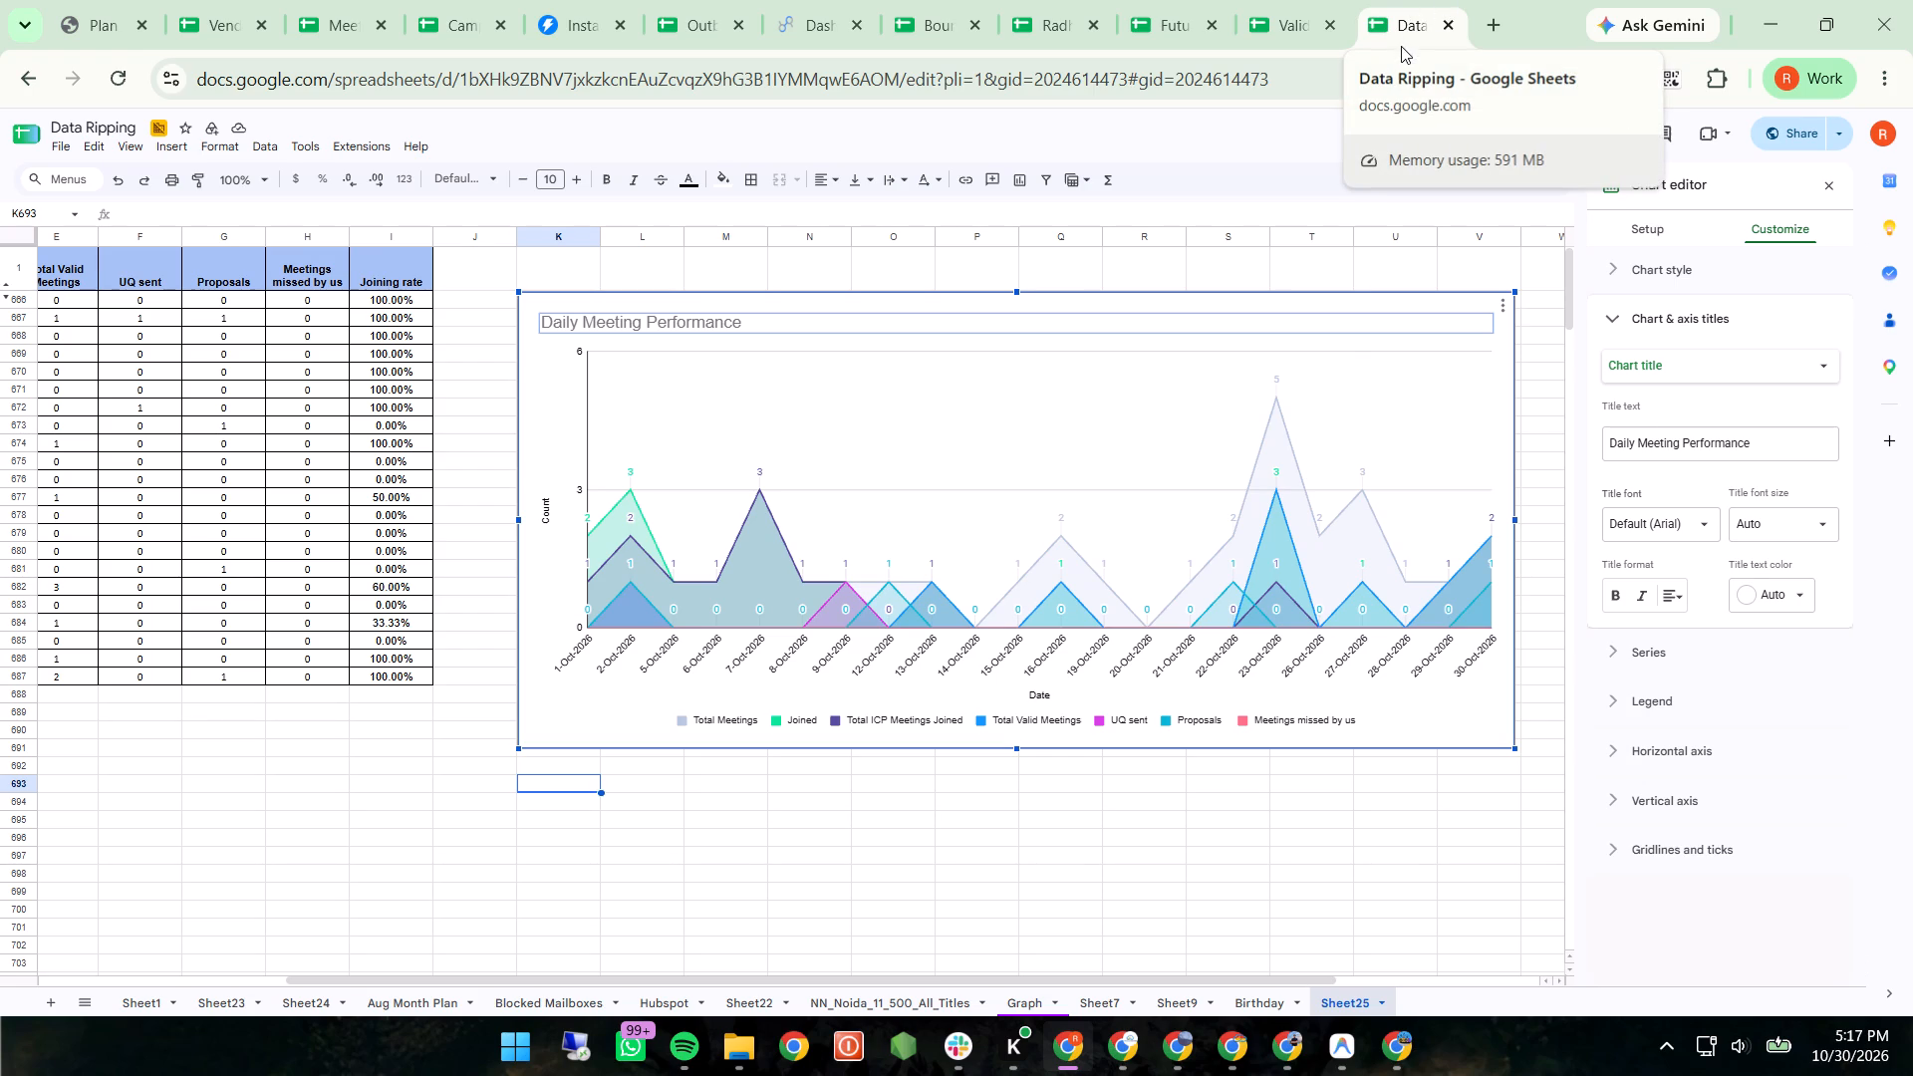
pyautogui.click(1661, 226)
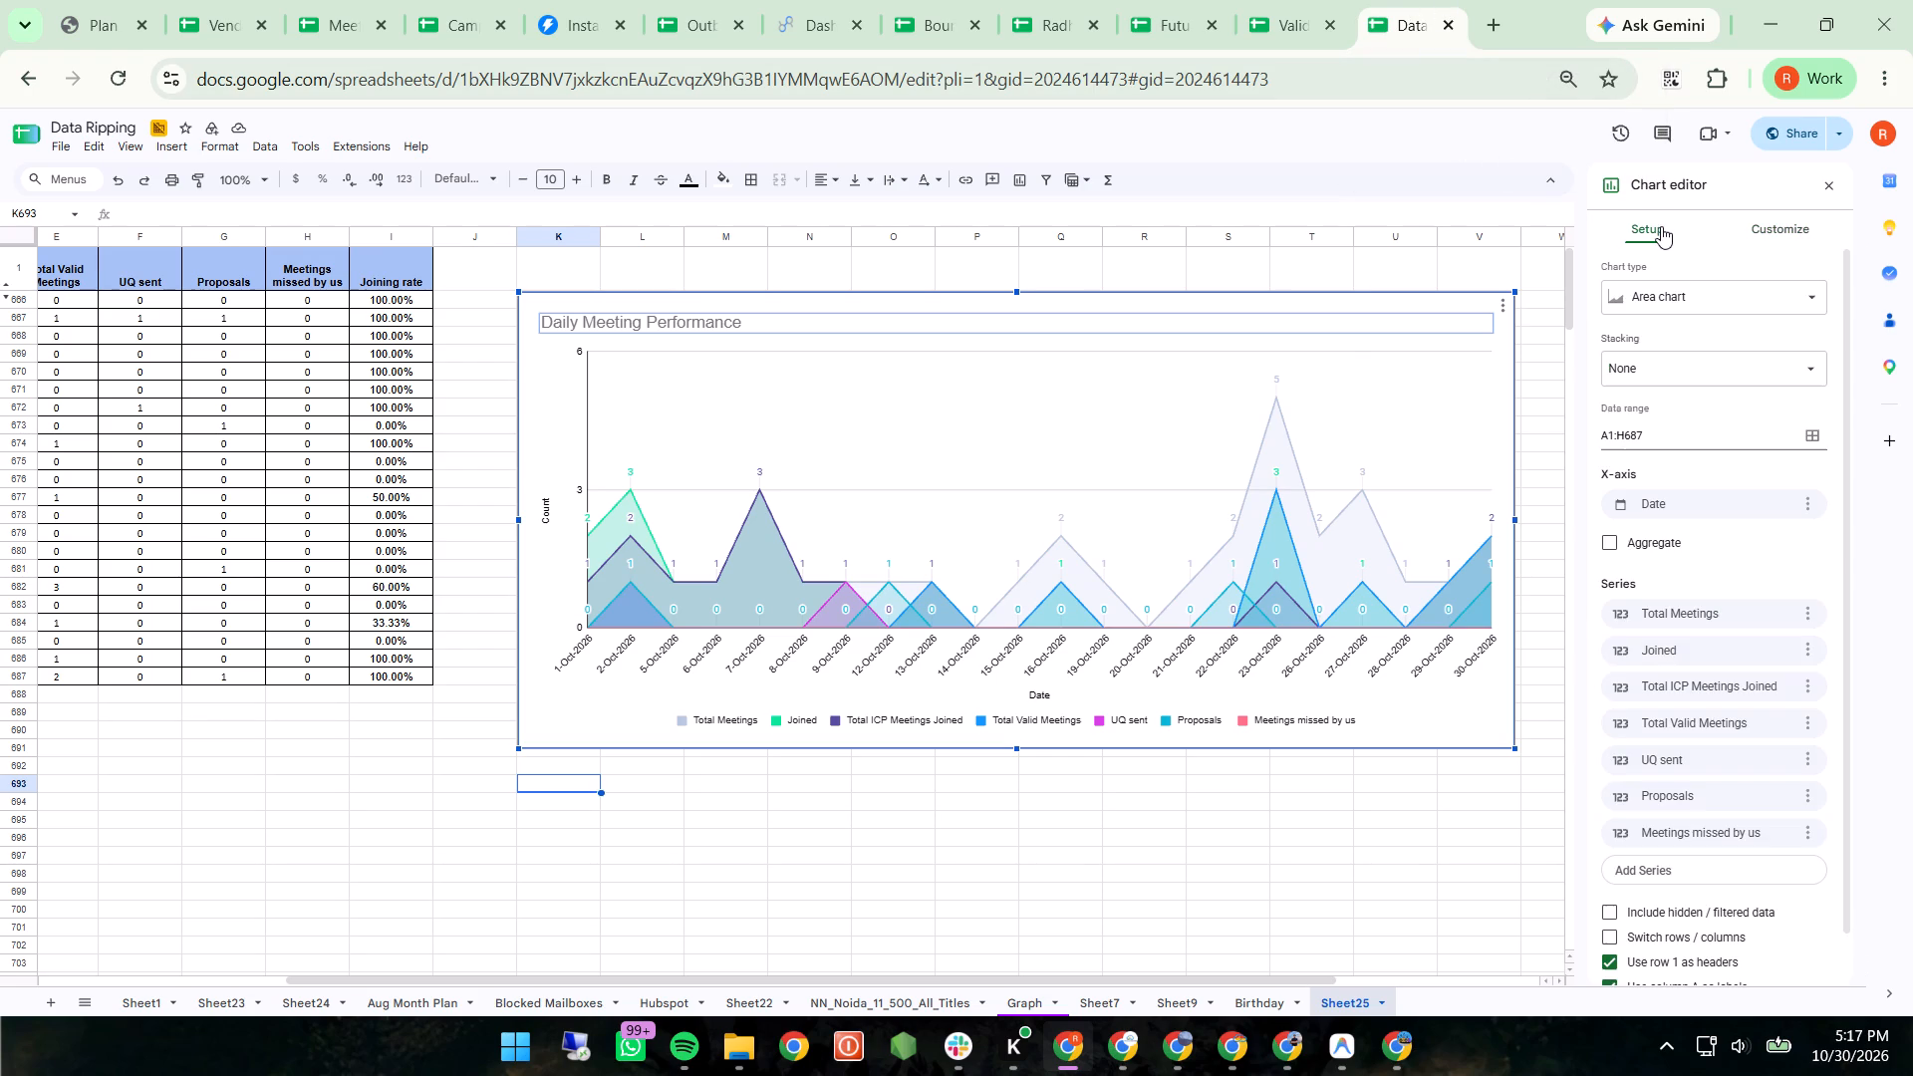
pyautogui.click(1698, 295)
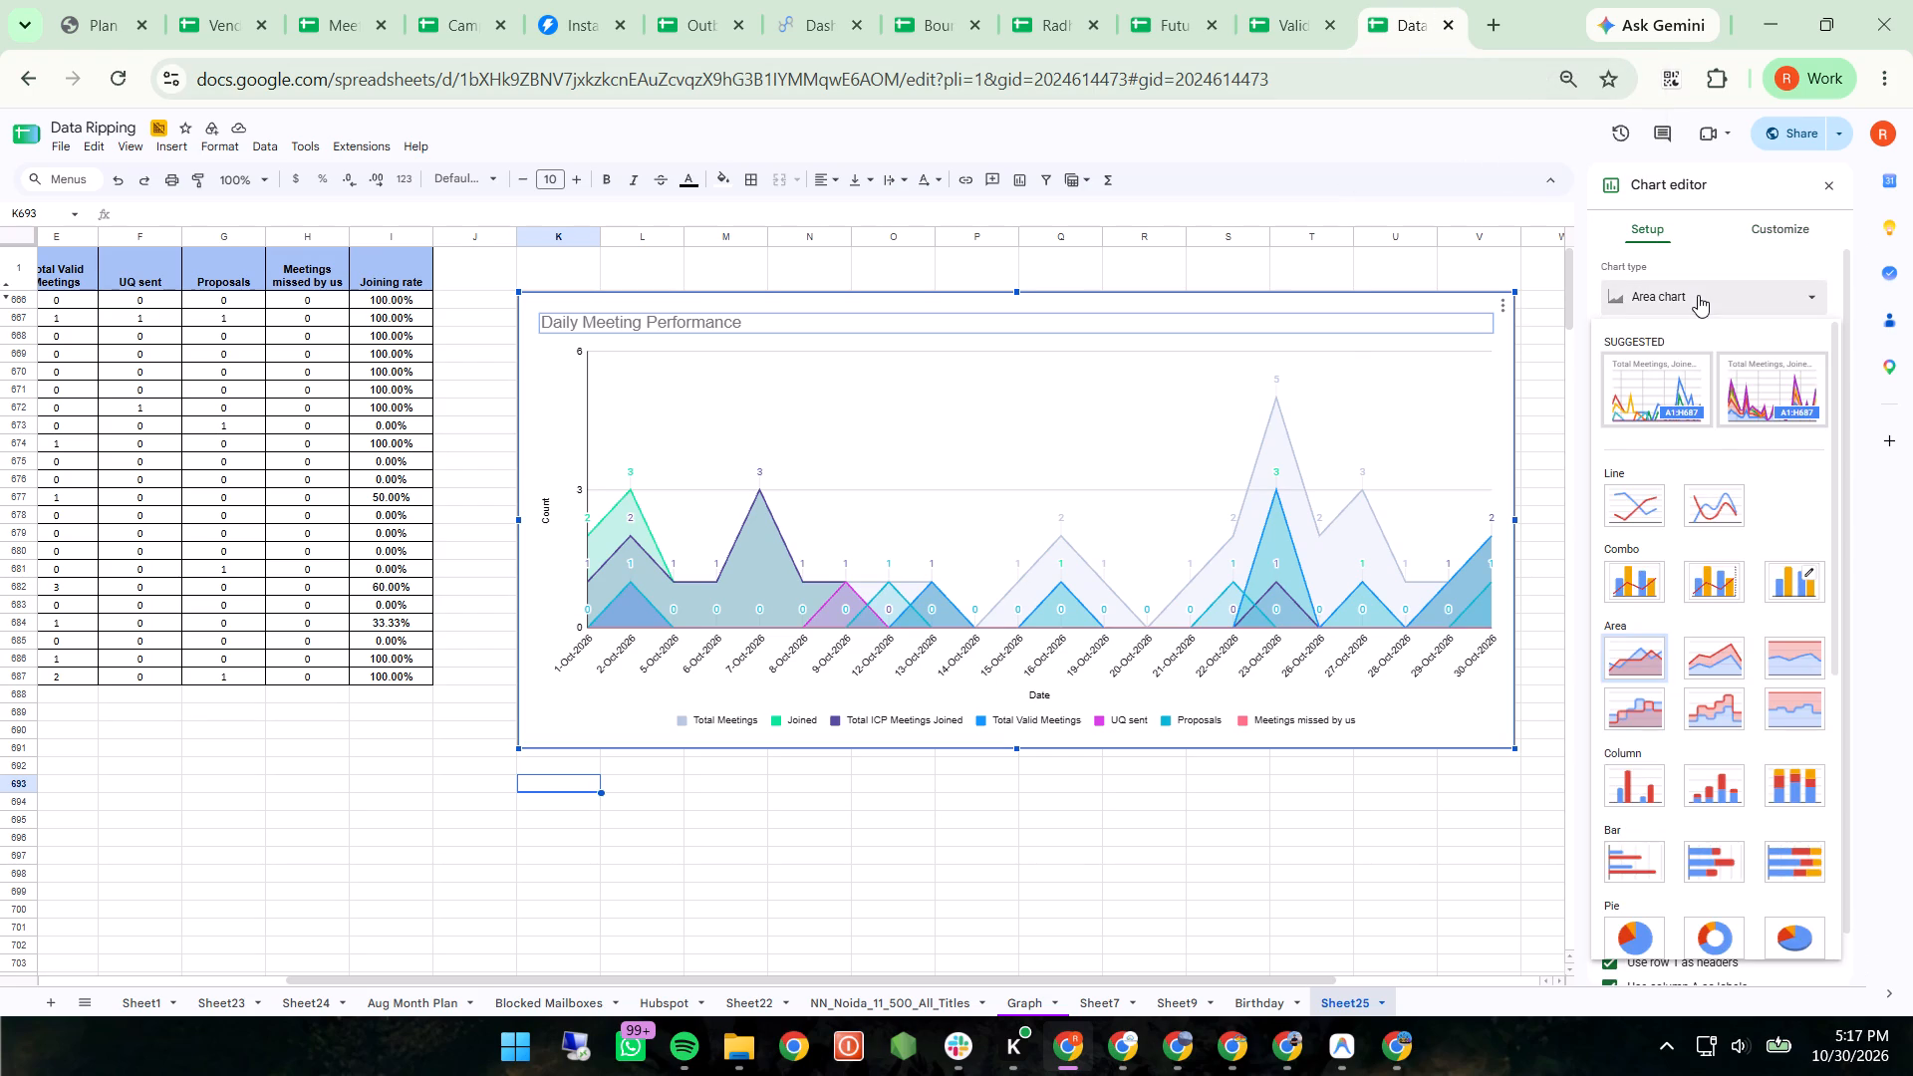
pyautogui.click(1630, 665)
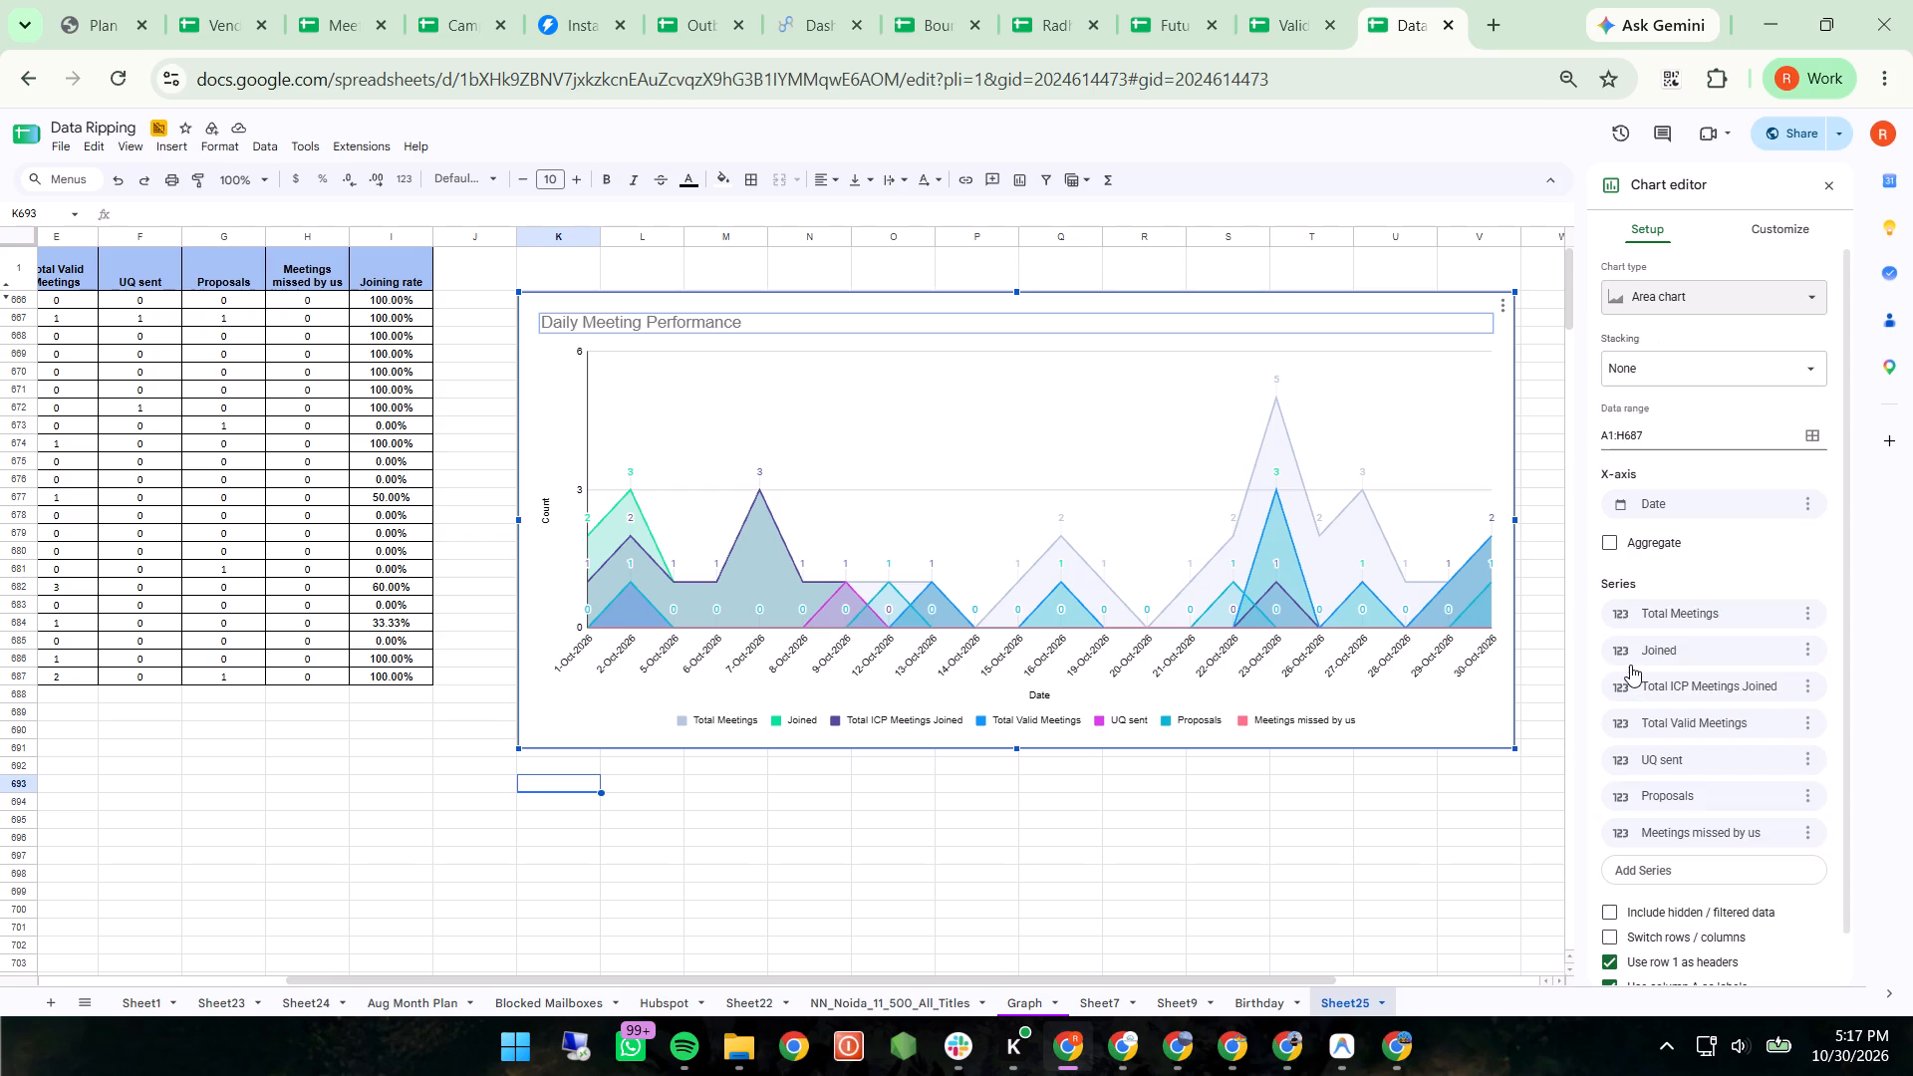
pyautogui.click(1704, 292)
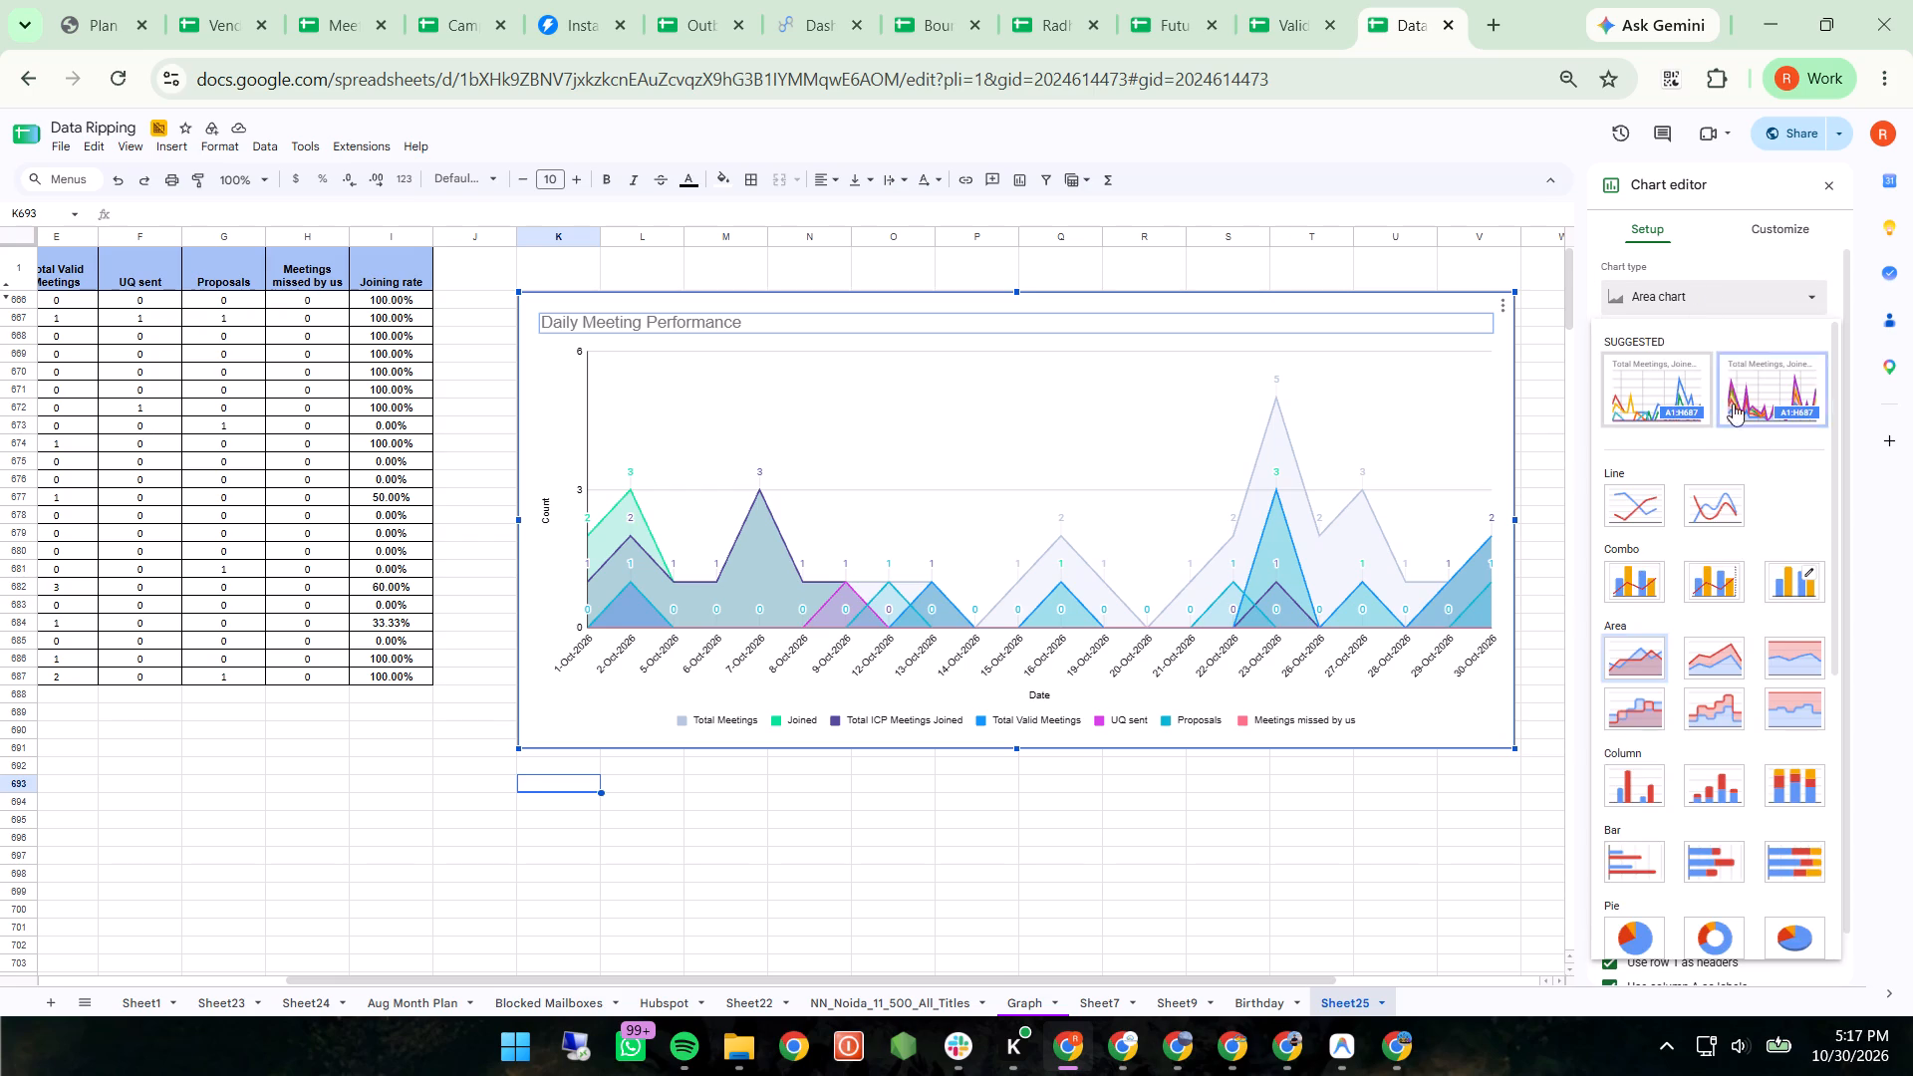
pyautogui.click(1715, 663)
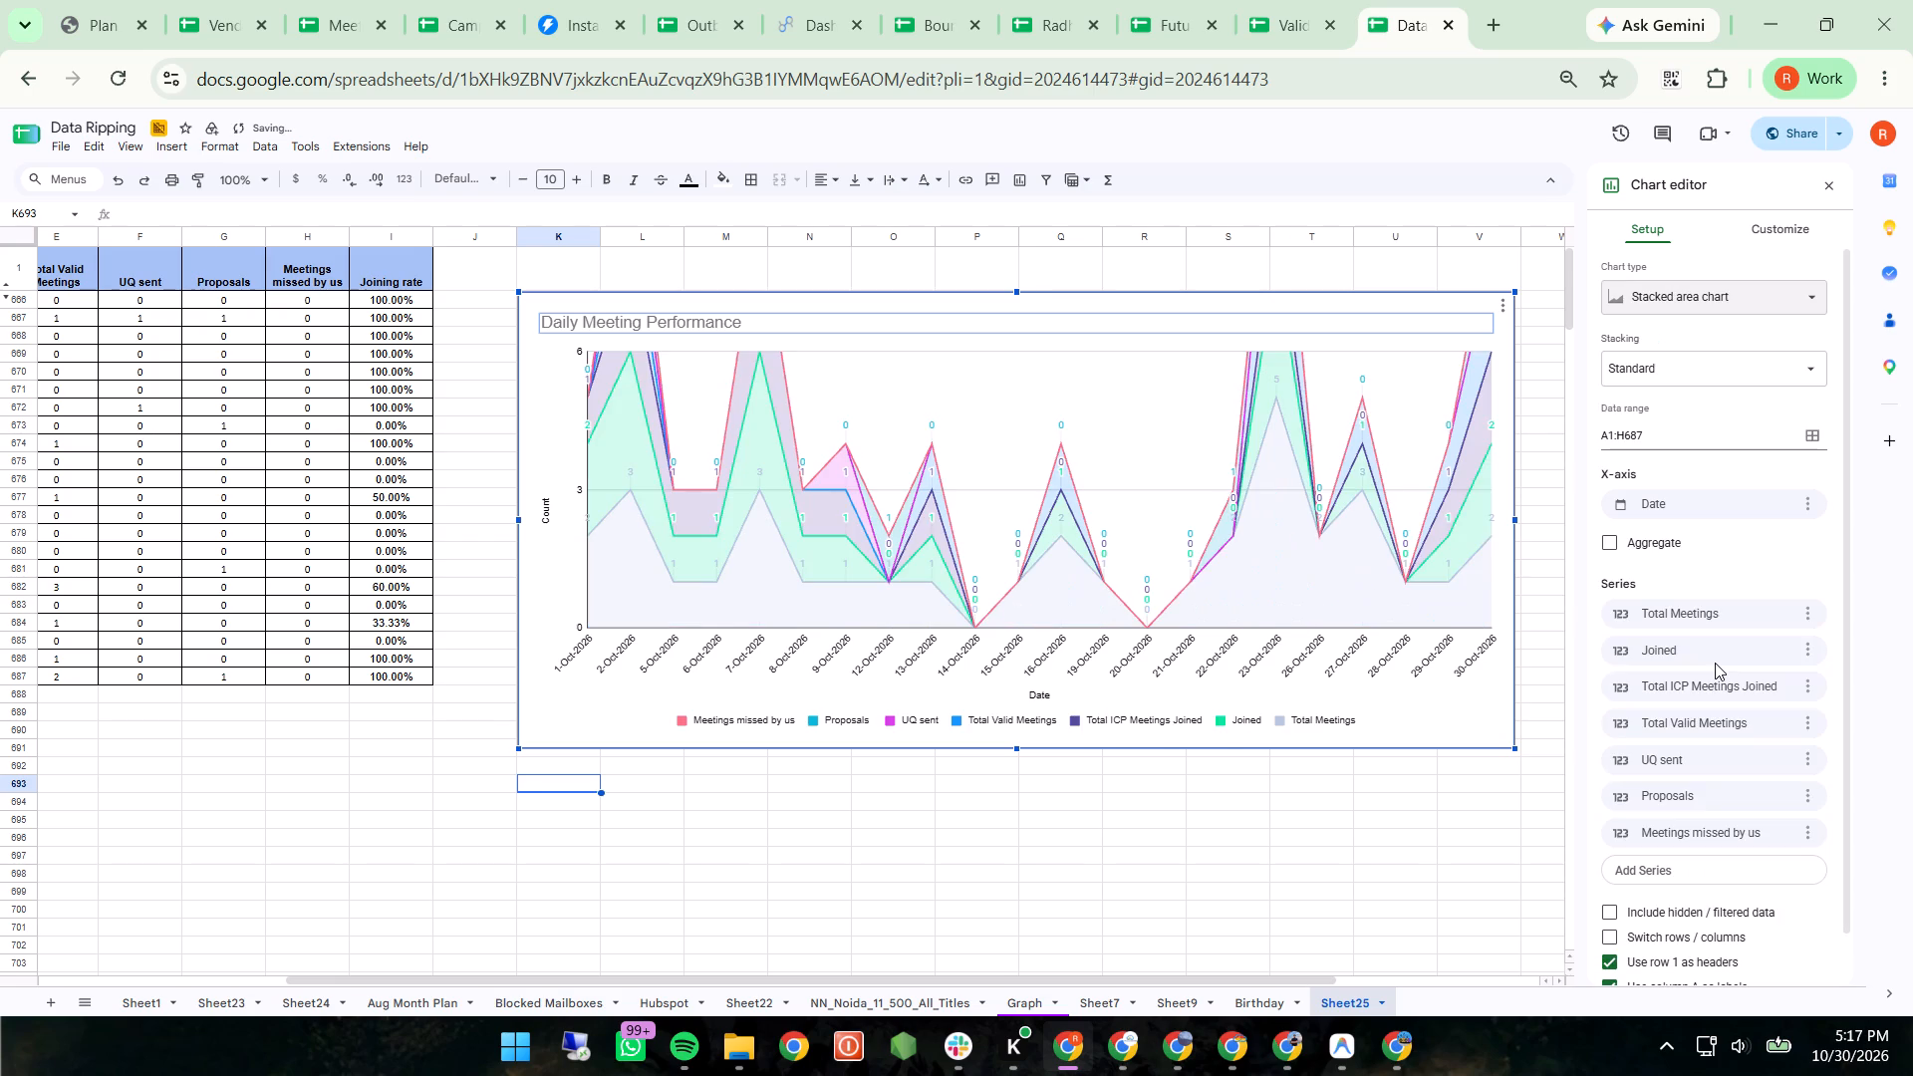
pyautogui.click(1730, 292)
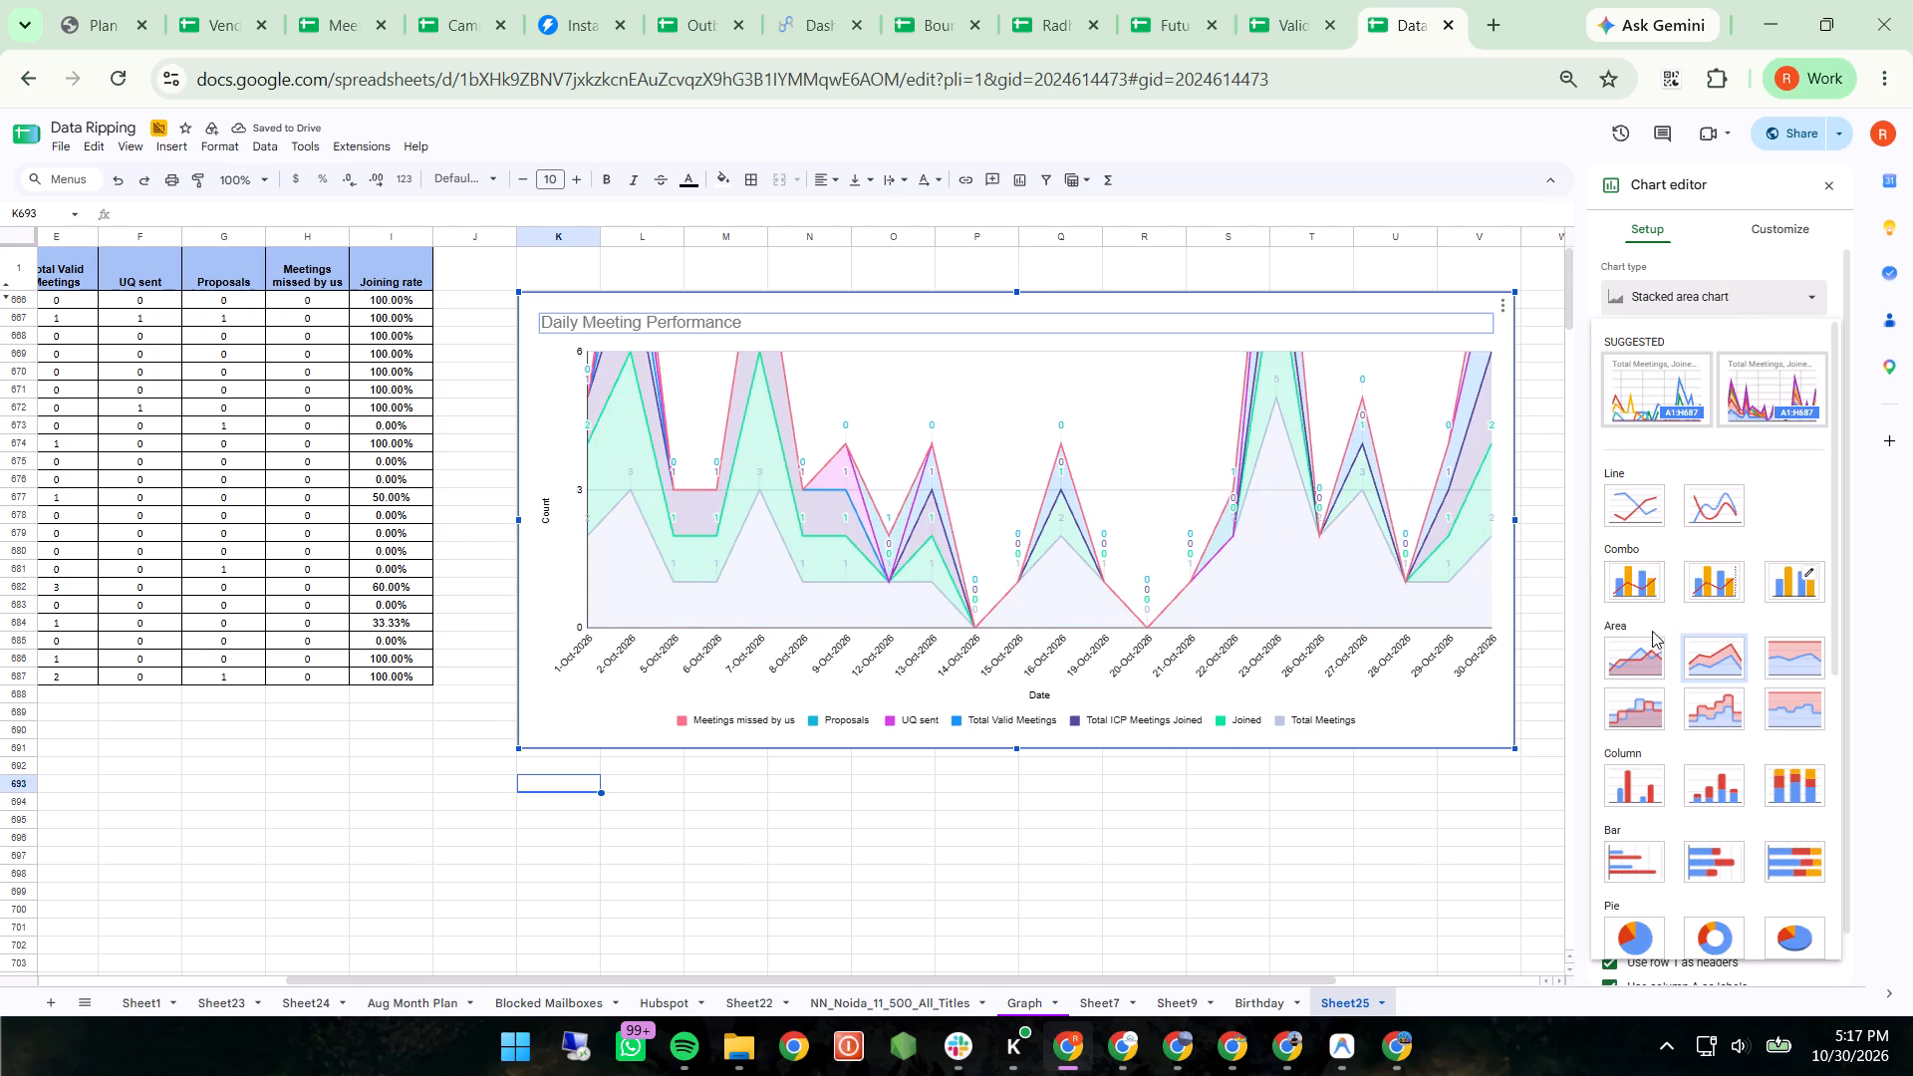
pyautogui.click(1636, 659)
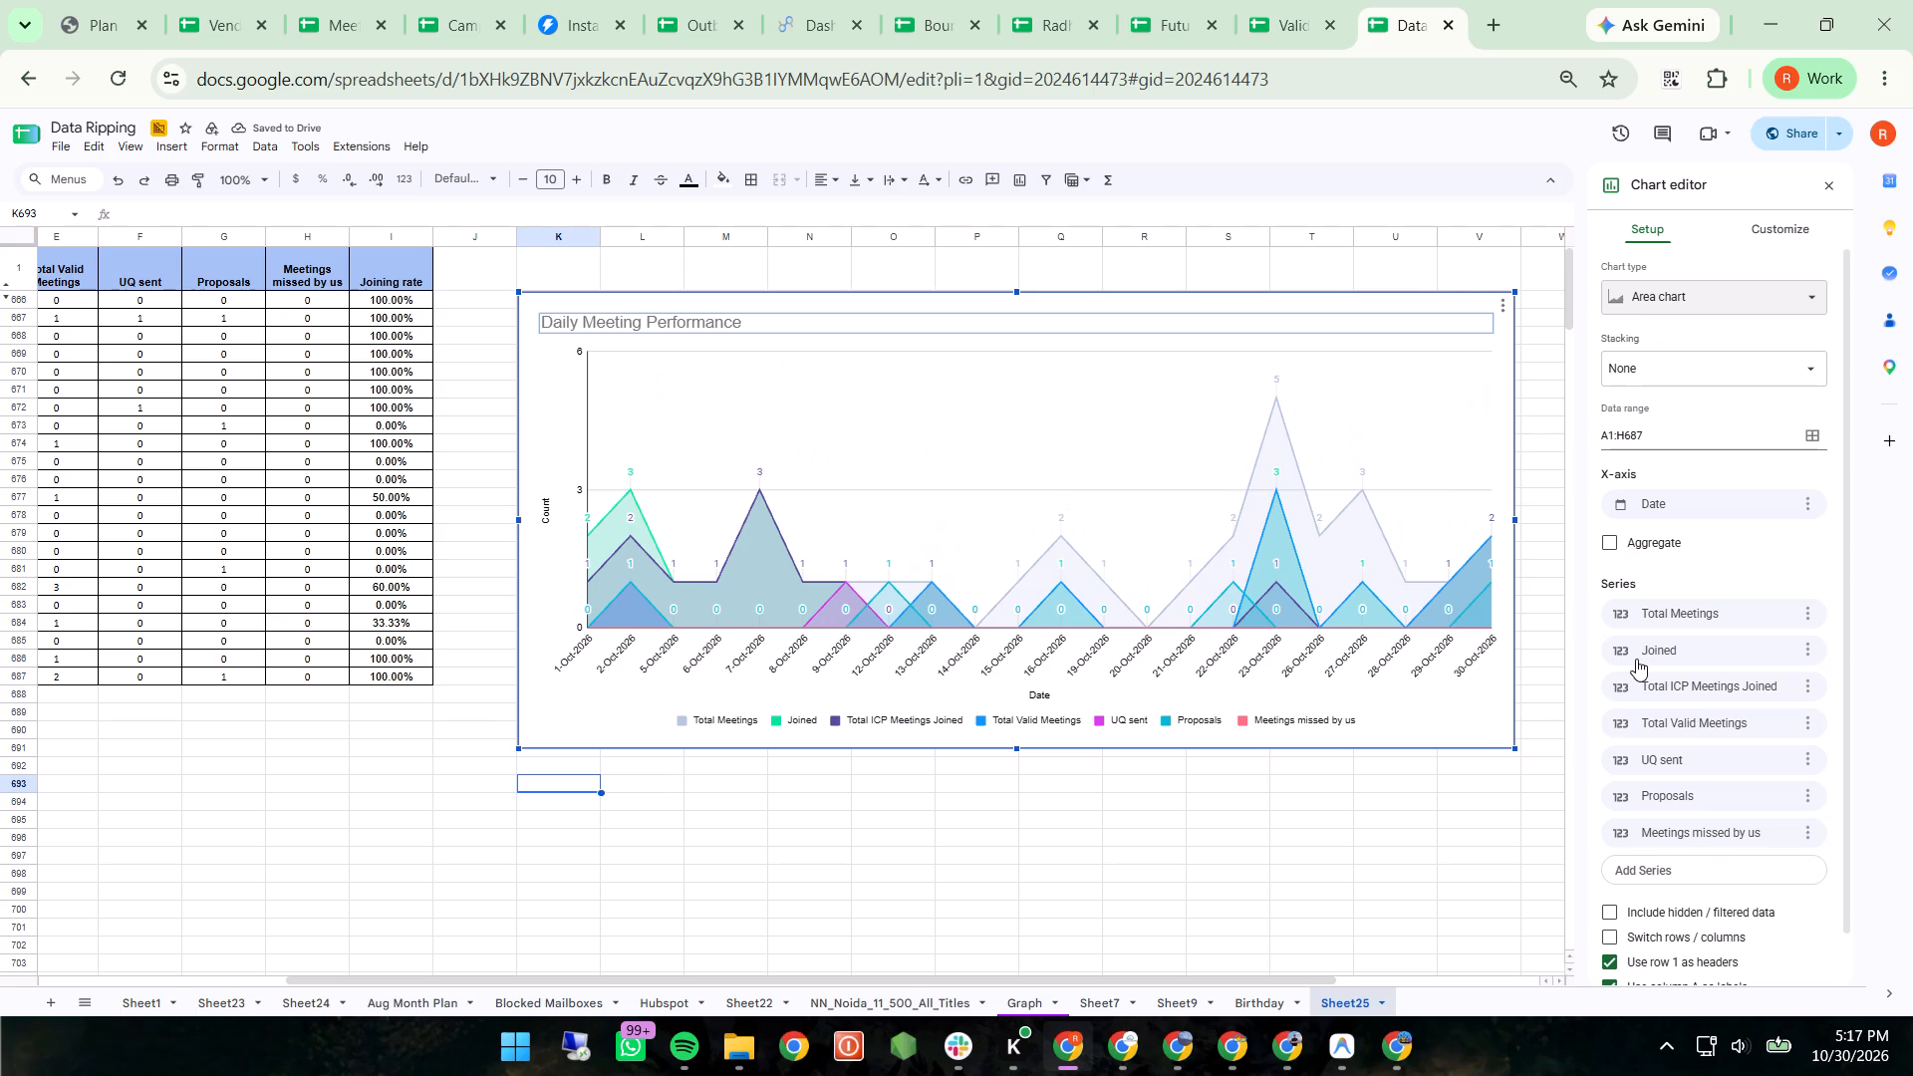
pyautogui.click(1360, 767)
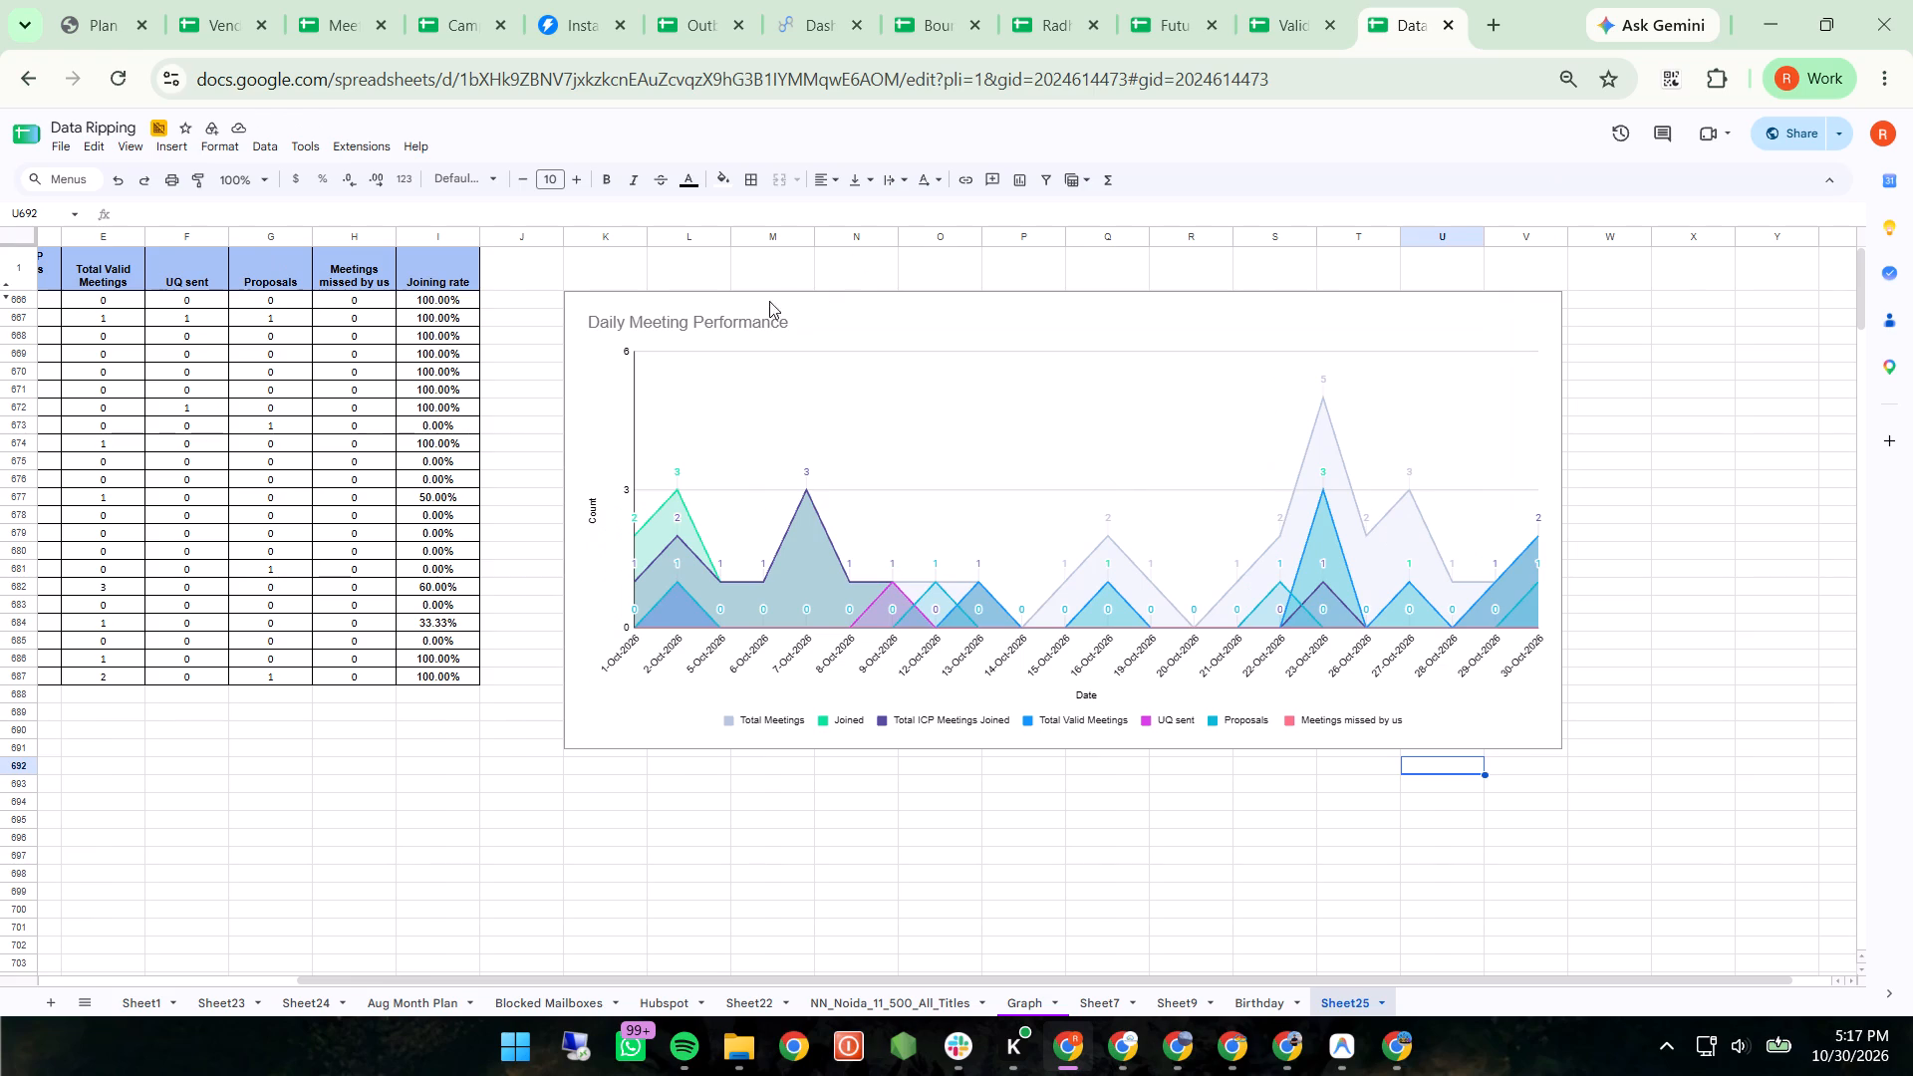
# Make the Daily Meeting Performance chart title bold and open its alignment options.
pyautogui.click(755, 323)
pyautogui.doubleClick(755, 323)
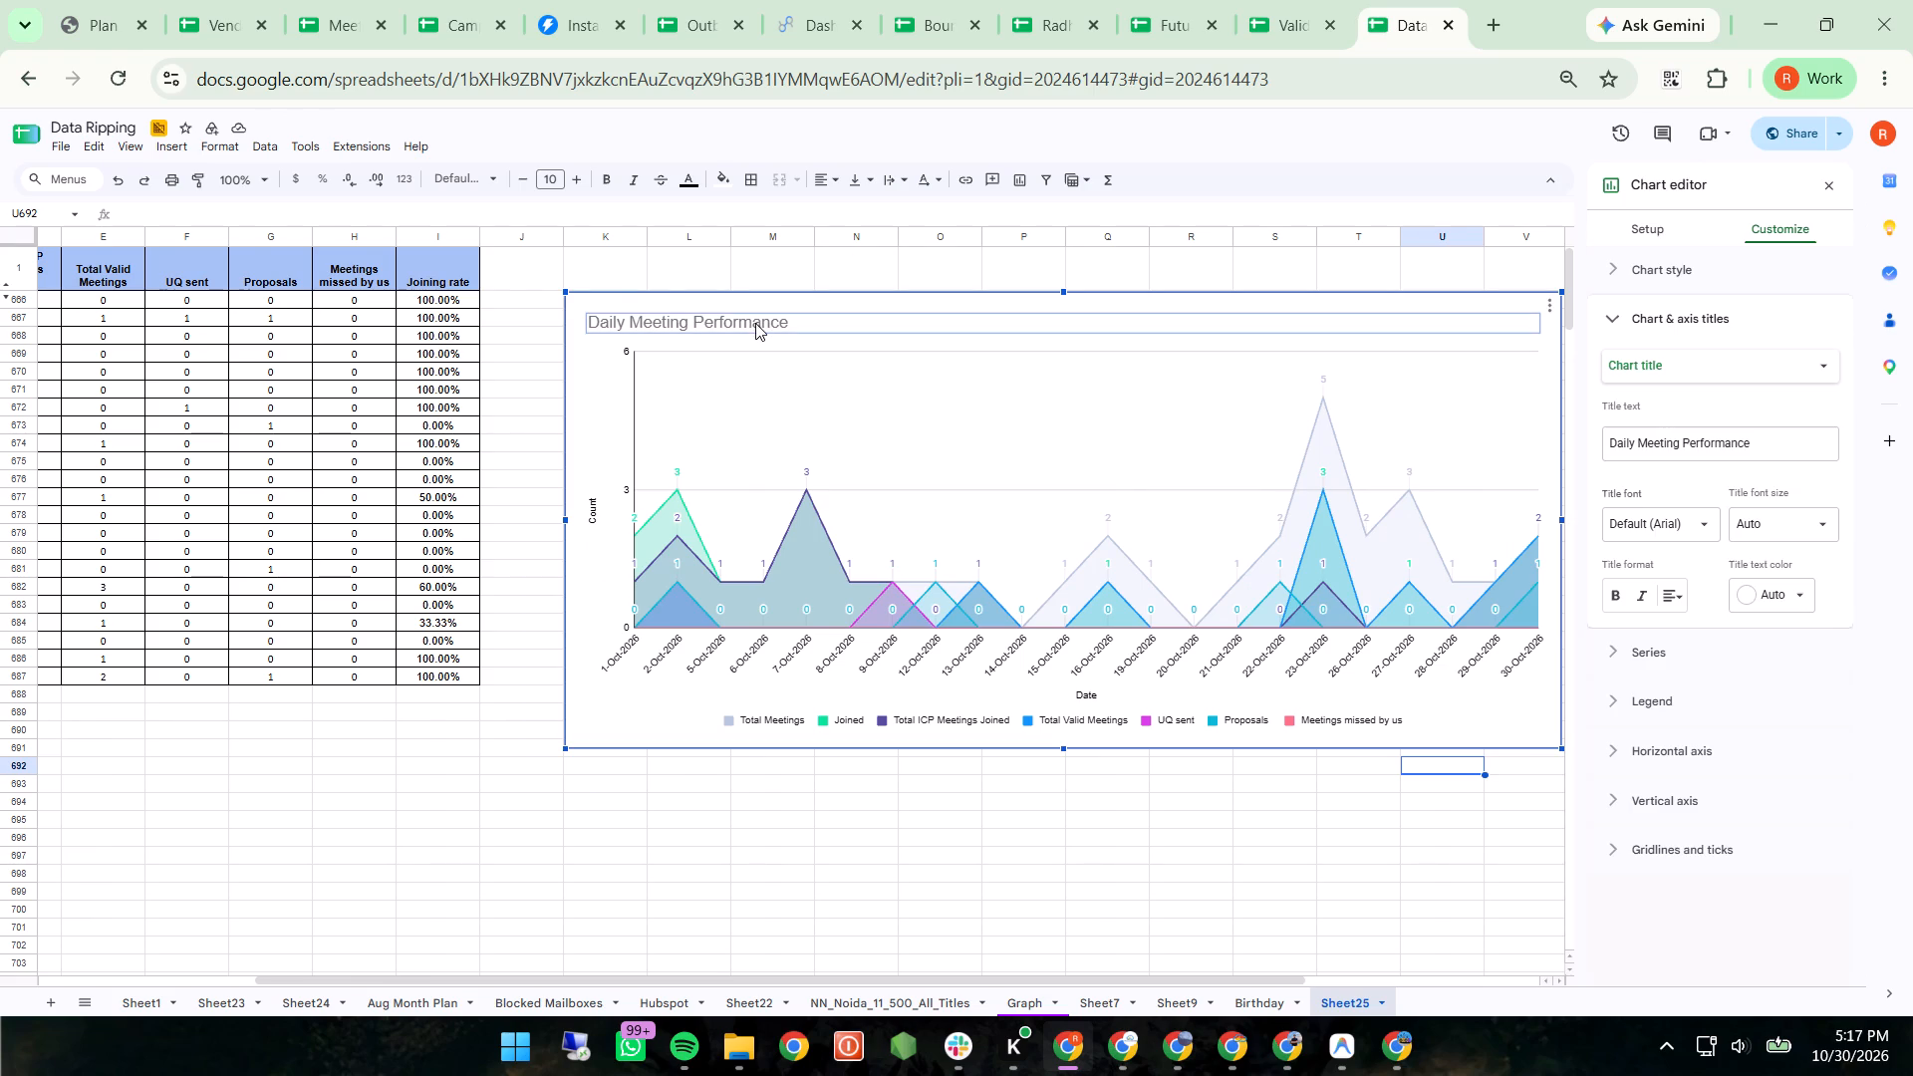
pyautogui.click(1609, 590)
pyautogui.click(1673, 592)
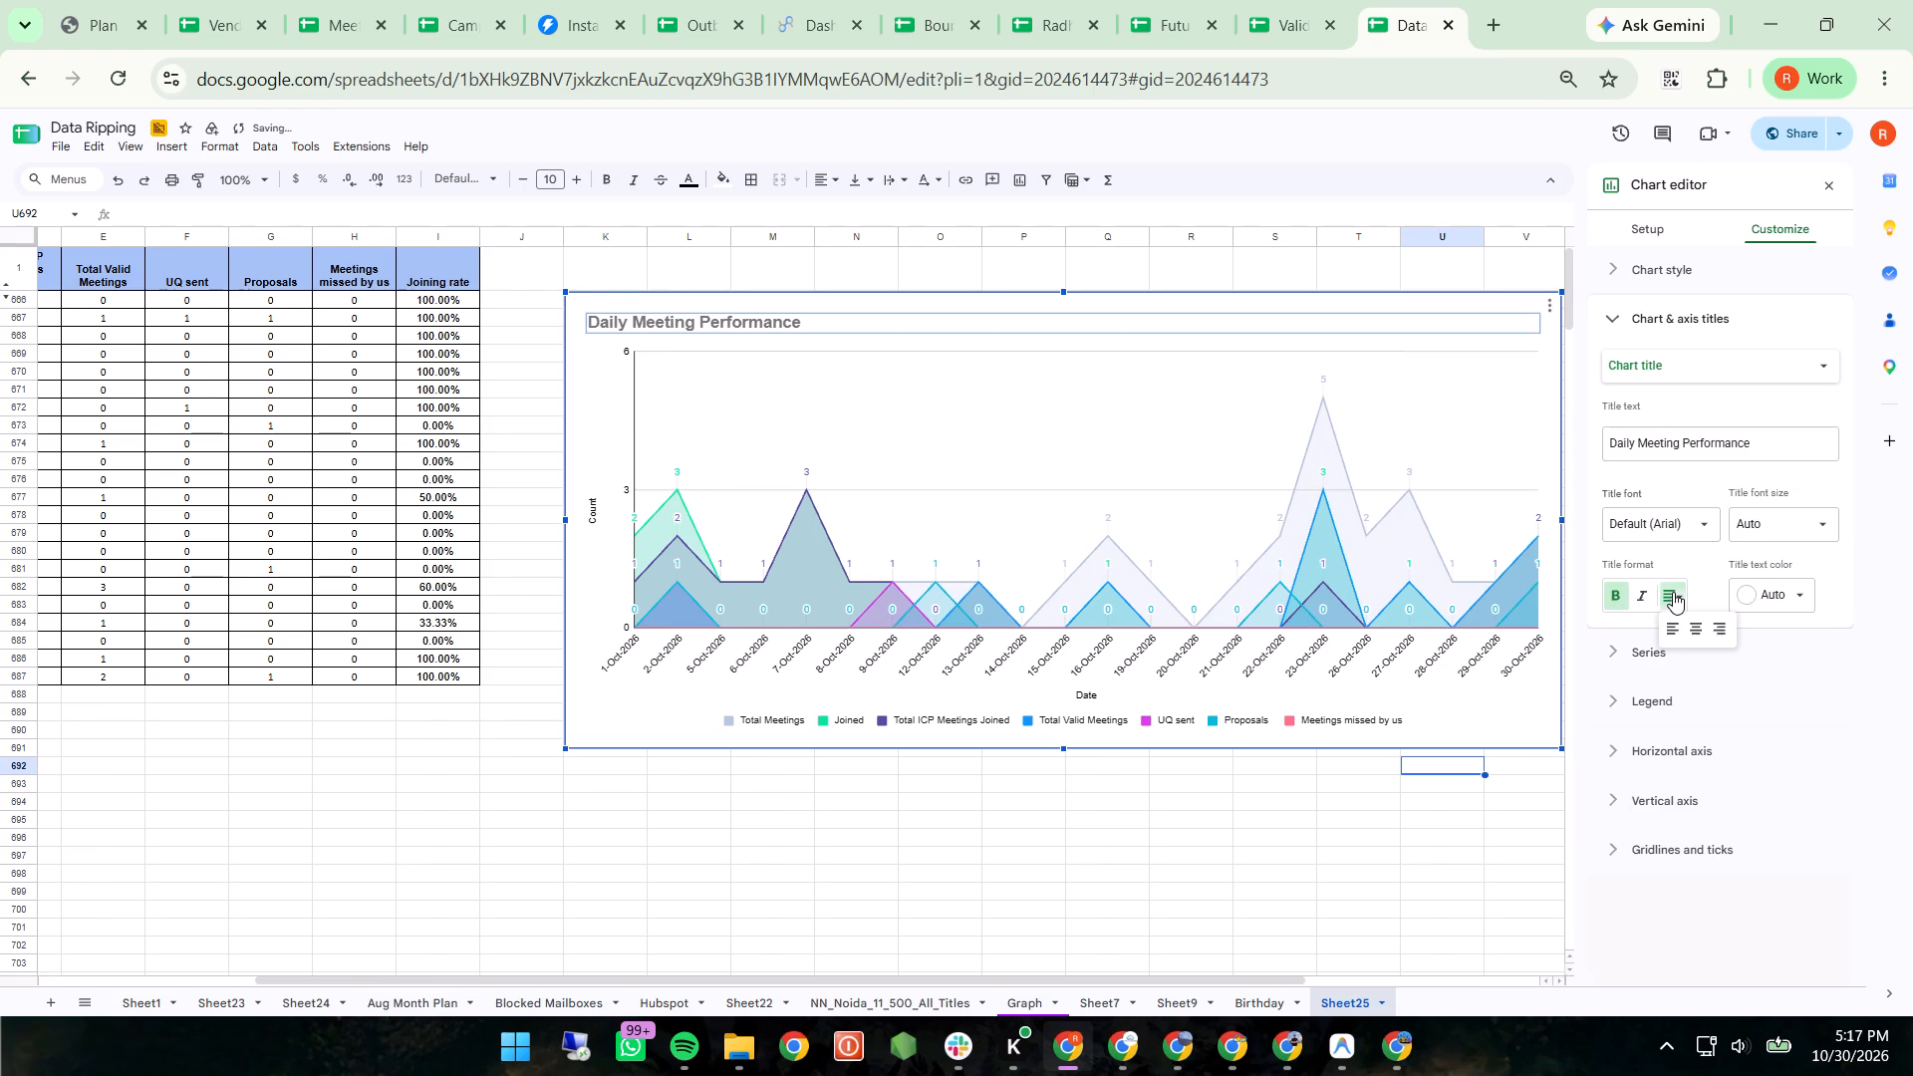
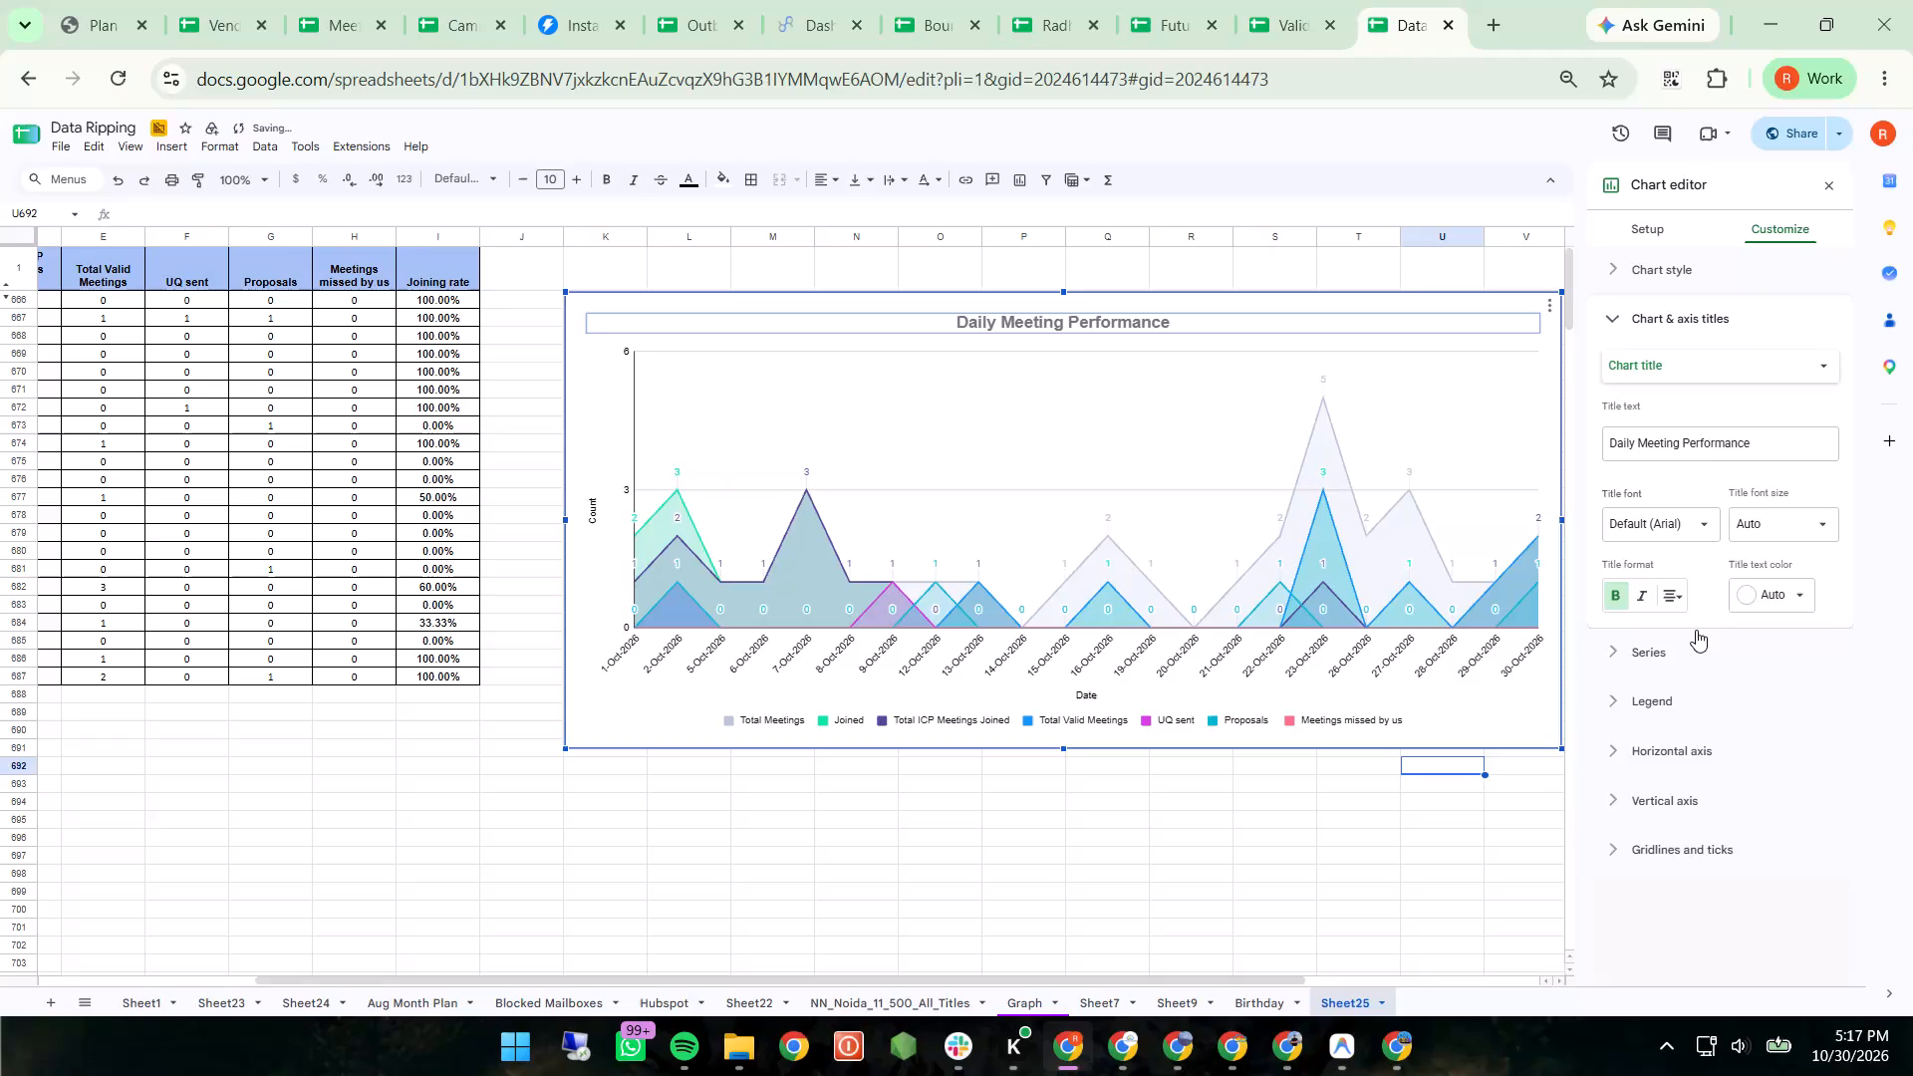
# Set the Daily Meeting Performance chart title's text colour to black and leave the chart editor.
pyautogui.click(1805, 592)
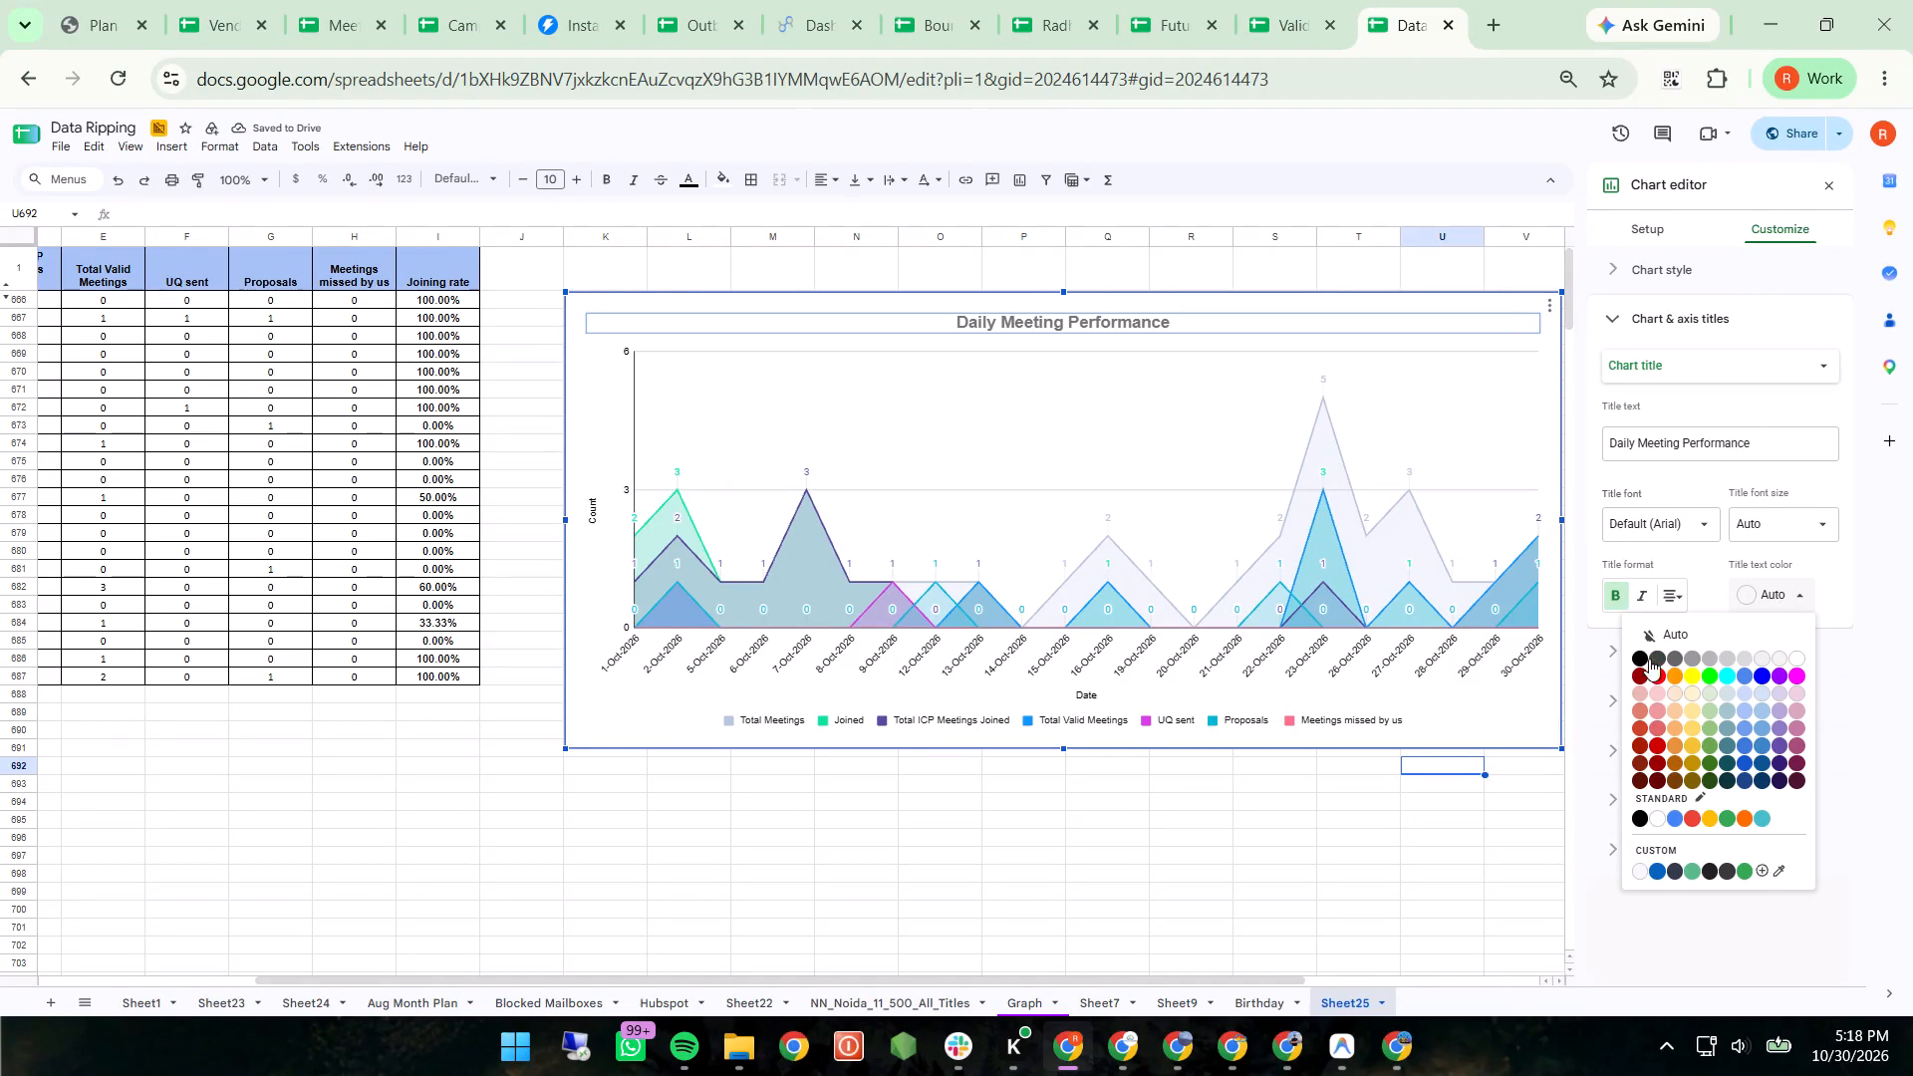
pyautogui.click(1638, 663)
pyautogui.click(1071, 880)
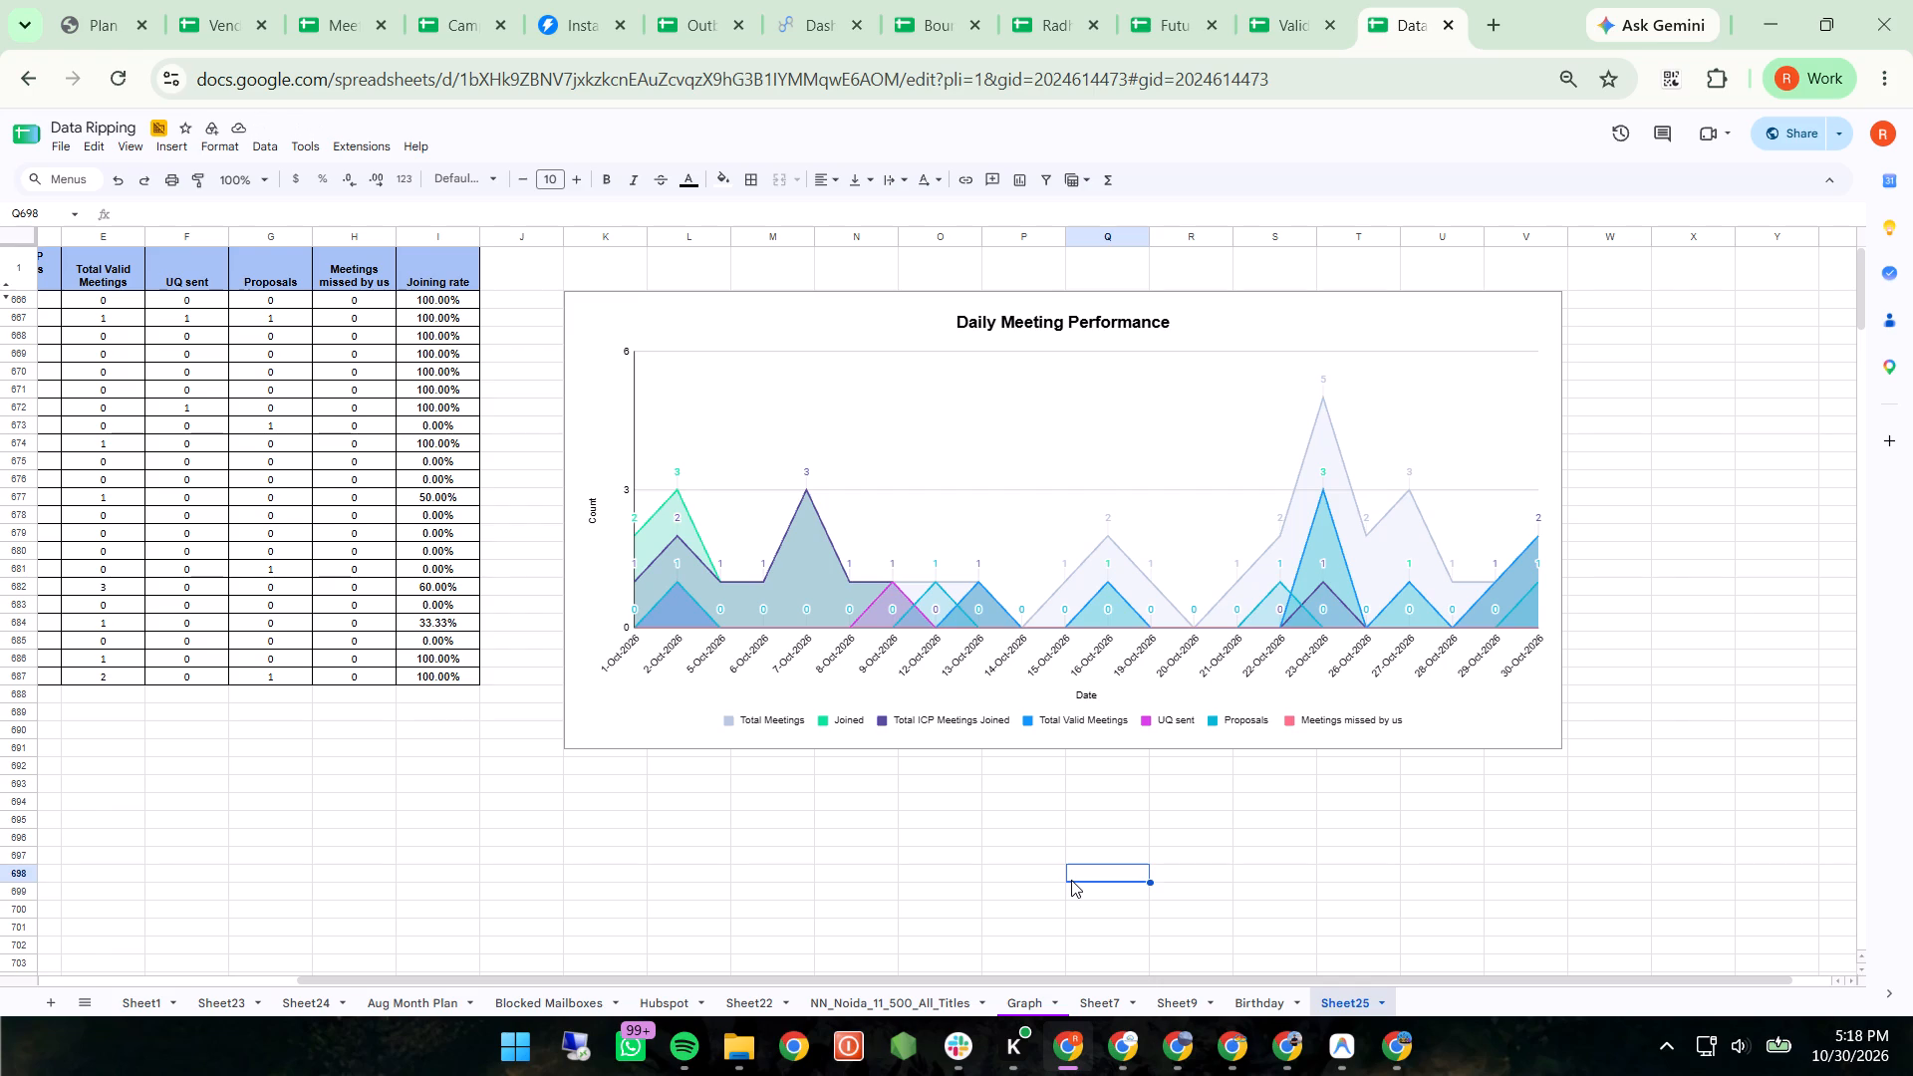
# Examine the daily values in the UQ sent column of Sheet25's October 2026 table.
pyautogui.hscroll(5, 1071, 880)
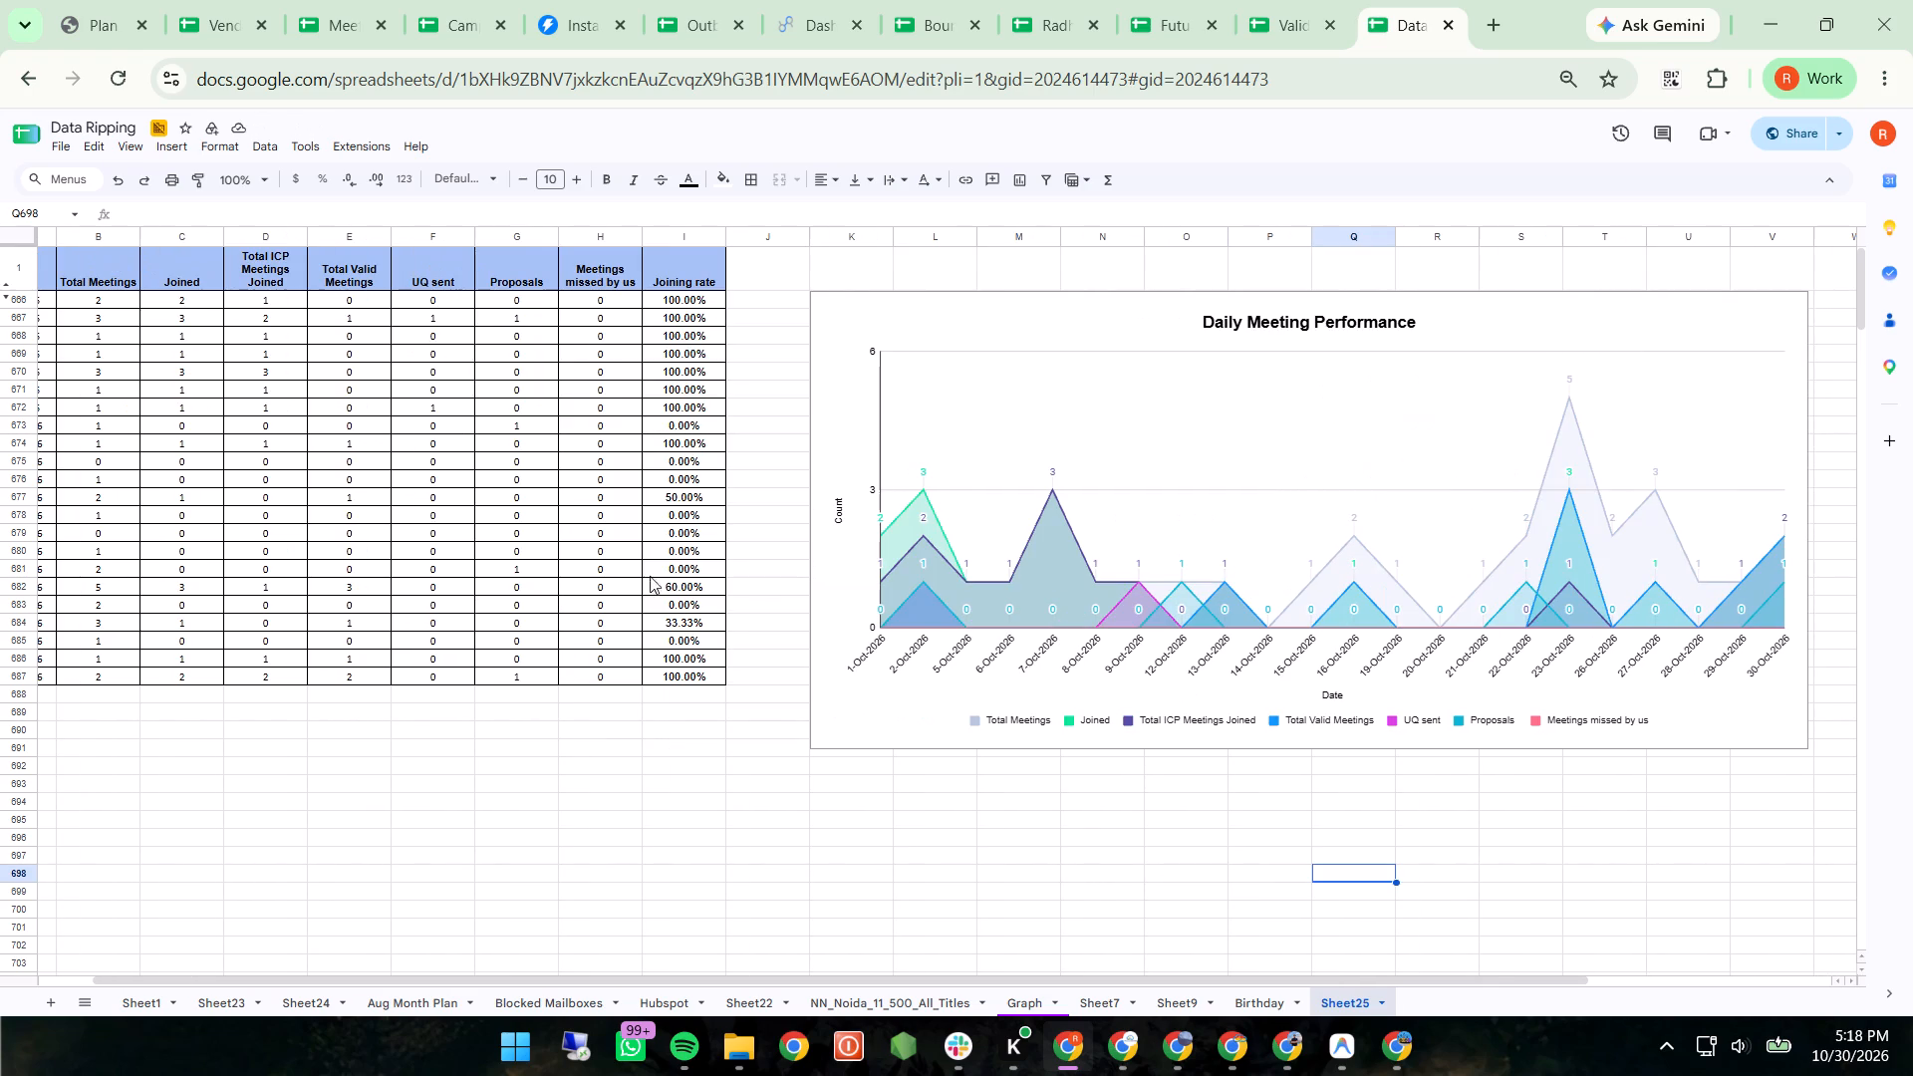
pyautogui.click(511, 308)
pyautogui.press('Down')
pyautogui.press('Down')
pyautogui.press('Down')
pyautogui.press('Down')
pyautogui.press('Down')
pyautogui.press('Down')
pyautogui.press('Down')
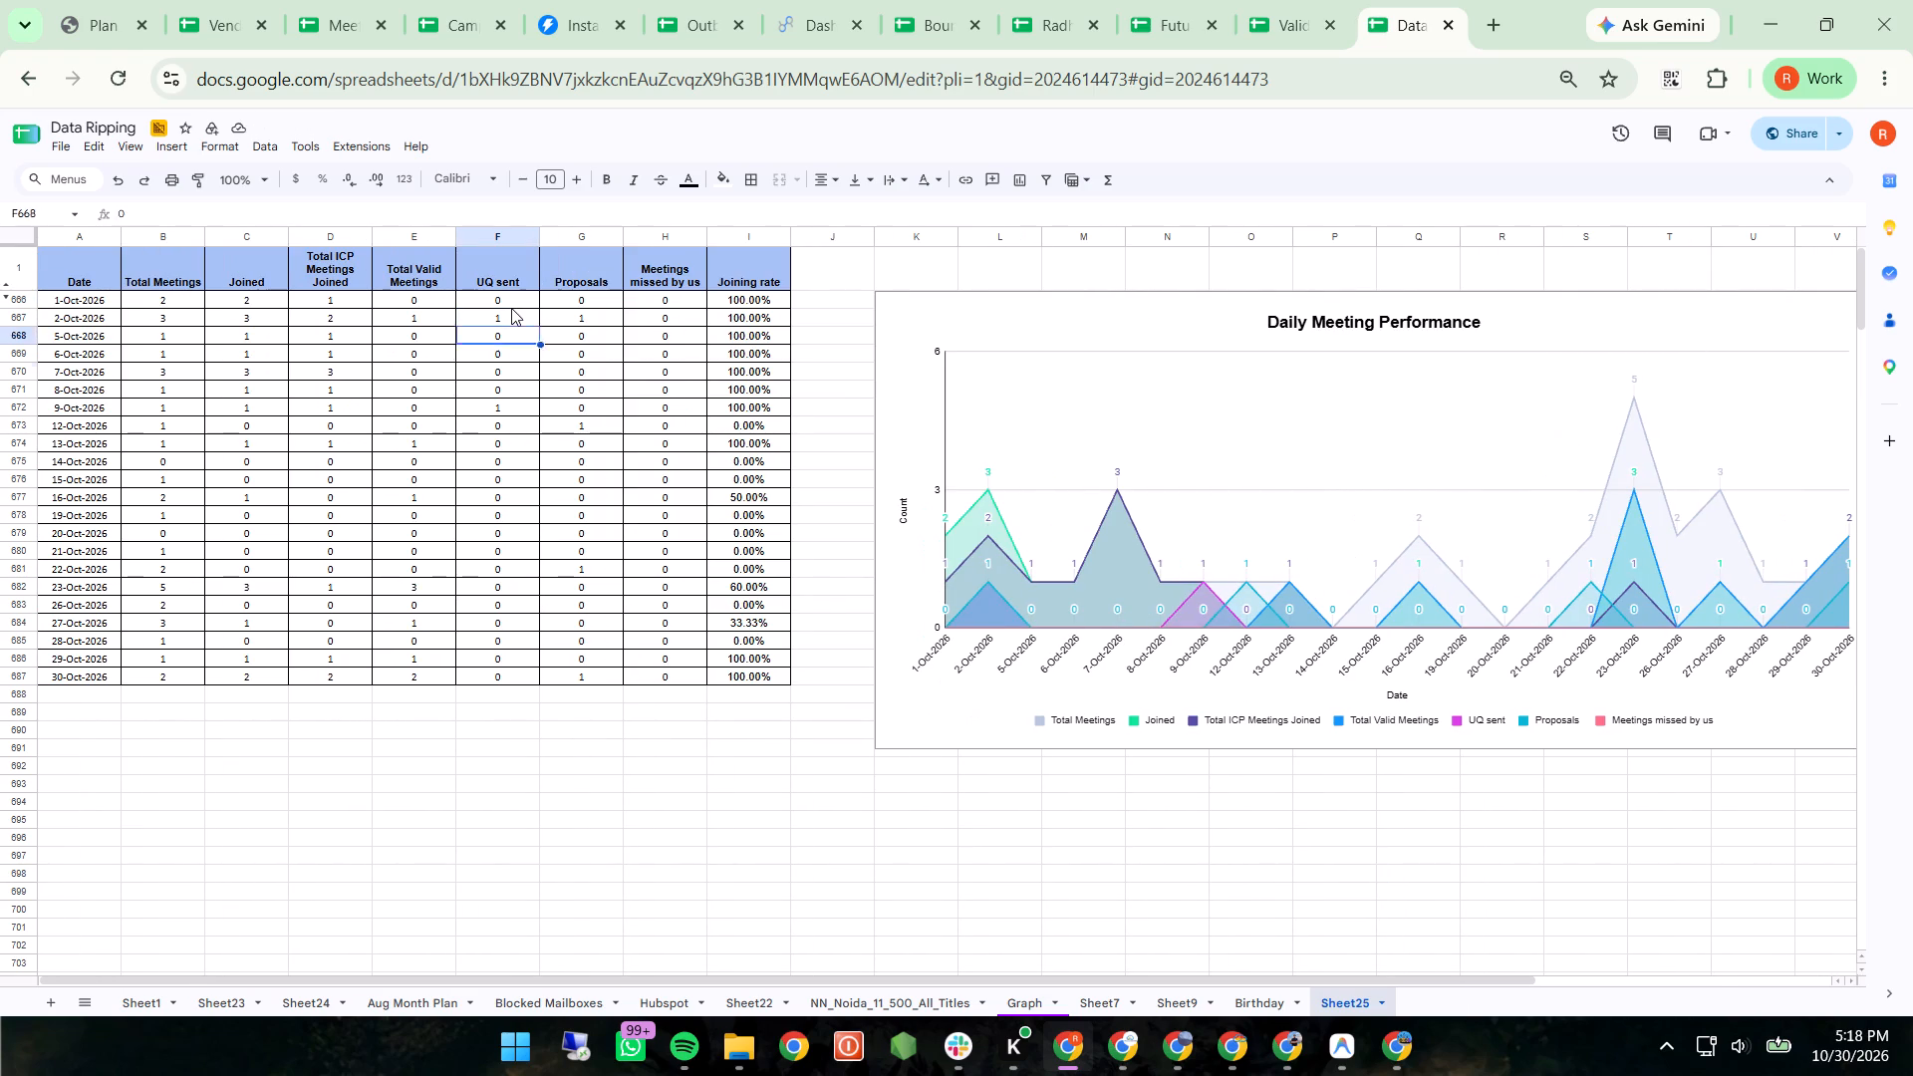
pyautogui.press('Up')
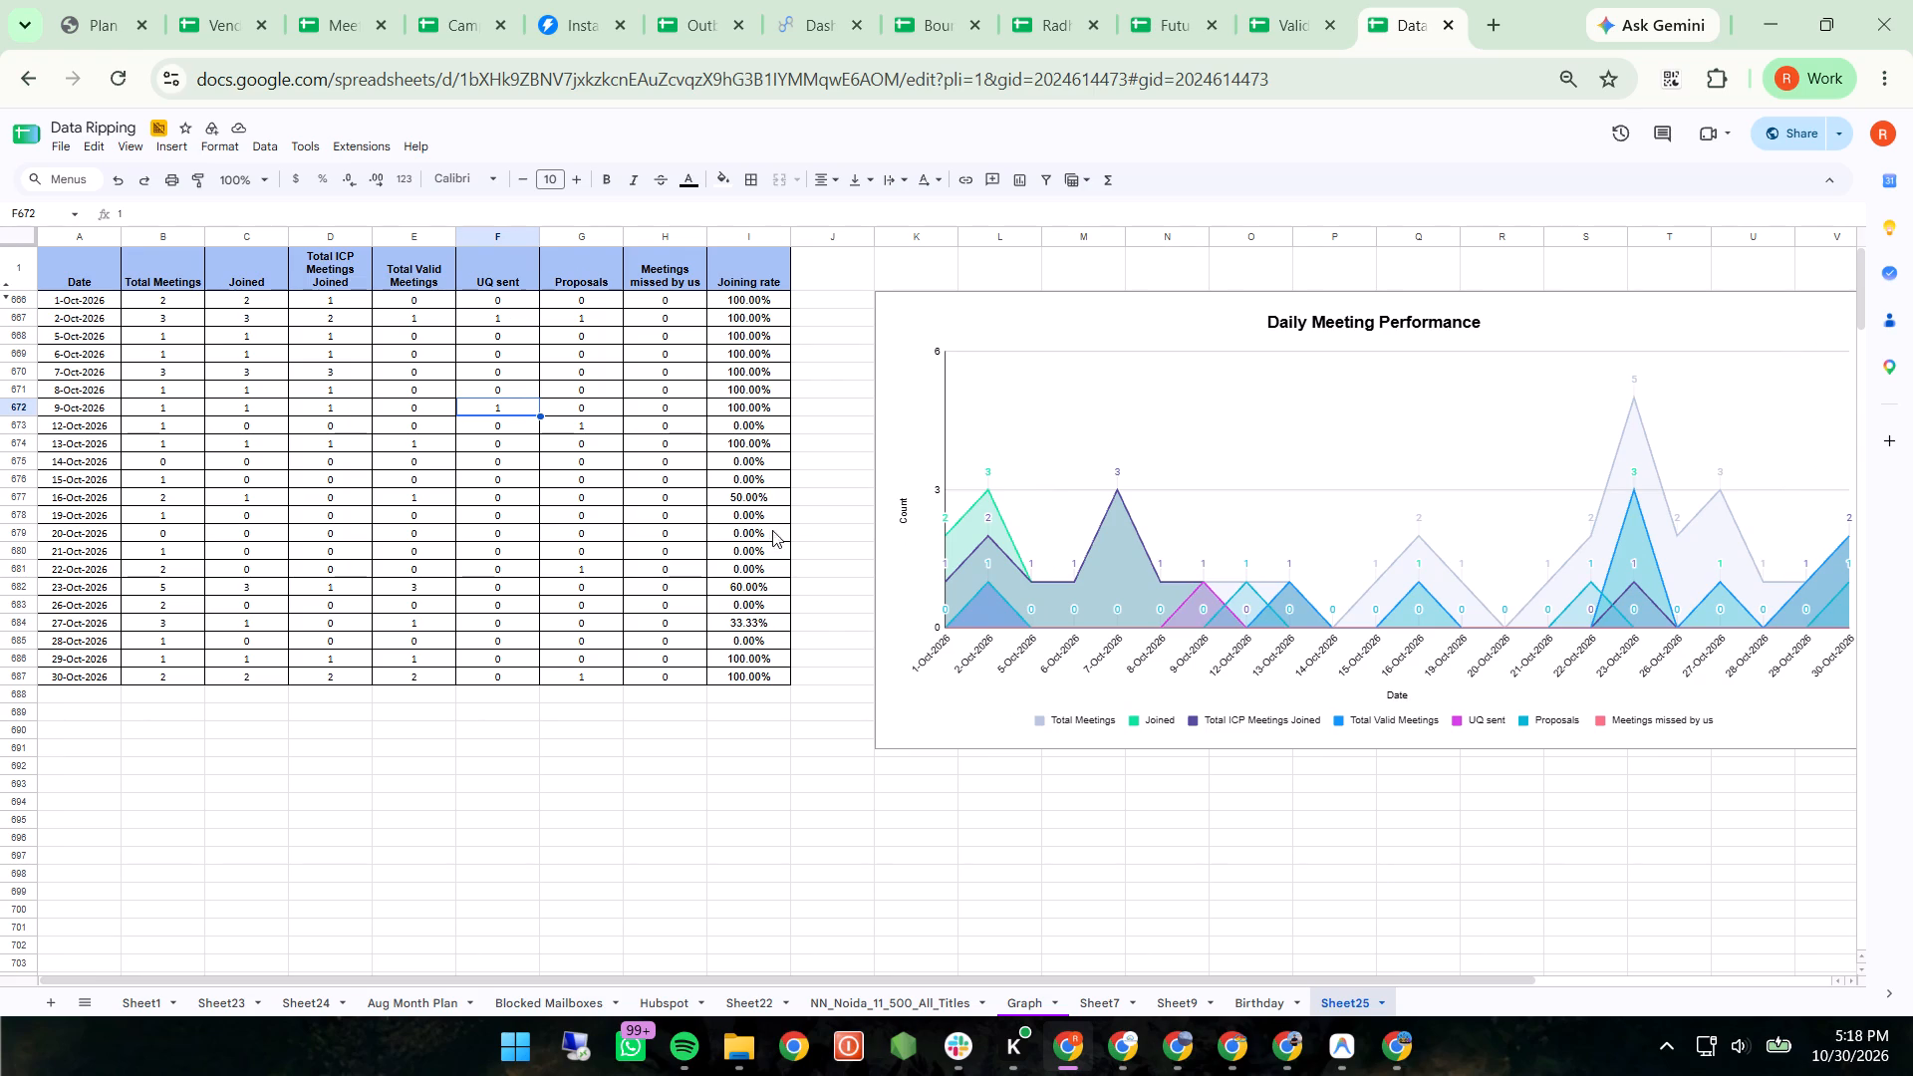
# Compare the Daily Meeting Performance chart with the daily figures in Sheet25's table.
pyautogui.hscroll(-1, 986, 637)
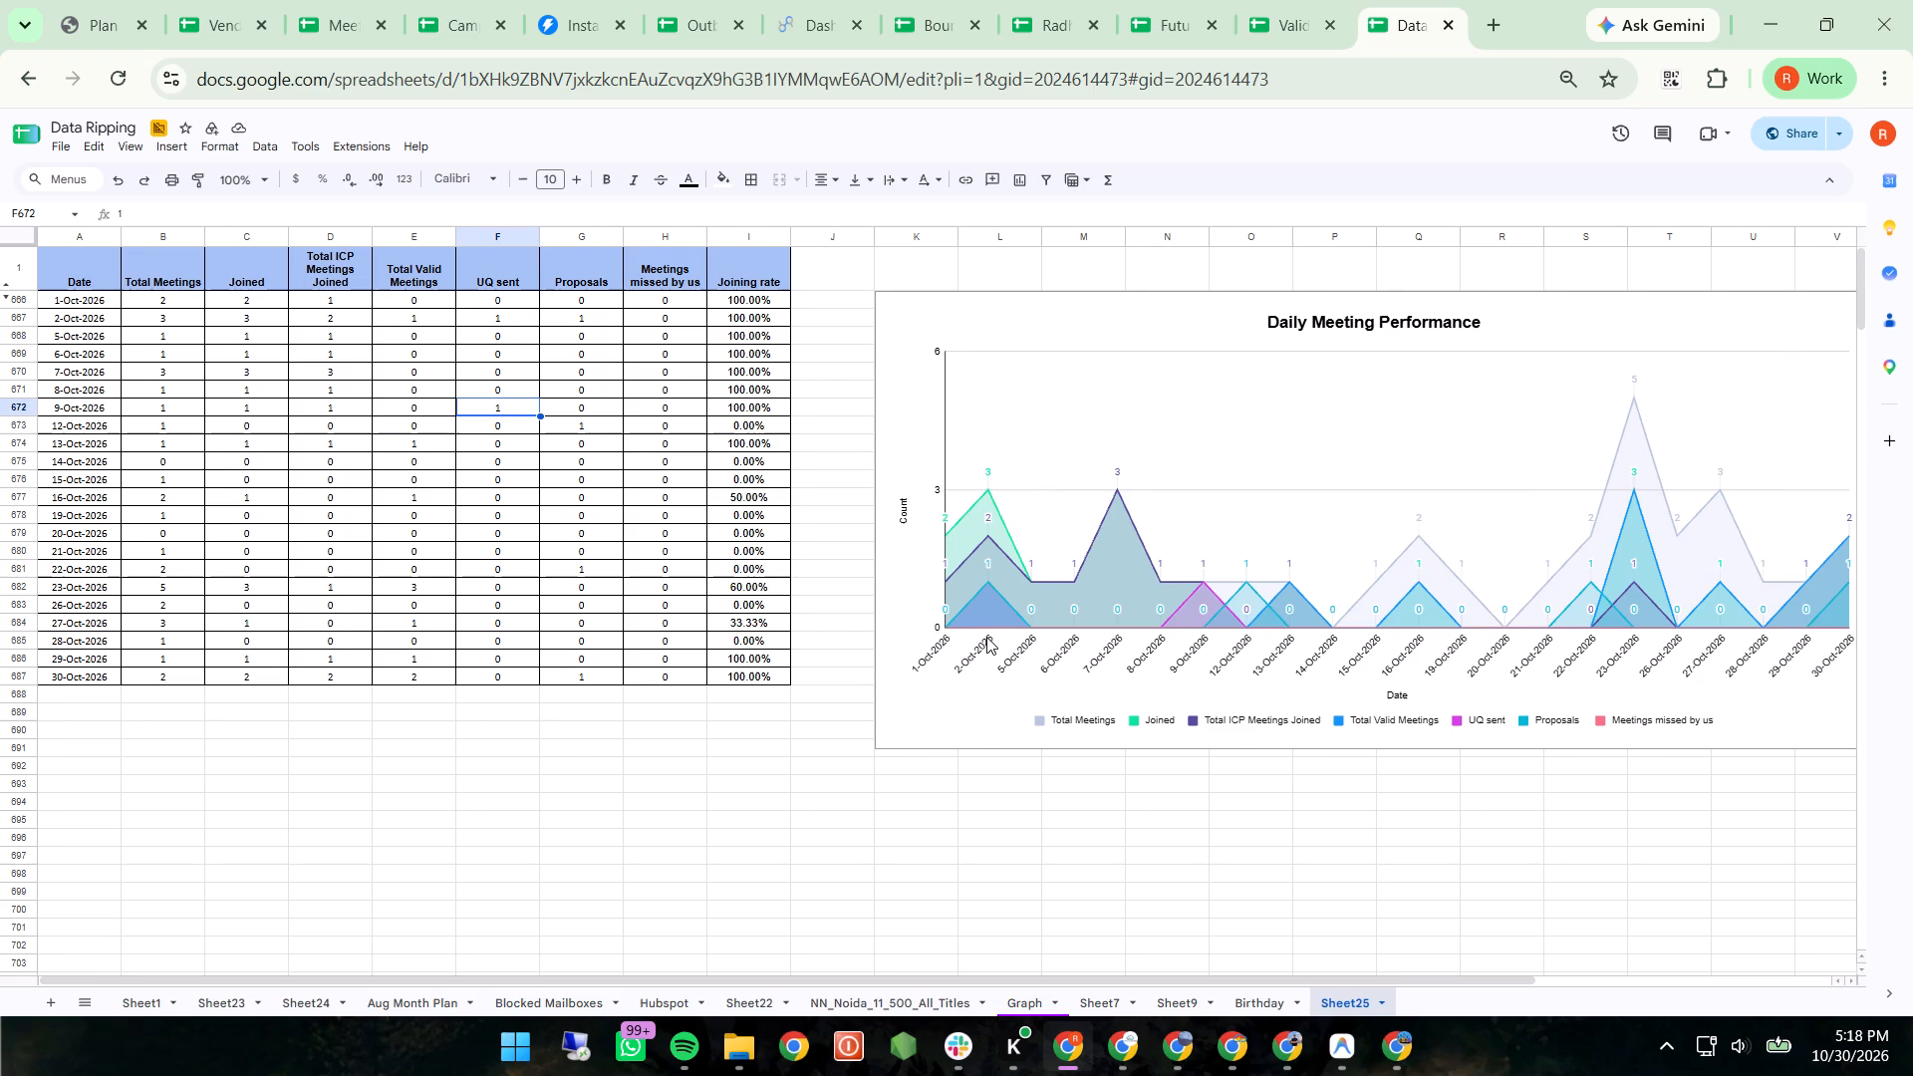
pyautogui.hscroll(-2, 986, 637)
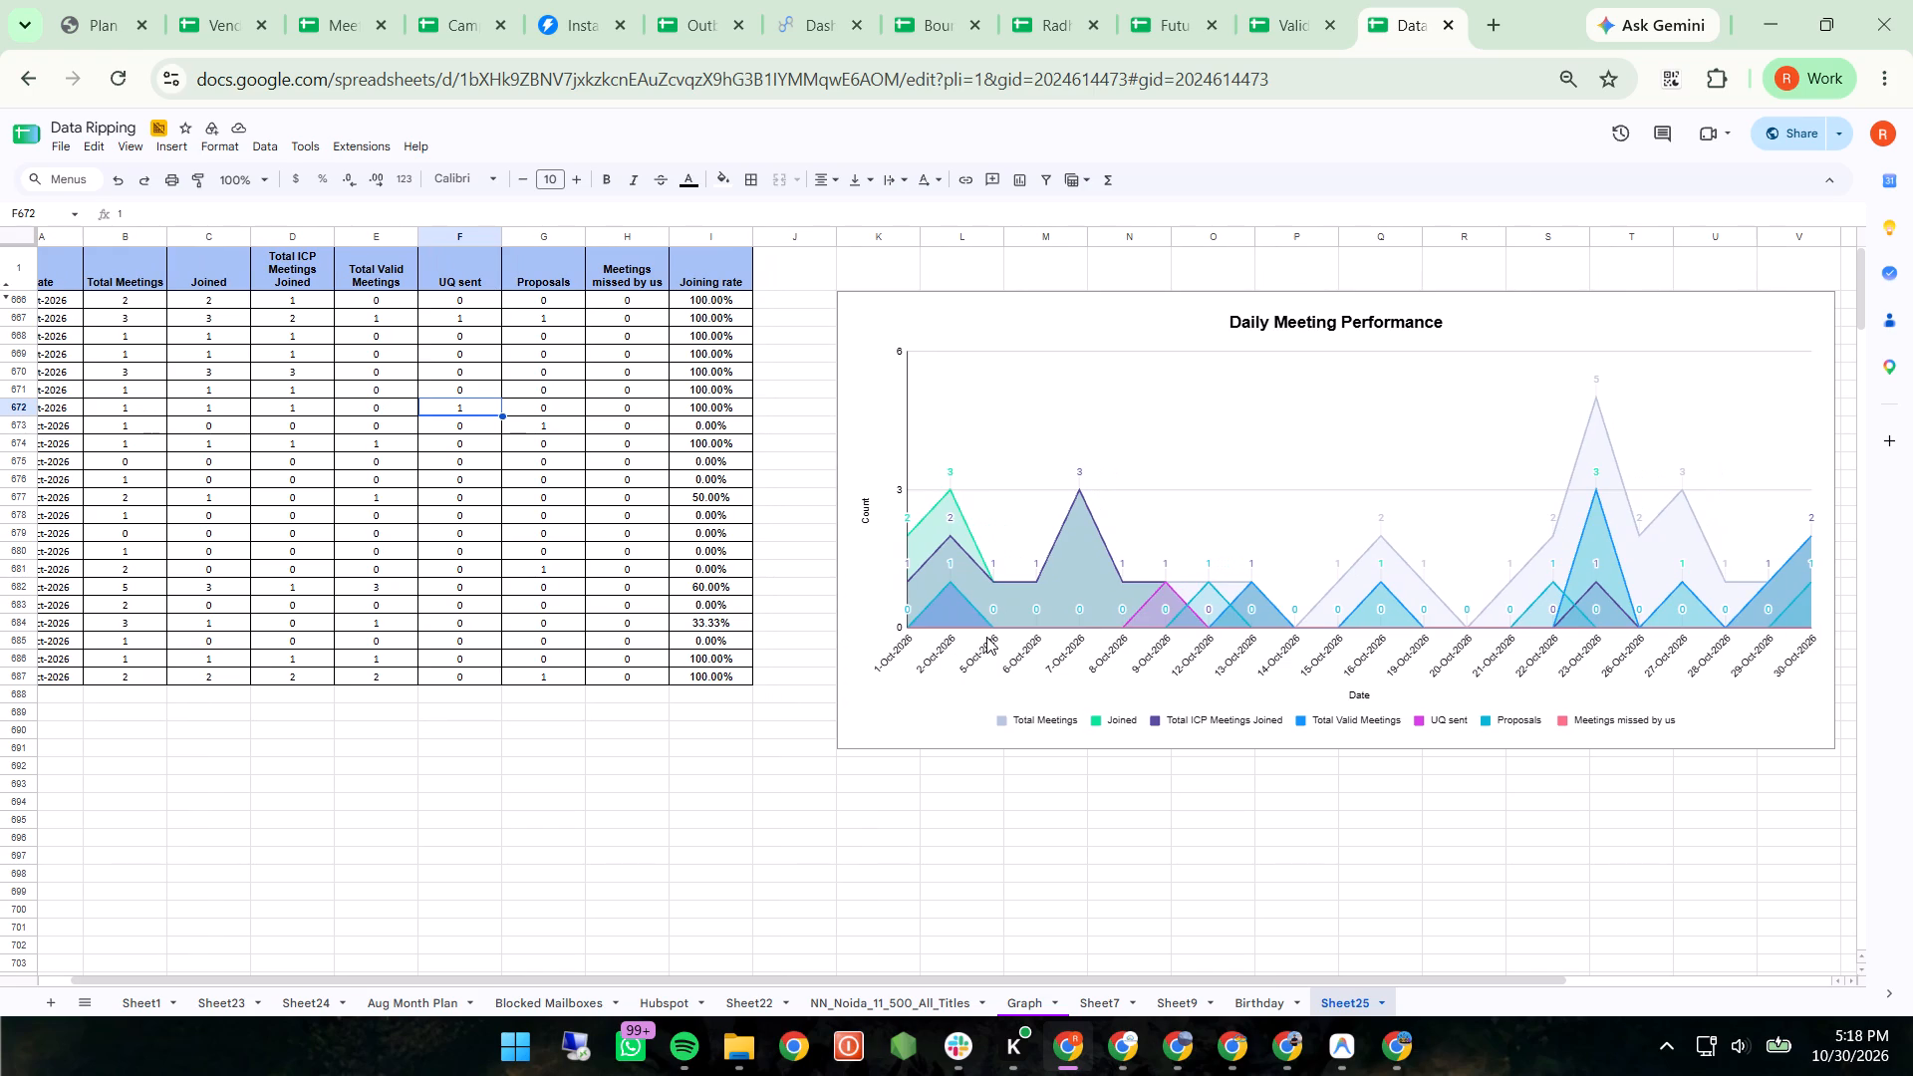
pyautogui.hscroll(-2, 986, 637)
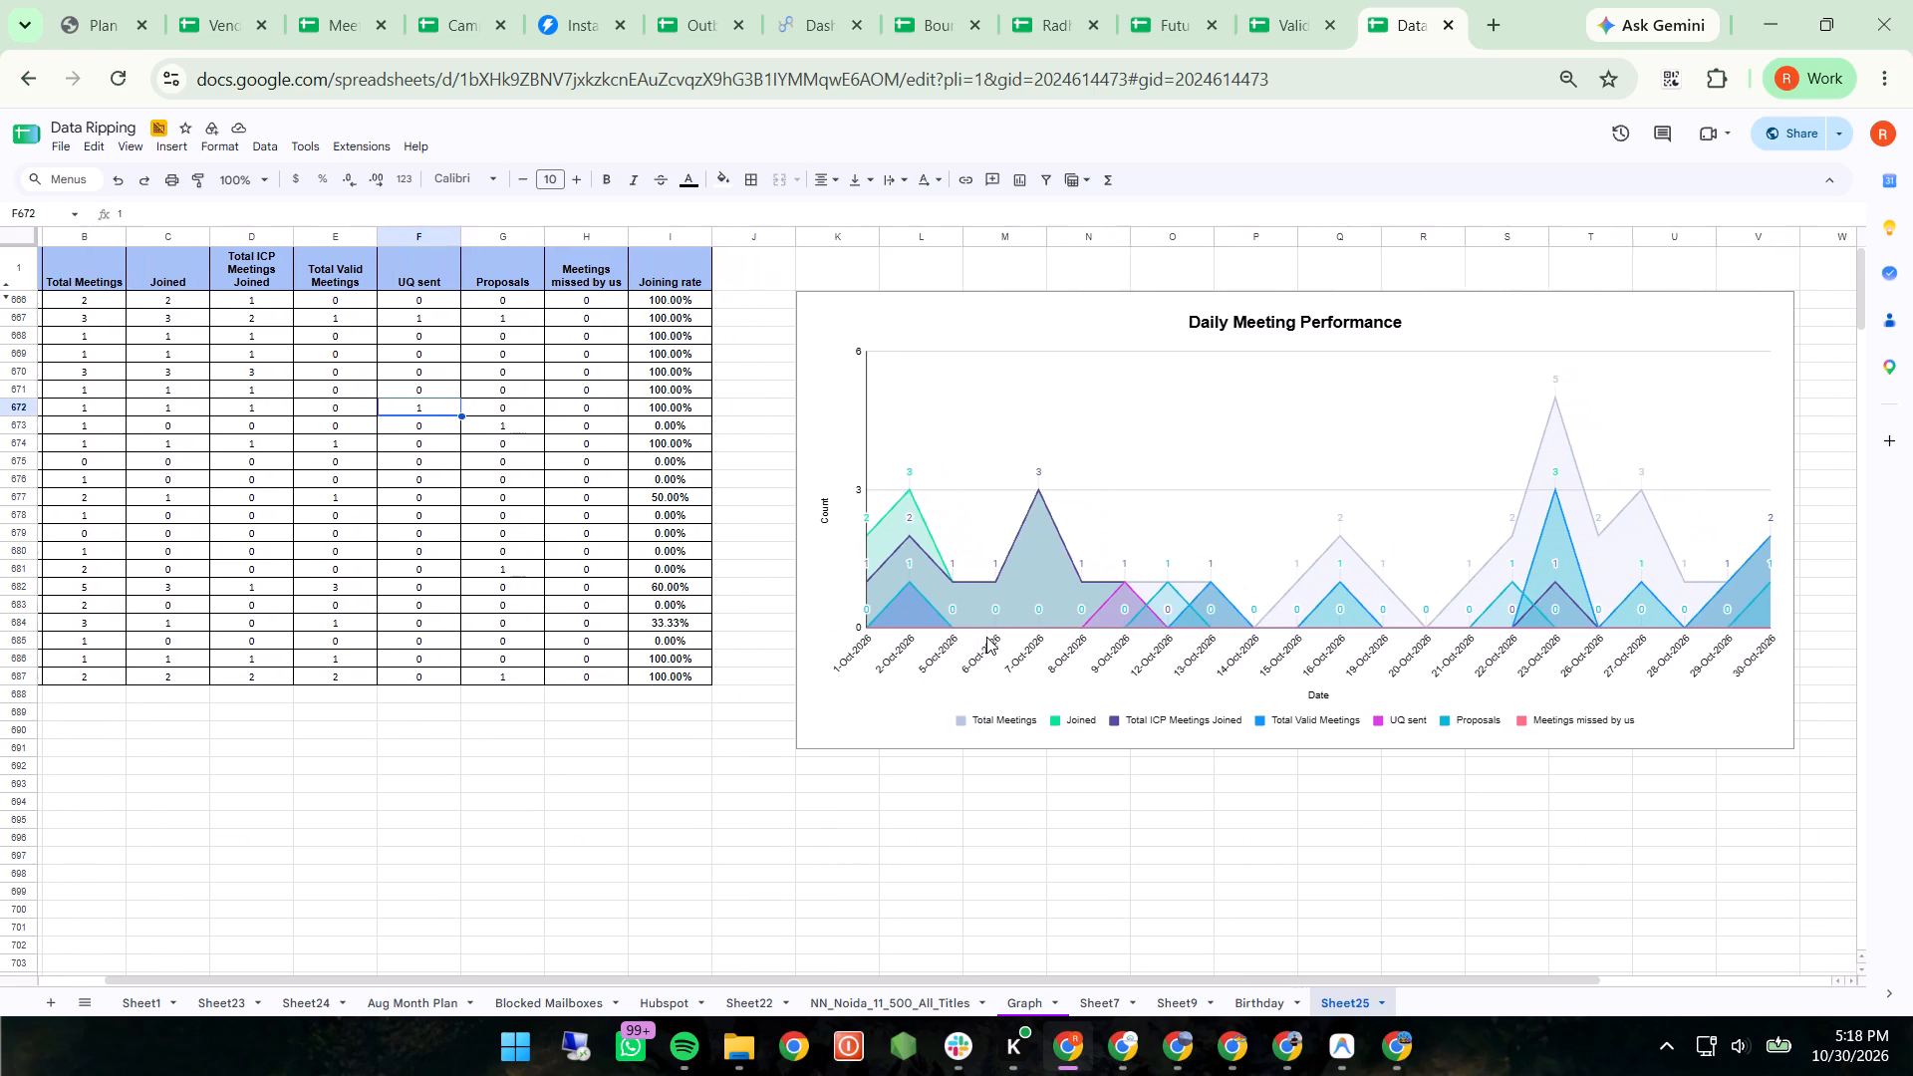
pyautogui.hscroll(-1, 986, 637)
pyautogui.scroll(1, 986, 637)
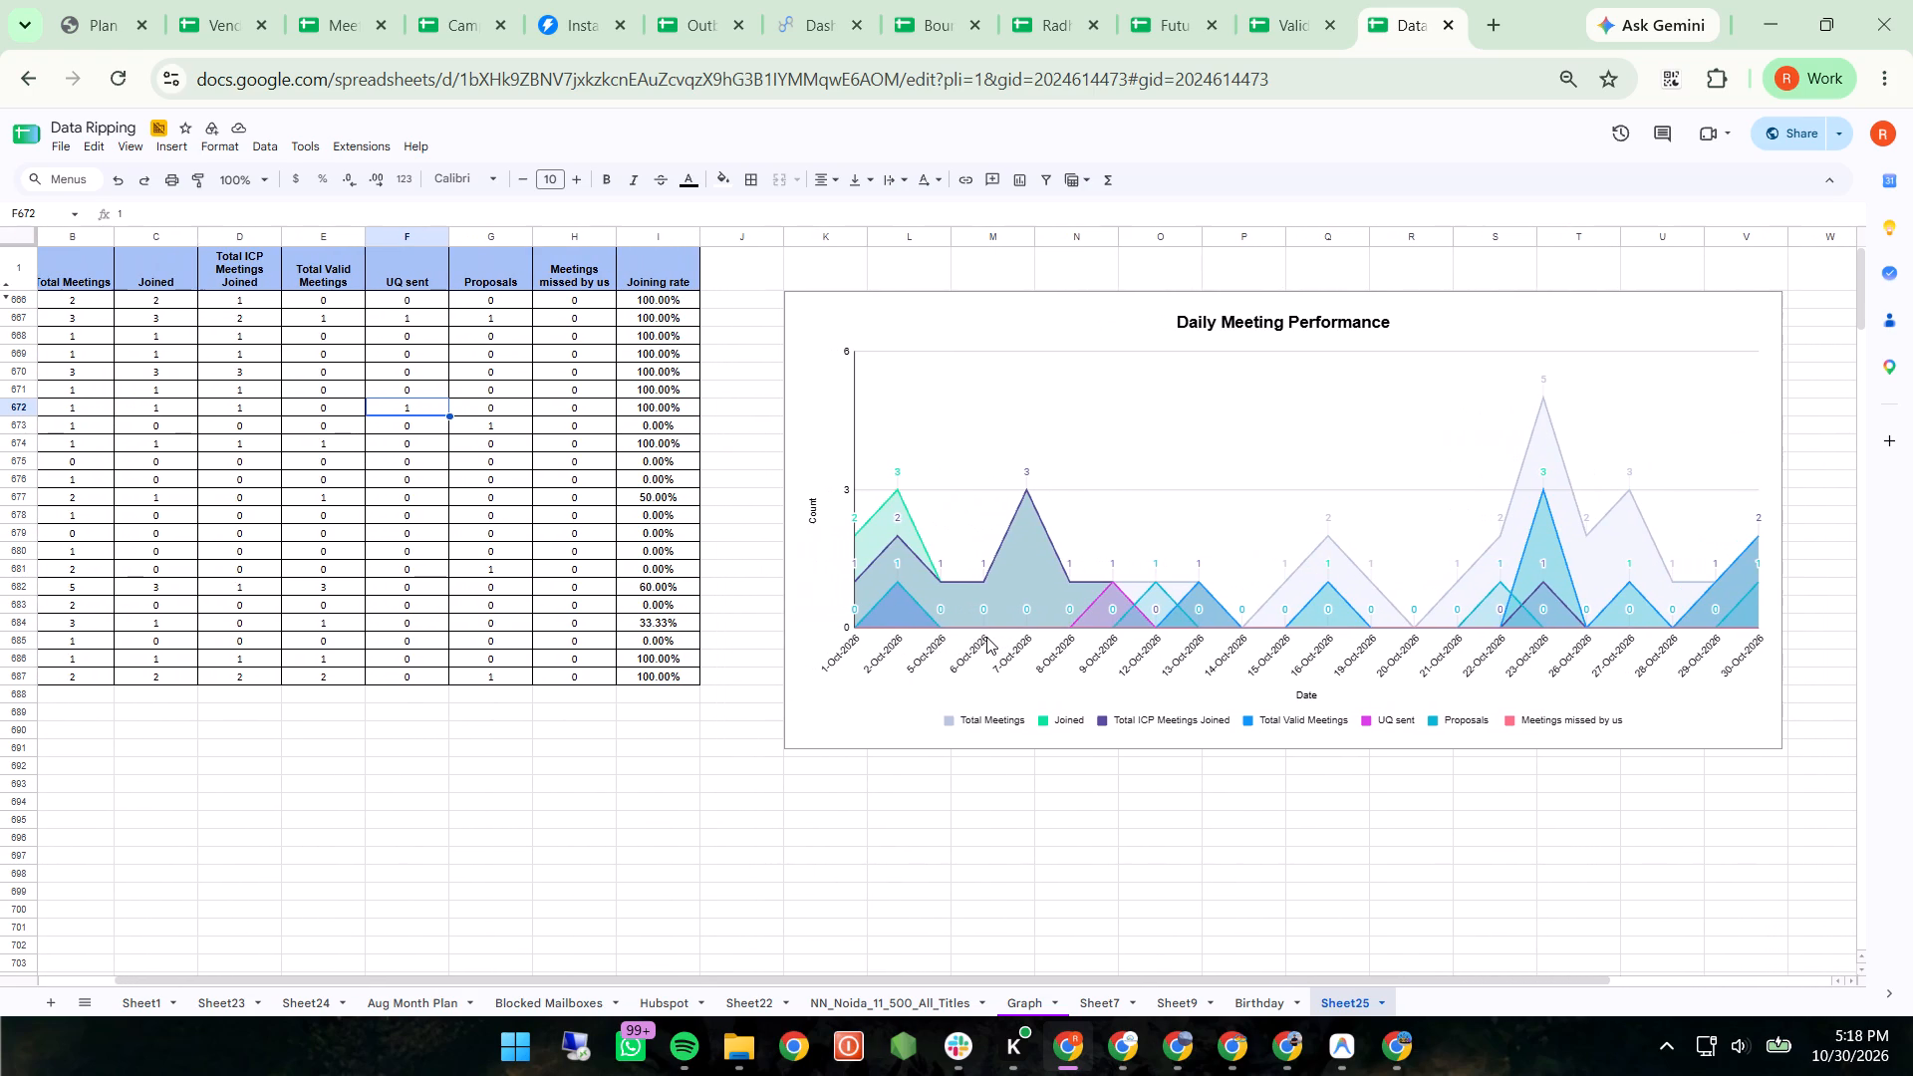
pyautogui.scroll(7, 986, 637)
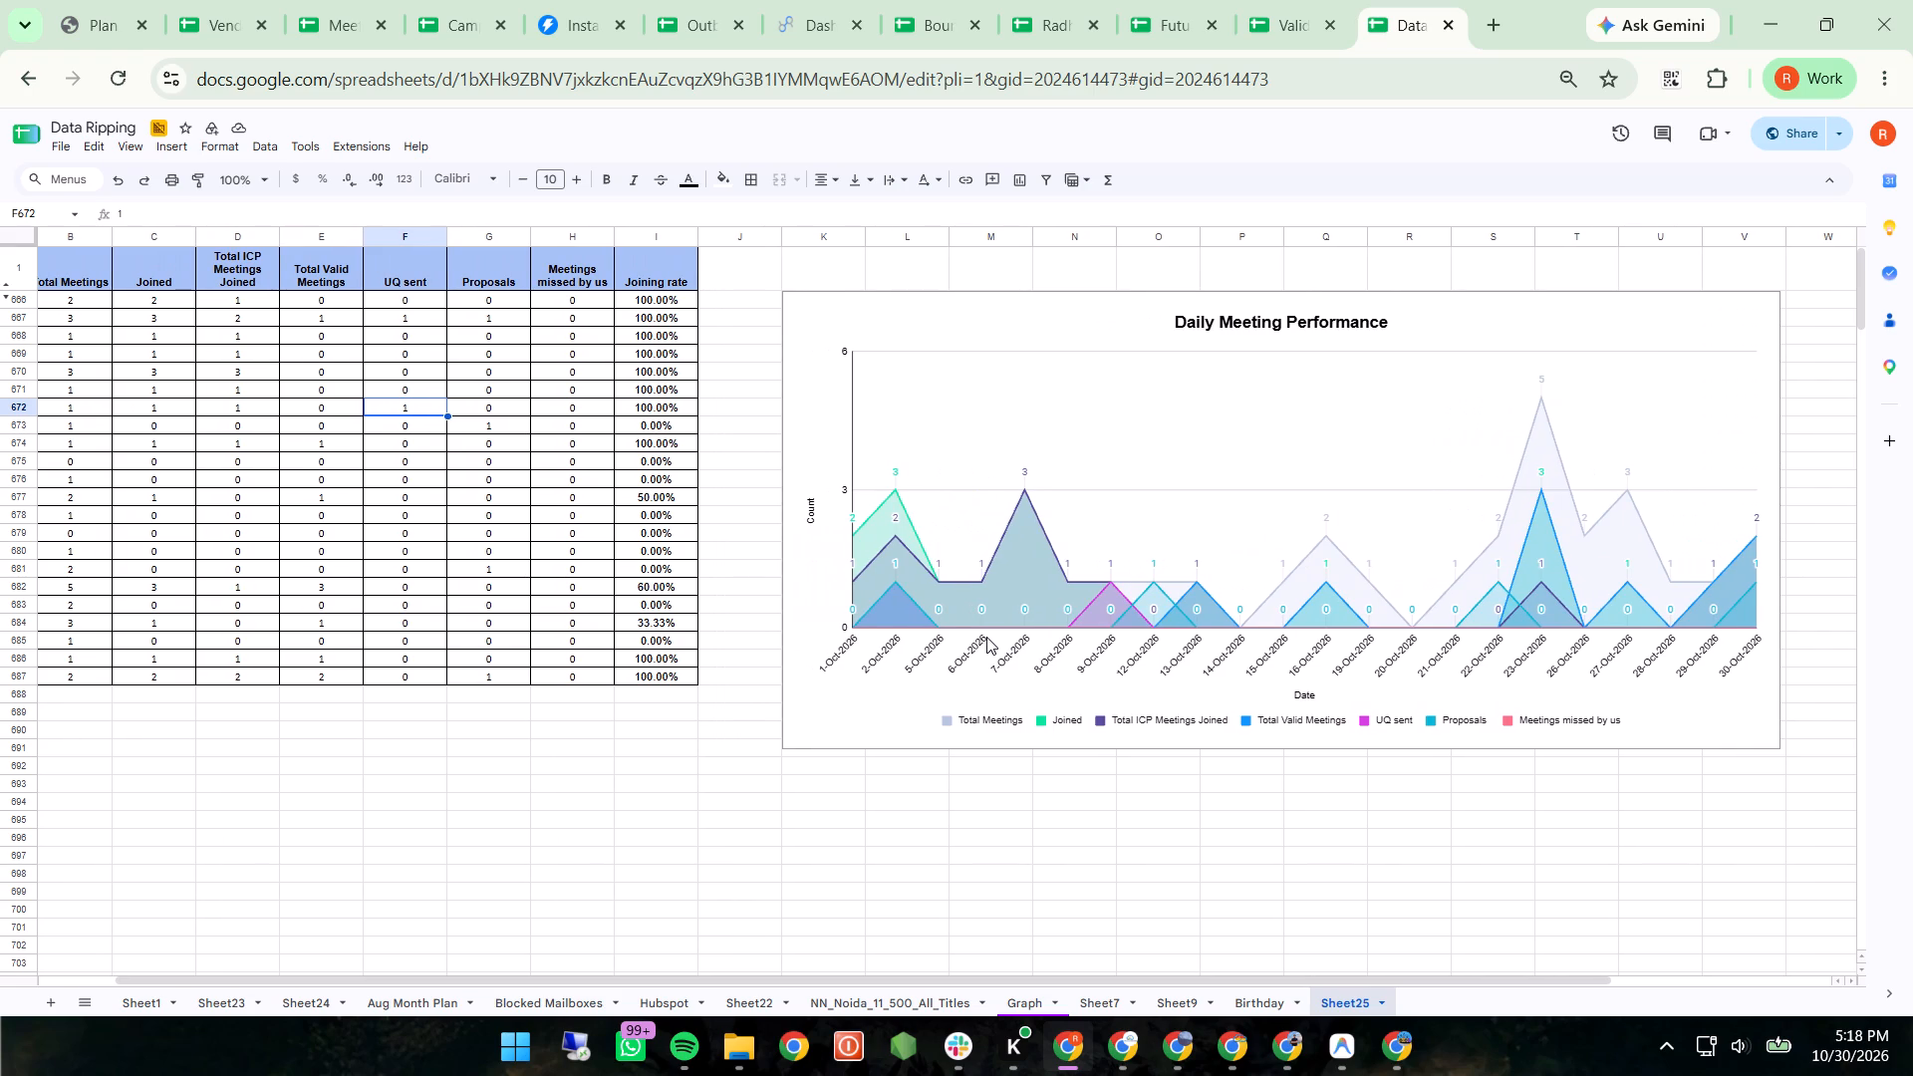
pyautogui.scroll(1, 986, 637)
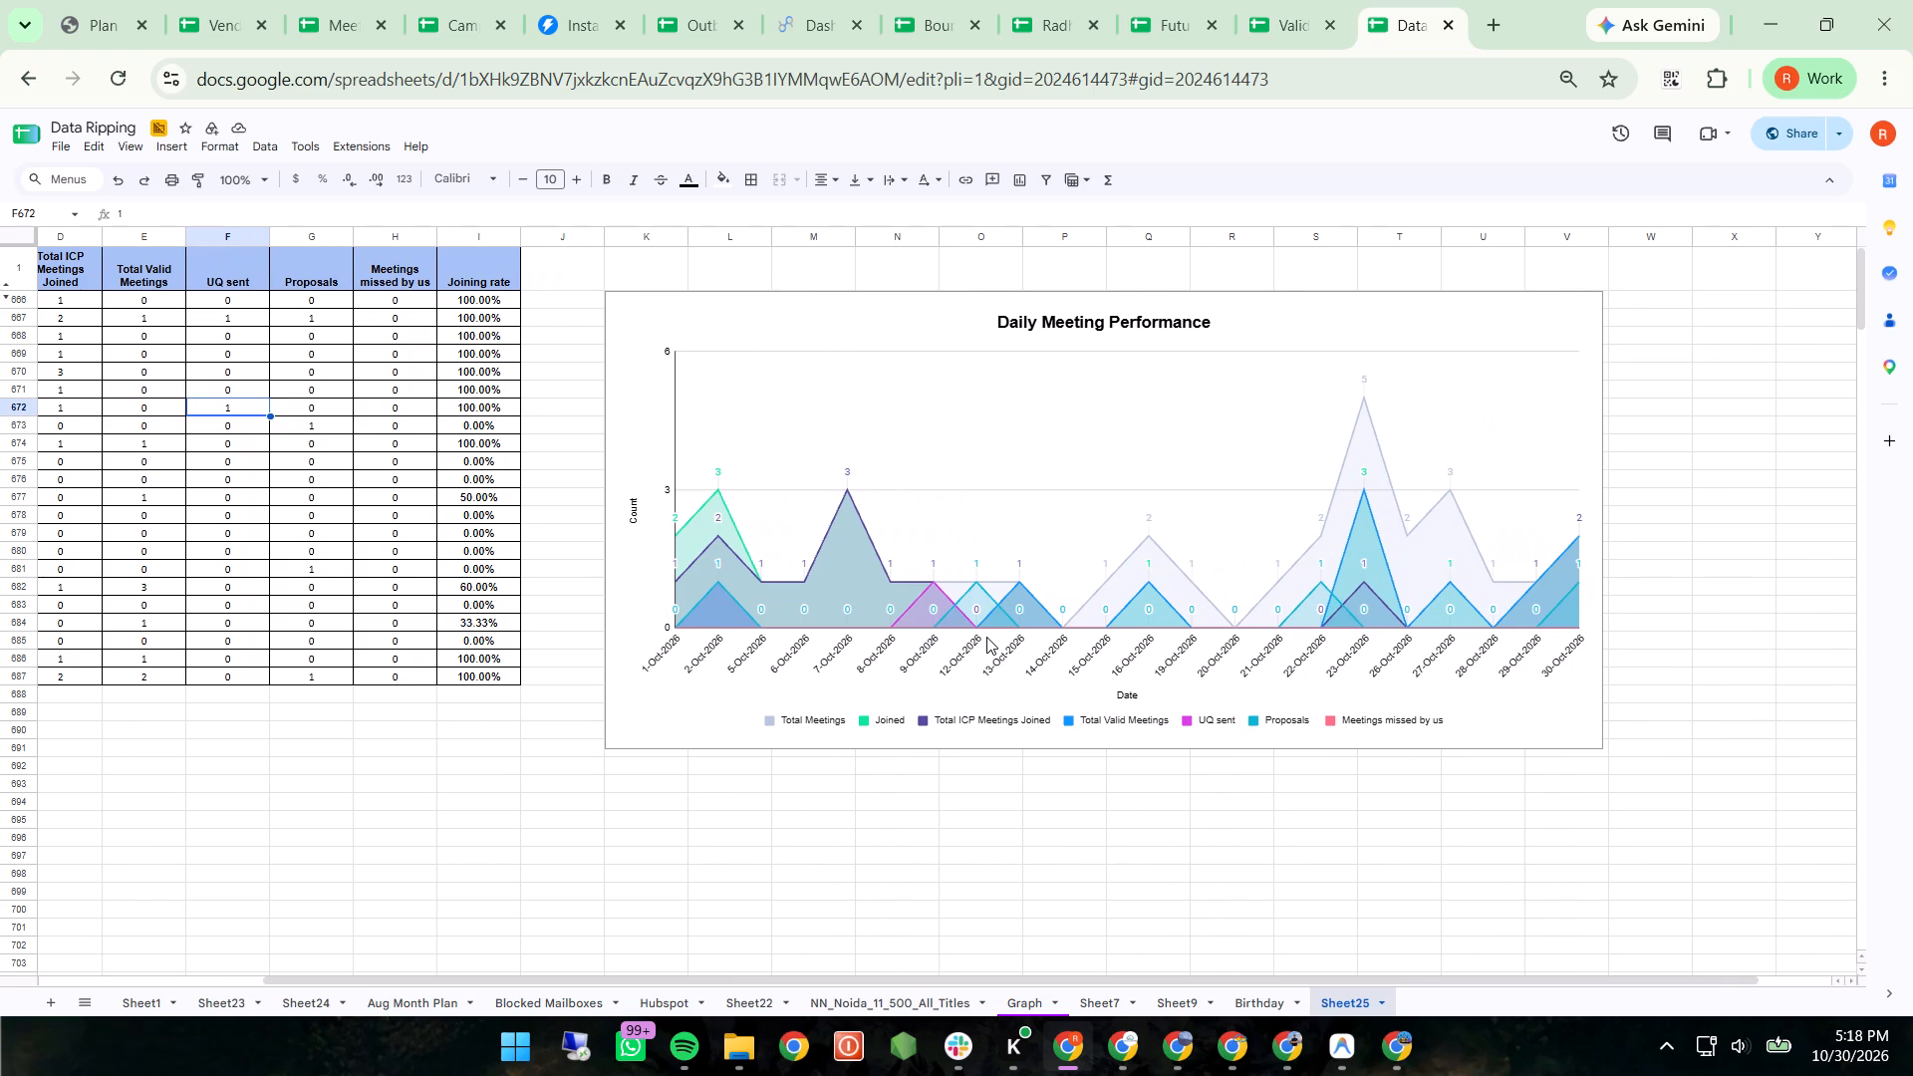
pyautogui.hscroll(5, 986, 637)
pyautogui.hscroll(-1, 986, 637)
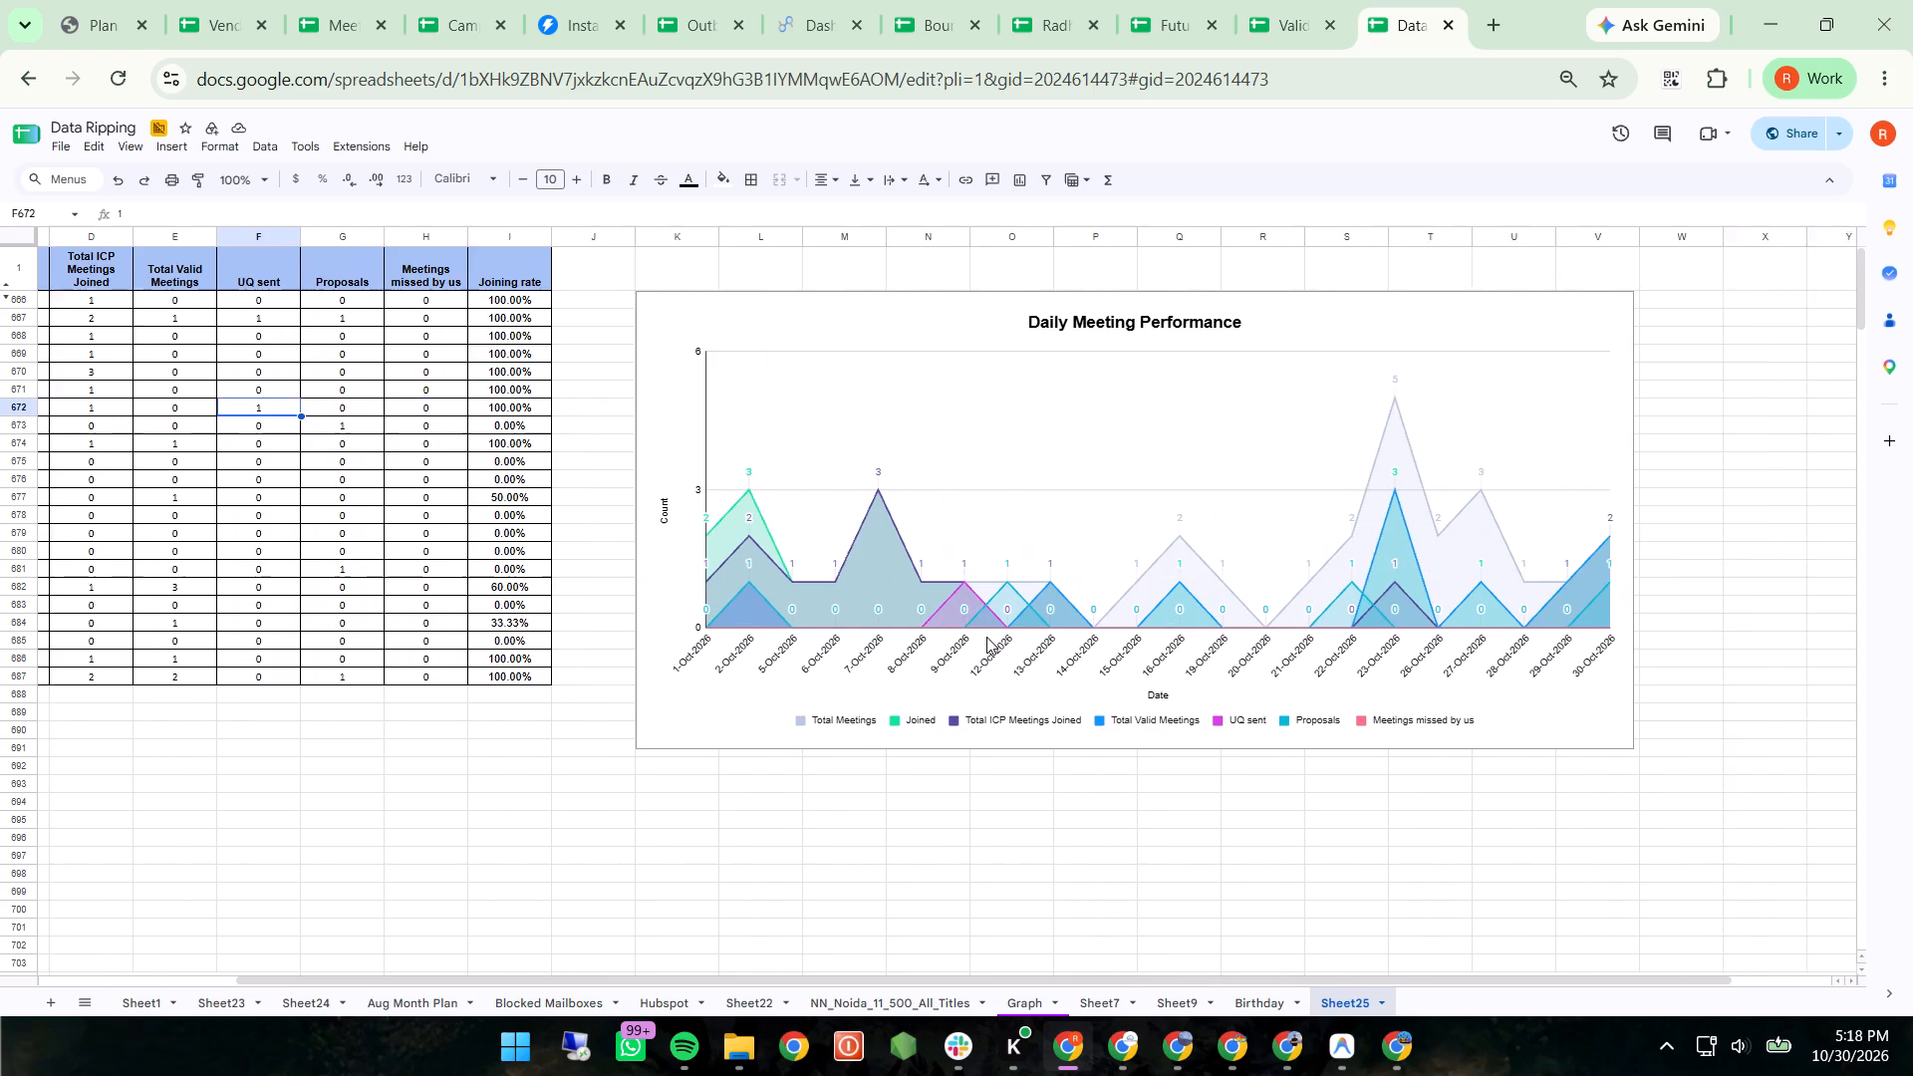
pyautogui.hscroll(-1, 986, 637)
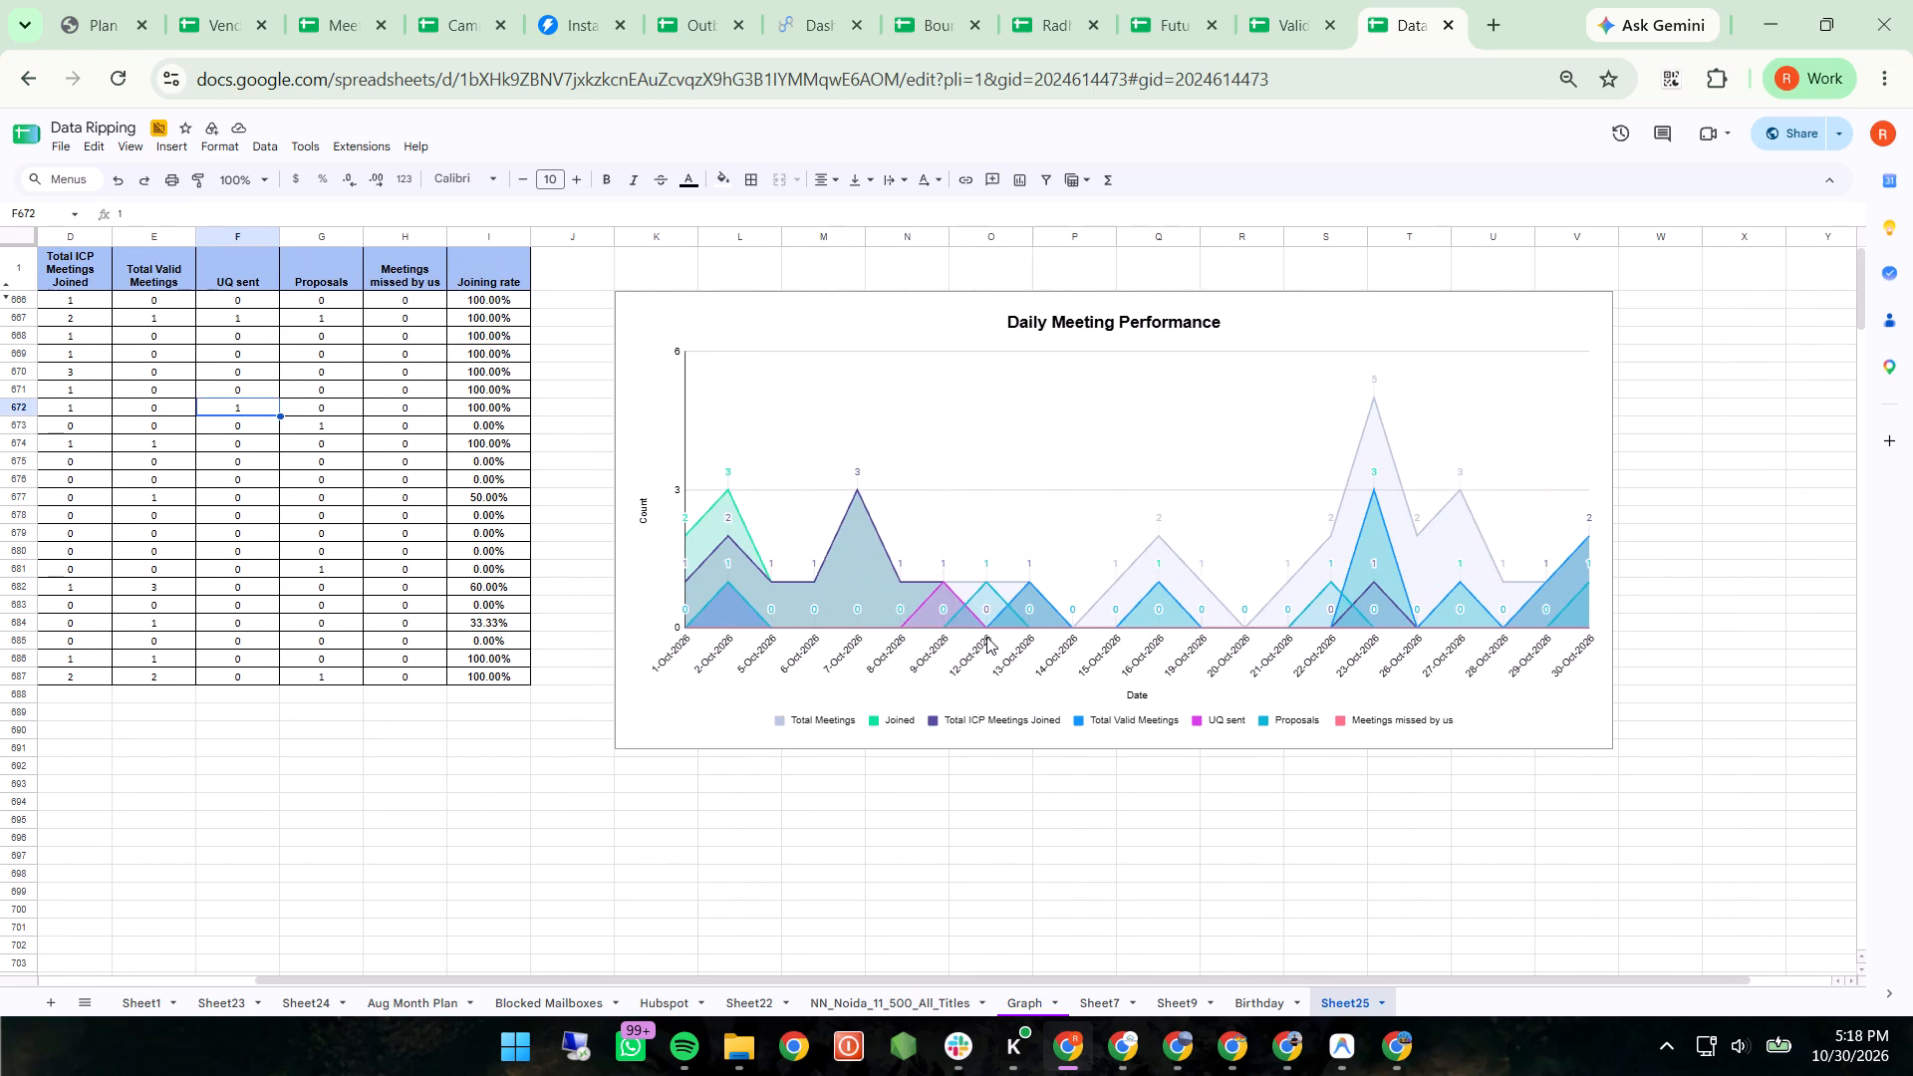
pyautogui.hscroll(2, 986, 637)
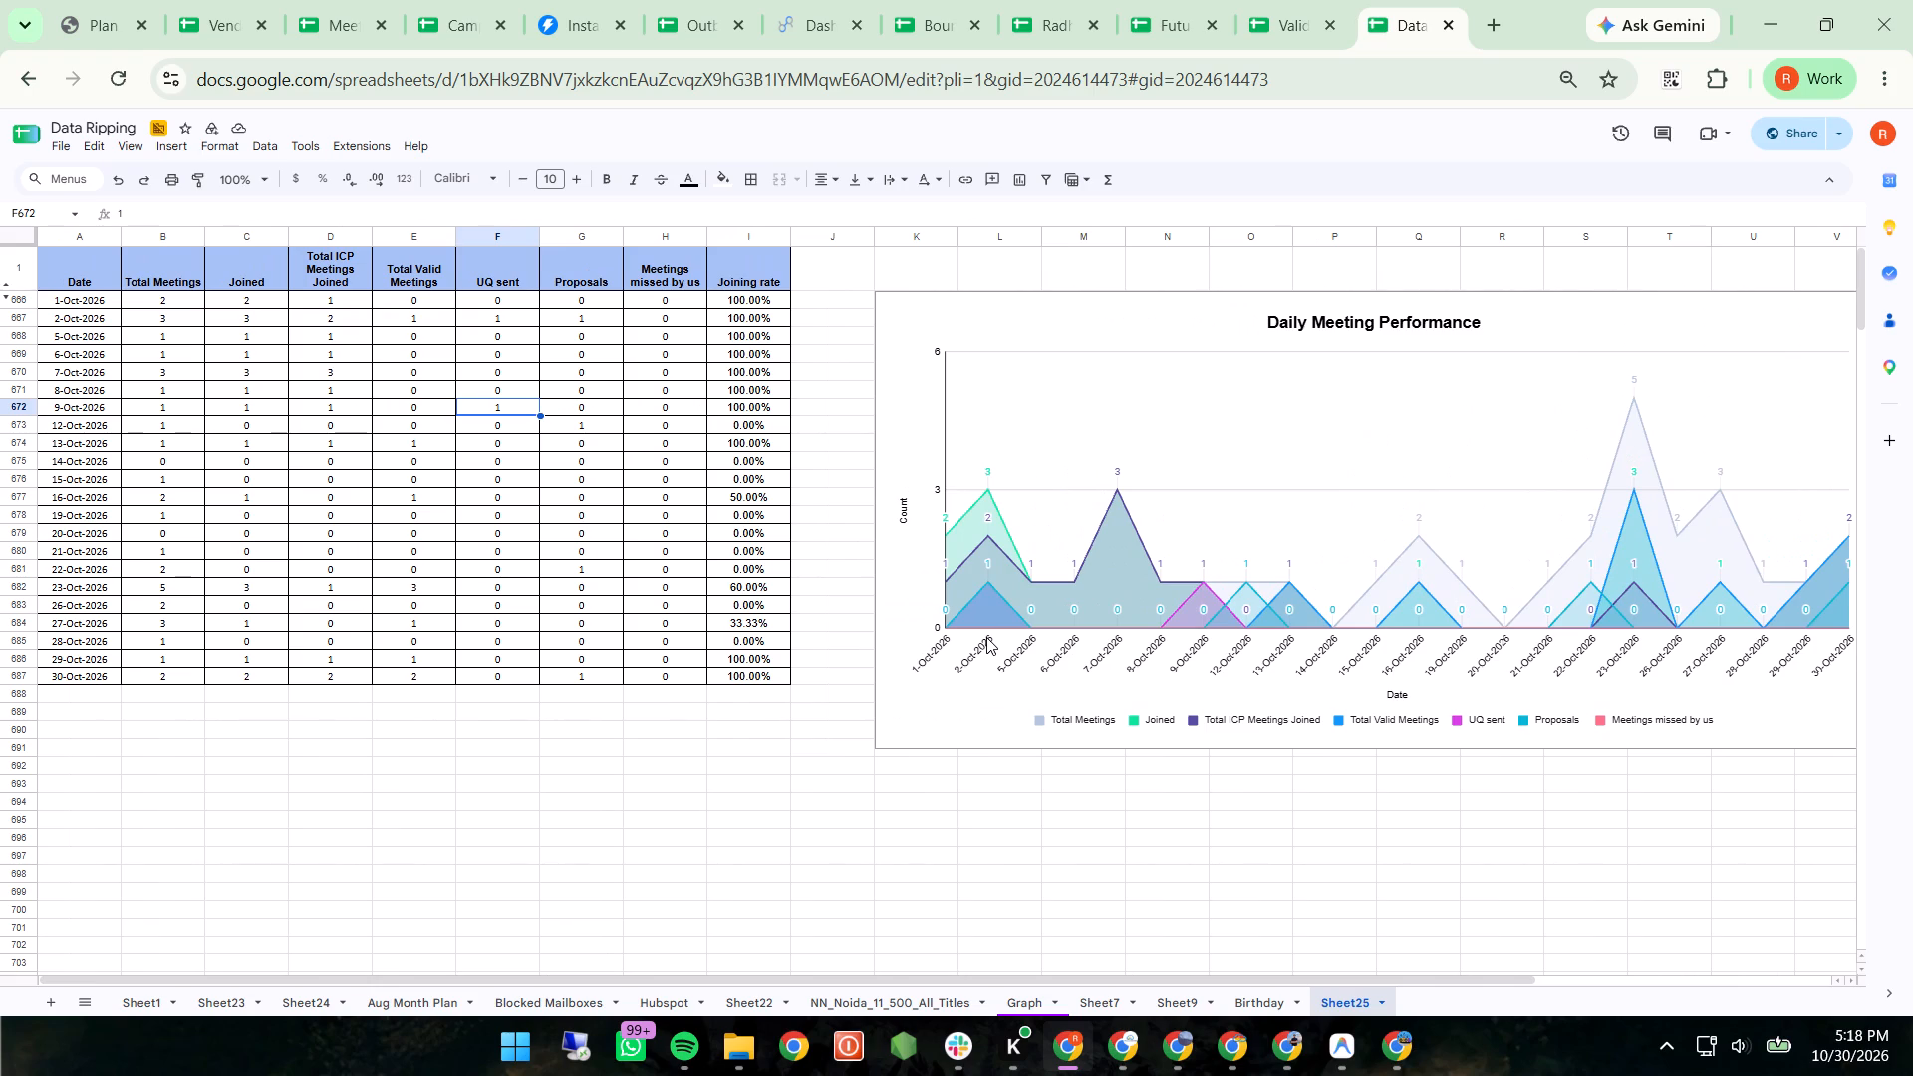
pyautogui.hscroll(-2, 986, 637)
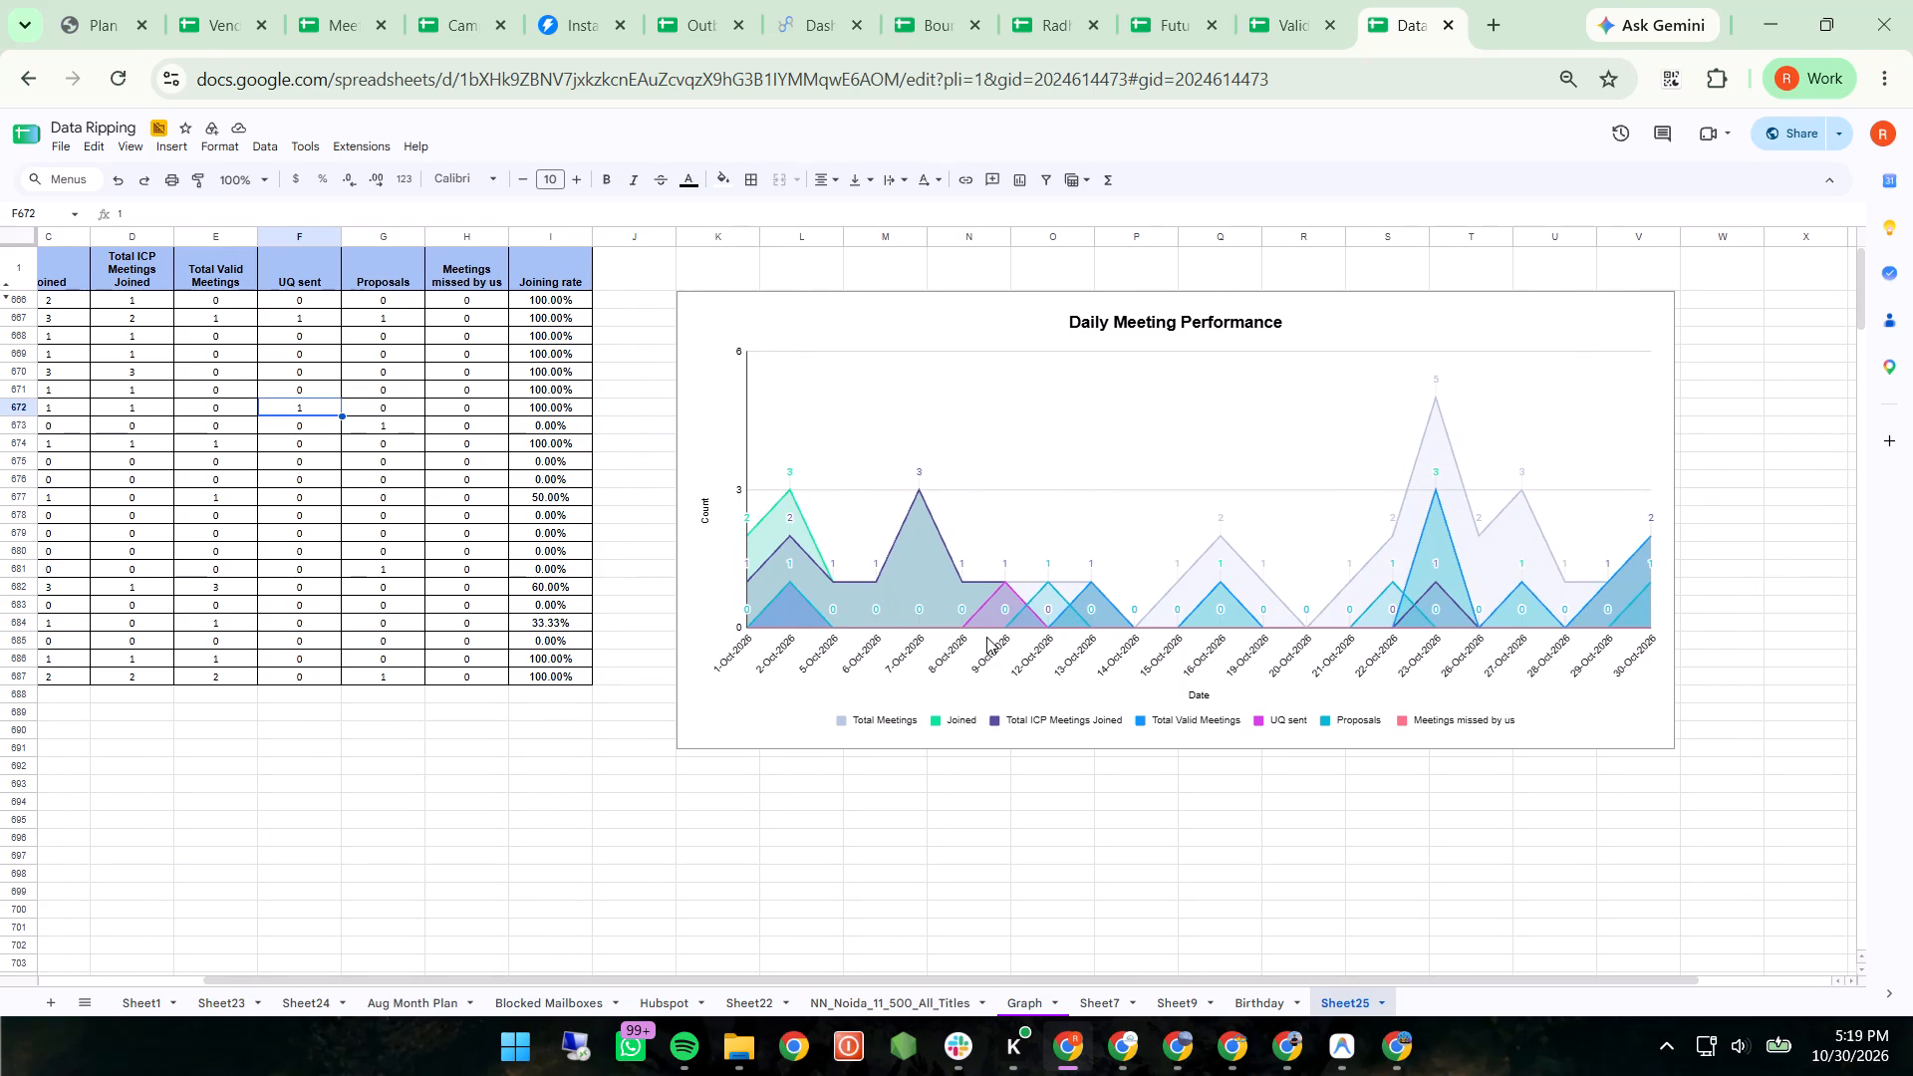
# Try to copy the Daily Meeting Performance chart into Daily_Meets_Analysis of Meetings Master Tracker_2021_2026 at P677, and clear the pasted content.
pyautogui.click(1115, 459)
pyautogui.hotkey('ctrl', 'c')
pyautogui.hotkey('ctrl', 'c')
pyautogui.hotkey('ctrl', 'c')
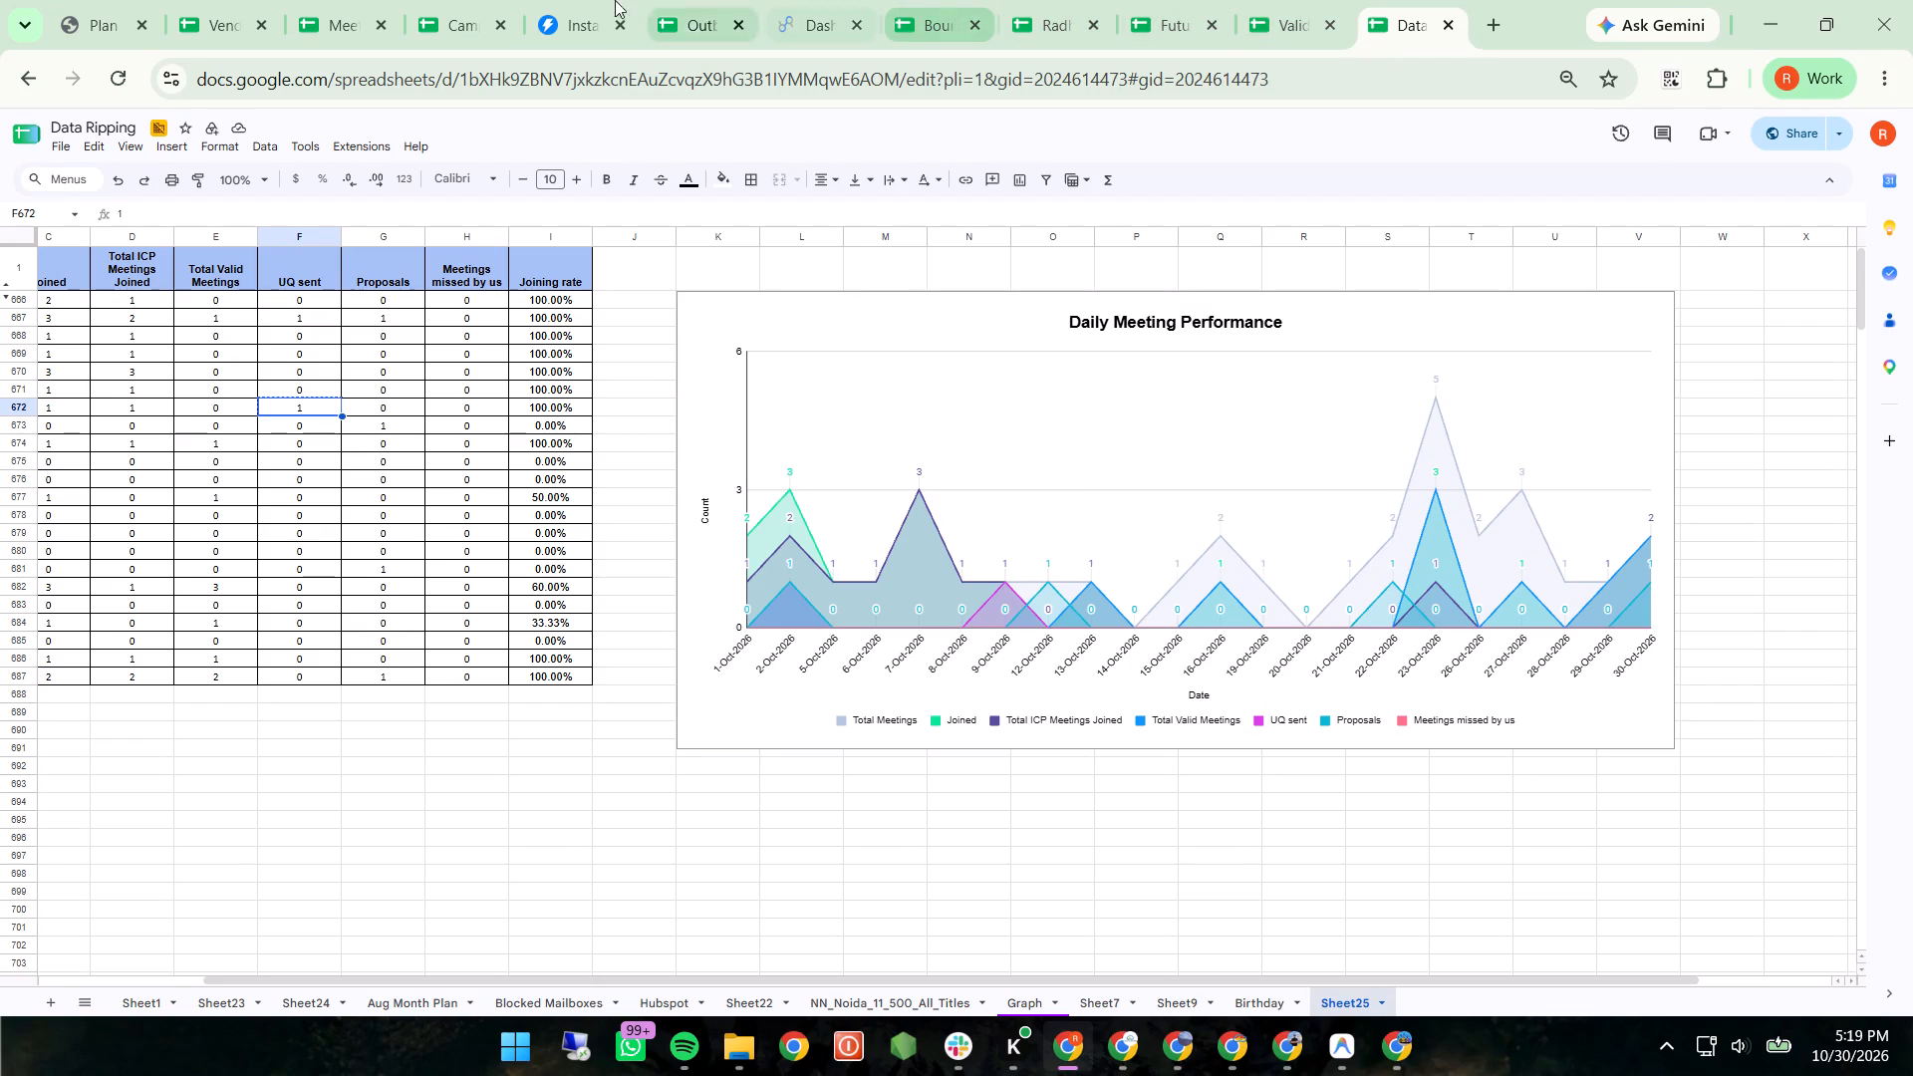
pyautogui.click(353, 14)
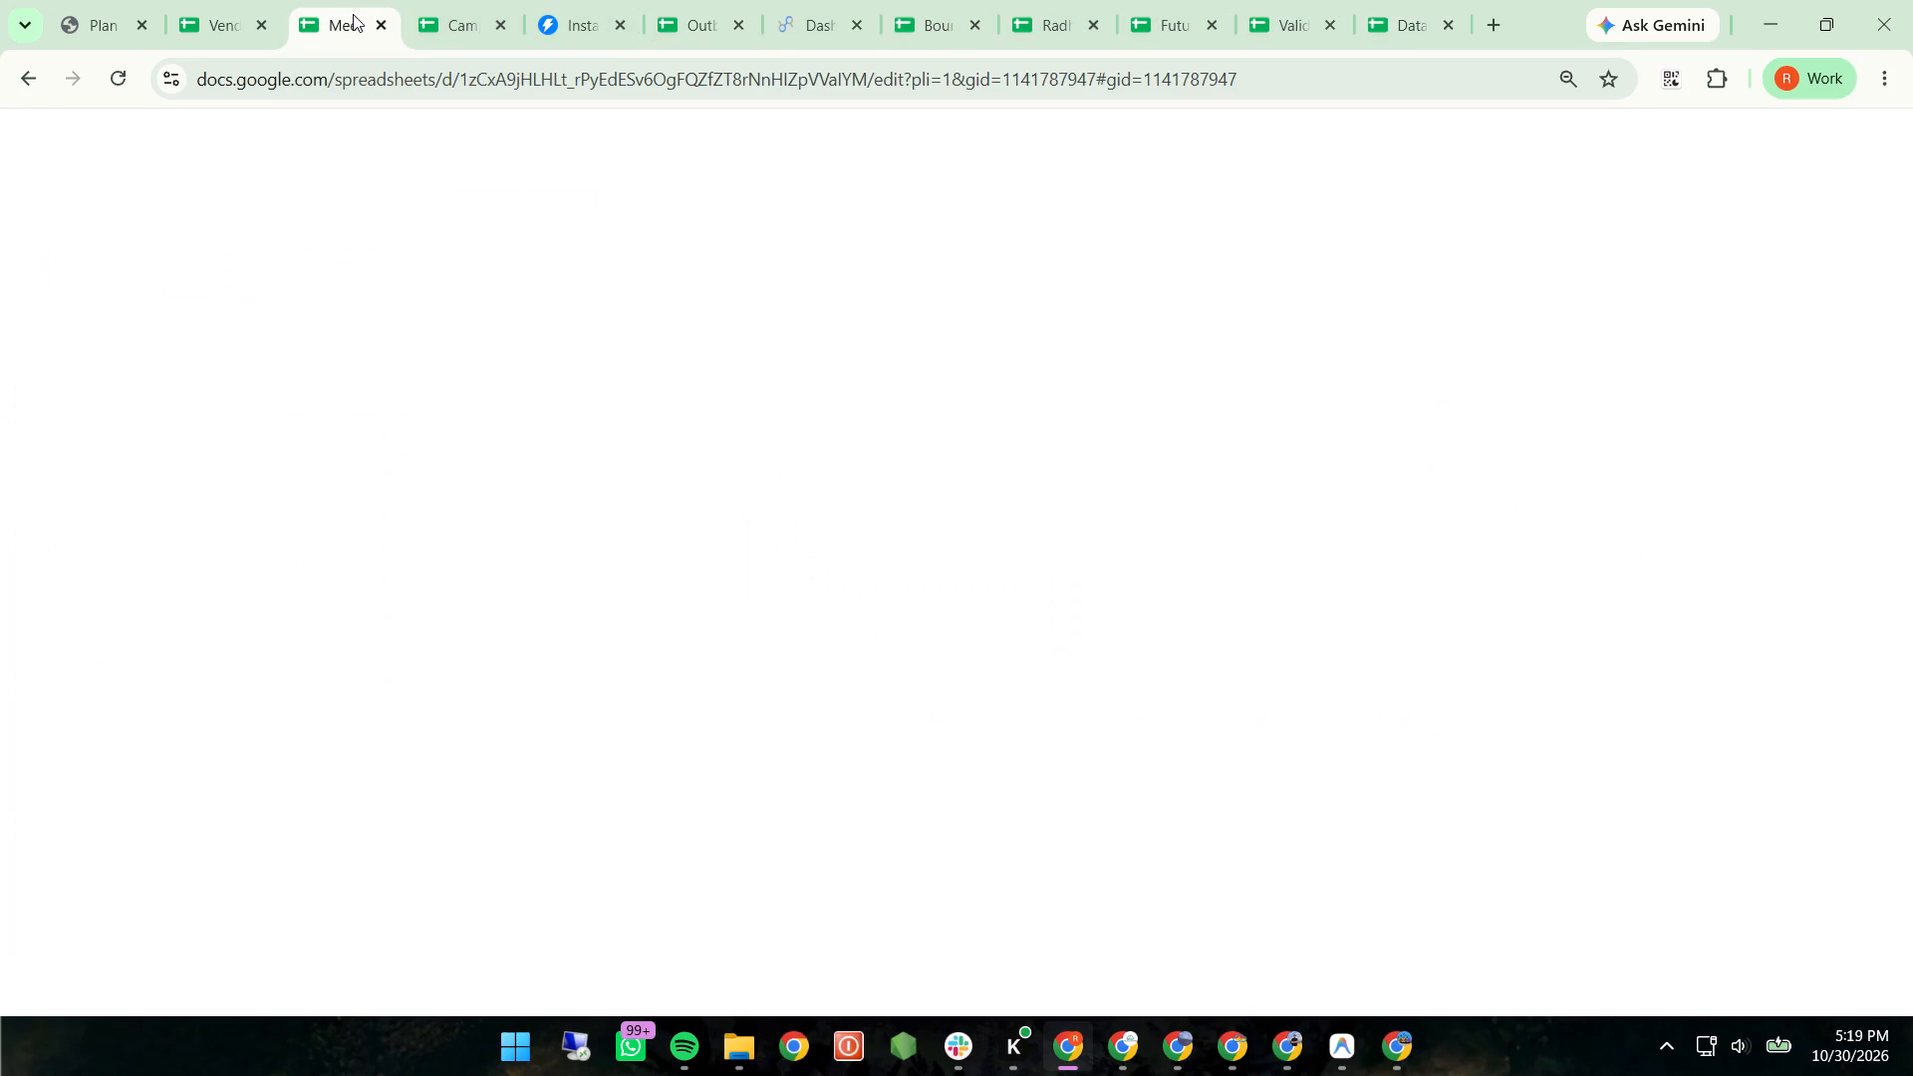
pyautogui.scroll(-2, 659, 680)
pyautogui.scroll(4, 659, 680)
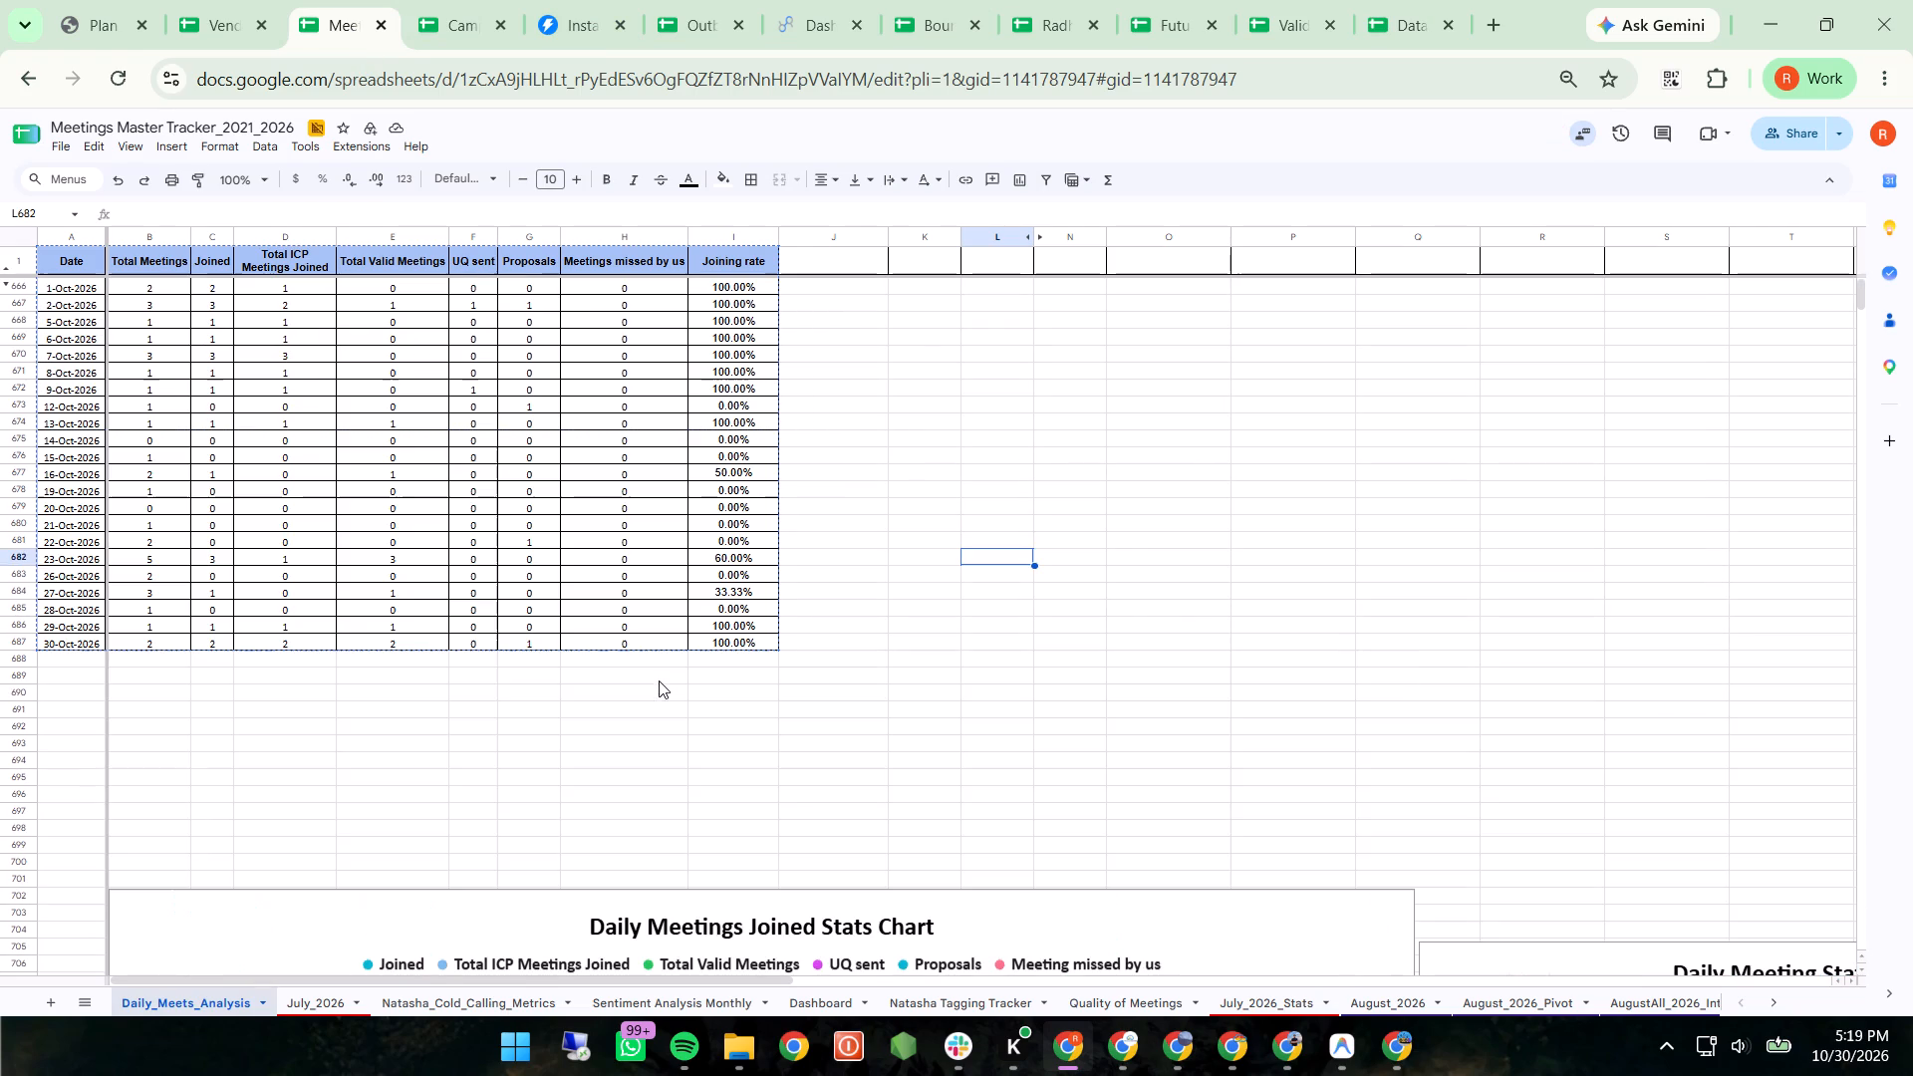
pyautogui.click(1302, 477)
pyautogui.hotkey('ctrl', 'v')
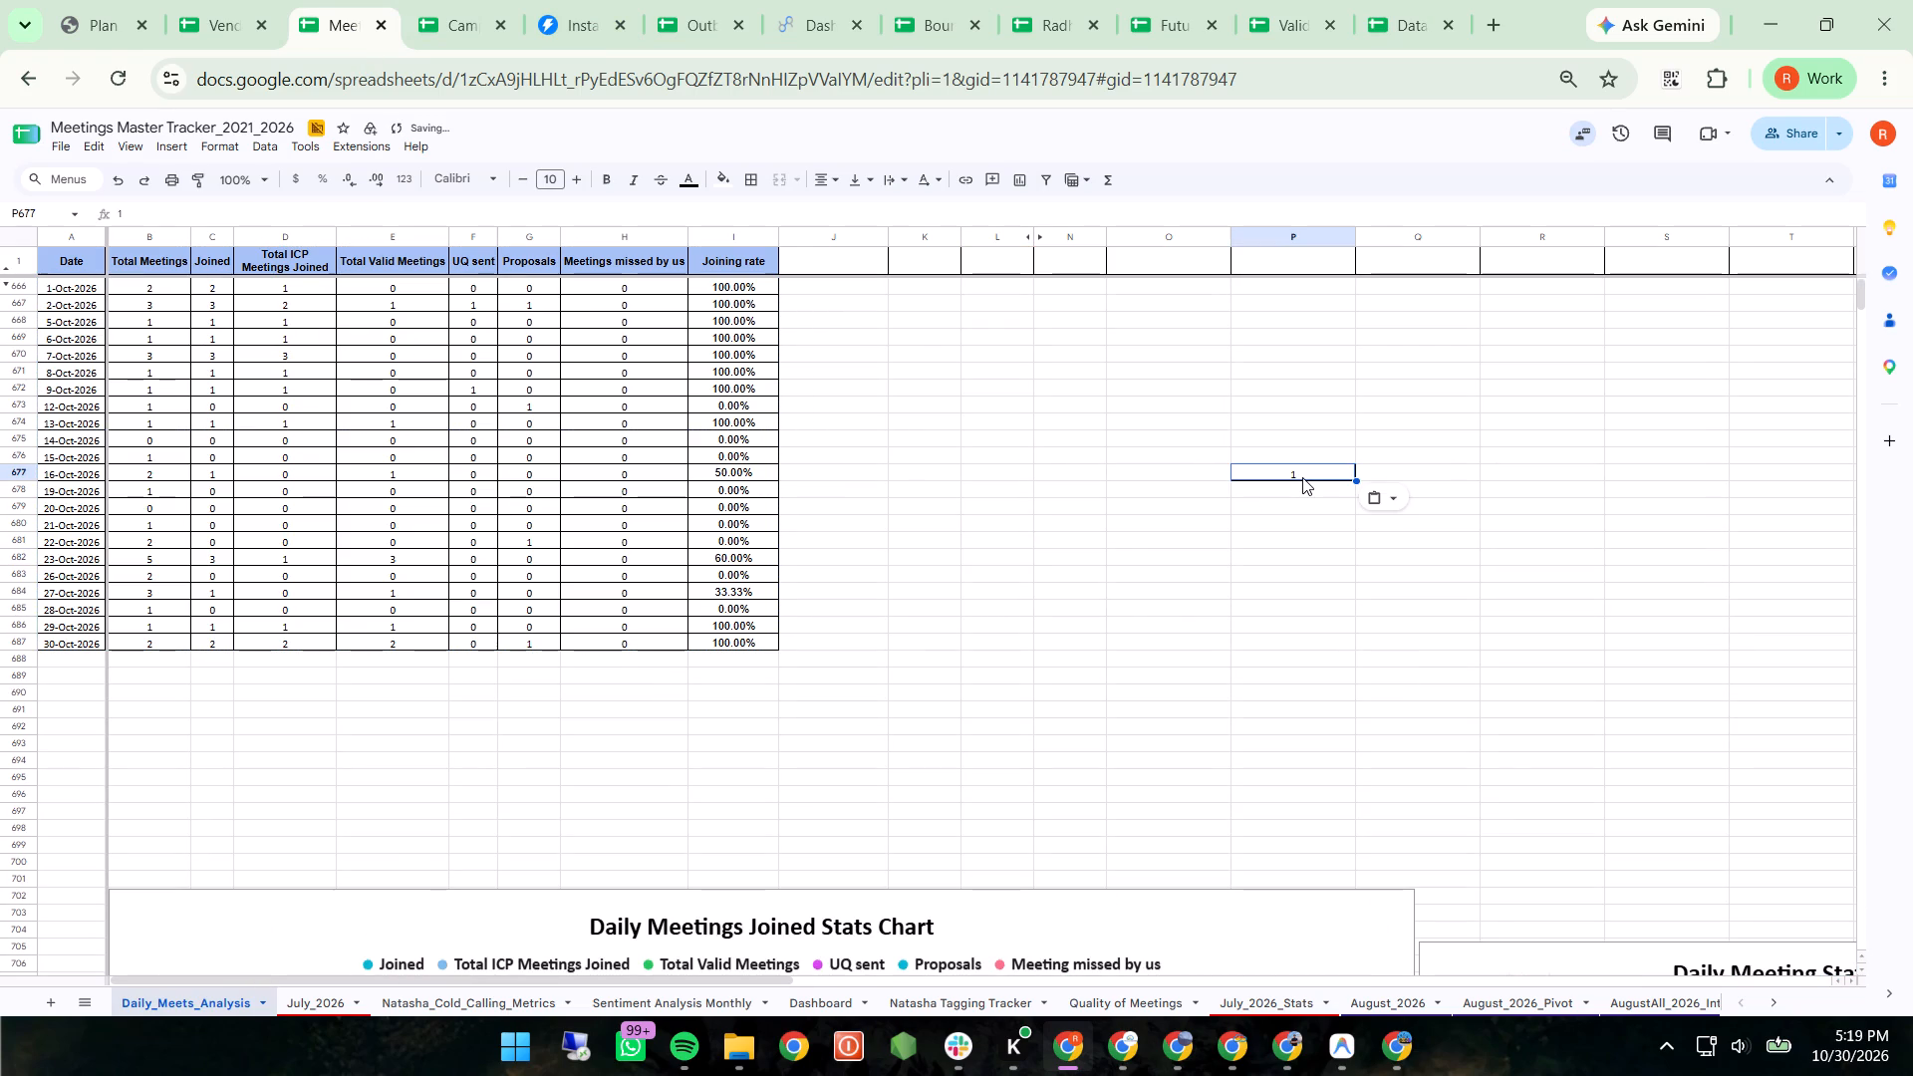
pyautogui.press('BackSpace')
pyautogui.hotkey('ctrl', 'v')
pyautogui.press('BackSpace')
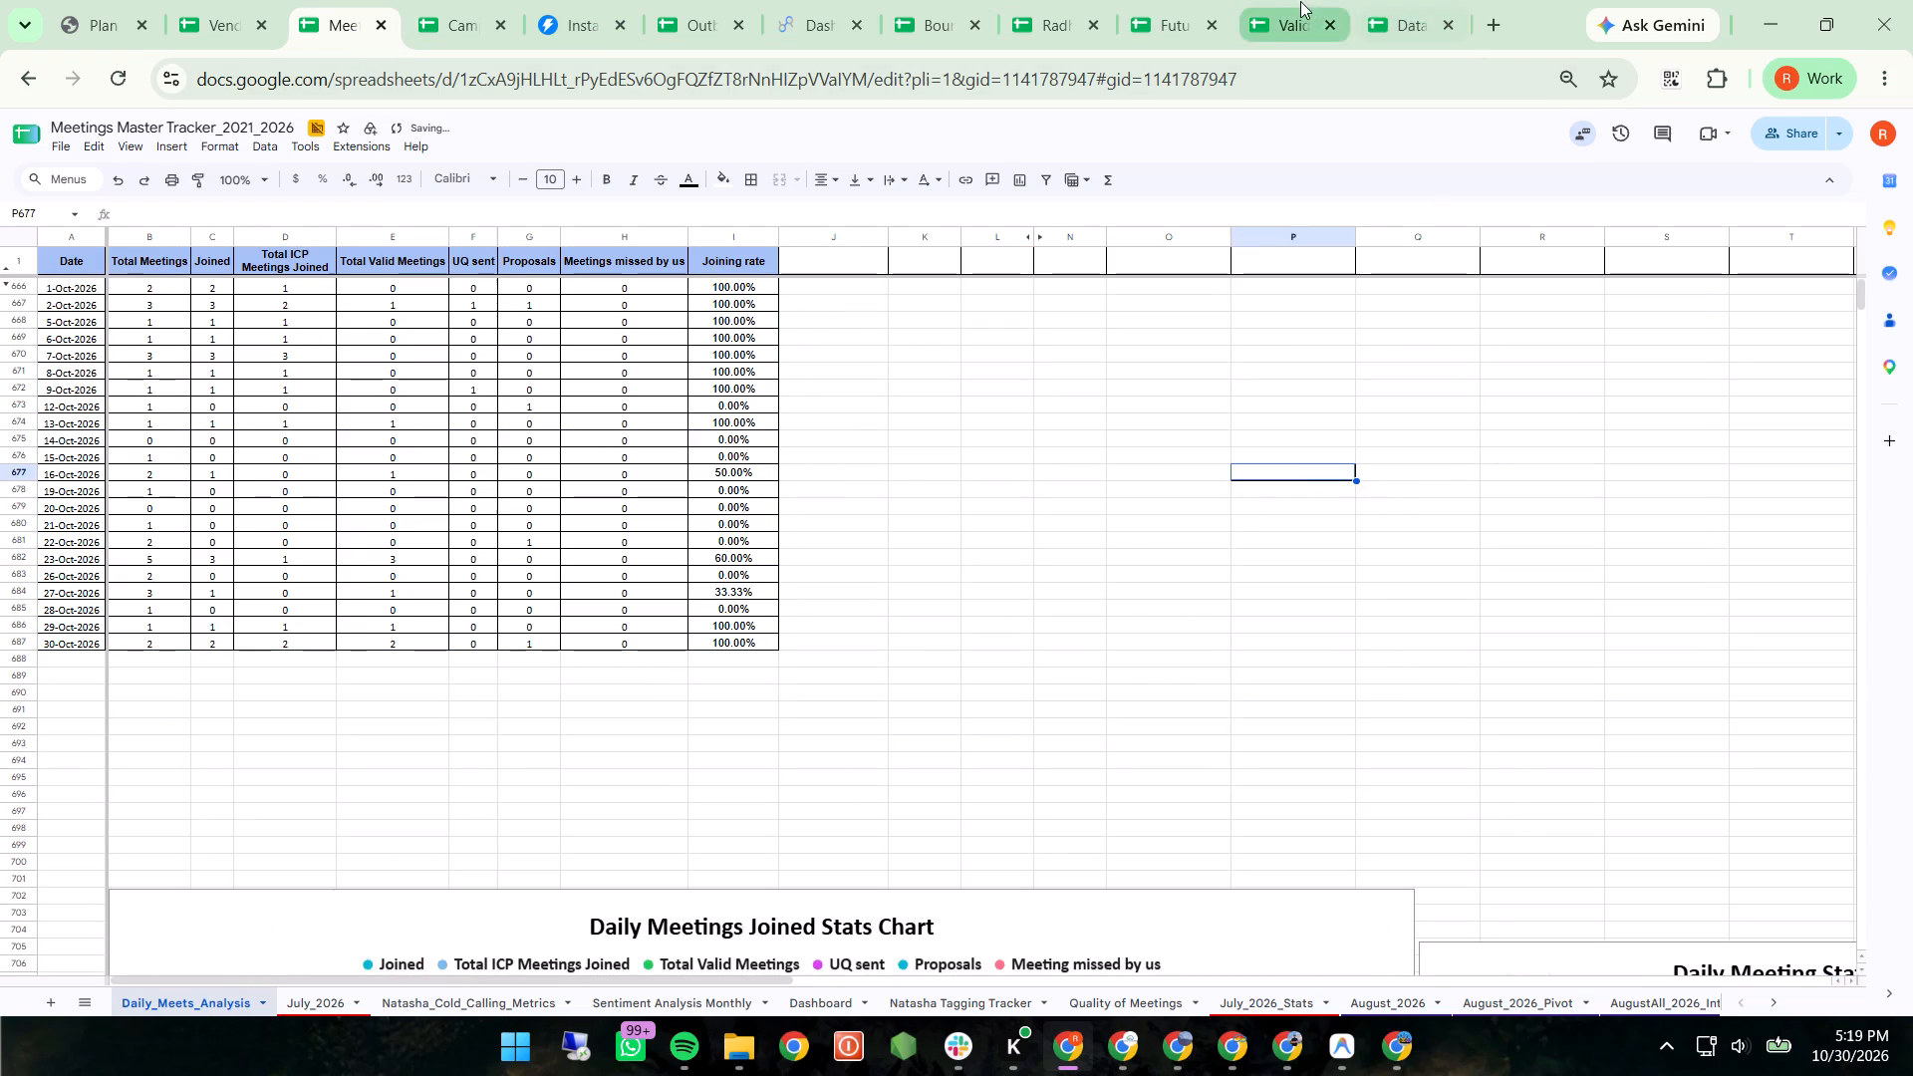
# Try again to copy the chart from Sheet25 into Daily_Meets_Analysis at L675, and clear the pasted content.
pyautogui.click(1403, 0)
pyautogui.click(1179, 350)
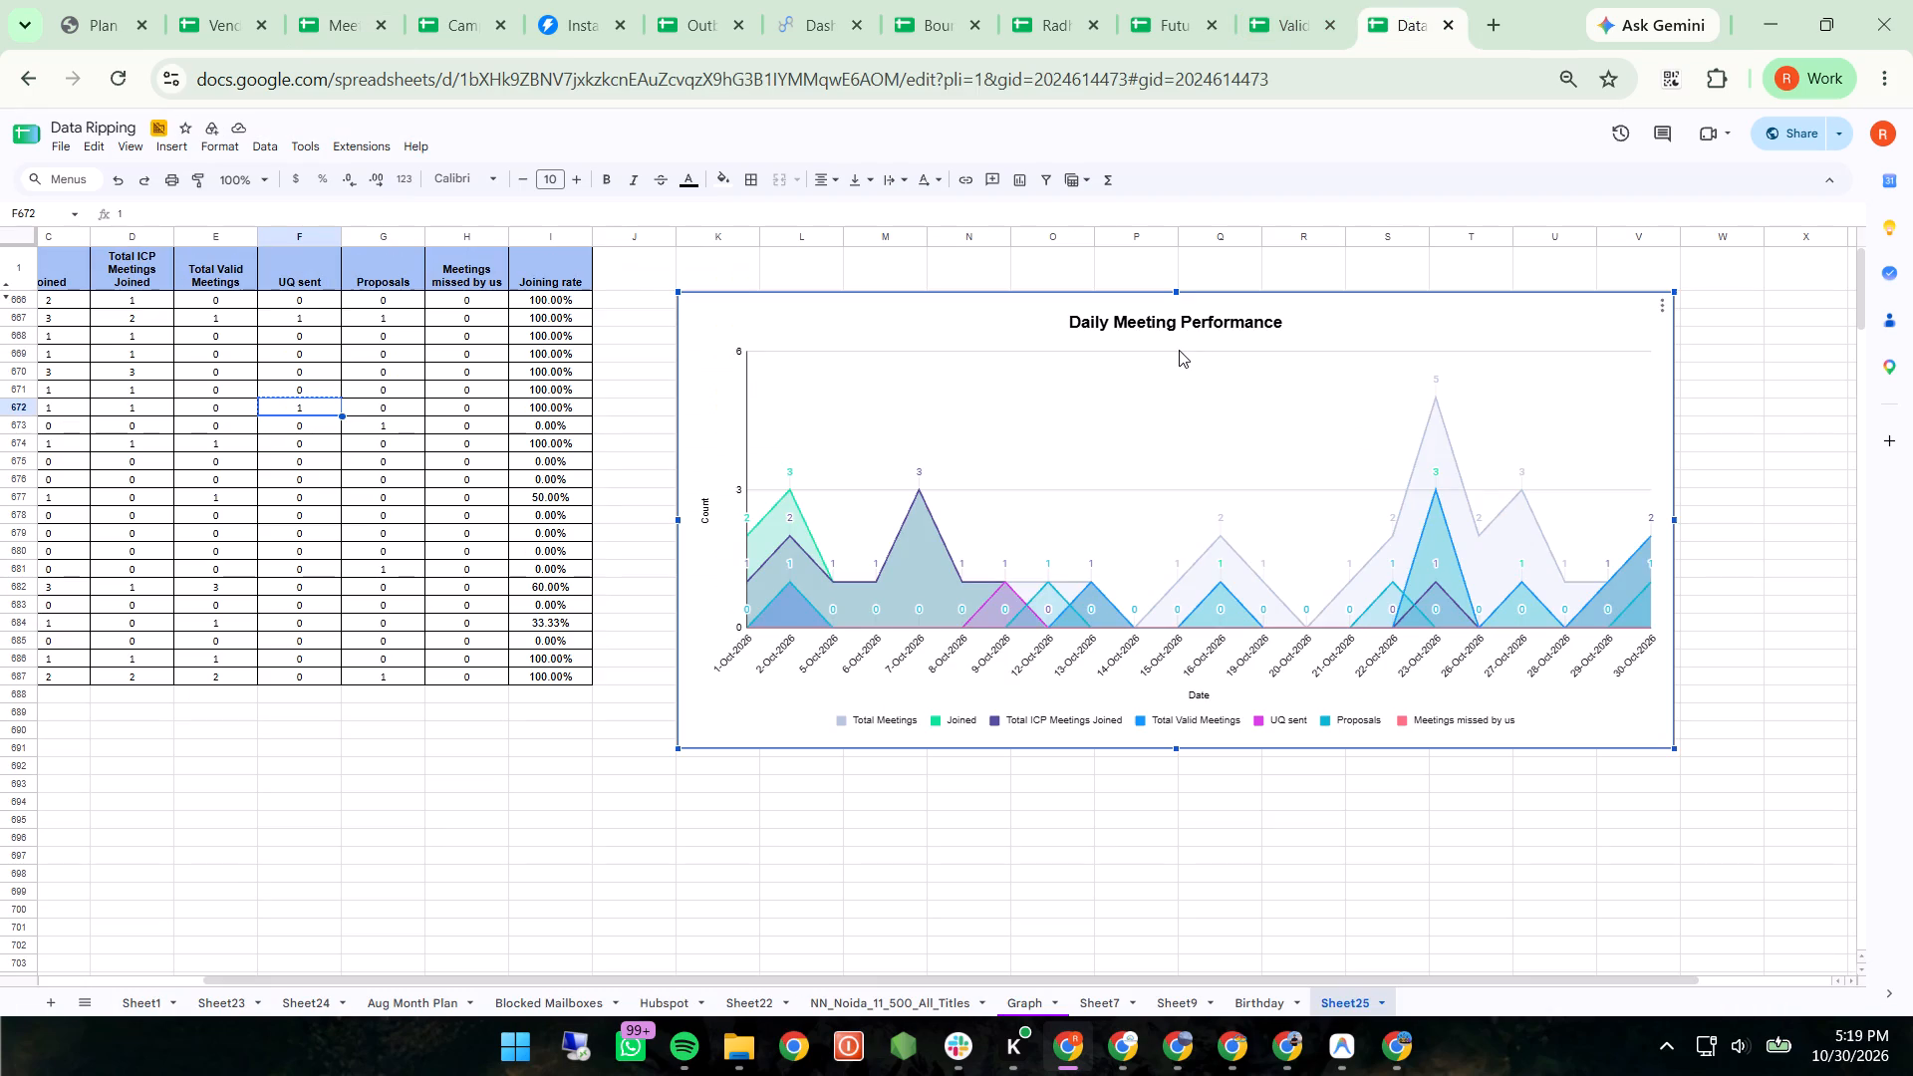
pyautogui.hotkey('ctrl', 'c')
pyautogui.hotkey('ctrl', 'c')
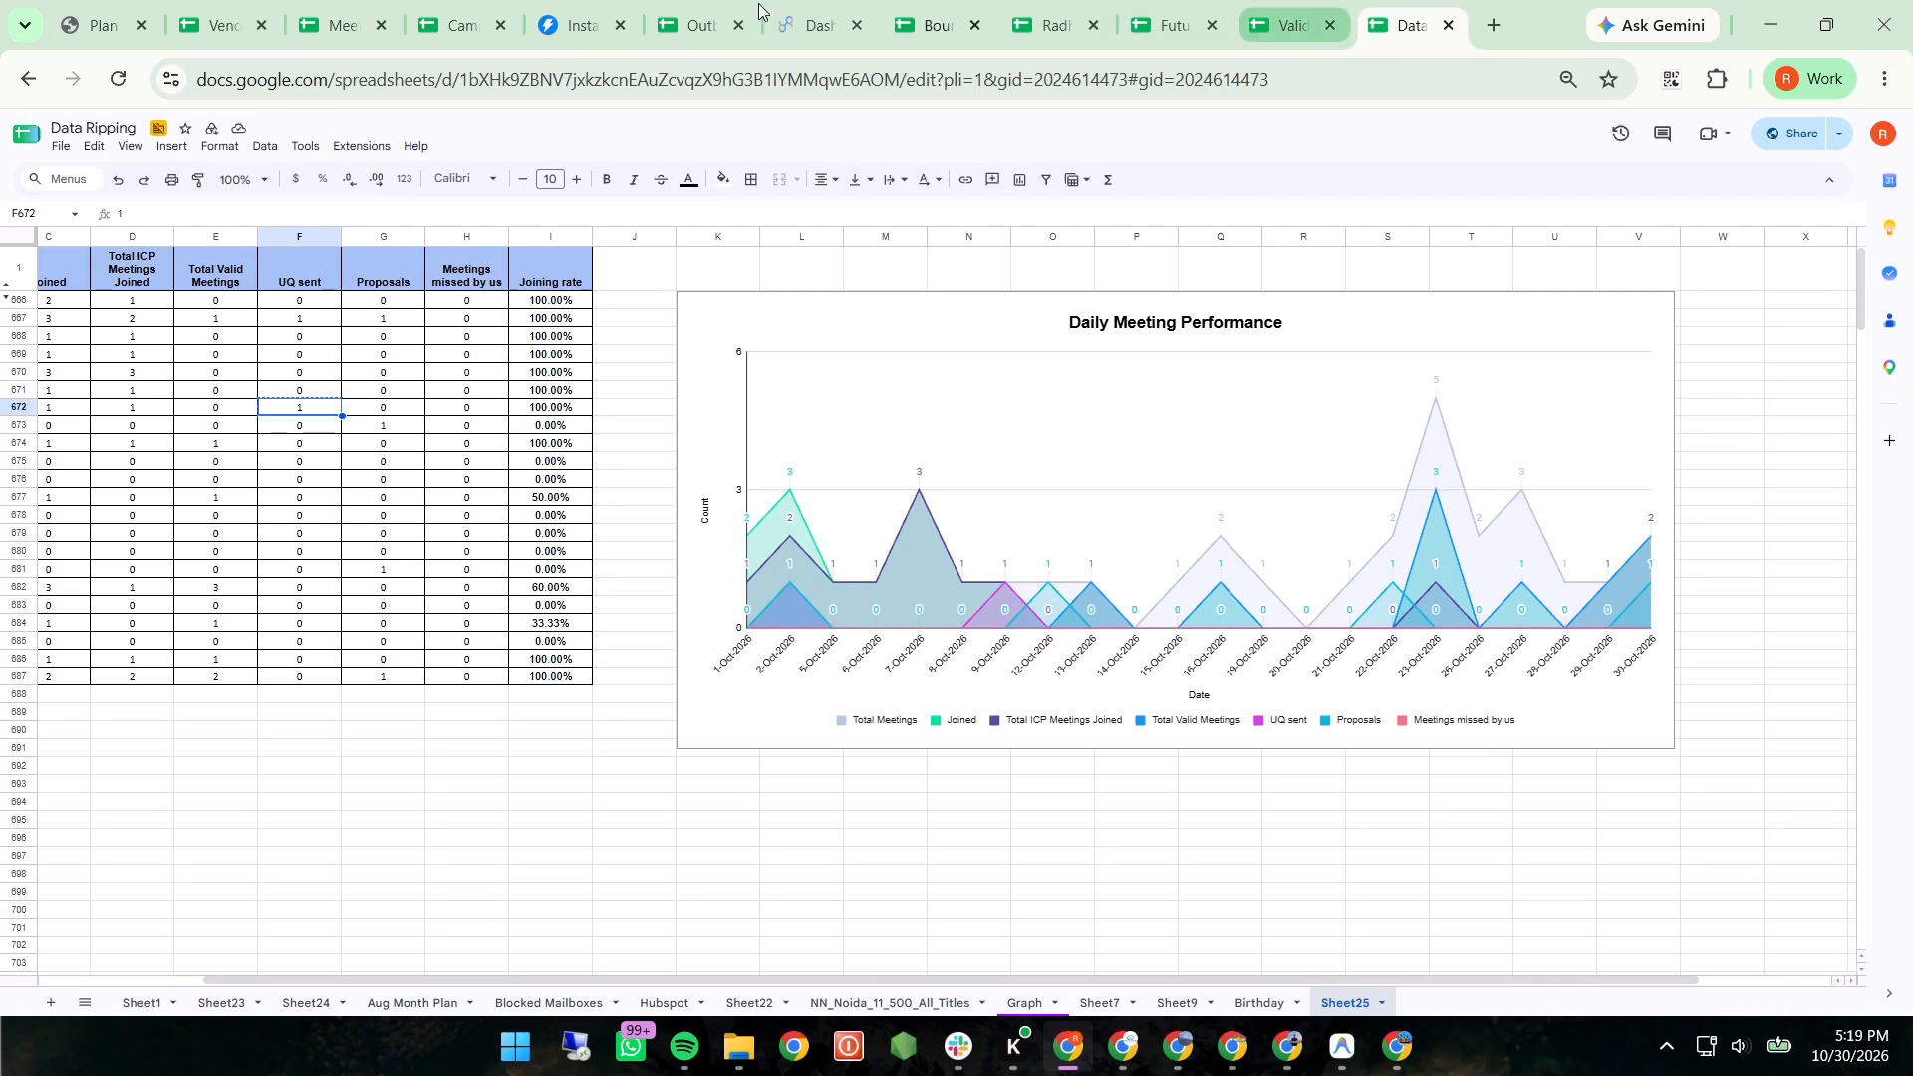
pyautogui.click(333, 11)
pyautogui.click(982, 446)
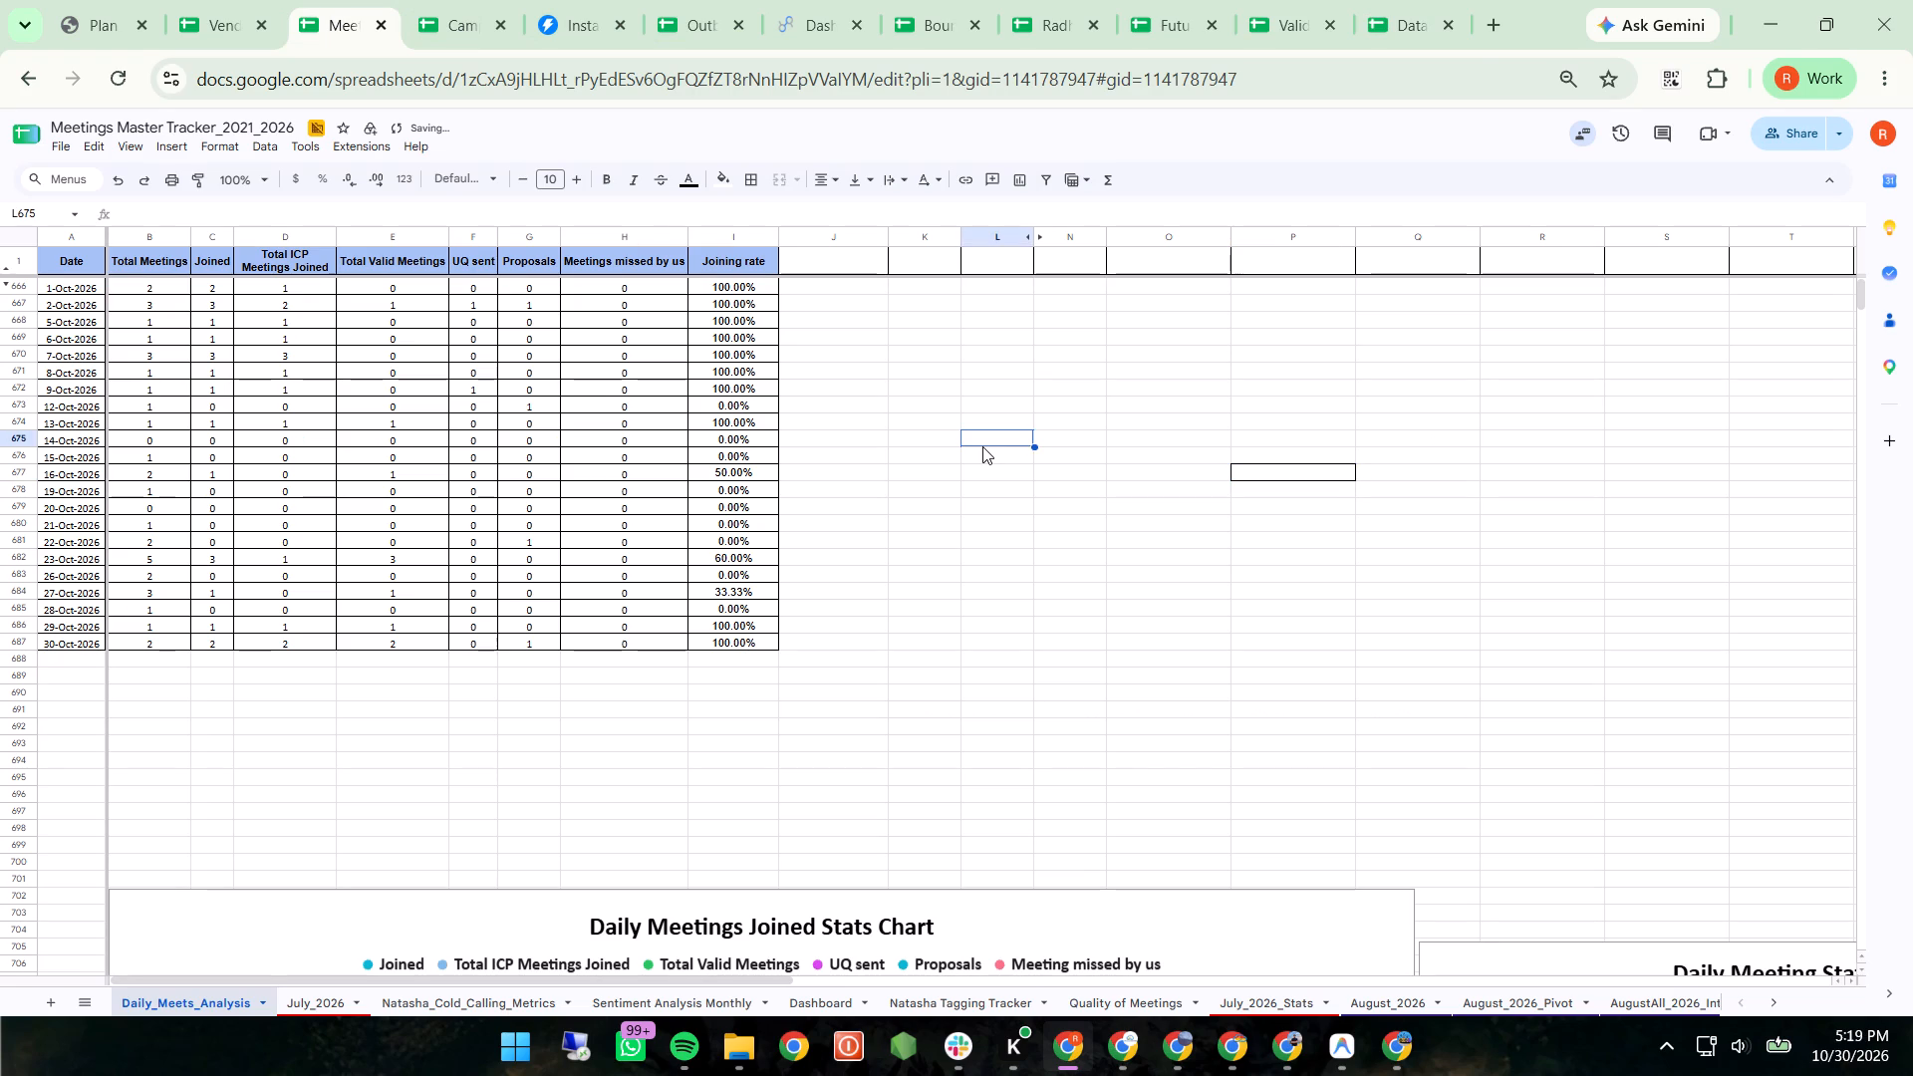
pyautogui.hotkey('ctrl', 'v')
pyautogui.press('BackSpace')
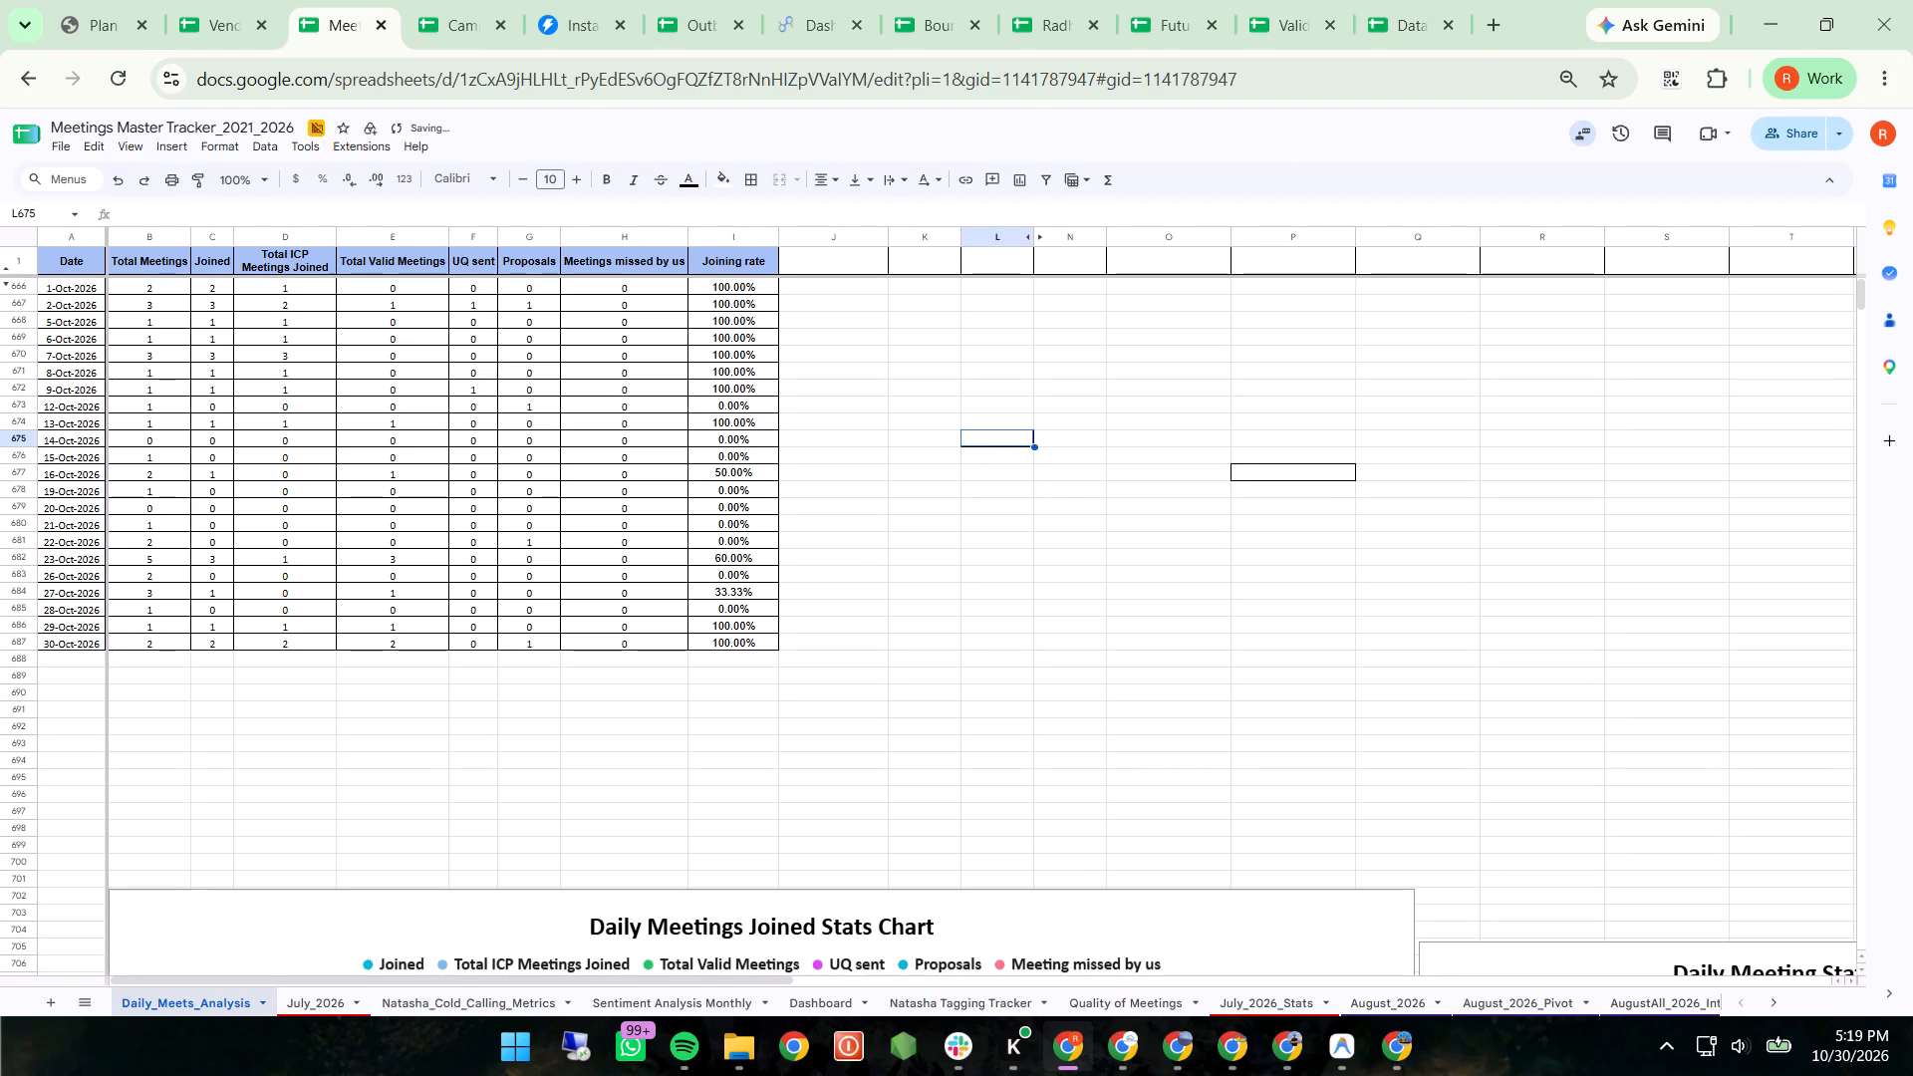
# Return to Data Ripping and move the Daily Meeting Performance chart down about five rows on Sheet25.
pyautogui.click(1405, 9)
pyautogui.click(1145, 447)
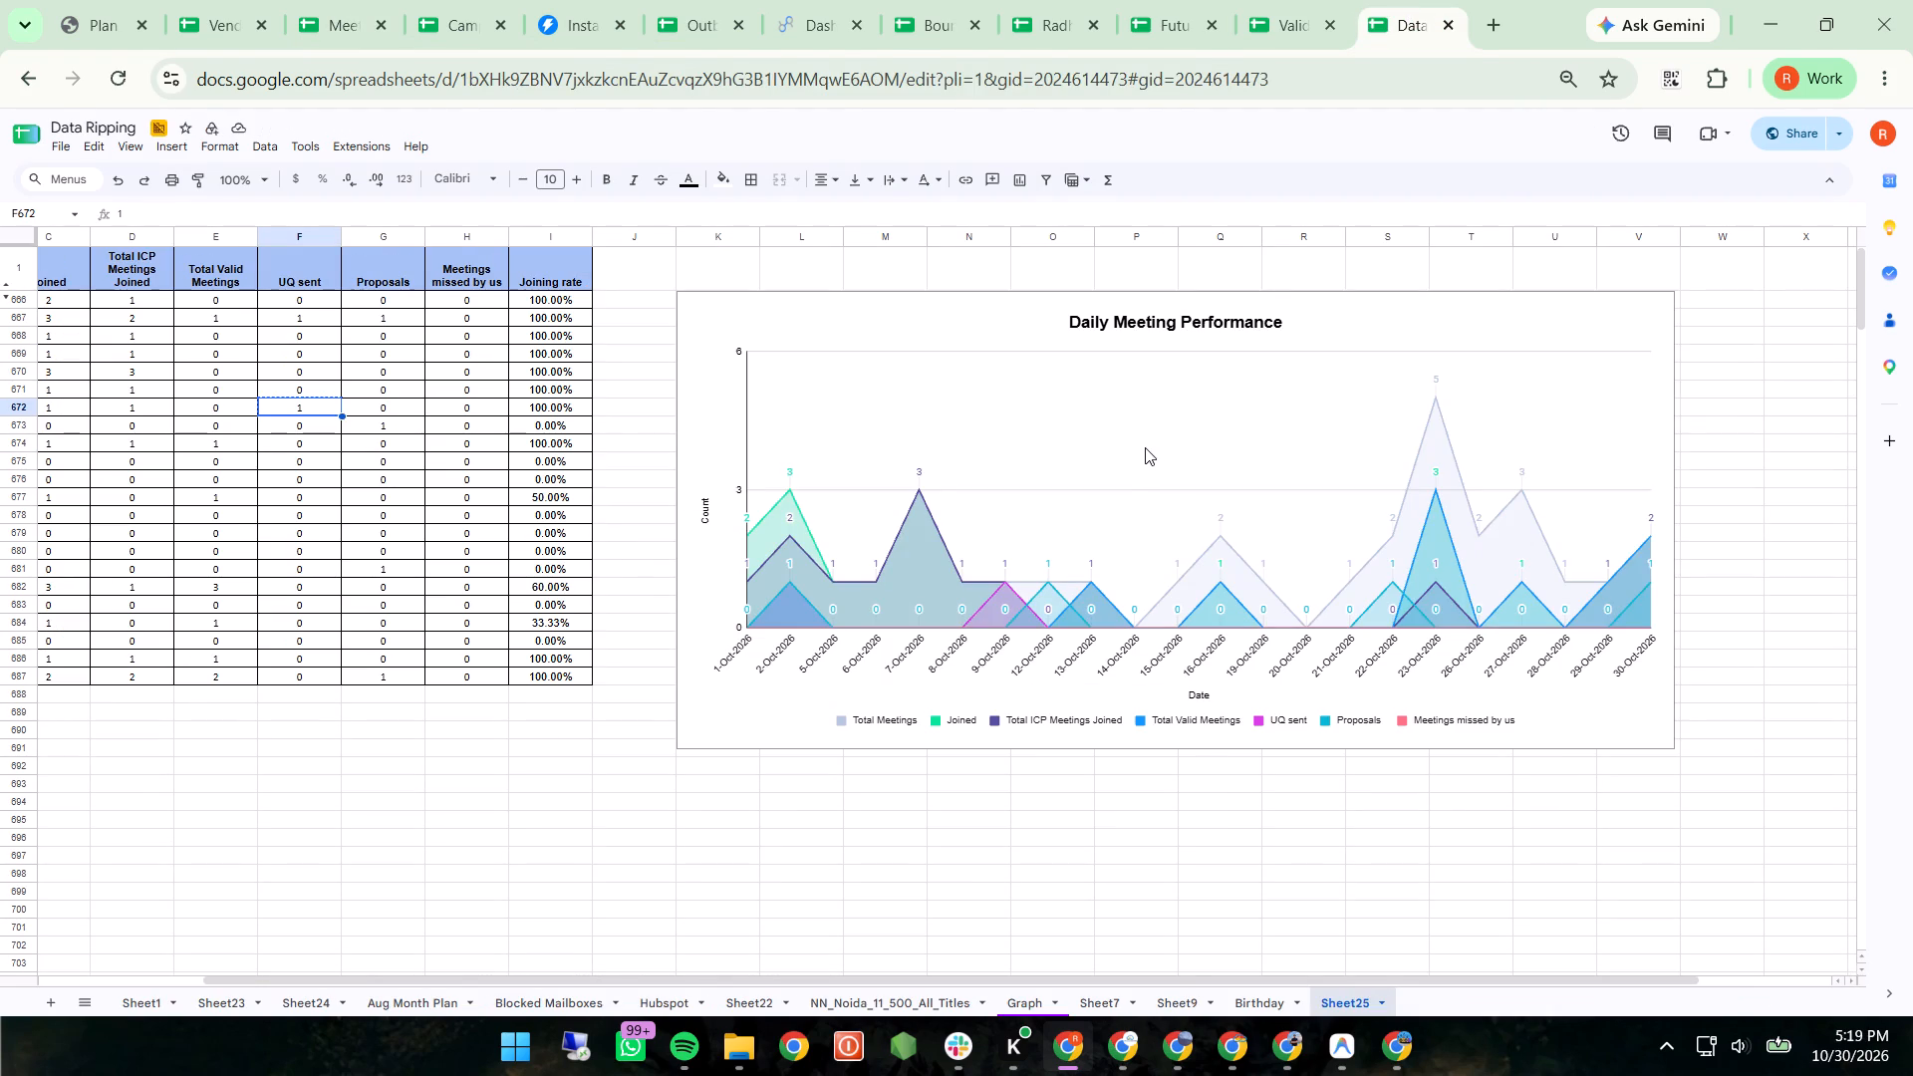
pyautogui.moveTo(1145, 447); pyautogui.dragTo(1124, 540)
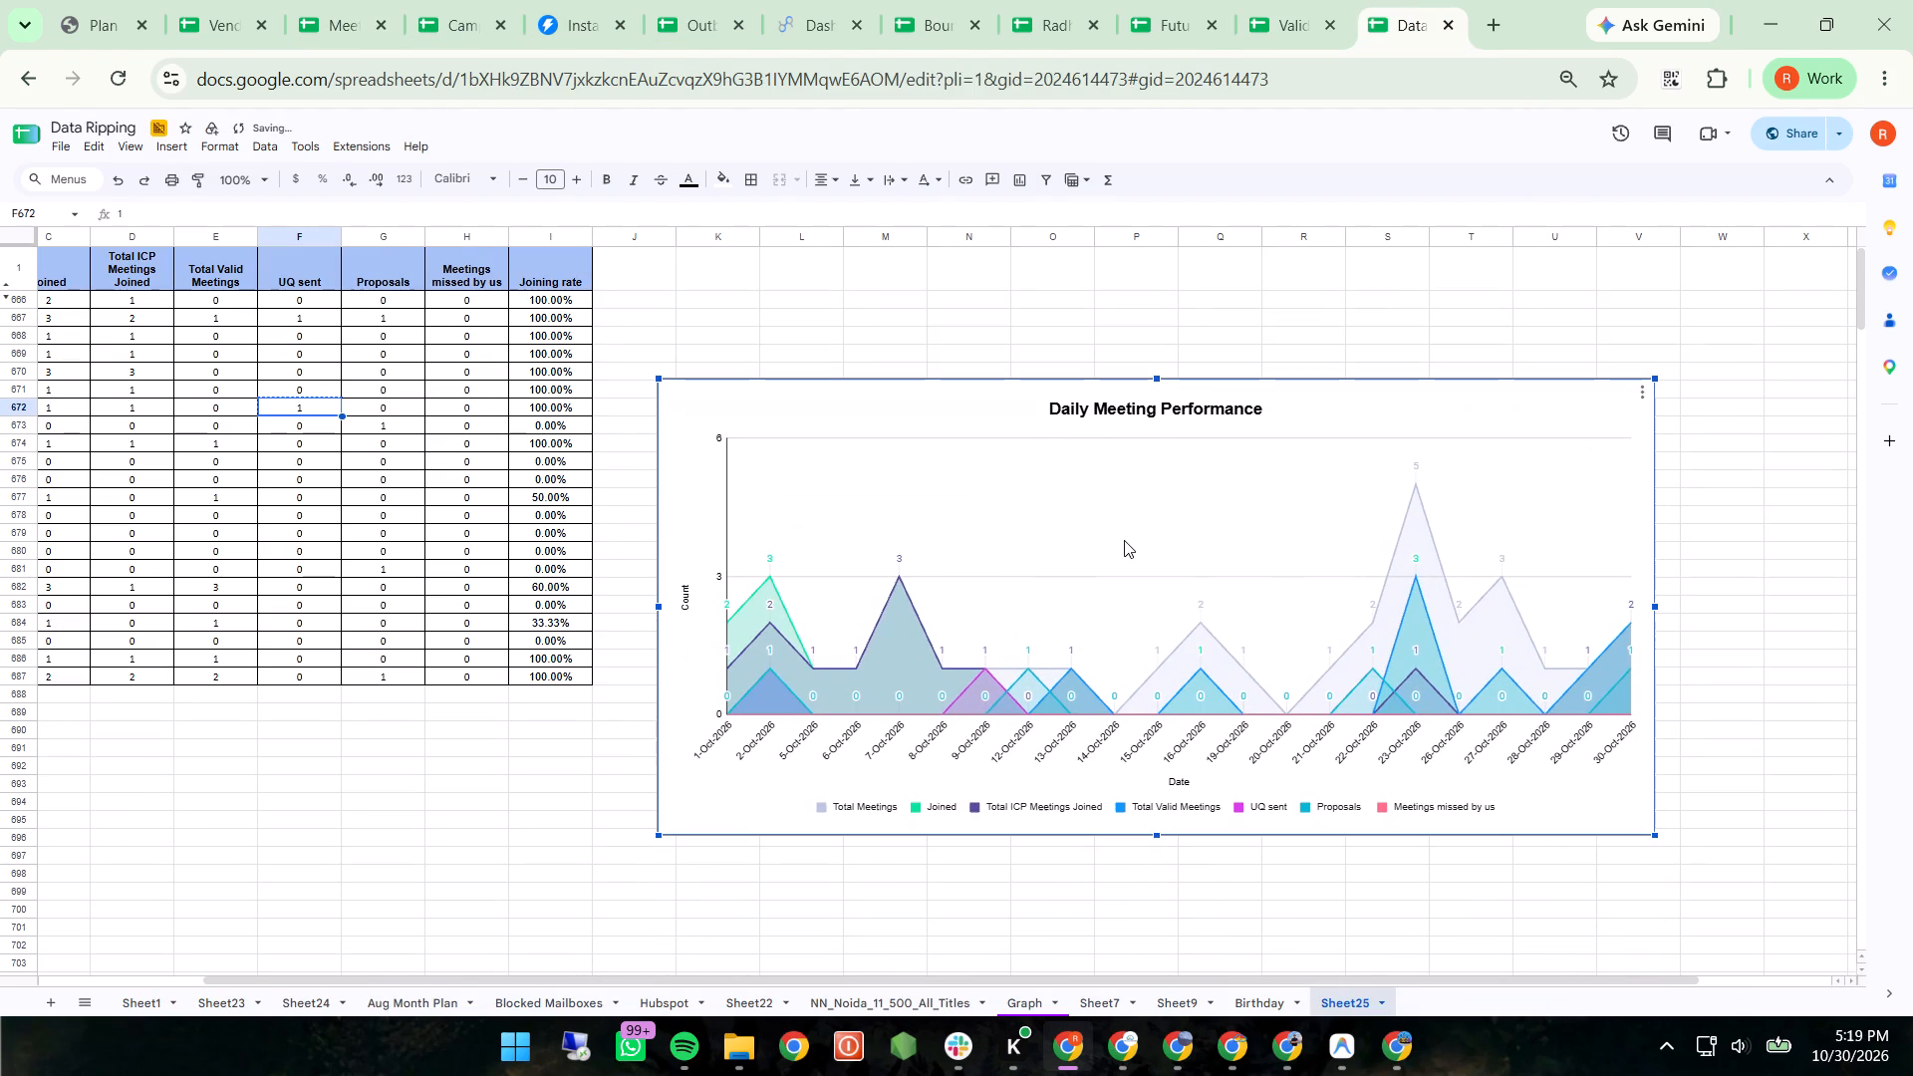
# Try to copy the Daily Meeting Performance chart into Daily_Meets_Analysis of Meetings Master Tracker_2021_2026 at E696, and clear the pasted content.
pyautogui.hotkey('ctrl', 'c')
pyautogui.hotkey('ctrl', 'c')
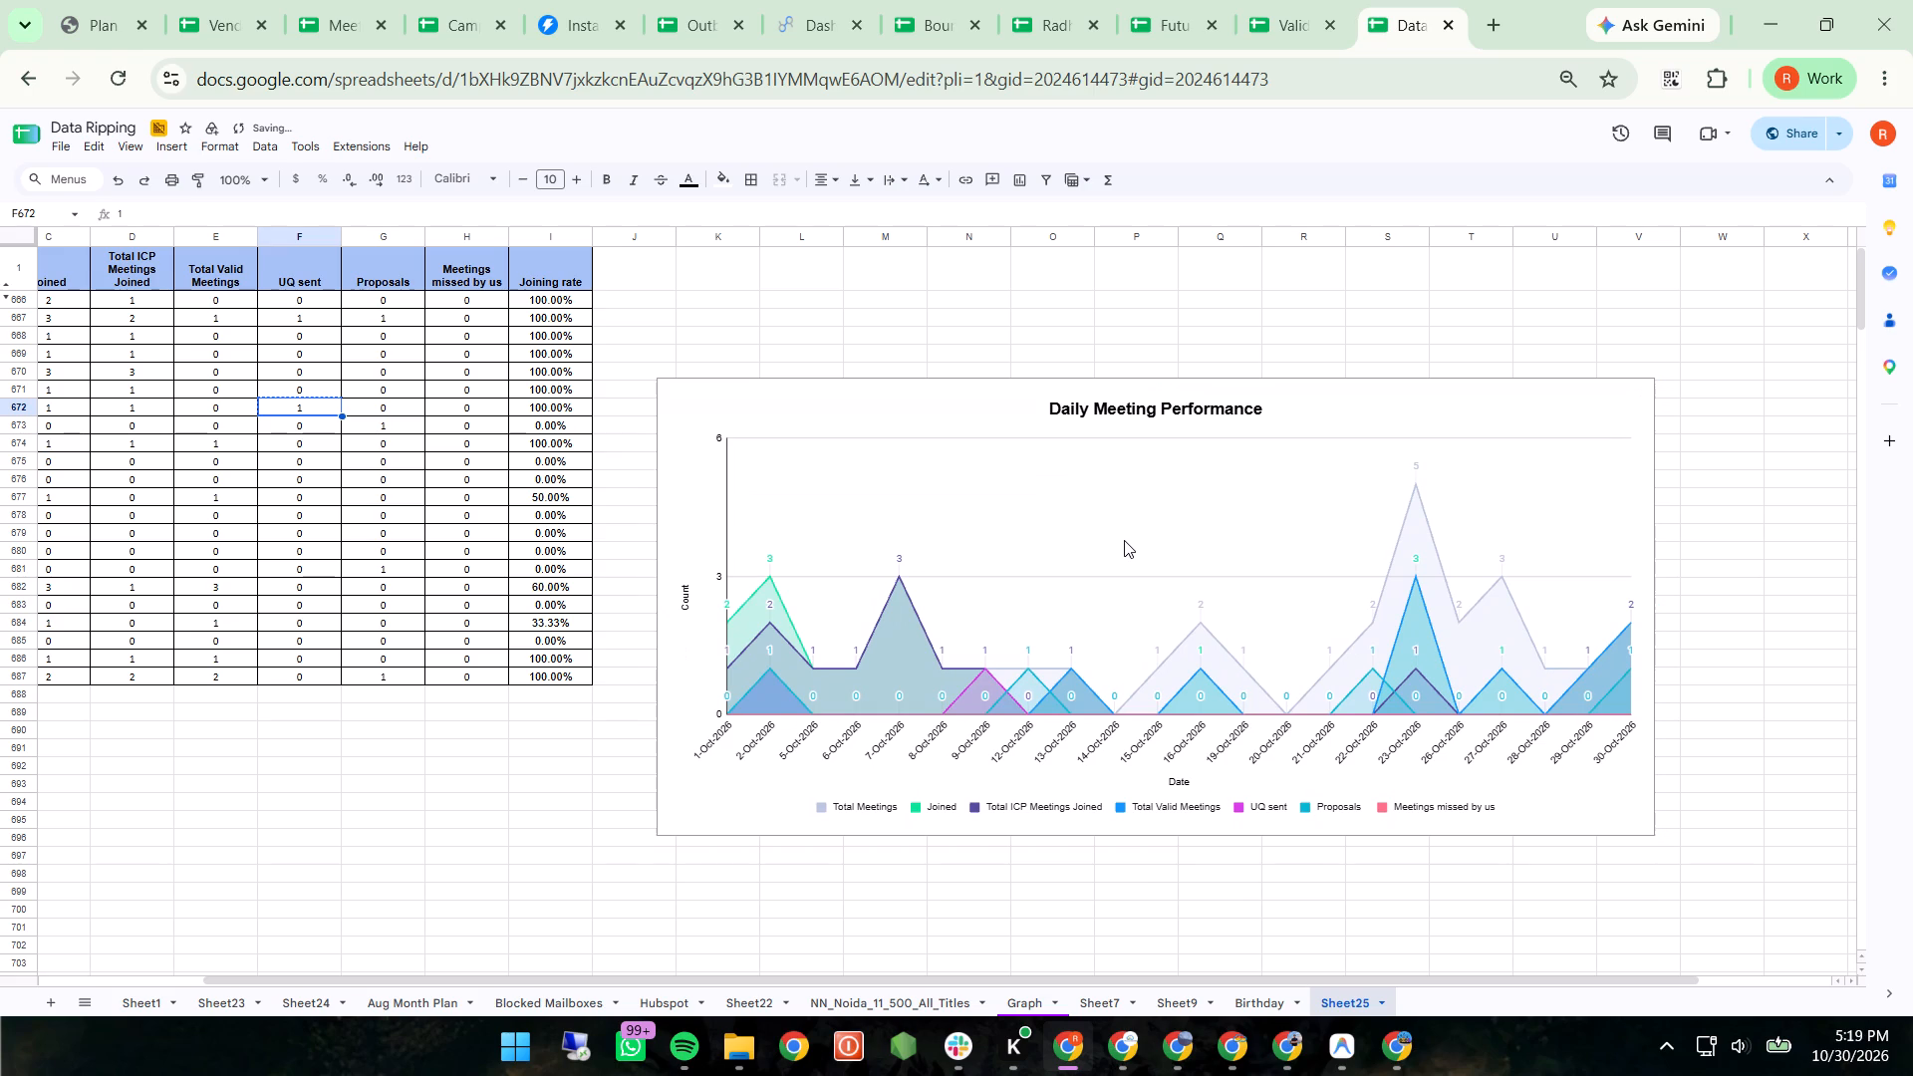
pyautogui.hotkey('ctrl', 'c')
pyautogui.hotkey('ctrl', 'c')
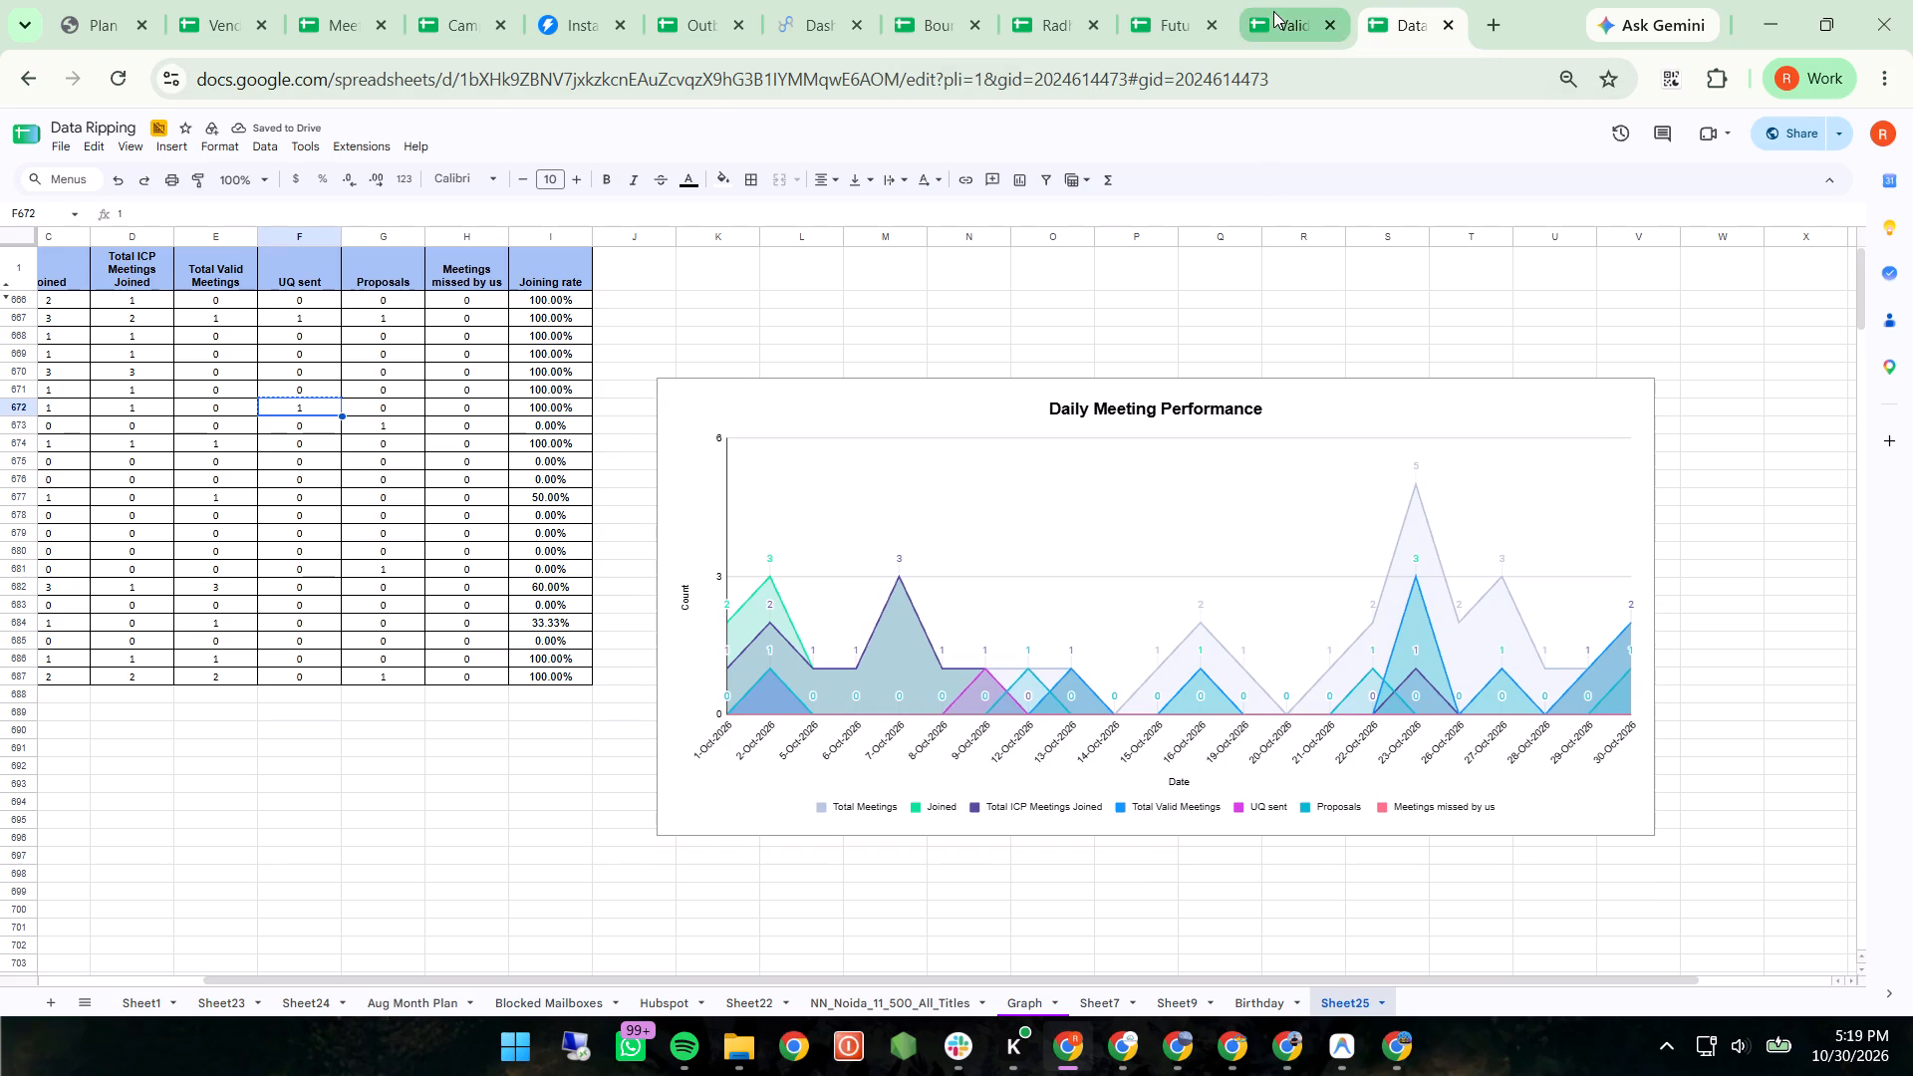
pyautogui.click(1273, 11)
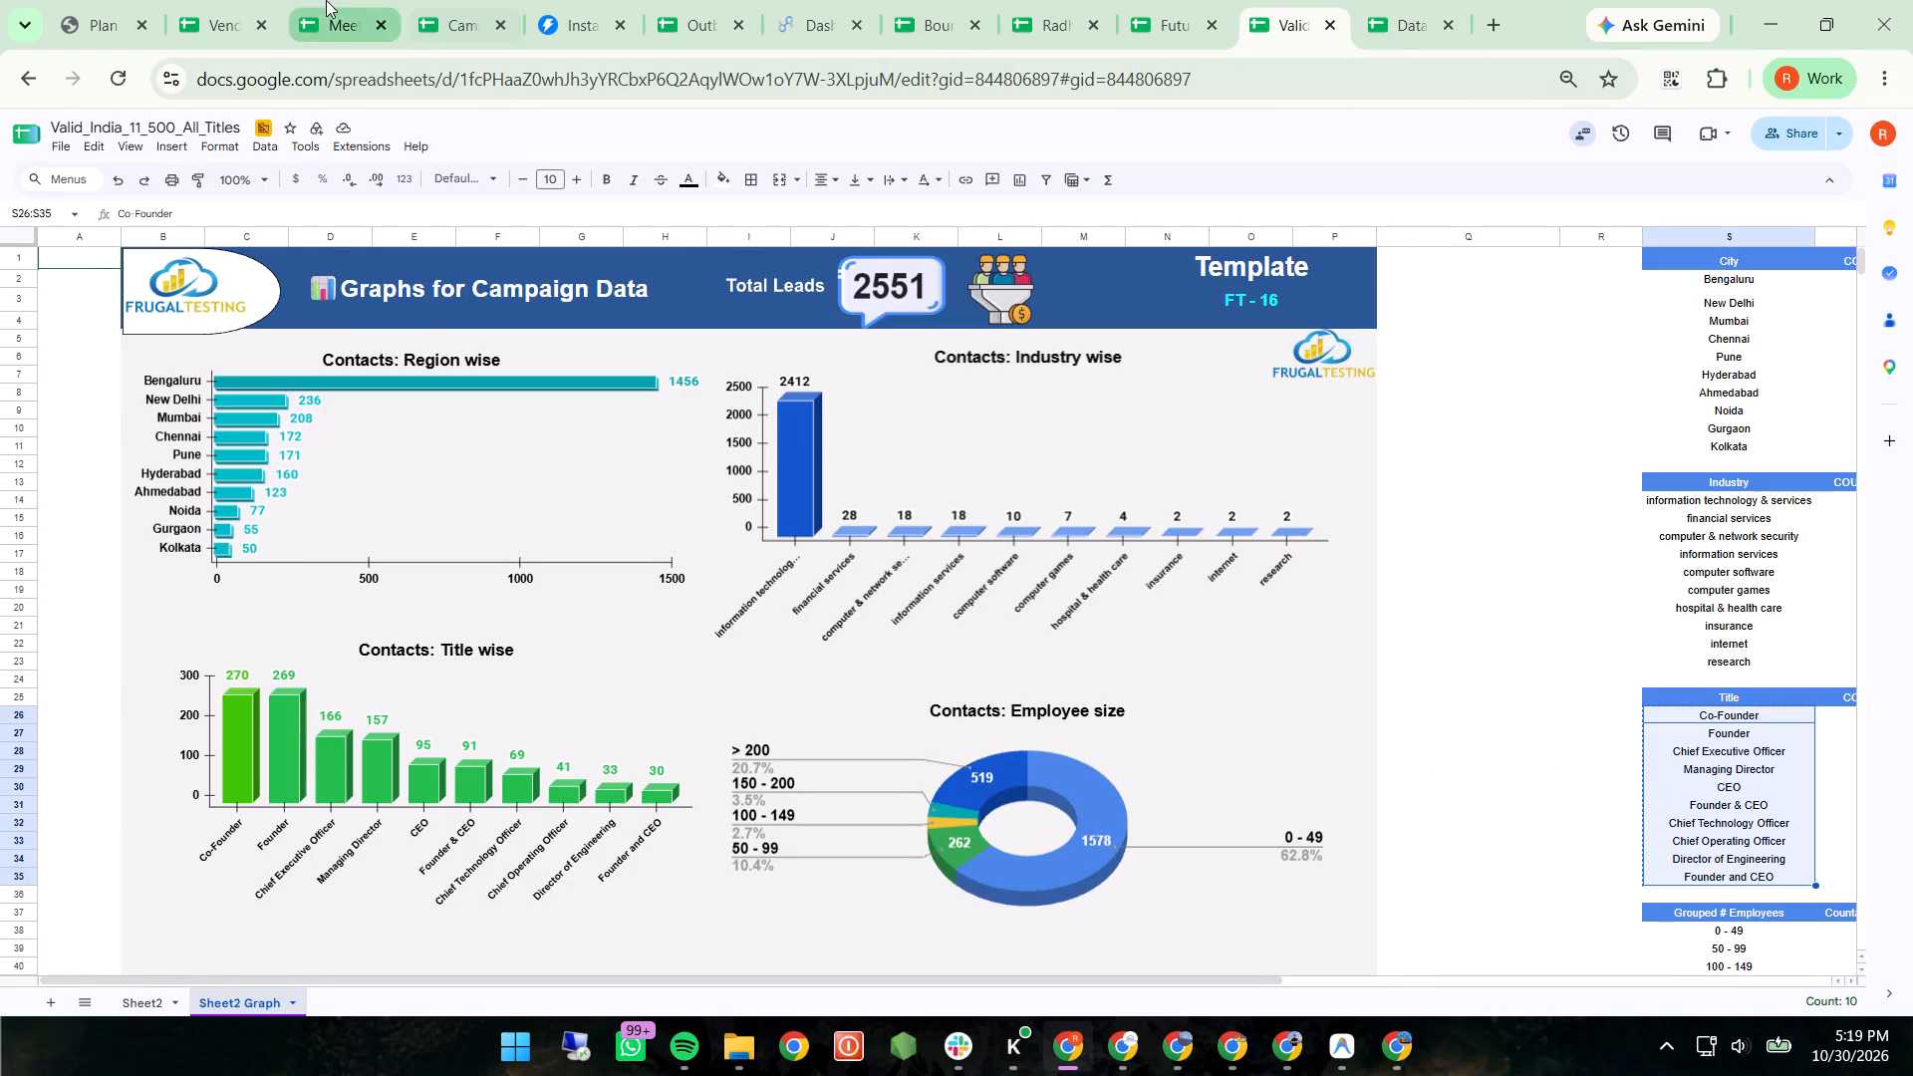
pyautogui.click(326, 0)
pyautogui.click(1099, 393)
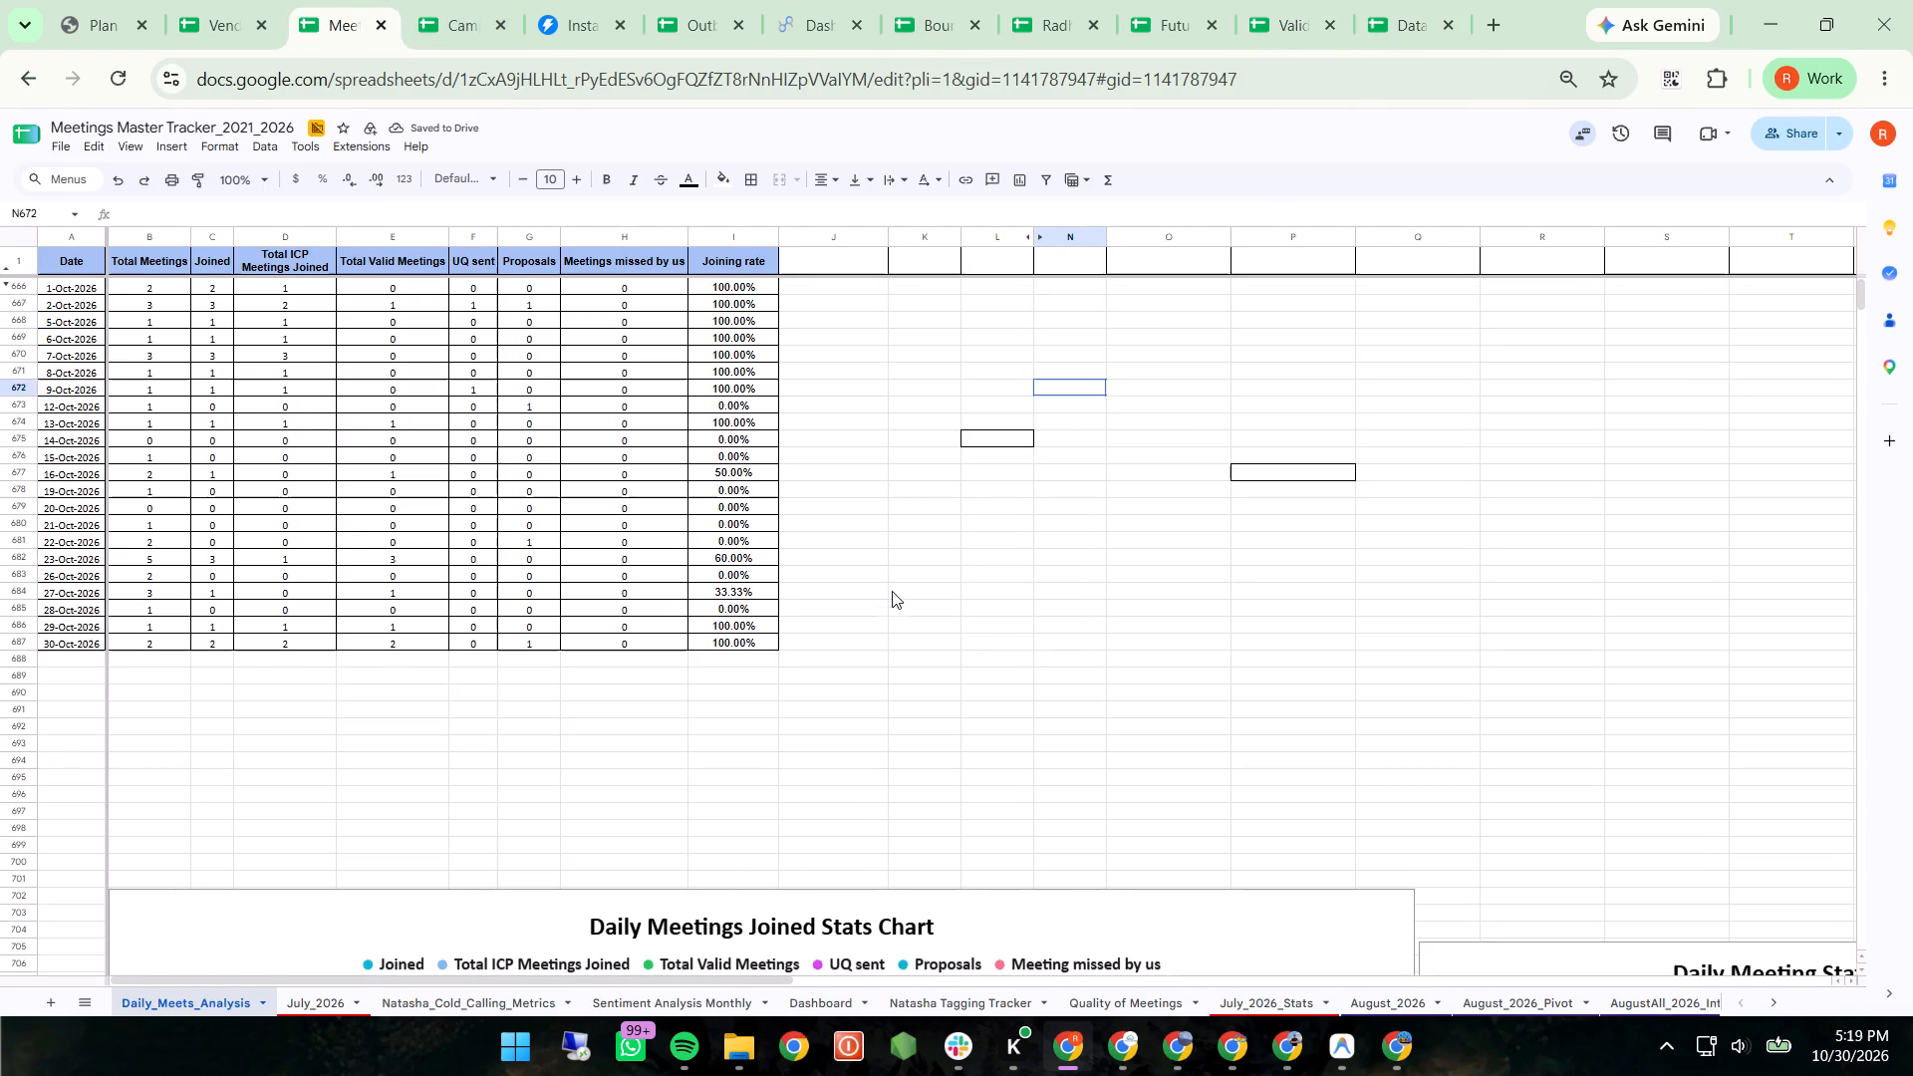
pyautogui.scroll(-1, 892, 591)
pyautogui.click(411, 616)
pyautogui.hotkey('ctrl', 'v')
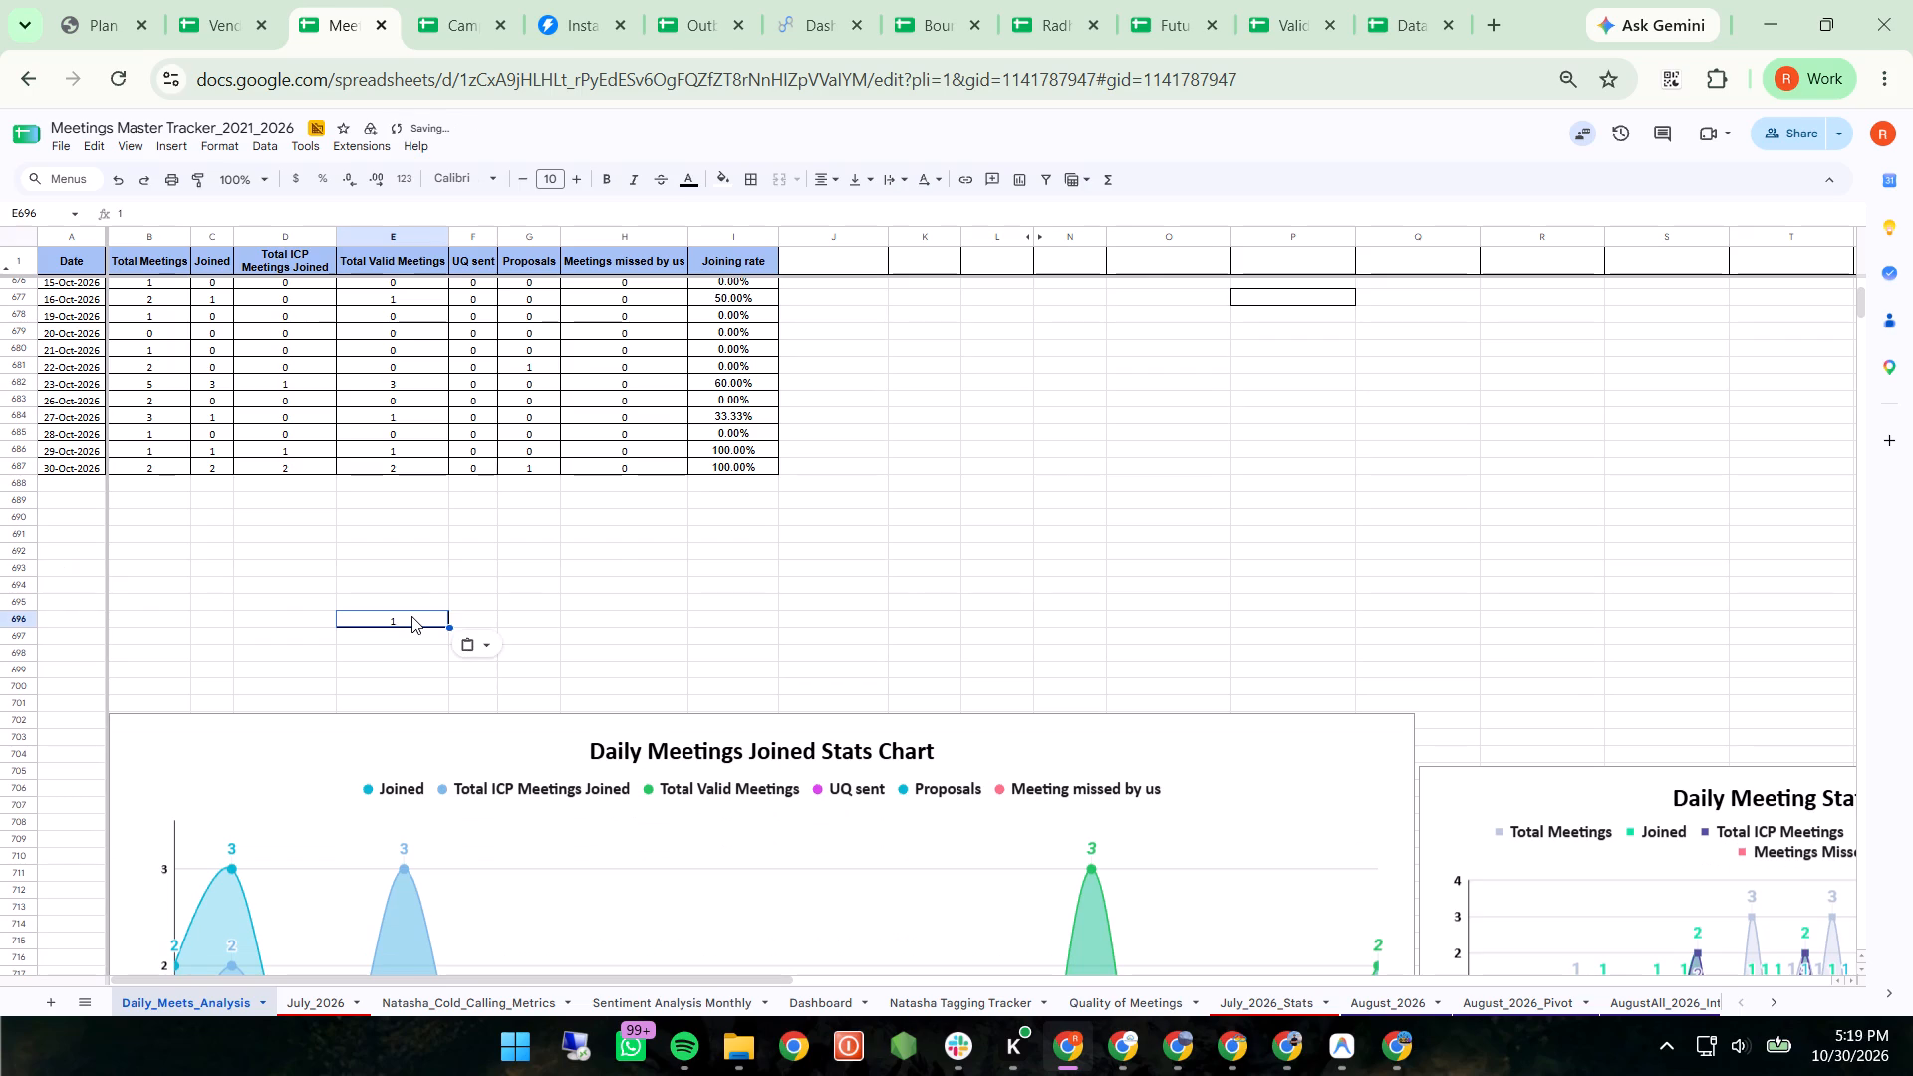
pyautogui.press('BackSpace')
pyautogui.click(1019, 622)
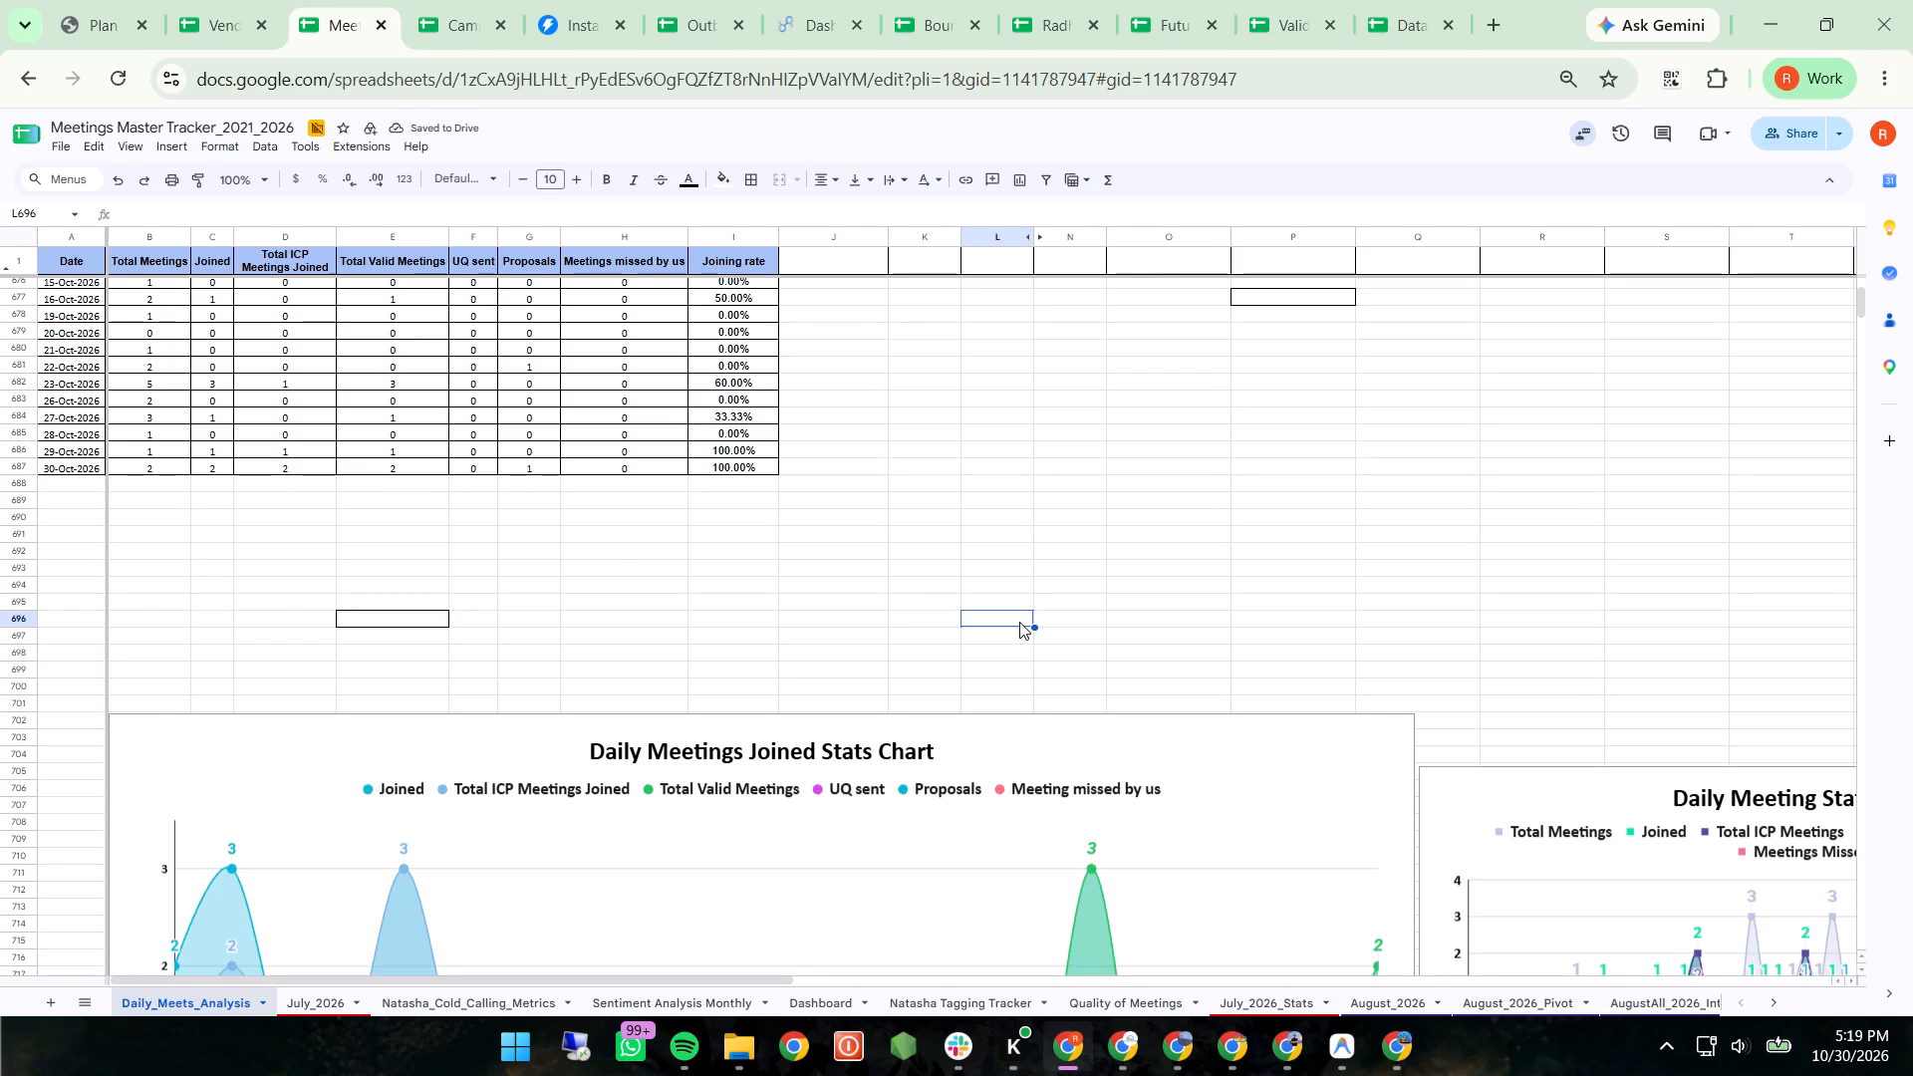
# Return to Sheet25 of Data Ripping and open the Daily Meeting Performance chart's gridline settings, leaving them without edits.
pyautogui.click(1391, 42)
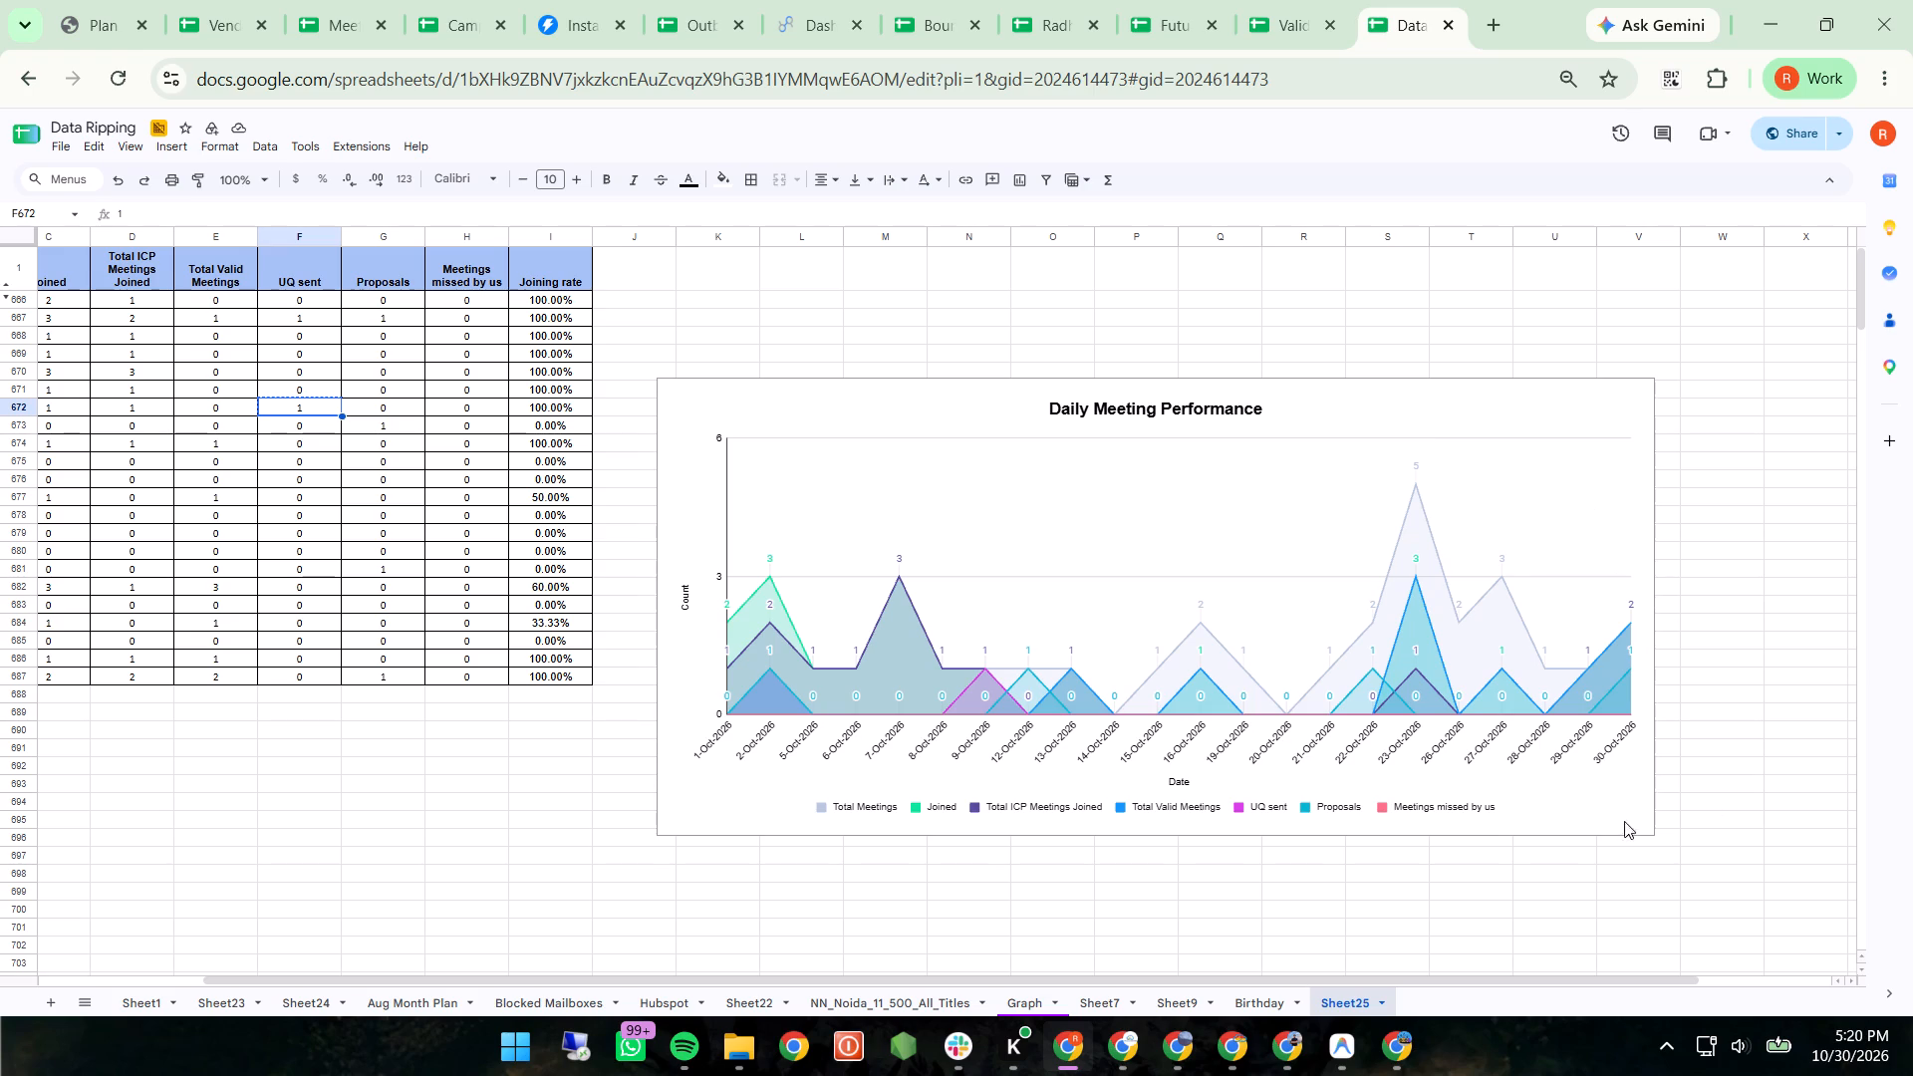
pyautogui.click(1607, 507)
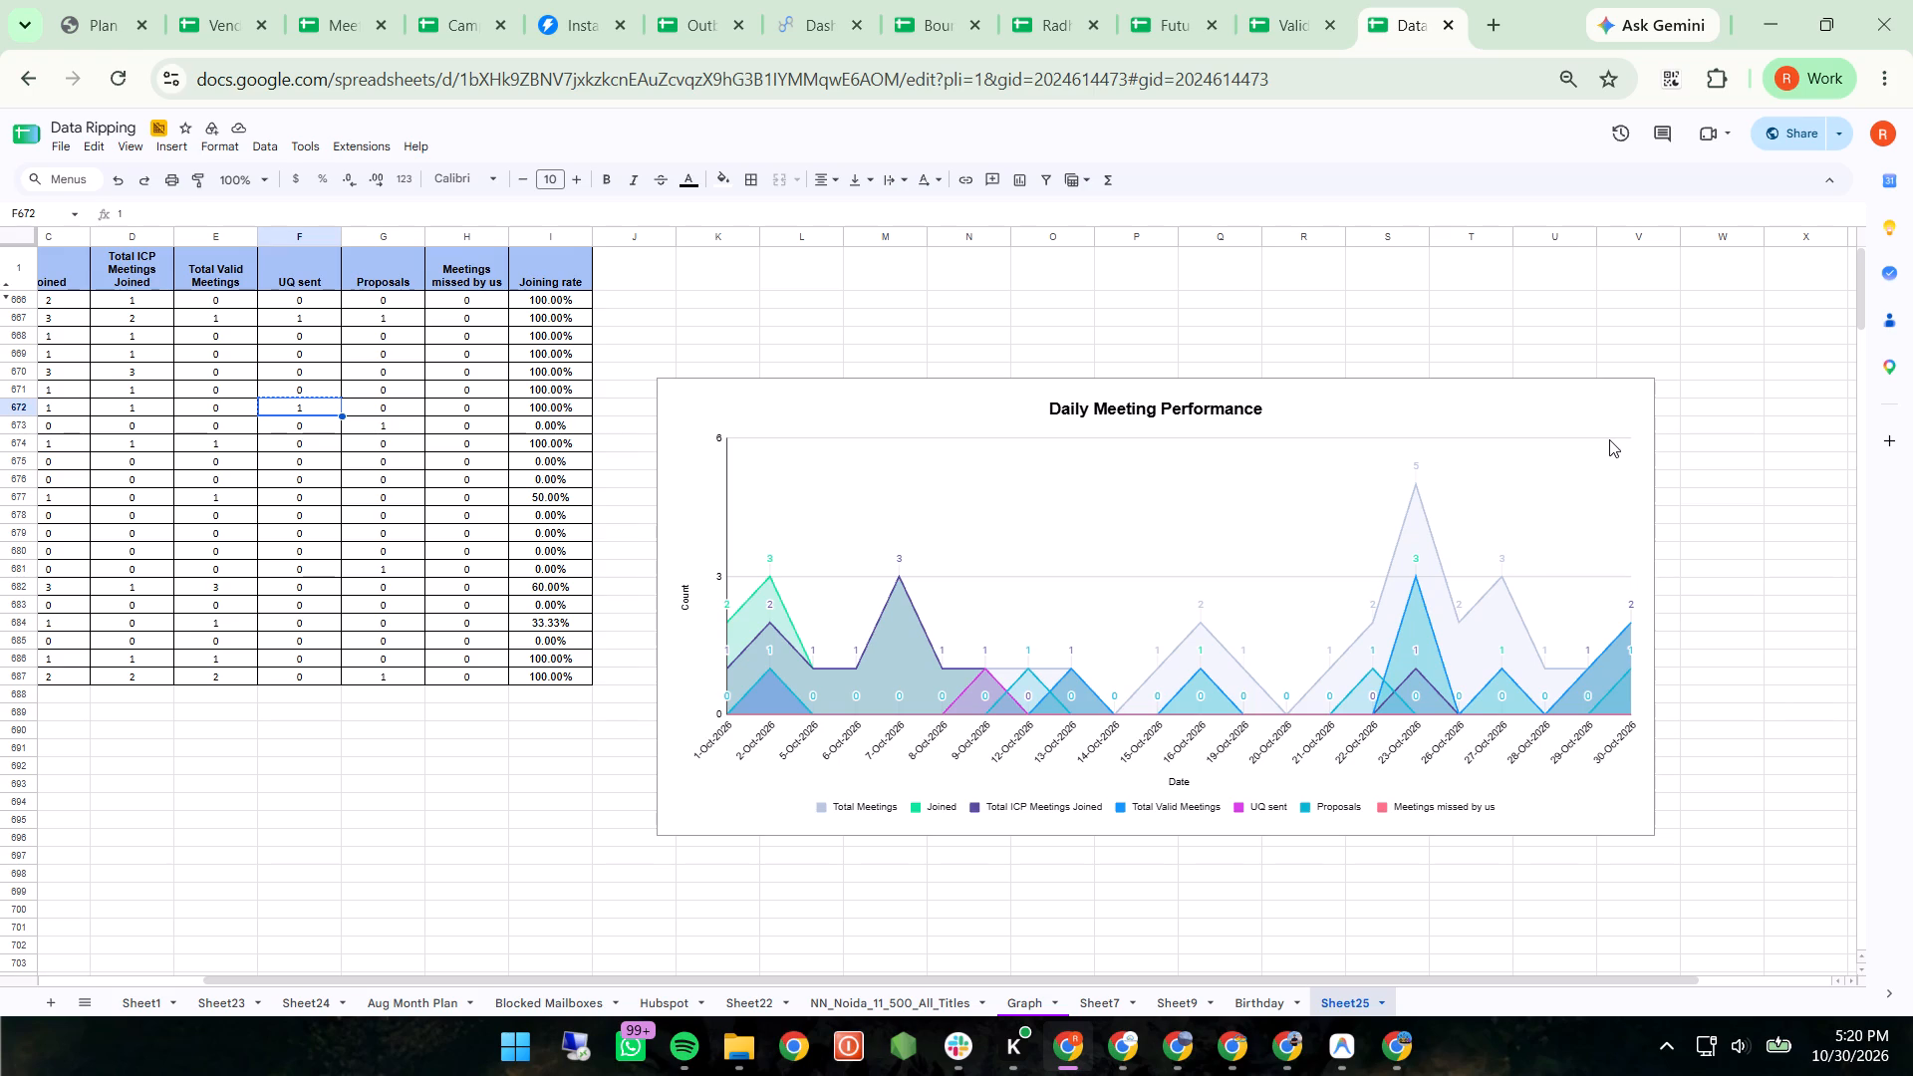
pyautogui.click(1609, 439)
pyautogui.click(1609, 439)
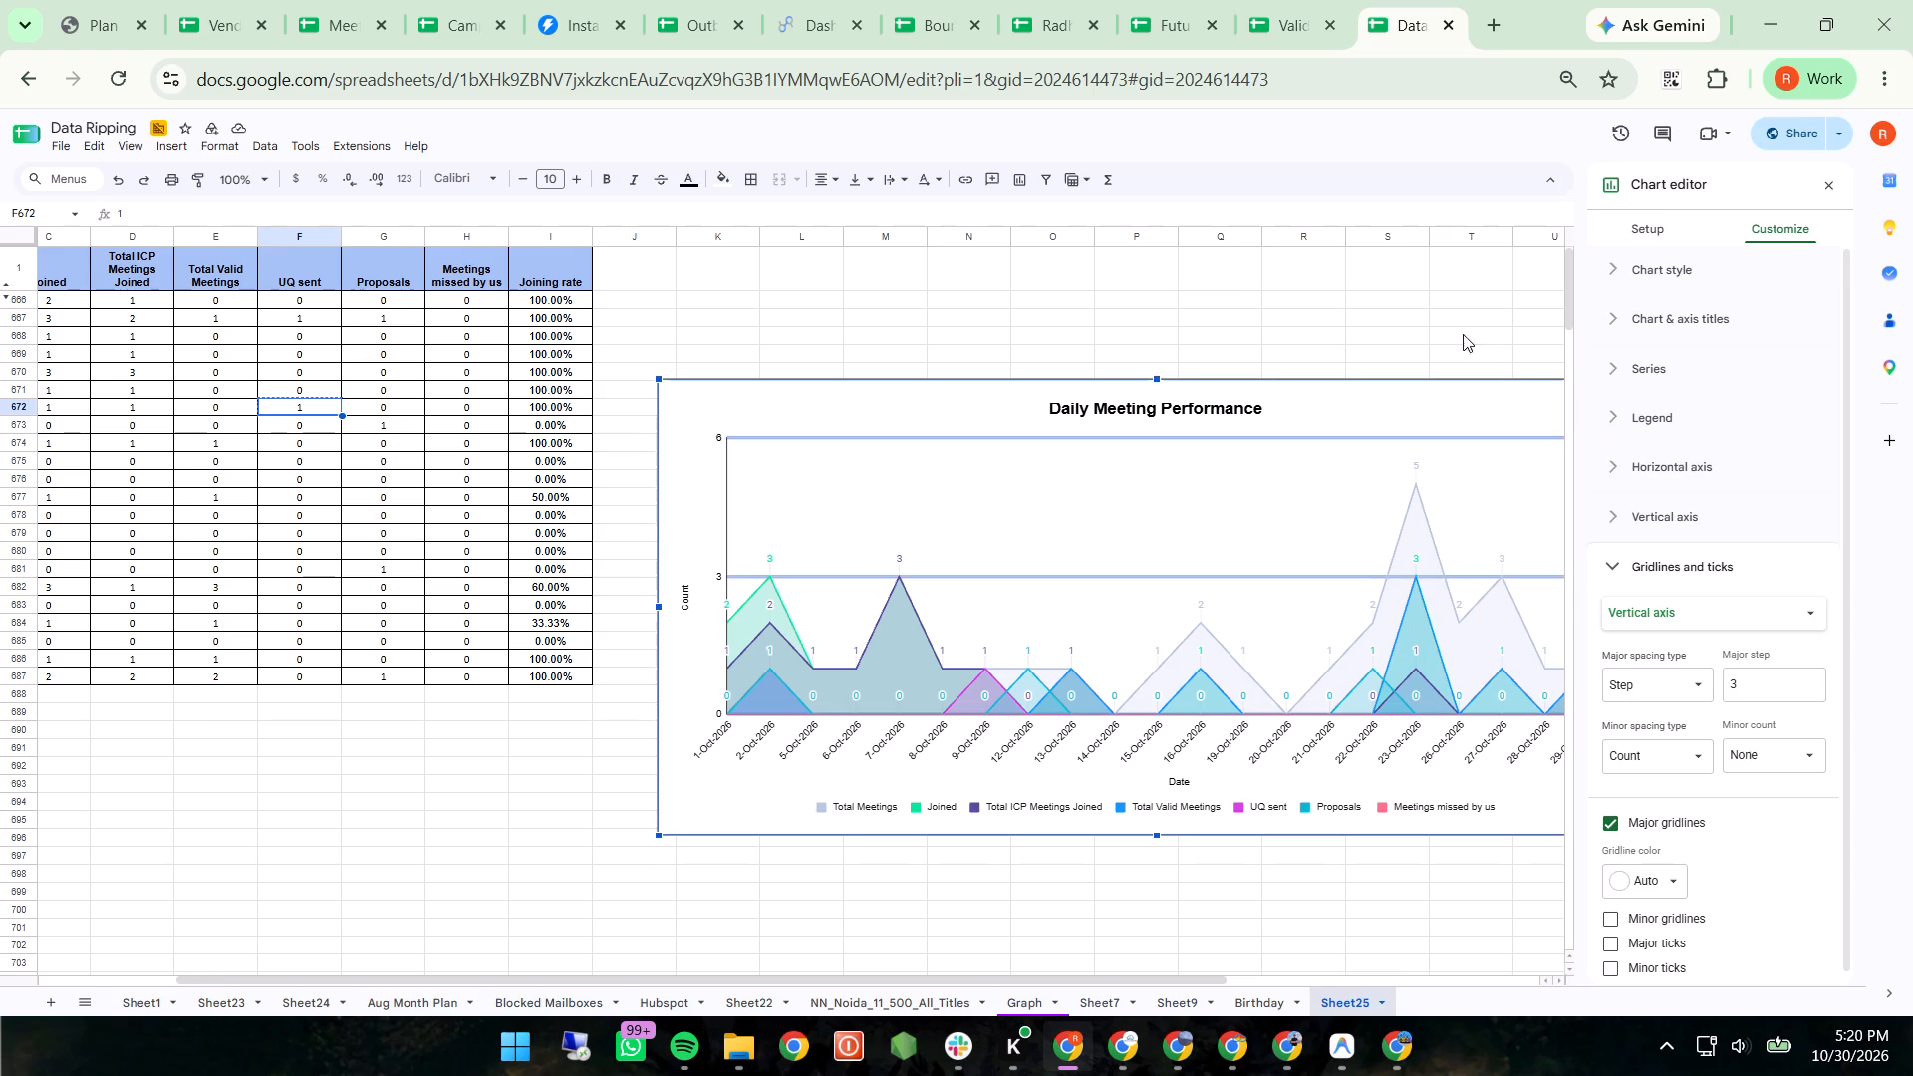
pyautogui.click(1385, 310)
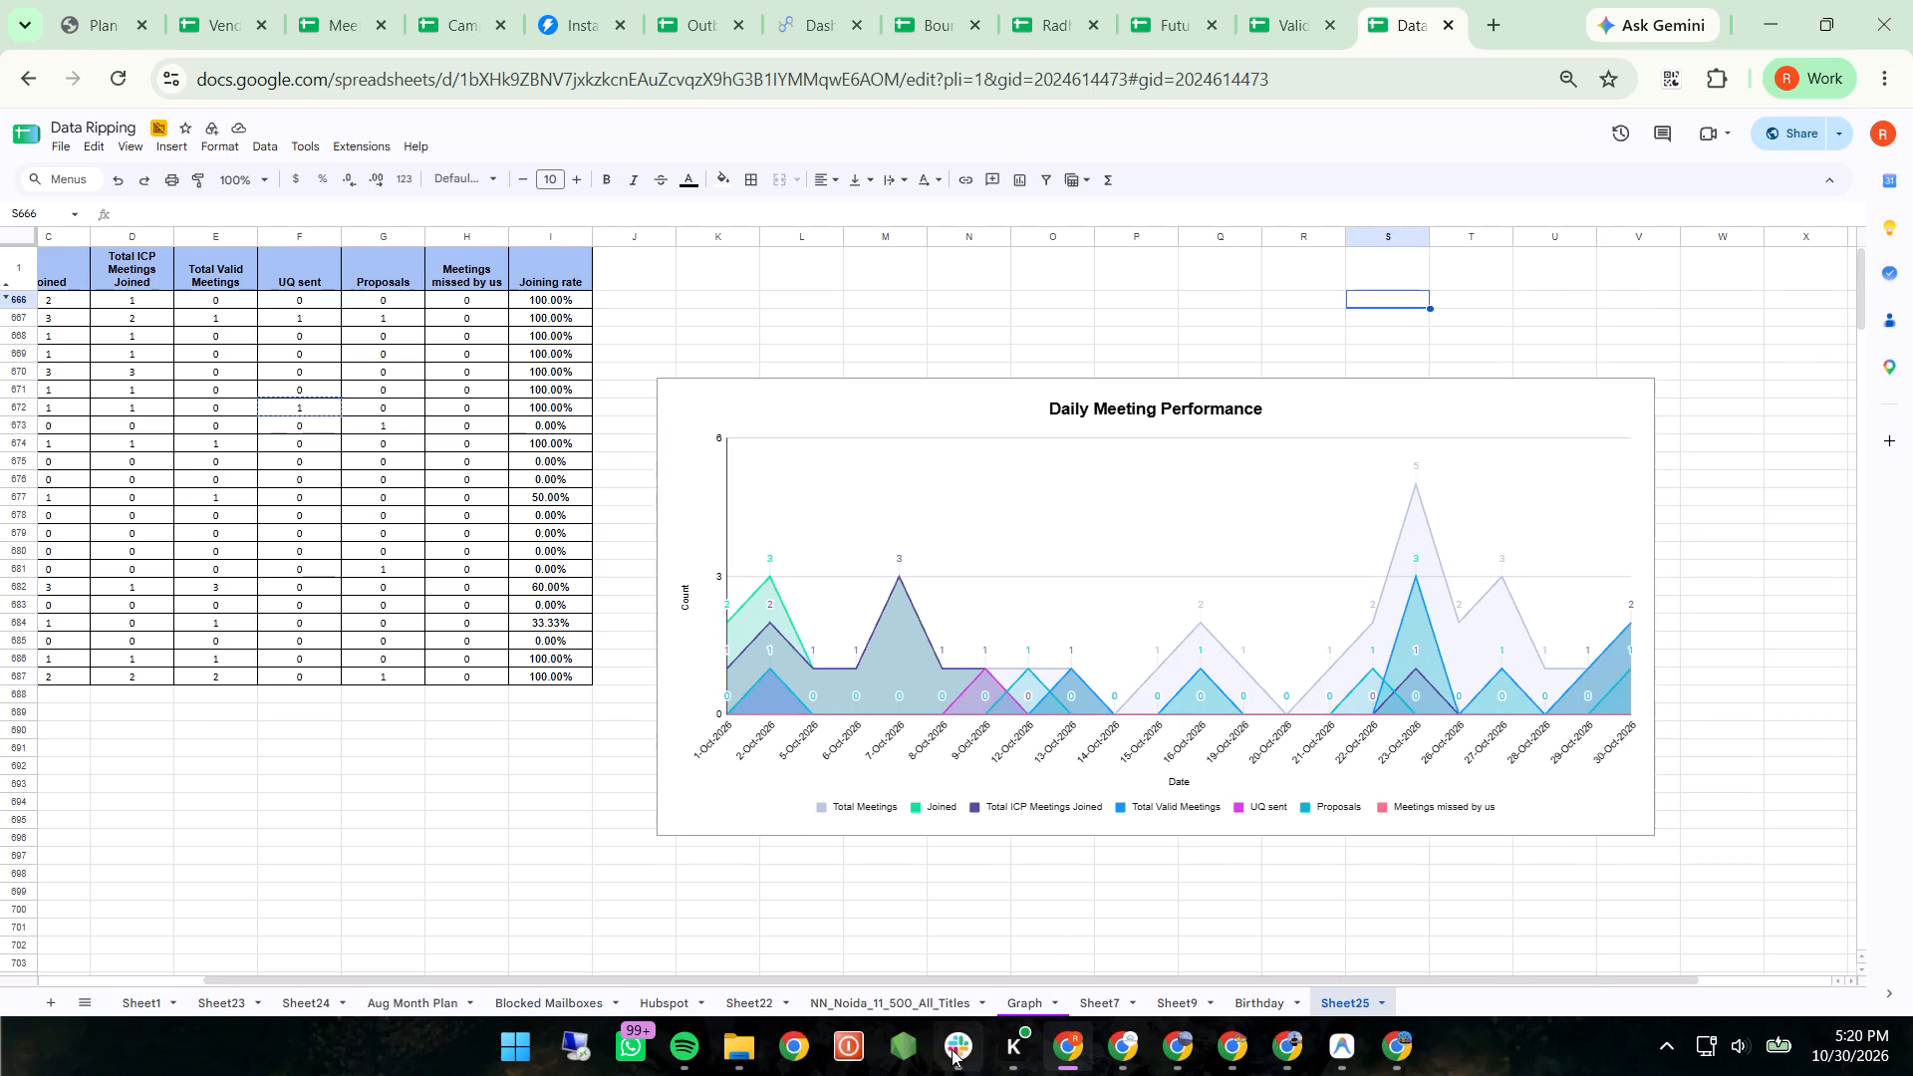
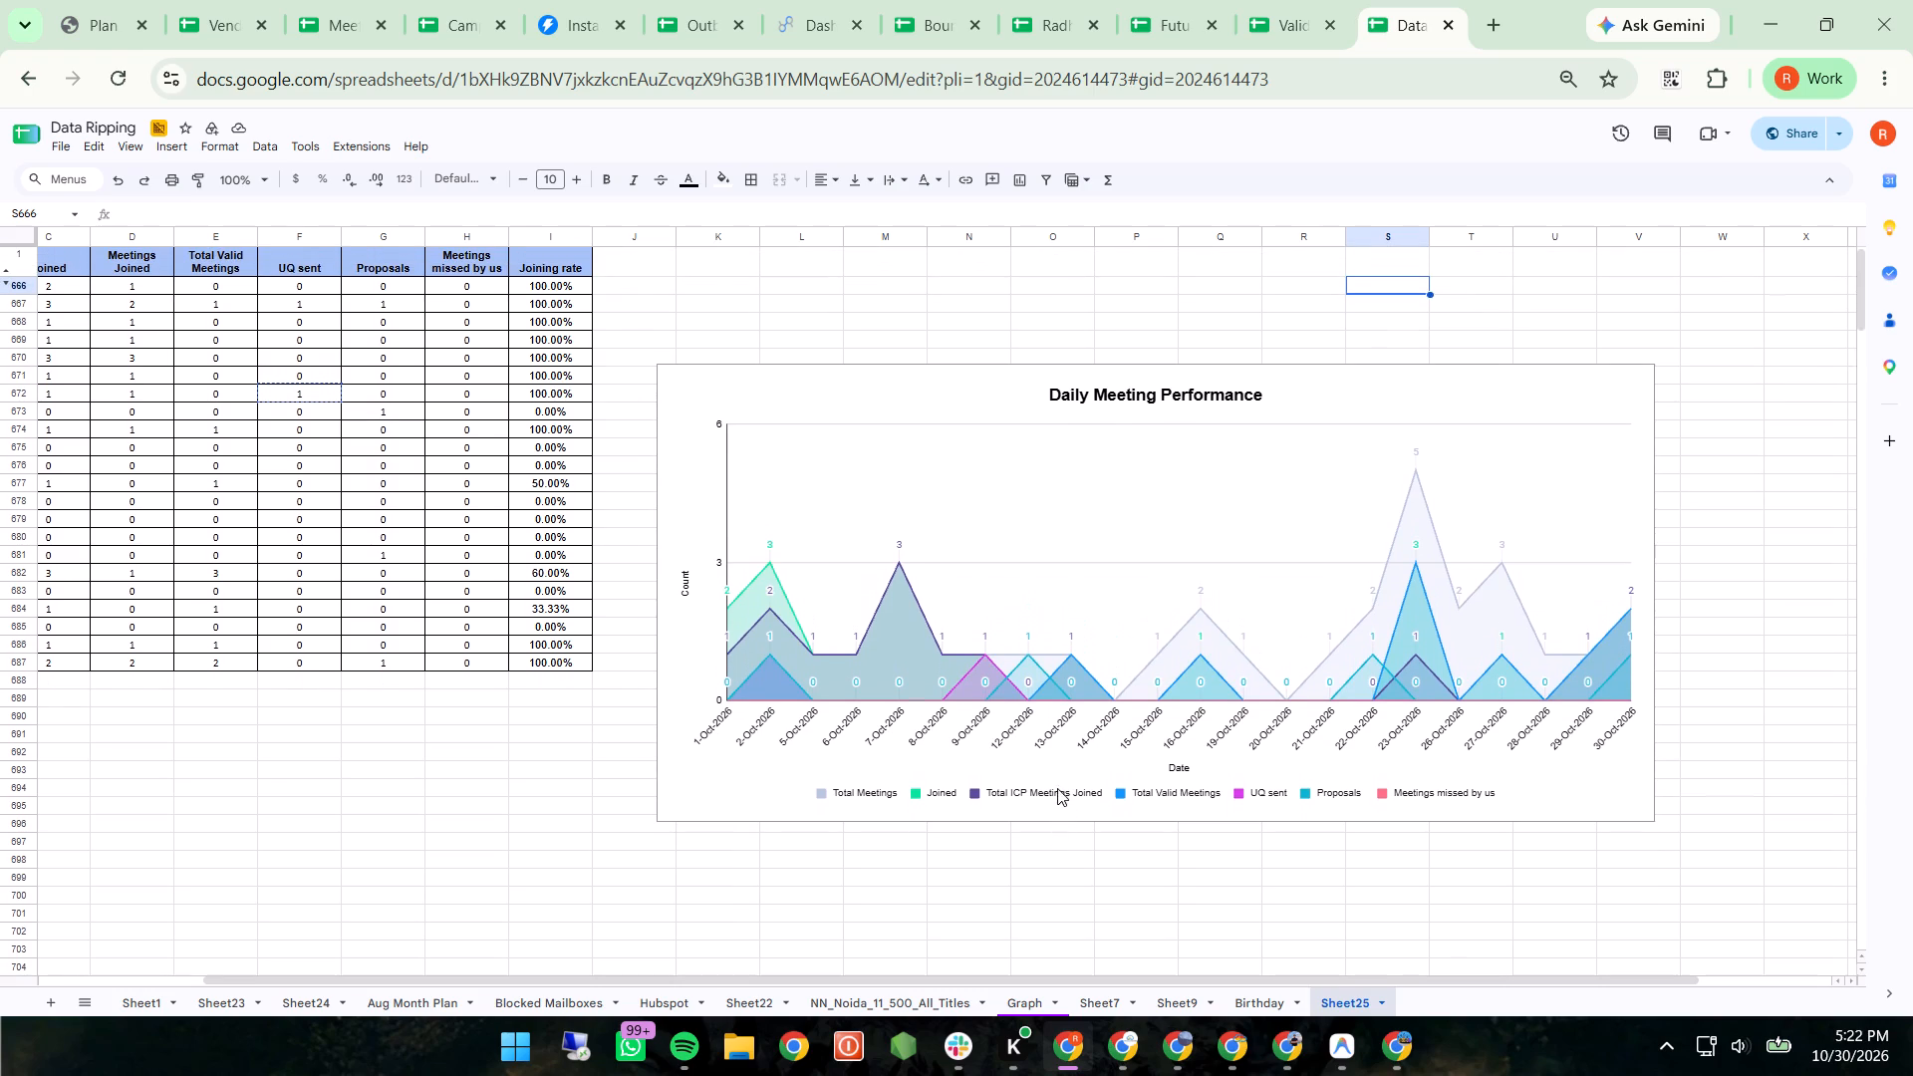
# Open the Meetings Master Tracker's Apps Script project, review the Meeting_Stats_Automation script and Code.gs, and close the project.
pyautogui.scroll(1, 1057, 788)
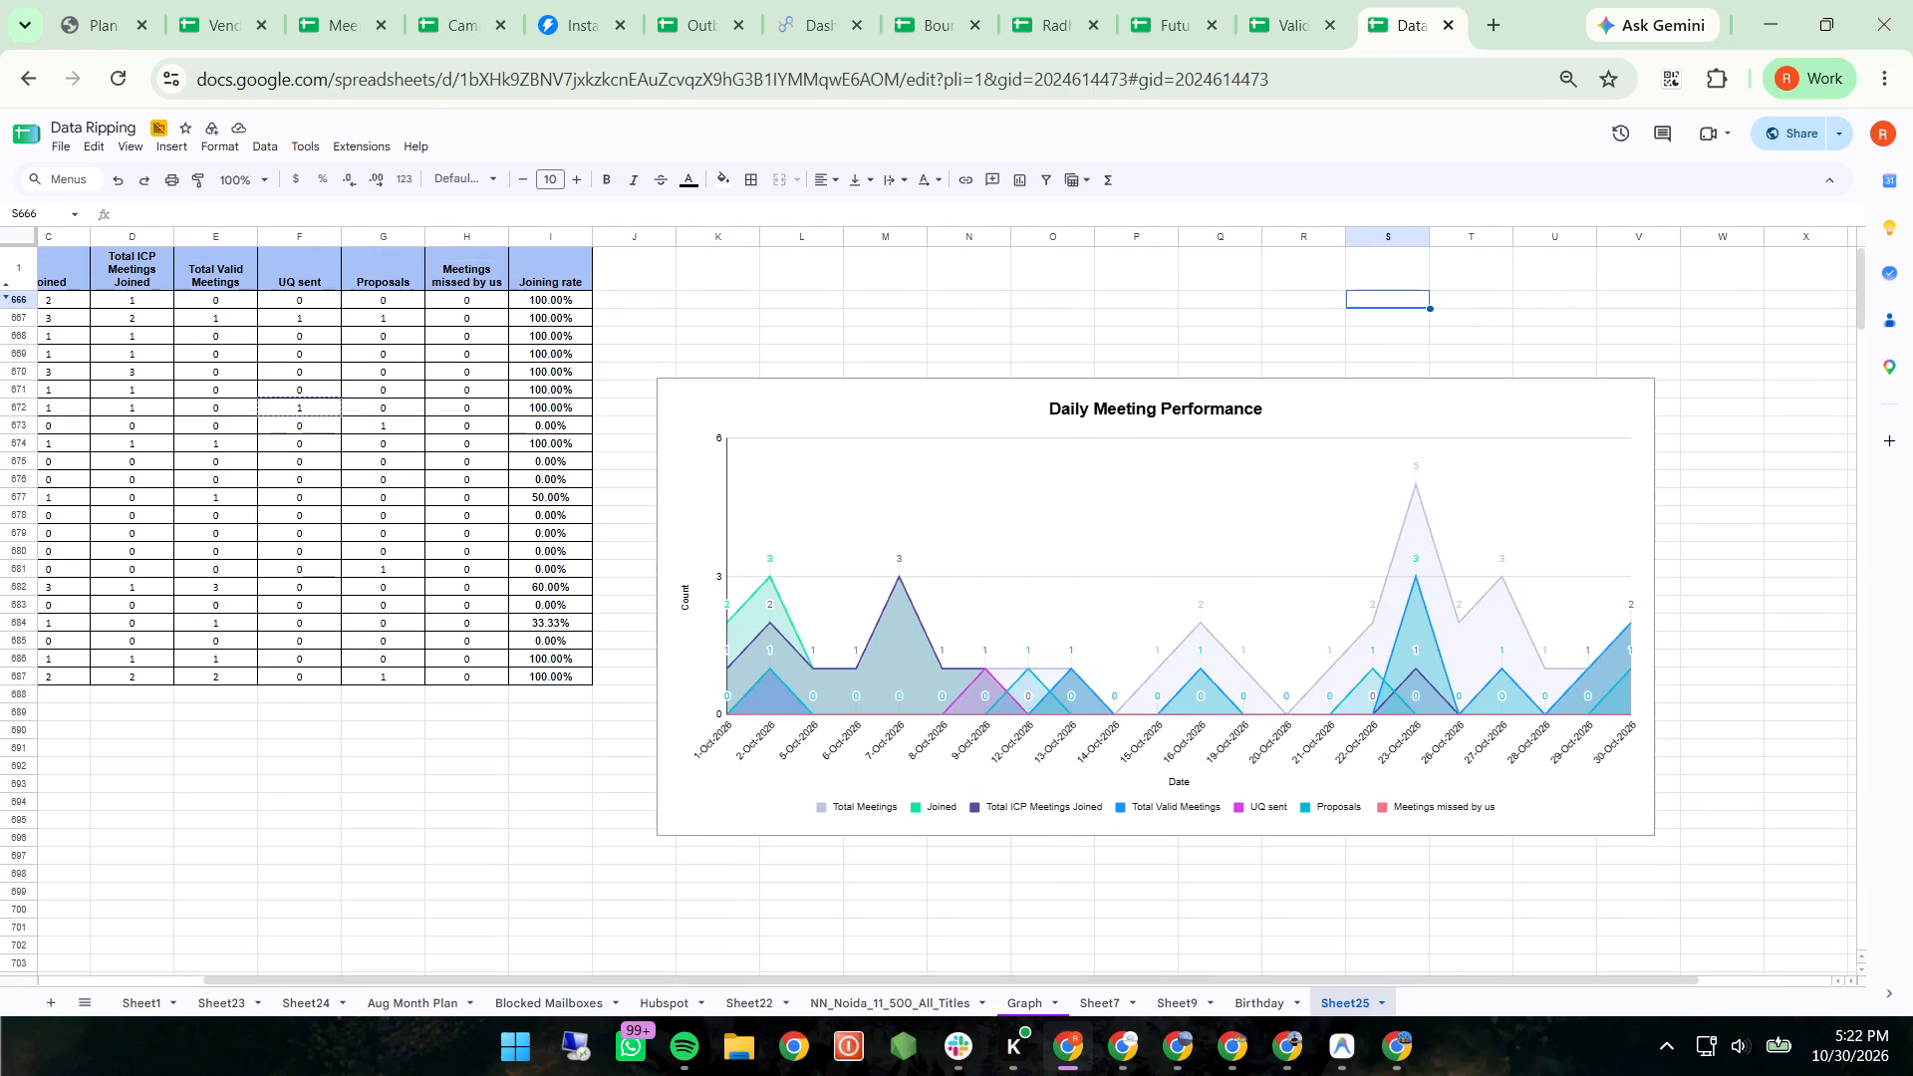
pyautogui.click(346, 30)
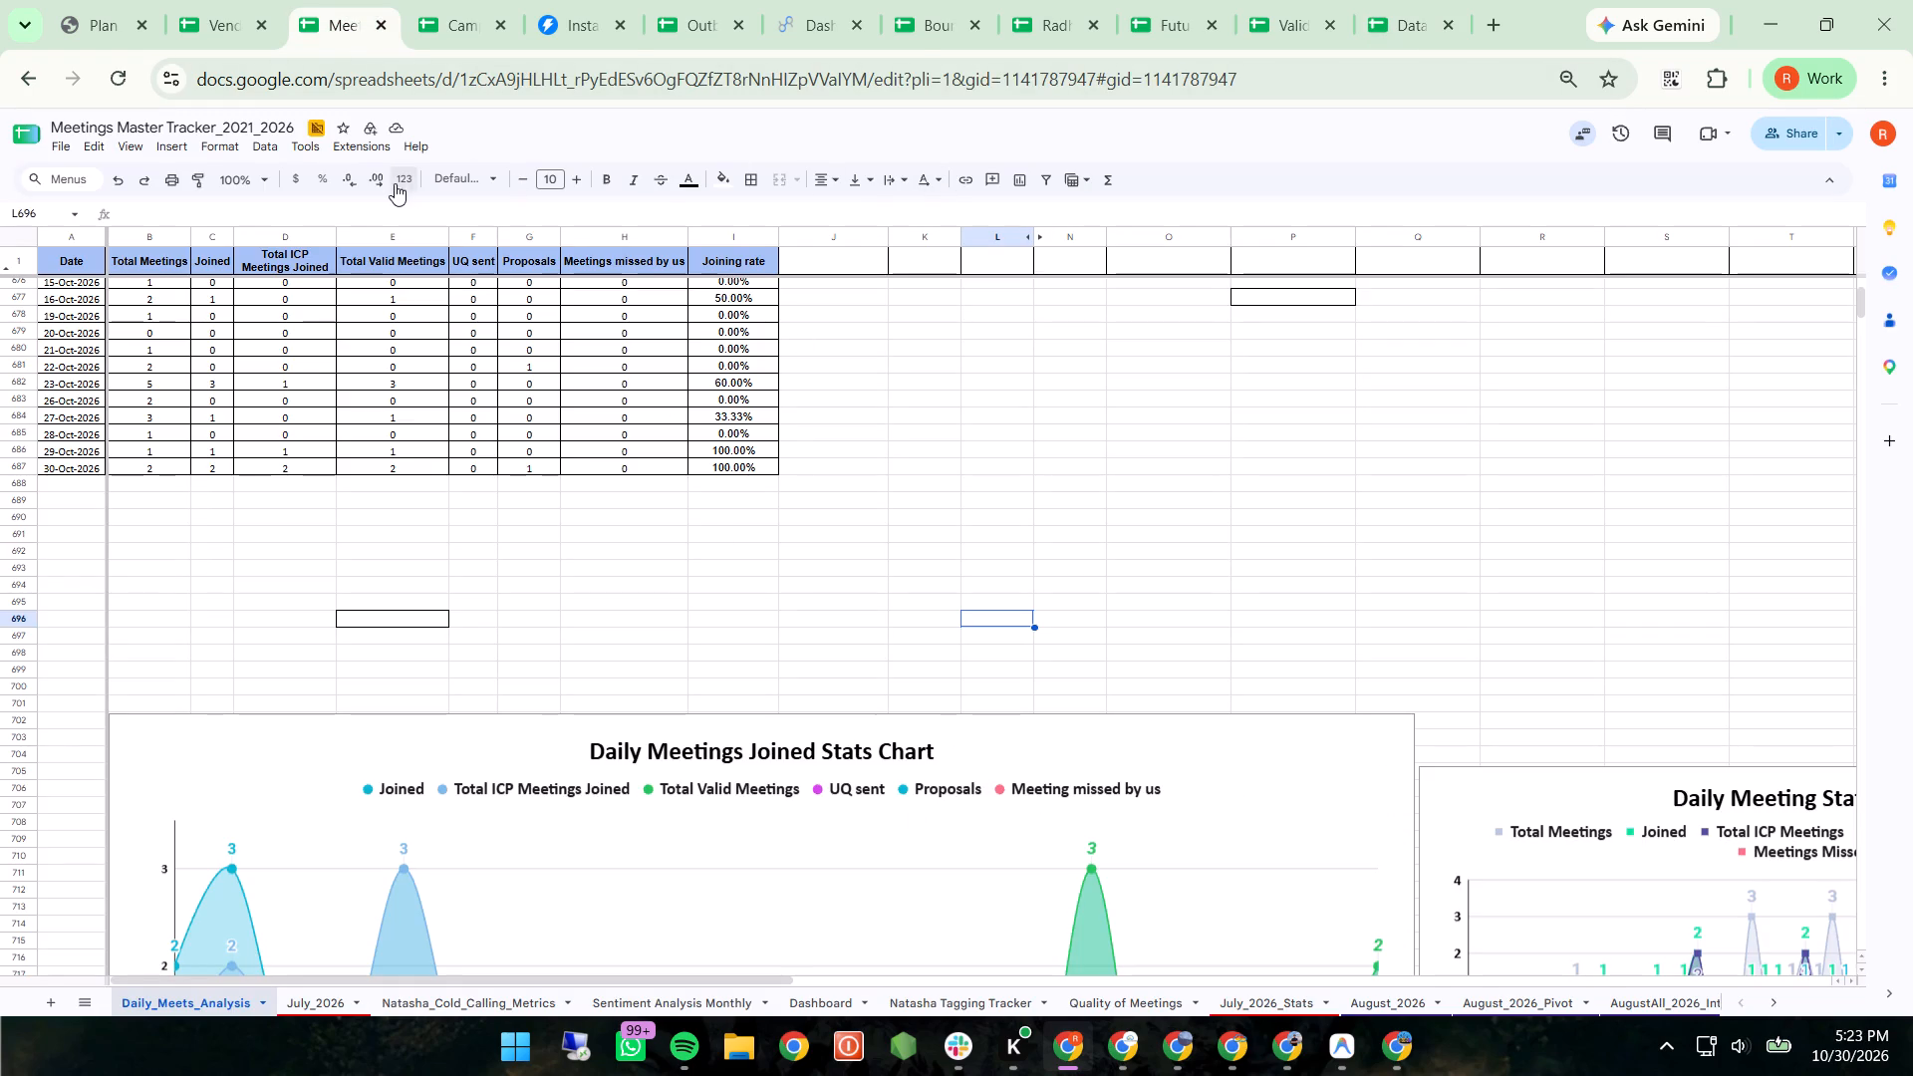
pyautogui.click(358, 147)
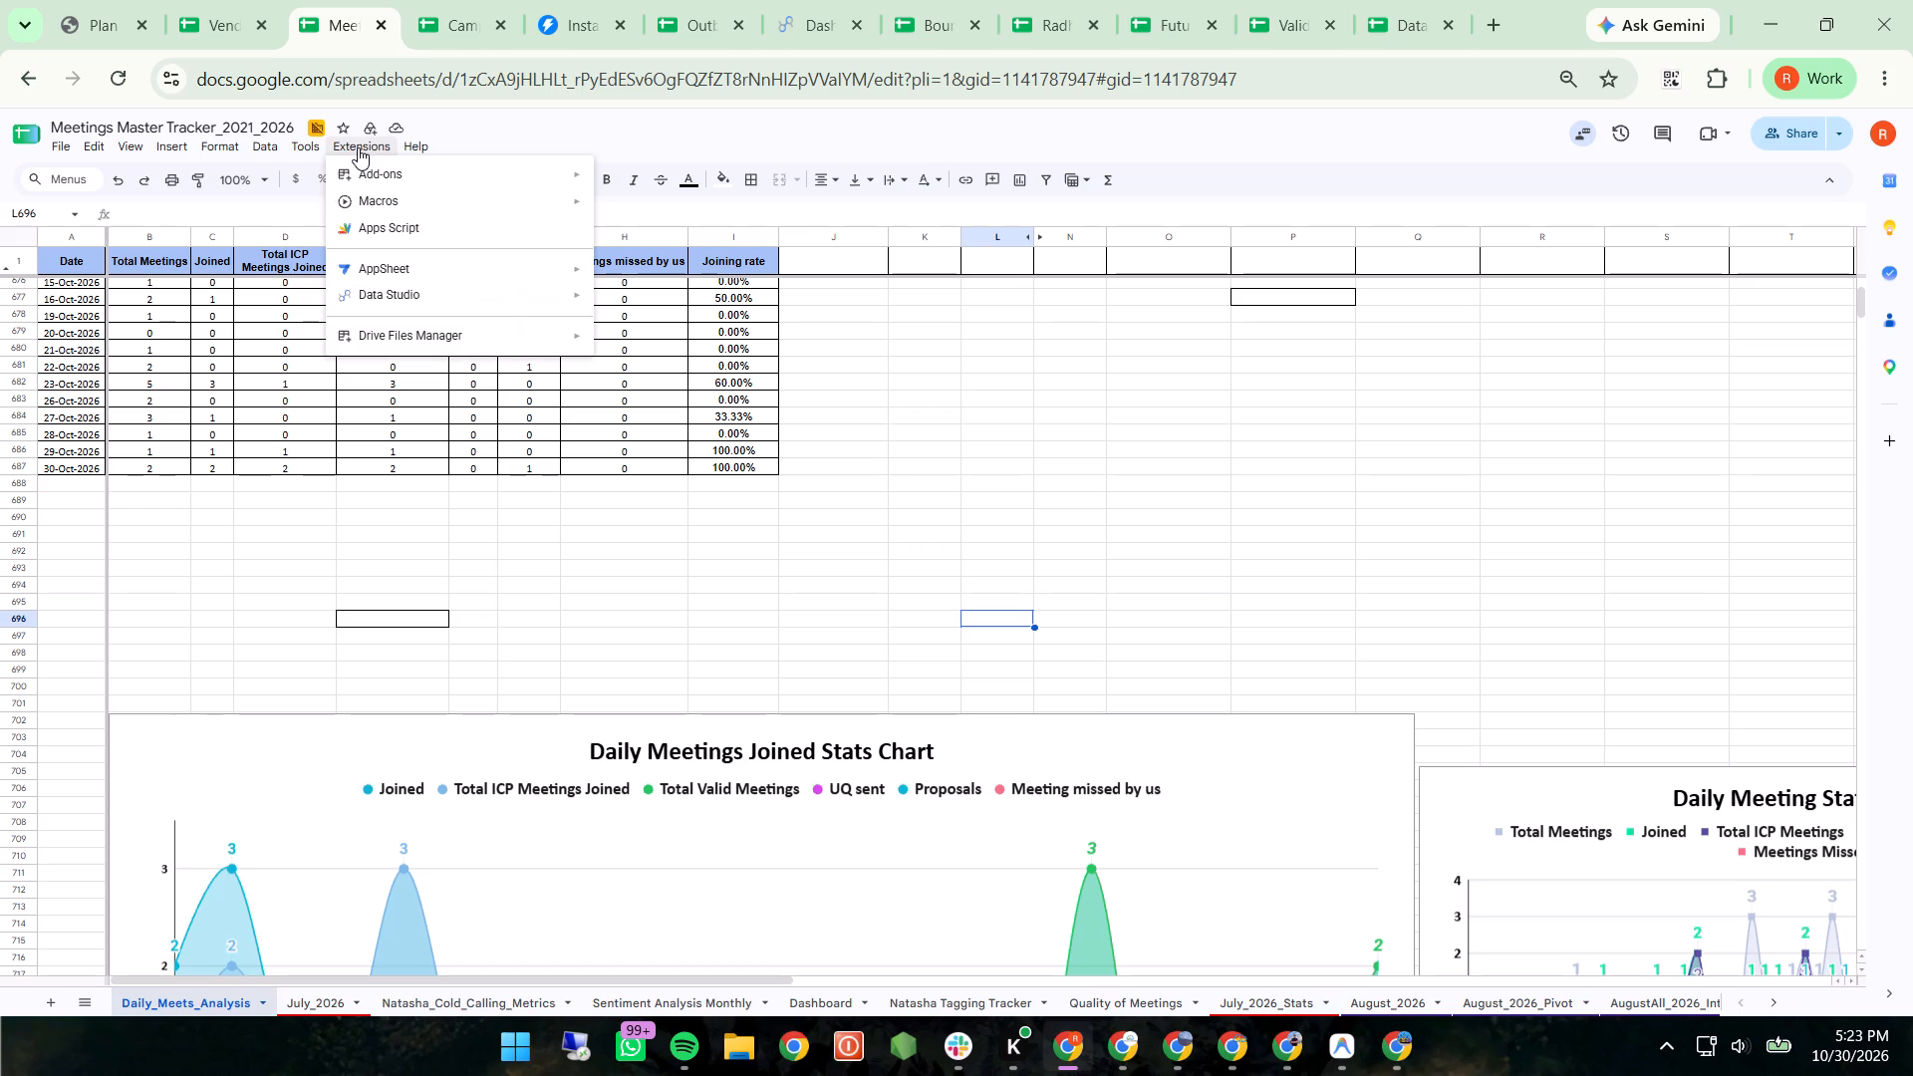
pyautogui.click(383, 220)
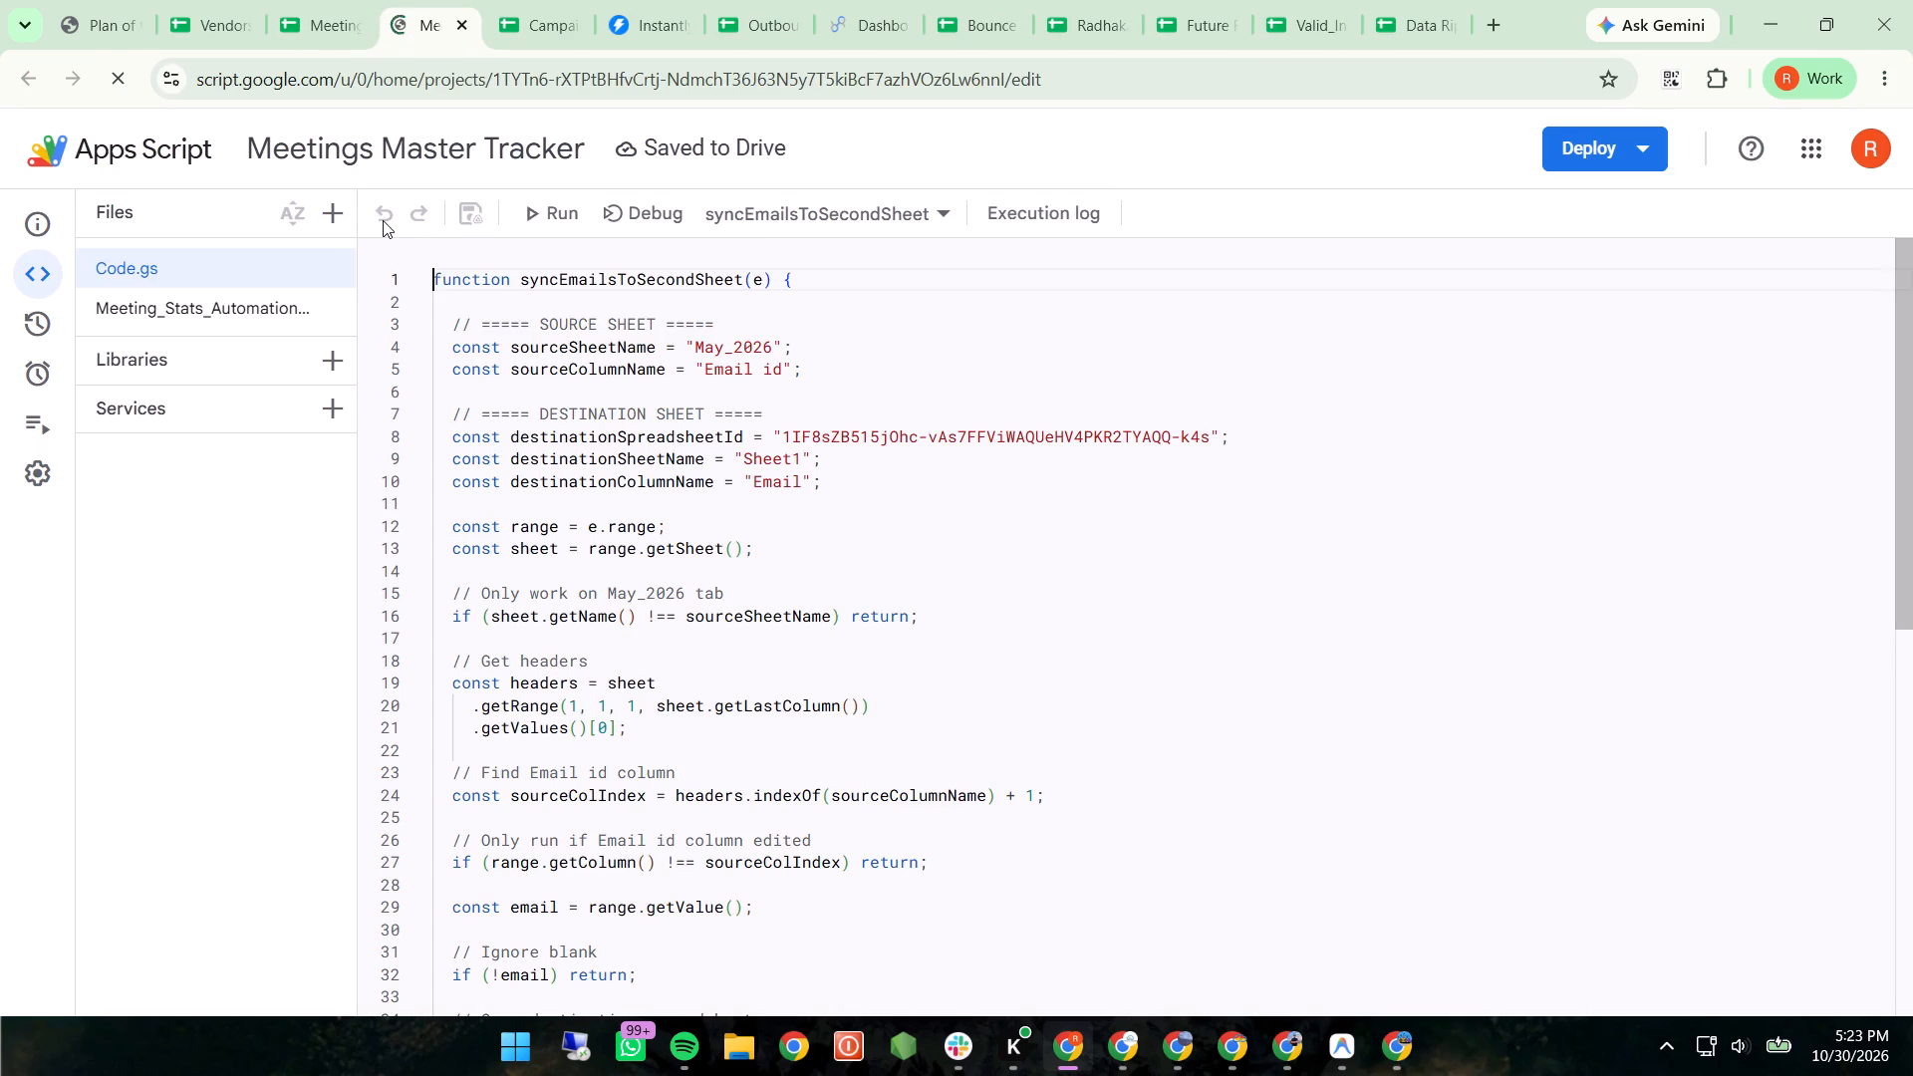
pyautogui.click(268, 315)
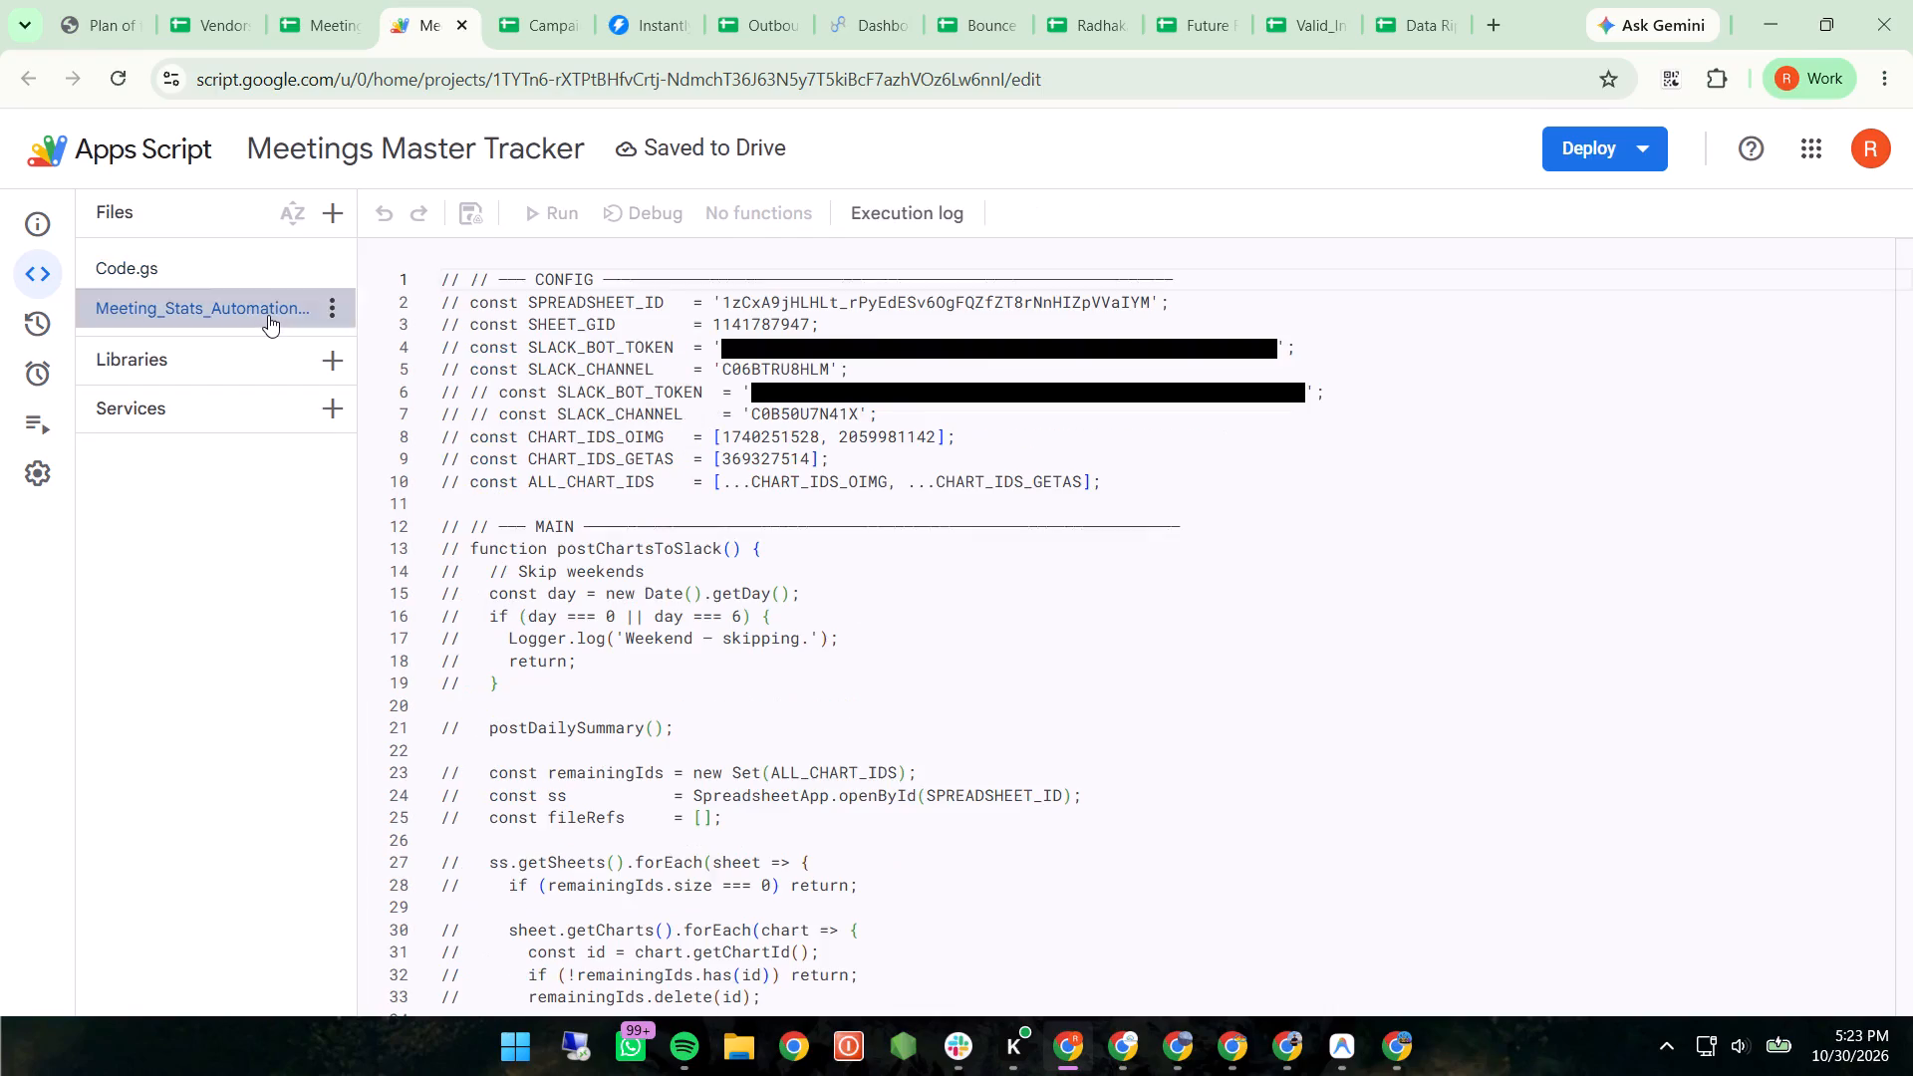
pyautogui.scroll(-13, 604, 485)
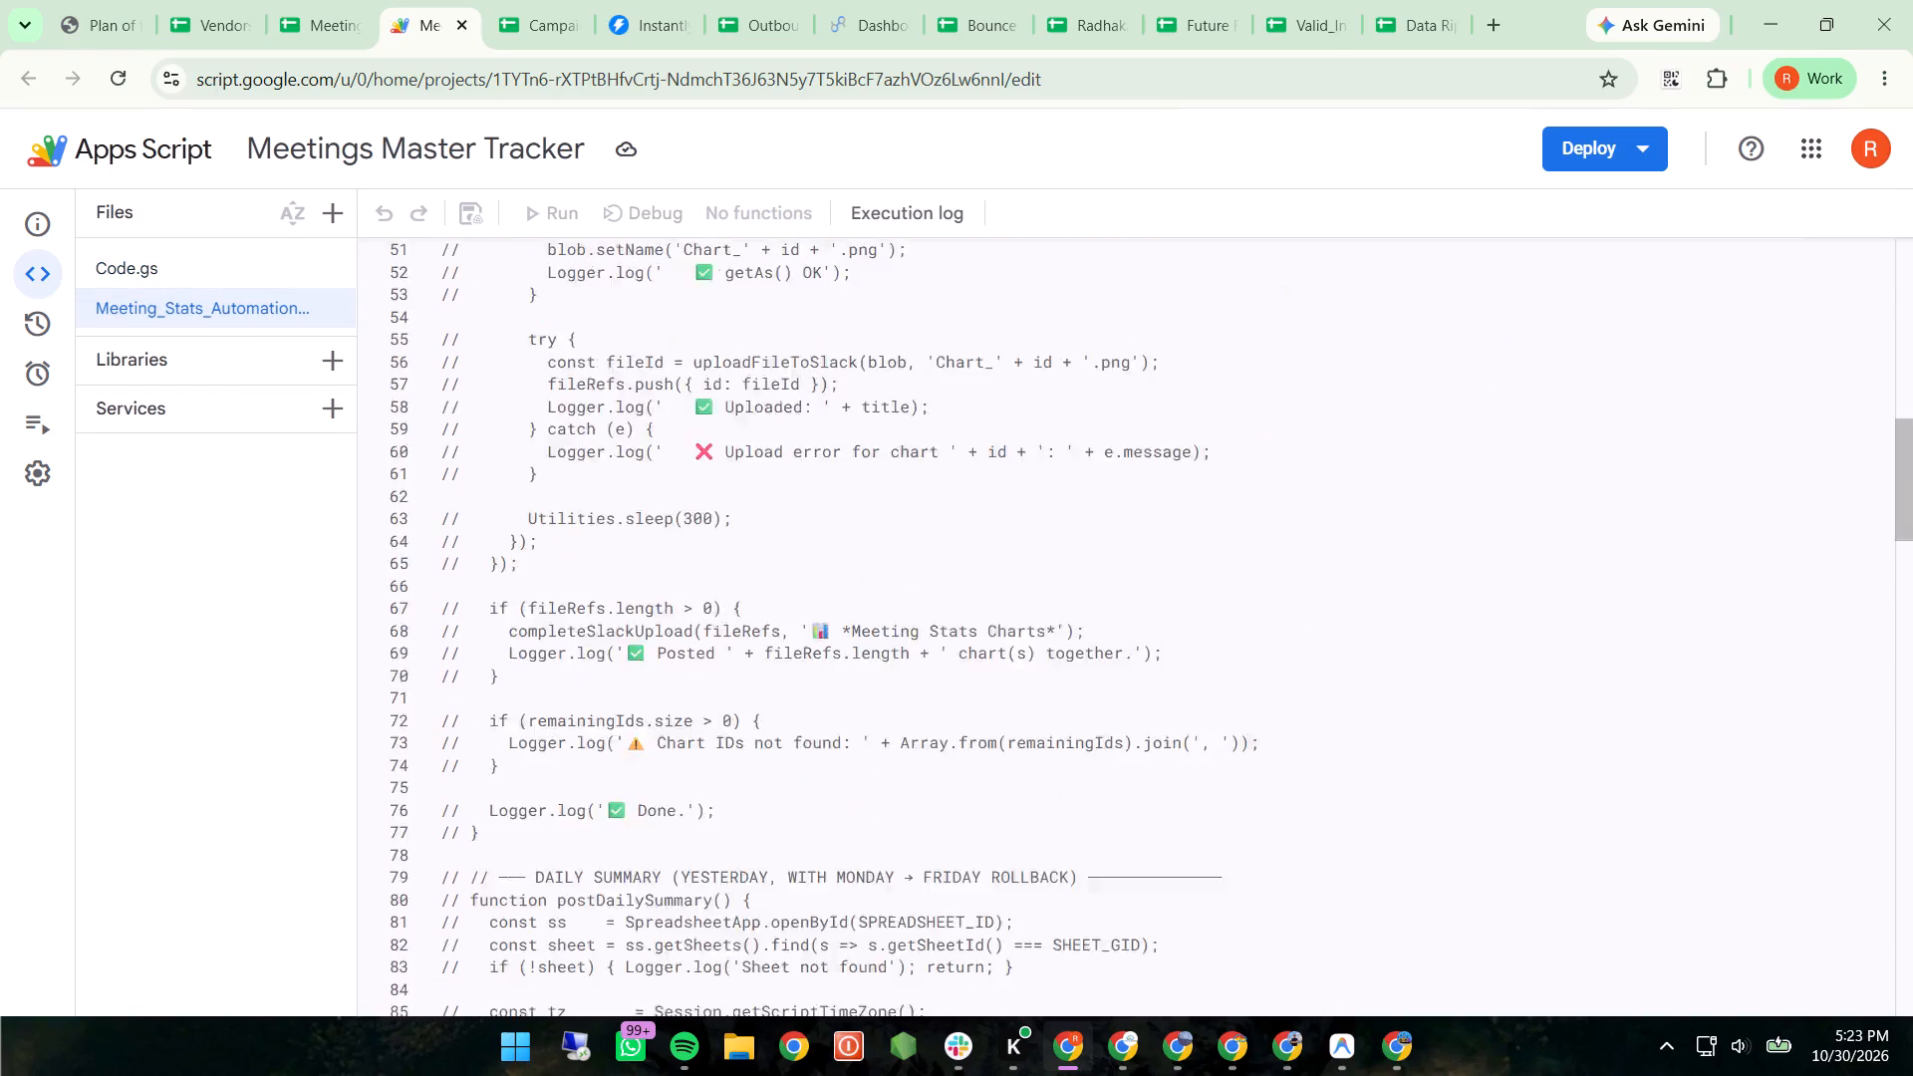
pyautogui.scroll(-17, 604, 485)
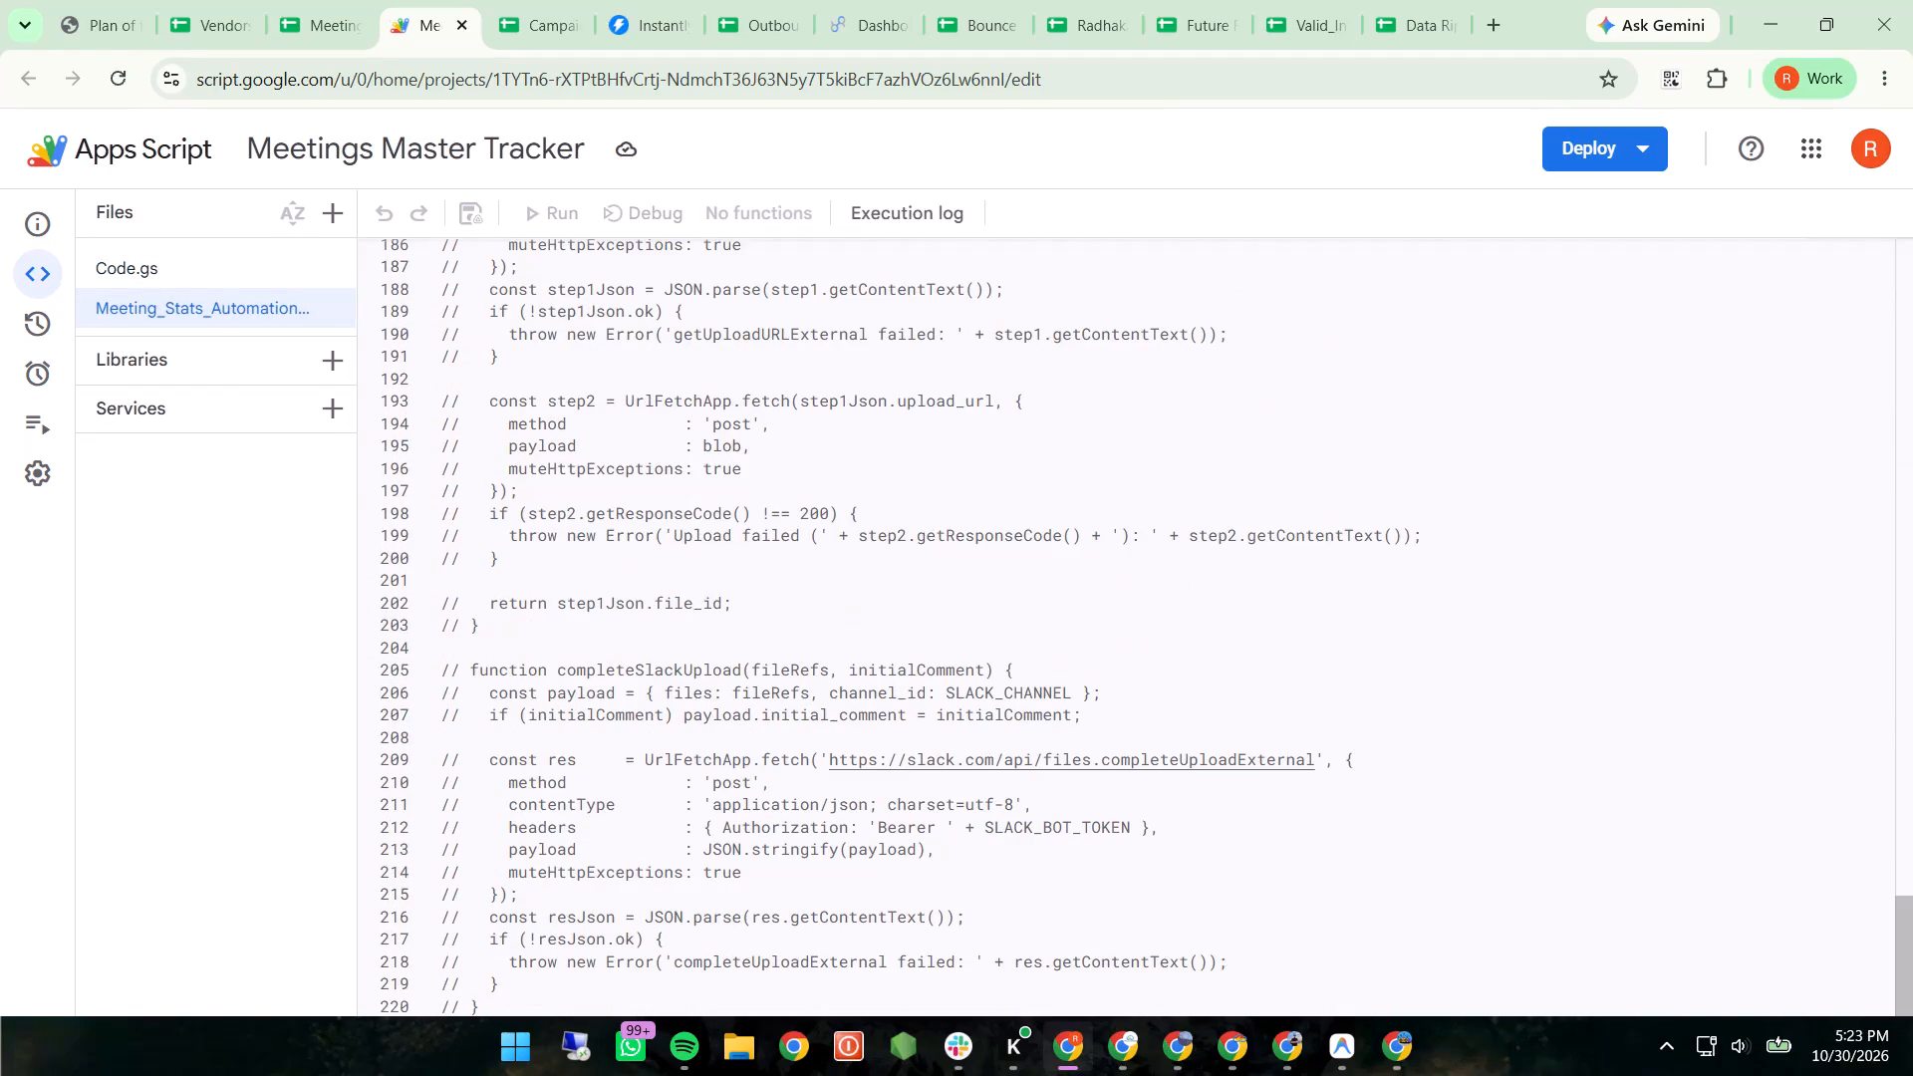
pyautogui.click(183, 275)
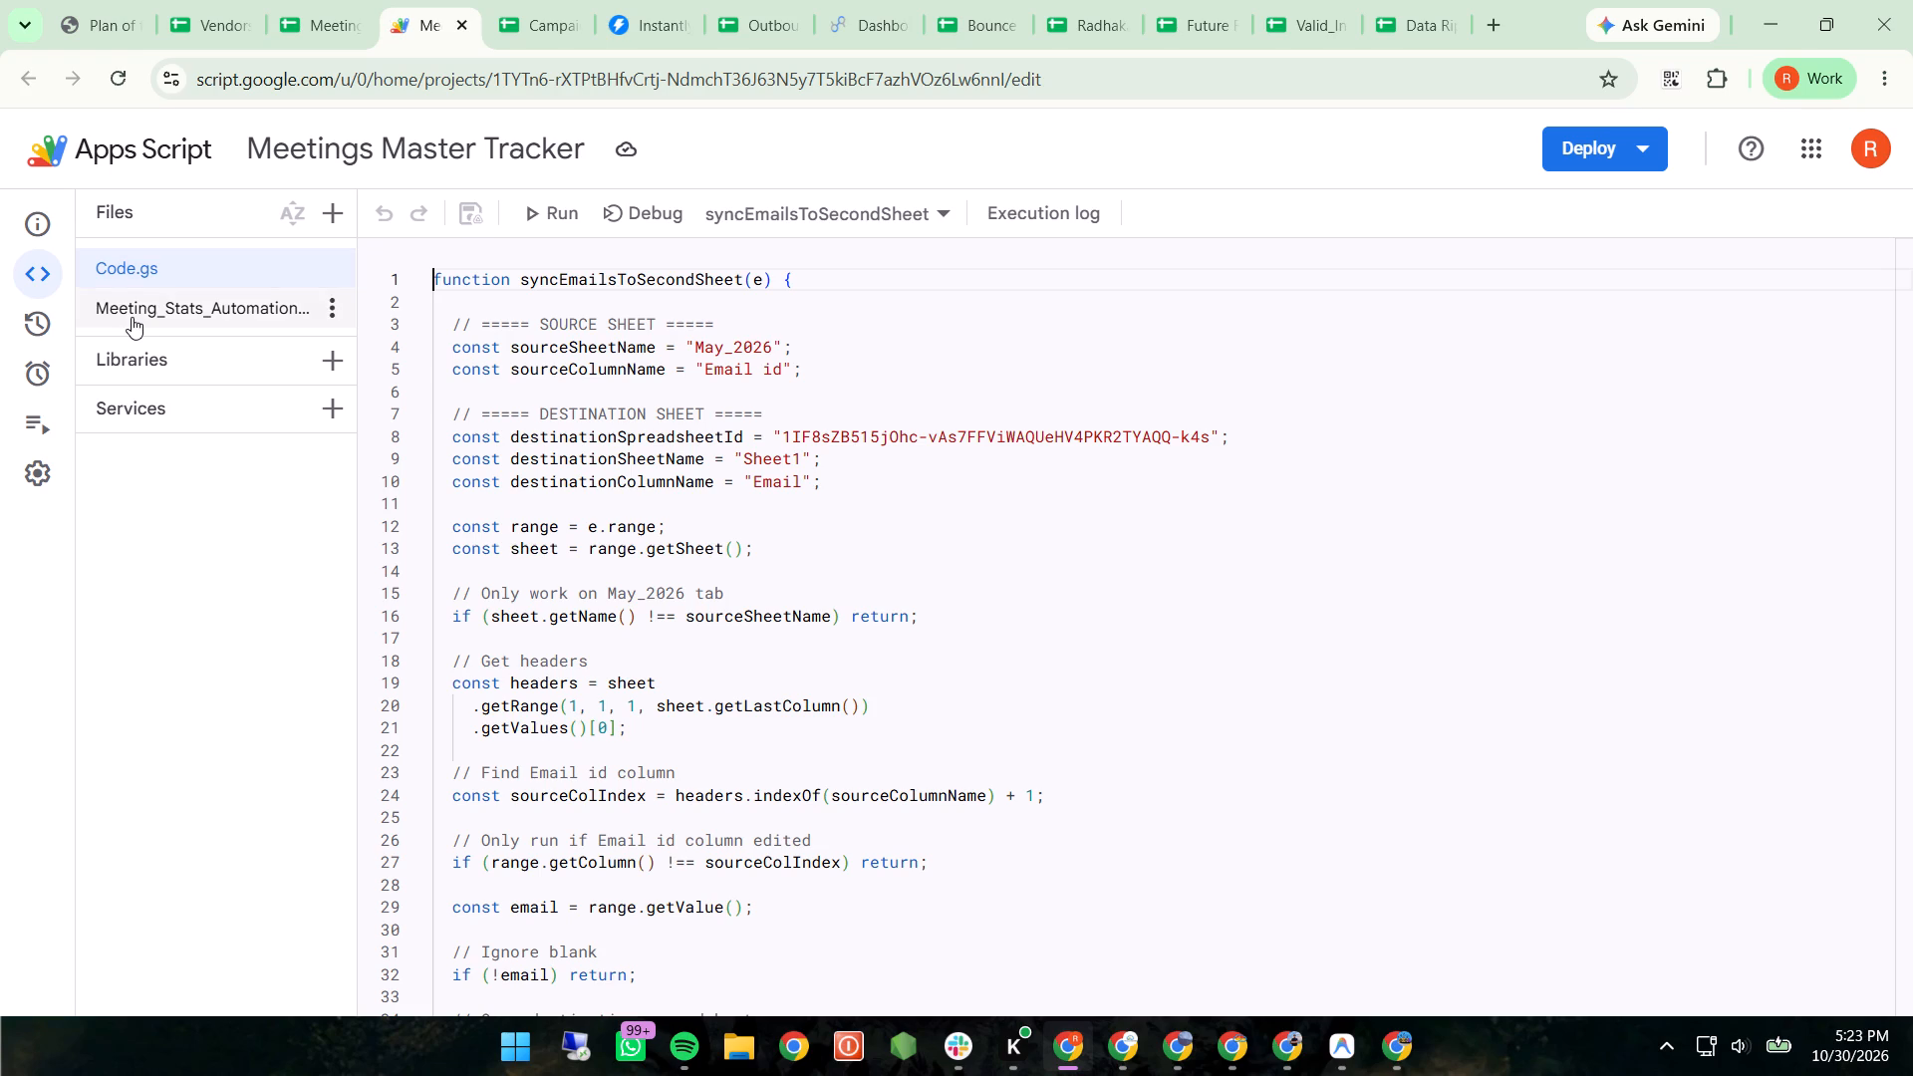
pyautogui.click(132, 317)
pyautogui.click(144, 281)
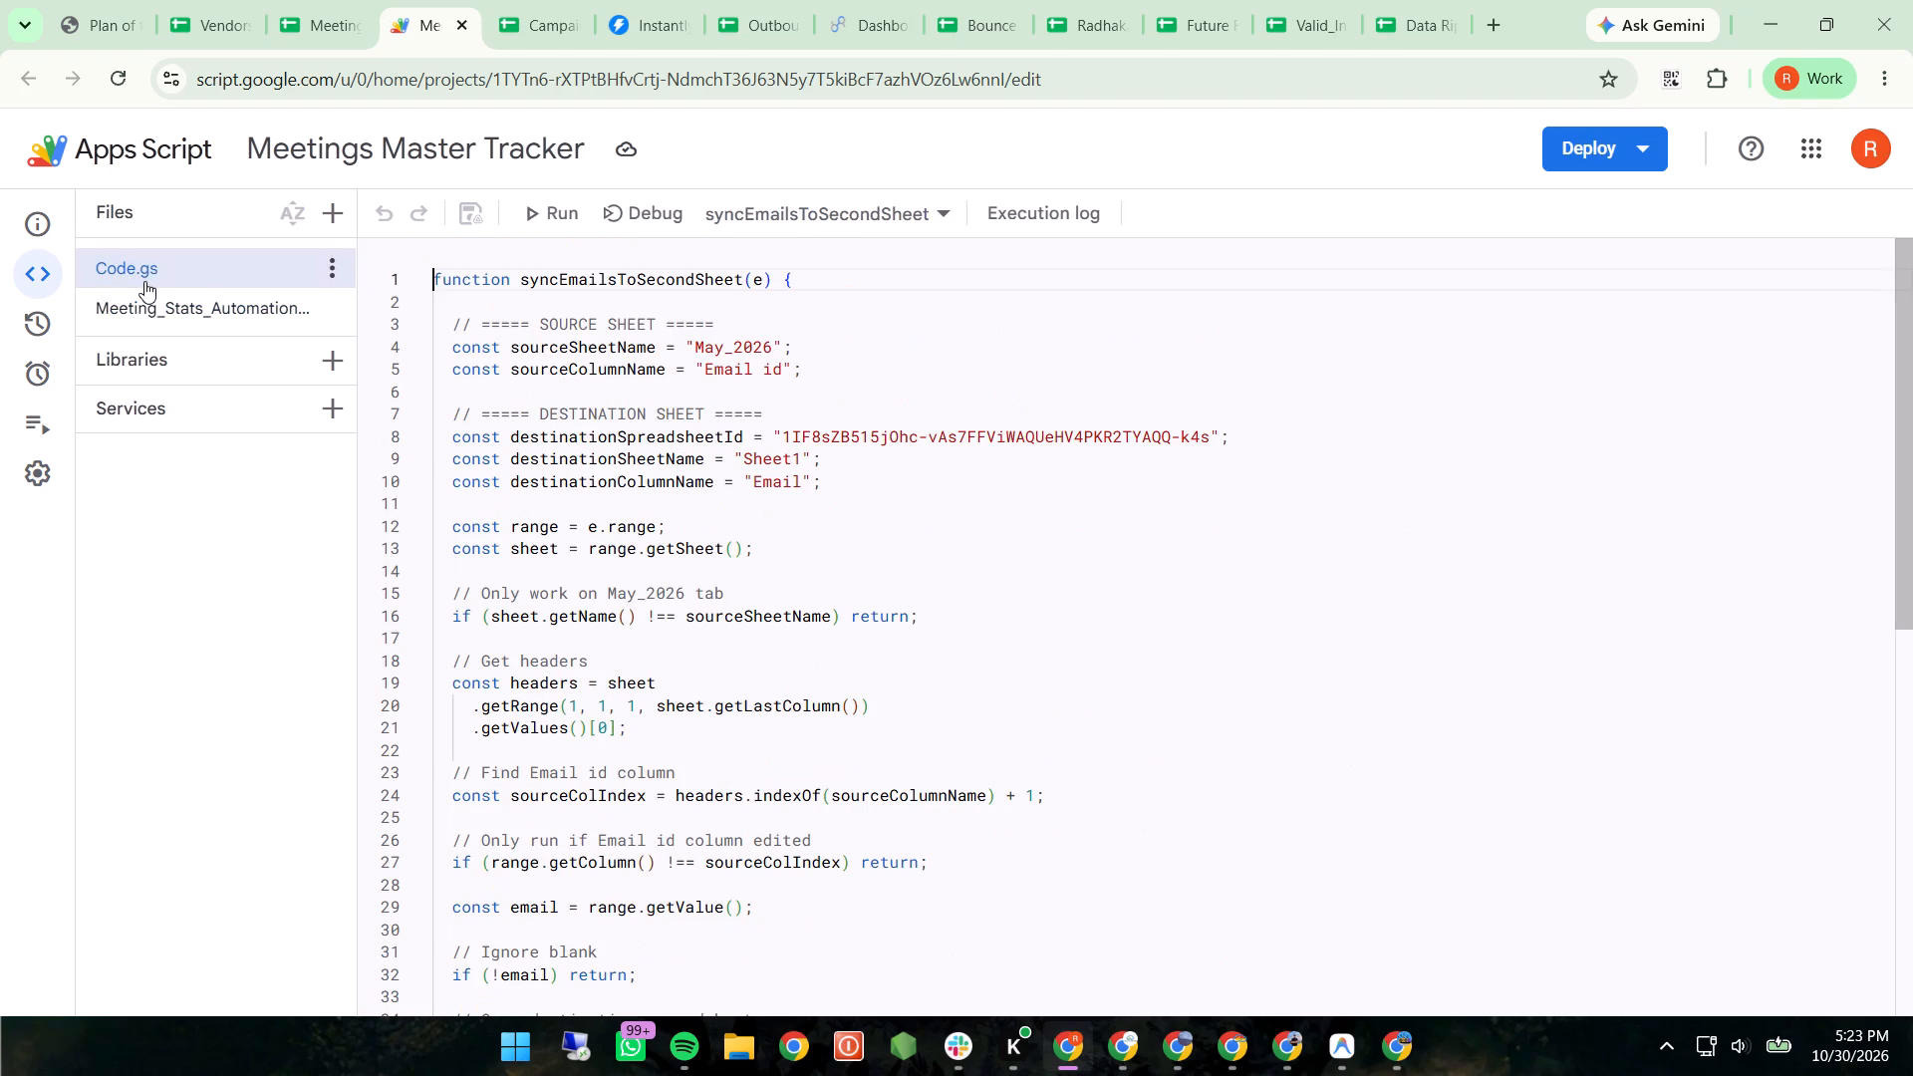
pyautogui.click(466, 29)
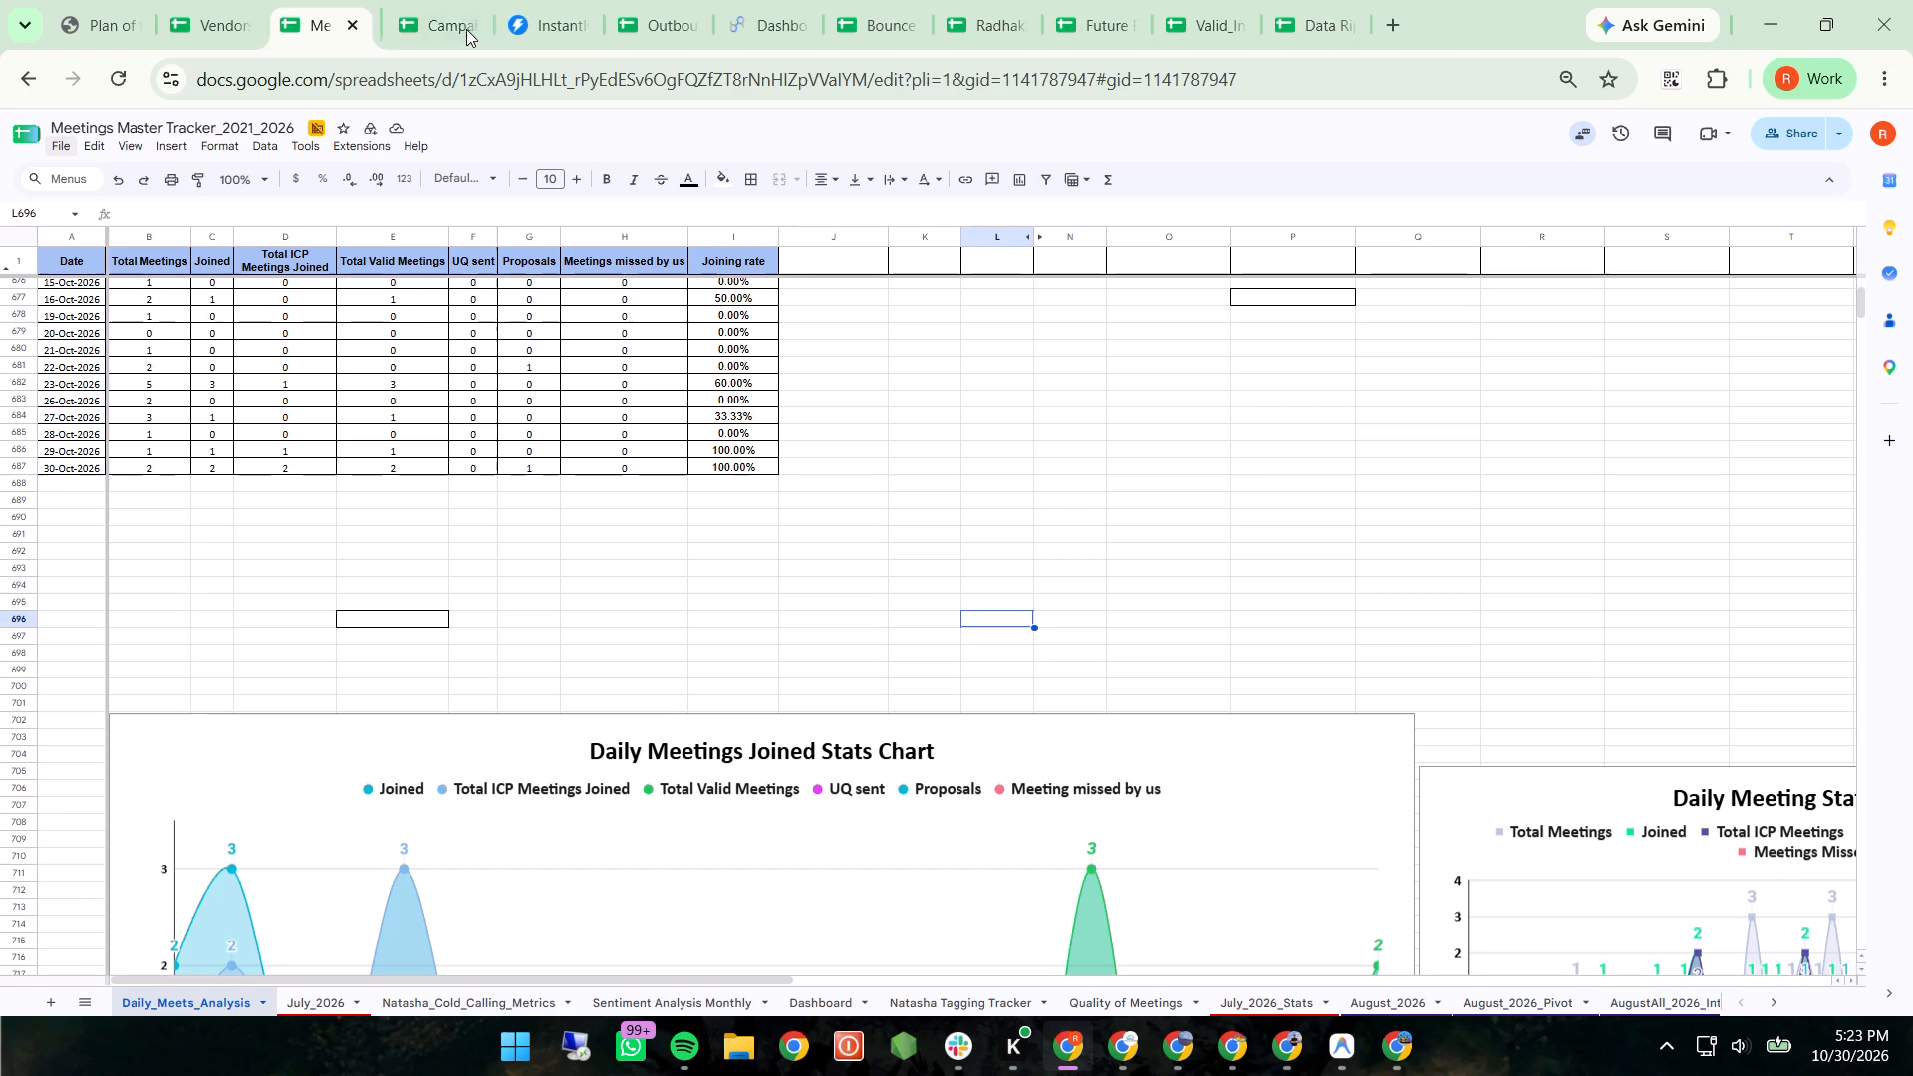
# Move the Meetings Master Tracker browser tab directly beside the Data Ripping tab.
pyautogui.moveTo(312, 20); pyautogui.dragTo(1140, 0)
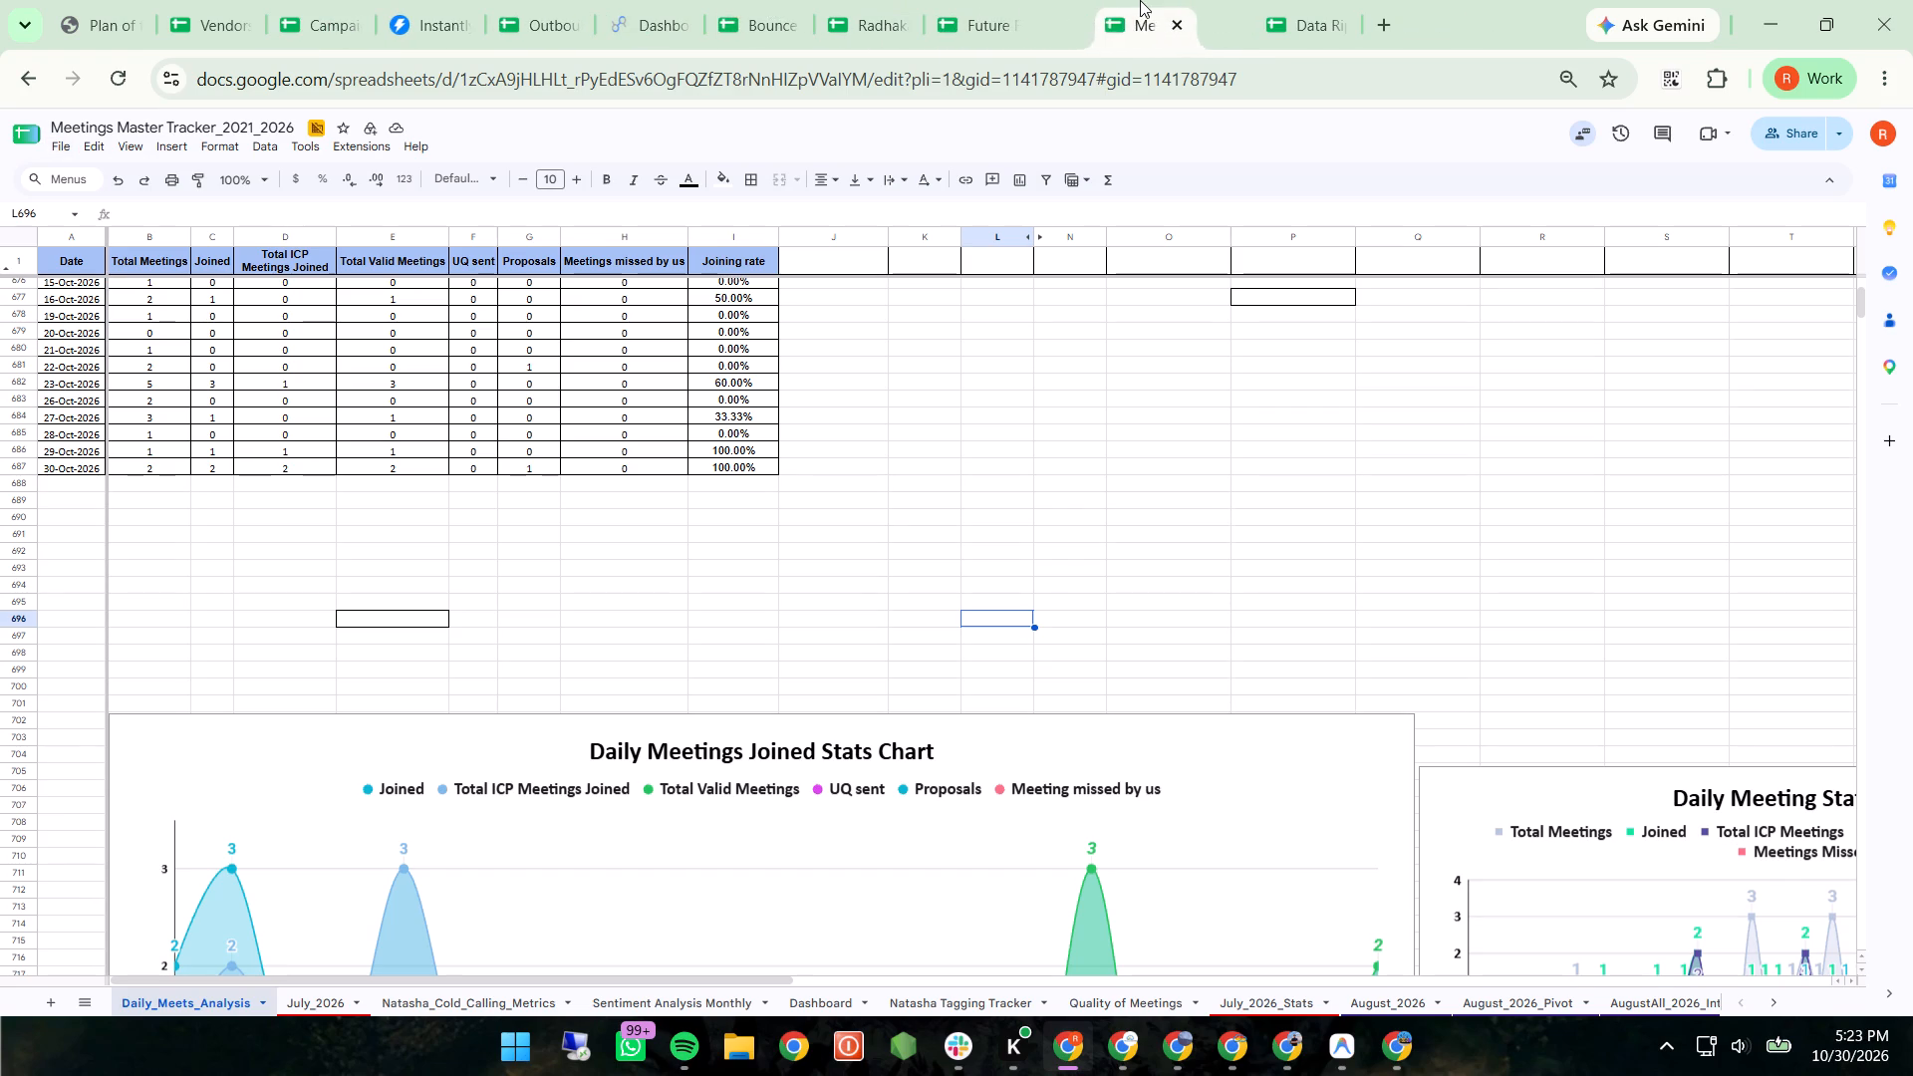
pyautogui.moveTo(1140, 0); pyautogui.dragTo(1175, 0)
# Examine the Daily Meetings Joined Stats Chart and the Daily Meeting Stats Chart below the October data in Daily_Meets_Analysis.
pyautogui.scroll(-3, 875, 448)
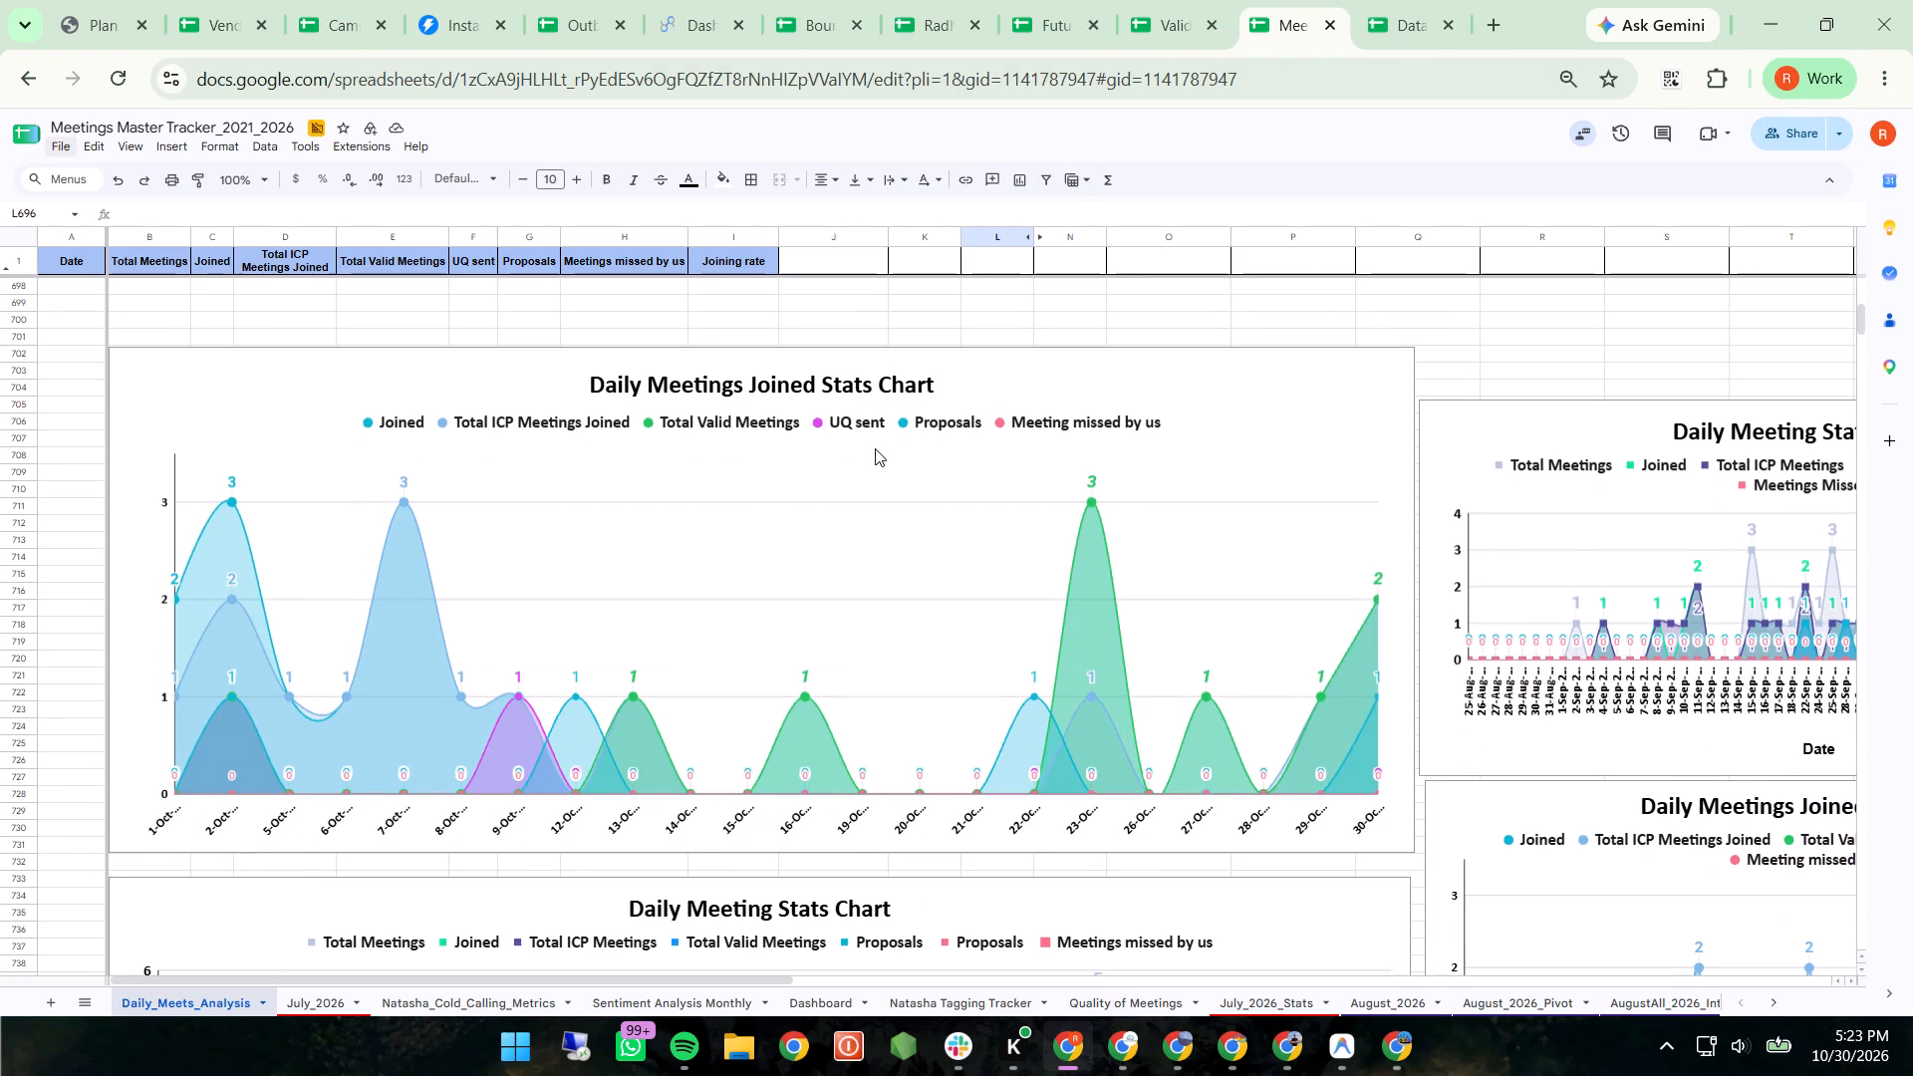
pyautogui.scroll(1, 875, 448)
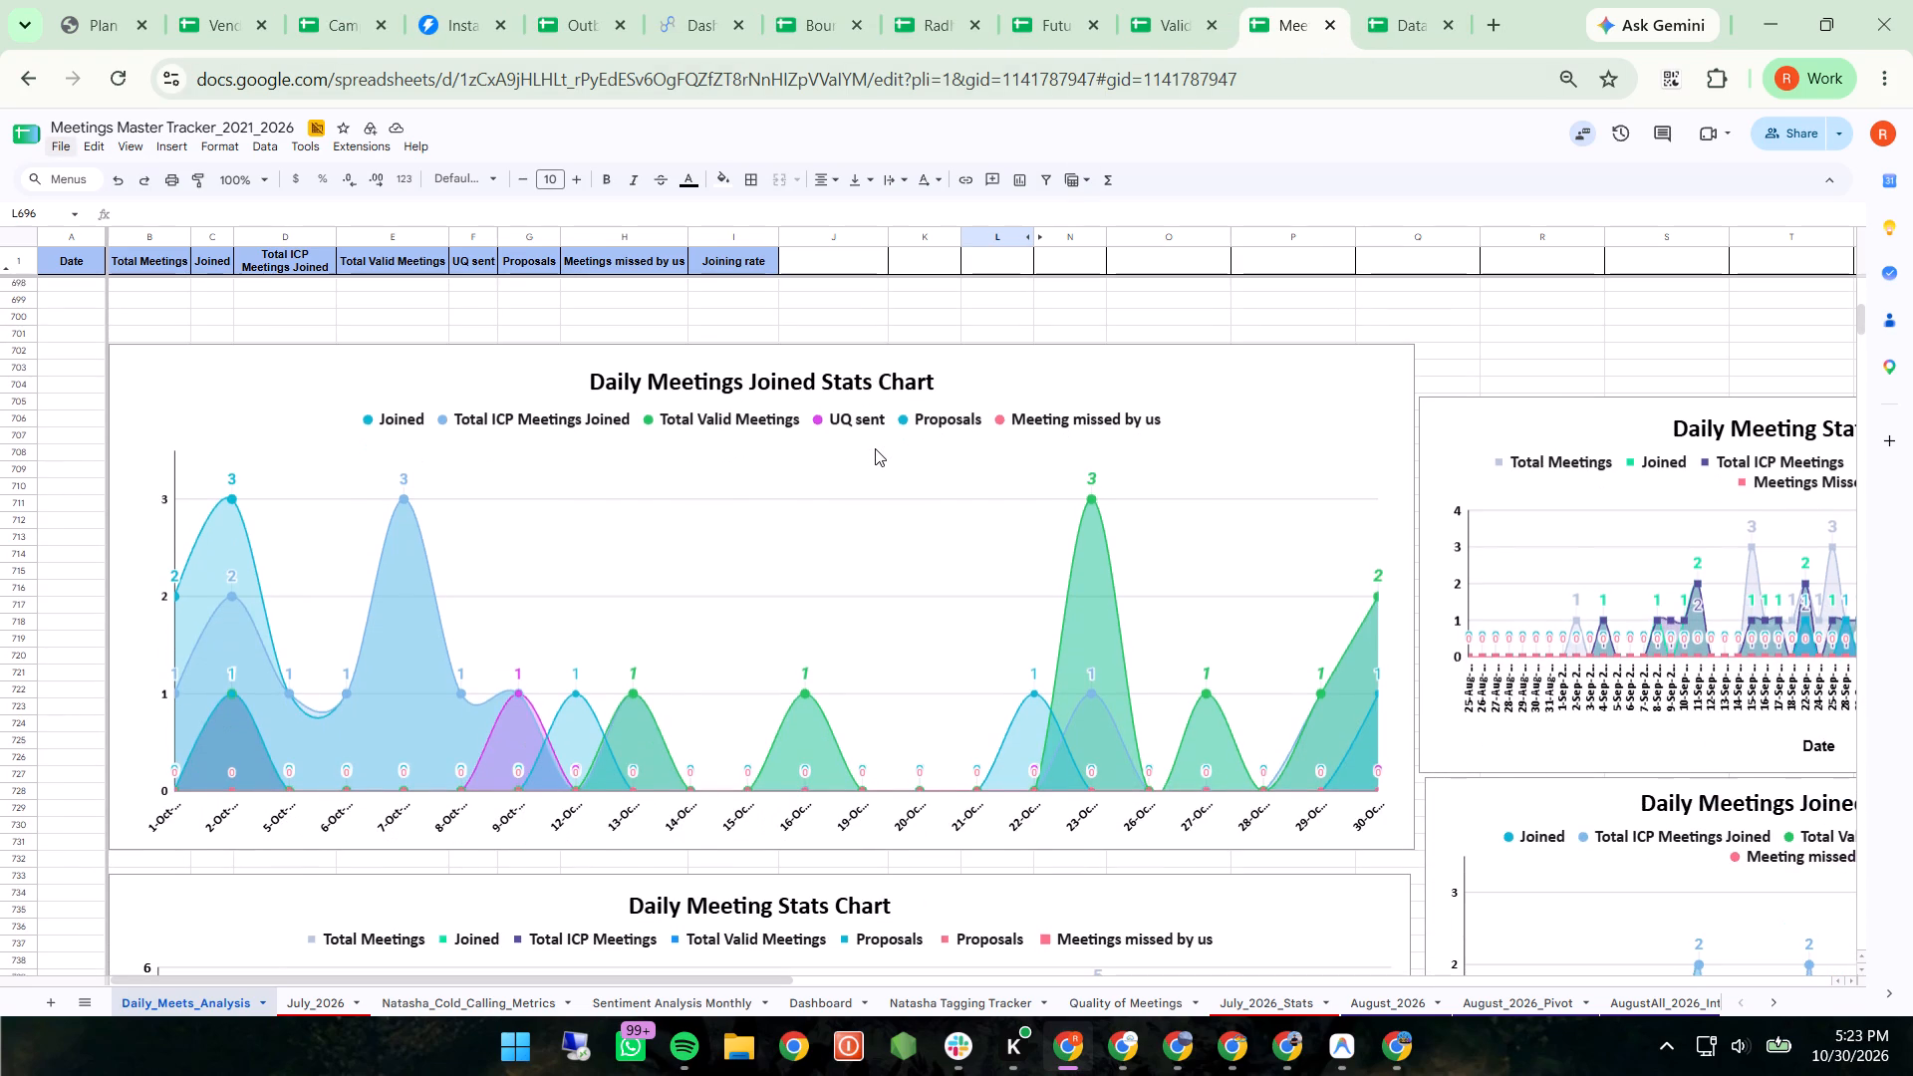
pyautogui.scroll(1, 875, 448)
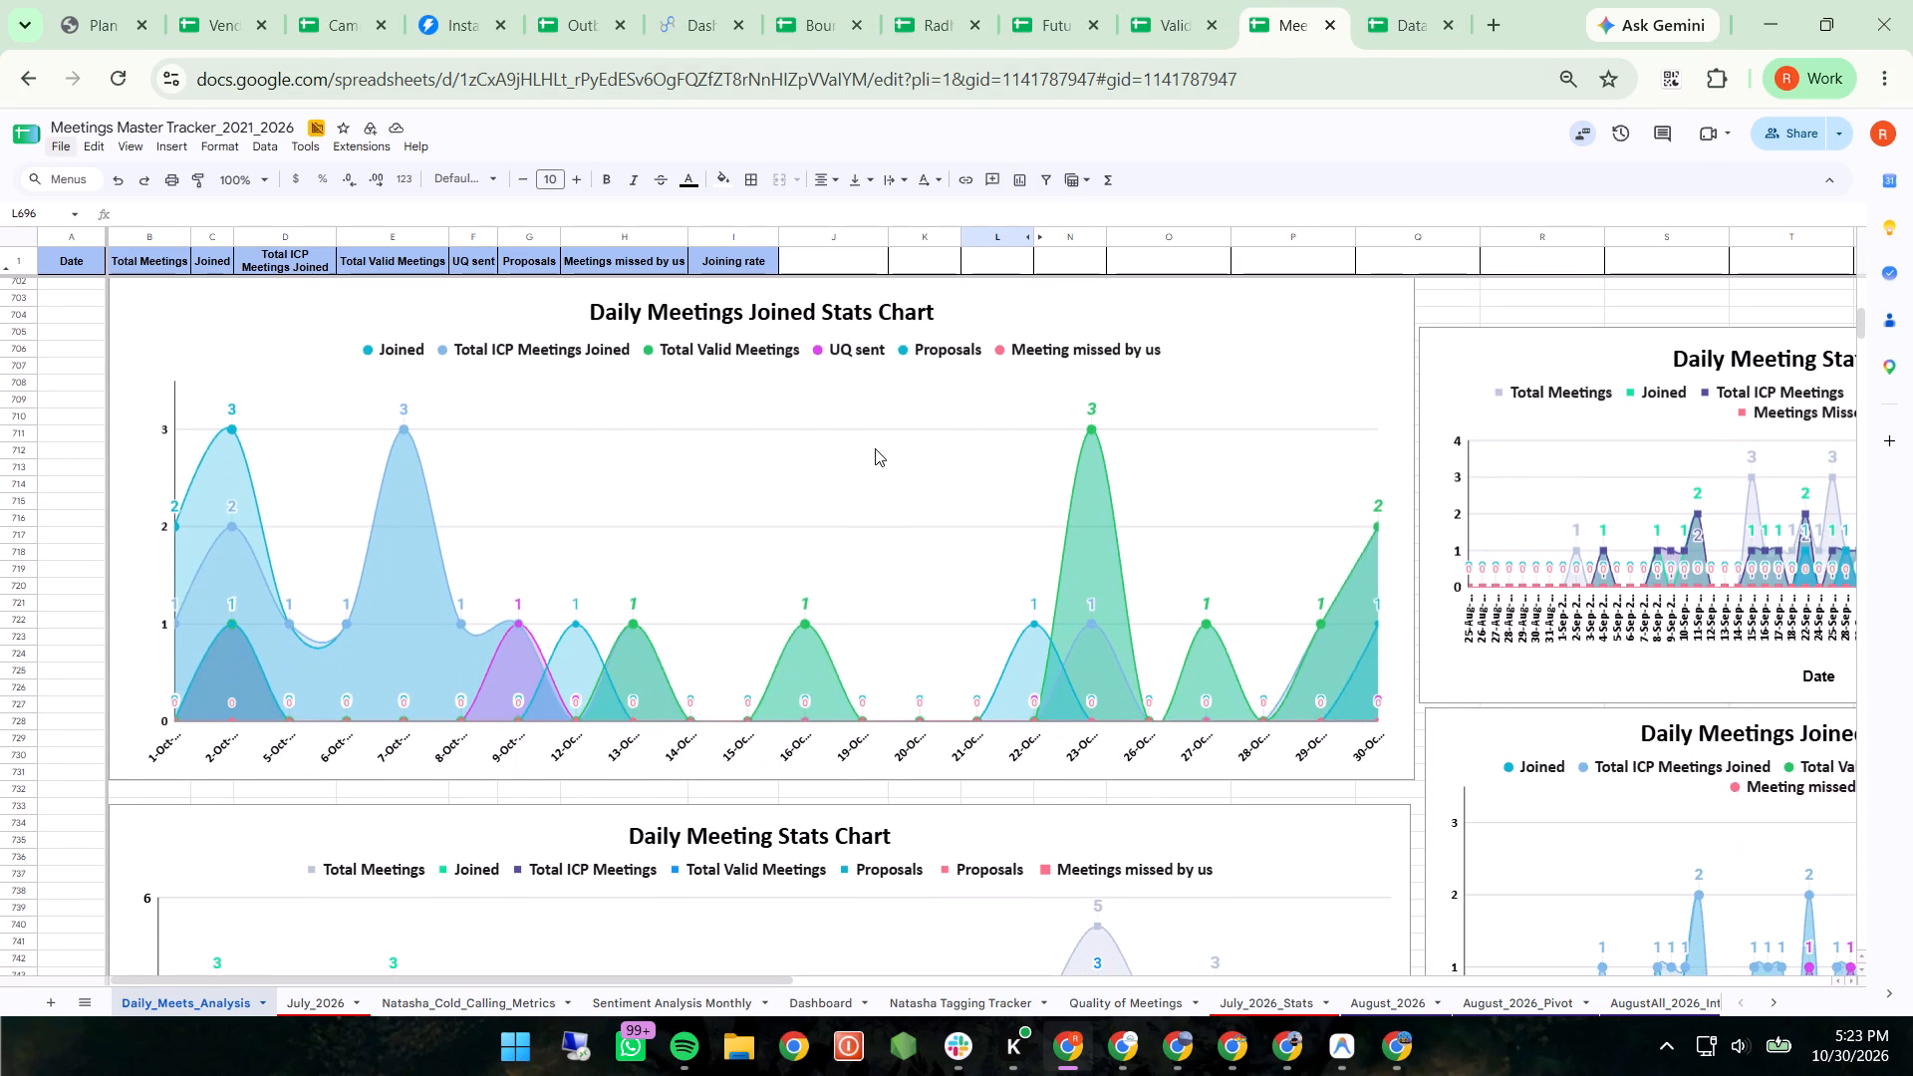
pyautogui.scroll(1, 875, 448)
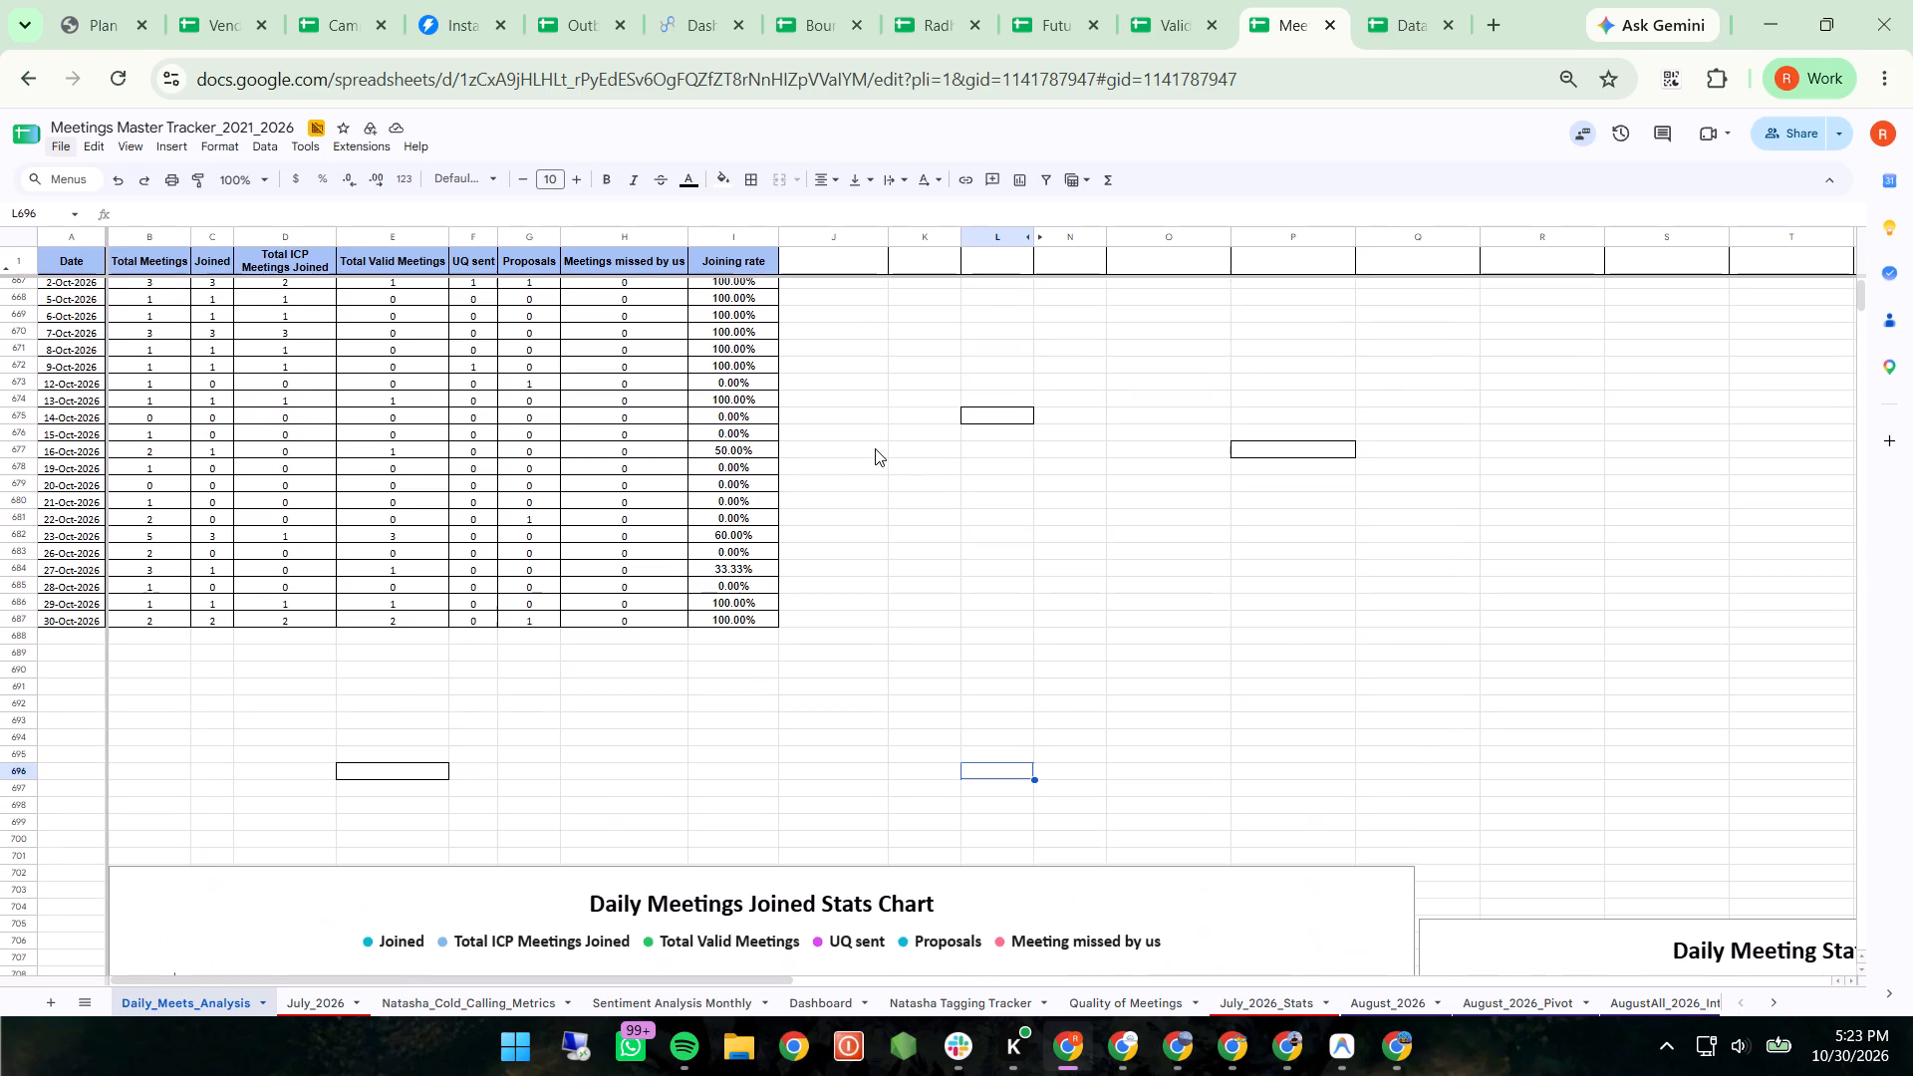
pyautogui.scroll(-4, 693, 505)
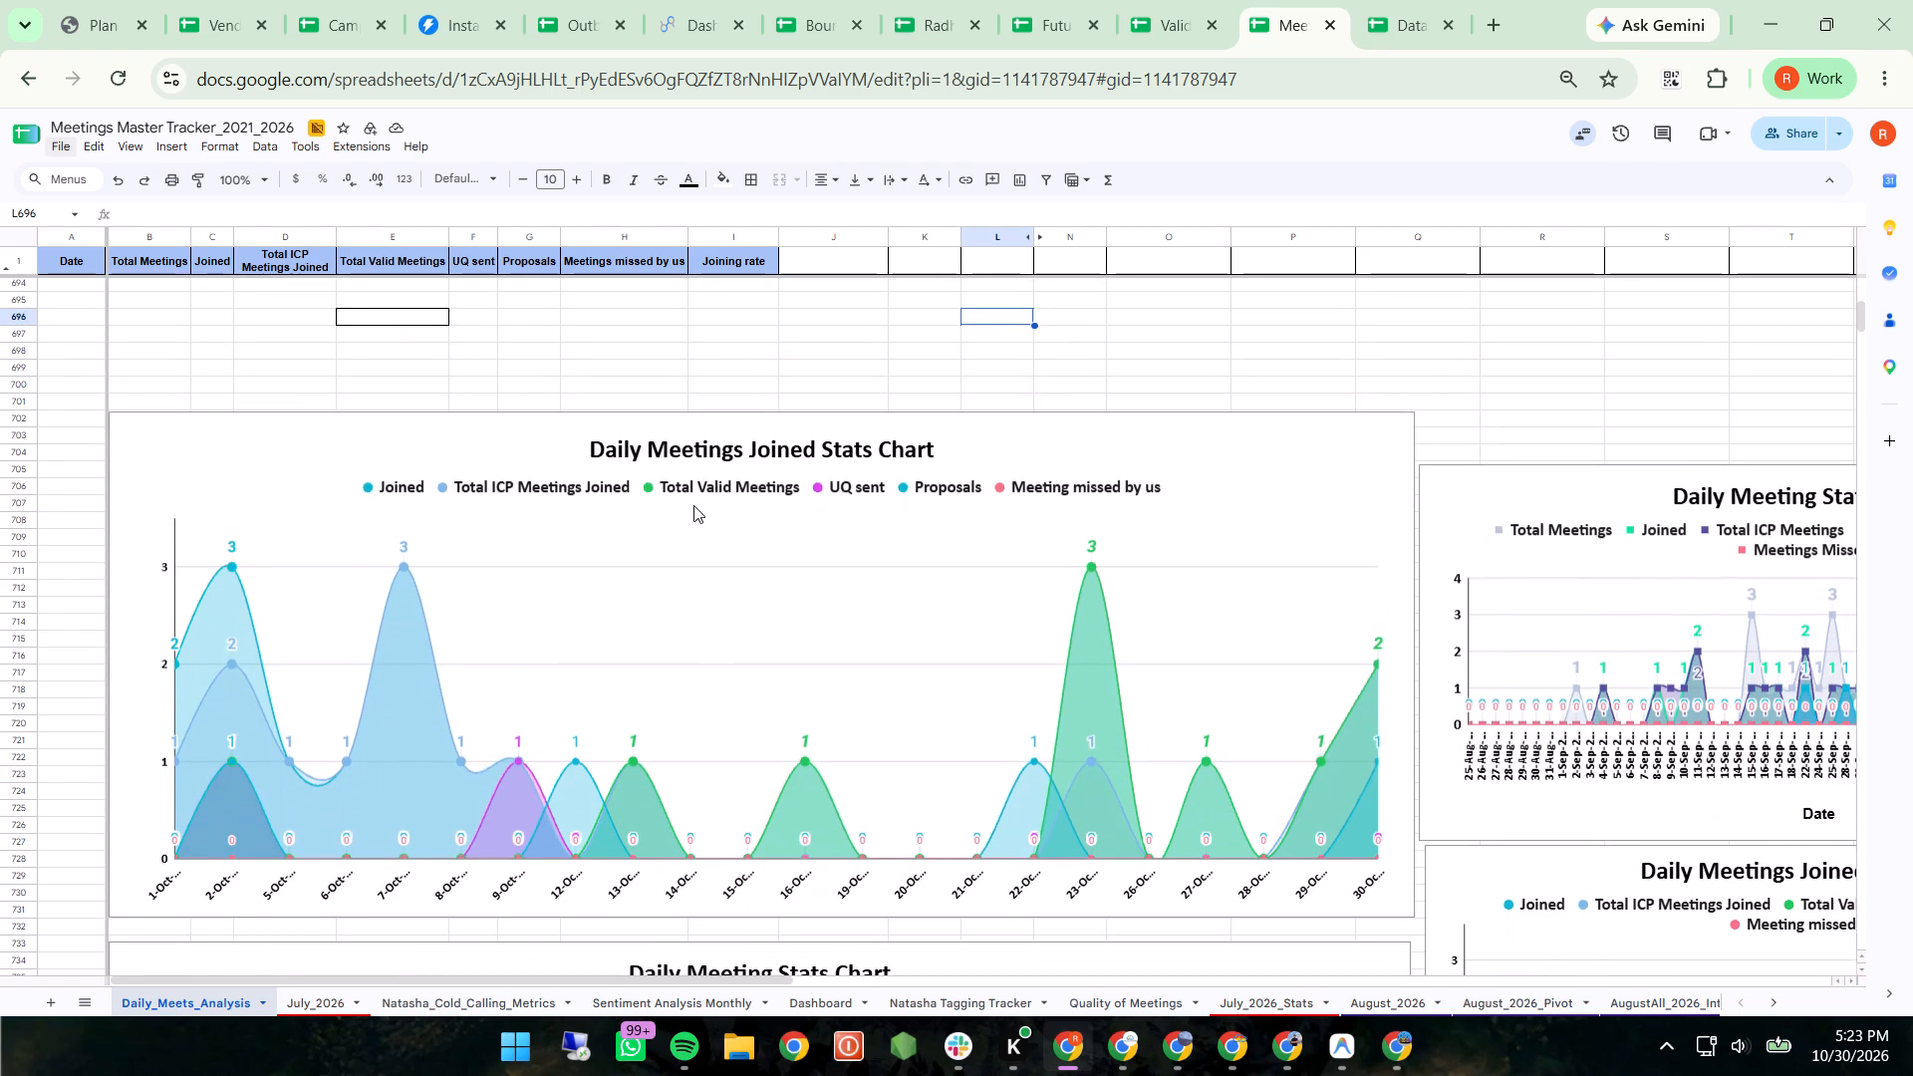
pyautogui.click(236, 766)
pyautogui.scroll(-3, 236, 766)
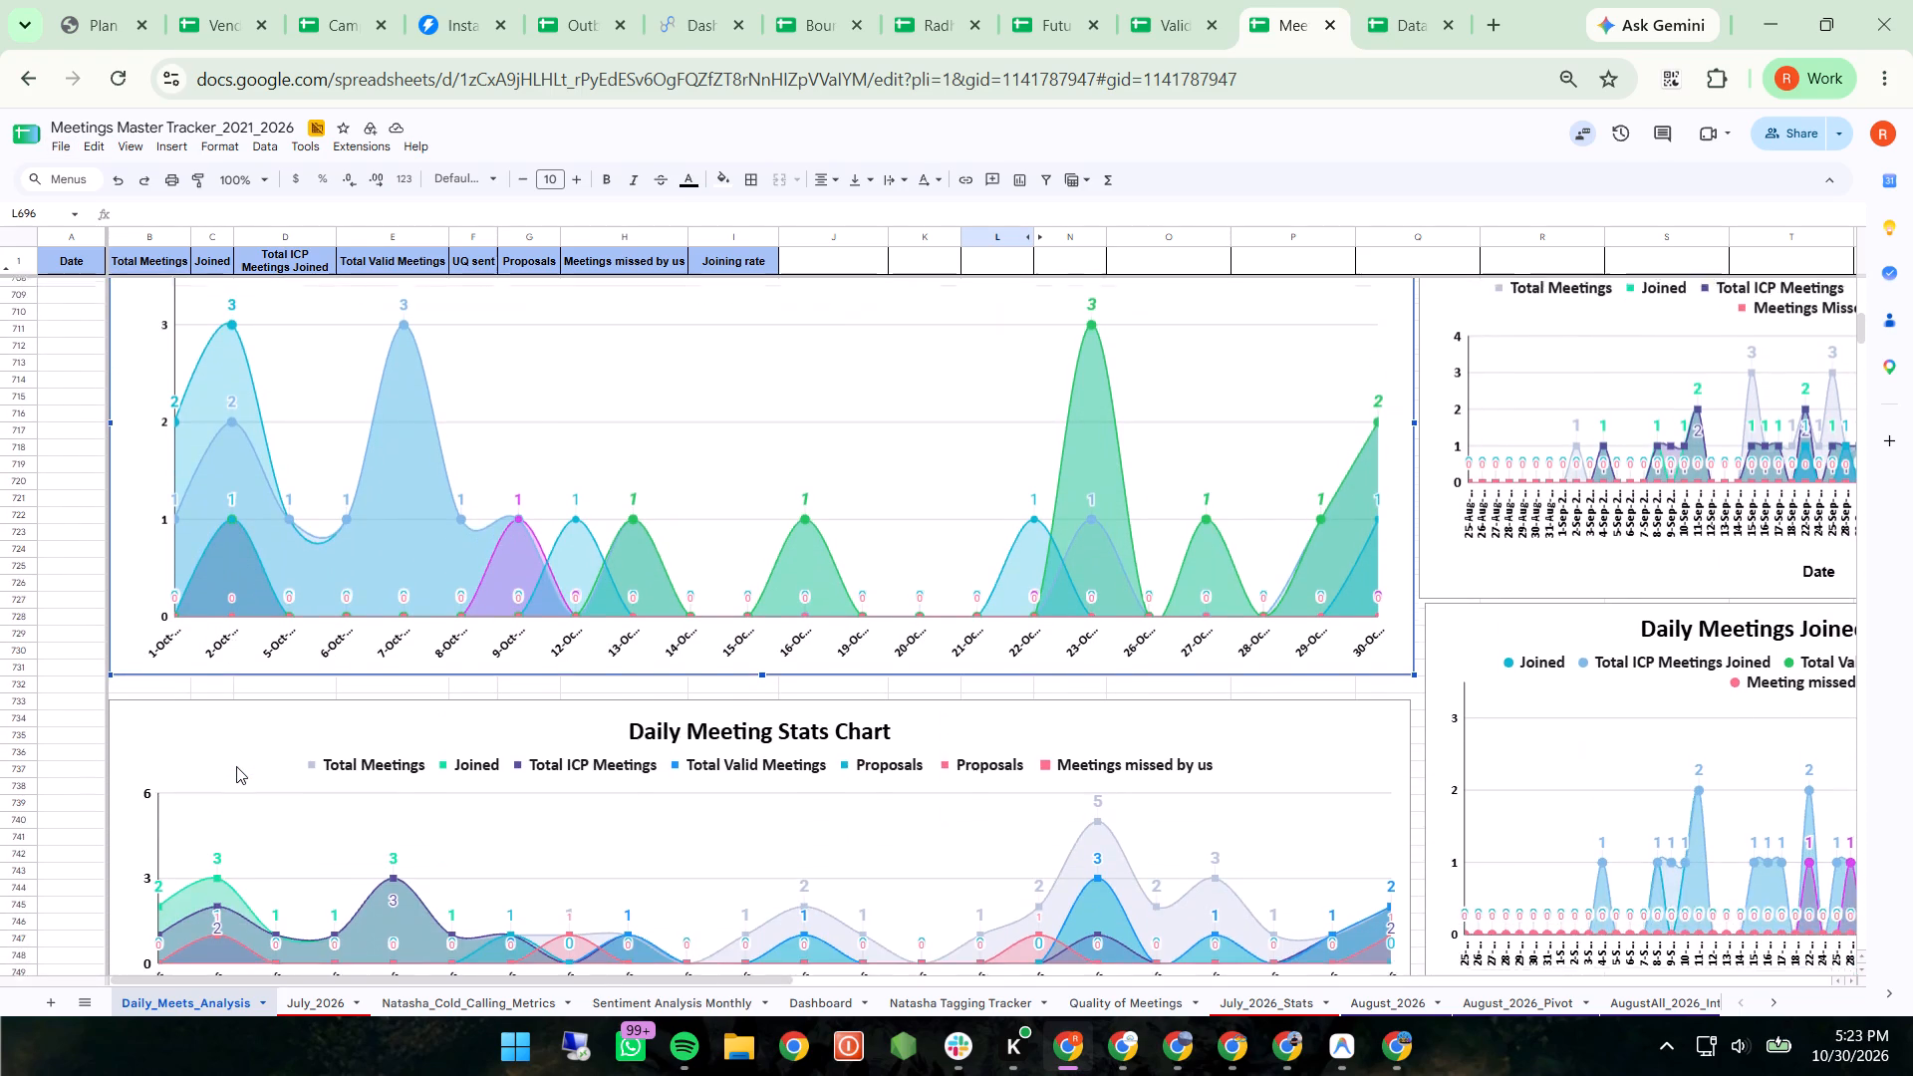
pyautogui.scroll(-2, 236, 766)
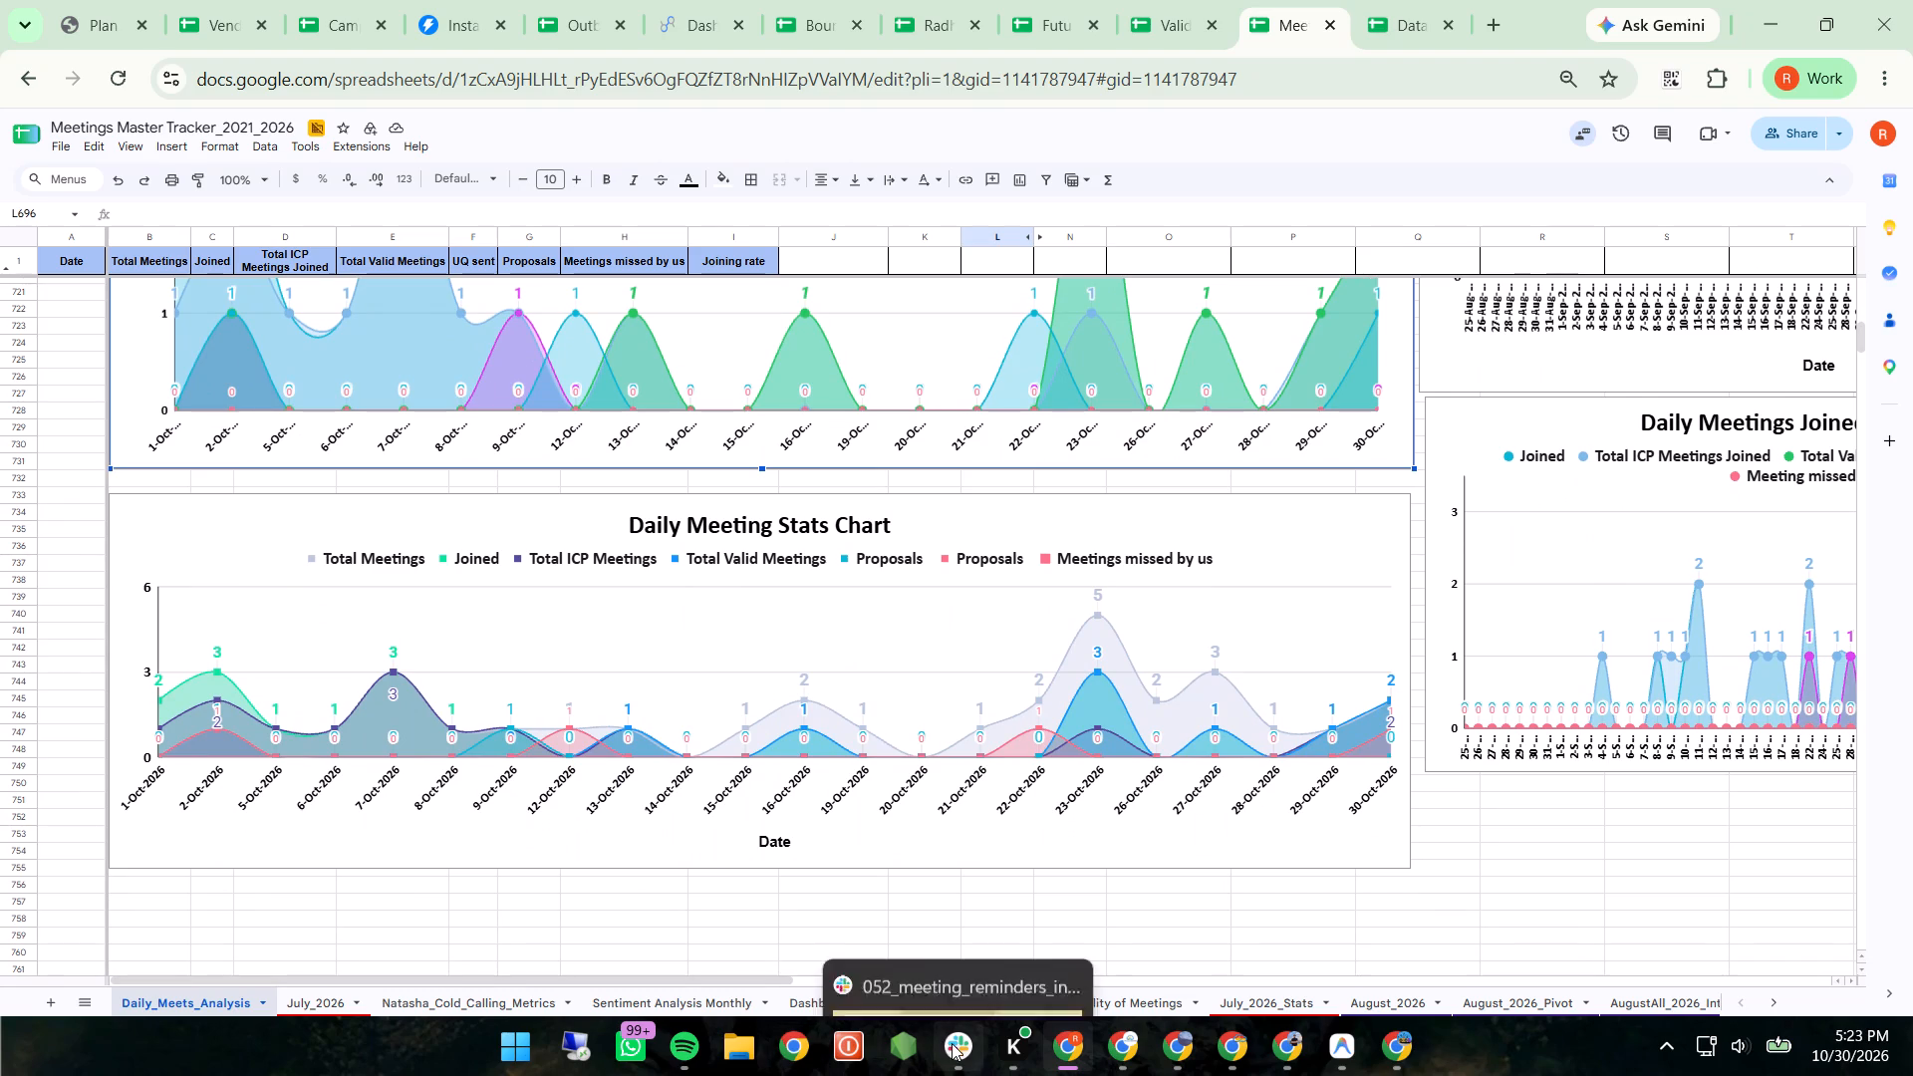
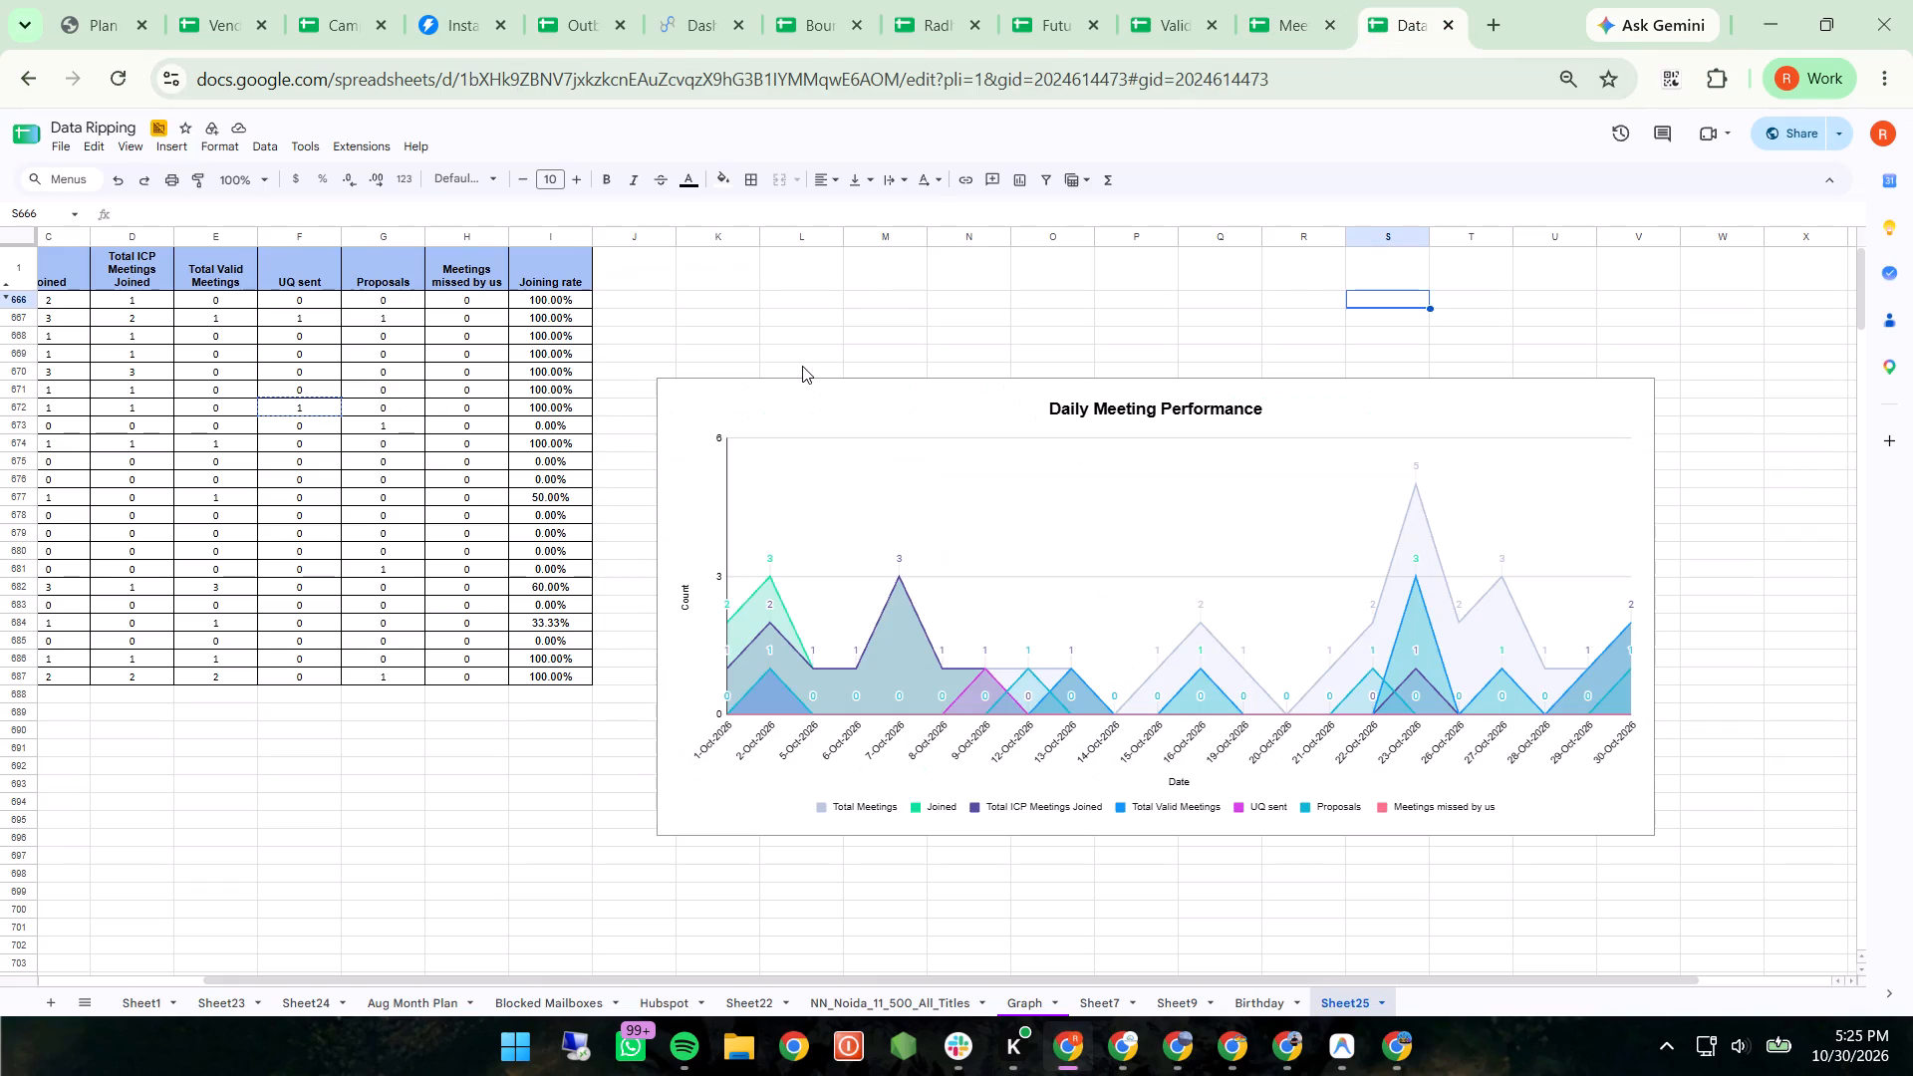
pyautogui.click(369, 147)
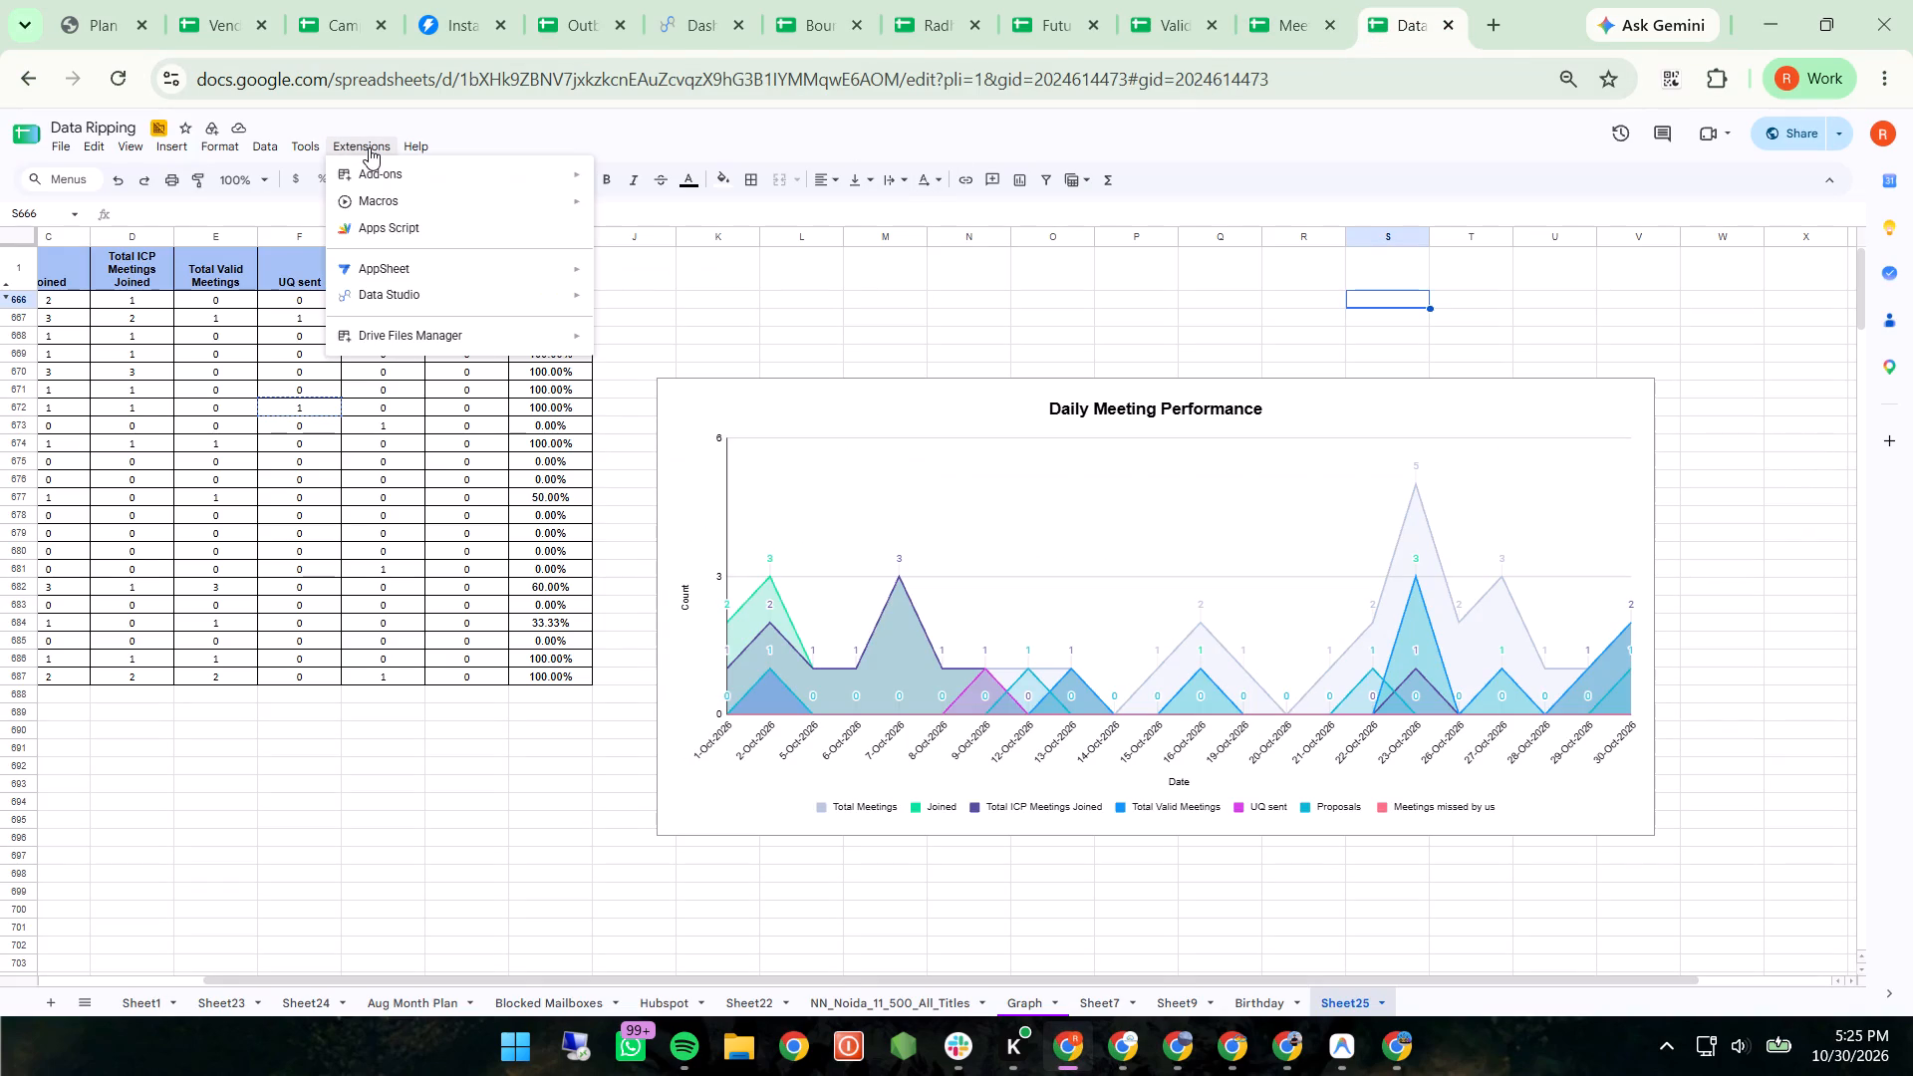
pyautogui.click(387, 222)
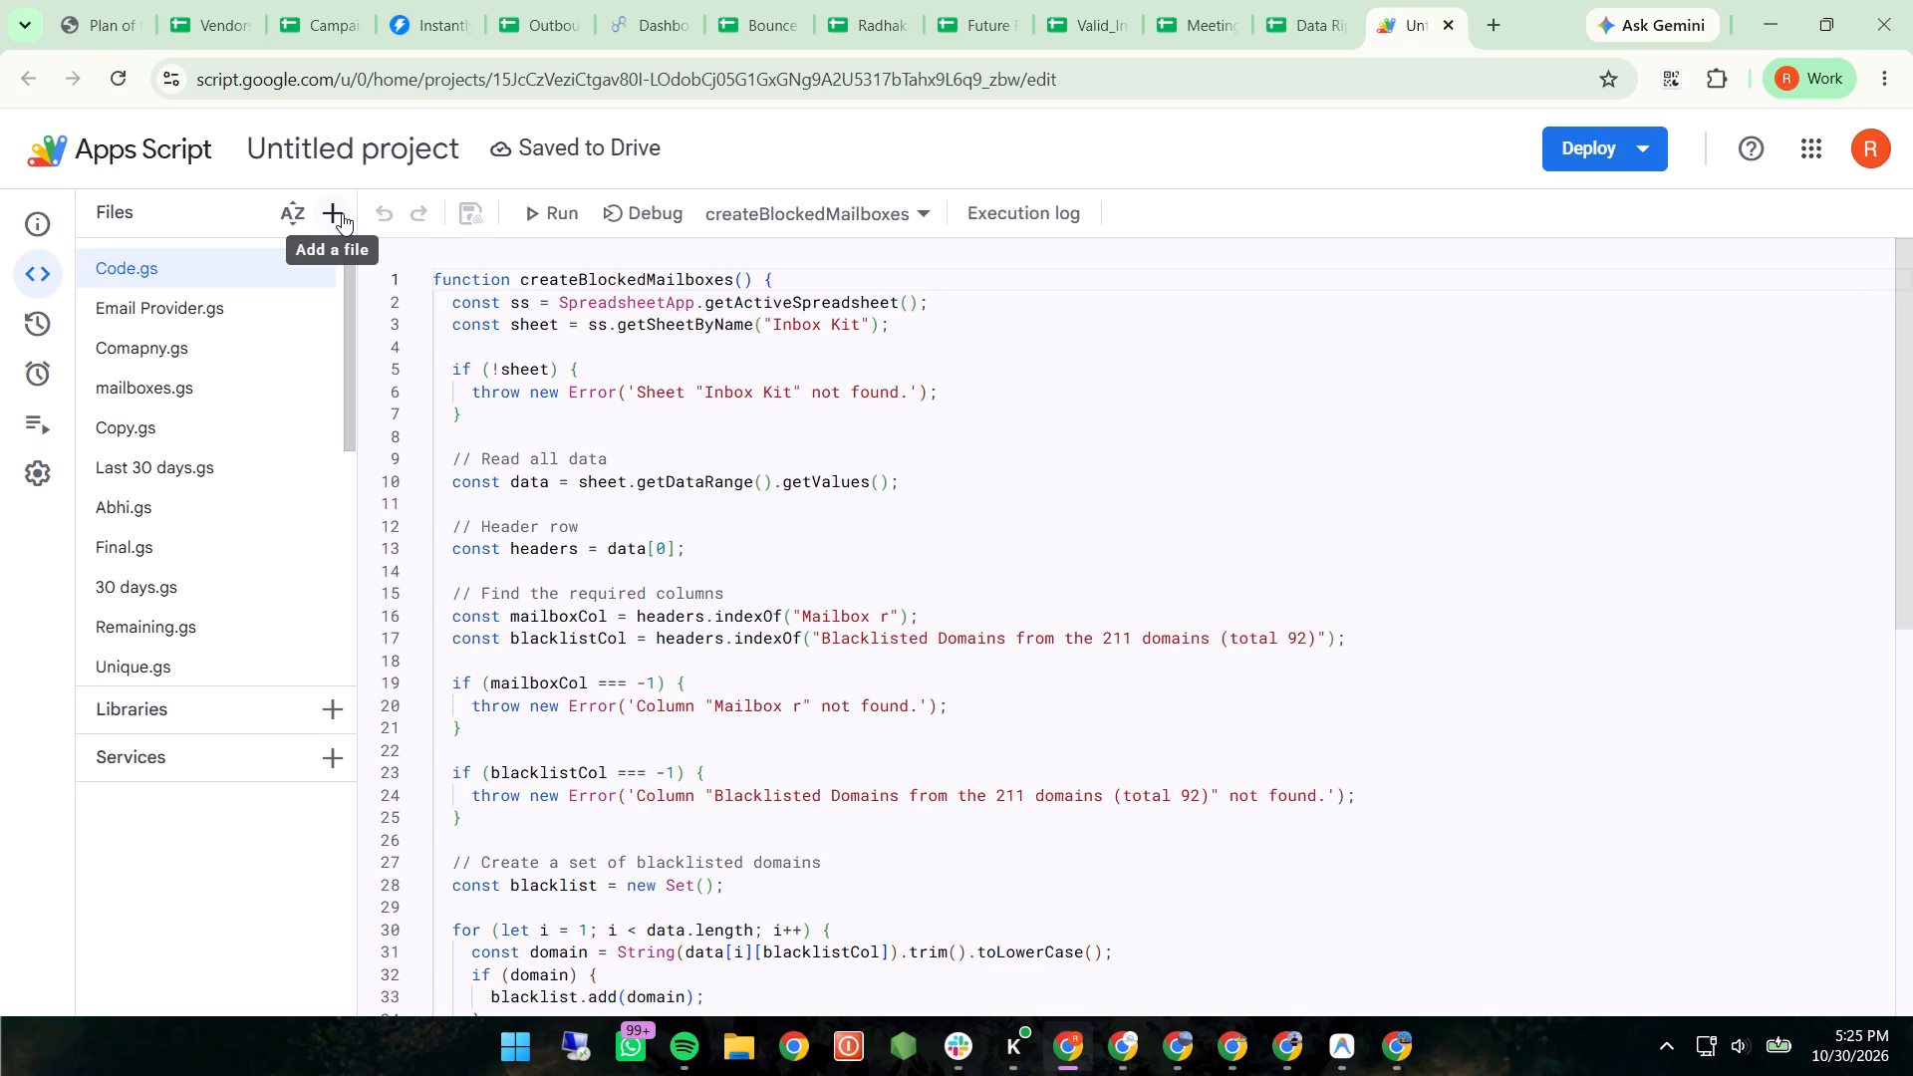
# Add a new script file, replace its default code with the copied createTwoMeetingCharts script, and save the project.
pyautogui.click(342, 213)
pyautogui.click(358, 263)
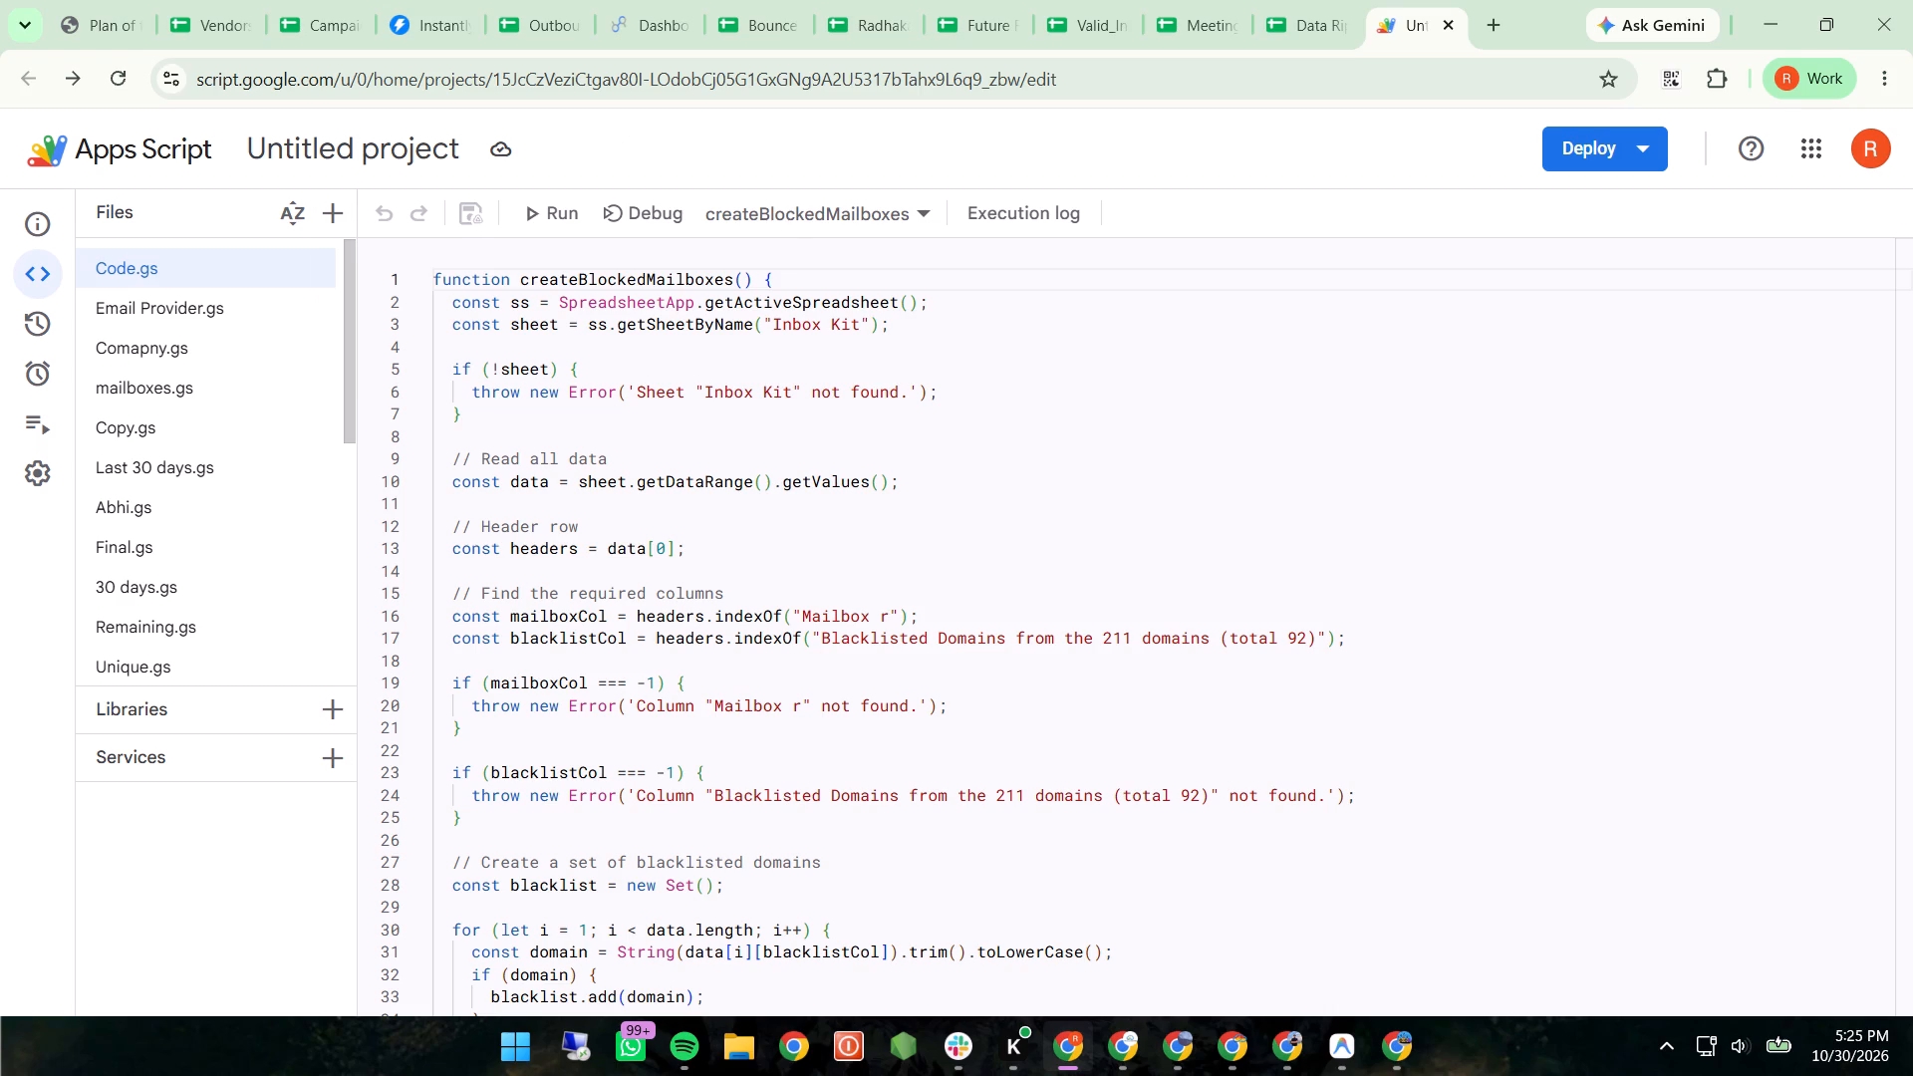
pyautogui.click(341, 214)
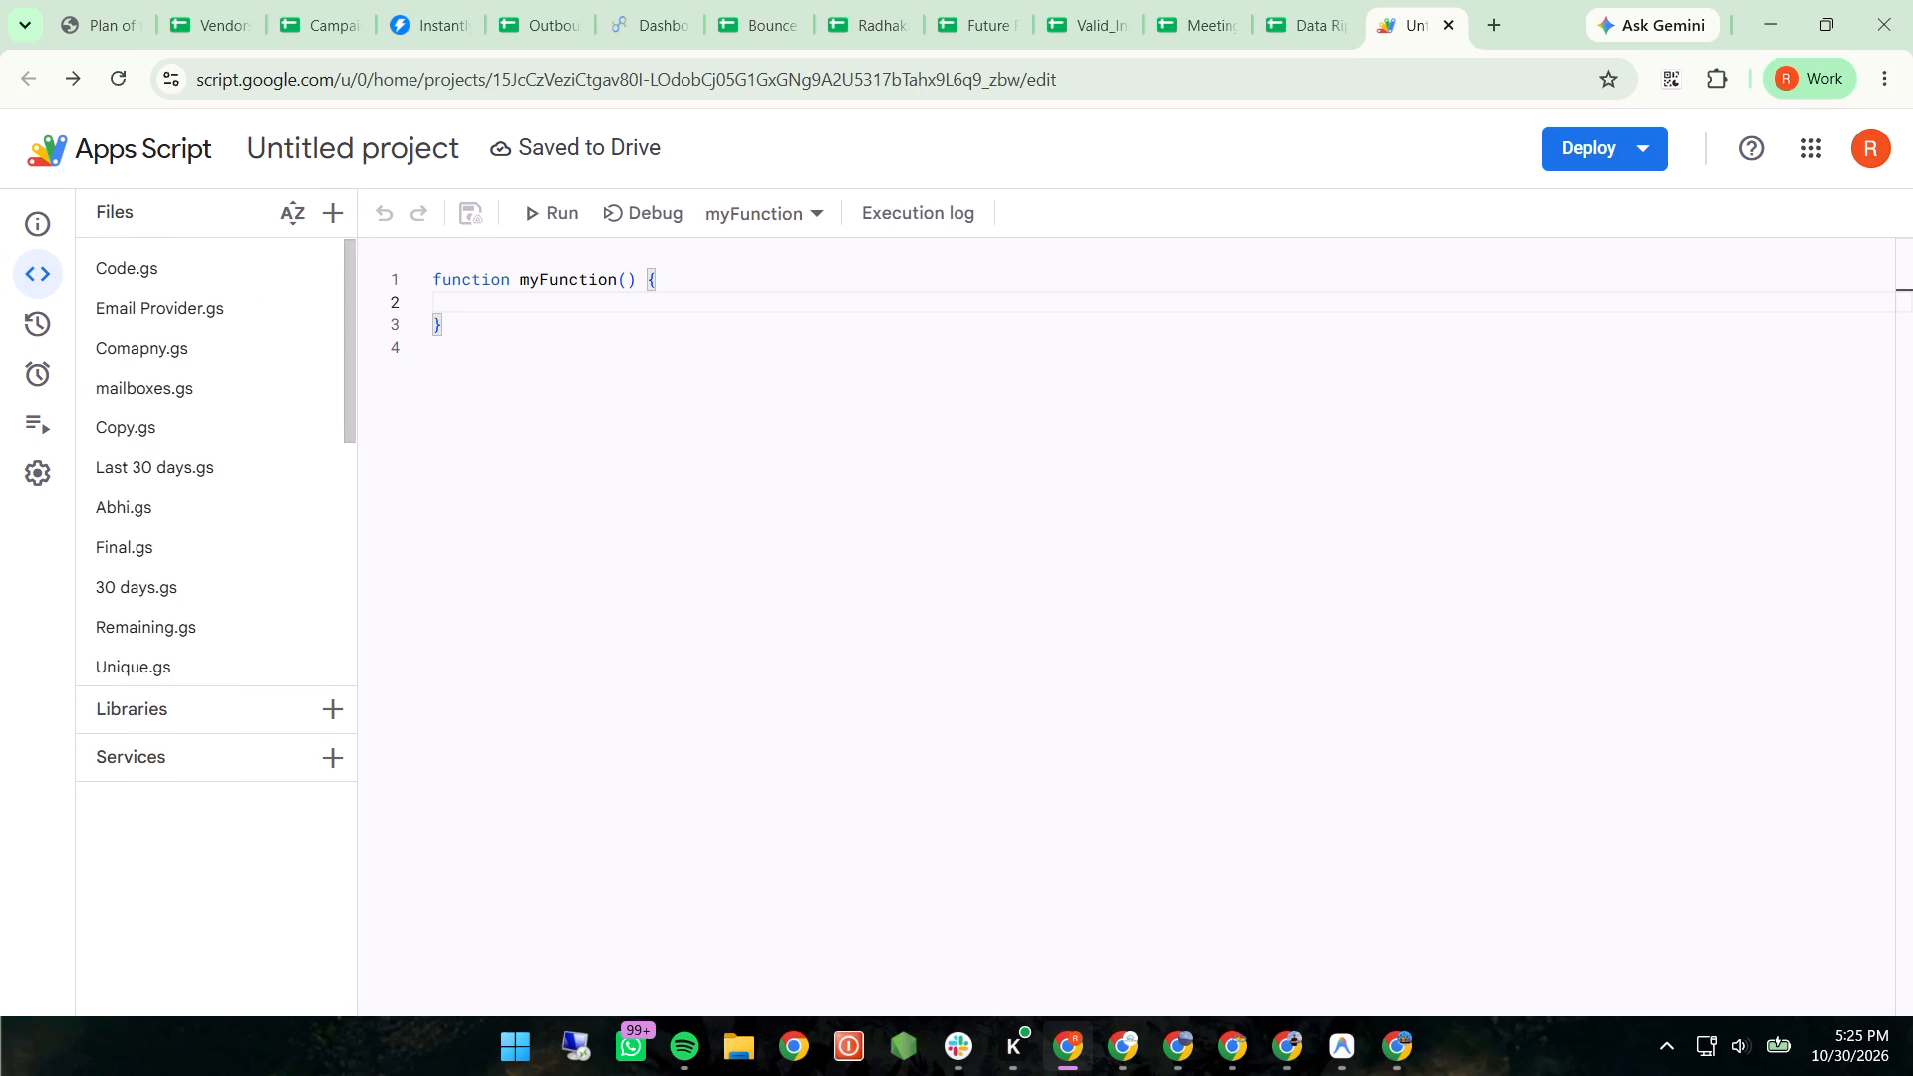
pyautogui.hotkey('ctrl', 'a')
pyautogui.hotkey('ctrl', 'v')
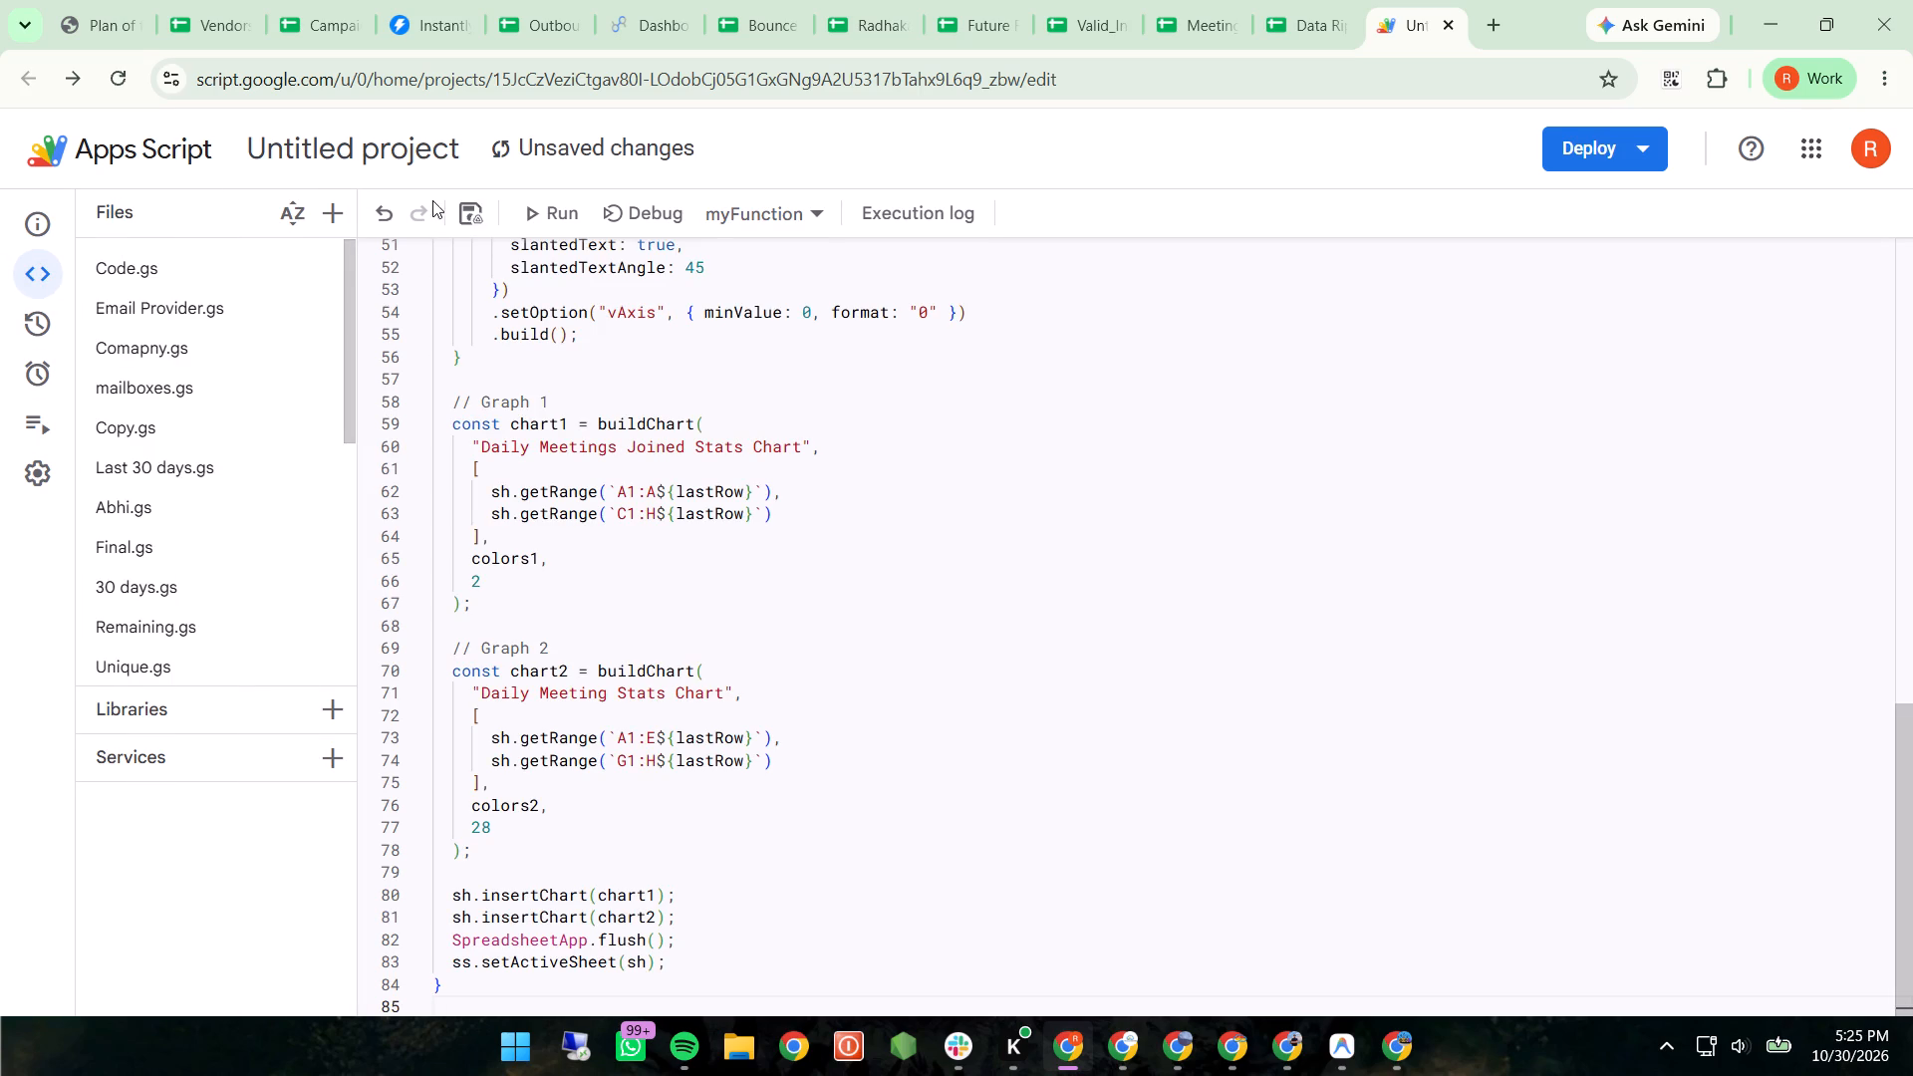
pyautogui.click(466, 213)
# Run the createTwoMeetingCharts function to generate the two meeting charts in Sheet25.
pyautogui.scroll(19, 796, 380)
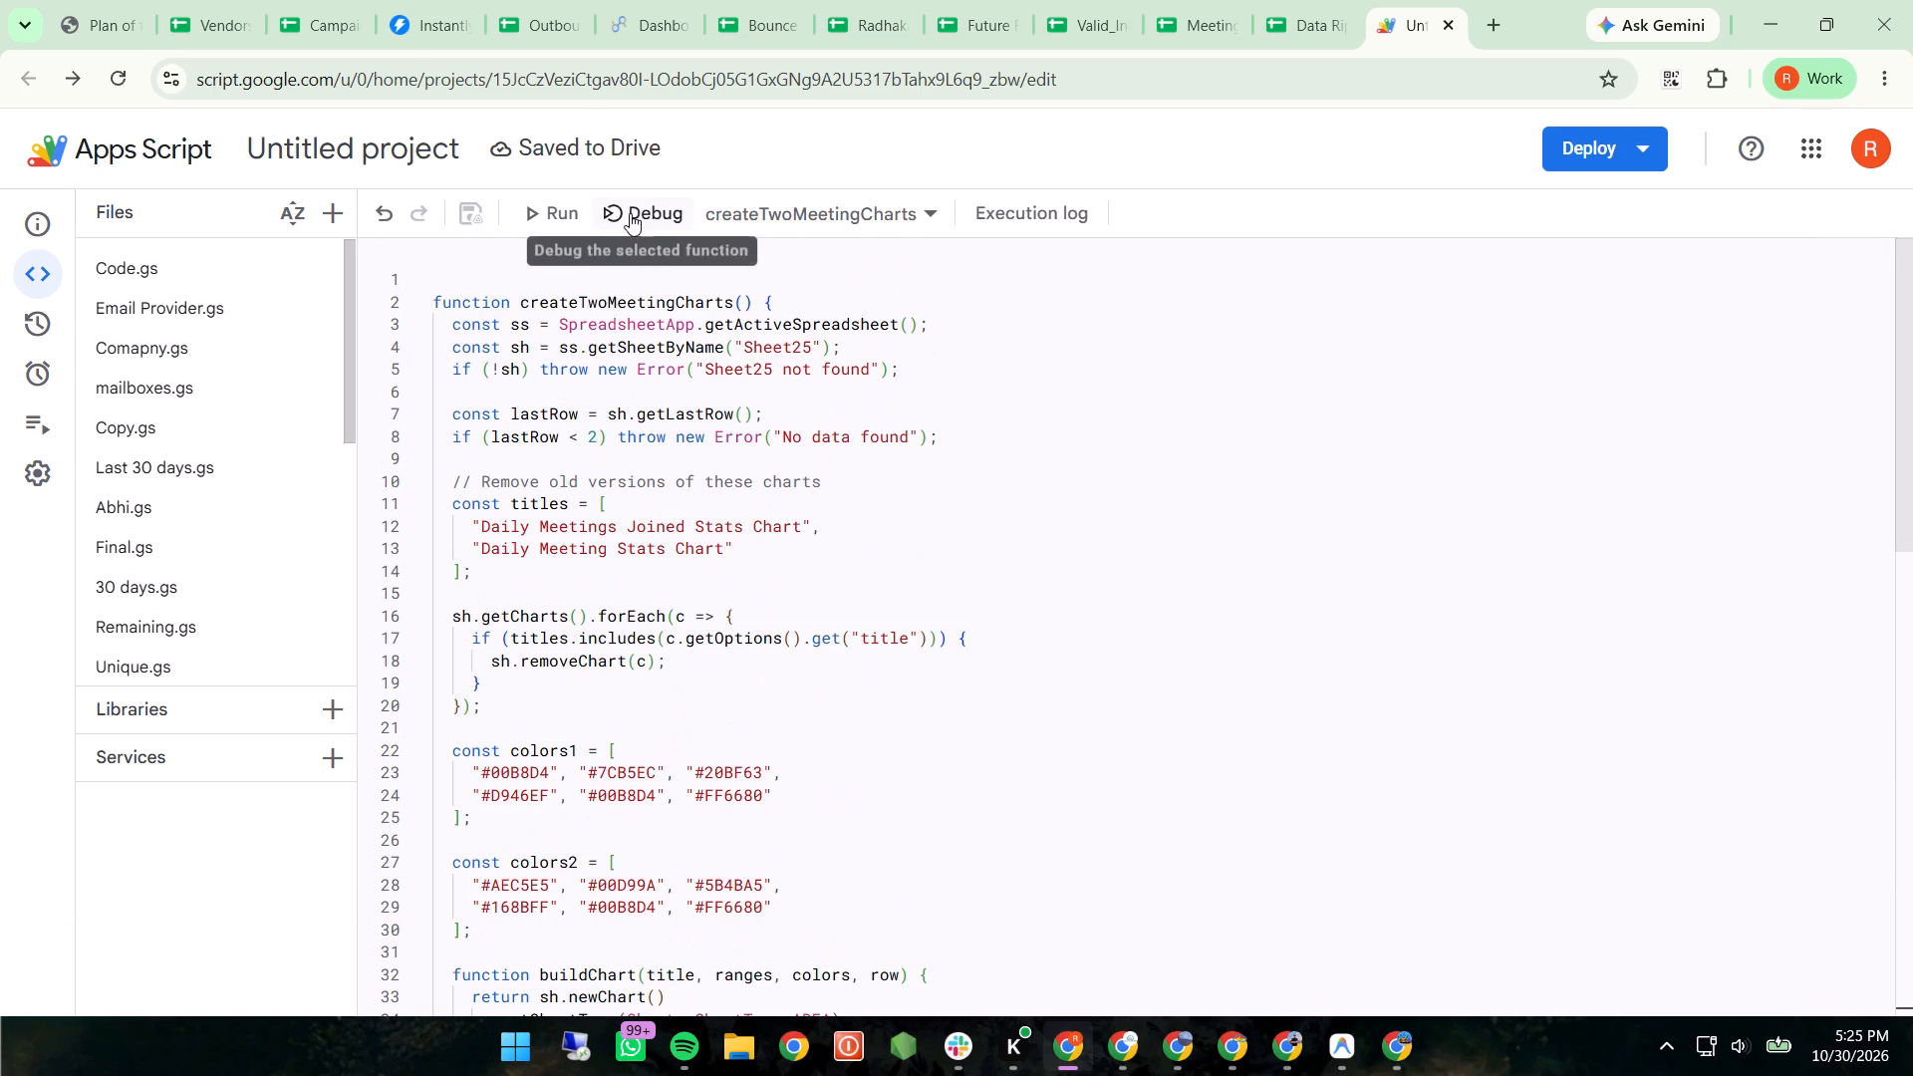
pyautogui.click(558, 212)
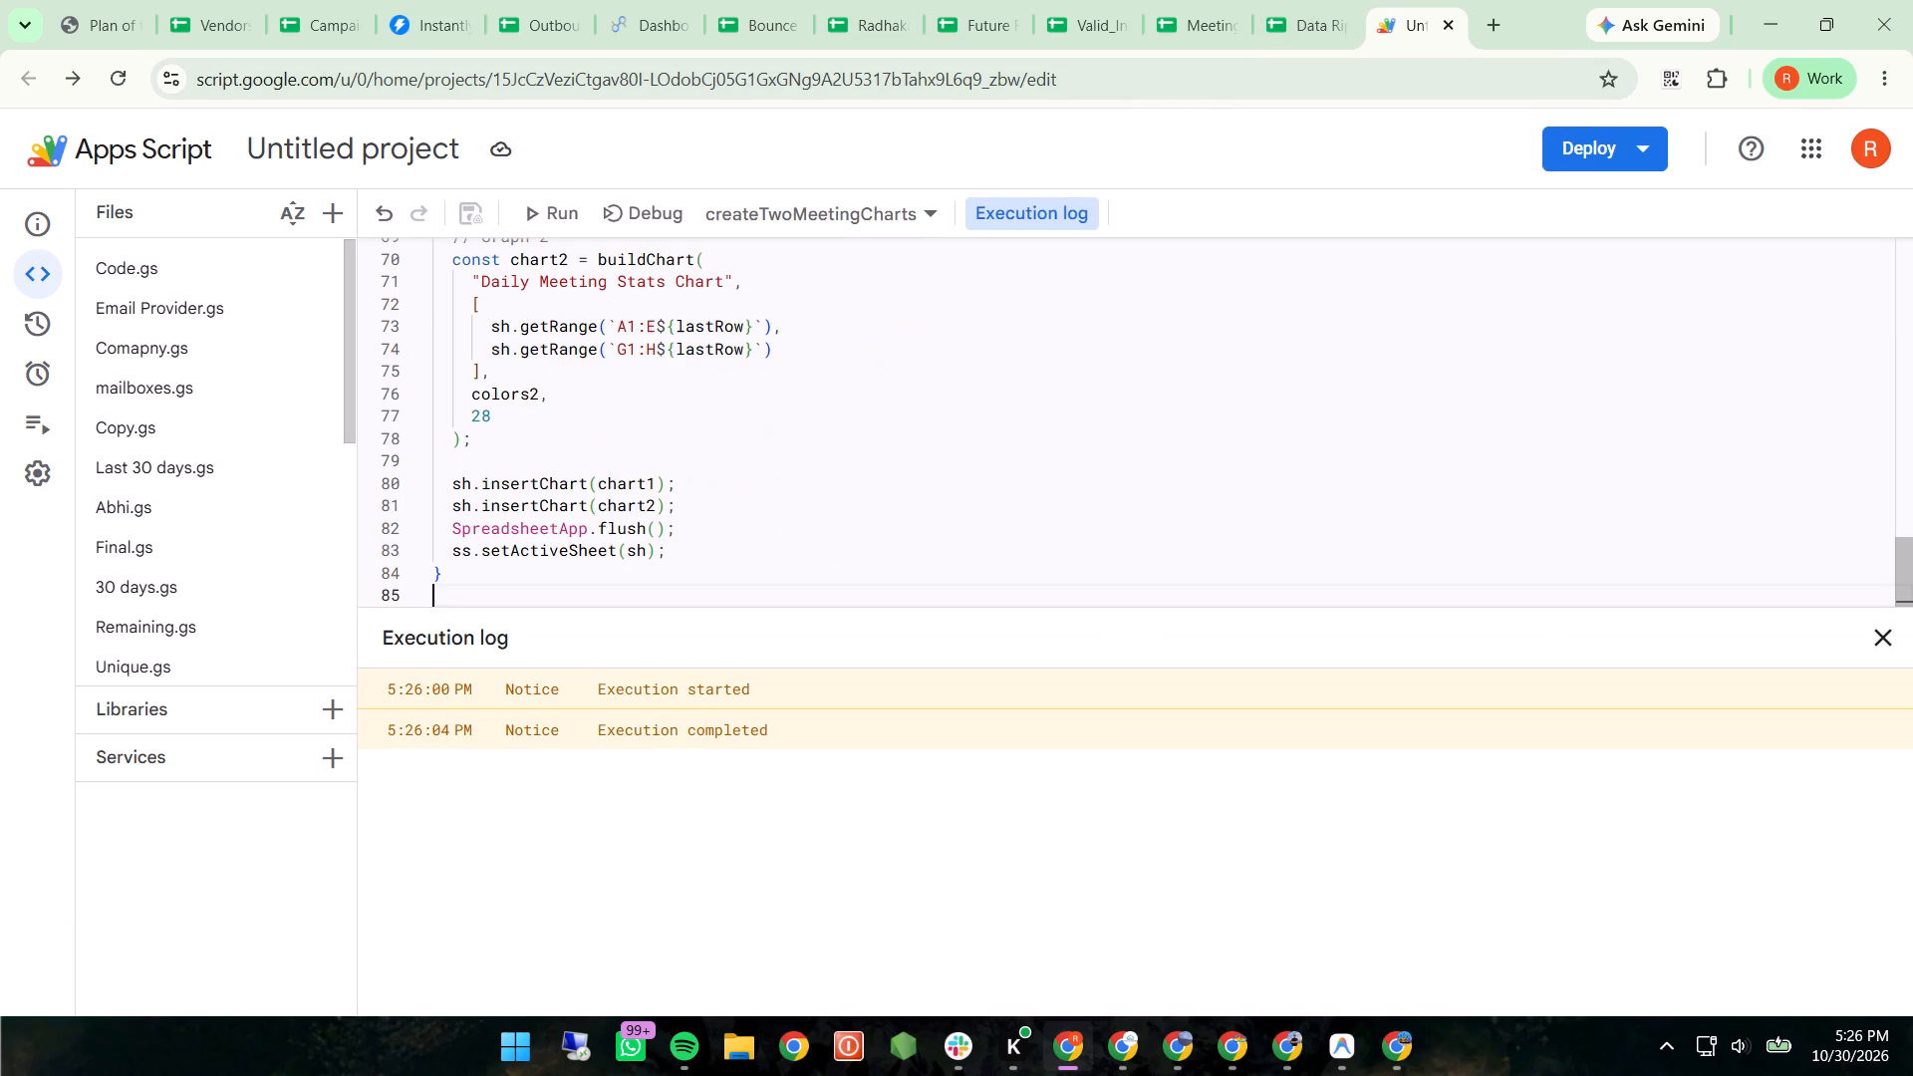
# Return to Sheet25 in Data Ripping and move the overlapped Daily Meeting Performance chart just below the Daily Meeting Stats Chart.
pyautogui.click(1305, 23)
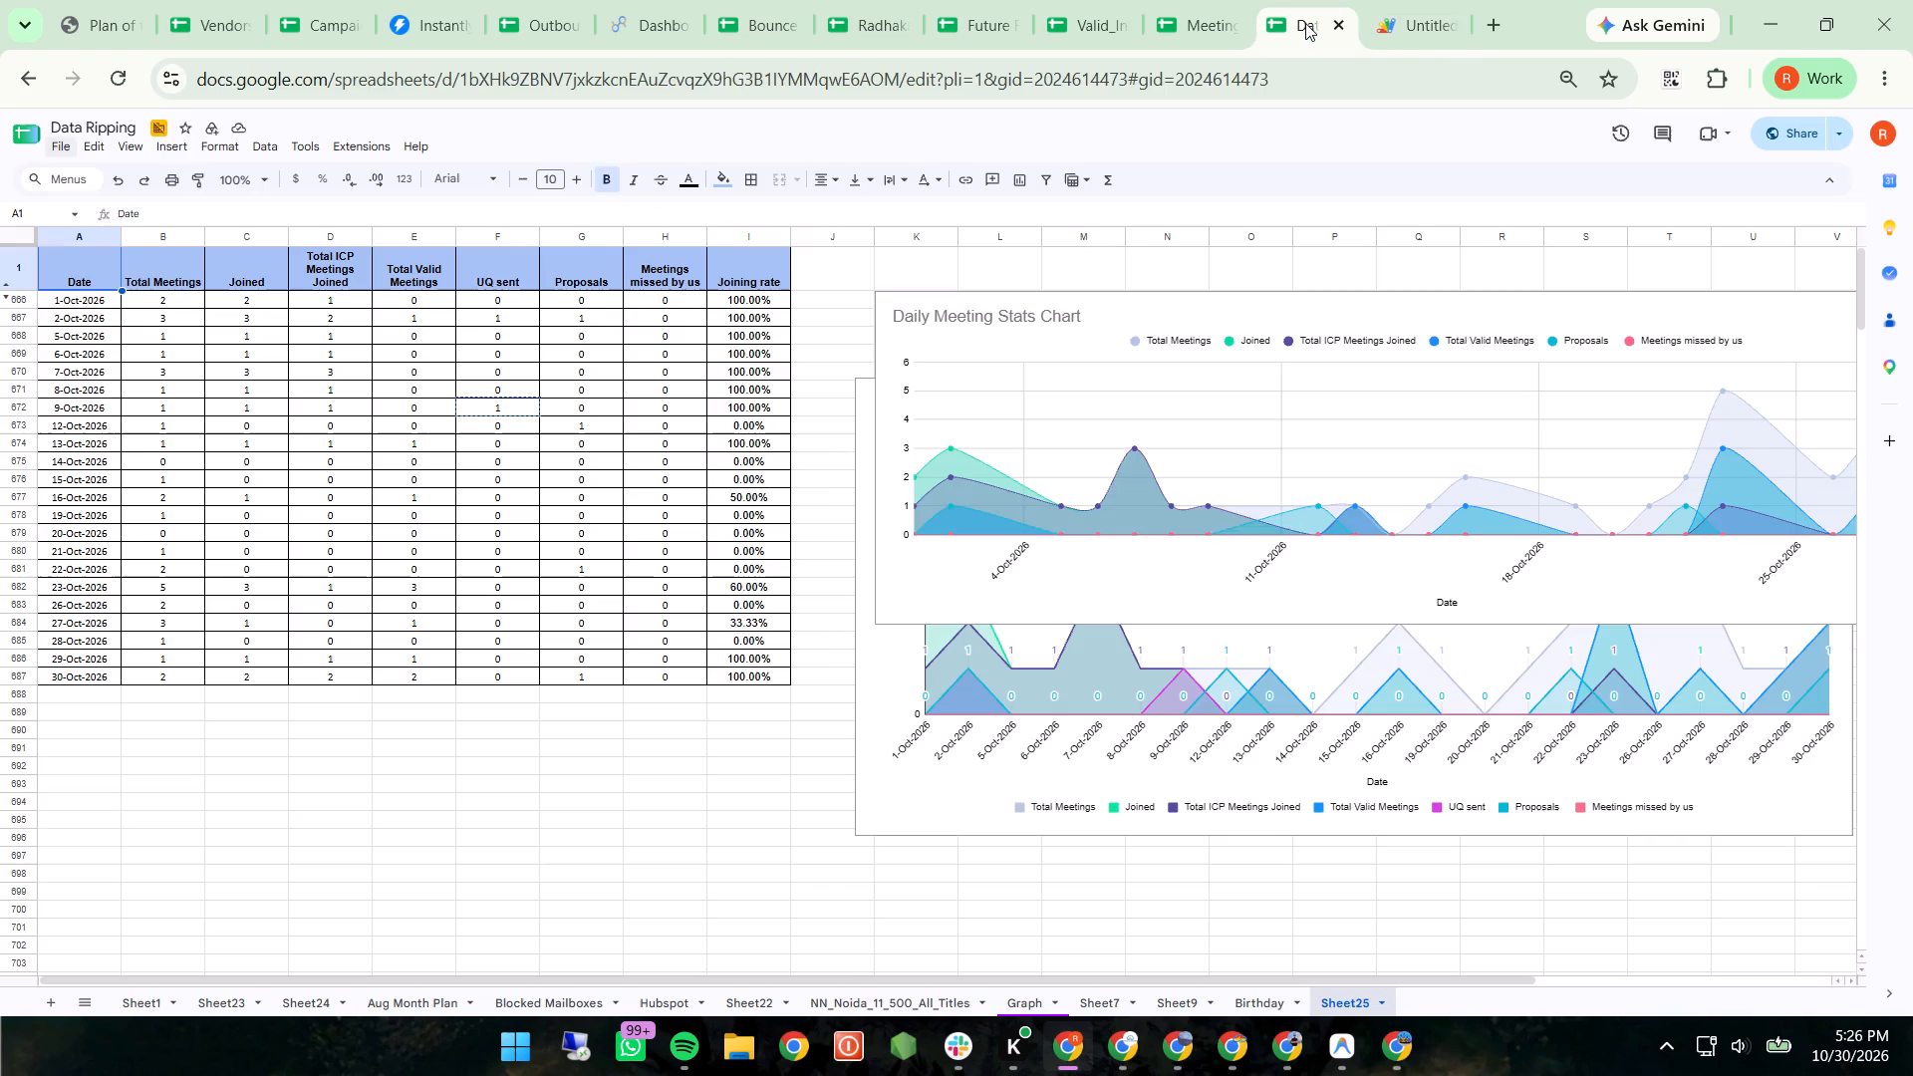
pyautogui.click(1254, 721)
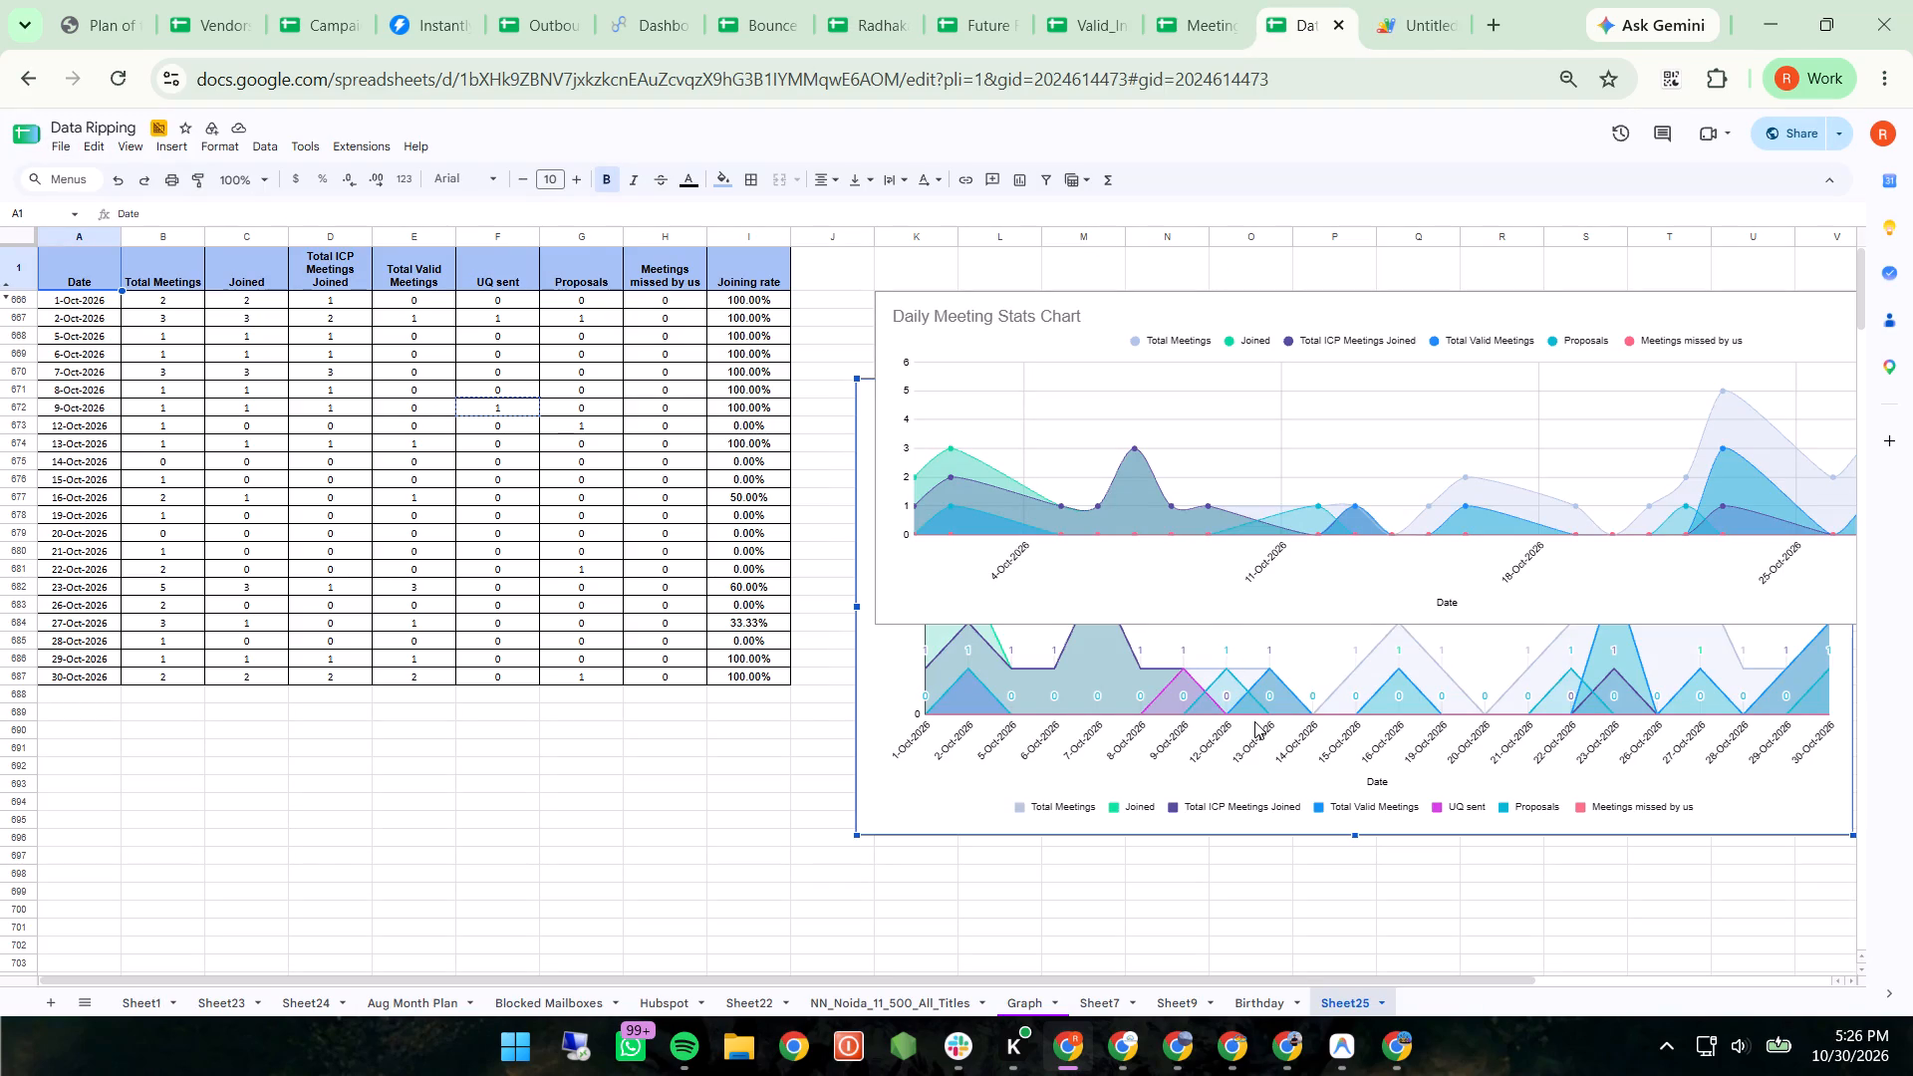
pyautogui.moveTo(1254, 721); pyautogui.dragTo(1245, 984)
# Examine both generated charts in Sheet25, comparing their series, date axes, data labels and legends.
pyautogui.hscroll(-1, 1245, 984)
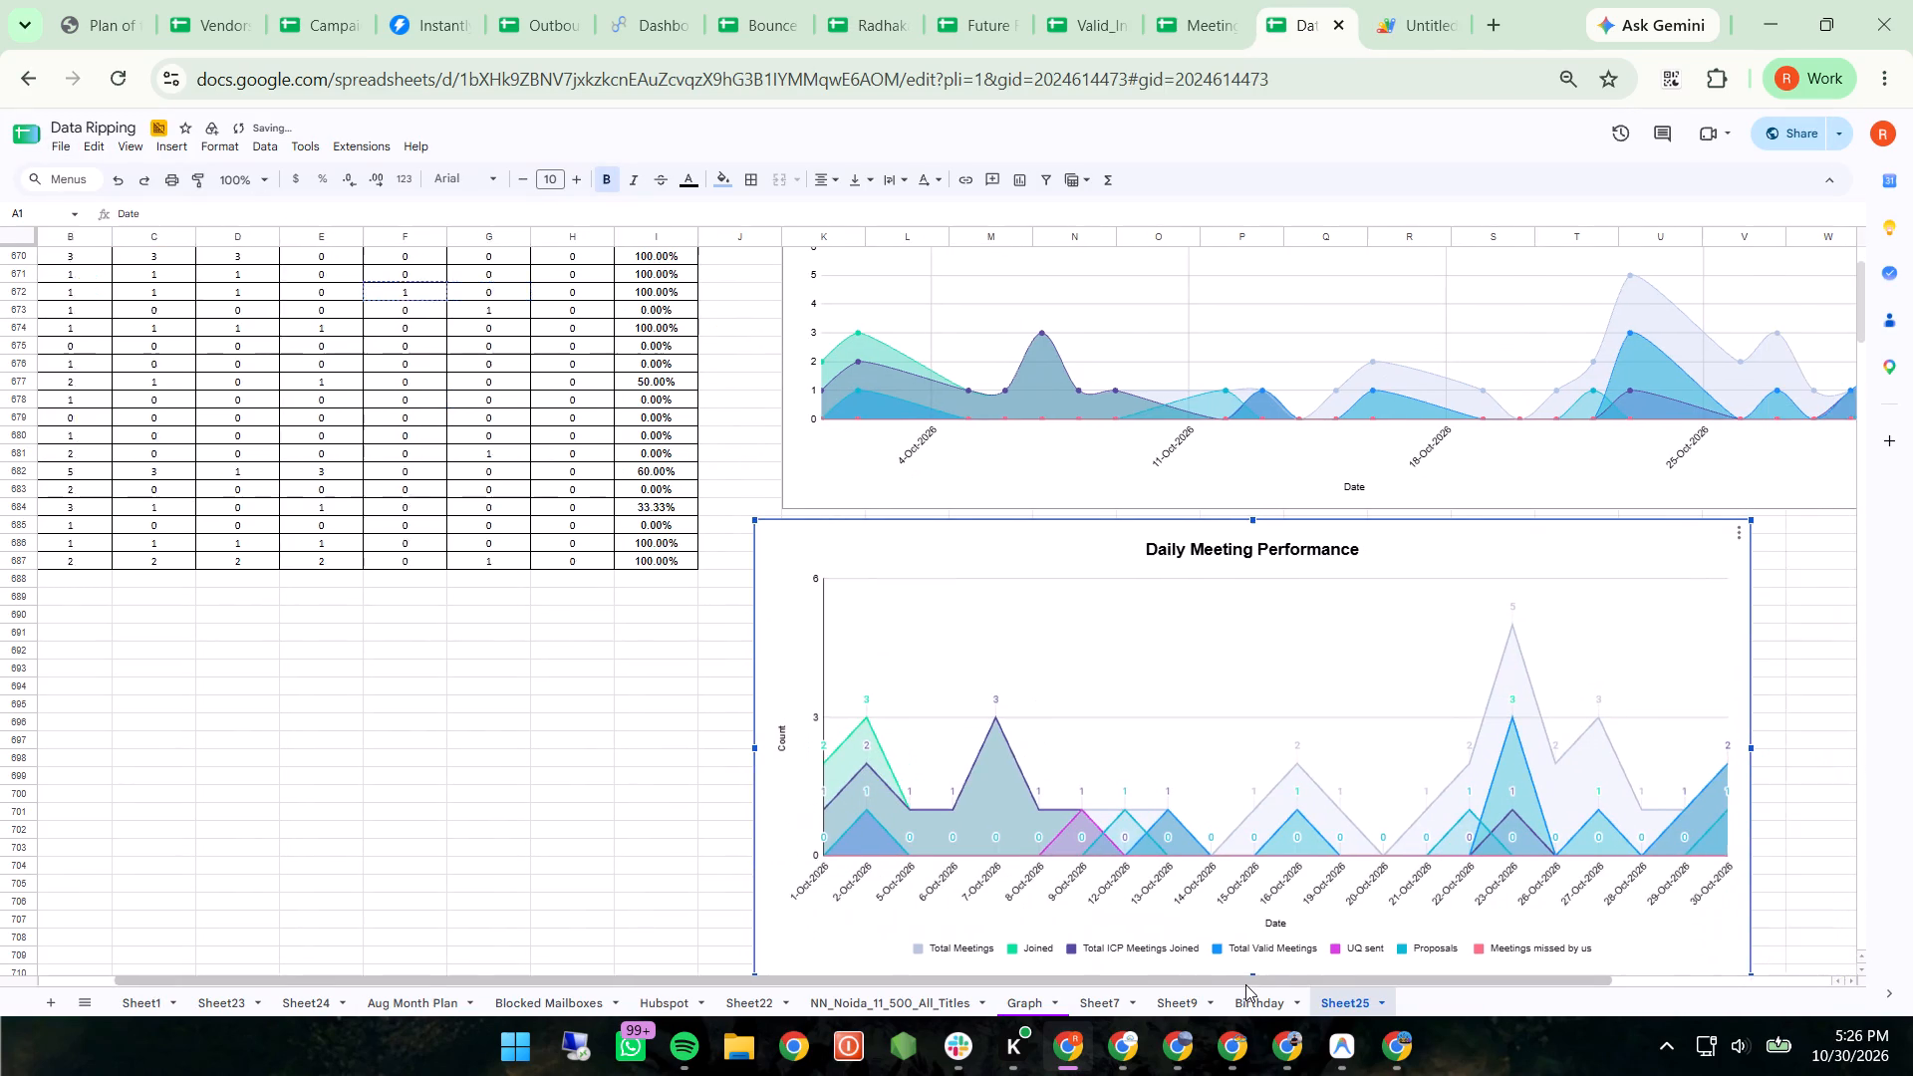
pyautogui.hscroll(-3, 1245, 984)
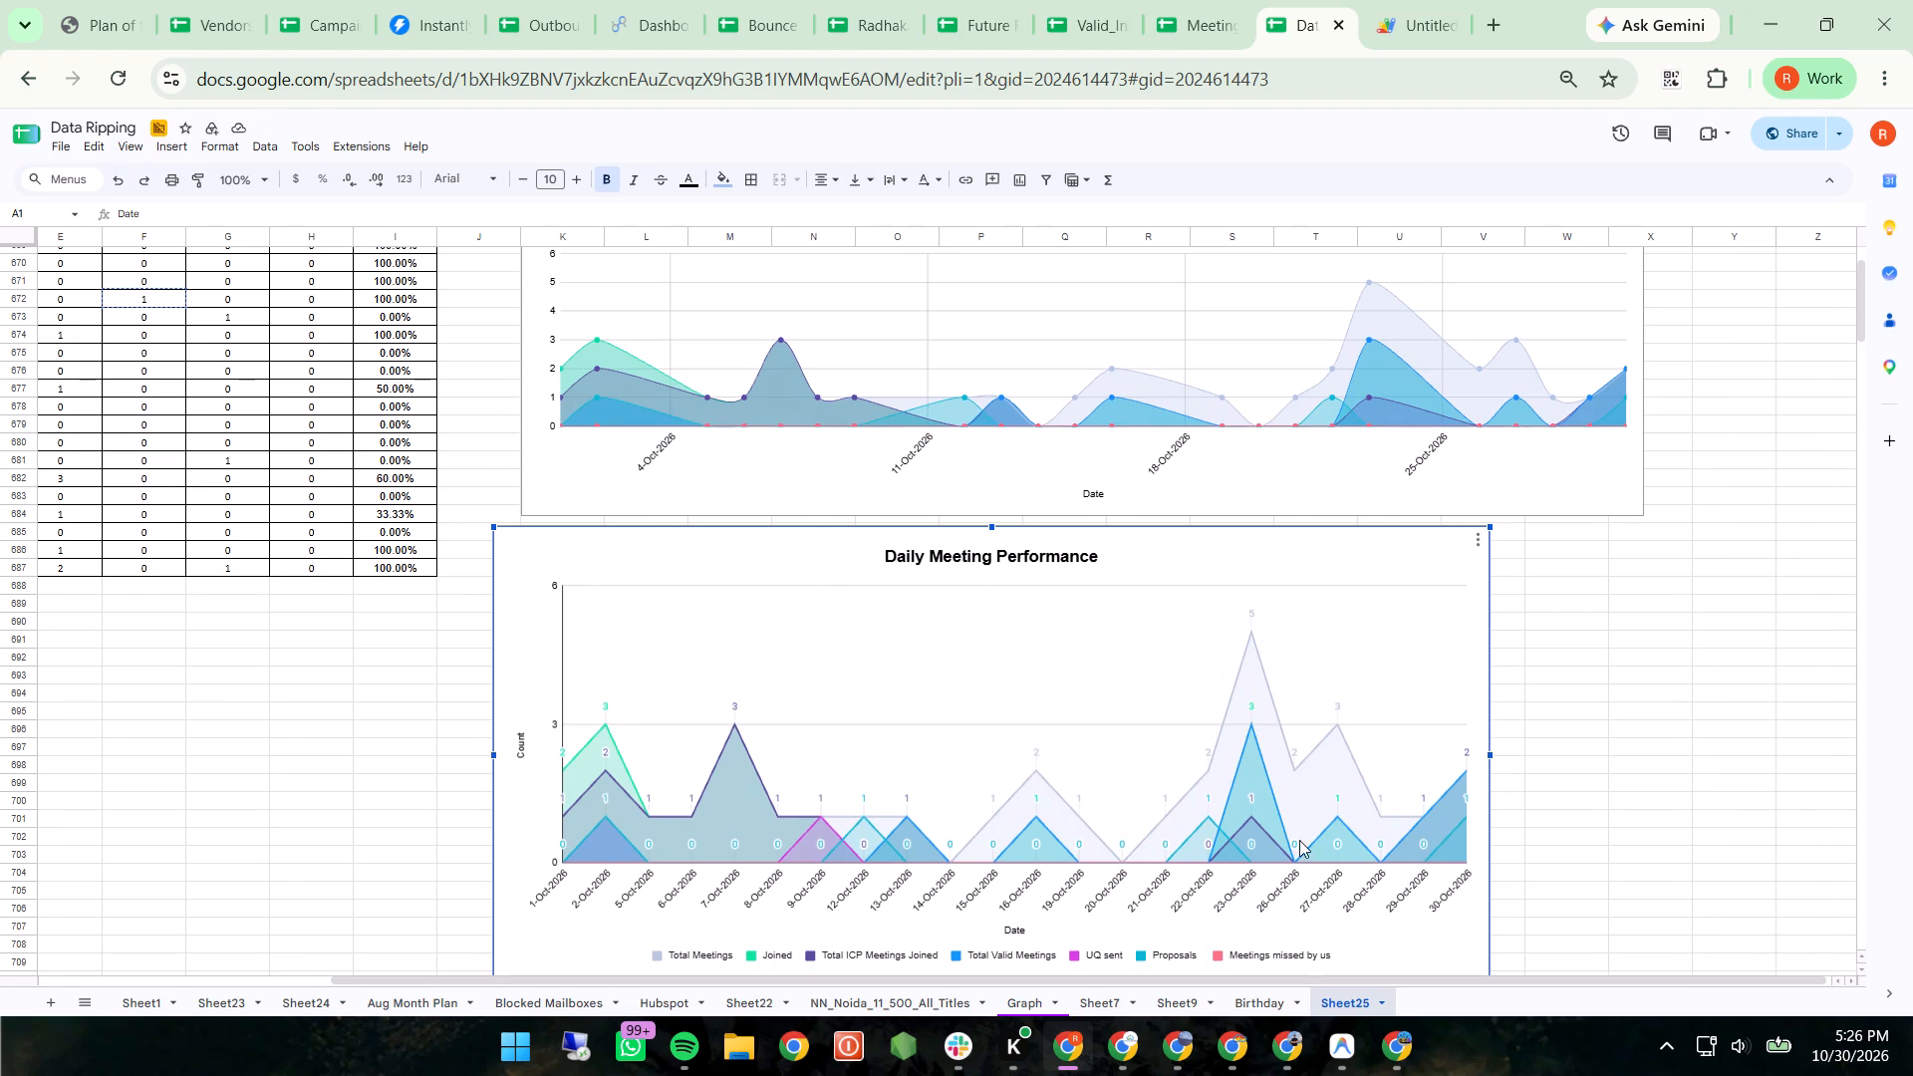
pyautogui.scroll(2, 1426, 716)
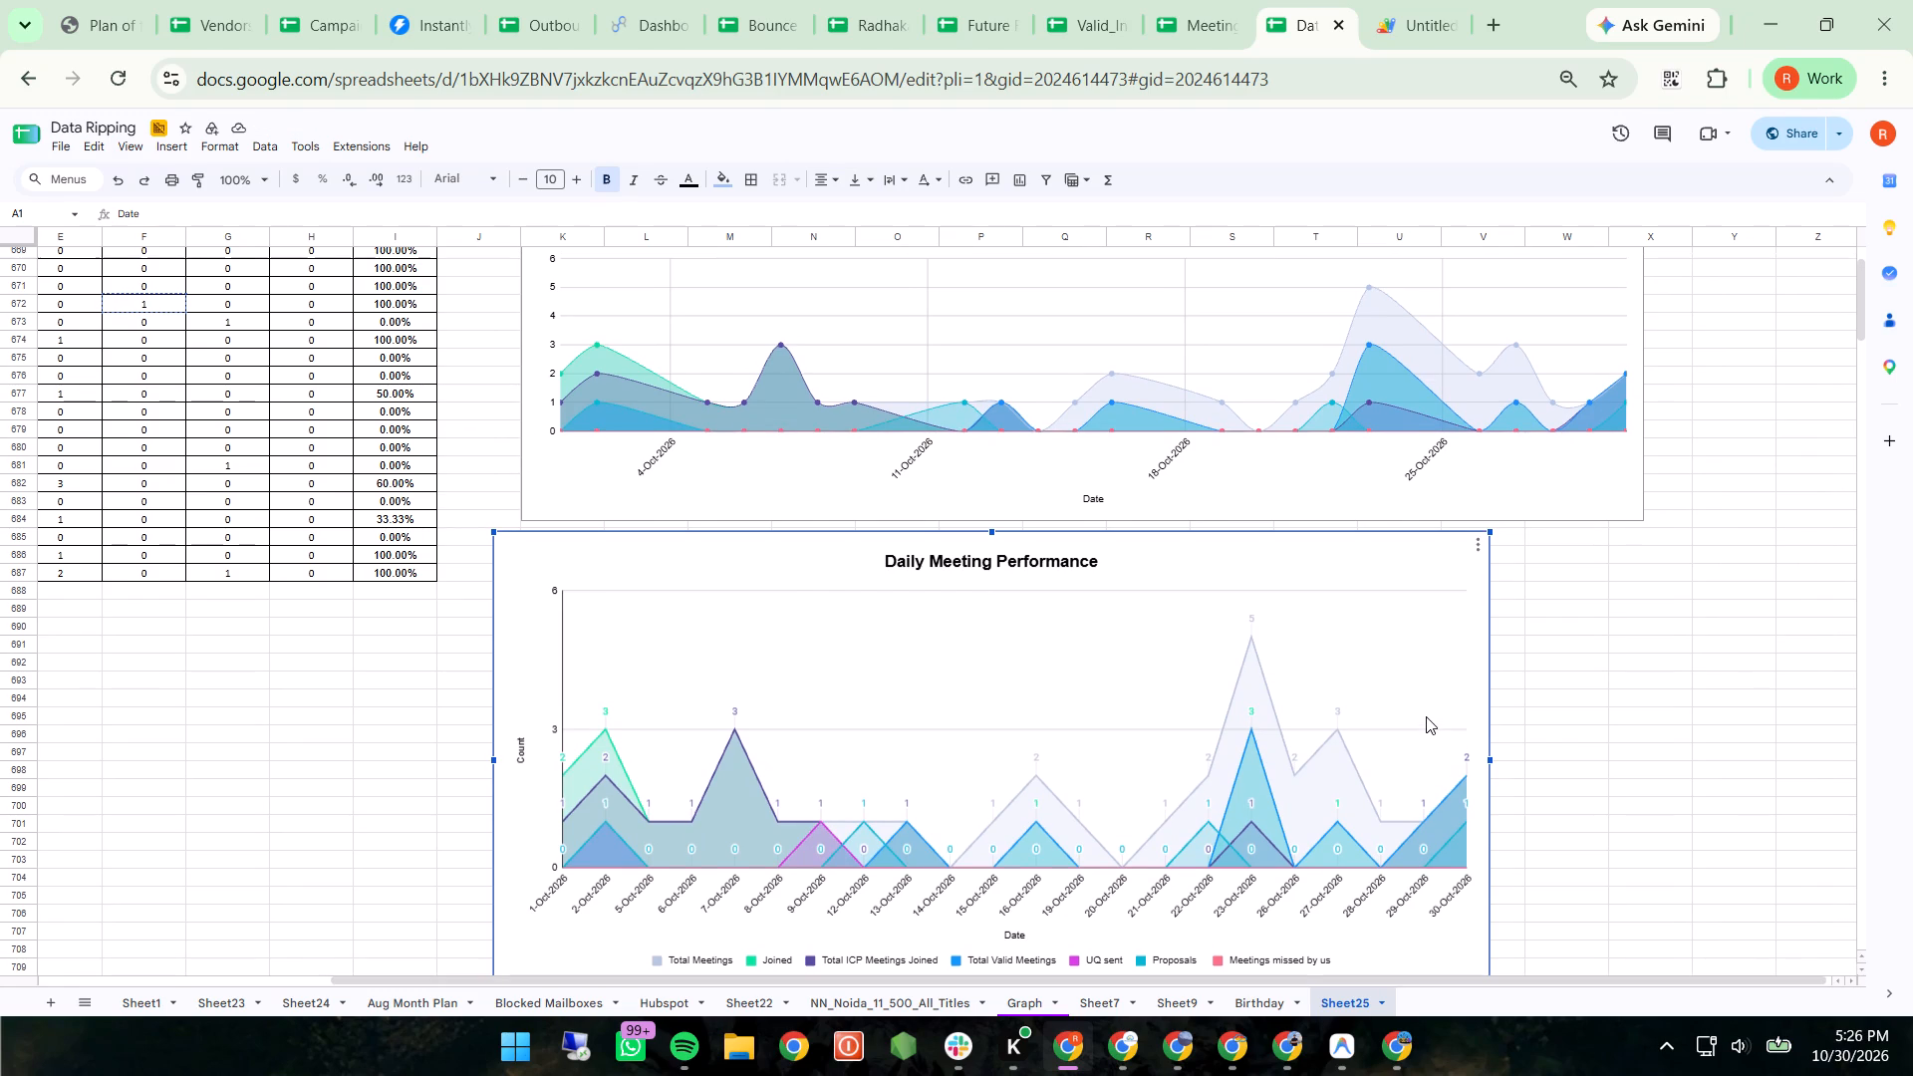
pyautogui.scroll(-1, 1426, 716)
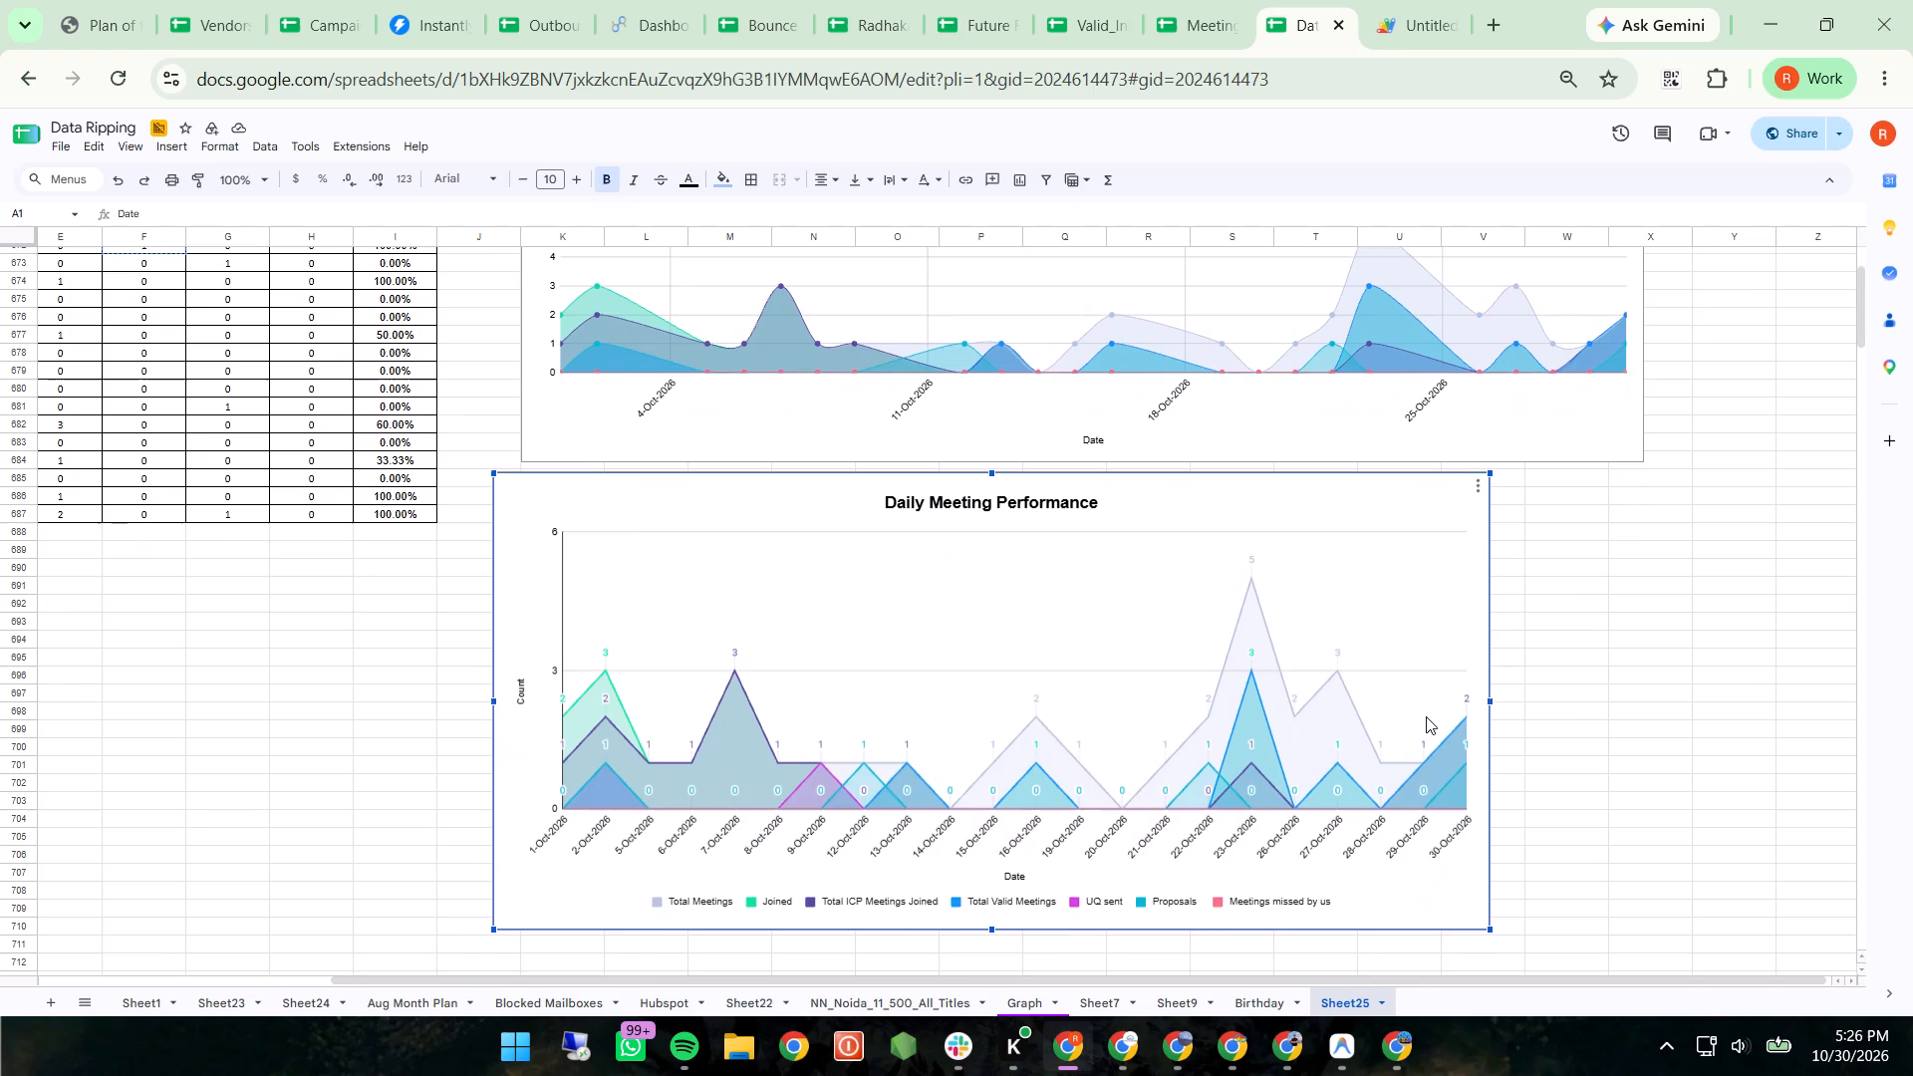
pyautogui.scroll(-1, 1426, 716)
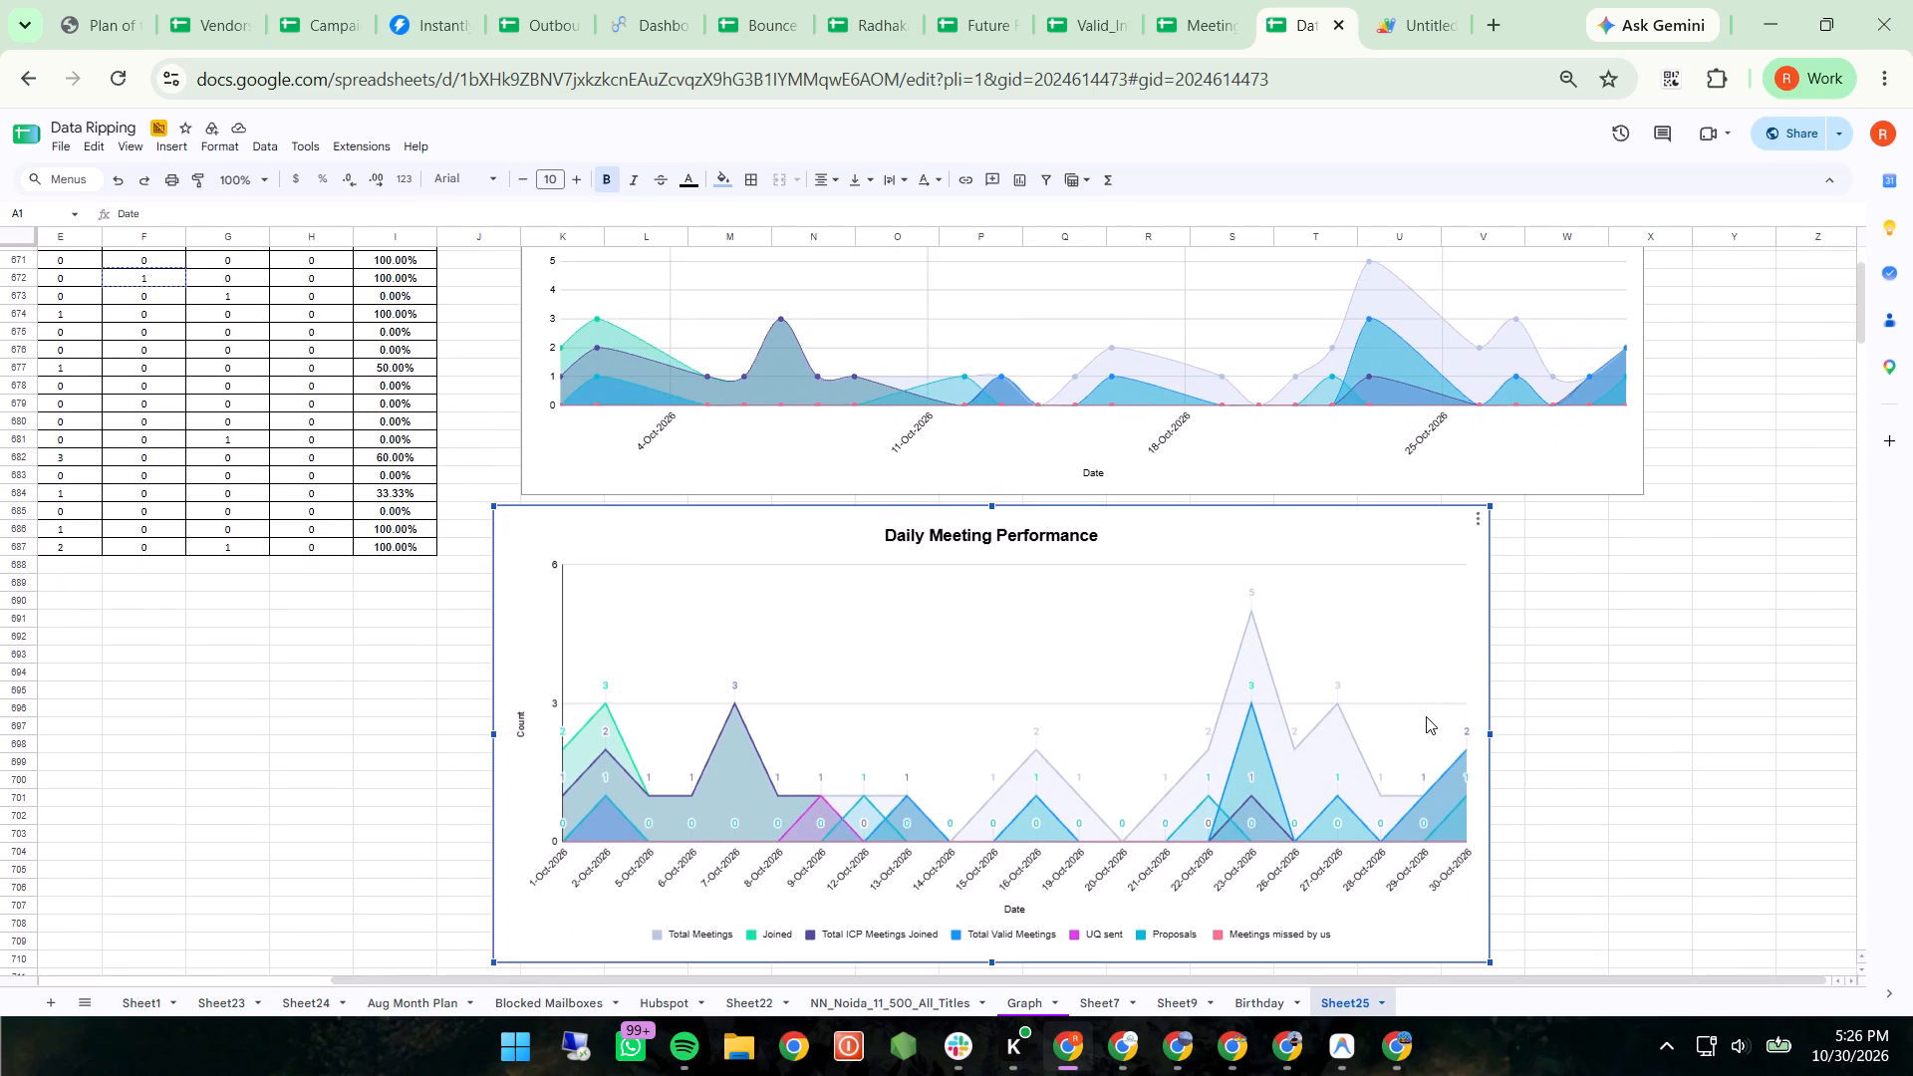
pyautogui.scroll(-1, 1426, 716)
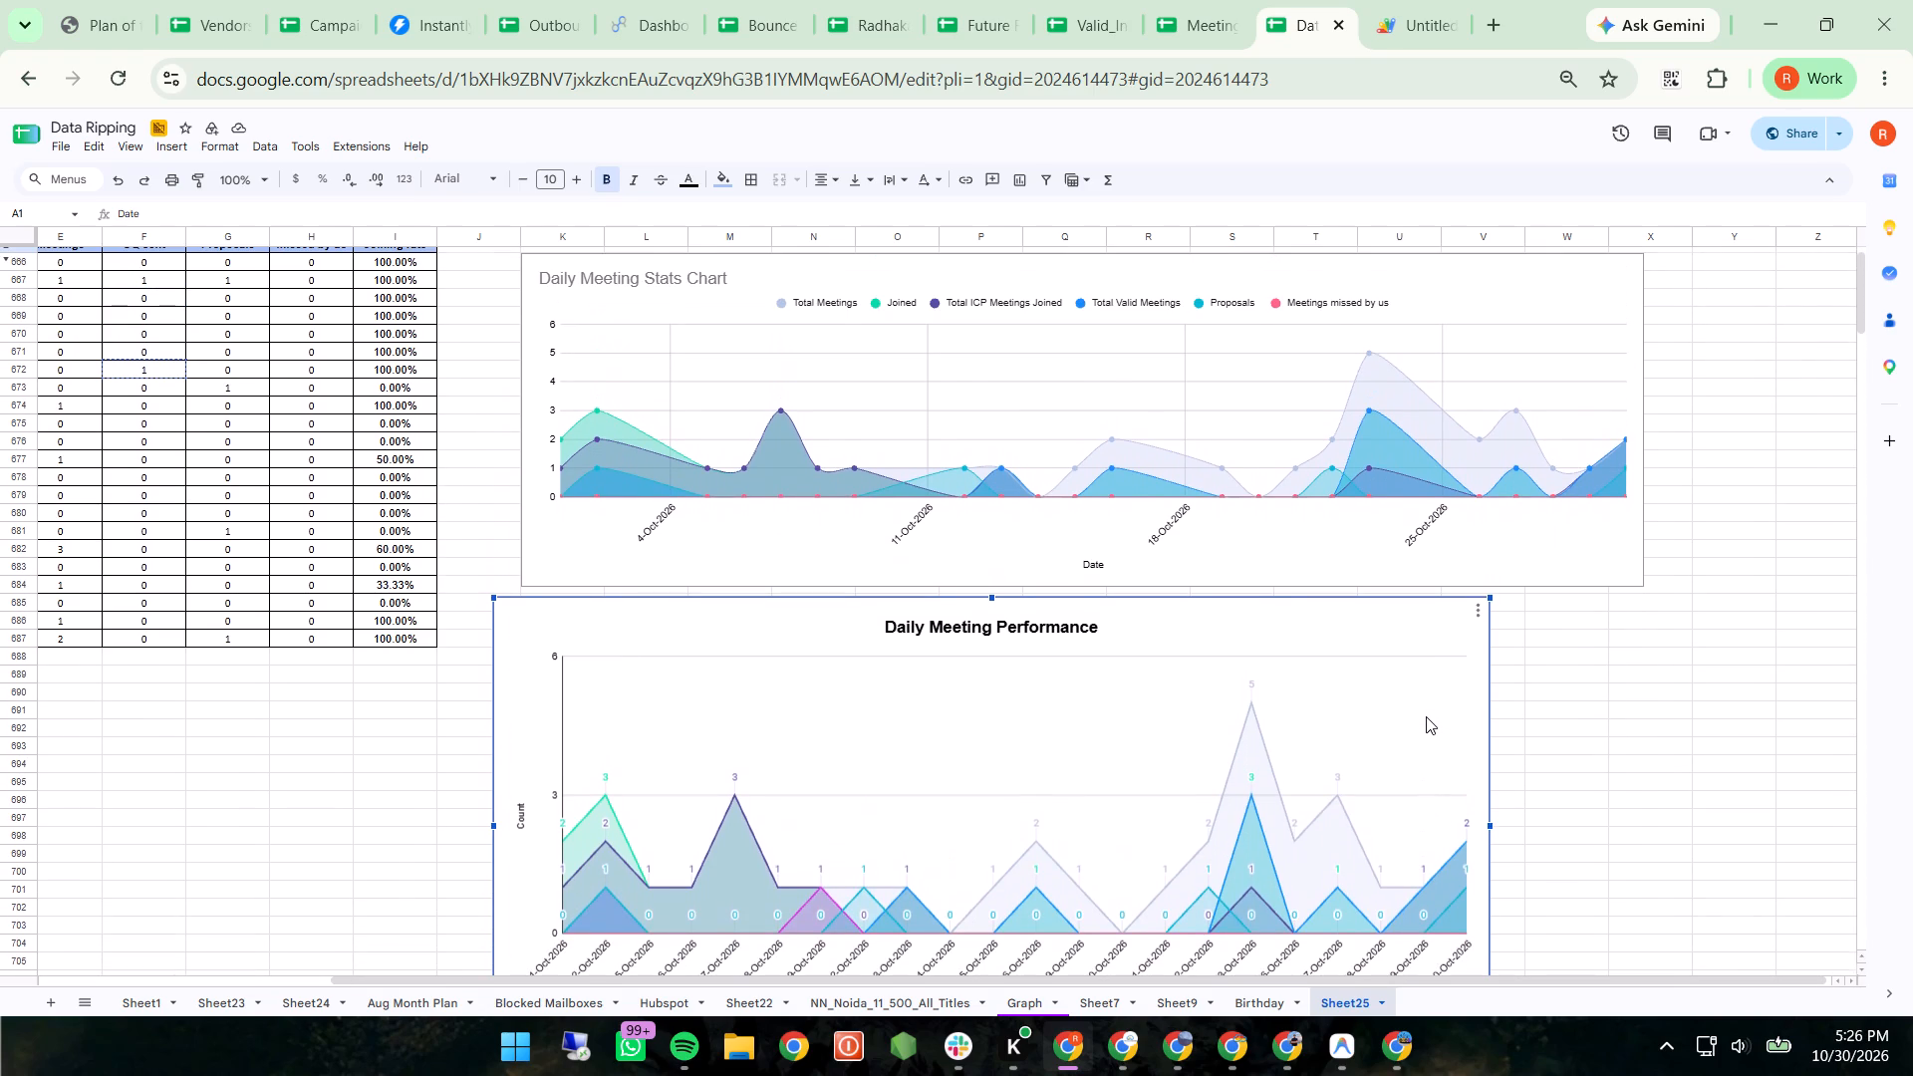
pyautogui.scroll(-1, 1426, 716)
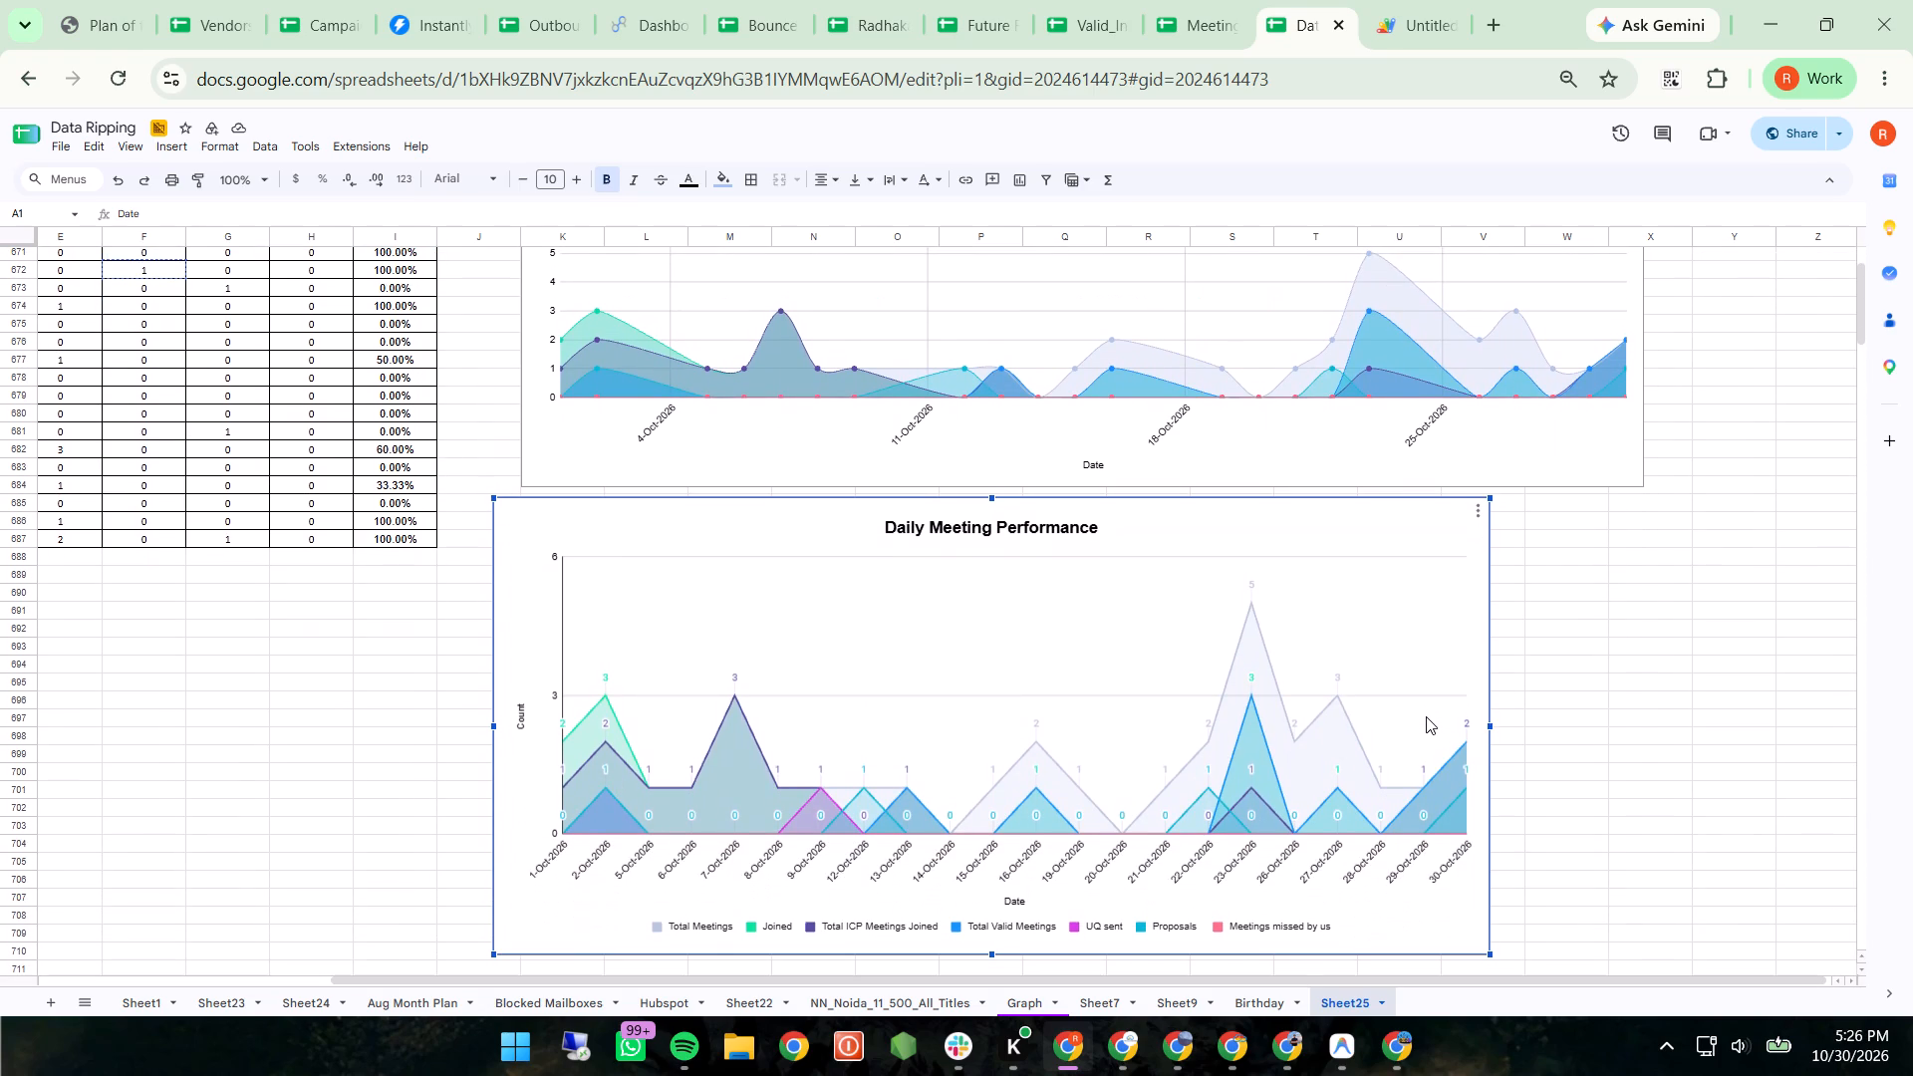
pyautogui.scroll(-1, 1426, 716)
pyautogui.scroll(1, 1321, 672)
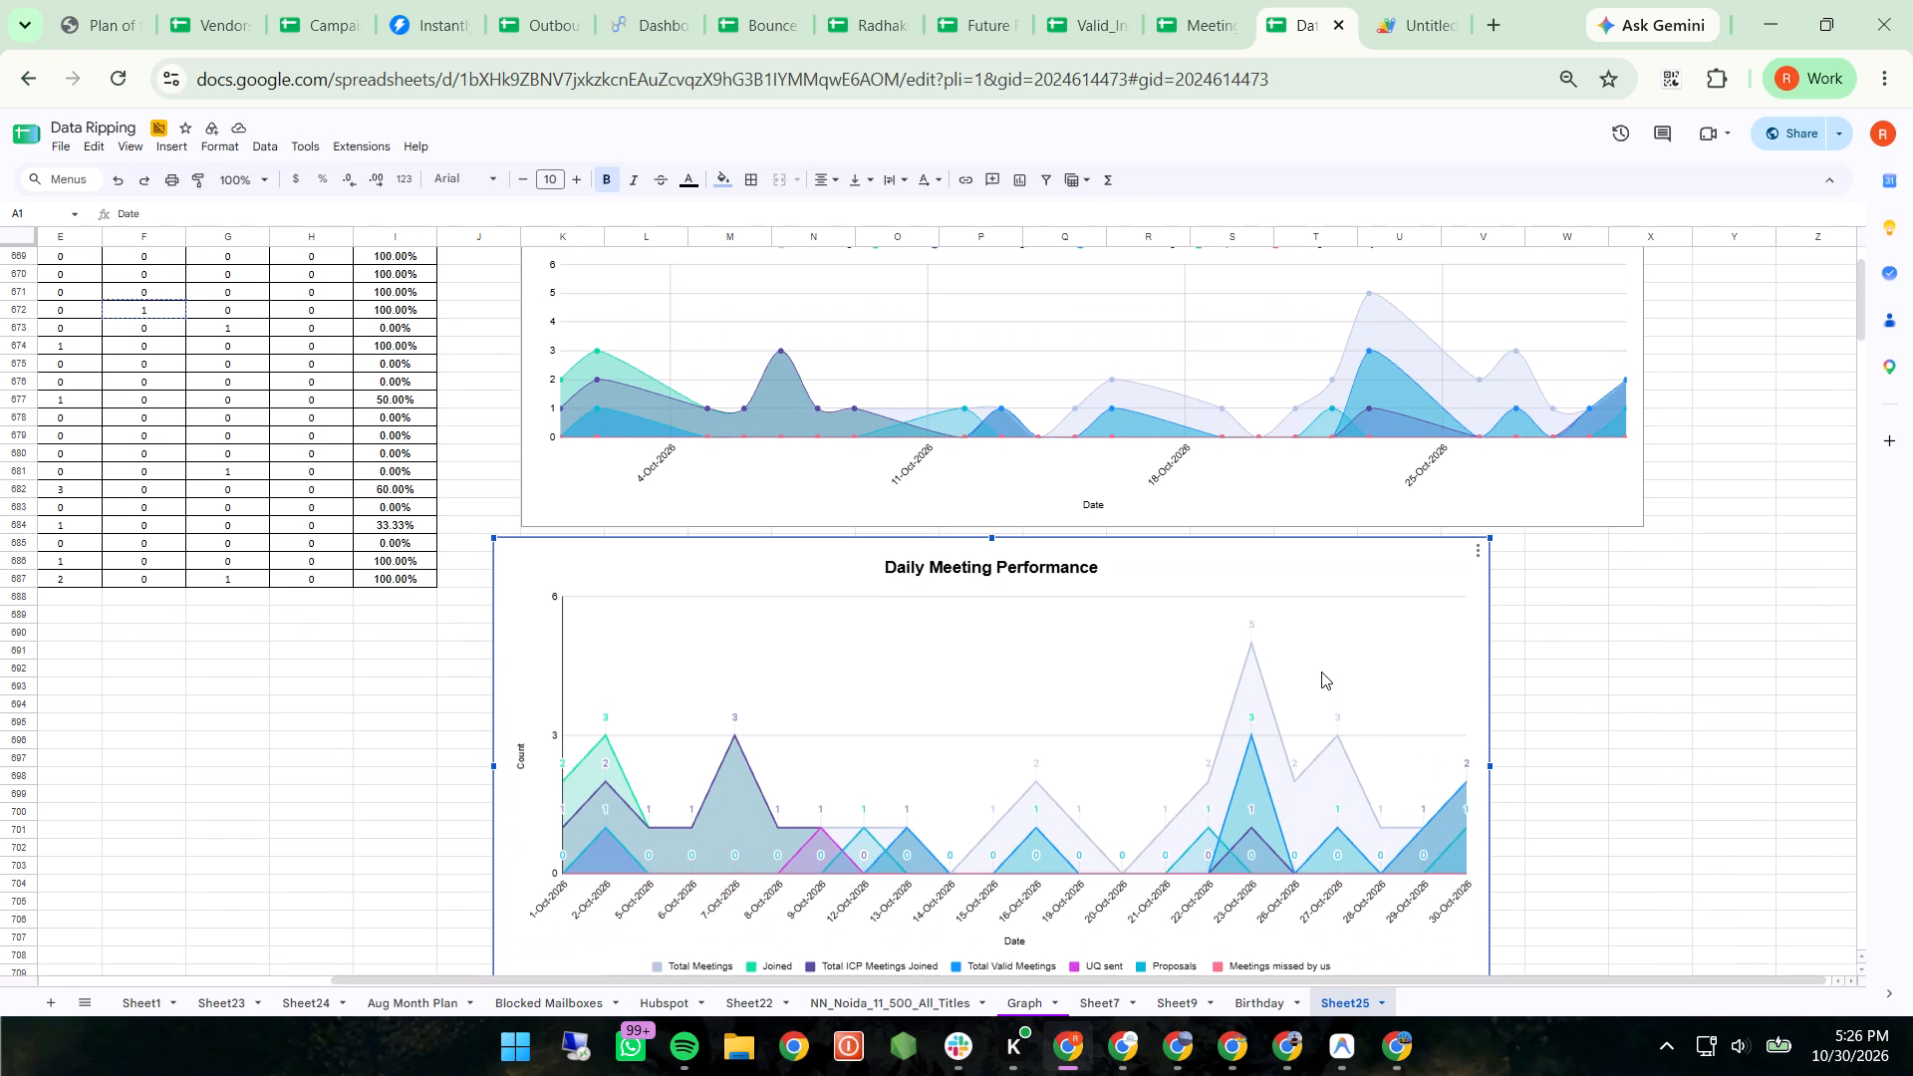
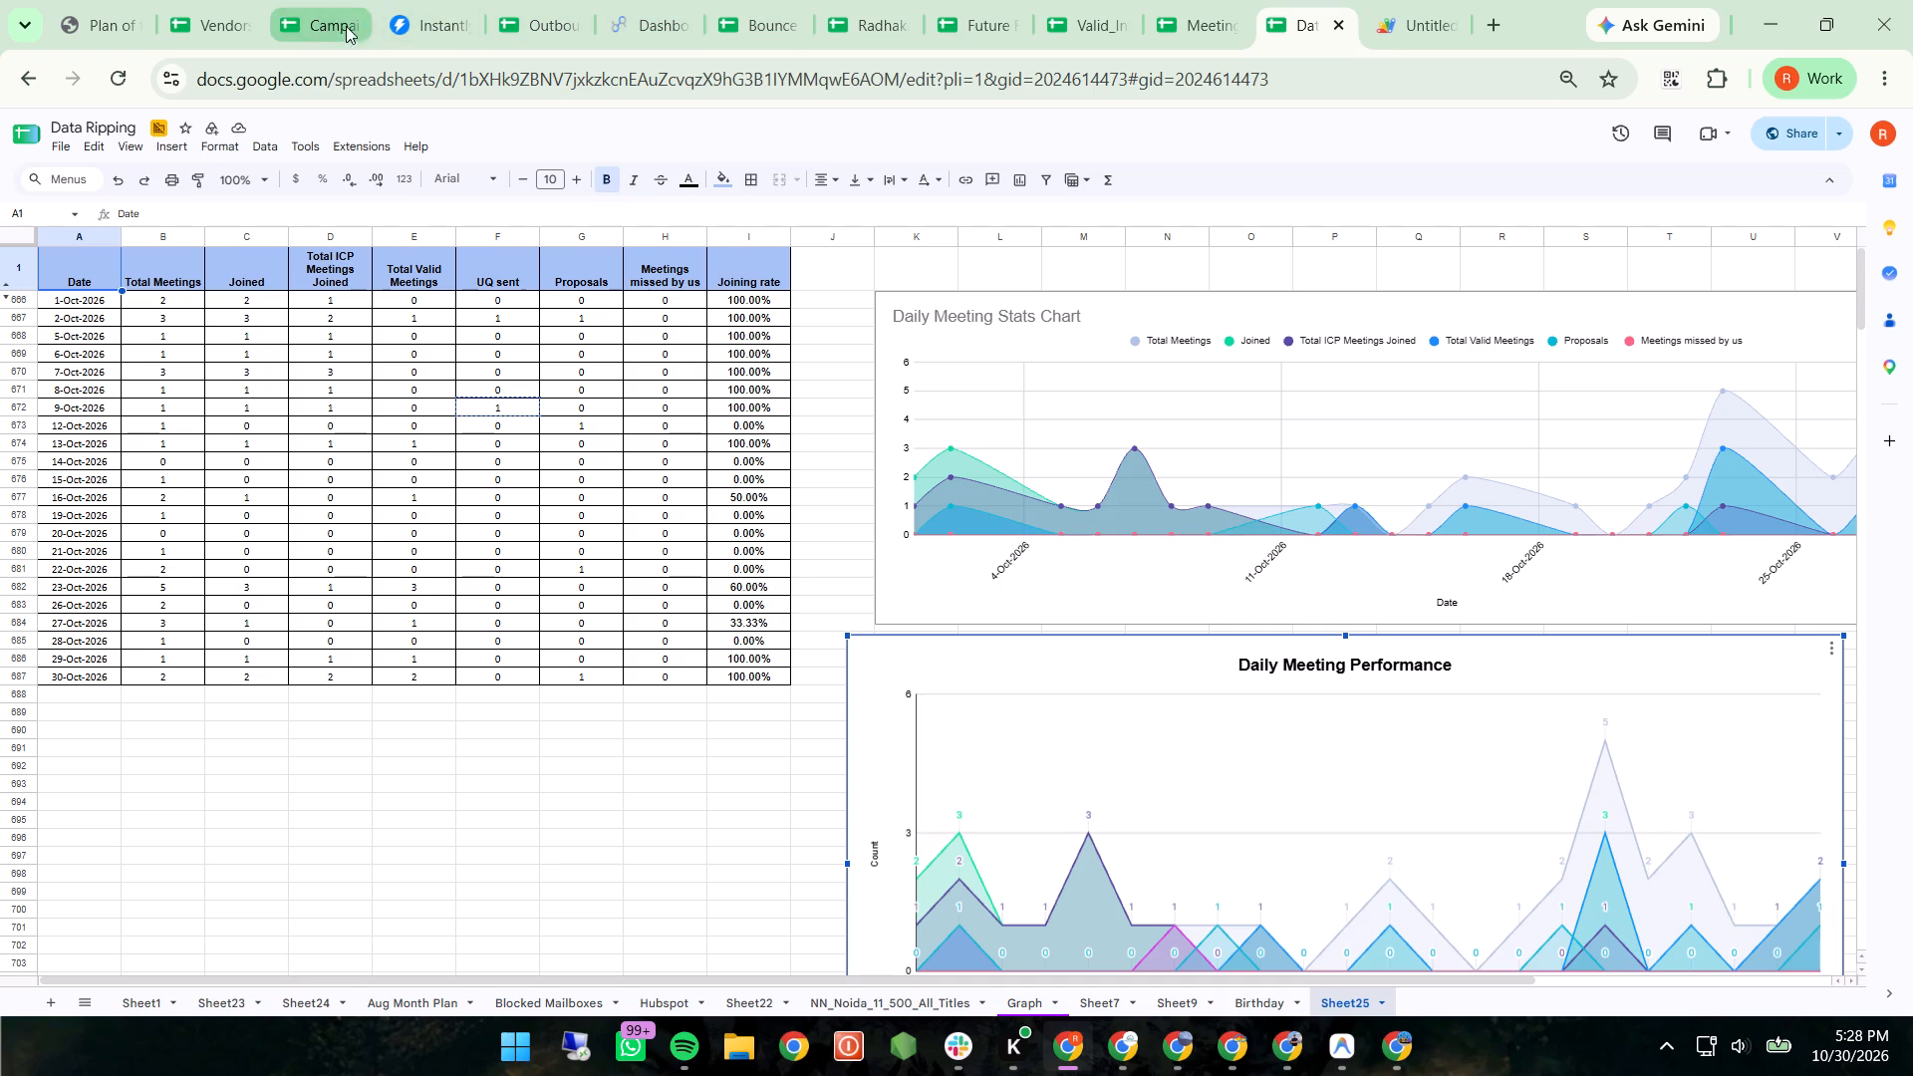
# Switch to Meetings Master Tracker_2021_2026 and copy the name of the Daily_Meets_Analysis sheet.
pyautogui.click(1190, 41)
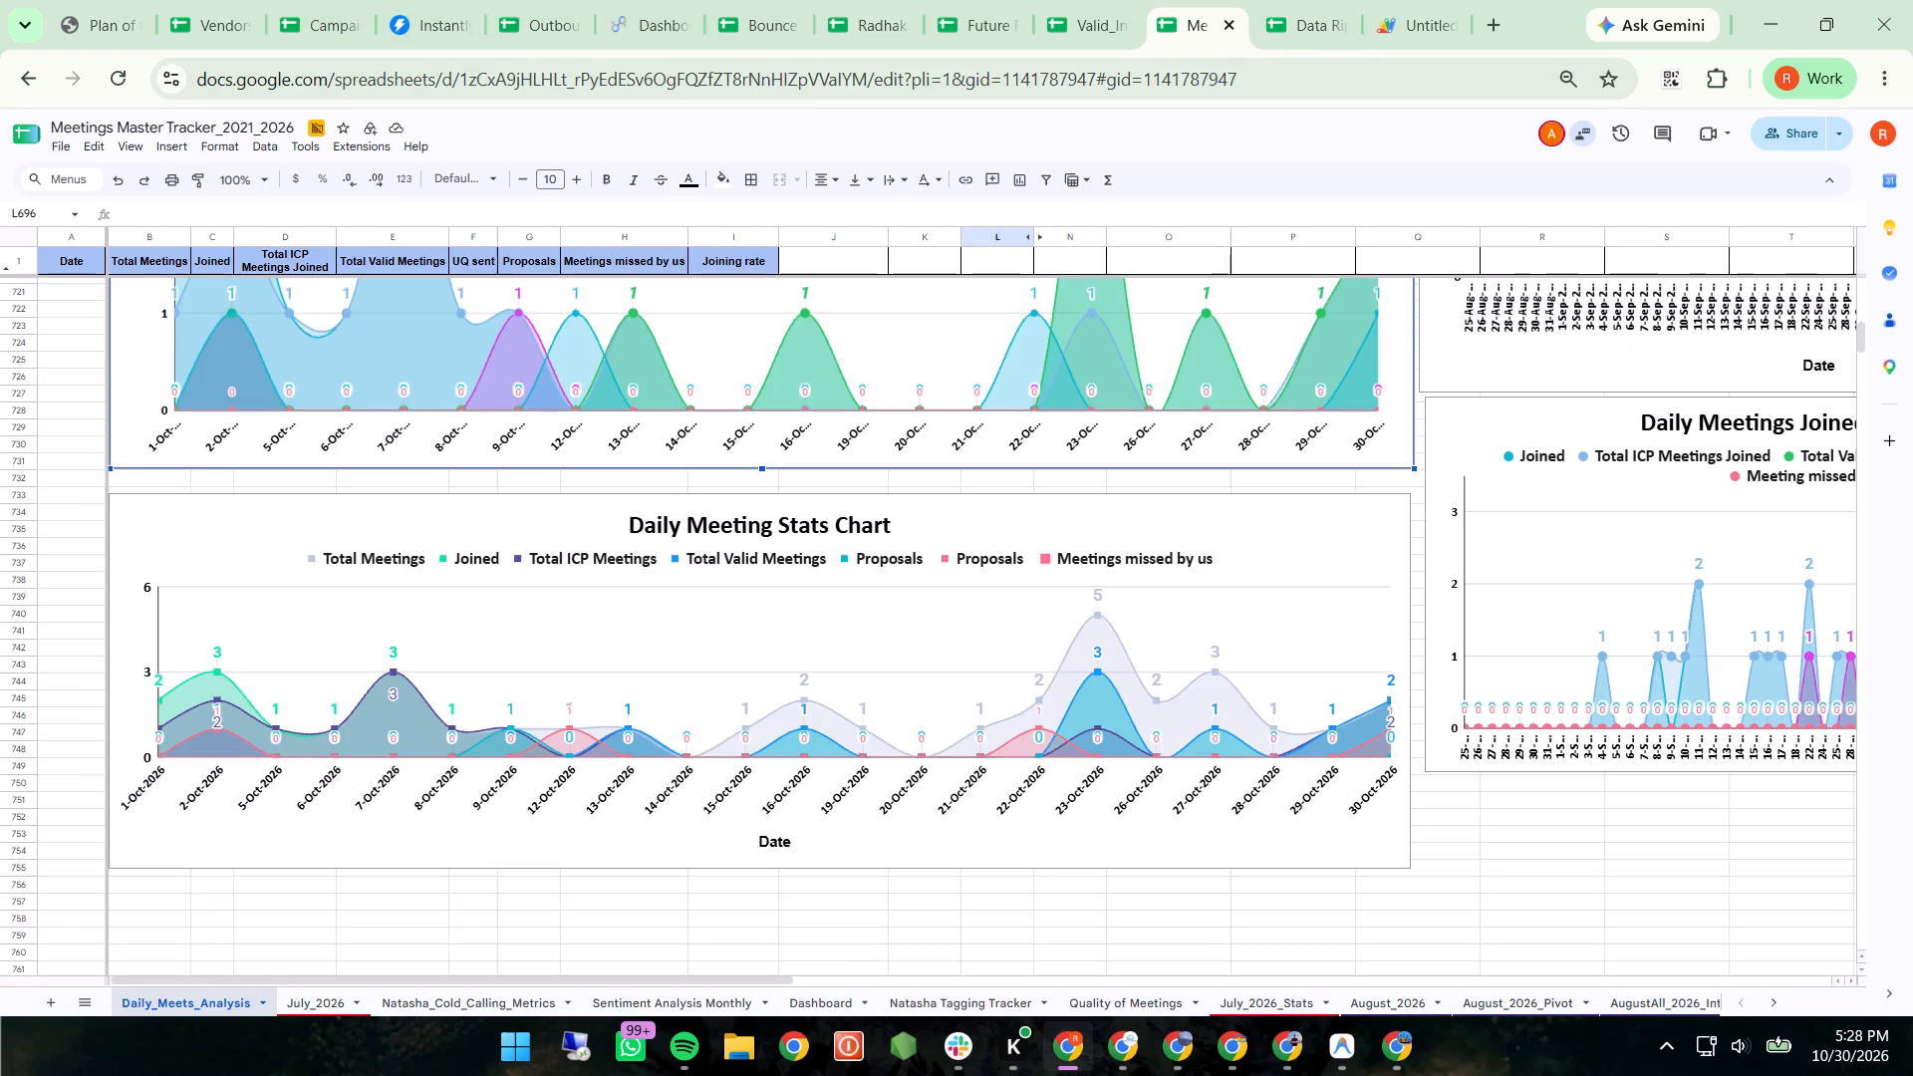
pyautogui.scroll(9, 909, 445)
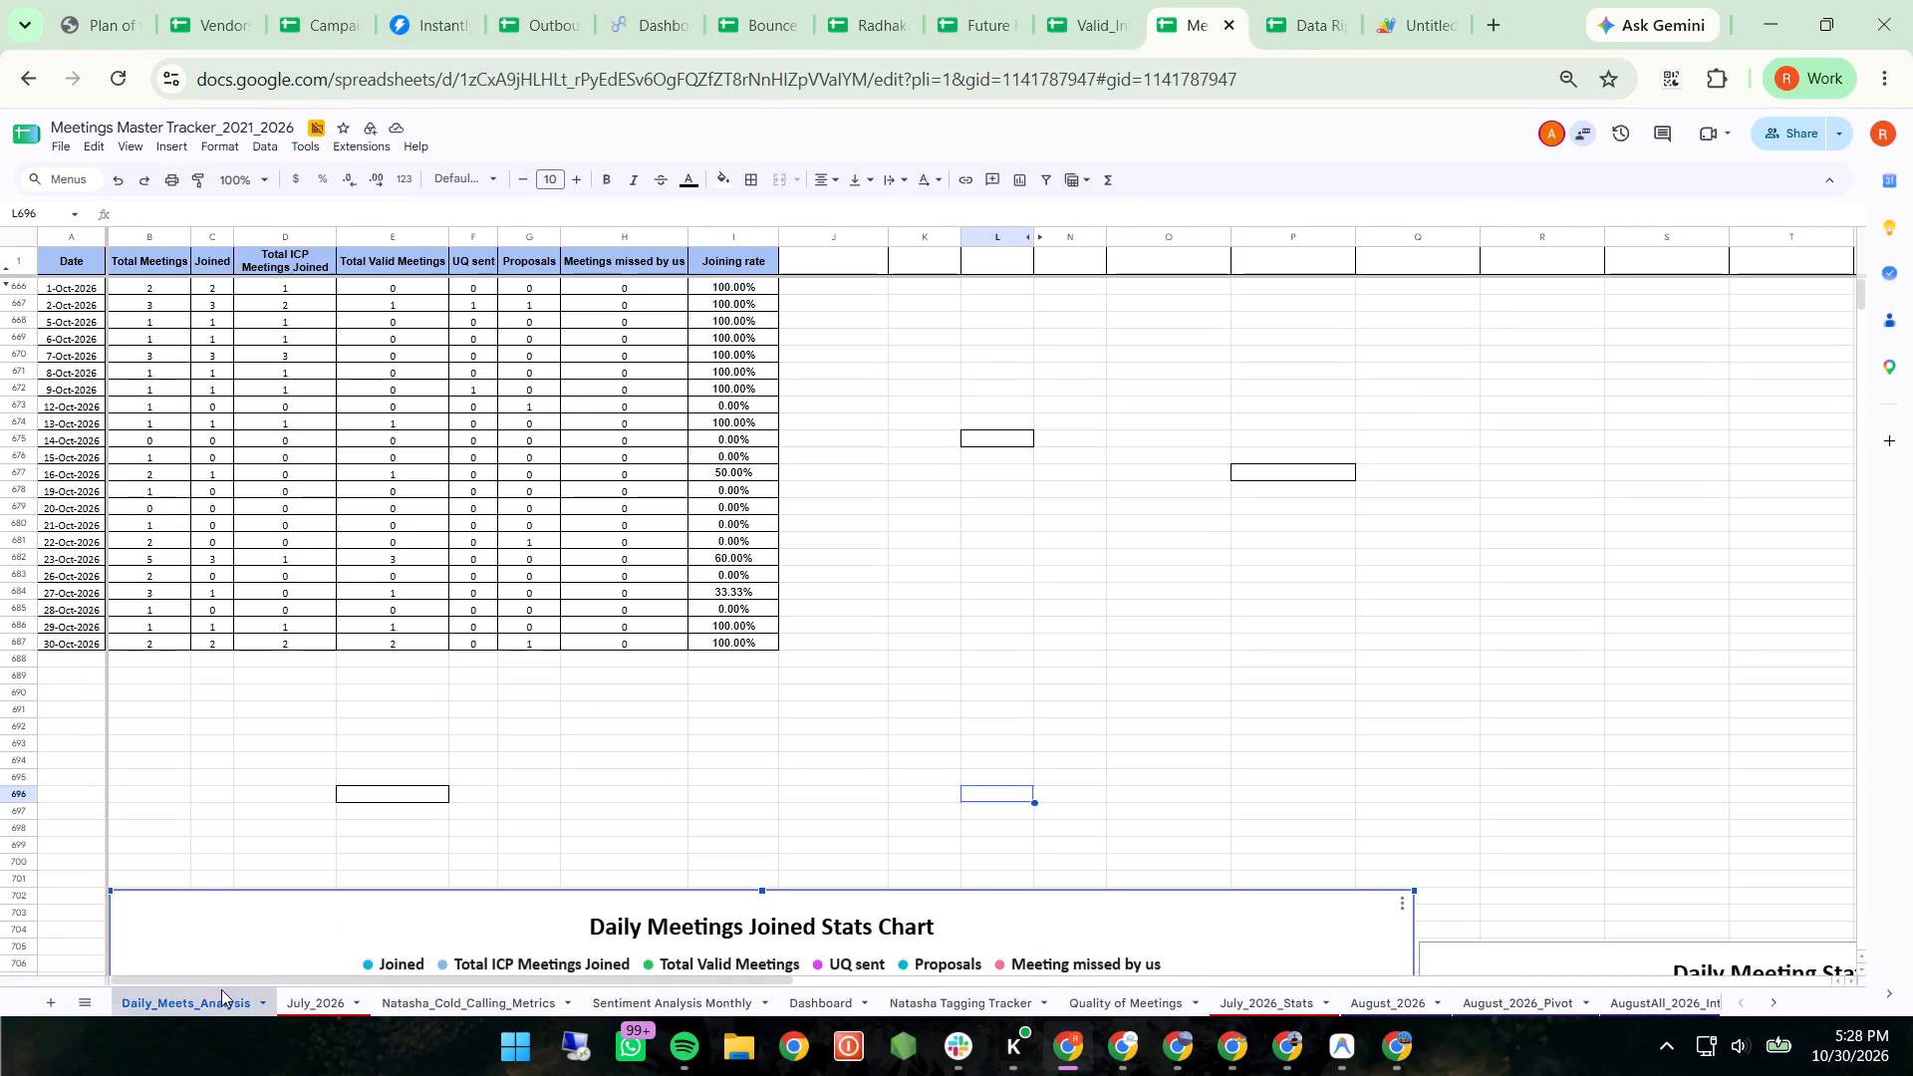
pyautogui.hscroll(5, 192, 1009)
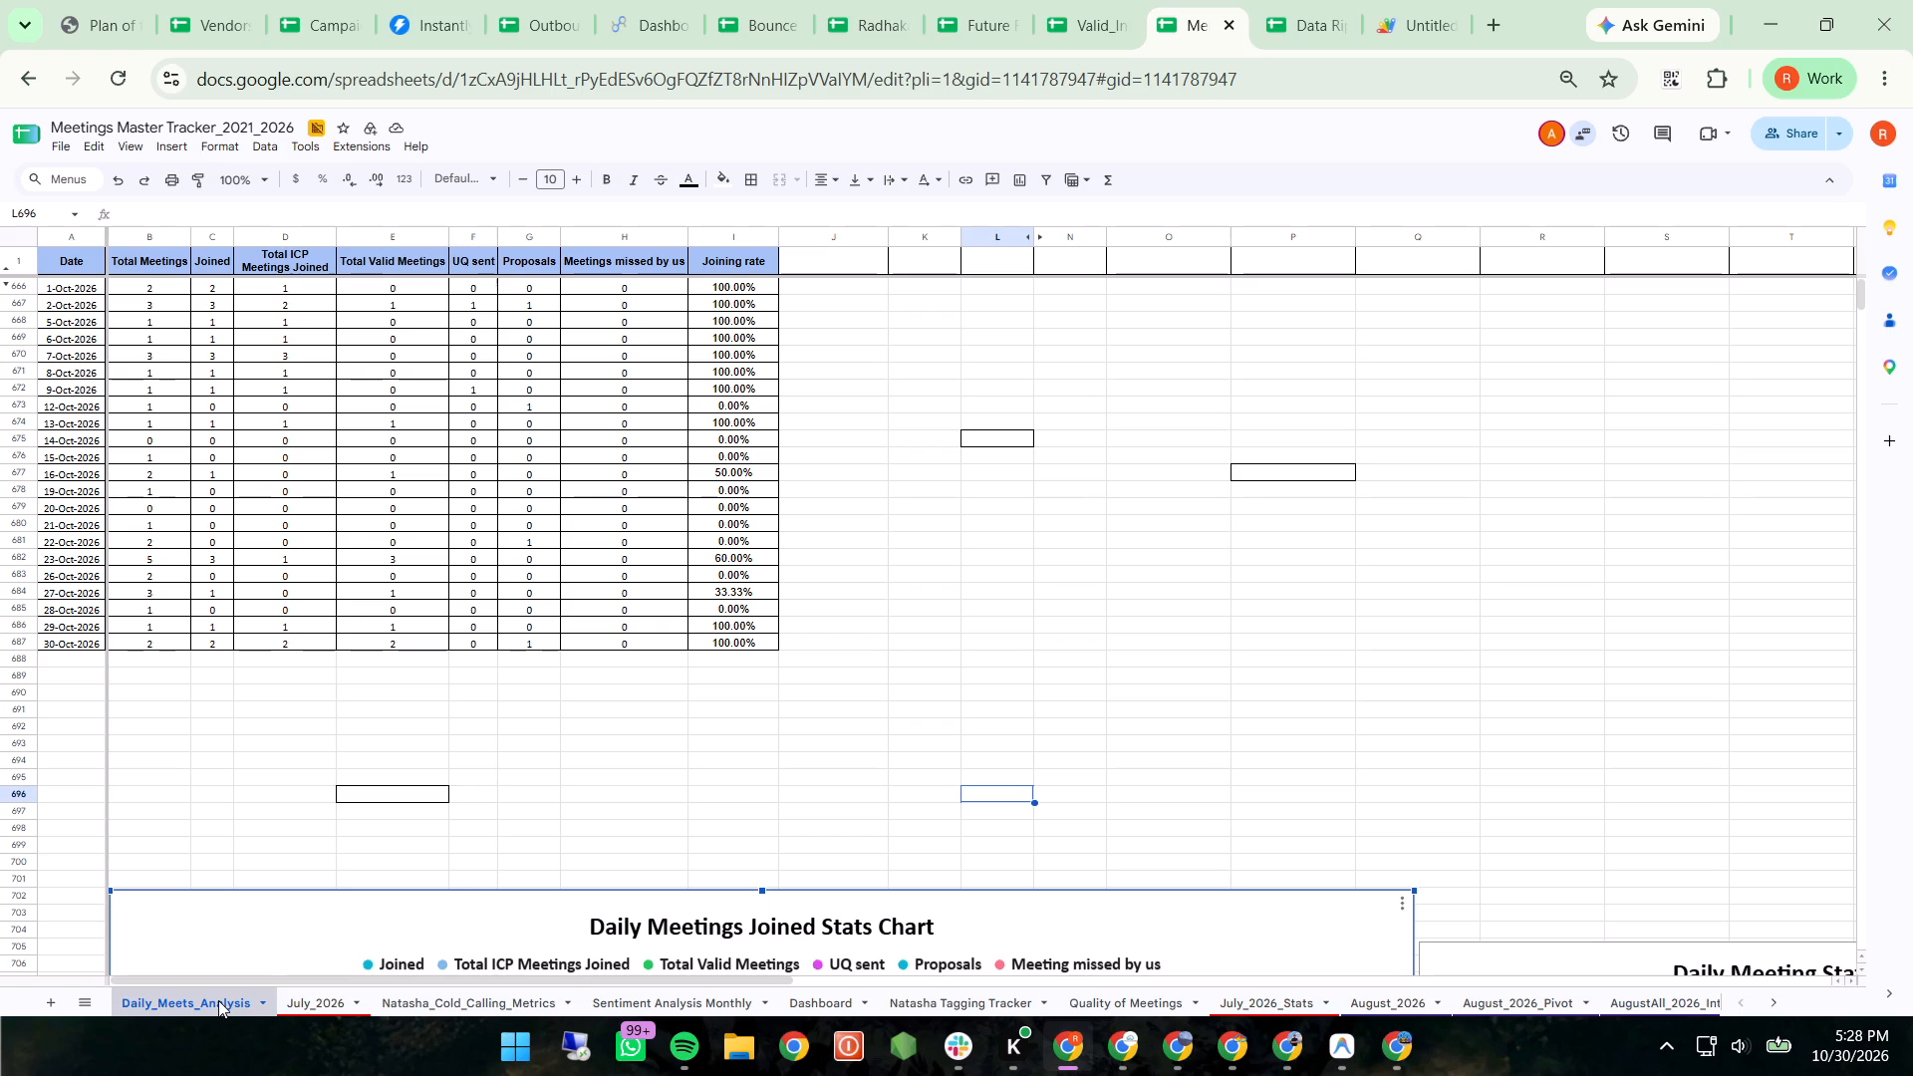
pyautogui.doubleClick(218, 1000)
pyautogui.hotkey('ctrl', 'c')
pyautogui.hotkey('ctrl', 'c')
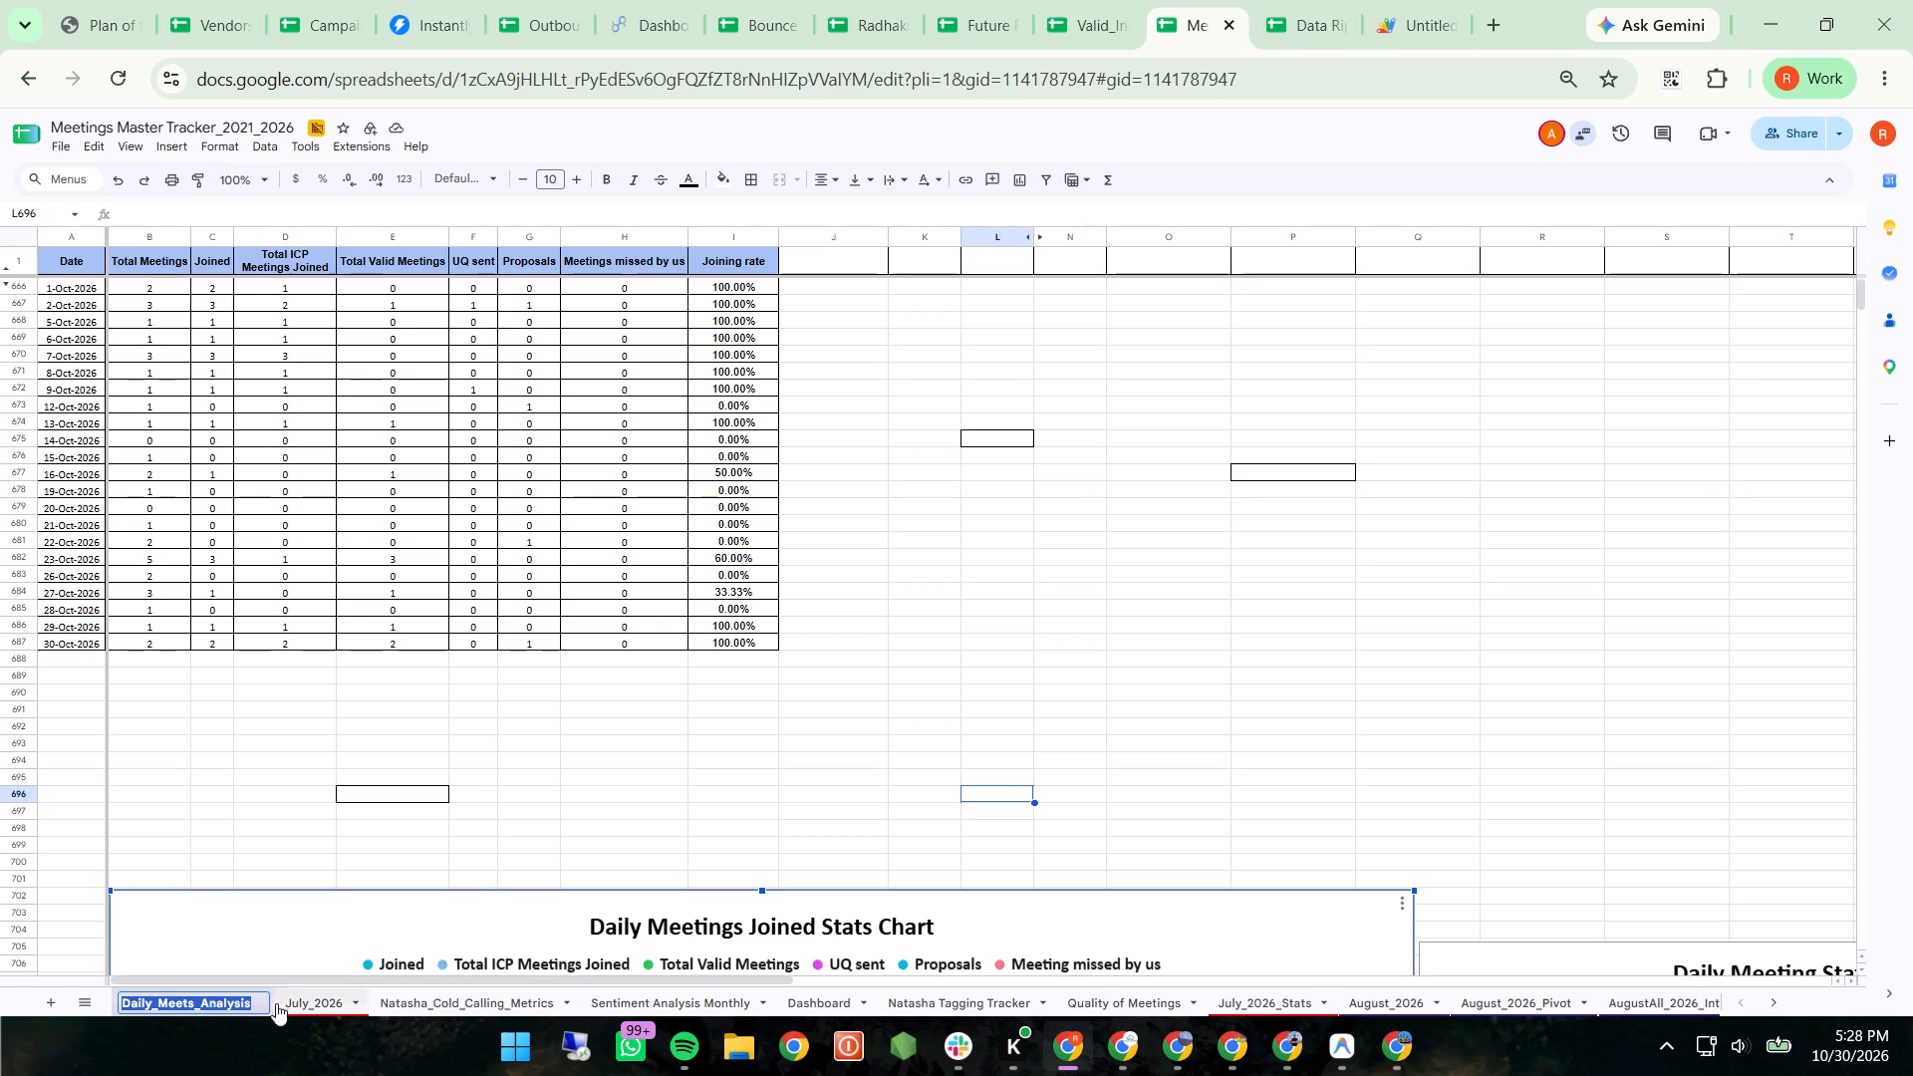
# Add a new blank sheet directly after Daily_Meets_Analysis and clear its default name for renaming.
pyautogui.click(54, 998)
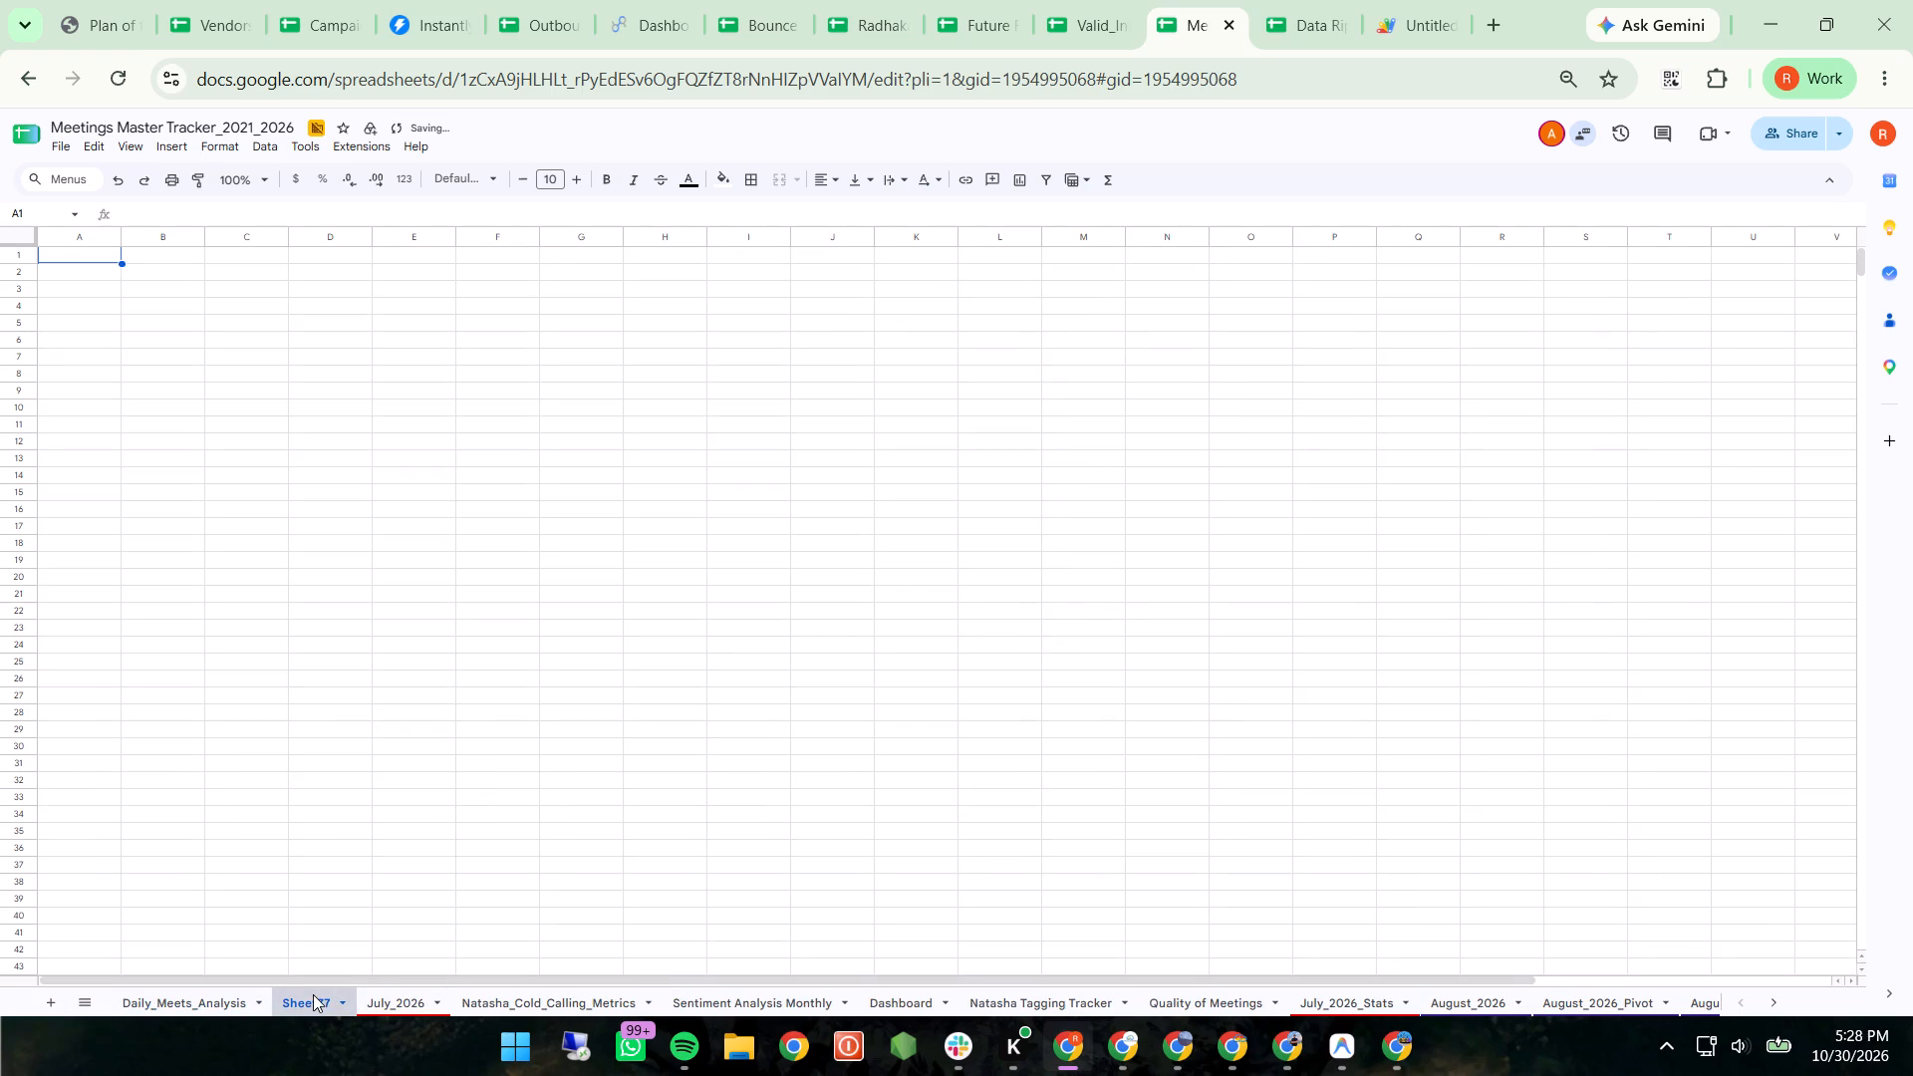
pyautogui.doubleClick(313, 994)
pyautogui.press('BackSpace')
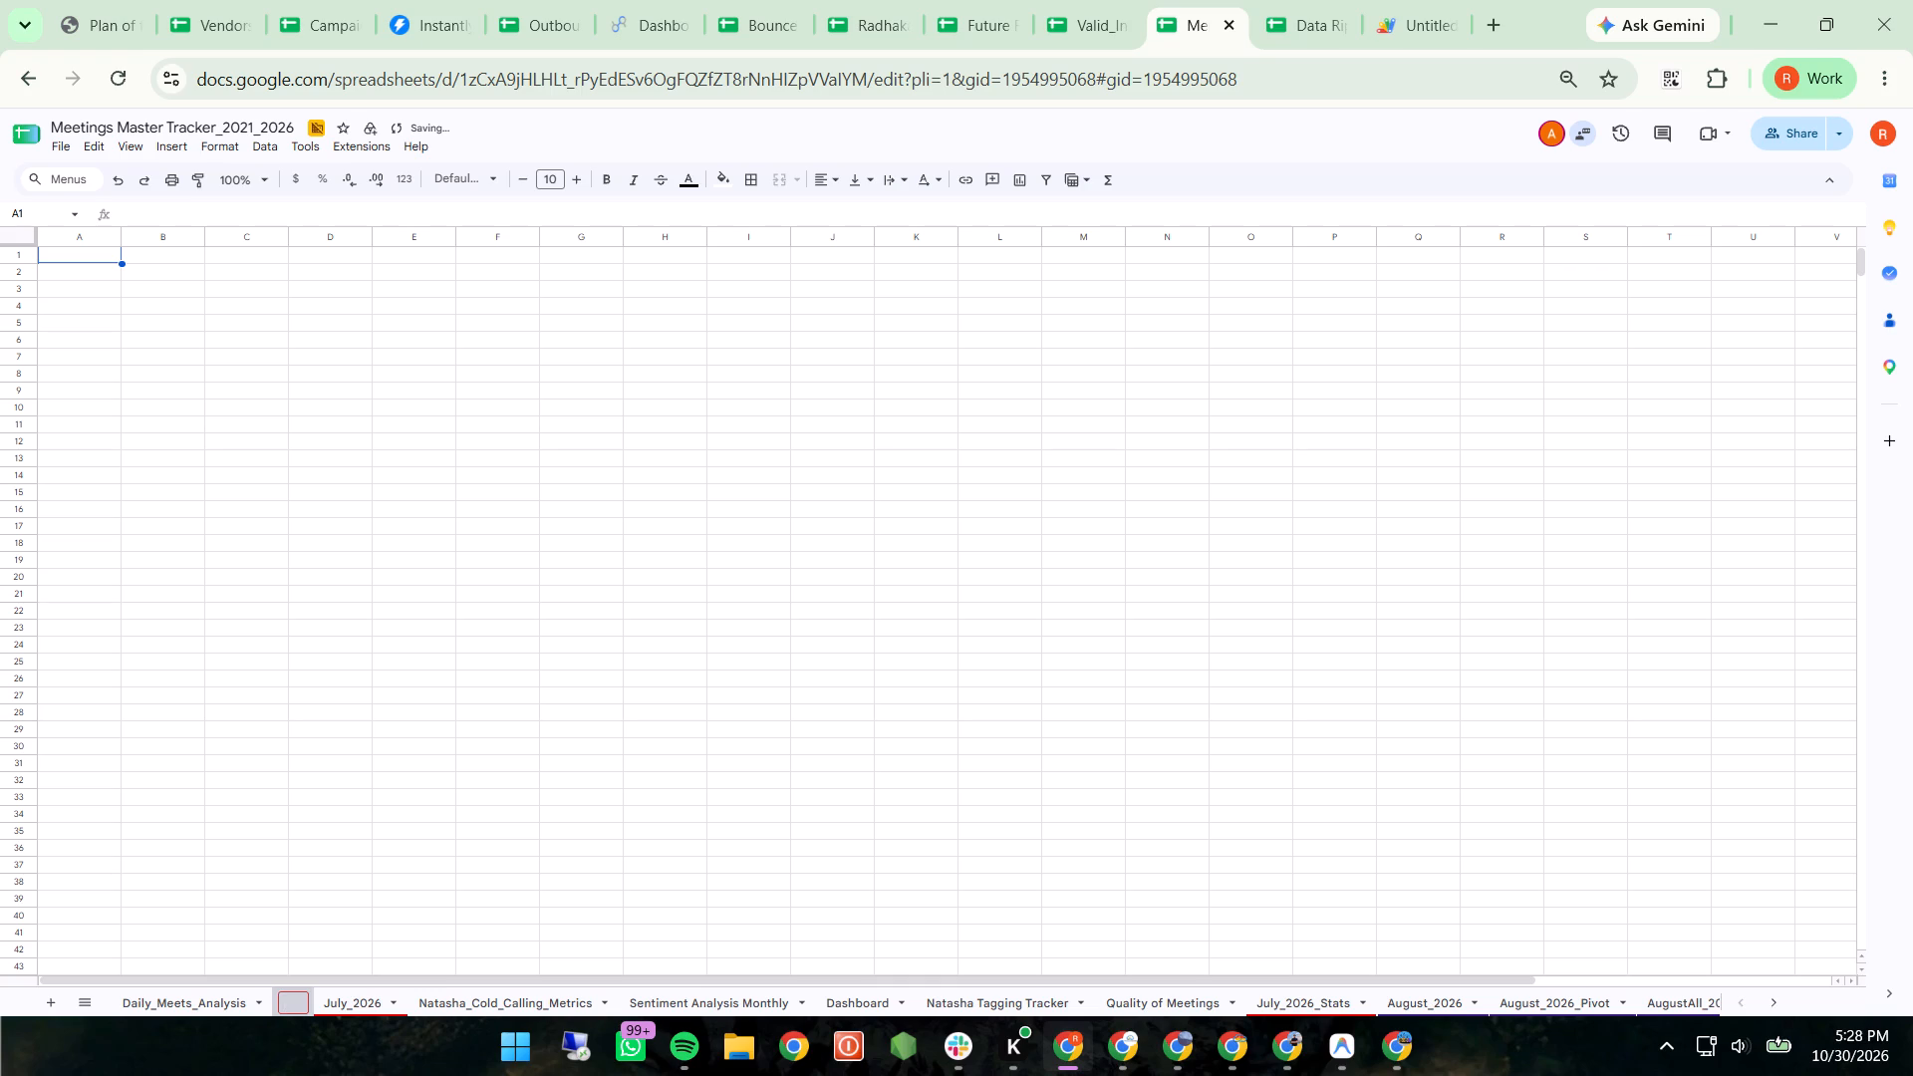
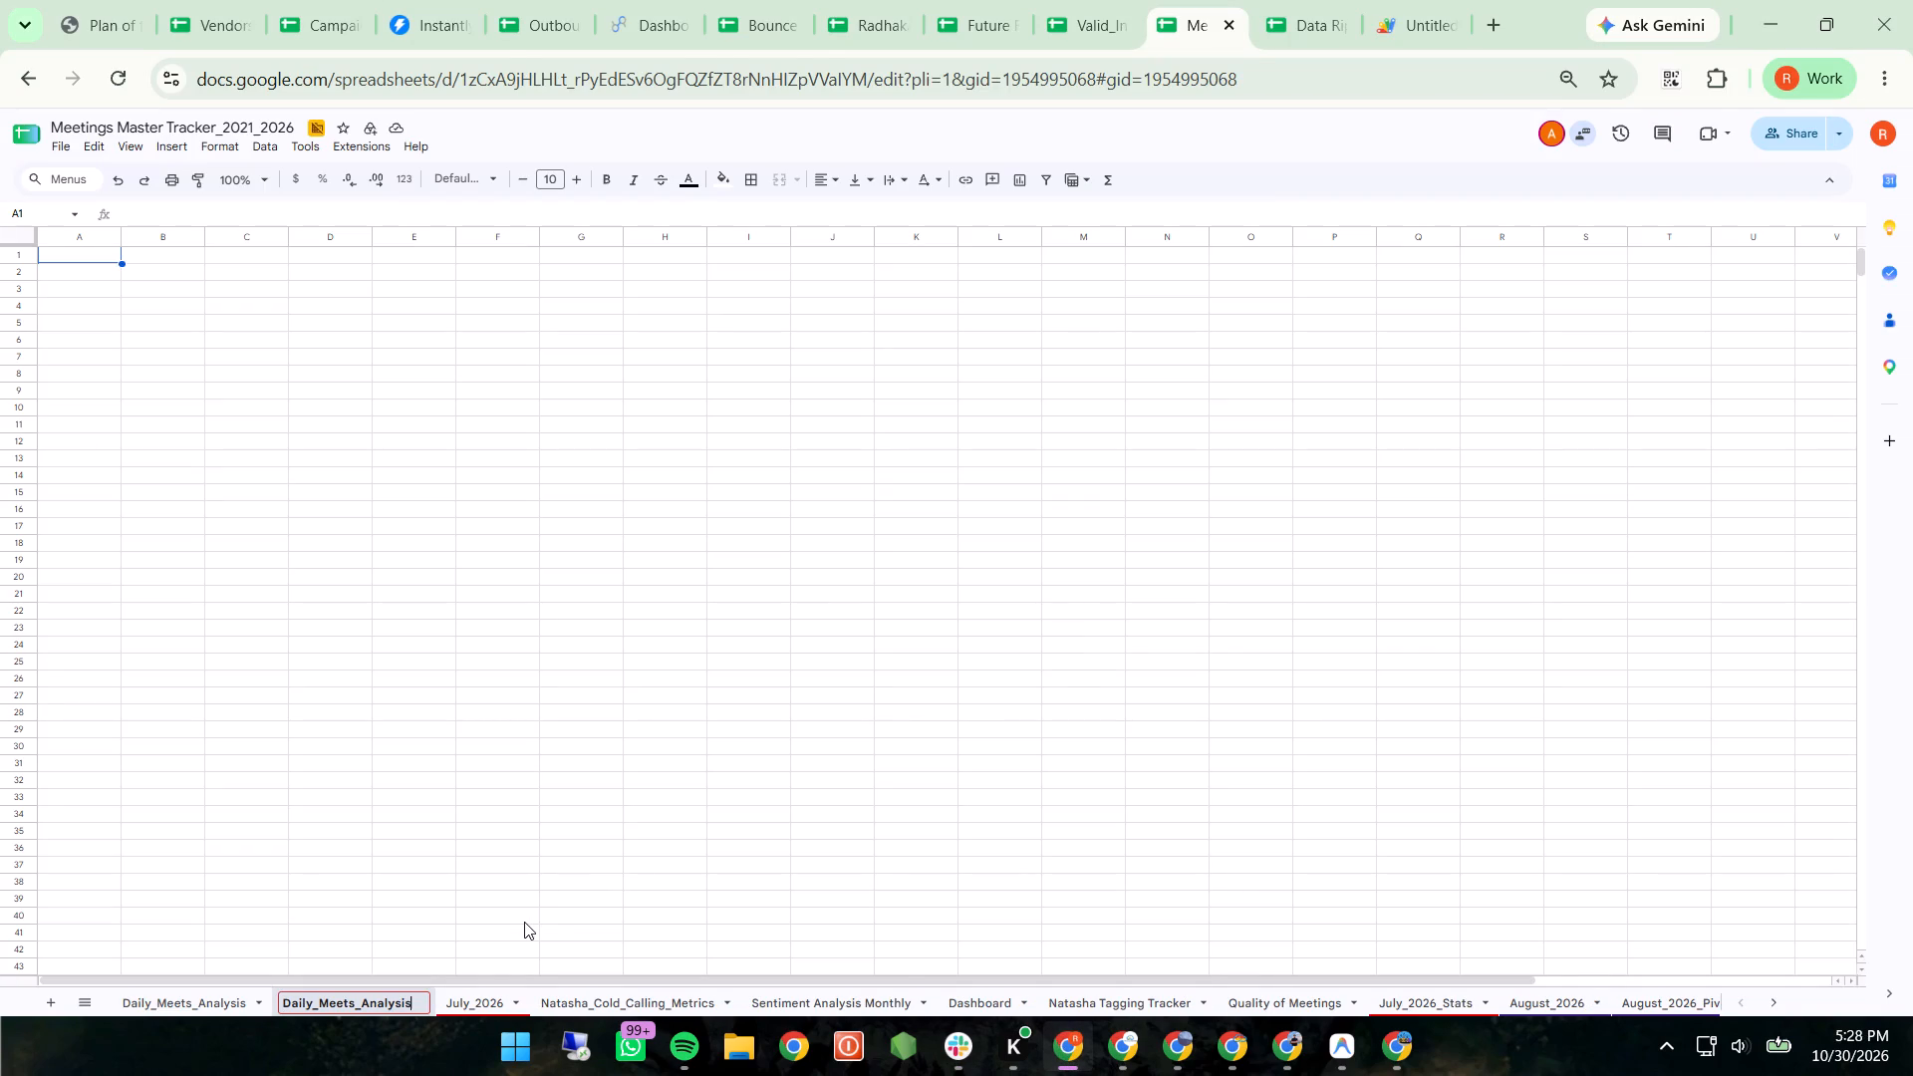
# Rename the new blank sheet Daily_Meets_Intent_Analysis.
pyautogui.click(357, 999)
pyautogui.click(366, 1001)
pyautogui.press('Left')
pyautogui.write('Intent')
pyautogui.hotkey('shift', '_')
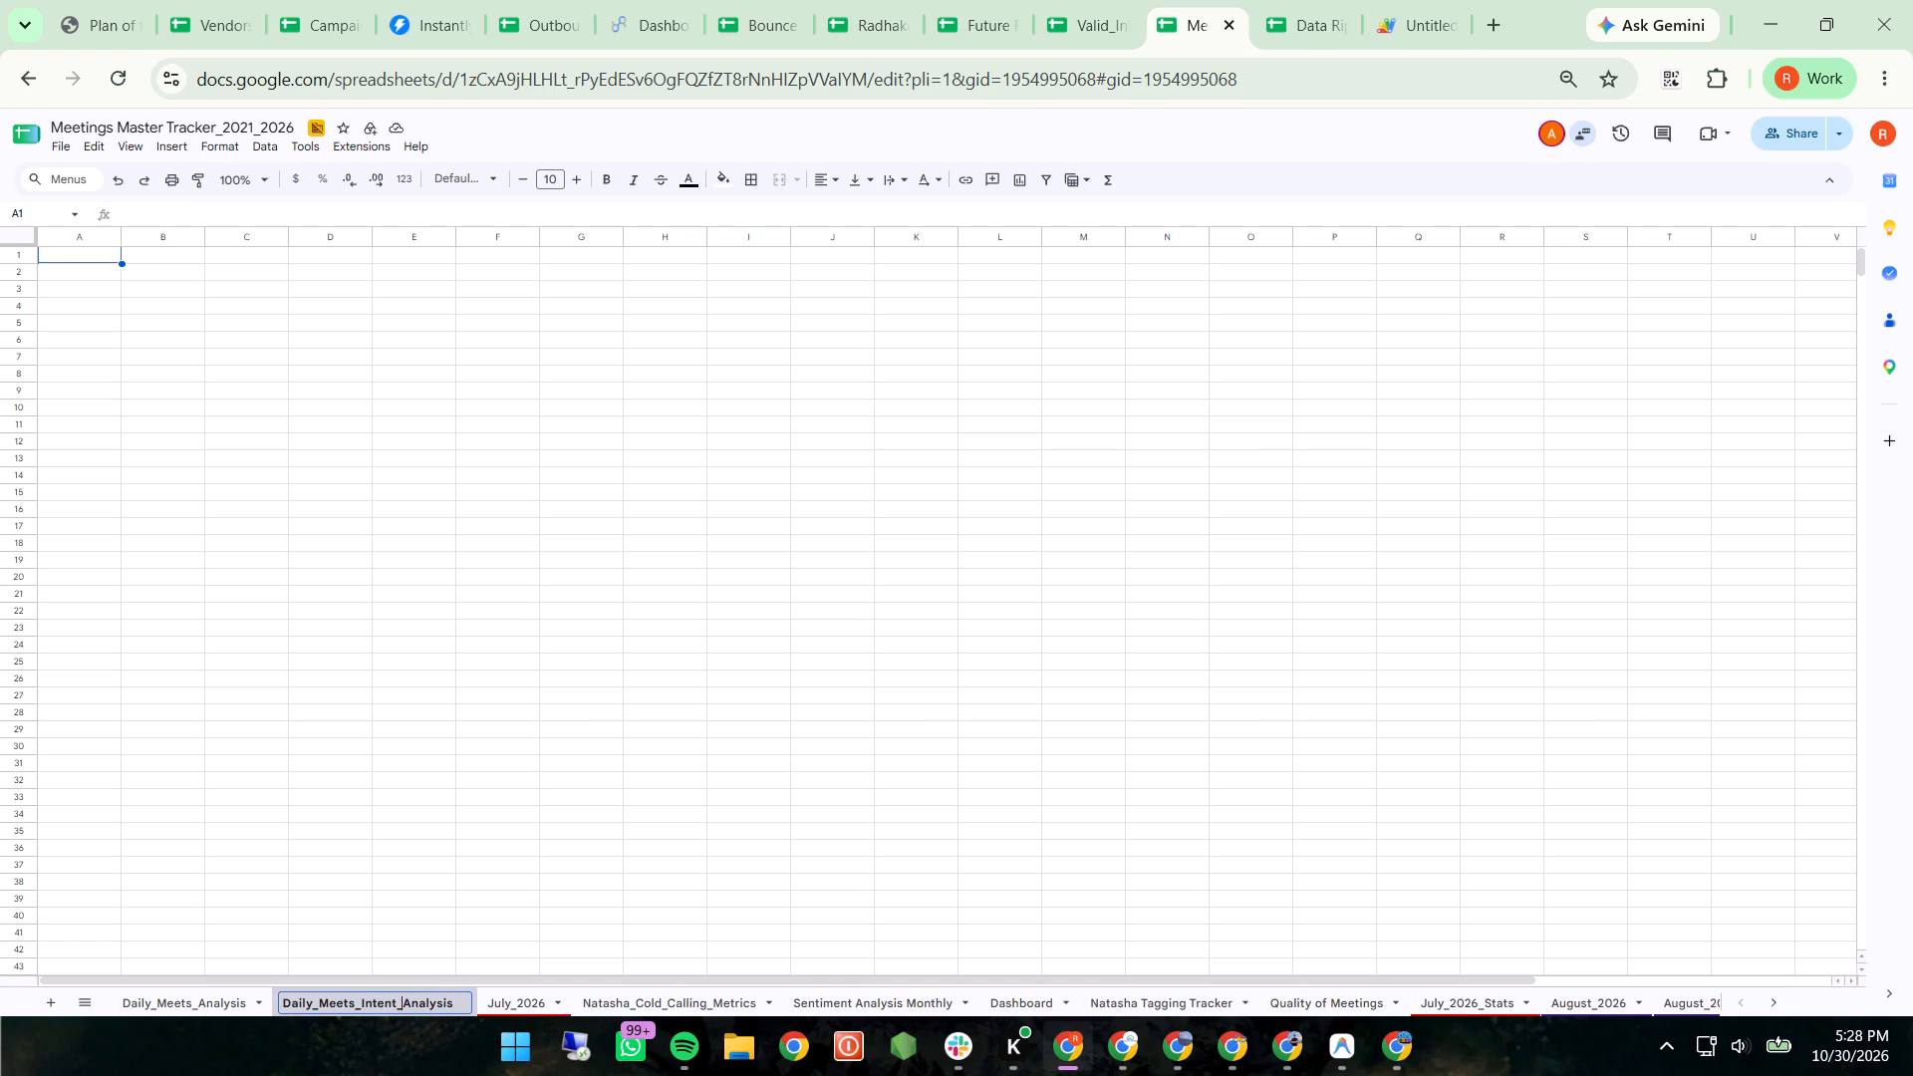
pyautogui.press('Return')
# Copy the entire daily meetings table, Date through Joining rate, from Daily_Meets_Analysis into cell A1 of Daily_Meets_Intent_Analysis.
pyautogui.click(175, 1008)
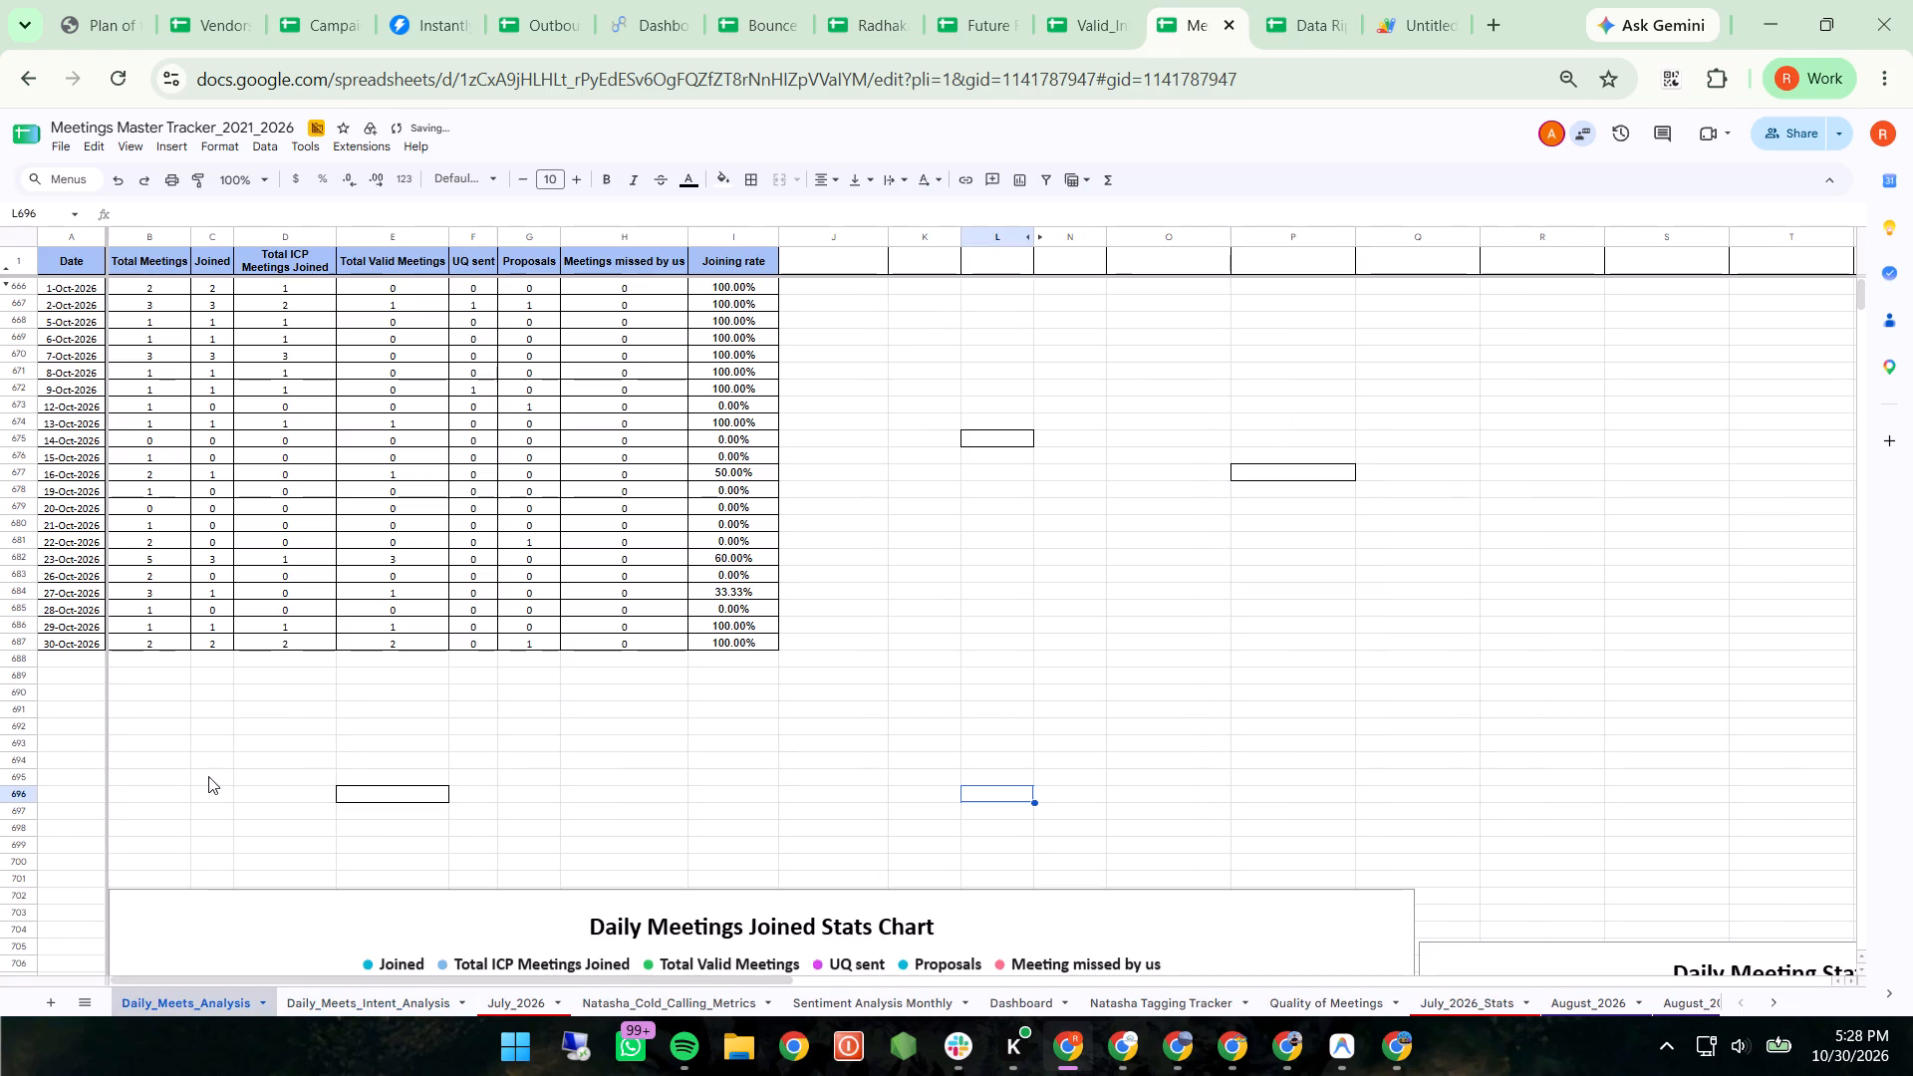
pyautogui.scroll(9, 208, 776)
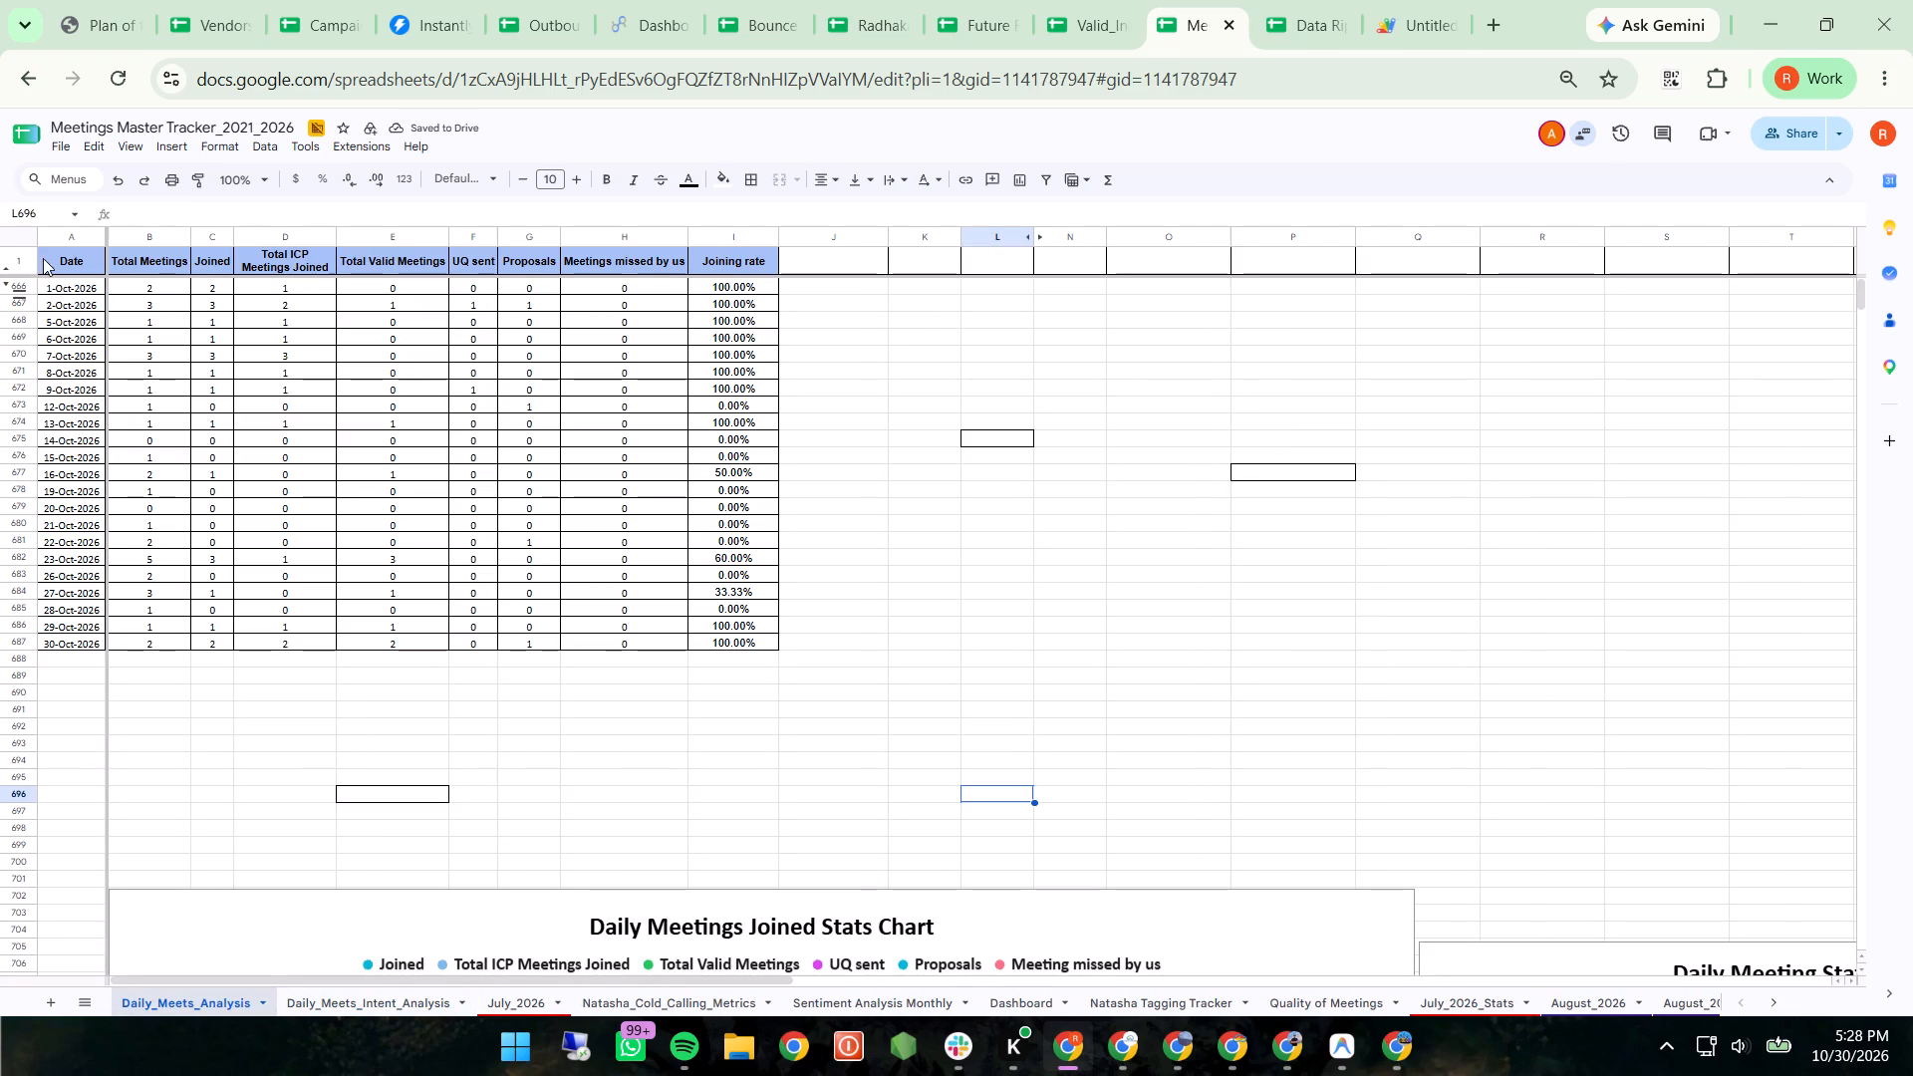
pyautogui.click(56, 261)
pyautogui.hotkey('shift', 'Right')
pyautogui.hotkey('shift', 'Right')
pyautogui.hotkey('shift', 'Right')
pyautogui.hotkey('shift', 'Right')
pyautogui.hotkey('shift', 'Right')
pyautogui.hotkey('shift', 'Right')
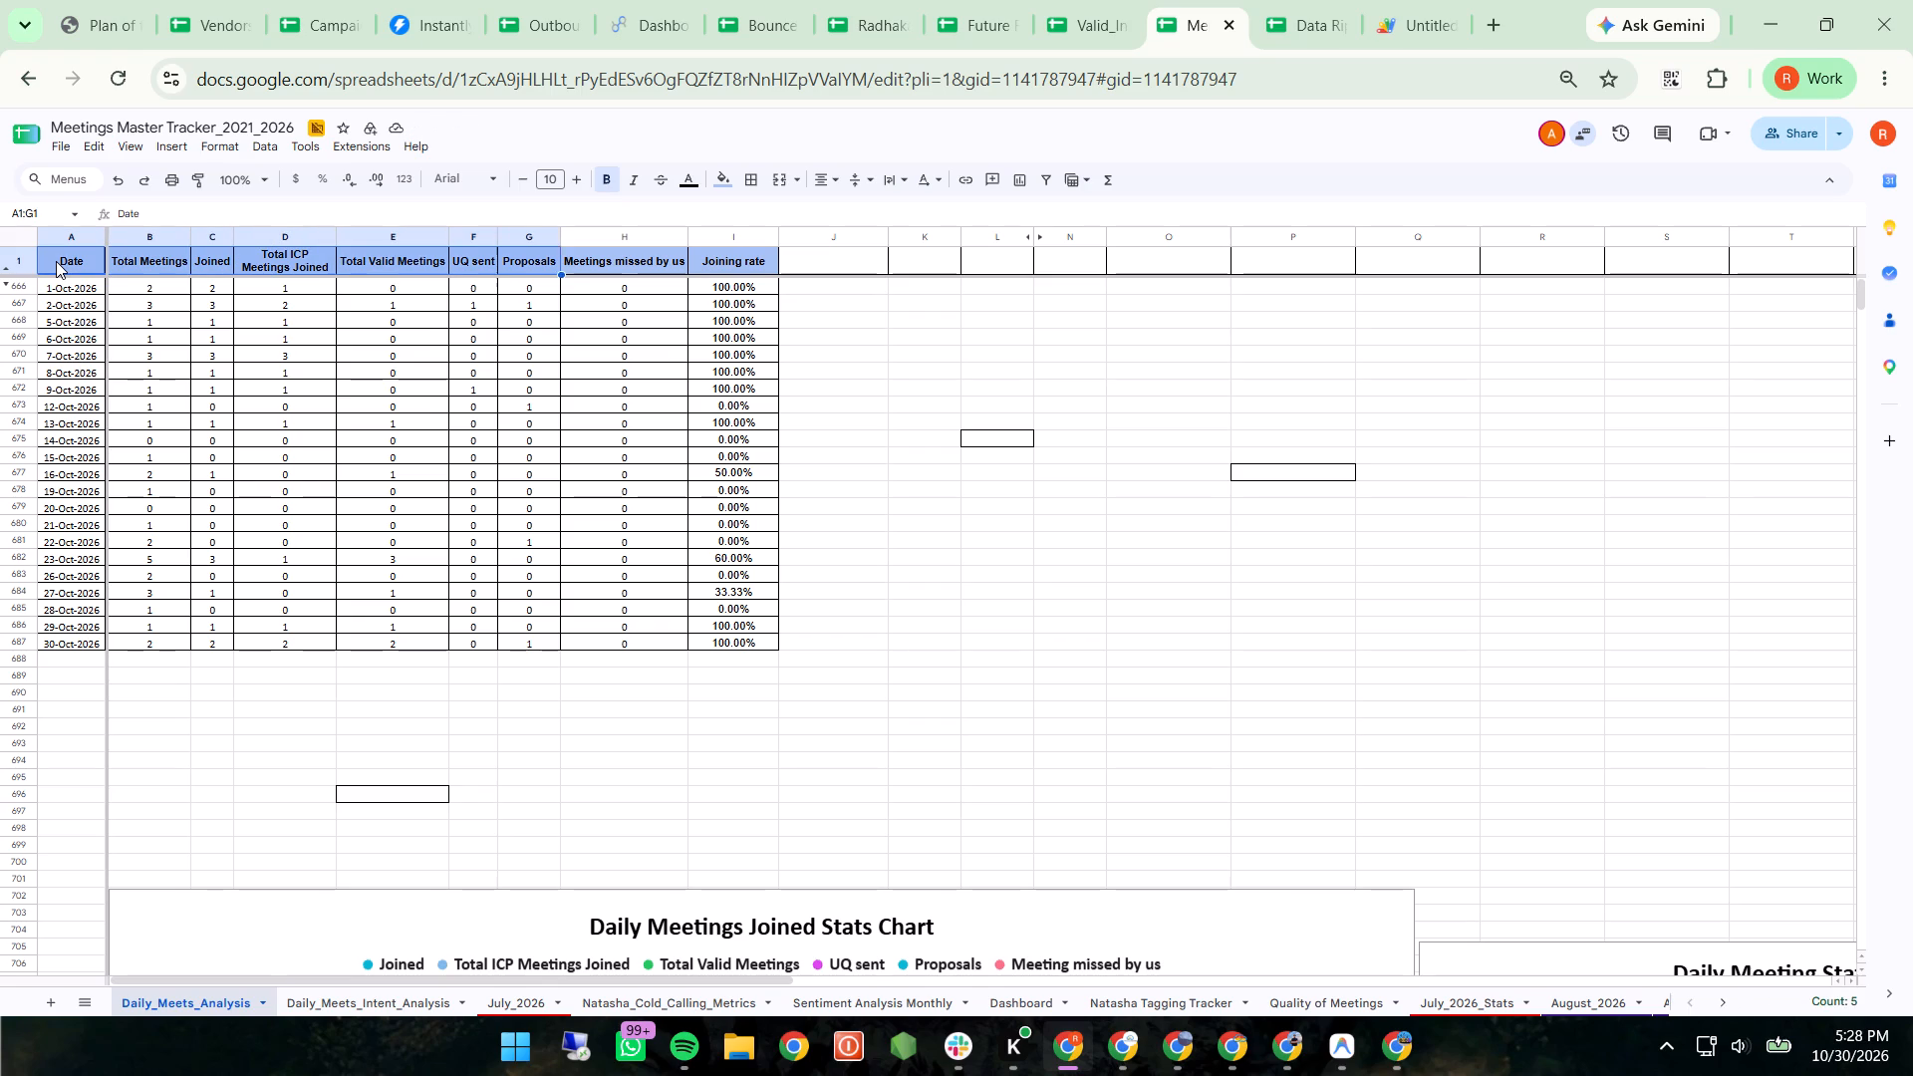
pyautogui.hotkey('shift', 'Right')
pyautogui.hotkey('shift', 'Right')
pyautogui.hotkey('ctrl', 'shift', 'Down')
pyautogui.hotkey('ctrl', 'c')
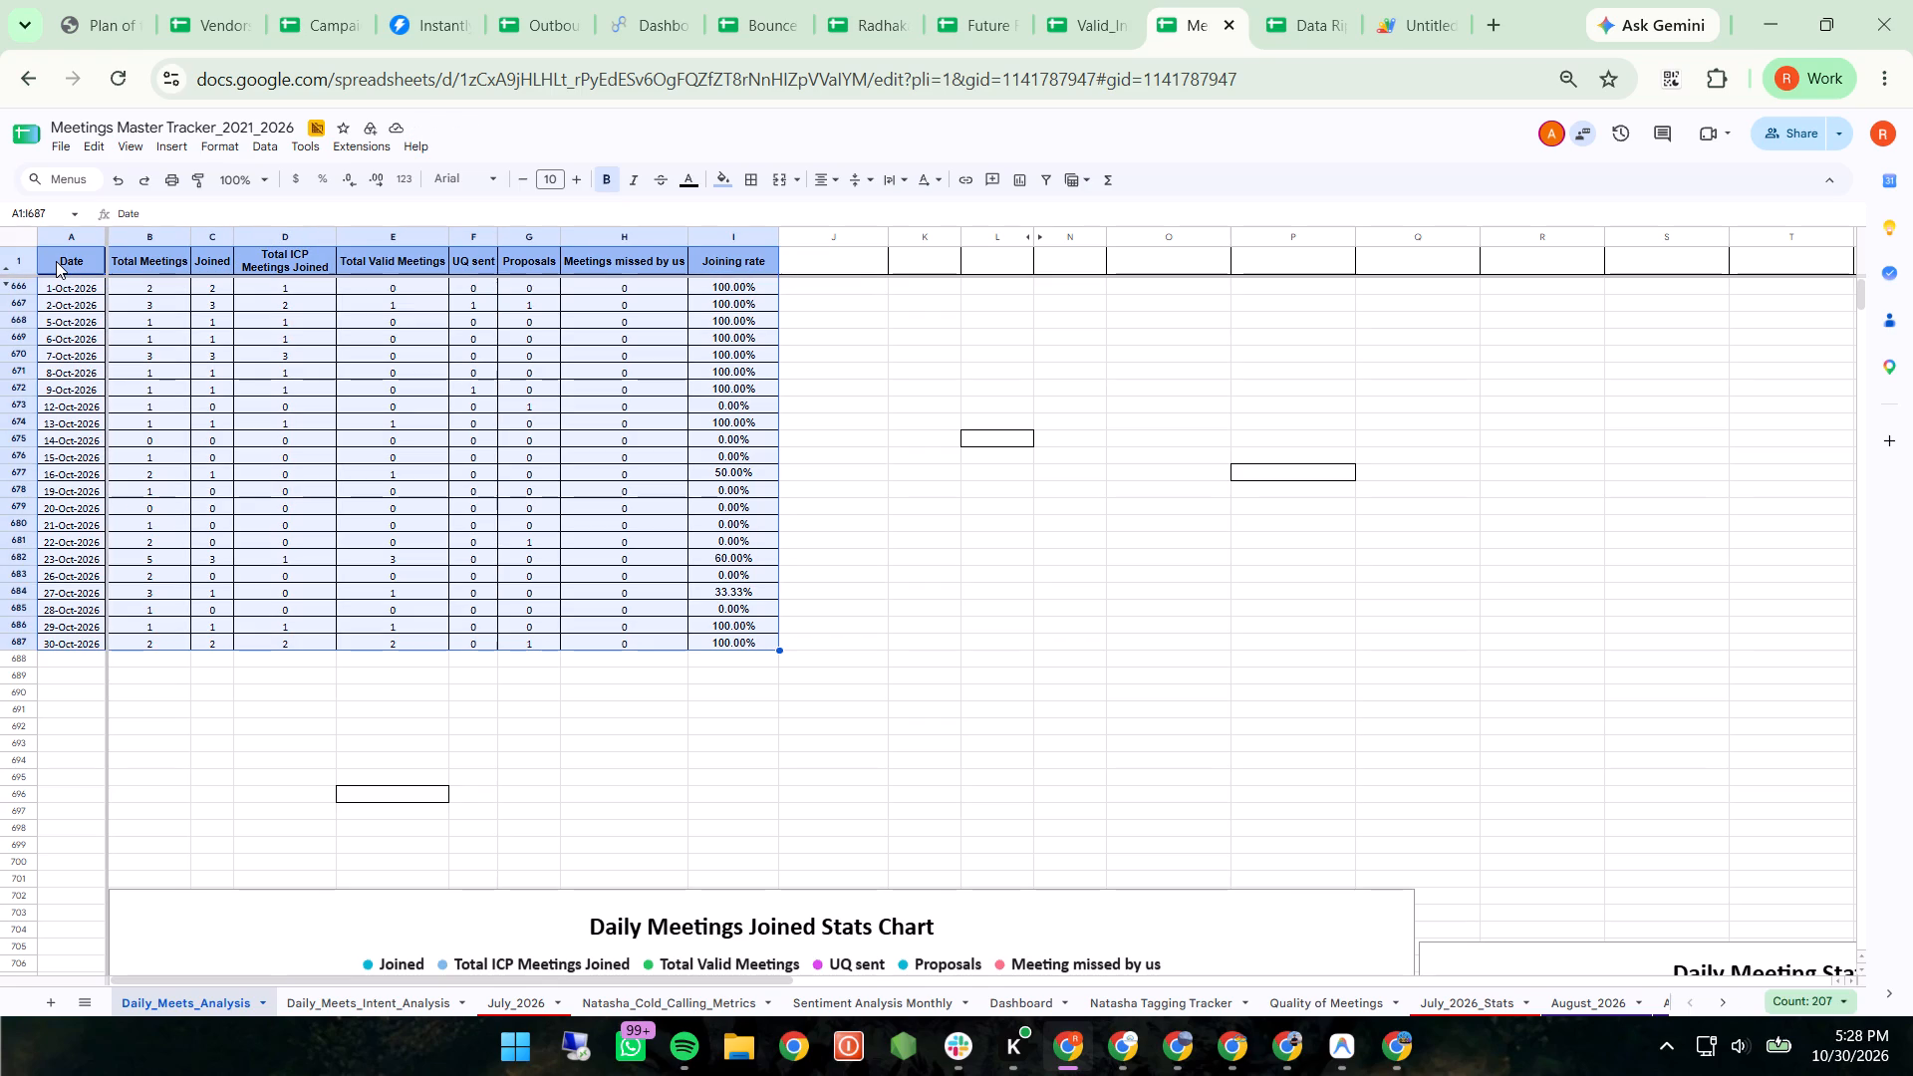
pyautogui.hotkey('ctrl', 'c')
pyautogui.click(337, 1007)
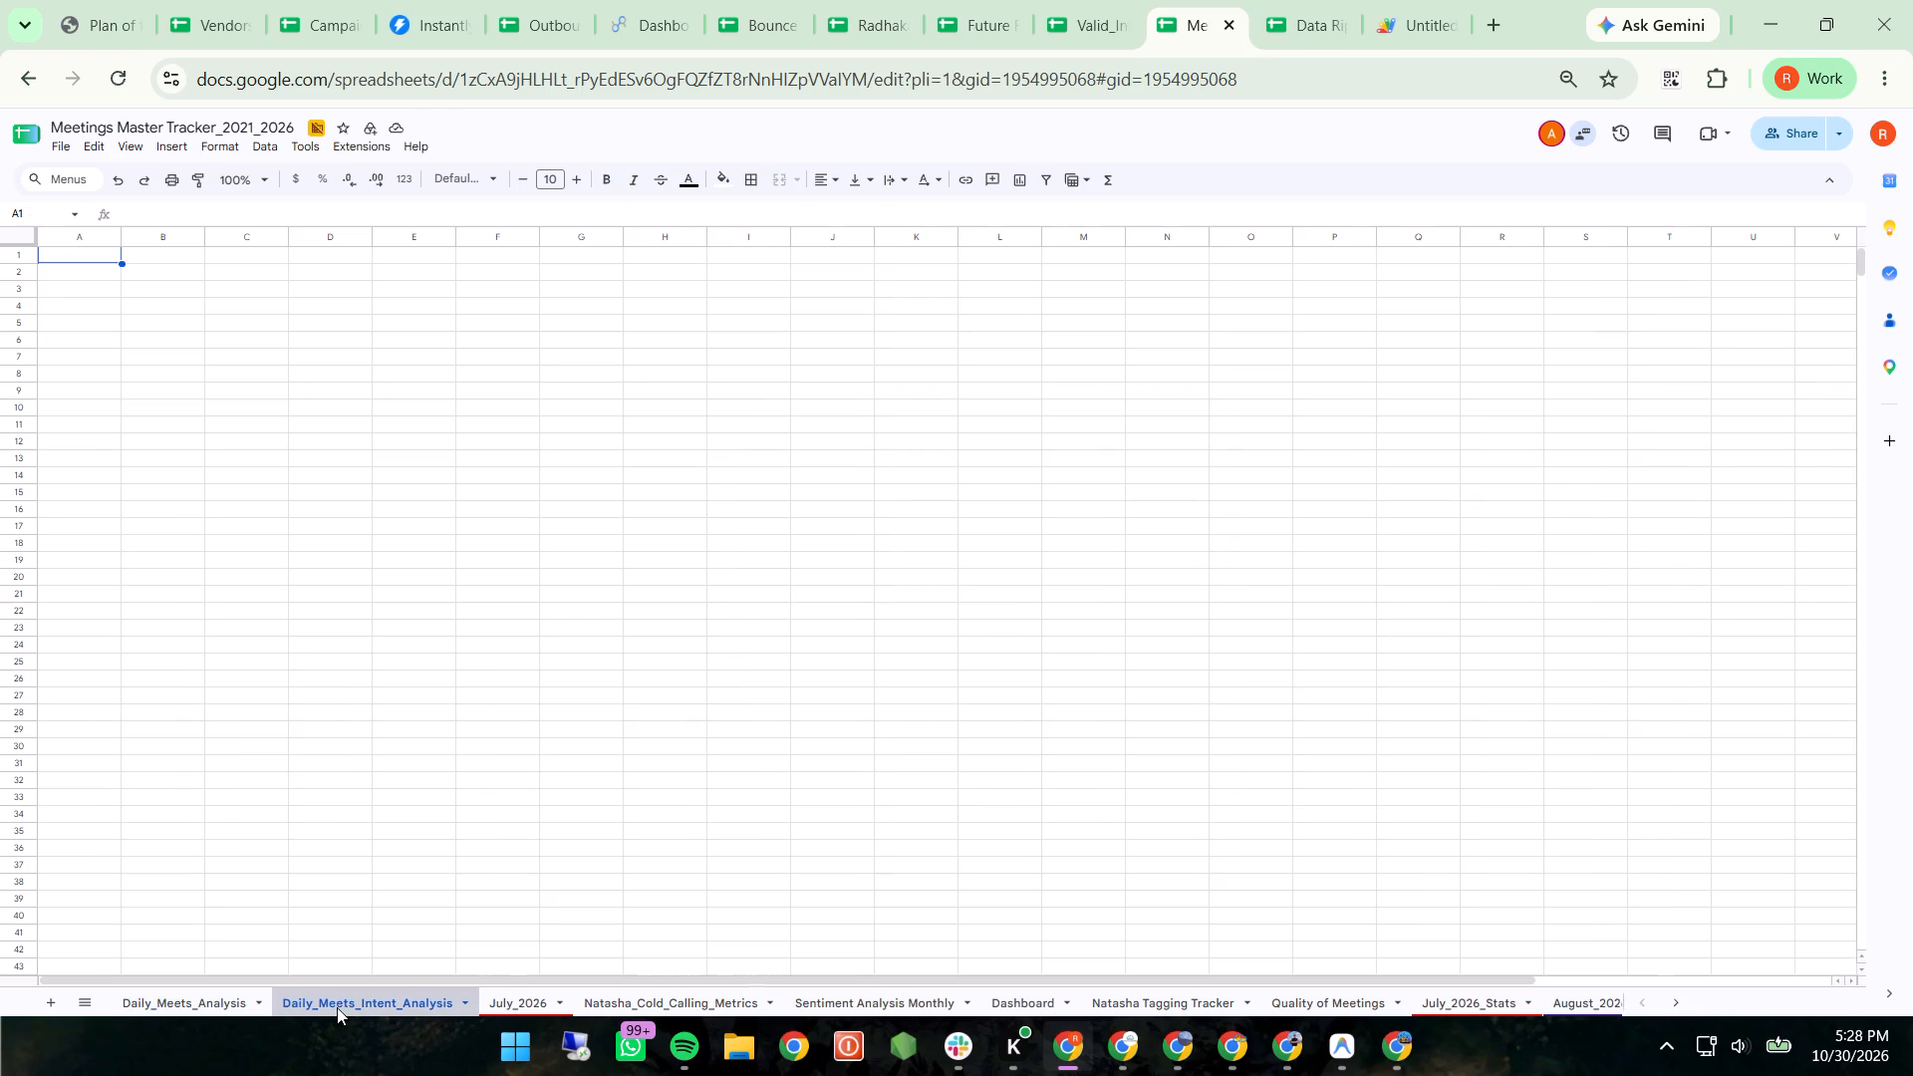
pyautogui.click(84, 255)
pyautogui.hotkey('ctrl', 'v')
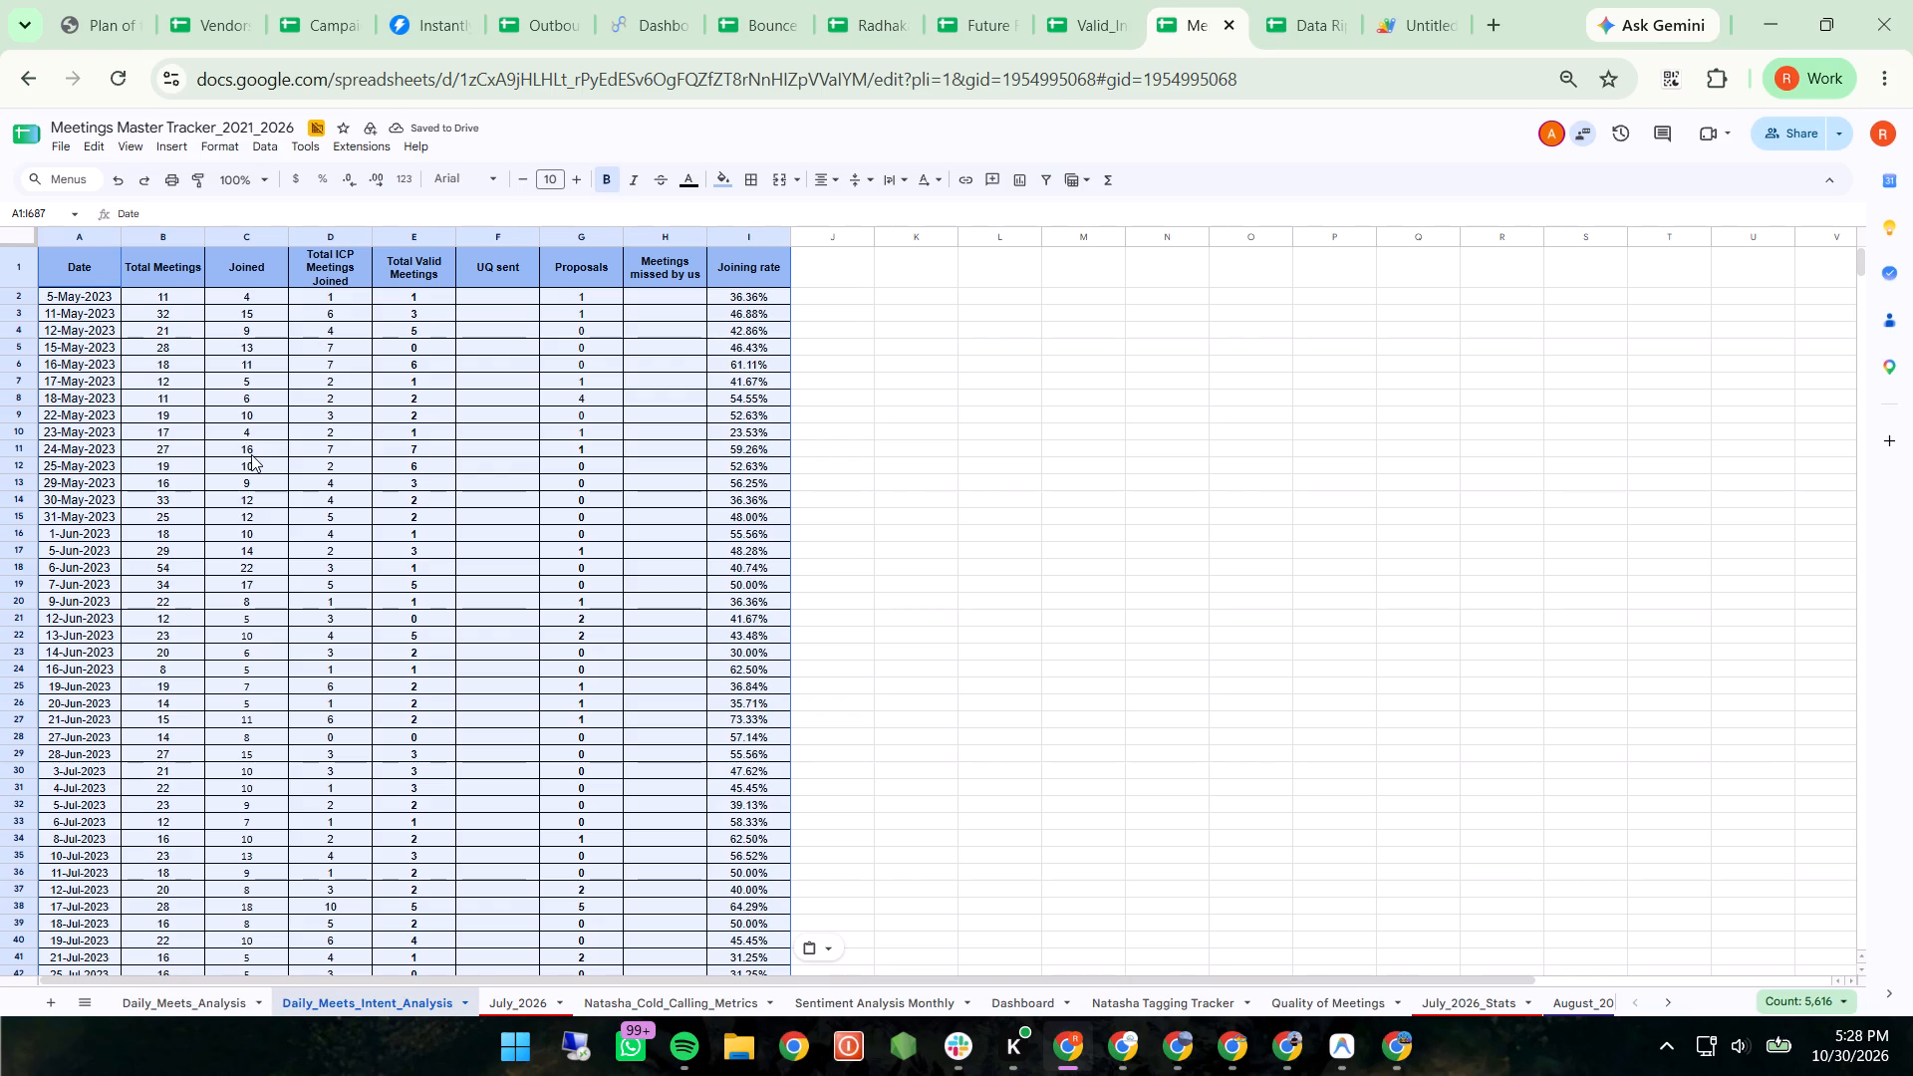
# Hide rows 2 to 665 in Daily_Meets_Intent_Analysis, leaving the header and the October 2026 rows showing.
pyautogui.click(20, 294)
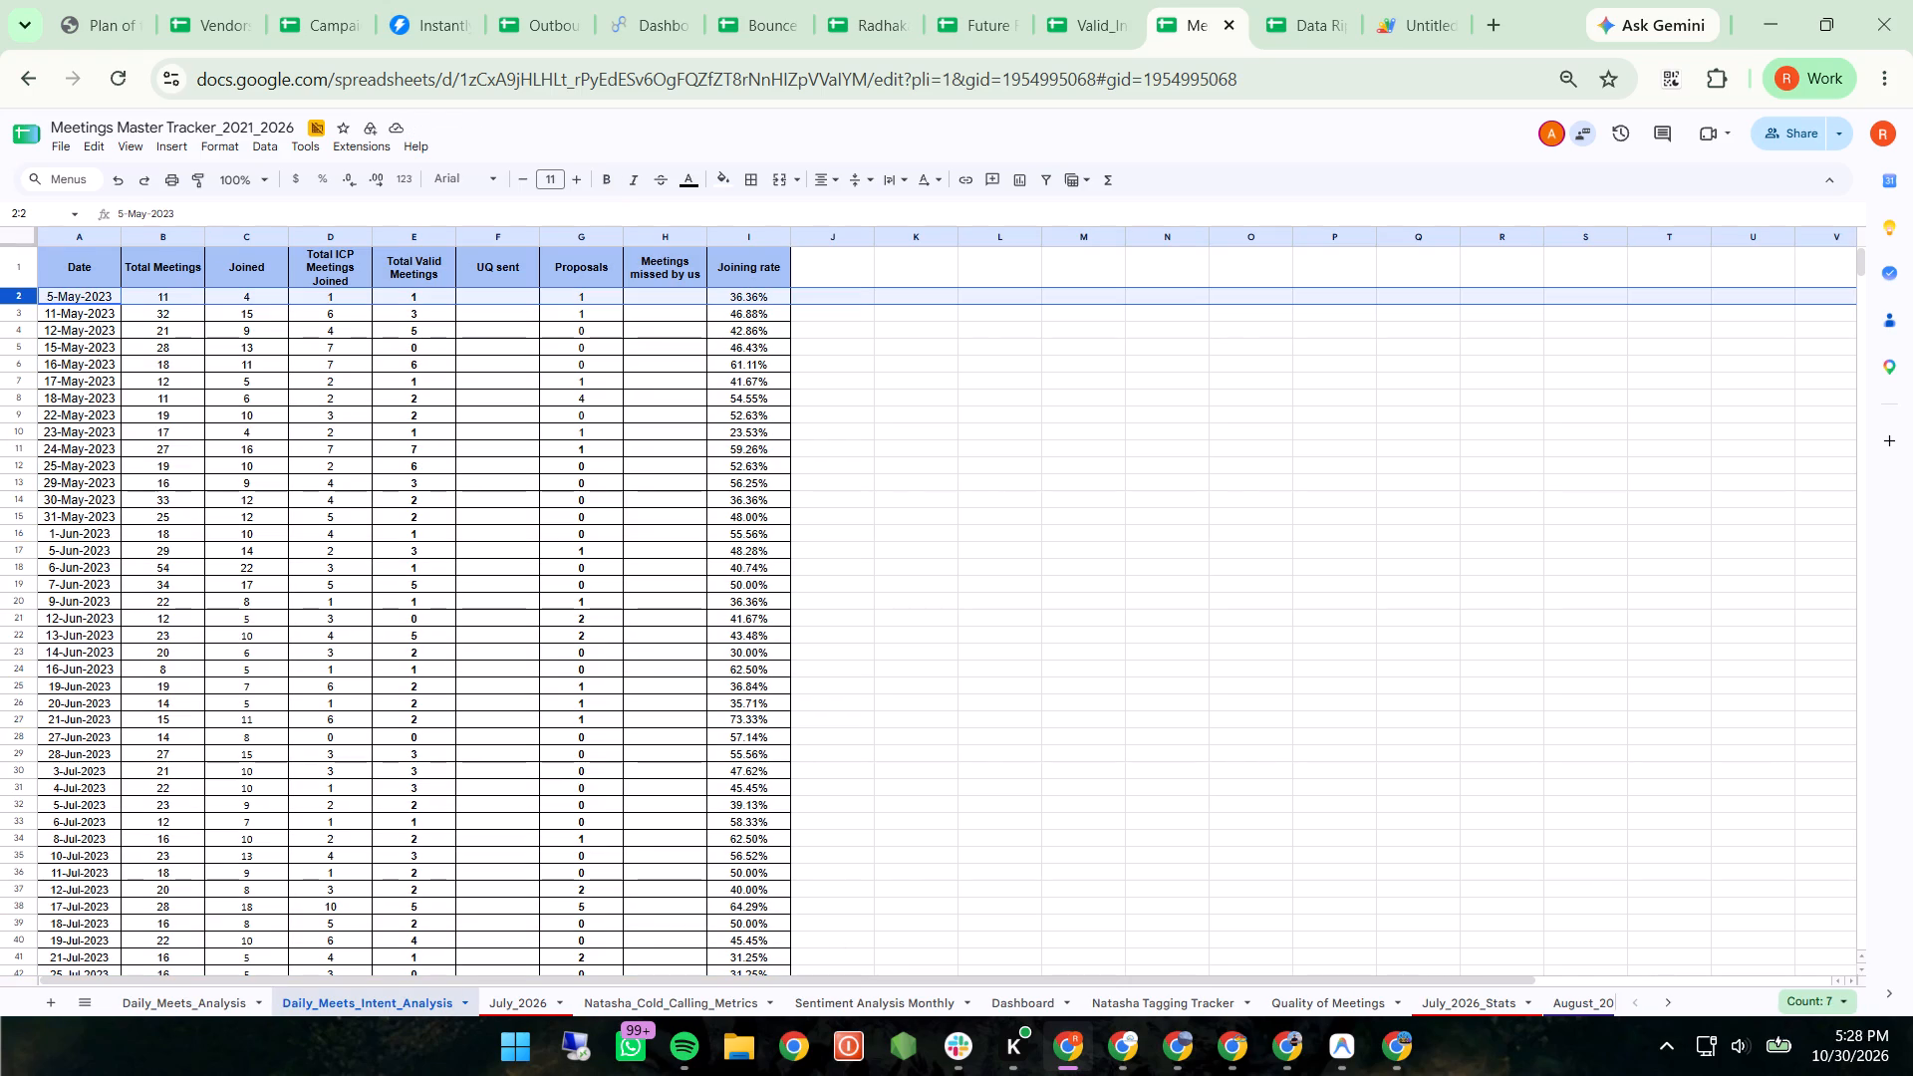
pyautogui.hotkey('ctrl', 'shift', 'Down')
pyautogui.scroll(-3, 20, 294)
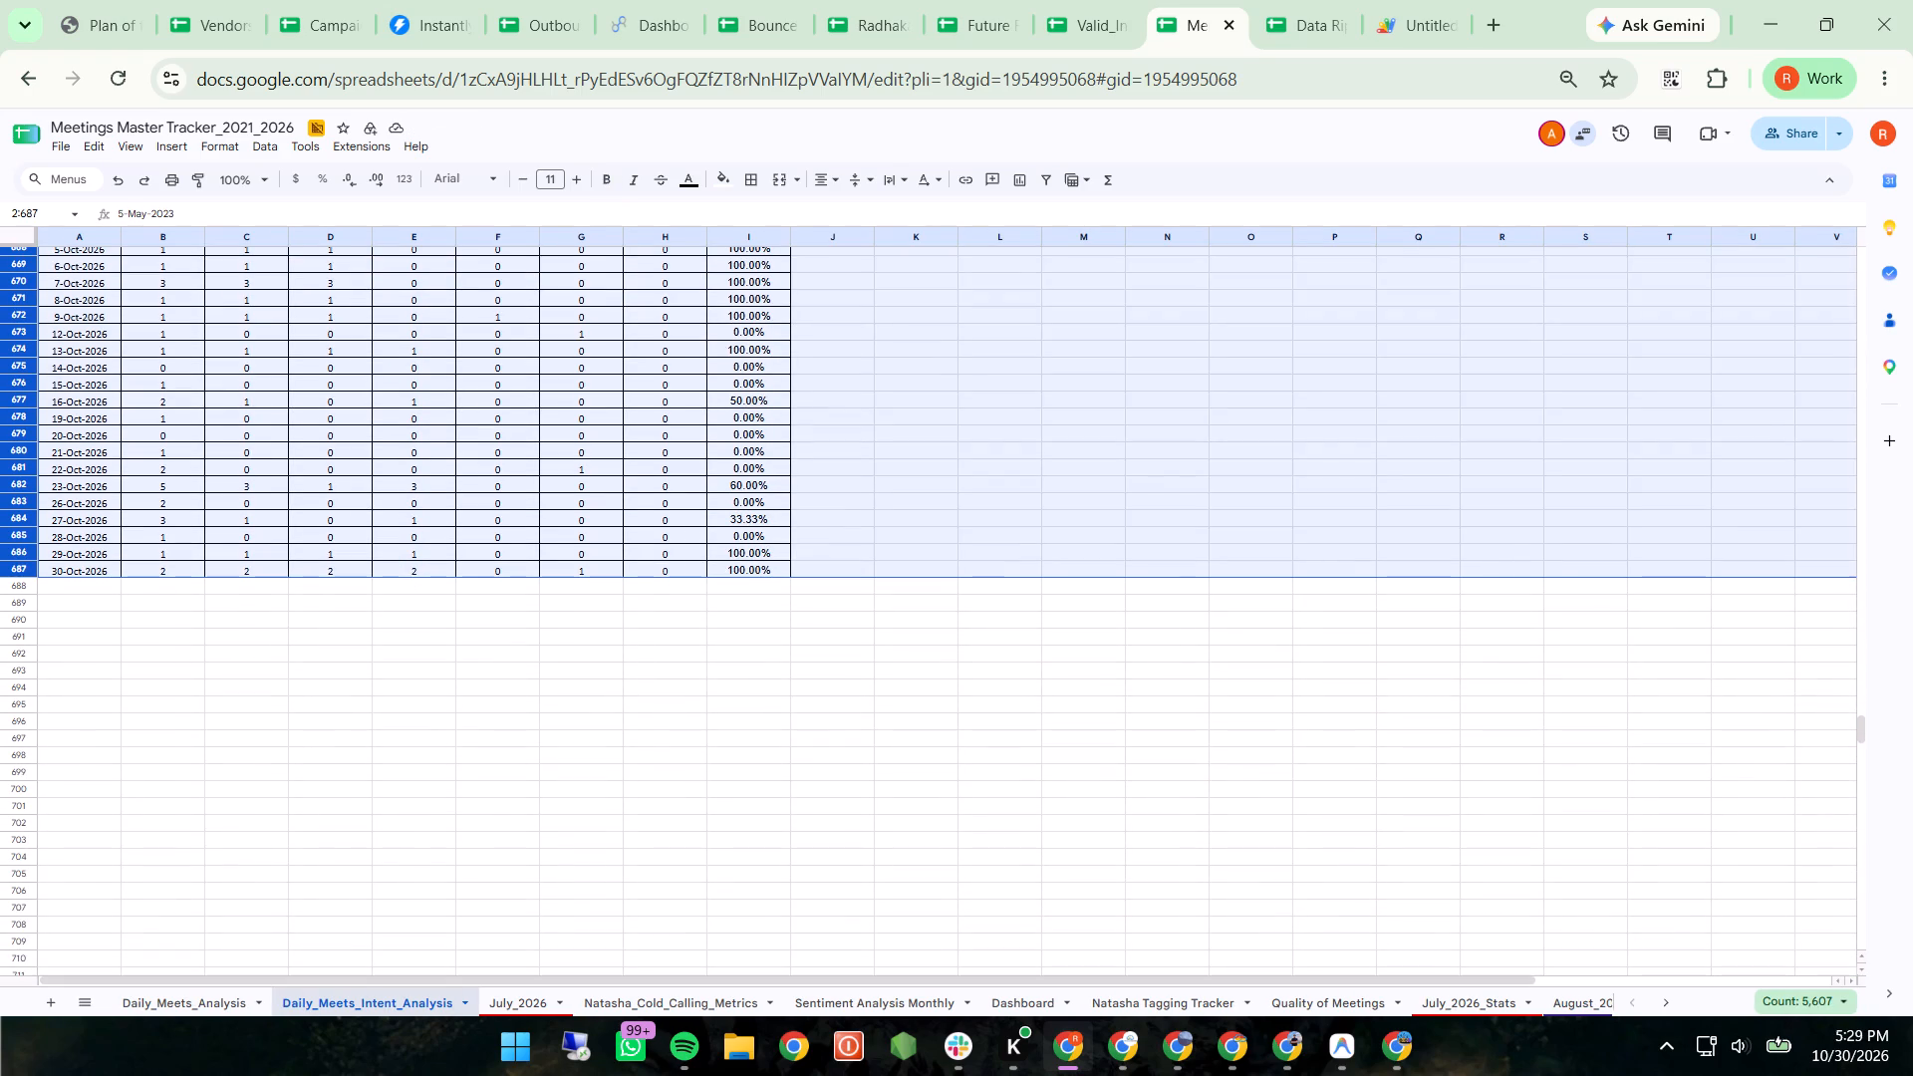
pyautogui.hotkey('shift', 'Up')
pyautogui.hotkey('shift', 'Up')
pyautogui.hotkey('shift', 'Up')
pyautogui.hotkey('shift', 'Up')
pyautogui.hotkey('shift', 'Up')
pyautogui.hotkey('shift', 'Up')
pyautogui.hotkey('shift', 'Up')
pyautogui.hotkey('shift', 'Up')
pyautogui.hotkey('shift', 'Up')
pyautogui.hotkey('shift', 'Up')
pyautogui.hotkey('shift', 'Up')
pyautogui.hotkey('shift', 'Up')
pyautogui.hotkey('shift', 'Up')
pyautogui.hotkey('shift', 'Up')
pyautogui.hotkey('shift', 'Up')
pyautogui.hotkey('shift', 'Up')
pyautogui.hotkey('shift', 'Up')
pyautogui.hotkey('shift', 'Up')
pyautogui.hotkey('shift', 'Up')
pyautogui.hotkey('shift', 'Up')
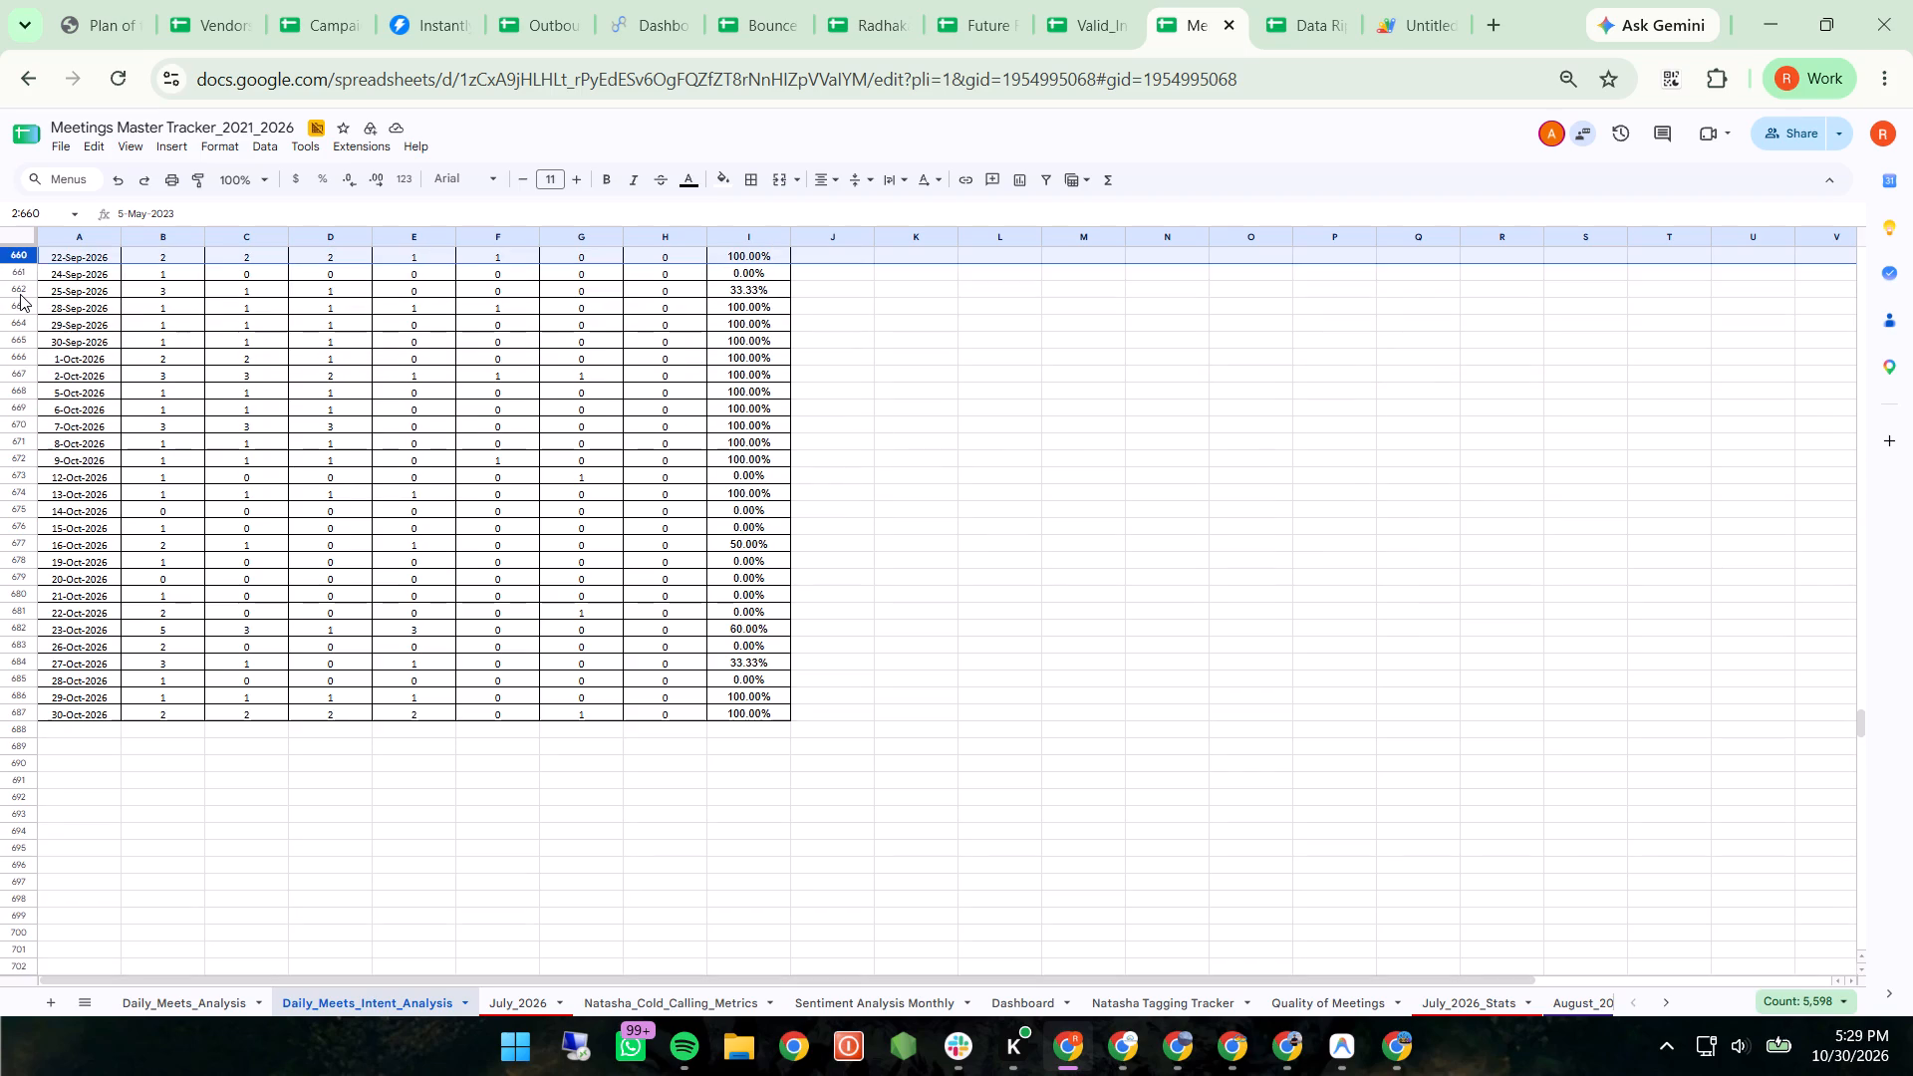
pyautogui.hotkey('shift', 'Down')
pyautogui.hotkey('shift', 'Down')
pyautogui.hotkey('shift', 'Down')
pyautogui.hotkey('shift', 'Down')
pyautogui.hotkey('shift', 'Down')
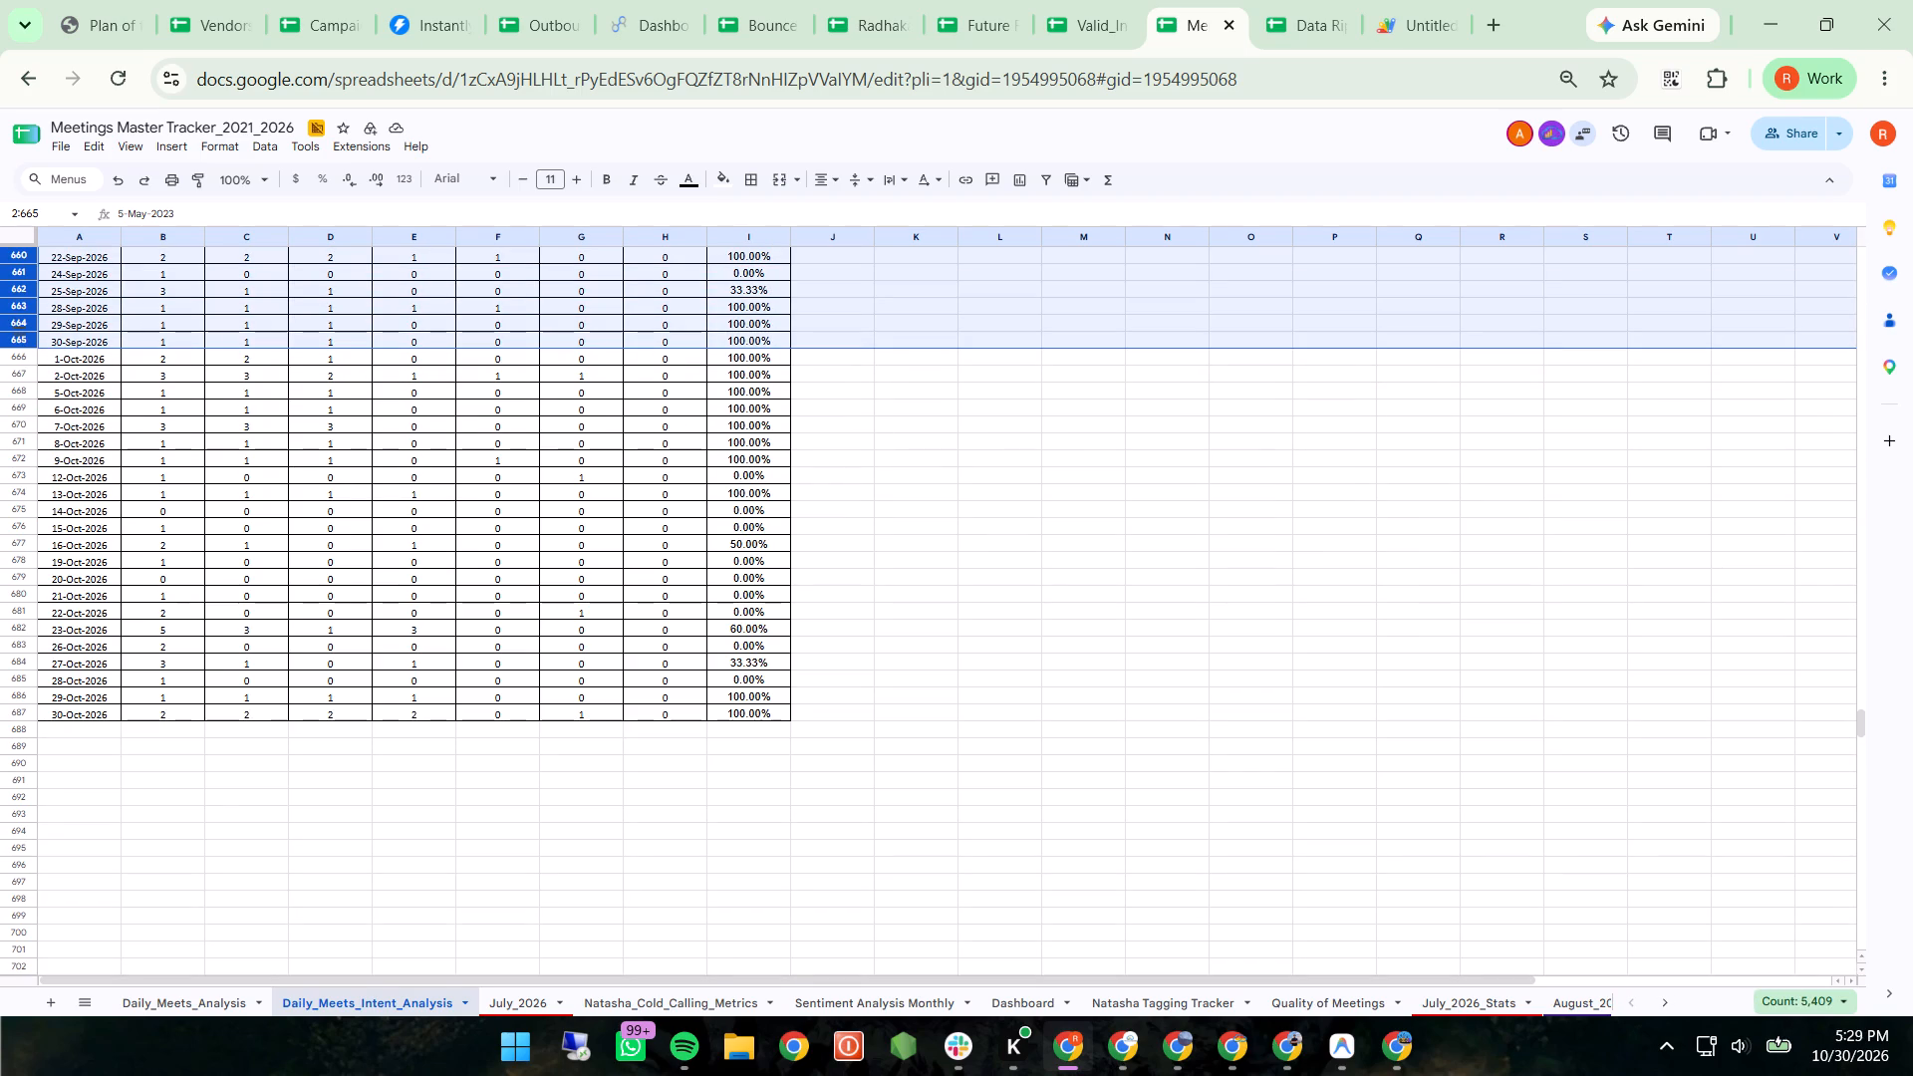
pyautogui.rightClick(25, 331)
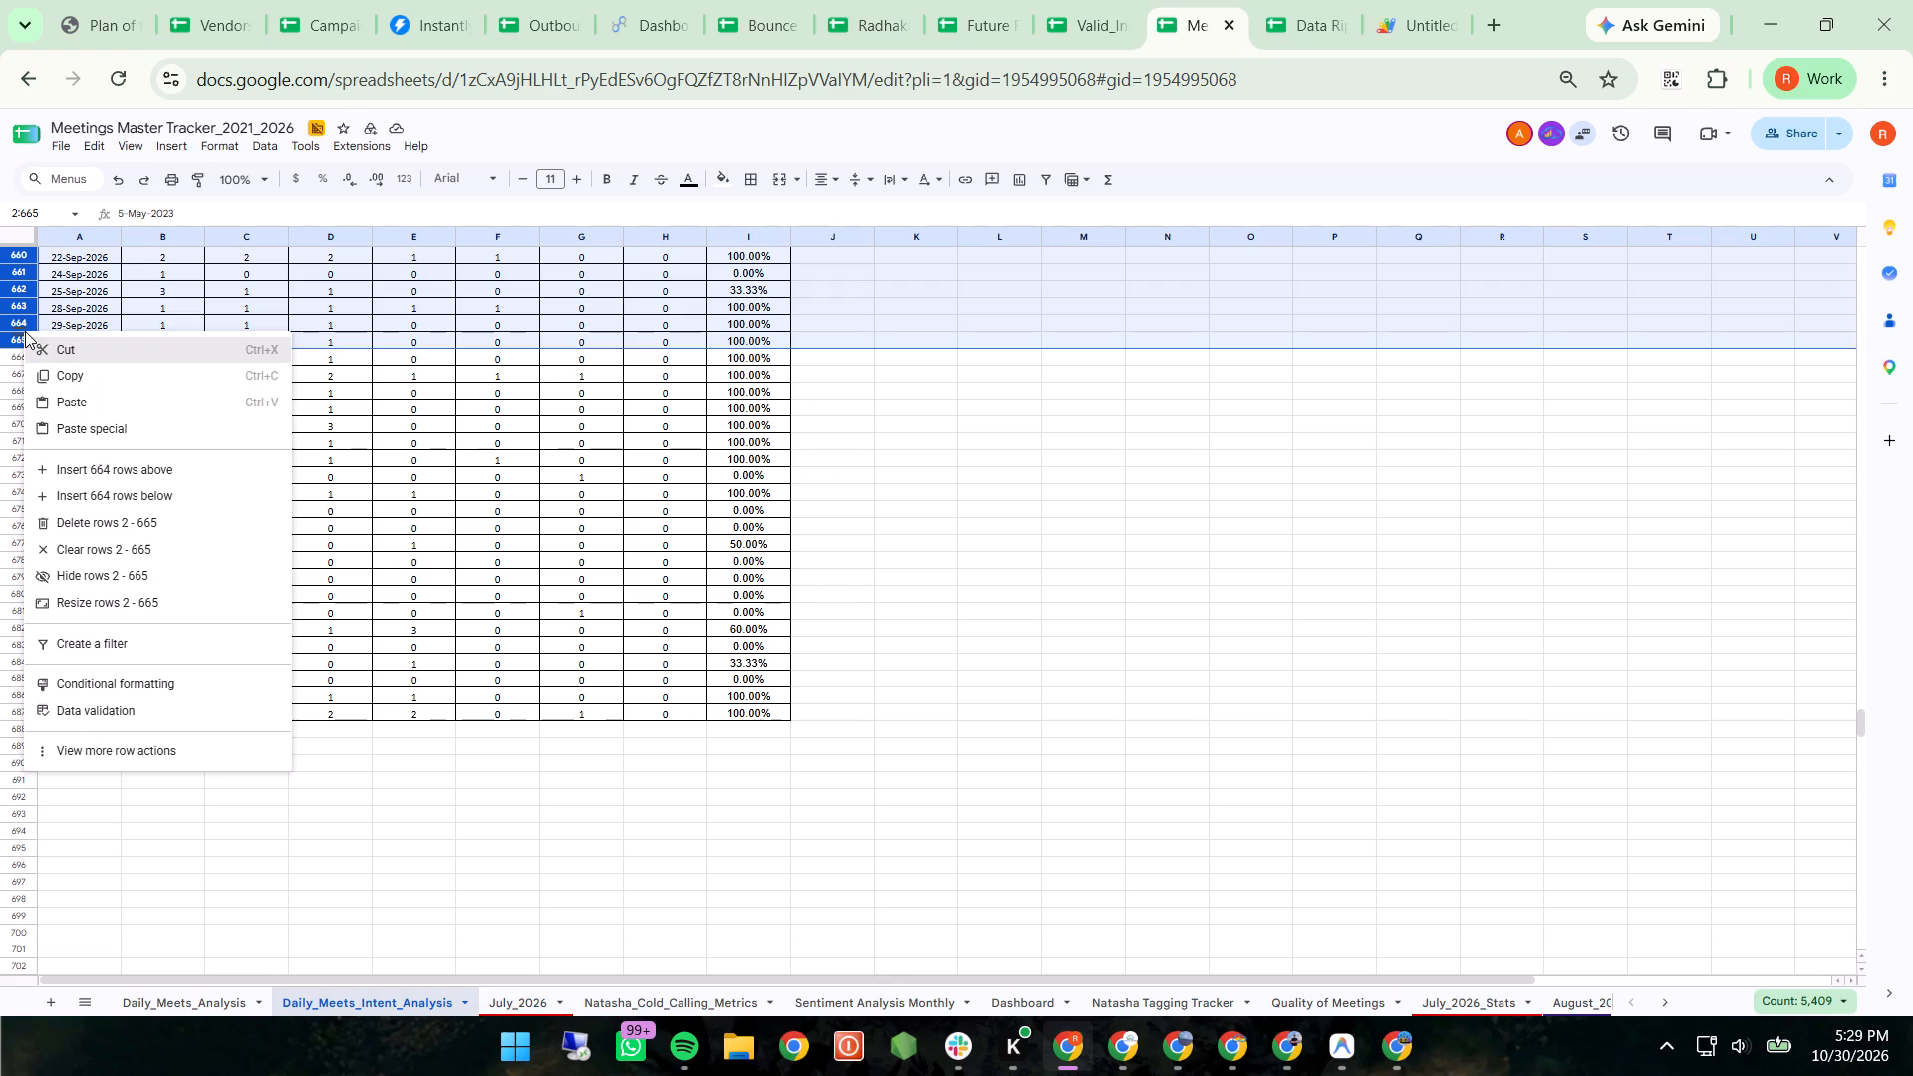
pyautogui.click(104, 566)
pyautogui.click(1083, 427)
pyautogui.scroll(5, 1083, 427)
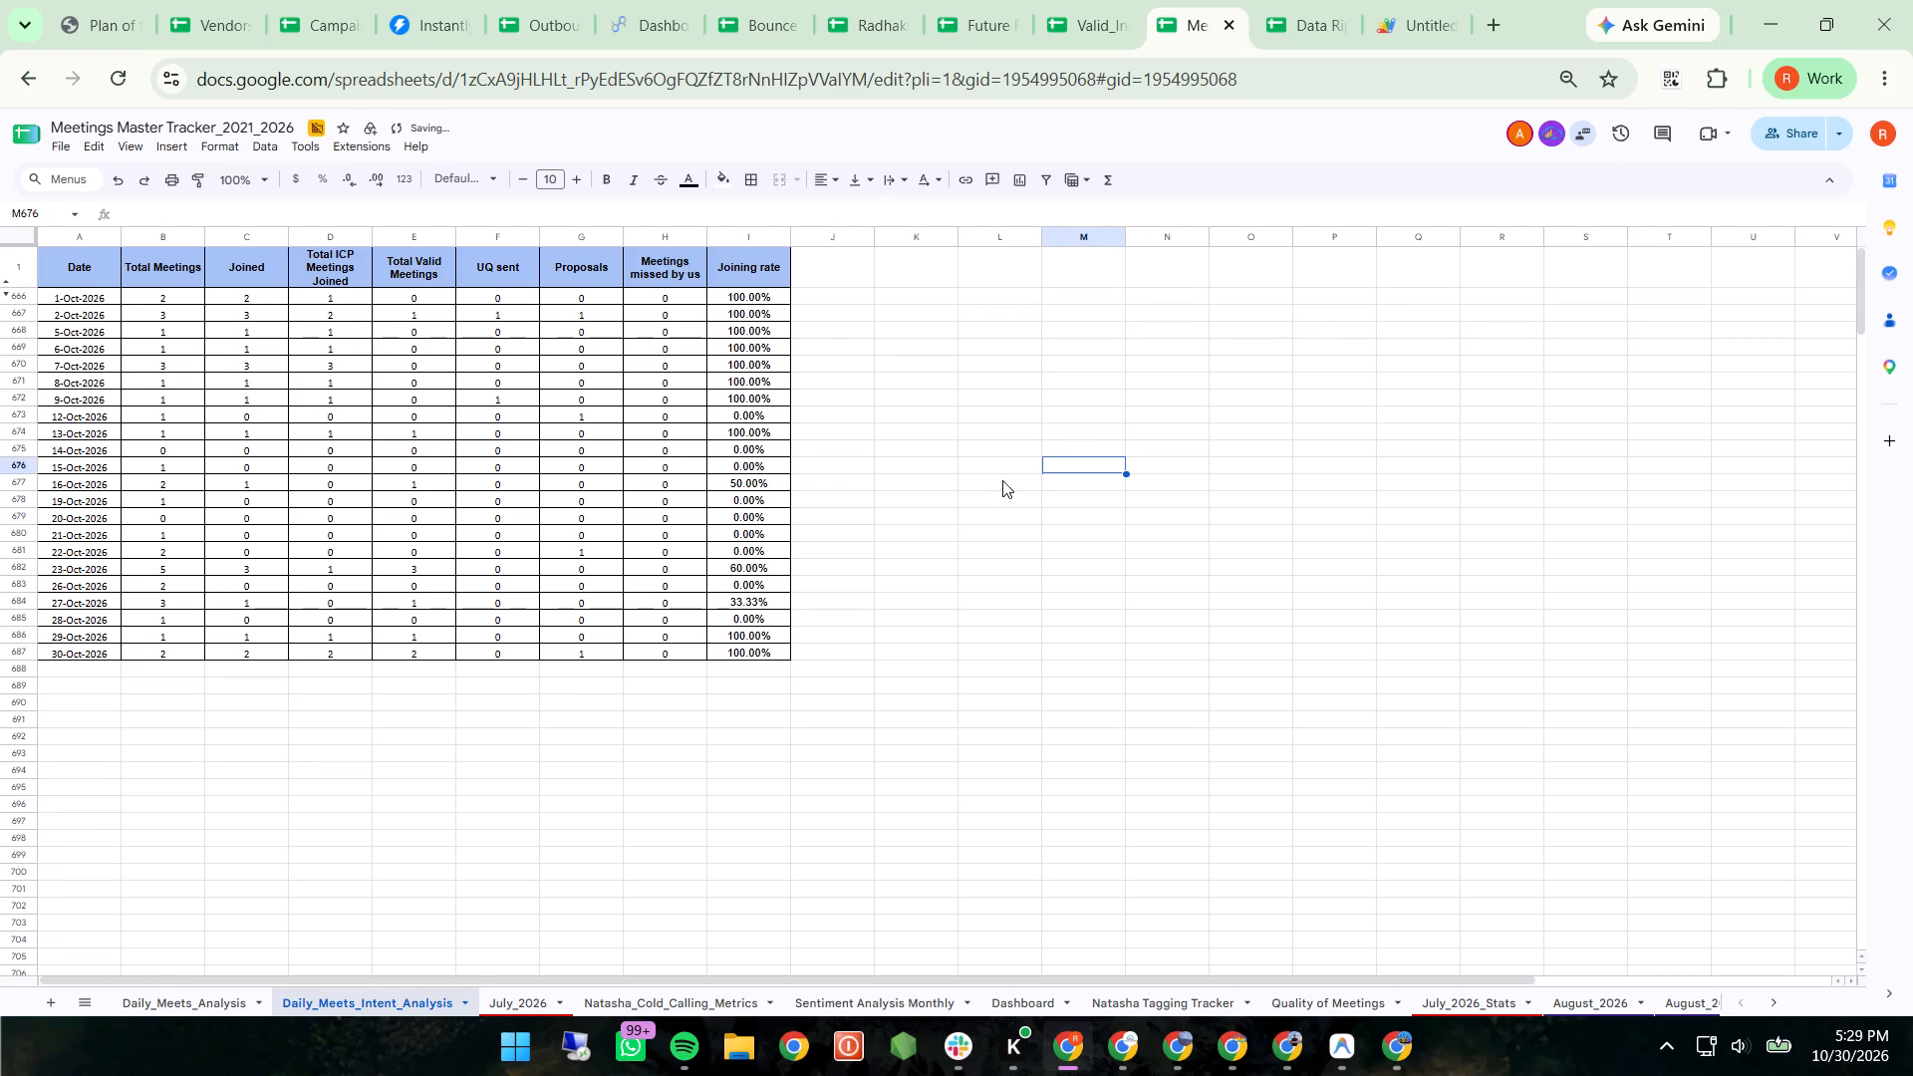
pyautogui.click(1003, 486)
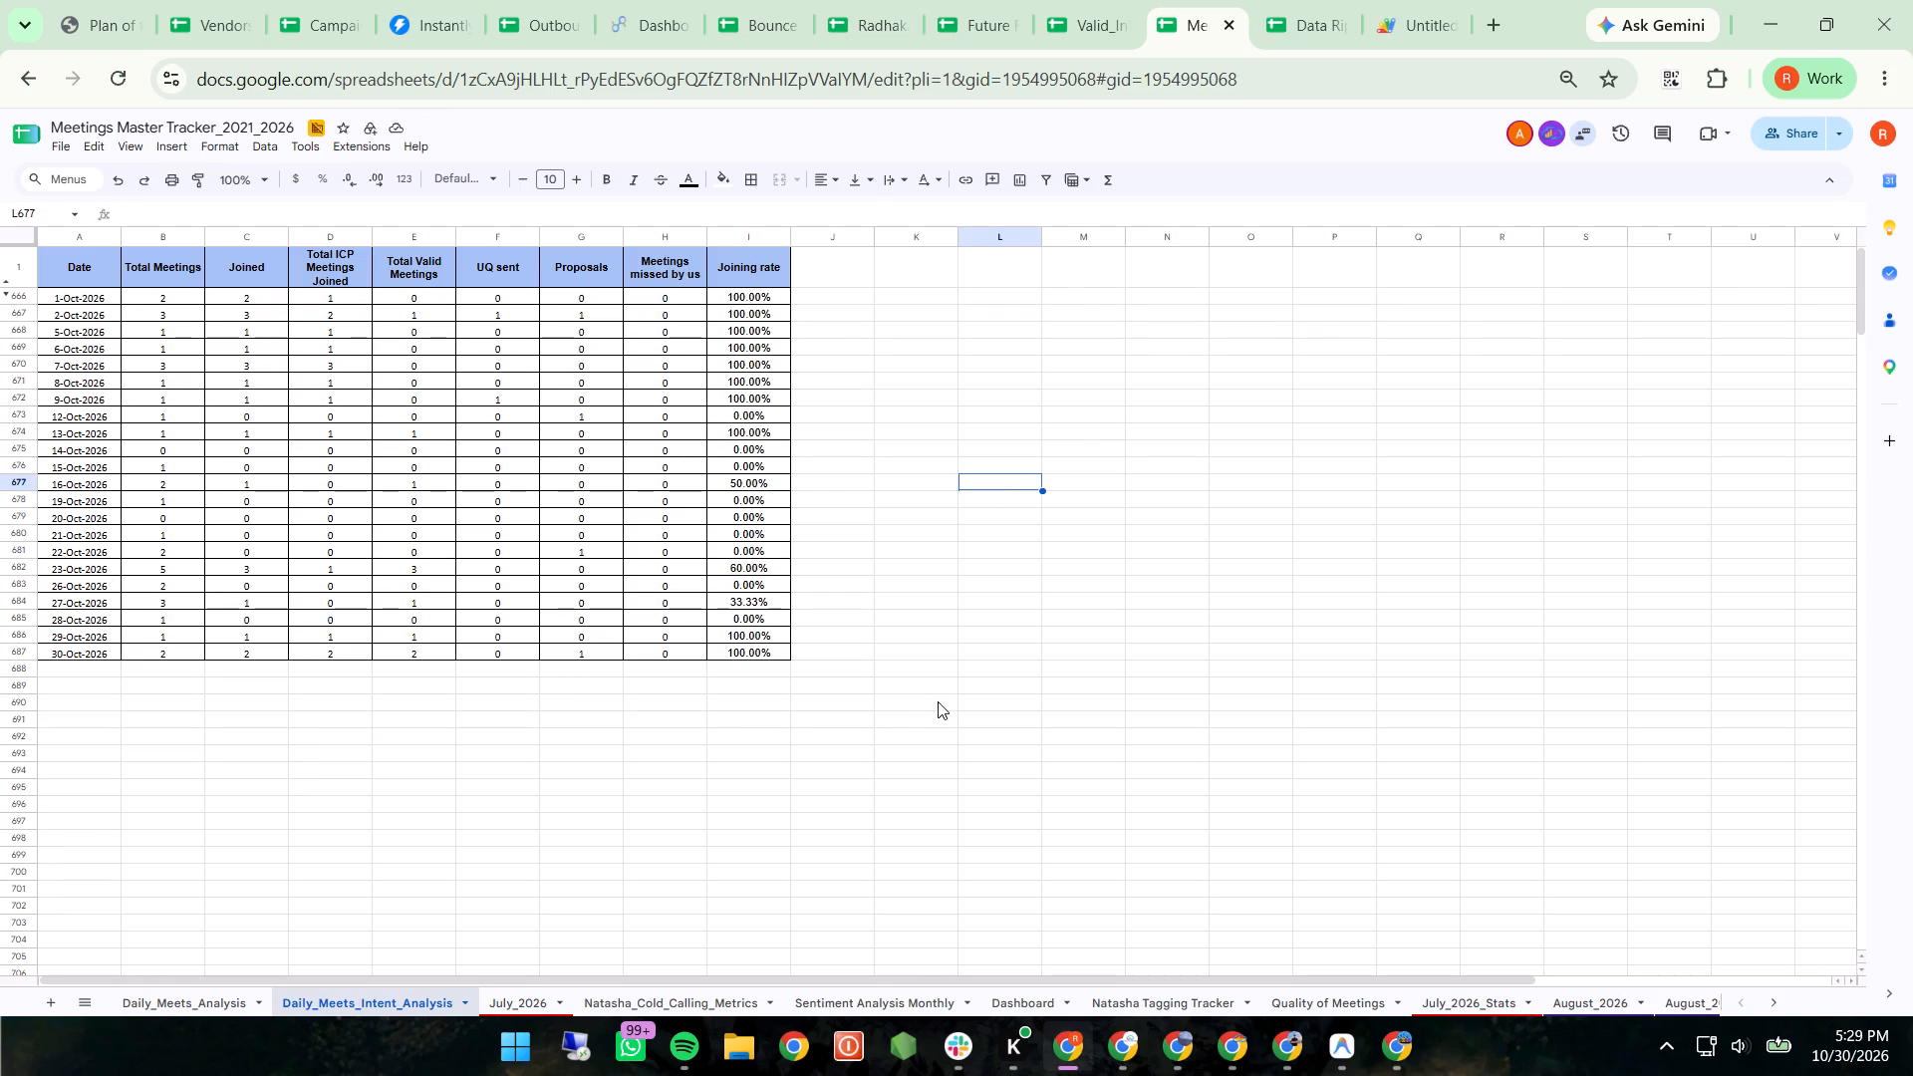
# Copy the spreadsheet's title, Meetings Master Tracker_2021_2026.
pyautogui.doubleClick(234, 131)
pyautogui.click(230, 121)
pyautogui.hotkey('ctrl', 'a')
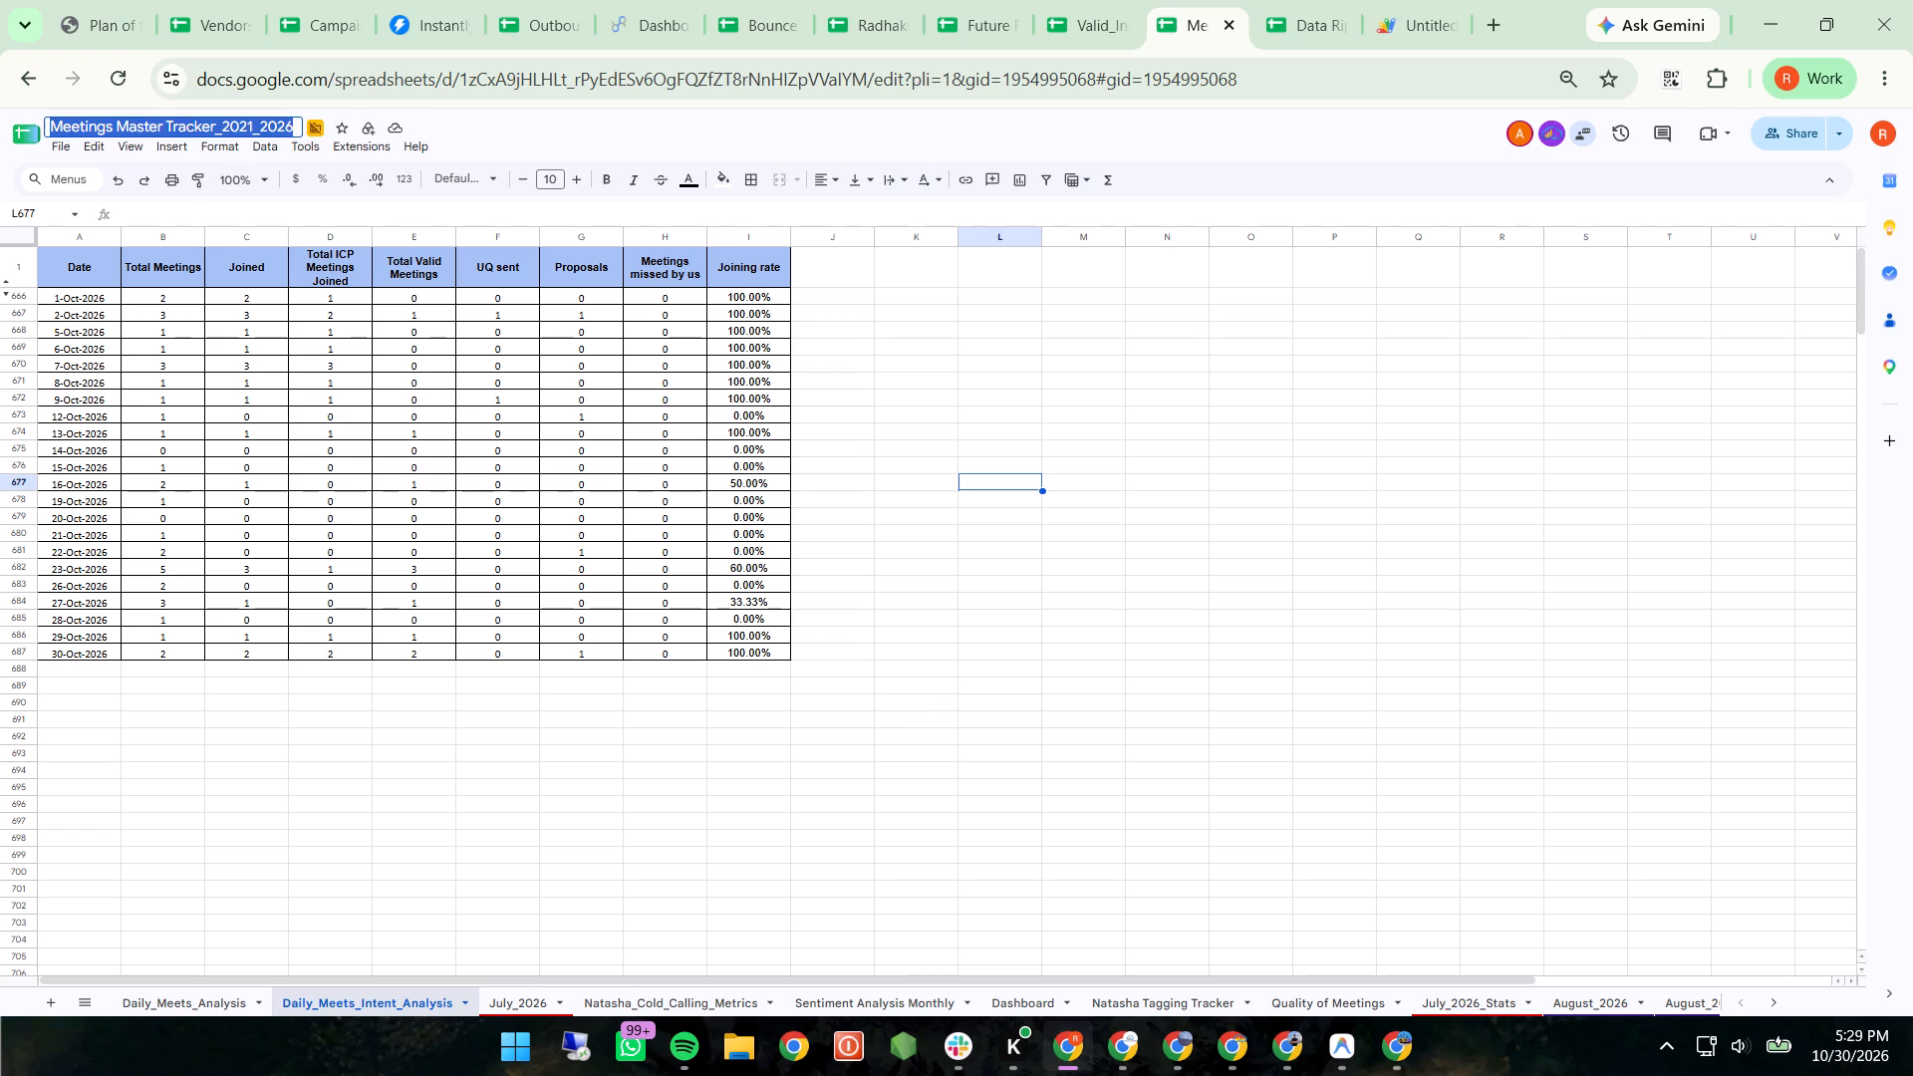
pyautogui.hotkey('ctrl', 'c')
pyautogui.hotkey('ctrl', 'c')
pyautogui.click(972, 542)
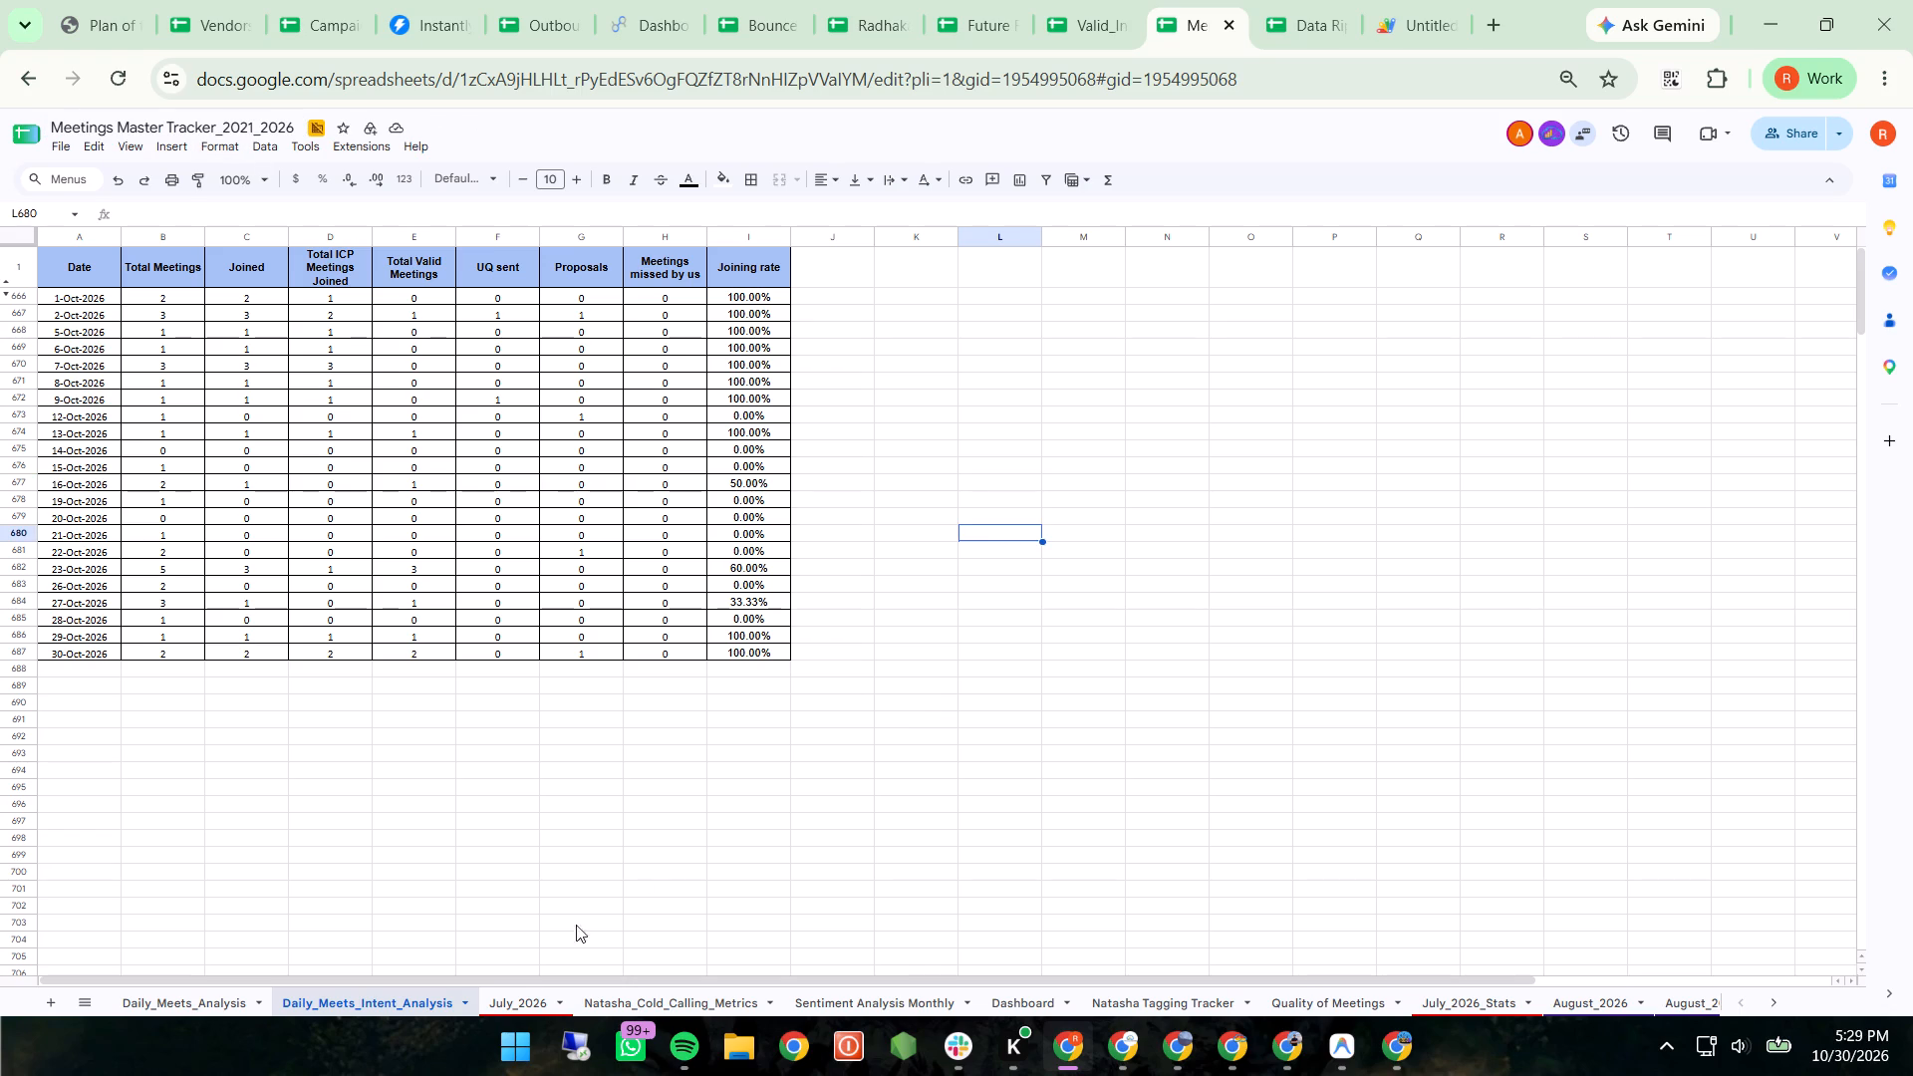
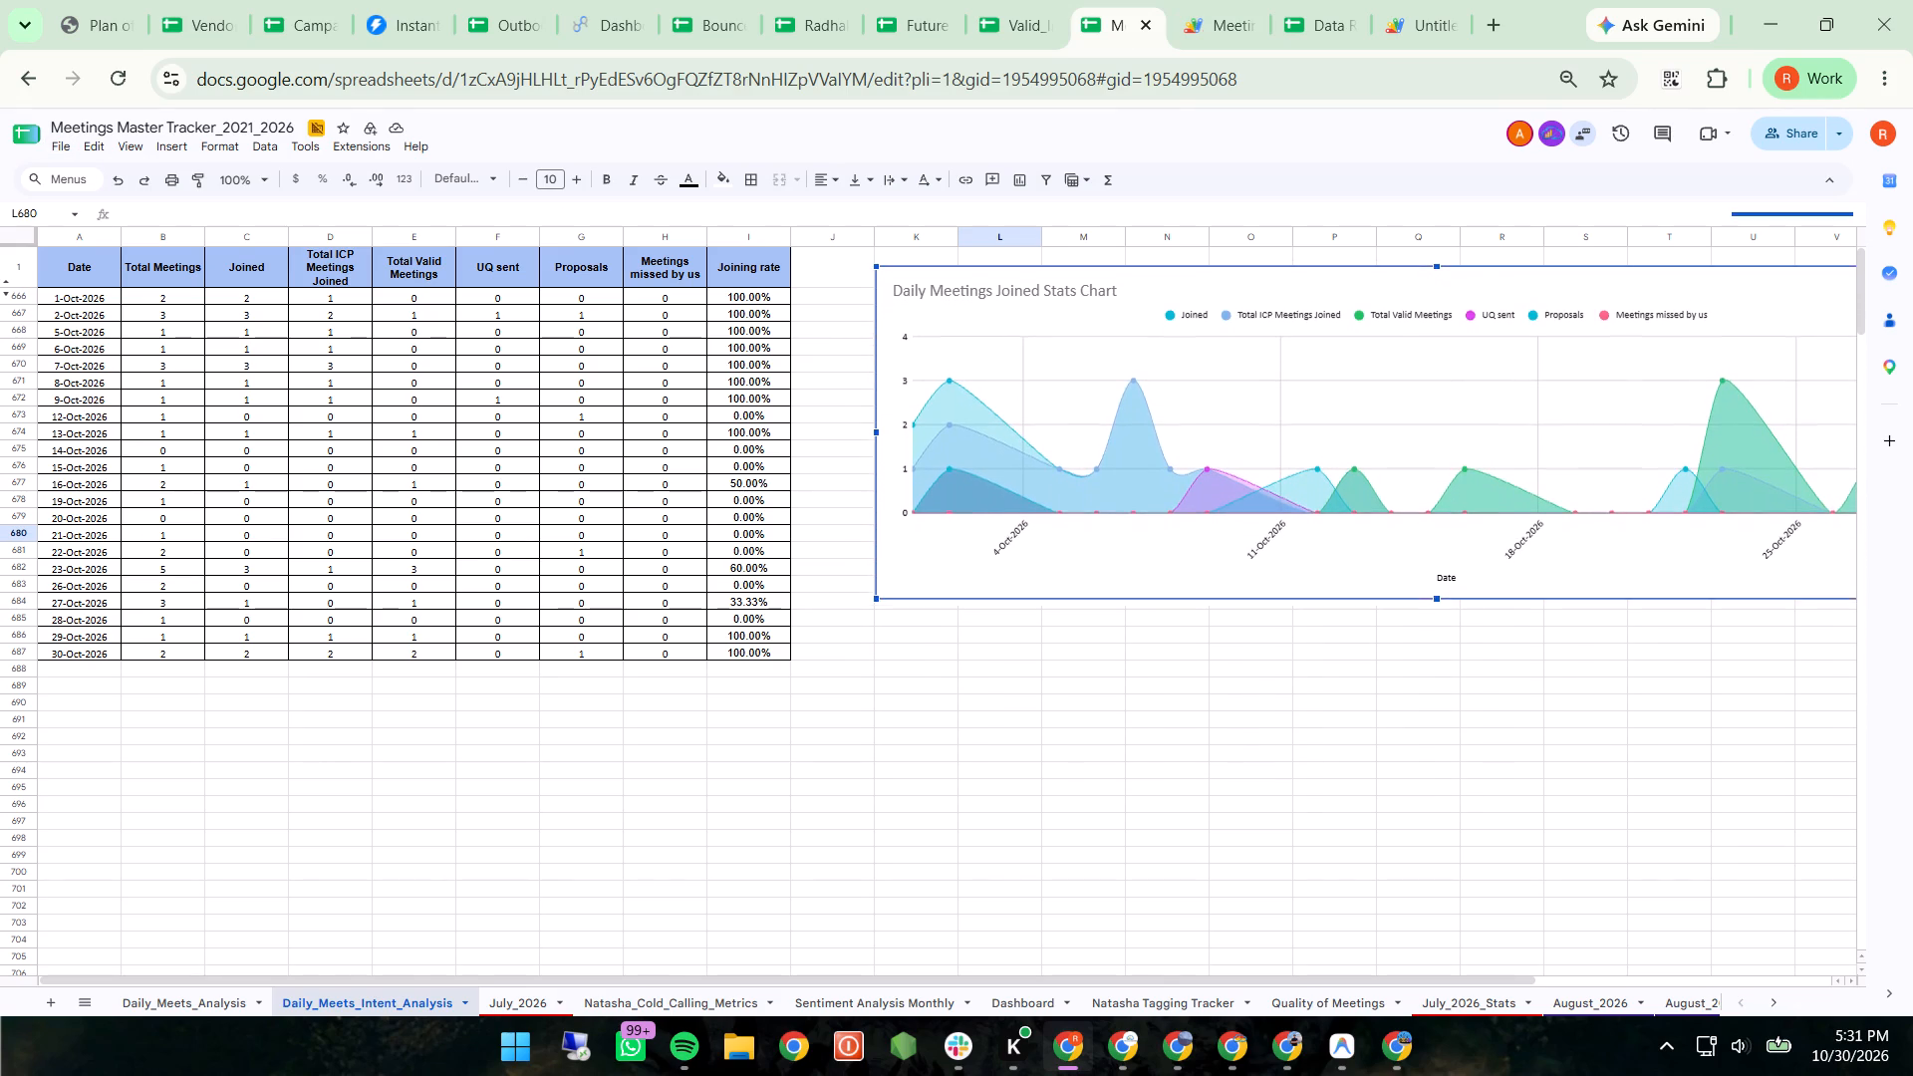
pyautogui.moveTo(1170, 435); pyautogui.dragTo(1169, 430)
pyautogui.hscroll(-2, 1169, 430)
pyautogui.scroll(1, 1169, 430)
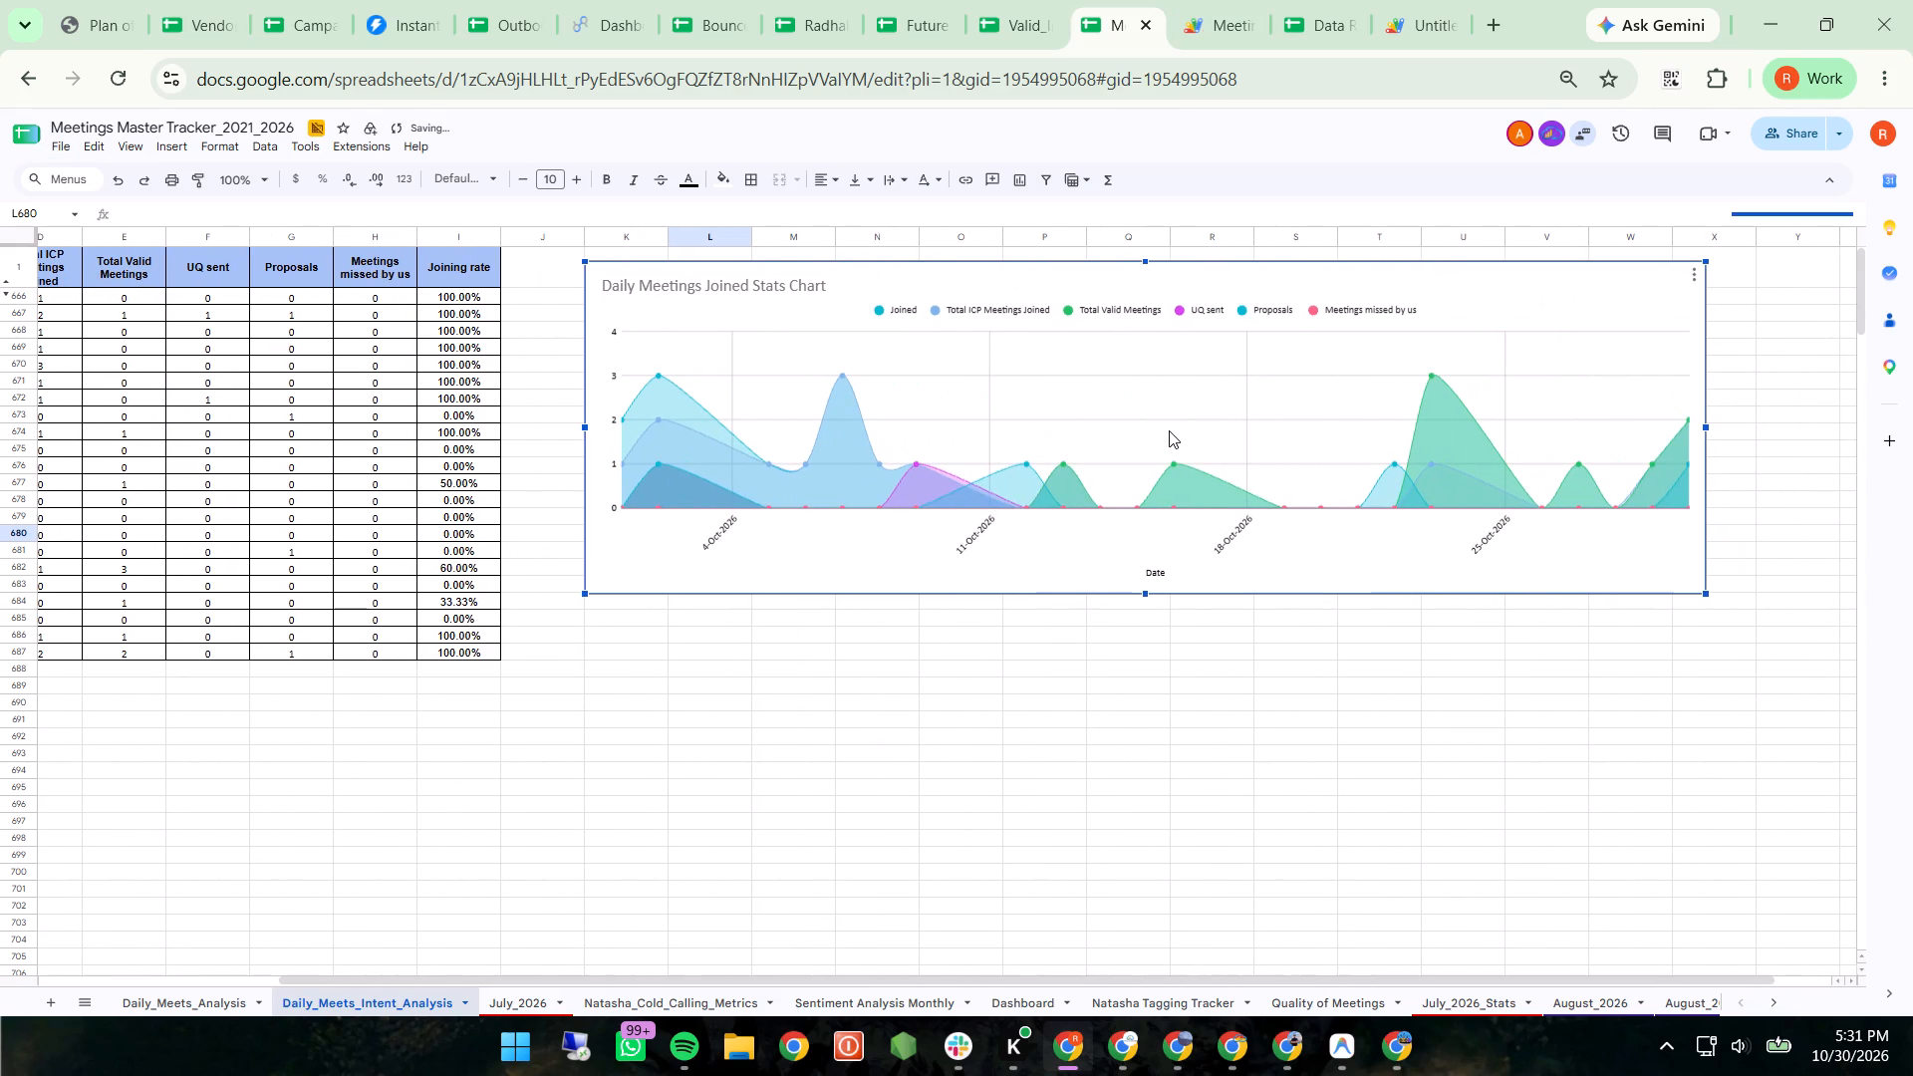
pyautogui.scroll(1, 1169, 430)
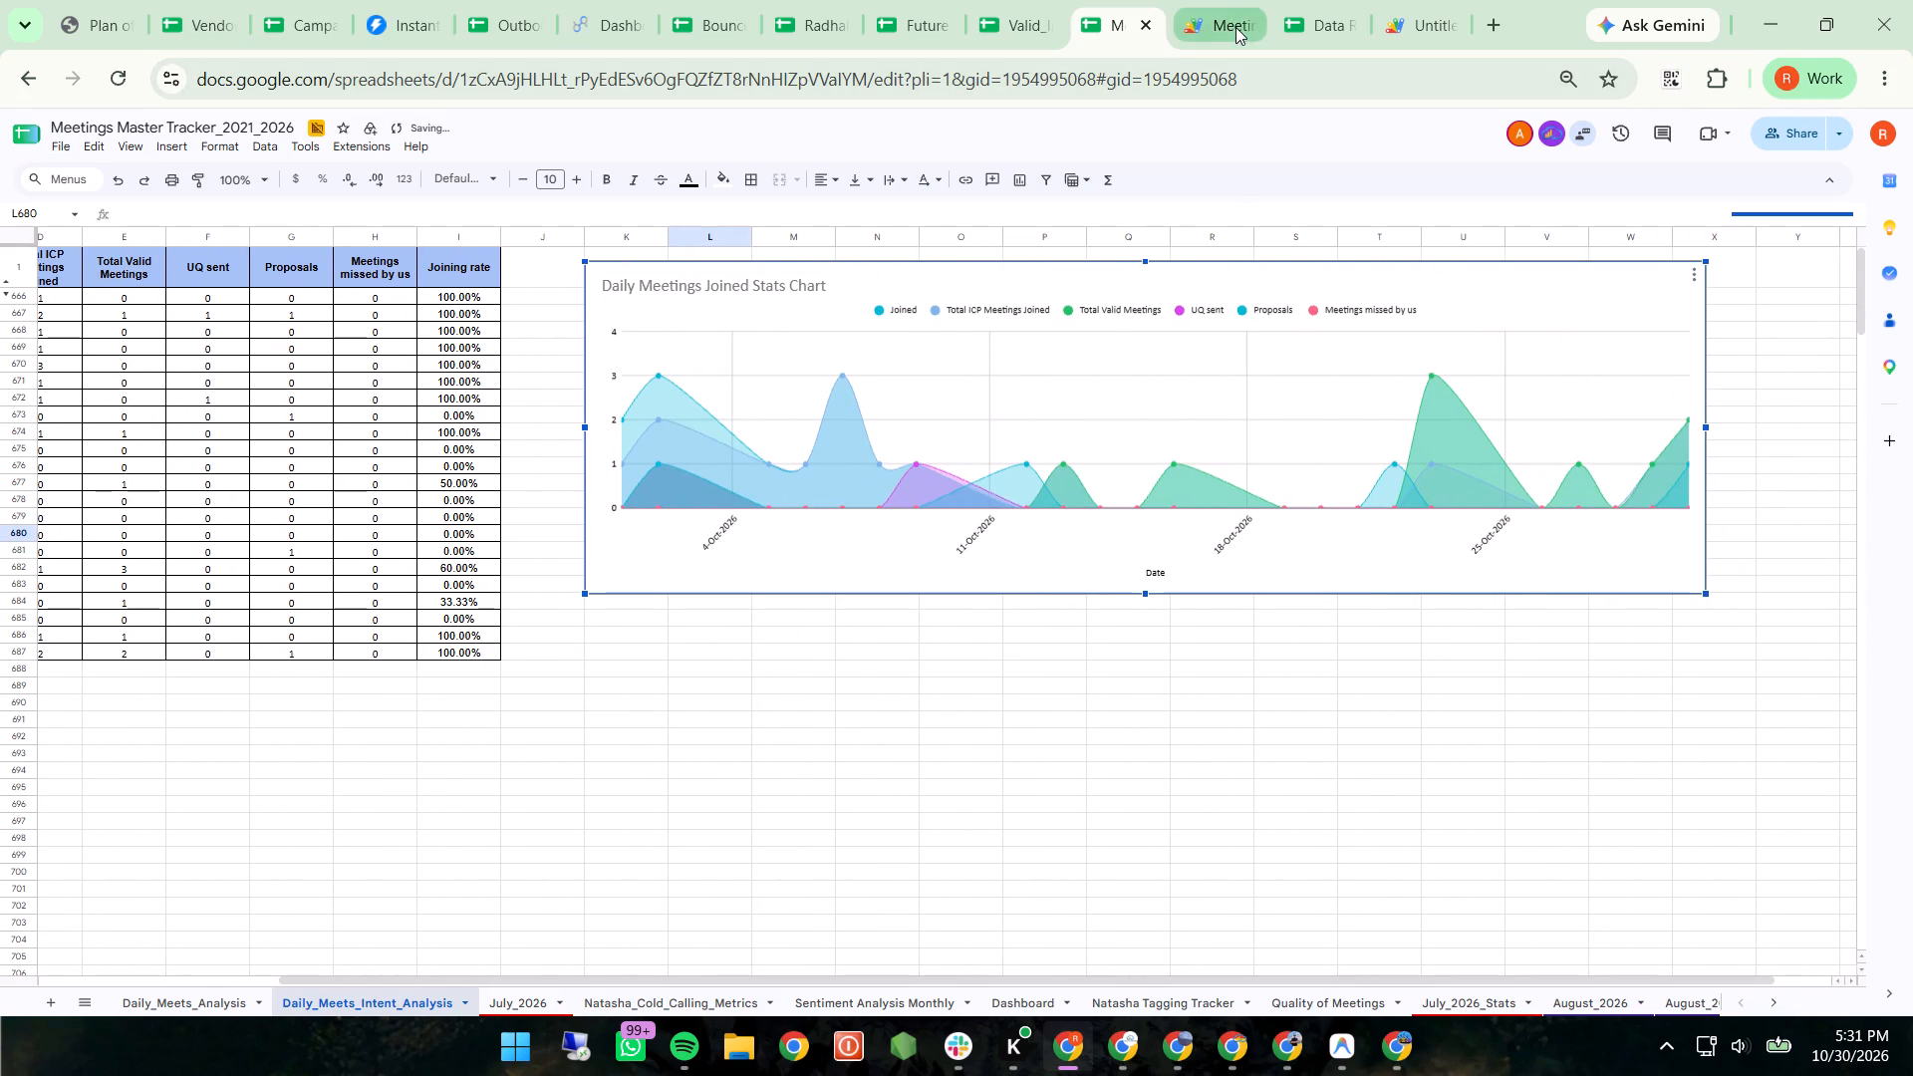
# Replace the code in Meeting_Intent_Graph.gs with the full createTwoMeetingCharts script copied from the Untitled project in Apps Script.
pyautogui.click(1434, 14)
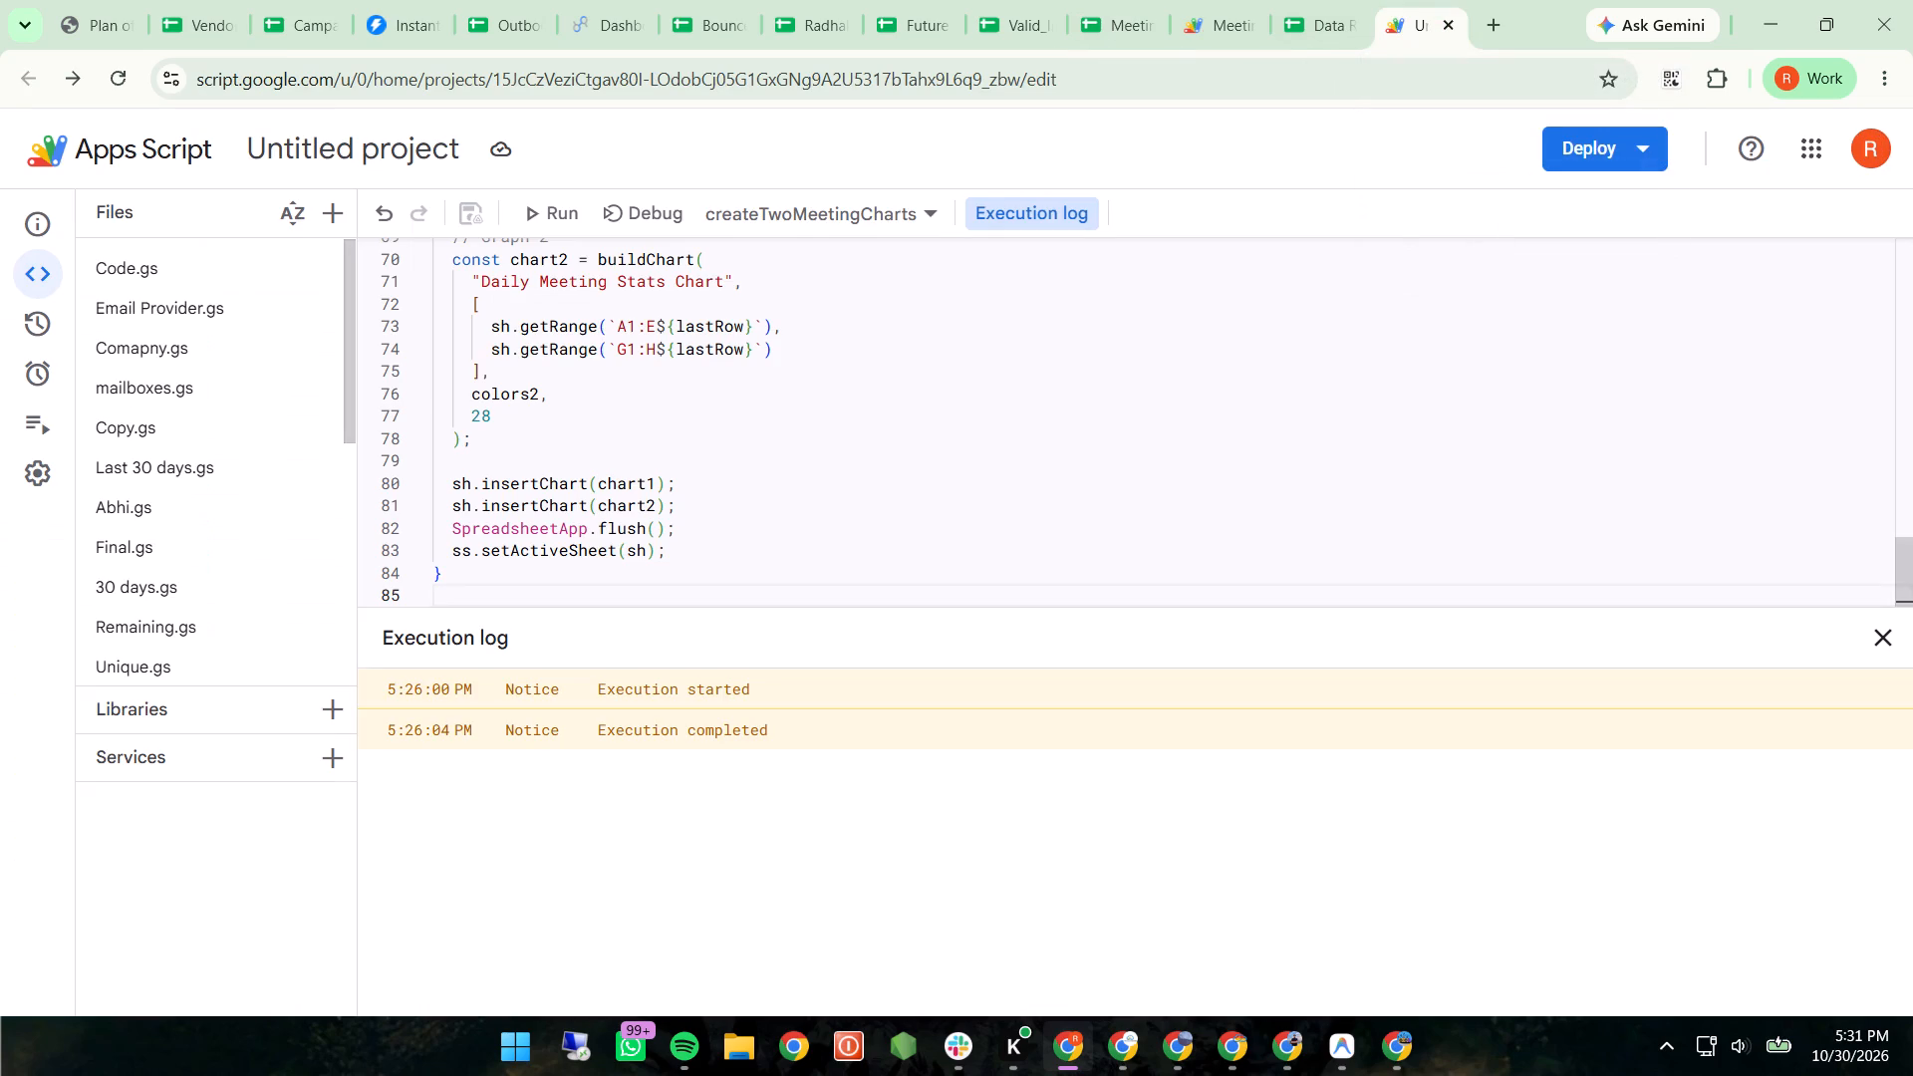
pyautogui.click(1013, 389)
pyautogui.hotkey('ctrl', 'a')
pyautogui.hotkey('ctrl', 'c')
pyautogui.hotkey('ctrl', 'c')
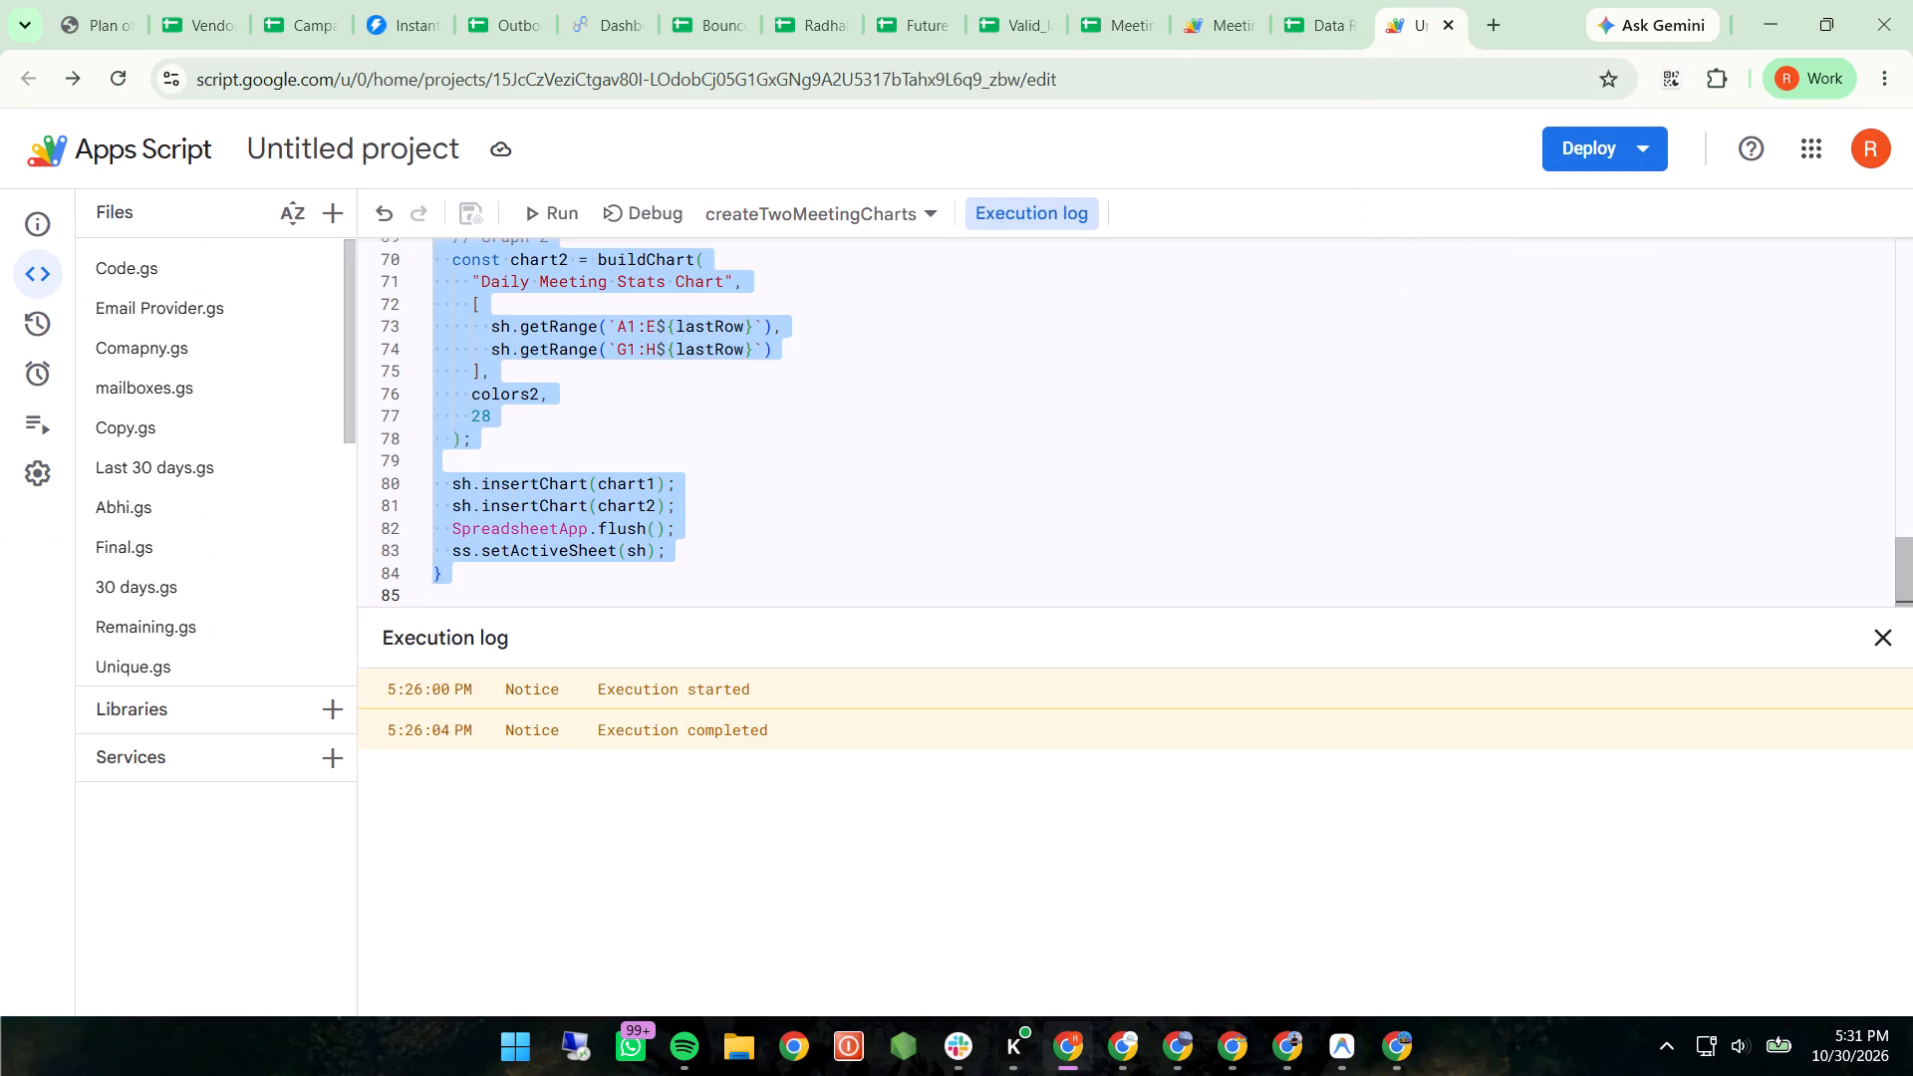
pyautogui.click(1229, 18)
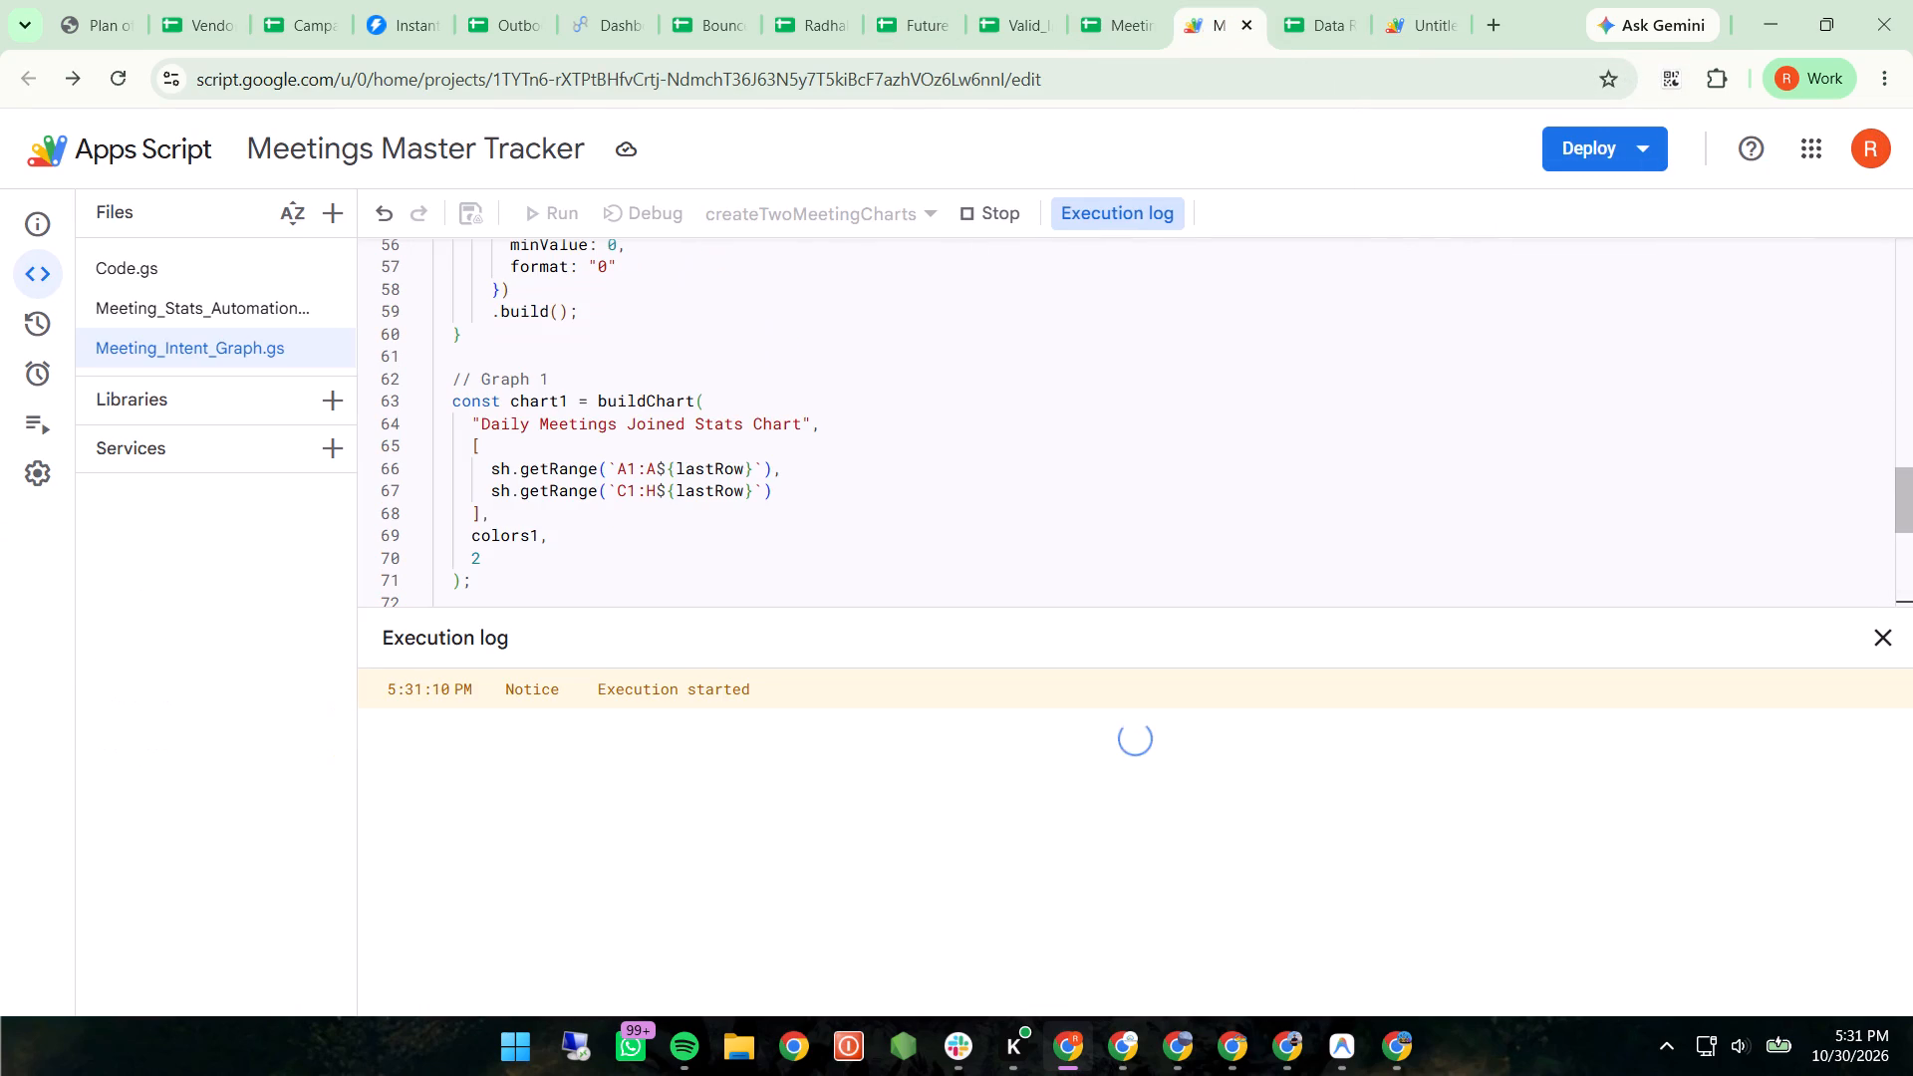
pyautogui.click(918, 407)
pyautogui.hotkey('ctrl', 'a')
pyautogui.hotkey('ctrl', 'v')
pyautogui.scroll(11, 918, 407)
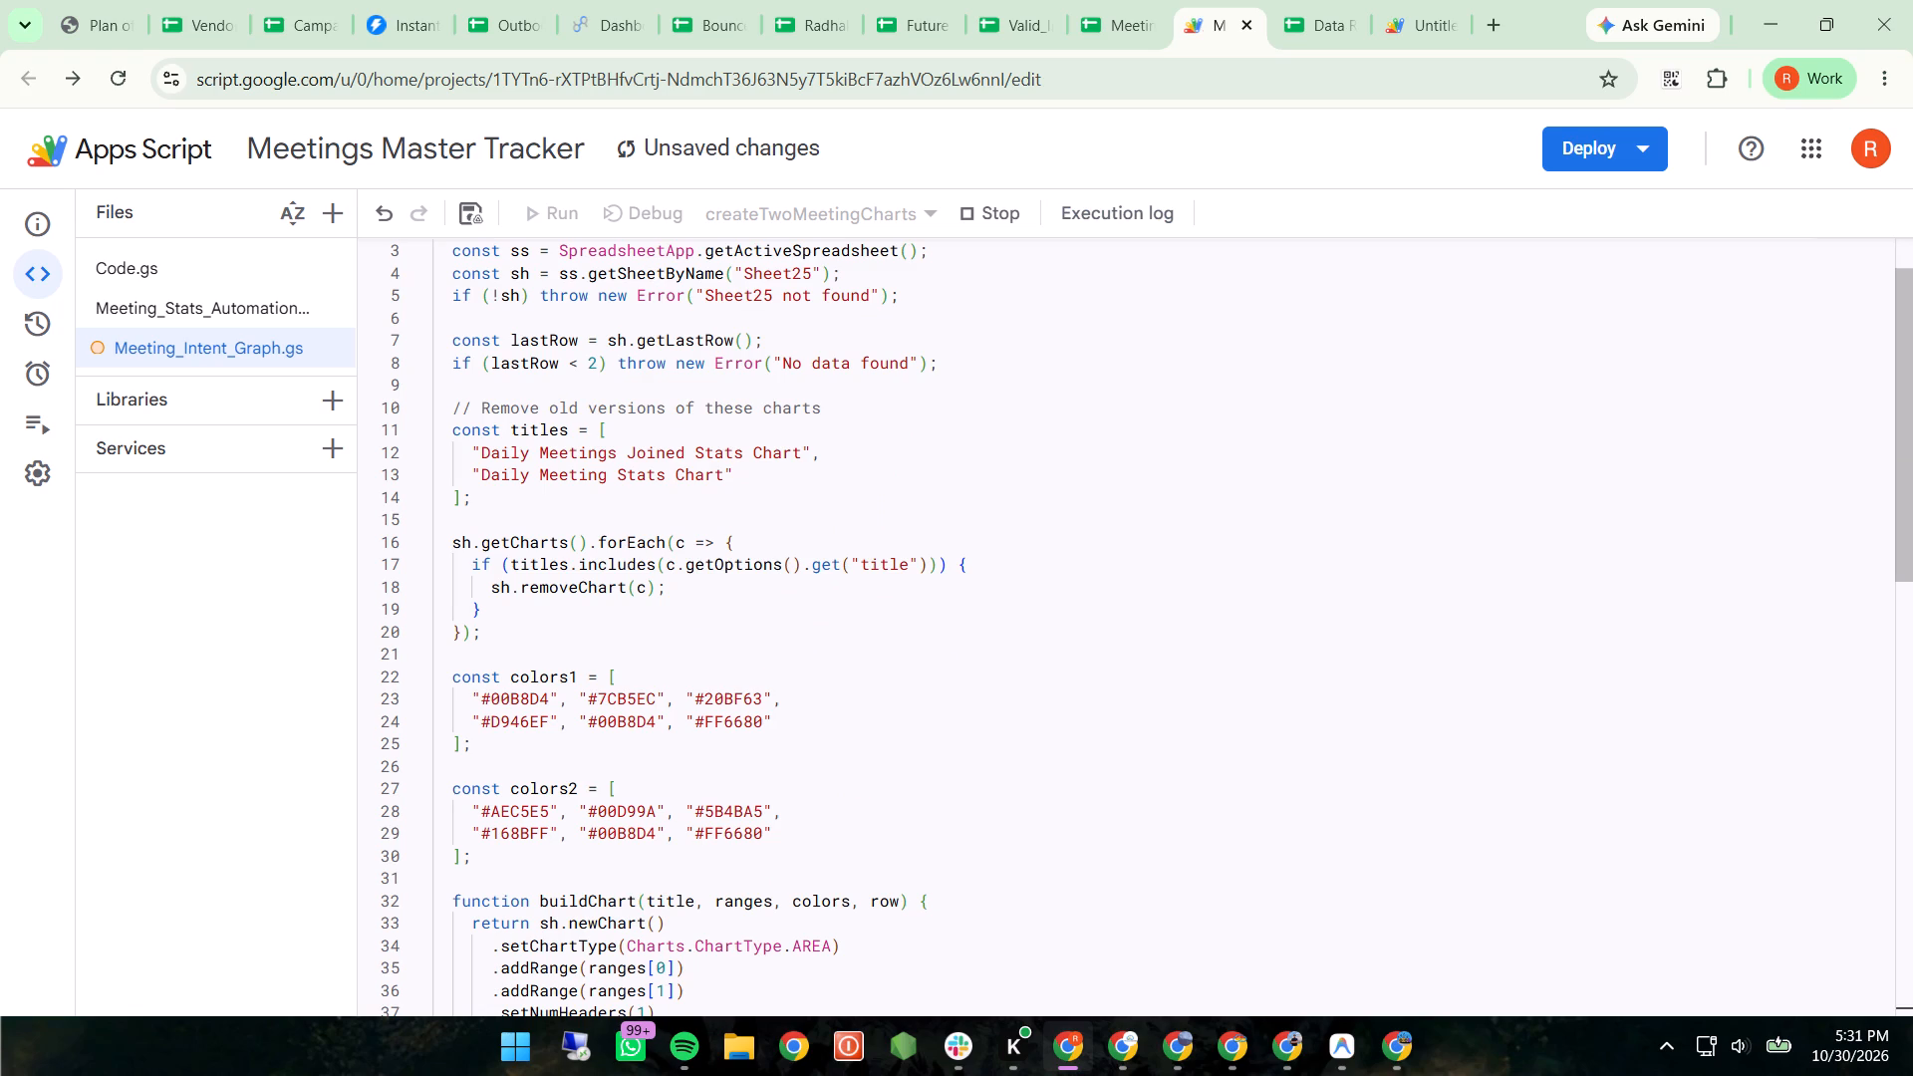
# Change the sheet name in the script's getSheetByName call to Daily_Meets_Intent_Analysis and save the project.
pyautogui.click(809, 345)
pyautogui.hotkey('shift', 'Left')
pyautogui.hotkey('shift', 'Left')
pyautogui.hotkey('shift', 'Left')
pyautogui.hotkey('shift', 'Left')
pyautogui.hotkey('shift', 'Left')
pyautogui.hotkey('shift', 'Left')
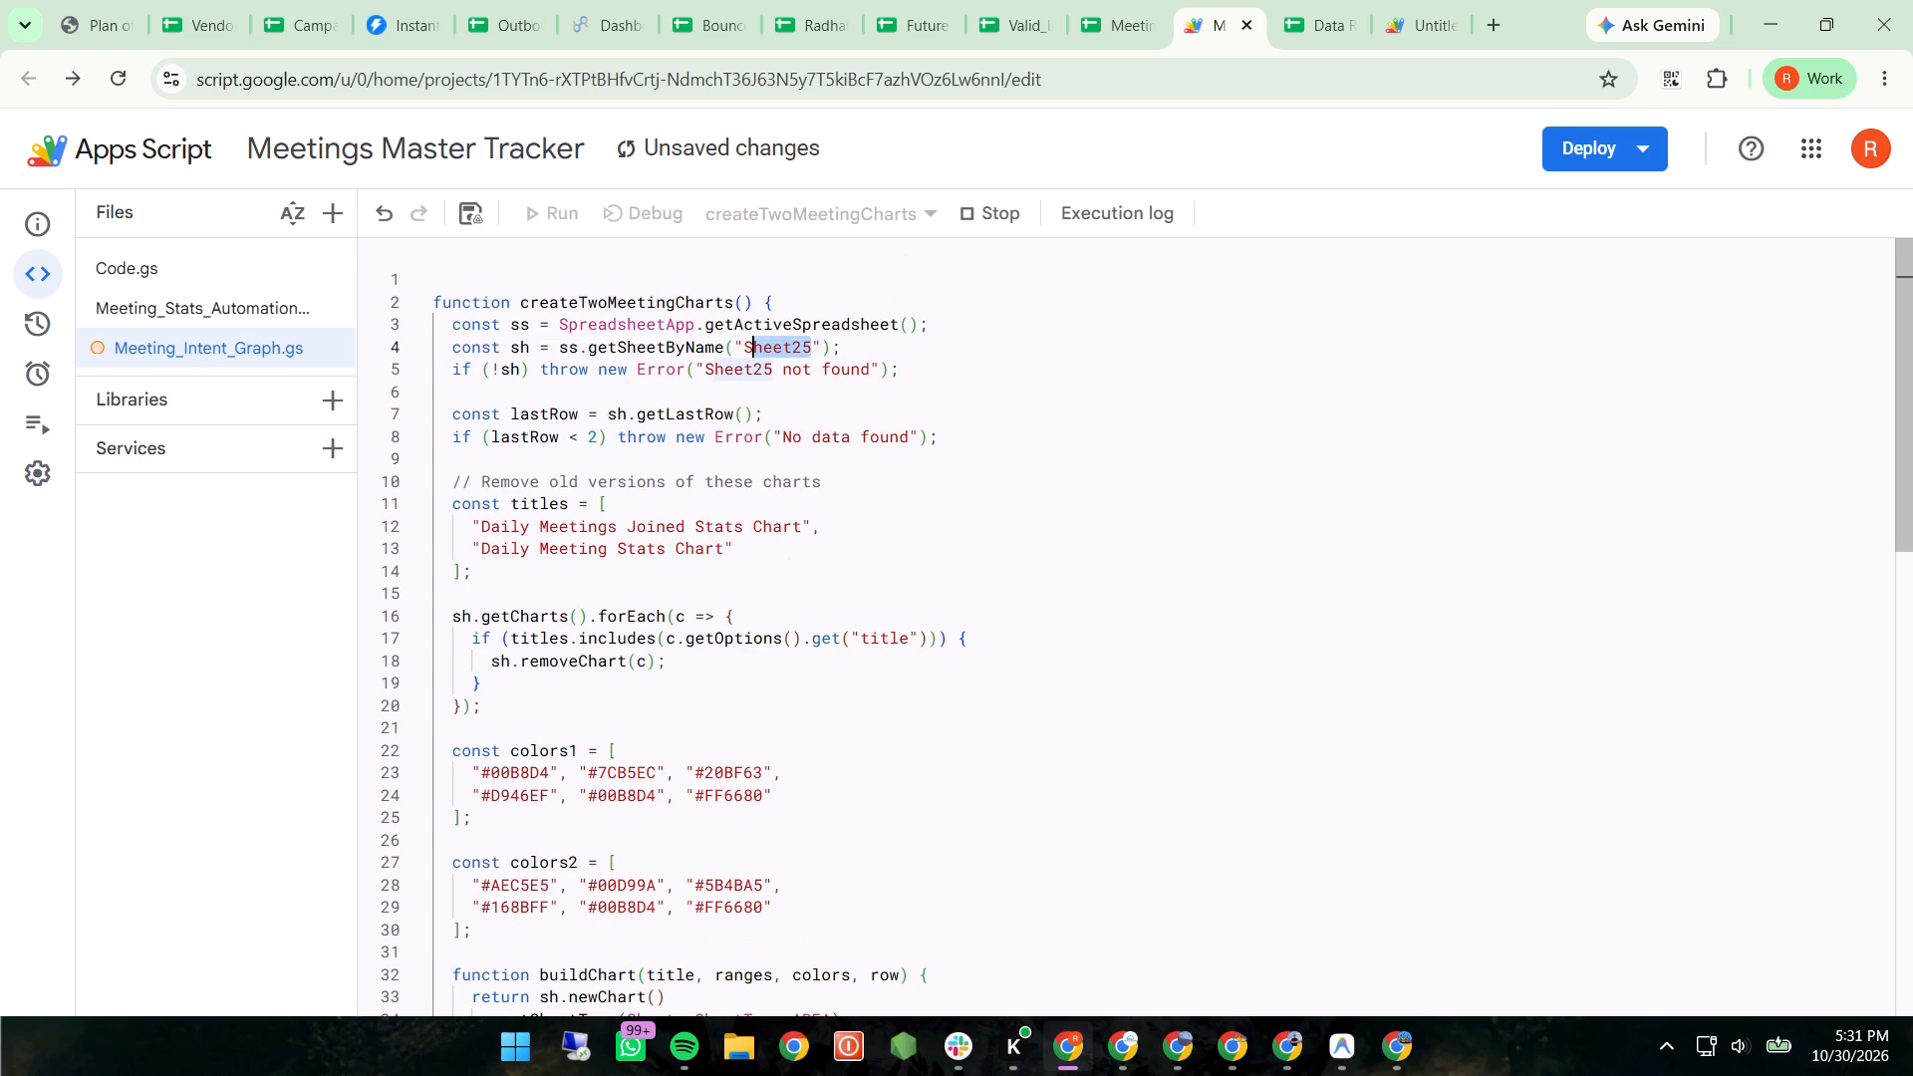
pyautogui.hotkey('shift', 'Left')
pyautogui.press('super+v')
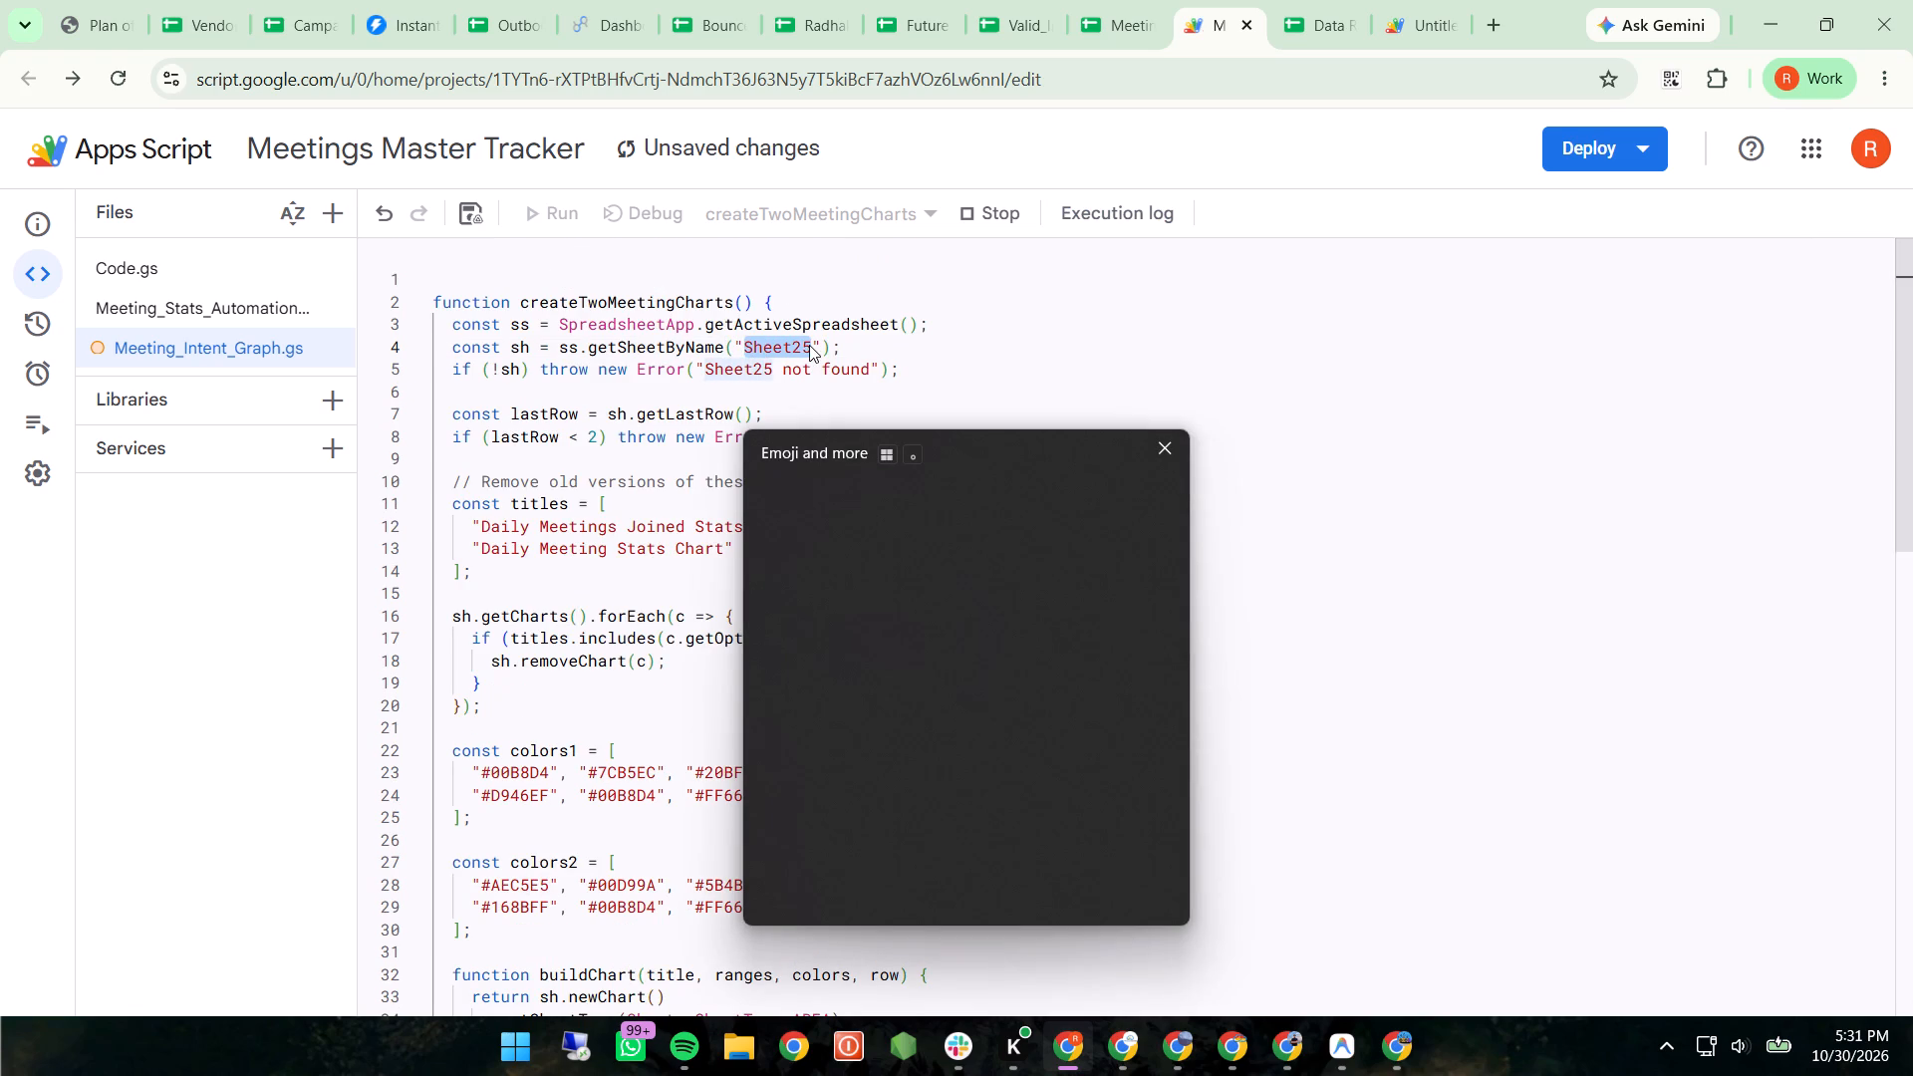
pyautogui.scroll(-1, 903, 789)
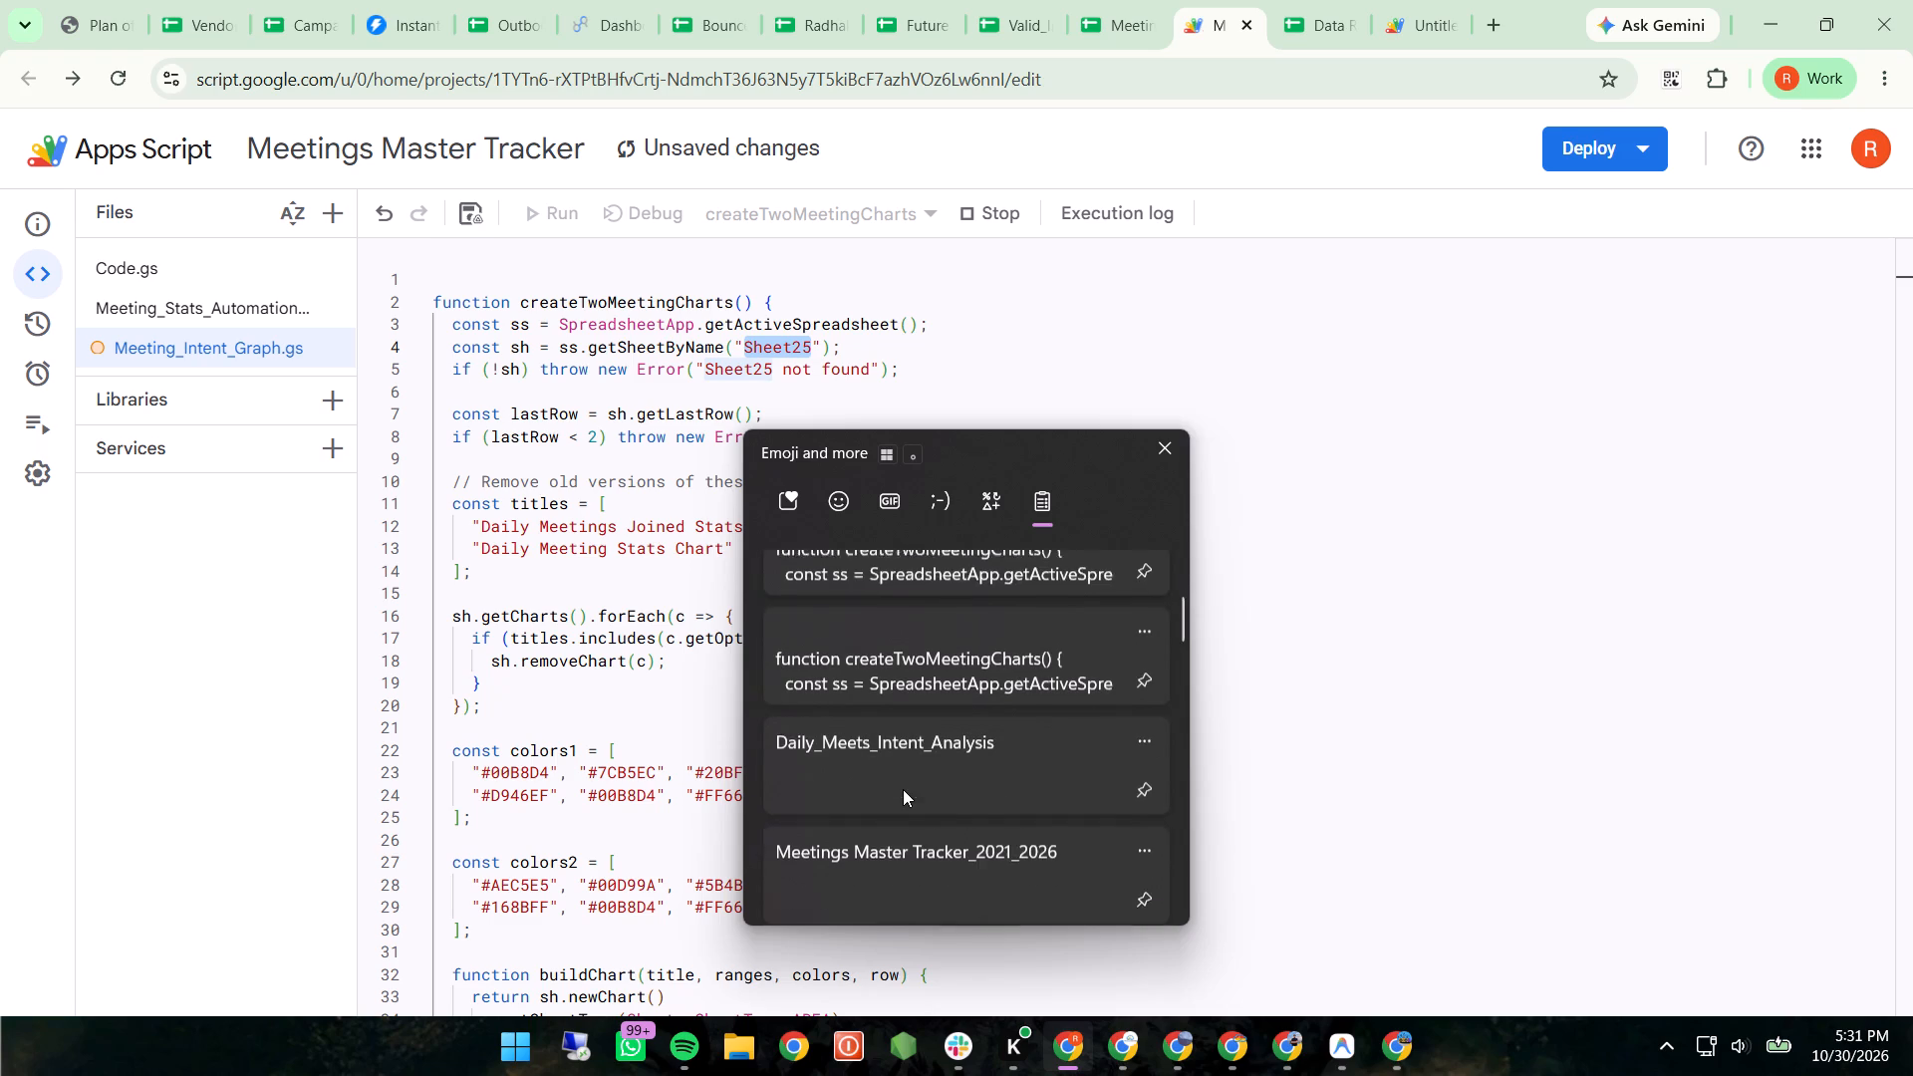
pyautogui.scroll(-1, 903, 789)
pyautogui.click(913, 719)
pyautogui.hotkey('ctrl', 'v')
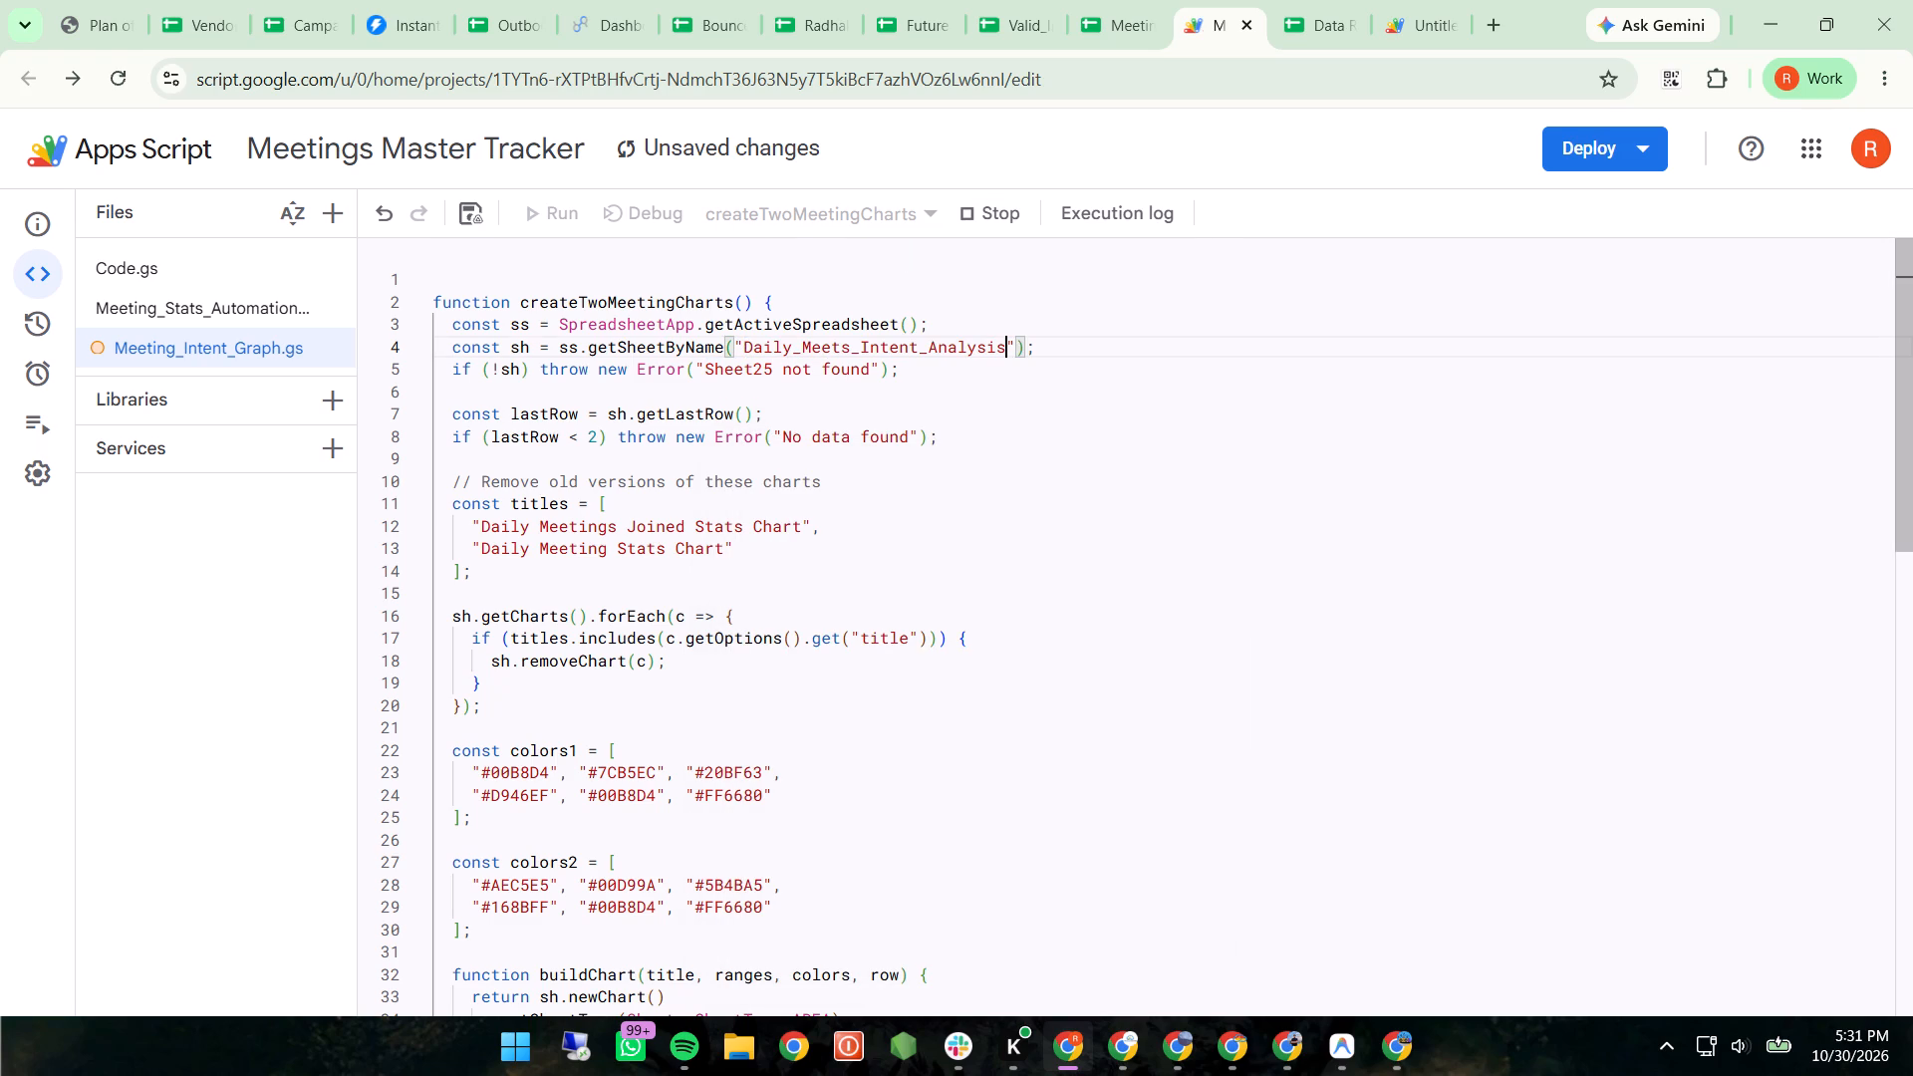
pyautogui.click(479, 205)
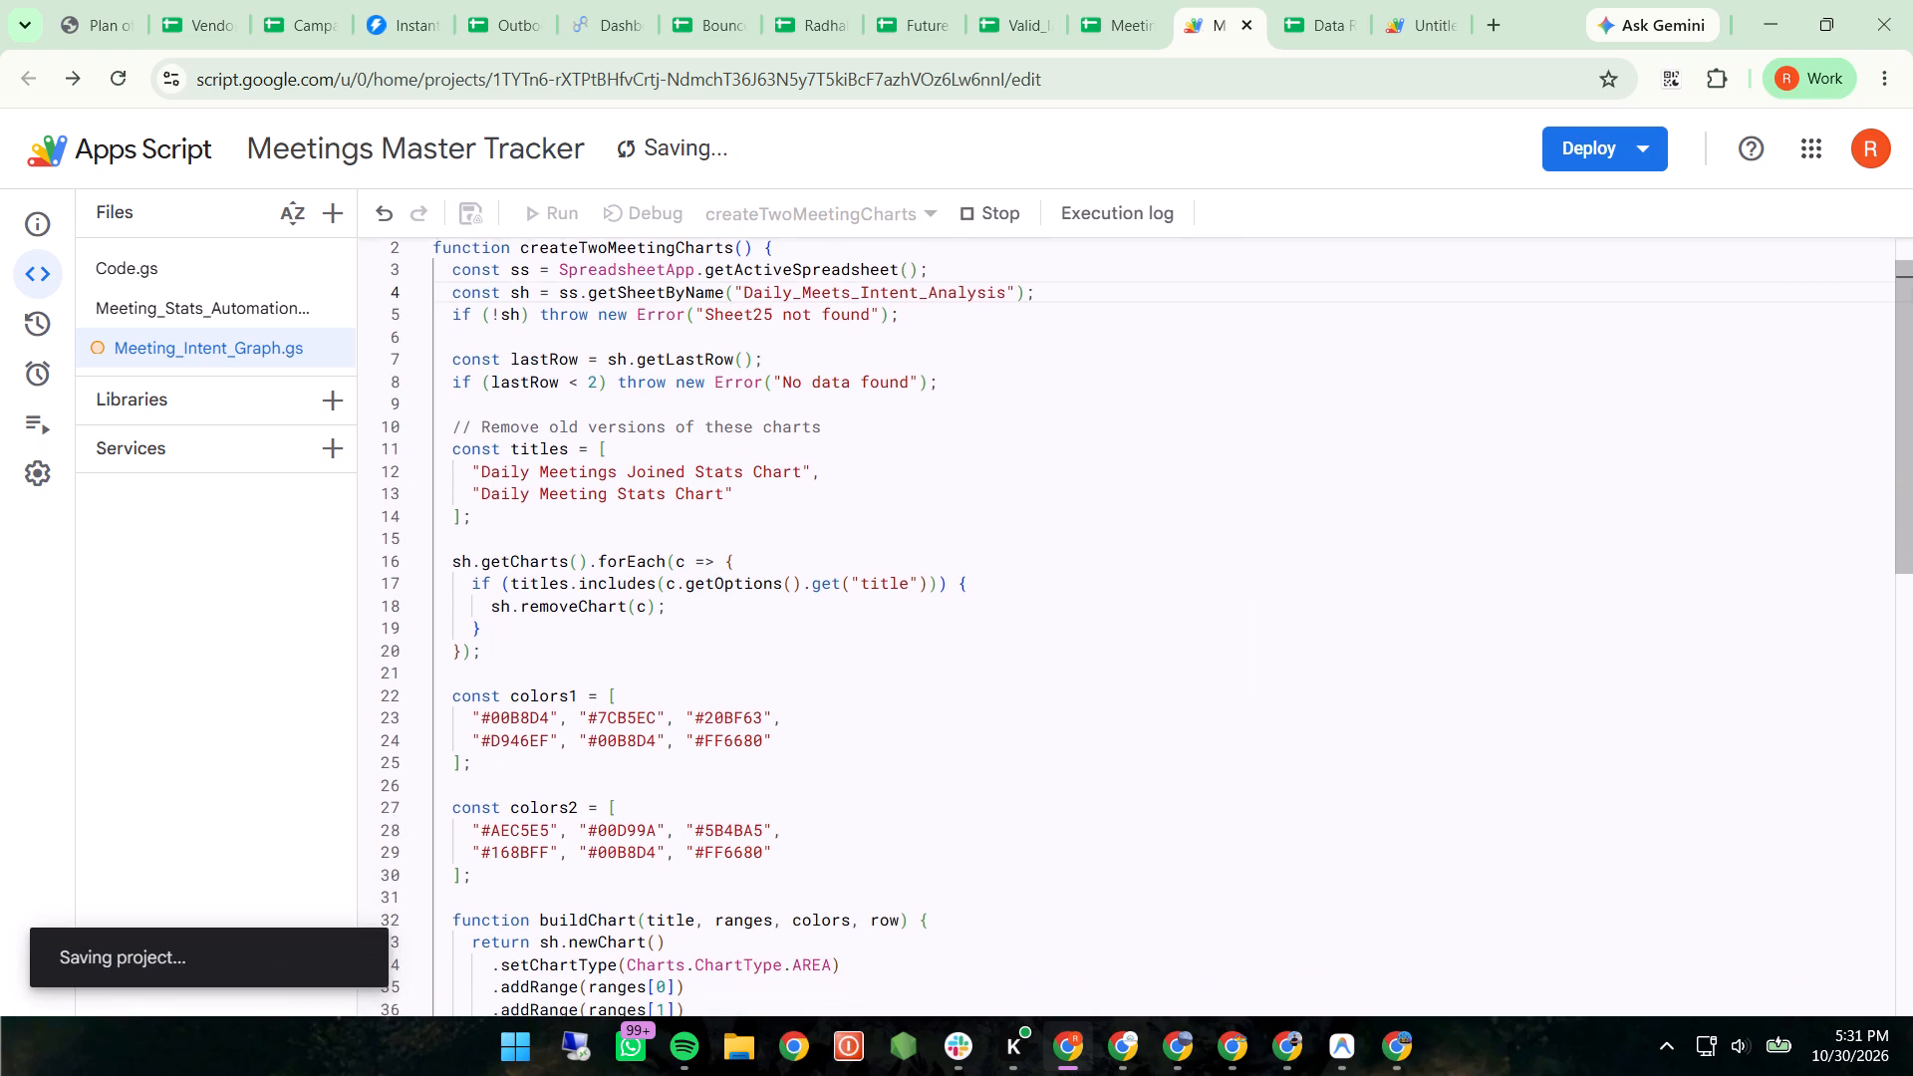
# Reload the Apps Script project, reopen Meeting_Intent_Graph.gs and run createTwoMeetingCharts.
pyautogui.scroll(-2, 960, 567)
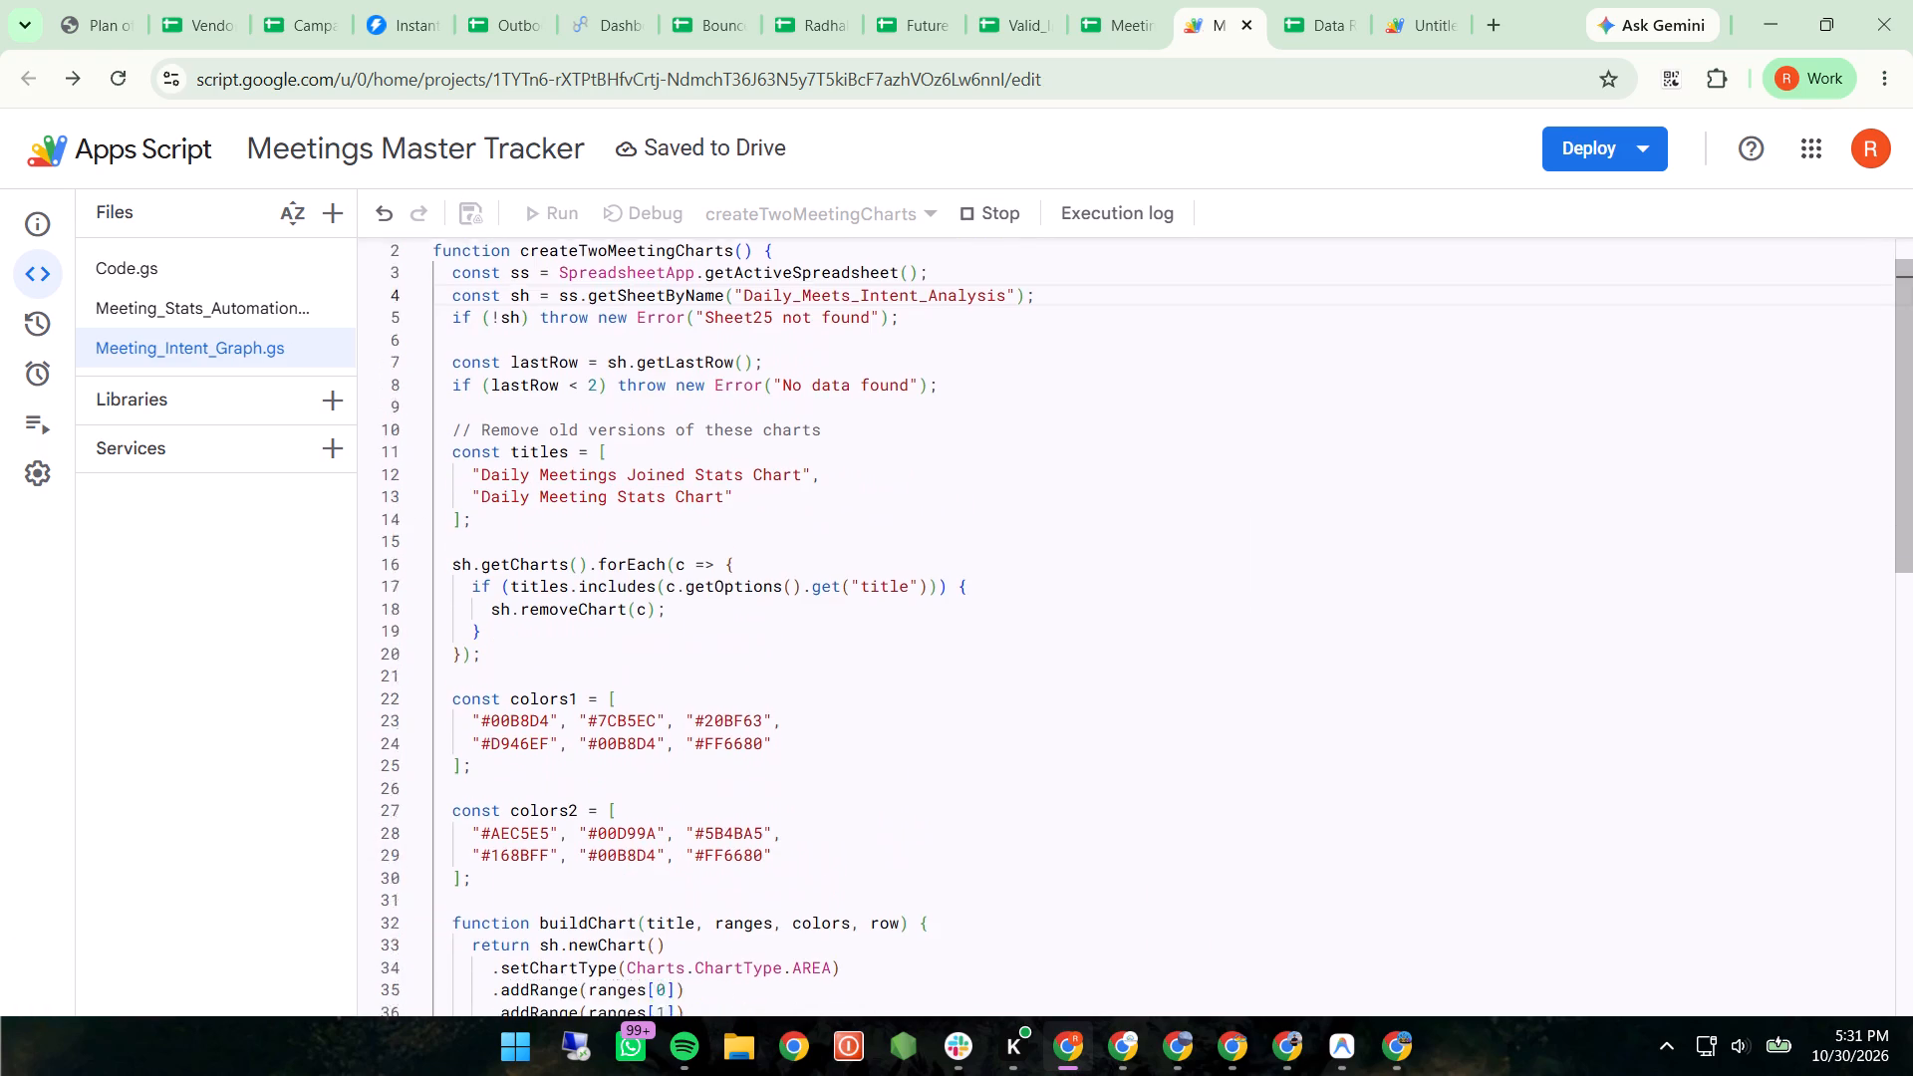
pyautogui.scroll(-14, 960, 567)
pyautogui.scroll(8, 960, 567)
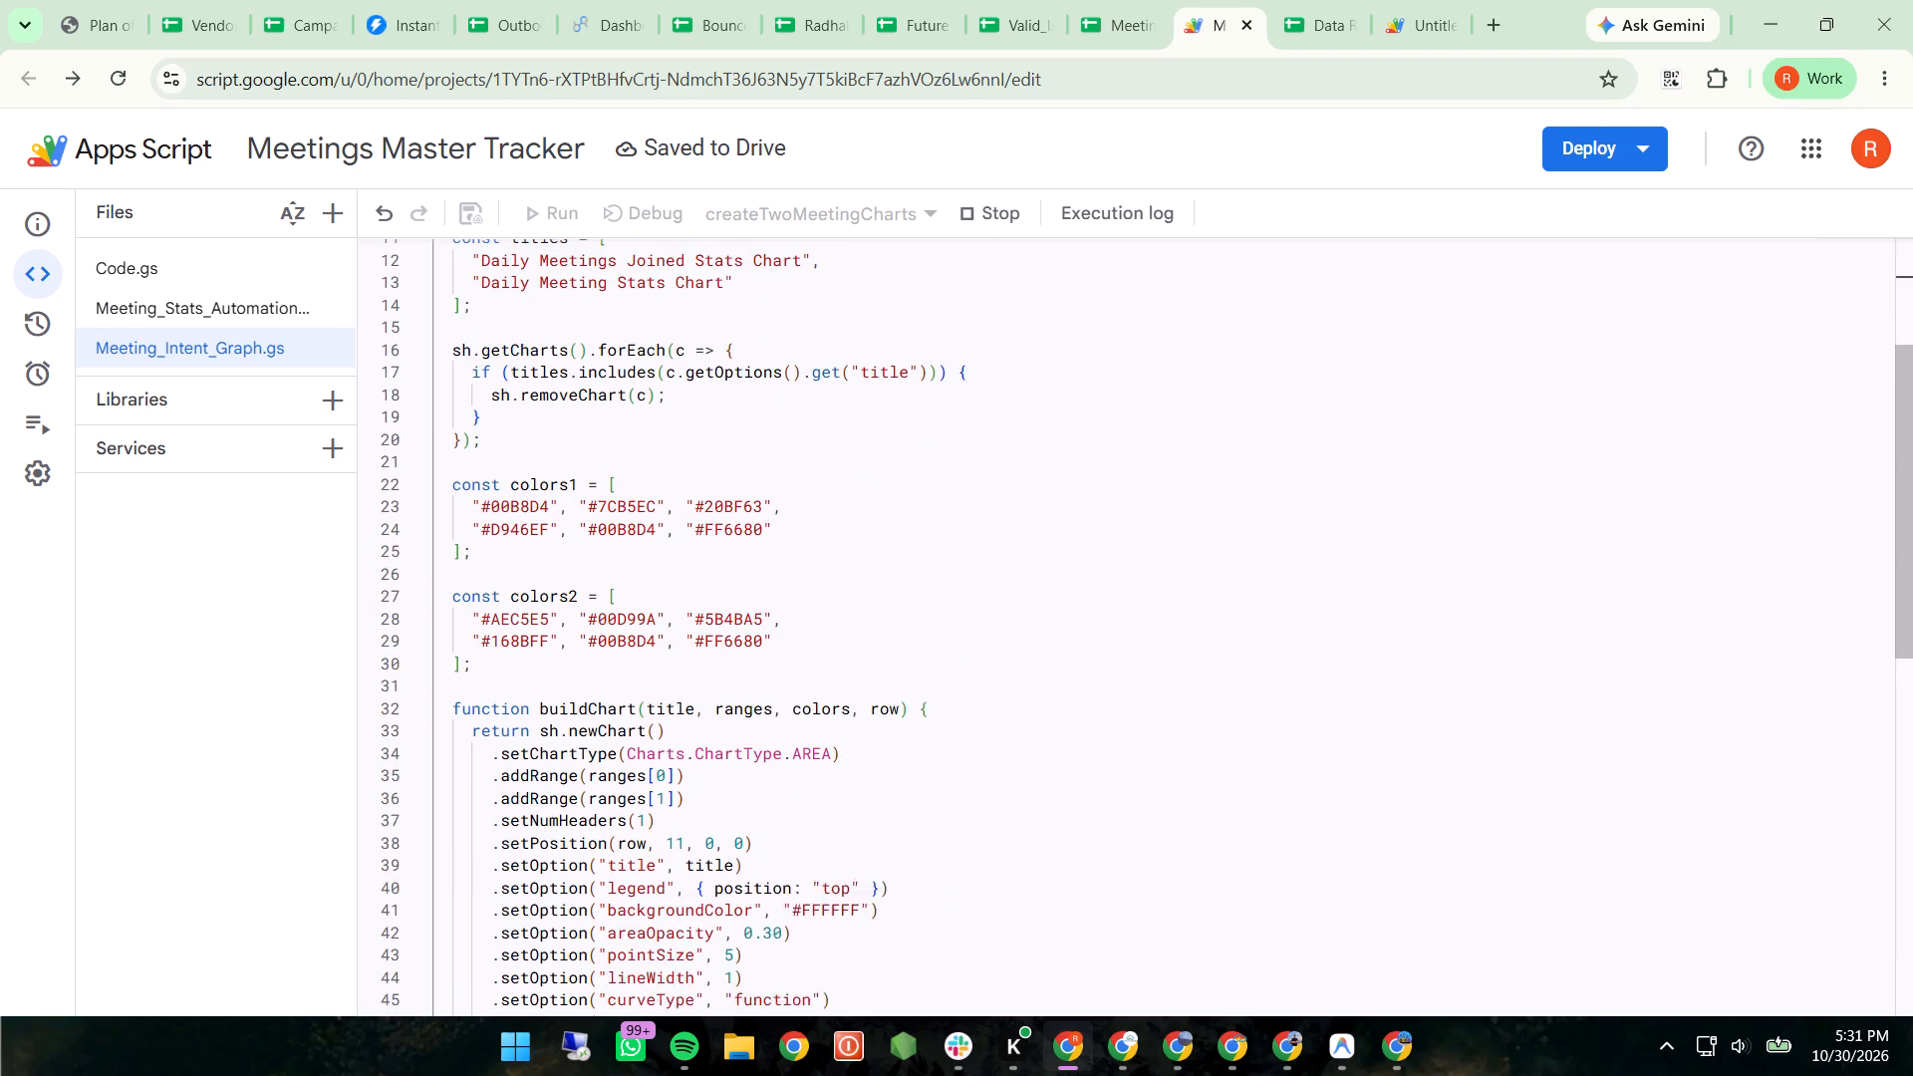
pyautogui.click(118, 69)
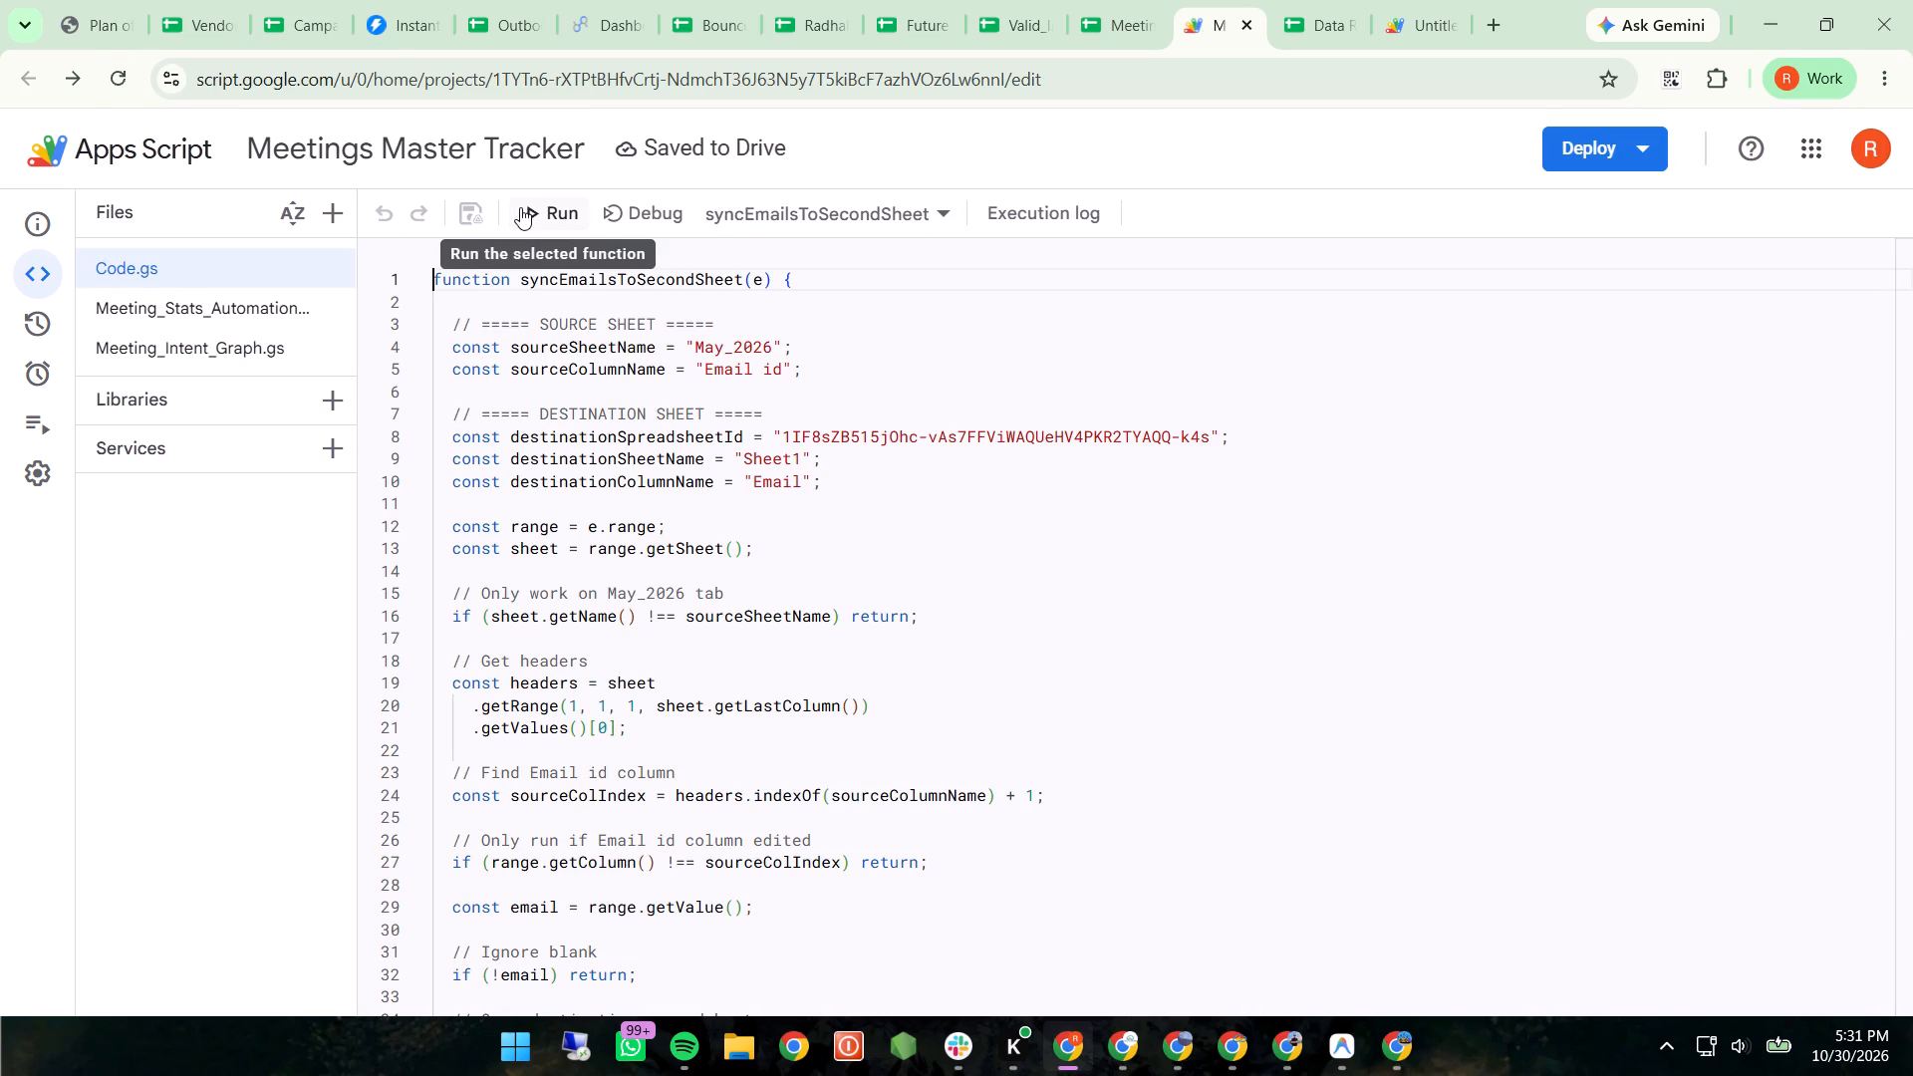
pyautogui.click(243, 343)
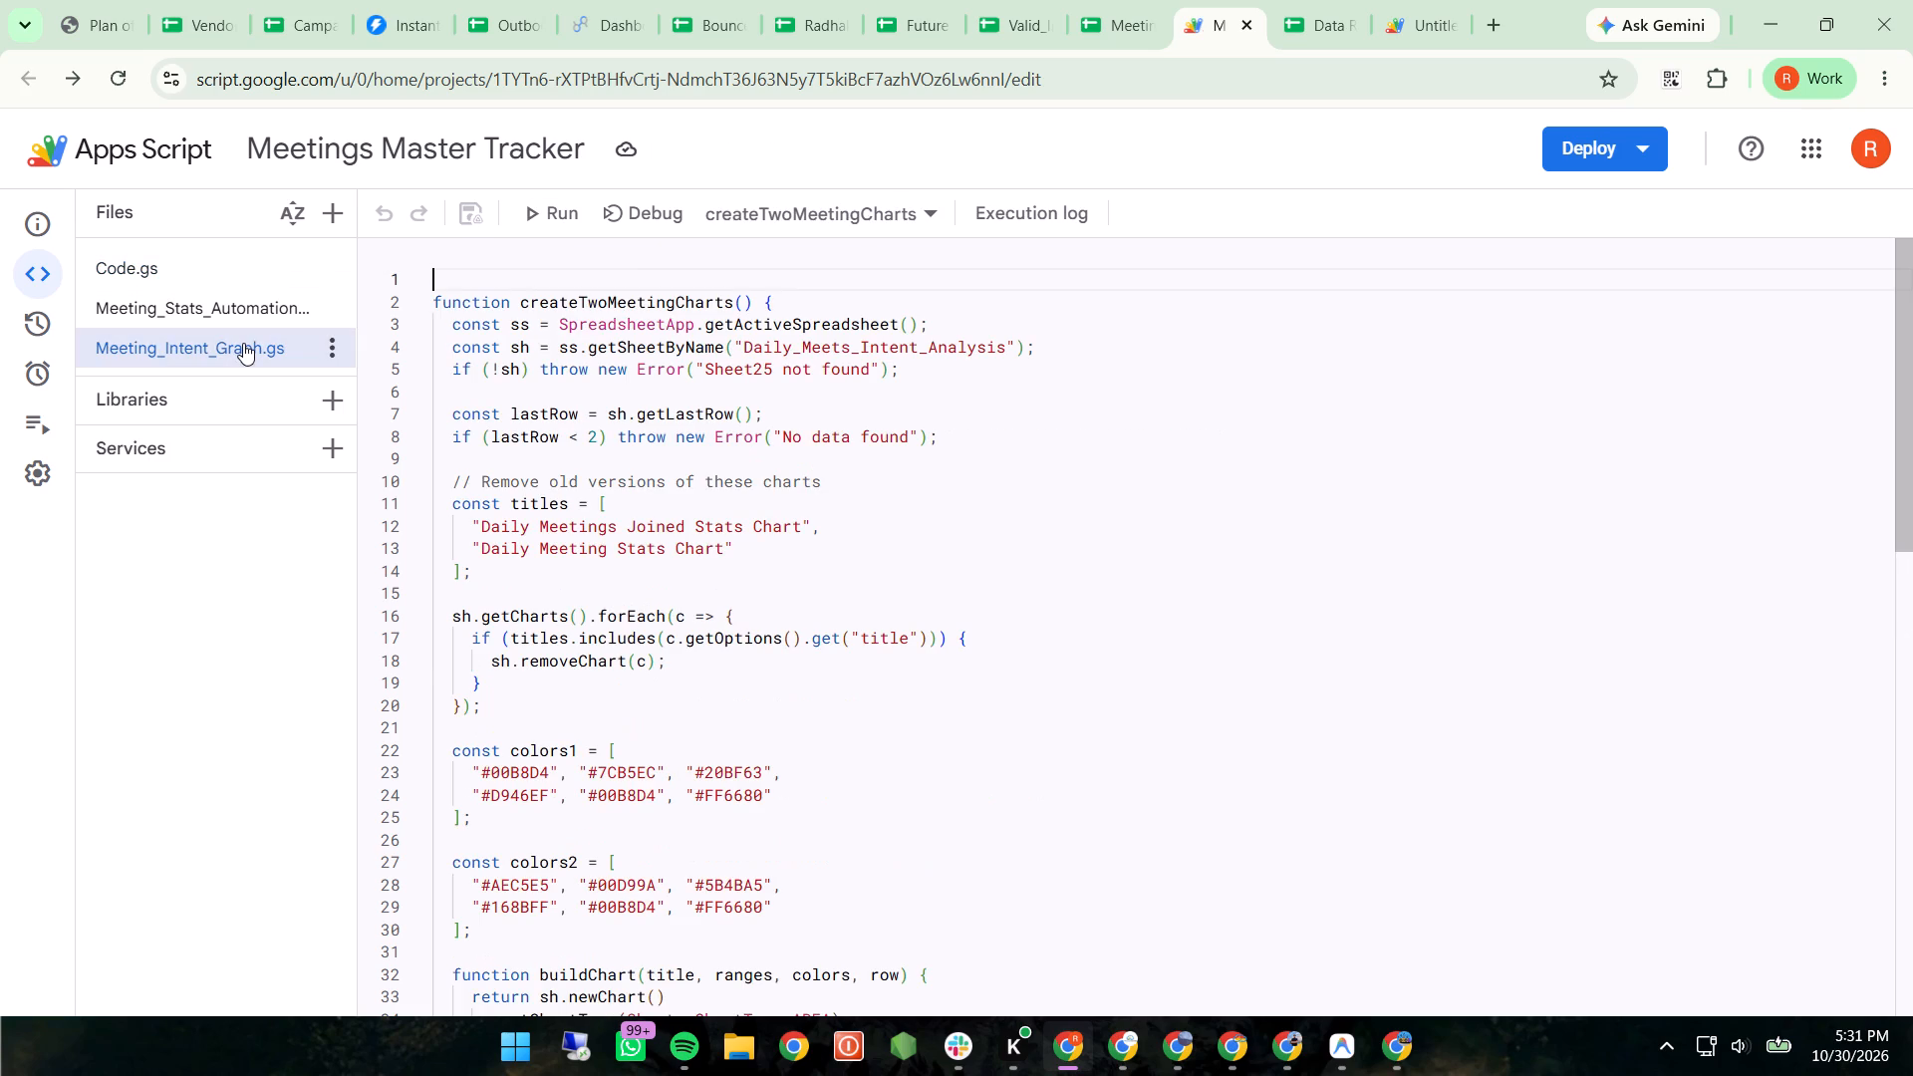
pyautogui.click(541, 206)
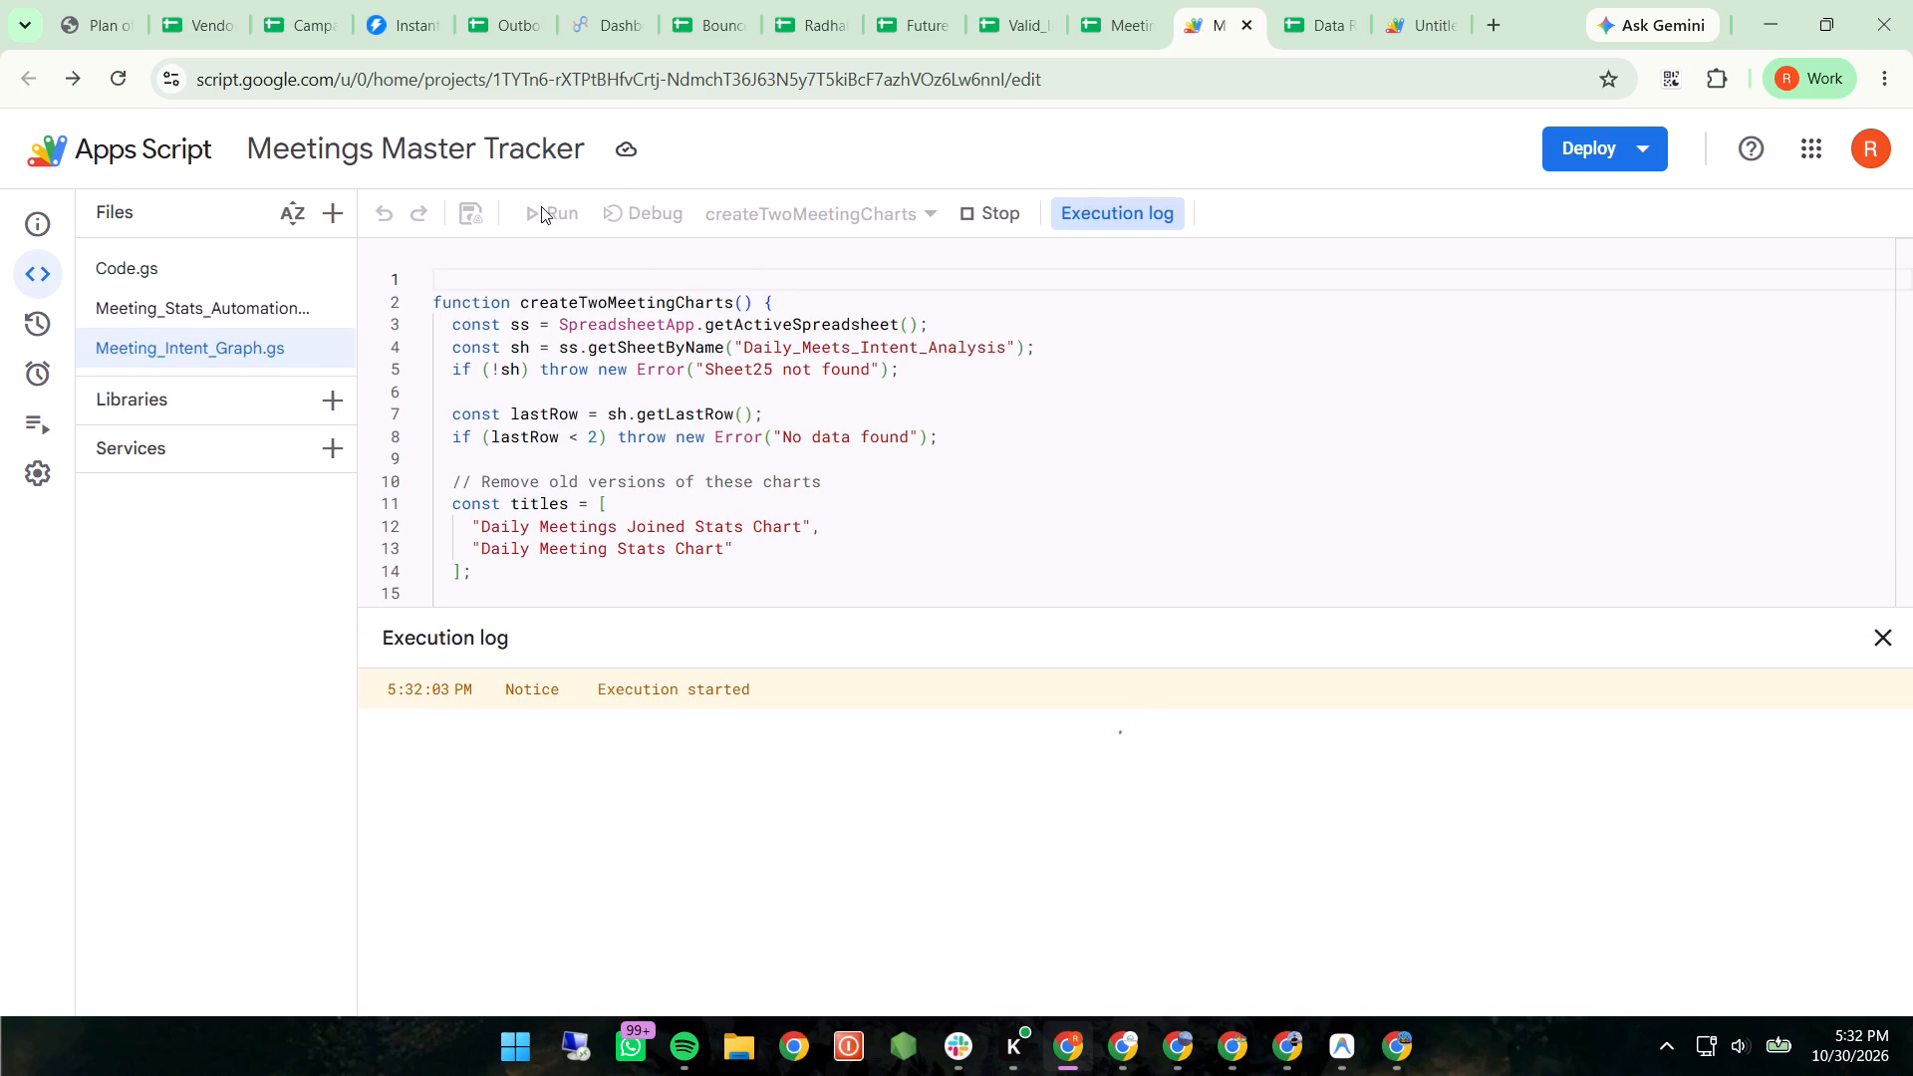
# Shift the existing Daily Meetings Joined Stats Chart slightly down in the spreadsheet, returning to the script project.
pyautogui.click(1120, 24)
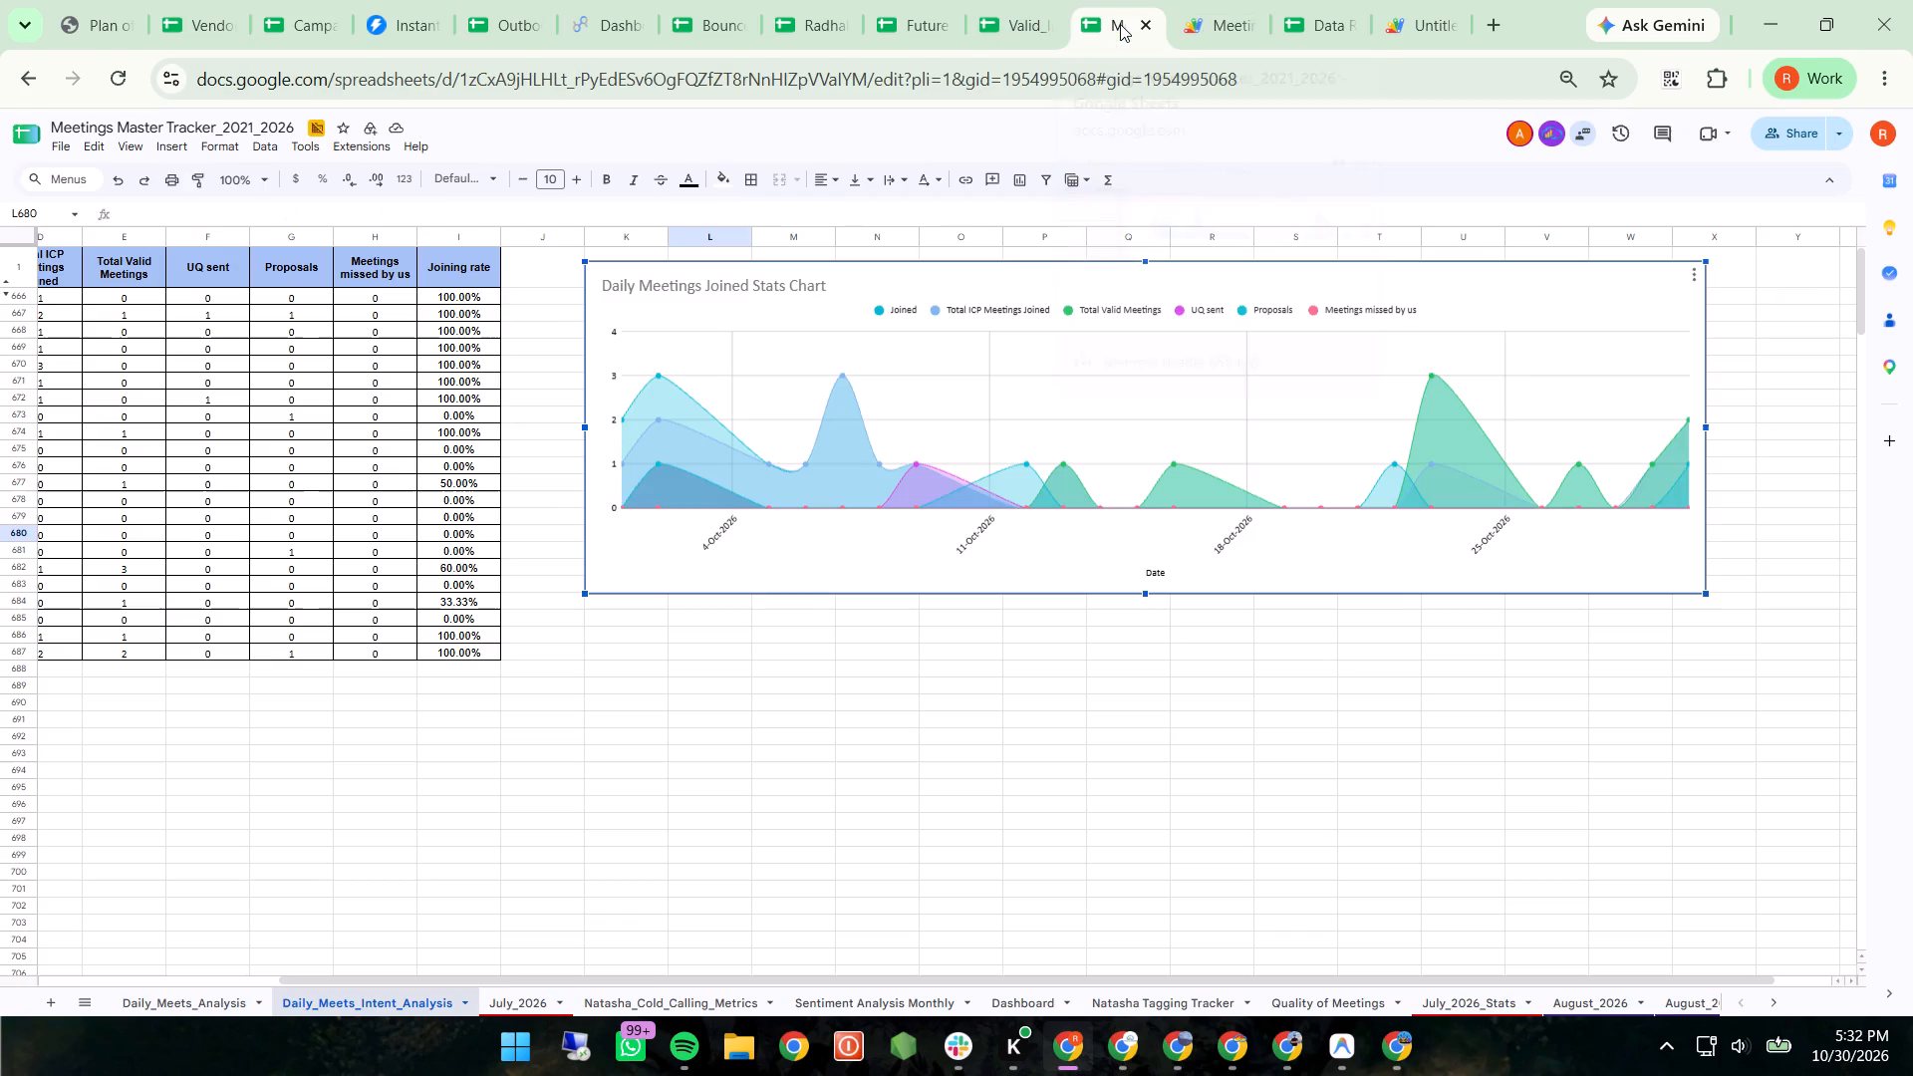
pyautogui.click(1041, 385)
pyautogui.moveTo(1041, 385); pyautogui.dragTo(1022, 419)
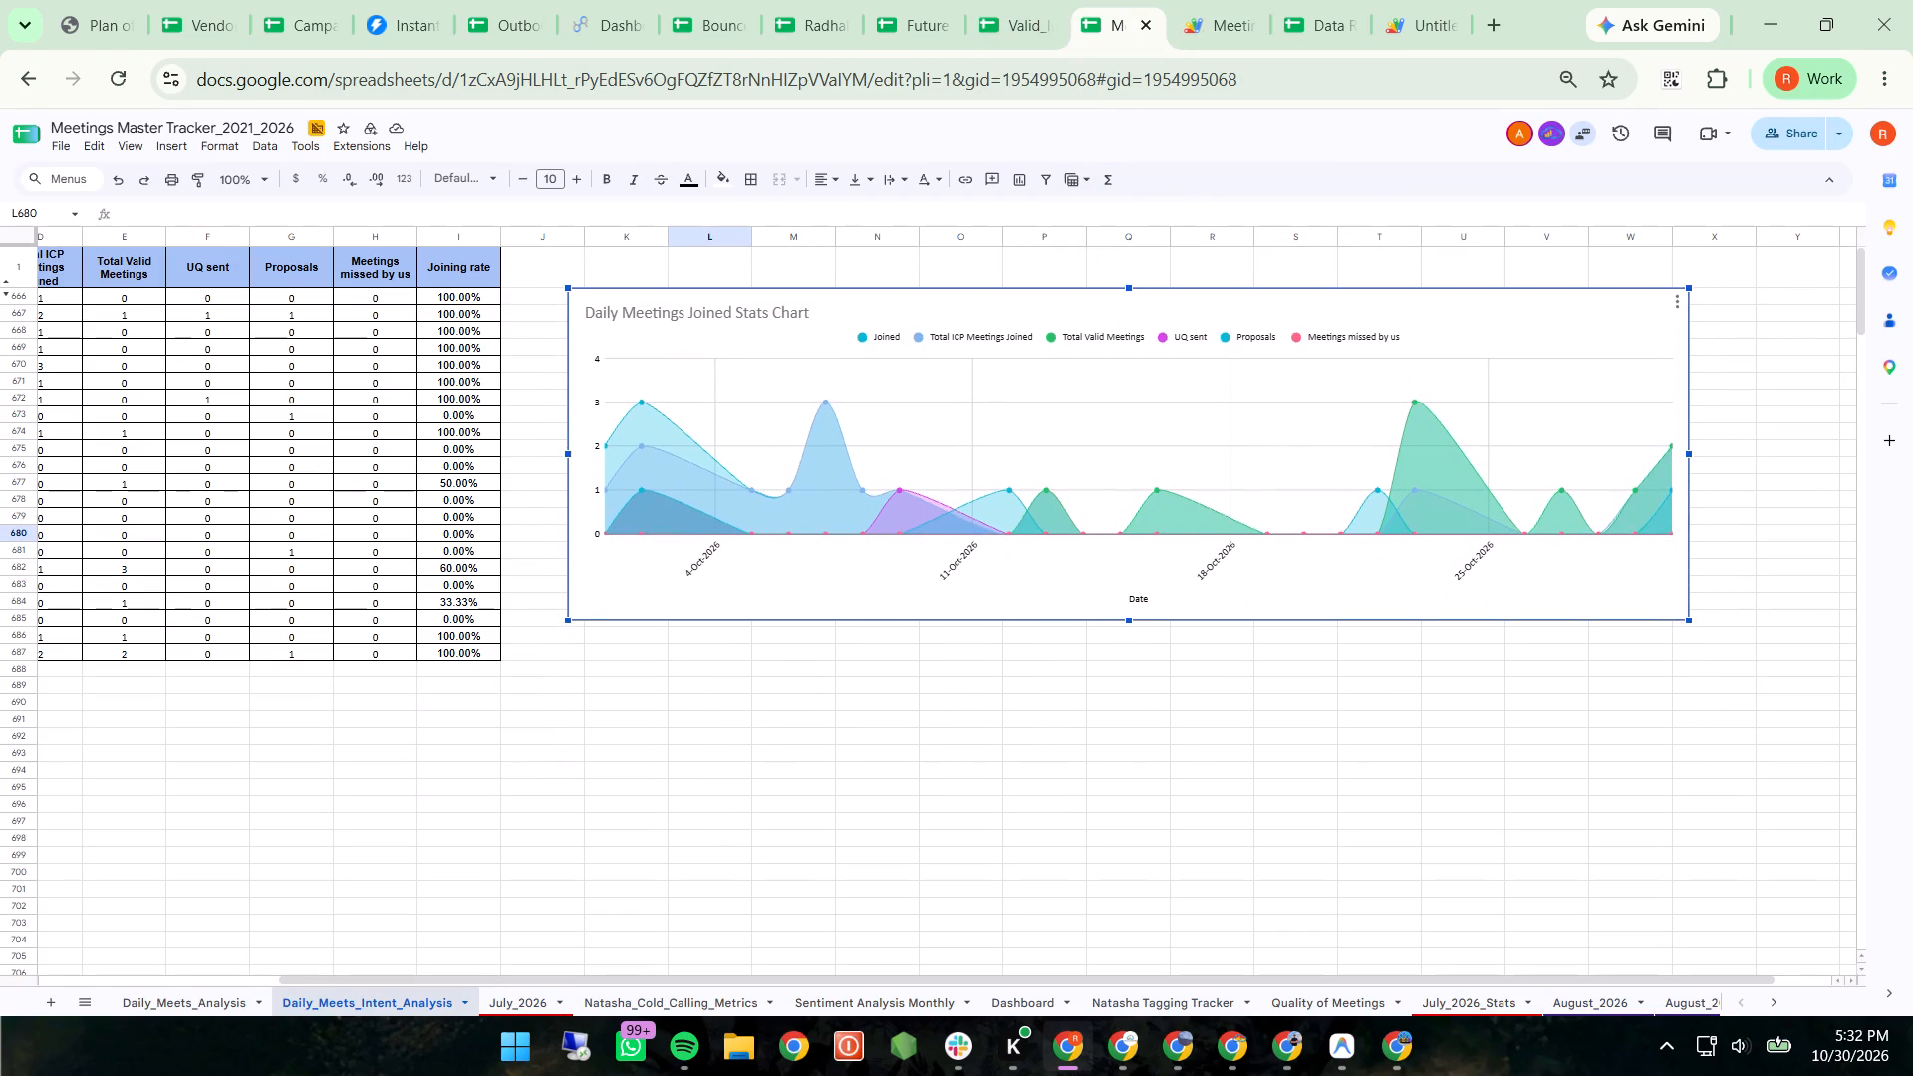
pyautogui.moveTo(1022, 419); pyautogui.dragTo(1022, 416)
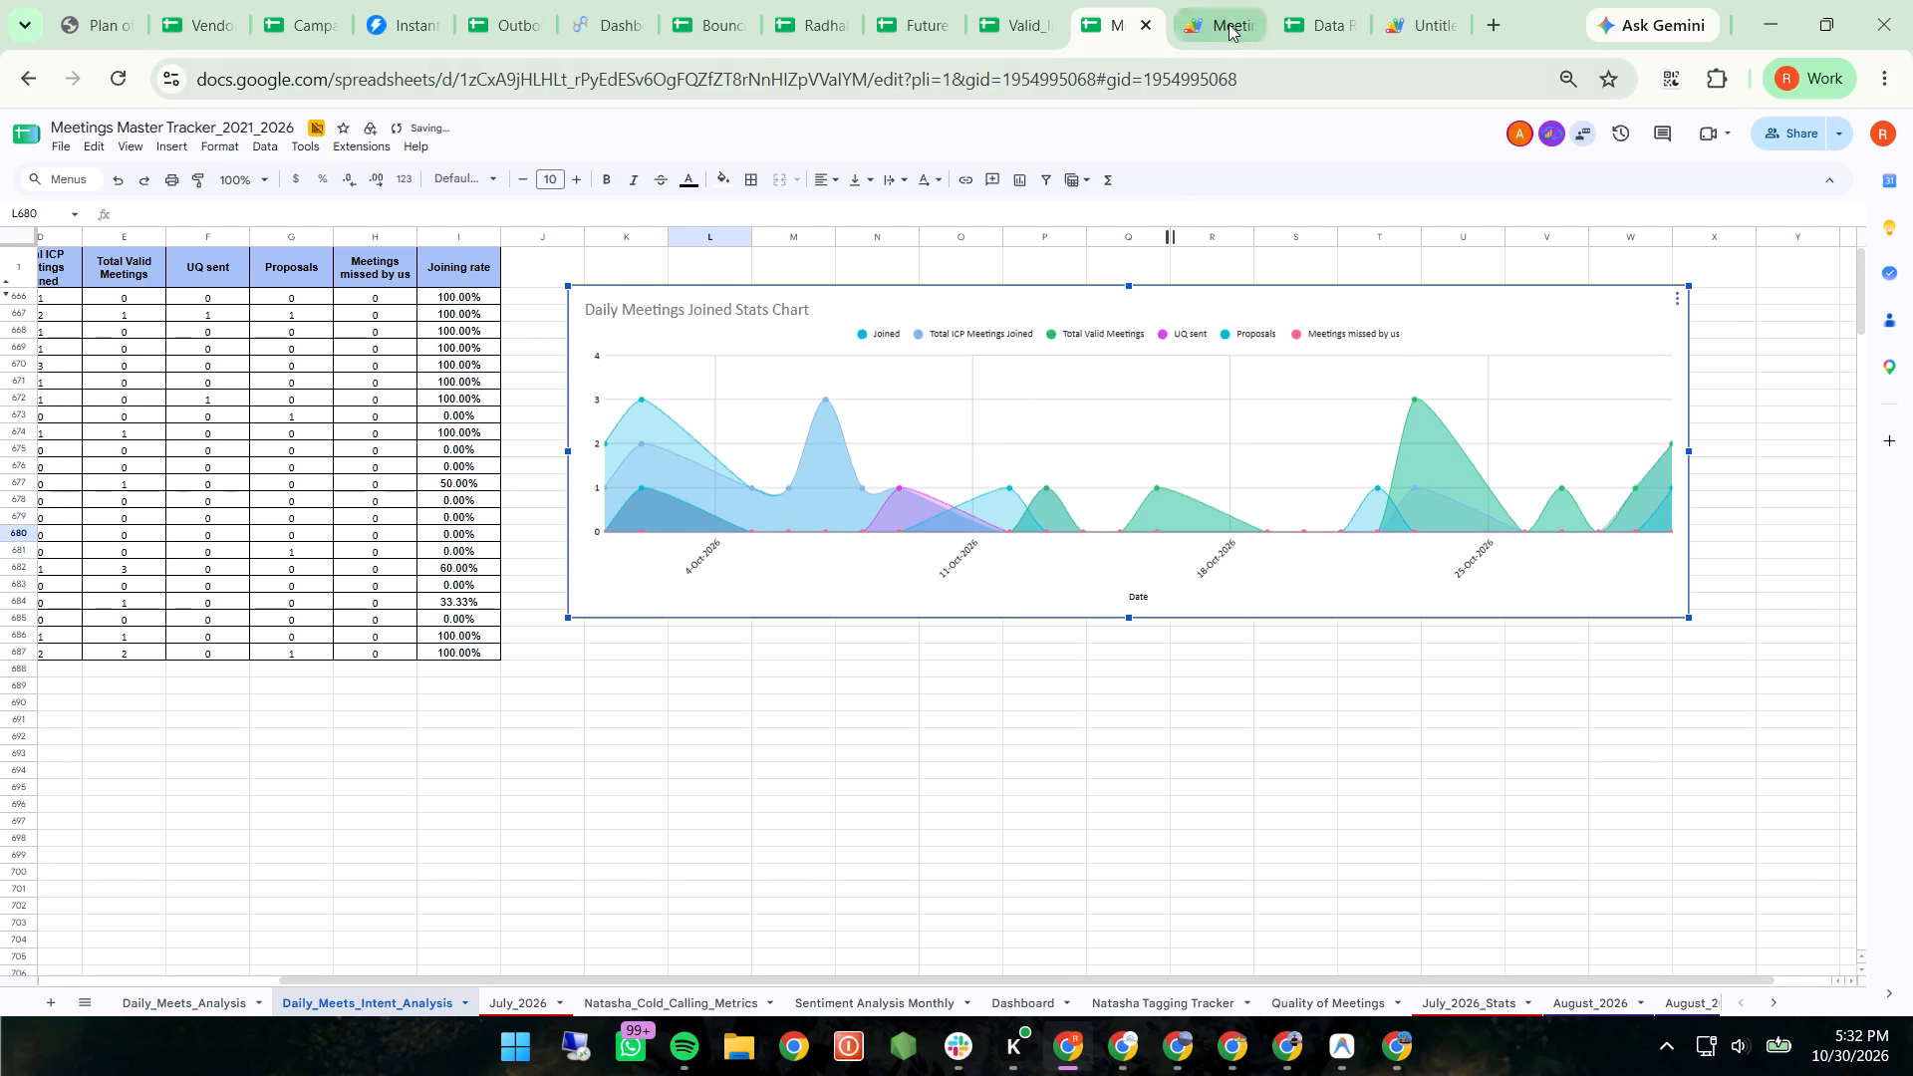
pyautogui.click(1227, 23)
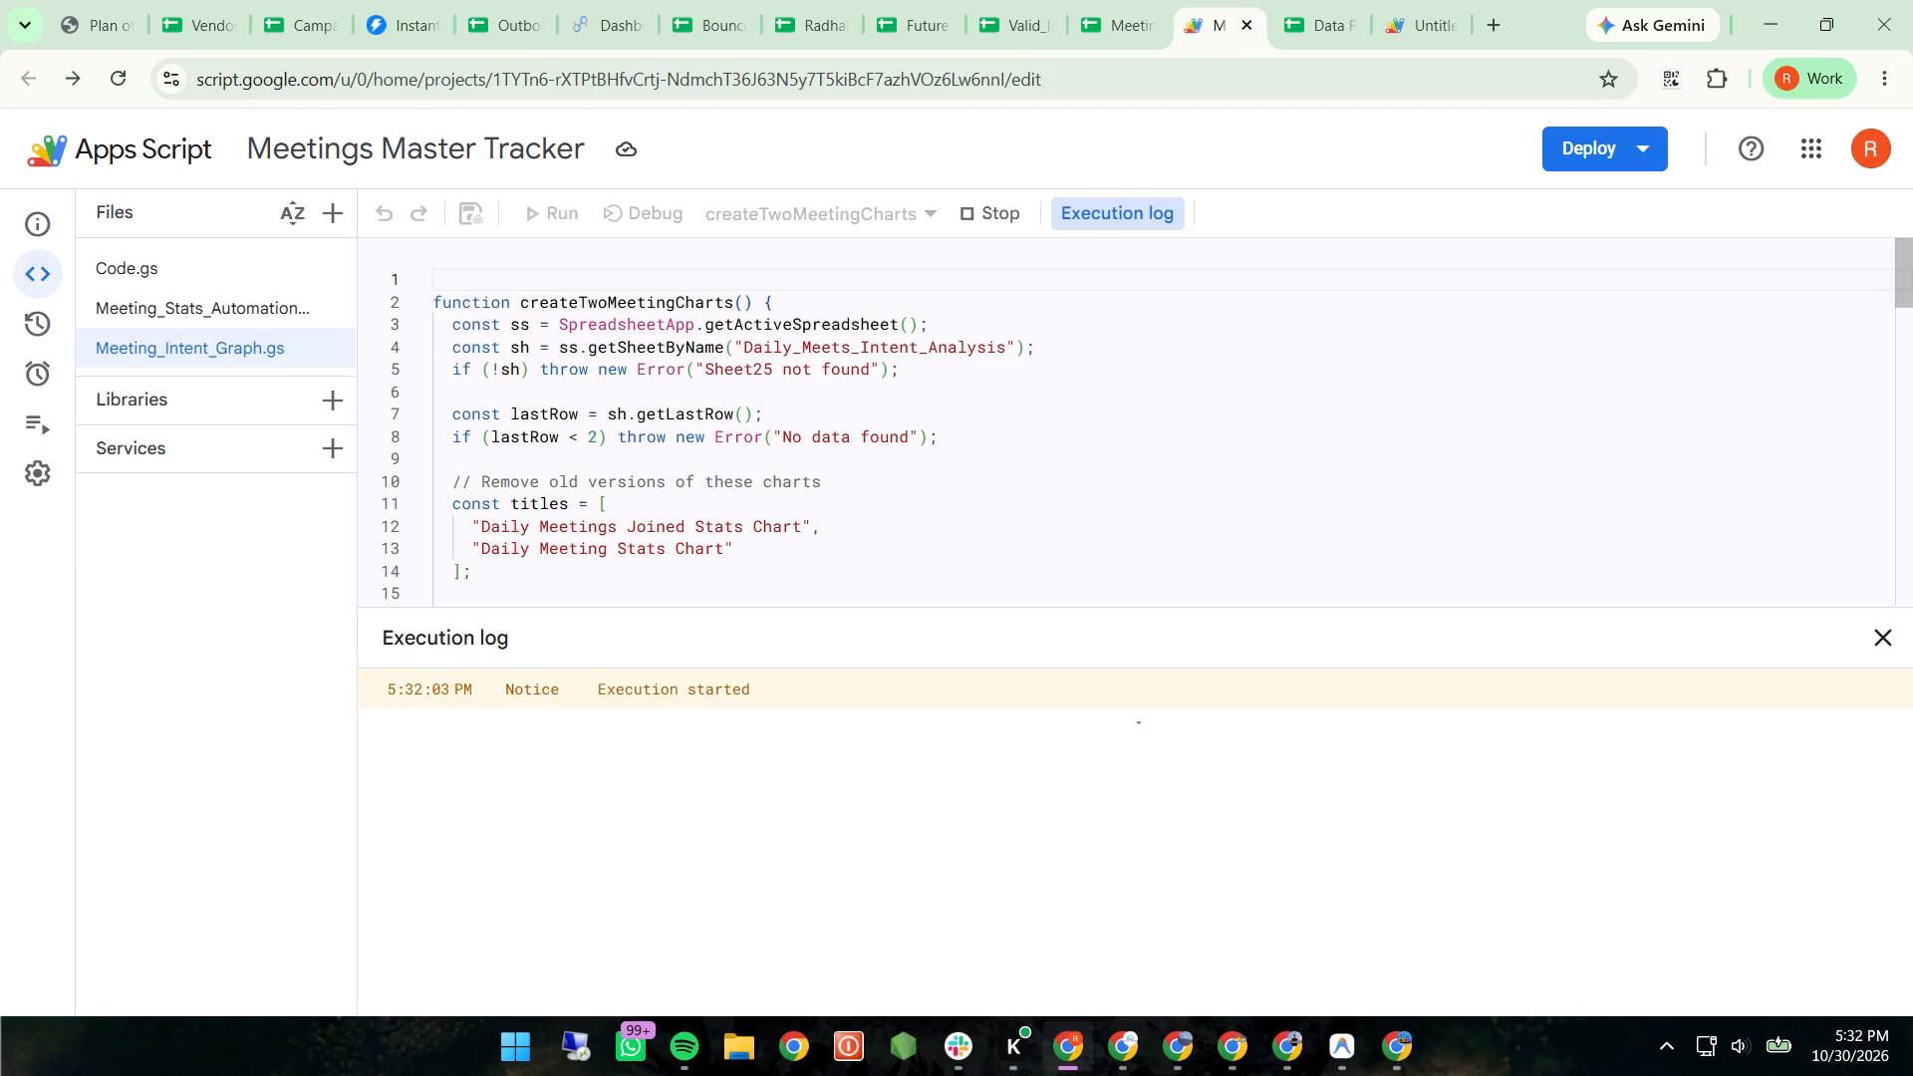
# Switch to the Meetings Master Tracker spreadsheet and move the Daily Meeting Stats Chart directly below the Daily Meetings Joined Stats Chart.
pyautogui.click(1086, 0)
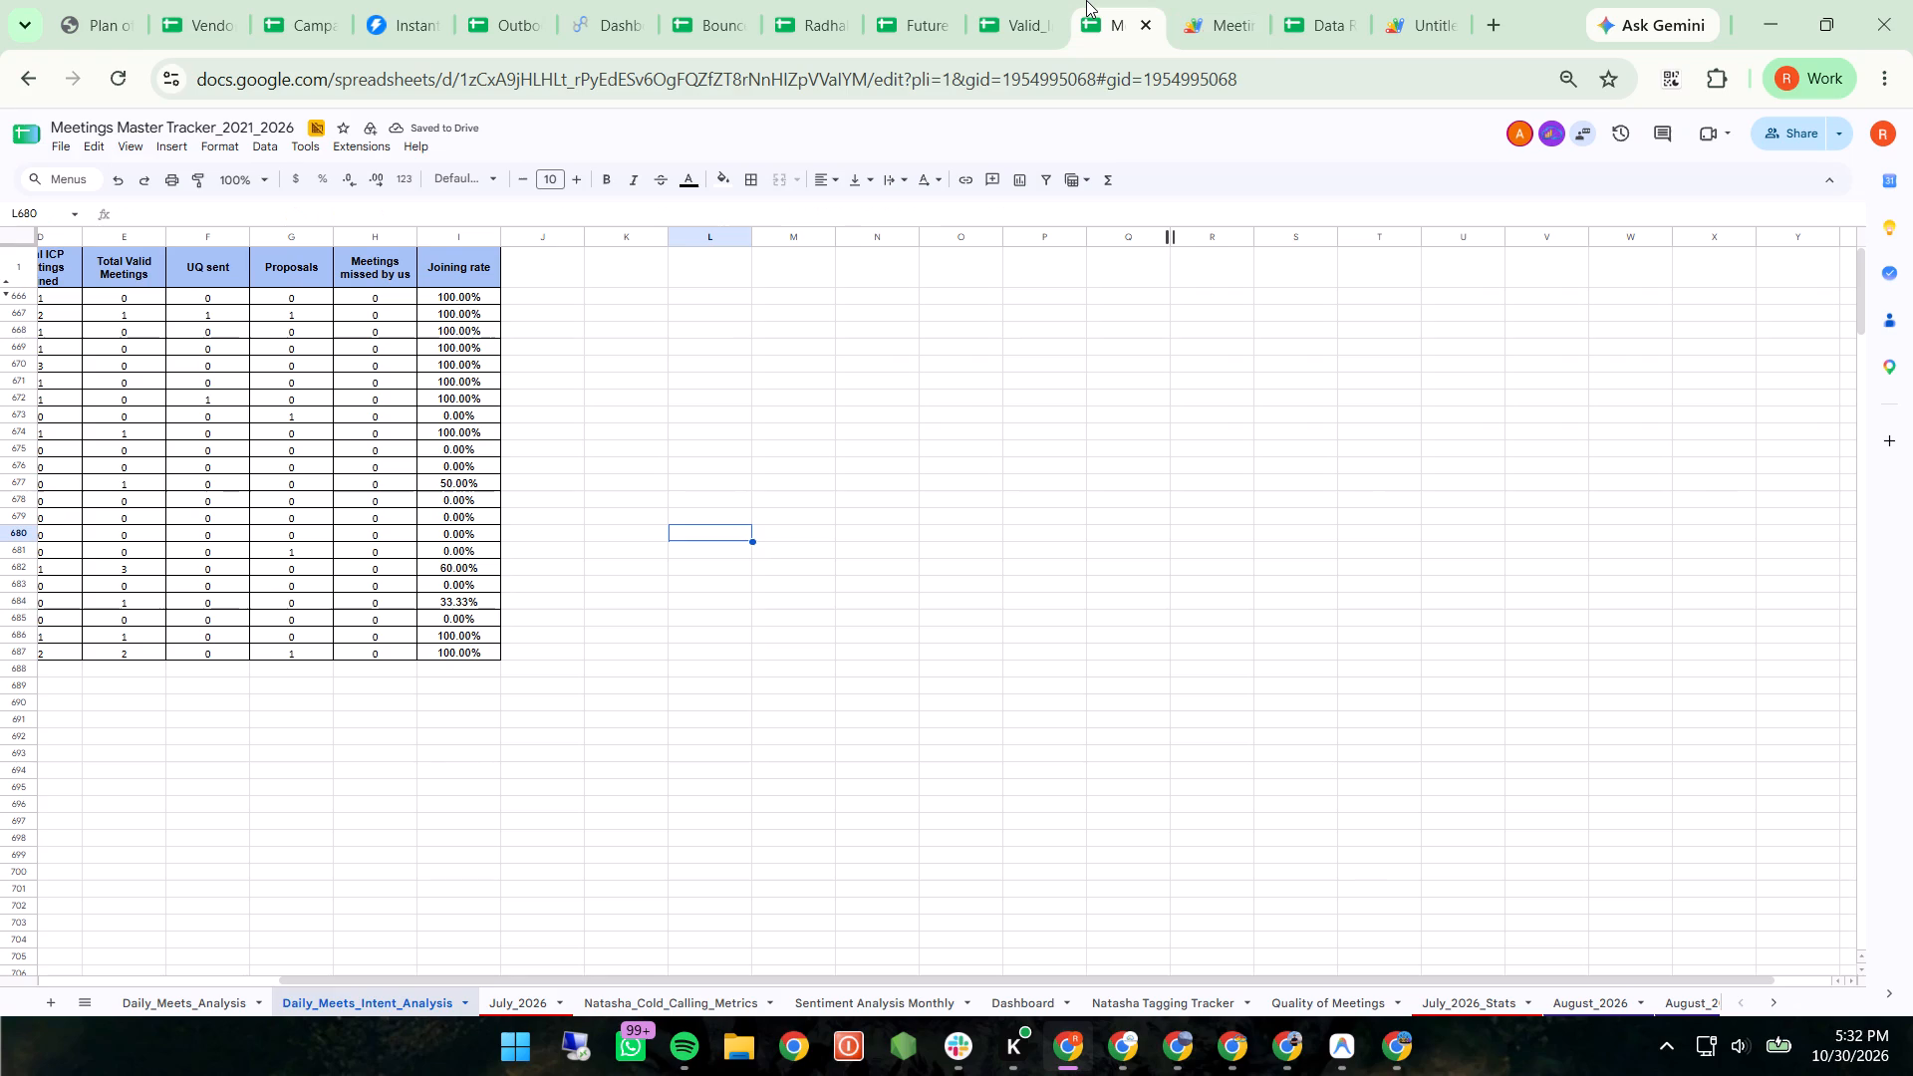
pyautogui.hscroll(5, 950, 376)
pyautogui.scroll(1, 950, 376)
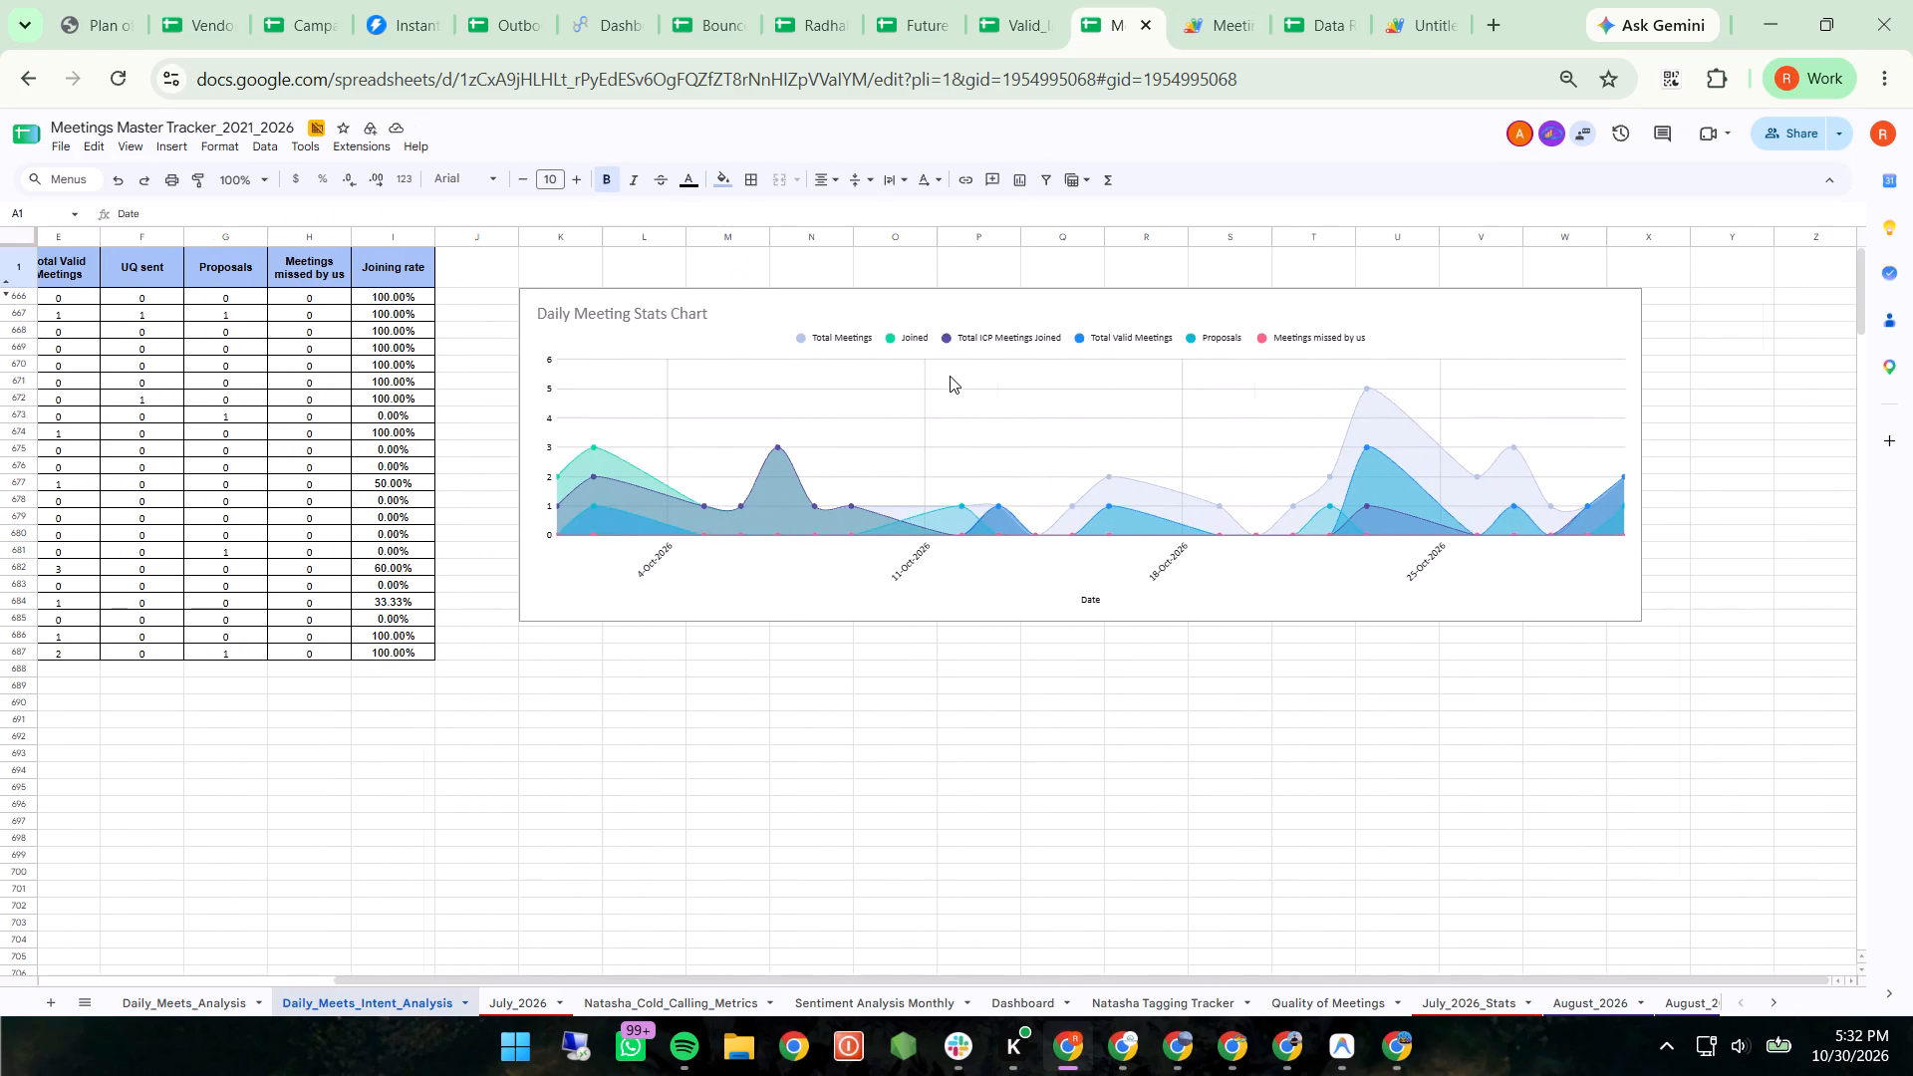
pyautogui.scroll(1, 950, 376)
pyautogui.click(1061, 412)
pyautogui.moveTo(1061, 412); pyautogui.dragTo(1063, 661)
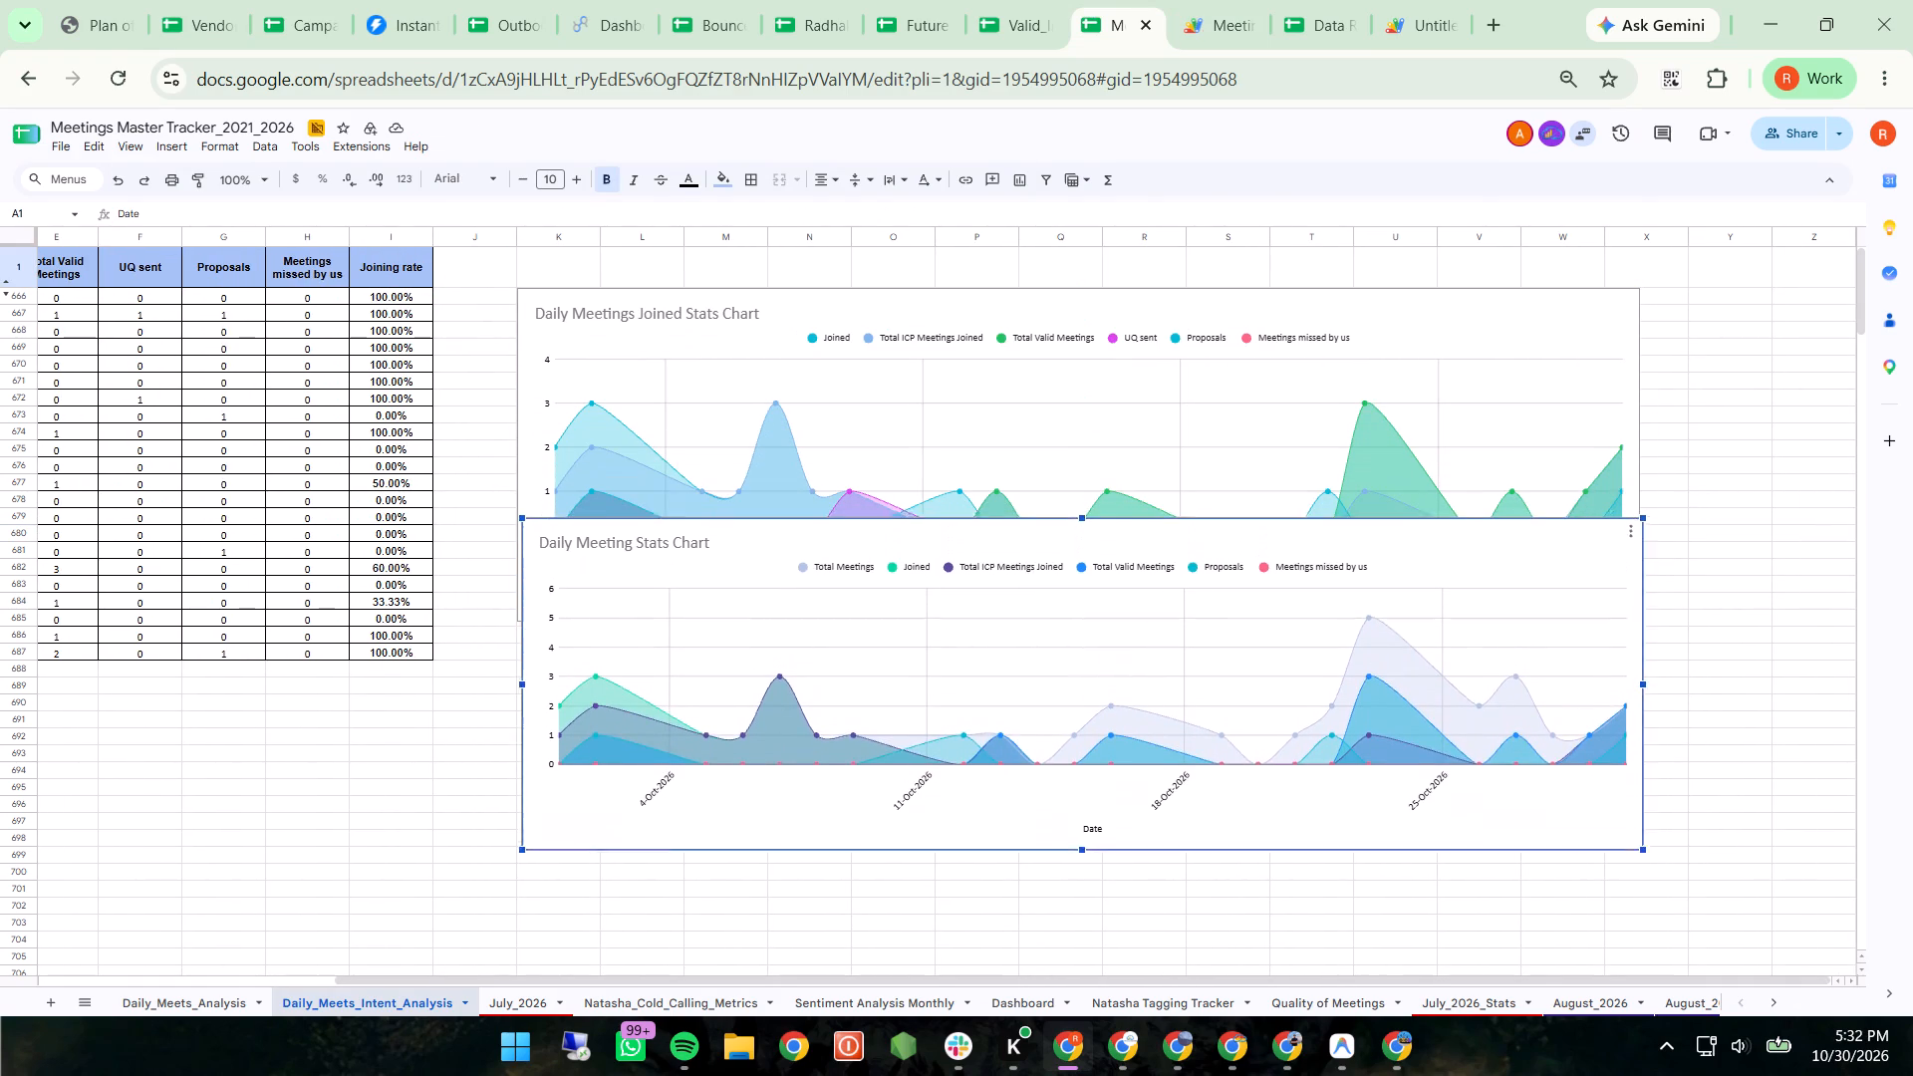
pyautogui.moveTo(1063, 661); pyautogui.dragTo(1065, 772)
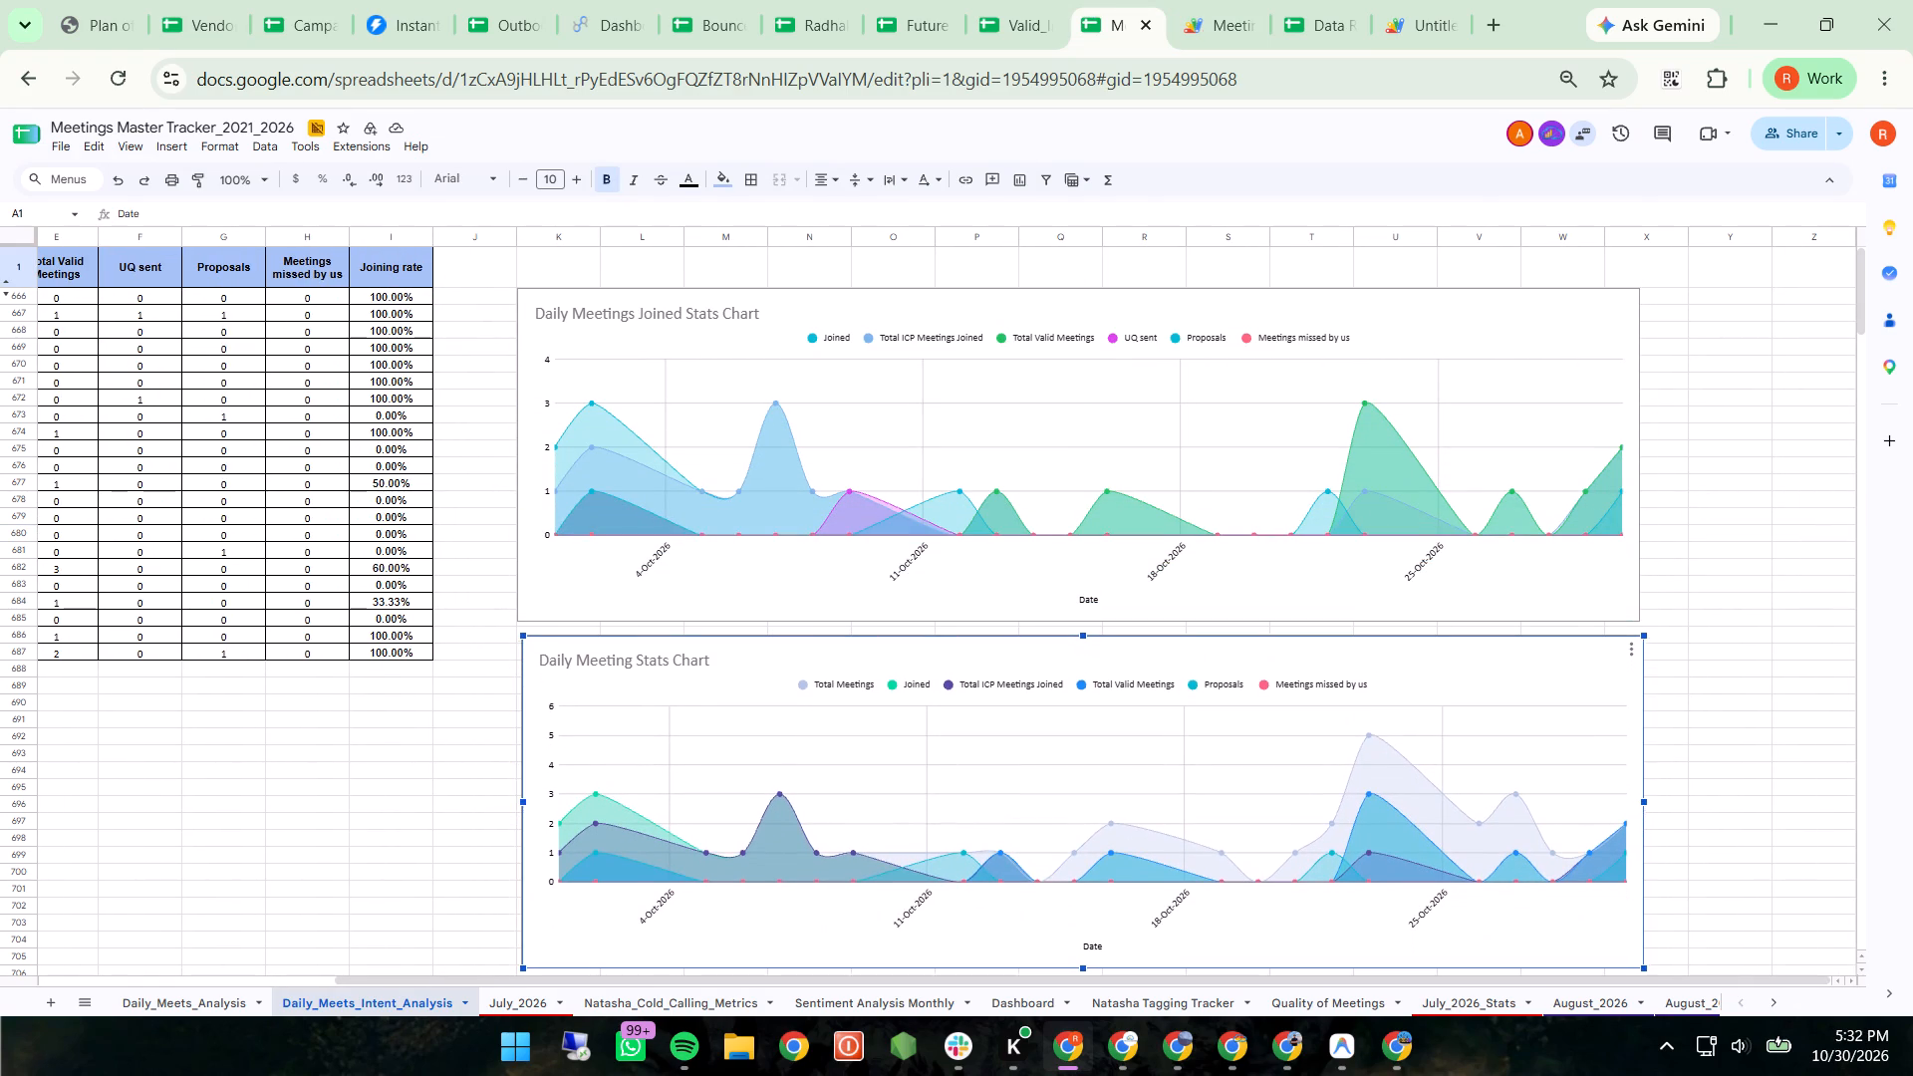
pyautogui.moveTo(1065, 772); pyautogui.dragTo(1064, 772)
# Move the duplicate Daily Meeting Stats Chart off the Daily Meetings Joined Stats Chart and delete the duplicate.
pyautogui.moveTo(1065, 463); pyautogui.dragTo(1065, 465)
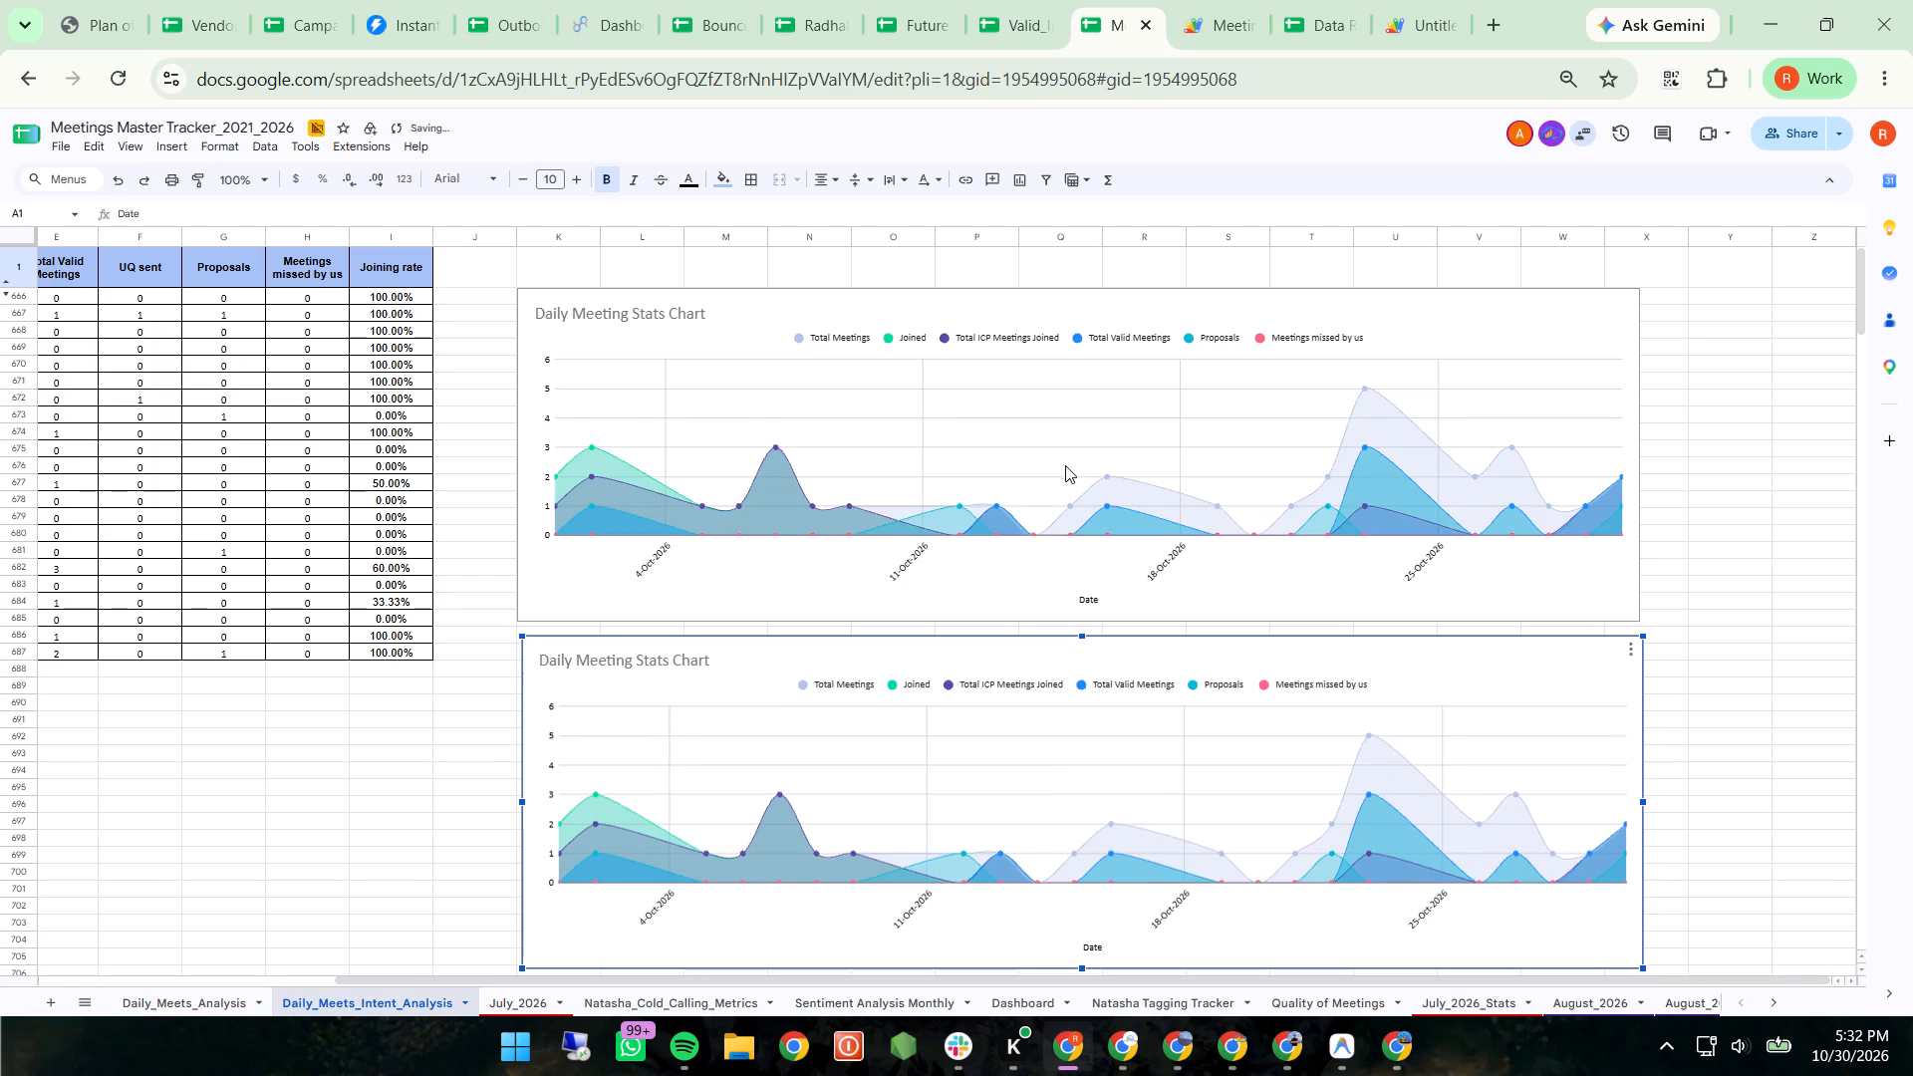
pyautogui.moveTo(1065, 465); pyautogui.dragTo(1074, 483)
pyautogui.moveTo(1074, 483); pyautogui.dragTo(1061, 790)
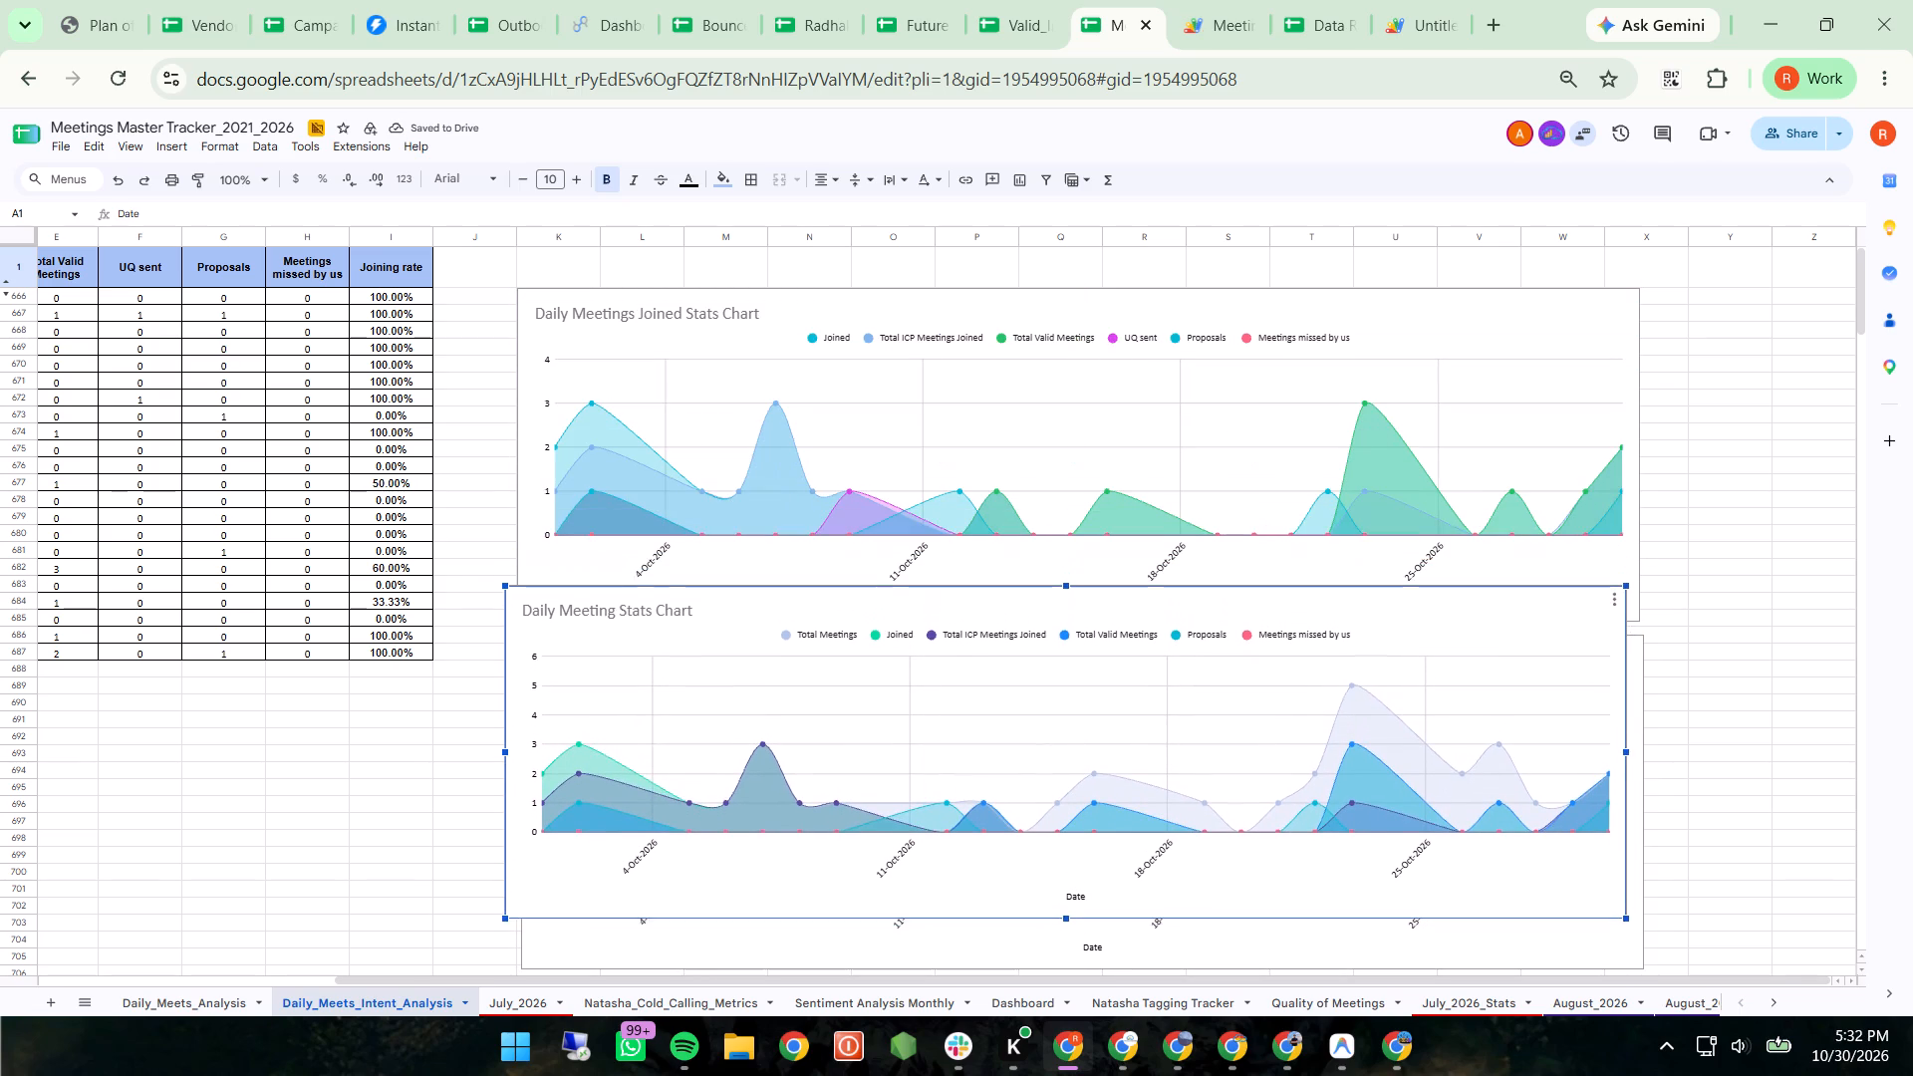
pyautogui.moveTo(1061, 790); pyautogui.dragTo(1192, 487)
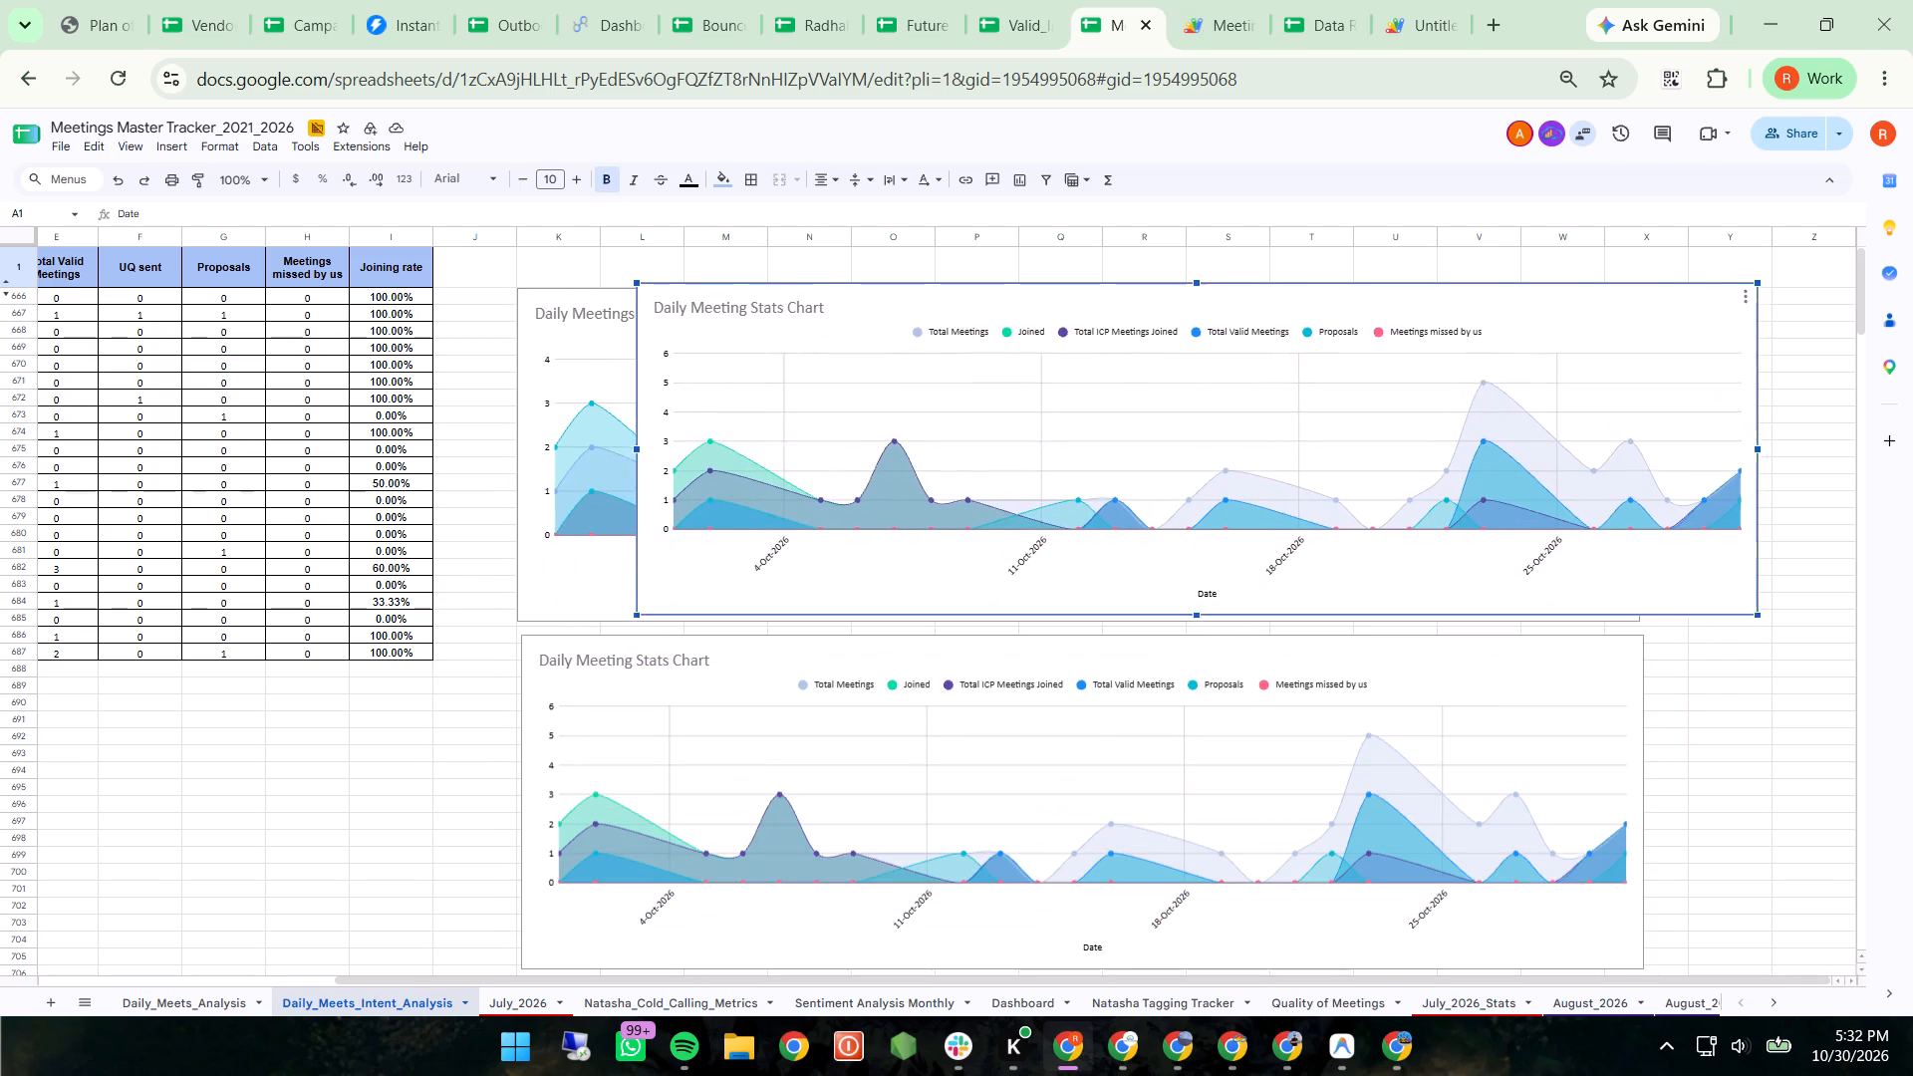
pyautogui.moveTo(1192, 487); pyautogui.dragTo(1075, 492)
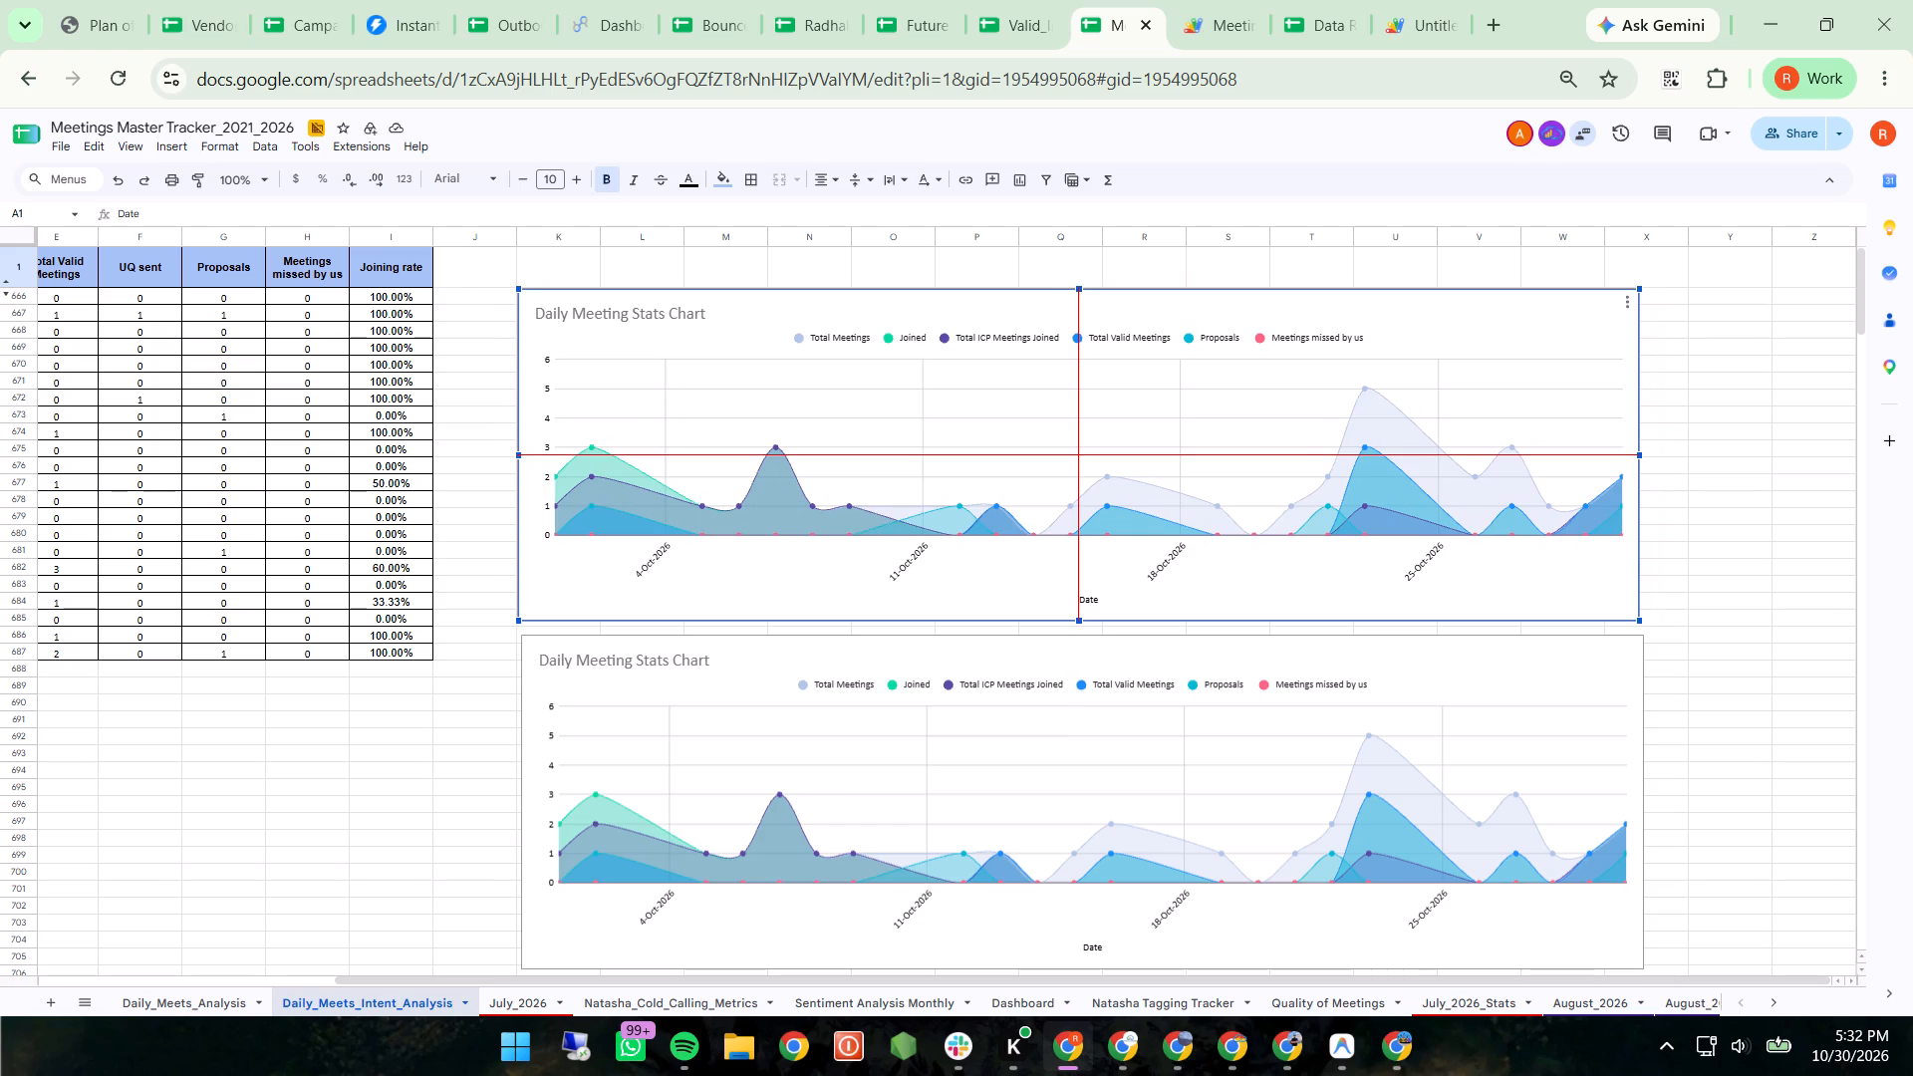
pyautogui.moveTo(1075, 492); pyautogui.dragTo(1078, 737)
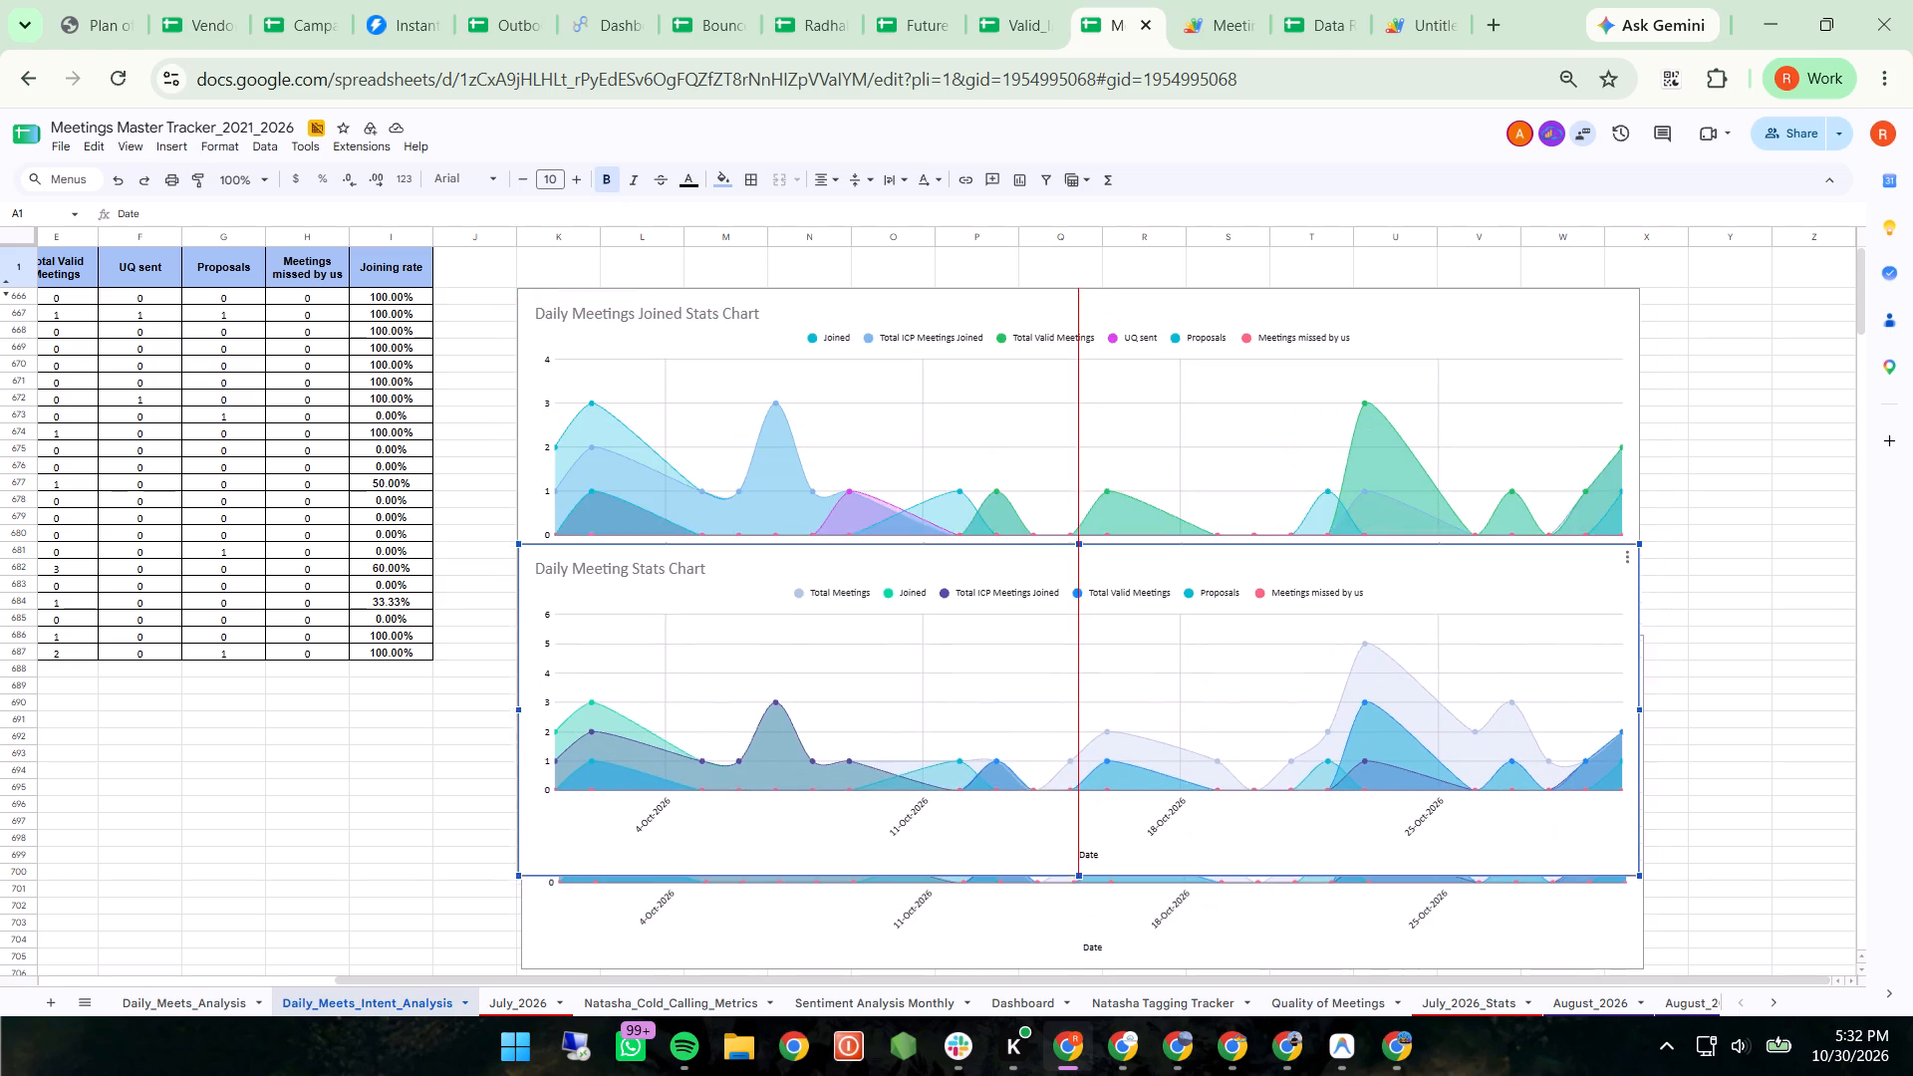
pyautogui.moveTo(1078, 737); pyautogui.dragTo(1086, 667)
pyautogui.scroll(1, 1202, 746)
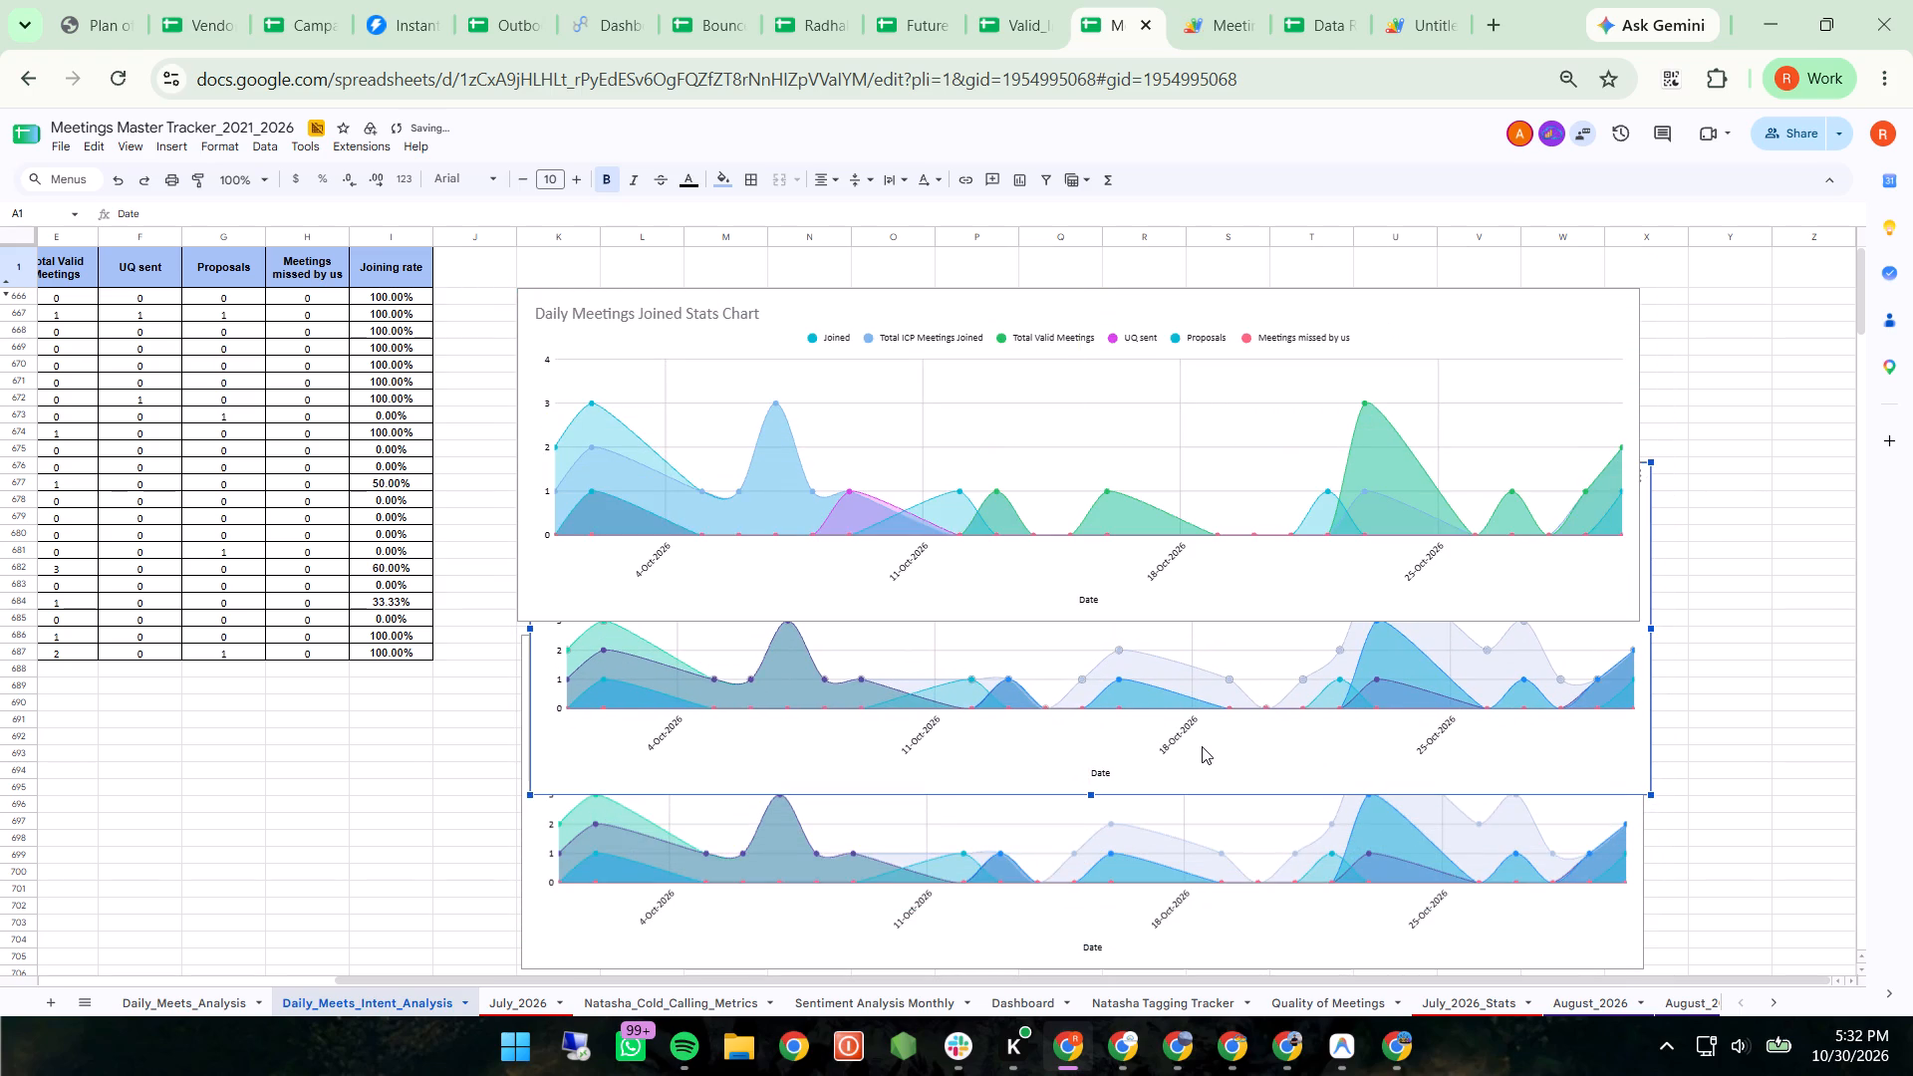
pyautogui.moveTo(1187, 637); pyautogui.dragTo(958, 853)
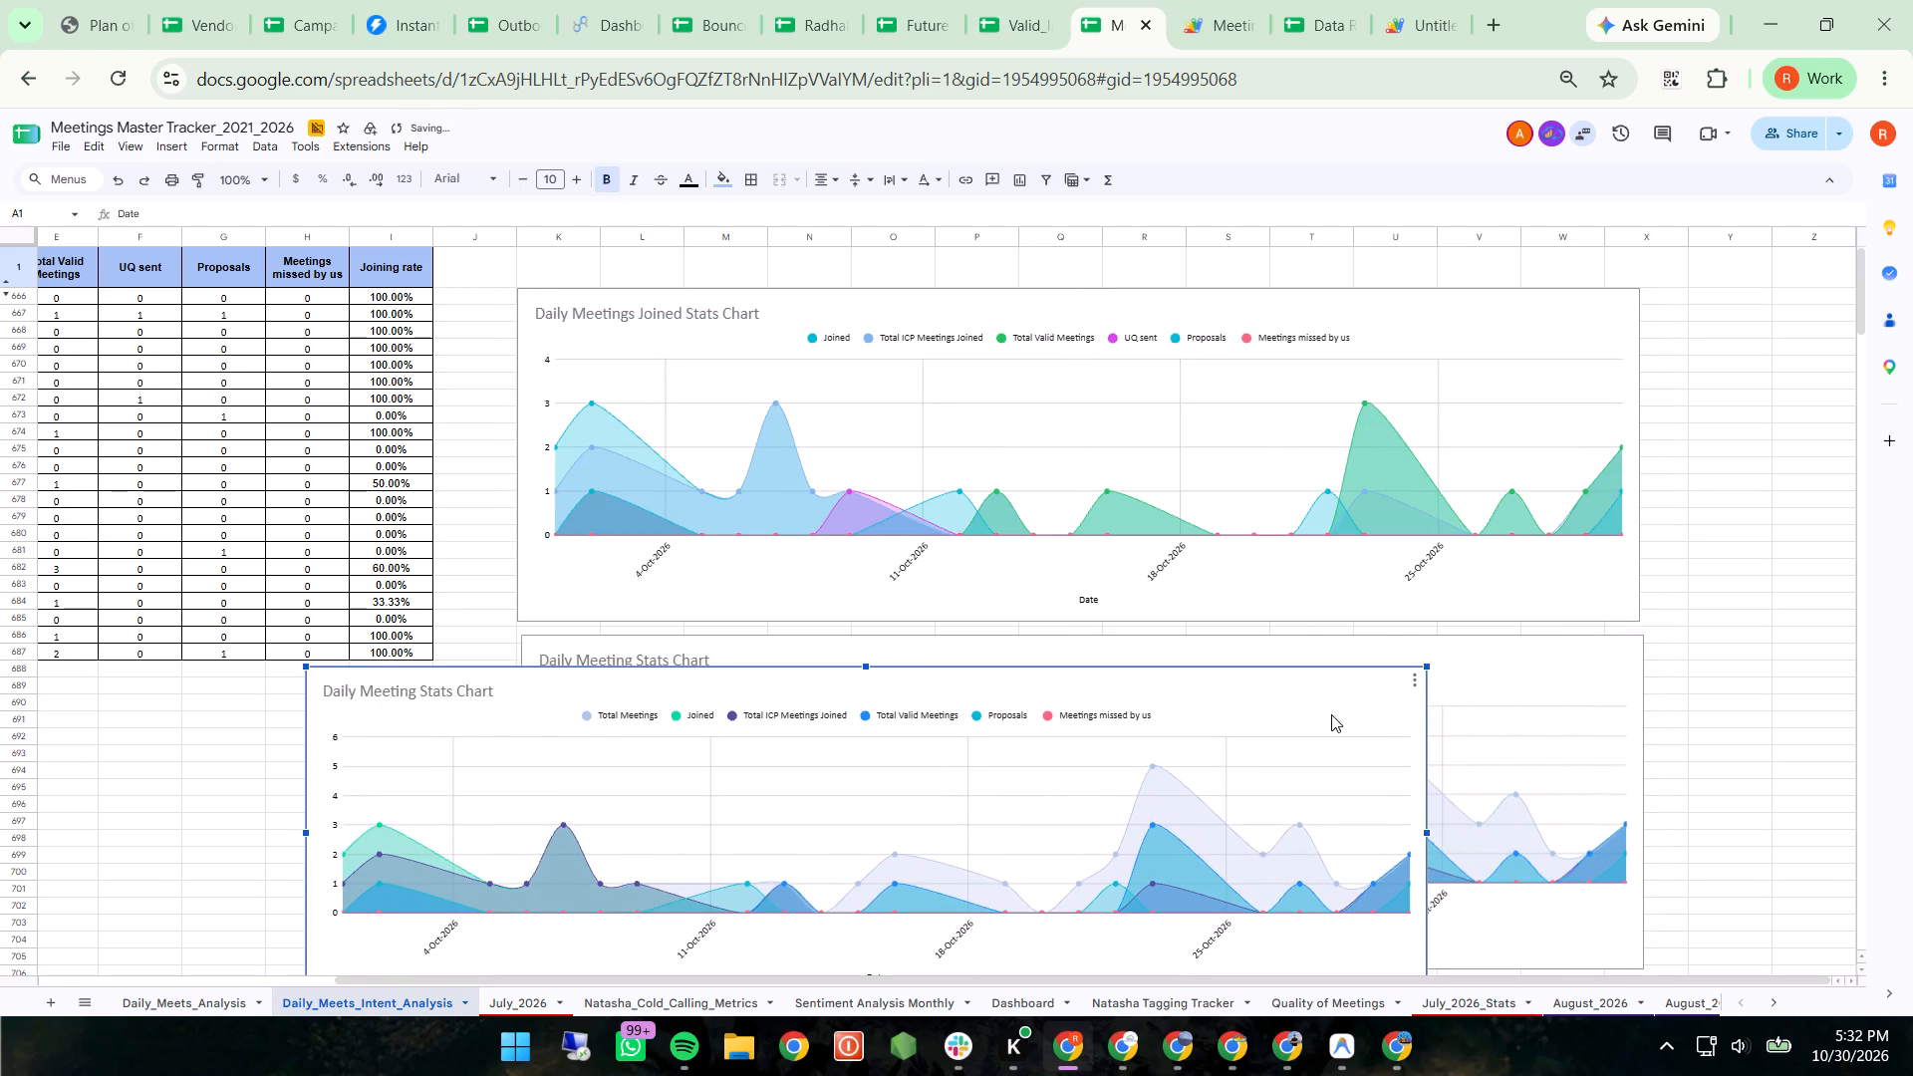
pyautogui.click(1411, 680)
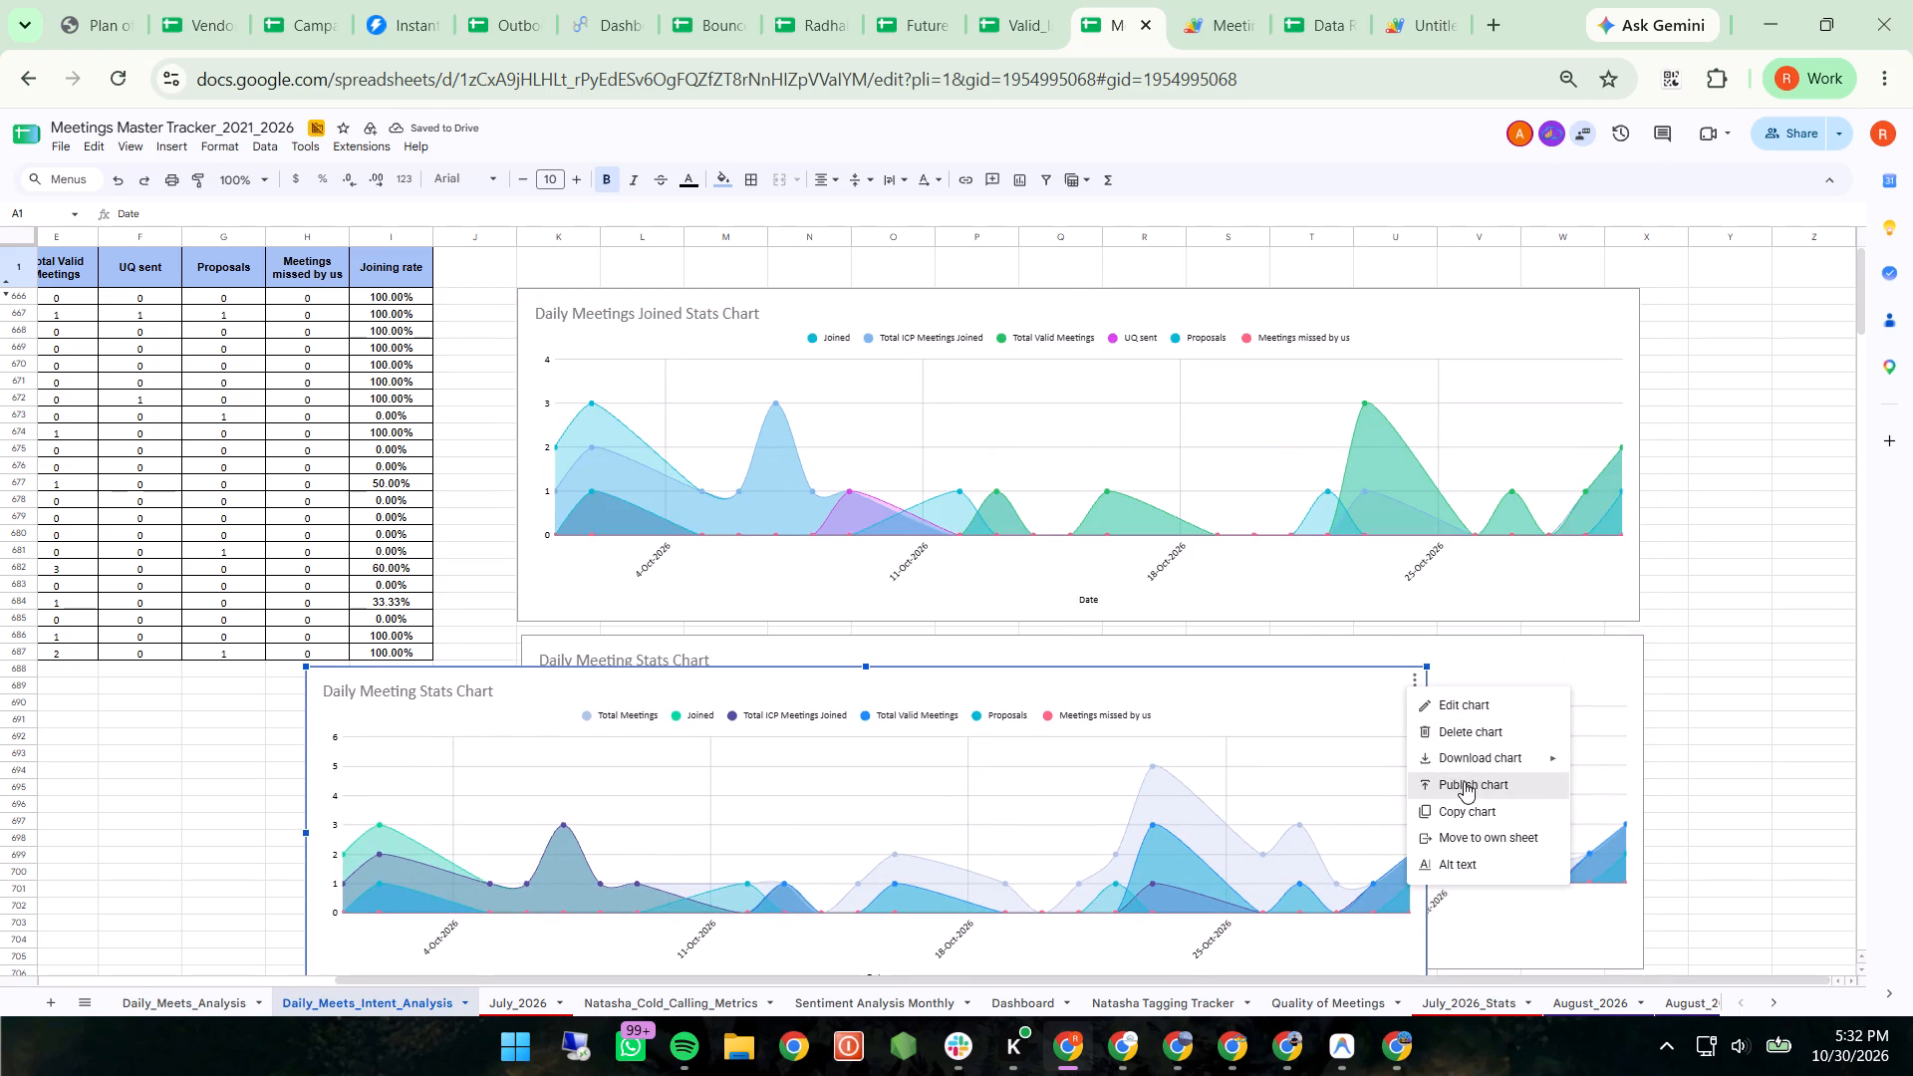
pyautogui.click(1466, 734)
# Nudge the Daily Meetings Joined Stats Chart into line above the Daily Meeting Stats Chart.
pyautogui.moveTo(1323, 477); pyautogui.dragTo(1305, 455)
pyautogui.click(1305, 455)
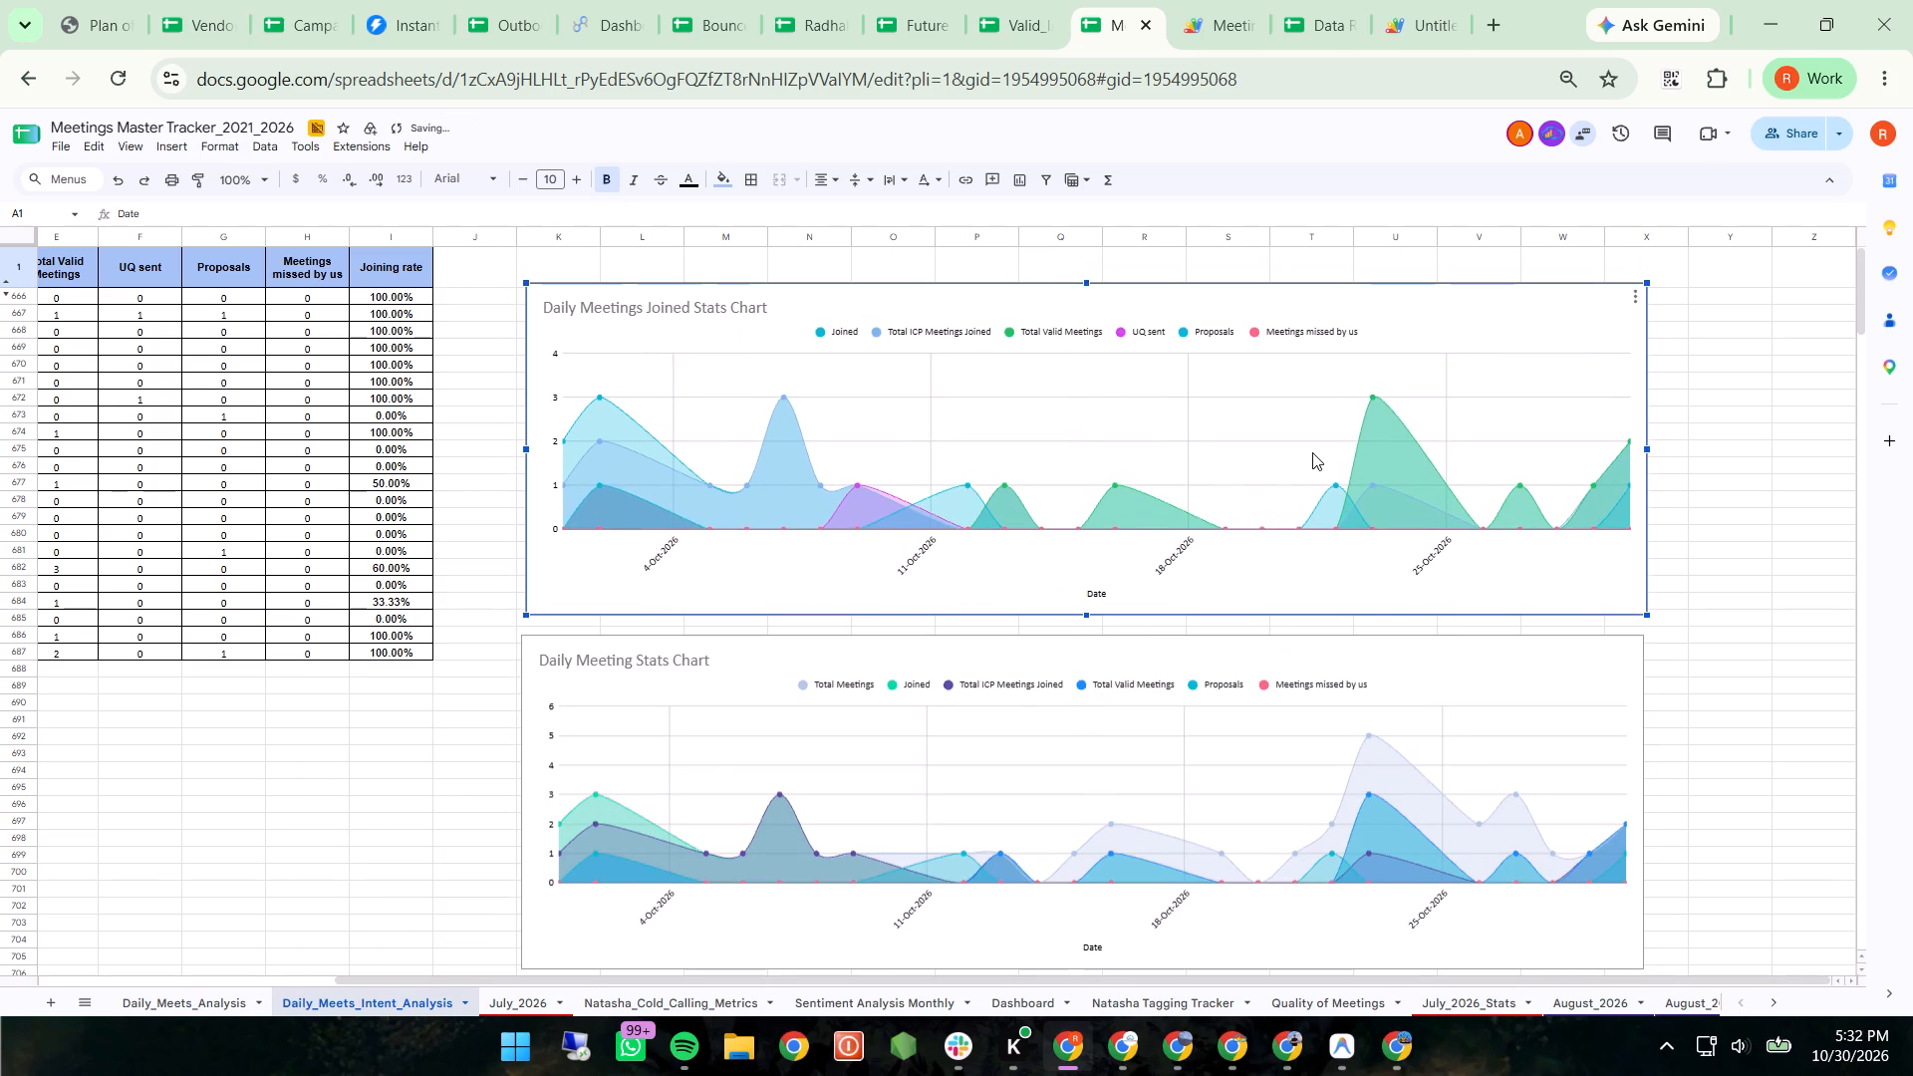
pyautogui.scroll(-1, 1312, 452)
pyautogui.scroll(2, 1293, 511)
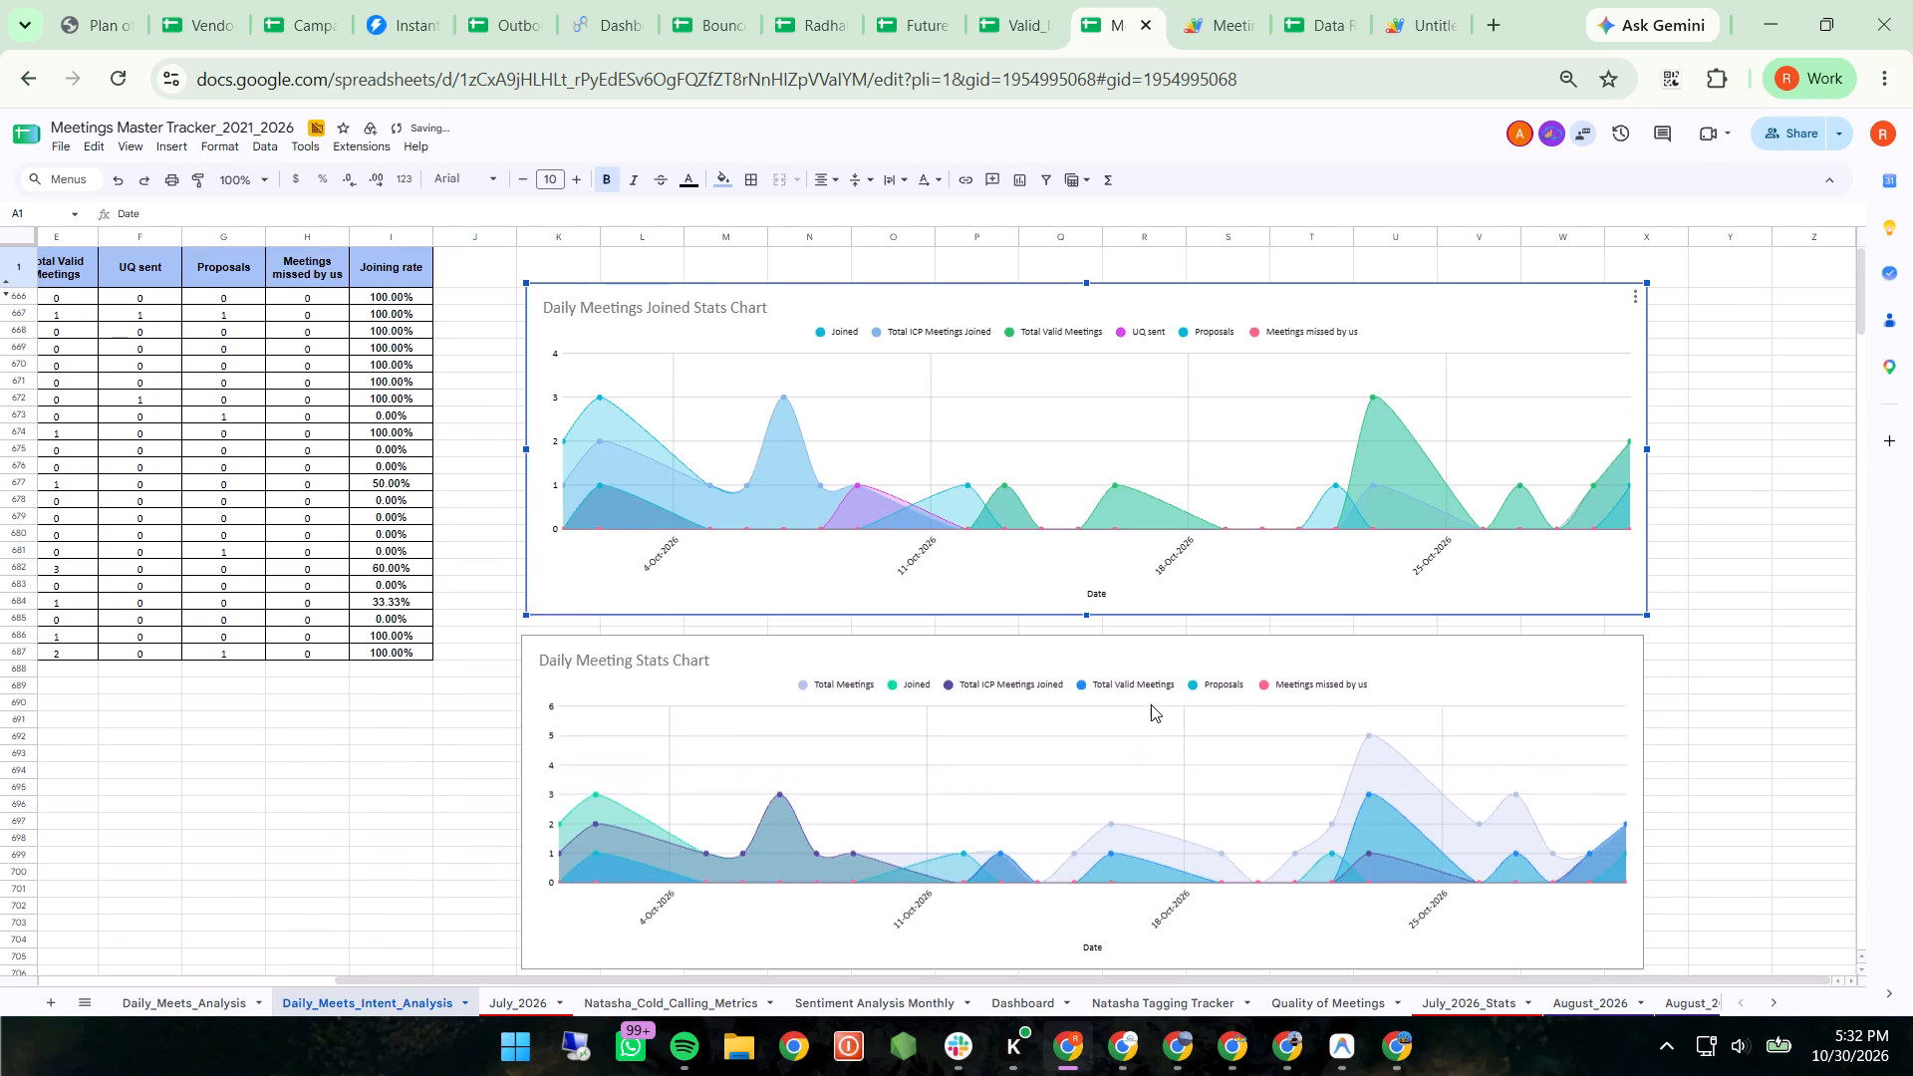
pyautogui.click(1151, 704)
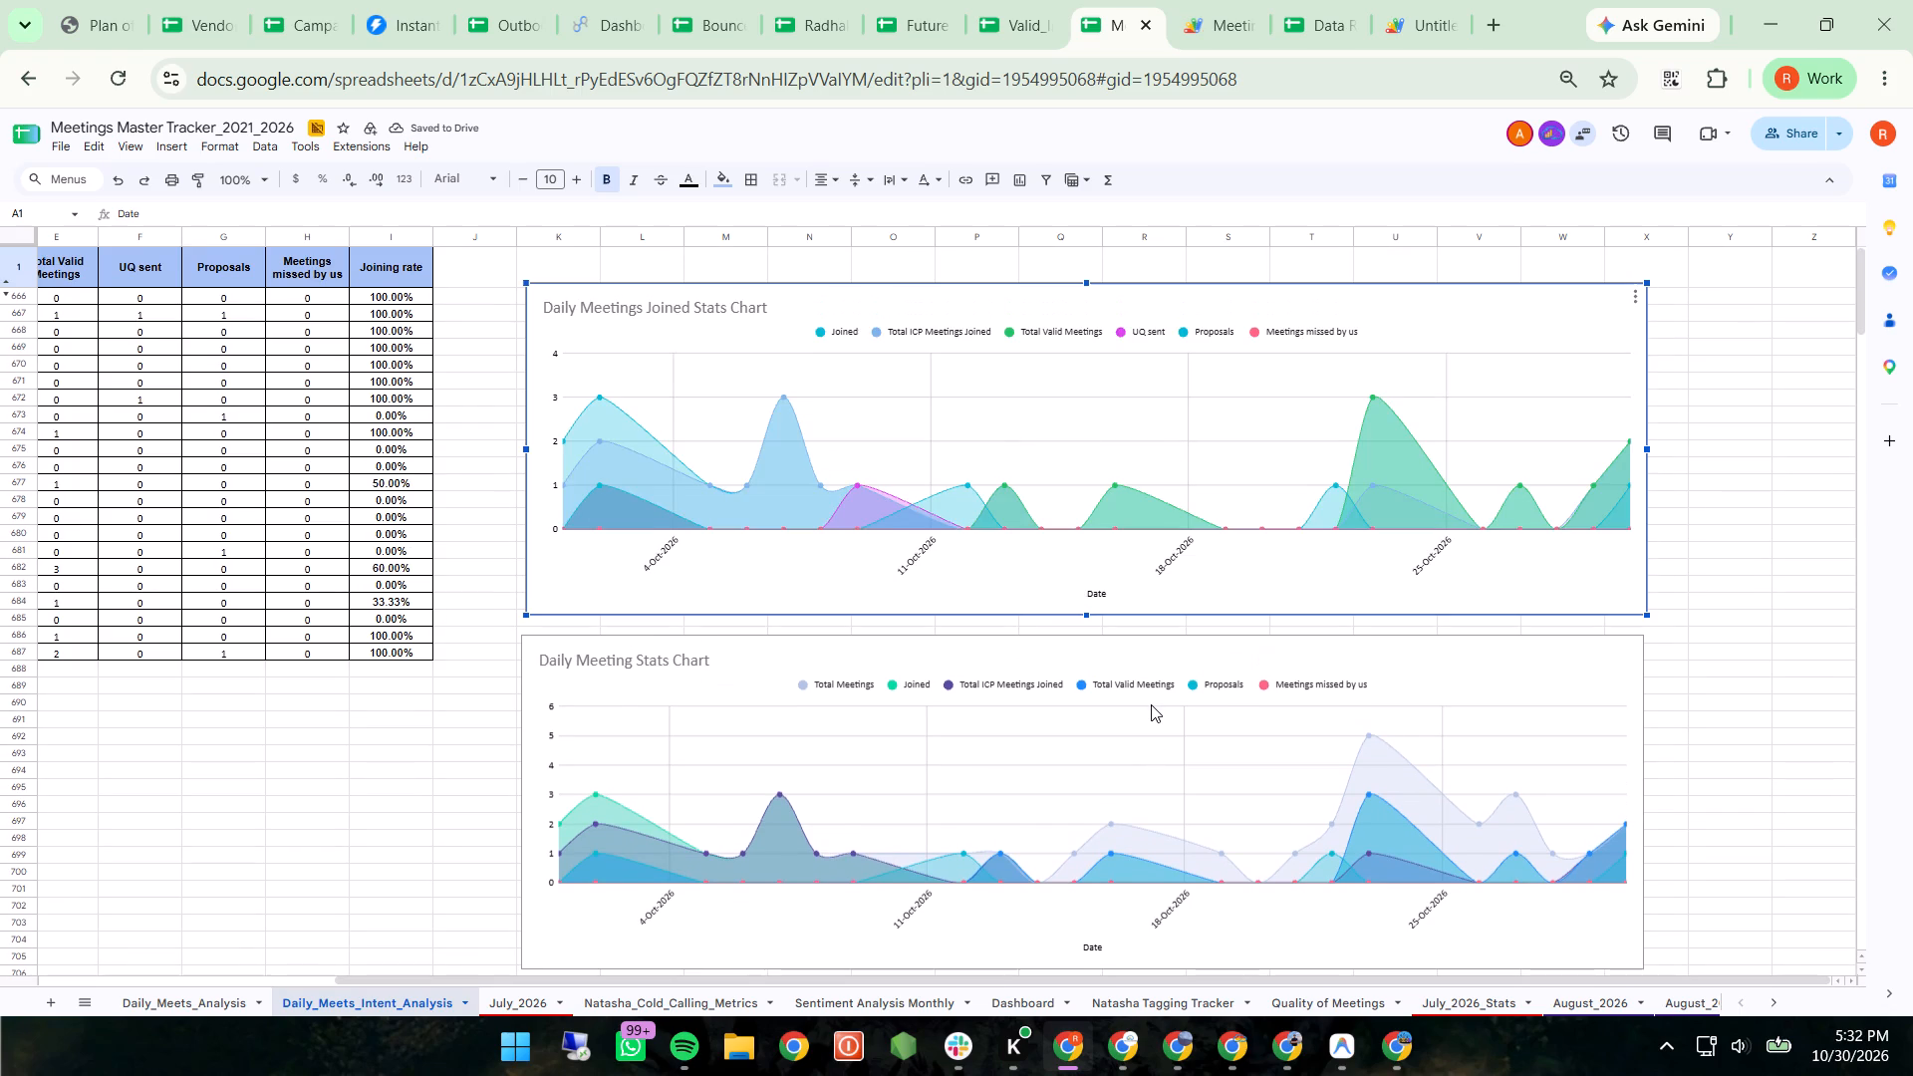
# Delete the Daily Meetings Joined Stats Chart and the Daily Meeting Stats Chart from the Daily_Meets_Intent_Analysis sheet.
pyautogui.click(1632, 297)
pyautogui.click(1676, 350)
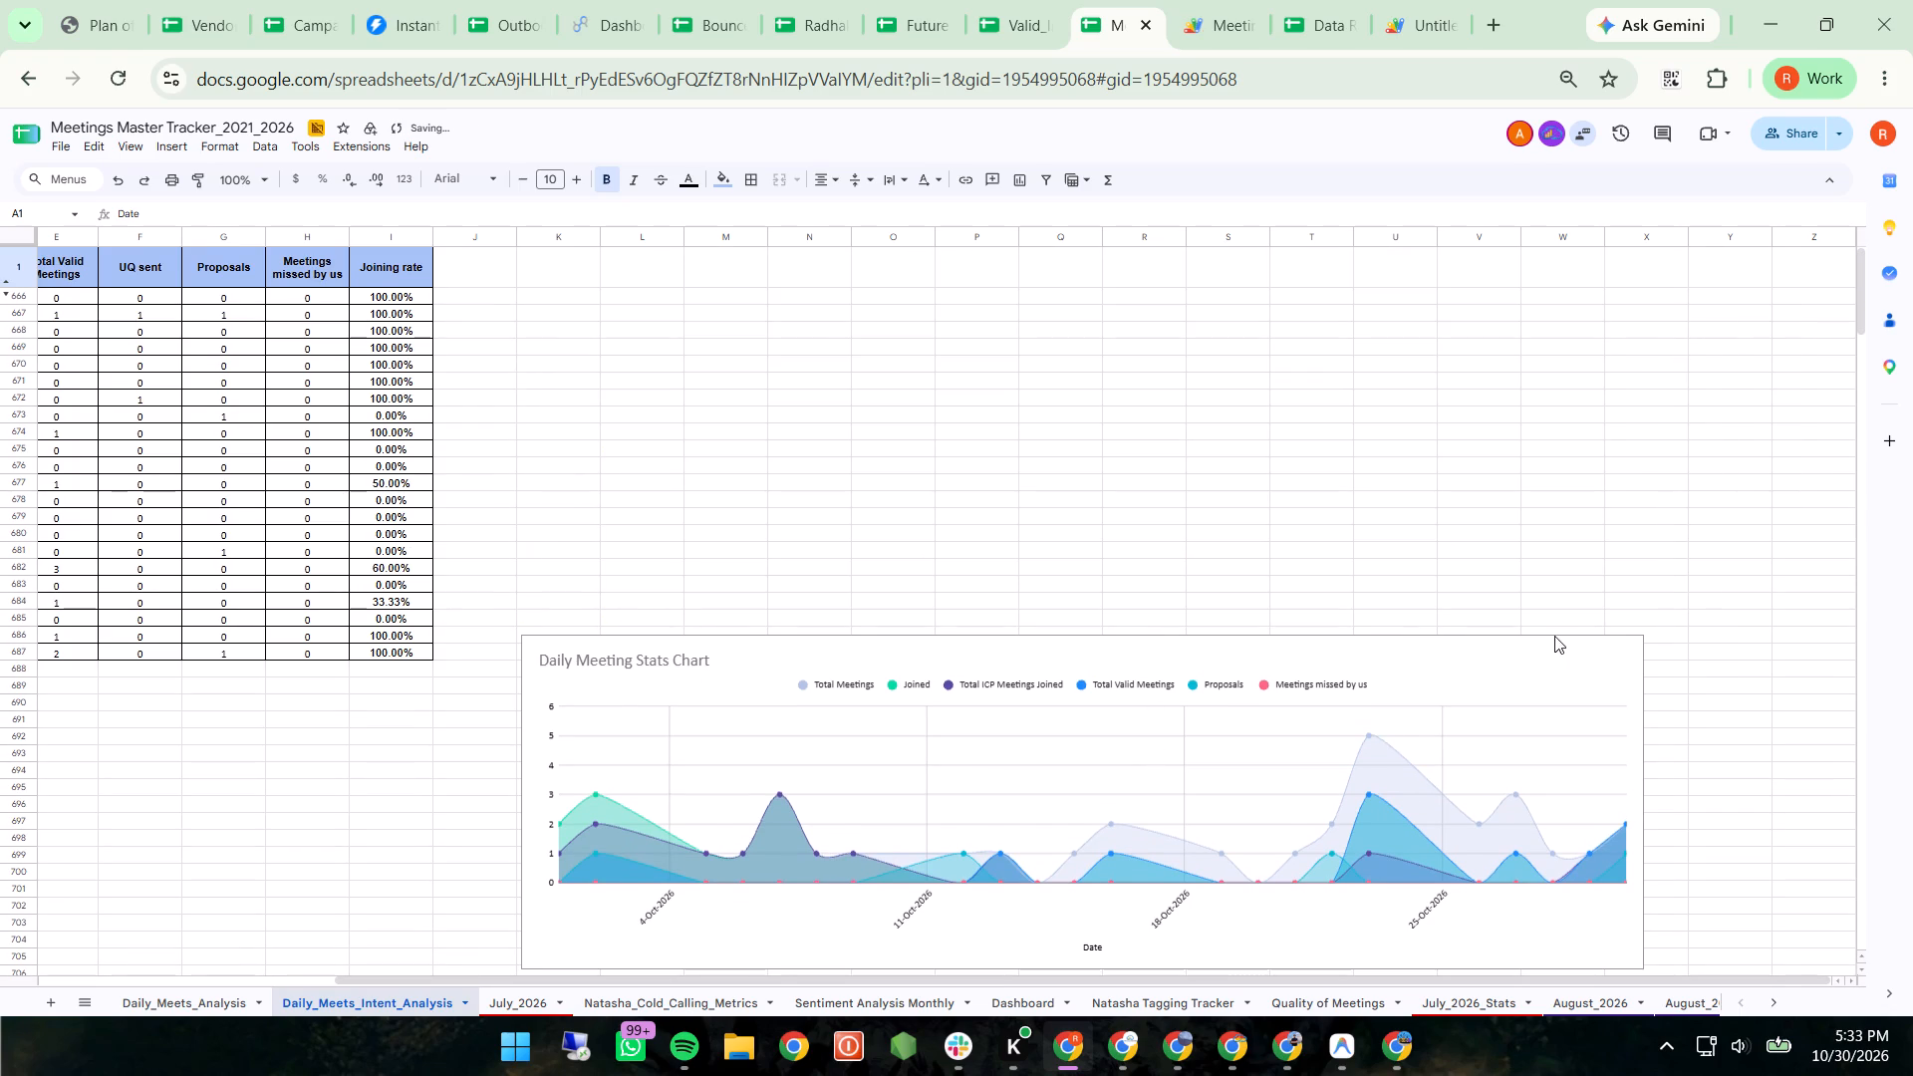
pyautogui.click(1569, 645)
pyautogui.moveTo(1626, 656); pyautogui.dragTo(1627, 657)
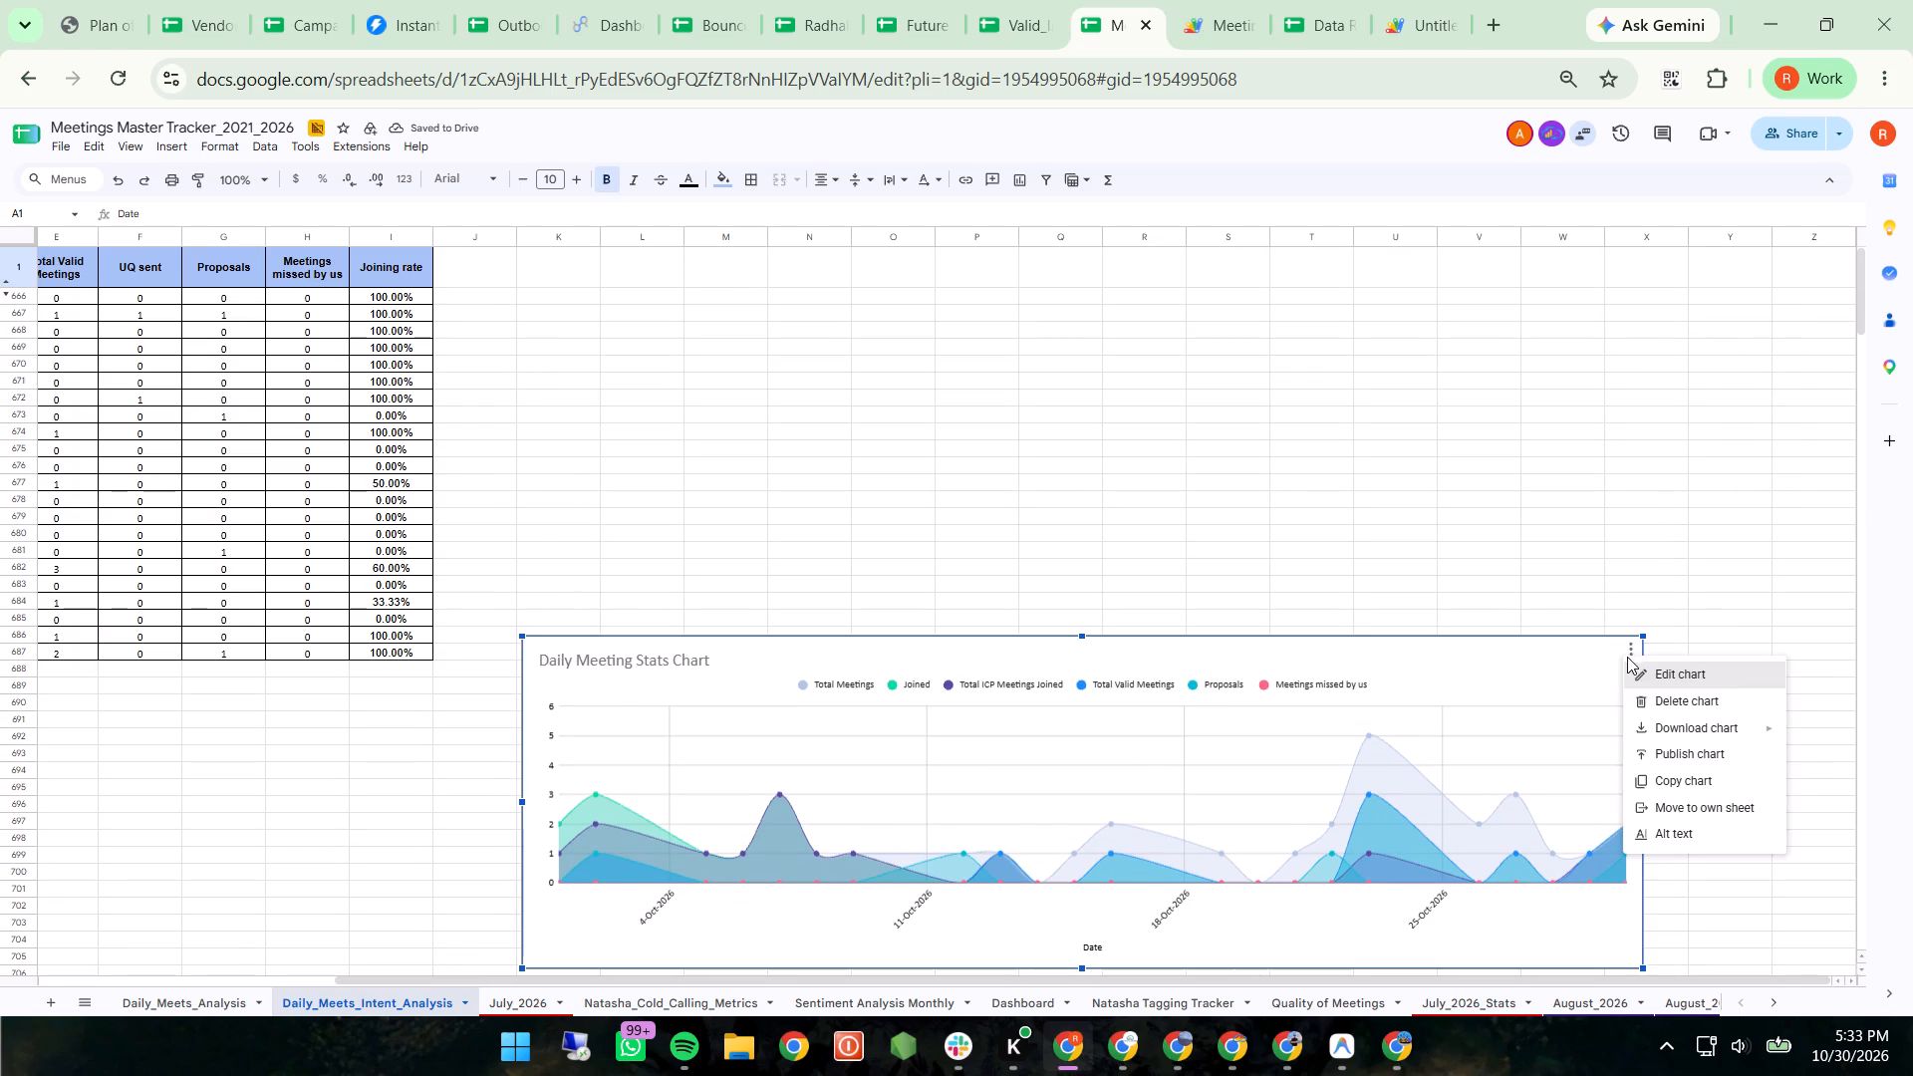
pyautogui.moveTo(1627, 657); pyautogui.dragTo(1664, 710)
pyautogui.click(1664, 710)
# Switch to the Apps Script project, run createTwoMeetingCharts again, and check the spreadsheet for the regenerated charts.
pyautogui.hscroll(1, 1007, 676)
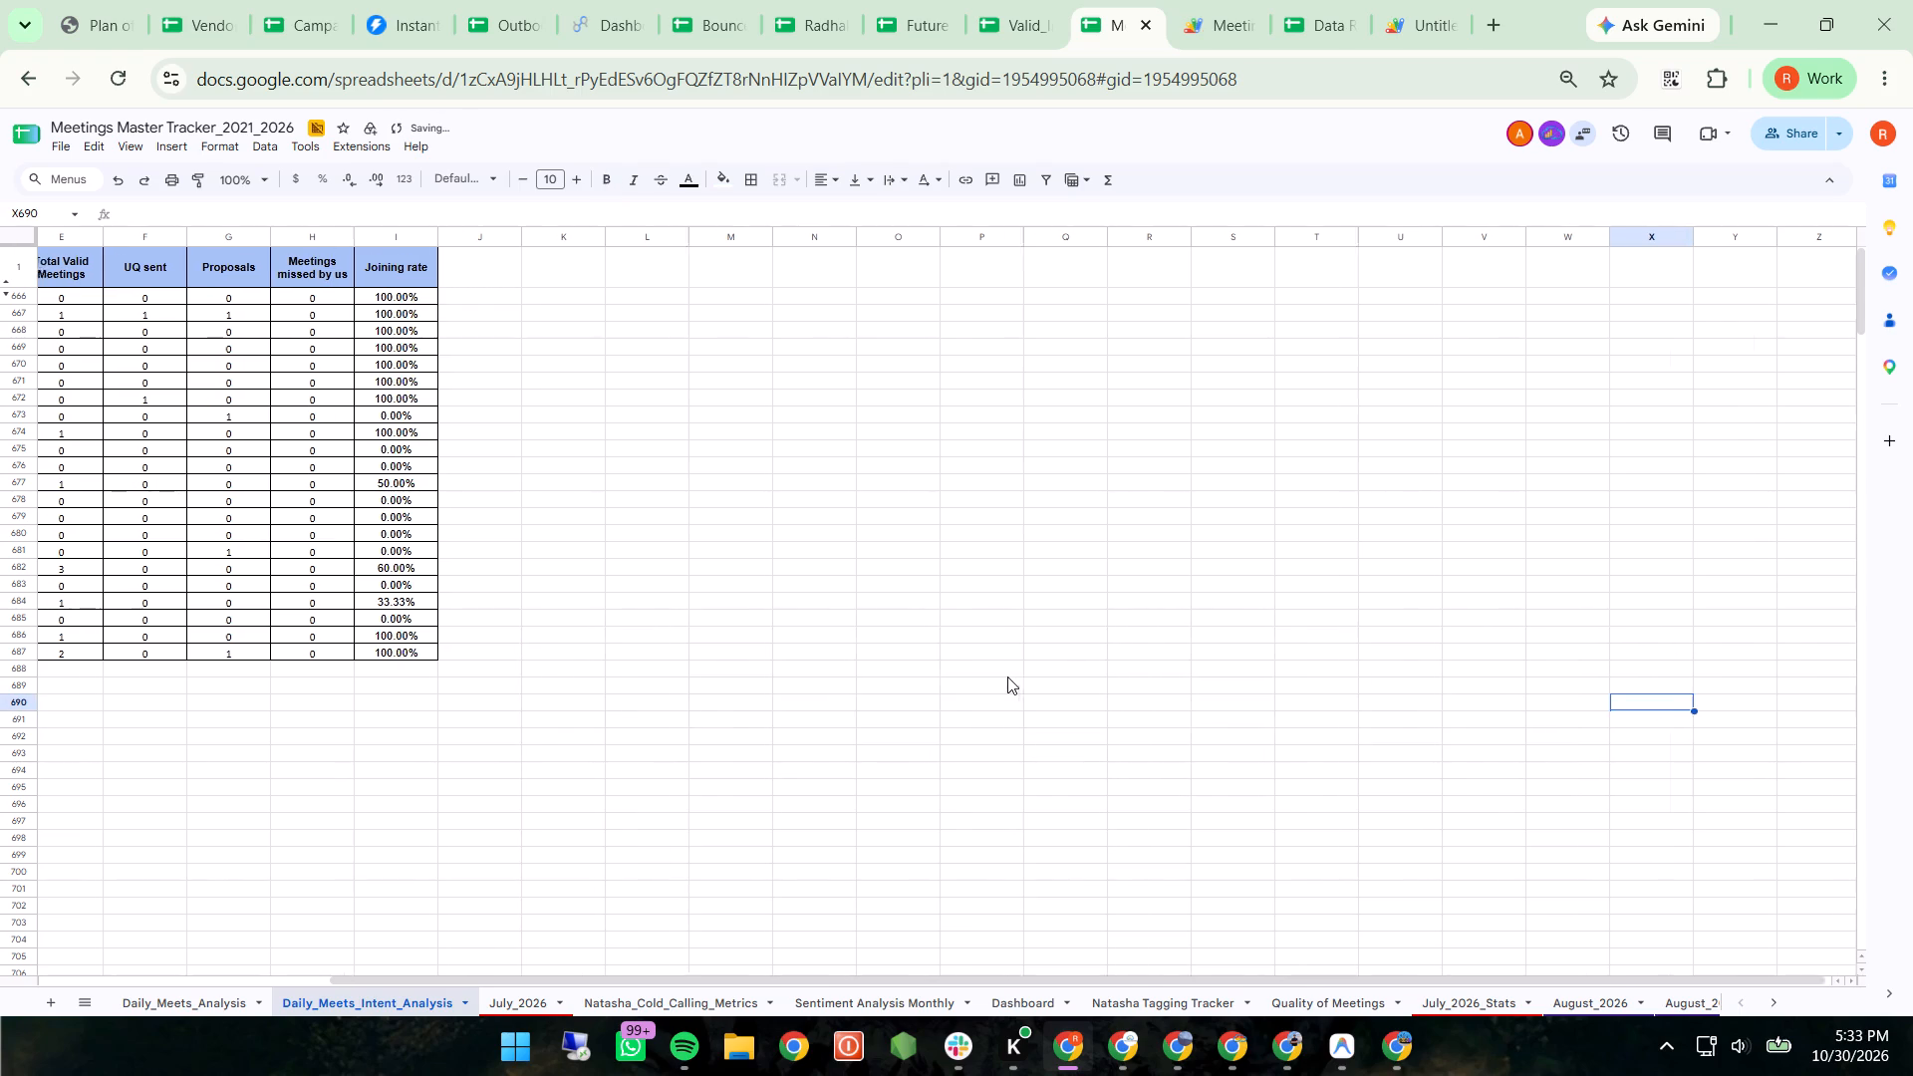
pyautogui.hscroll(1, 1007, 676)
pyautogui.click(1209, 29)
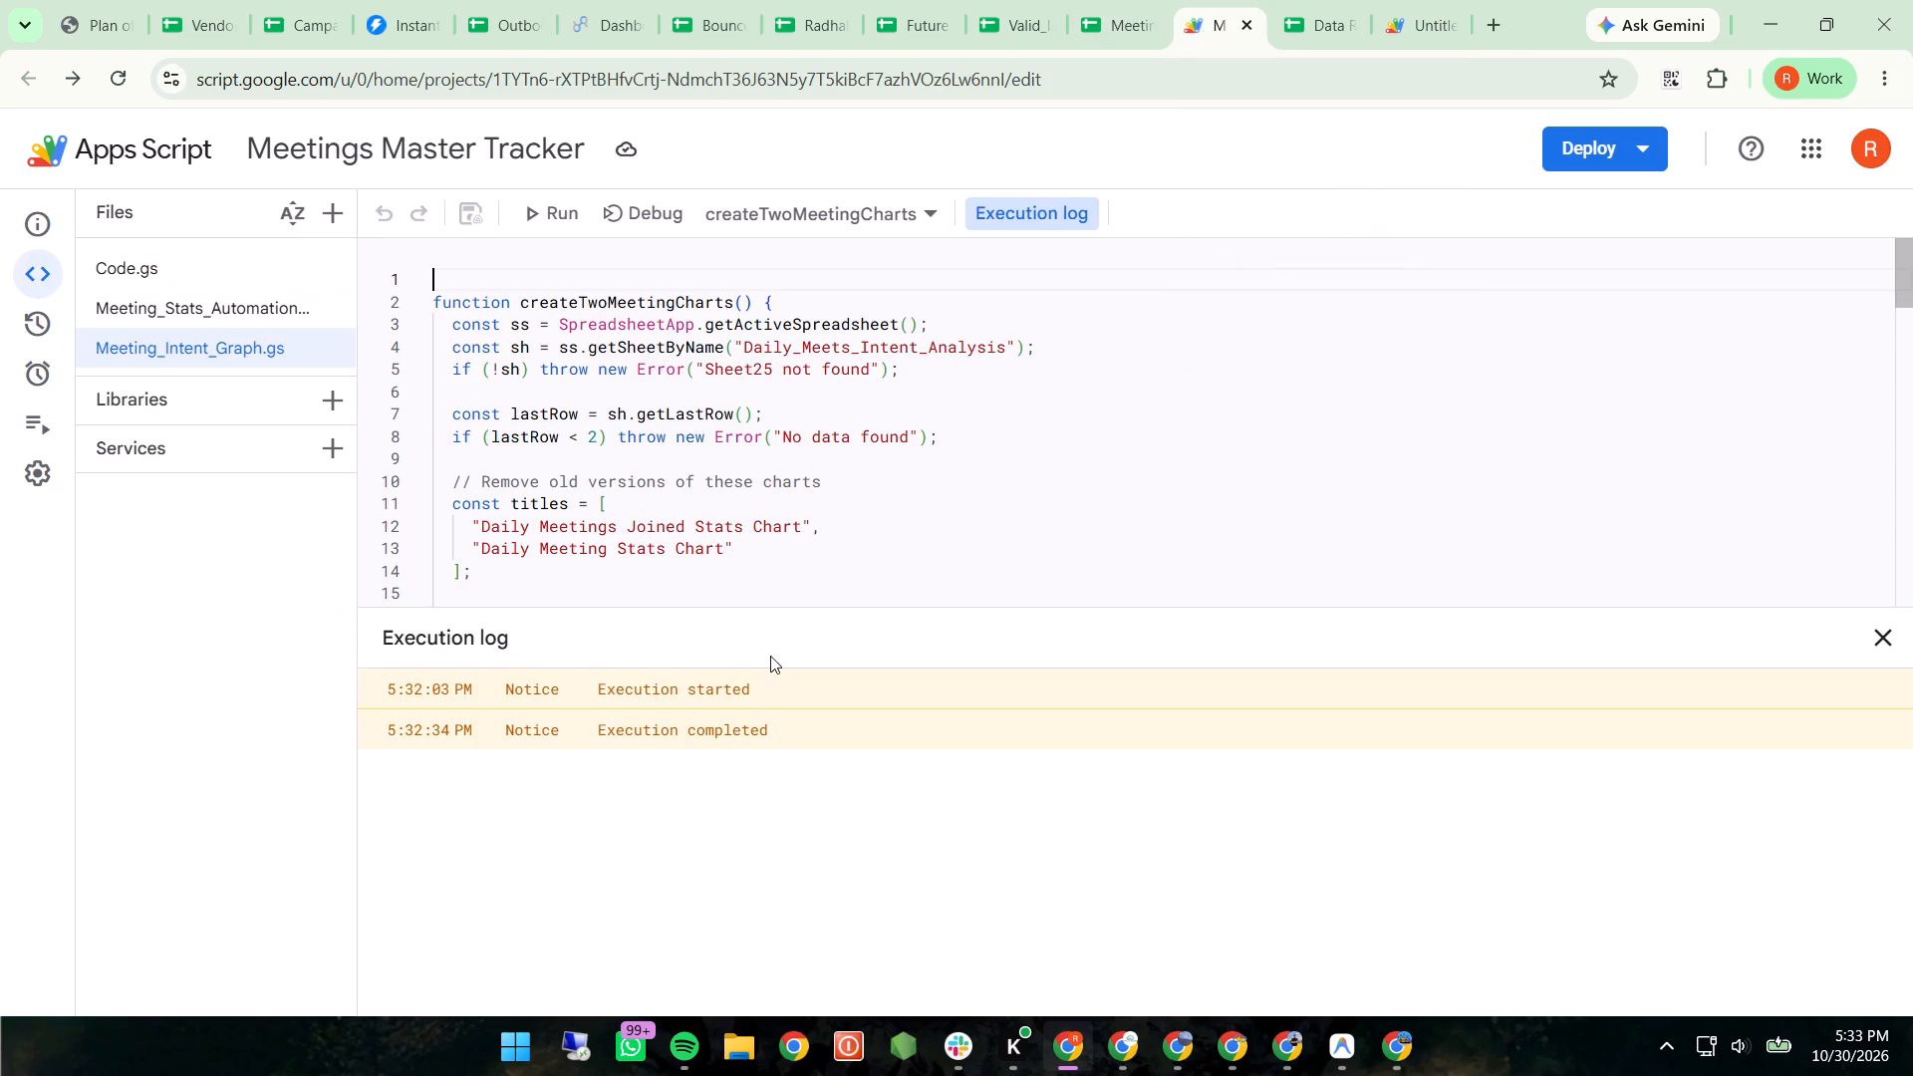
pyautogui.click(550, 207)
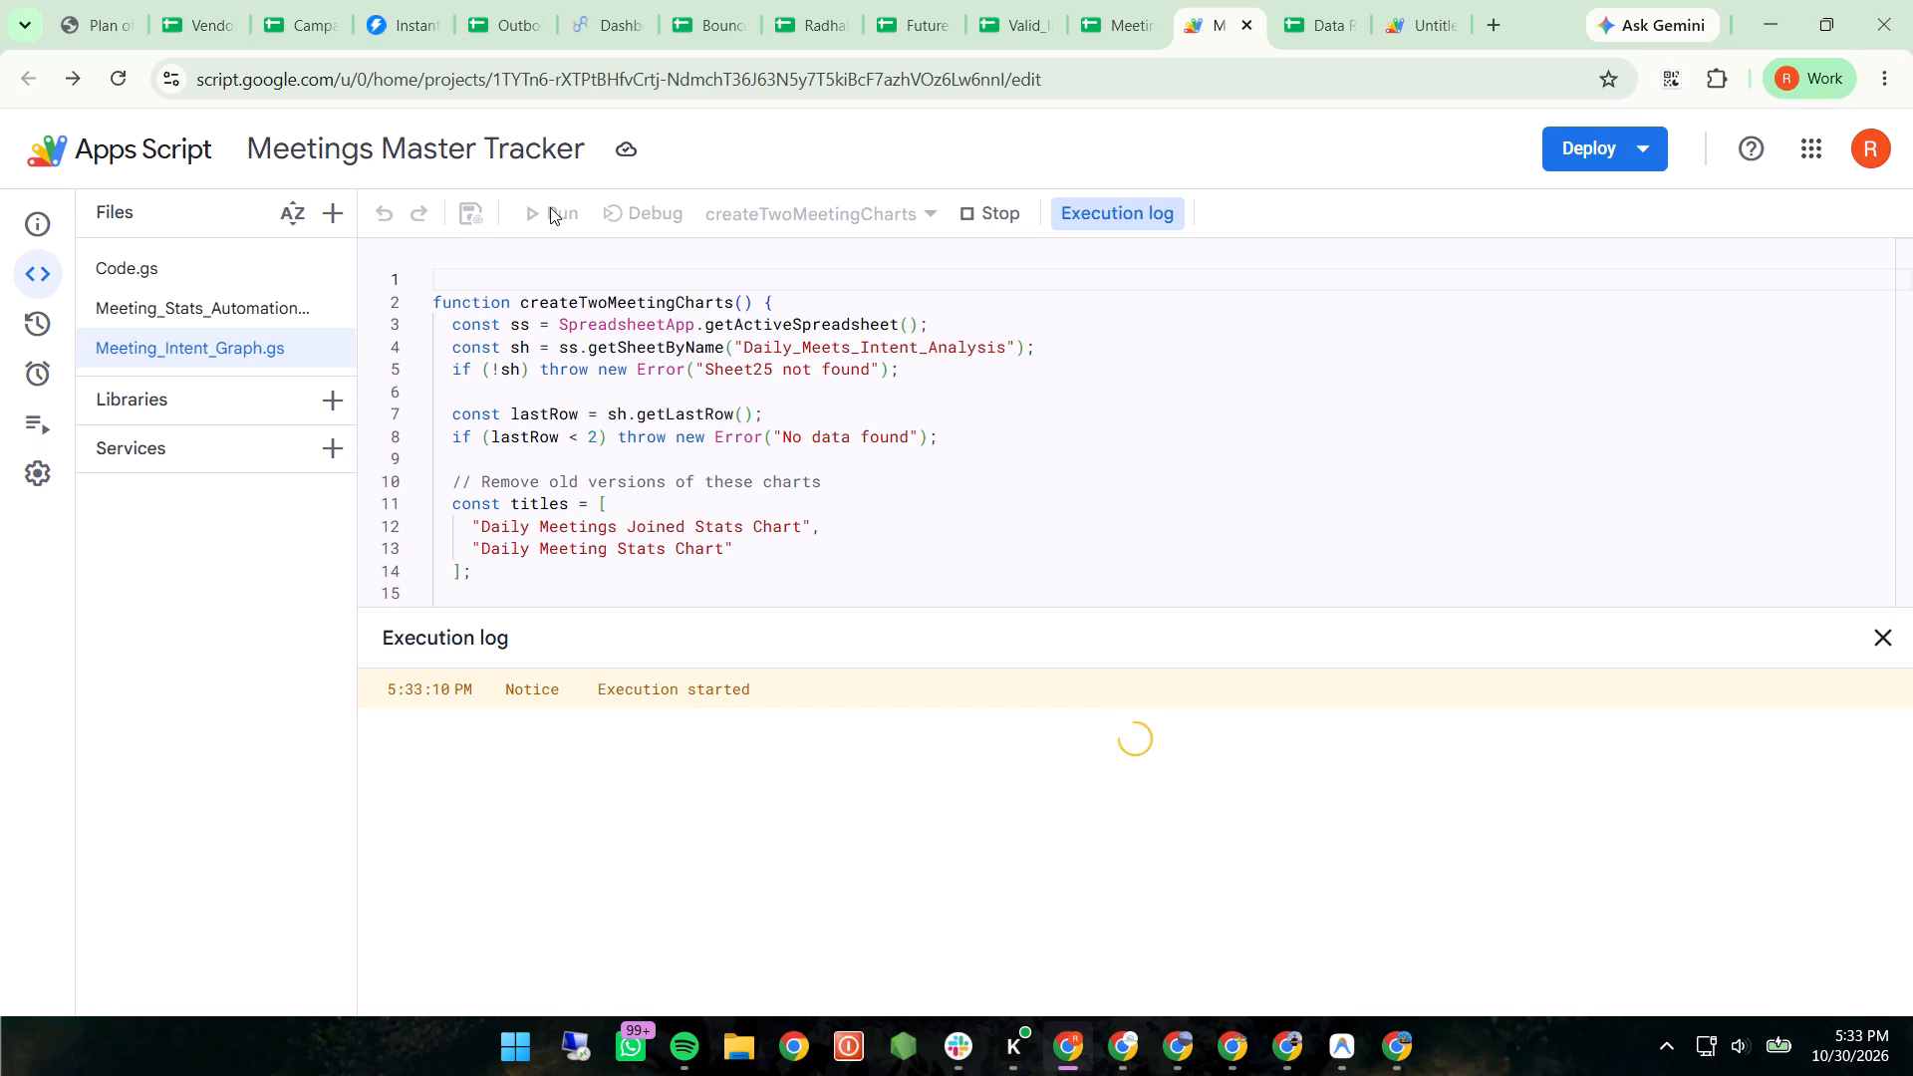
pyautogui.click(1079, 0)
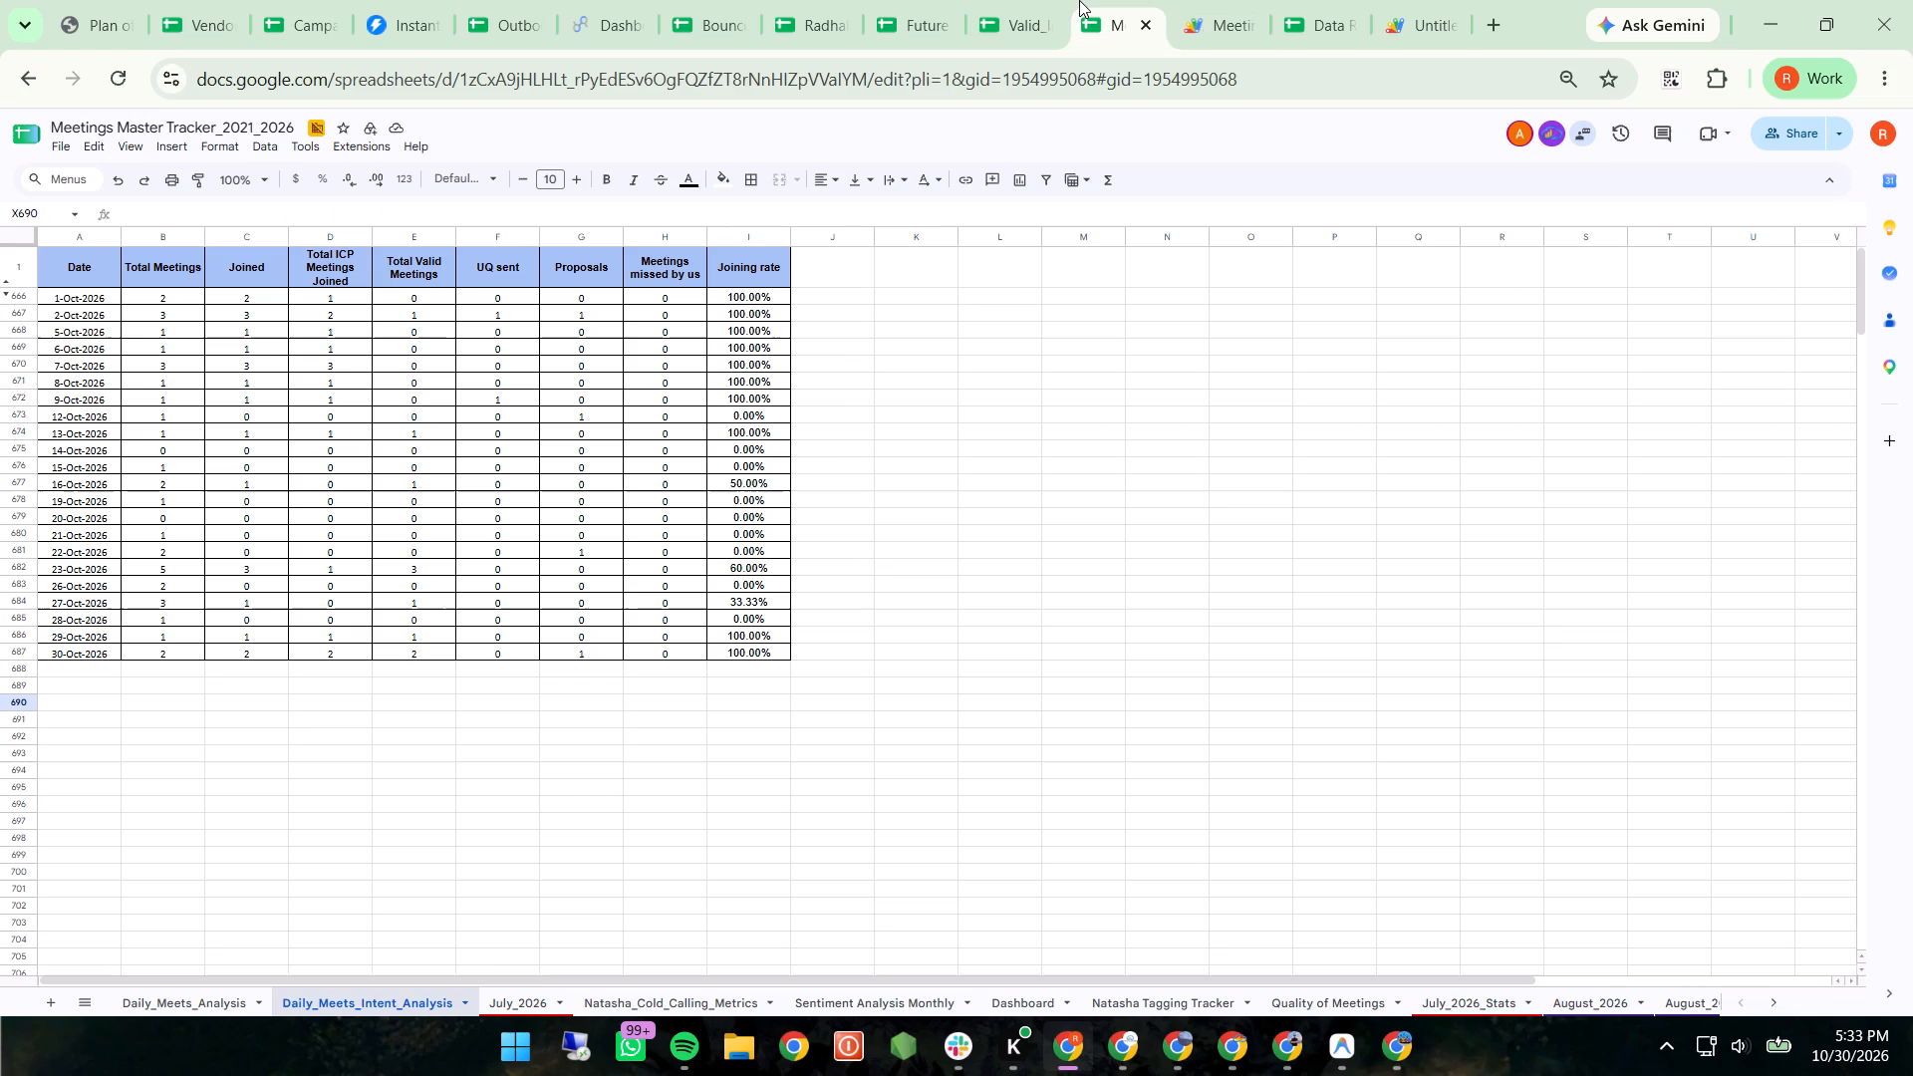
pyautogui.hscroll(-6, 1183, 462)
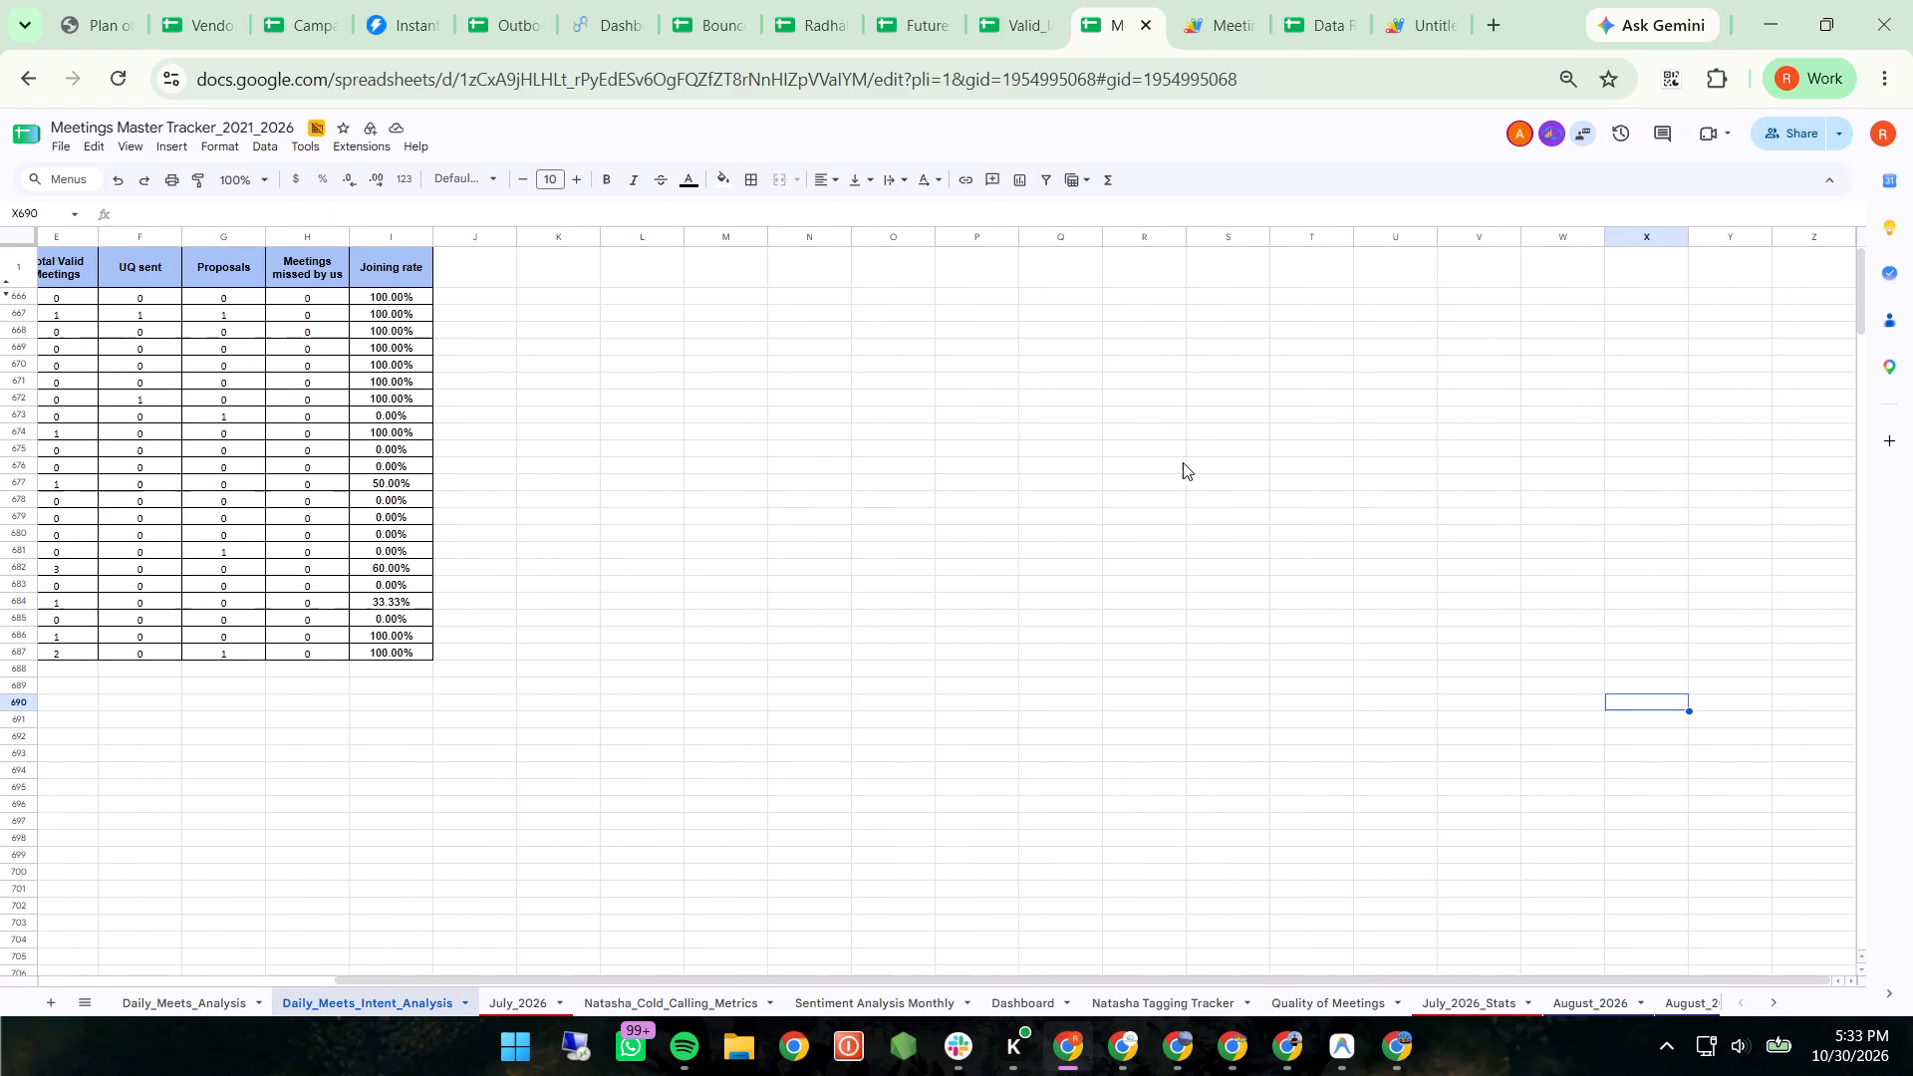
pyautogui.hscroll(2, 1183, 462)
pyautogui.click(1212, 10)
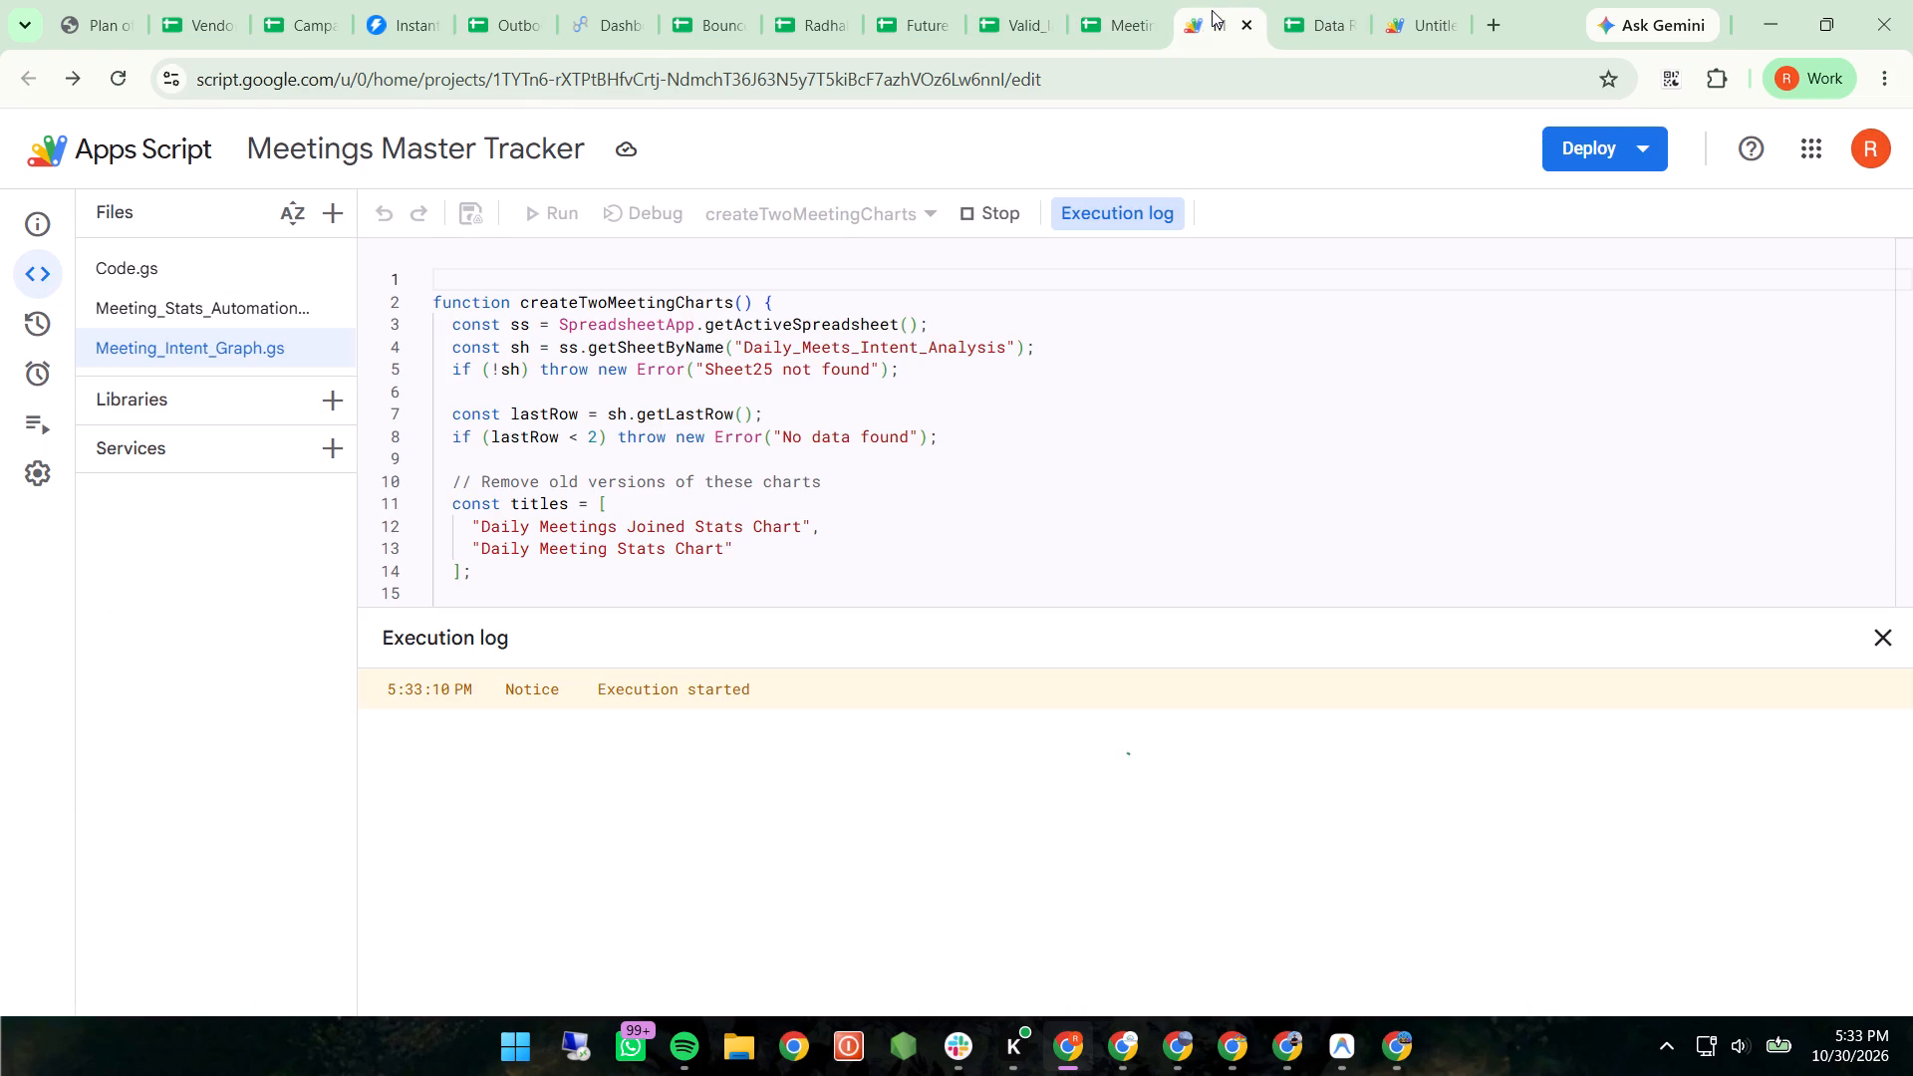
# Switch back to the Meetings Master Tracker spreadsheet and move the Daily Meetings Joined Stats Chart directly below the Daily Meeting Stats Chart, aligned with it.
pyautogui.click(1100, 19)
pyautogui.click(1160, 388)
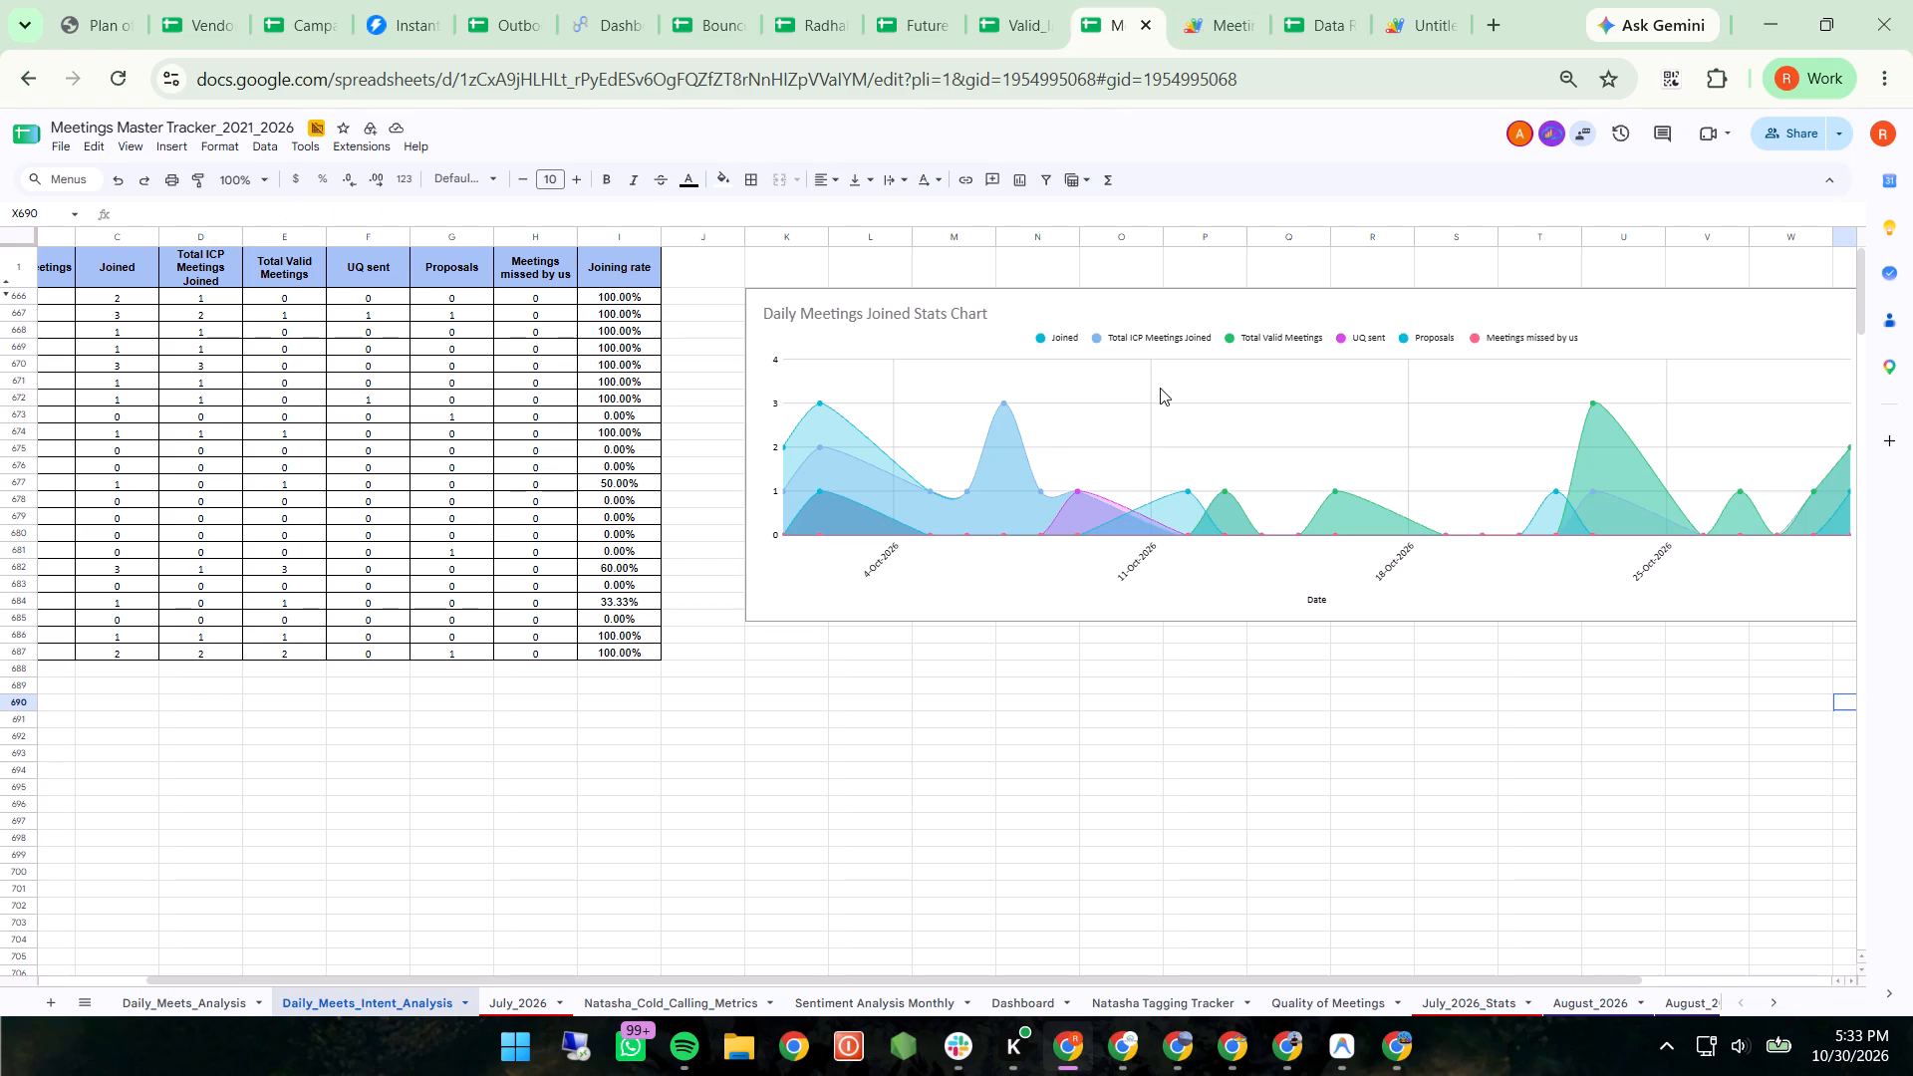
pyautogui.moveTo(1160, 388); pyautogui.dragTo(1188, 667)
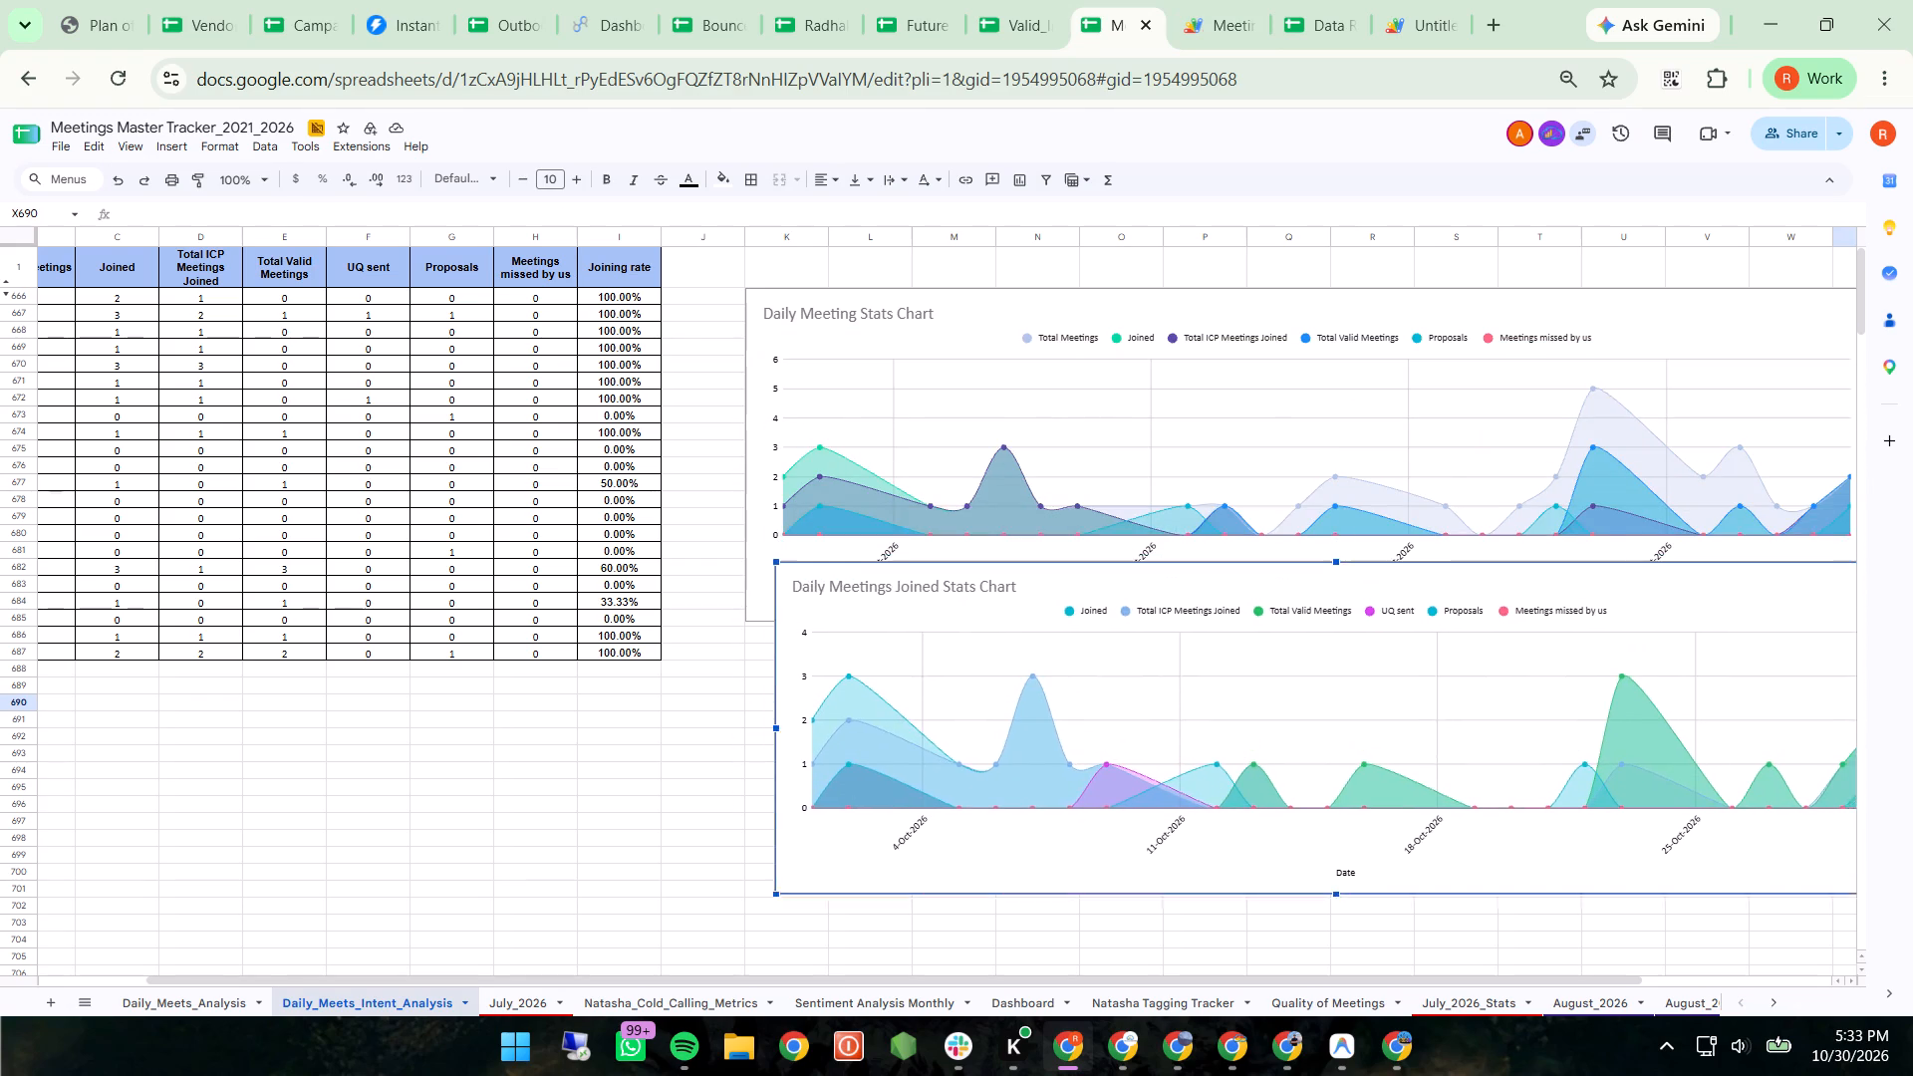
pyautogui.moveTo(1188, 667); pyautogui.dragTo(1159, 751)
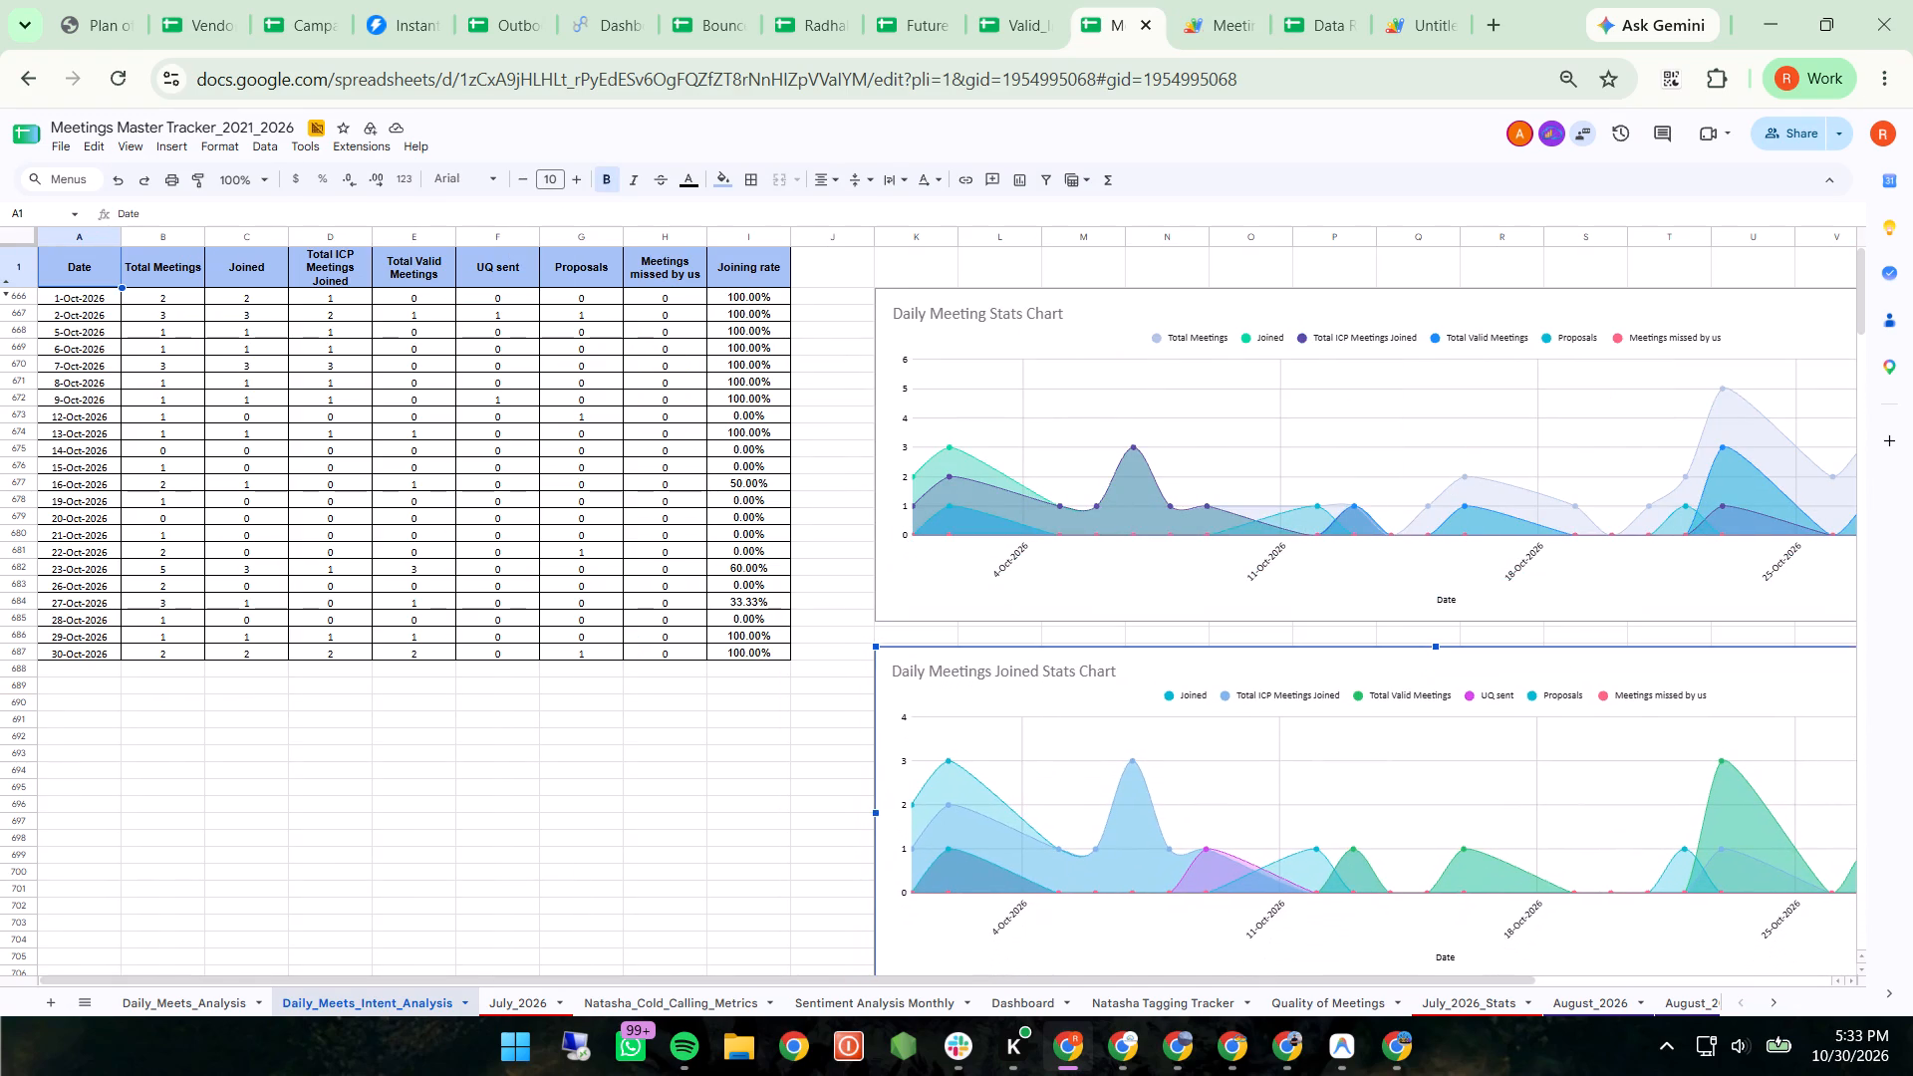
pyautogui.moveTo(1159, 751); pyautogui.dragTo(1159, 749)
pyautogui.hscroll(-4, 1159, 749)
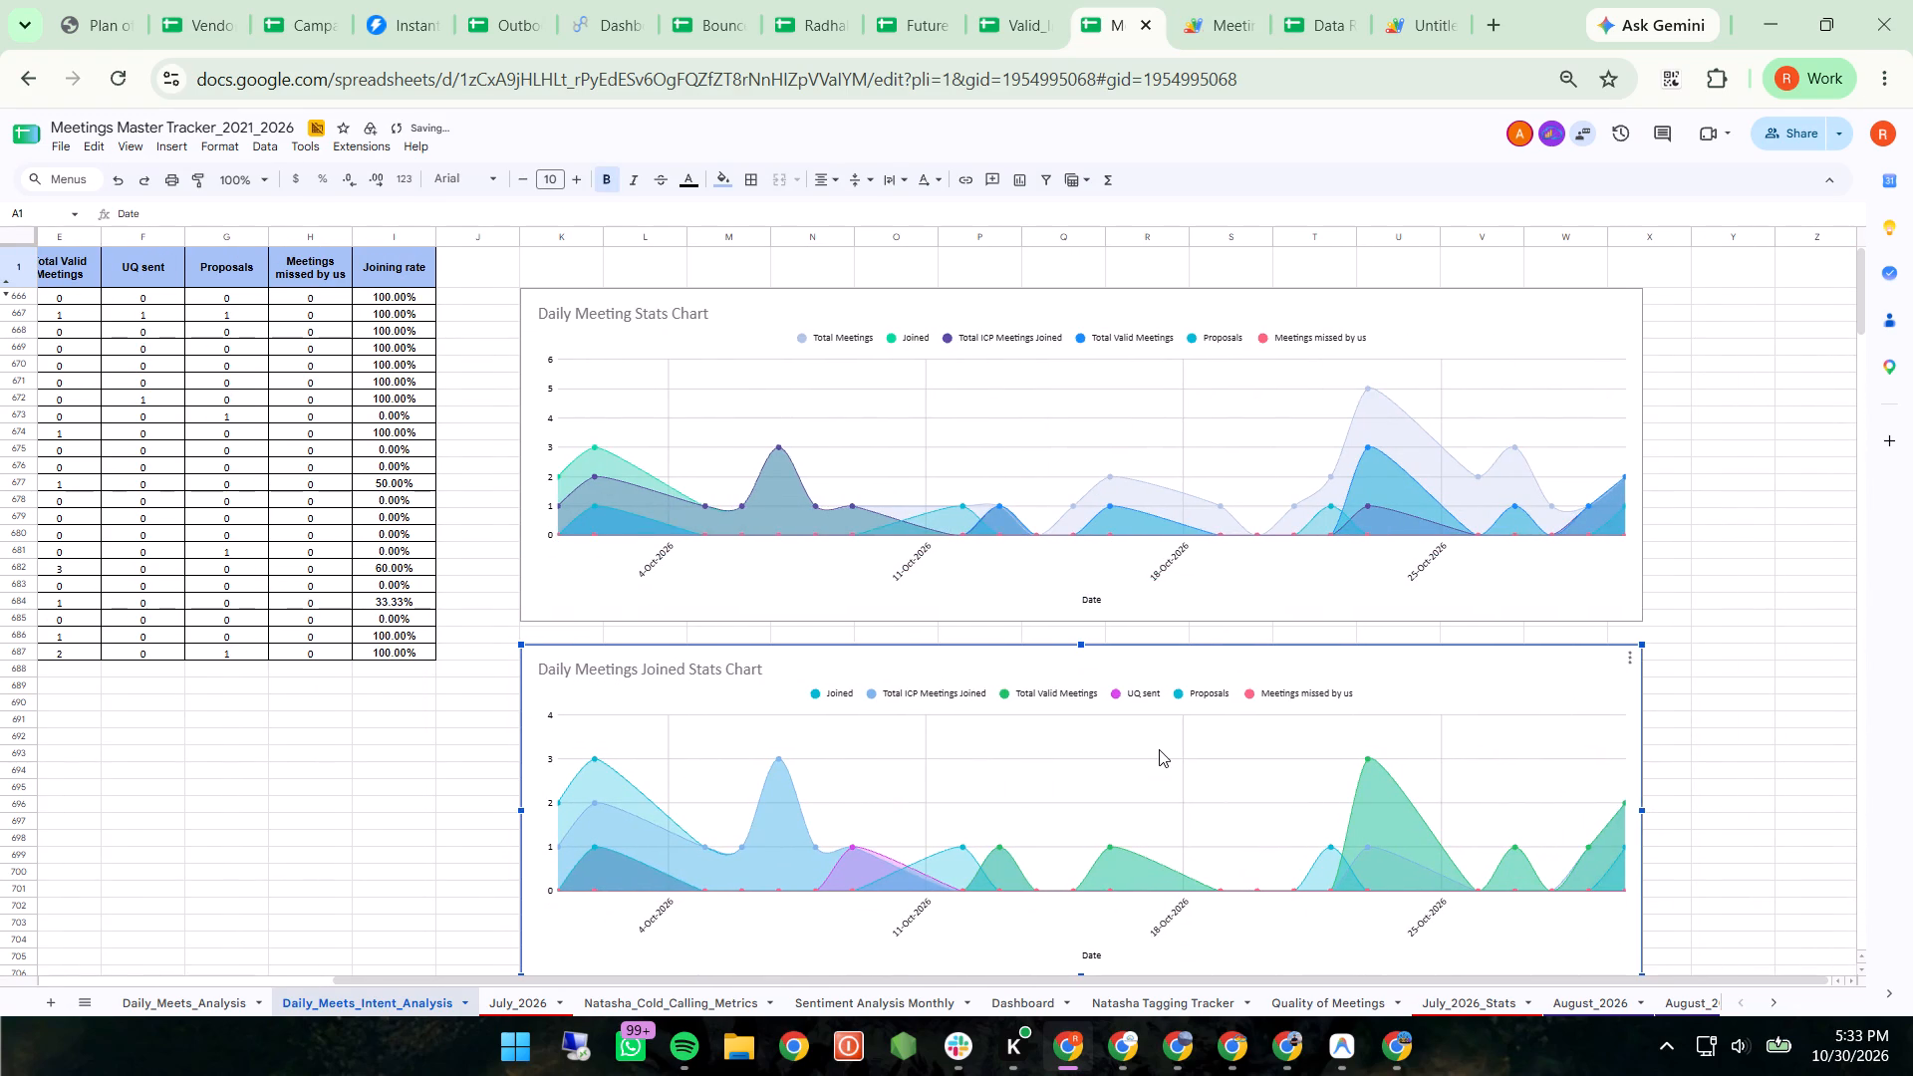
# Close the Apps Script project, the two browser pages after it, and the Valid_India_11_500_All_Titles spreadsheet, keeping the Meetings Master Tracker open.
pyautogui.click(1222, 17)
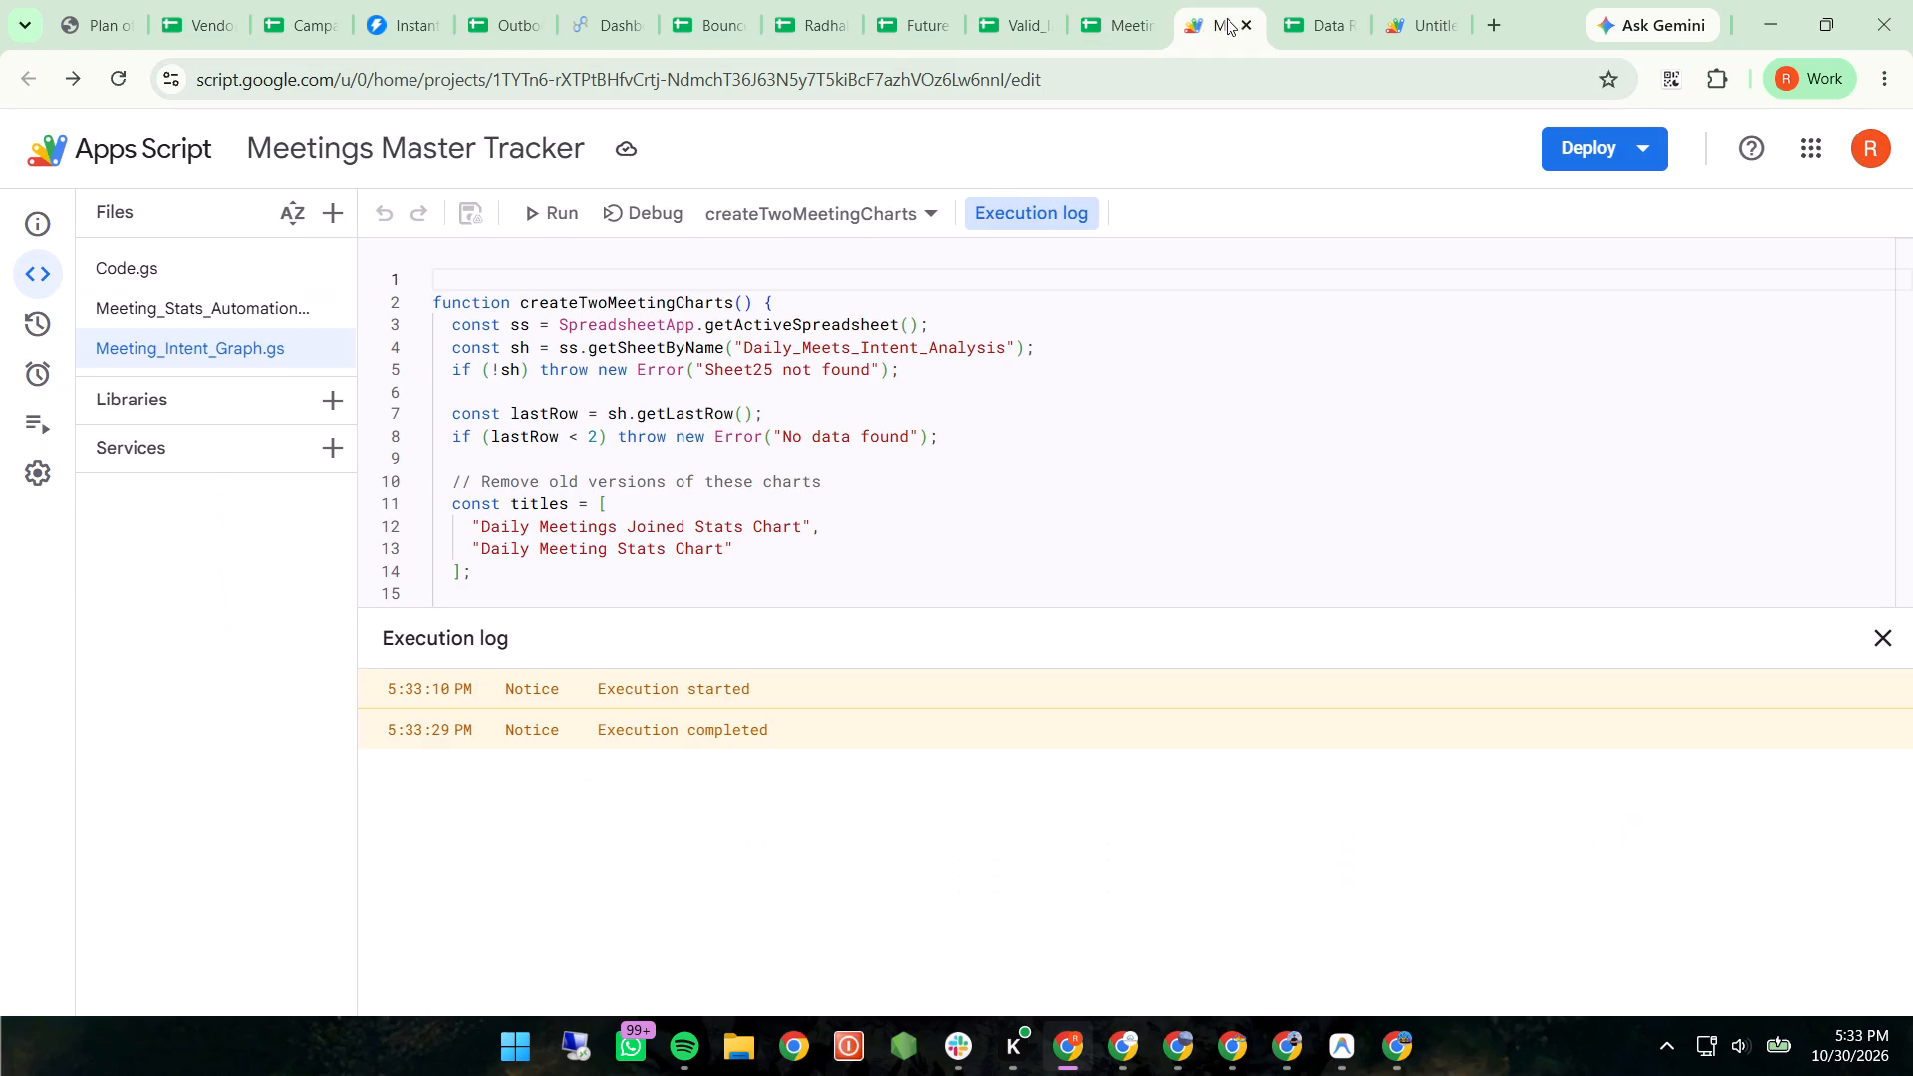
pyautogui.click(1241, 26)
pyautogui.click(1250, 26)
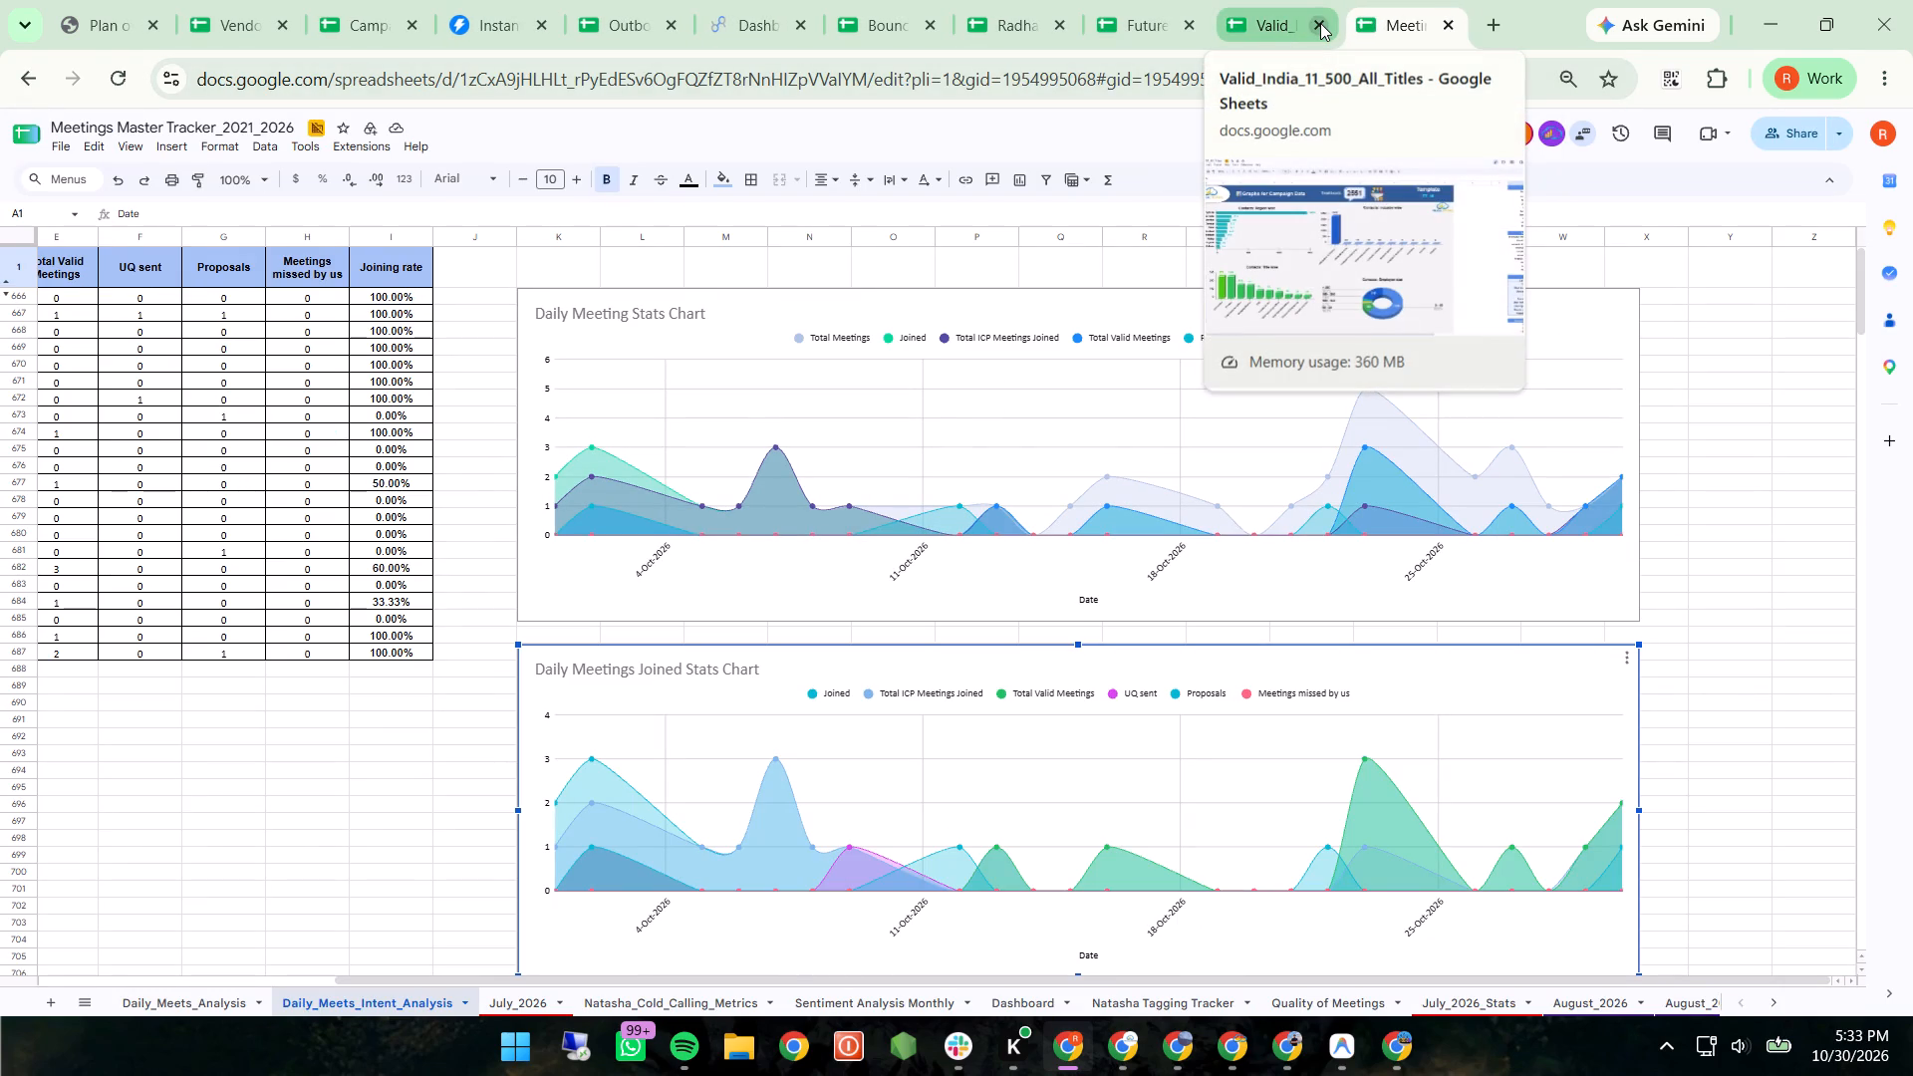
pyautogui.click(1320, 23)
# Open the vertical axis settings of the Daily Meeting Stats Chart for customizing.
pyautogui.click(972, 442)
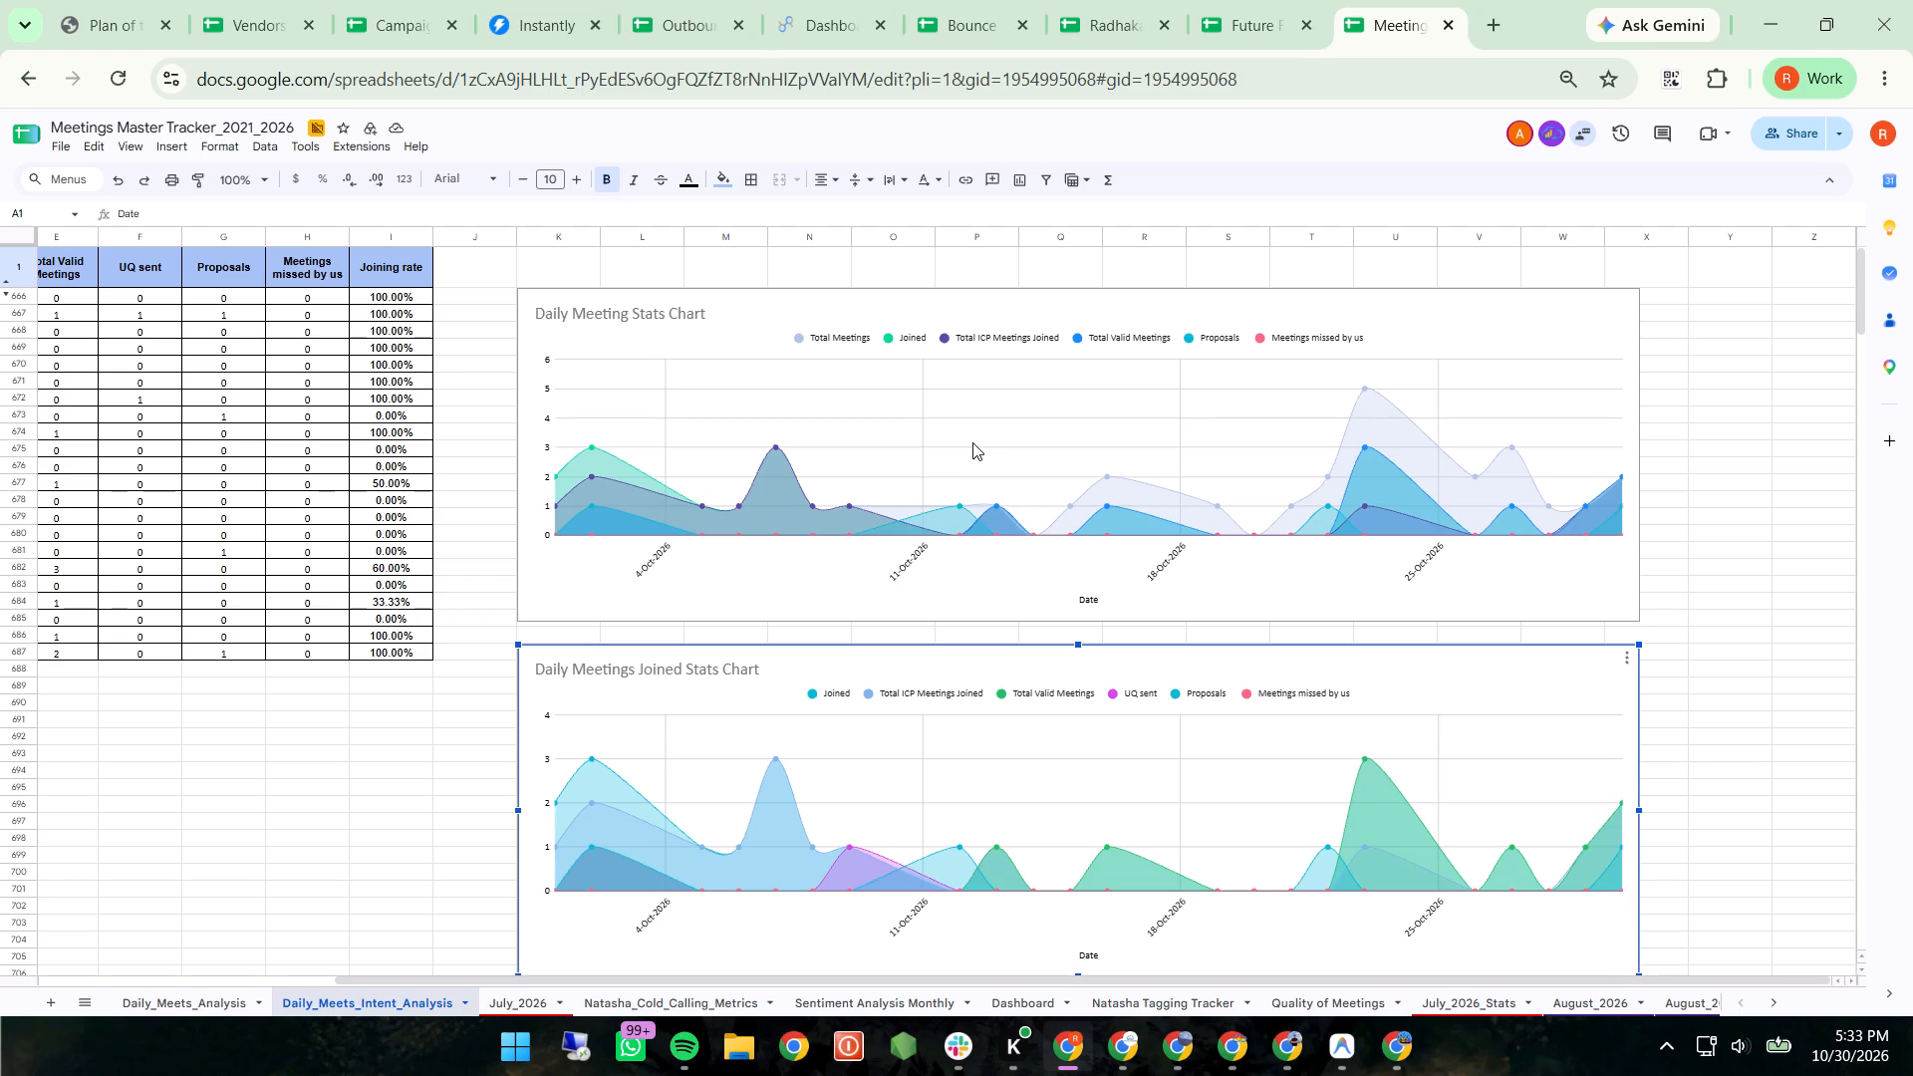
pyautogui.click(546, 360)
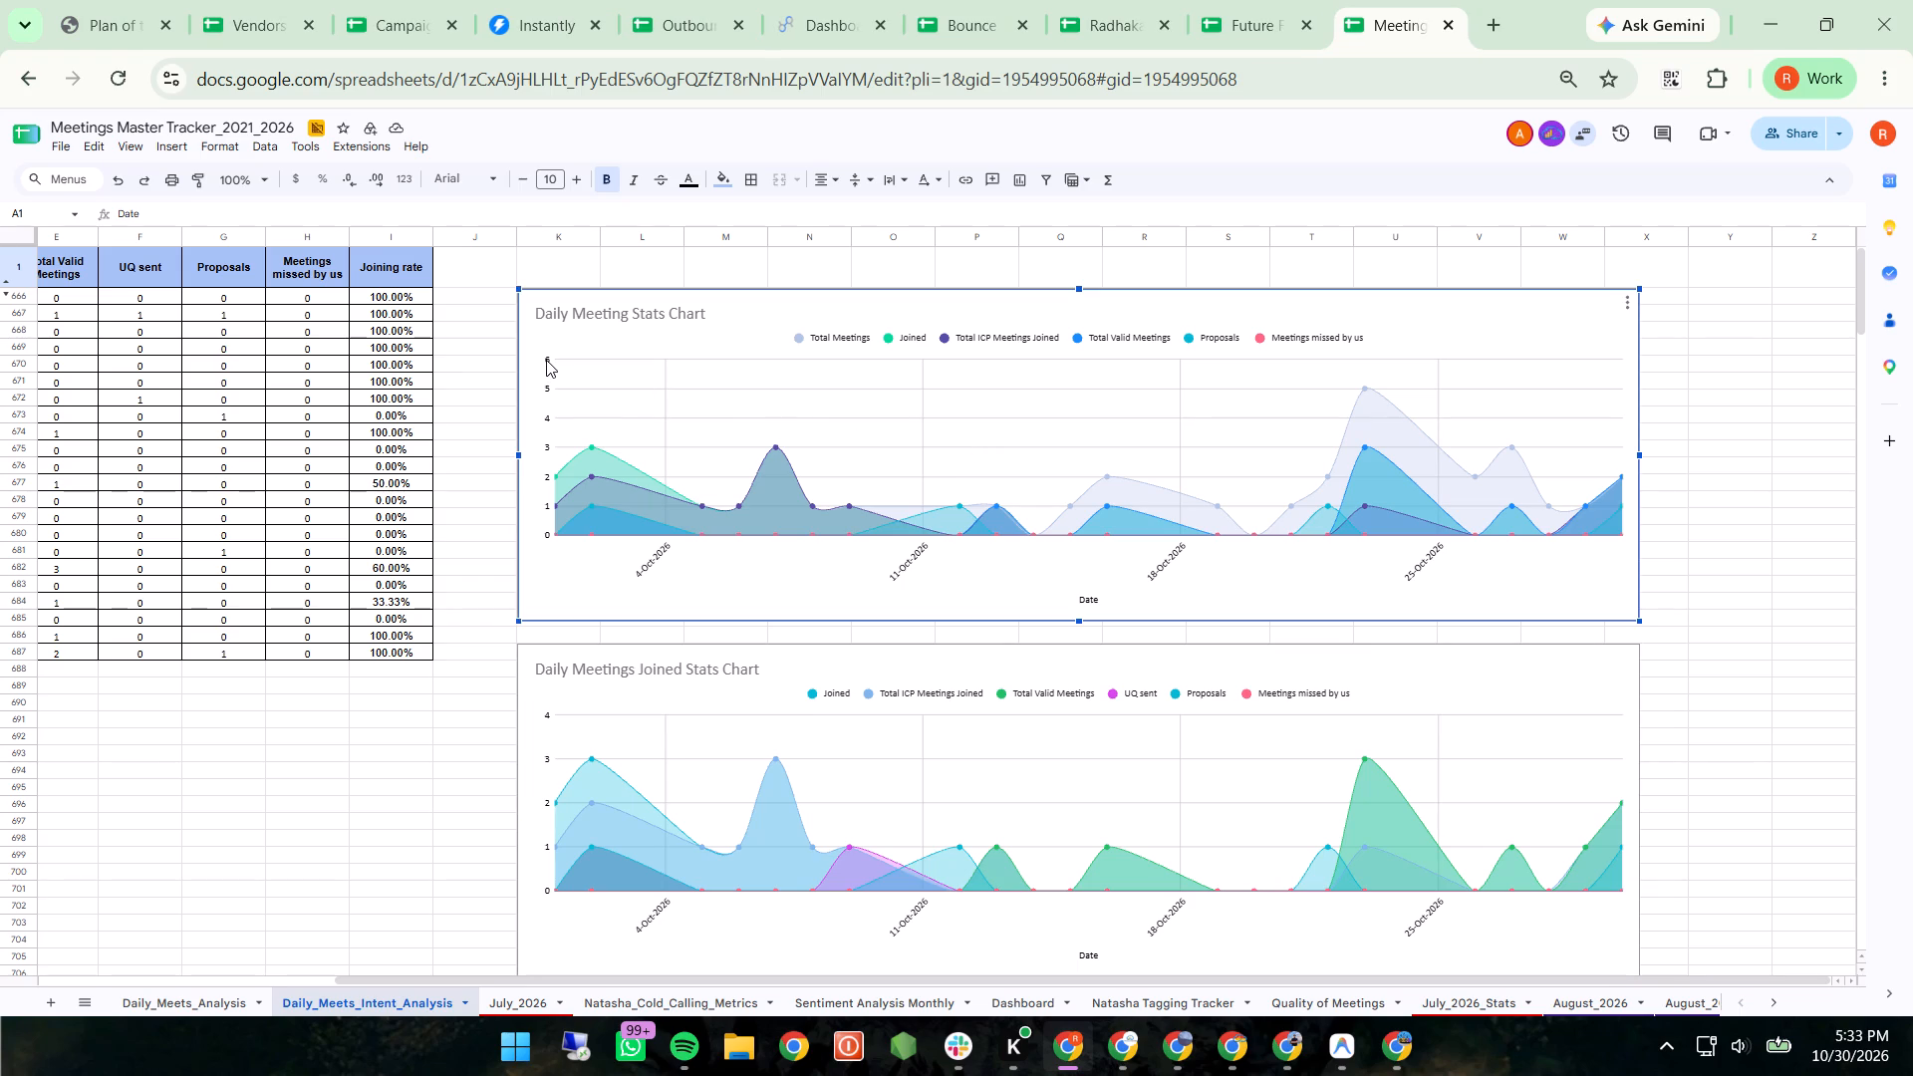
pyautogui.doubleClick(546, 360)
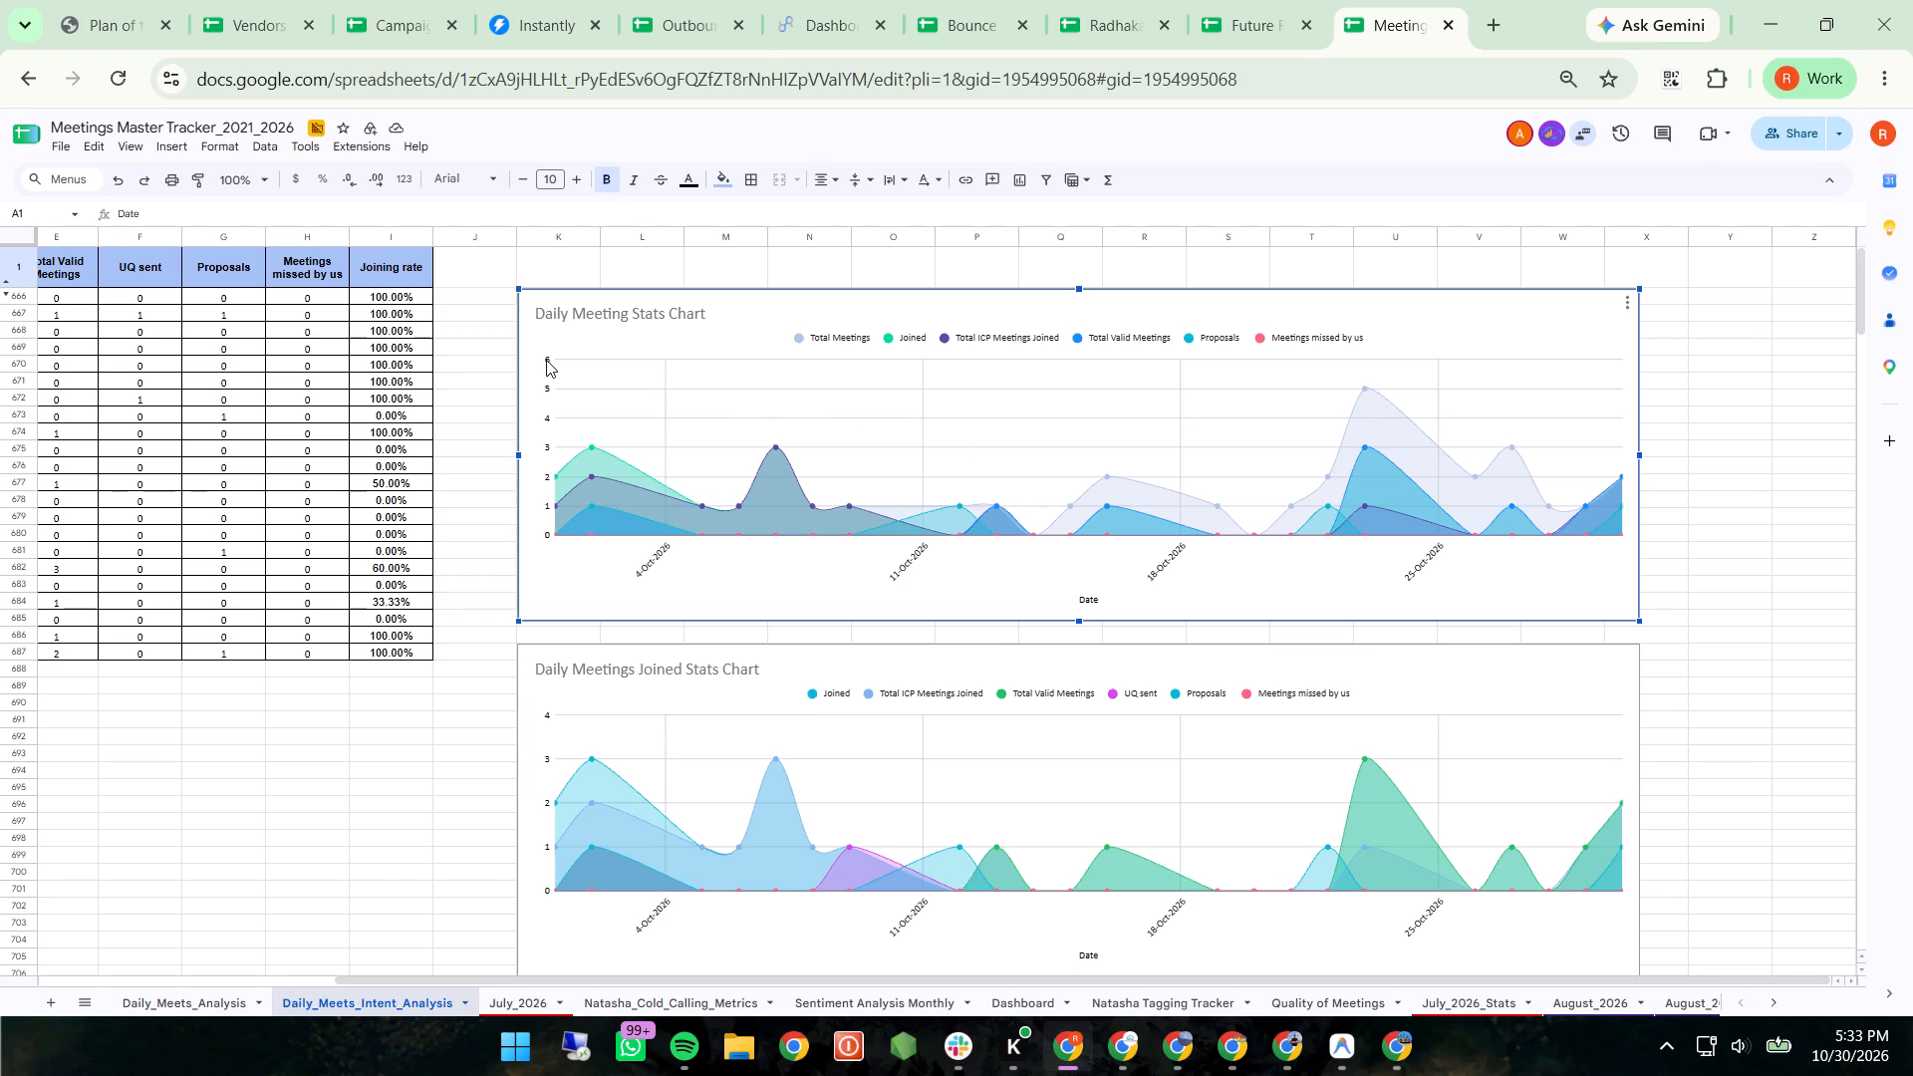
pyautogui.click(546, 360)
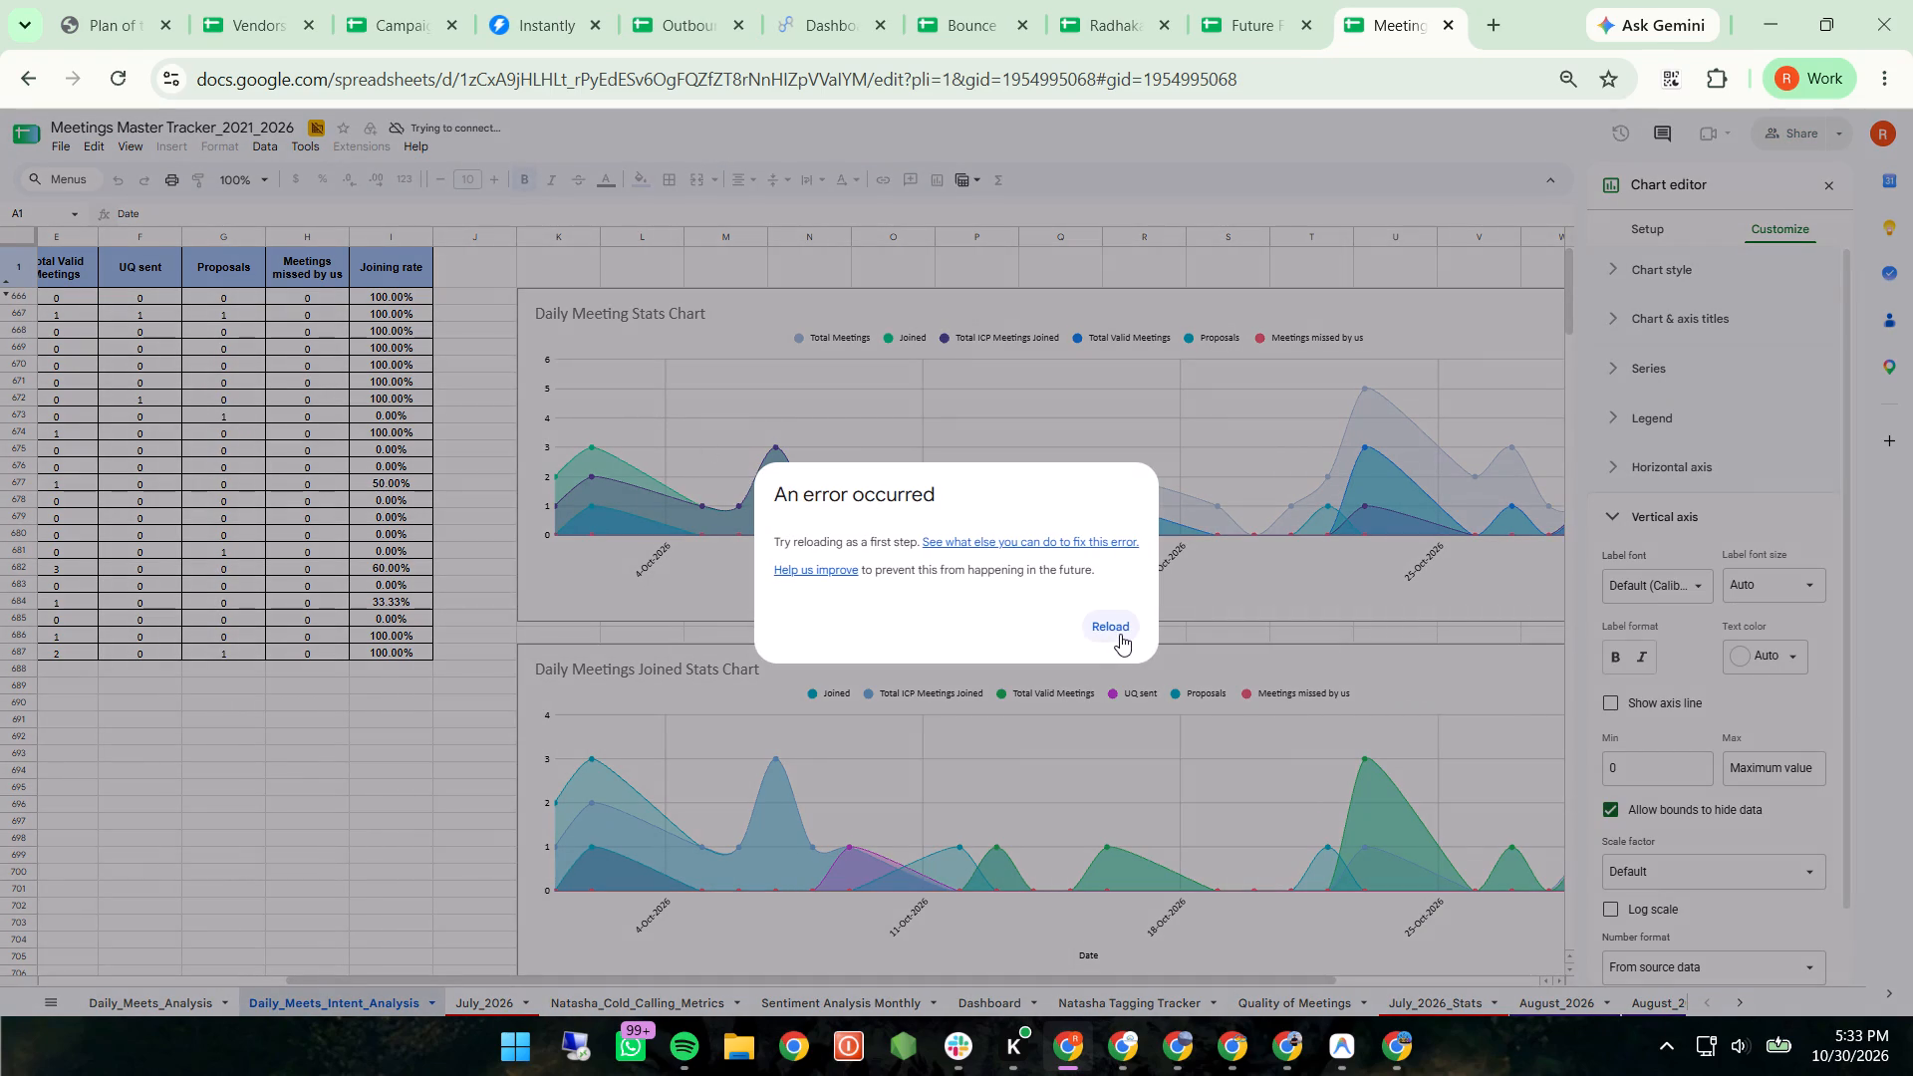
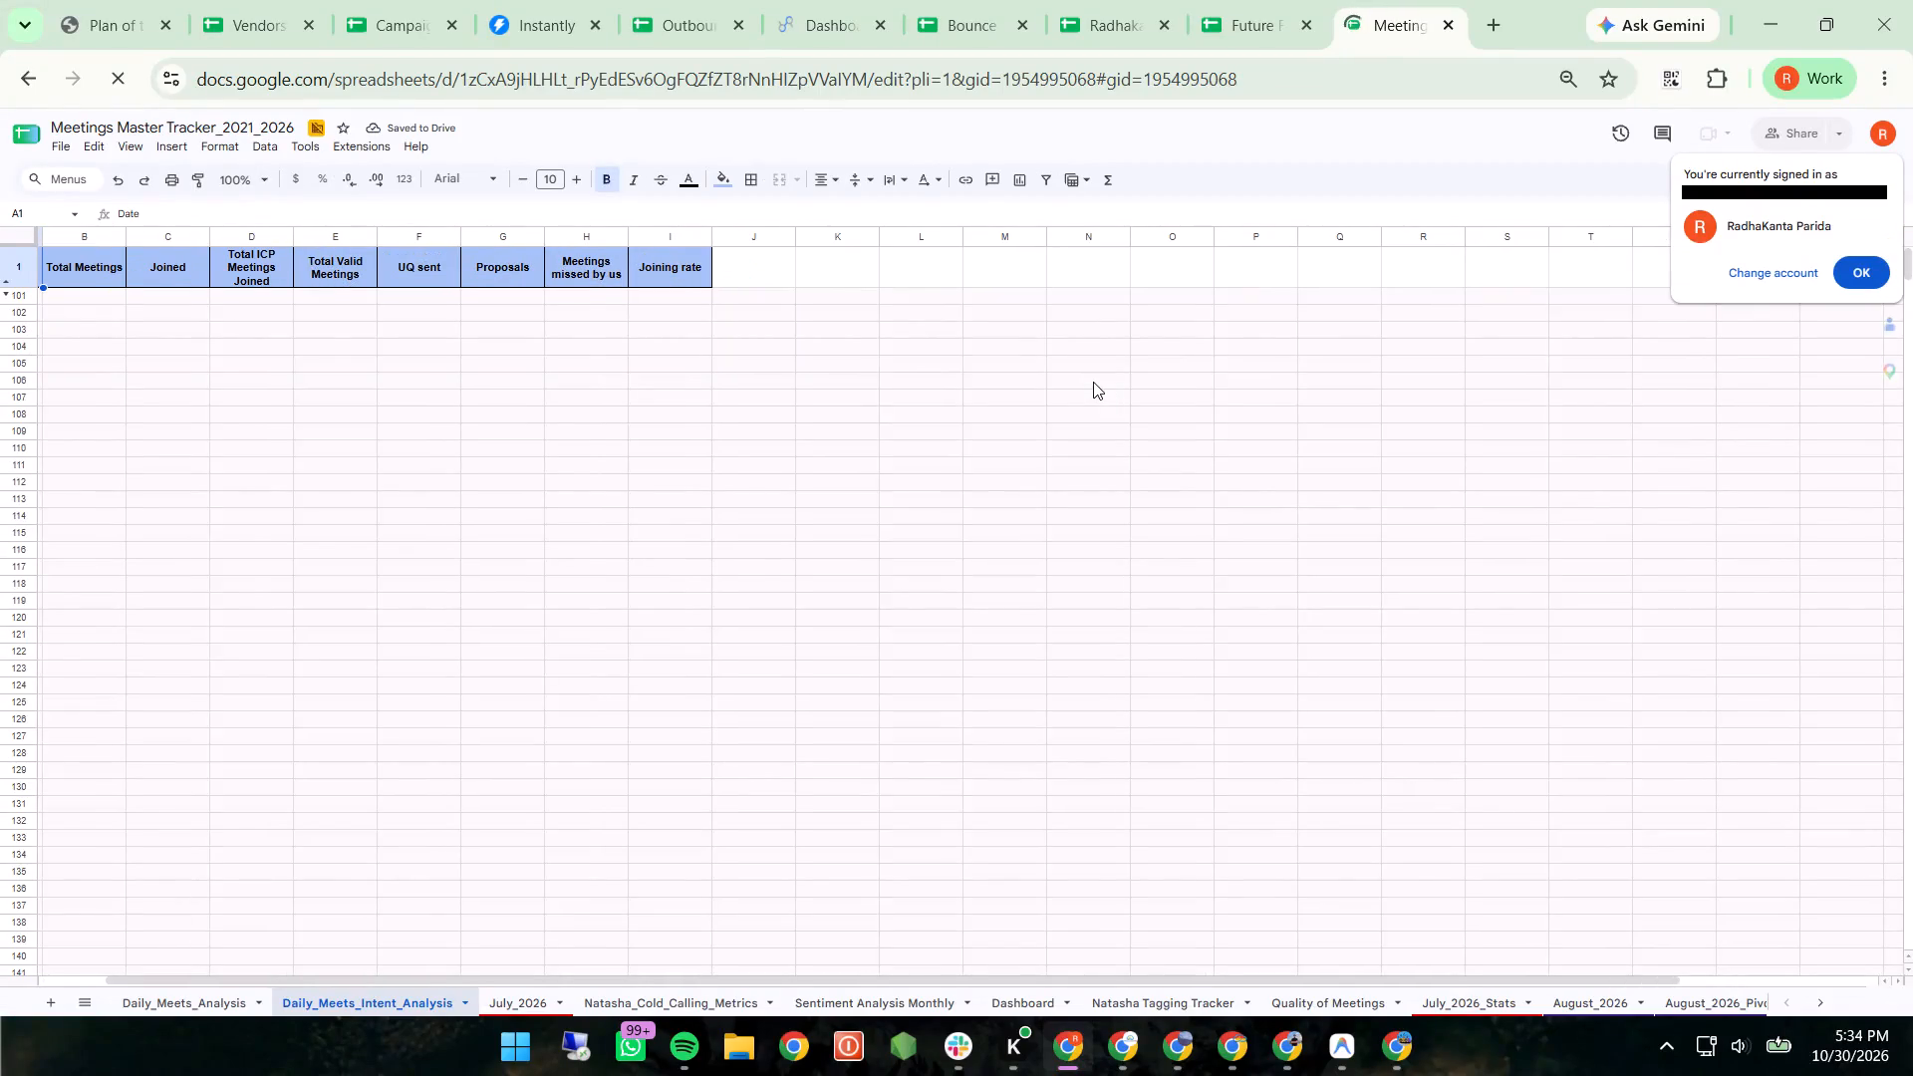
# Dismiss the account notice and set the maximum of the Daily Meeting Stats Chart's vertical axis to 6.
pyautogui.scroll(1, 1093, 382)
pyautogui.hscroll(-4, 1093, 382)
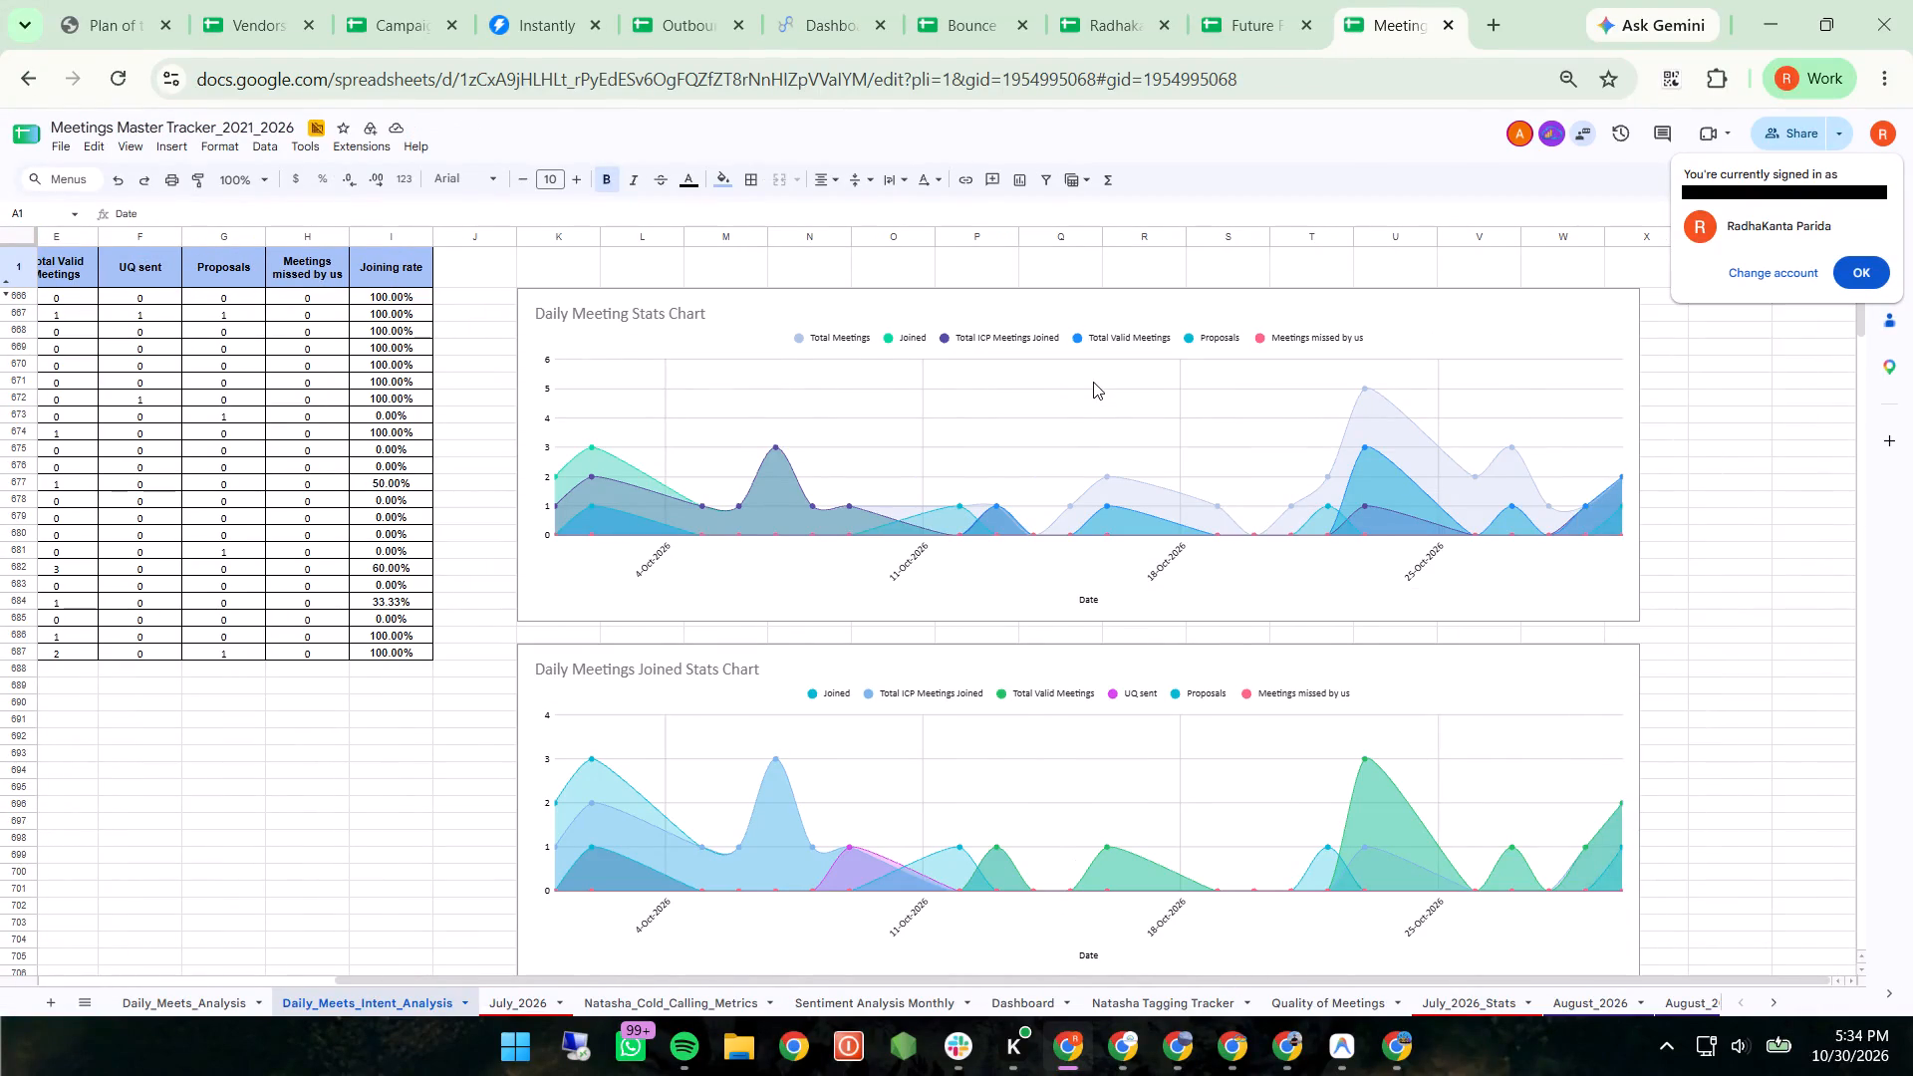
pyautogui.click(1847, 277)
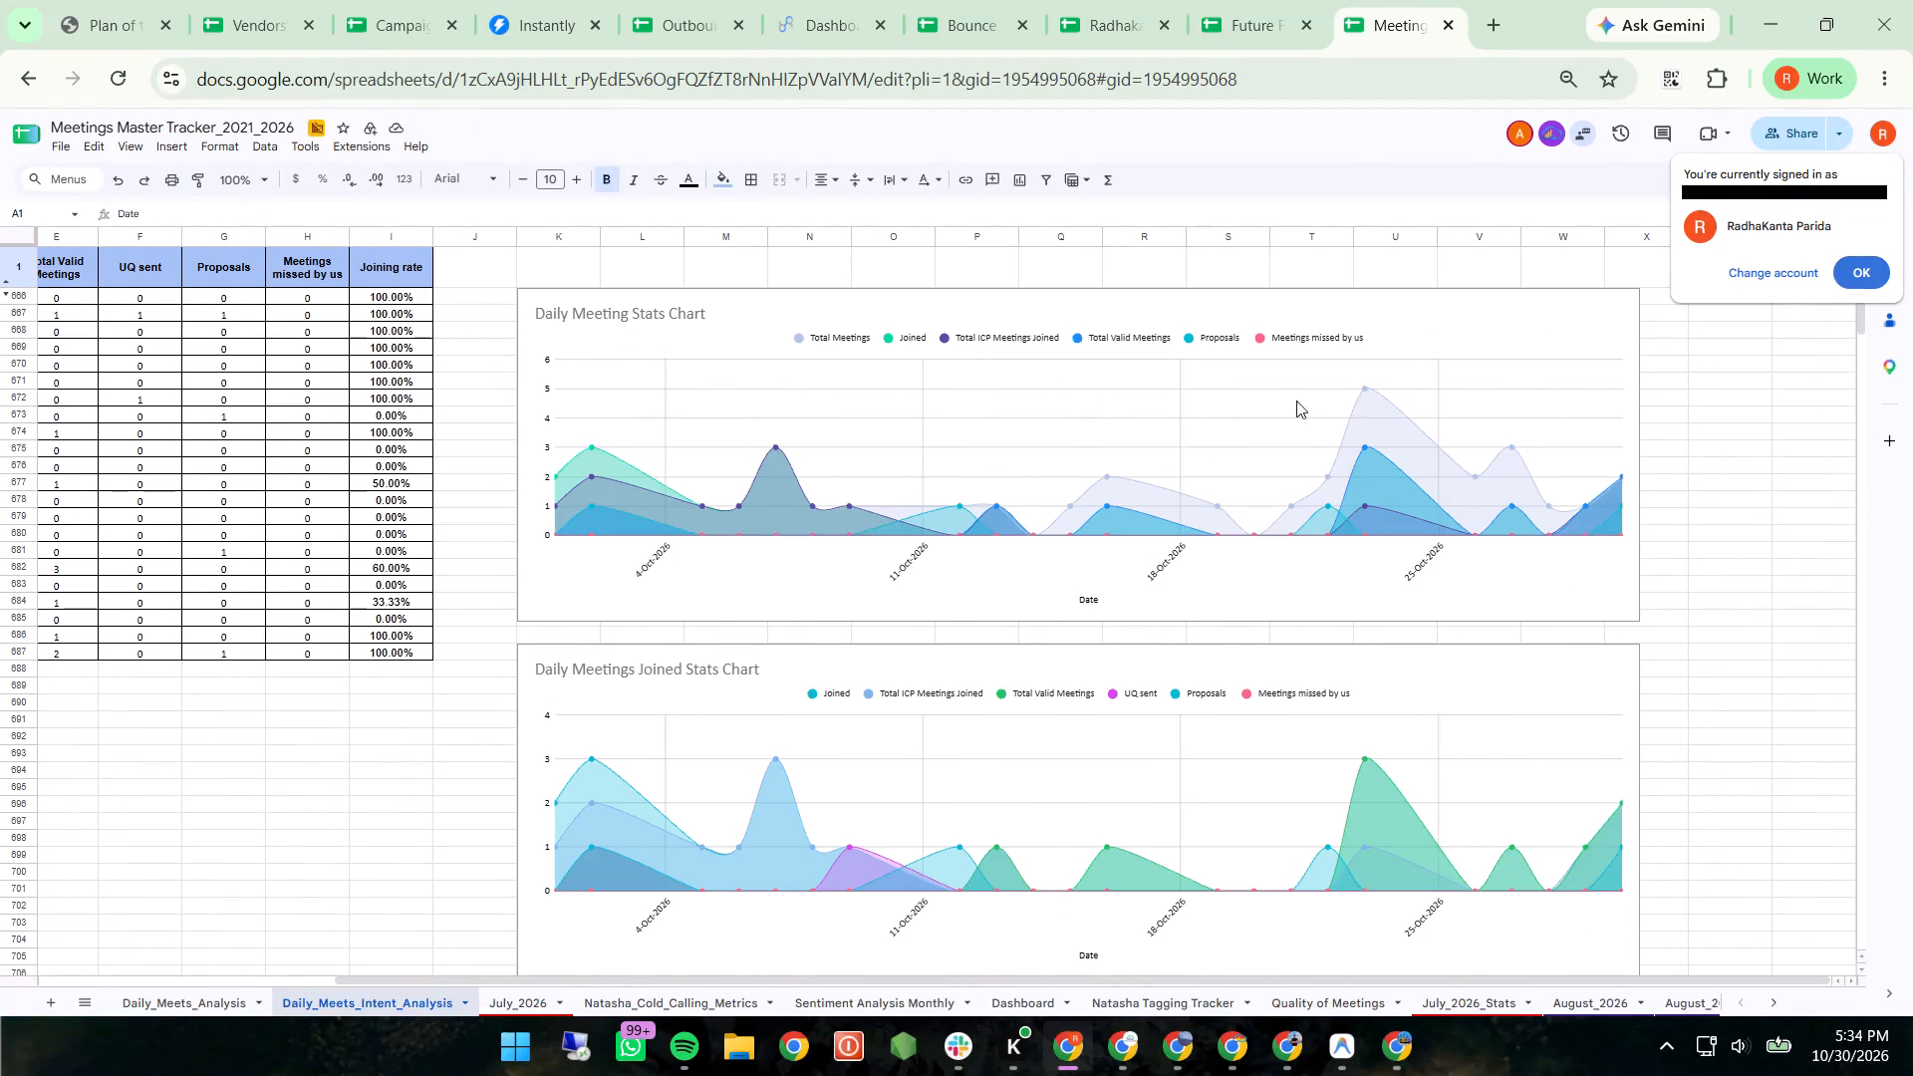
pyautogui.click(552, 362)
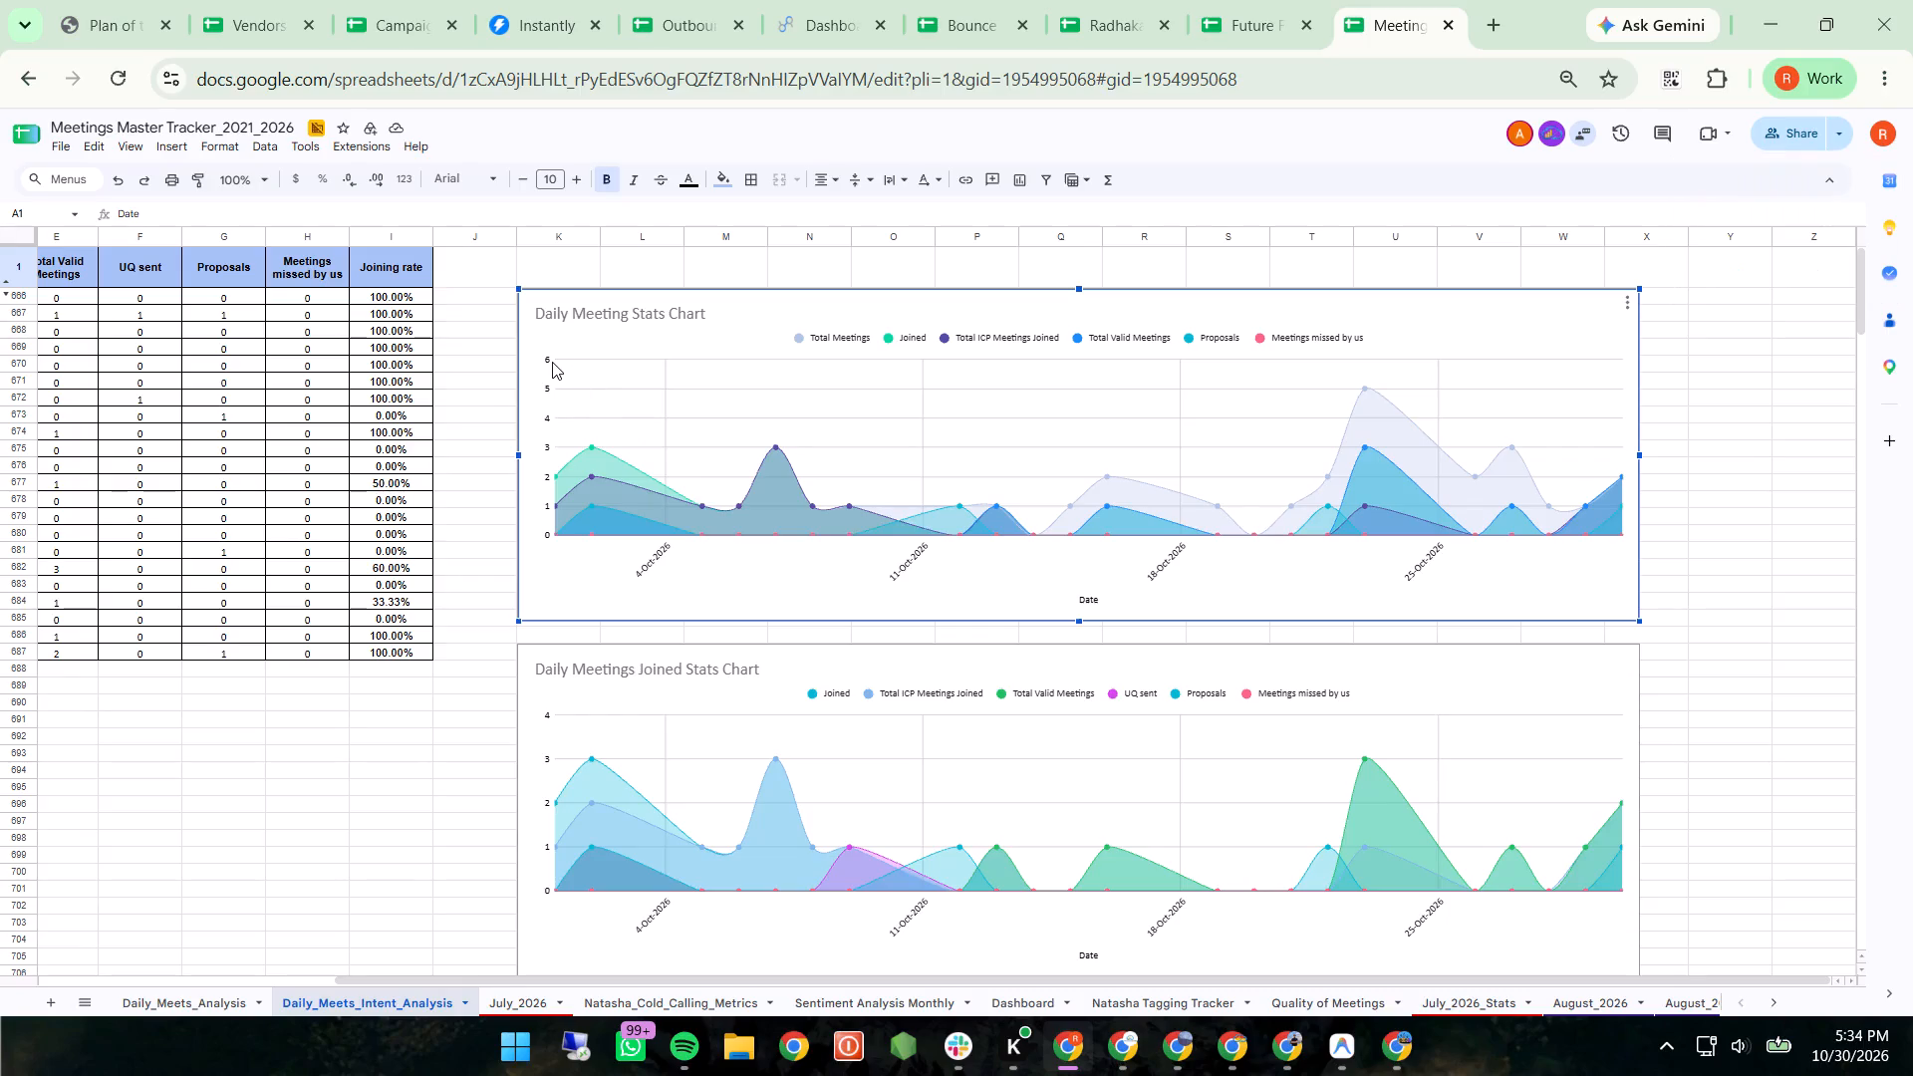
pyautogui.doubleClick(552, 362)
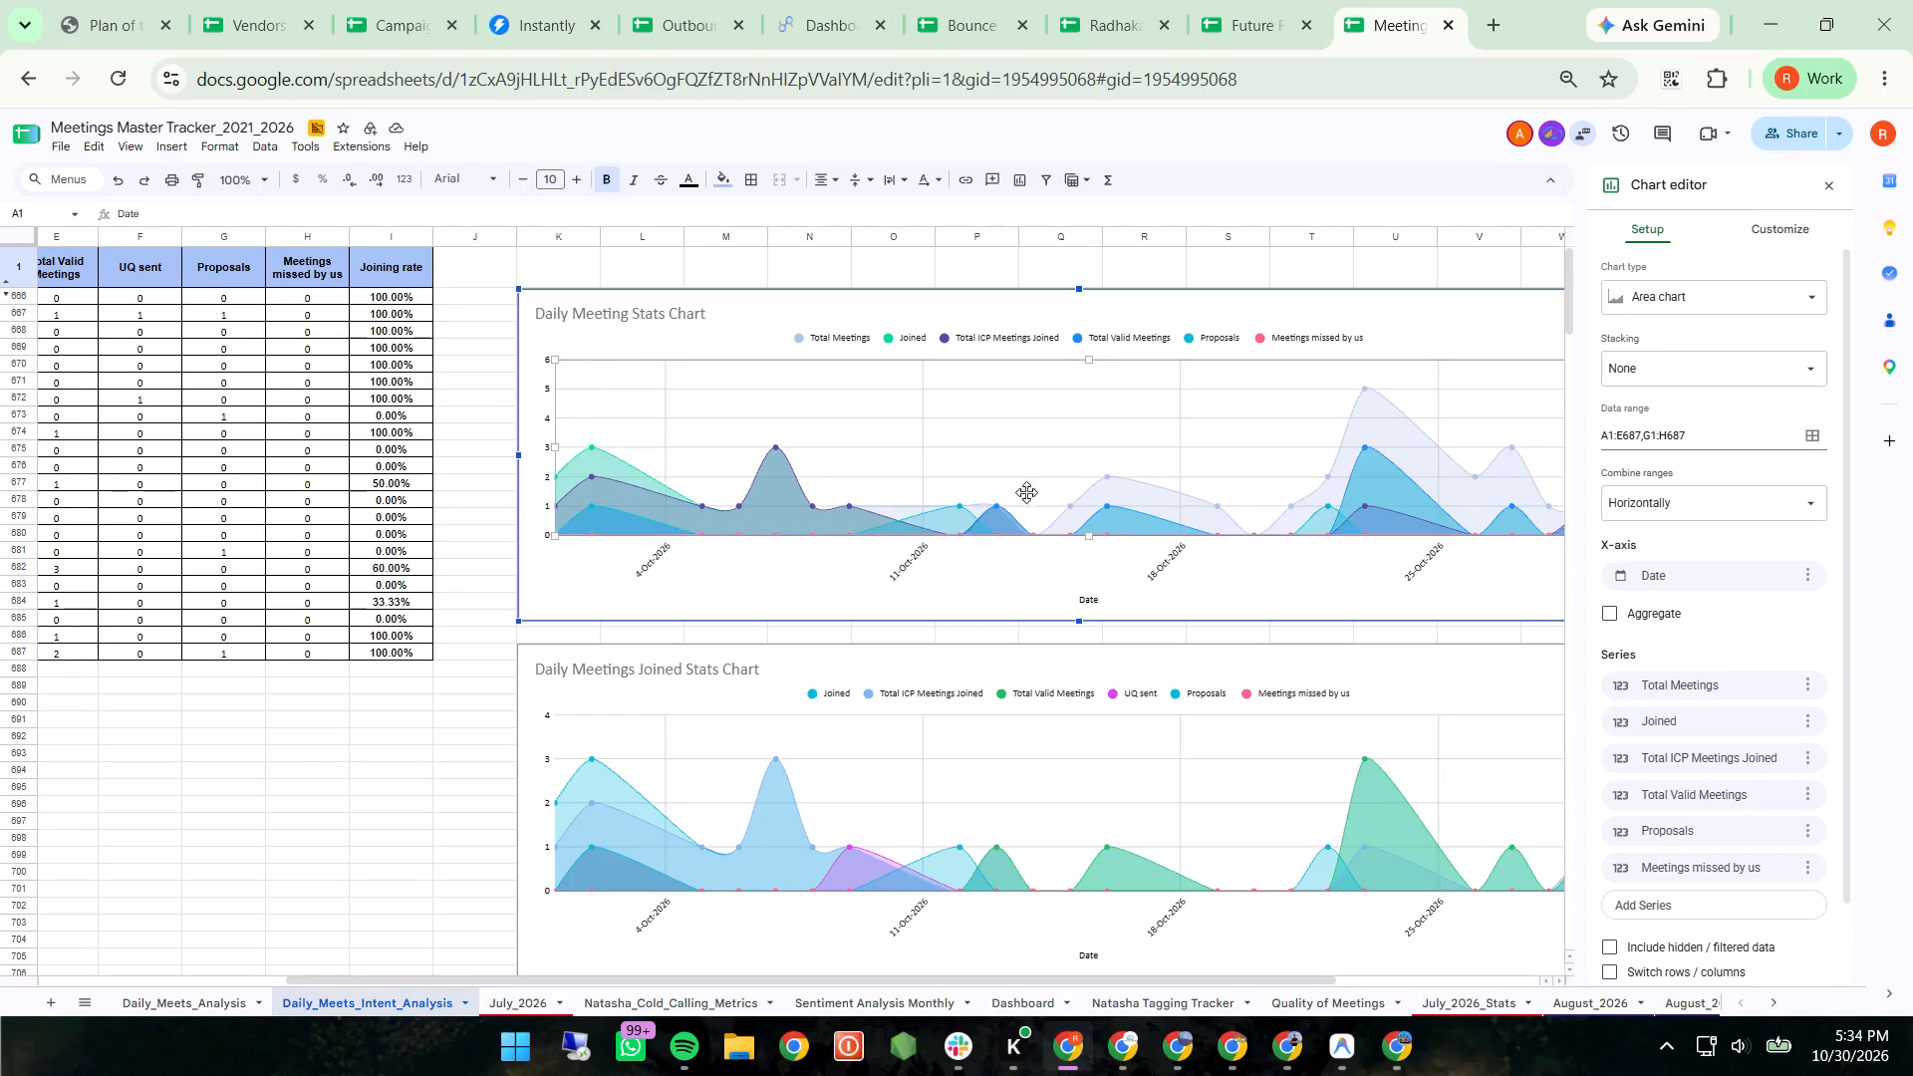
pyautogui.click(548, 359)
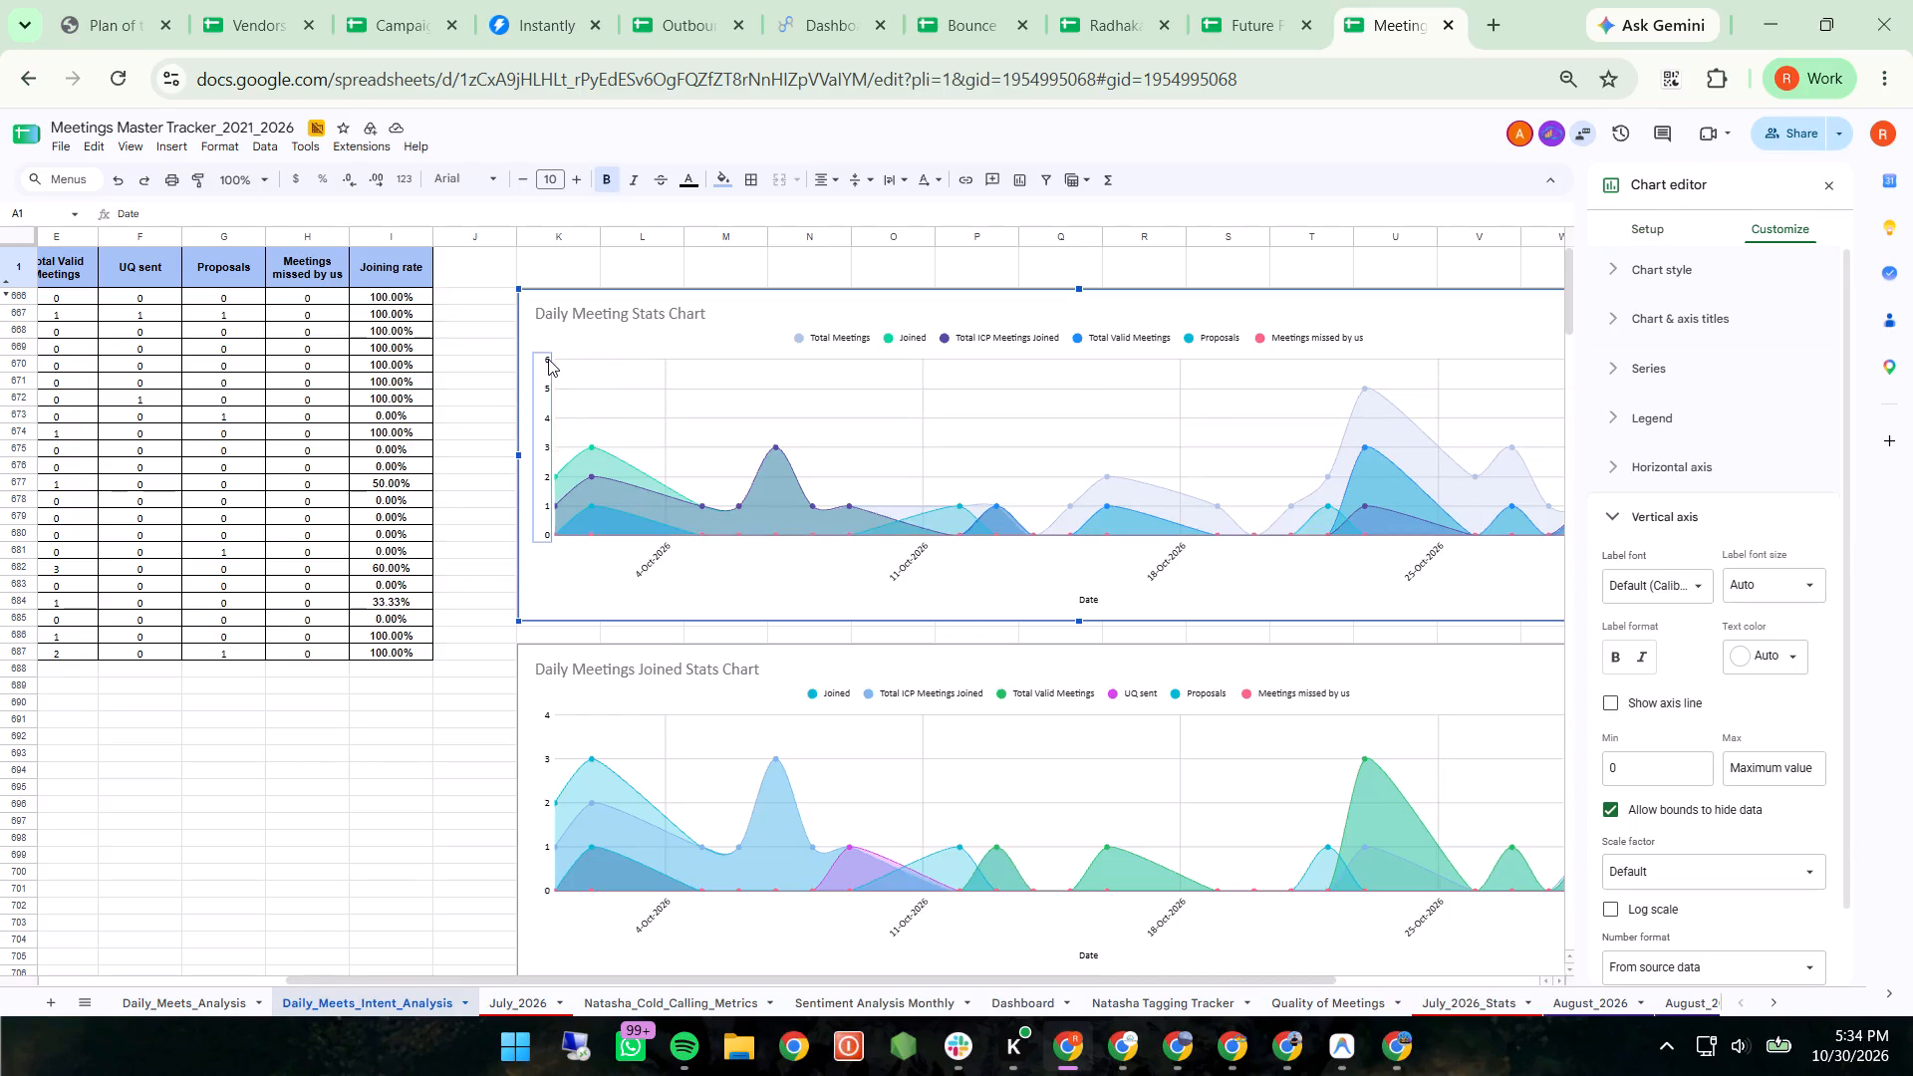
pyautogui.click(1745, 765)
pyautogui.press('6')
# Set the major step of the Daily Meeting Stats Chart's vertical axis gridlines to 3.
pyautogui.scroll(-1, 1735, 854)
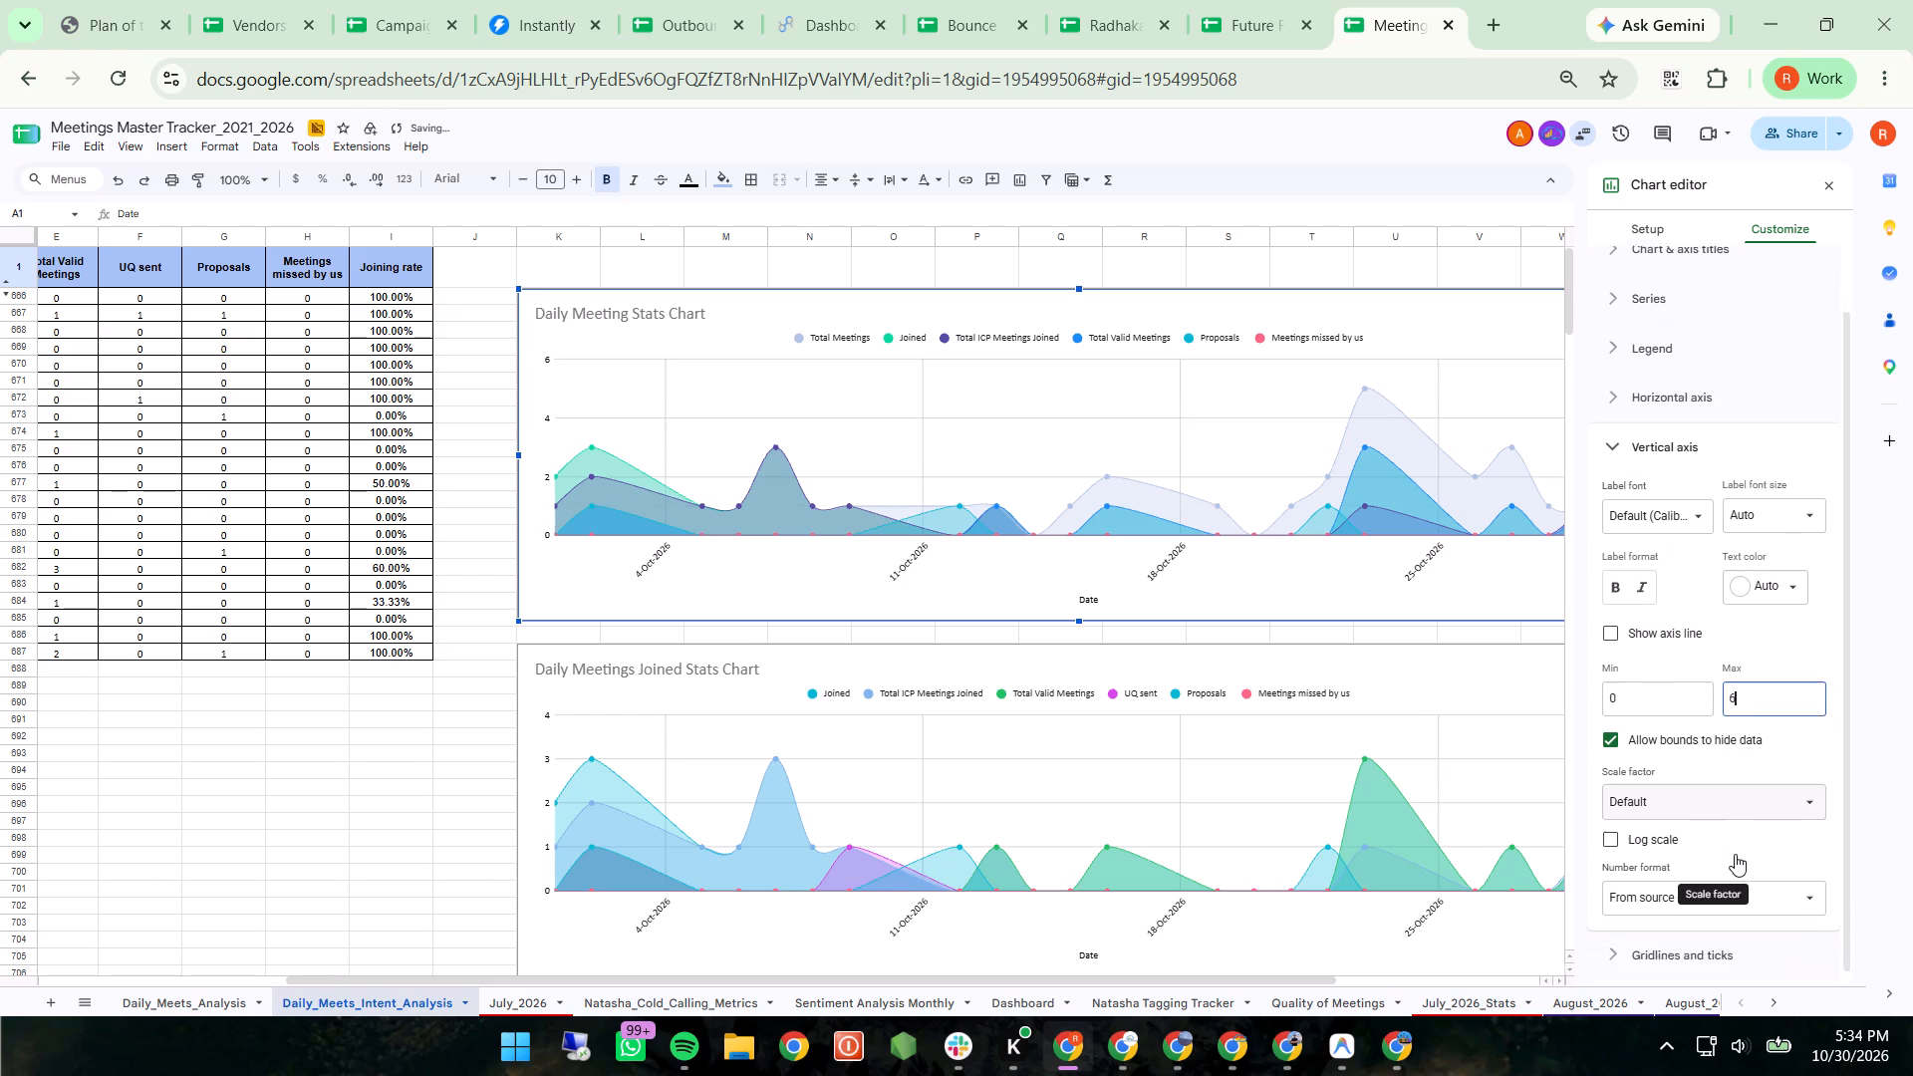
pyautogui.scroll(-1, 1735, 854)
pyautogui.click(1714, 941)
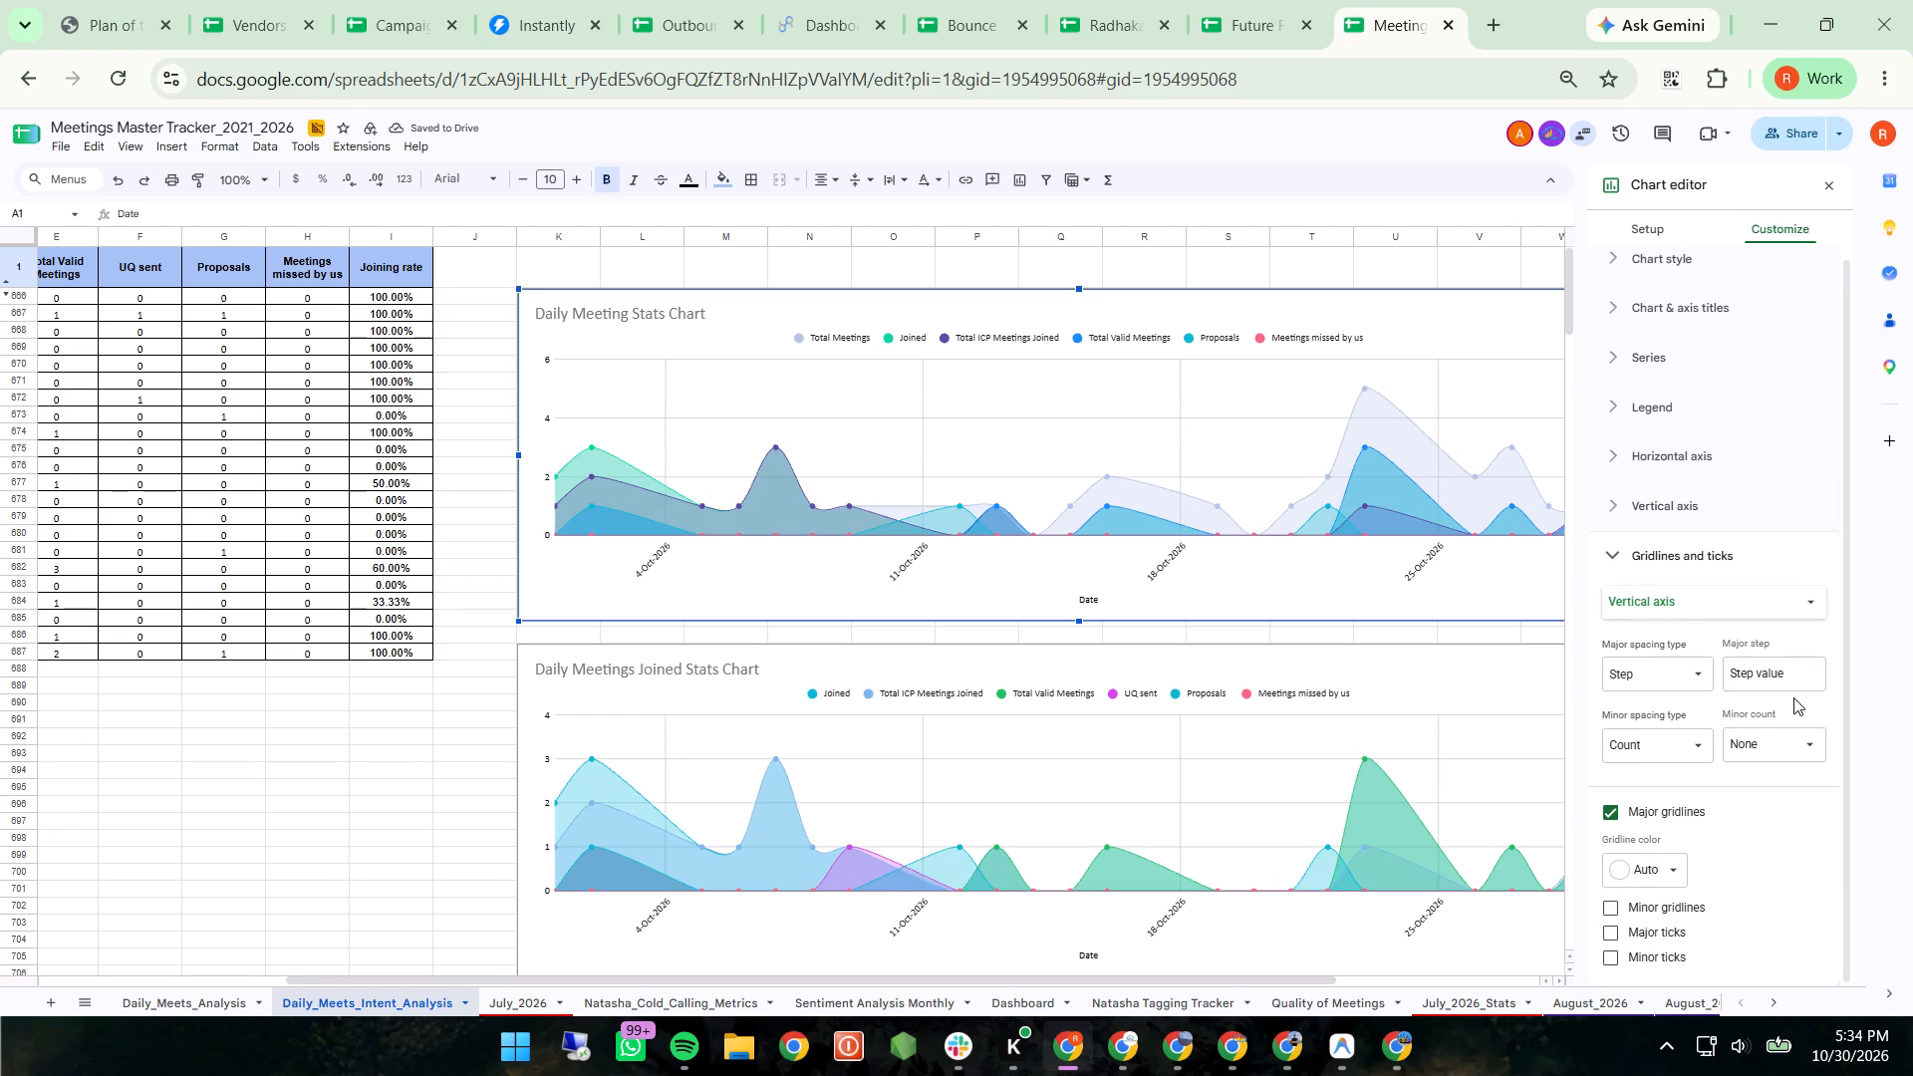
pyautogui.click(1786, 682)
pyautogui.press('3')
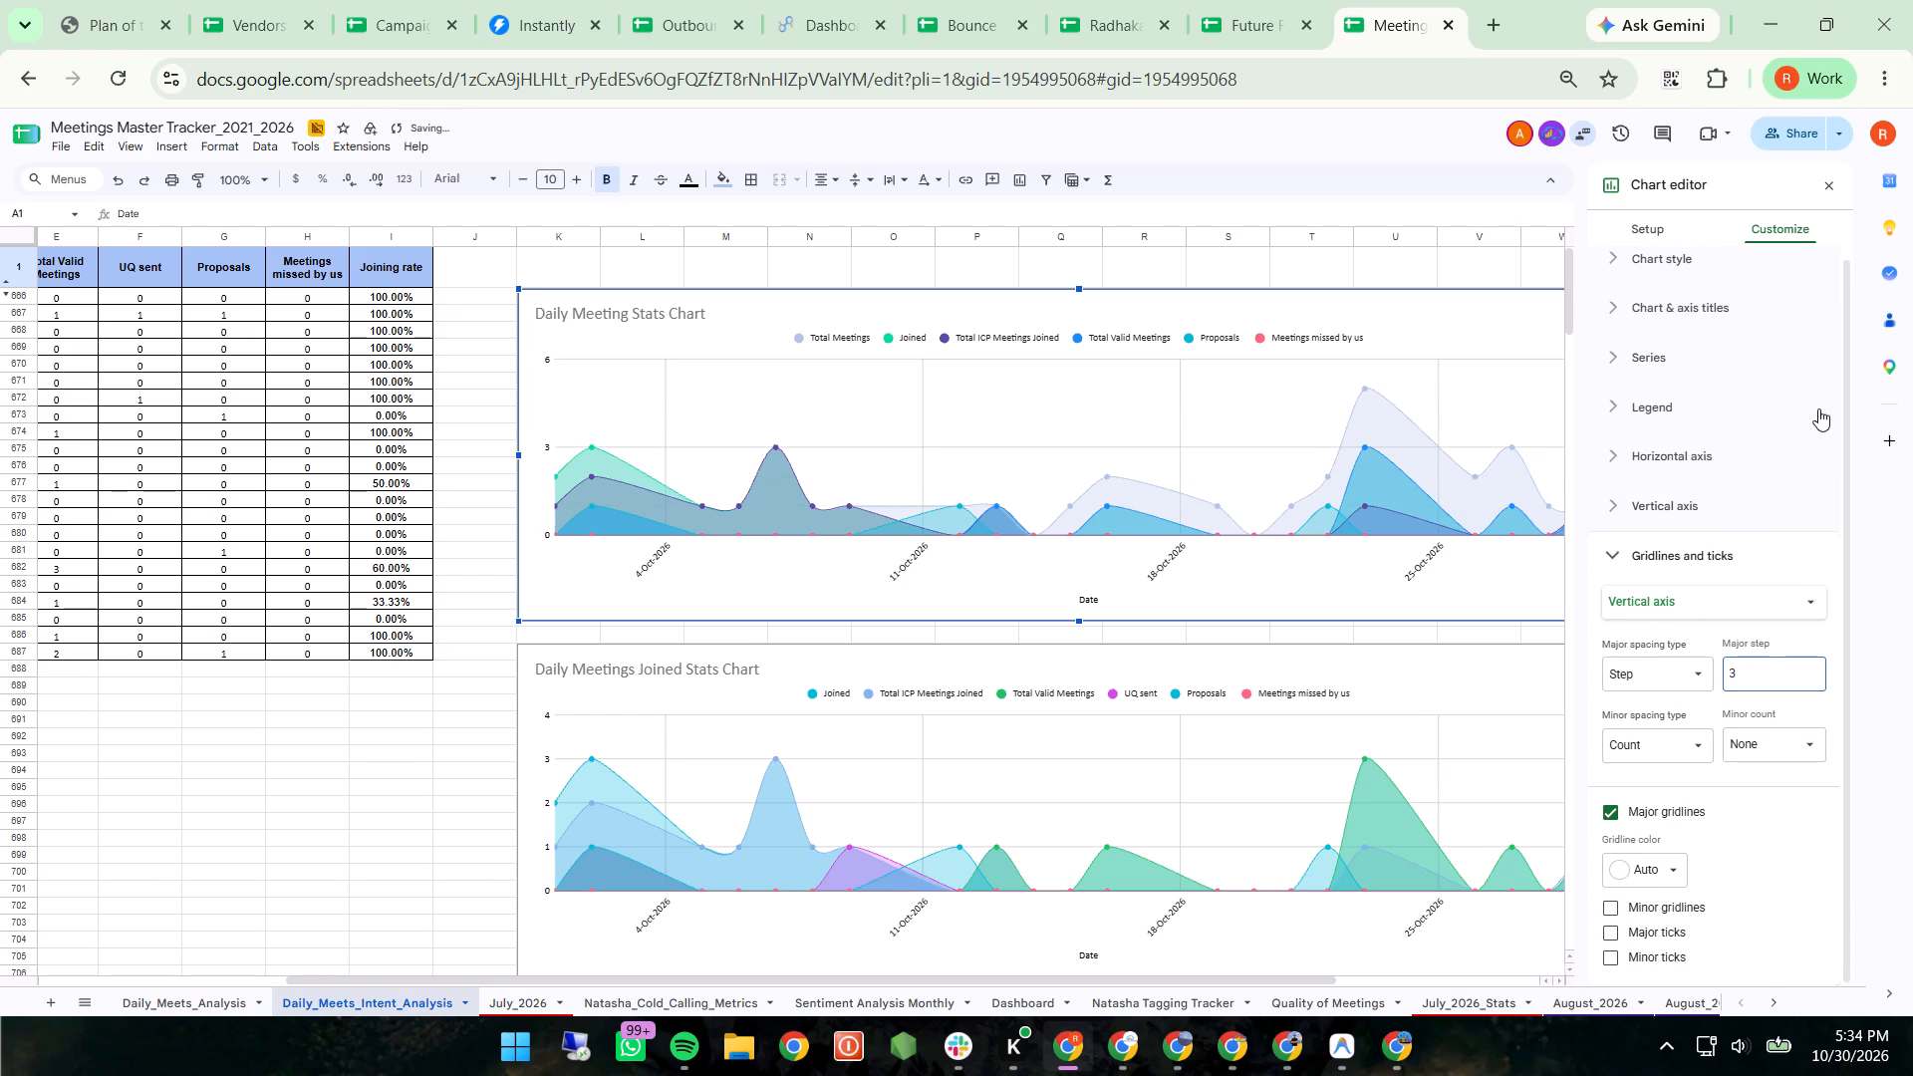
# Show the axis line on the Daily Meeting Stats Chart's vertical axis.
pyautogui.click(548, 450)
pyautogui.click(548, 450)
pyautogui.doubleClick(548, 450)
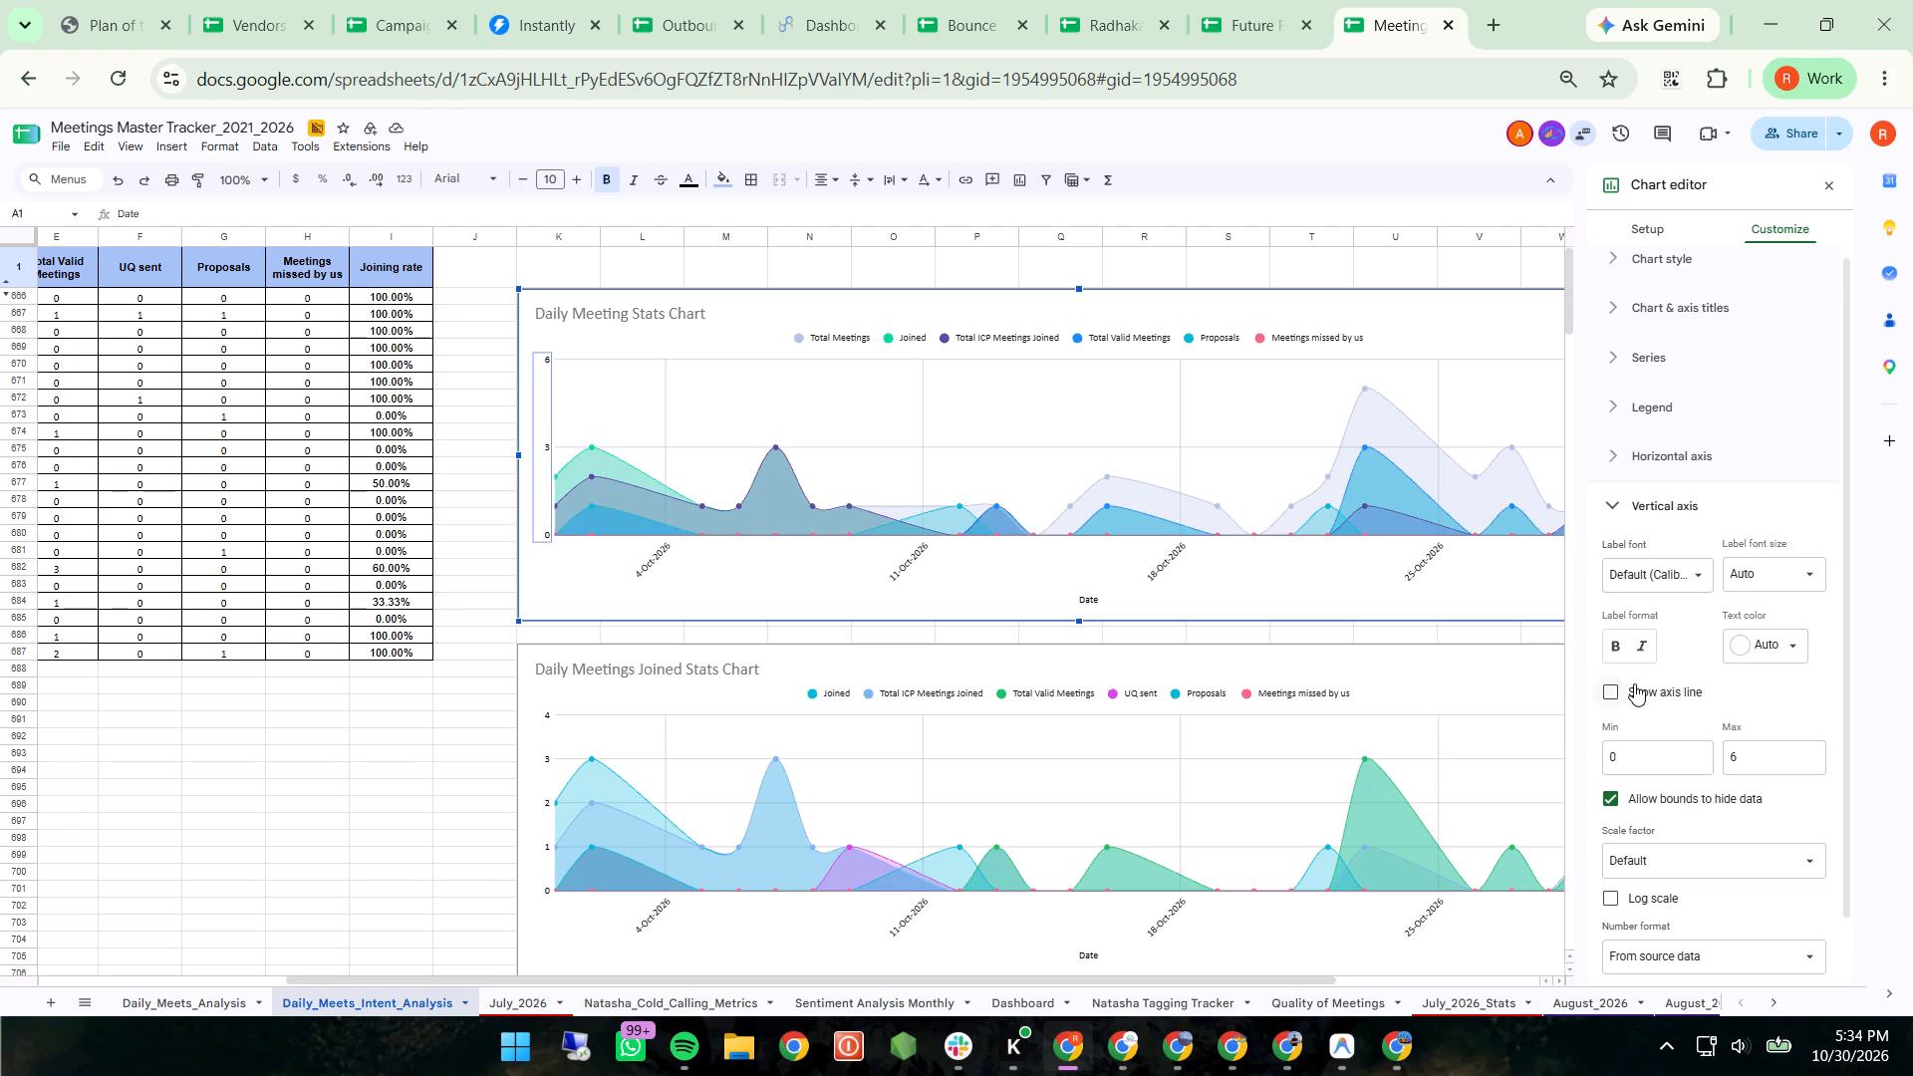
pyautogui.click(1609, 686)
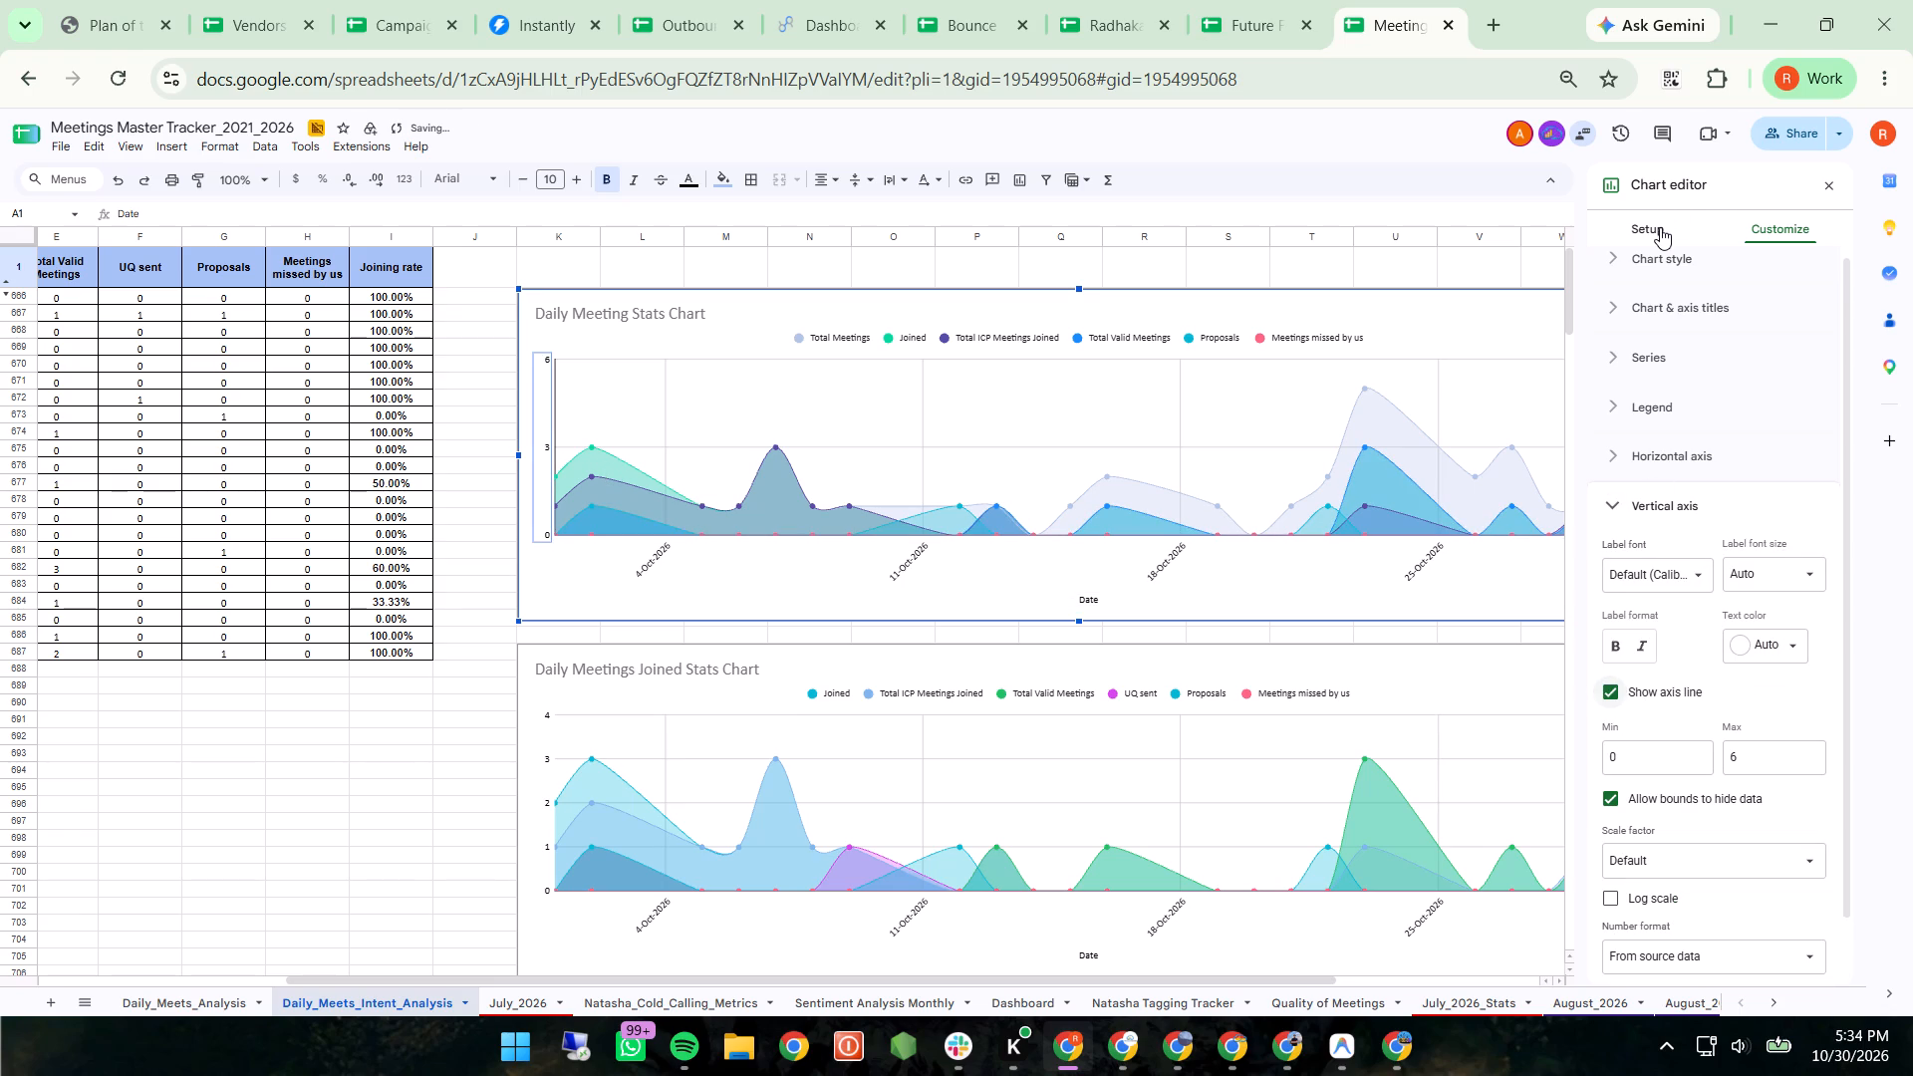
# Treat the column A labels of the Daily Meeting Stats Chart as text.
pyautogui.click(1660, 227)
pyautogui.scroll(-3, 1696, 565)
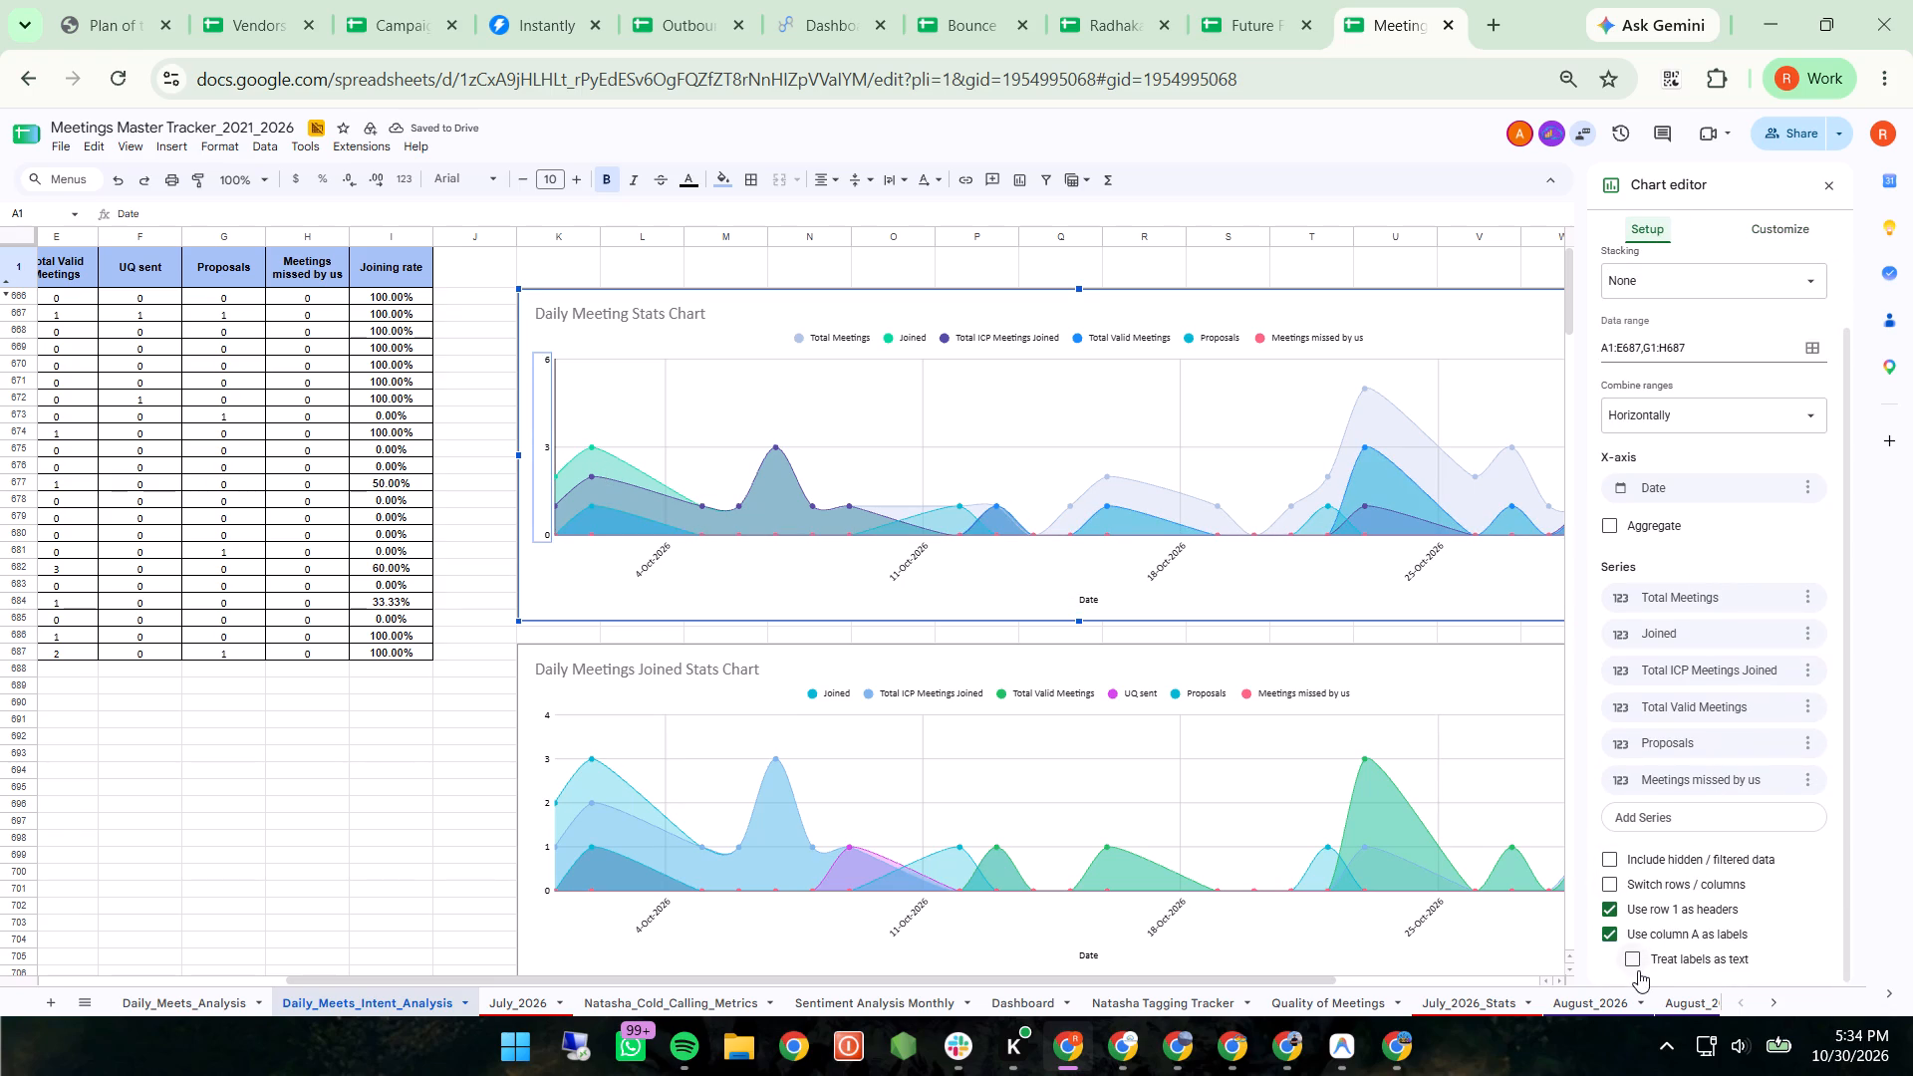
pyautogui.click(1634, 960)
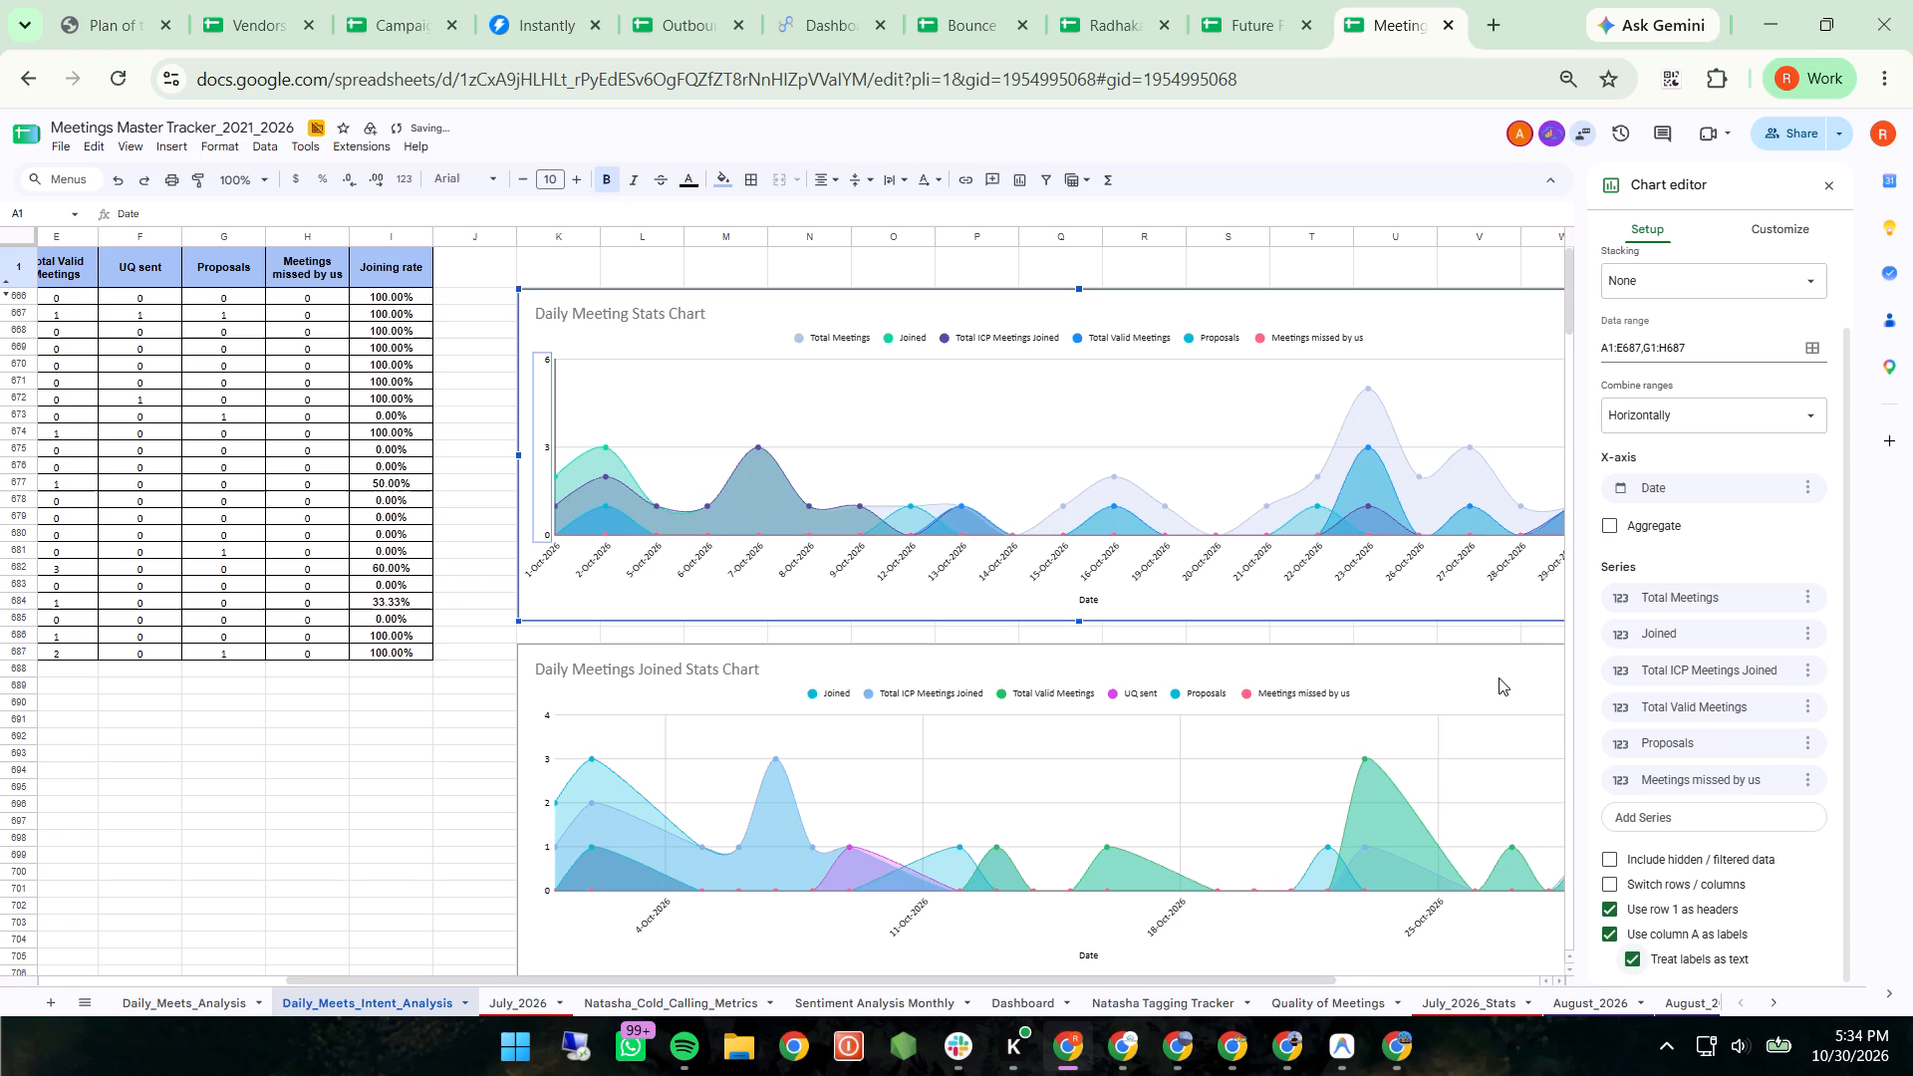
# Add data labels to the Joined, Total Meetings, Proposals and Meetings missed by us series of the Daily Meeting Stats Chart.
pyautogui.doubleClick(604, 446)
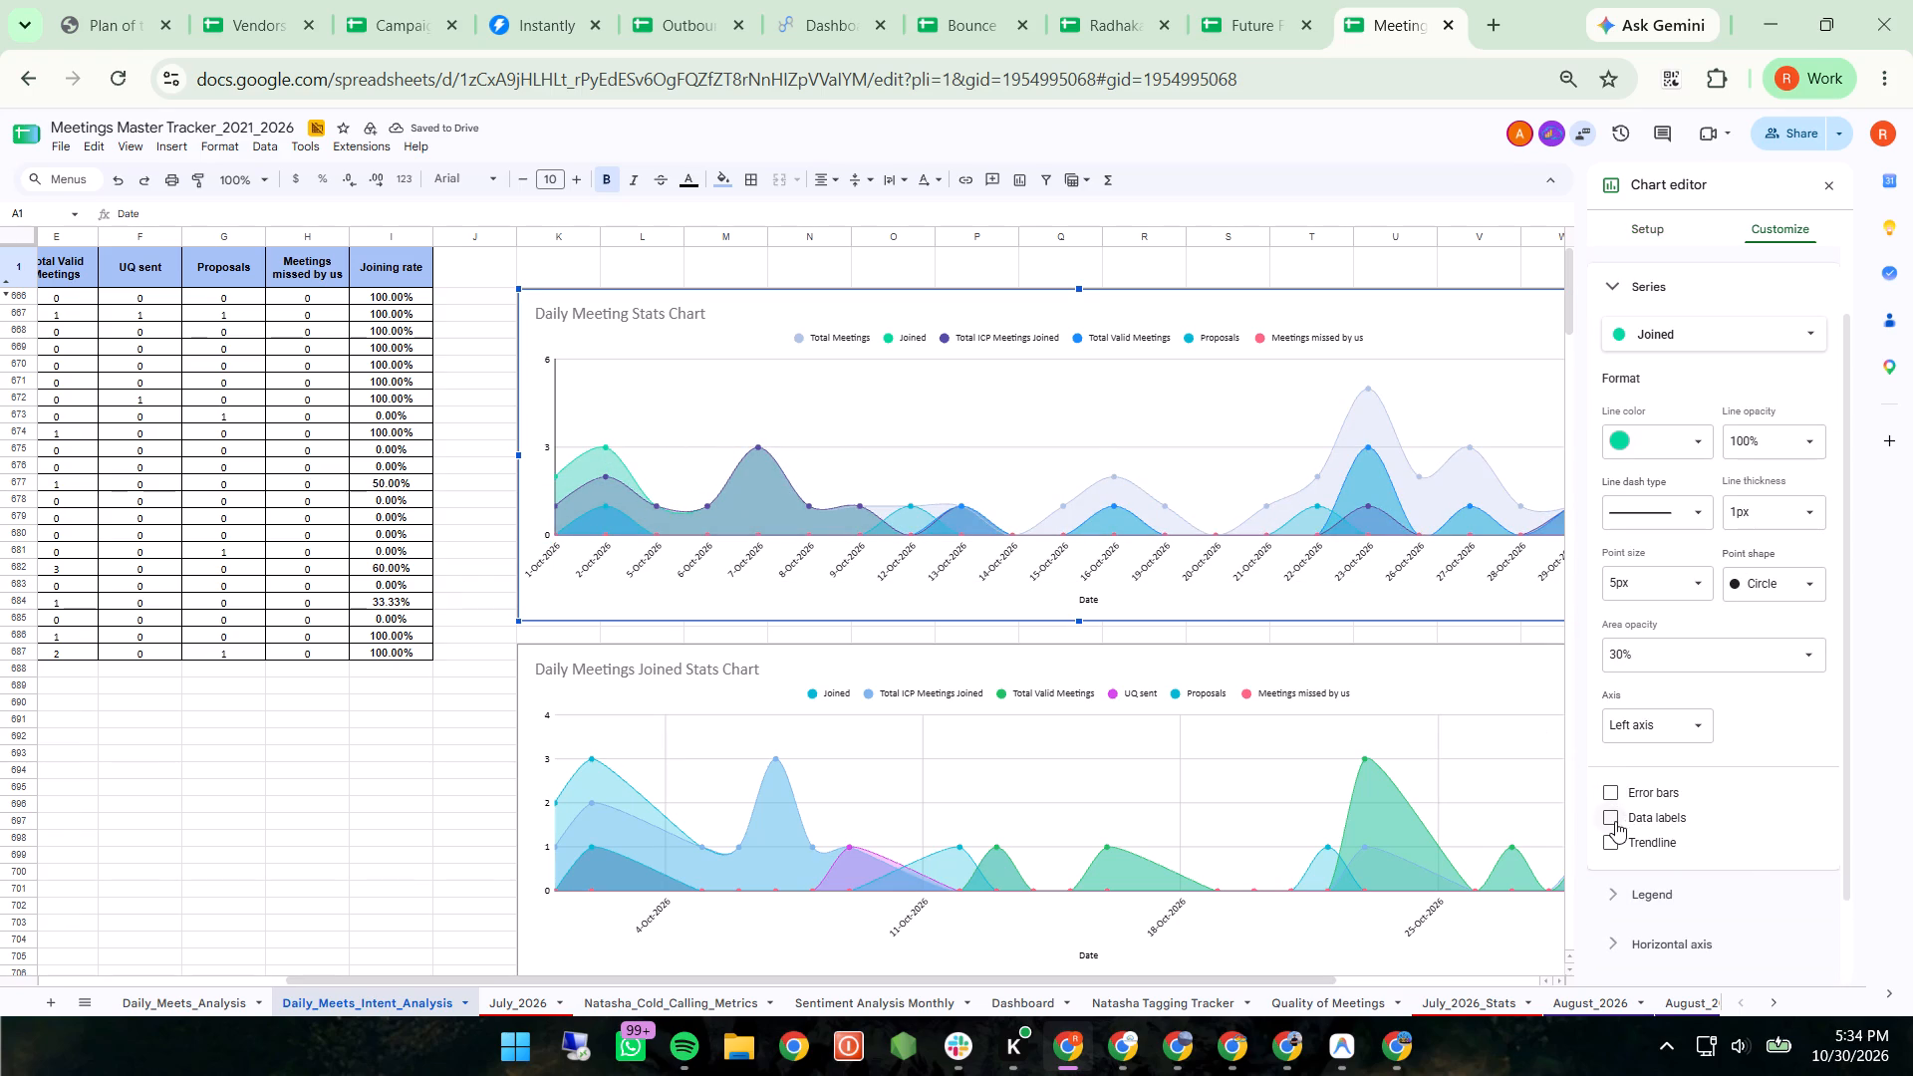
pyautogui.click(1614, 818)
pyautogui.doubleClick(1371, 390)
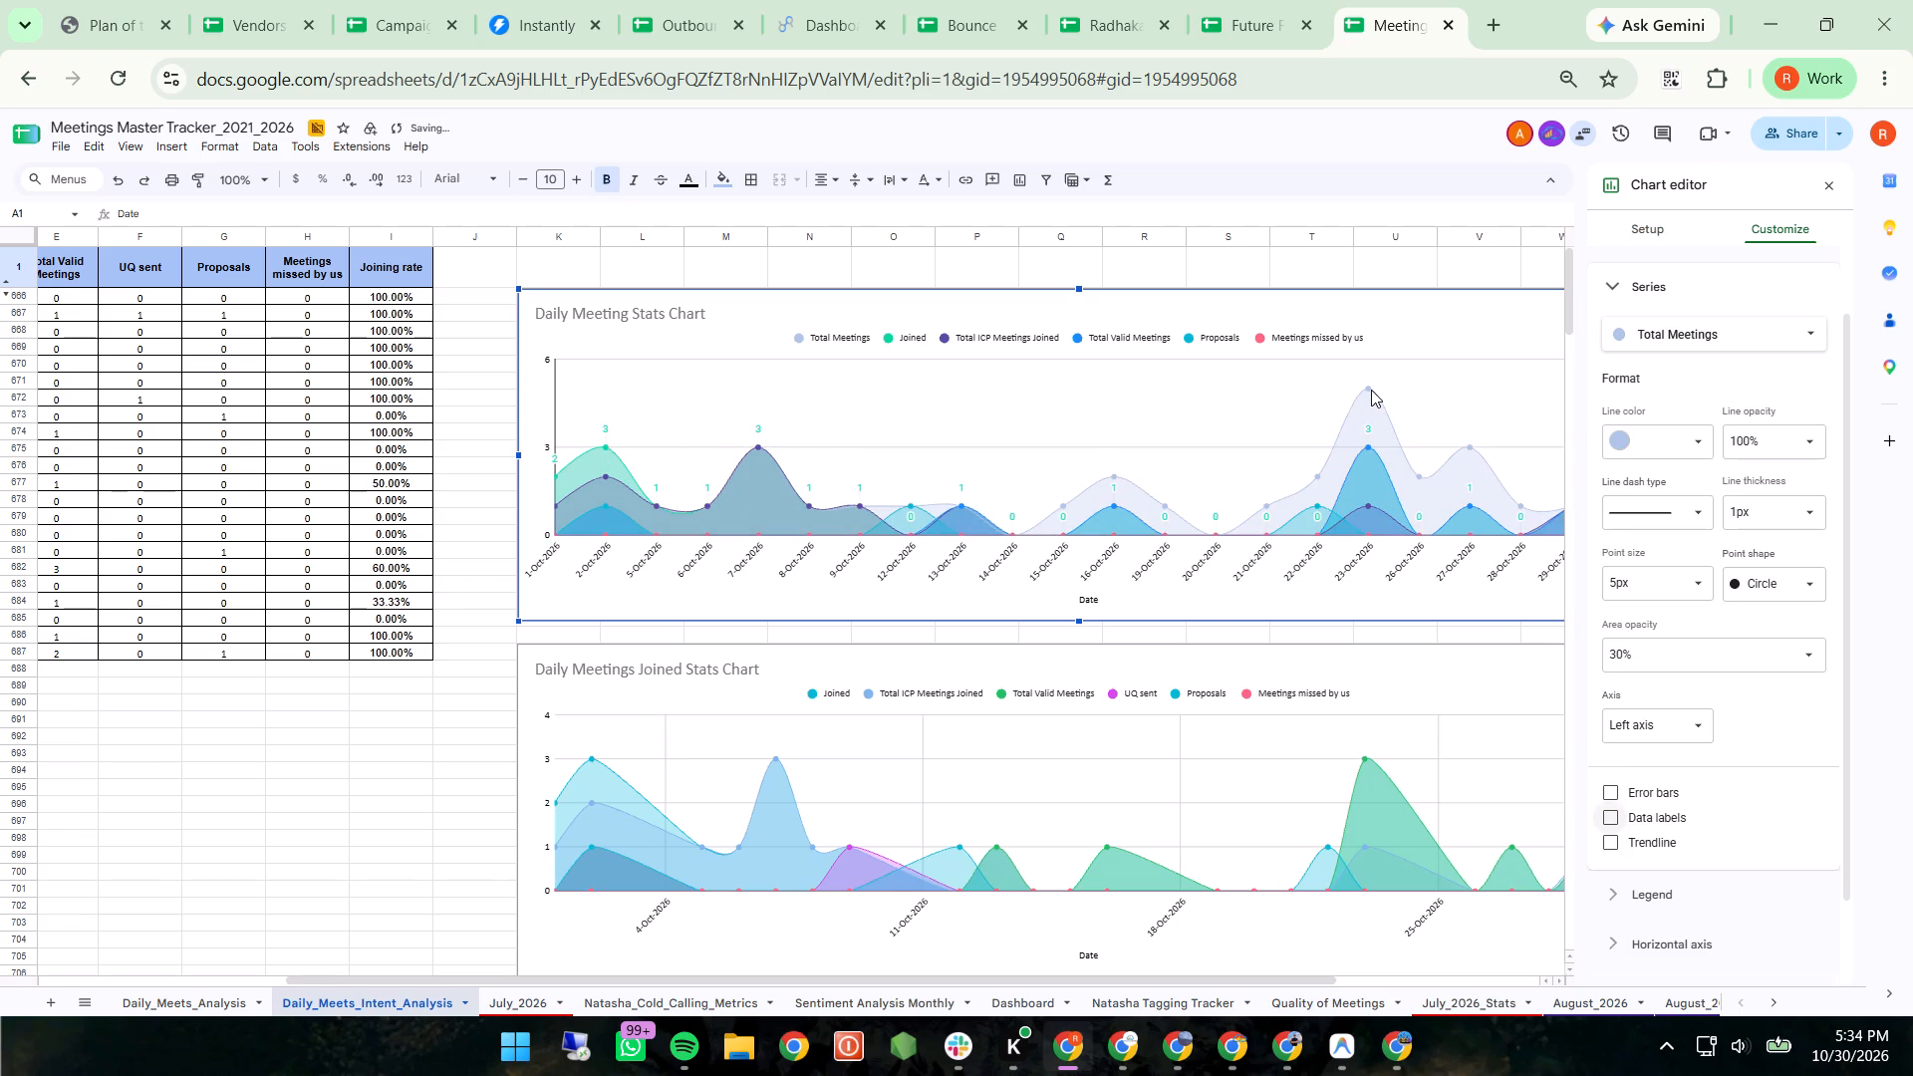
pyautogui.click(1614, 812)
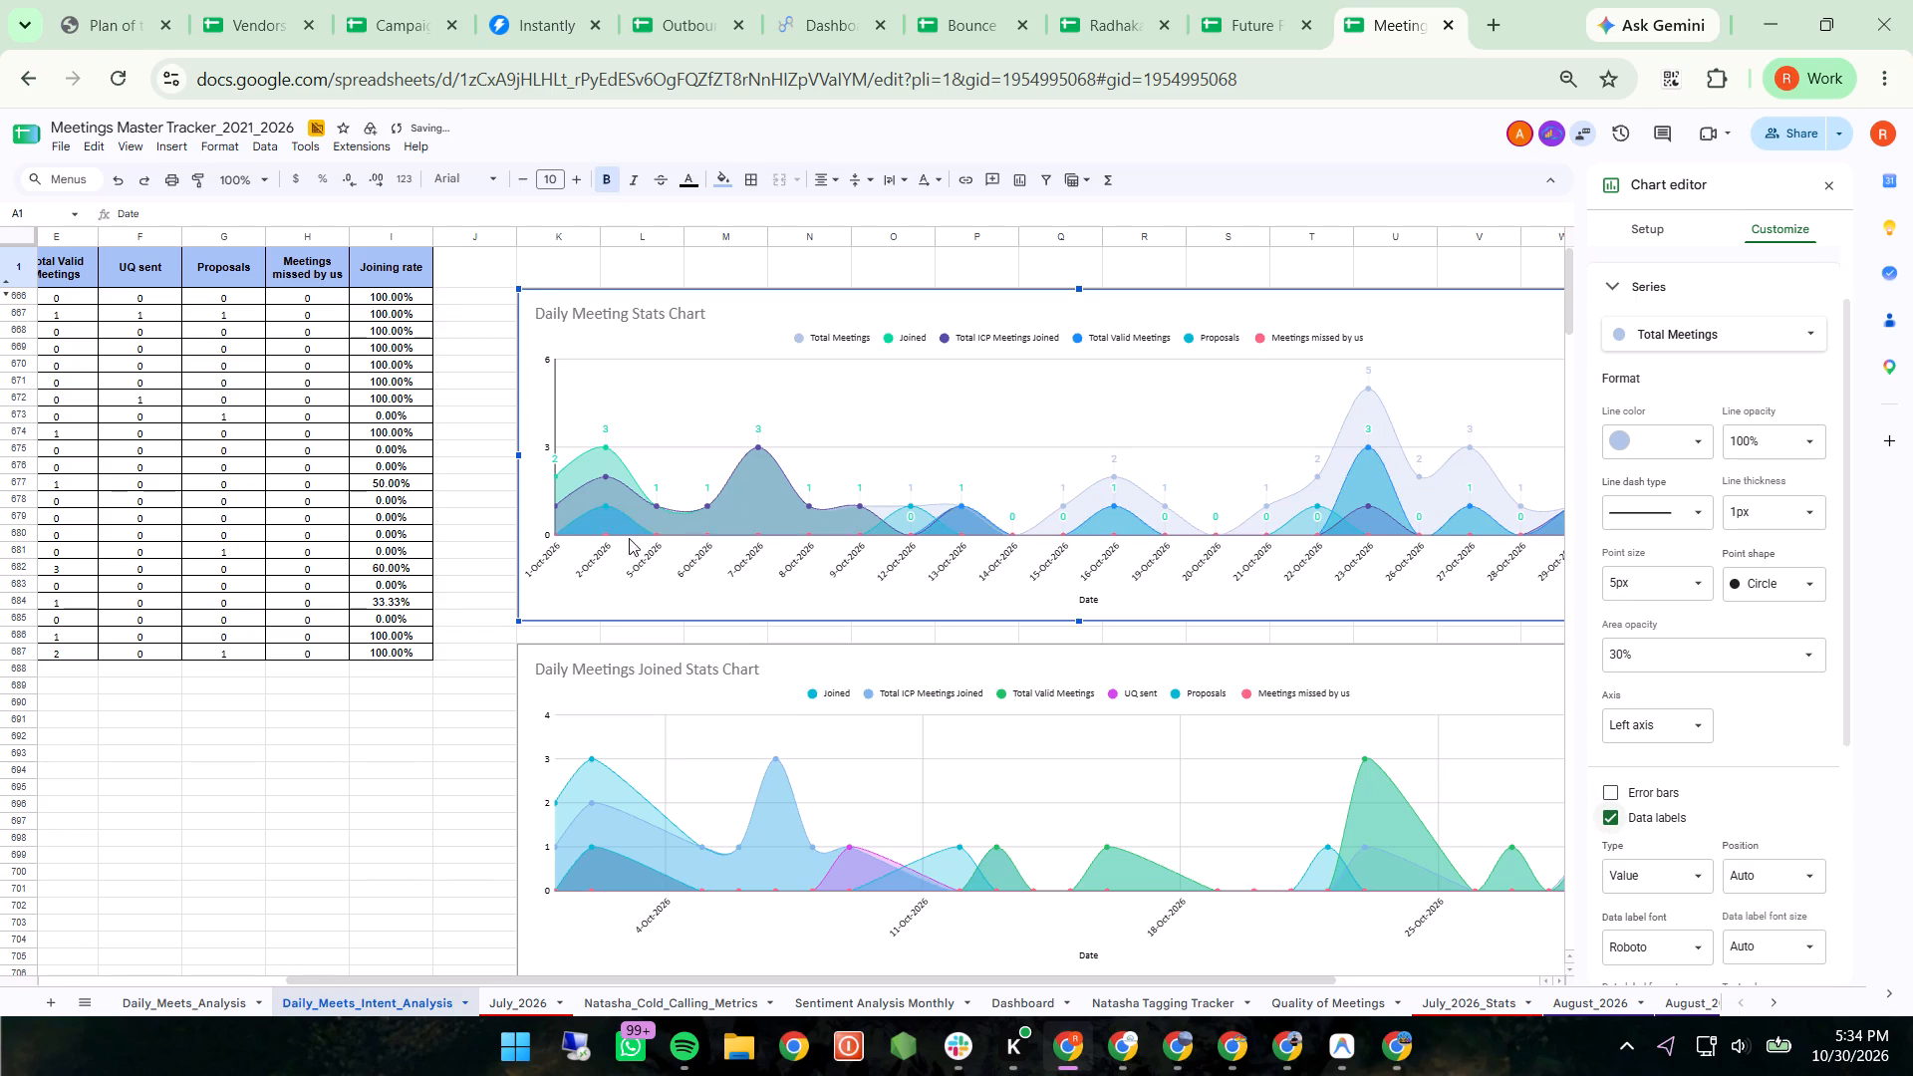
pyautogui.click(606, 507)
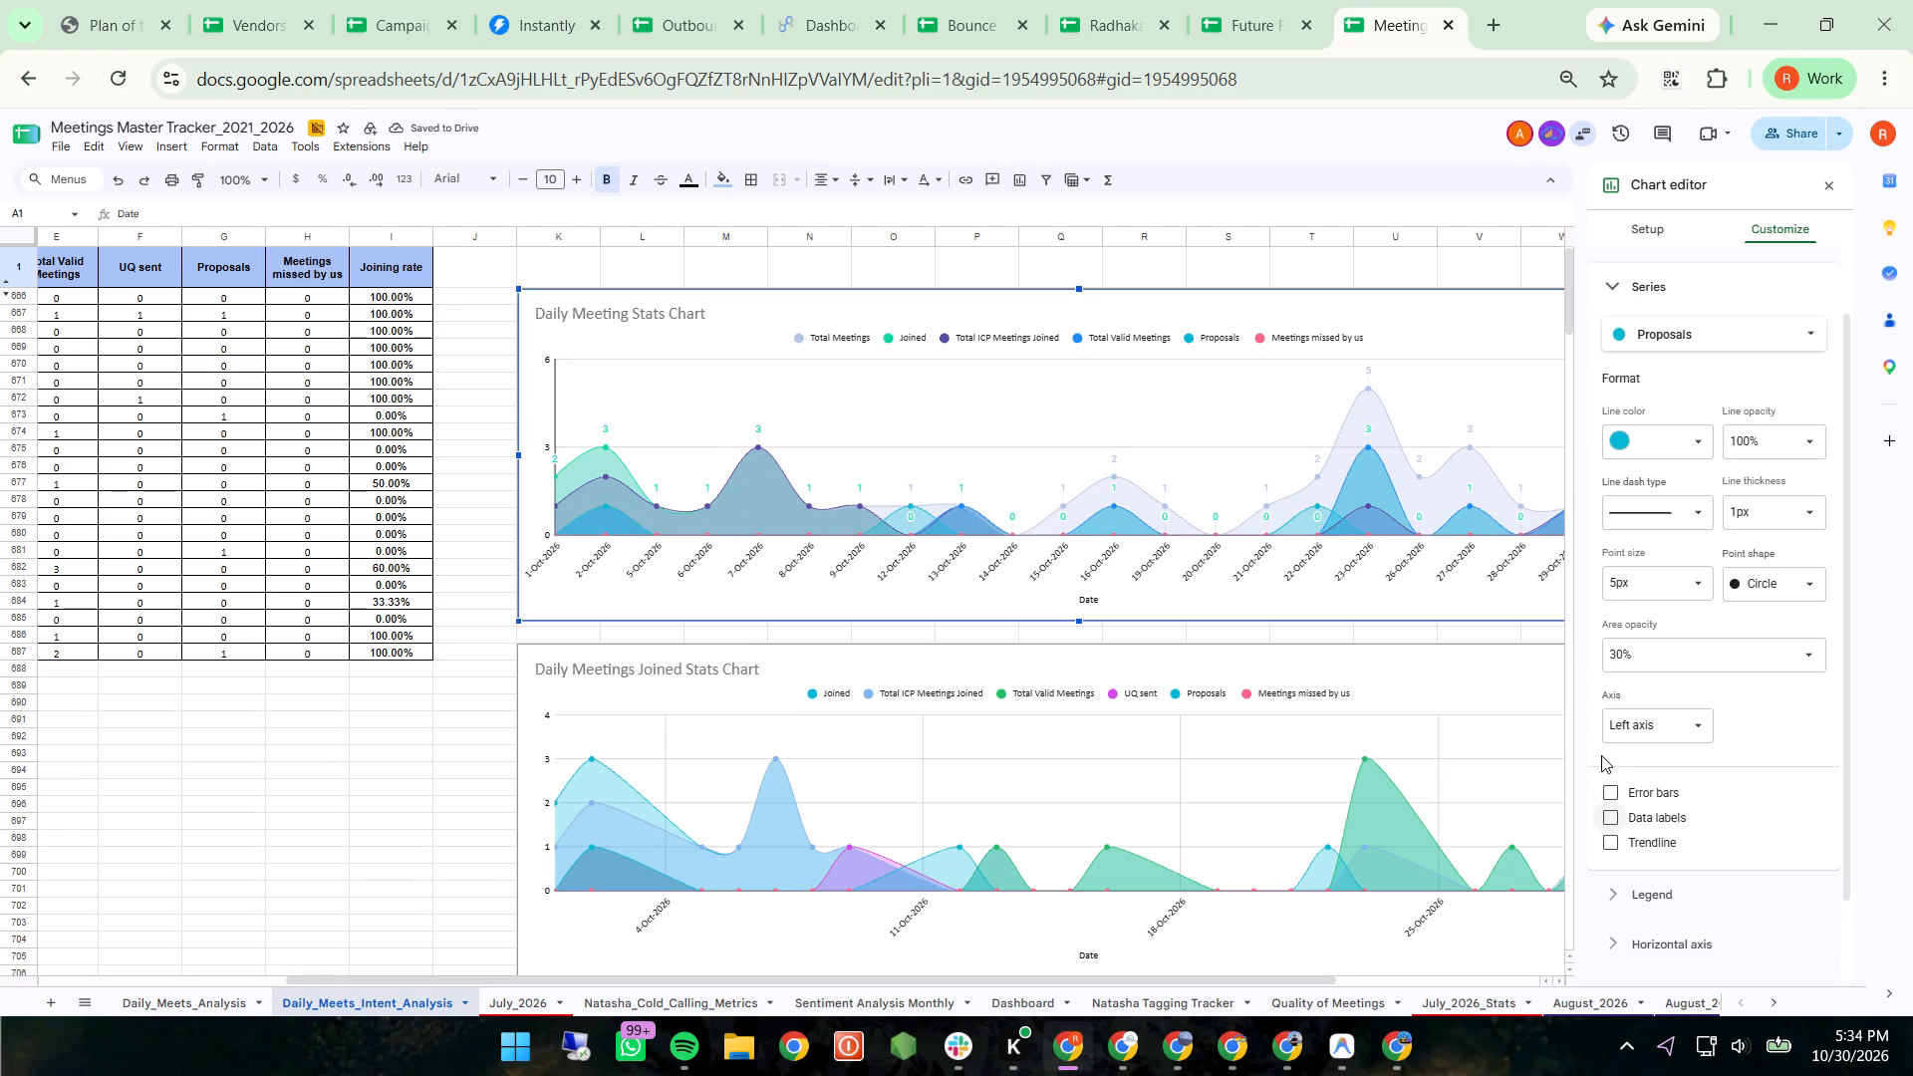
pyautogui.click(1613, 814)
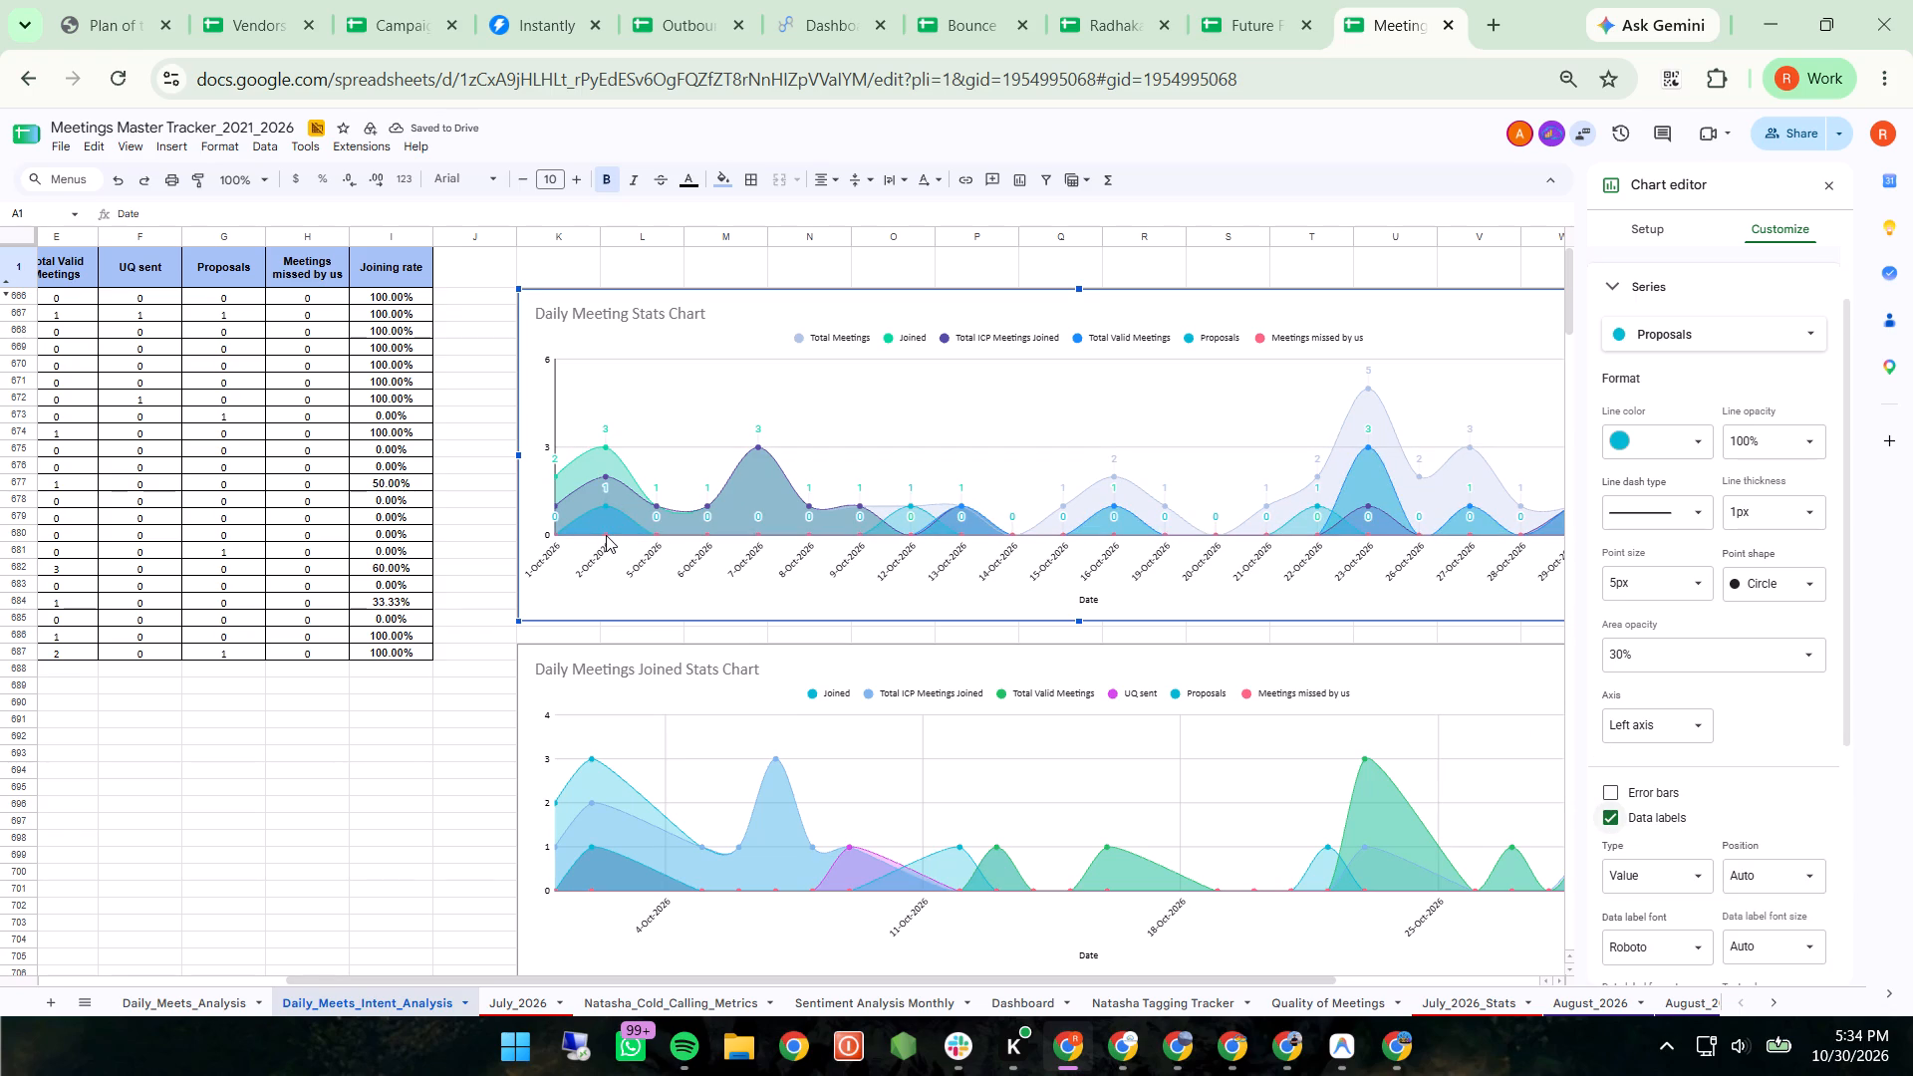
pyautogui.click(606, 535)
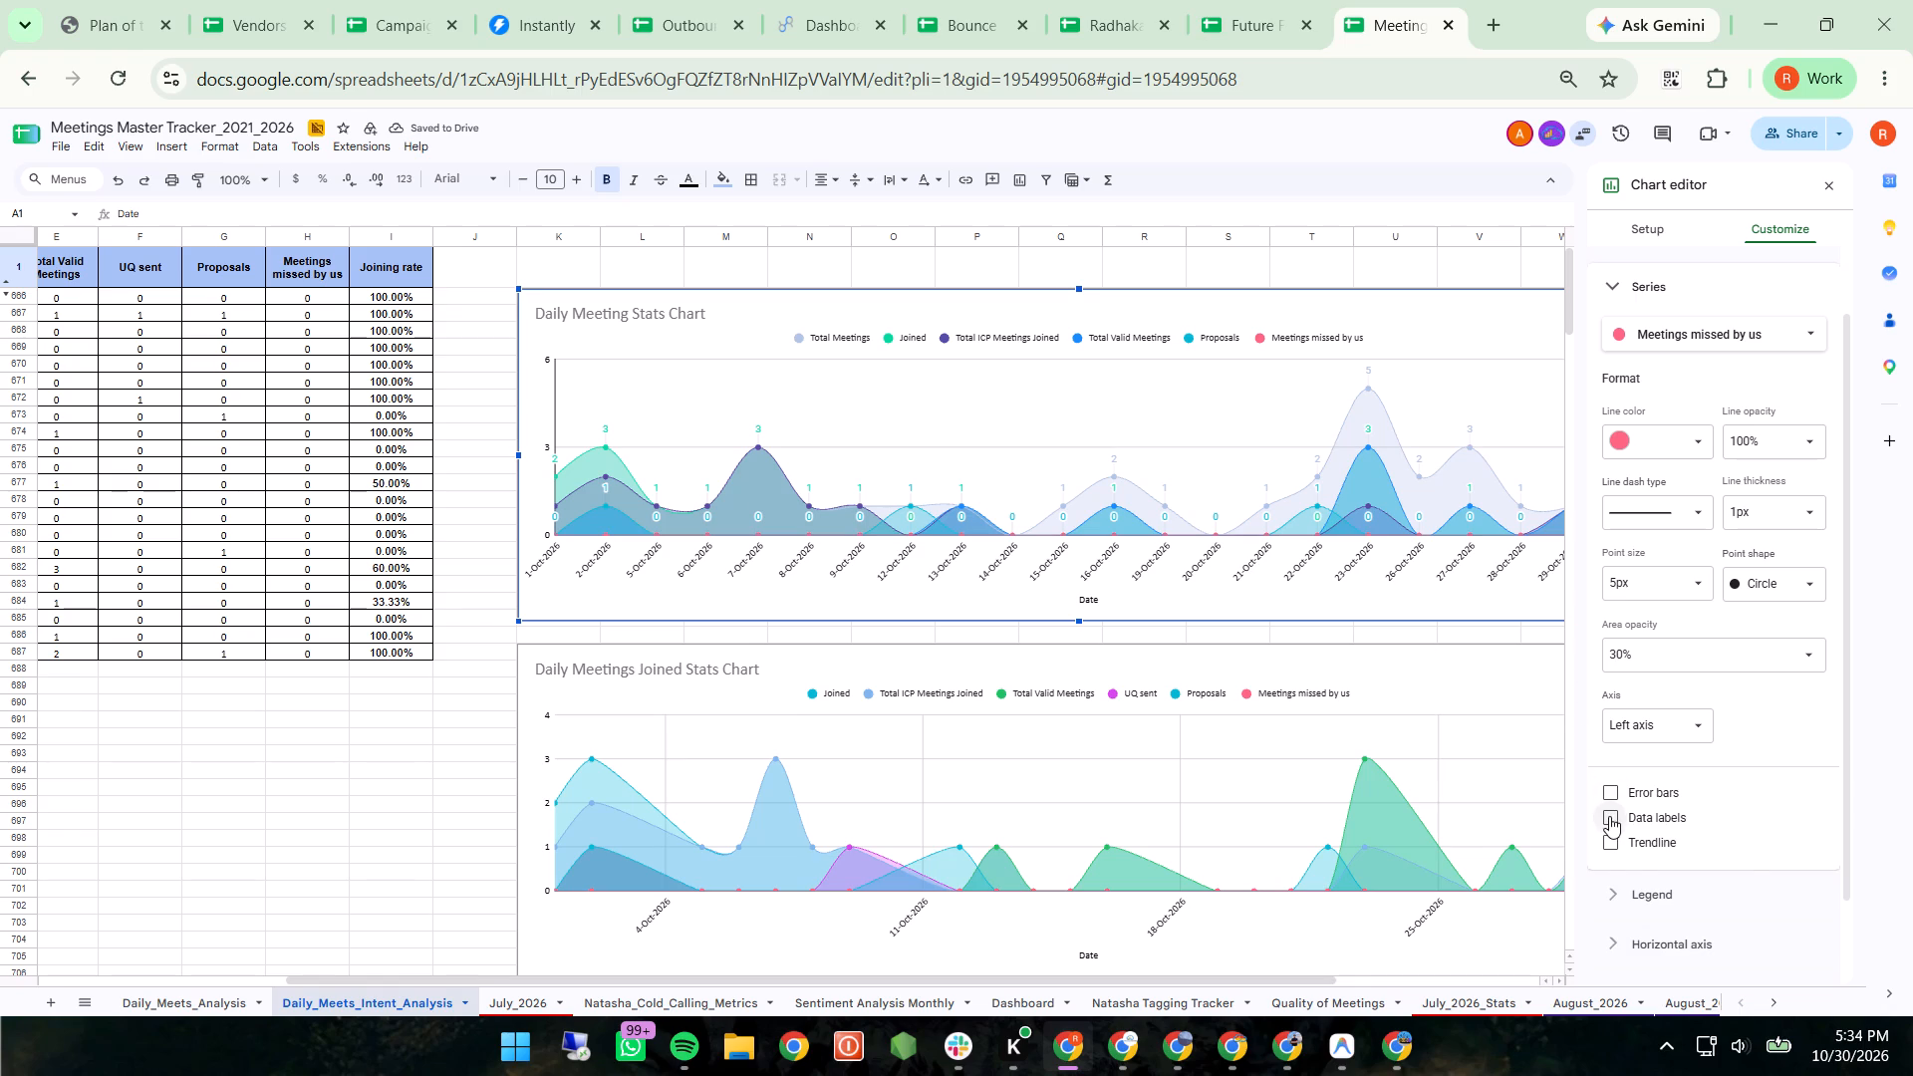
pyautogui.click(1609, 816)
# Make the Daily Meeting Stats Chart's title bold, centred and black, and leave the chart editor.
pyautogui.click(664, 309)
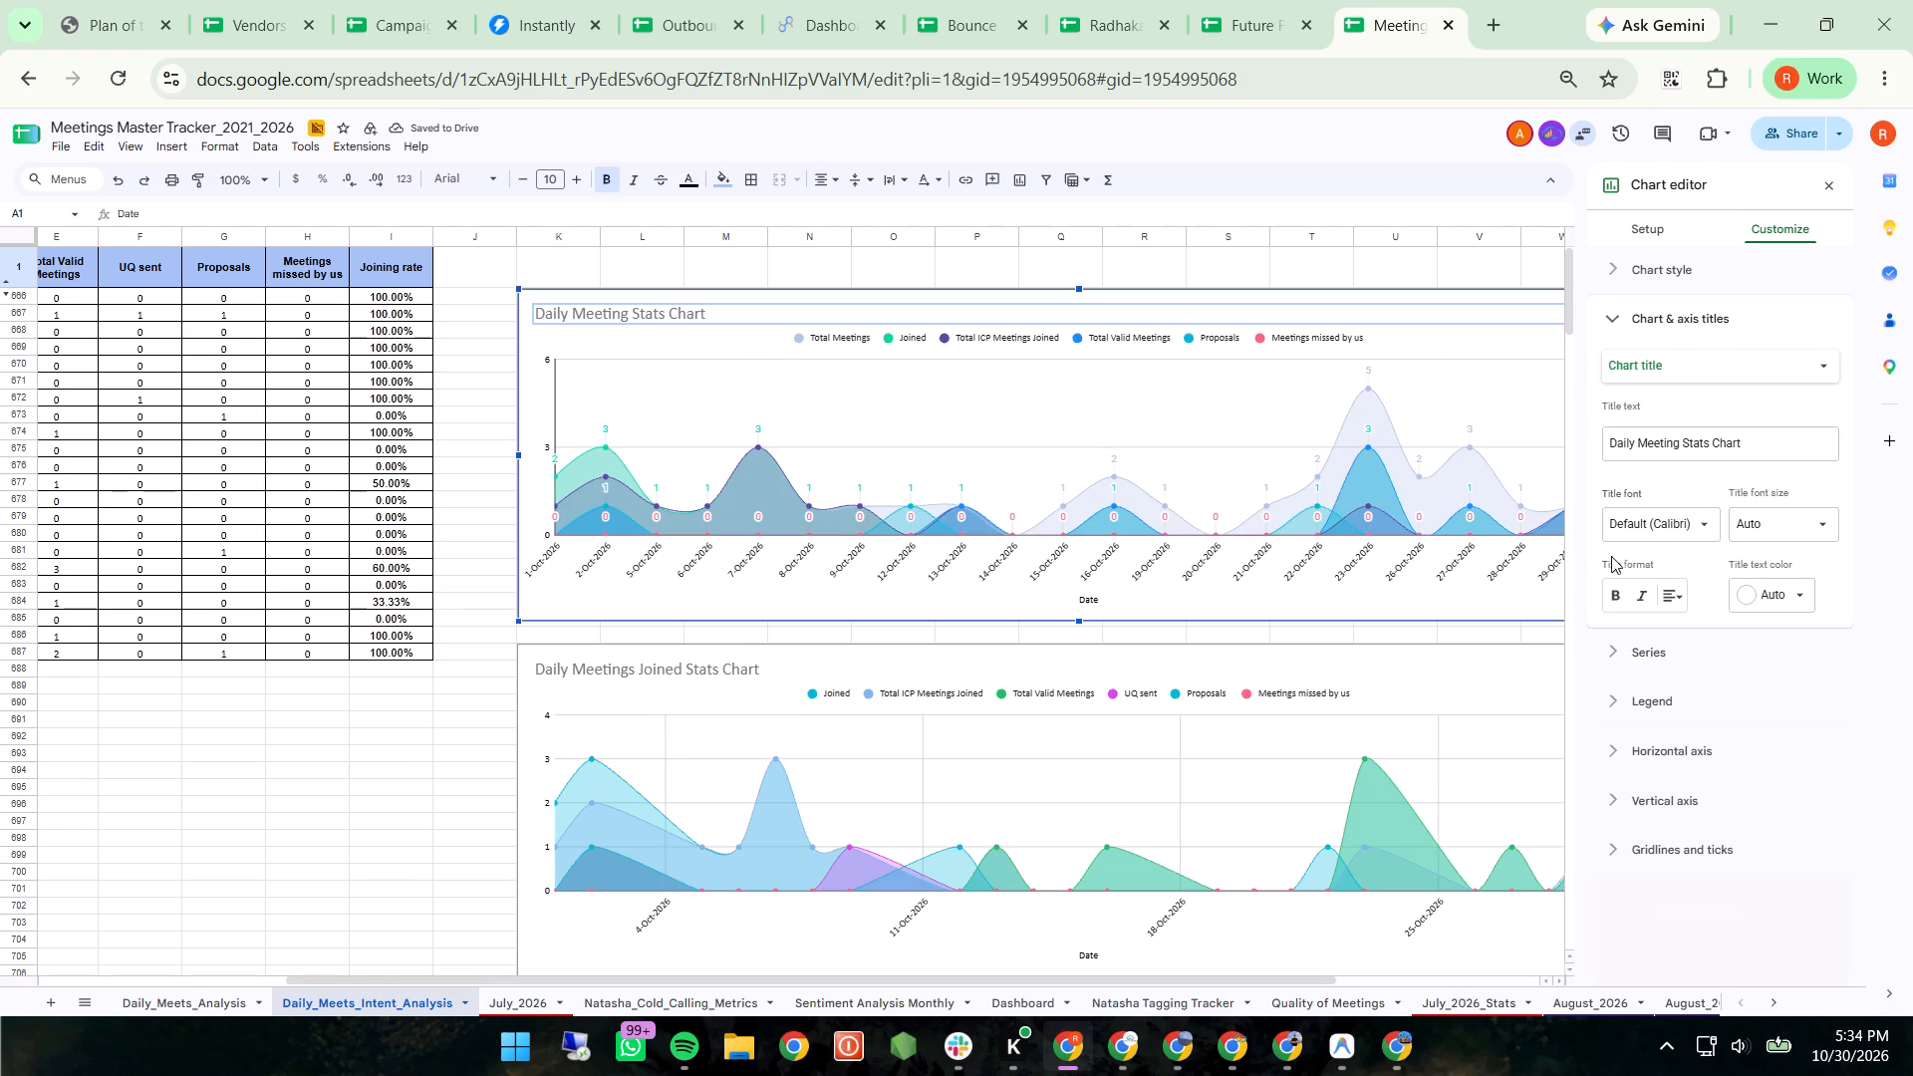
pyautogui.click(1621, 592)
pyautogui.click(1670, 592)
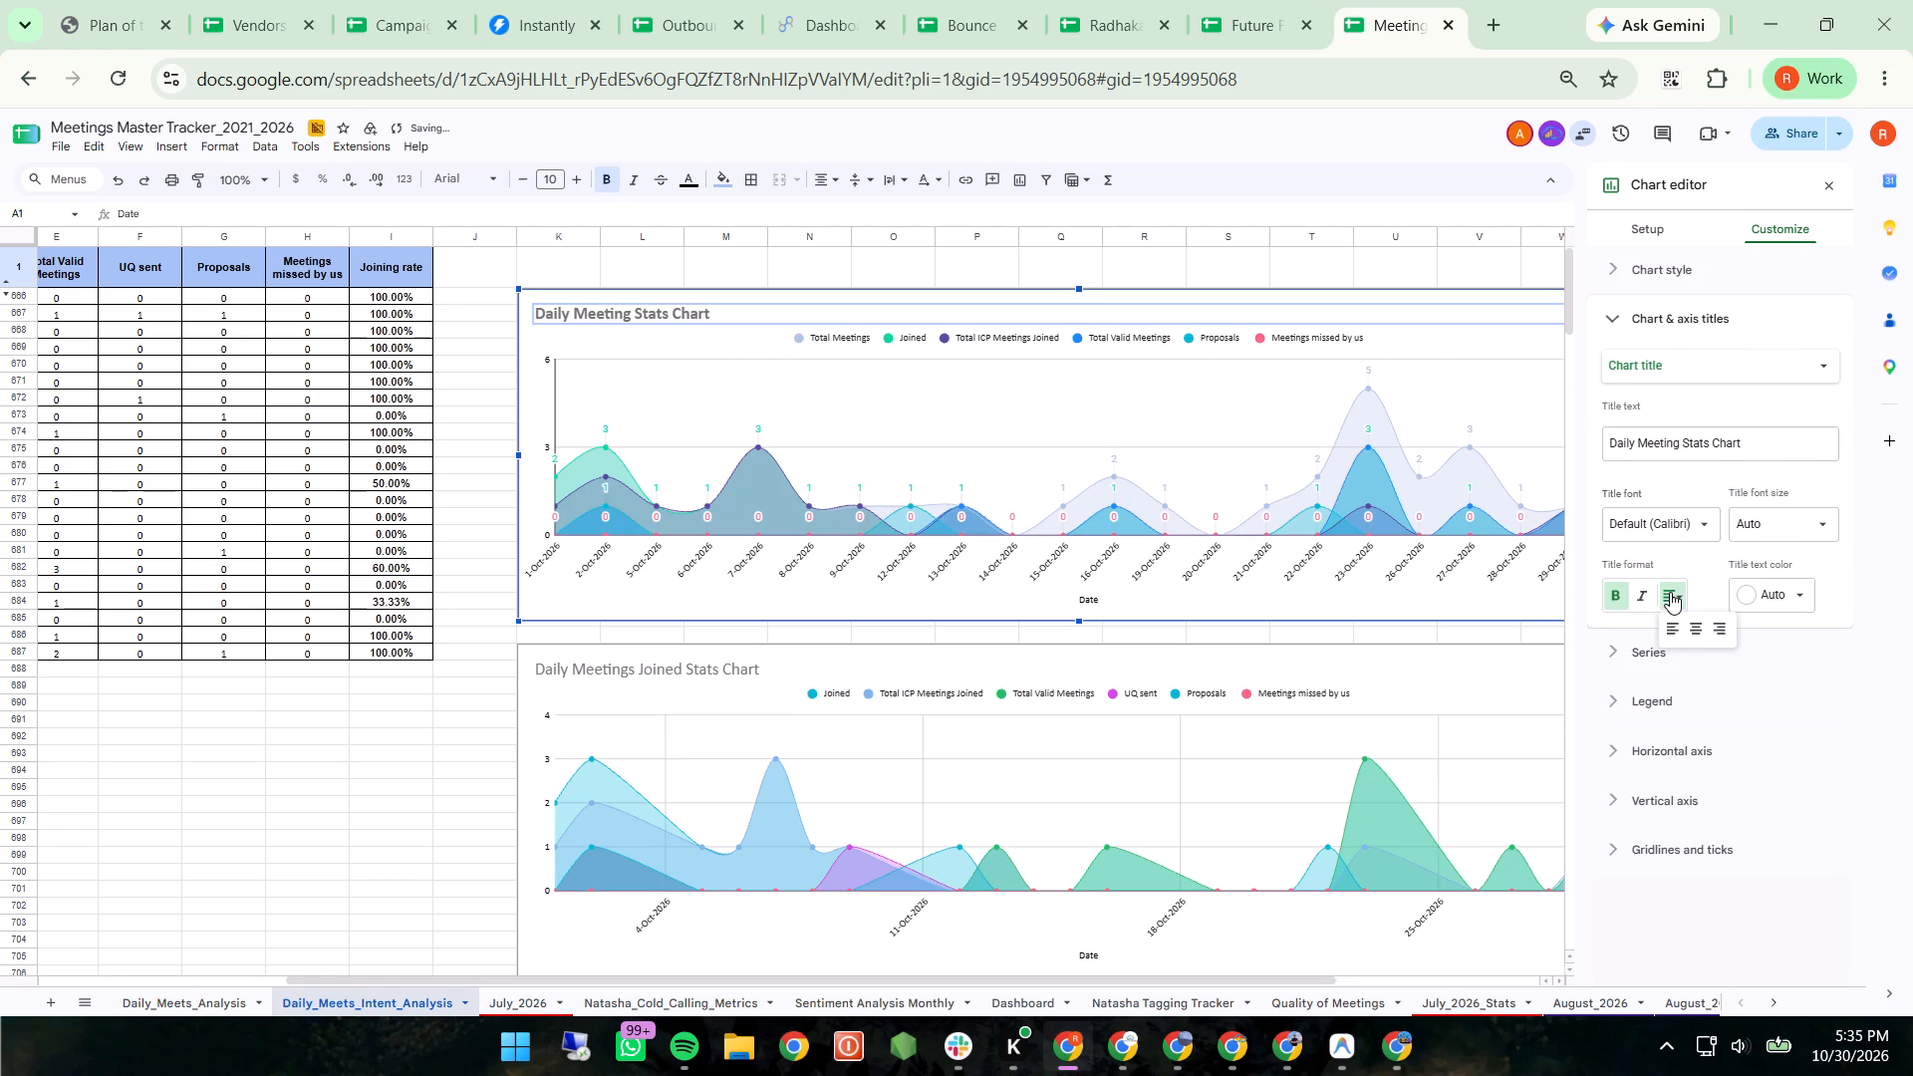
pyautogui.click(1695, 631)
pyautogui.click(1789, 602)
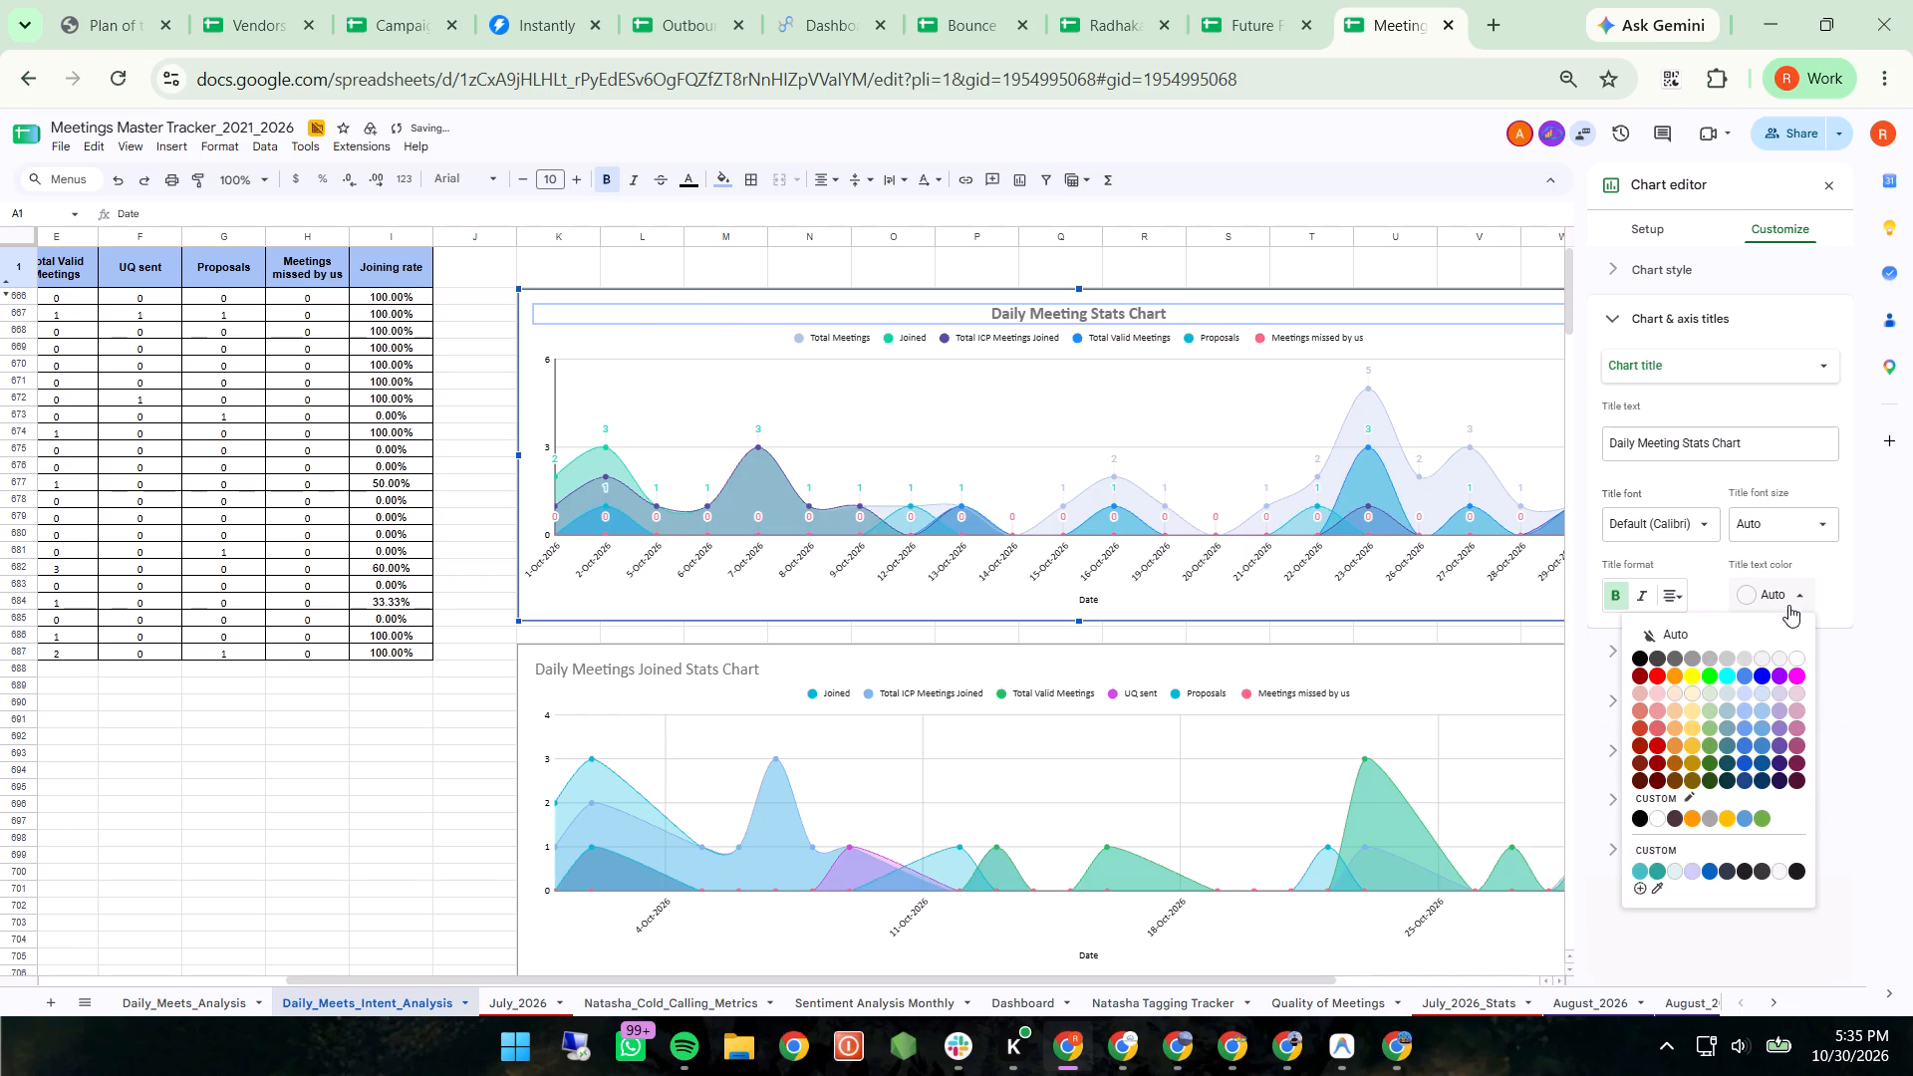
pyautogui.click(1639, 661)
pyautogui.hscroll(-4, 1259, 651)
pyautogui.click(1403, 552)
pyautogui.hscroll(-1, 1403, 552)
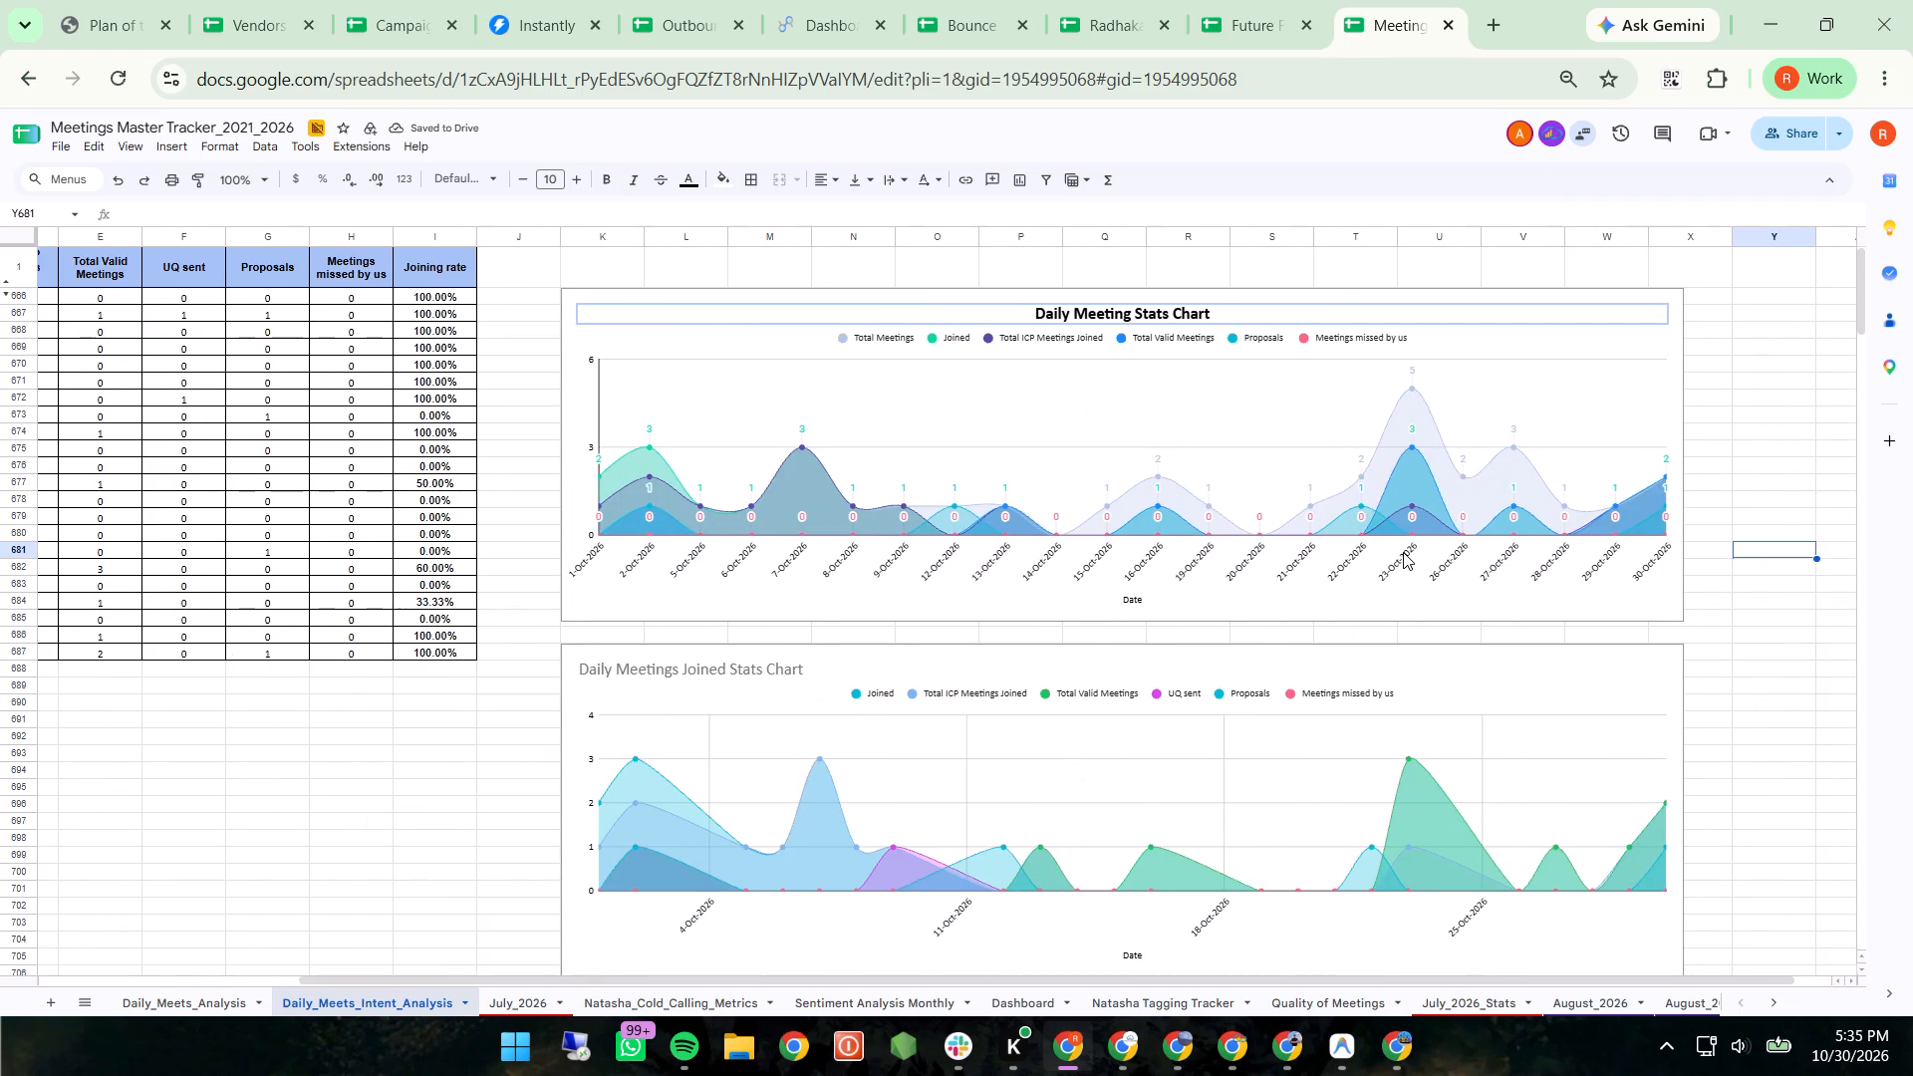
pyautogui.hscroll(-1, 1403, 552)
pyautogui.click(1725, 431)
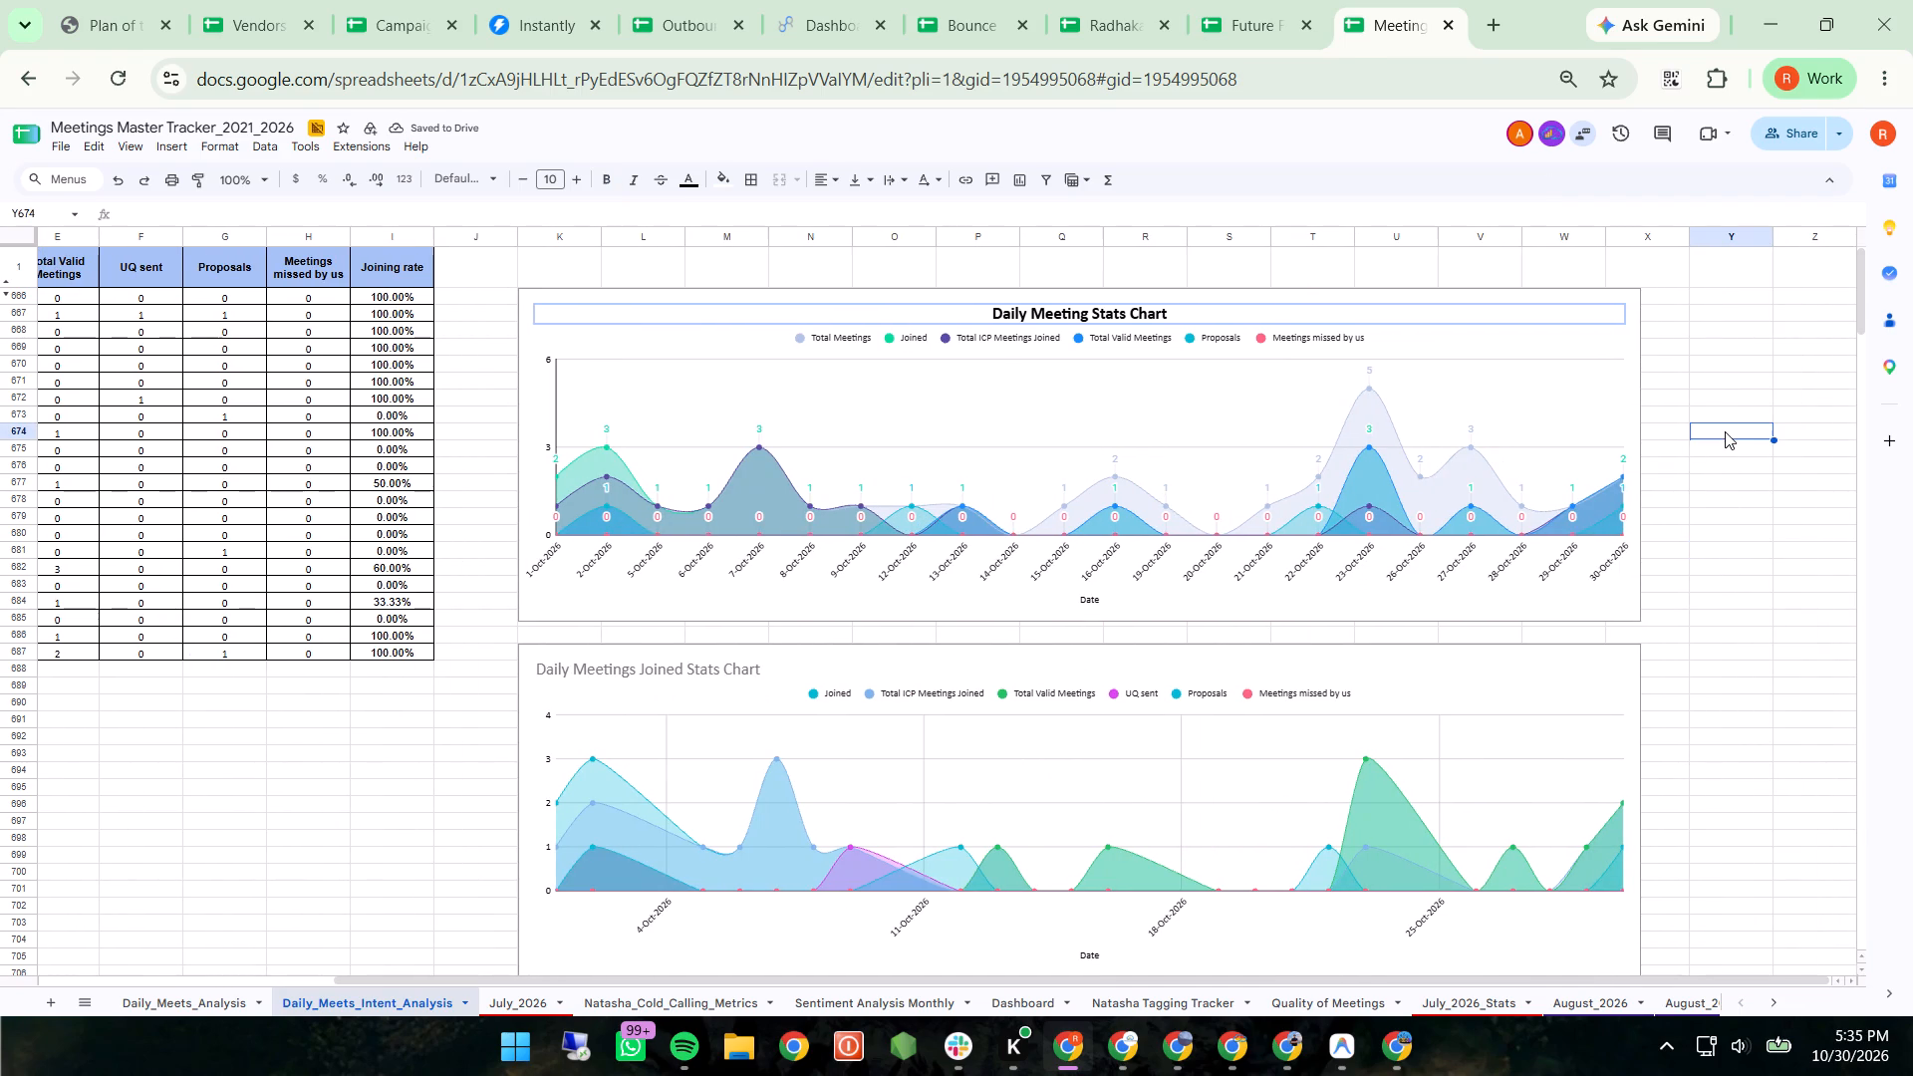
pyautogui.click(1754, 645)
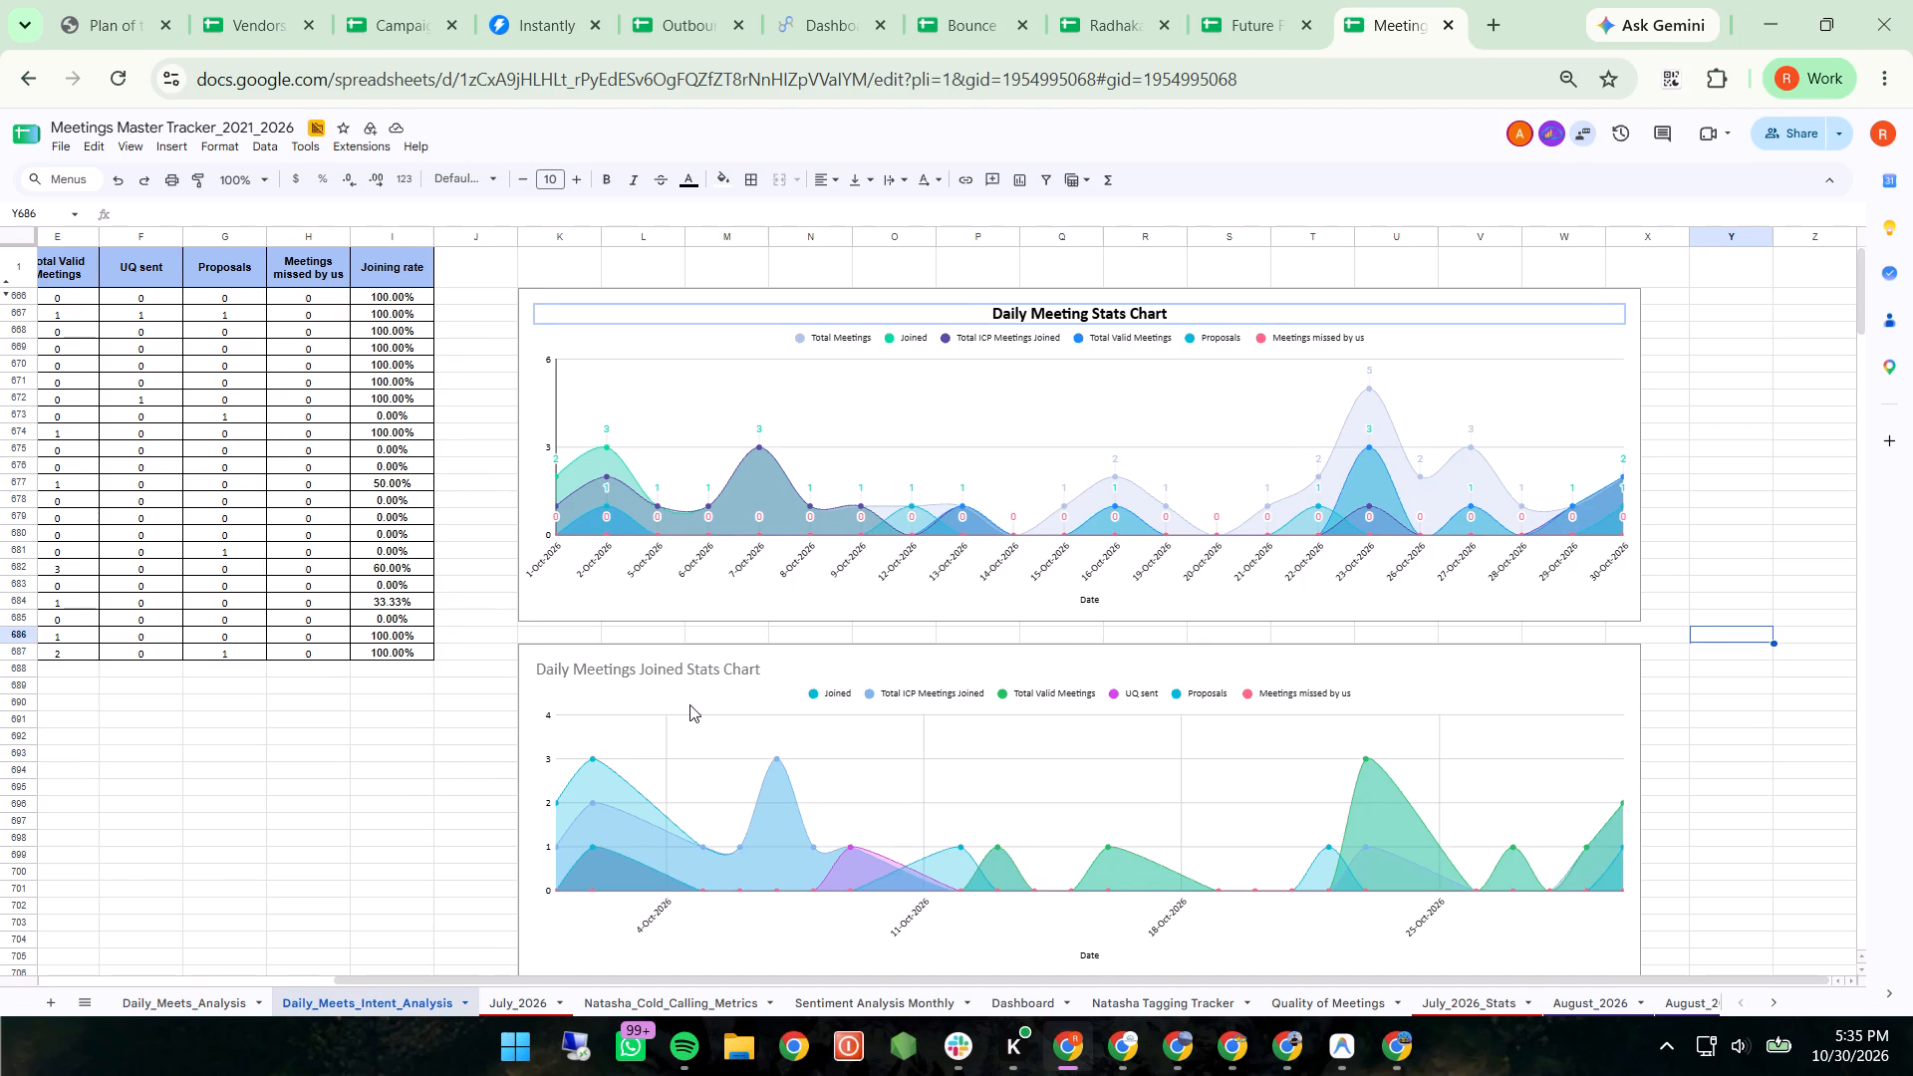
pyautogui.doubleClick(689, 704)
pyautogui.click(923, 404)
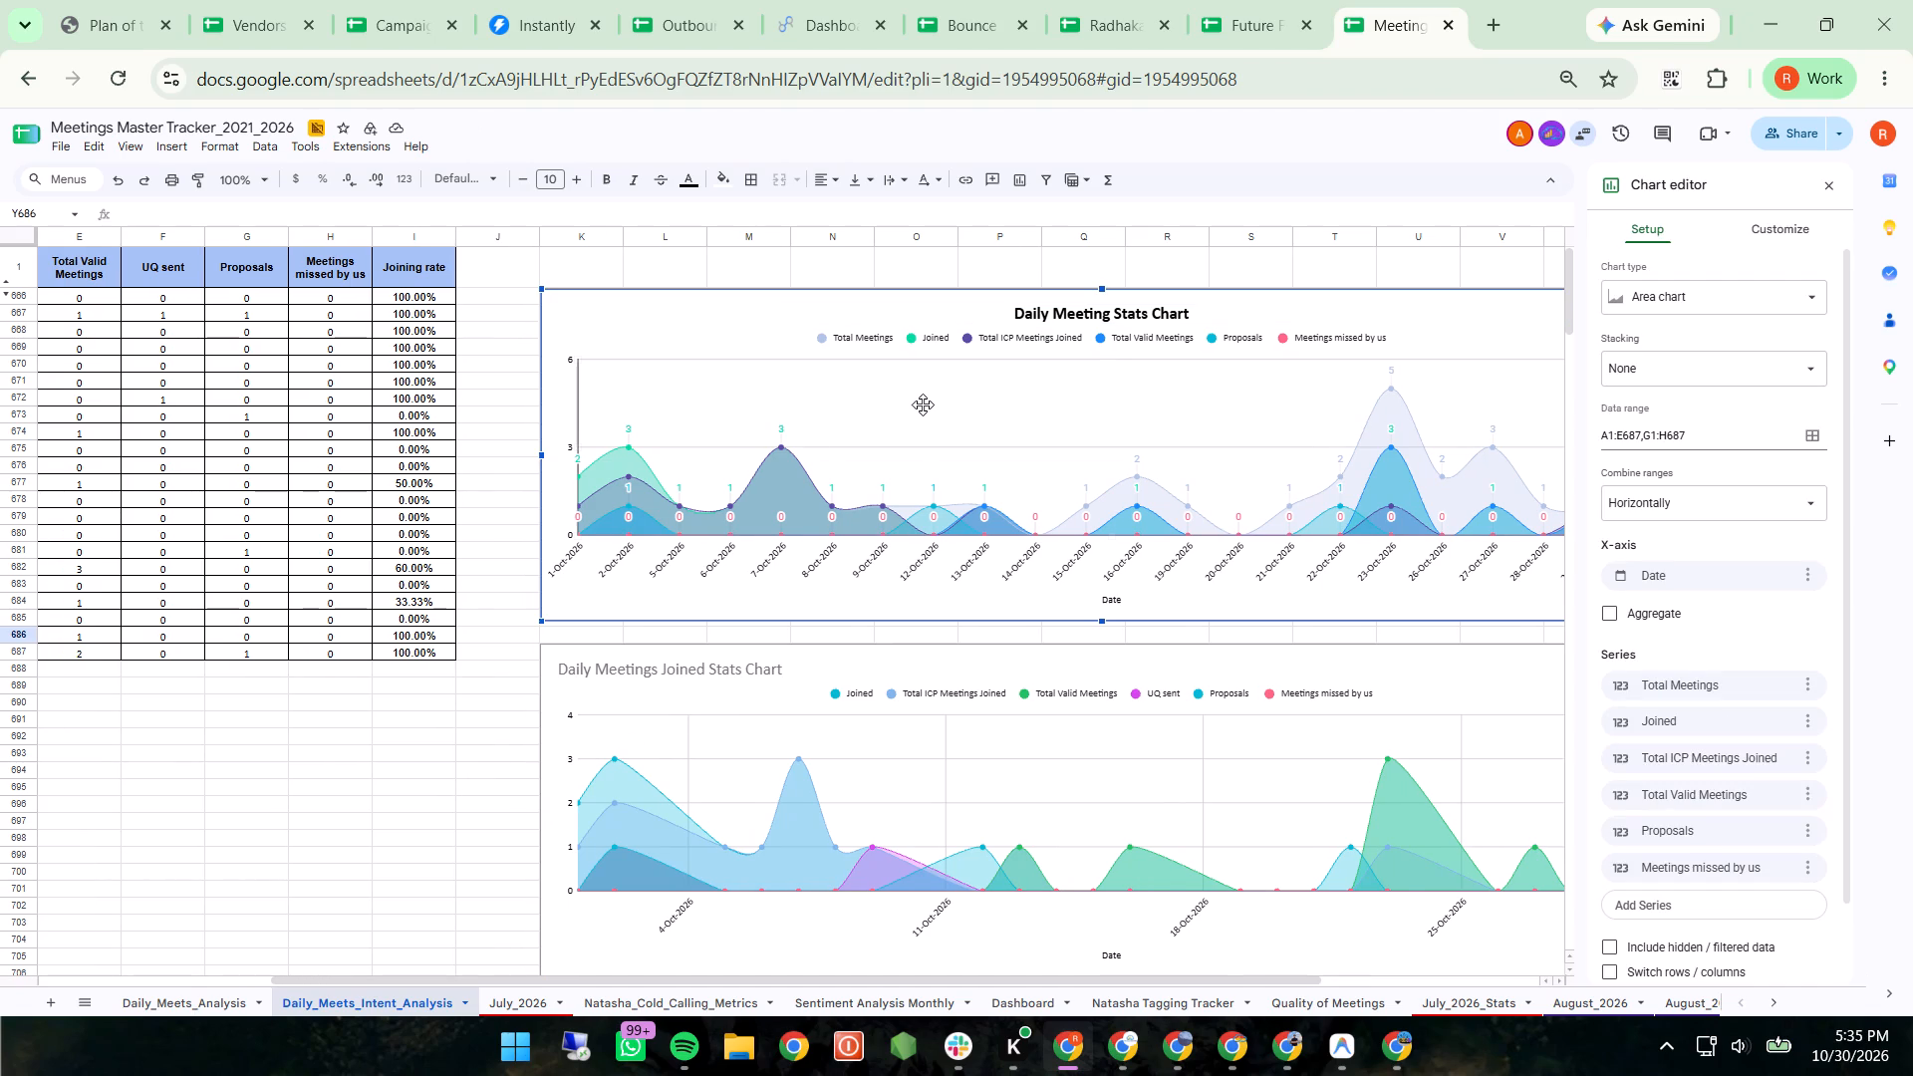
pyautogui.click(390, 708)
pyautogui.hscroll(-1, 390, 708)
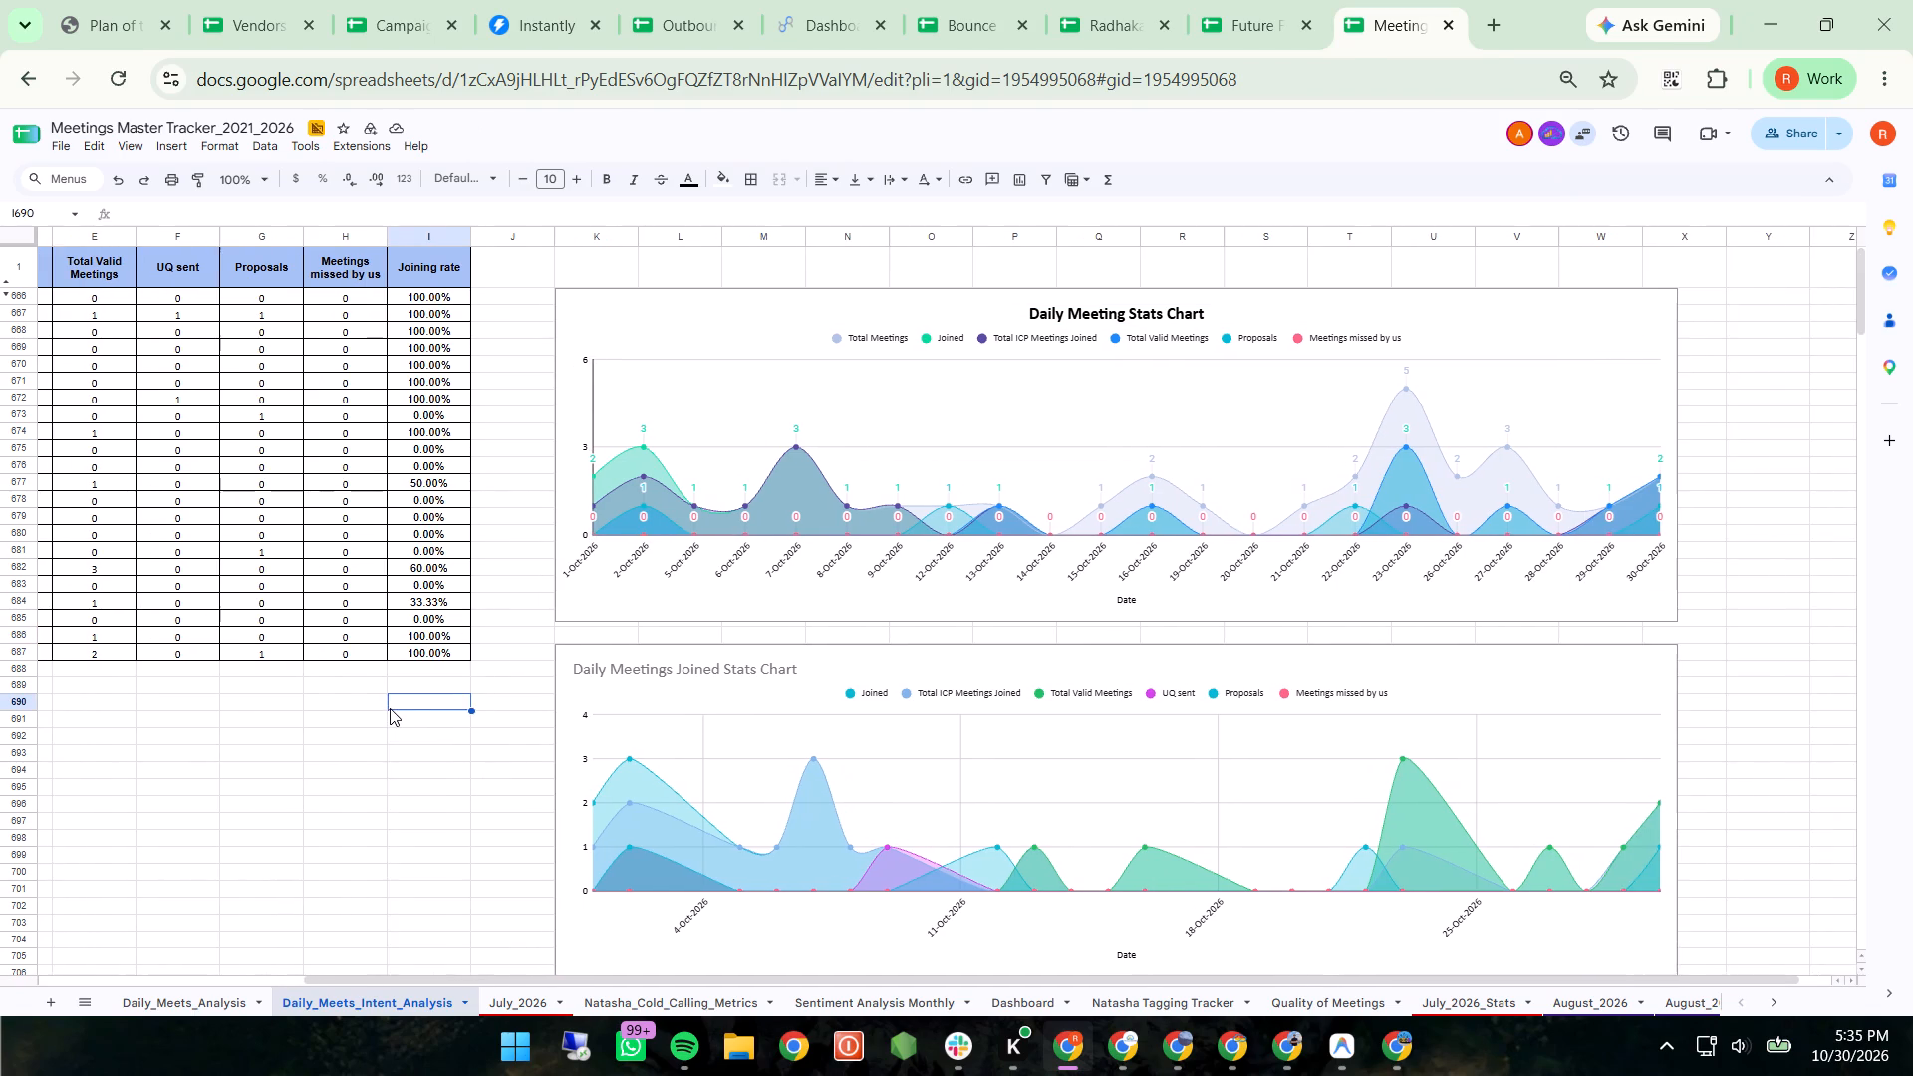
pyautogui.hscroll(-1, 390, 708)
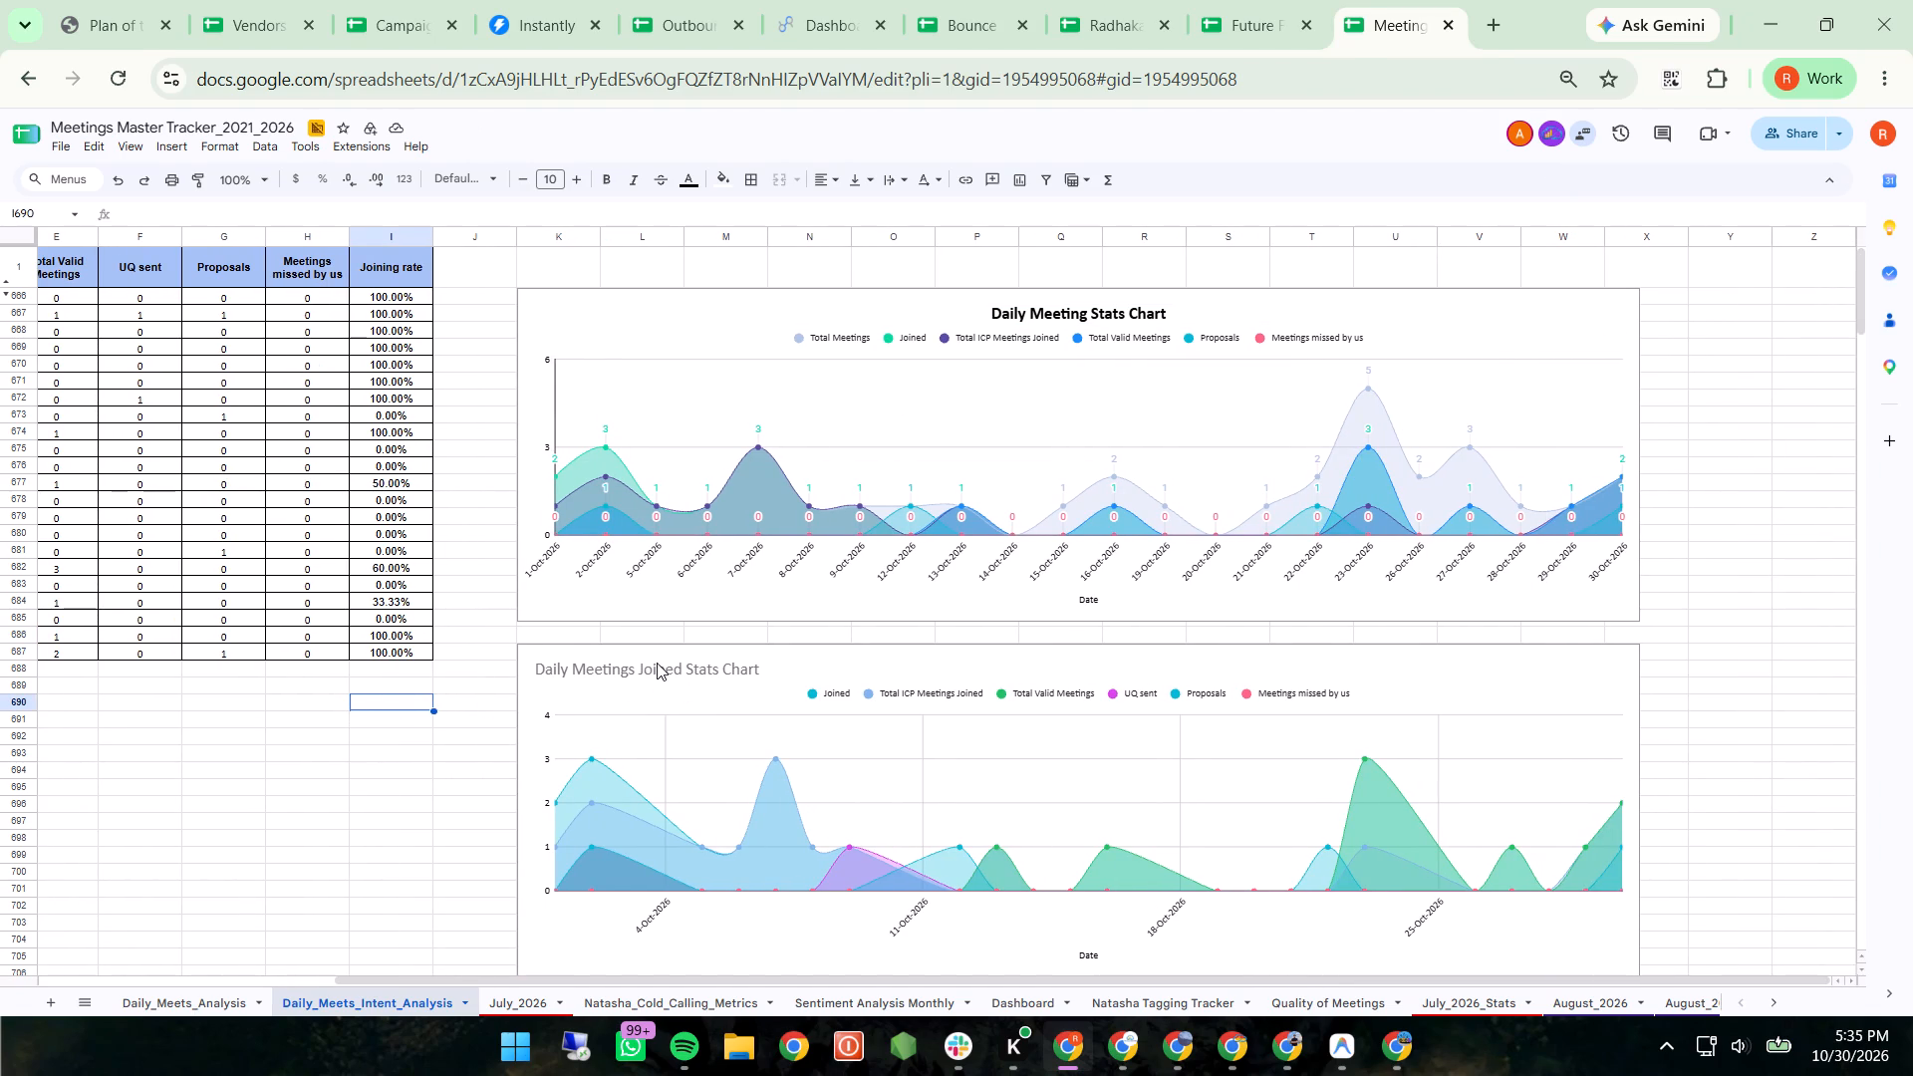
# Open the Daily Meetings Joined Stats Chart for editing and treat its column A labels as text.
pyautogui.scroll(-1, 657, 664)
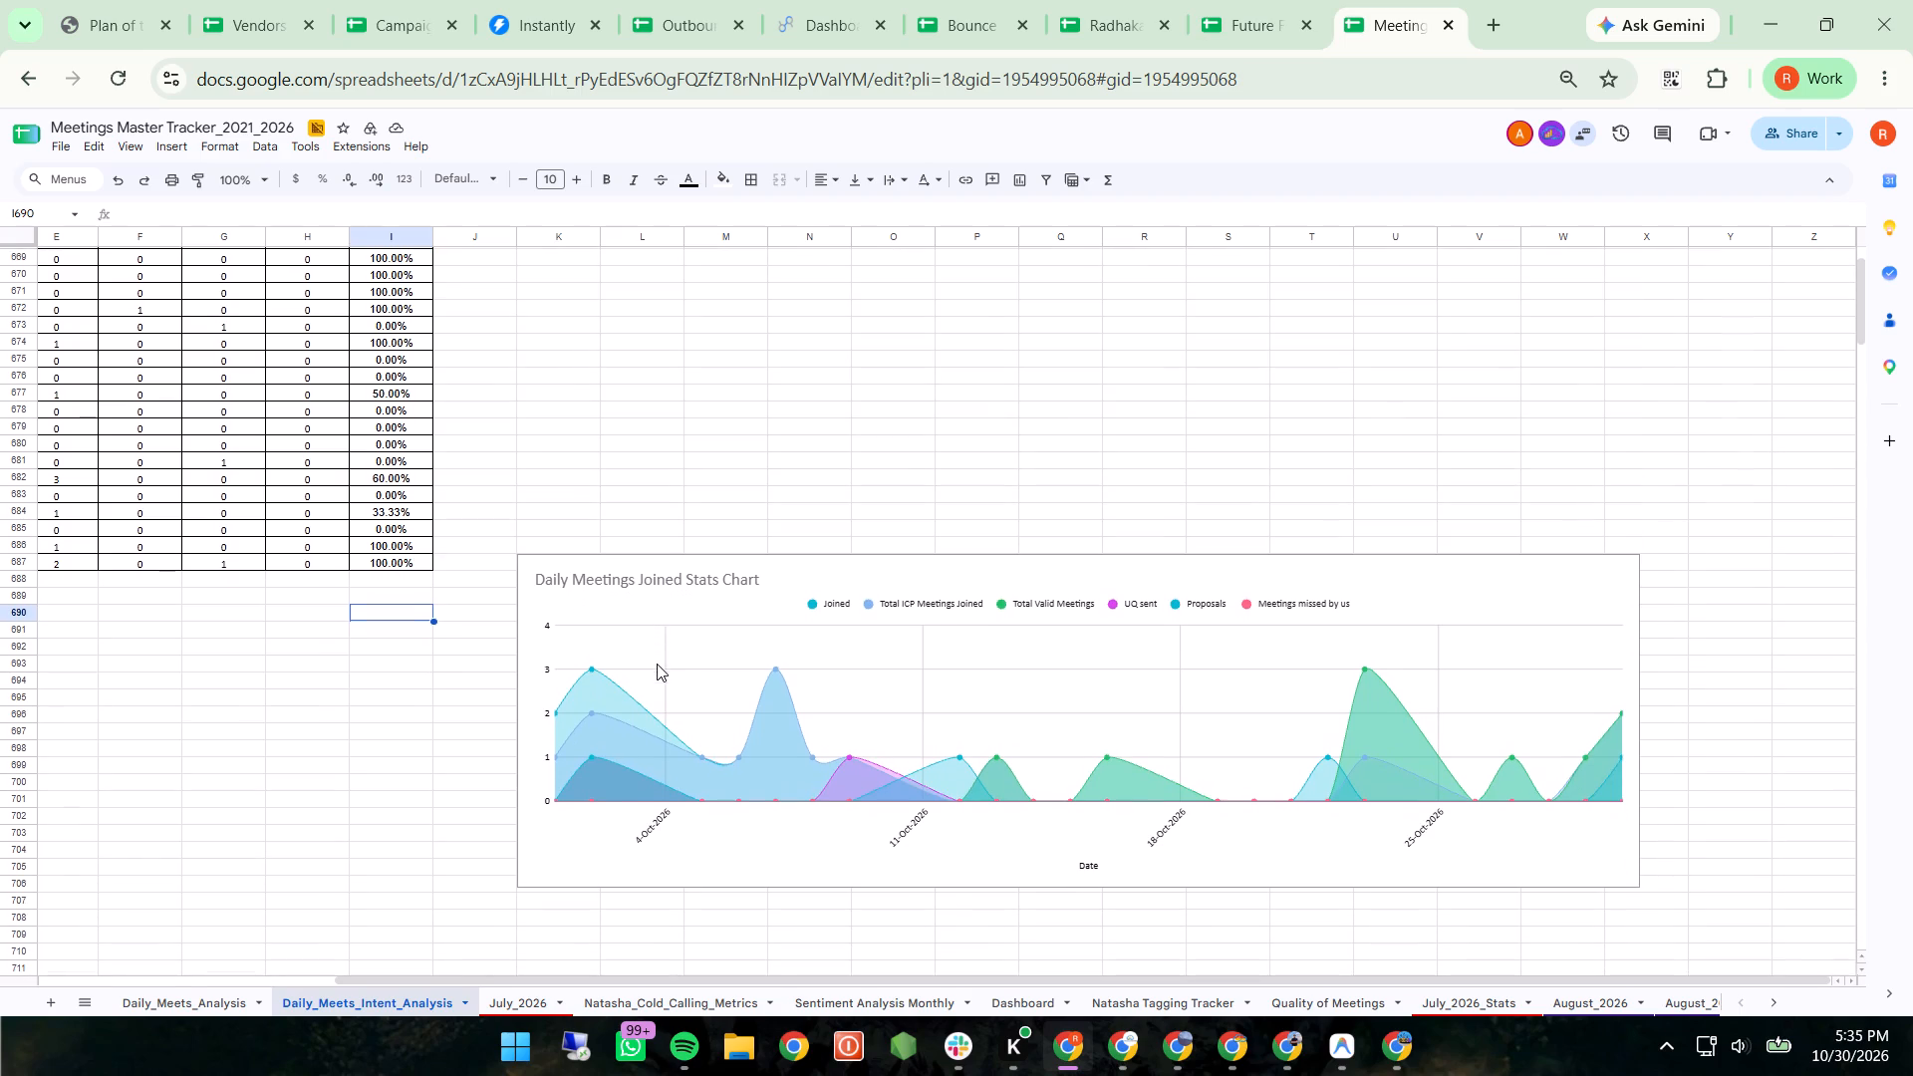
pyautogui.scroll(-1, 657, 664)
pyautogui.doubleClick(650, 806)
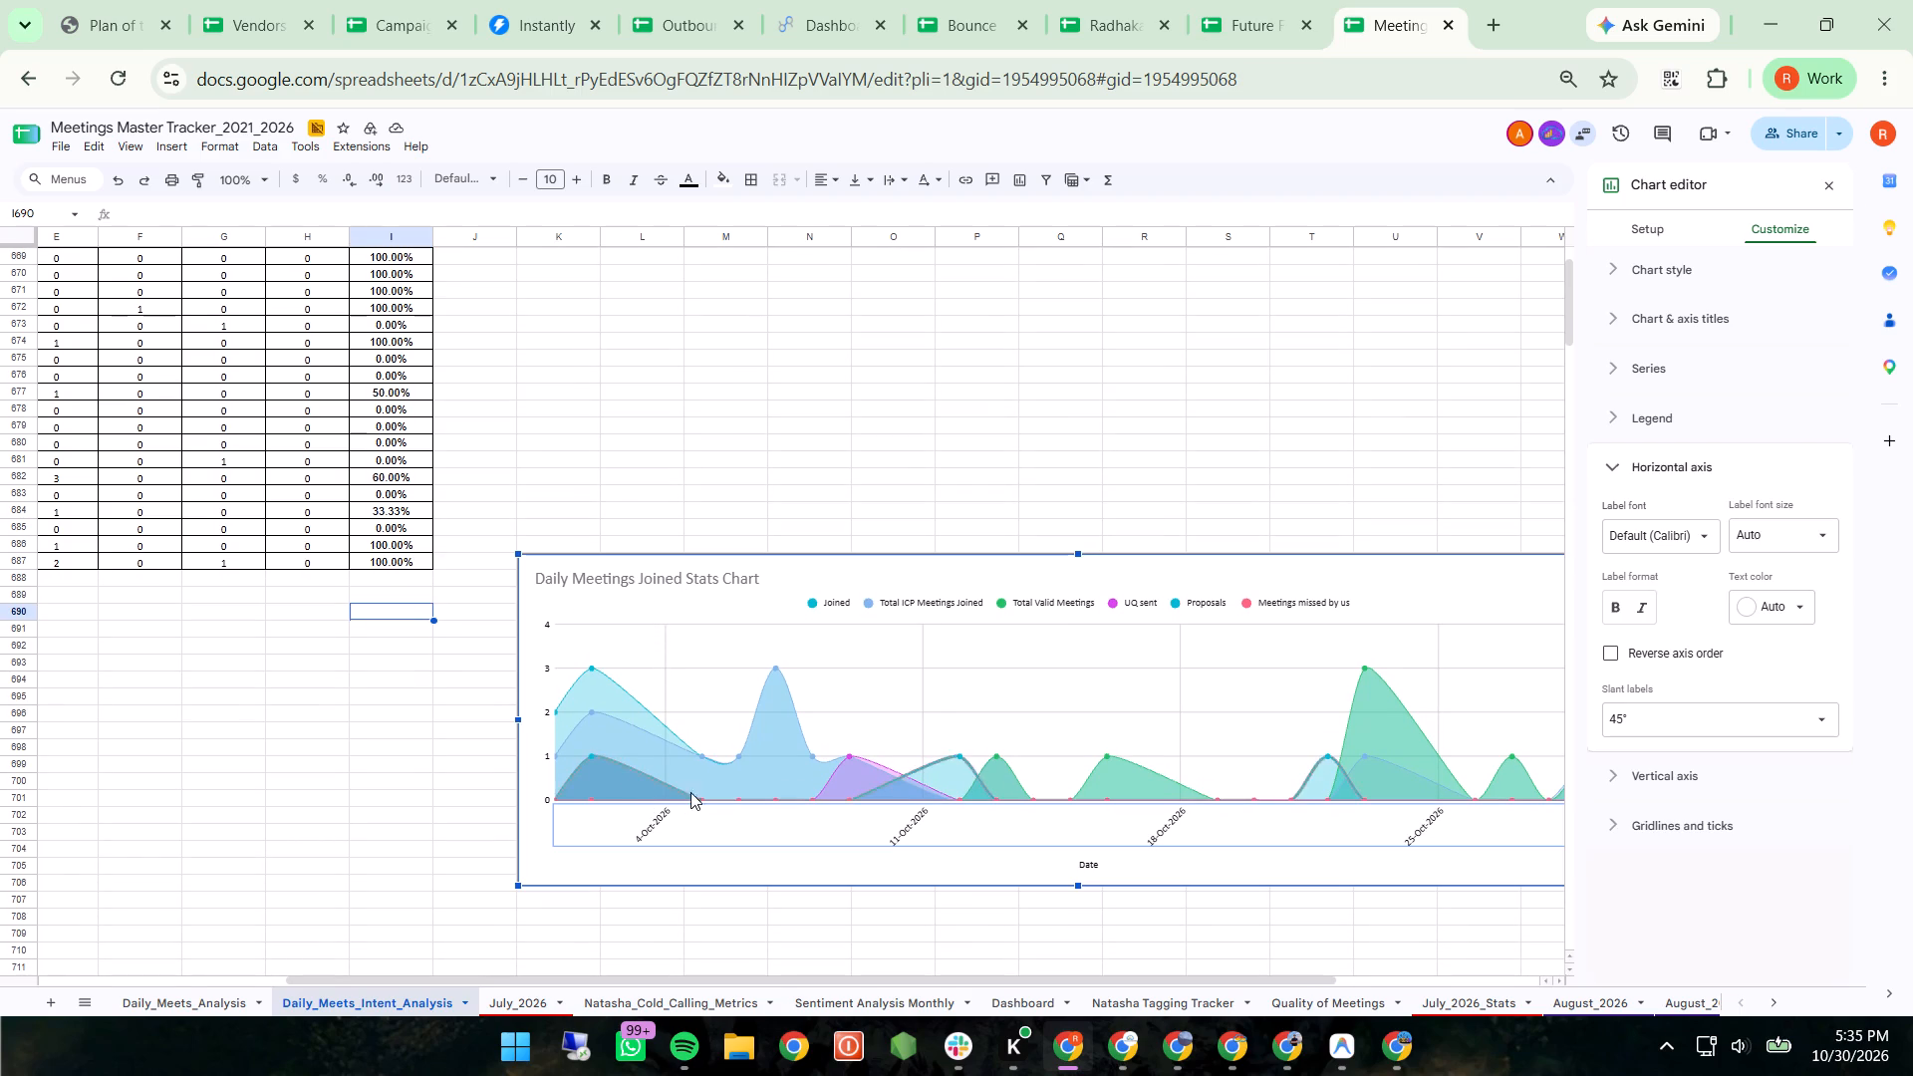
pyautogui.click(551, 628)
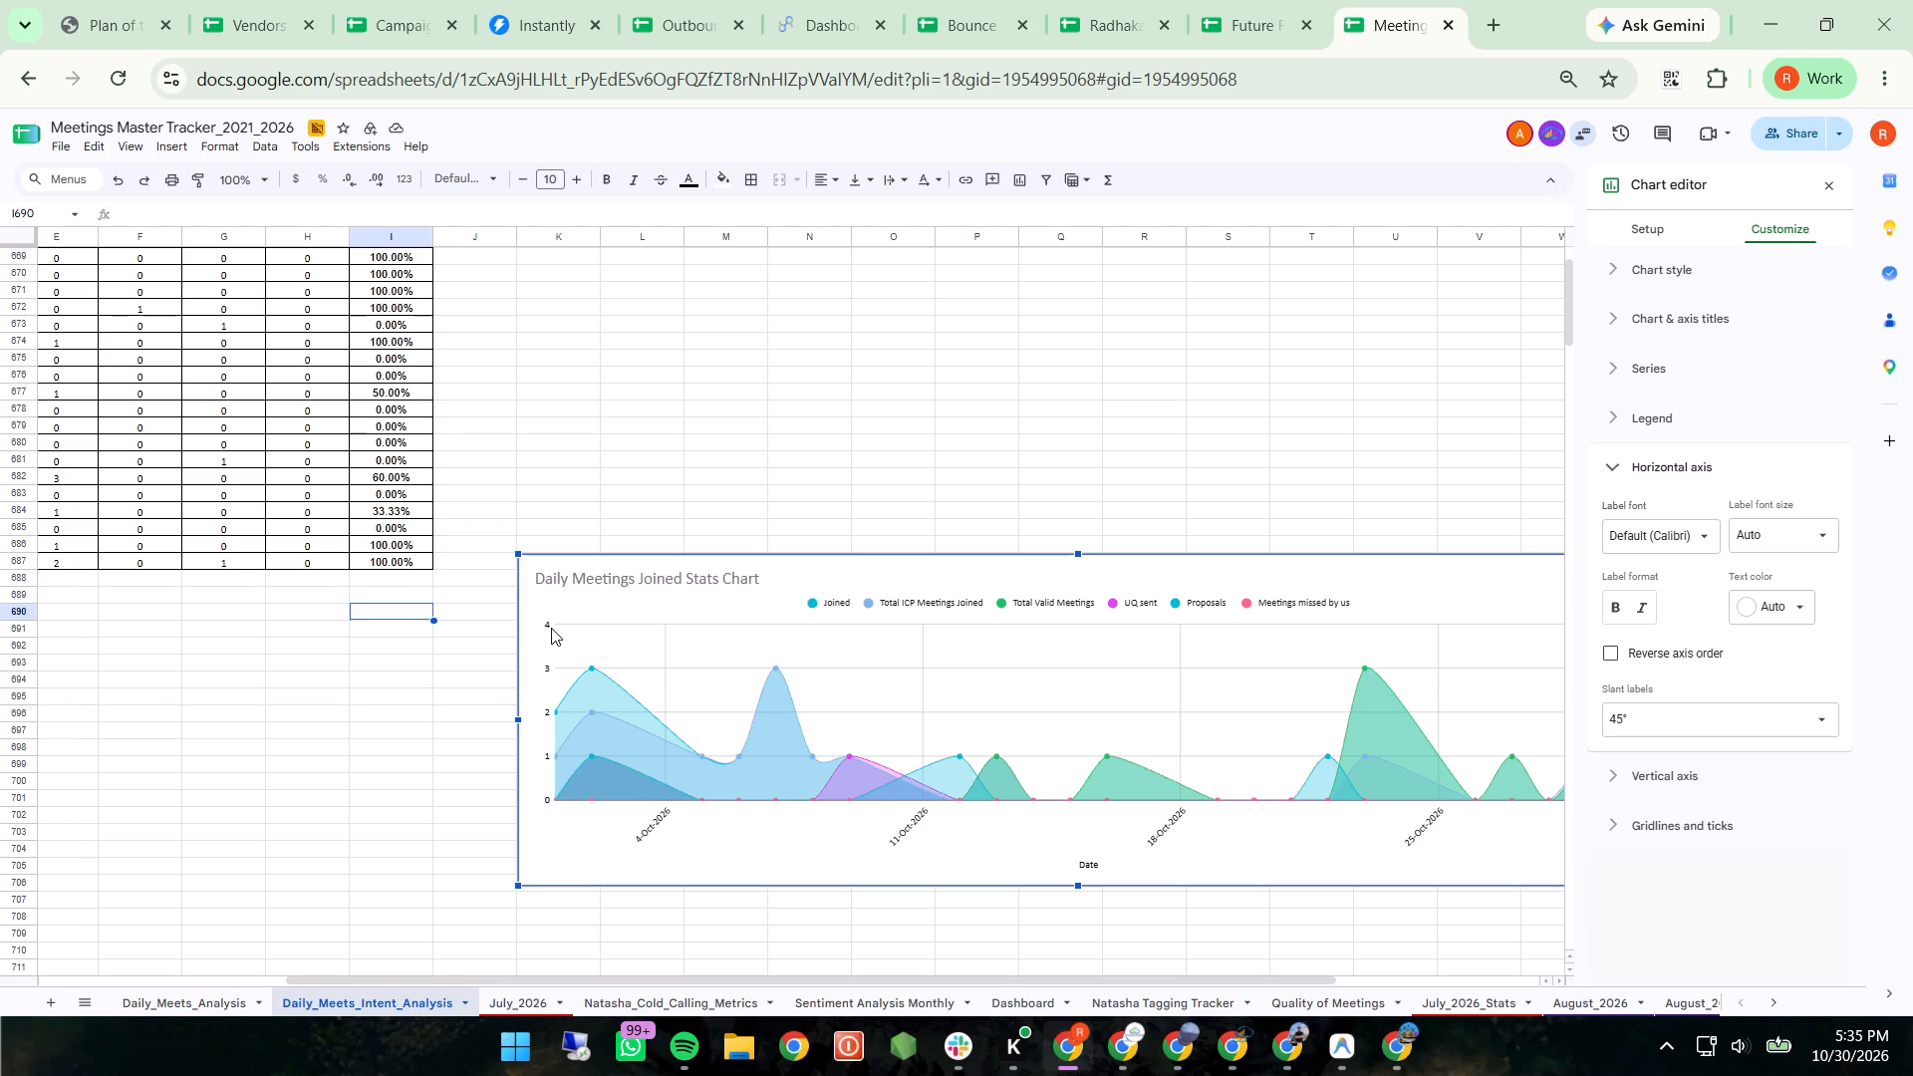
pyautogui.click(551, 628)
pyautogui.doubleClick(550, 669)
pyautogui.click(1642, 232)
pyautogui.scroll(-1, 1711, 892)
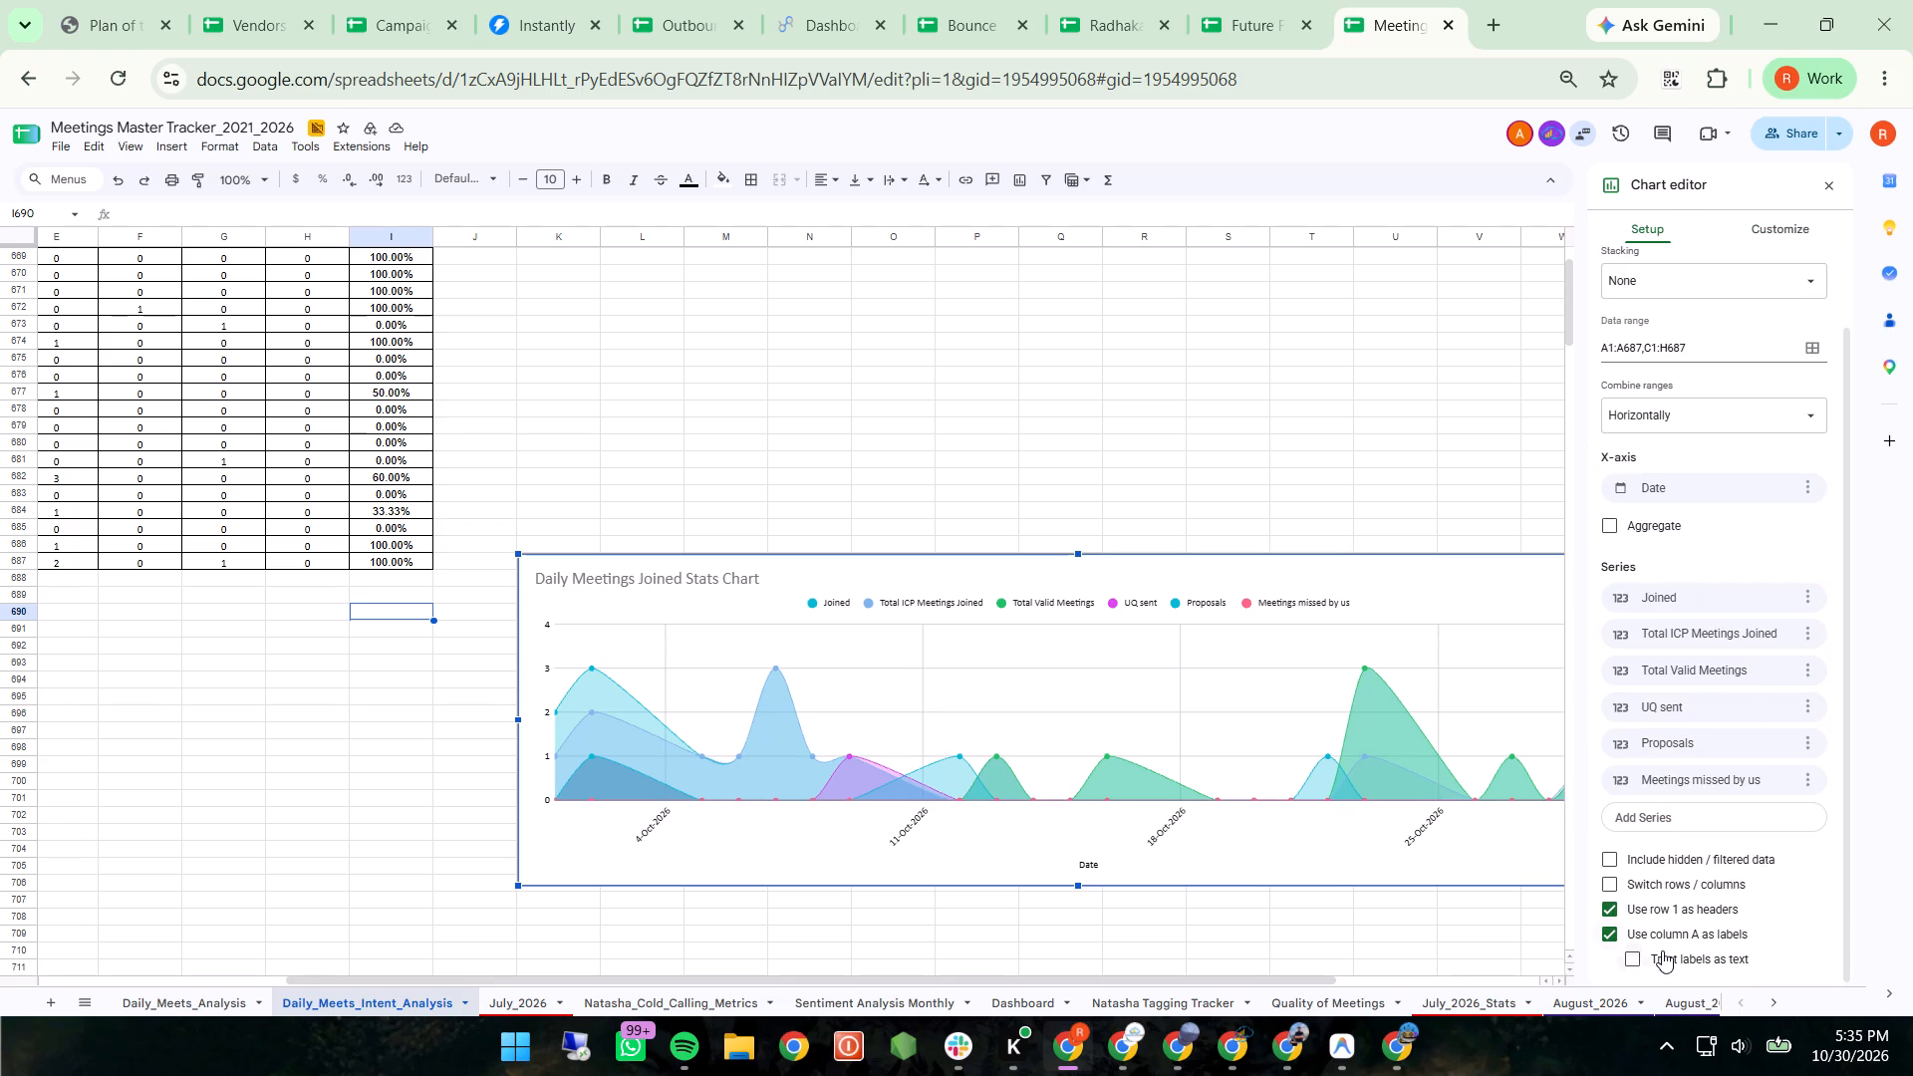
pyautogui.click(1634, 963)
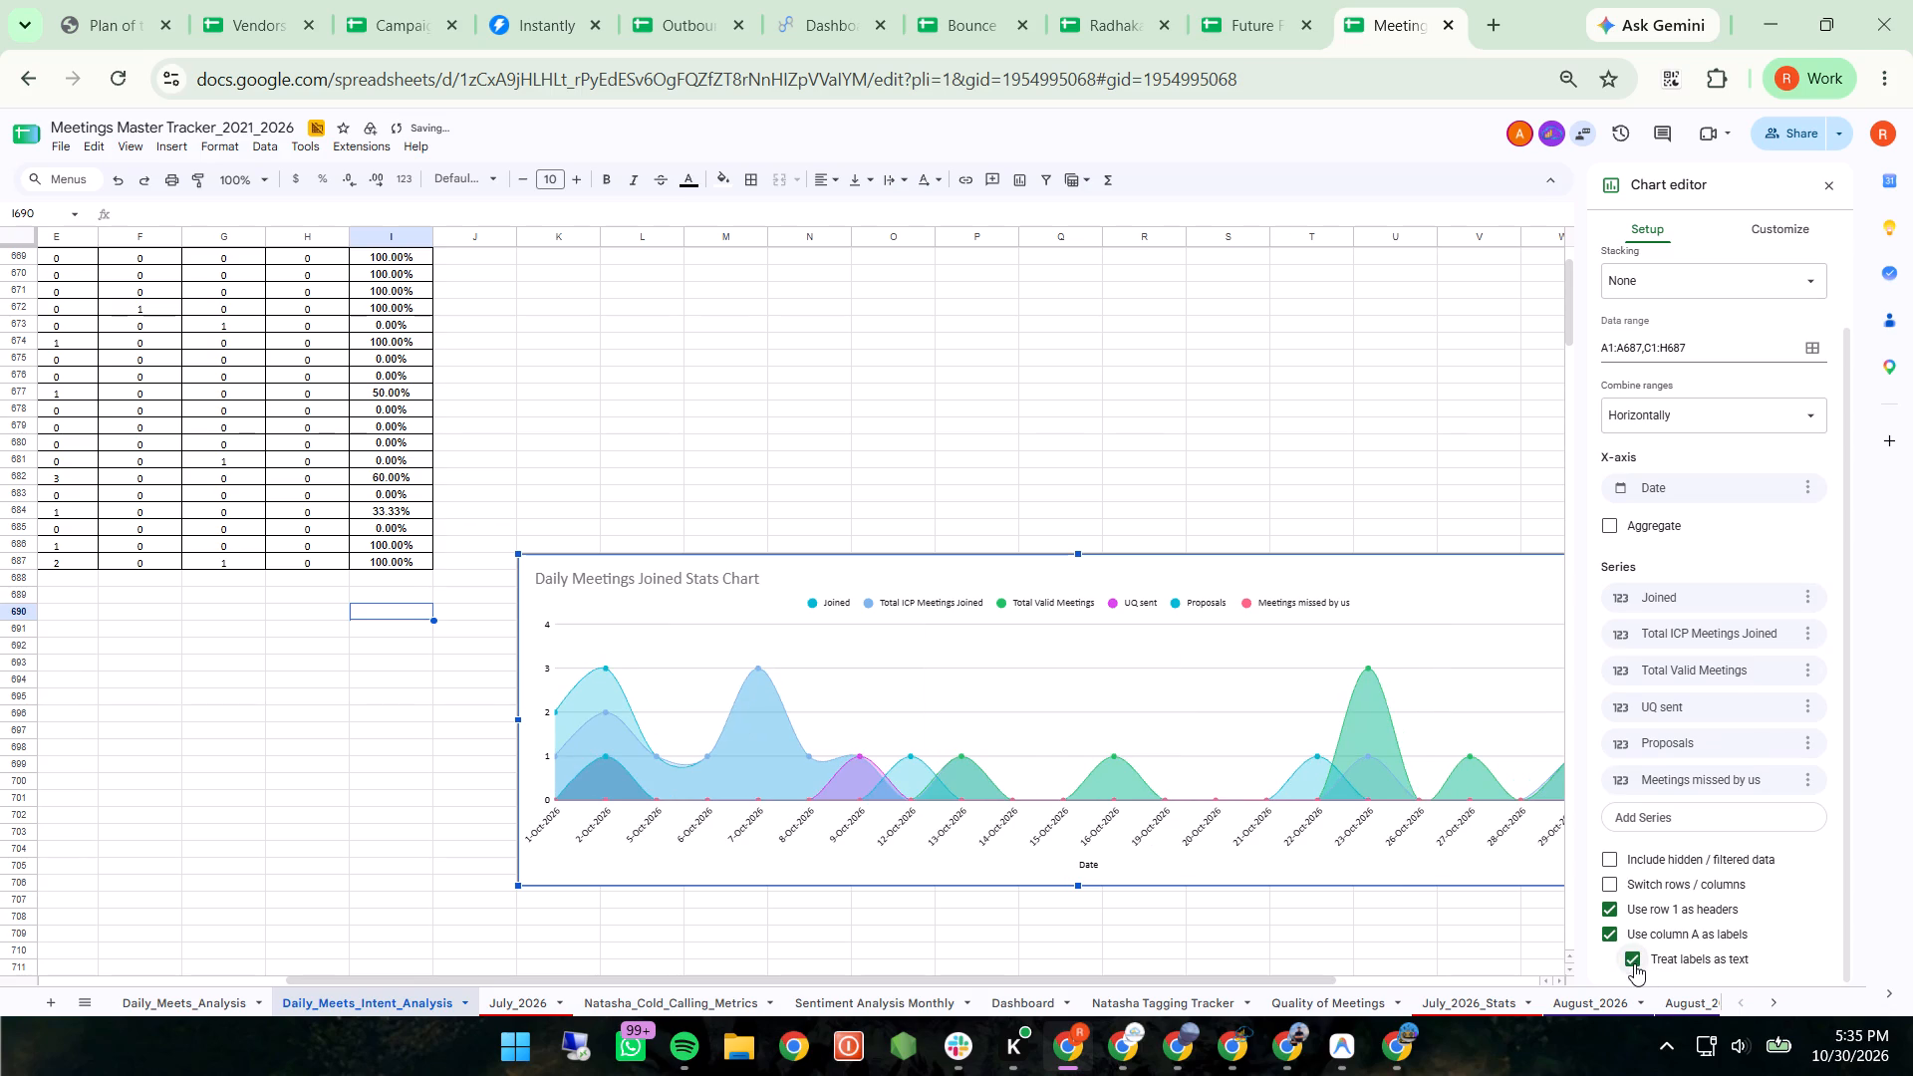
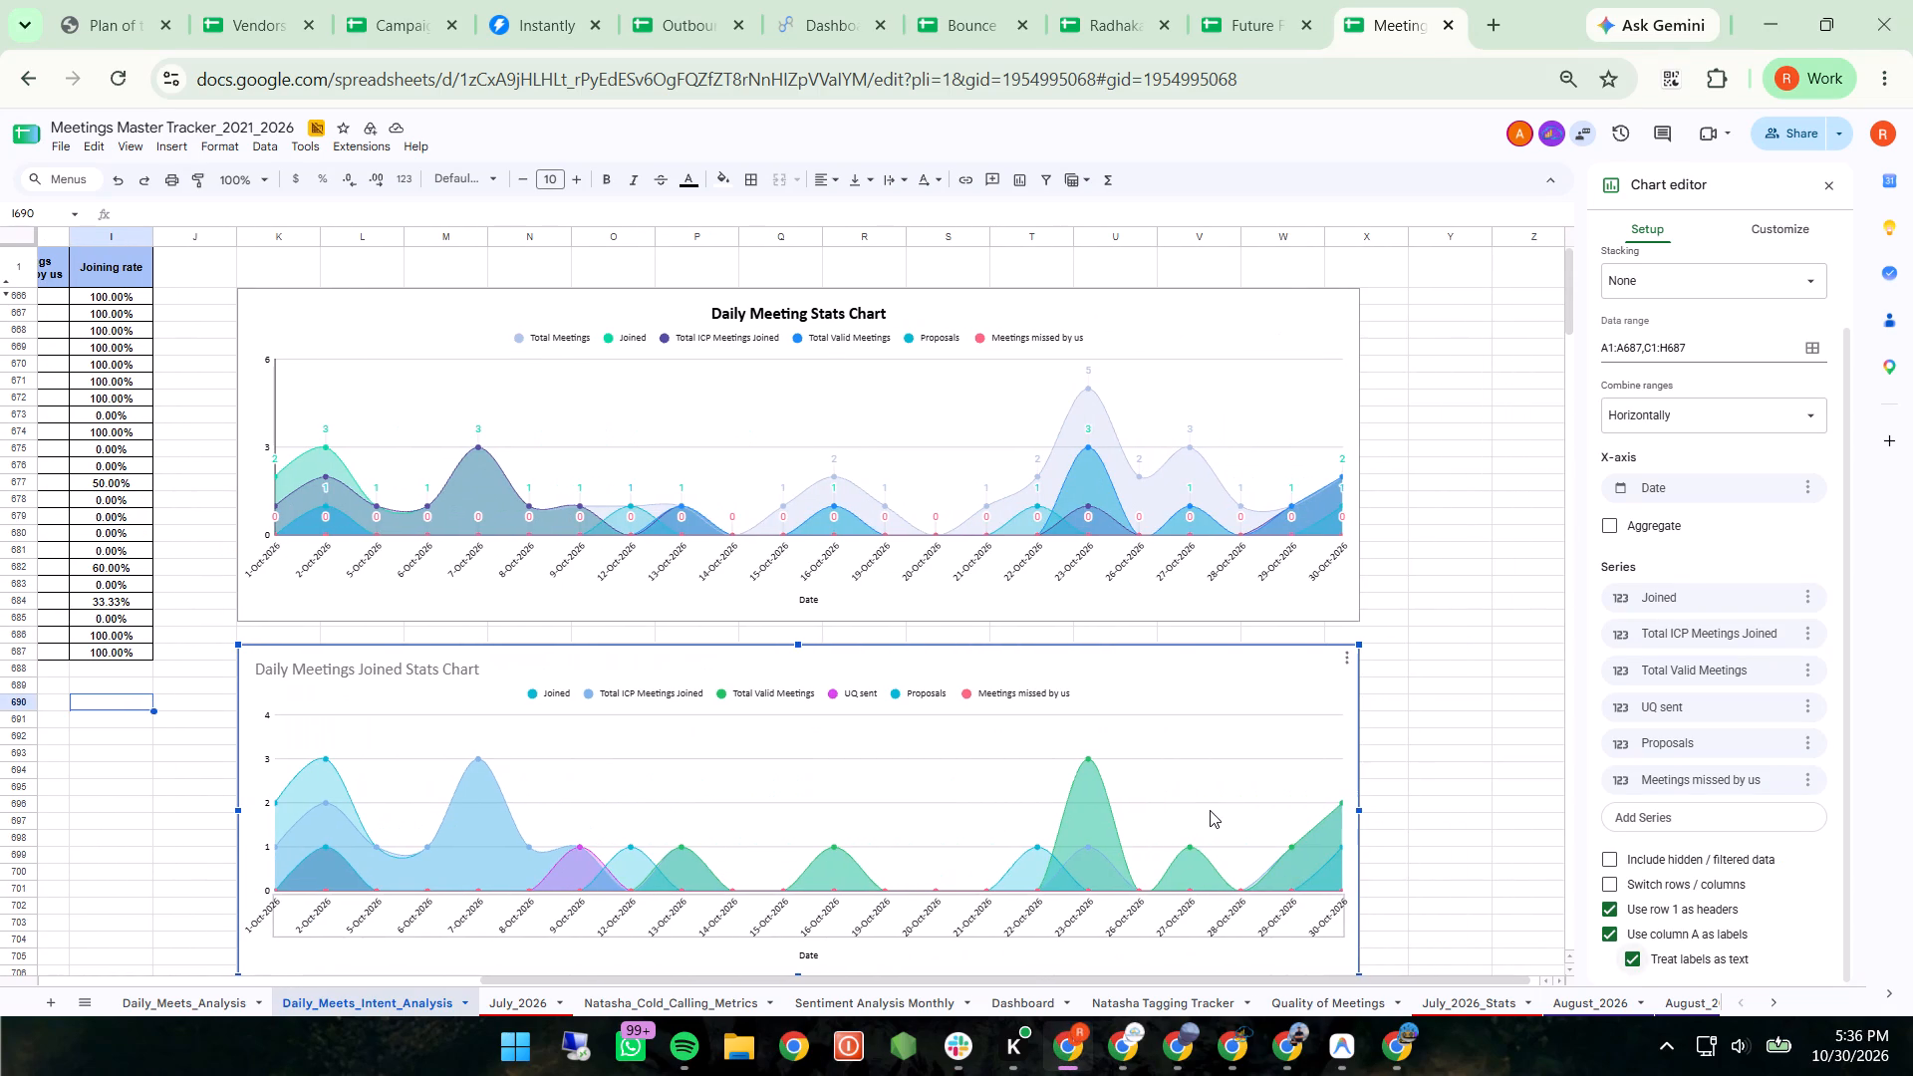
# Show the vertical axis line of the Daily Meetings Joined Stats Chart and set its major gridline step to 2.
pyautogui.click(257, 715)
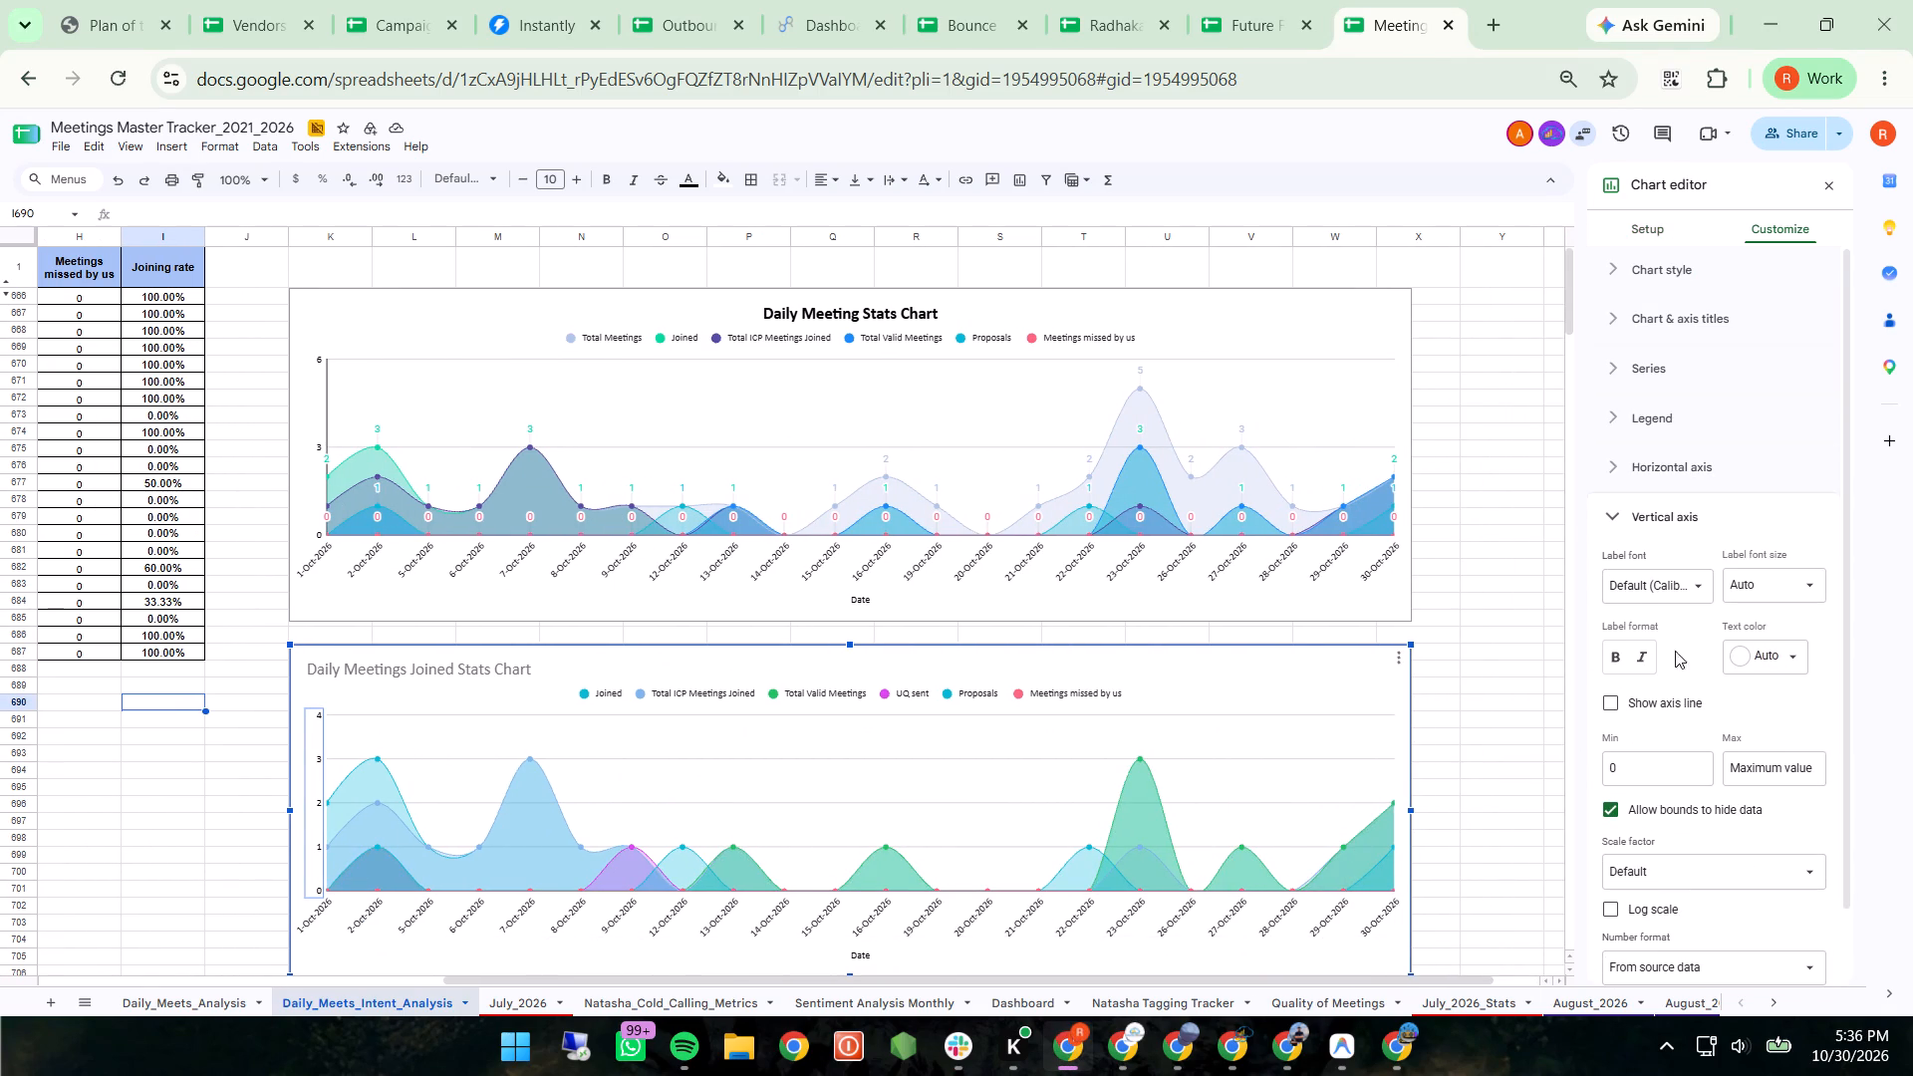
pyautogui.scroll(-1, 1651, 695)
pyautogui.click(320, 755)
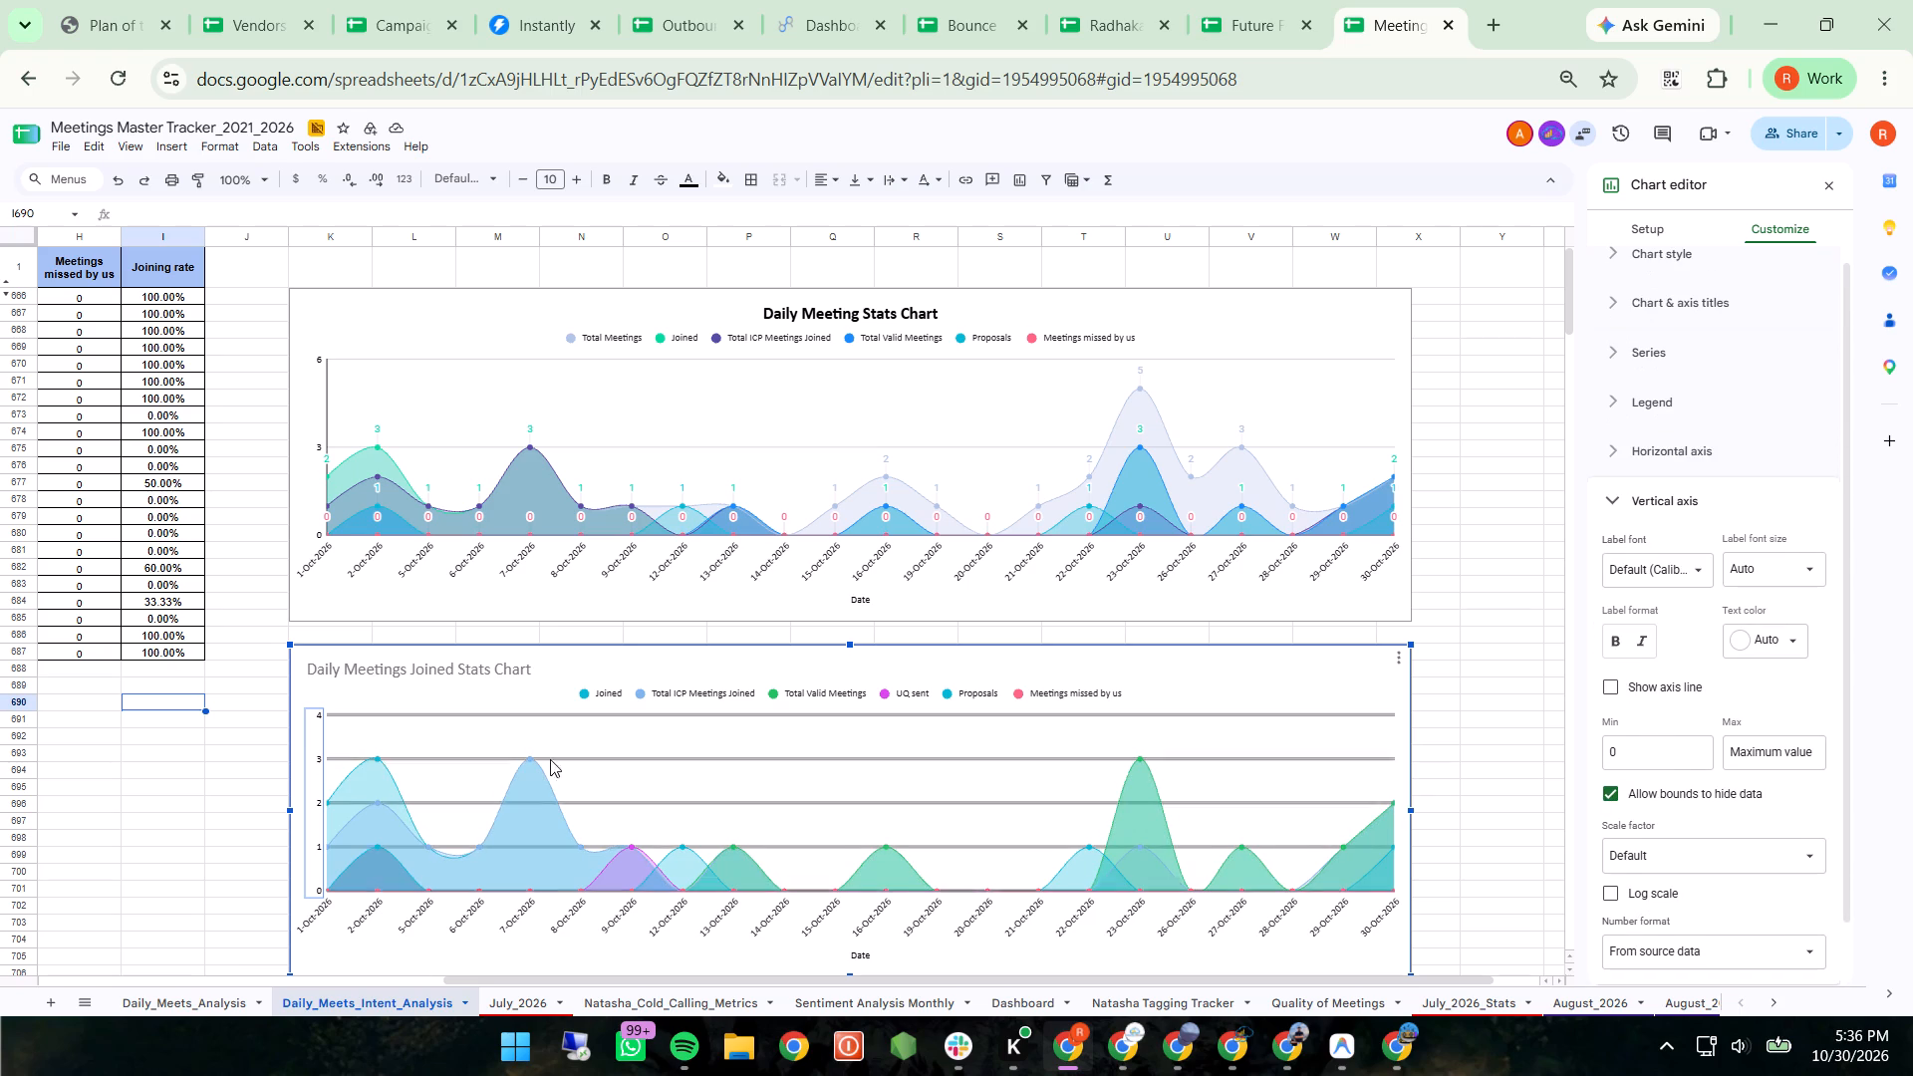
pyautogui.click(1612, 689)
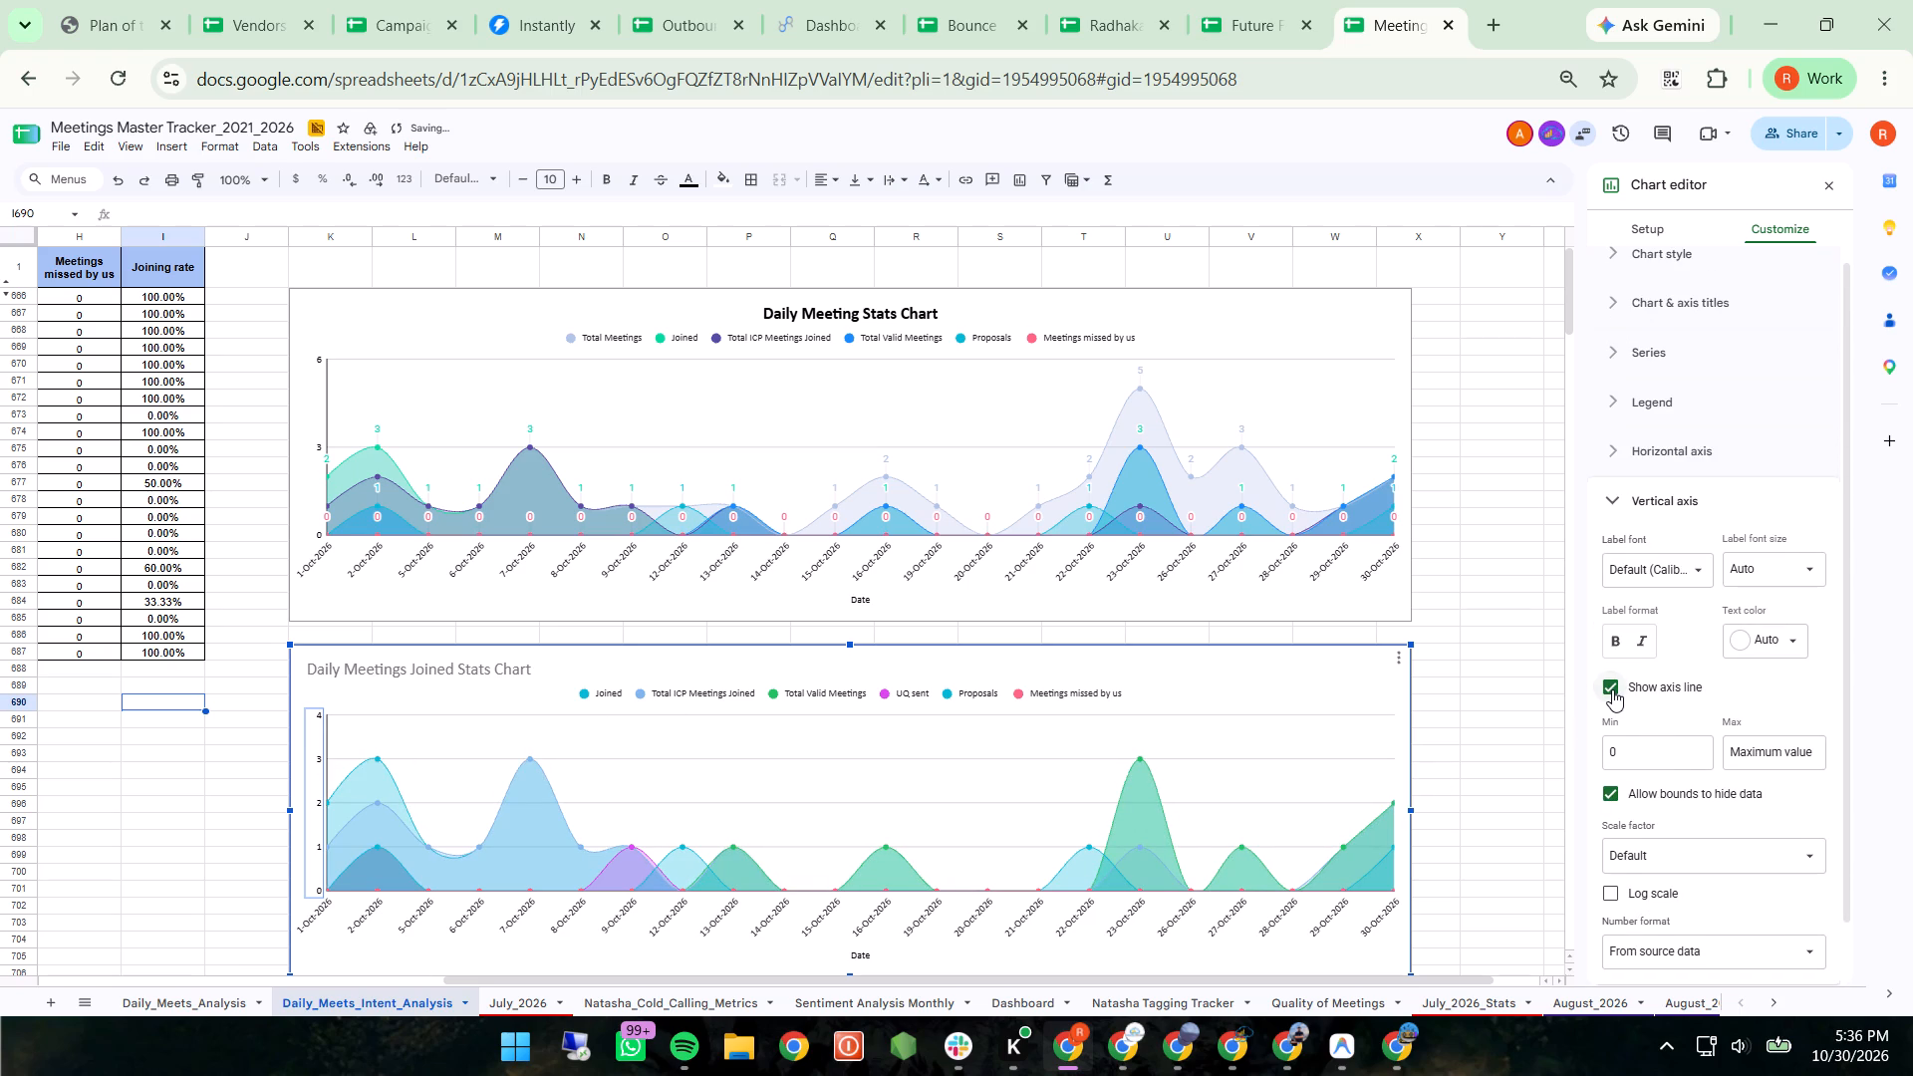
pyautogui.scroll(-3, 1785, 827)
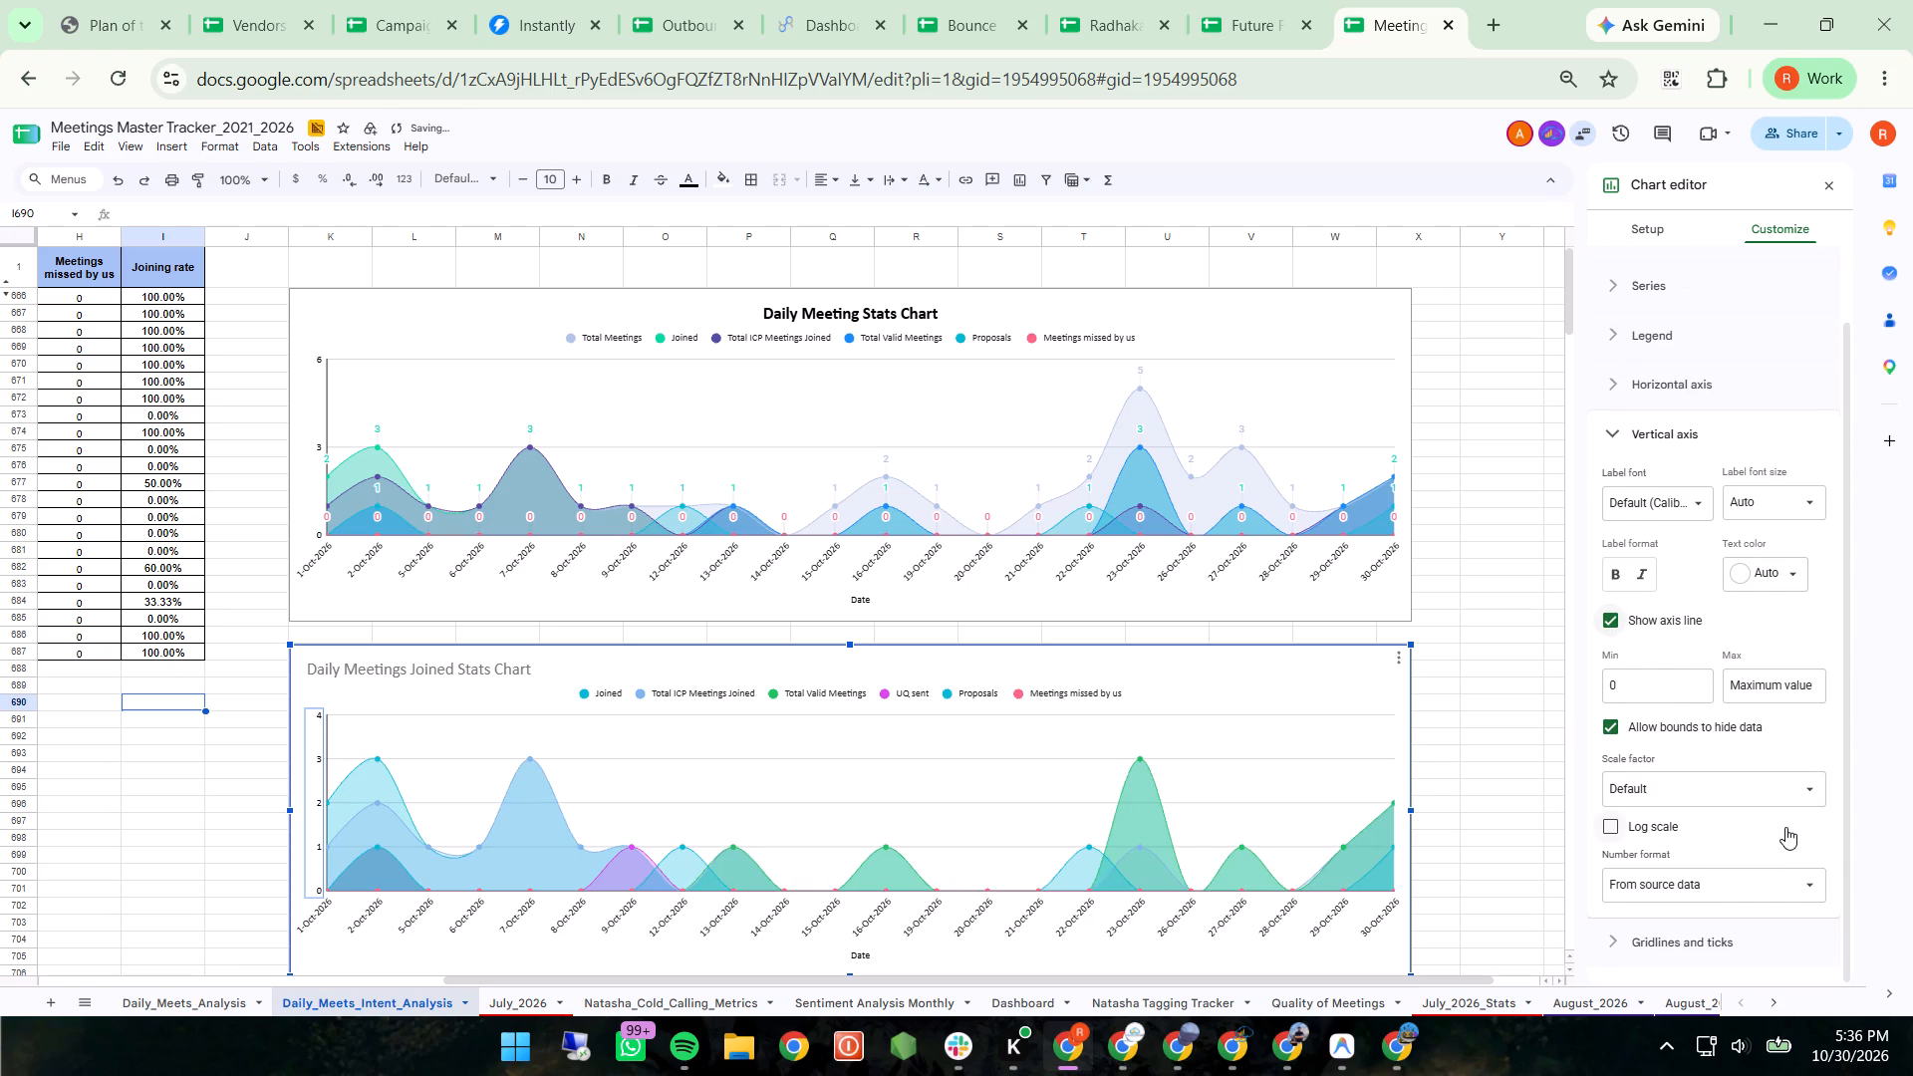
pyautogui.click(1772, 941)
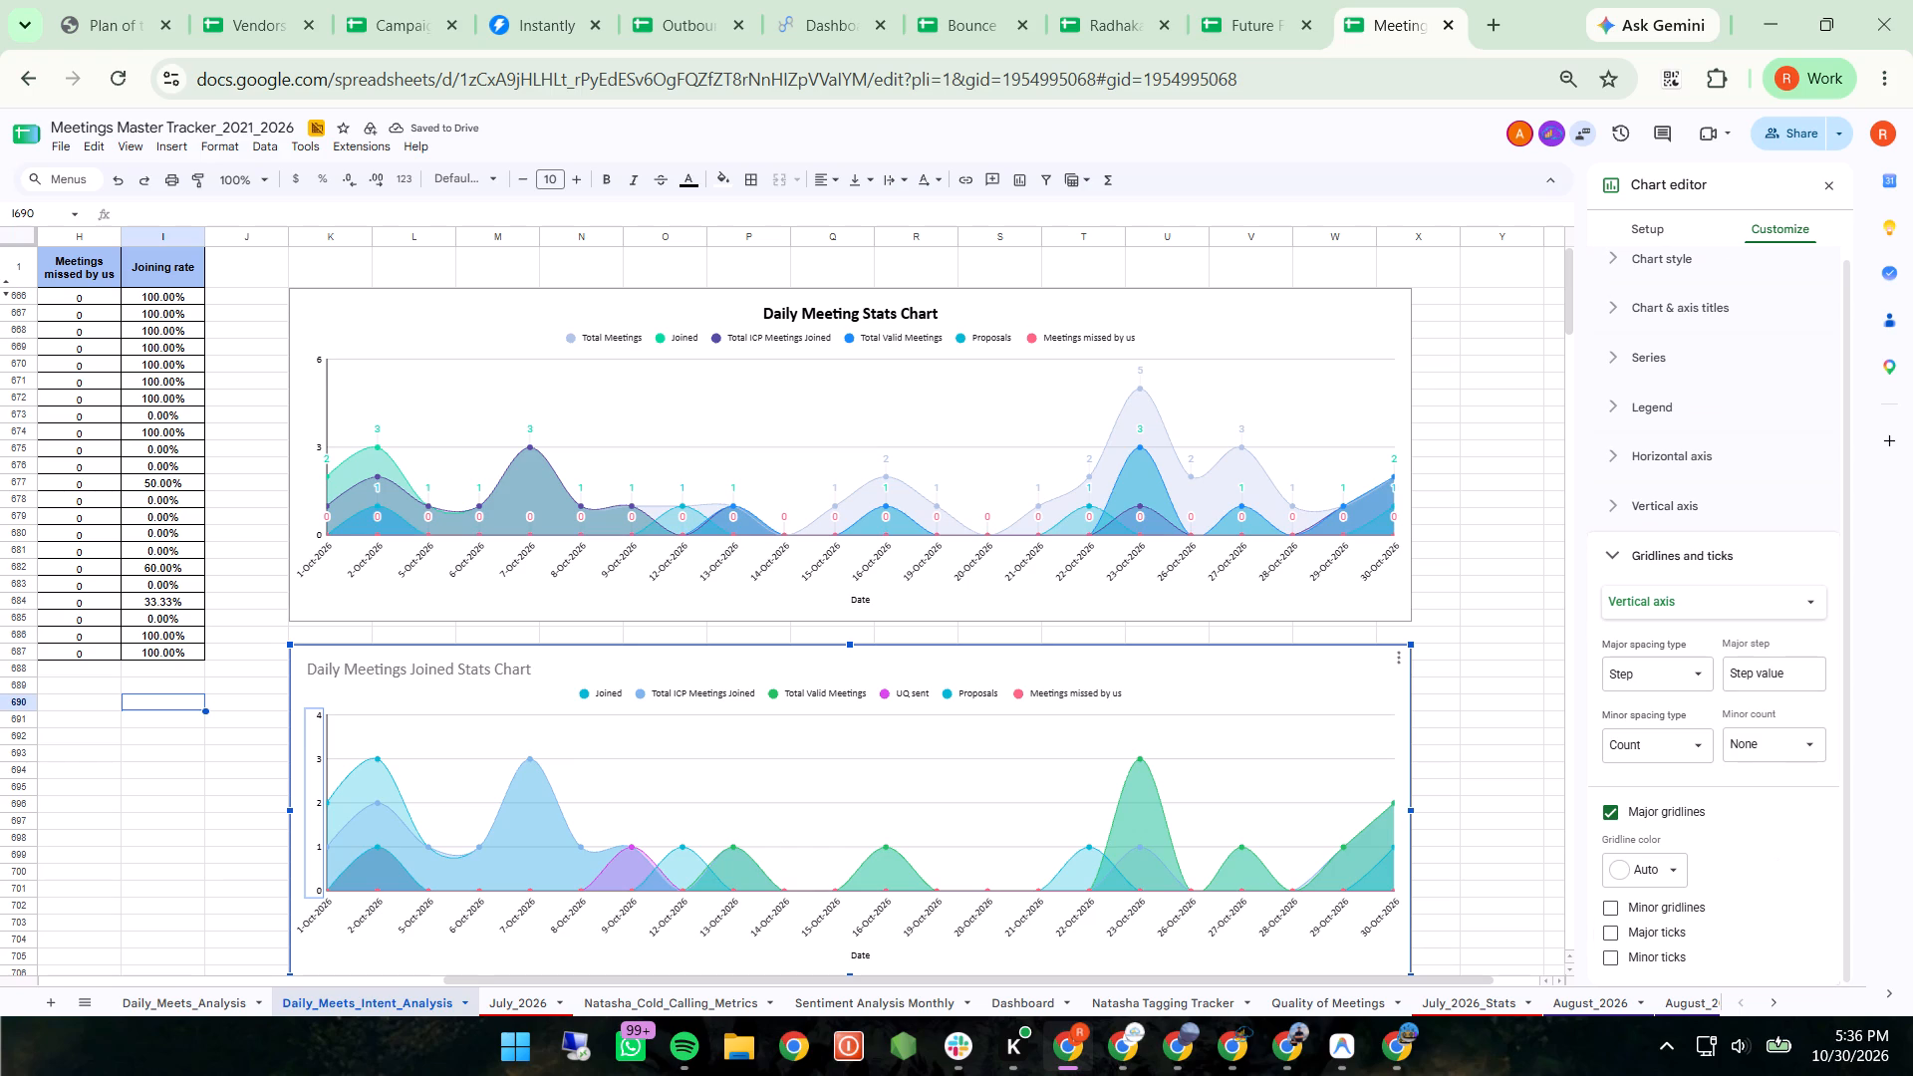
pyautogui.click(1776, 672)
pyautogui.press('2')
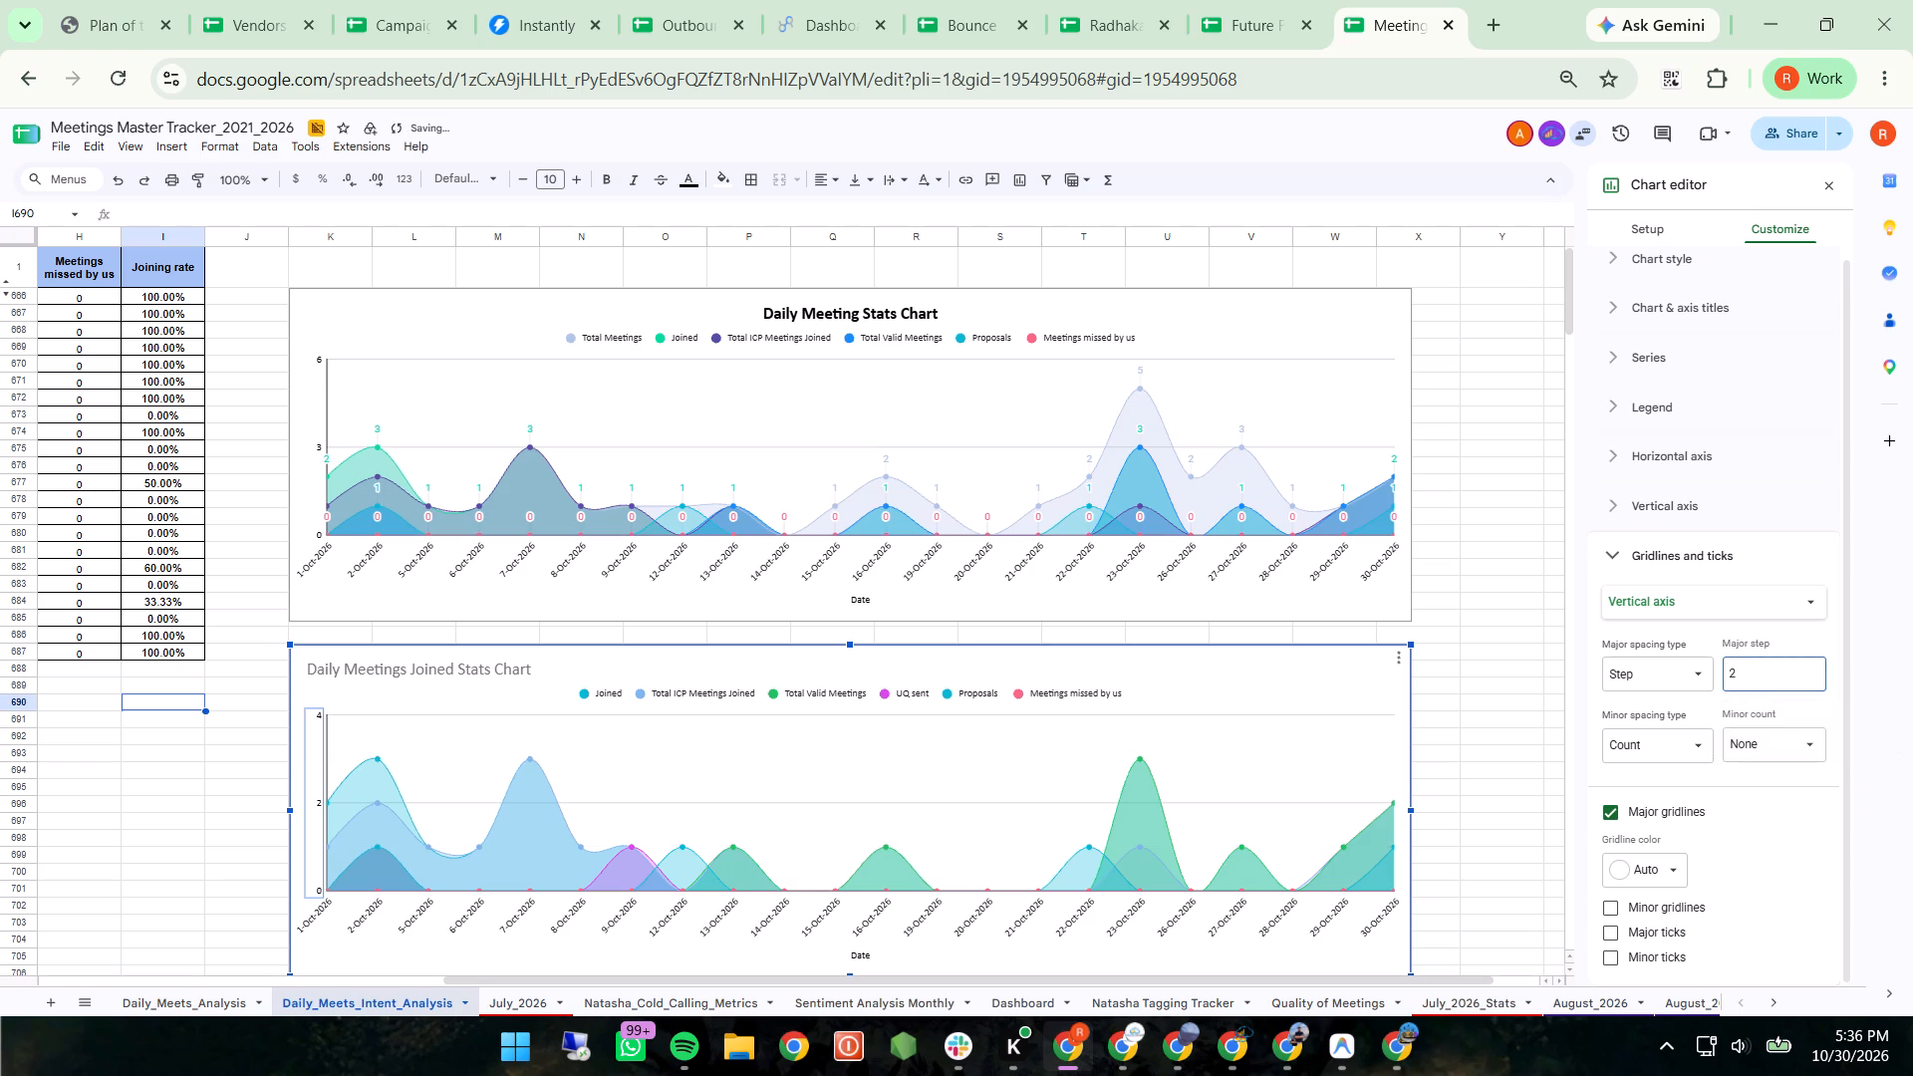
# Add data labels to the Joined, Total ICP Meetings Joined and UQ sent series of the Daily Meetings Joined Stats Chart.
pyautogui.click(381, 758)
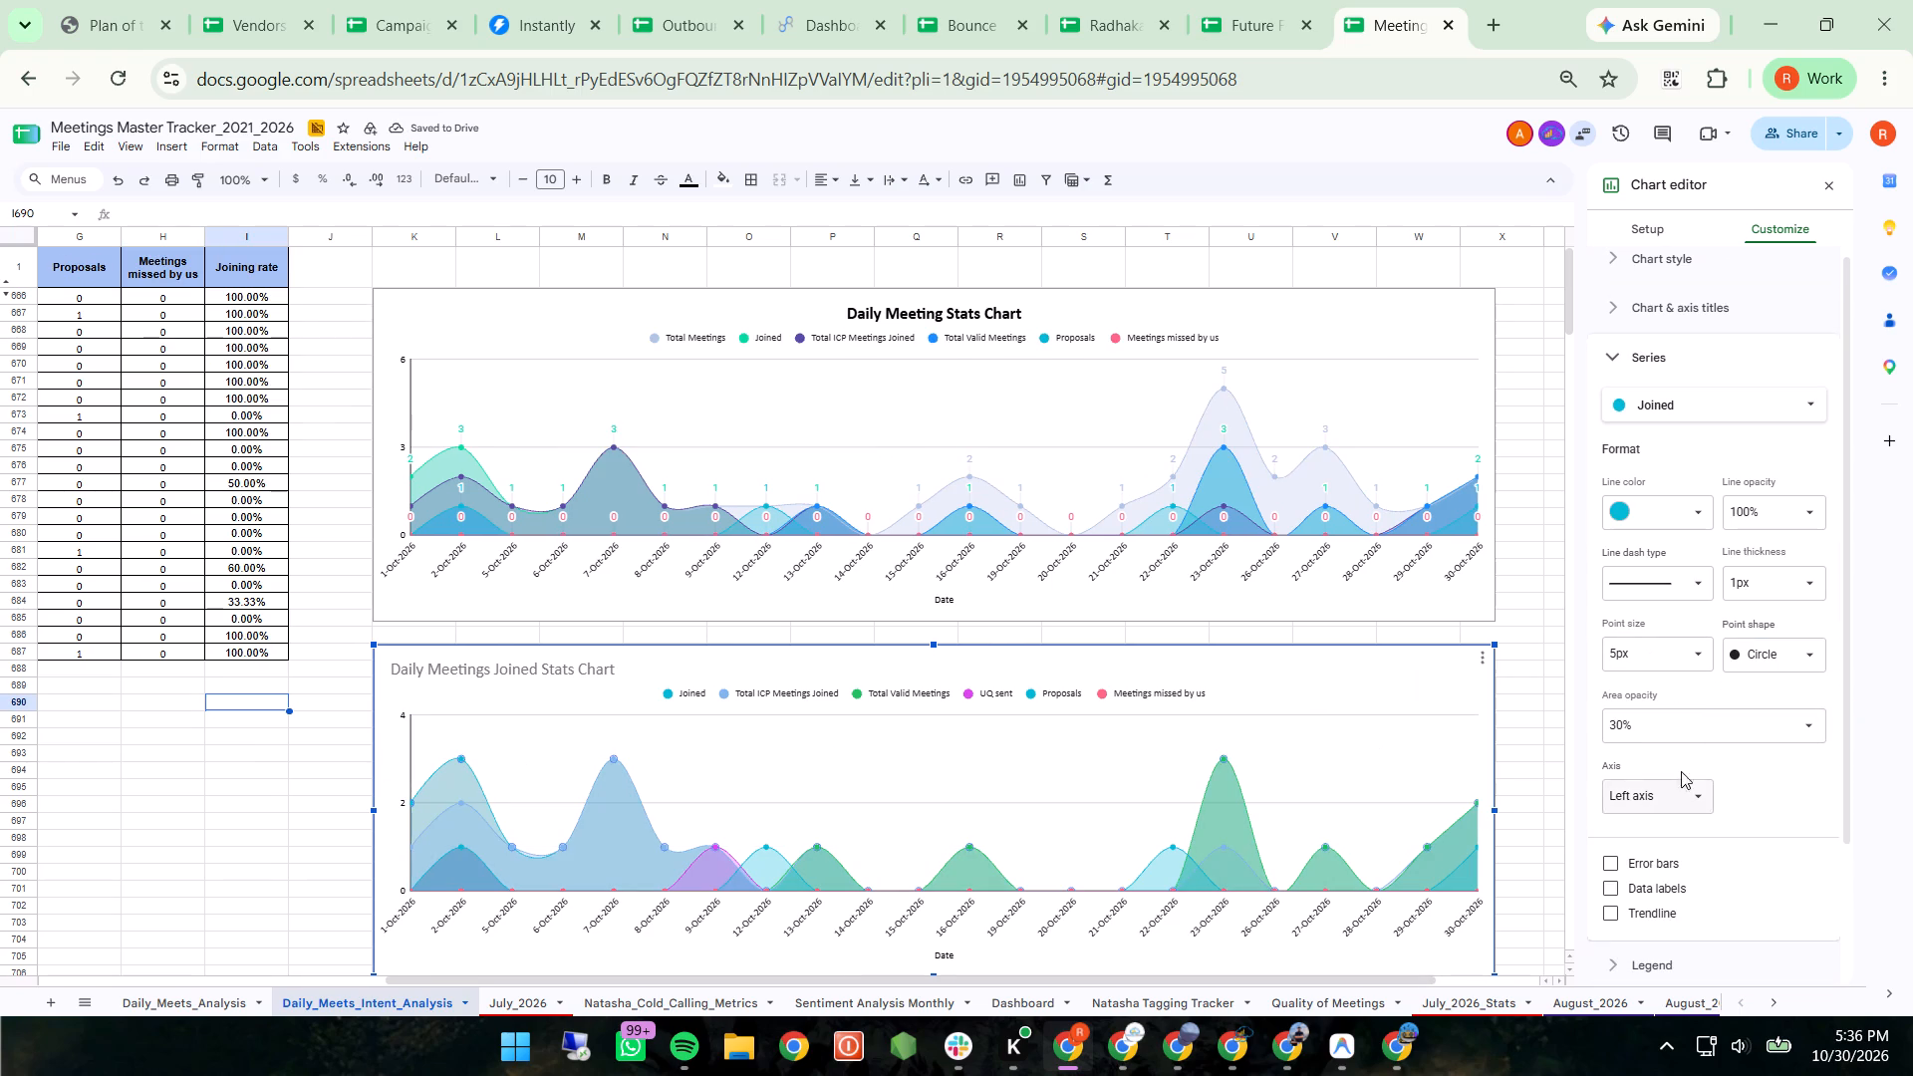
pyautogui.click(1610, 890)
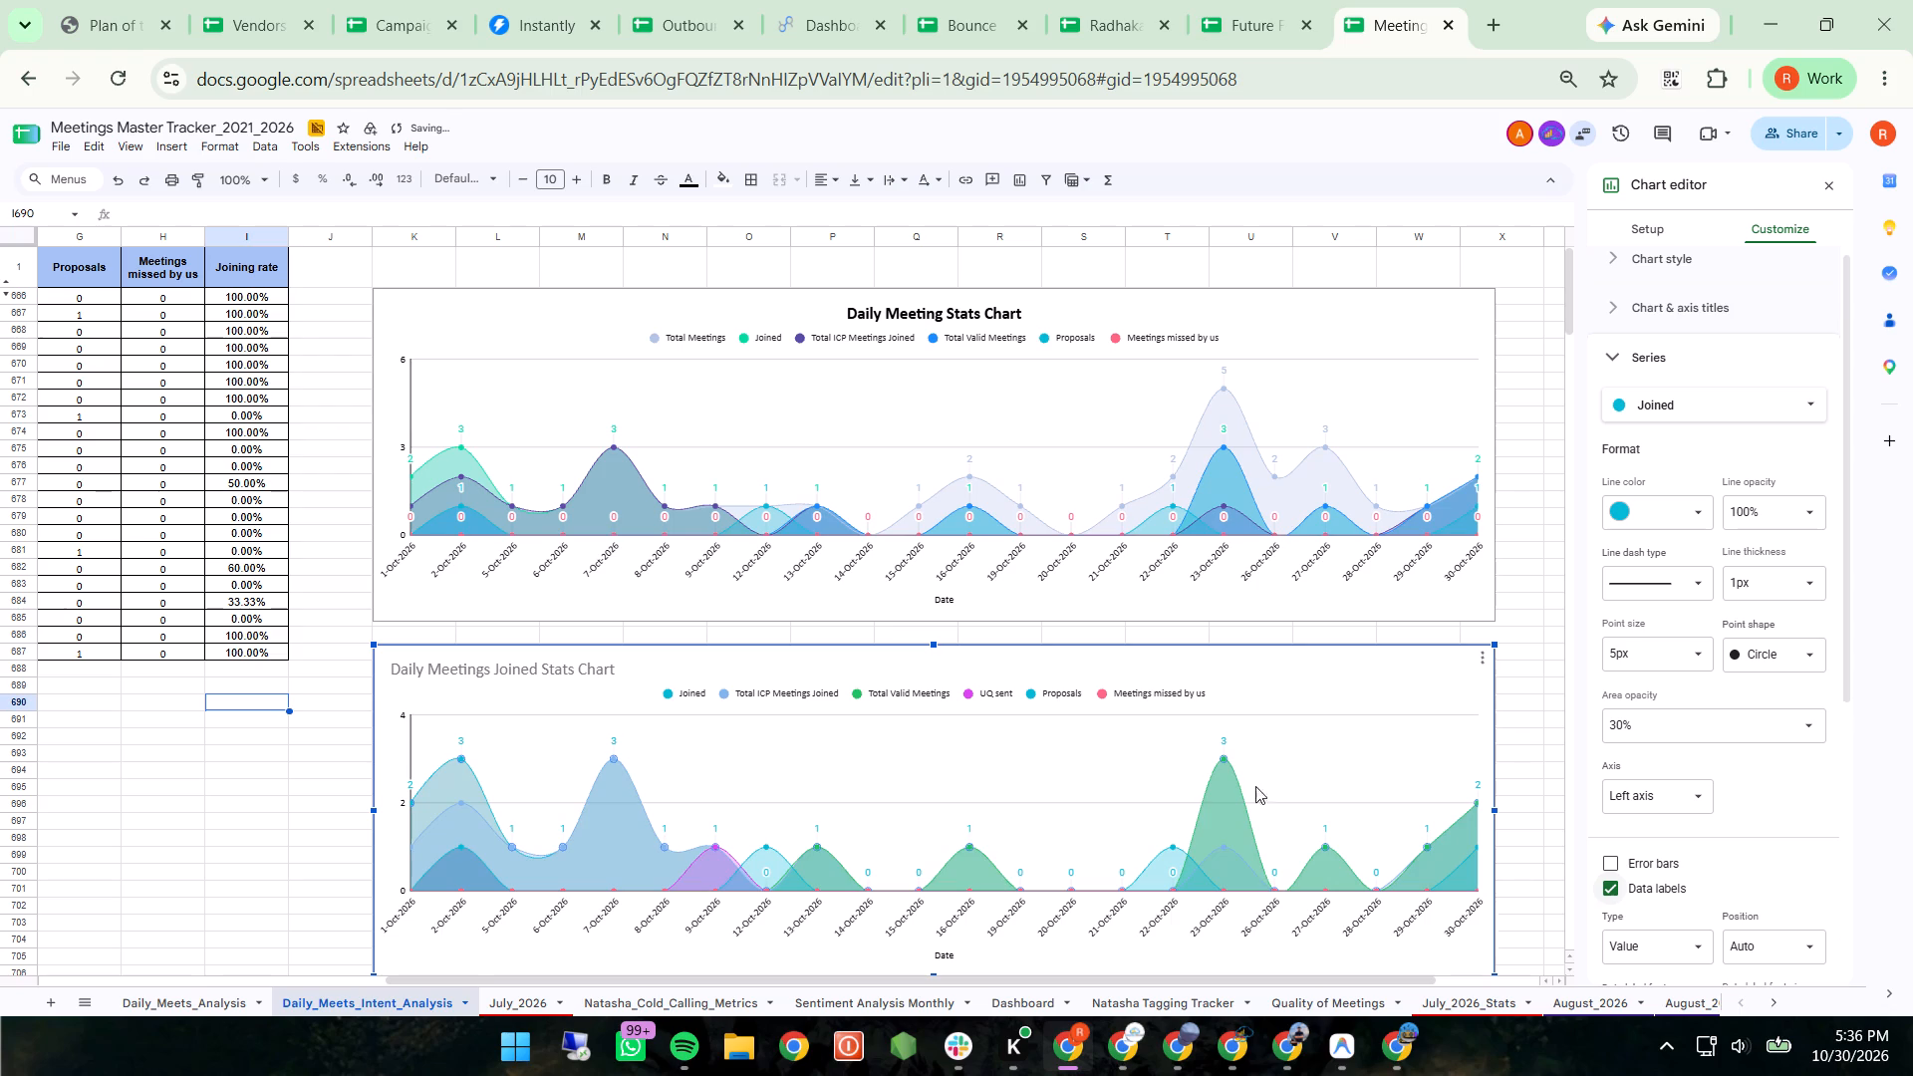
pyautogui.click(458, 804)
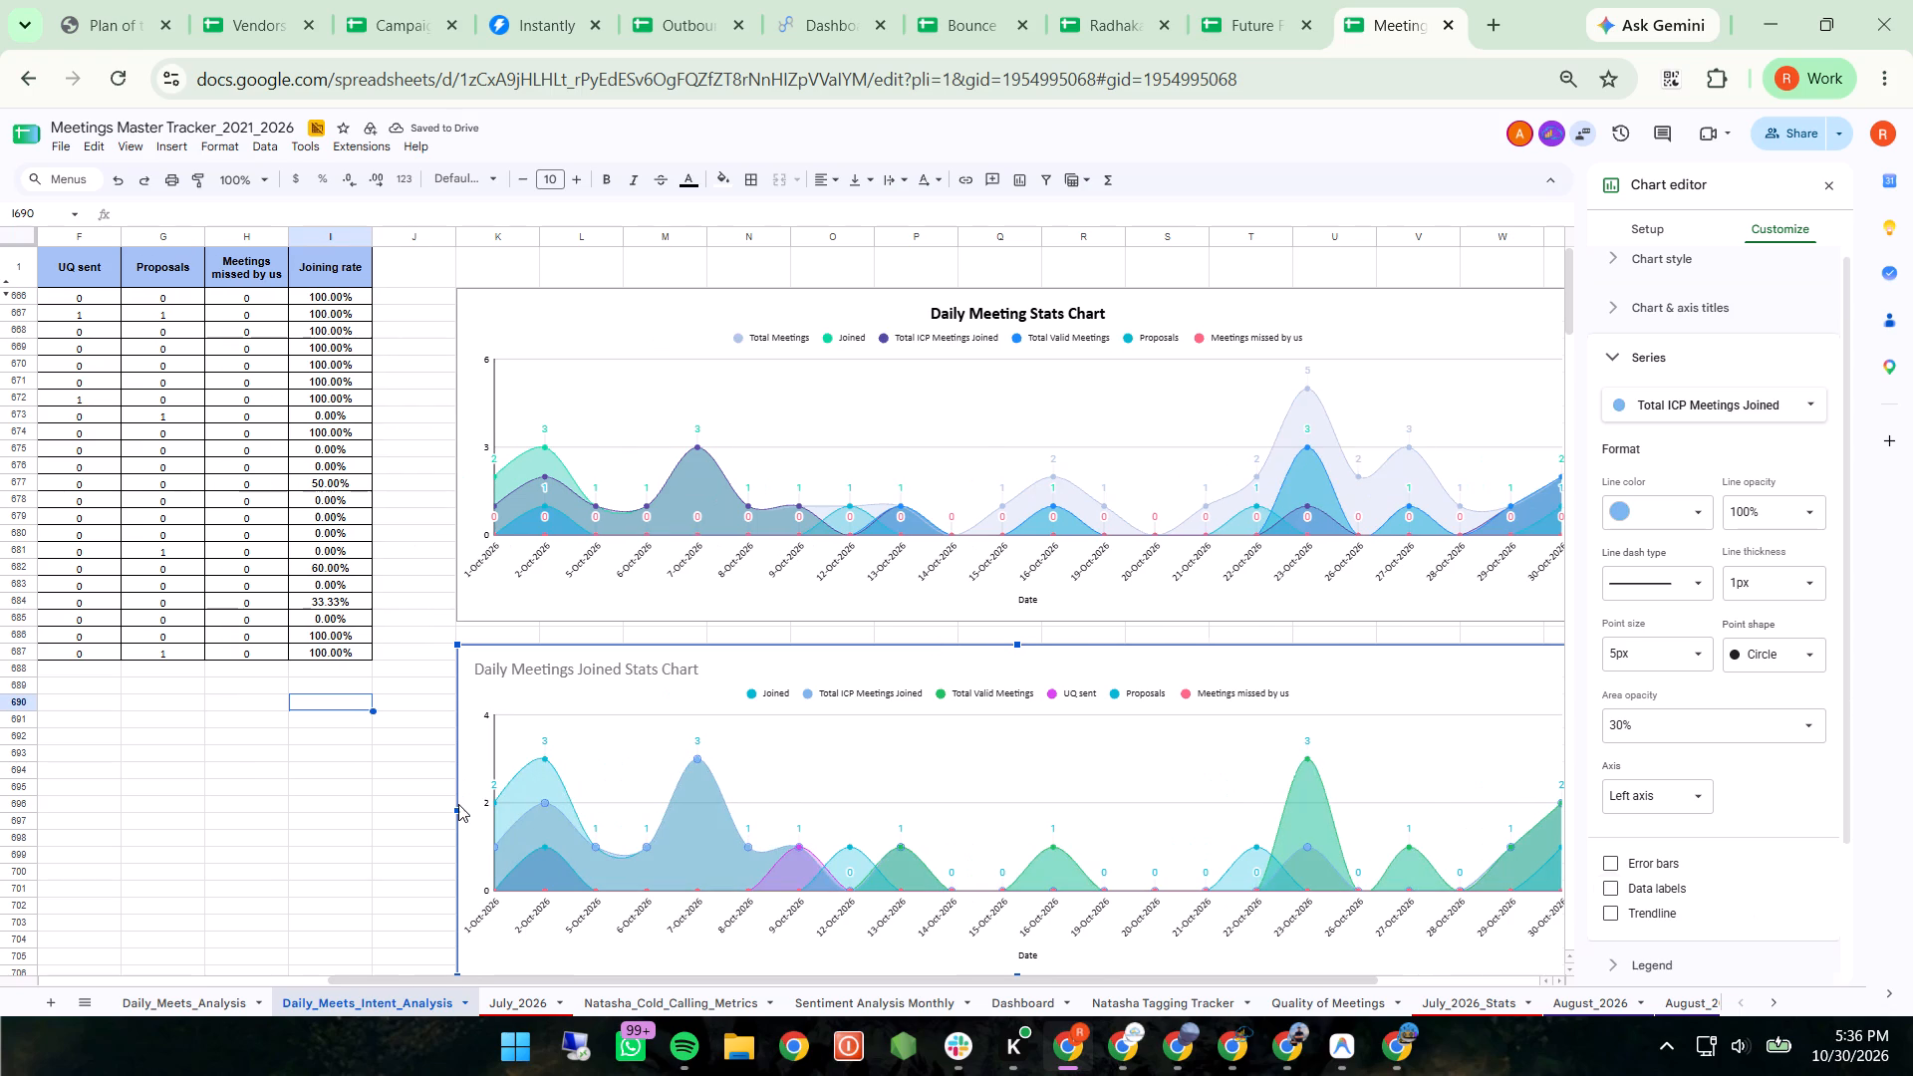
pyautogui.click(543, 802)
pyautogui.click(1614, 885)
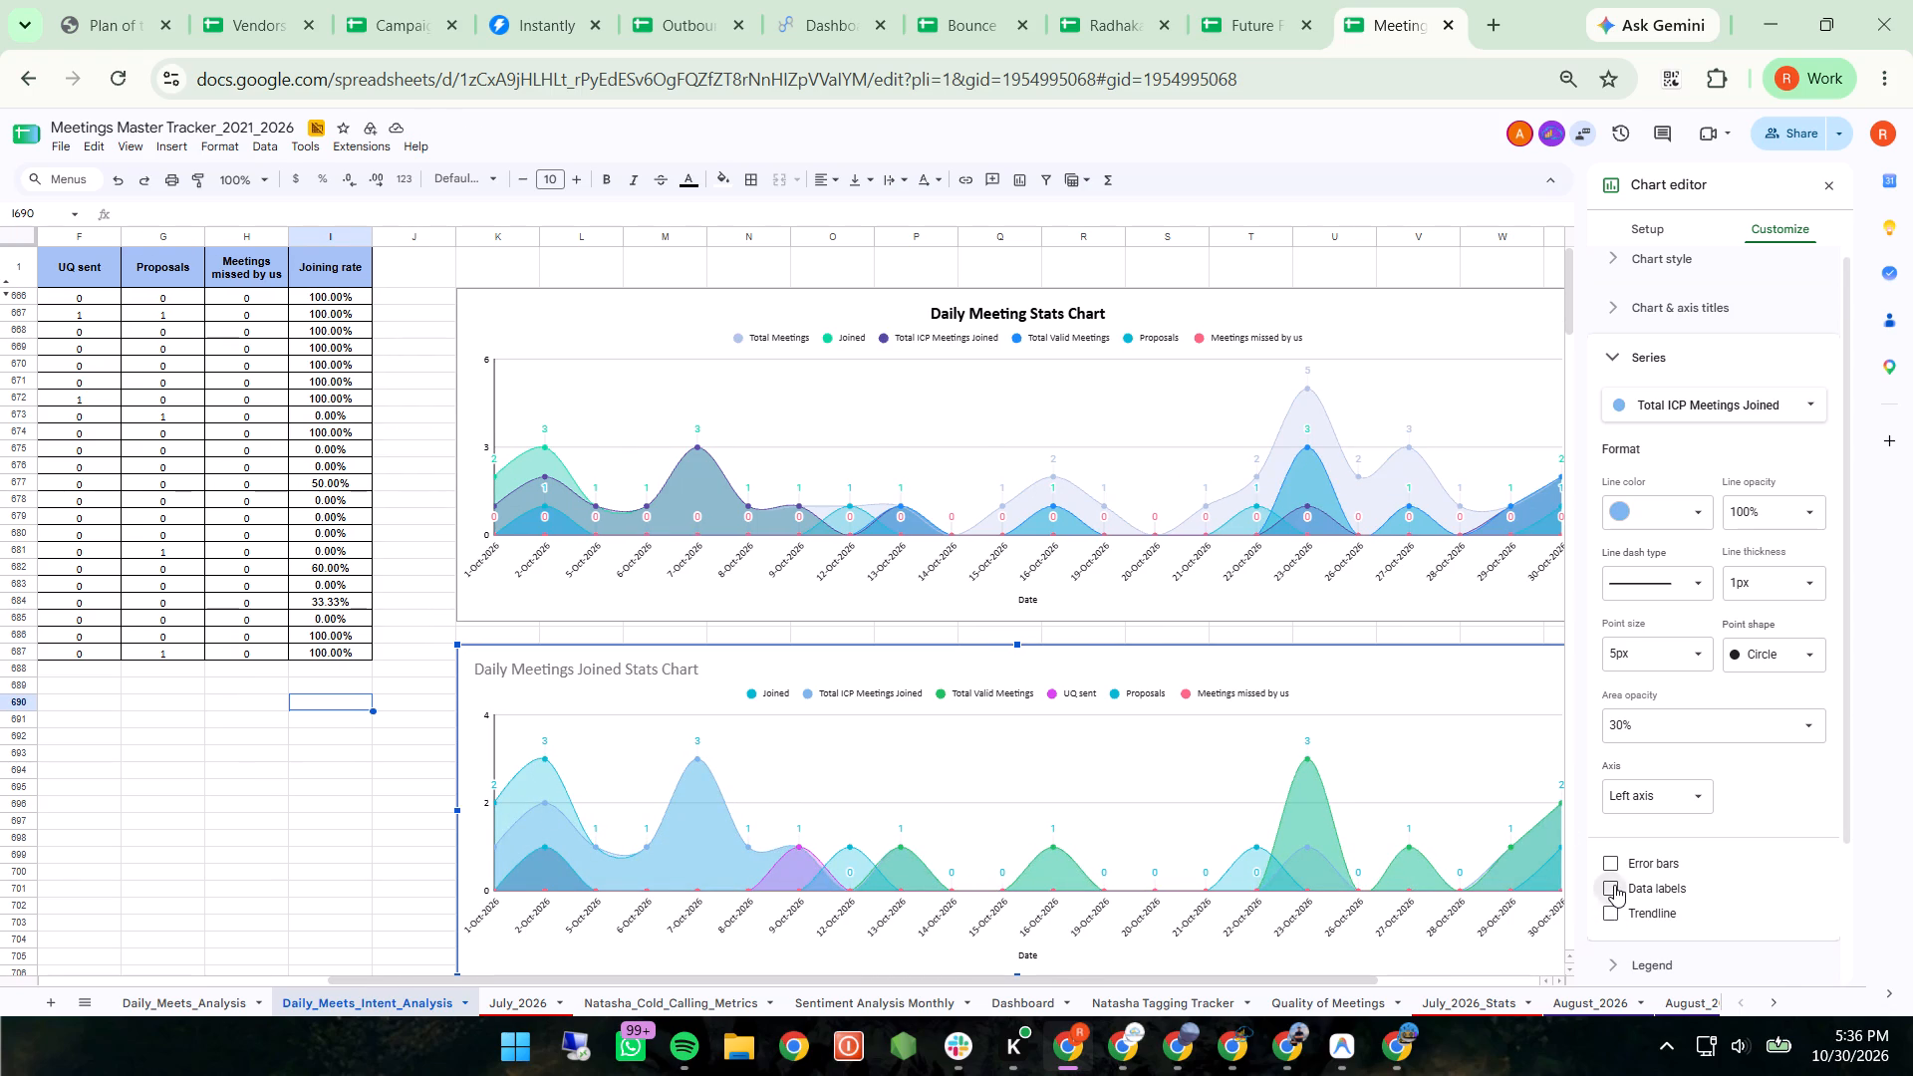
pyautogui.click(1100, 873)
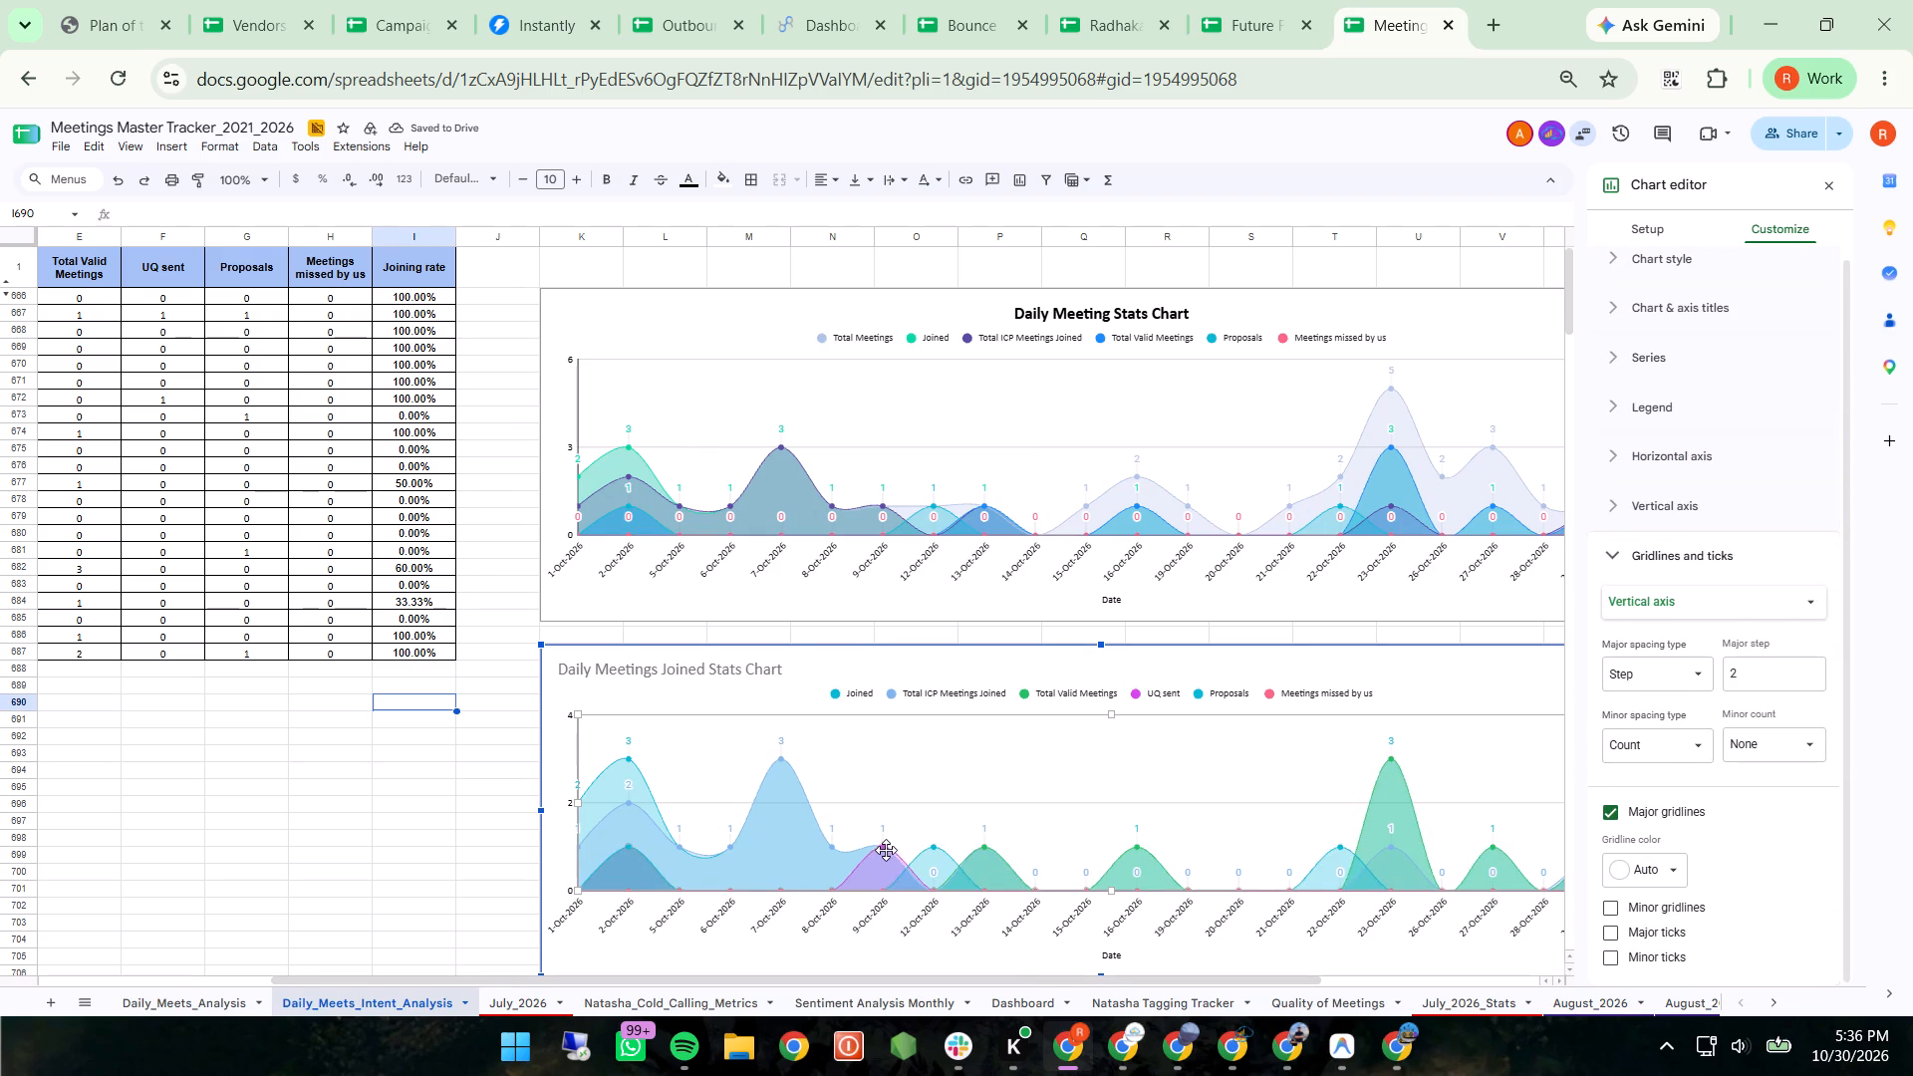
pyautogui.click(886, 848)
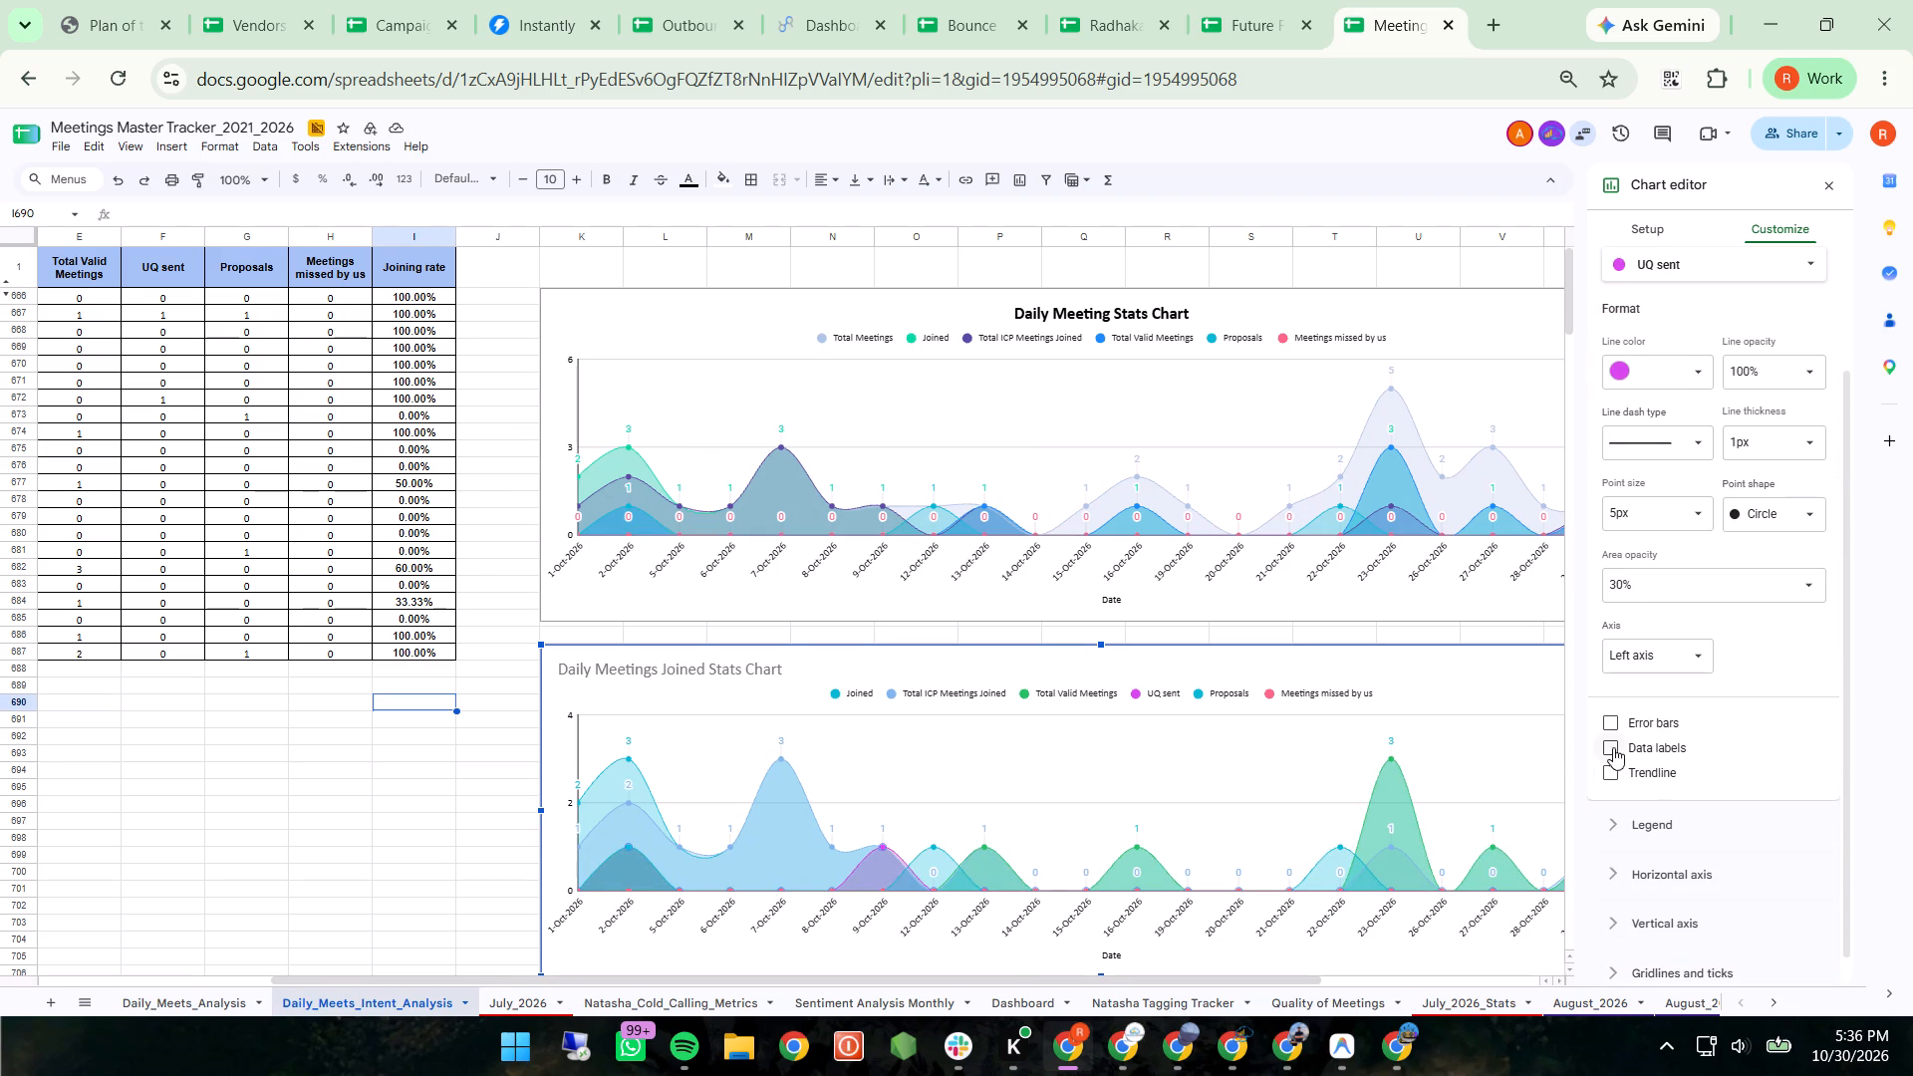
pyautogui.click(1611, 746)
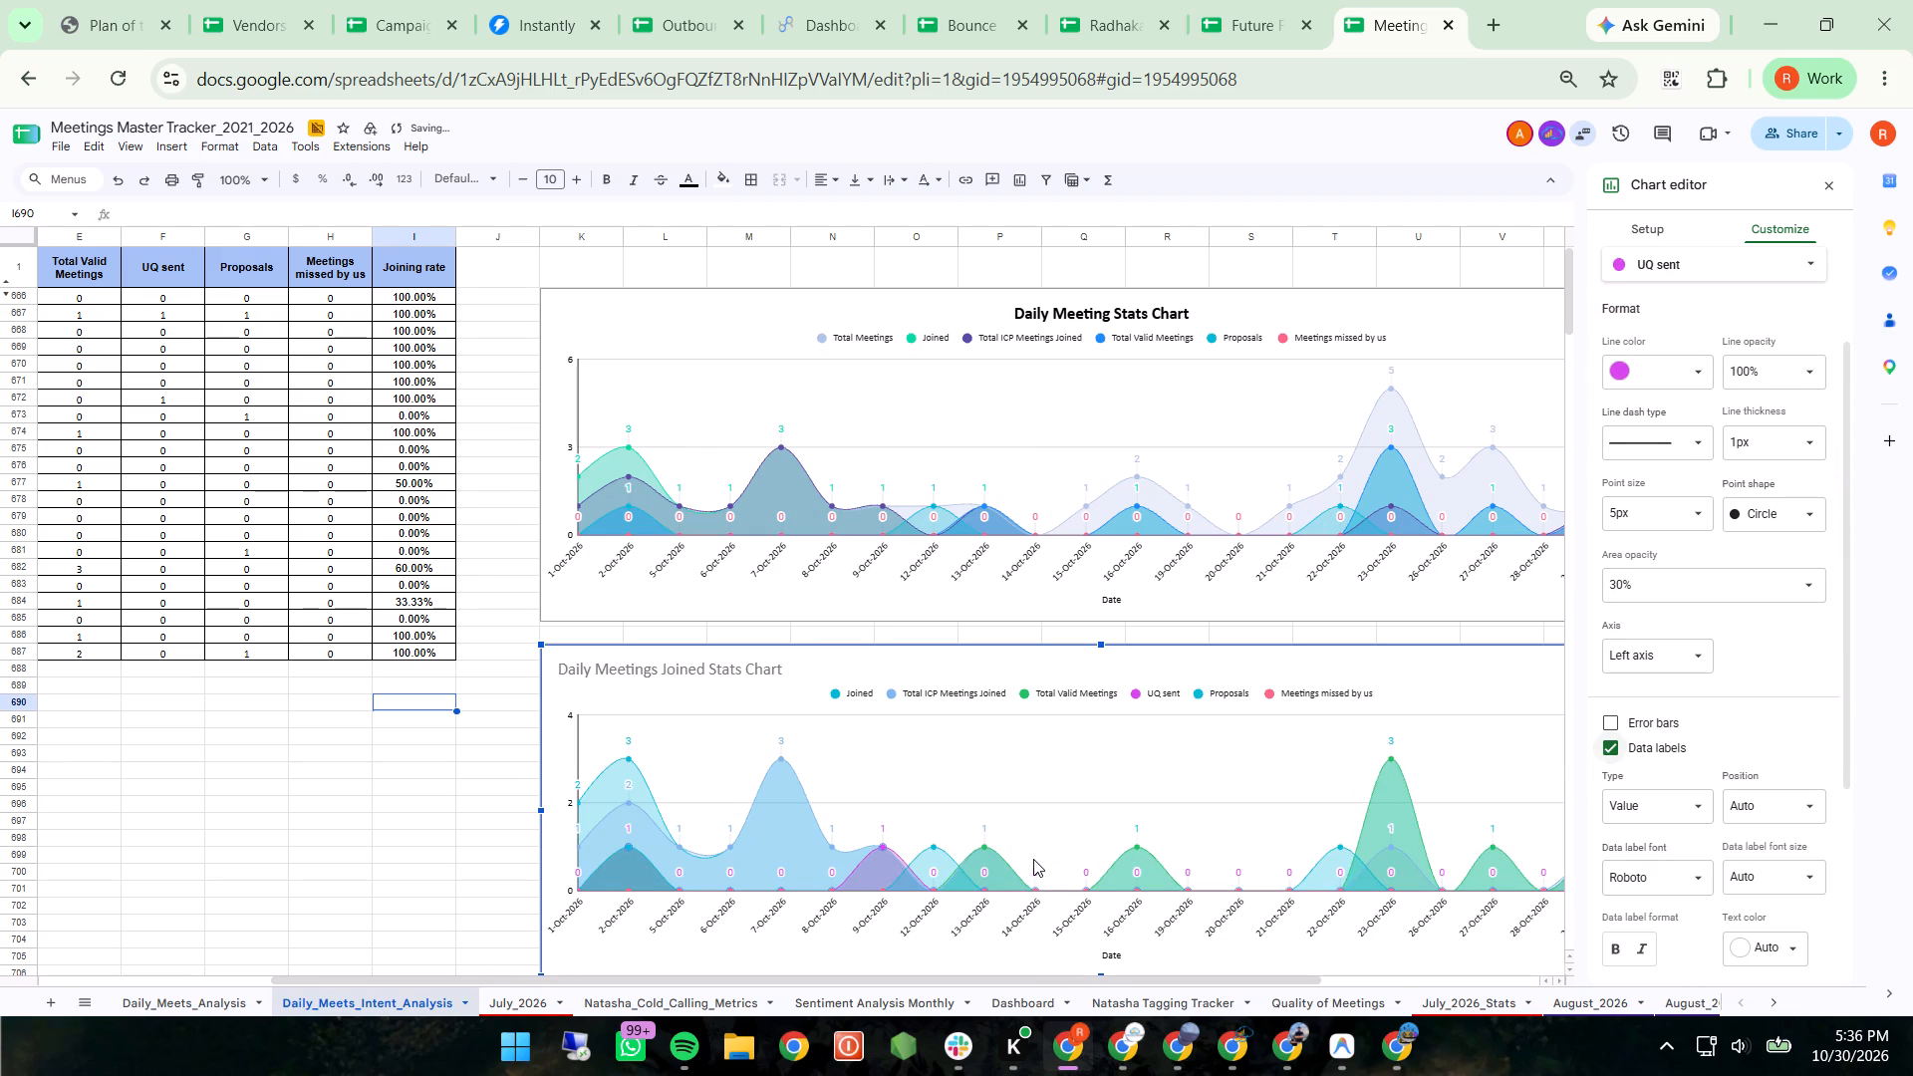
pyautogui.hscroll(-1, 1152, 835)
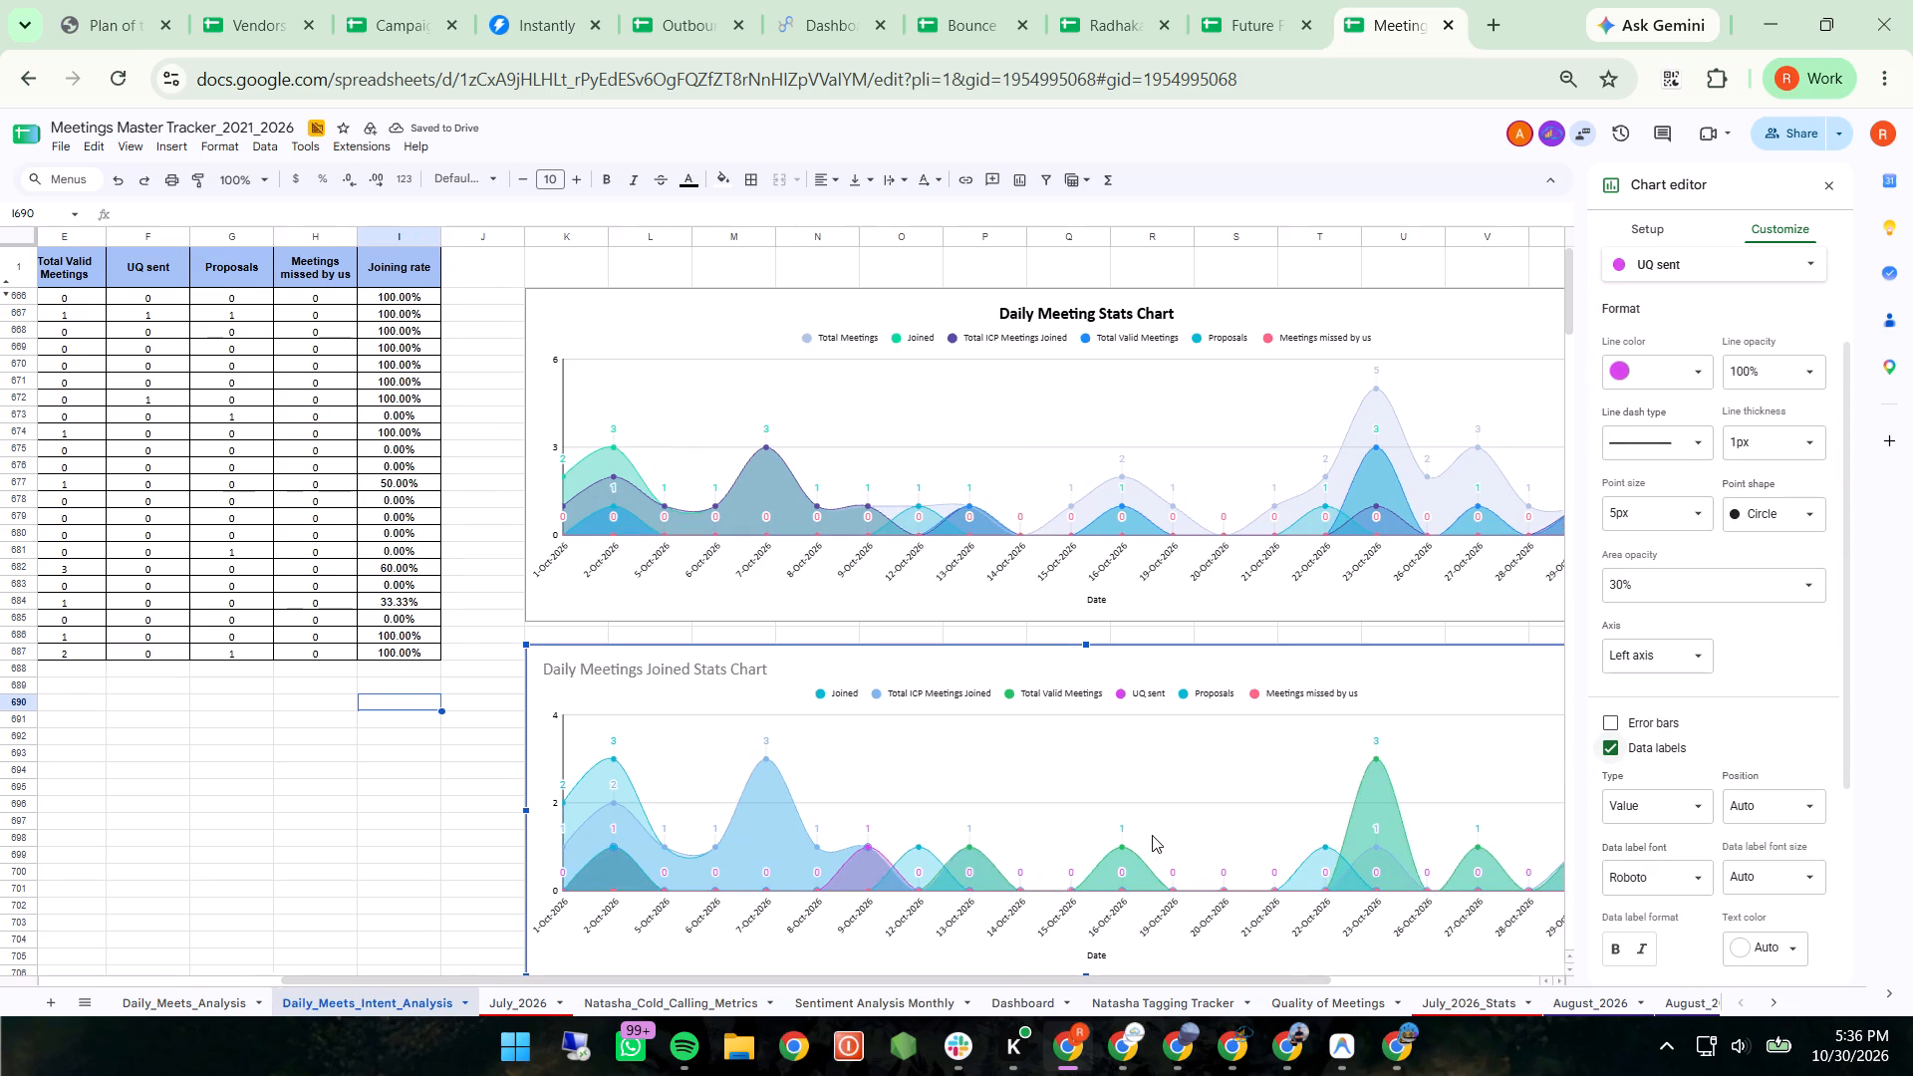
pyautogui.hscroll(-2, 1152, 835)
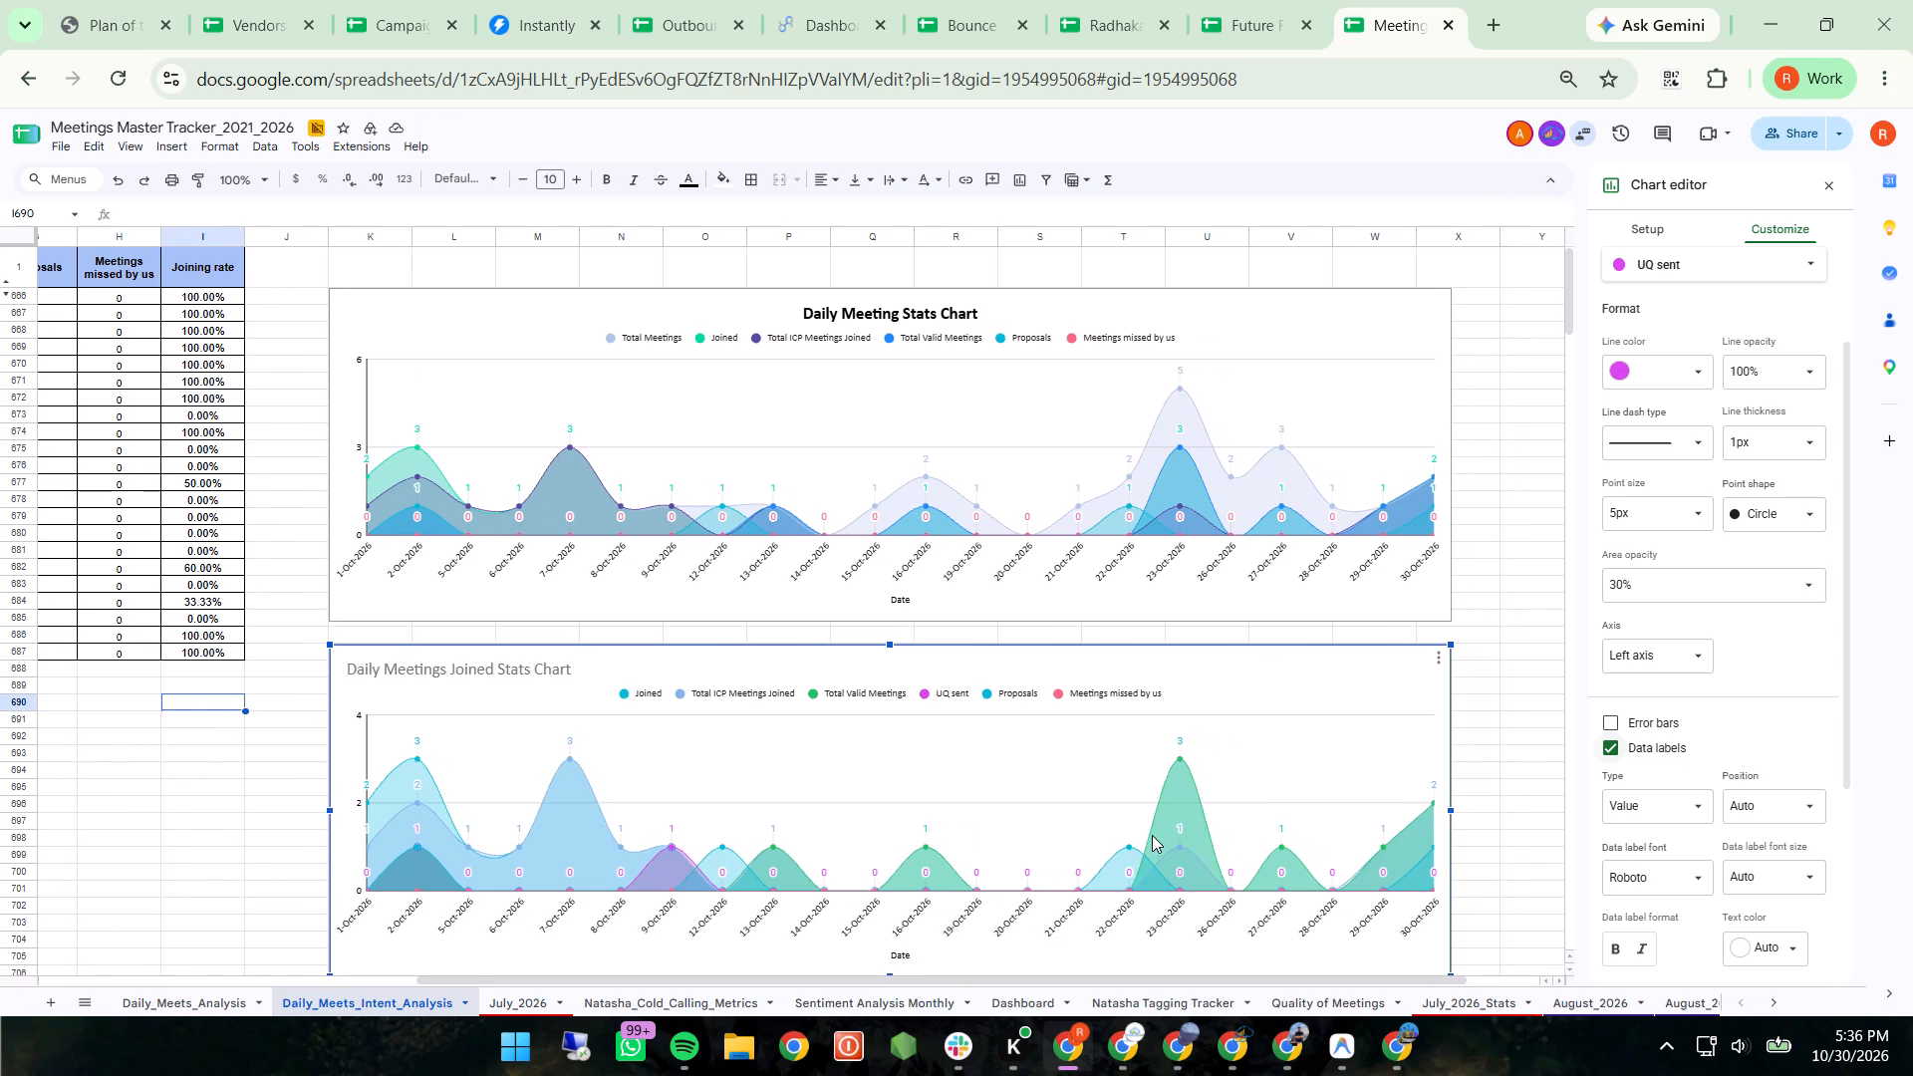
pyautogui.hscroll(-1, 1152, 835)
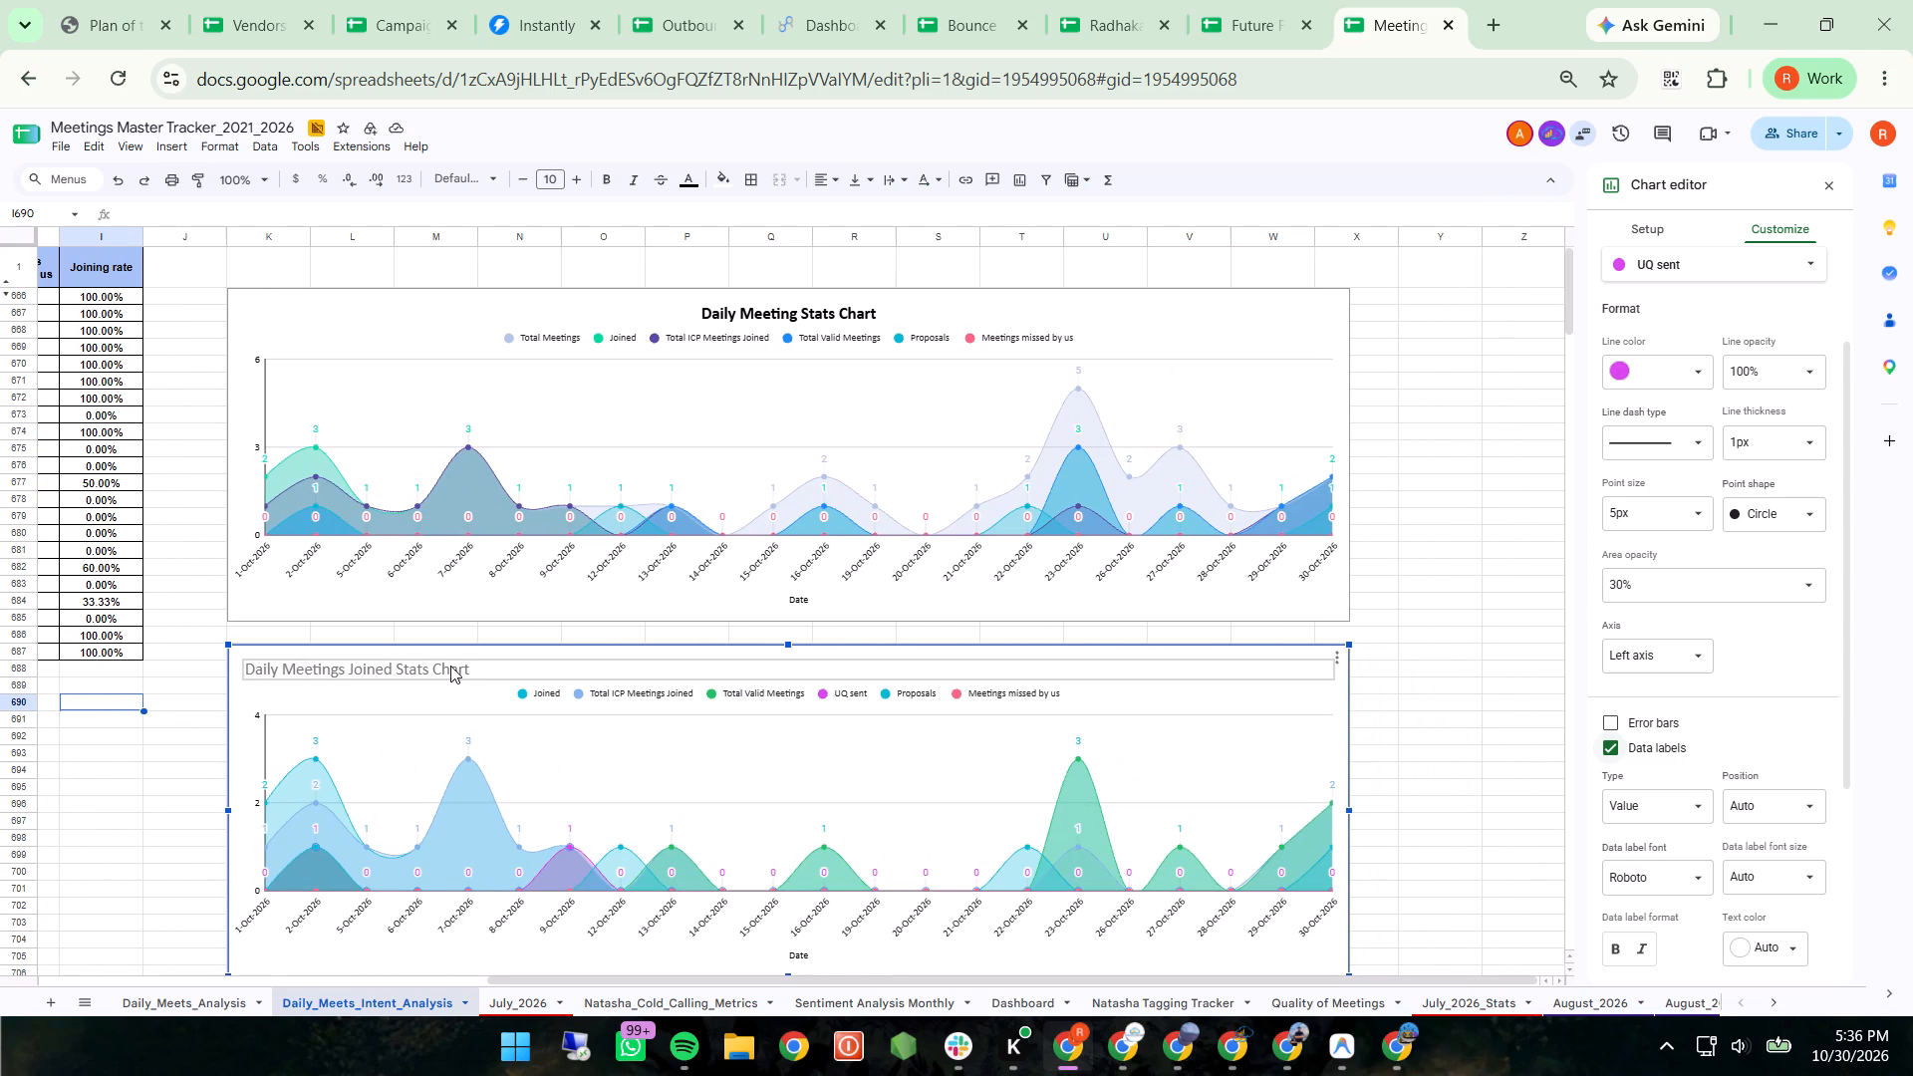
# Make the Daily Meetings Joined Stats Chart's title bold, centred and black, and leave the chart editor.
pyautogui.click(436, 664)
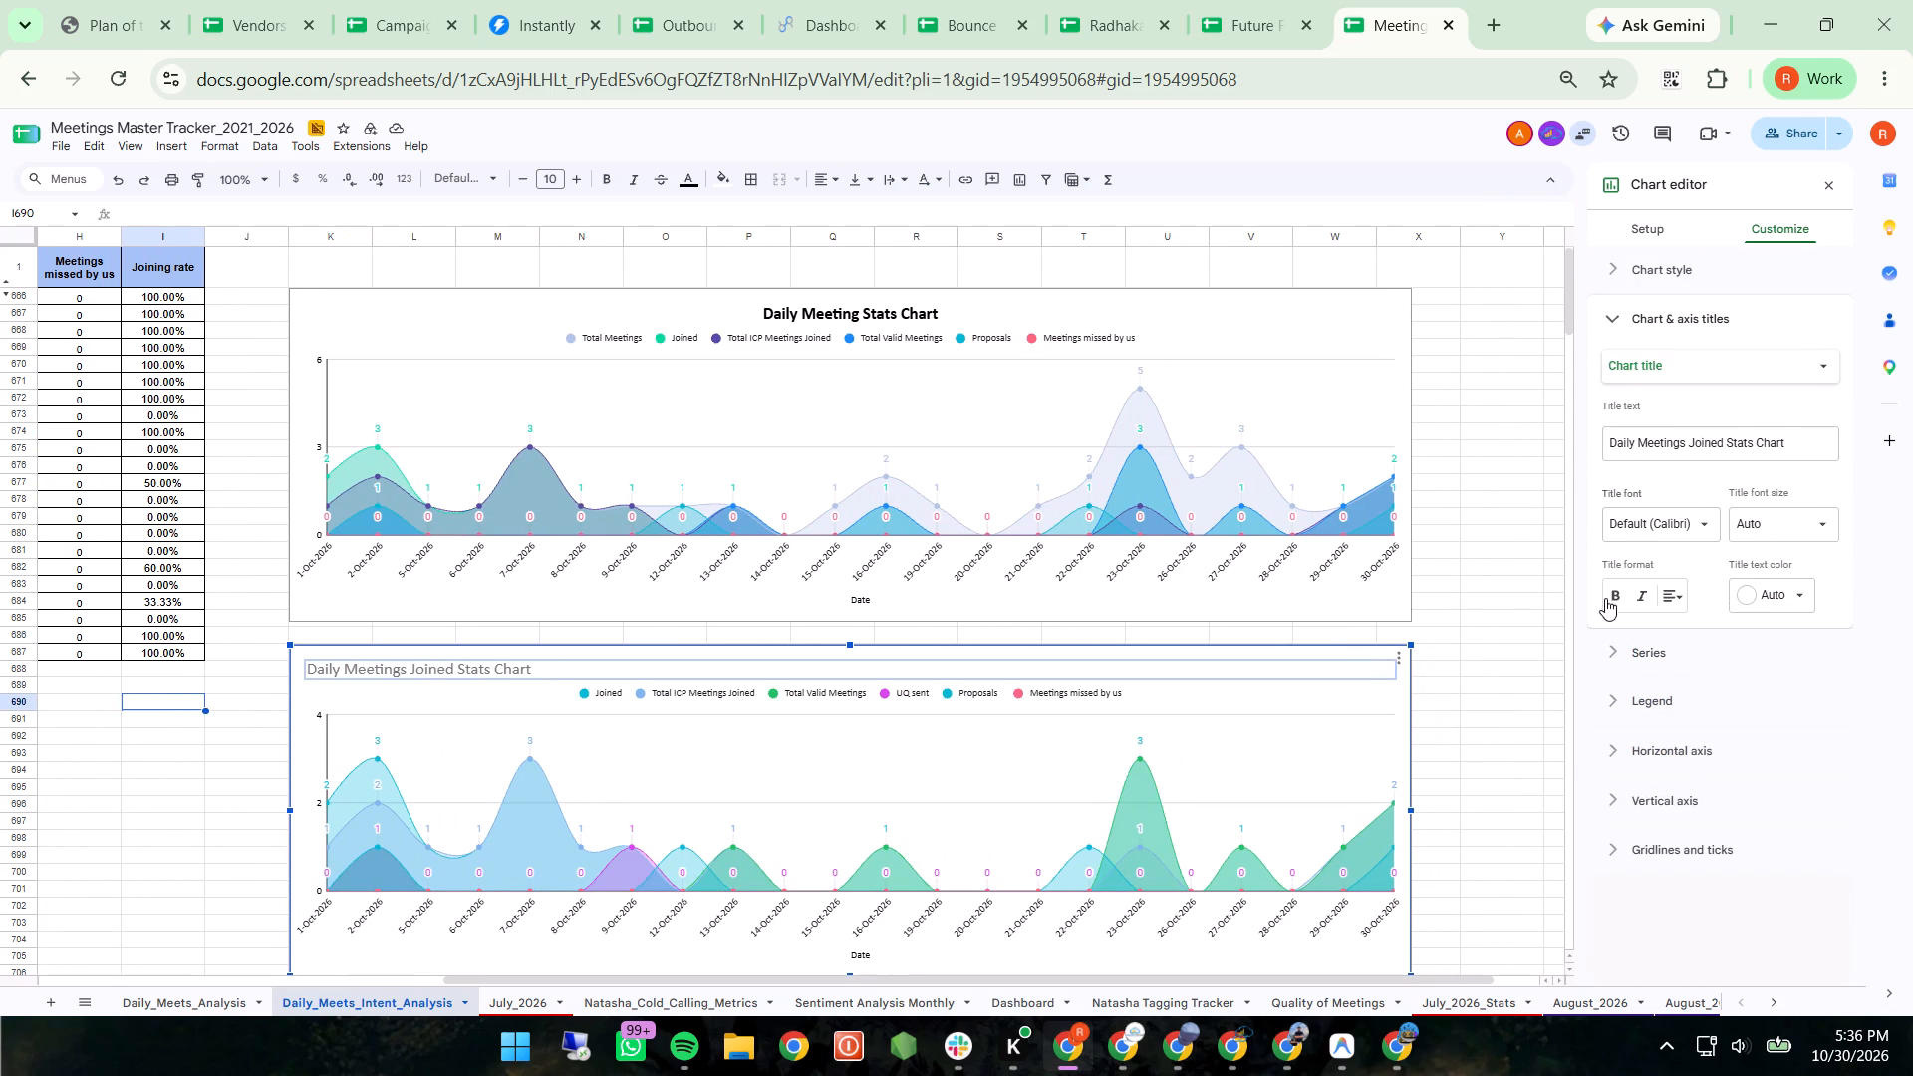
pyautogui.click(1613, 592)
pyautogui.moveTo(1671, 598); pyautogui.dragTo(1690, 623)
pyautogui.click(1690, 623)
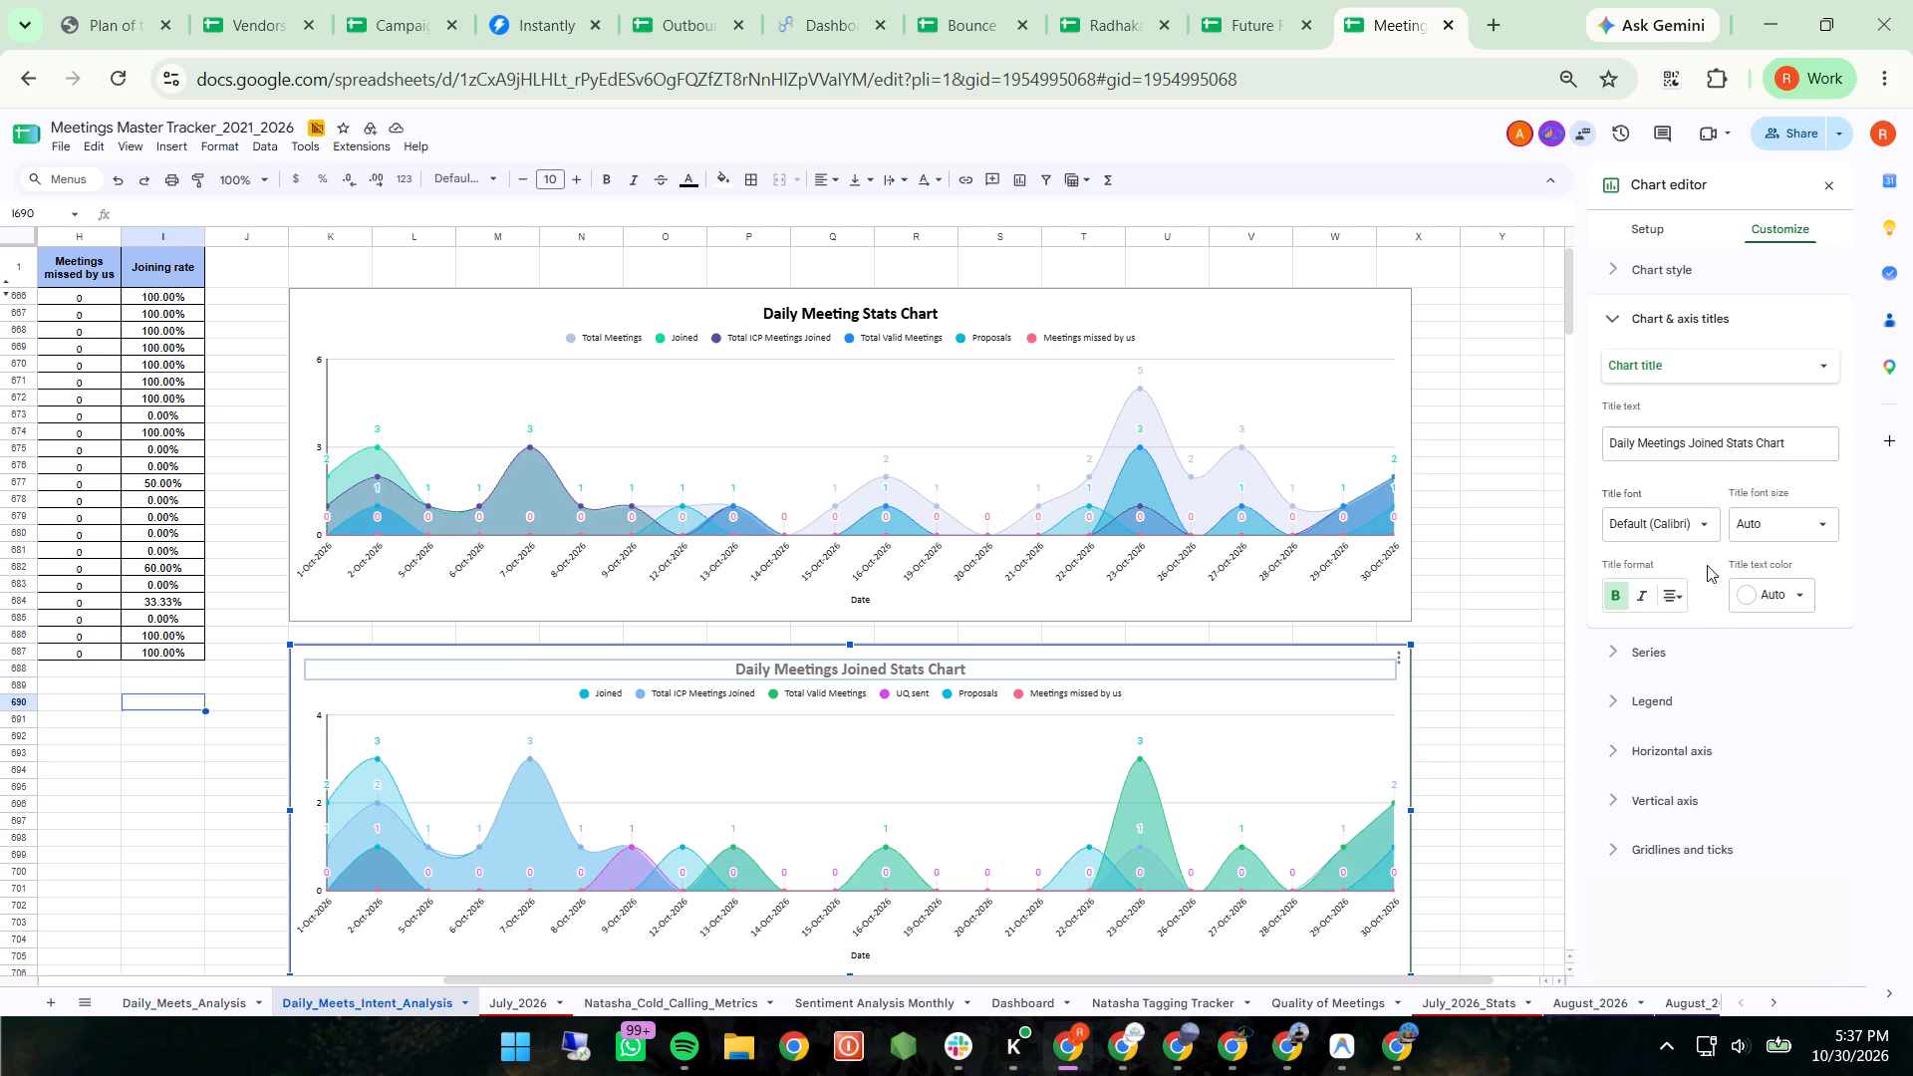
pyautogui.click(1787, 591)
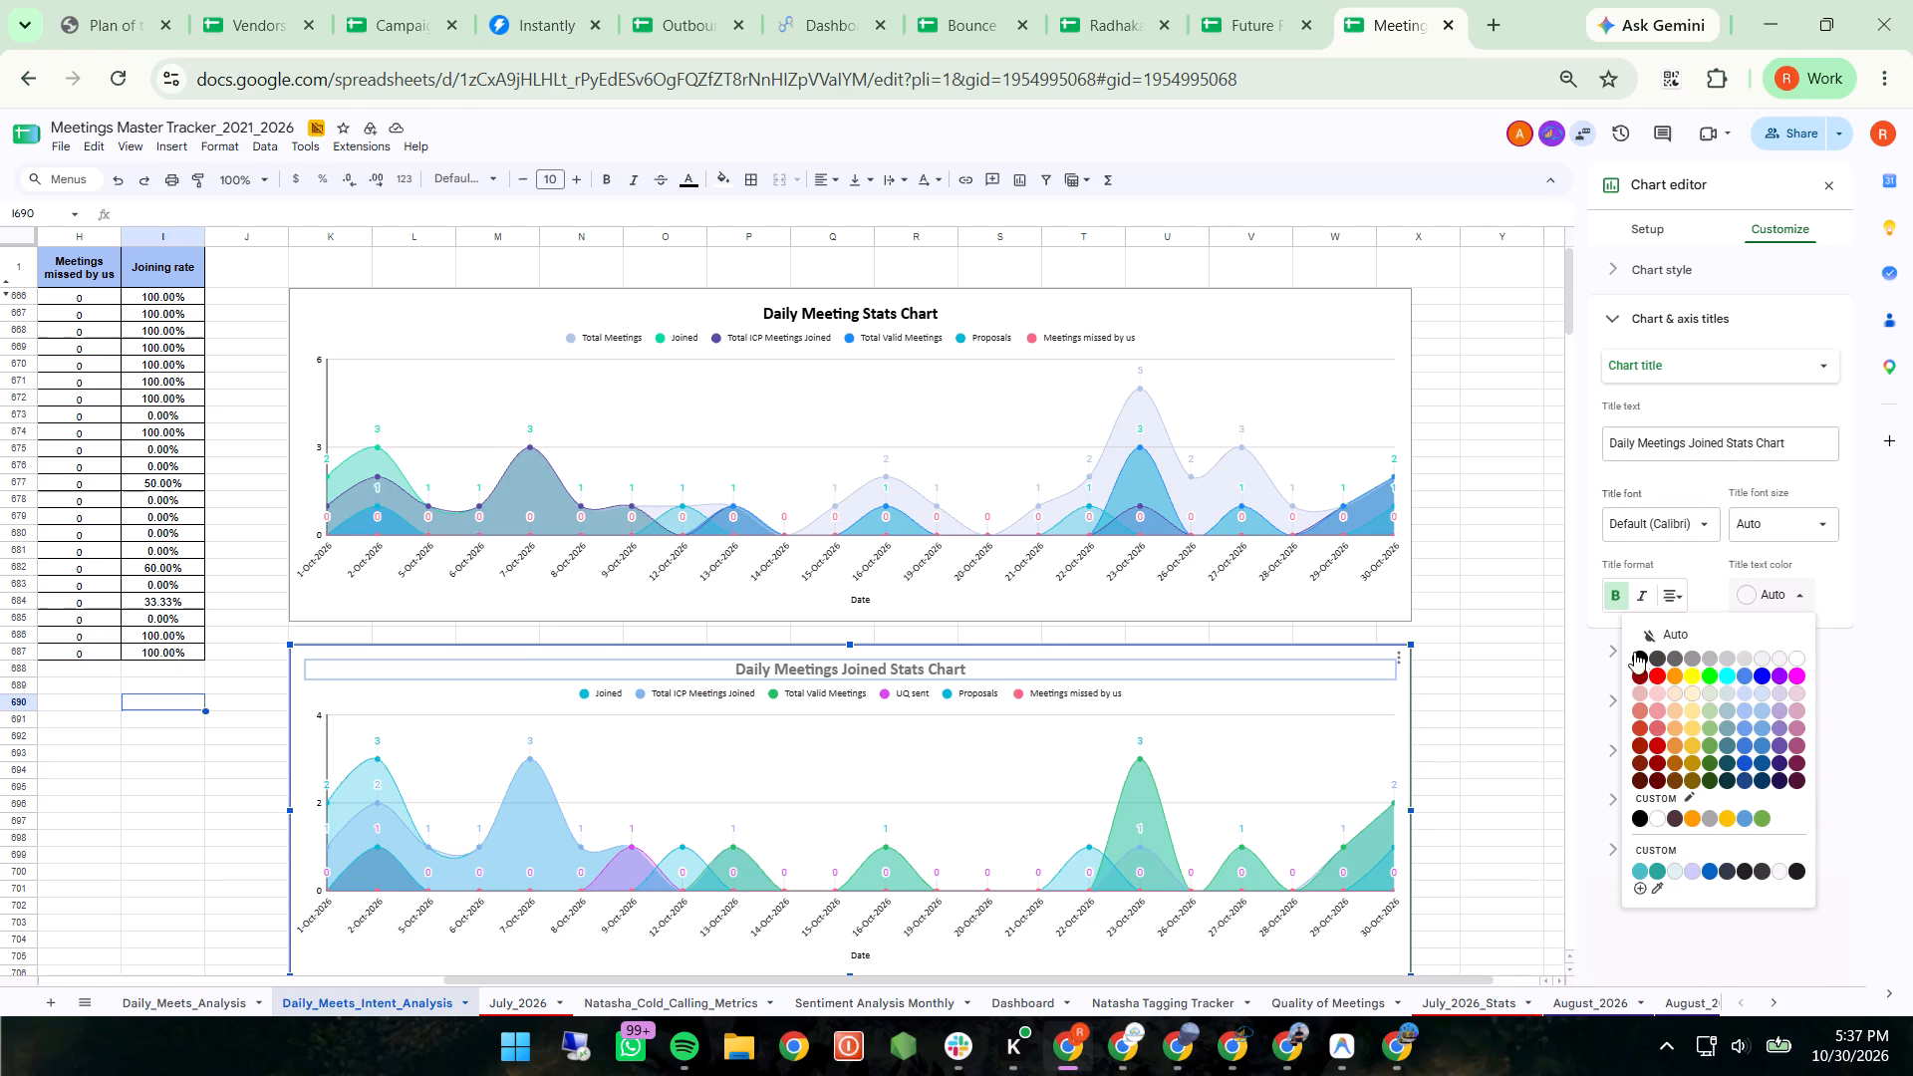
pyautogui.click(1638, 658)
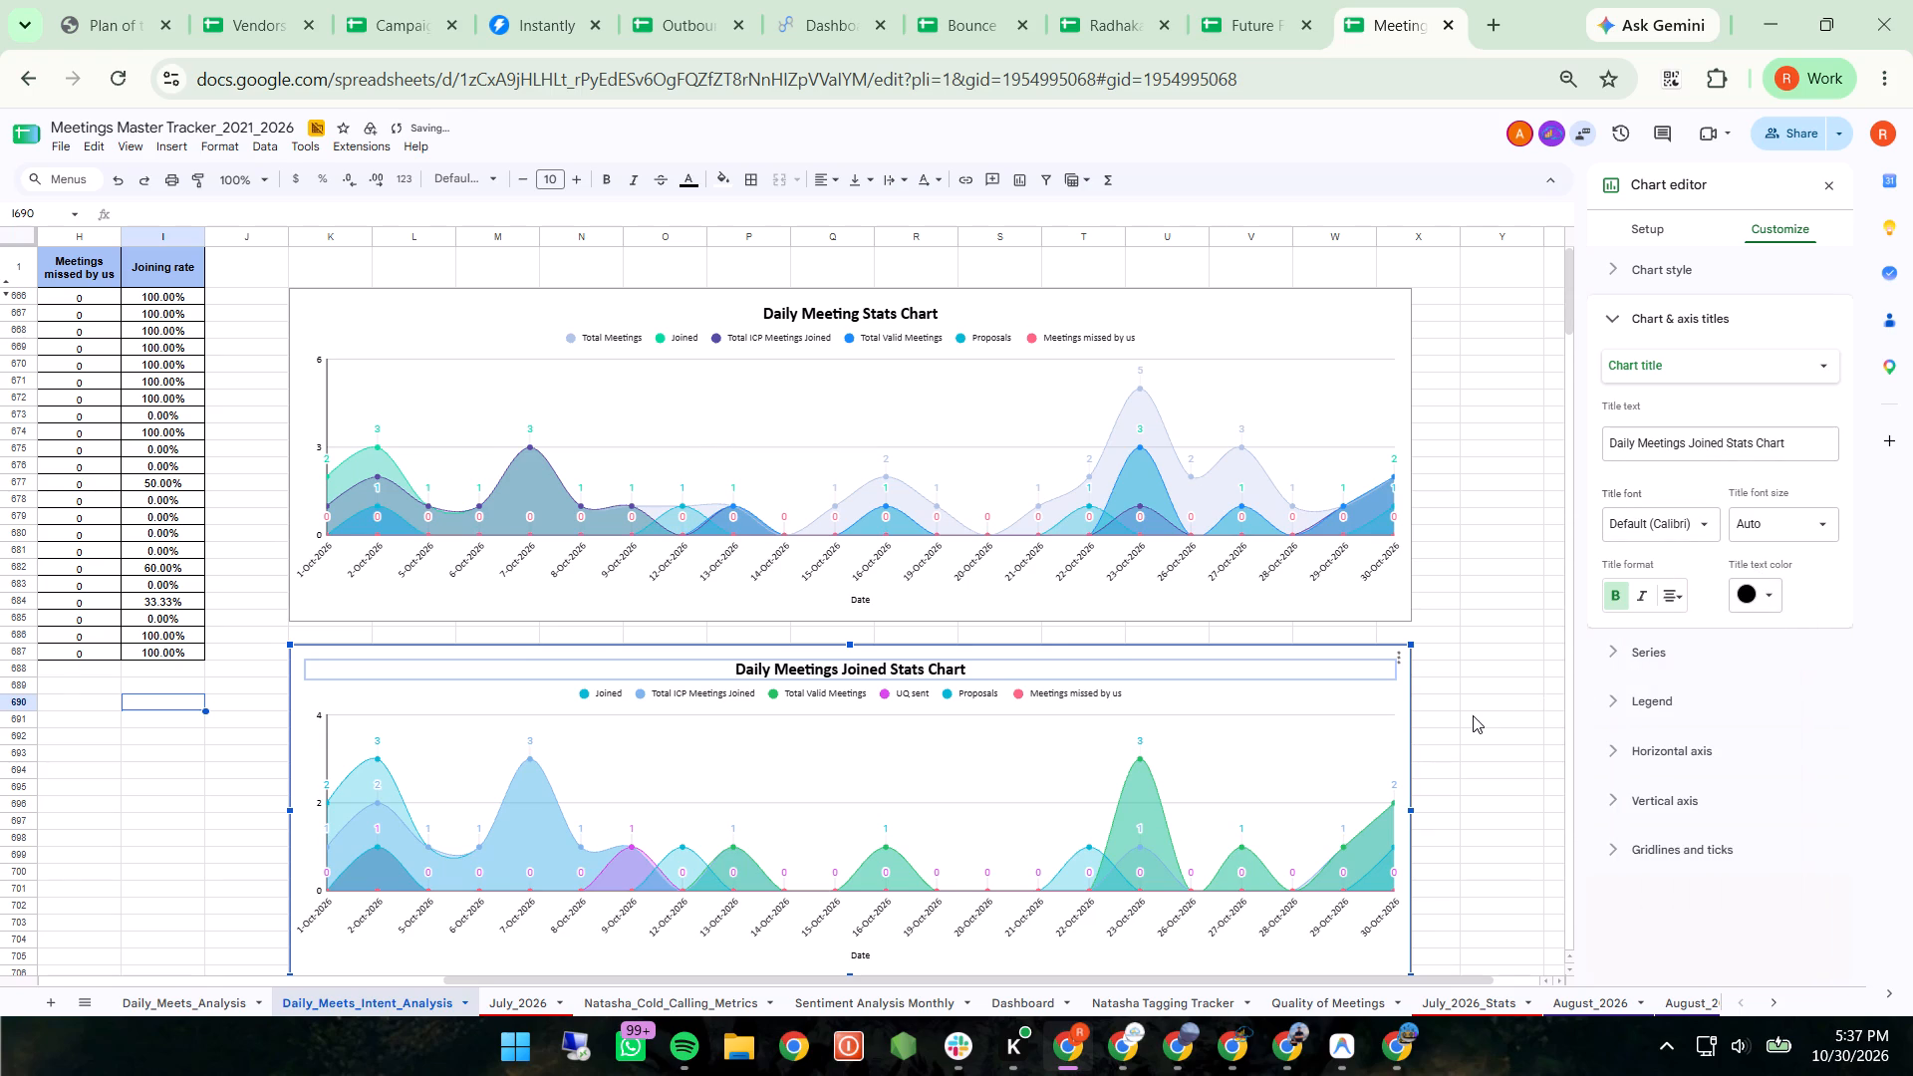
pyautogui.click(1473, 715)
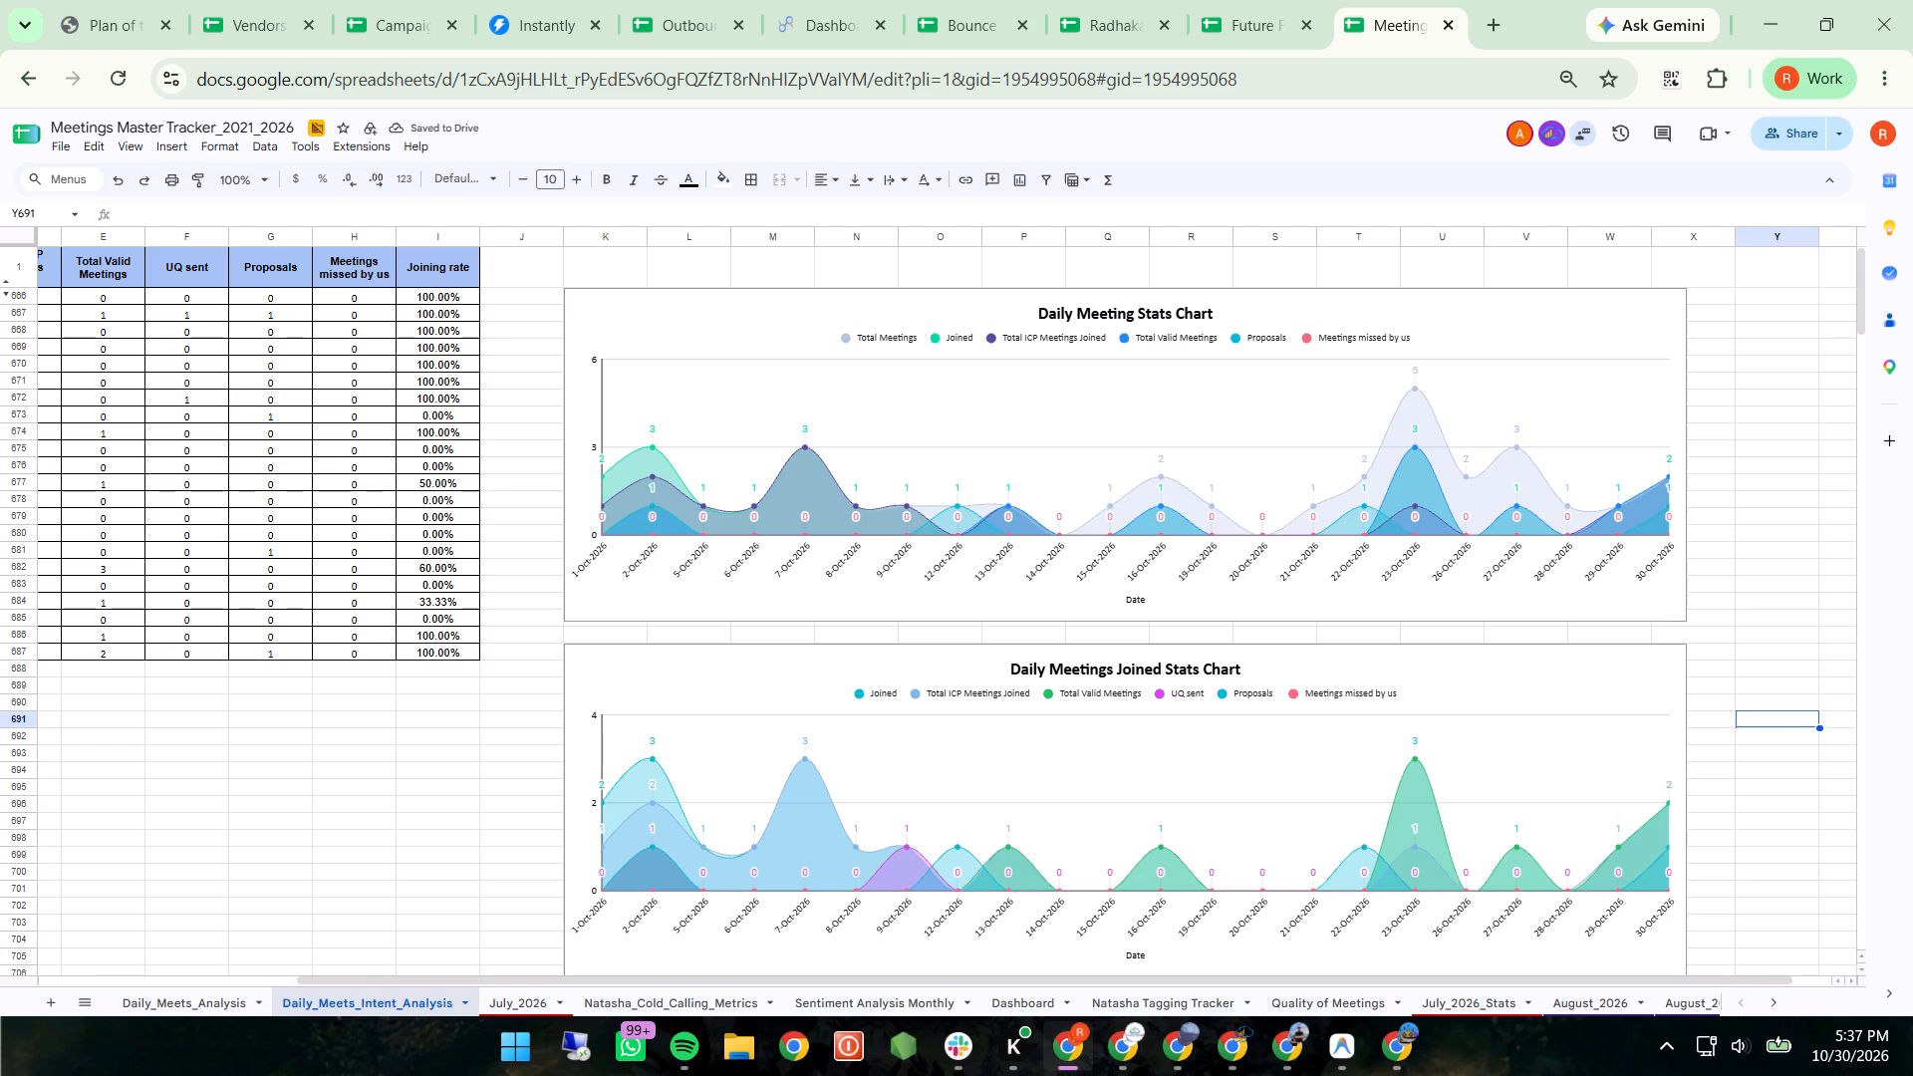
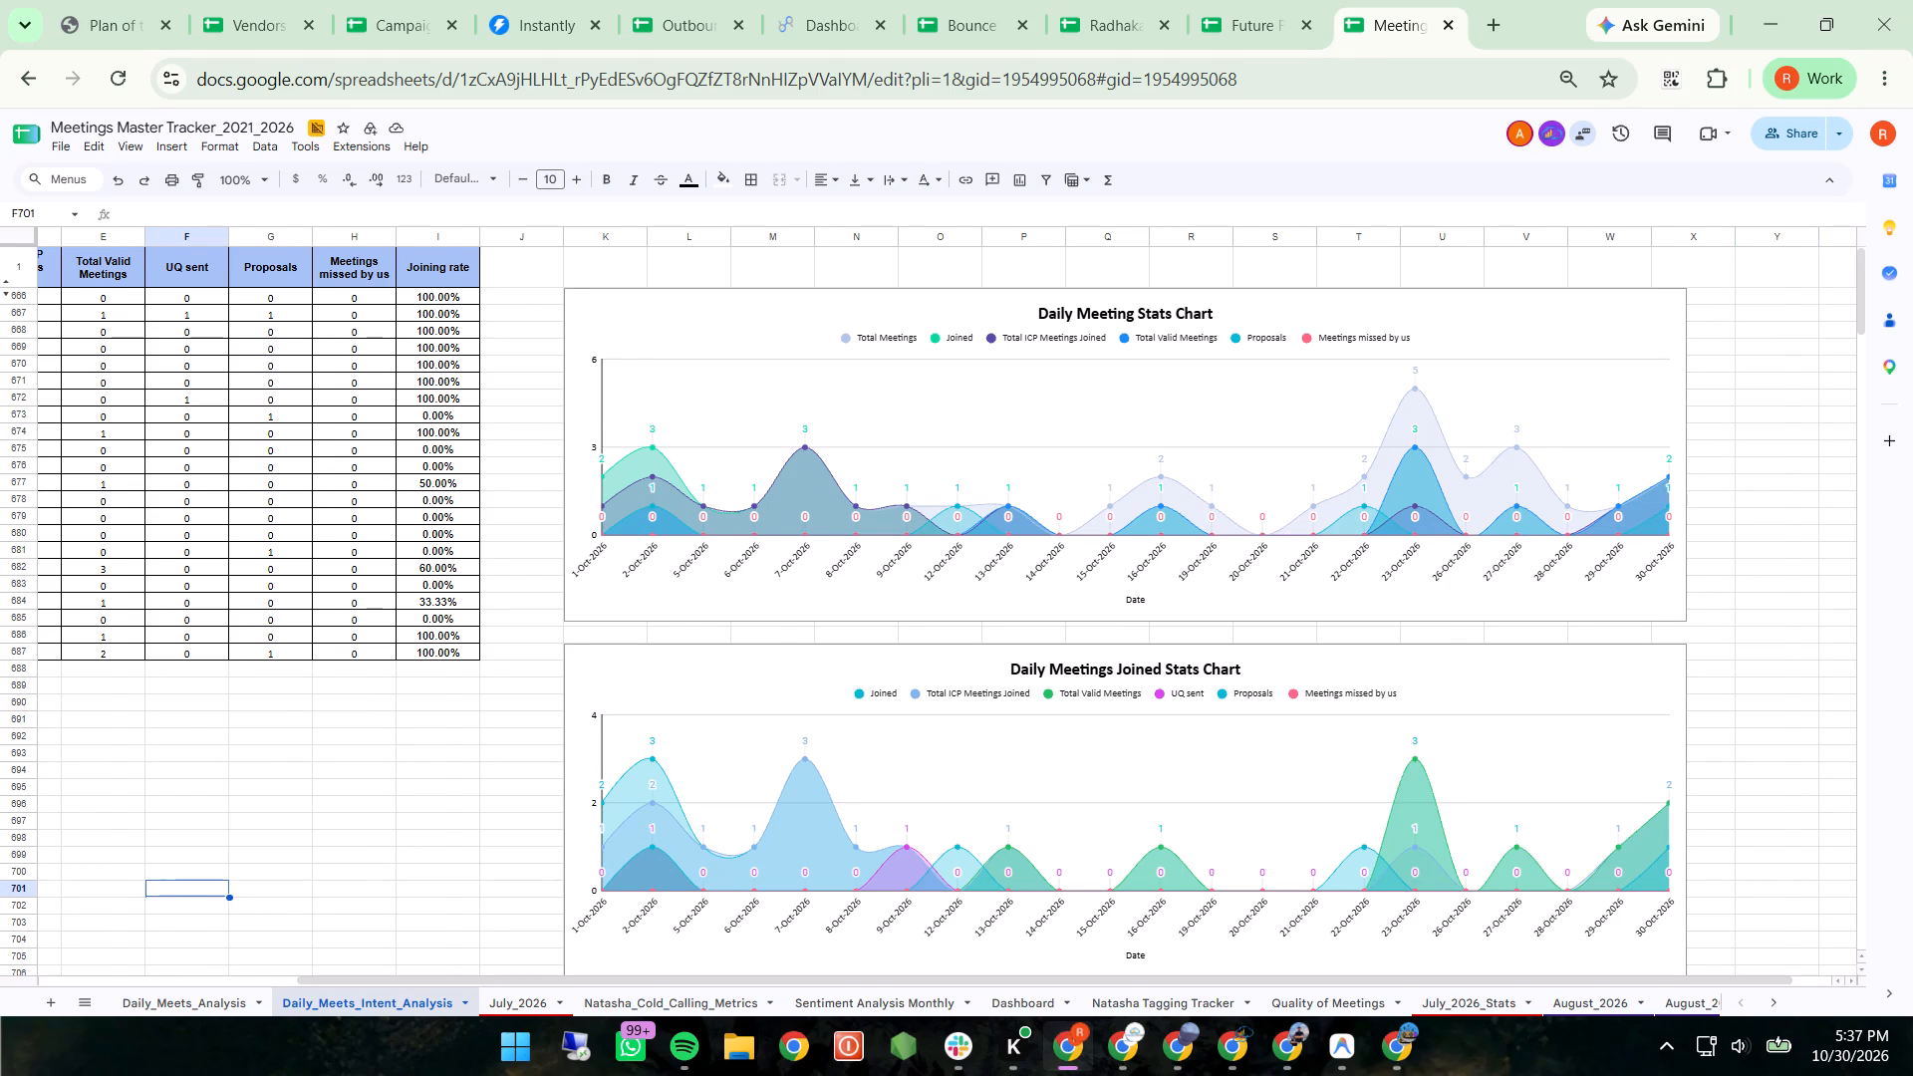
# Download the Daily Meeting Stats Chart from the Daily_Meets_Intent_Analysis sheet.
pyautogui.hscroll(-1, 229, 893)
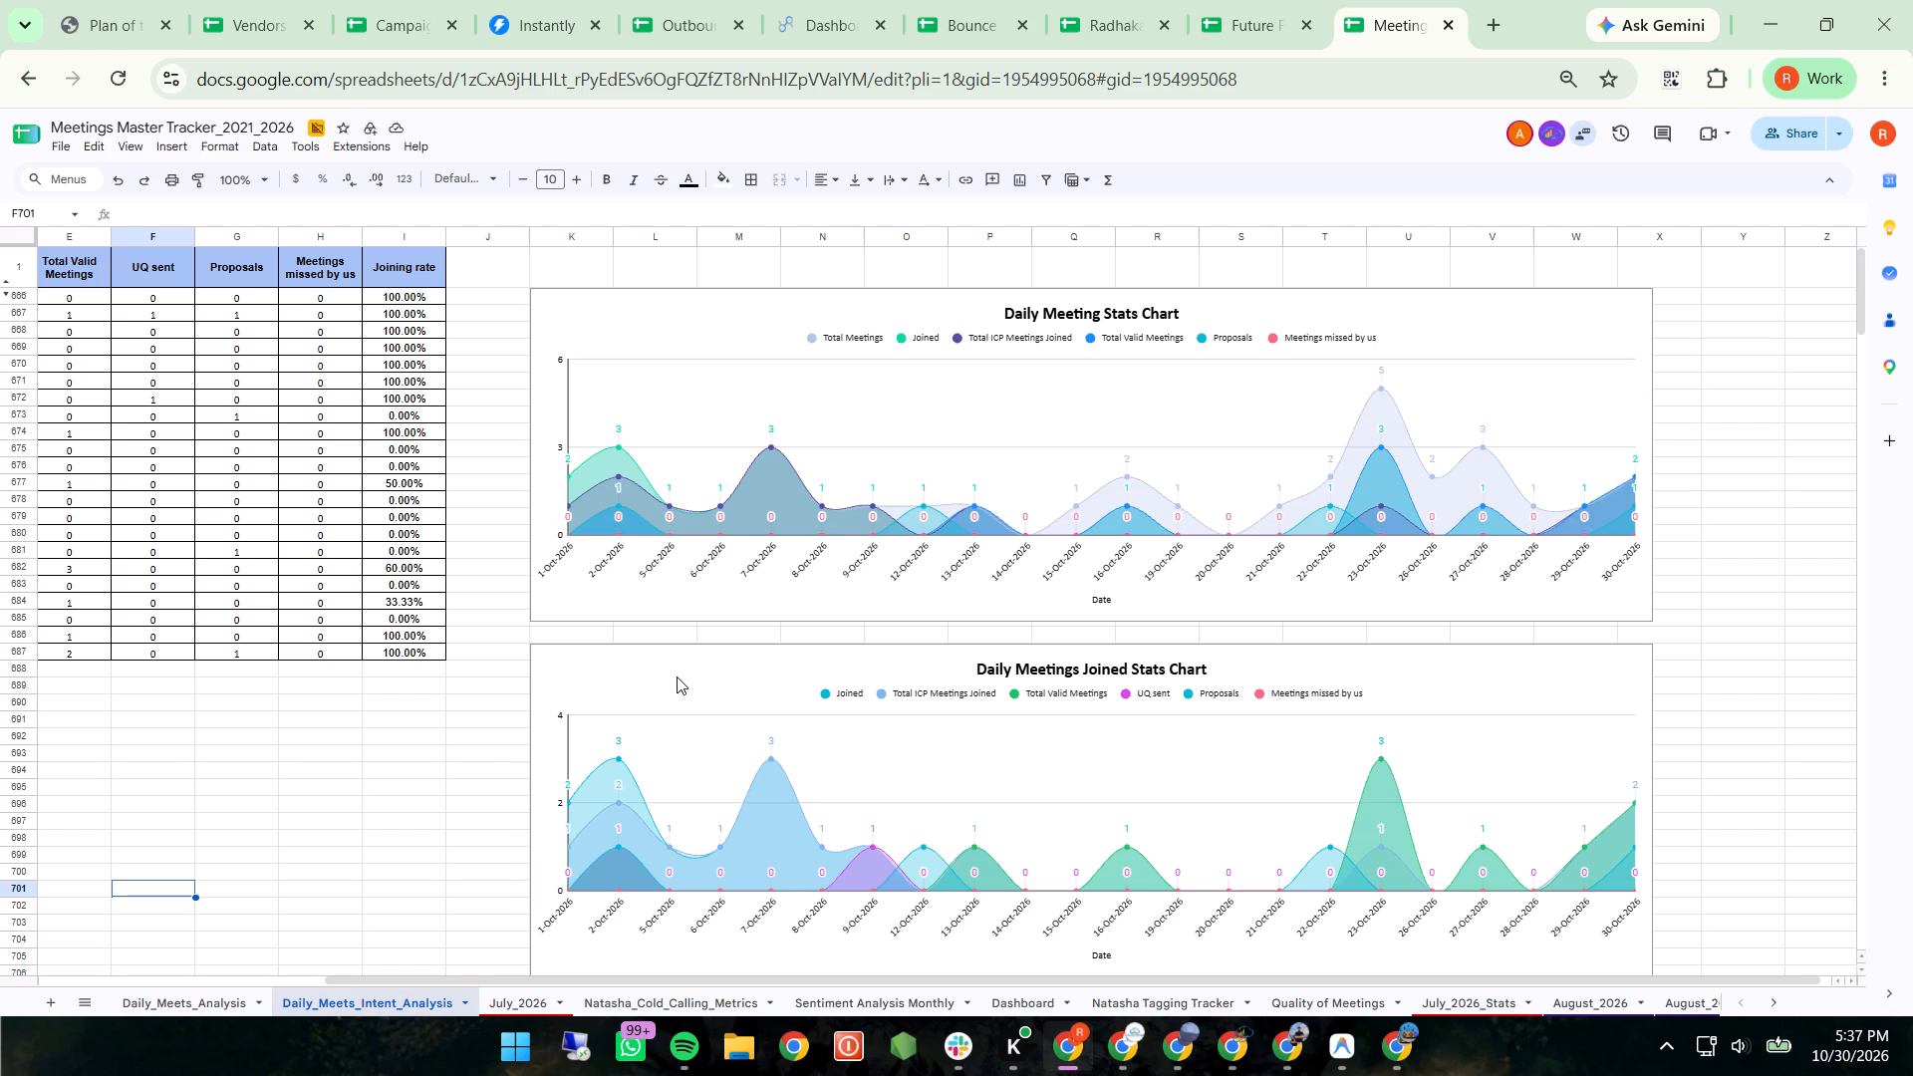
pyautogui.hscroll(6, 677, 676)
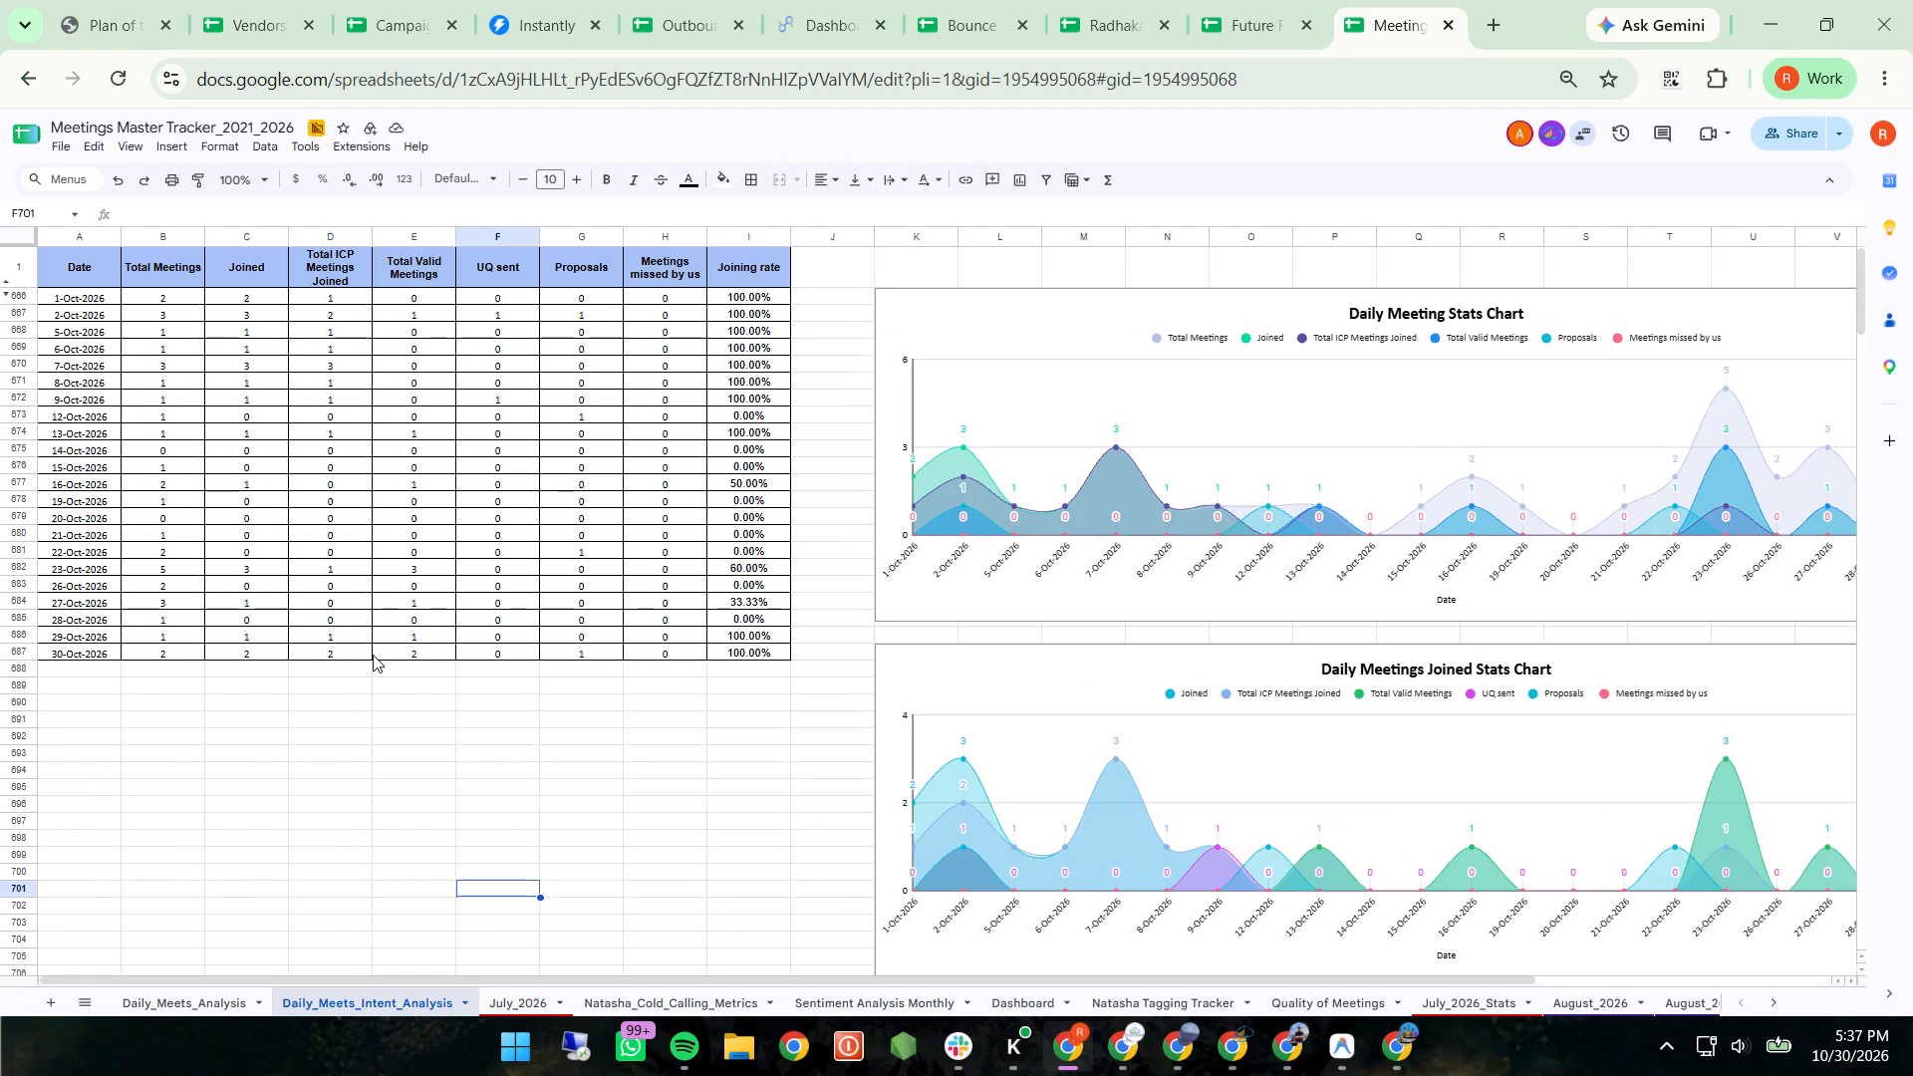
pyautogui.hscroll(-5, 373, 655)
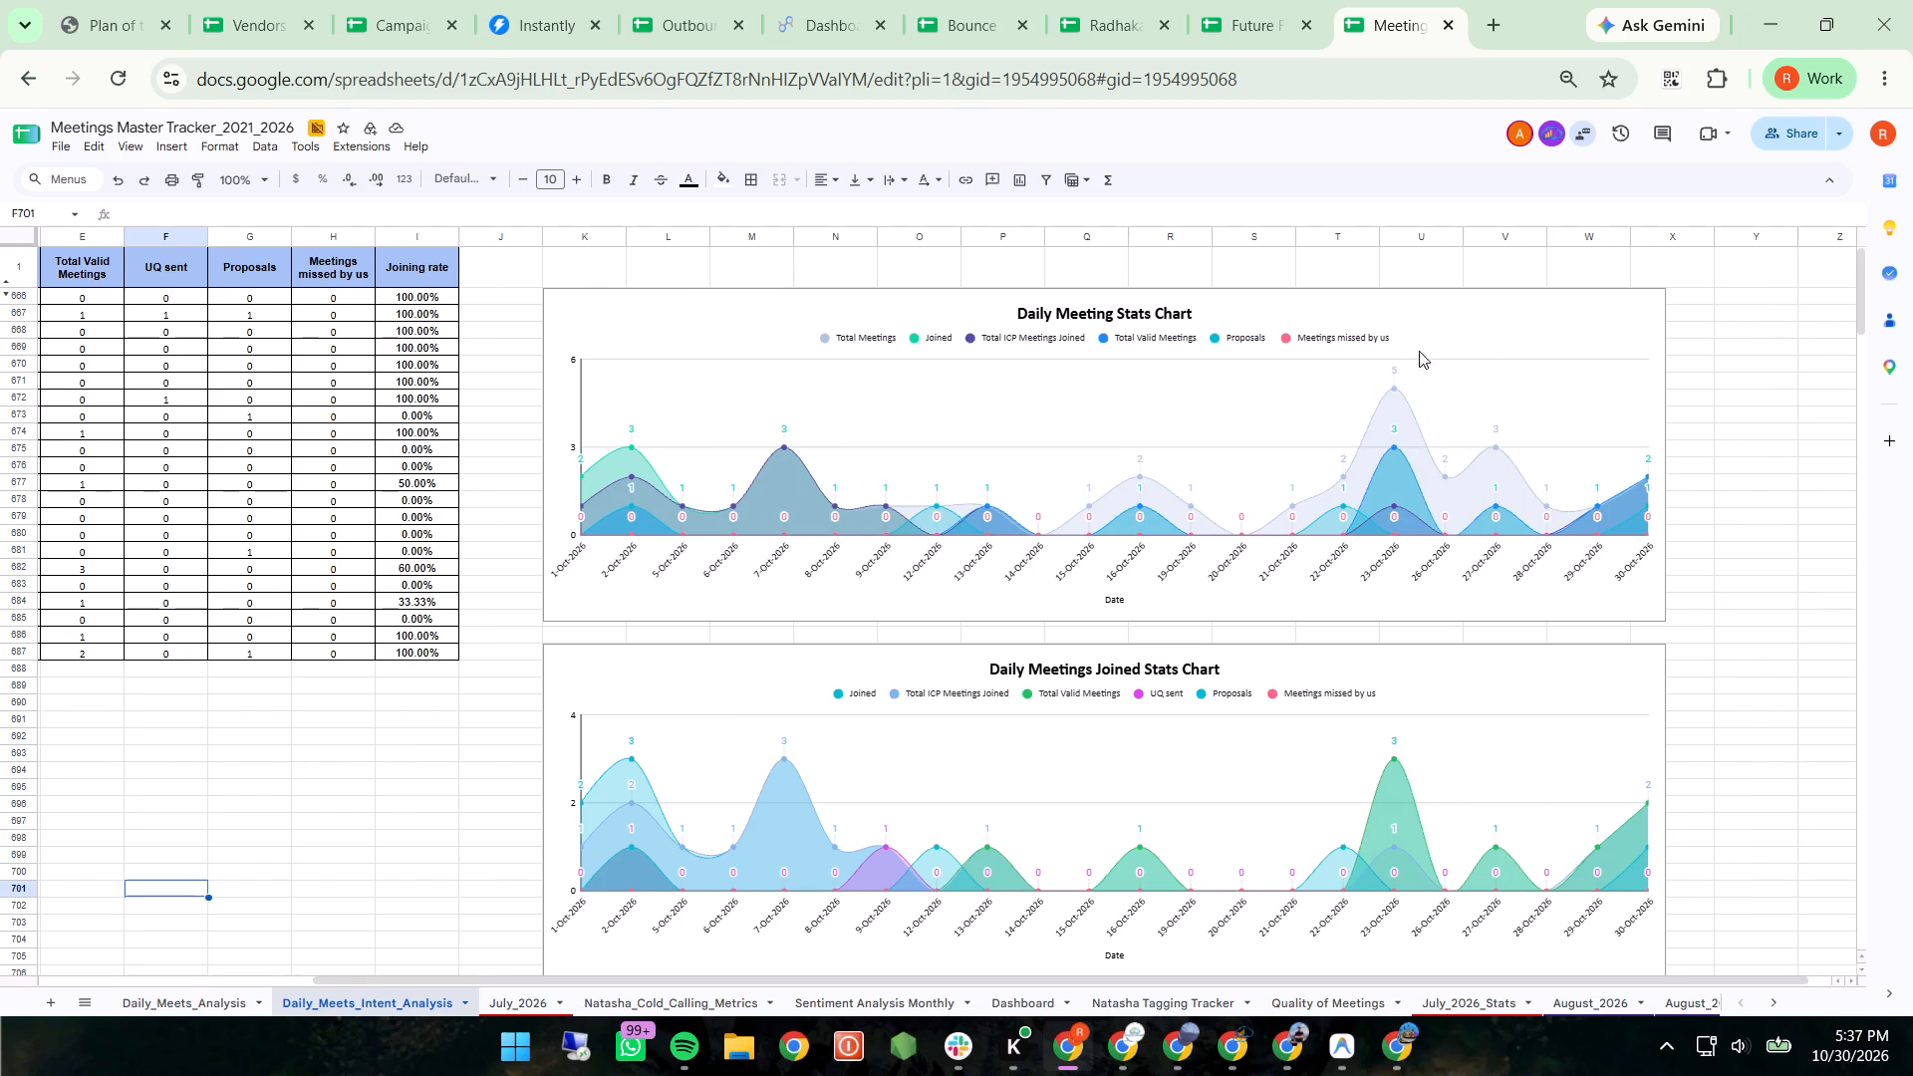
pyautogui.click(1508, 342)
pyautogui.moveTo(1627, 304); pyautogui.dragTo(1673, 381)
pyautogui.click(1562, 381)
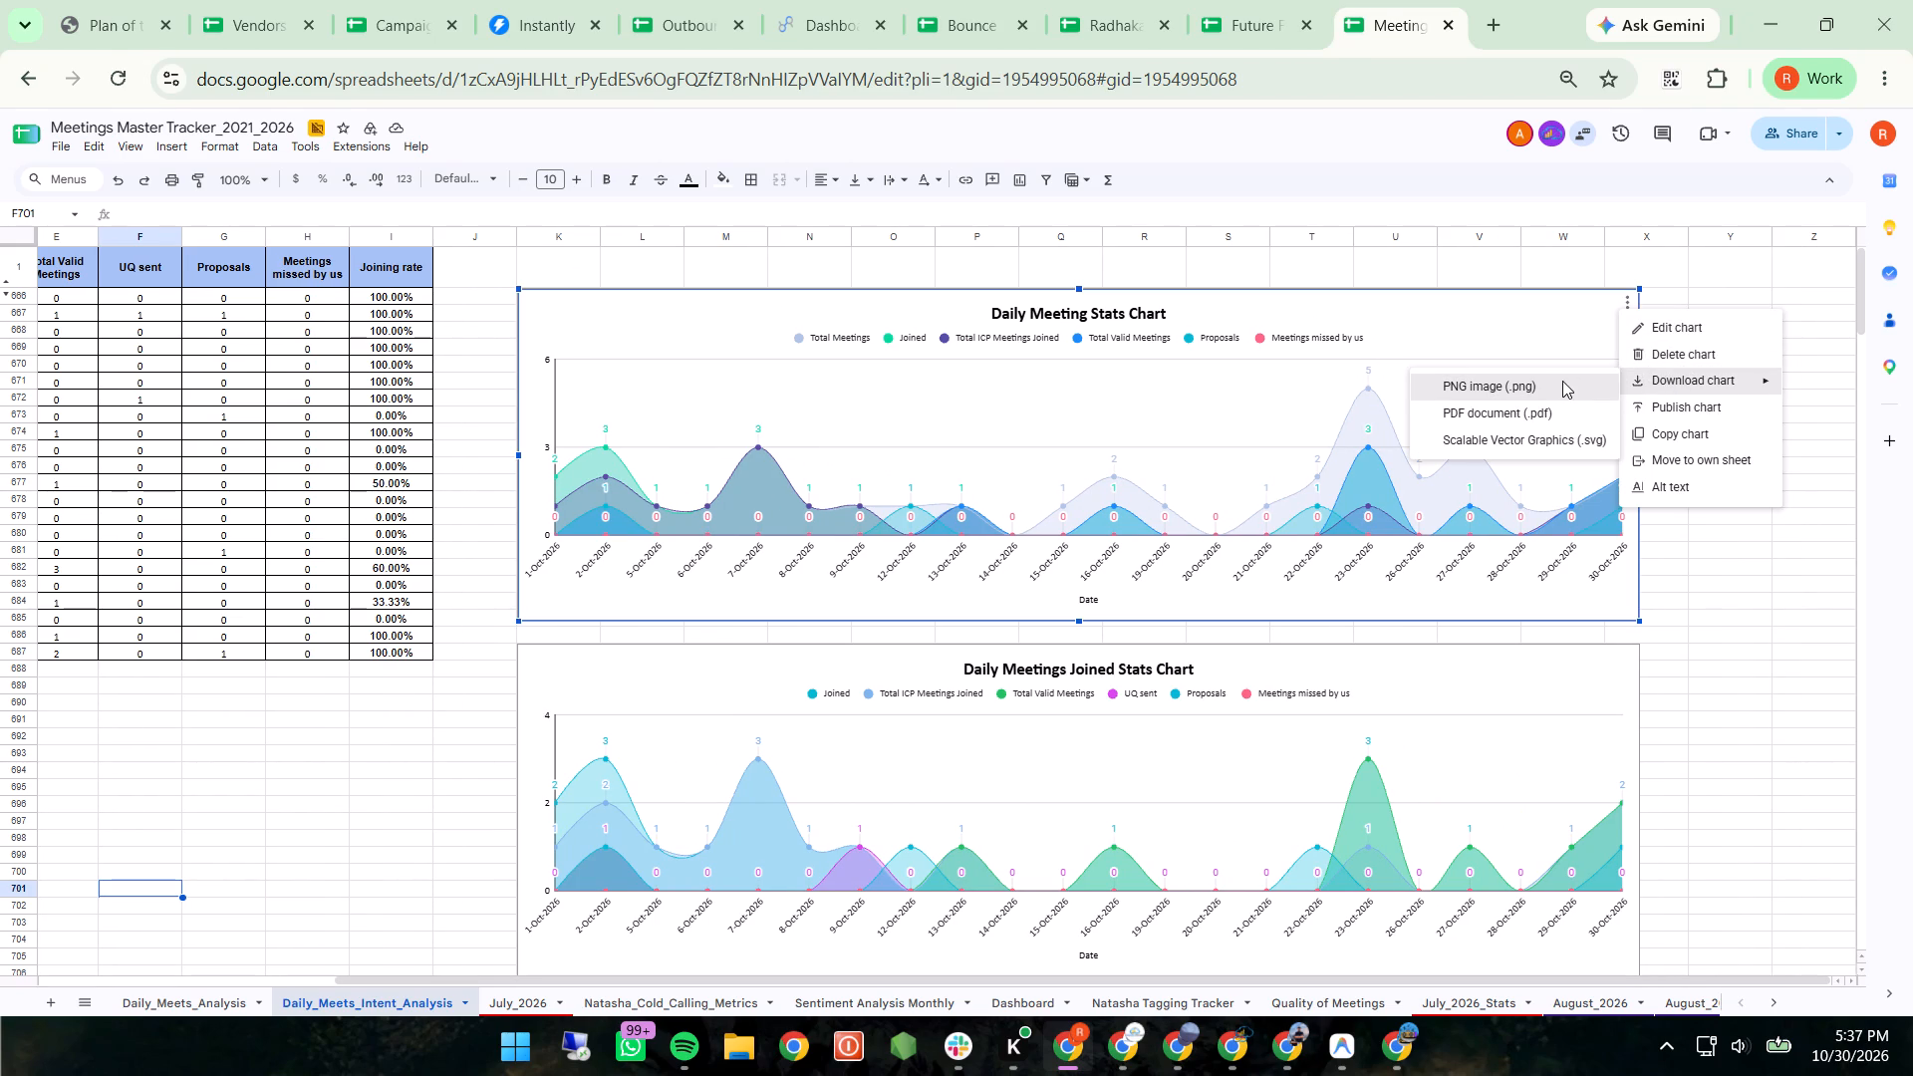
# Download the Daily Meetings Joined Stats Chart from the Daily_Meets_Intent_Analysis sheet.
pyautogui.click(1550, 713)
pyautogui.moveTo(1651, 659); pyautogui.dragTo(1679, 713)
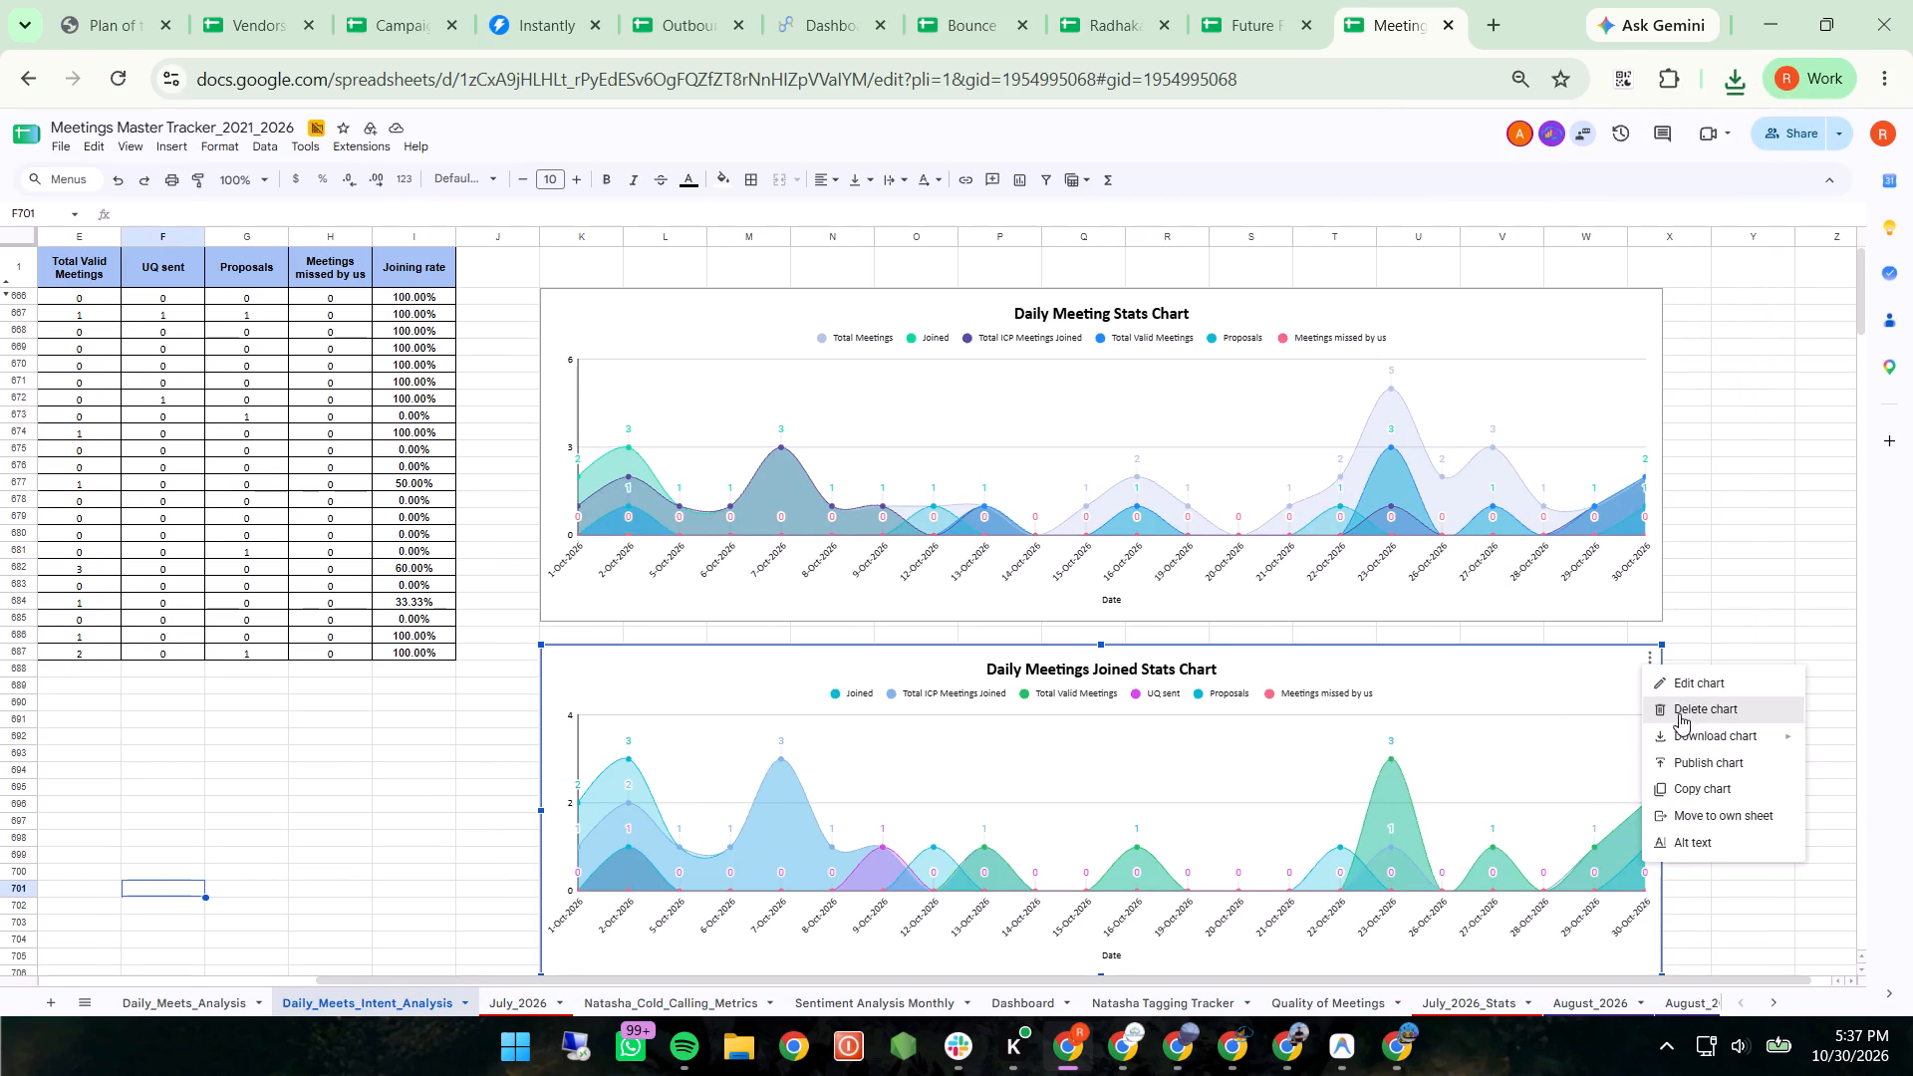
pyautogui.moveTo(1679, 713); pyautogui.dragTo(1684, 729)
pyautogui.click(1596, 740)
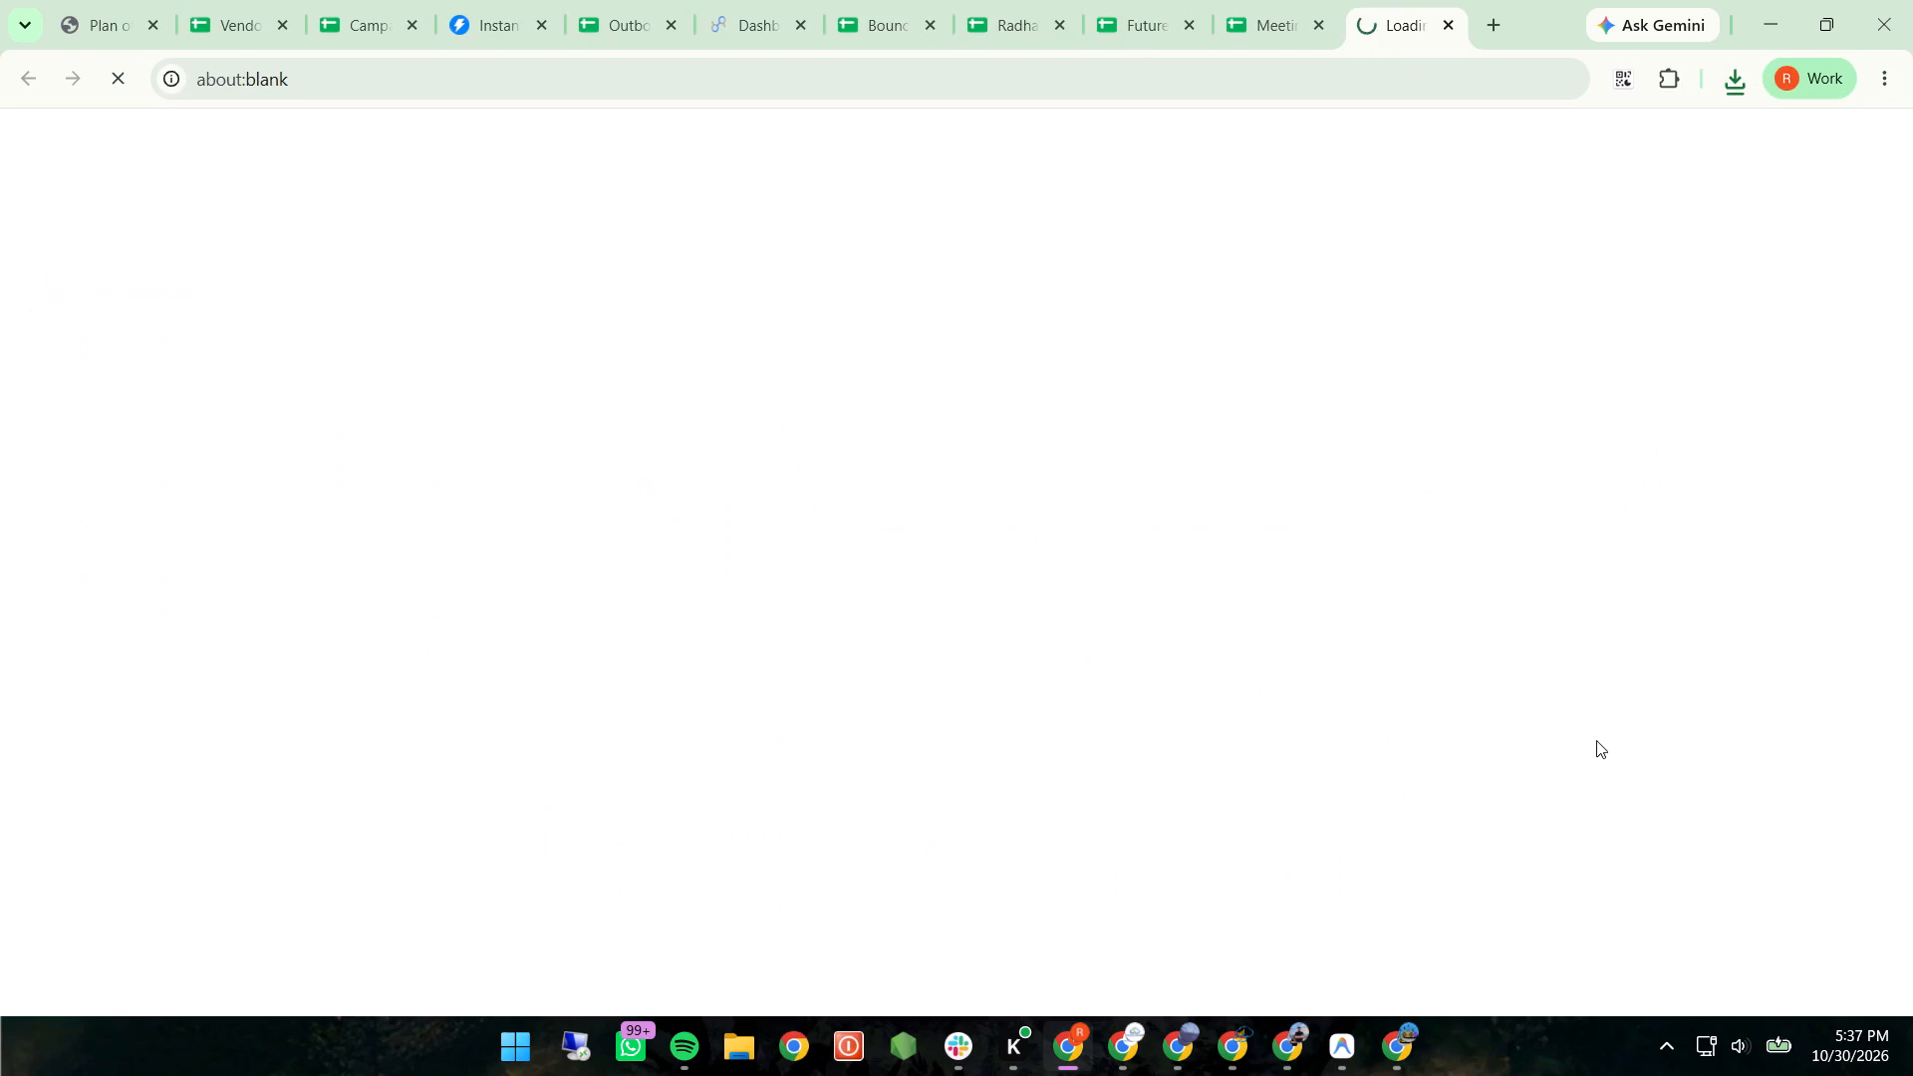
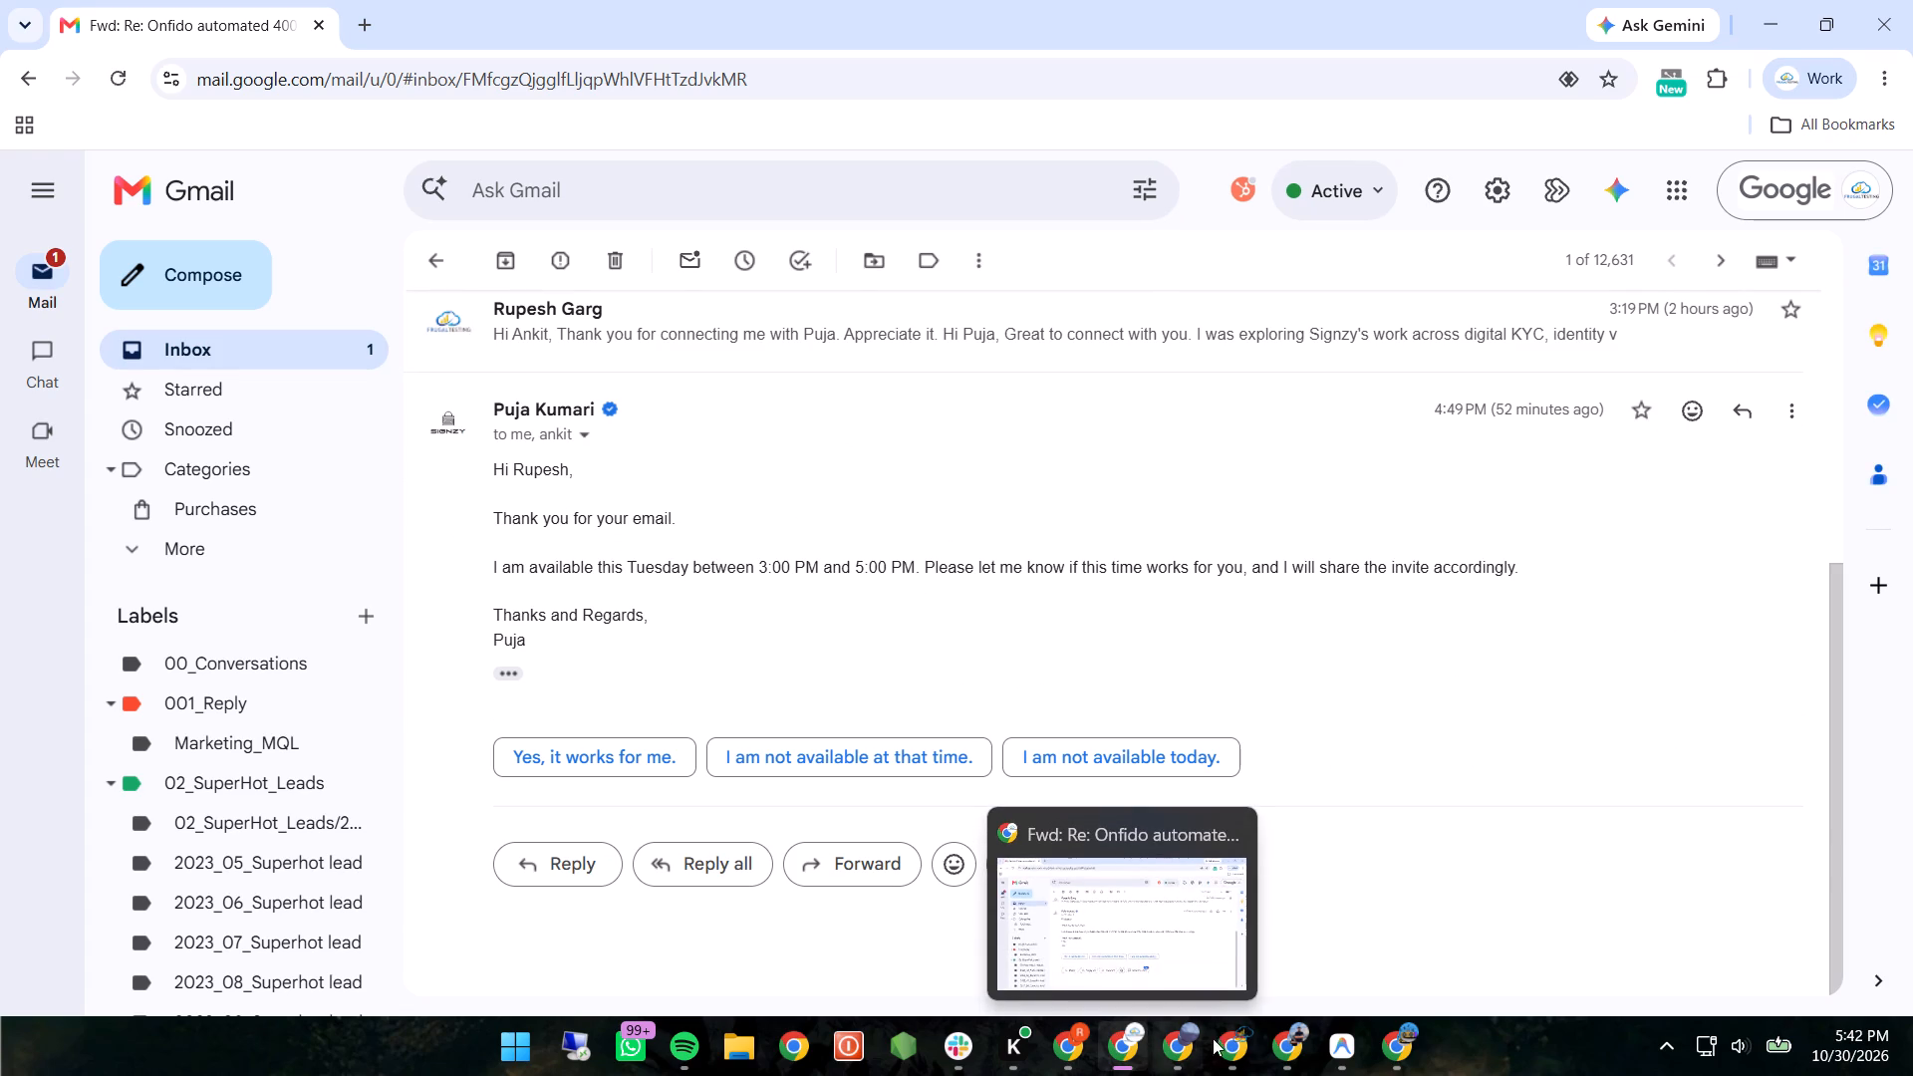
# Switch to the Calendly booking confirmation, reload it, and return to the date and time selection for the Frugal Testing Services Strategy Call.
pyautogui.click(1238, 1040)
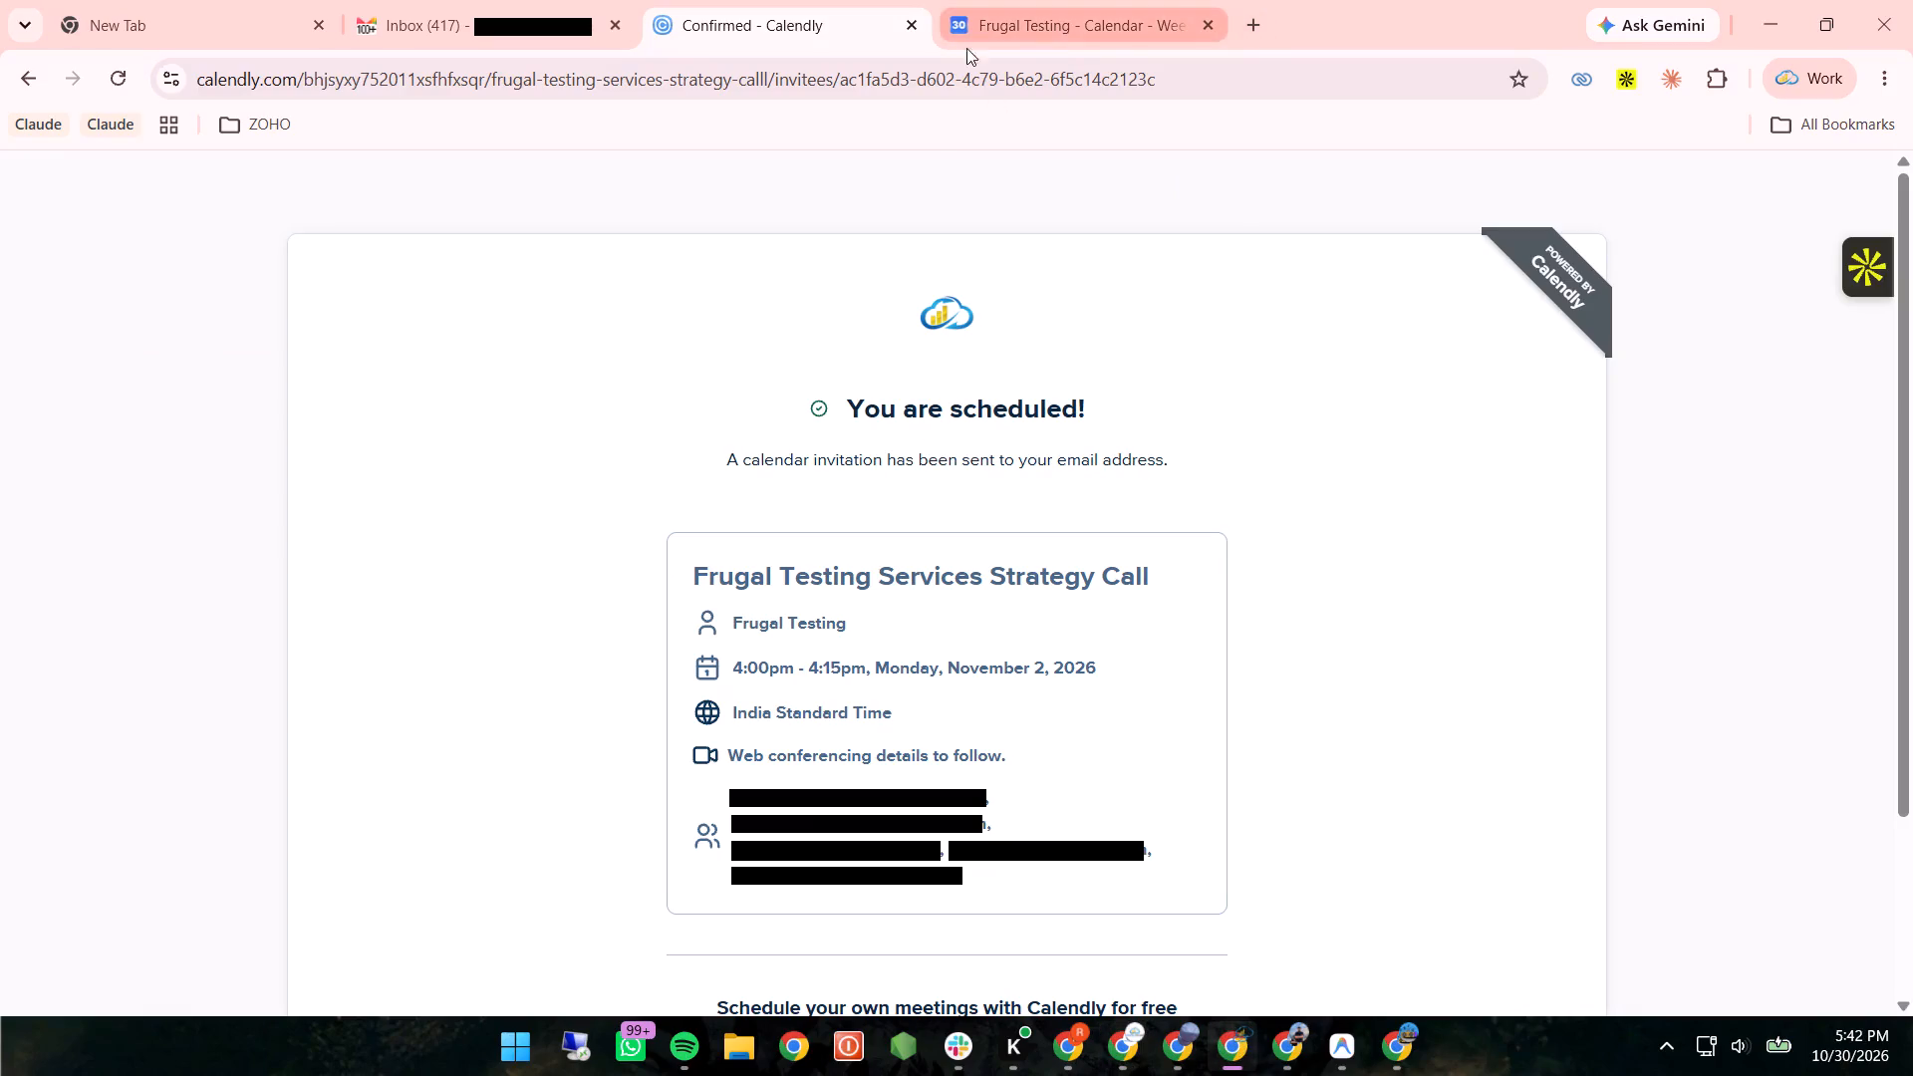
pyautogui.click(121, 77)
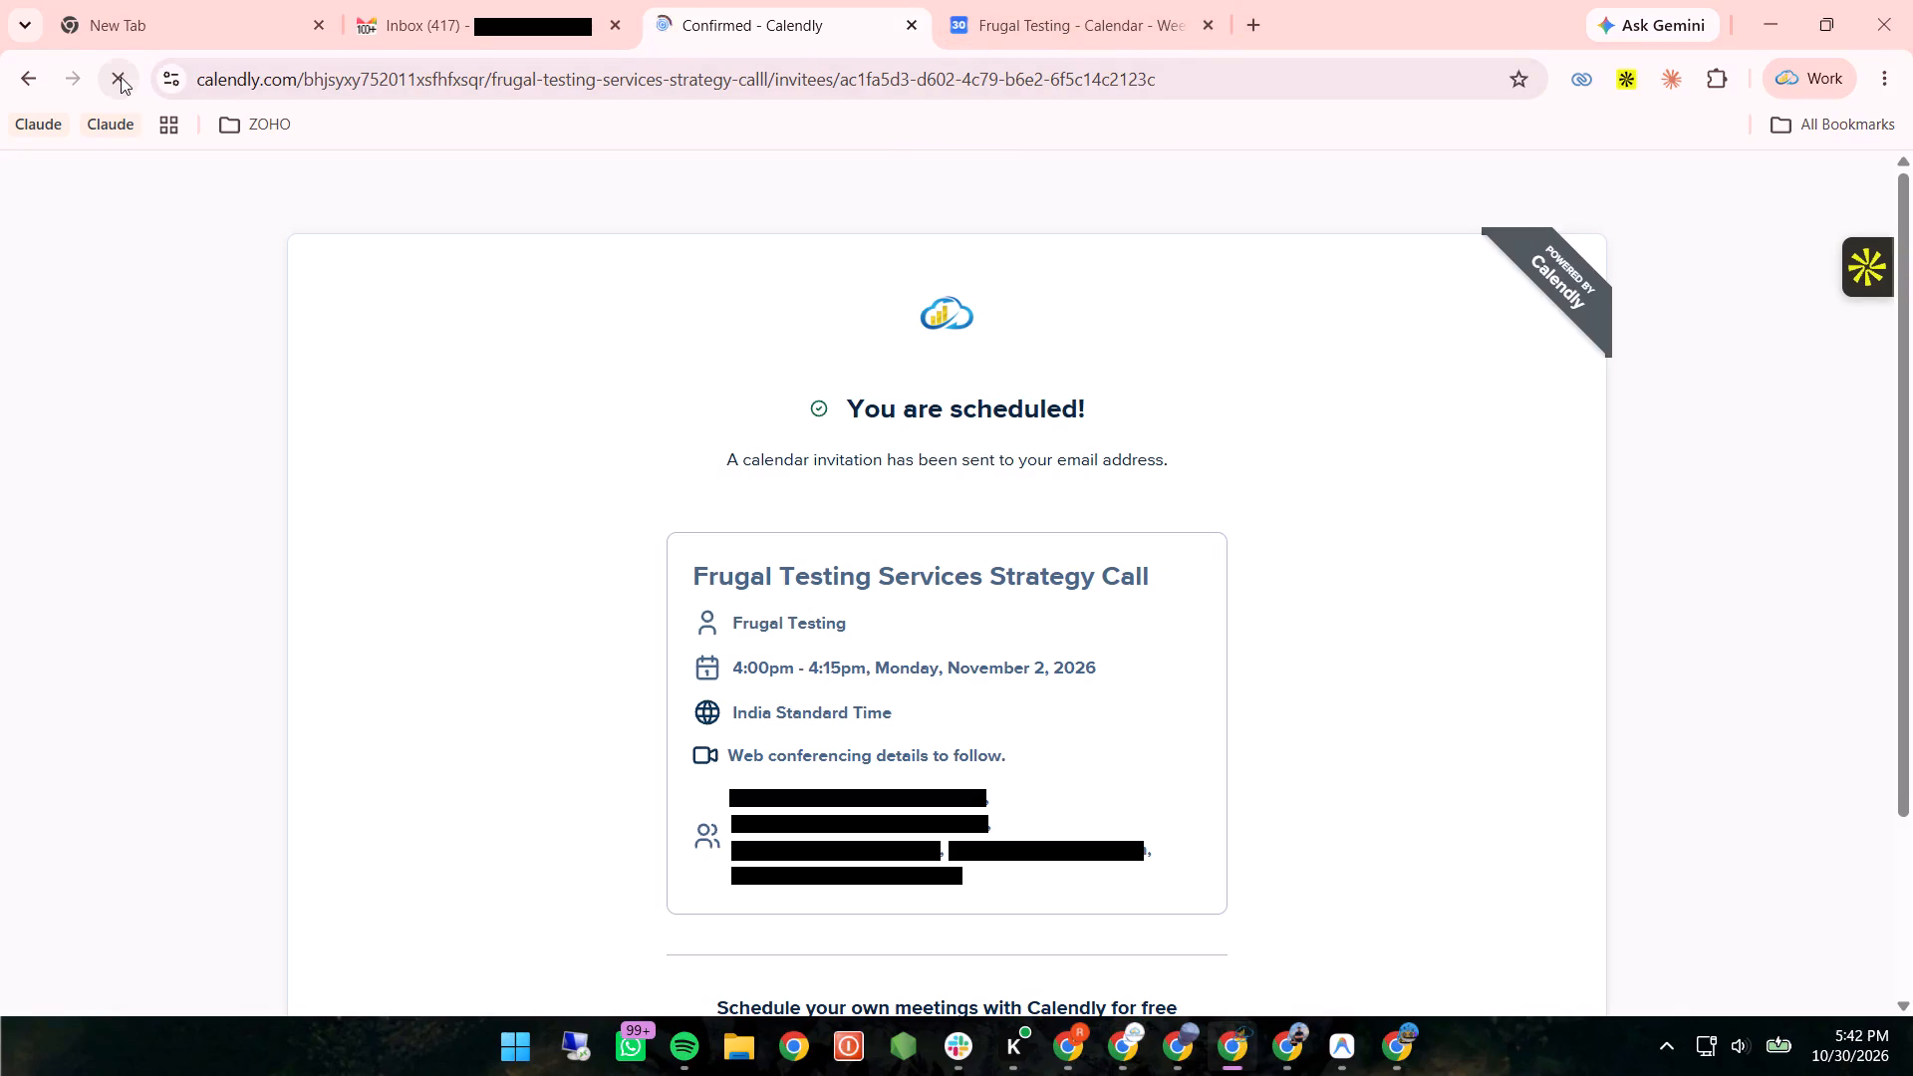
pyautogui.click(24, 89)
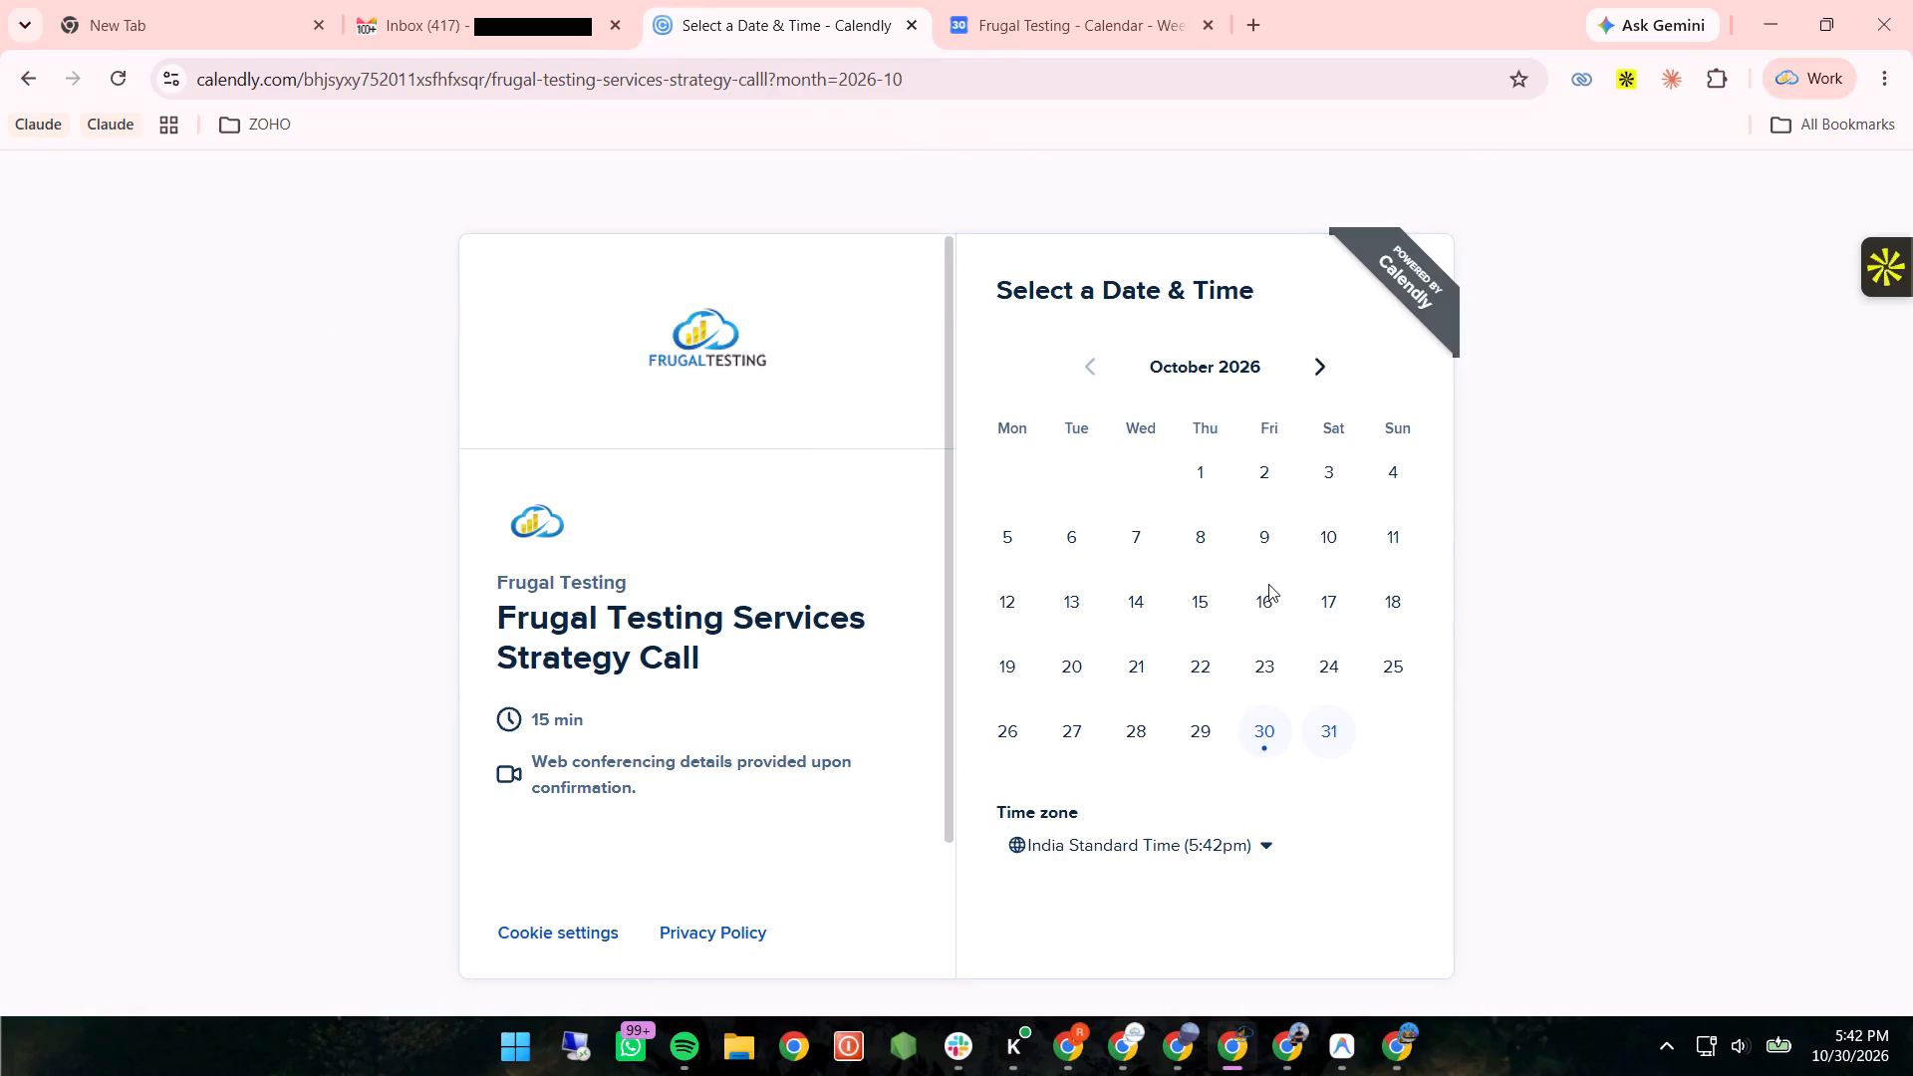
# Check the available times for November 3, 2026 on the Frugal Testing Services Strategy Call booking page.
pyautogui.click(1319, 366)
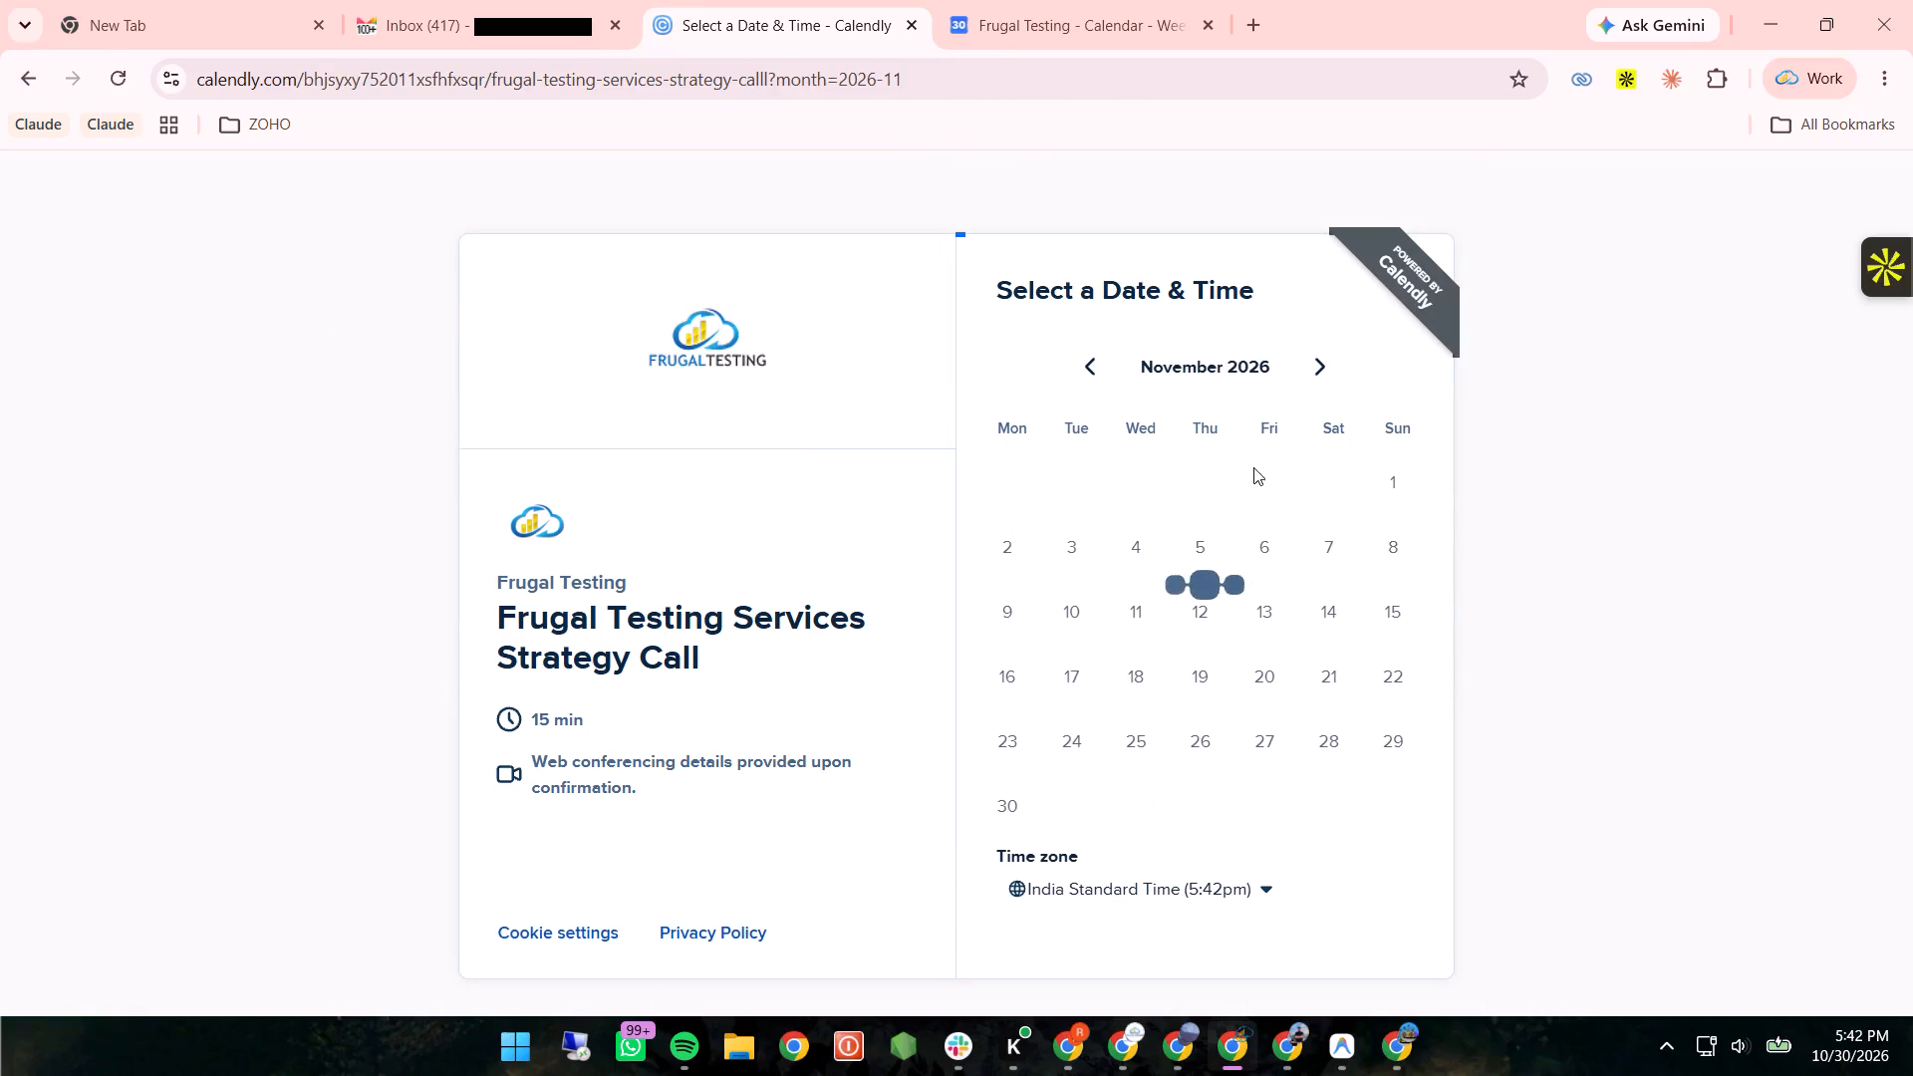
pyautogui.click(1071, 548)
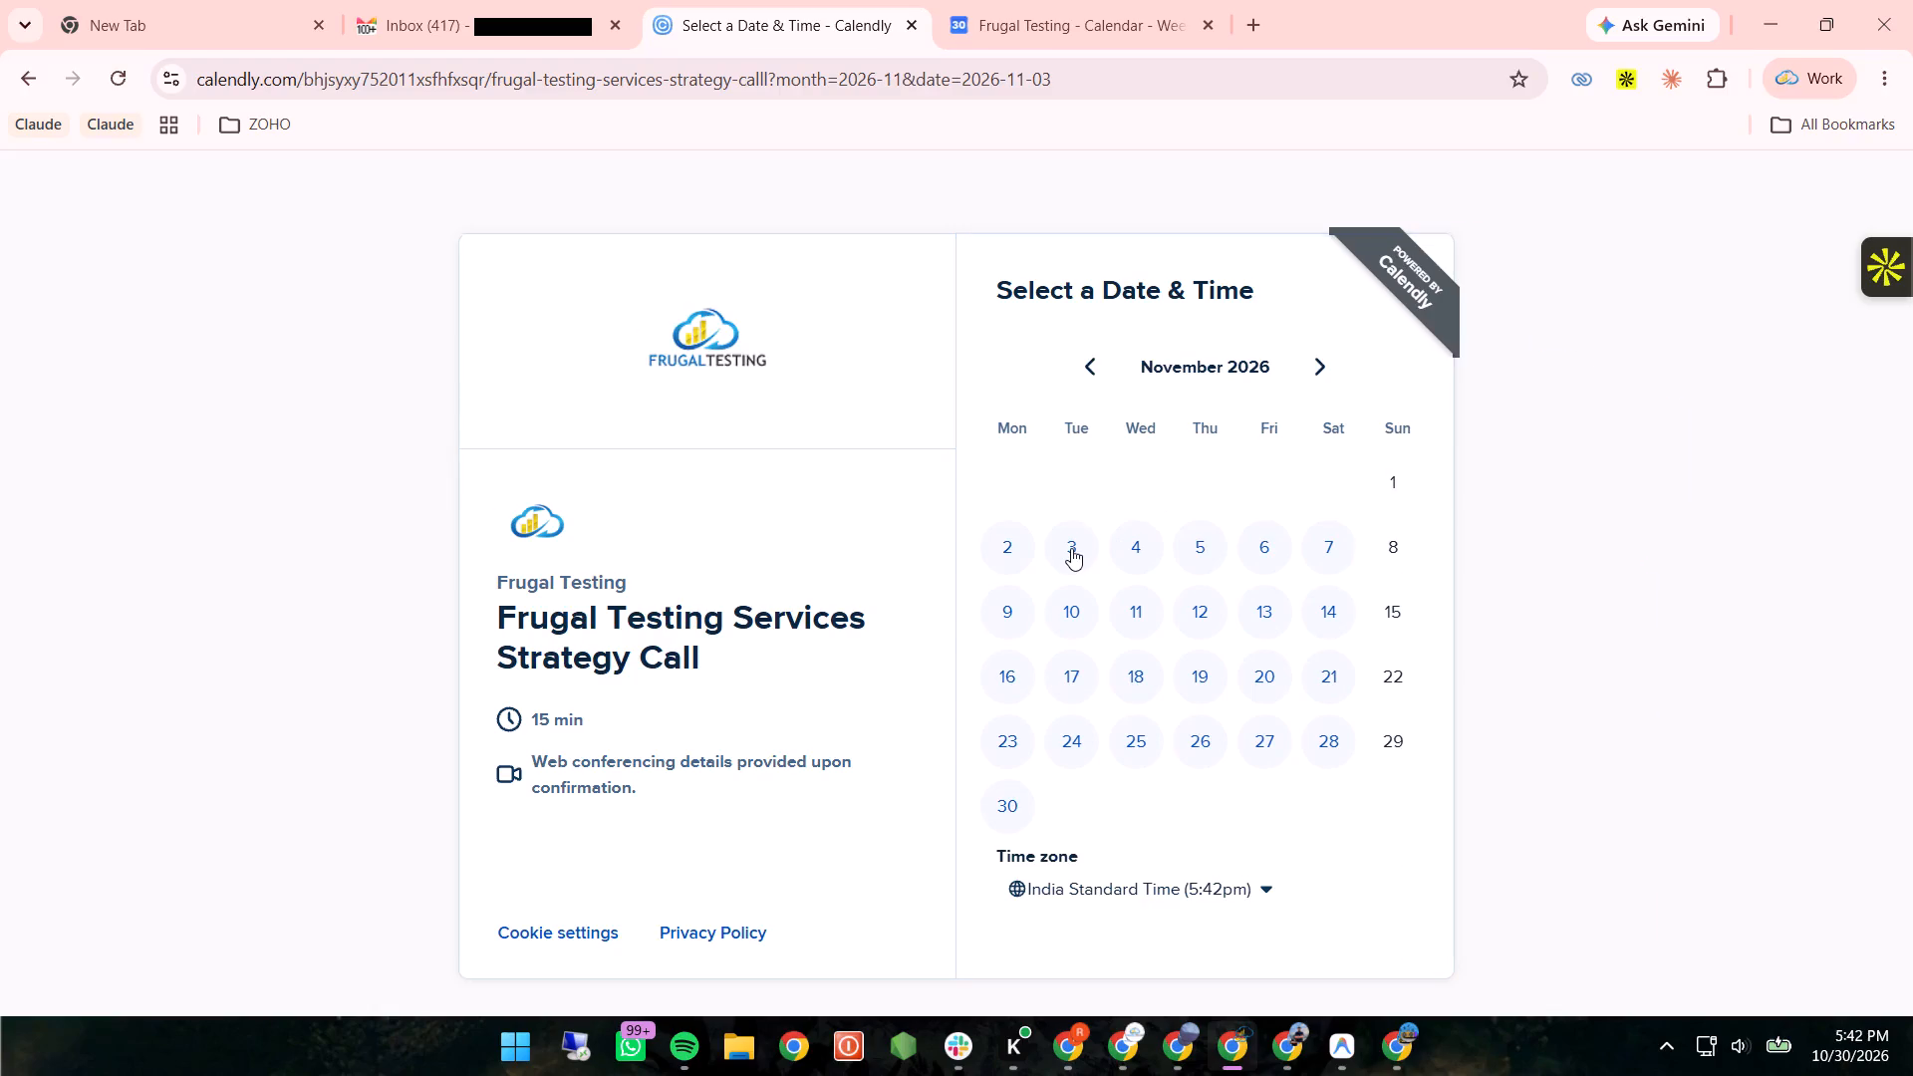
pyautogui.scroll(-1, 1475, 692)
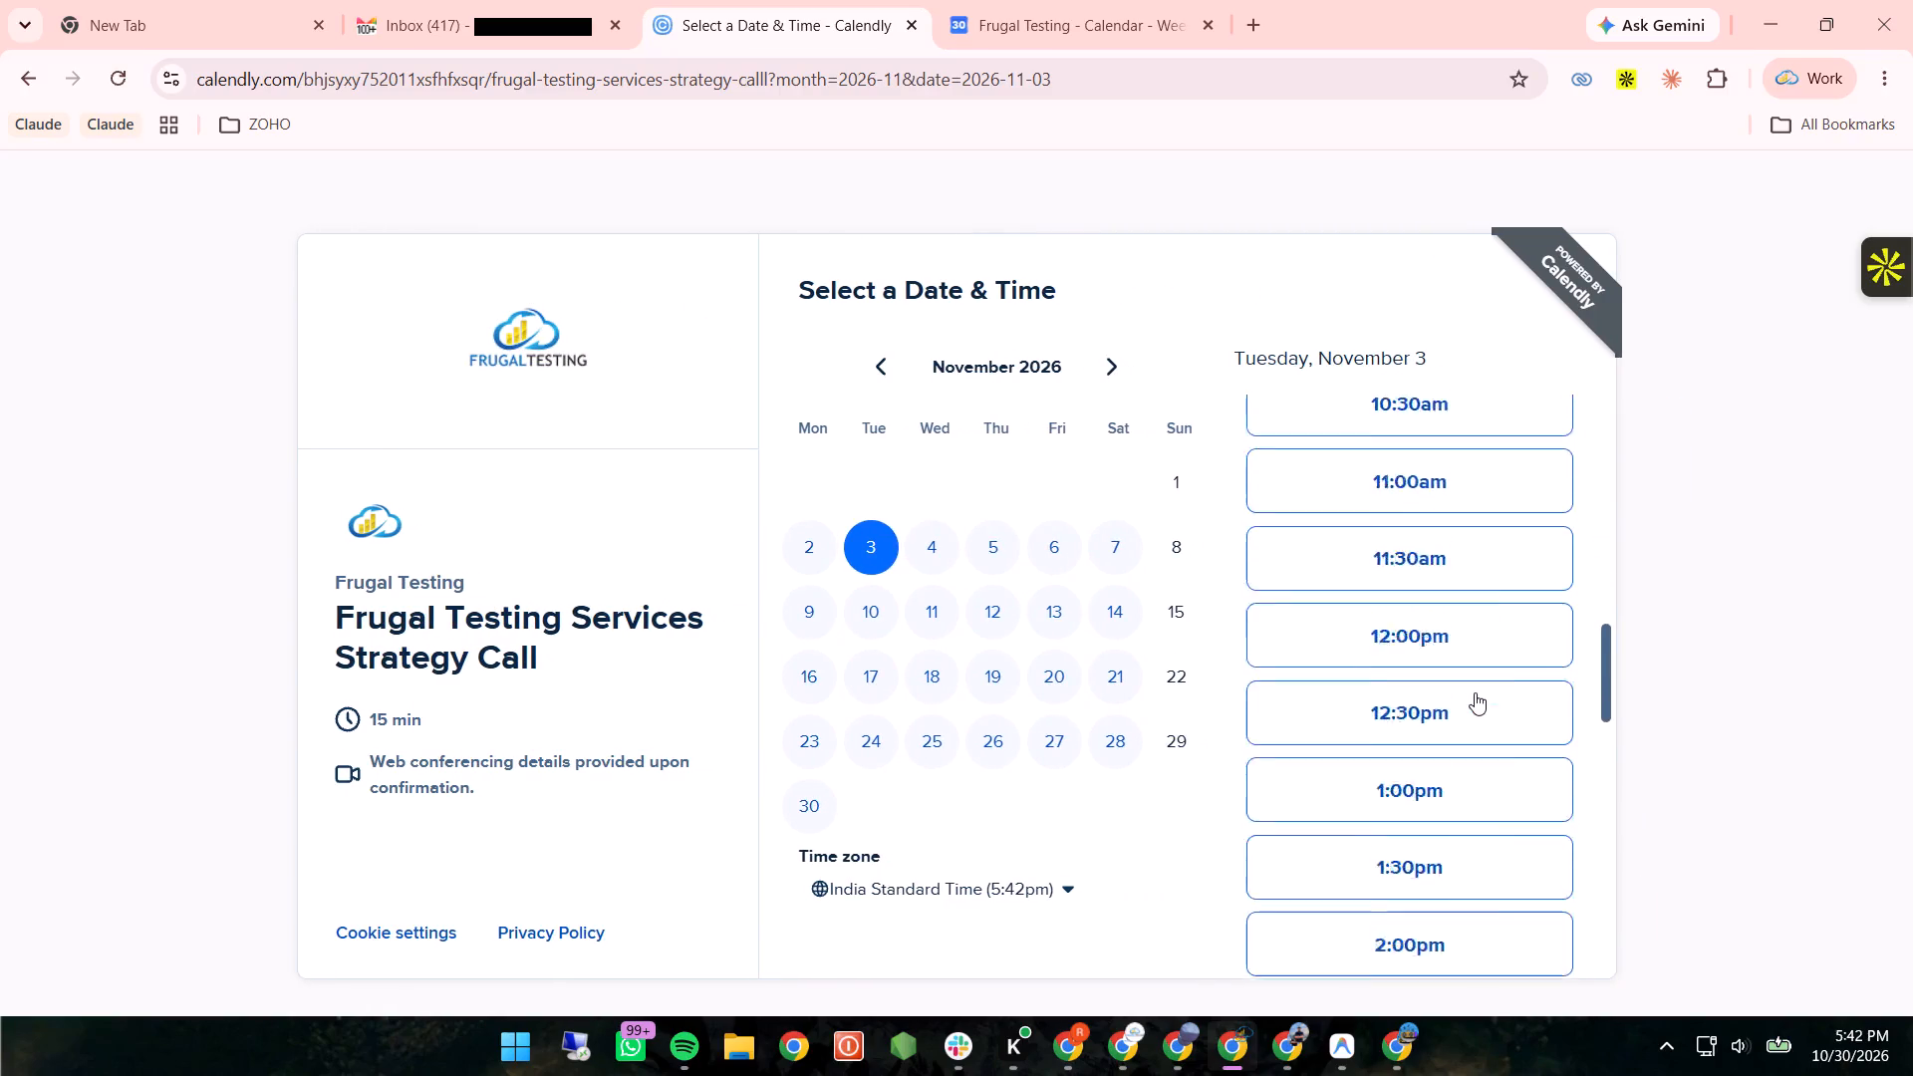
pyautogui.scroll(-2, 1475, 692)
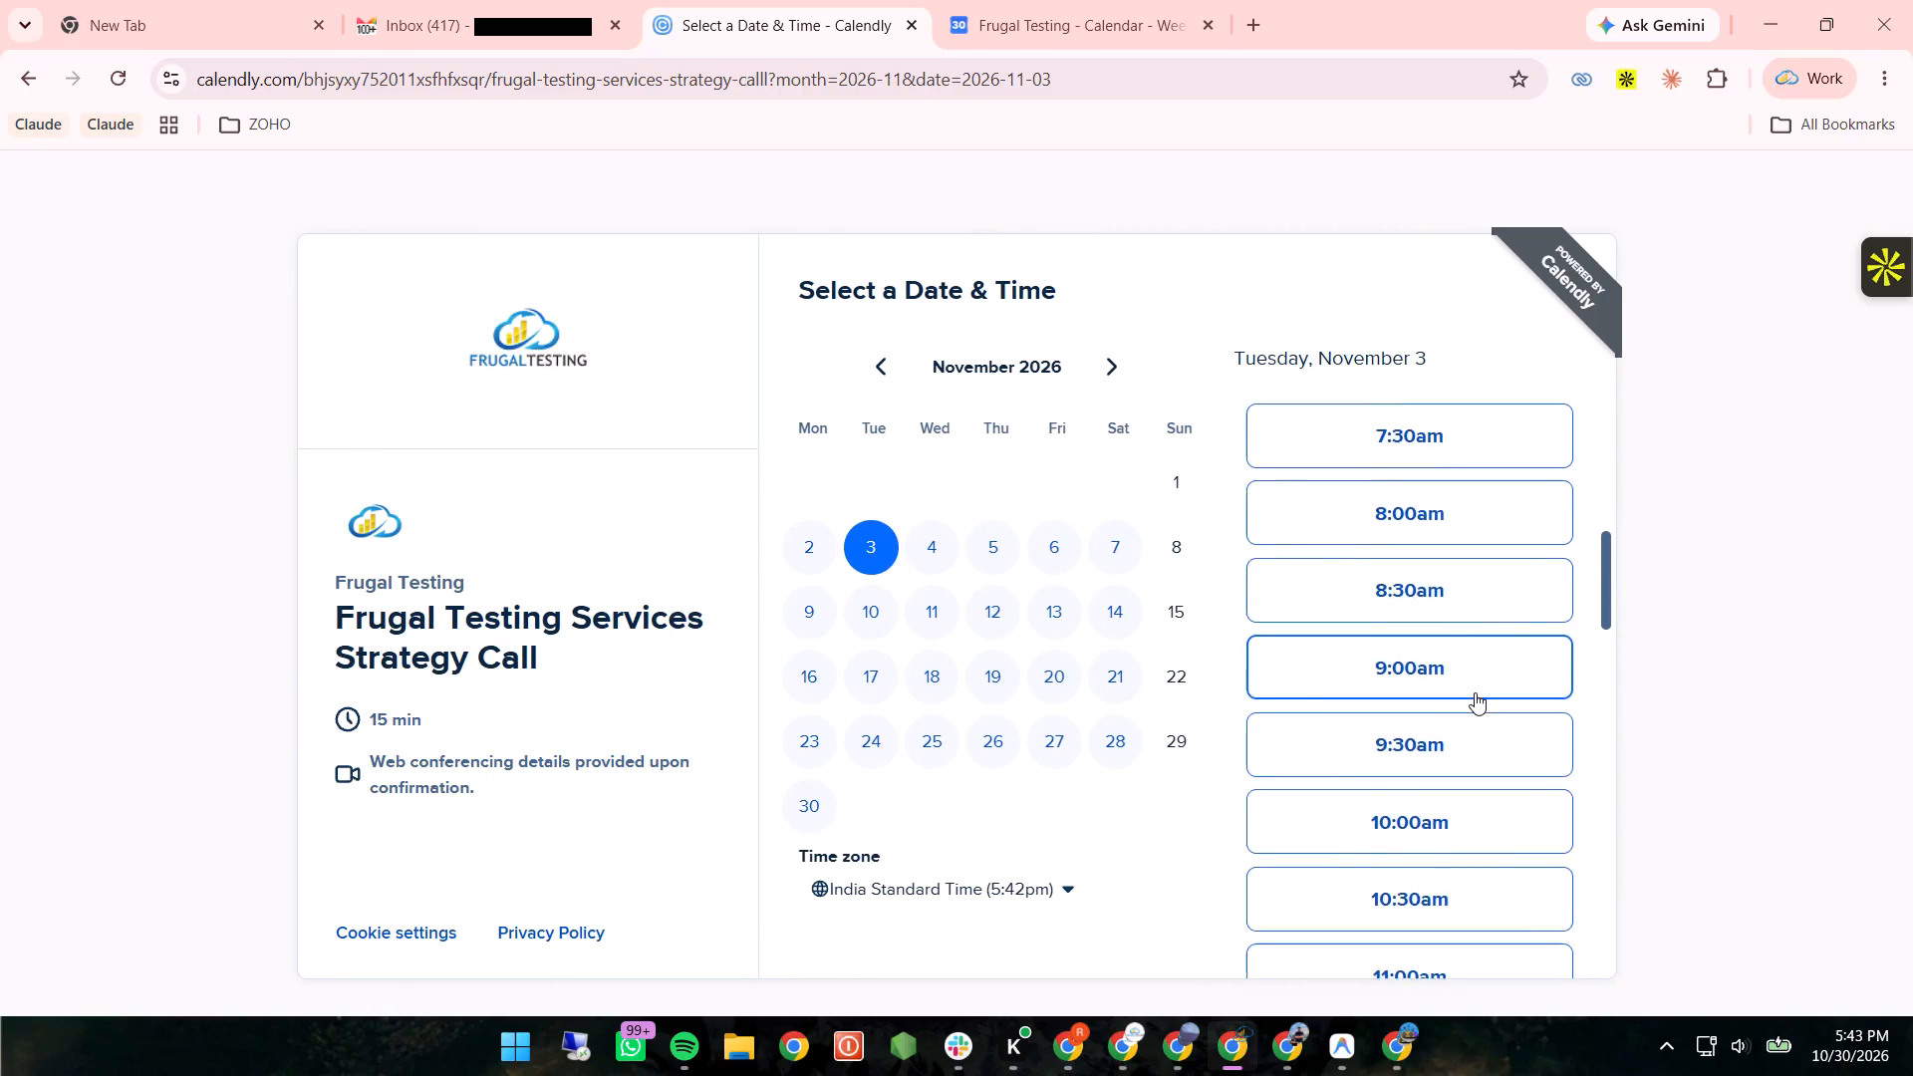
pyautogui.scroll(-1, 1475, 692)
pyautogui.scroll(6, 1475, 692)
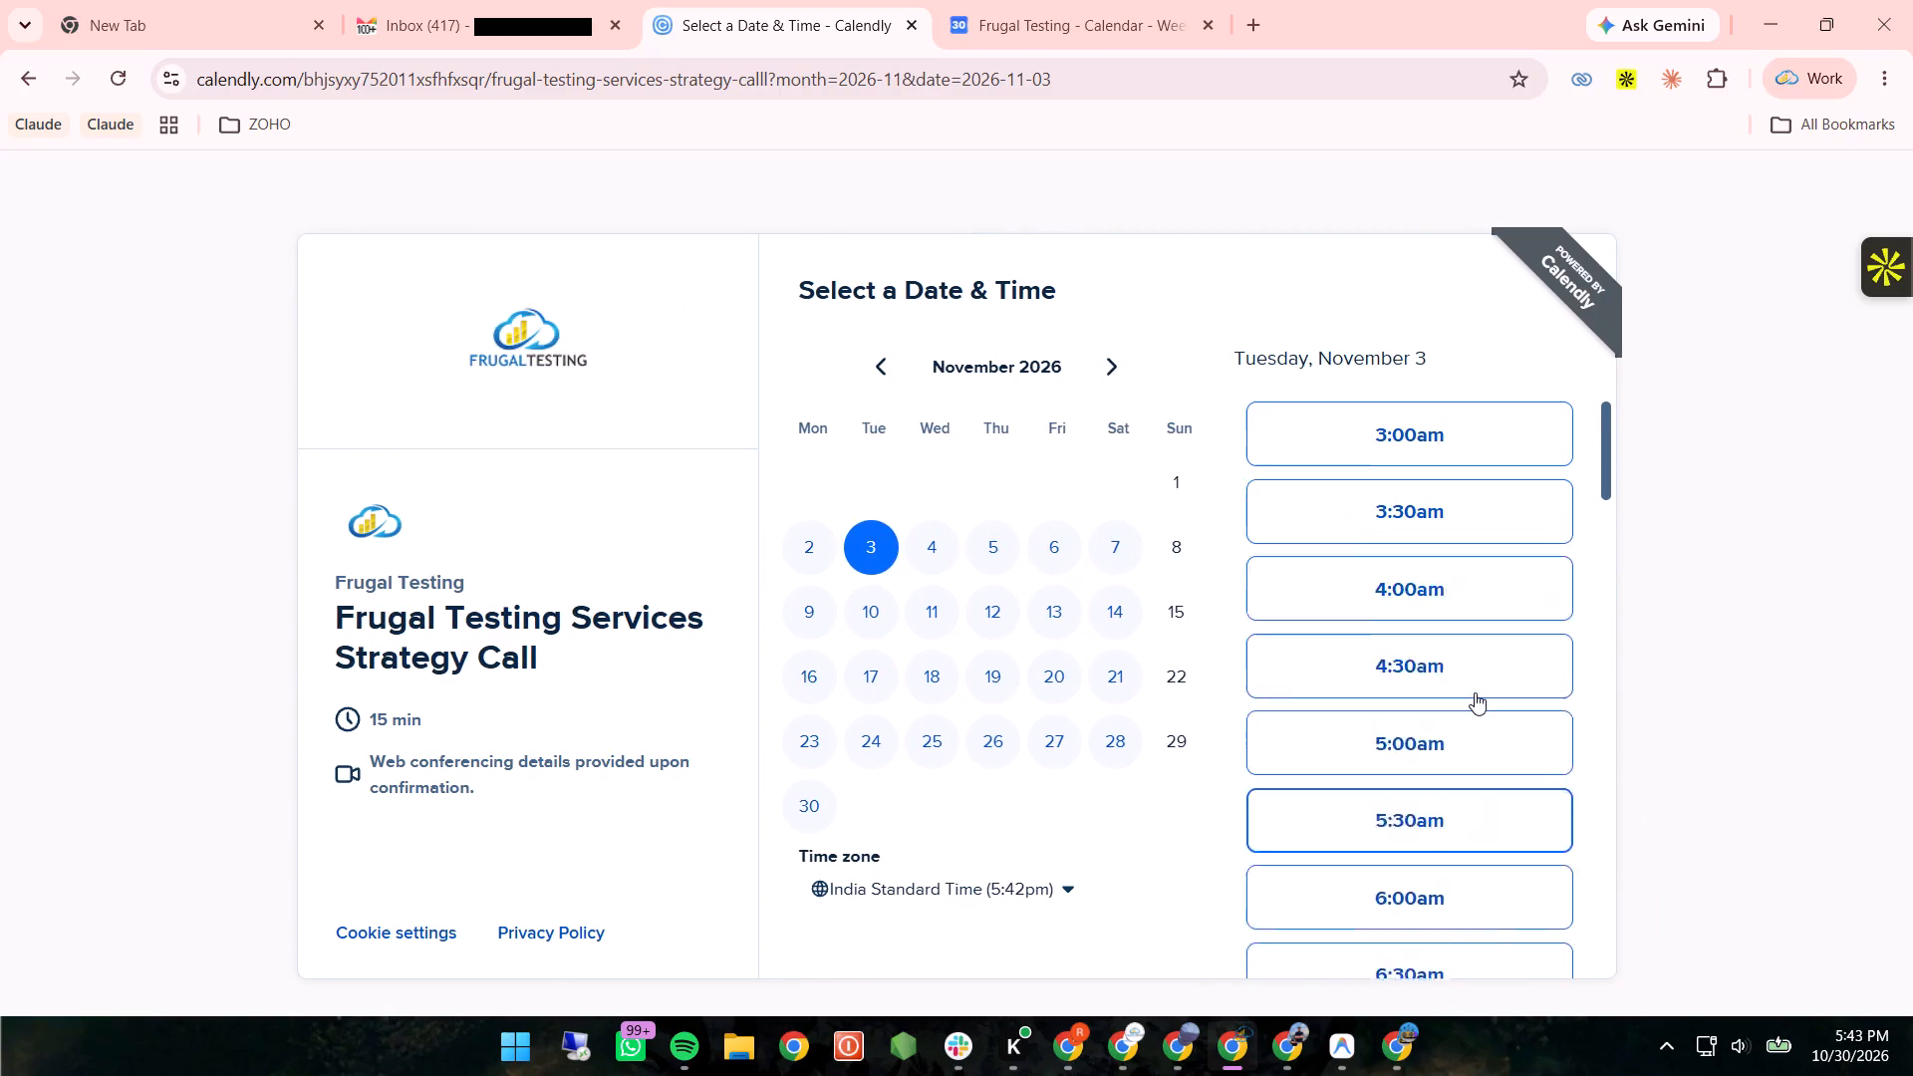
pyautogui.scroll(3, 1475, 692)
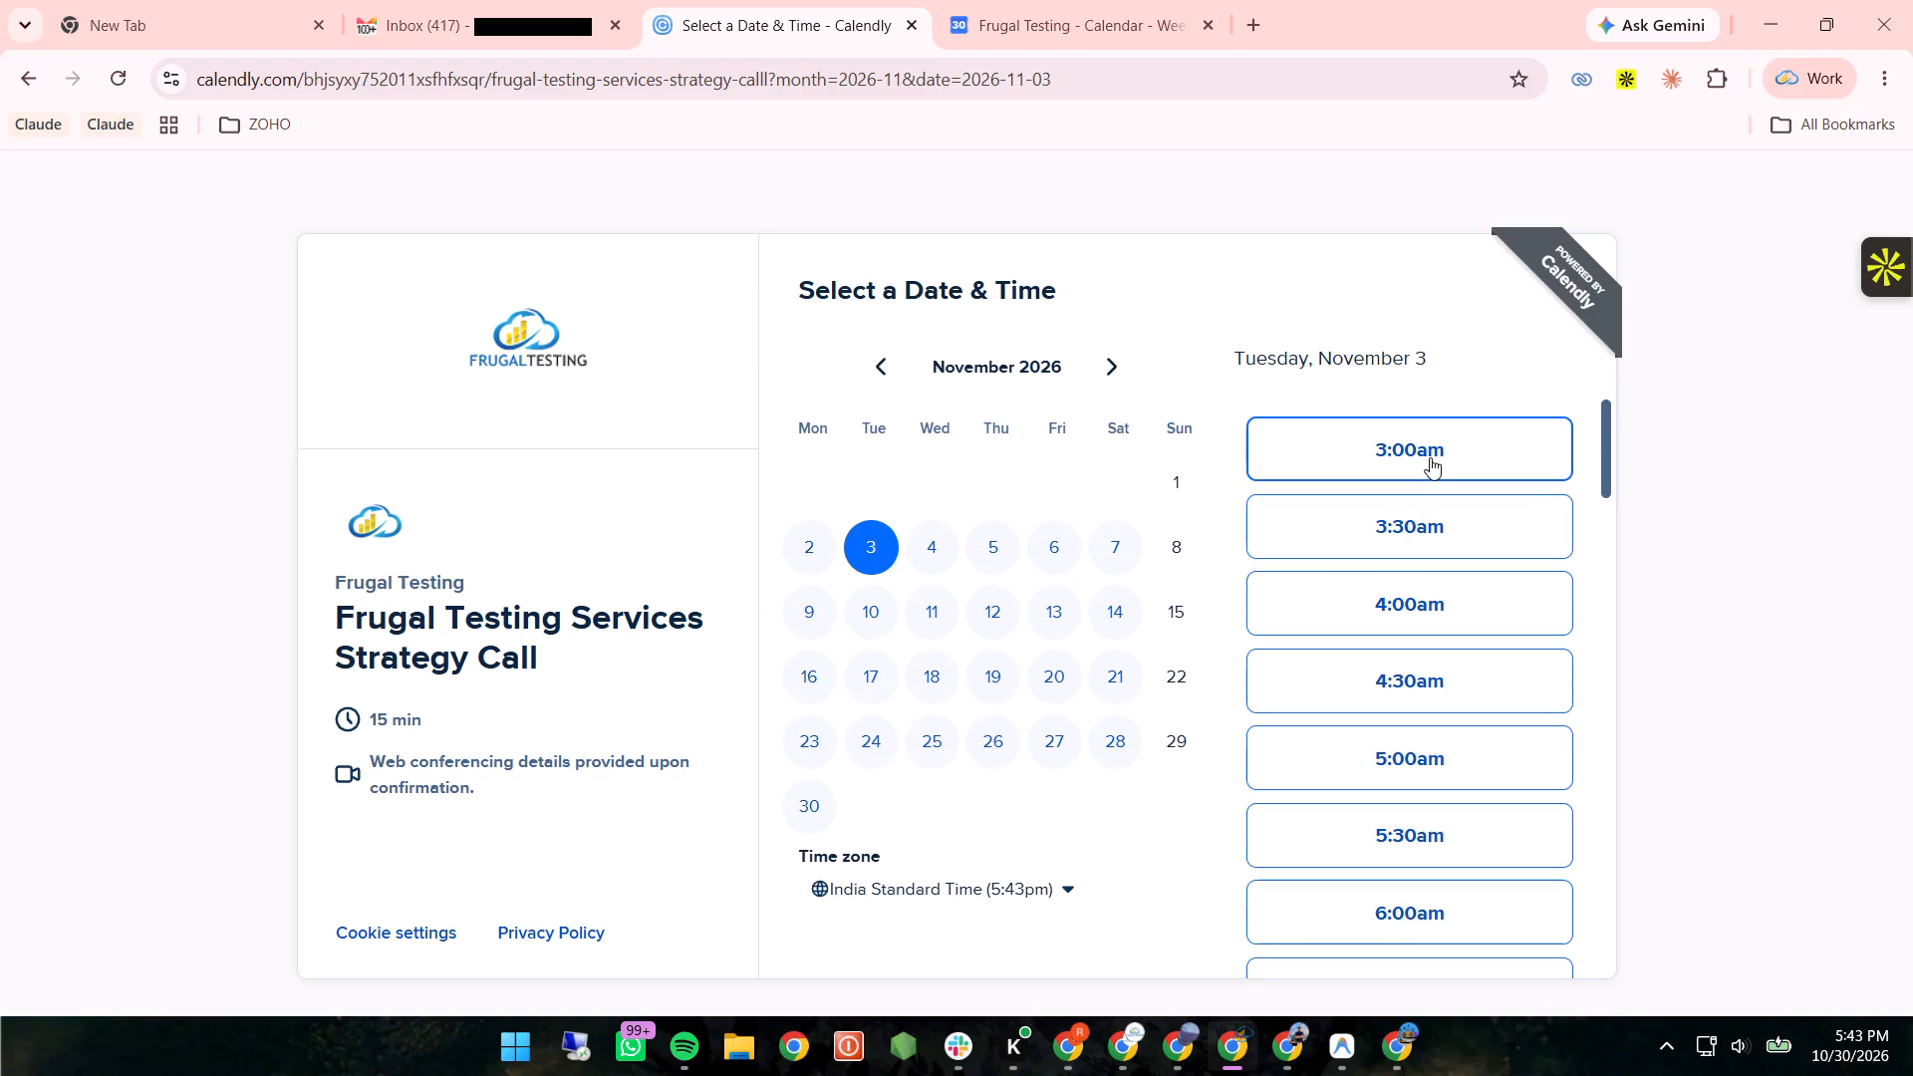
pyautogui.scroll(-7, 1430, 457)
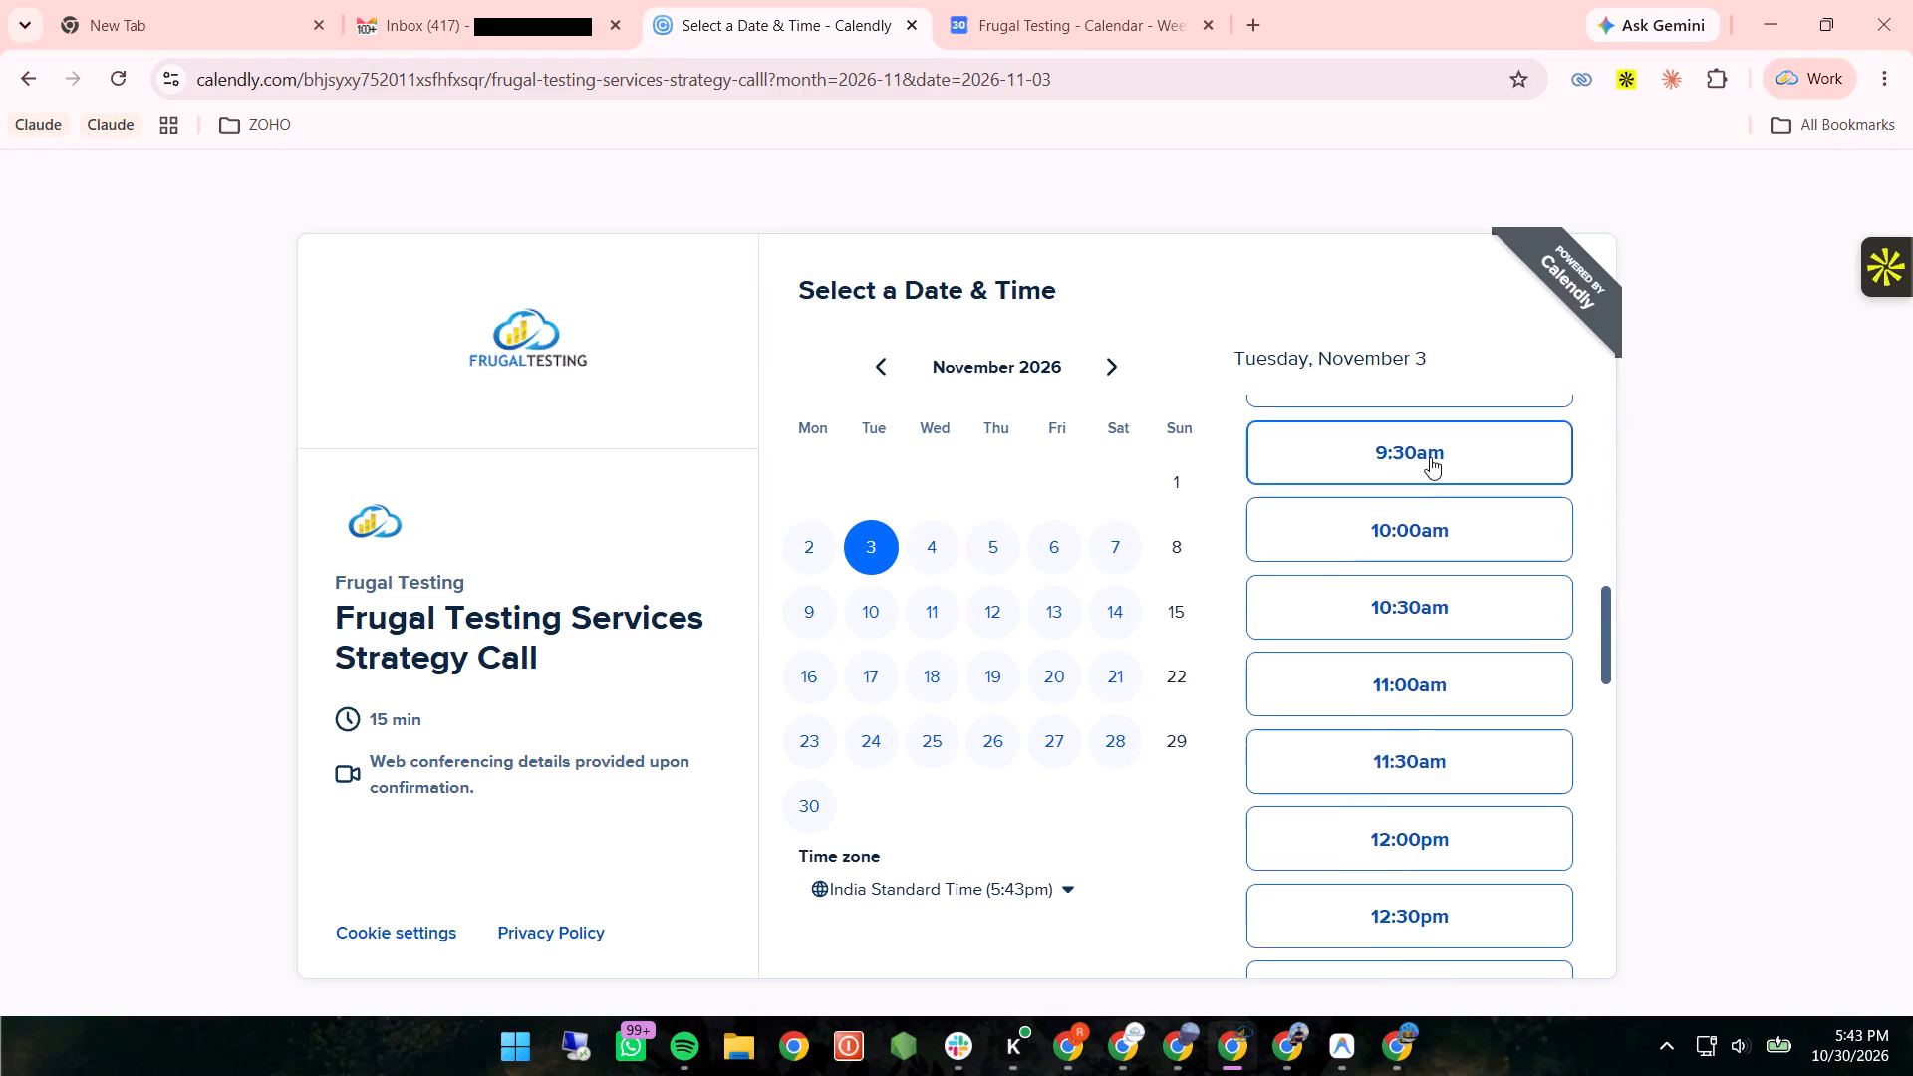
pyautogui.scroll(-4, 1430, 457)
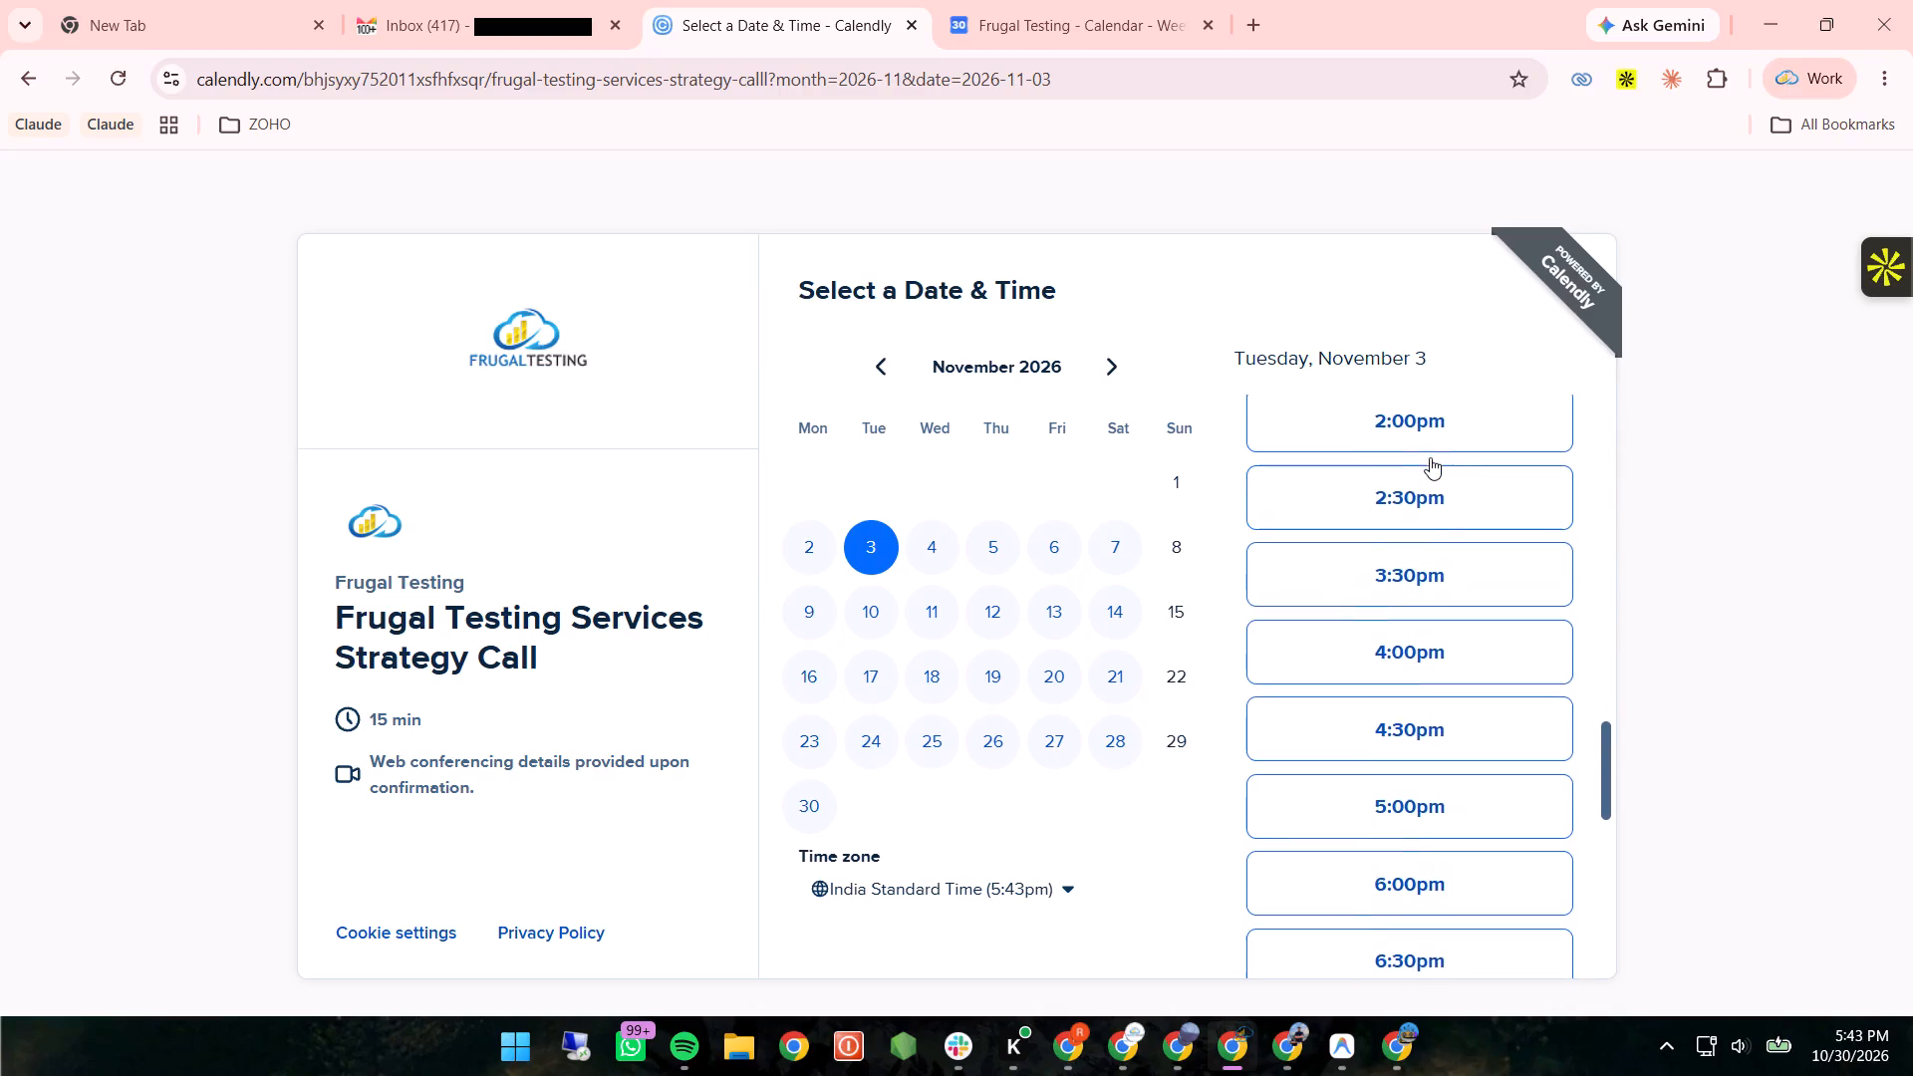
pyautogui.scroll(-2, 1430, 457)
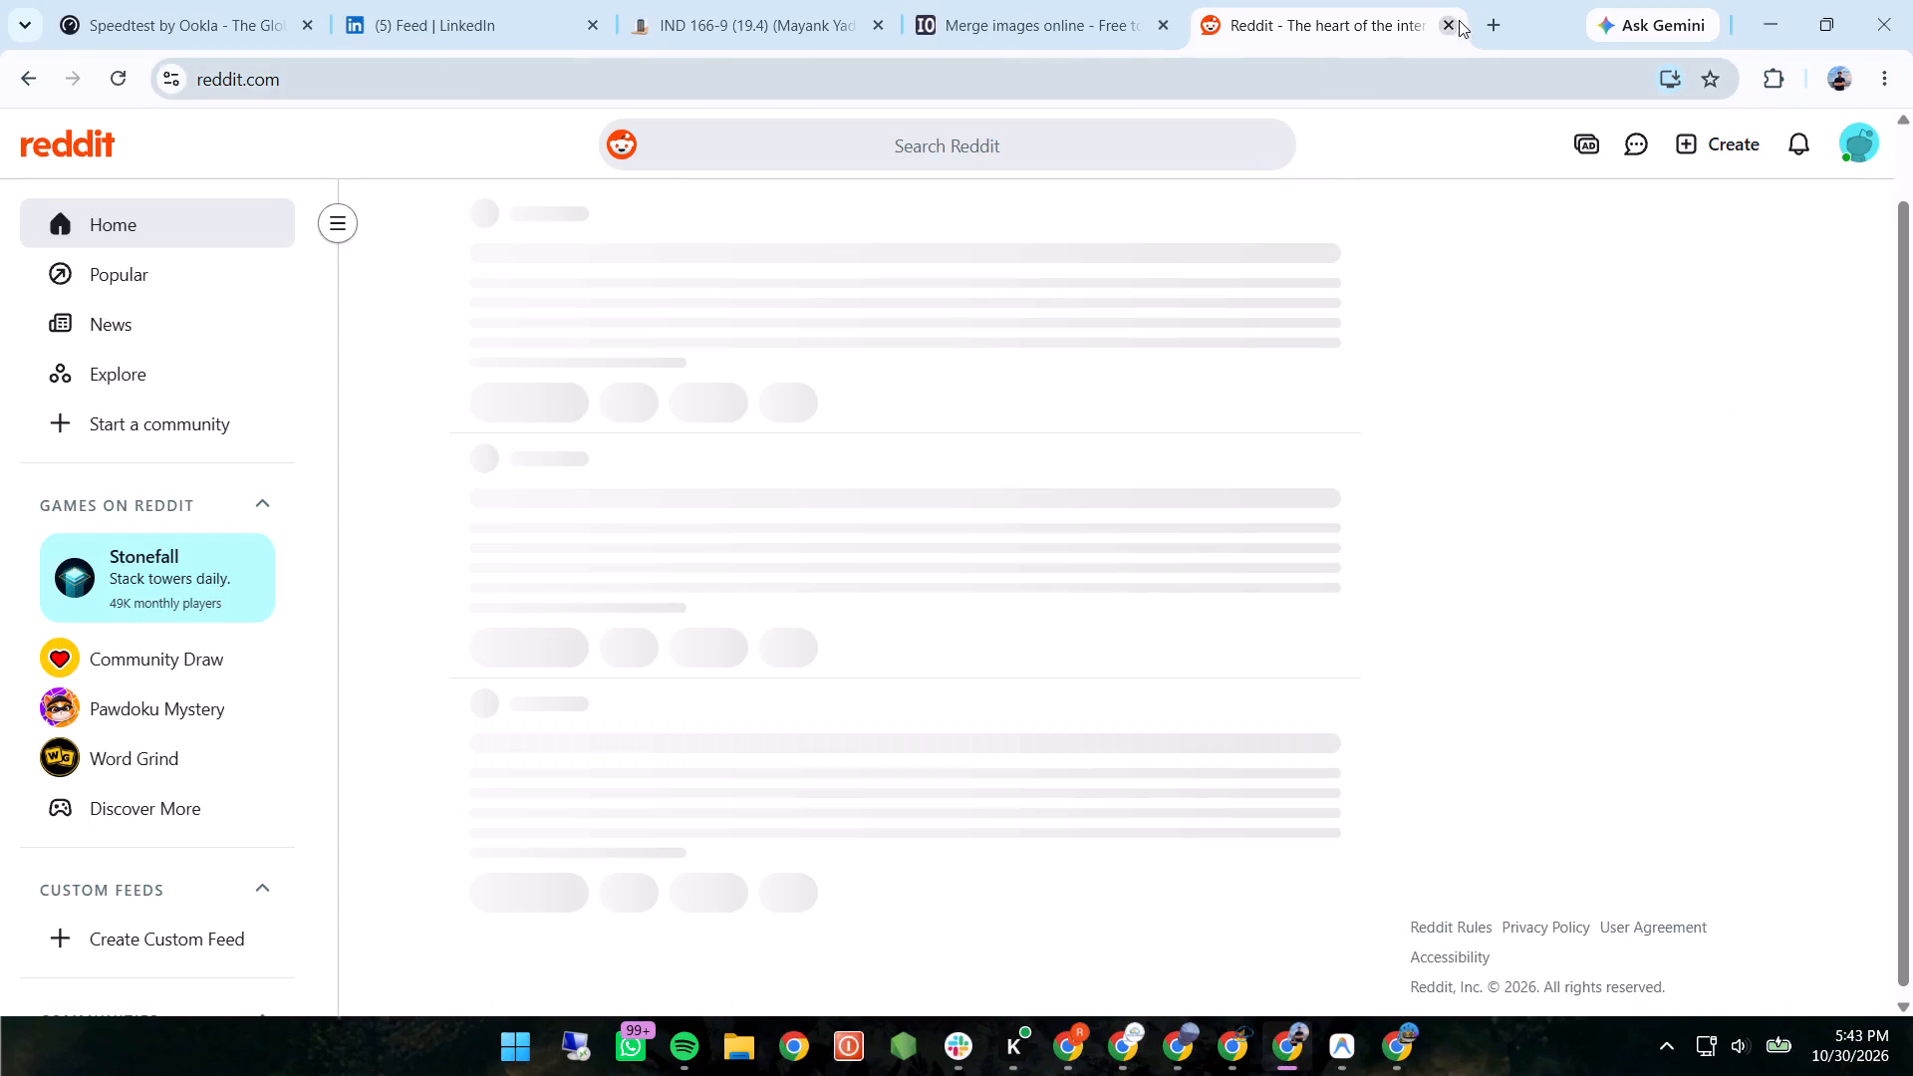
pyautogui.click(1484, 24)
pyautogui.hotkey('ctrl', 'v')
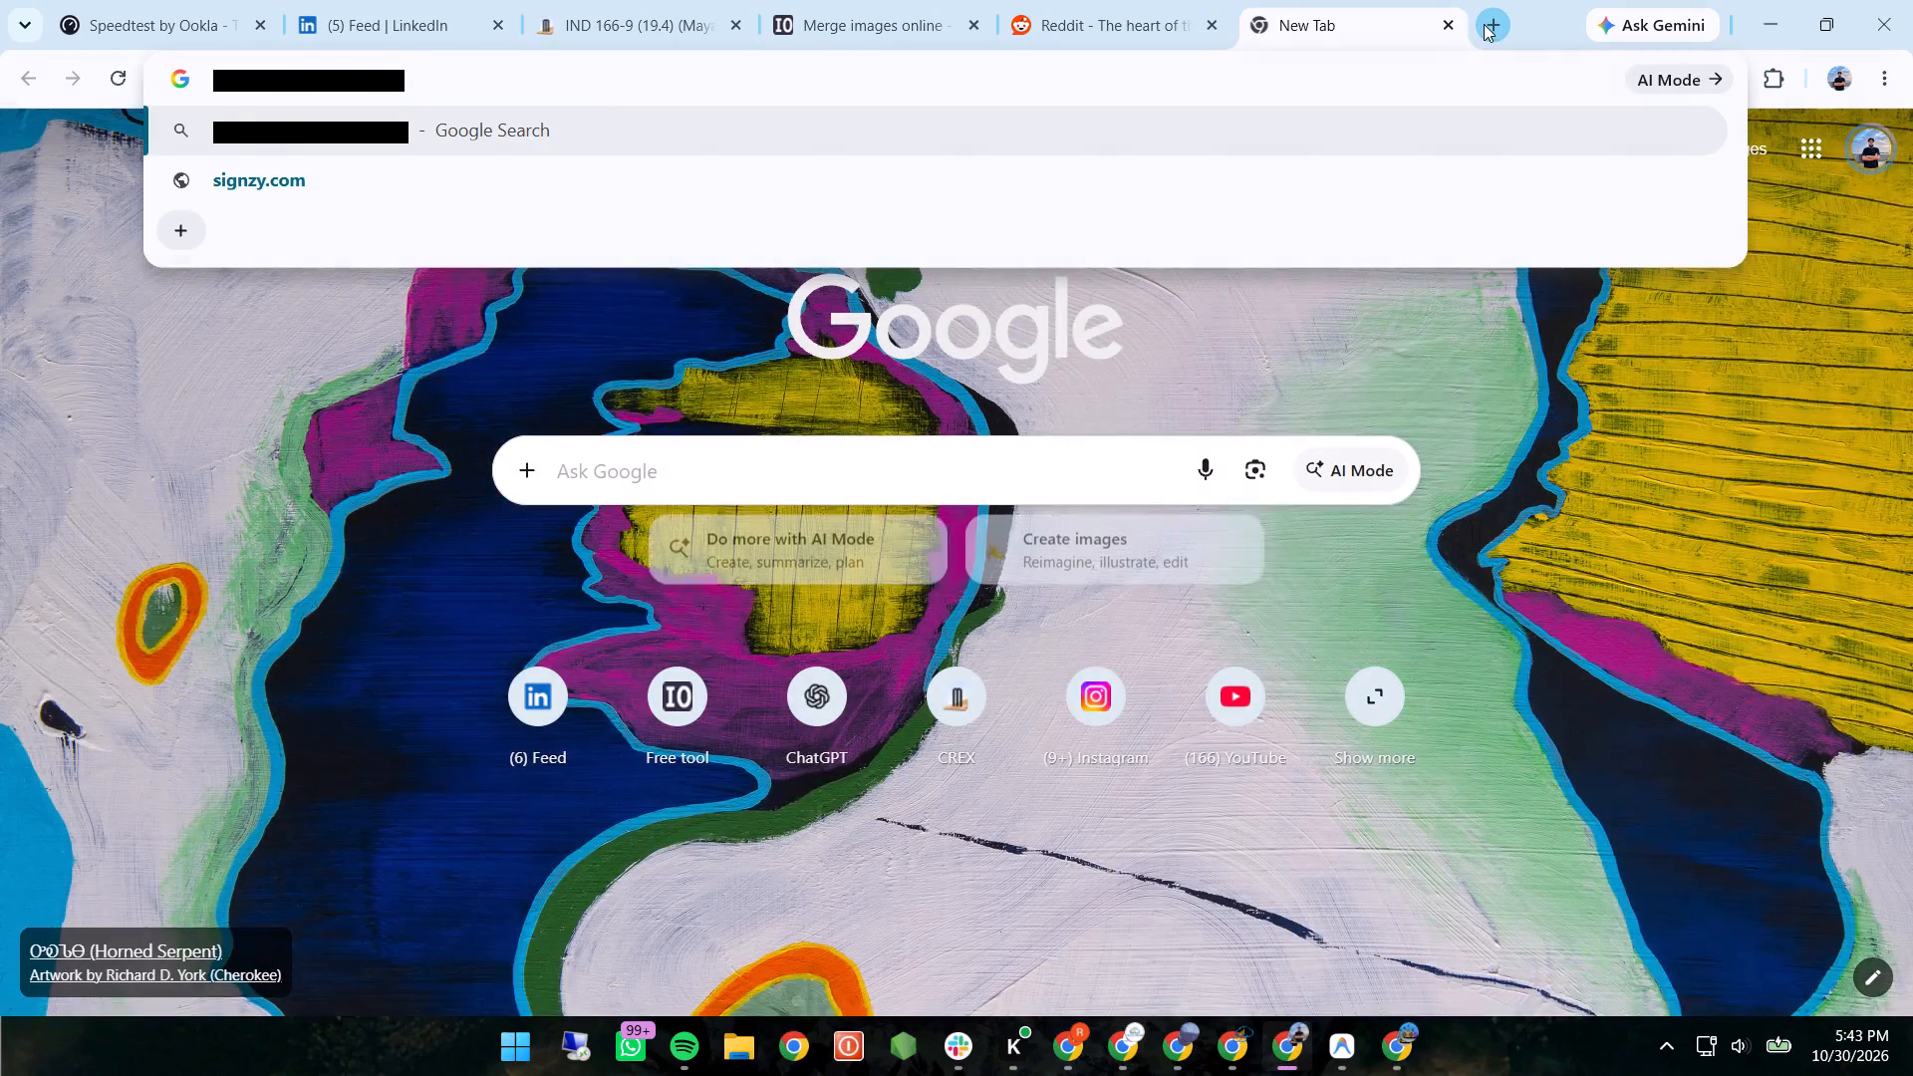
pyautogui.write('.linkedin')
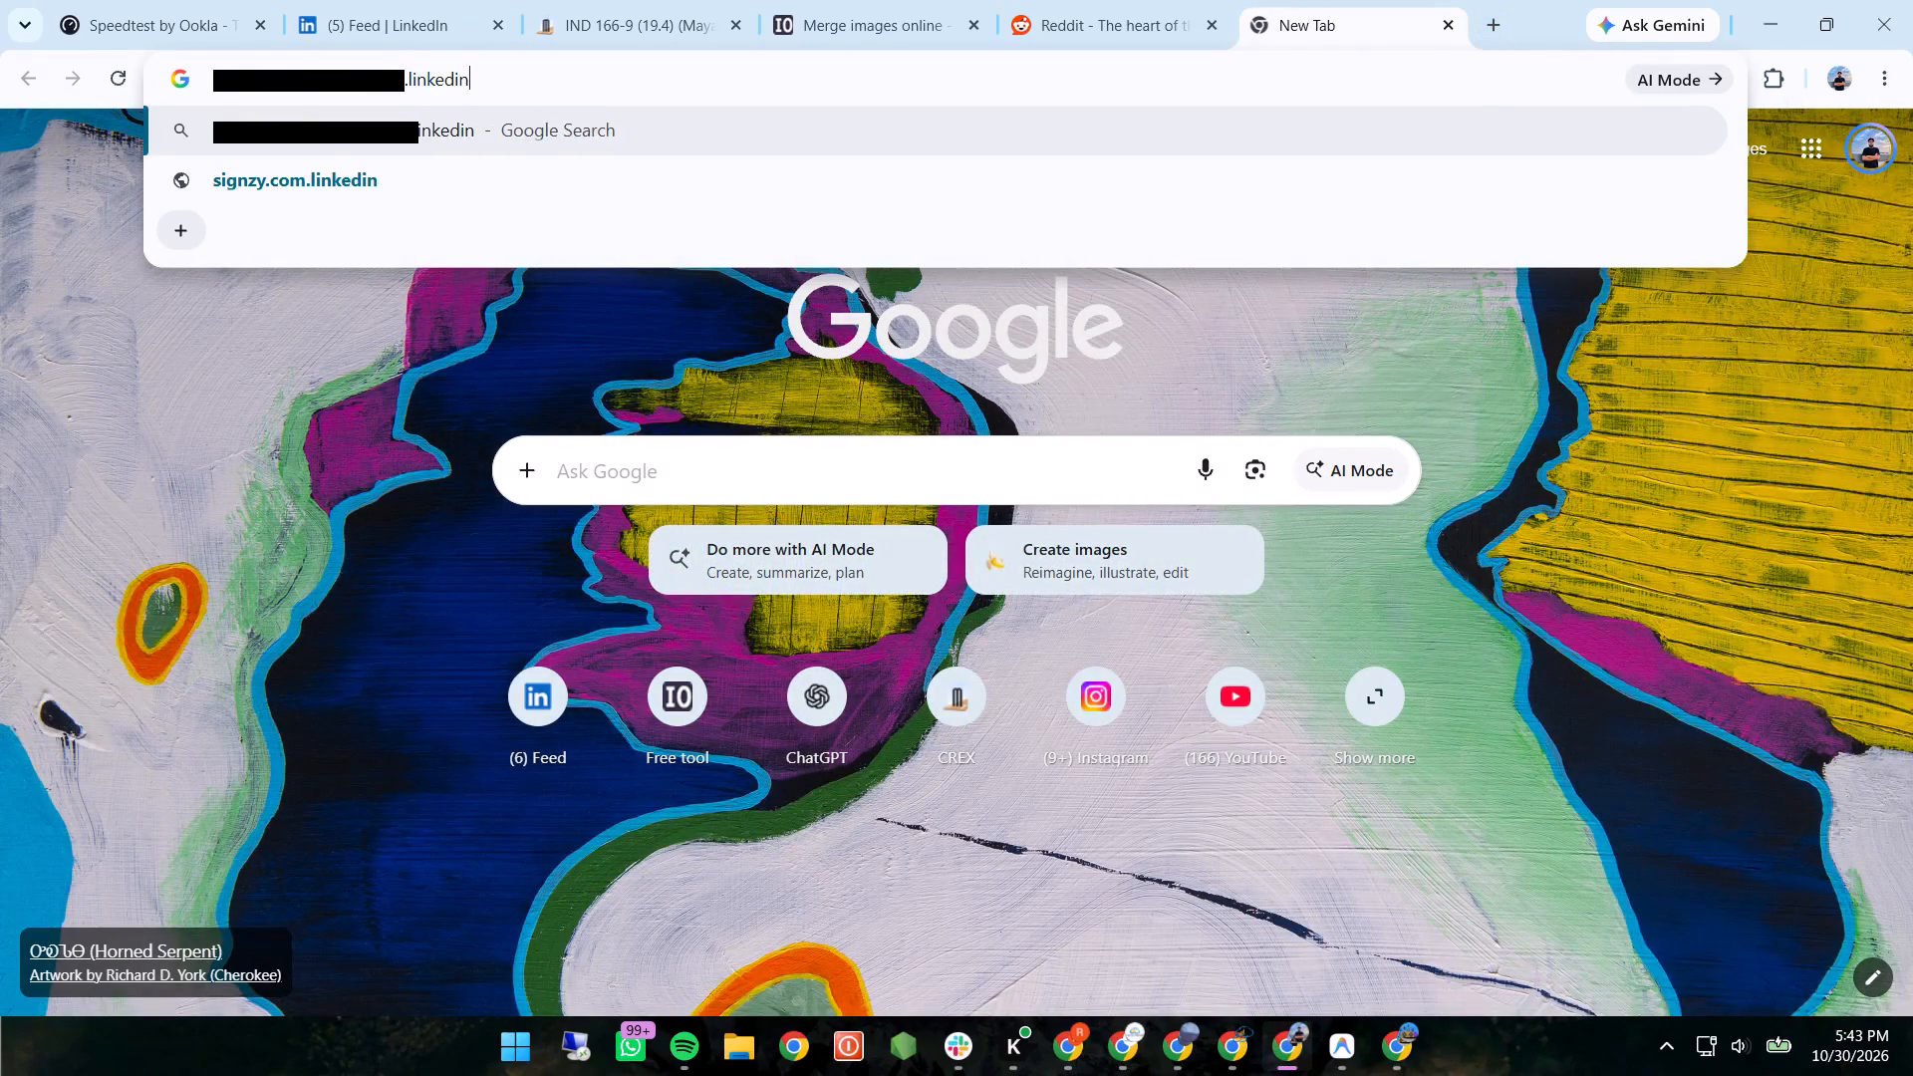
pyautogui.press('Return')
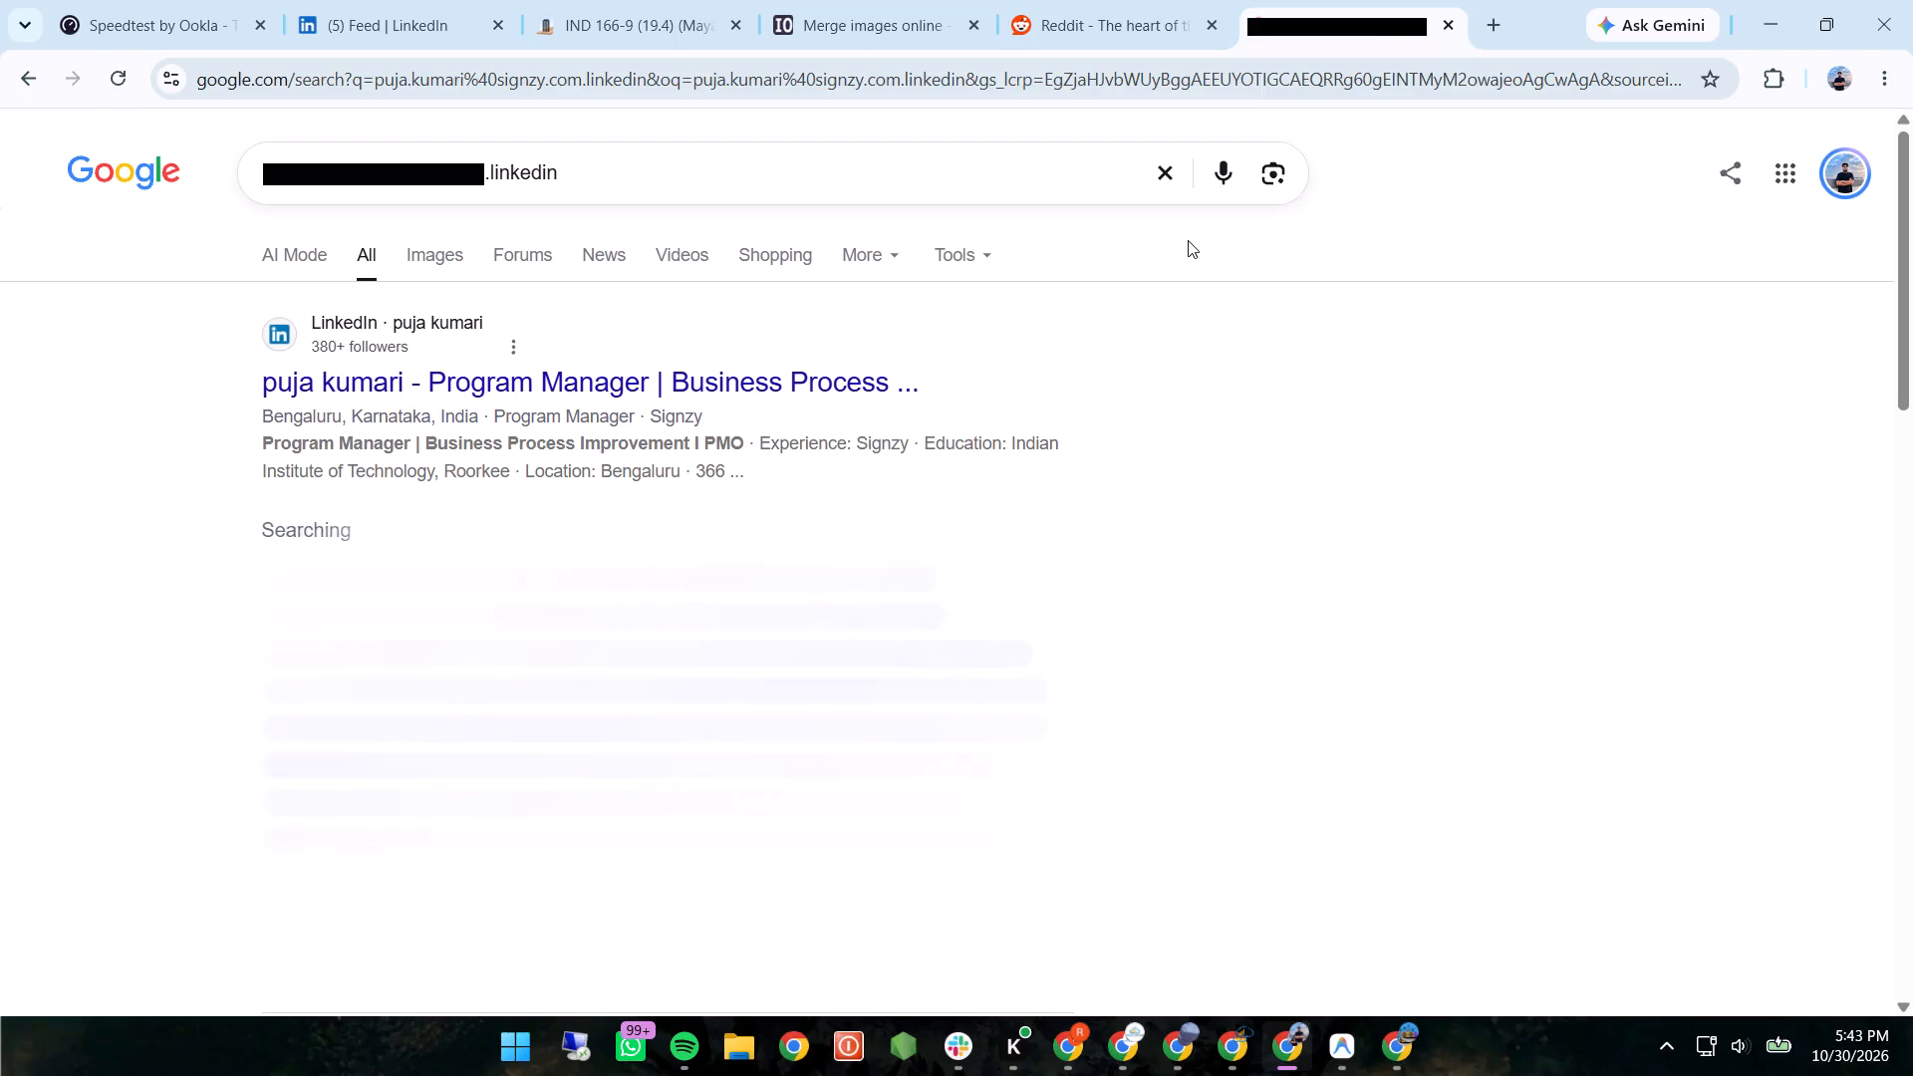
# Open the Signzy program manager's LinkedIn profile from the search results and go to the employer's company page from the Experience section.
pyautogui.click(599, 373)
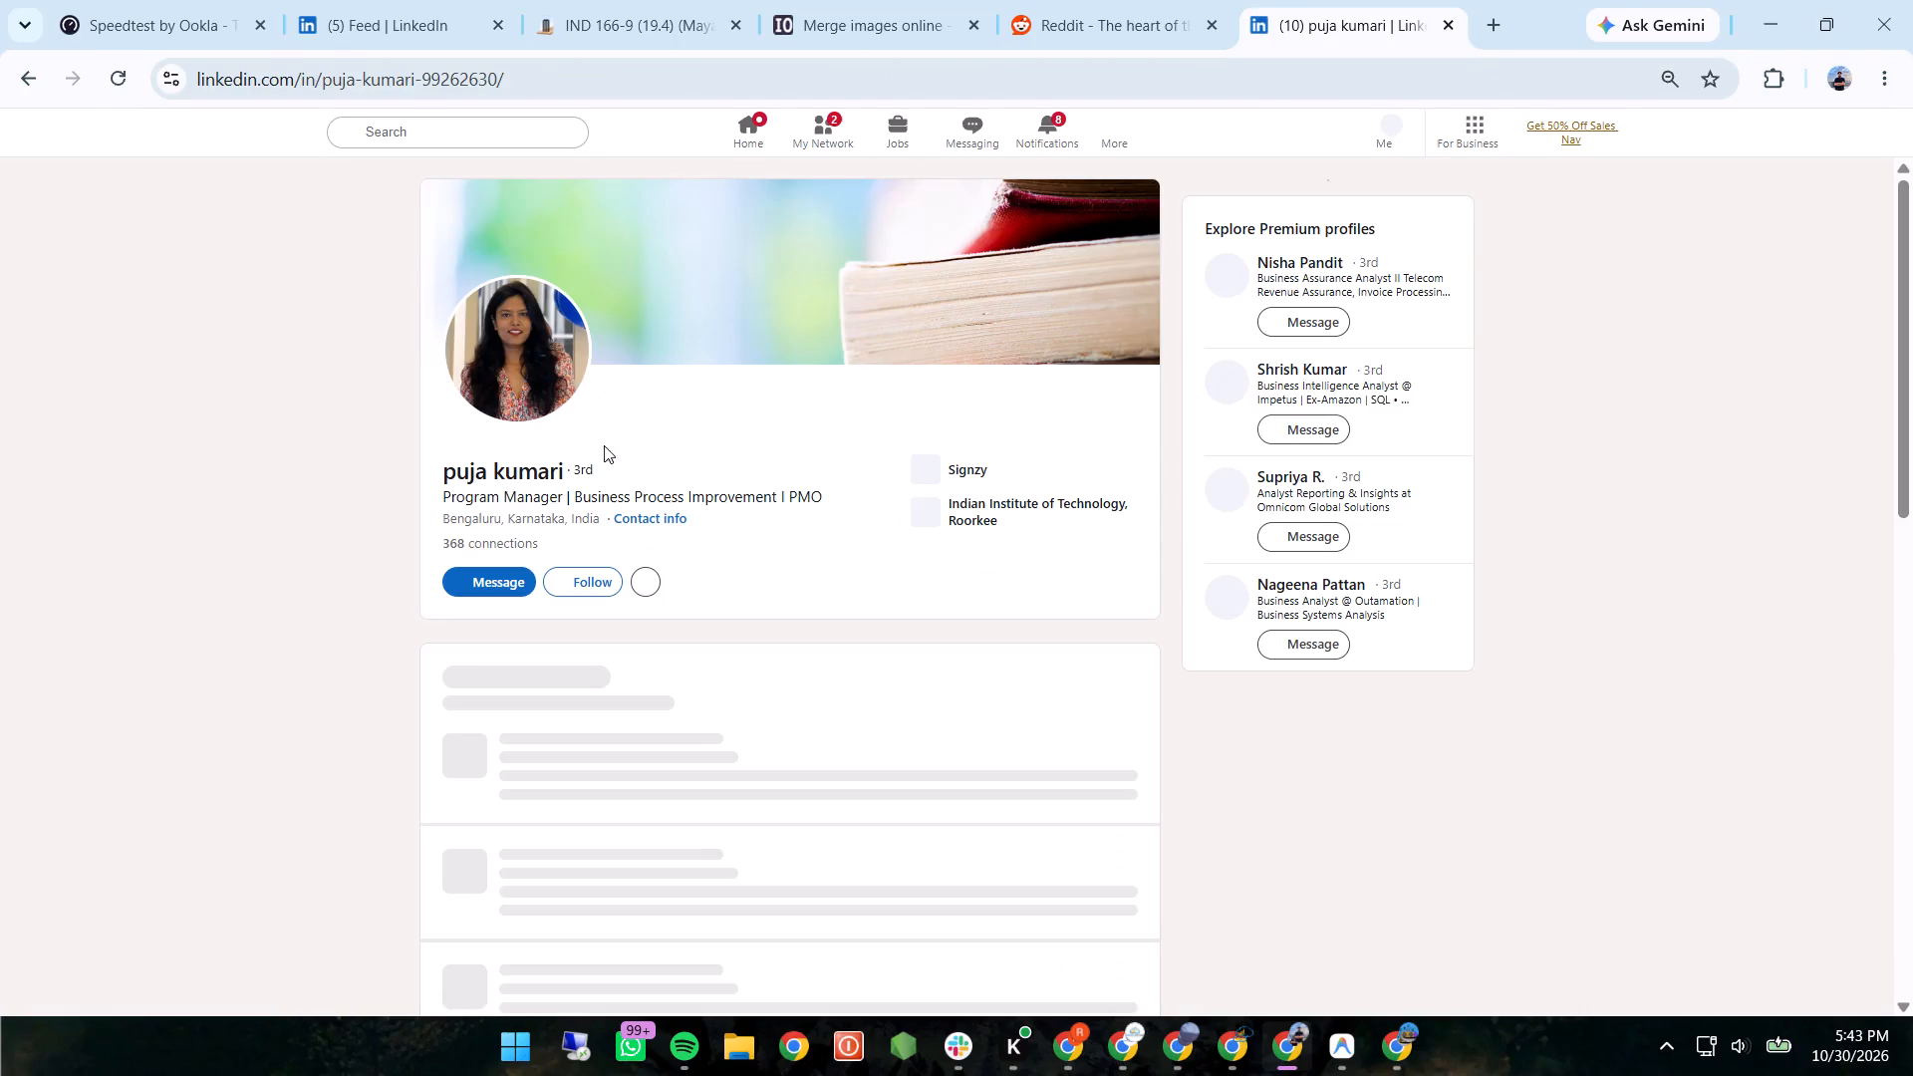
pyautogui.scroll(-3, 637, 587)
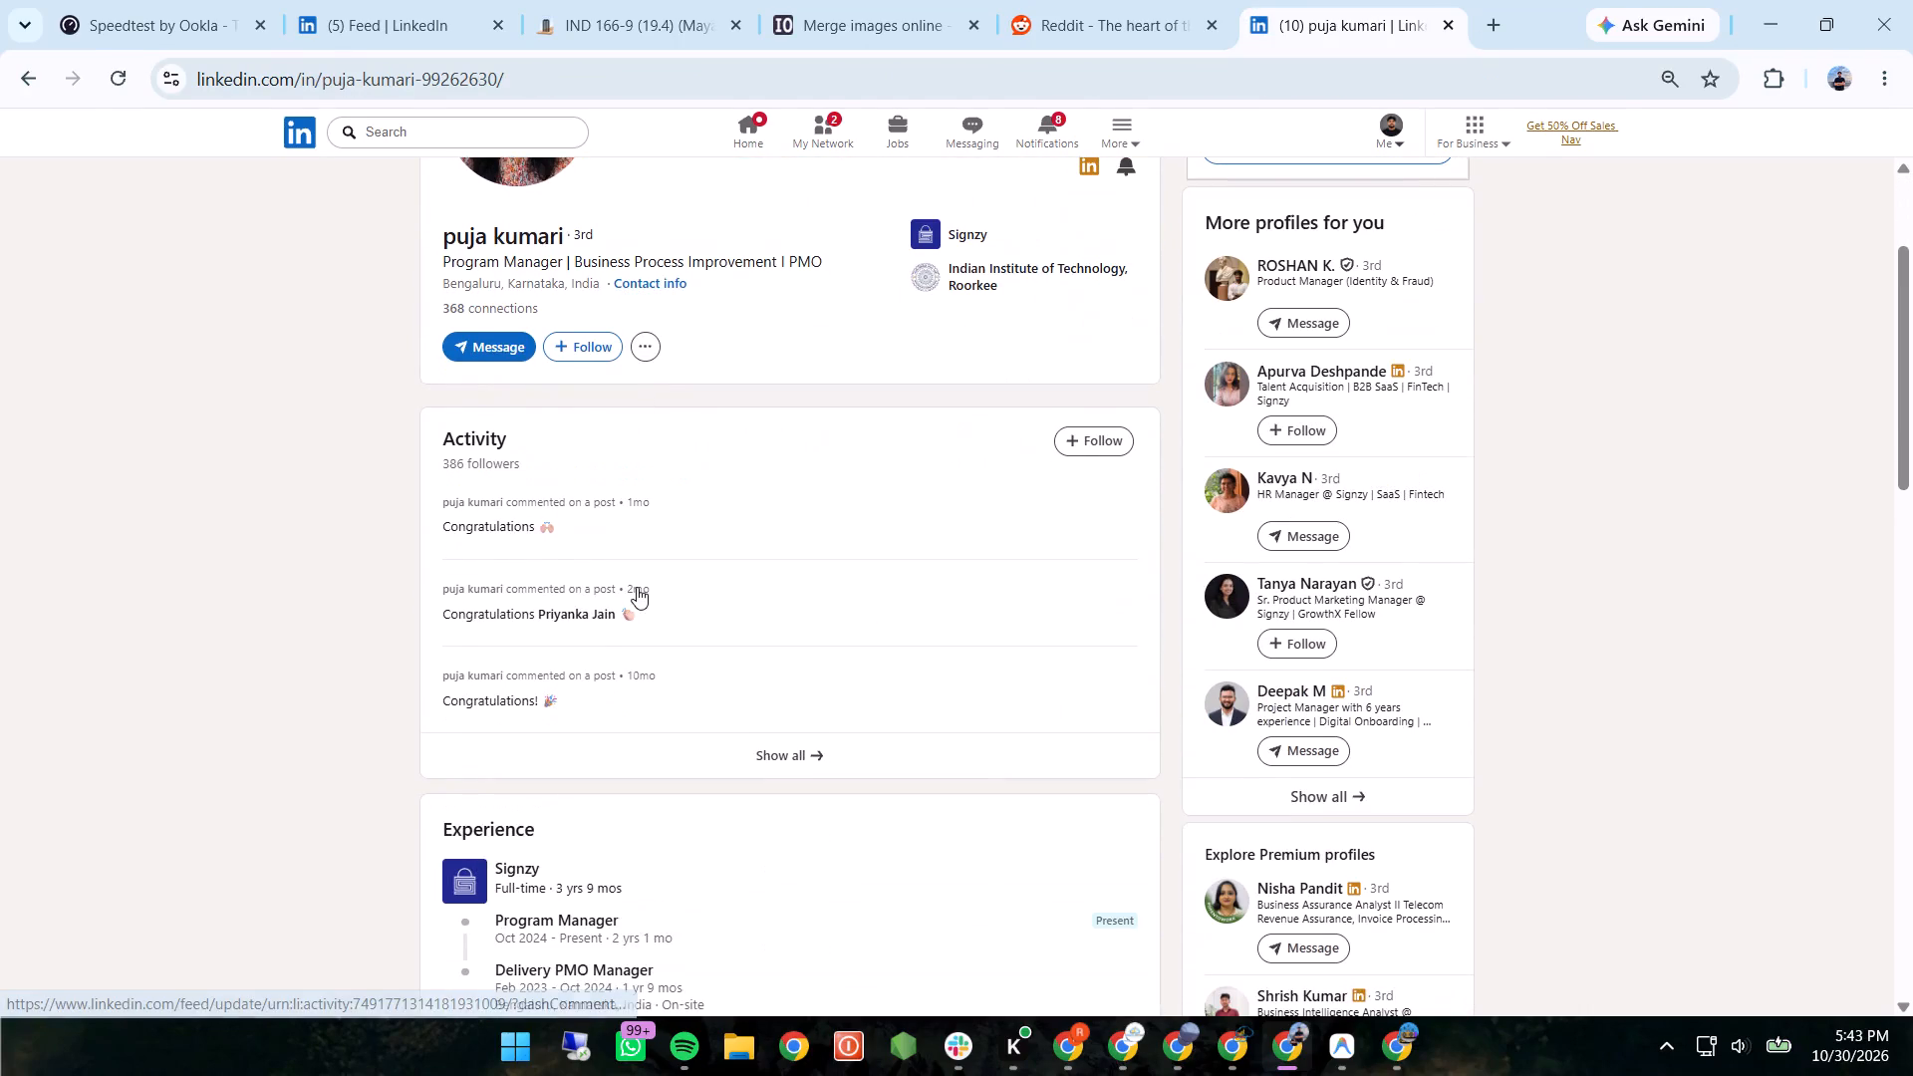
pyautogui.scroll(-1, 637, 587)
pyautogui.click(529, 763)
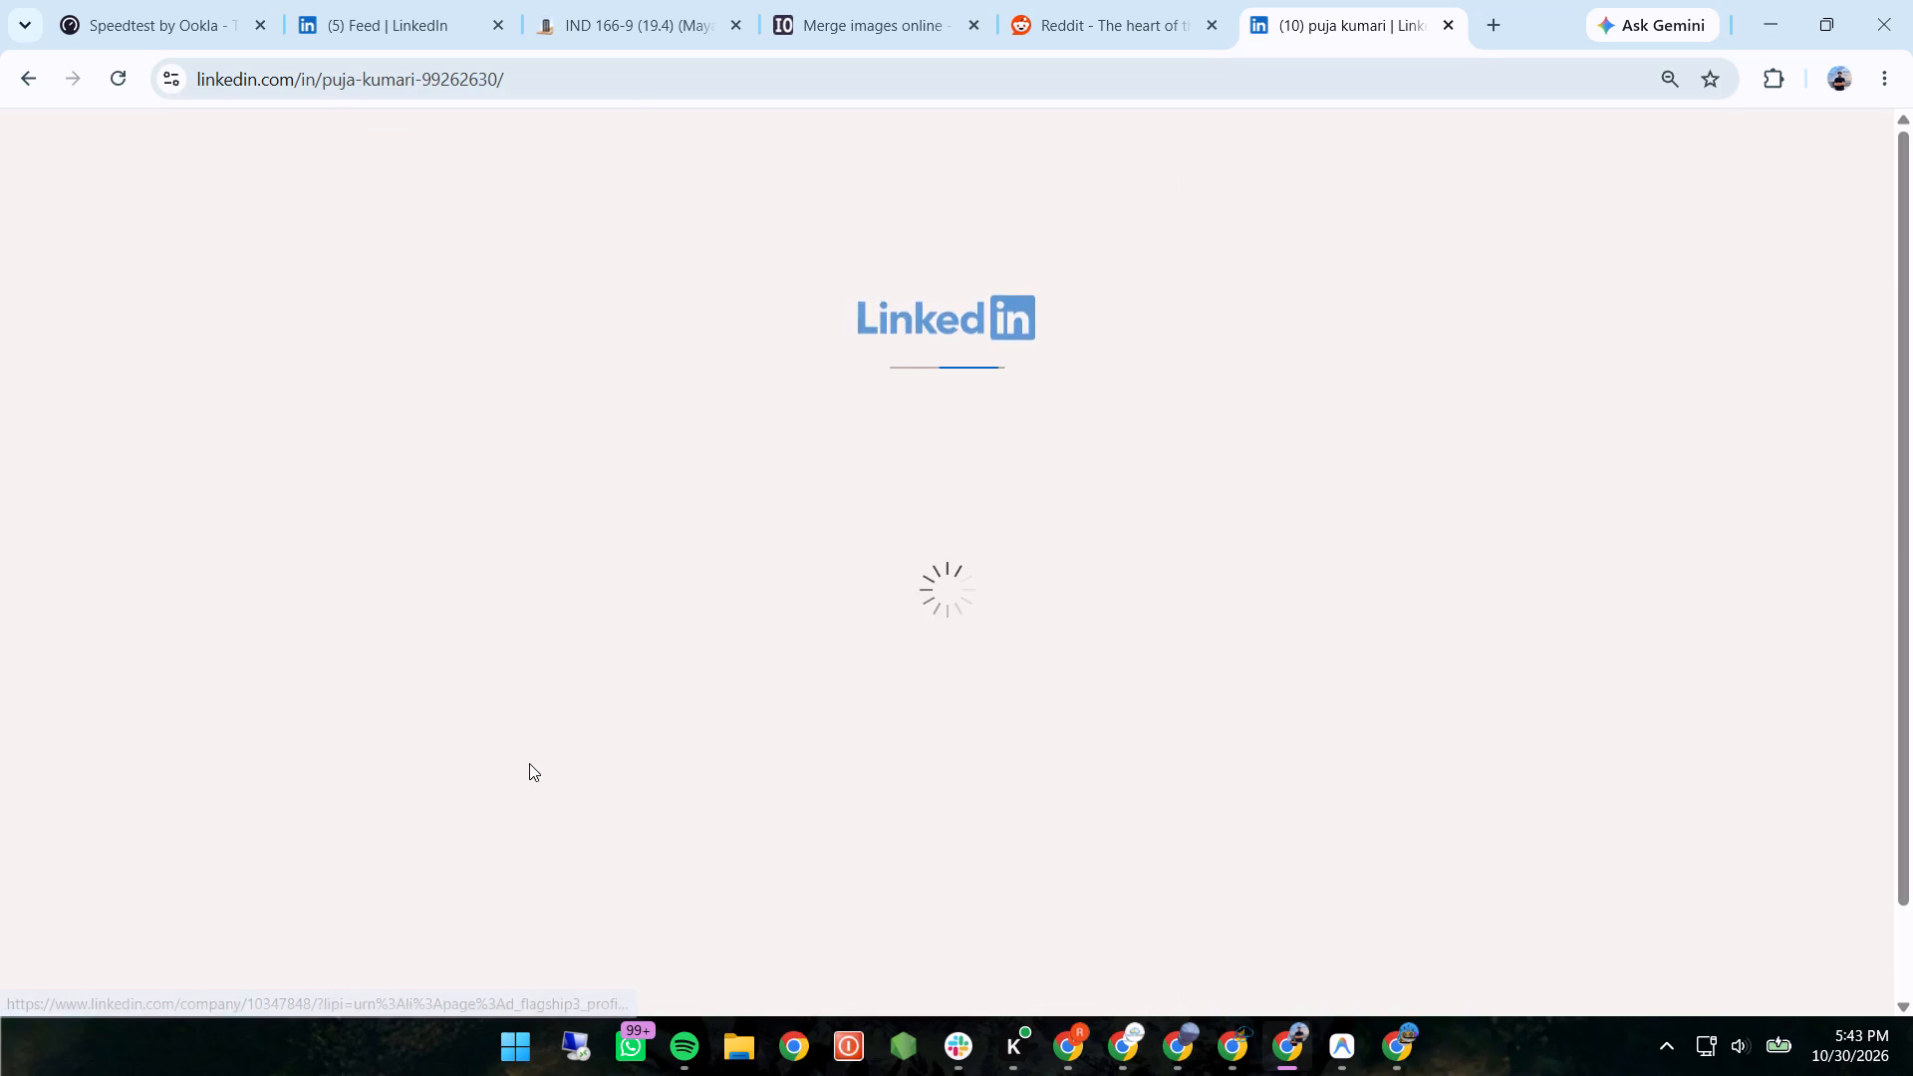
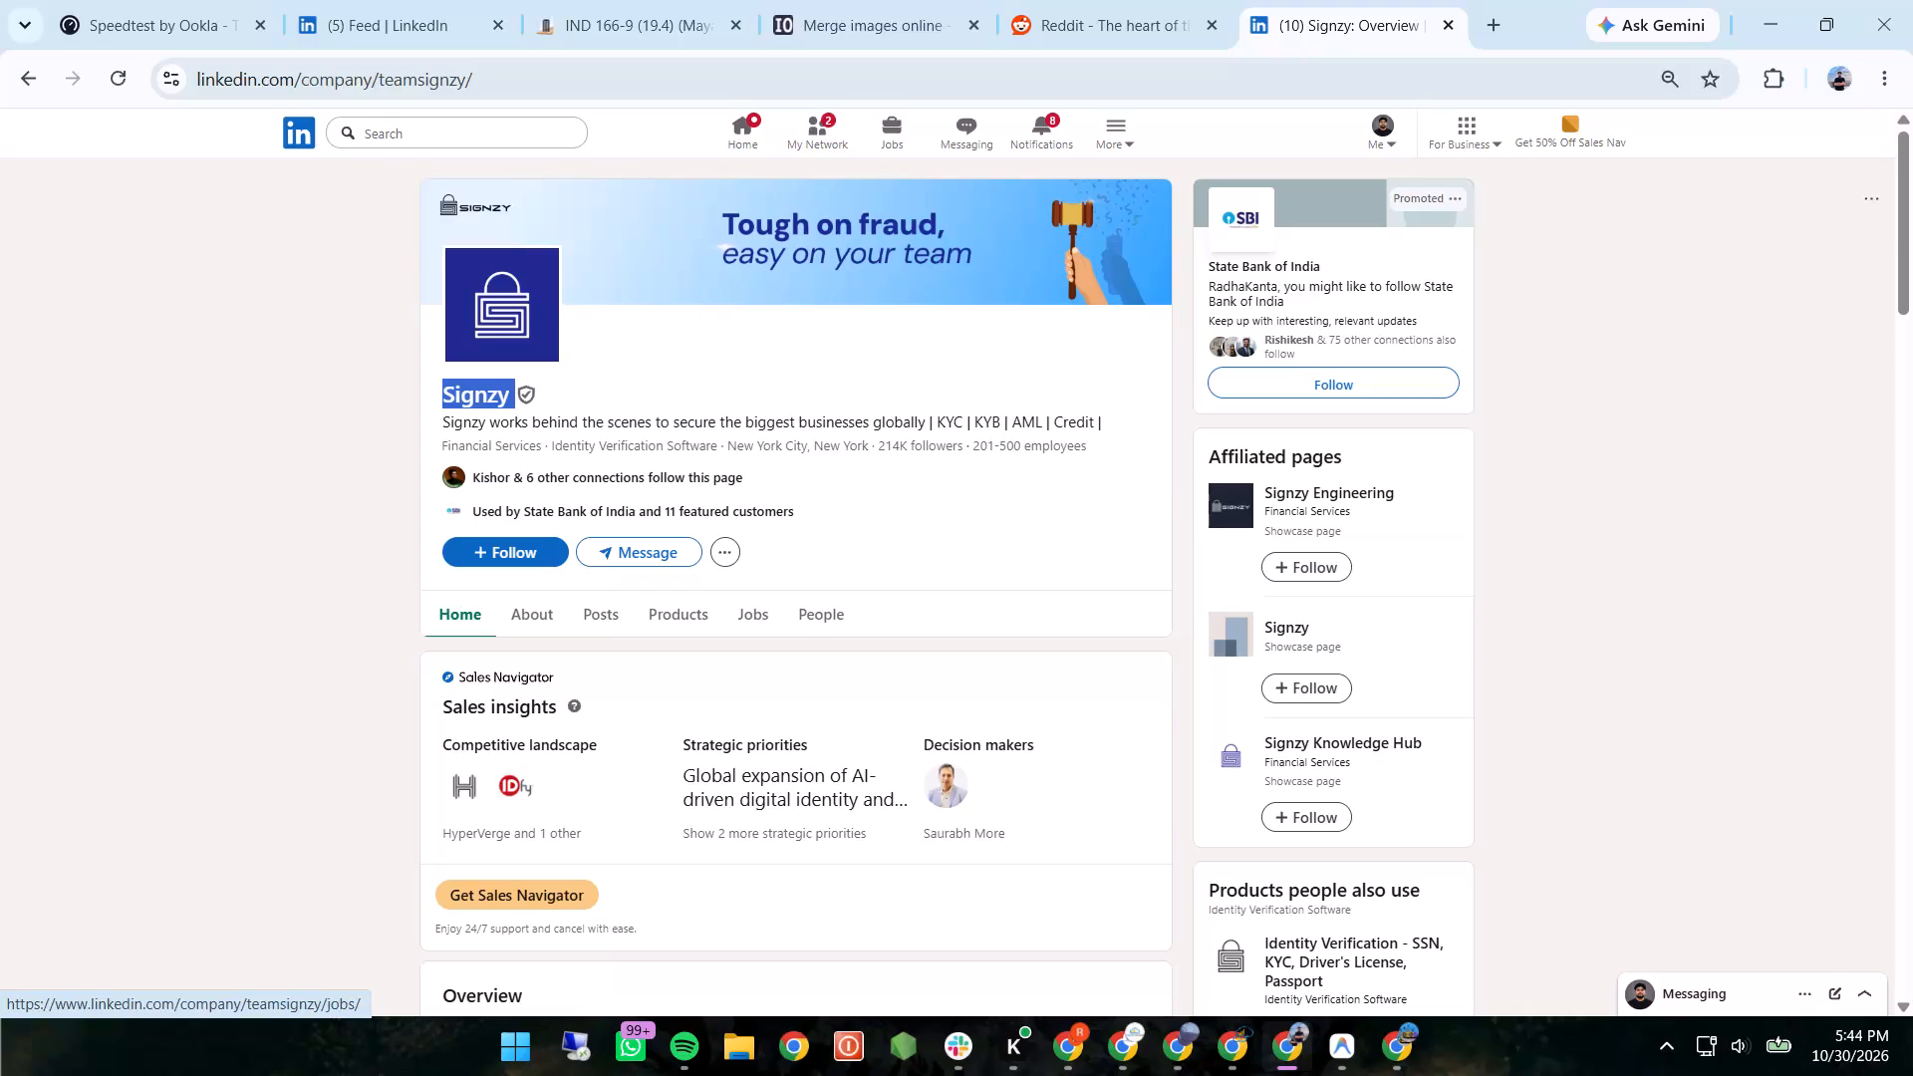
# Return to the Frugal Testing Services Strategy Call booking form and fill in Signzy as the invitee name.
pyautogui.click(1063, 1038)
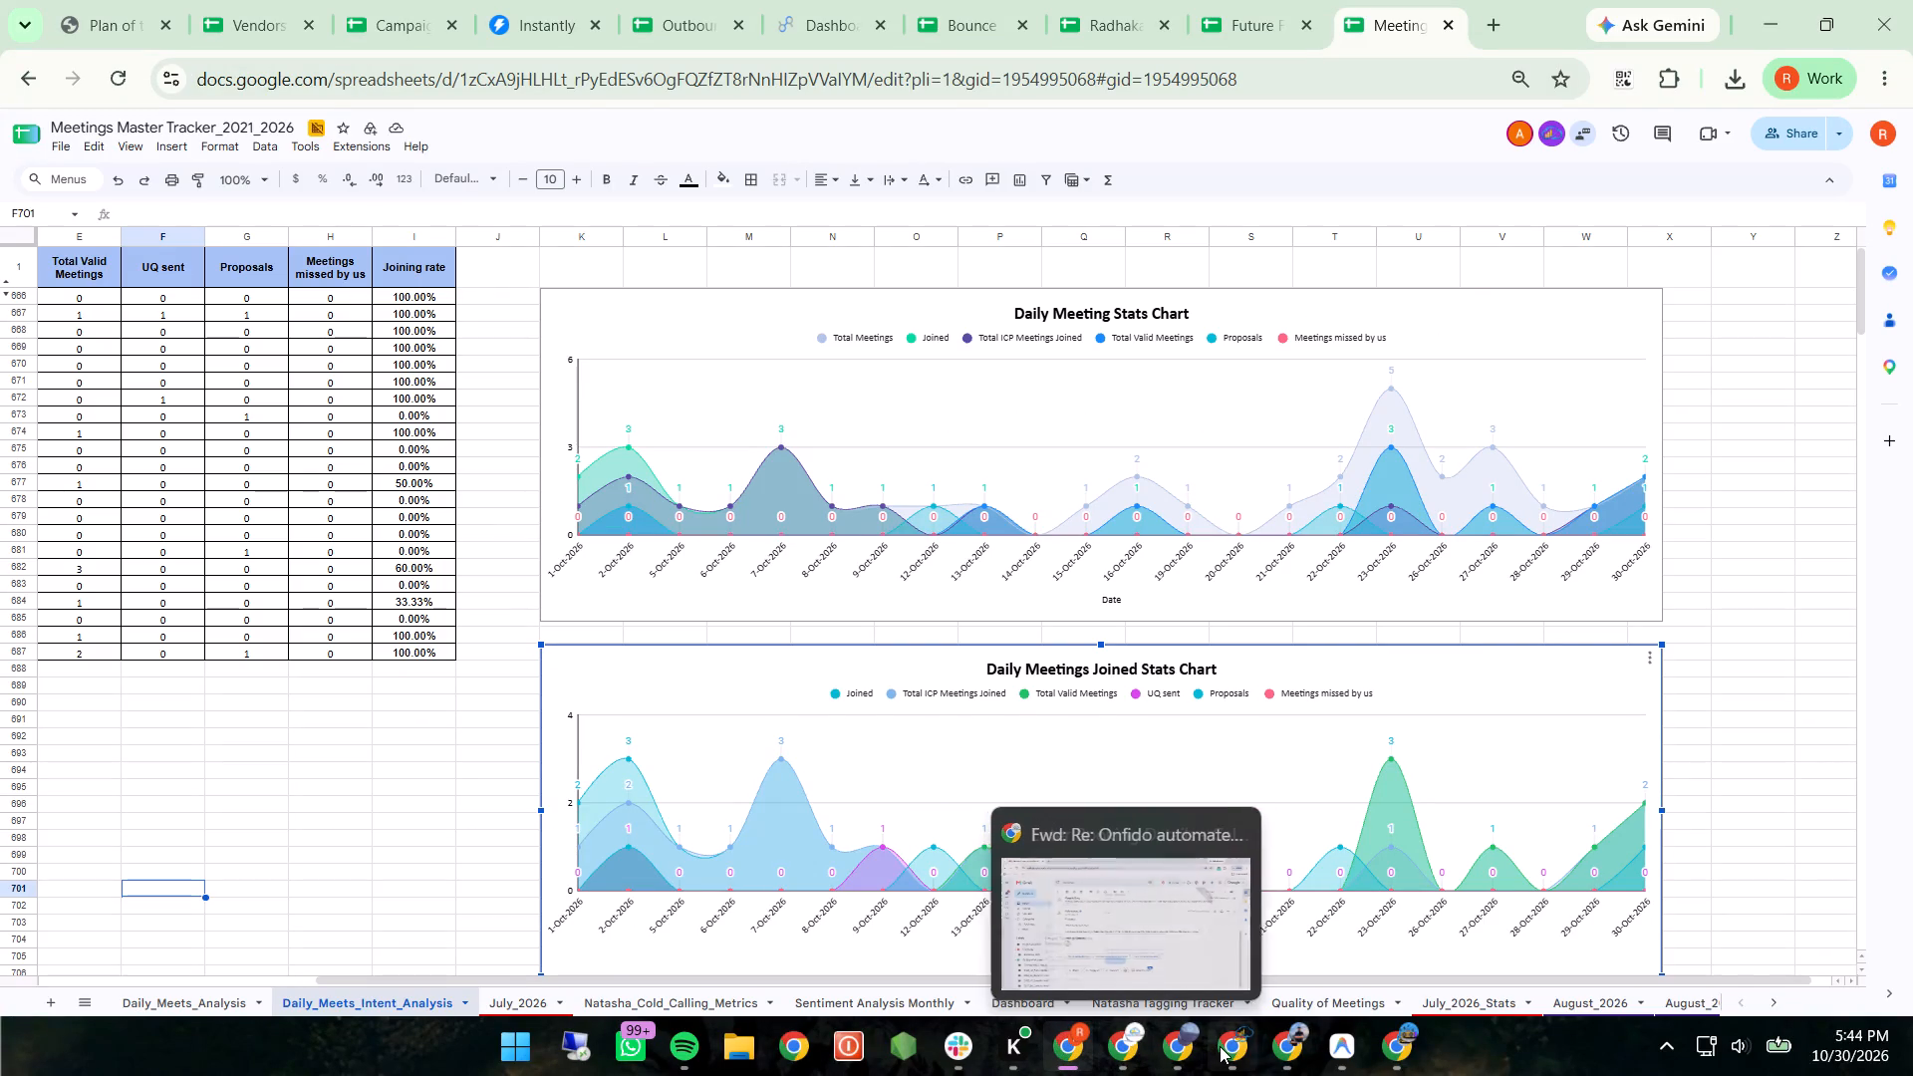
pyautogui.click(1220, 1046)
pyautogui.hotkey('ctrl', 'v')
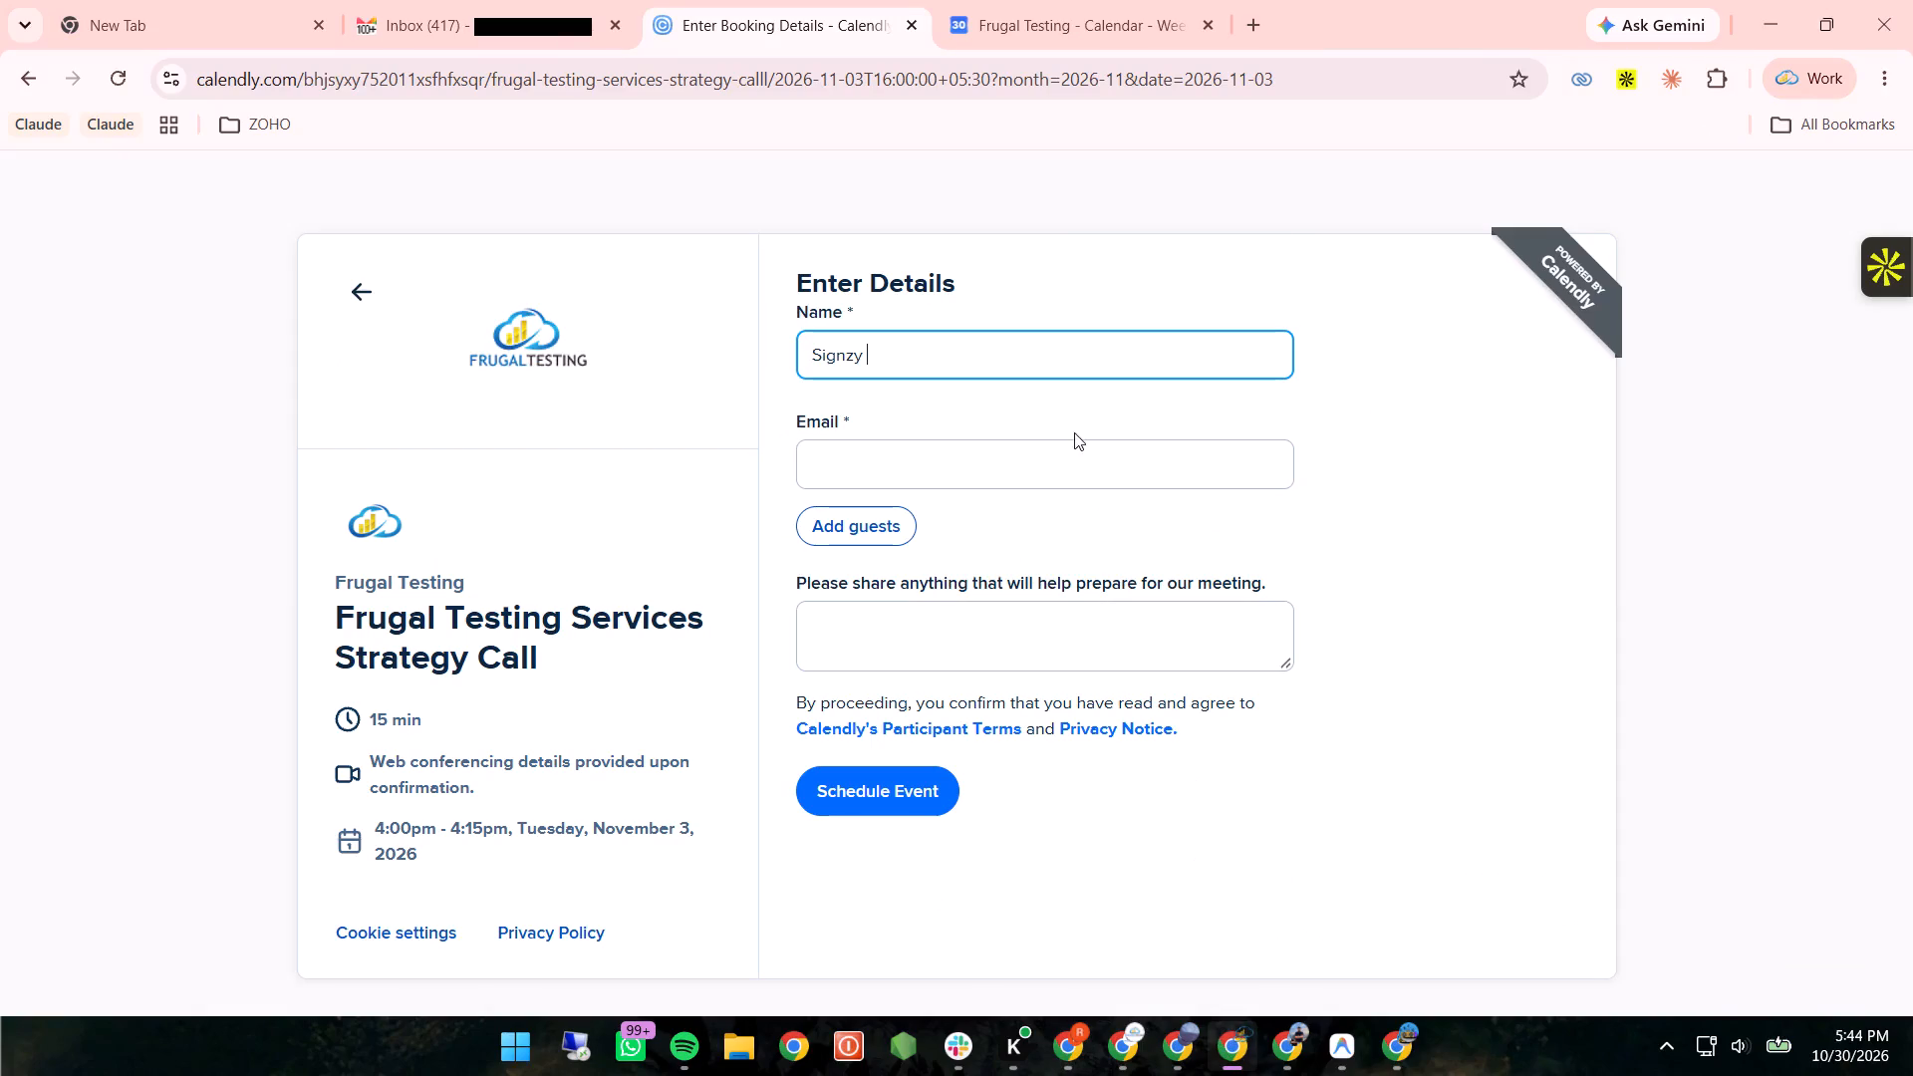
# Fill in the booking form's email field with the contact's previously copied email address from the clipboard history.
pyautogui.click(1020, 484)
pyautogui.press('z')
pyautogui.press('super+v')
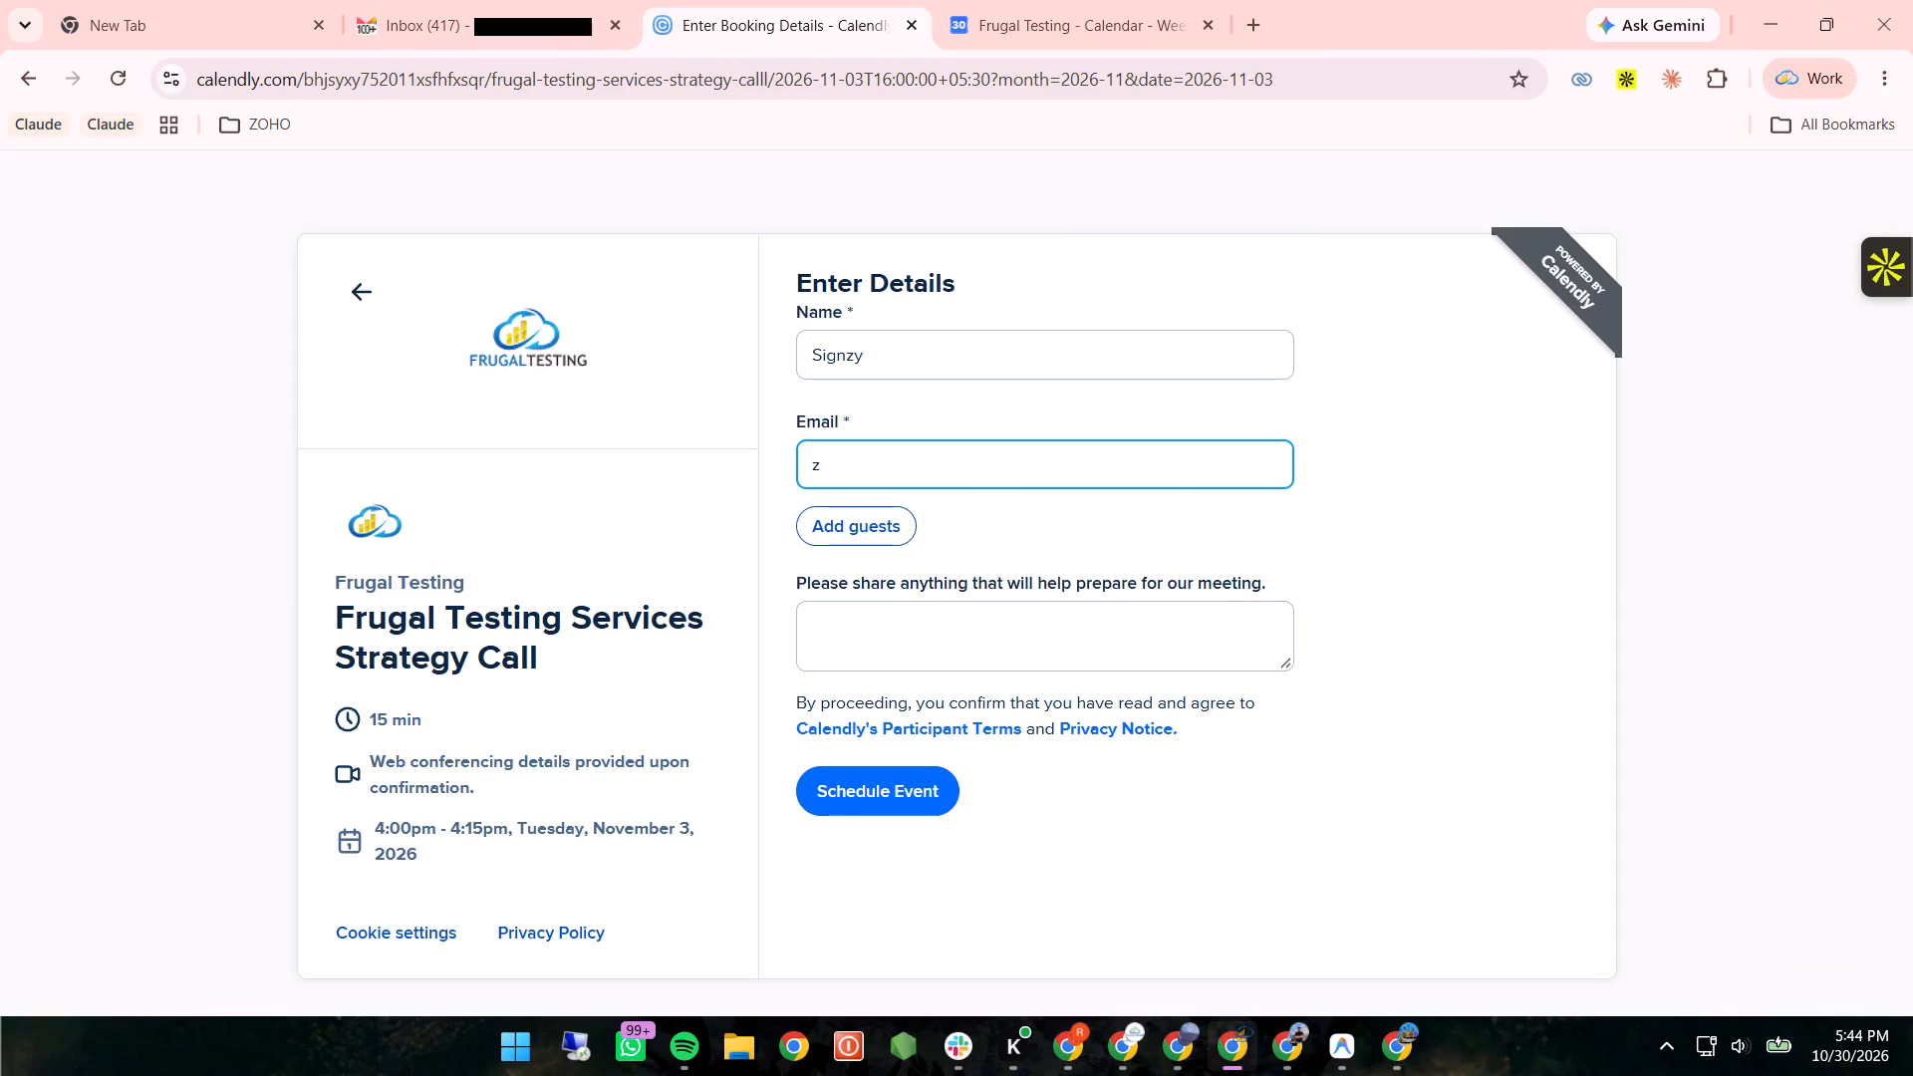
pyautogui.press('BackSpace')
pyautogui.press('super+v')
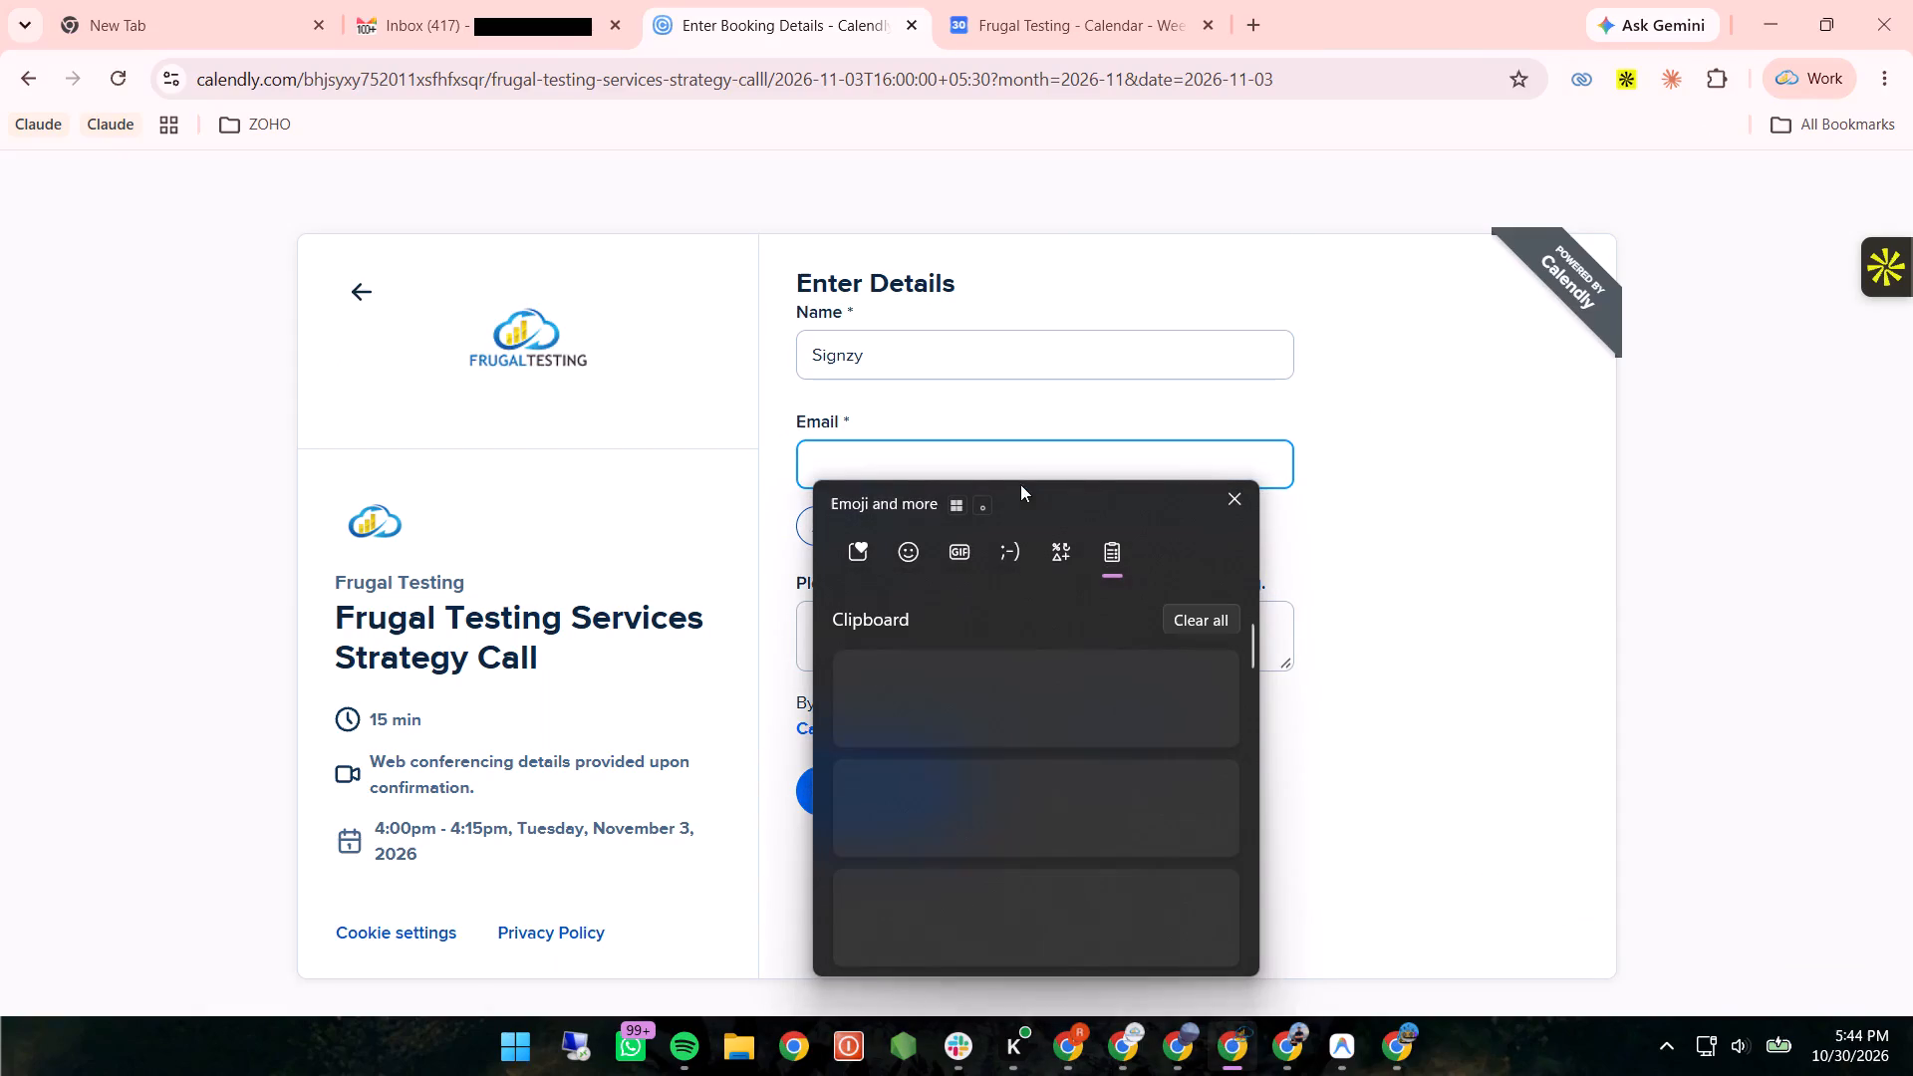
pyautogui.click(940, 723)
pyautogui.hotkey('ctrl', 'v')
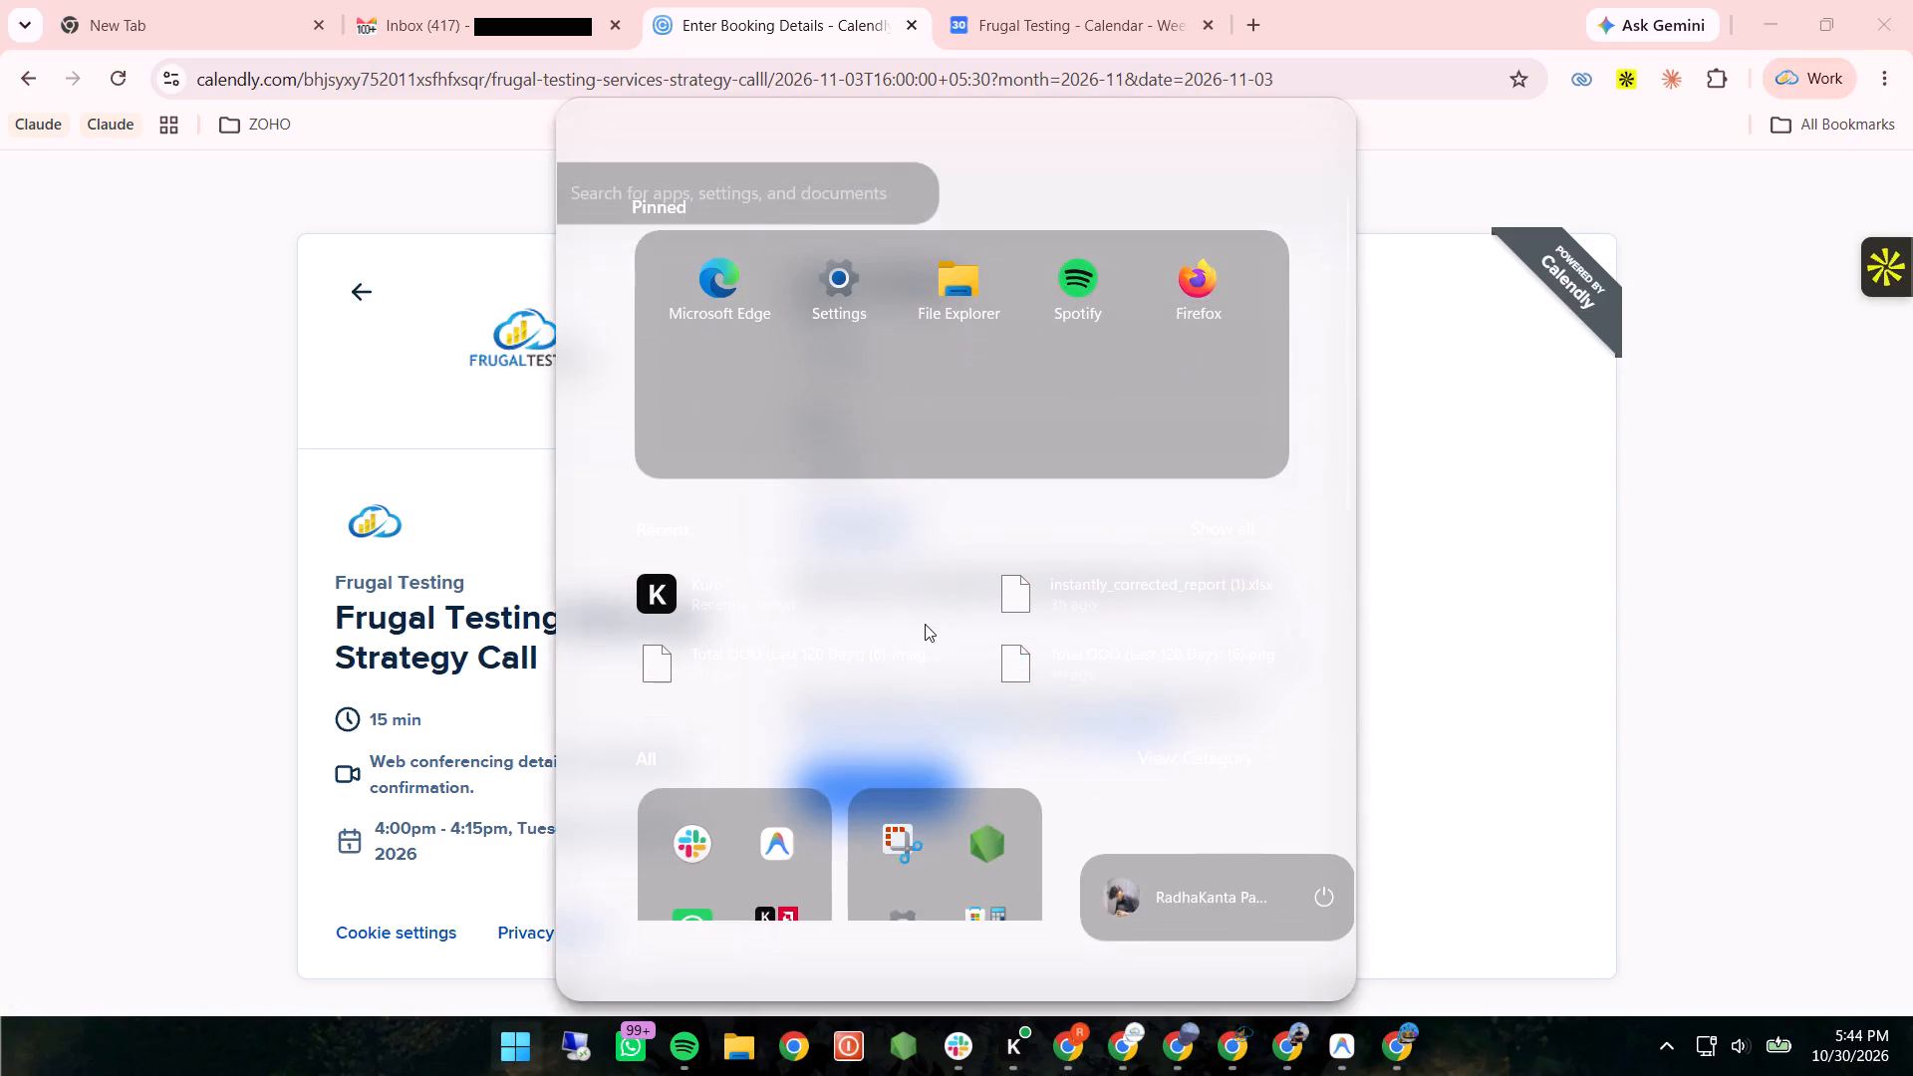
pyautogui.hotkey('ctrl', 'a')
pyautogui.press('super+v')
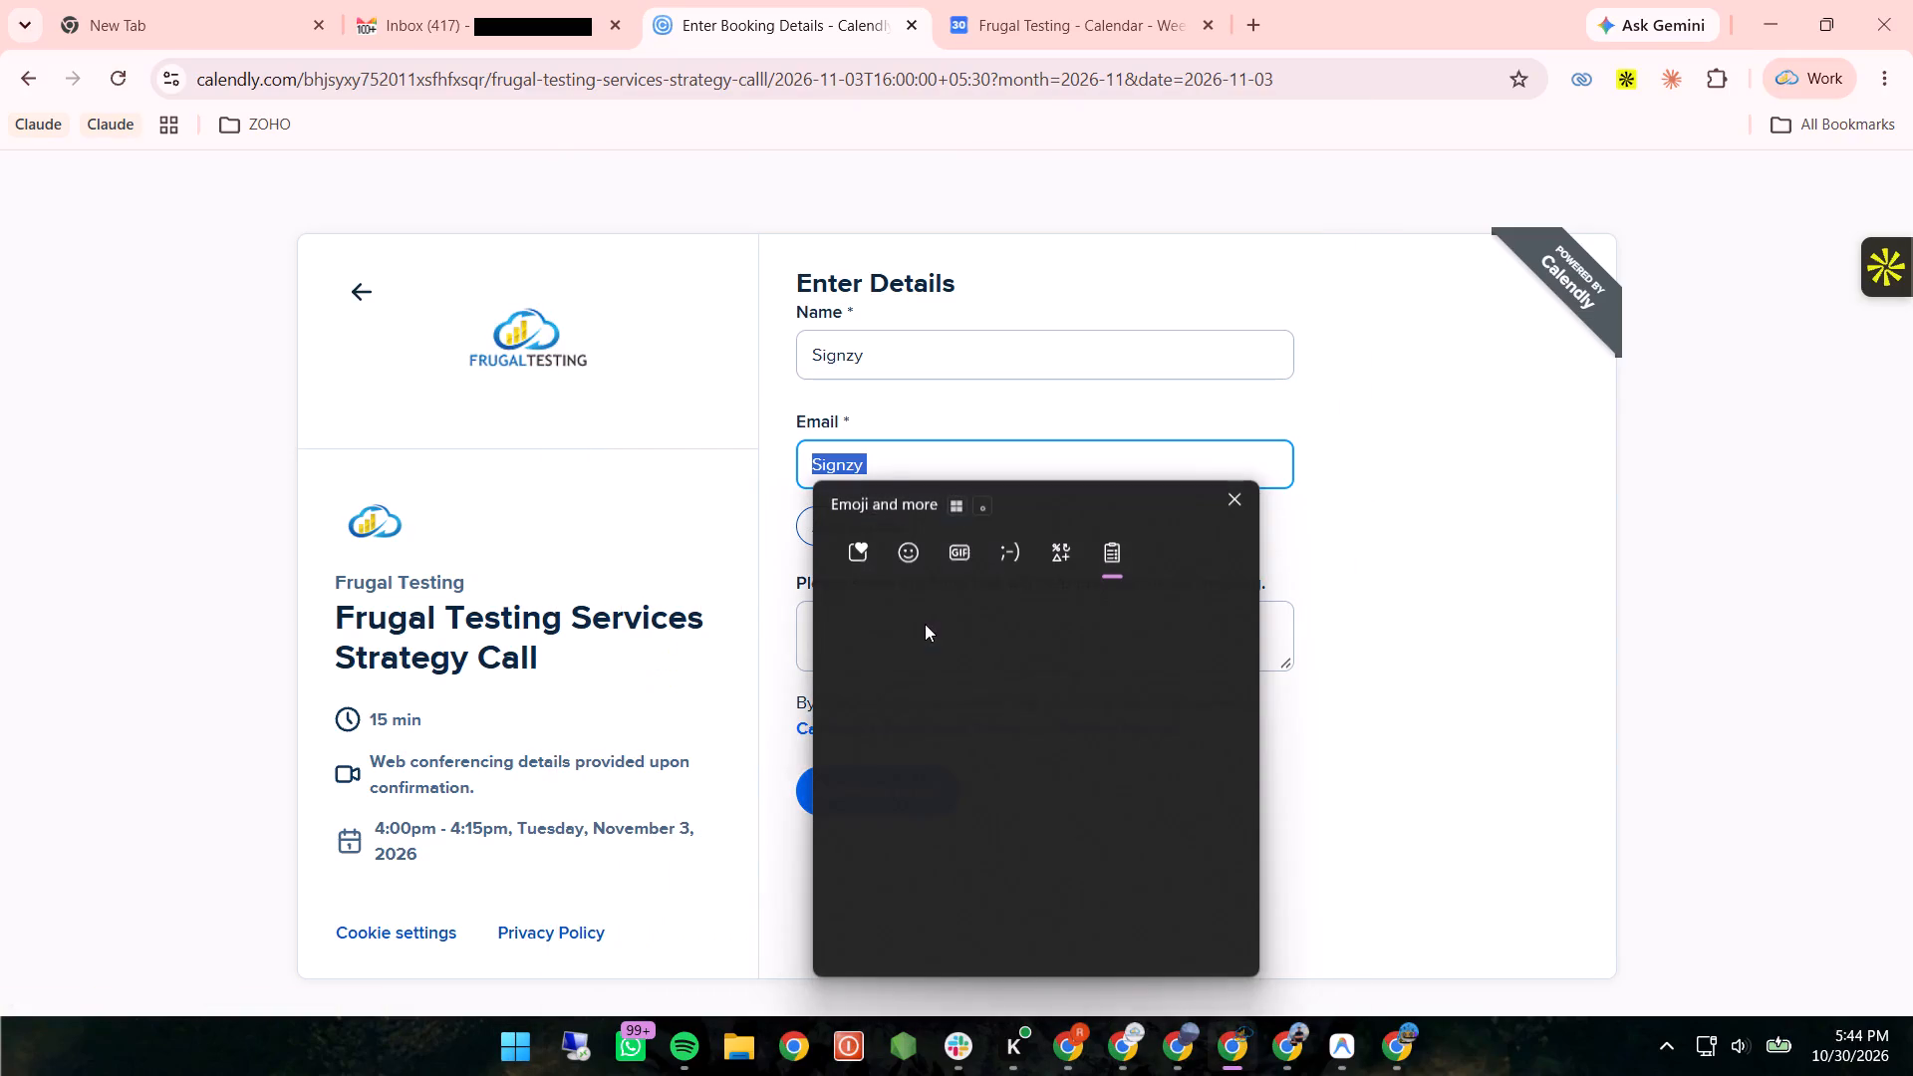
pyautogui.scroll(-1, 967, 730)
pyautogui.click(967, 730)
pyautogui.hotkey('ctrl', 'v')
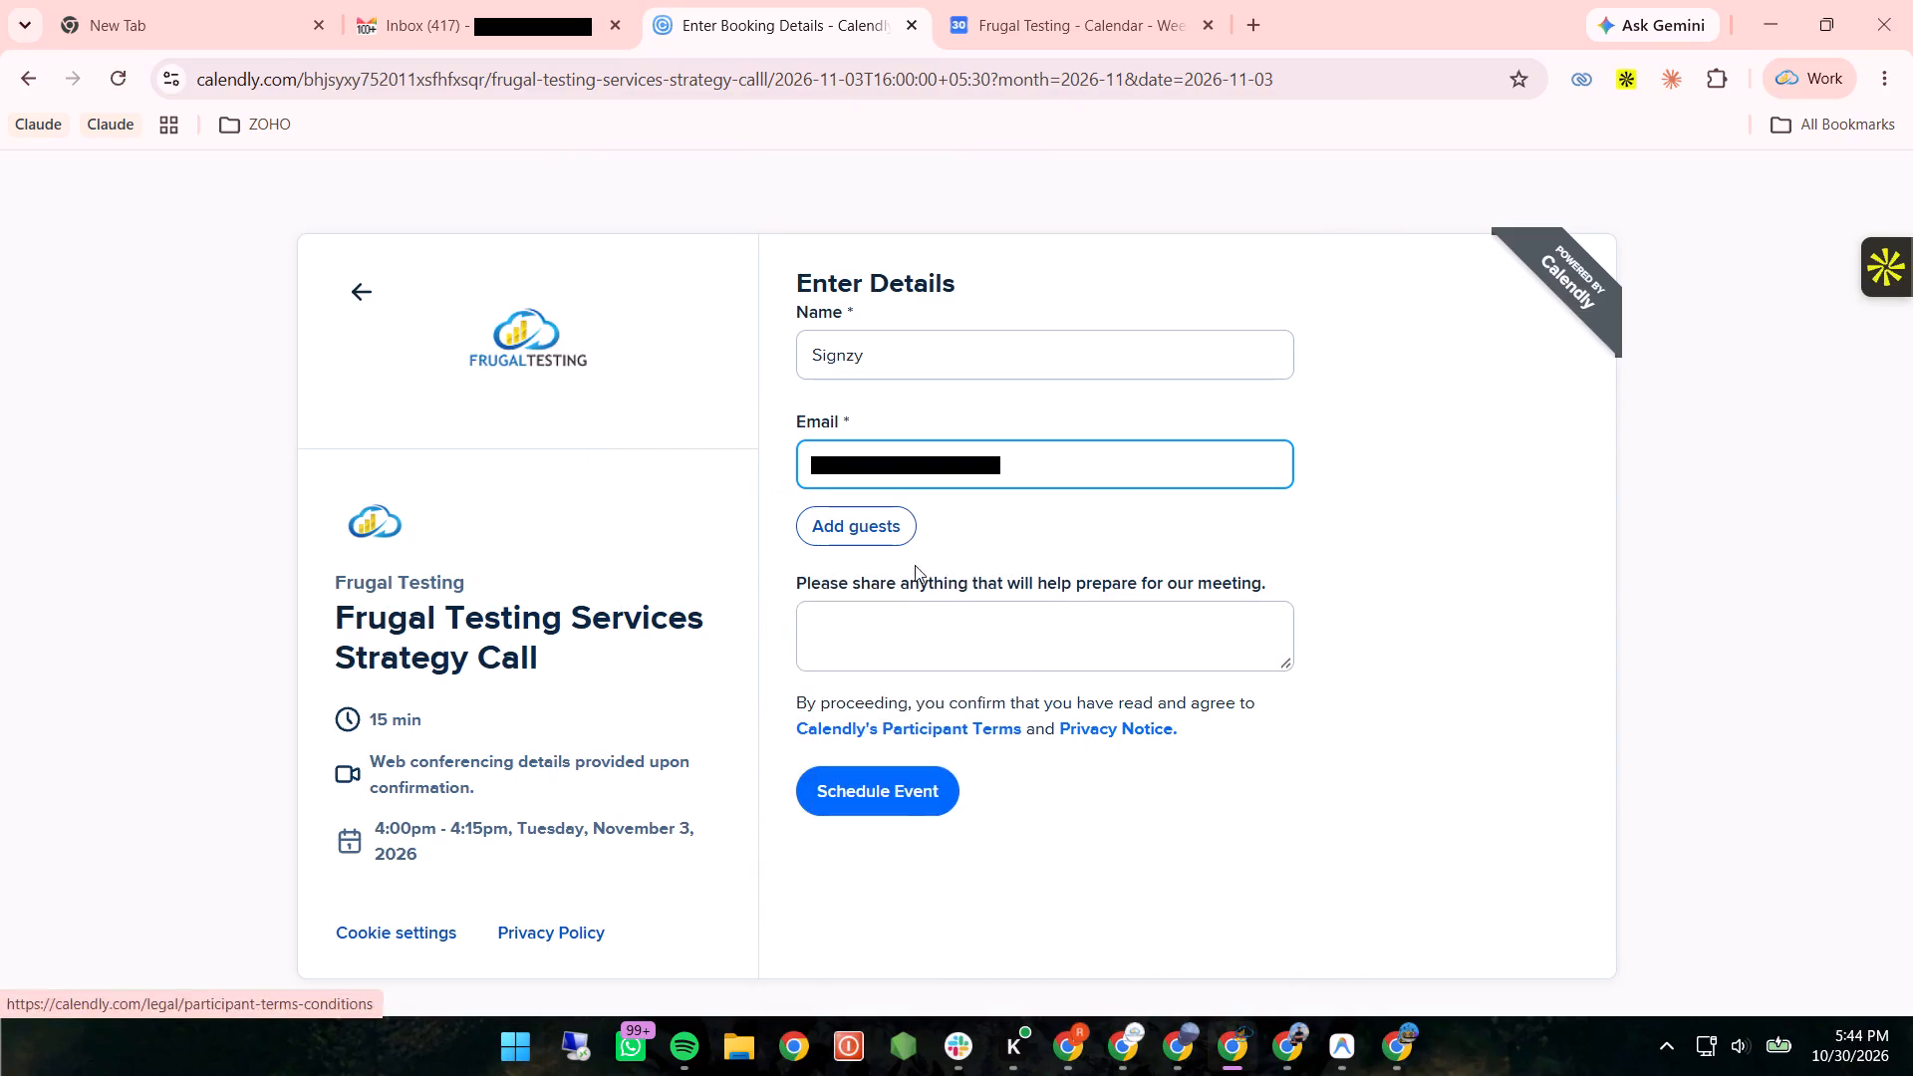
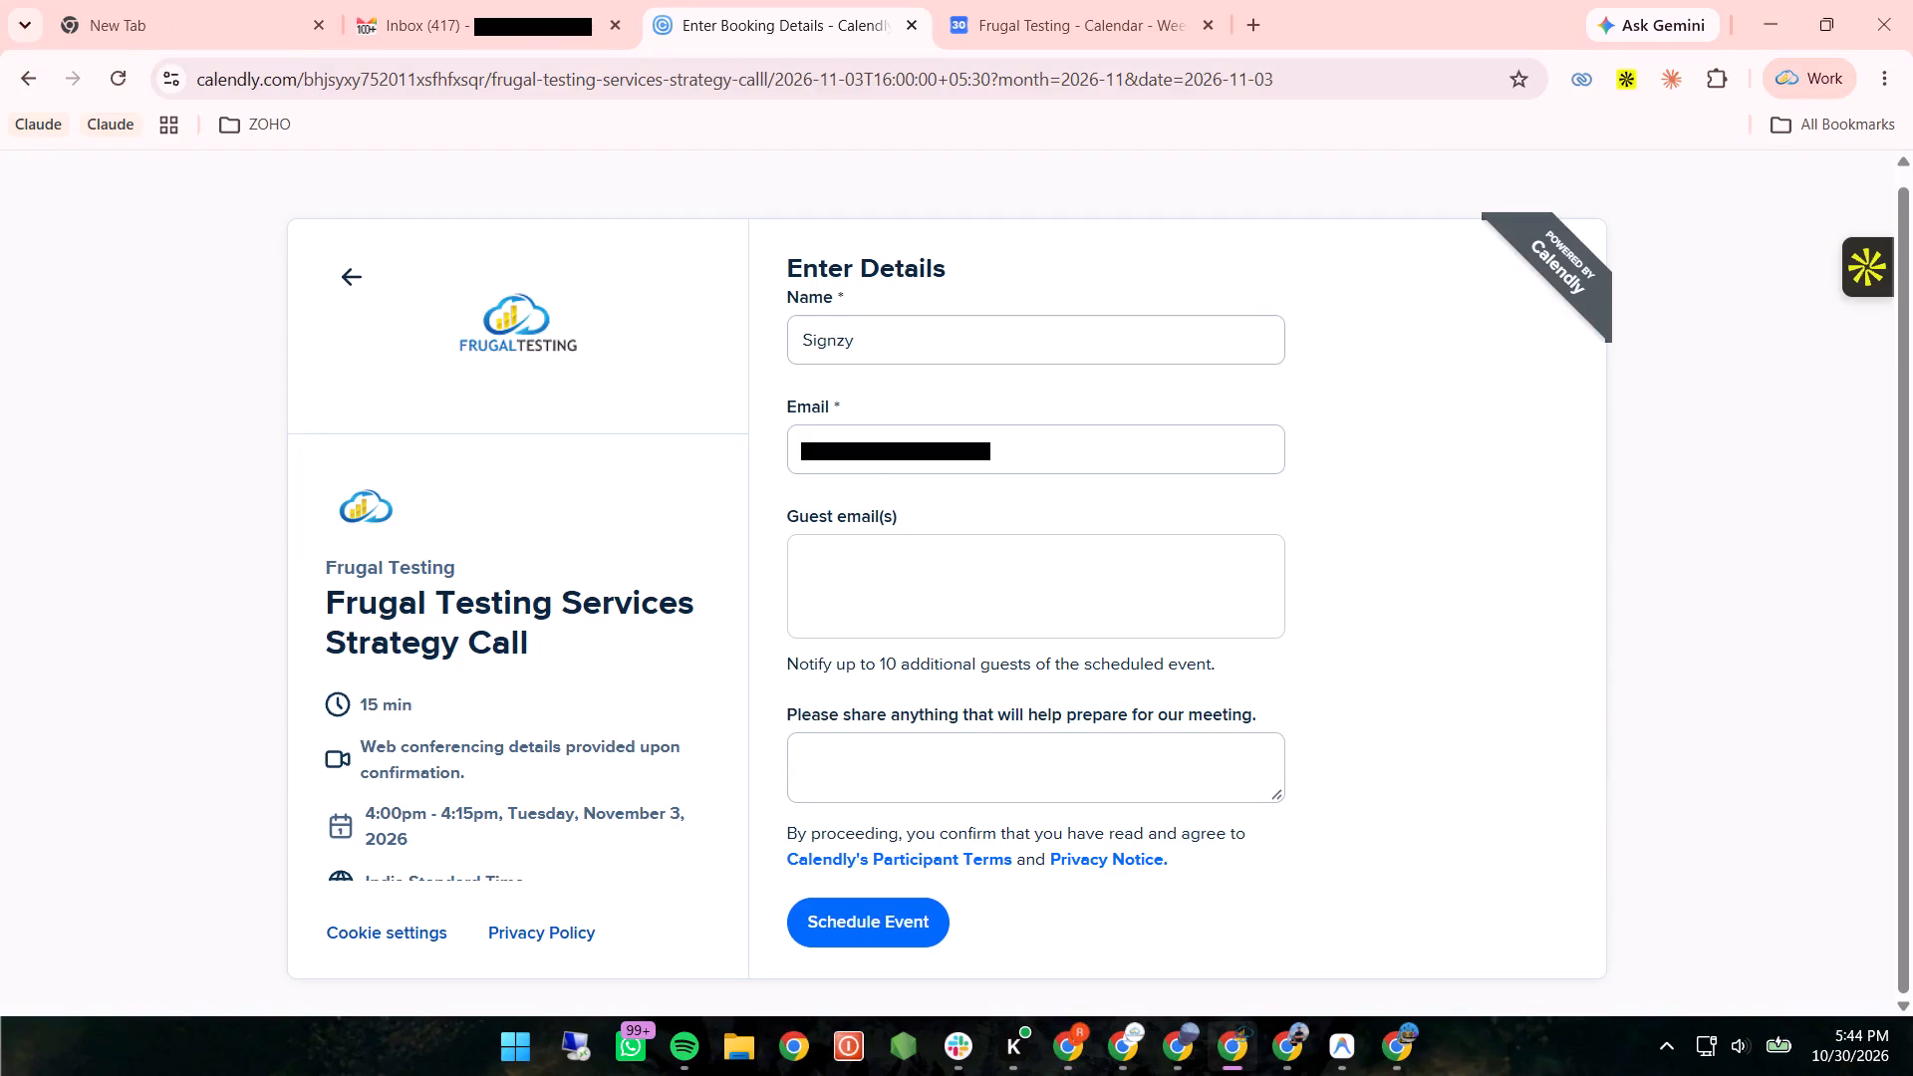
# Paste the copied guest email addresses into the booking form's guest field and remove the second guest from the list.
pyautogui.click(880, 560)
pyautogui.hotkey('ctrl', 'v')
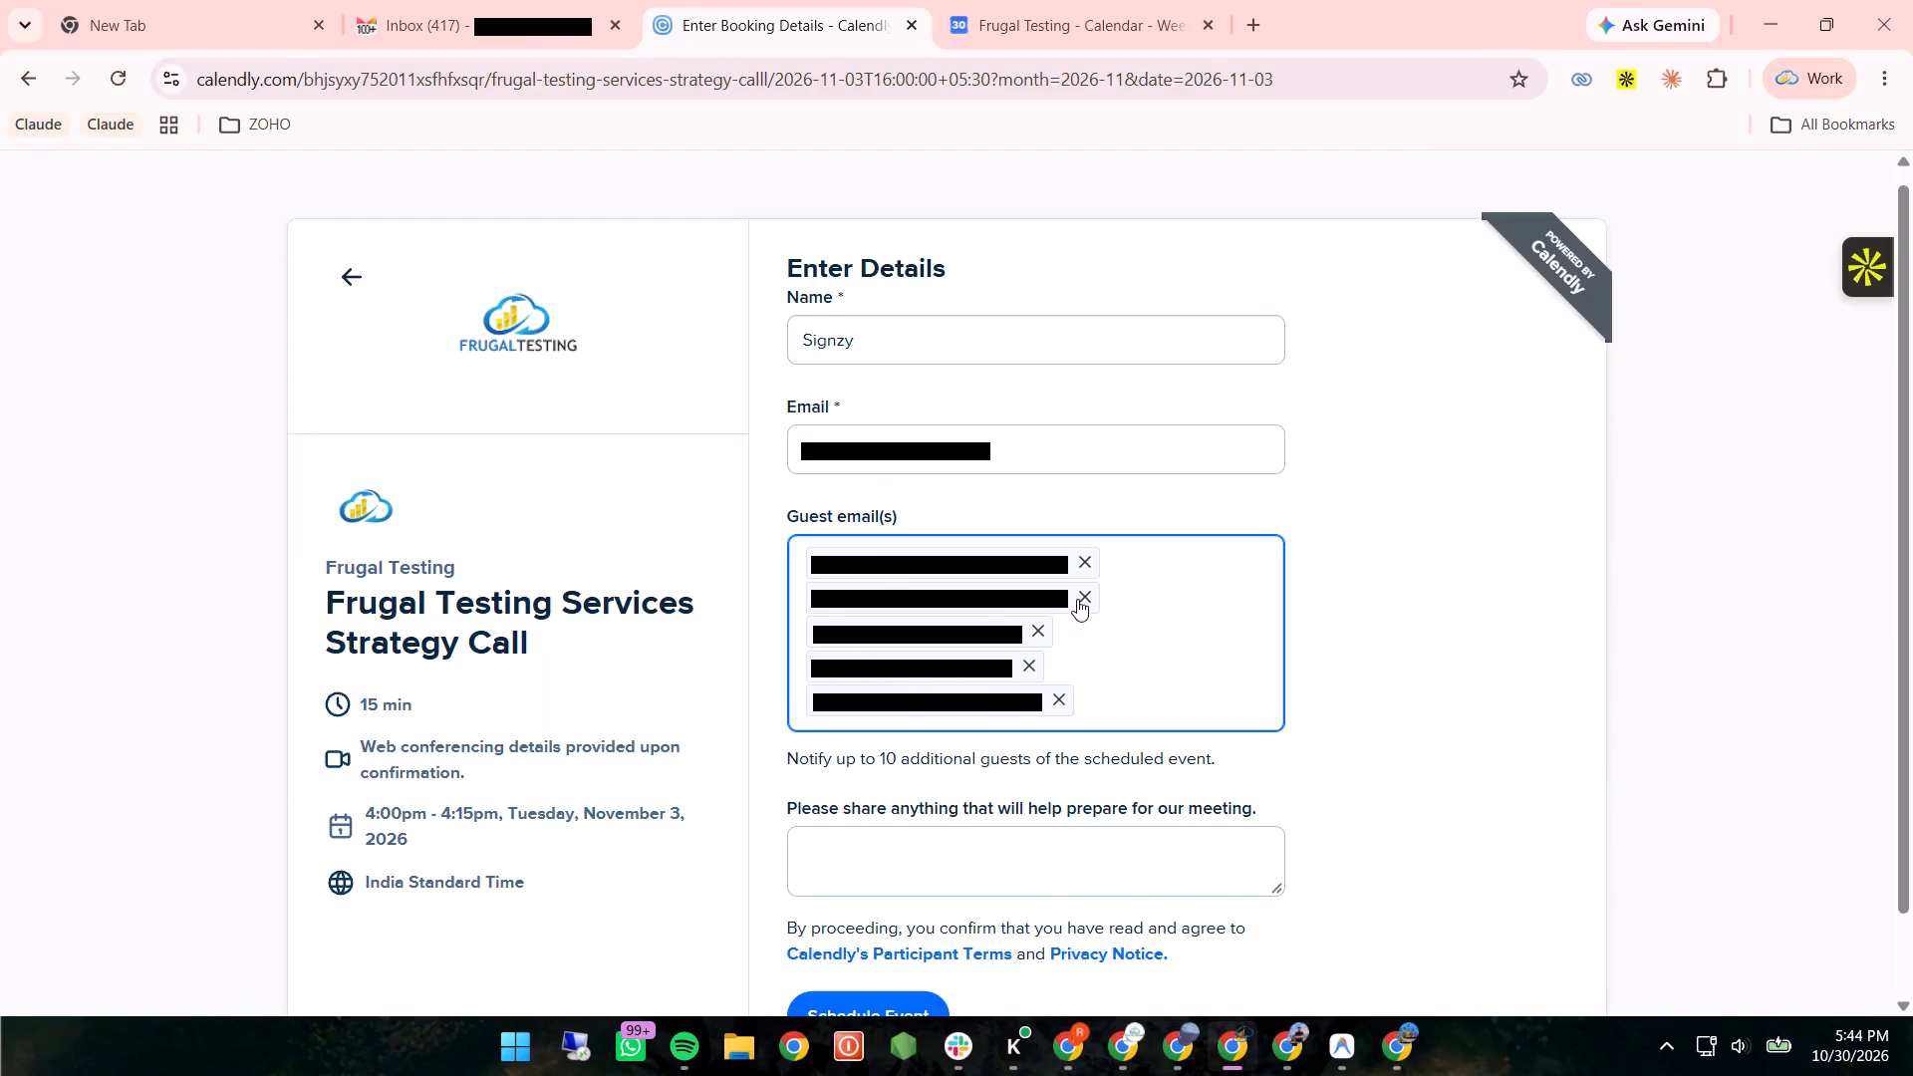
pyautogui.click(1083, 599)
# Schedule the Frugal Testing Services Strategy Call for 4:00pm - 4:15pm on Tuesday, November 3, 2026.
pyautogui.scroll(-1, 1083, 599)
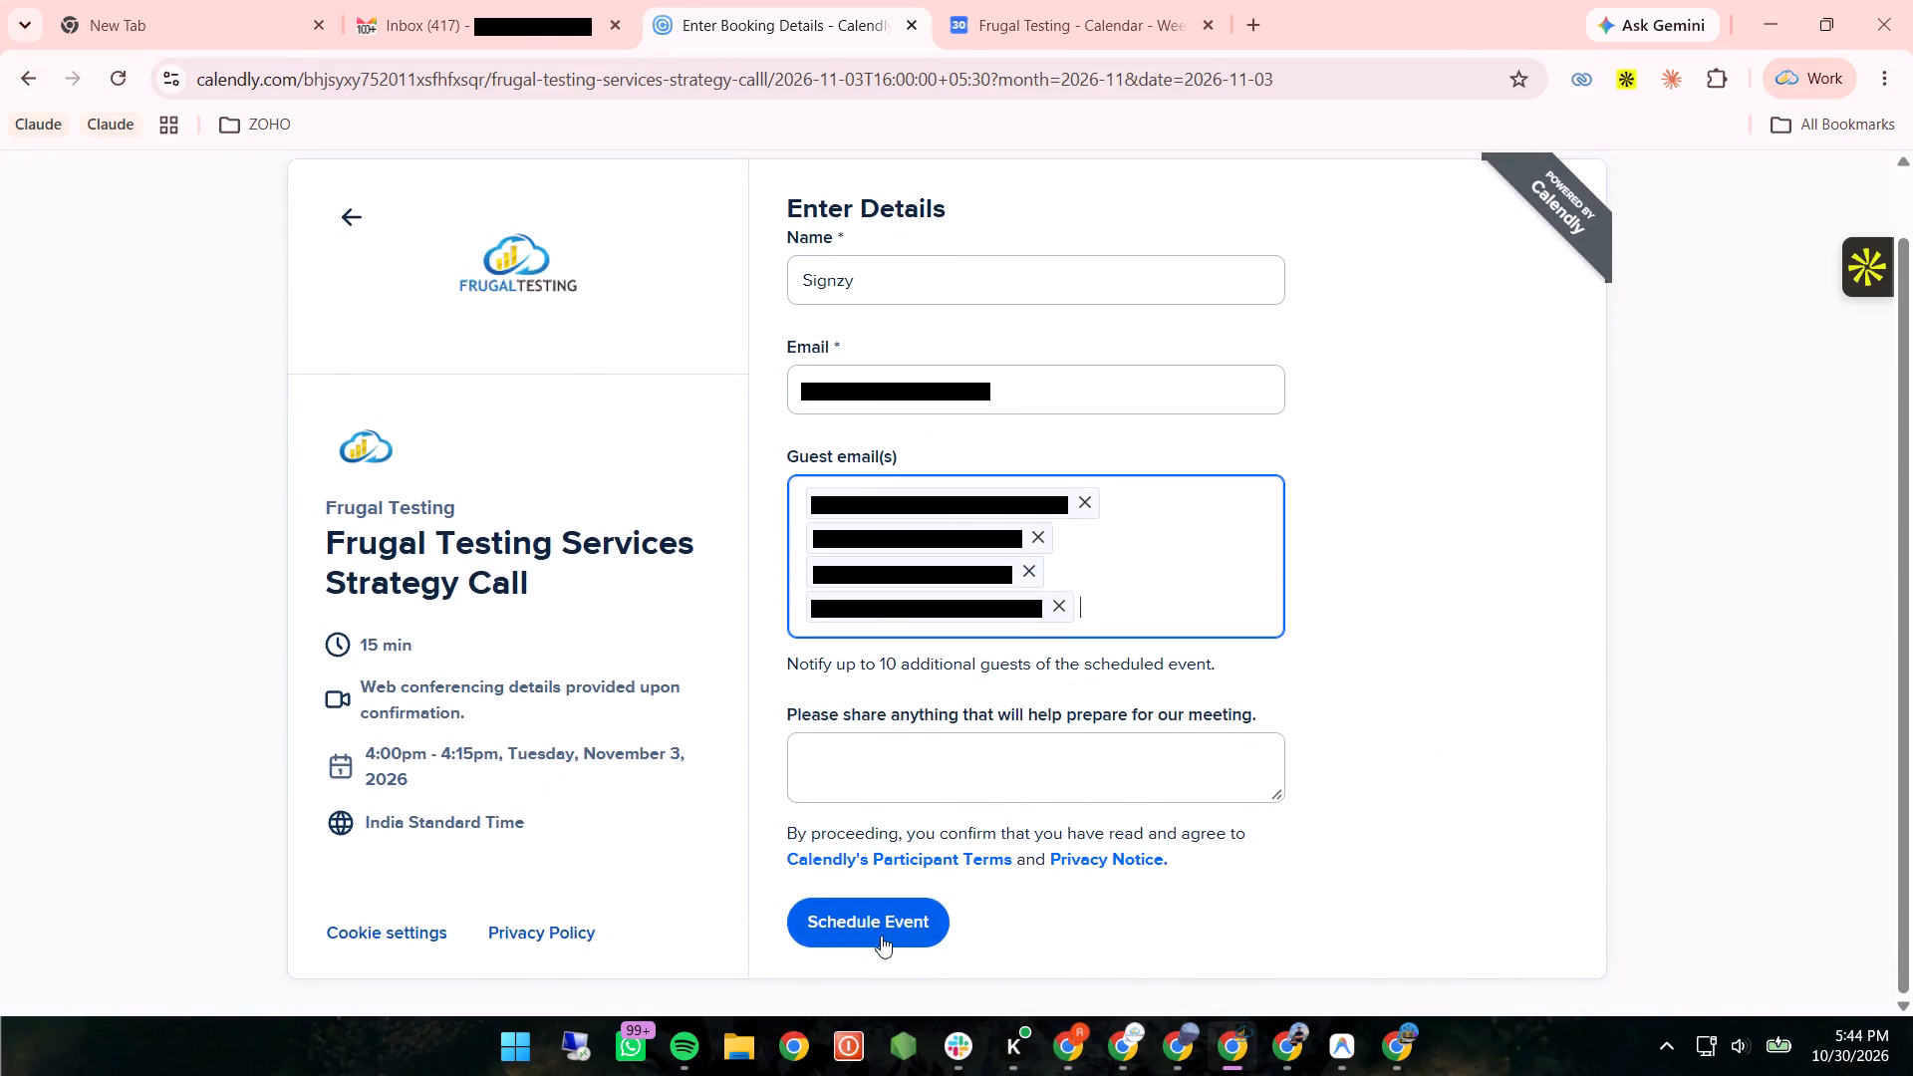
pyautogui.click(878, 931)
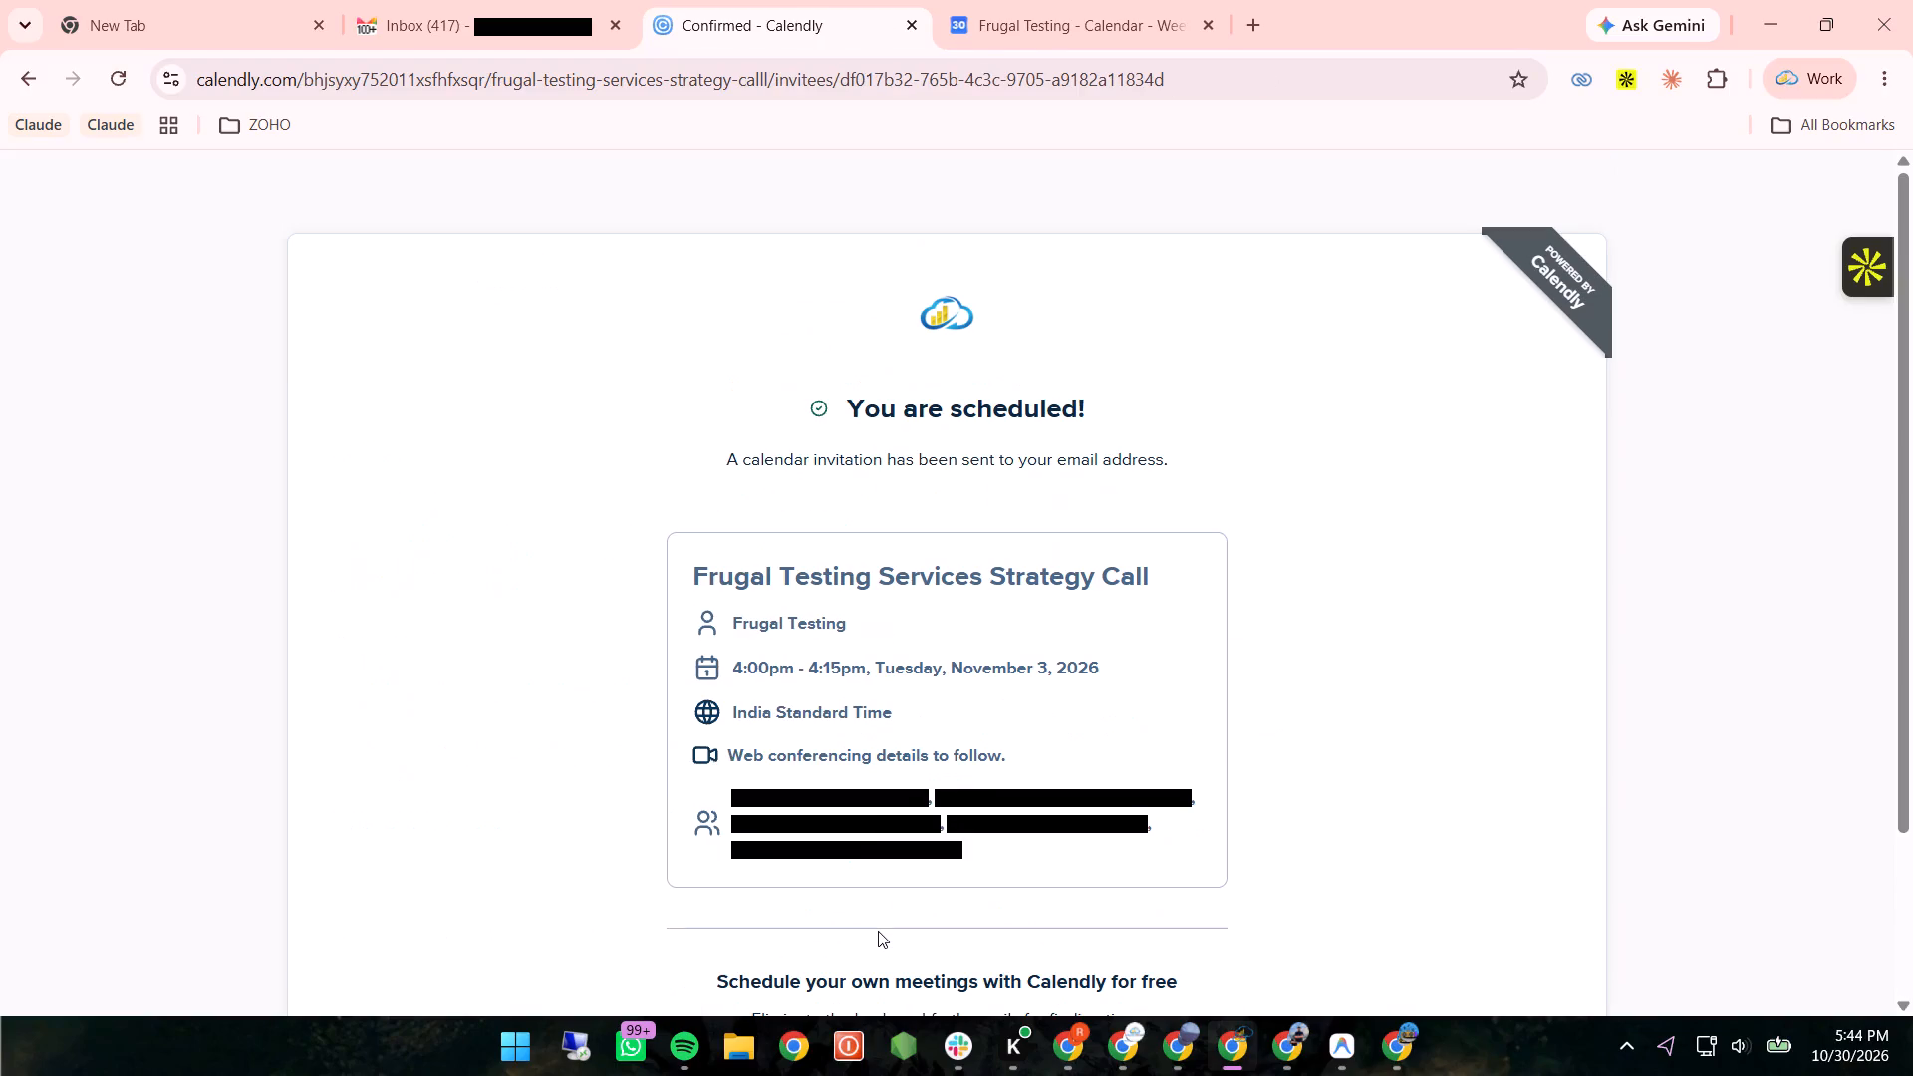
# Switch to the Frugal Testing calendar's week view.
pyautogui.click(1082, 8)
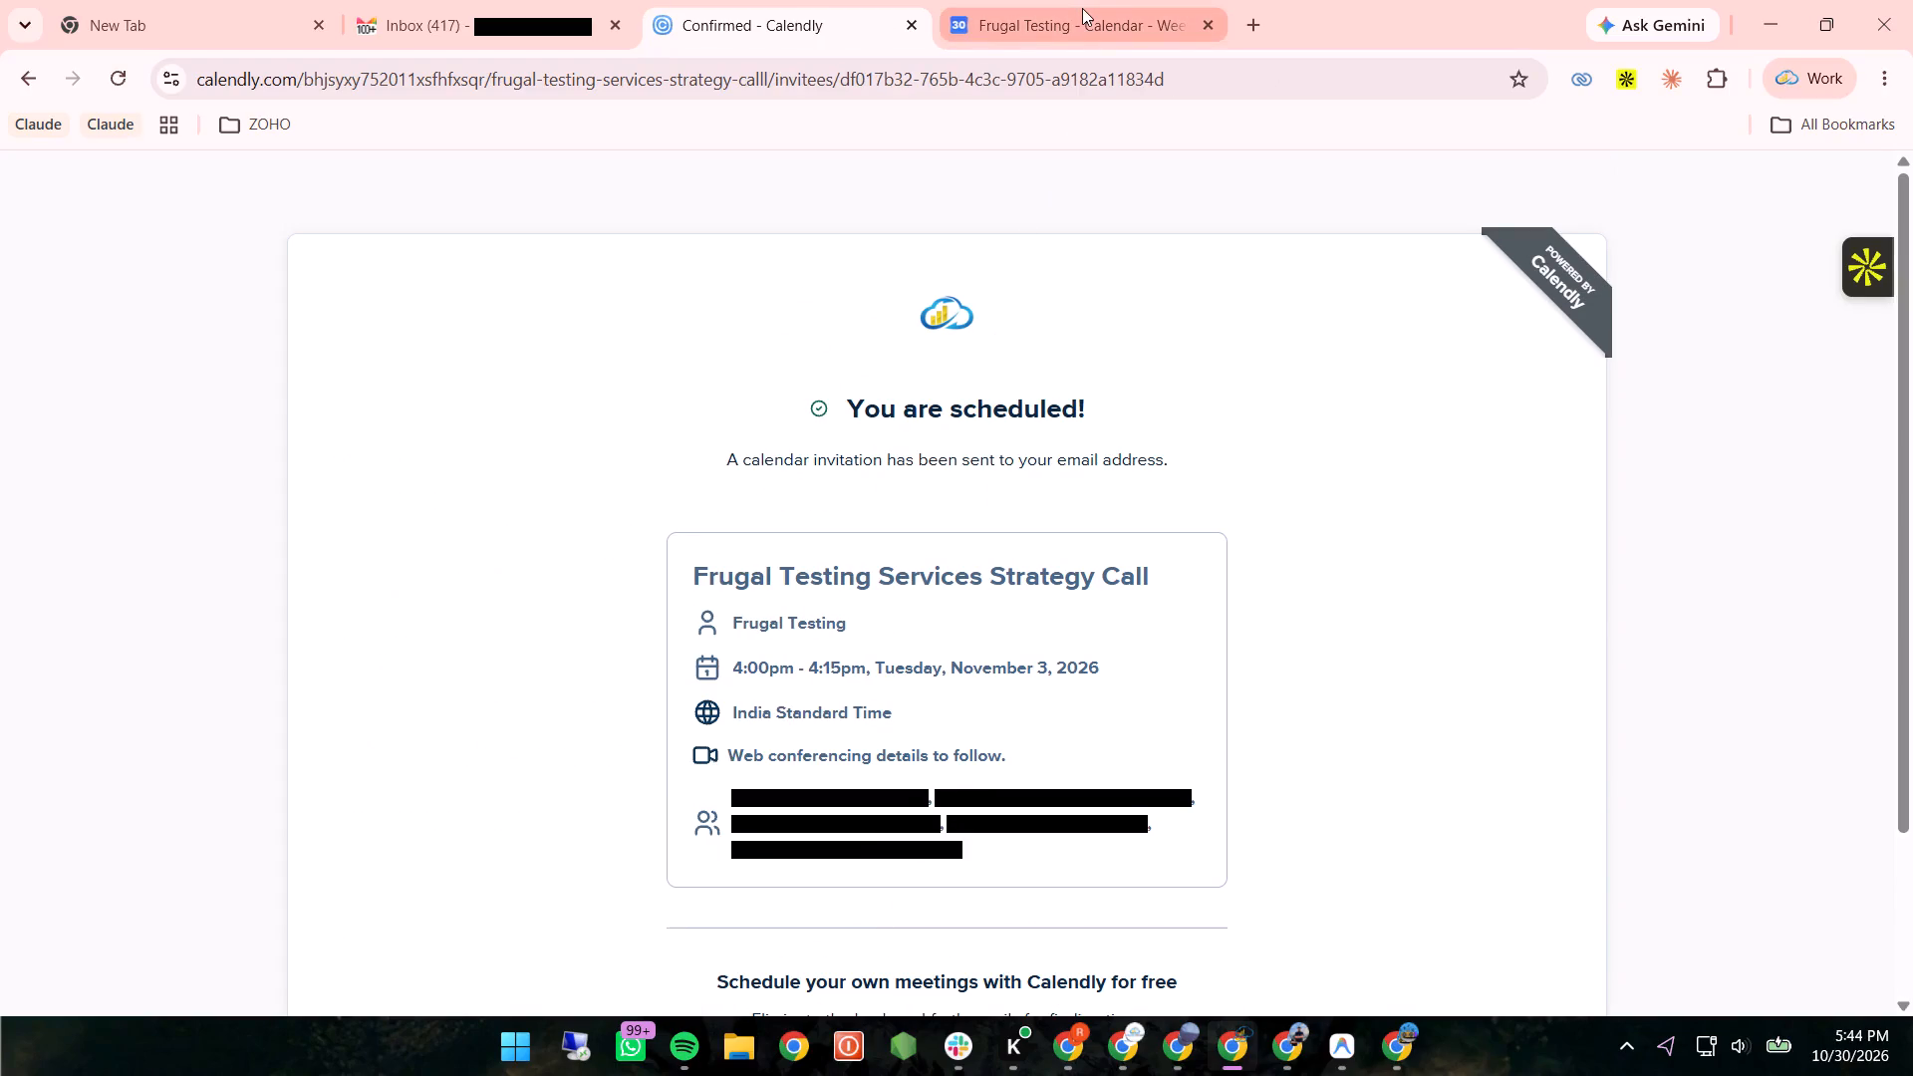